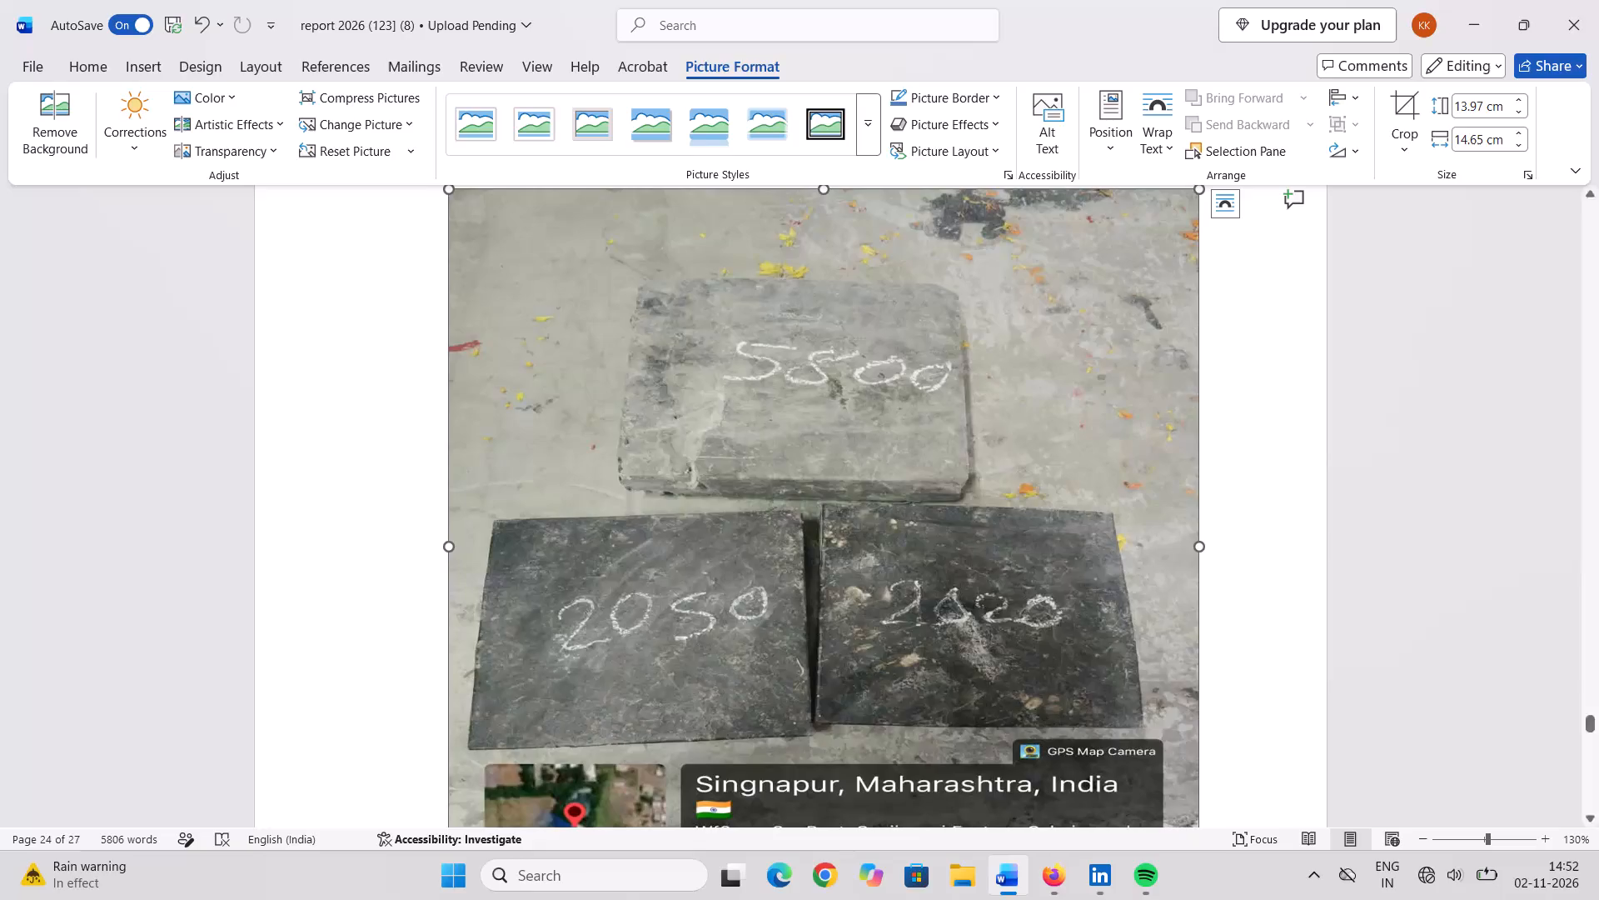
Shrink the paver block photo to about 6.7 cm wide and 6.66 cm high so it sits beside the testing machine photo.
scroll(913, 205, "up", 2)
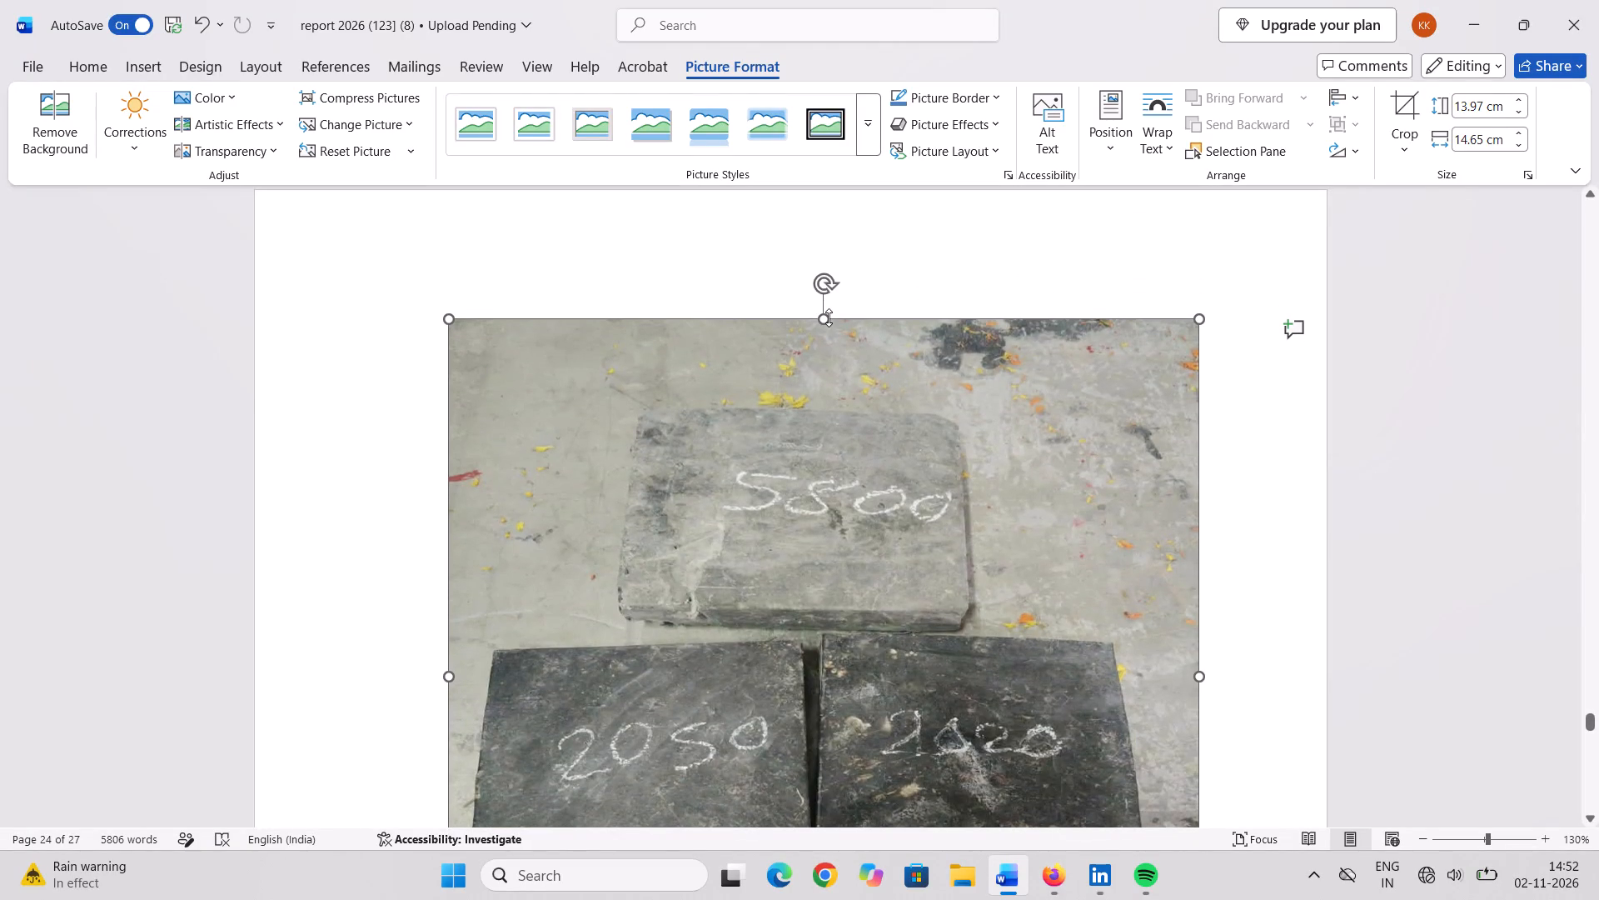
left_click_drag(826, 317, 884, 526)
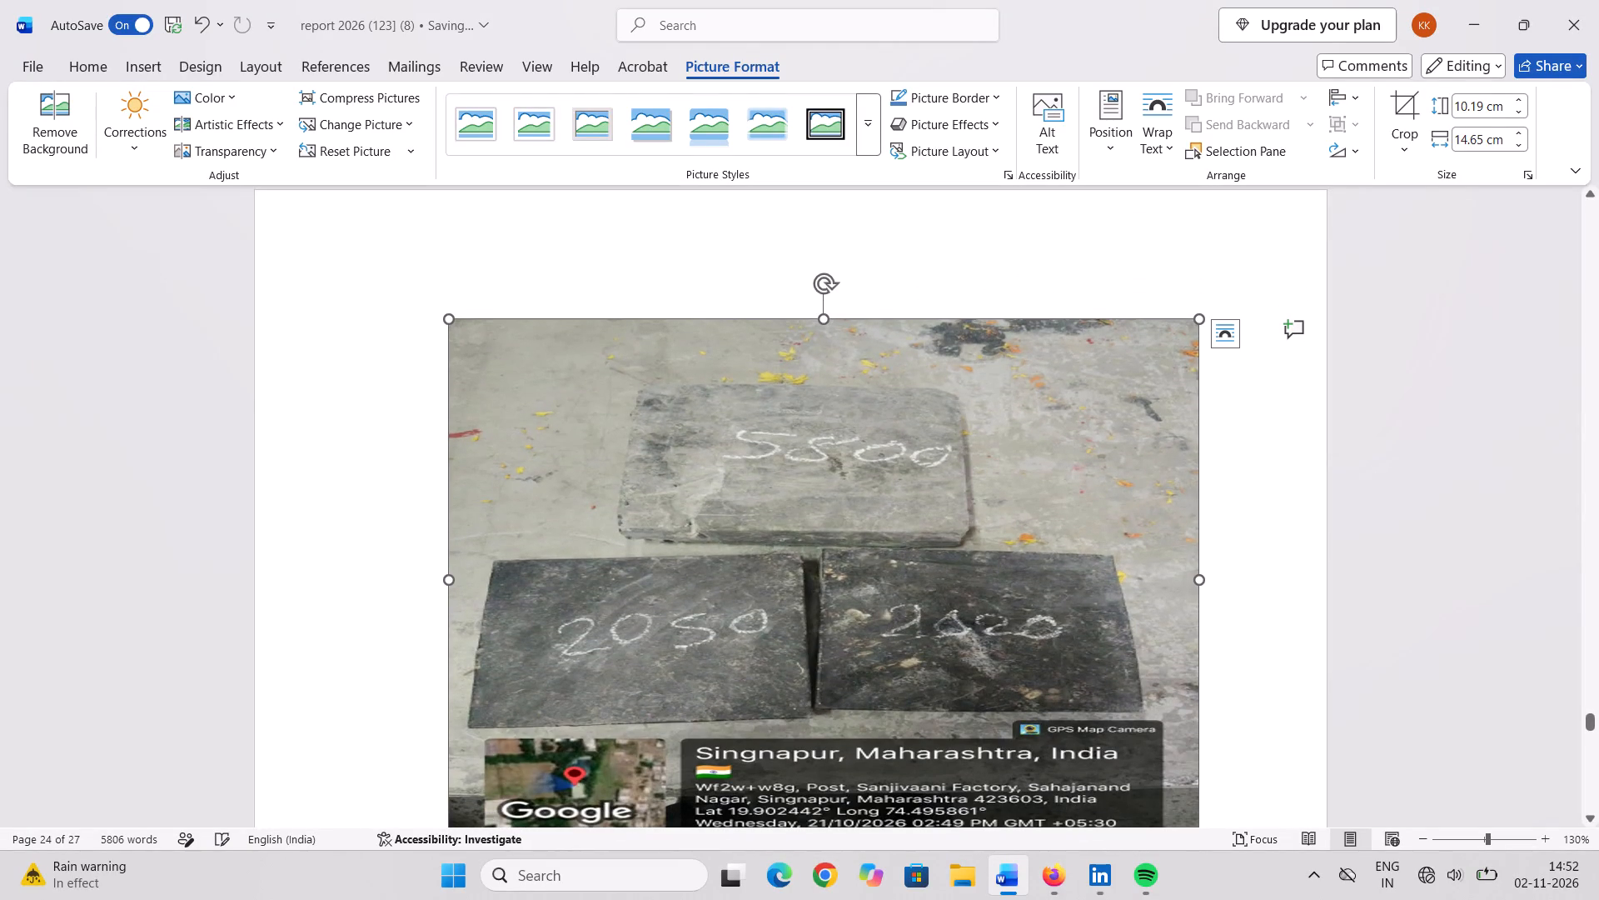
left_click_drag(1208, 587, 1074, 576)
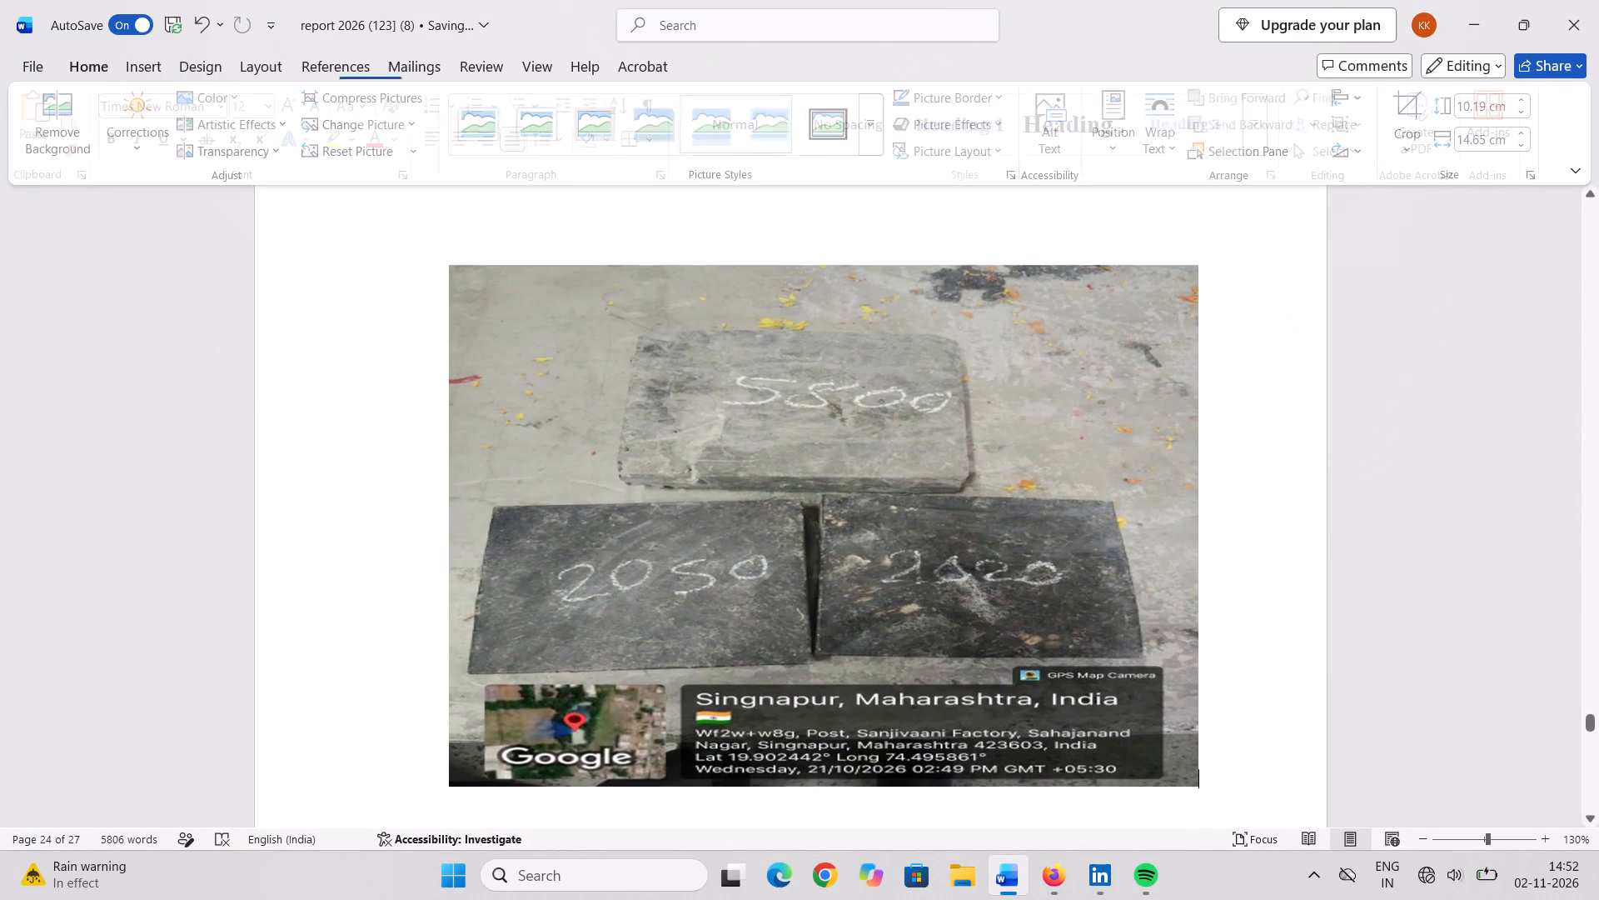
double_click(704, 464)
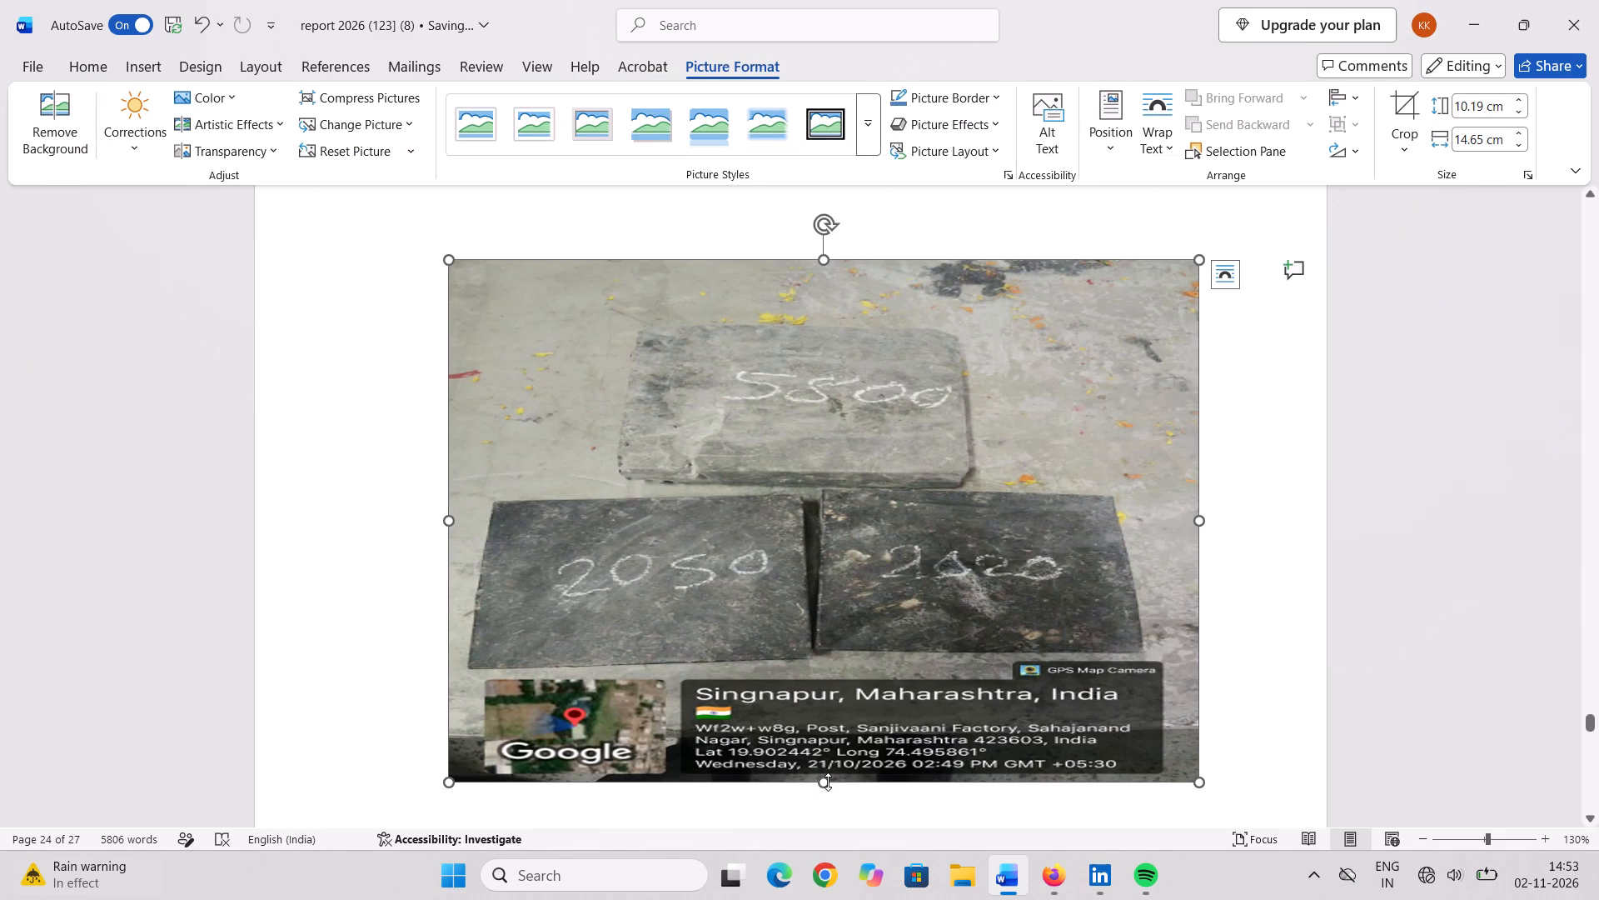
left_click_drag(828, 782, 825, 624)
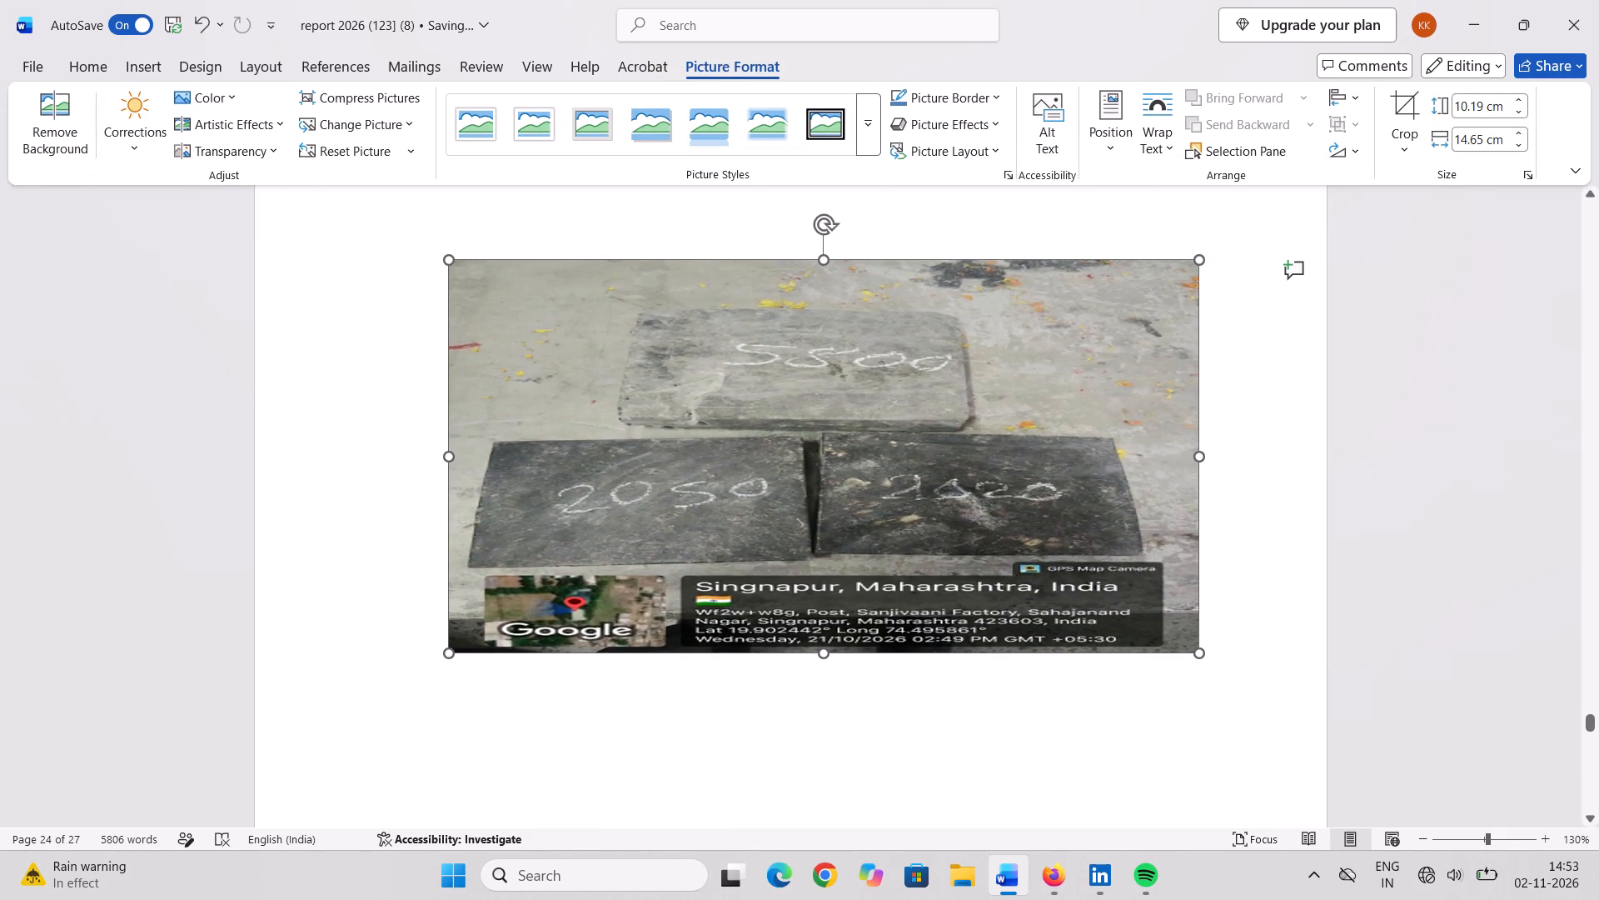
left_click_drag(825, 624, 849, 745)
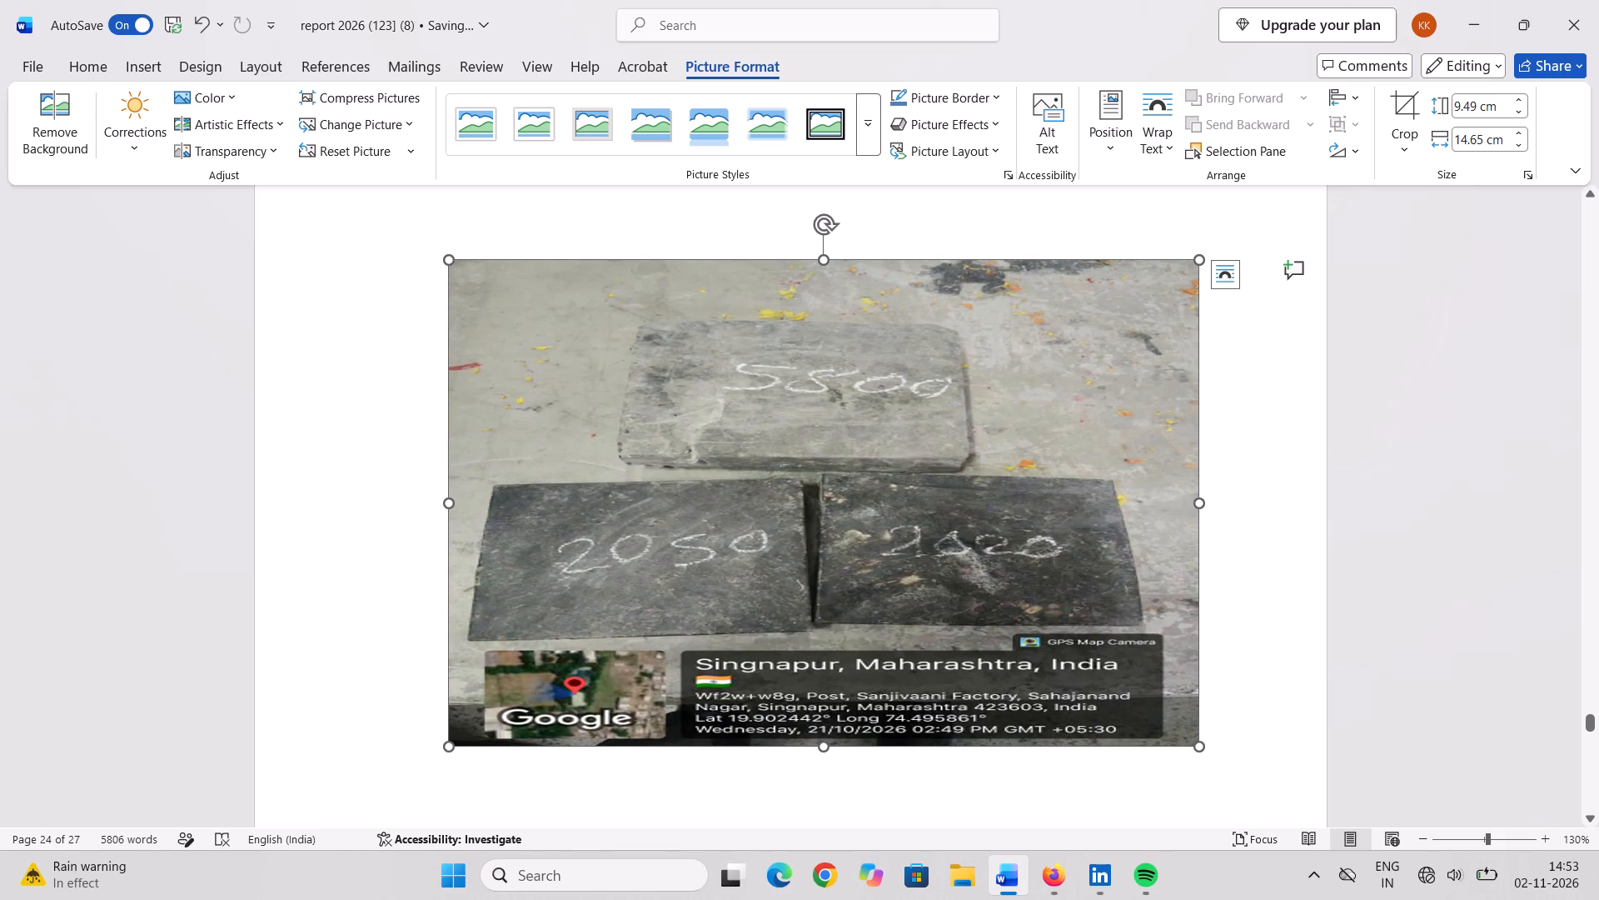
left_click_drag(1204, 500, 772, 528)
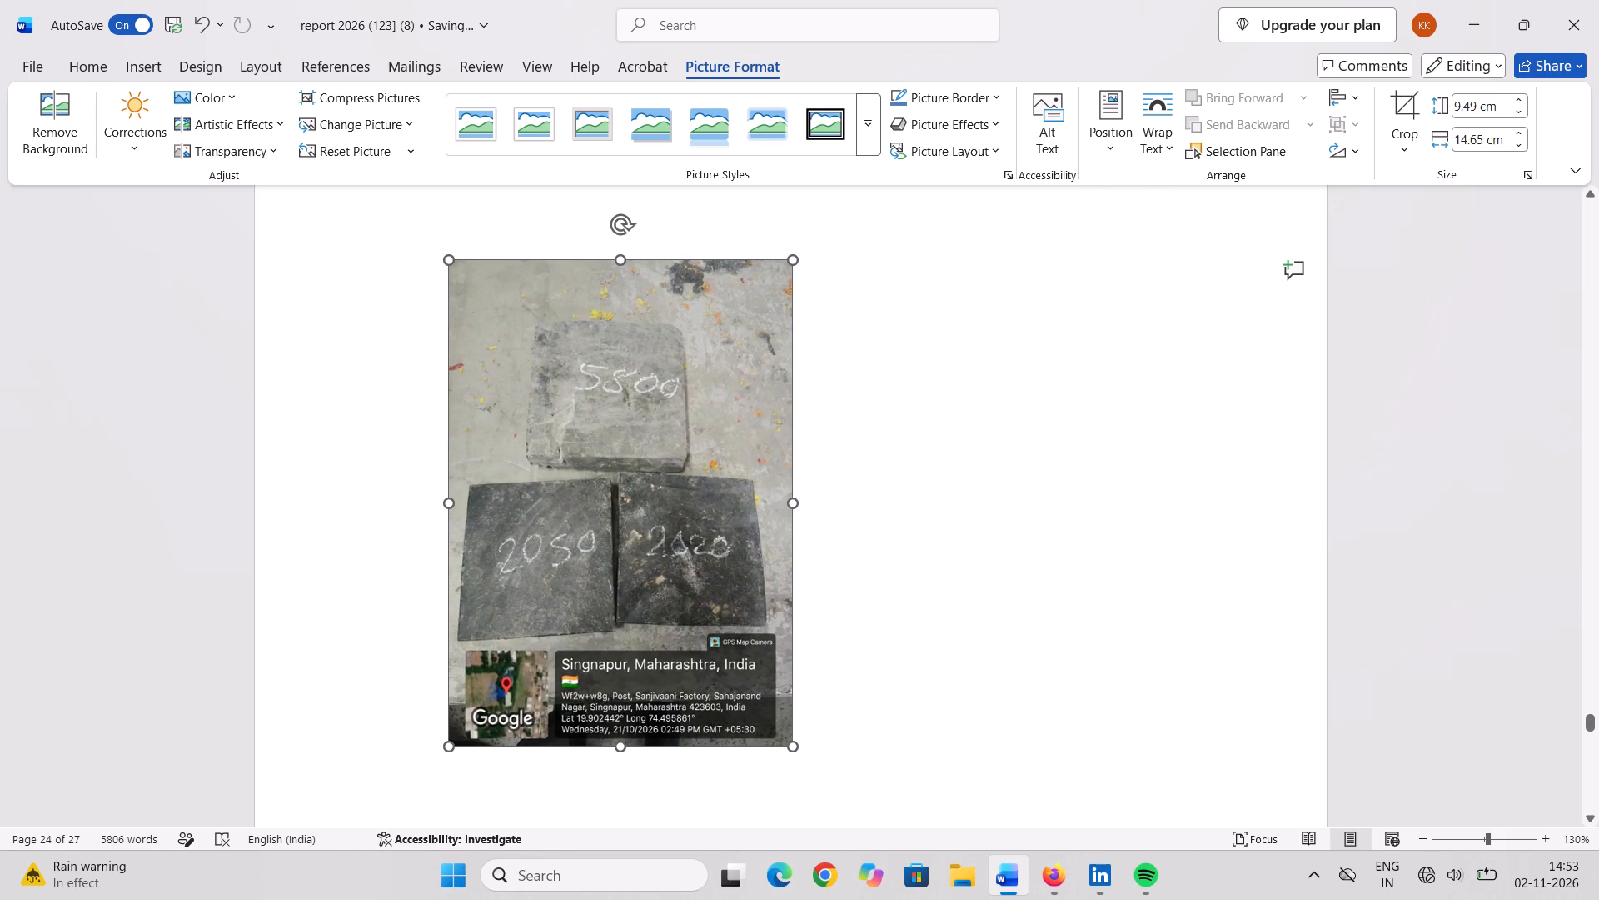
left_click_drag(772, 528, 771, 529)
left_click_drag(632, 747, 631, 729)
left_click_drag(617, 745, 645, 602)
scroll(1146, 593, "up", 3)
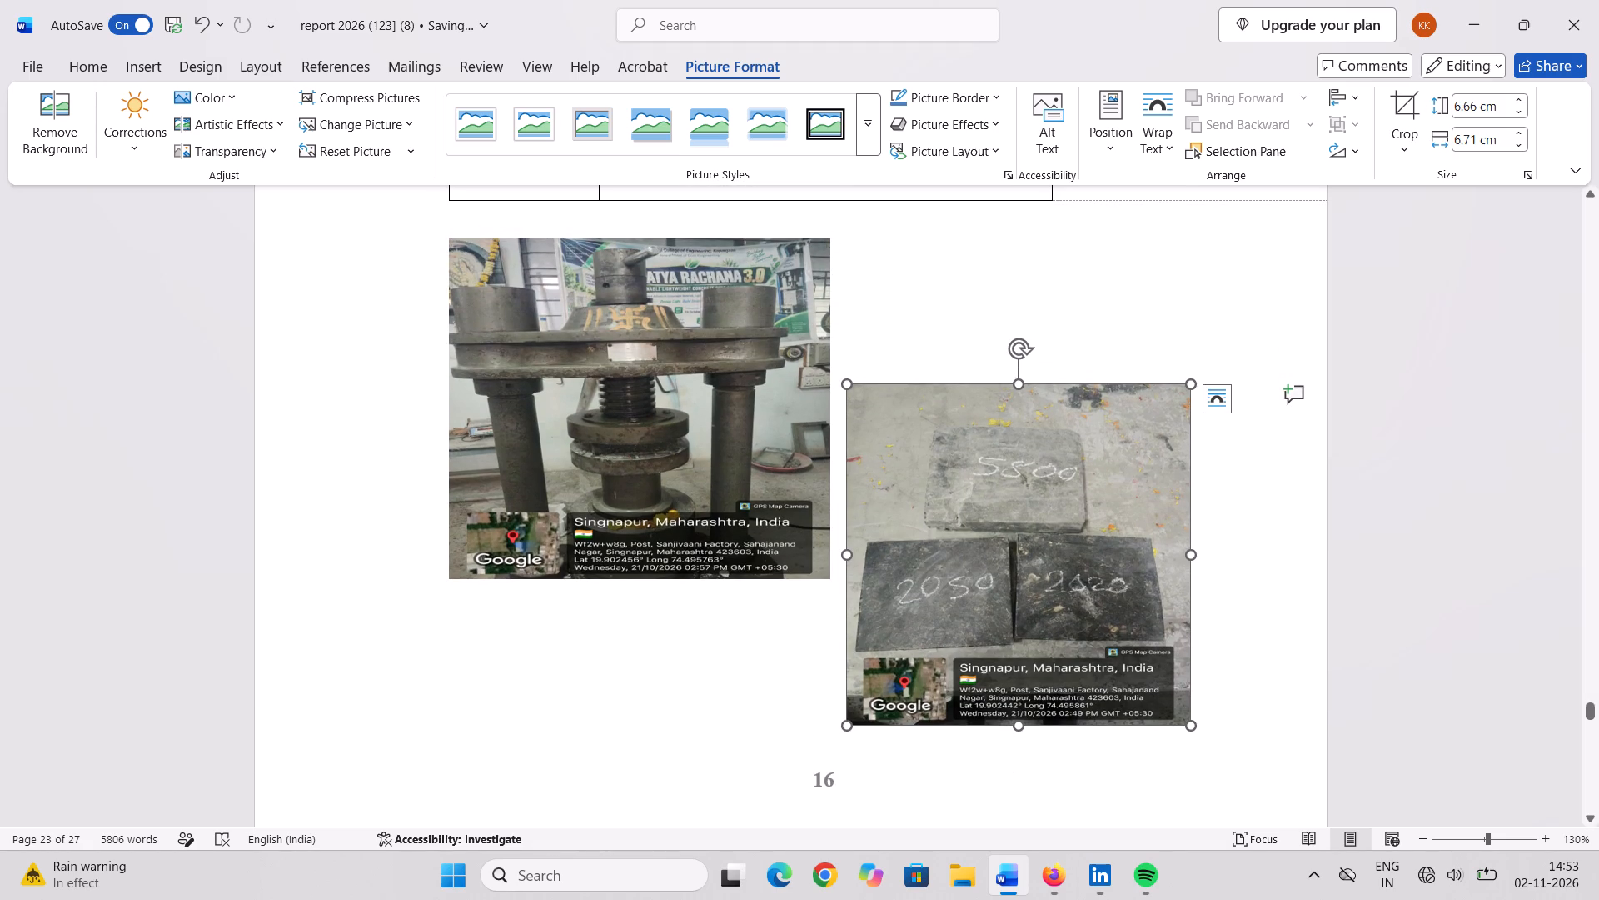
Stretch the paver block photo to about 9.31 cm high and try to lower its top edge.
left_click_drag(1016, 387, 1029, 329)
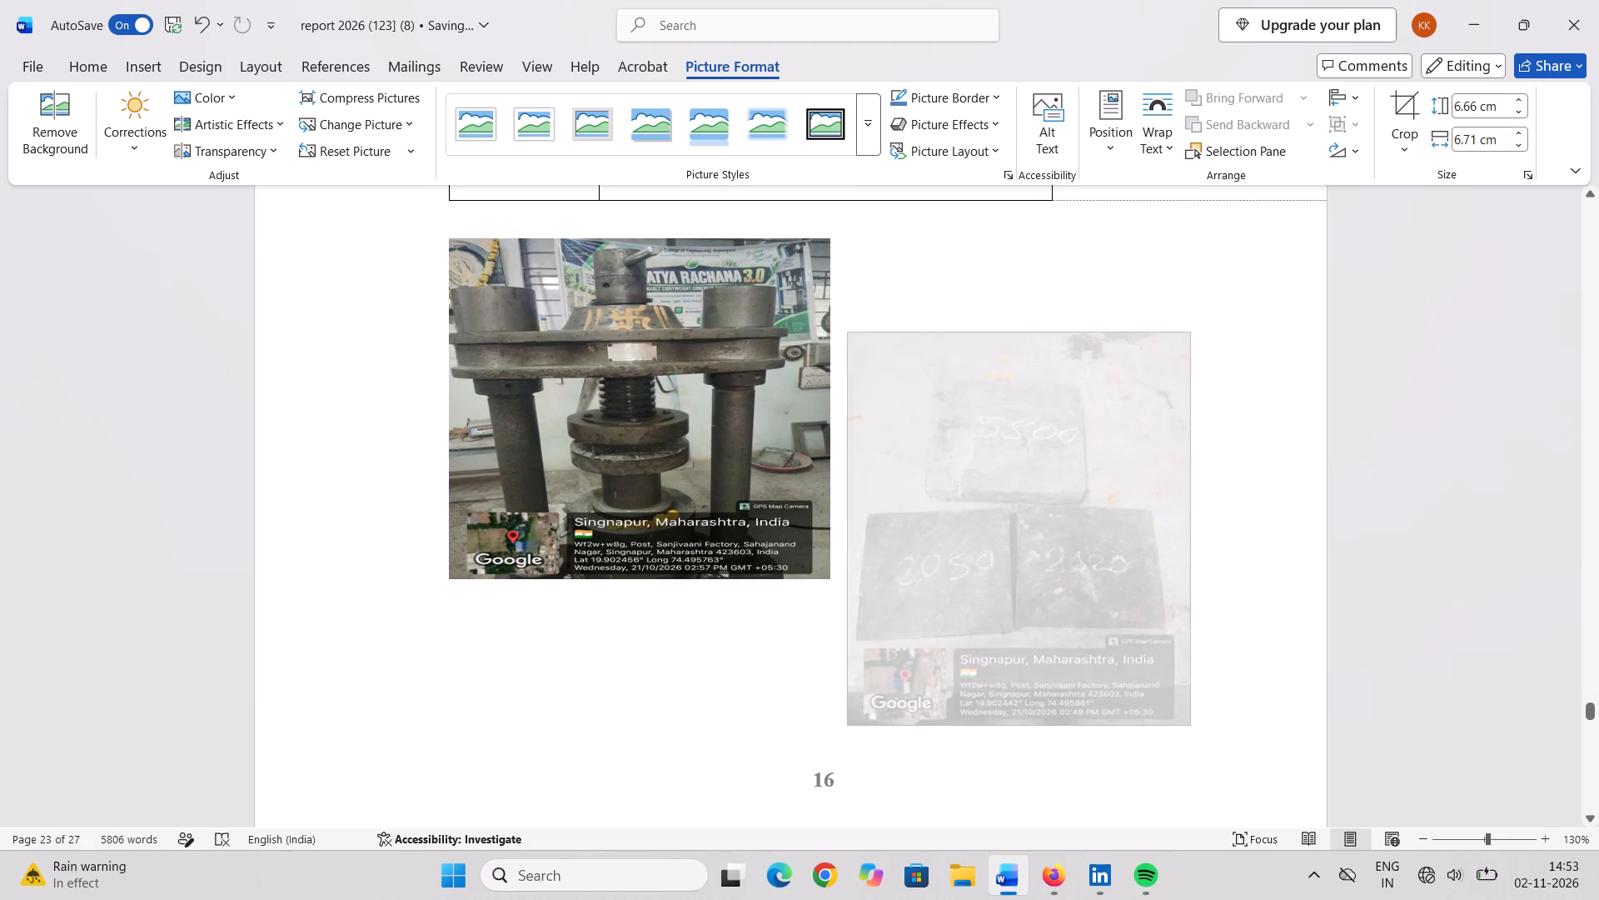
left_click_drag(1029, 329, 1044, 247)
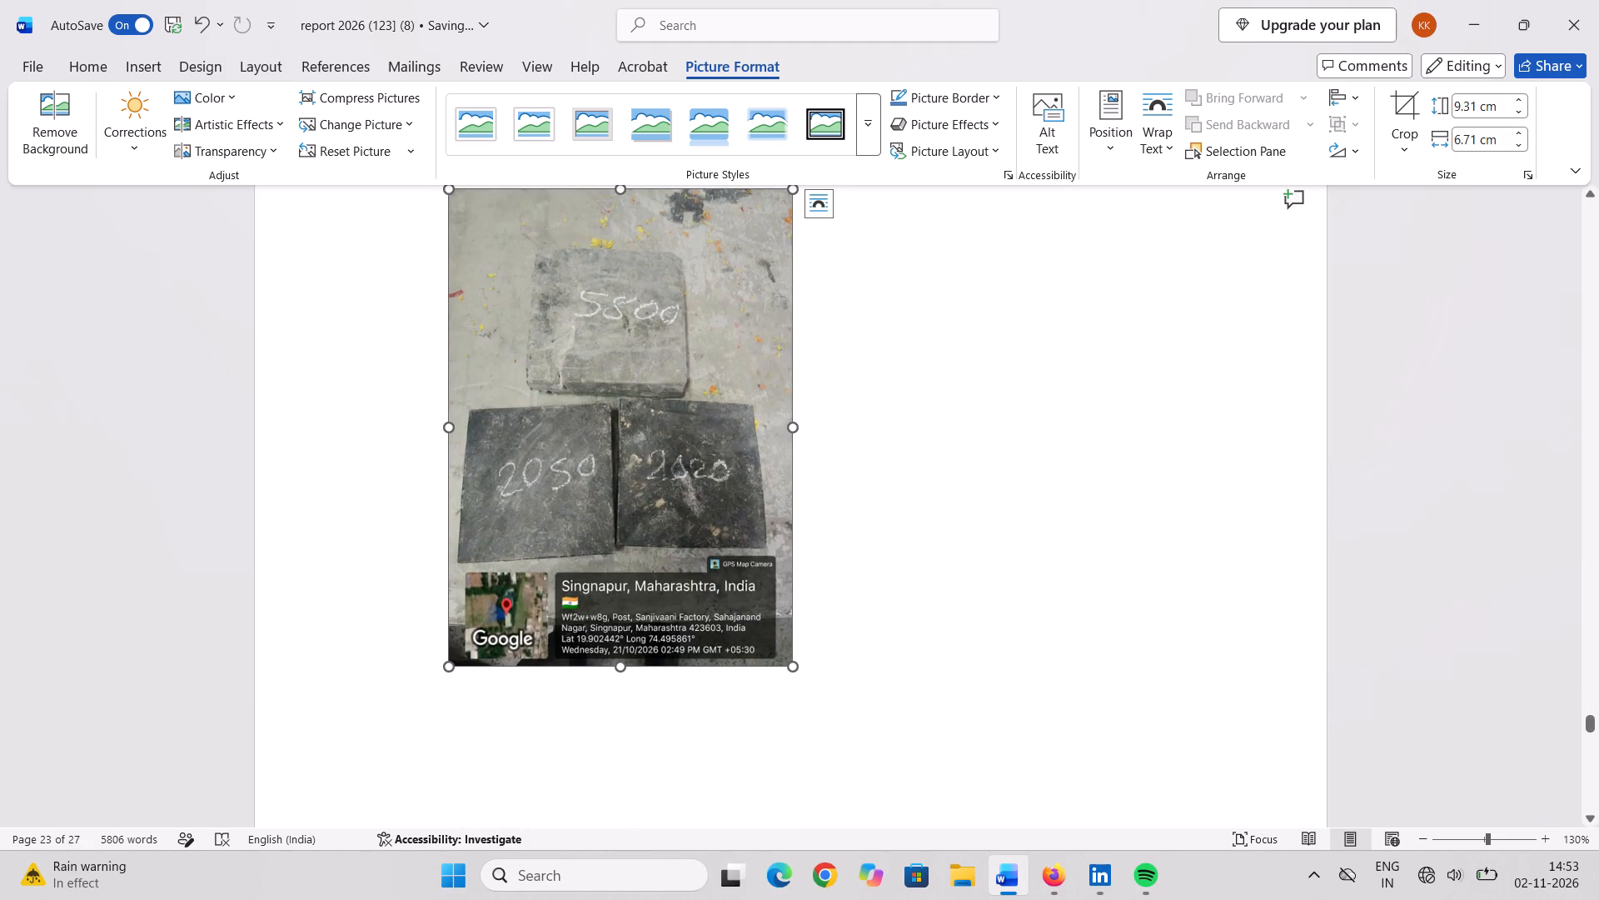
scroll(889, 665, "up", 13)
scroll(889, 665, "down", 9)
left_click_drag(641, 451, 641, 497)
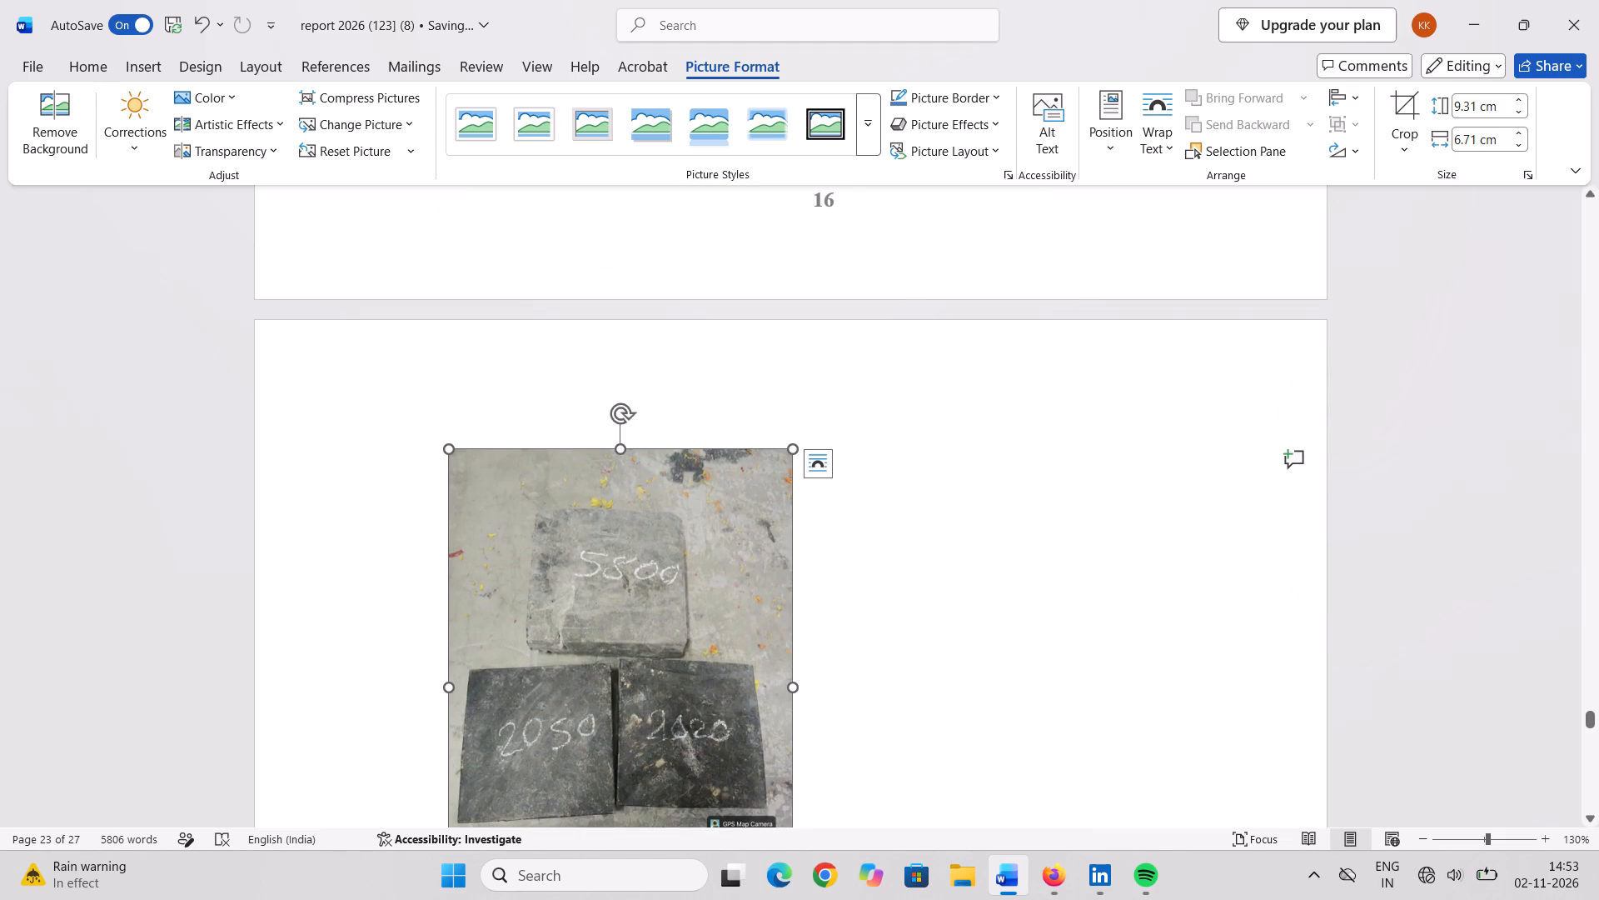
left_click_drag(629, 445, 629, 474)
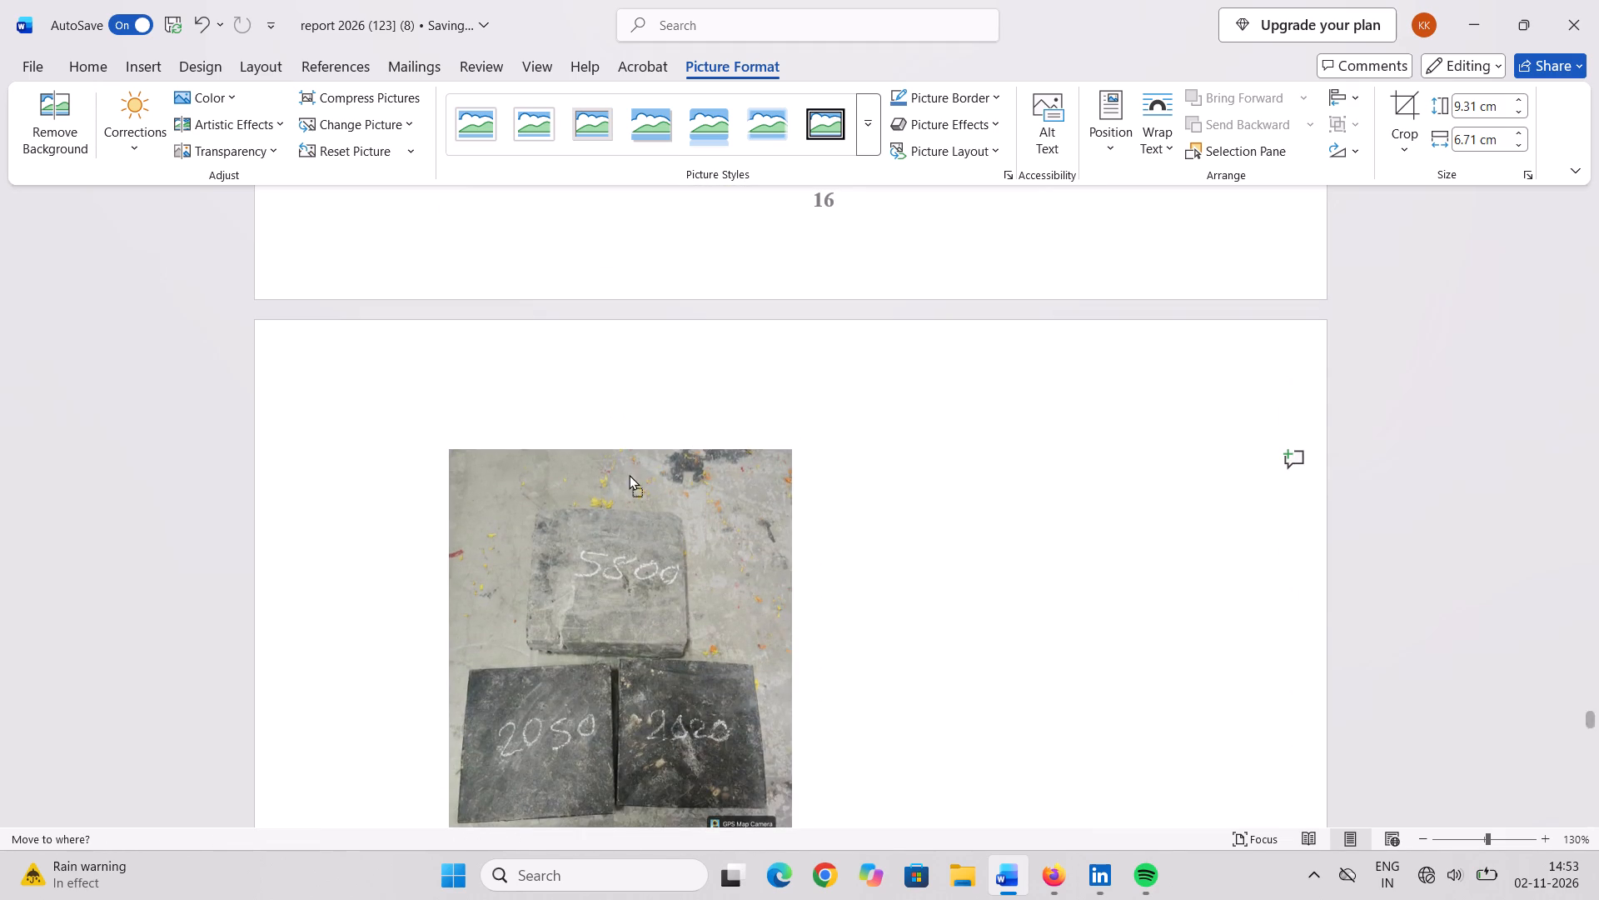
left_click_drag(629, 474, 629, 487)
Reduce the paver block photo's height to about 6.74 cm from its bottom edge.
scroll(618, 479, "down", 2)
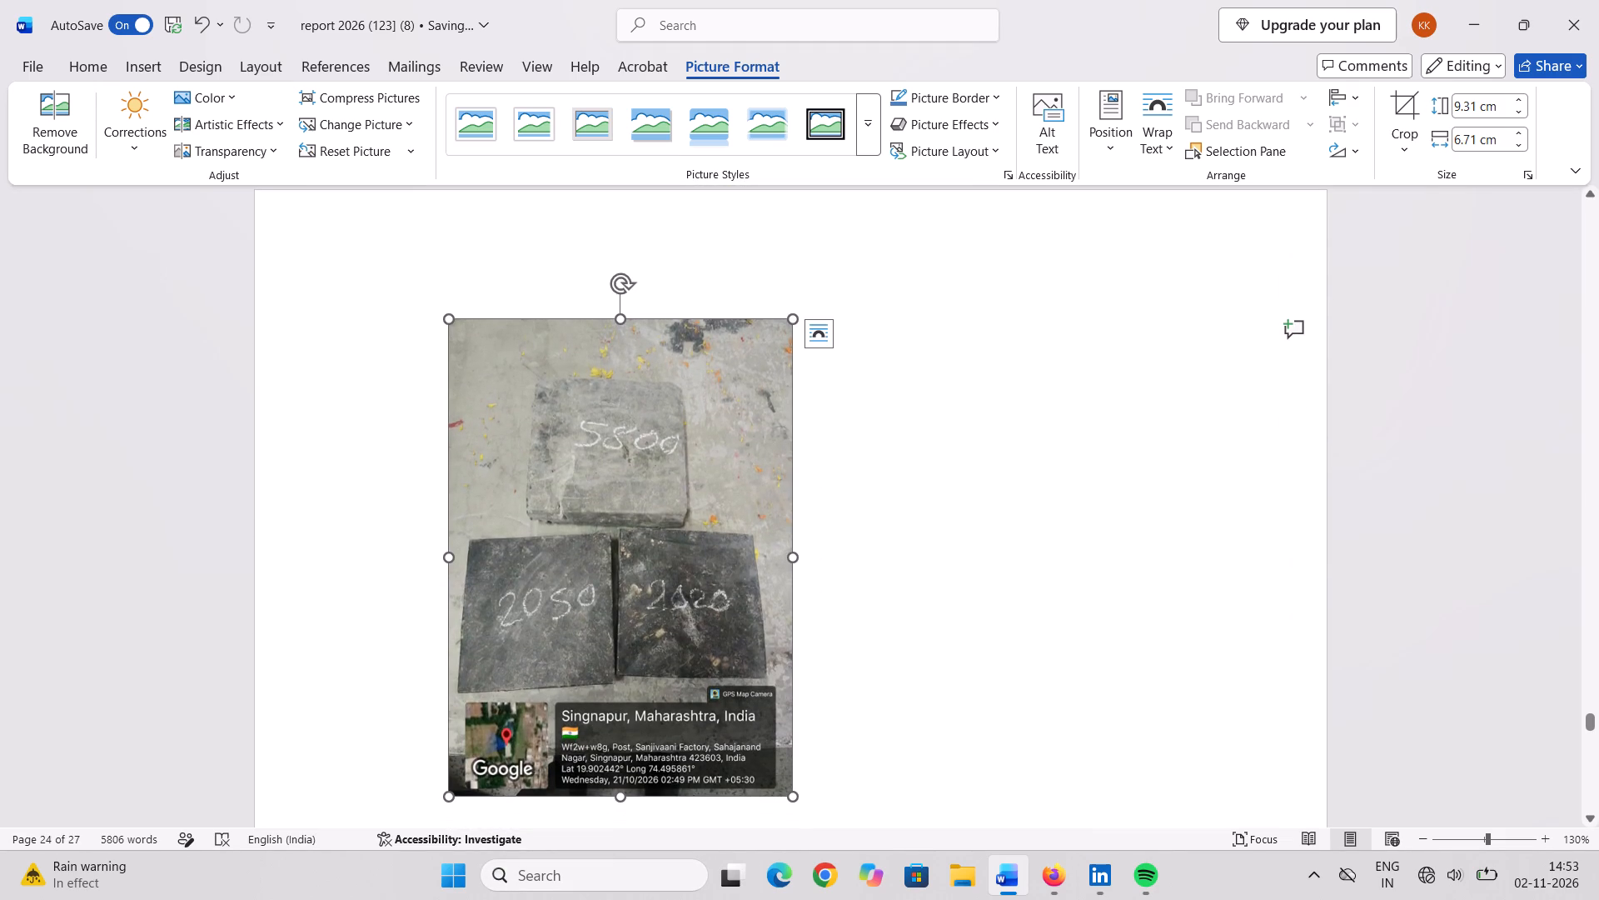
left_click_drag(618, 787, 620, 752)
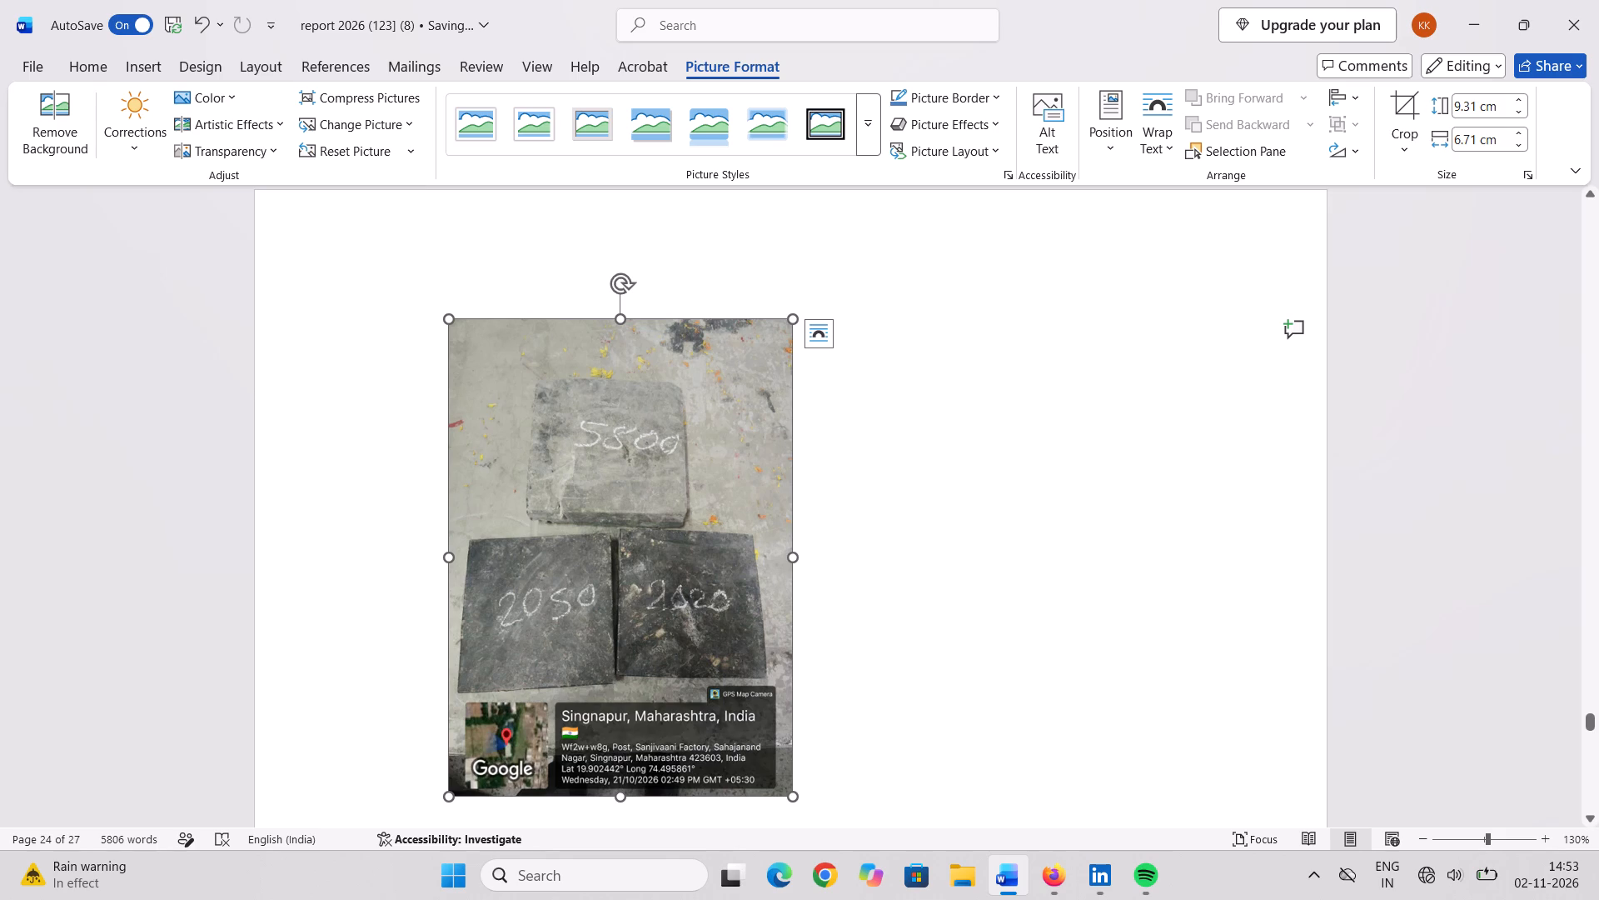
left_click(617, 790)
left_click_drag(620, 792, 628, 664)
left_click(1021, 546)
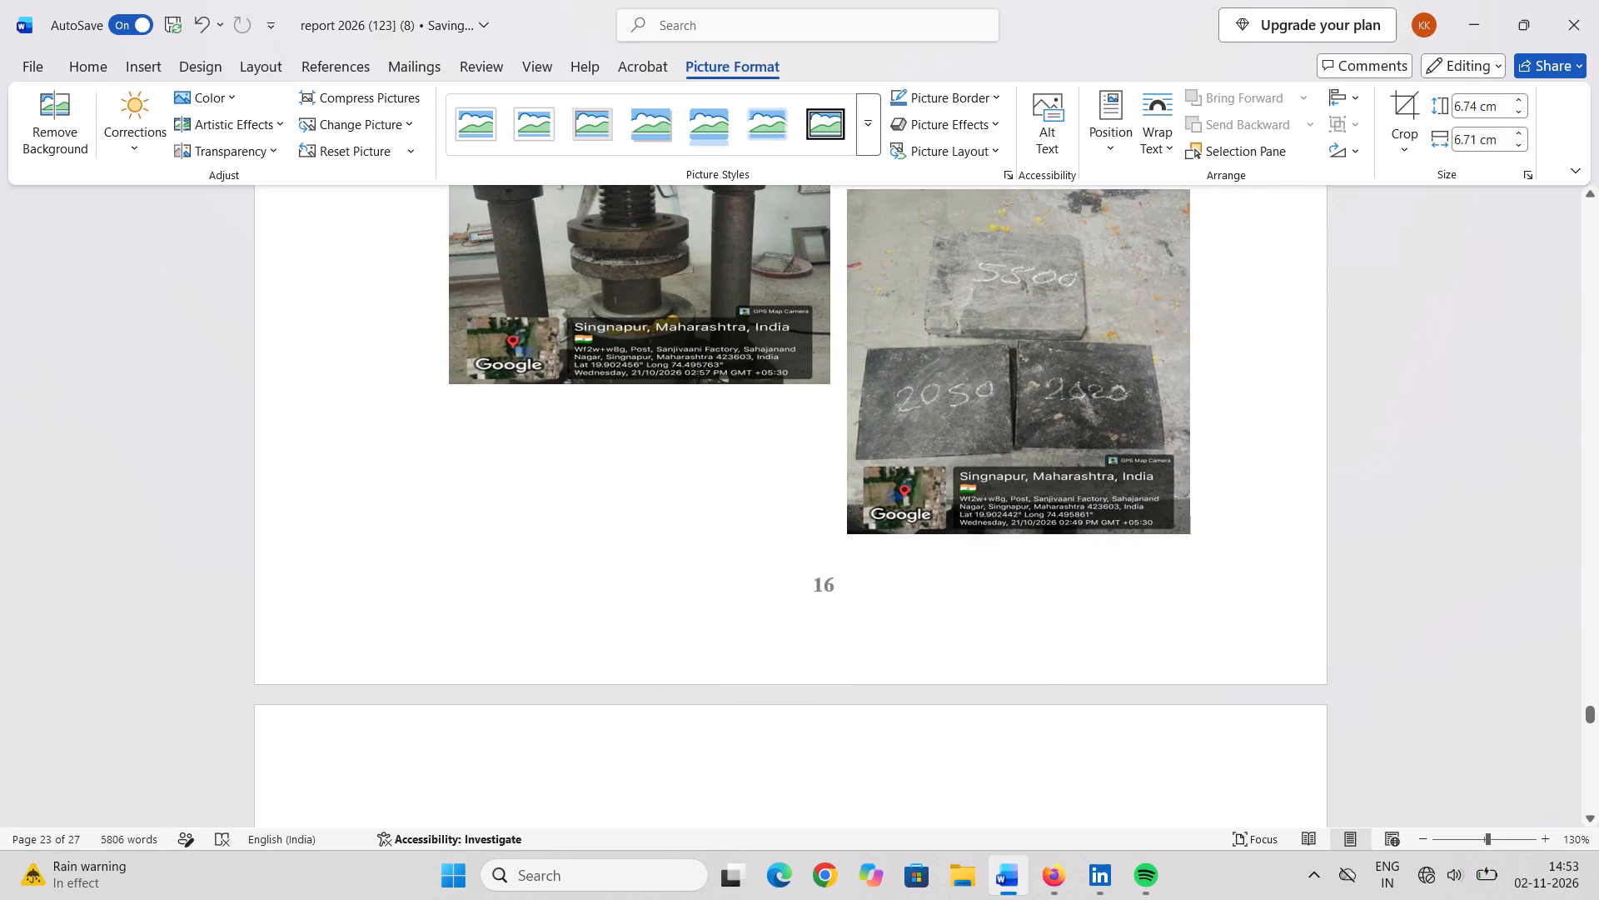
Resize the paver block photo beside the testing machine photo to about 4.18 cm high and 6.7 cm wide.
scroll(999, 552, "up", 1)
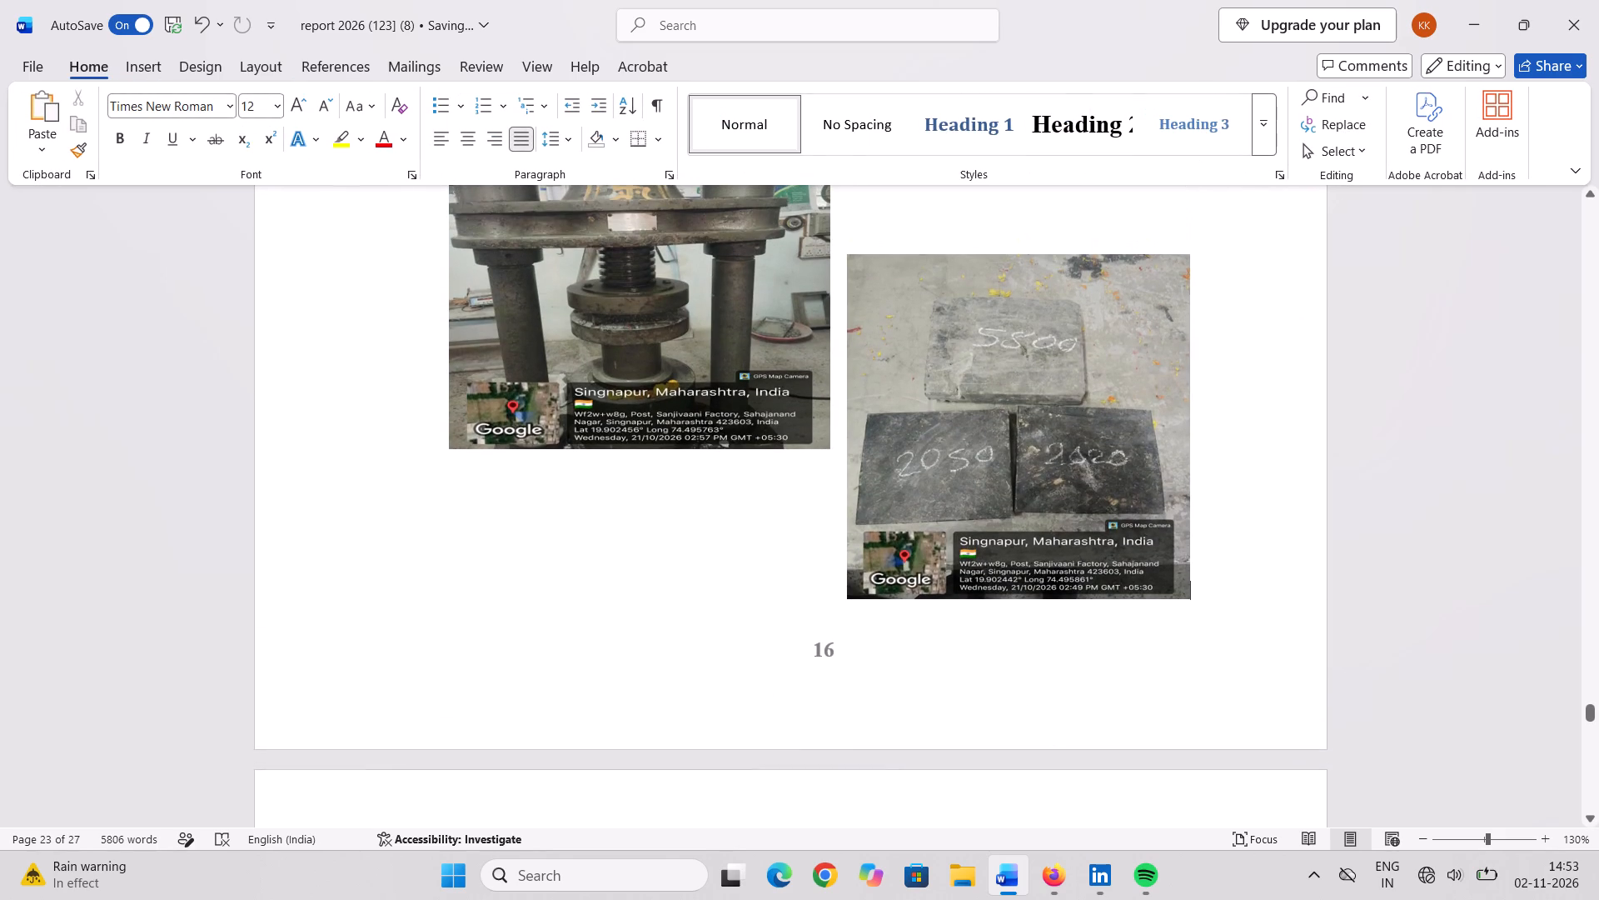
left_click(1018, 593)
left_click_drag(1018, 593, 1053, 353)
scroll(1074, 332, "up", 3)
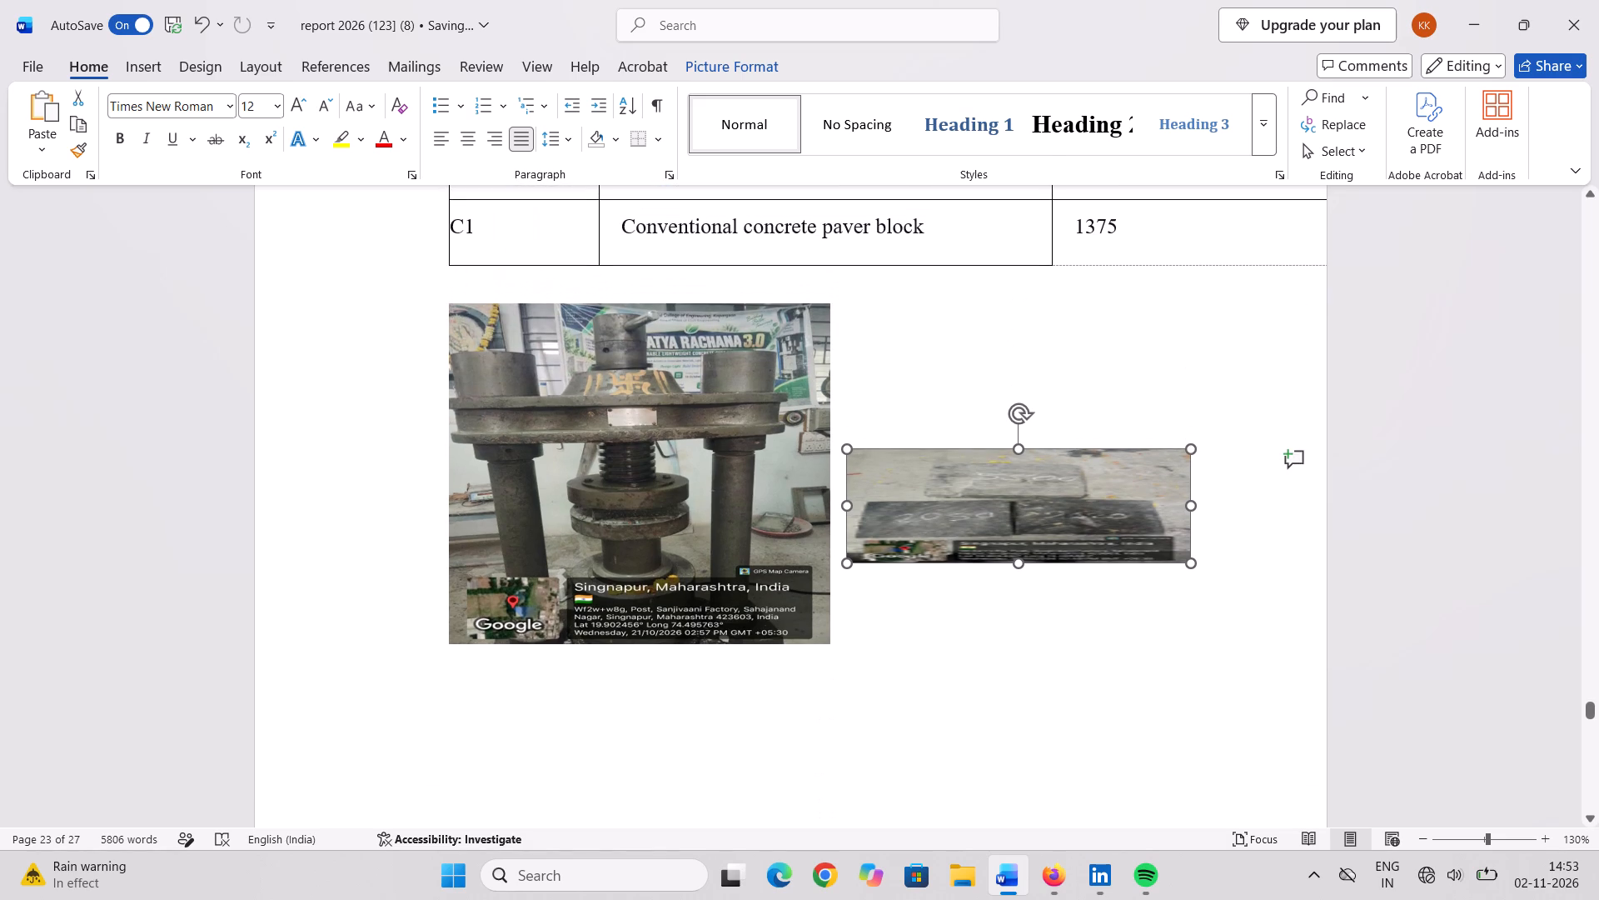
left_click_drag(1014, 447, 1021, 411)
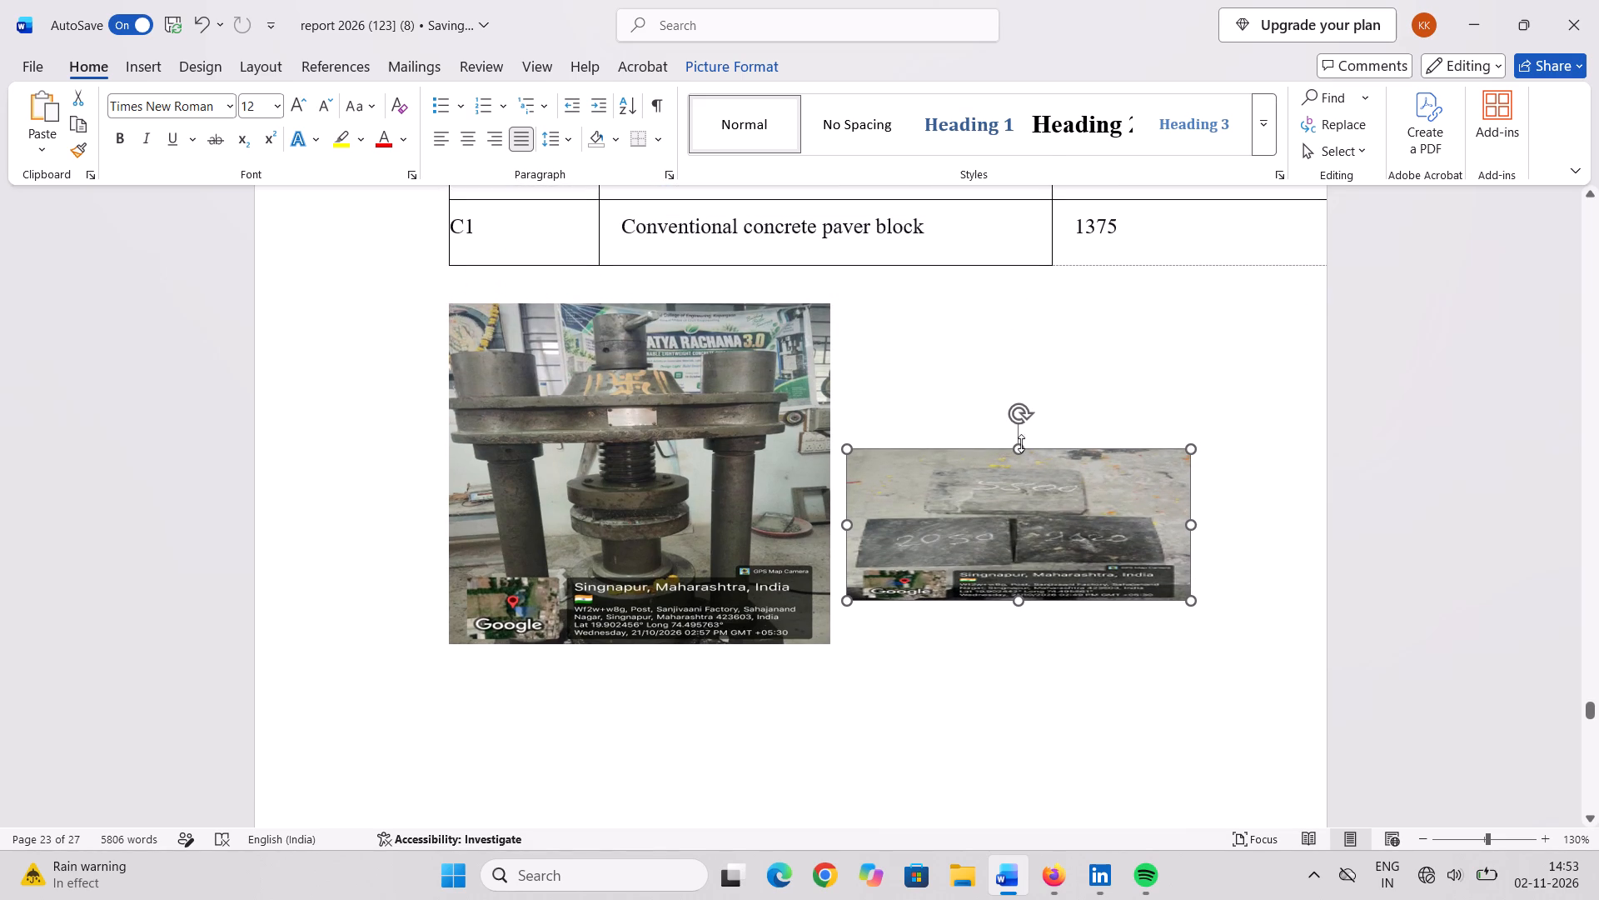
left_click_drag(1021, 452, 1023, 423)
scroll(1088, 590, "up", 2)
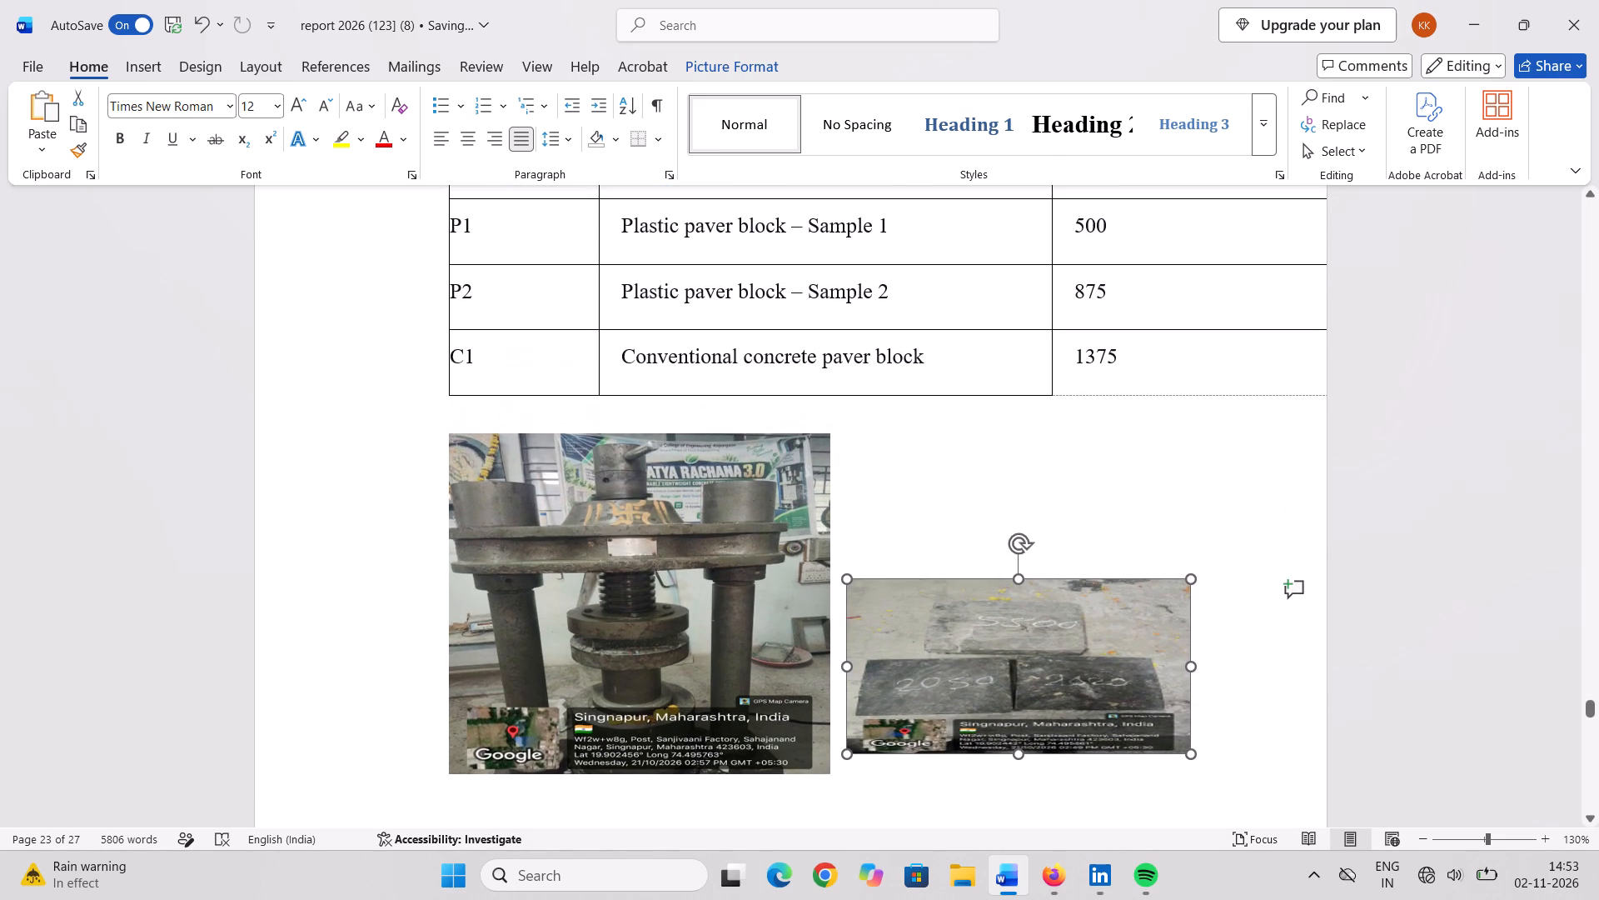
scroll(1014, 606, "up", 1)
scroll(1014, 608, "down", 1)
left_click_drag(1015, 582, 1027, 538)
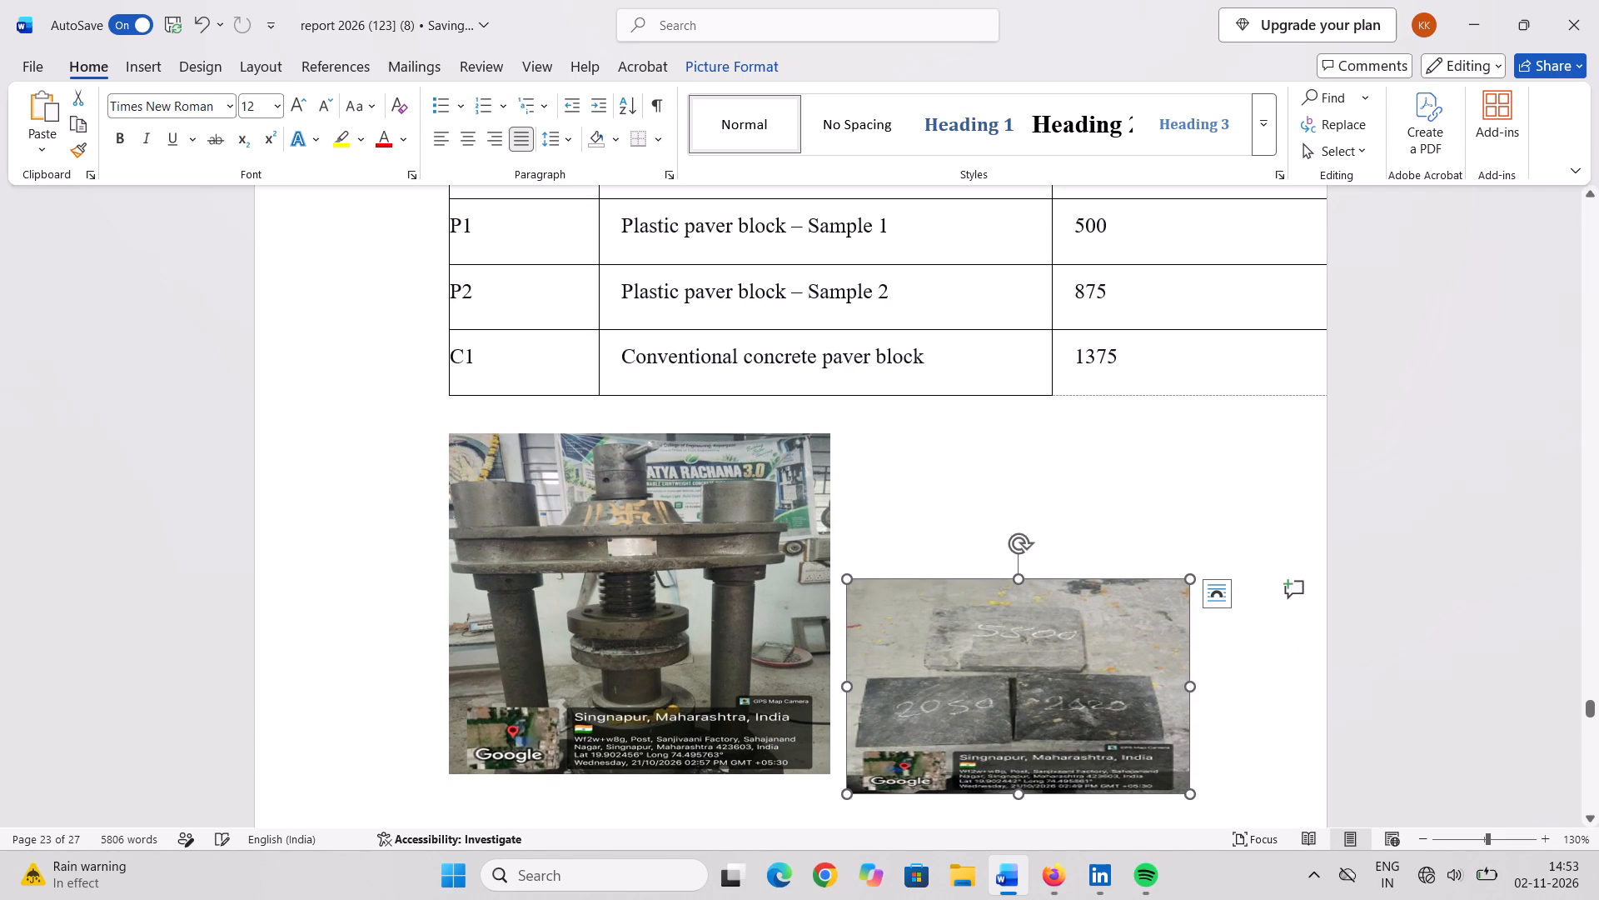
Adjust the paver block photo's vertical position beside the testing machine photo, leaving it about one line higher.
left_click_drag(1187, 588, 1187, 576)
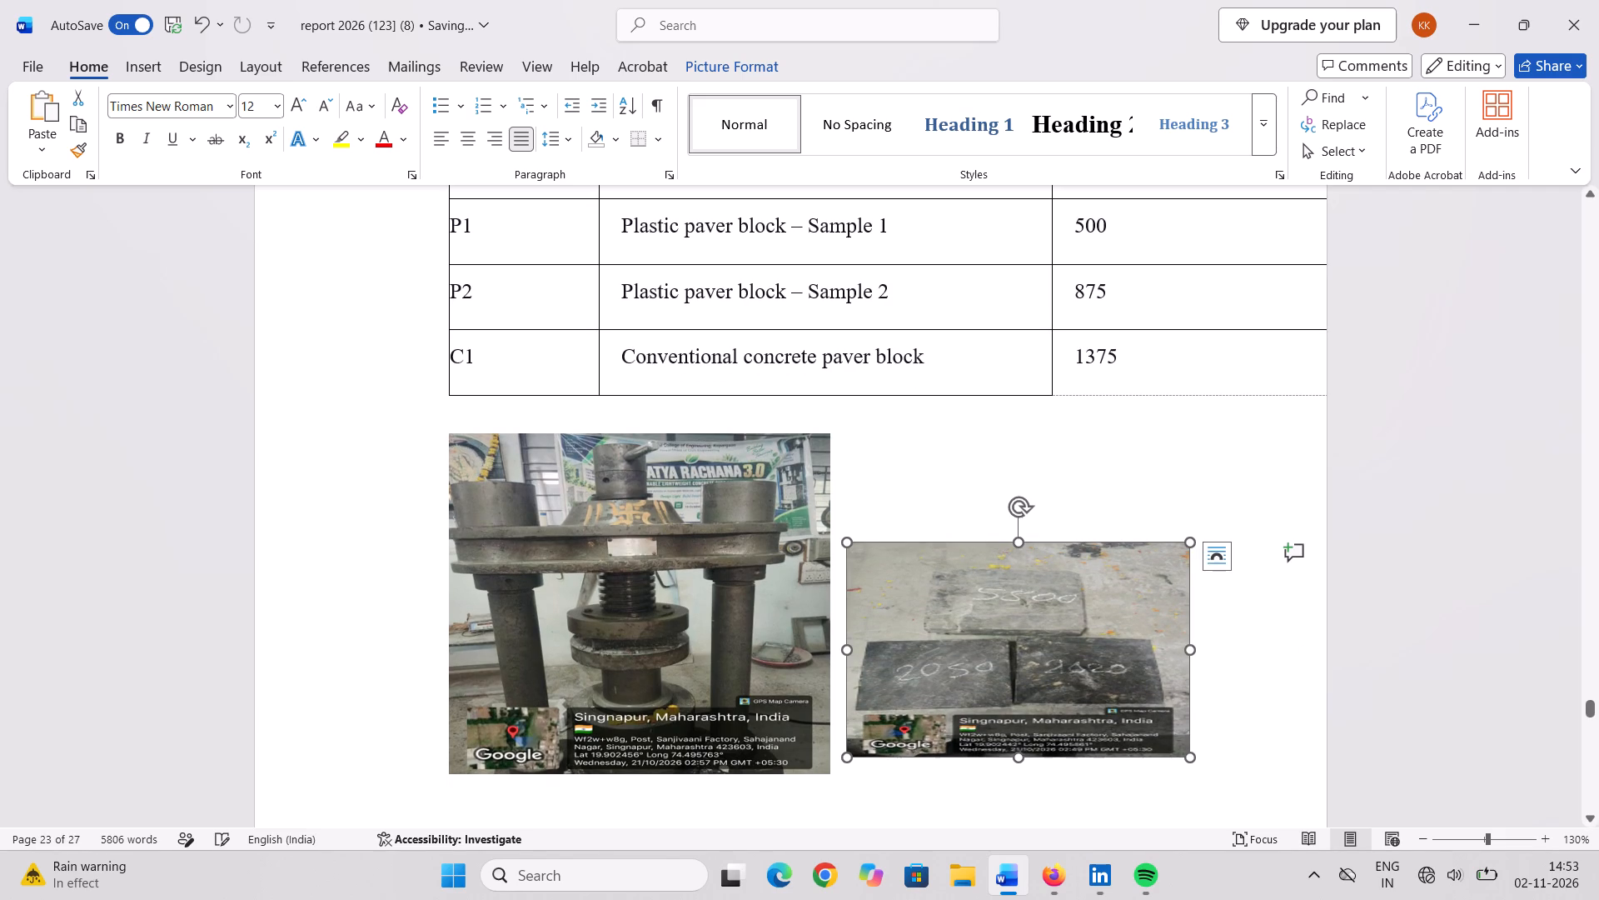
left_click(1107, 605)
left_click_drag(1122, 567, 1159, 497)
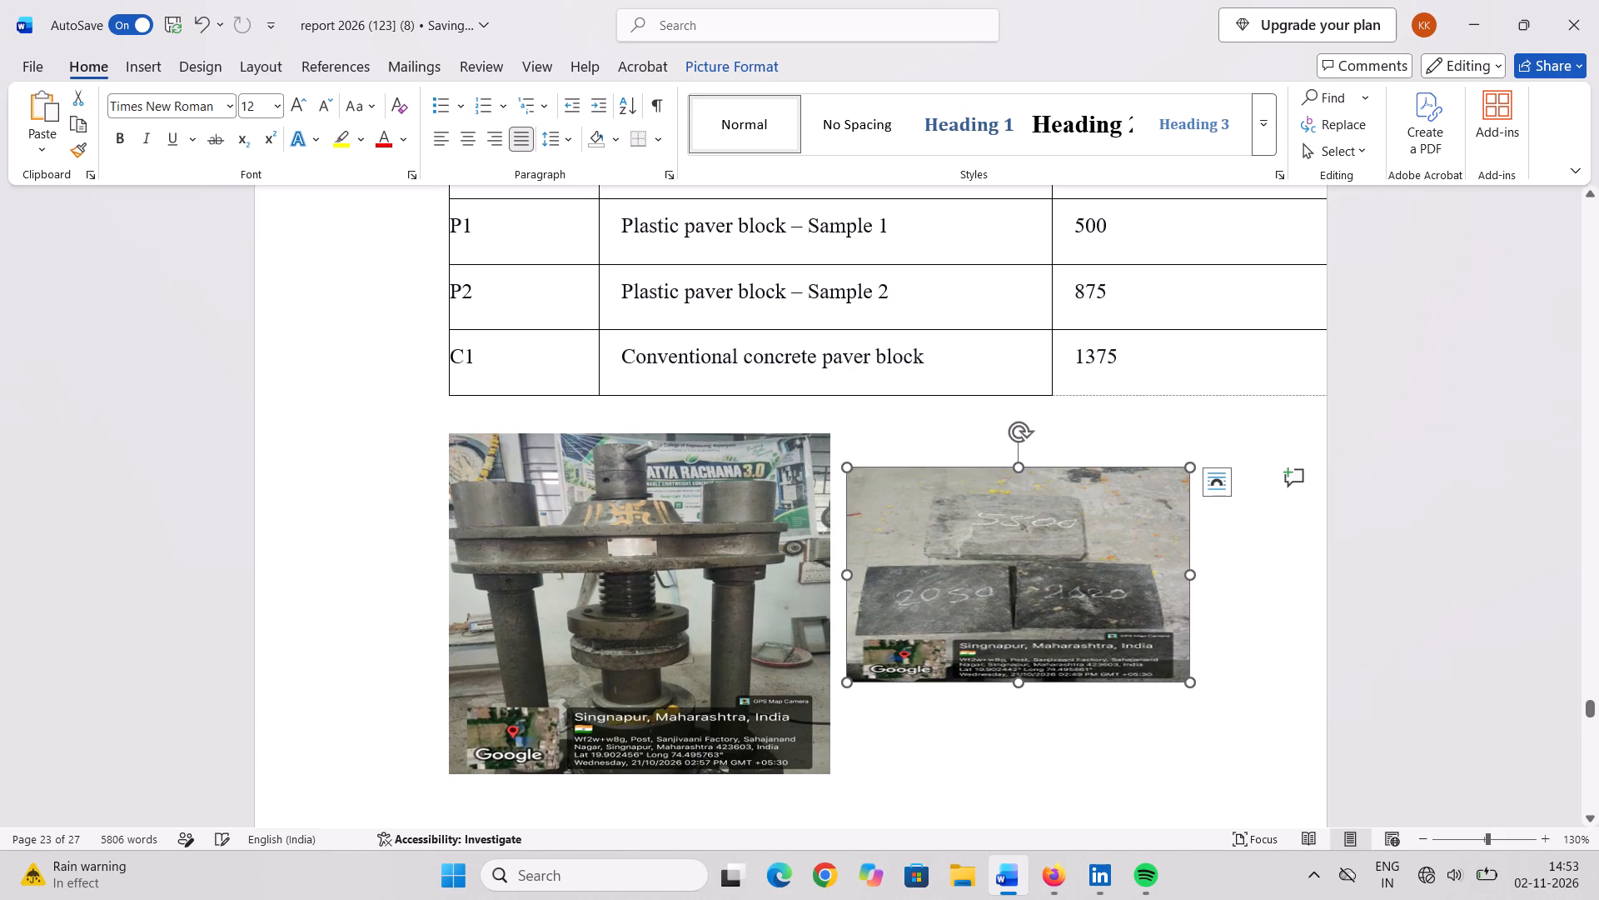
left_click_drag(1015, 690, 1018, 683)
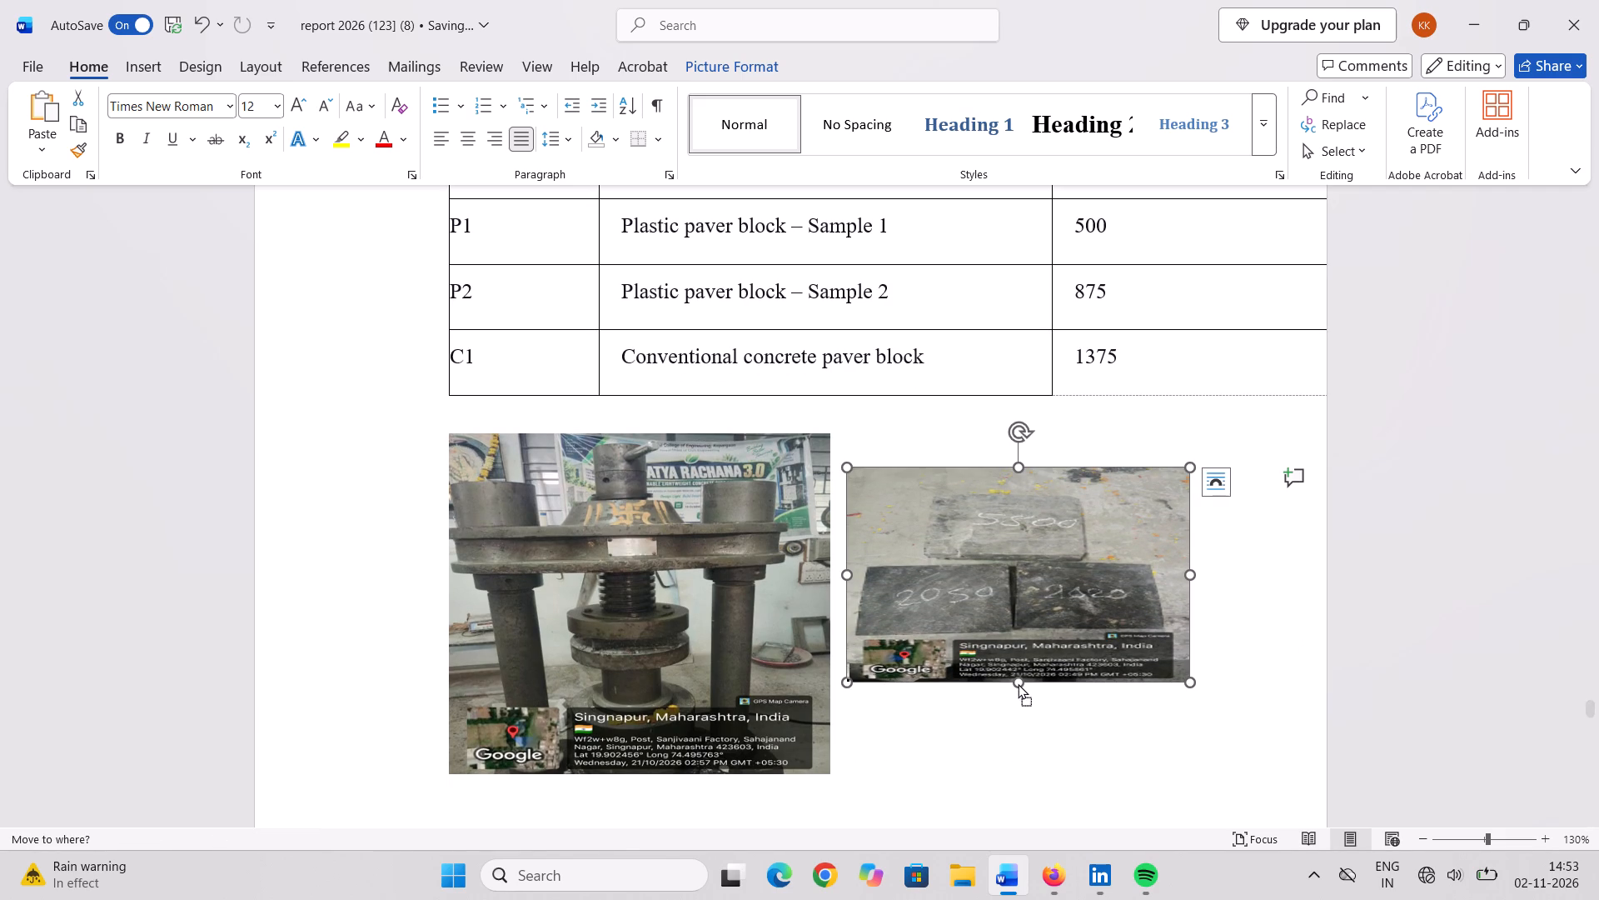
left_click_drag(1018, 683, 1018, 708)
left_click_drag(1024, 732, 1024, 746)
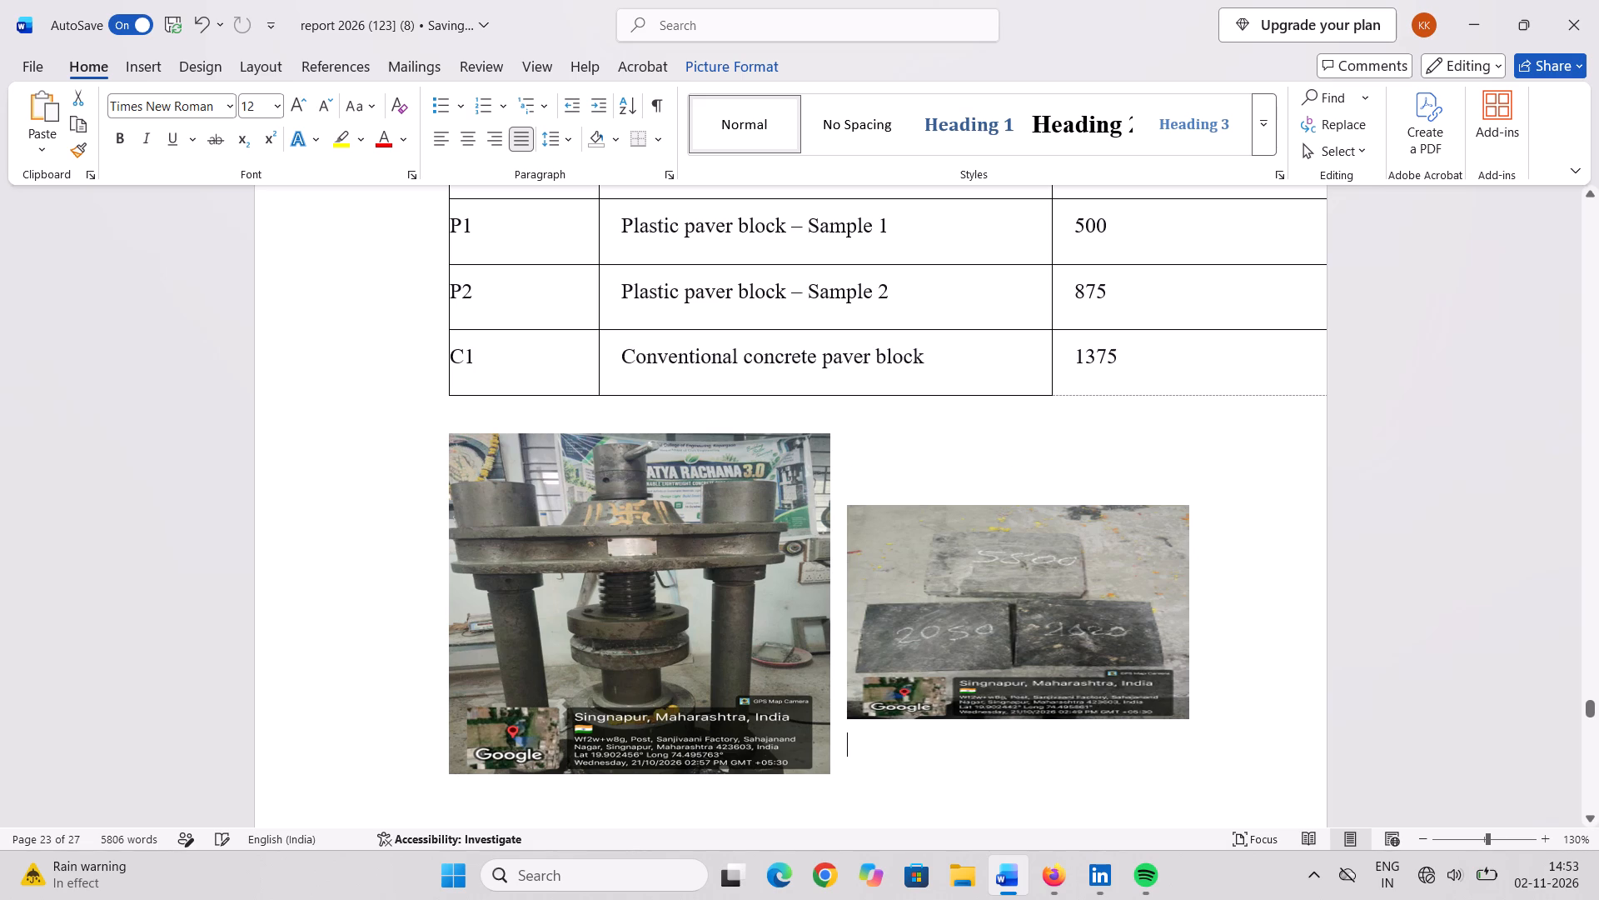
left_click_drag(1024, 746, 1026, 752)
scroll(1007, 668, "up", 1)
scroll(1007, 668, "down", 3)
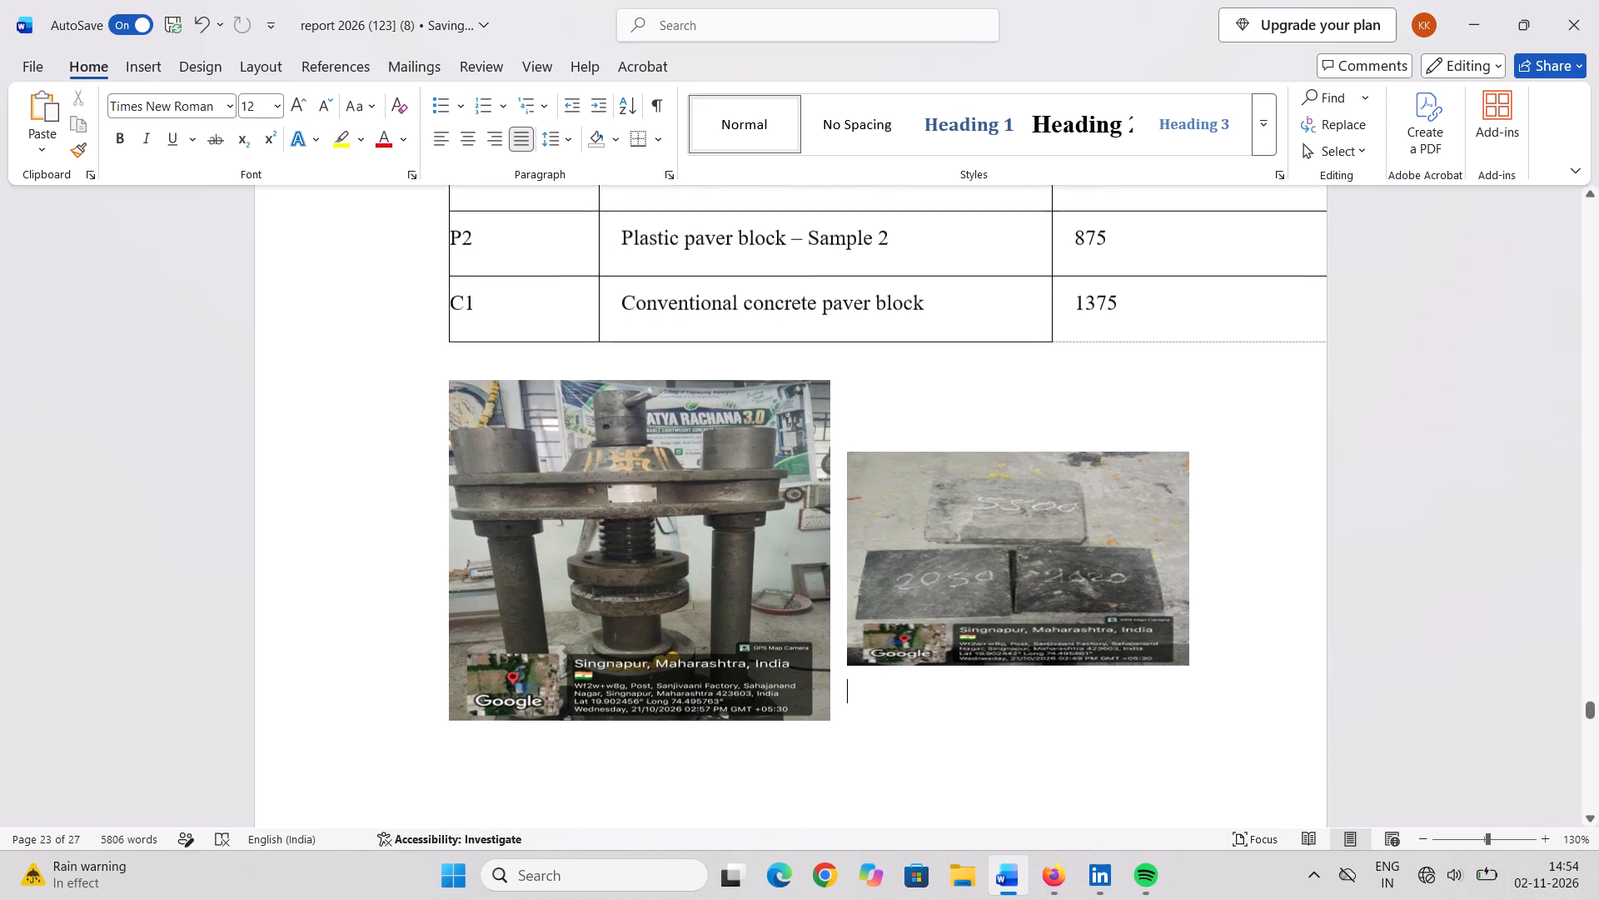
double_click(1005, 536)
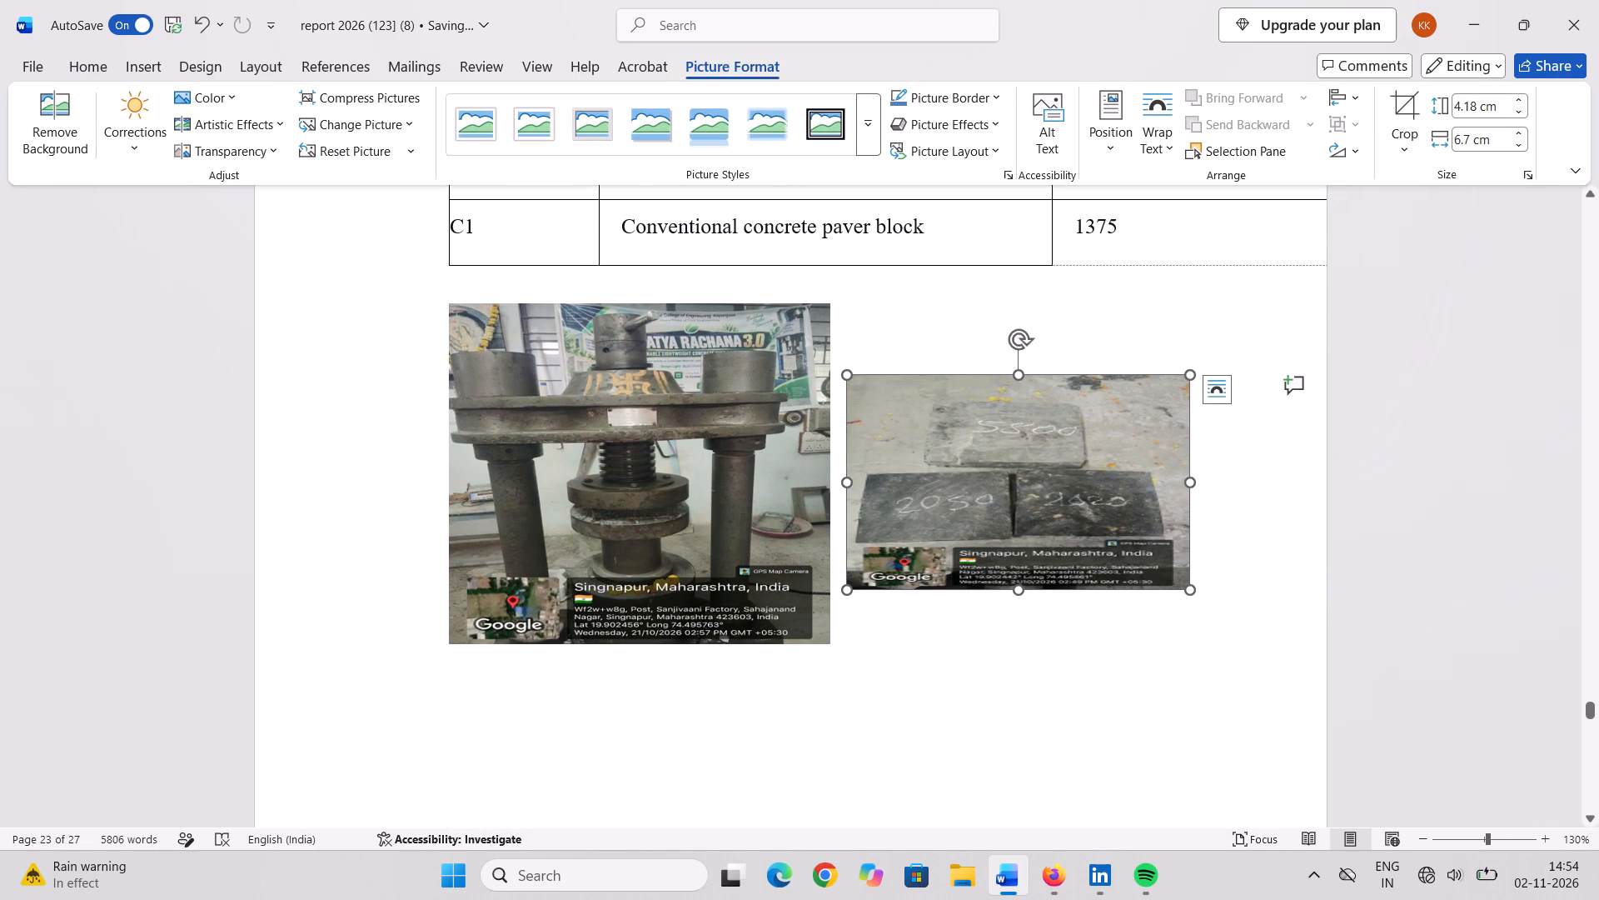
left_click_drag(1027, 593, 1027, 606)
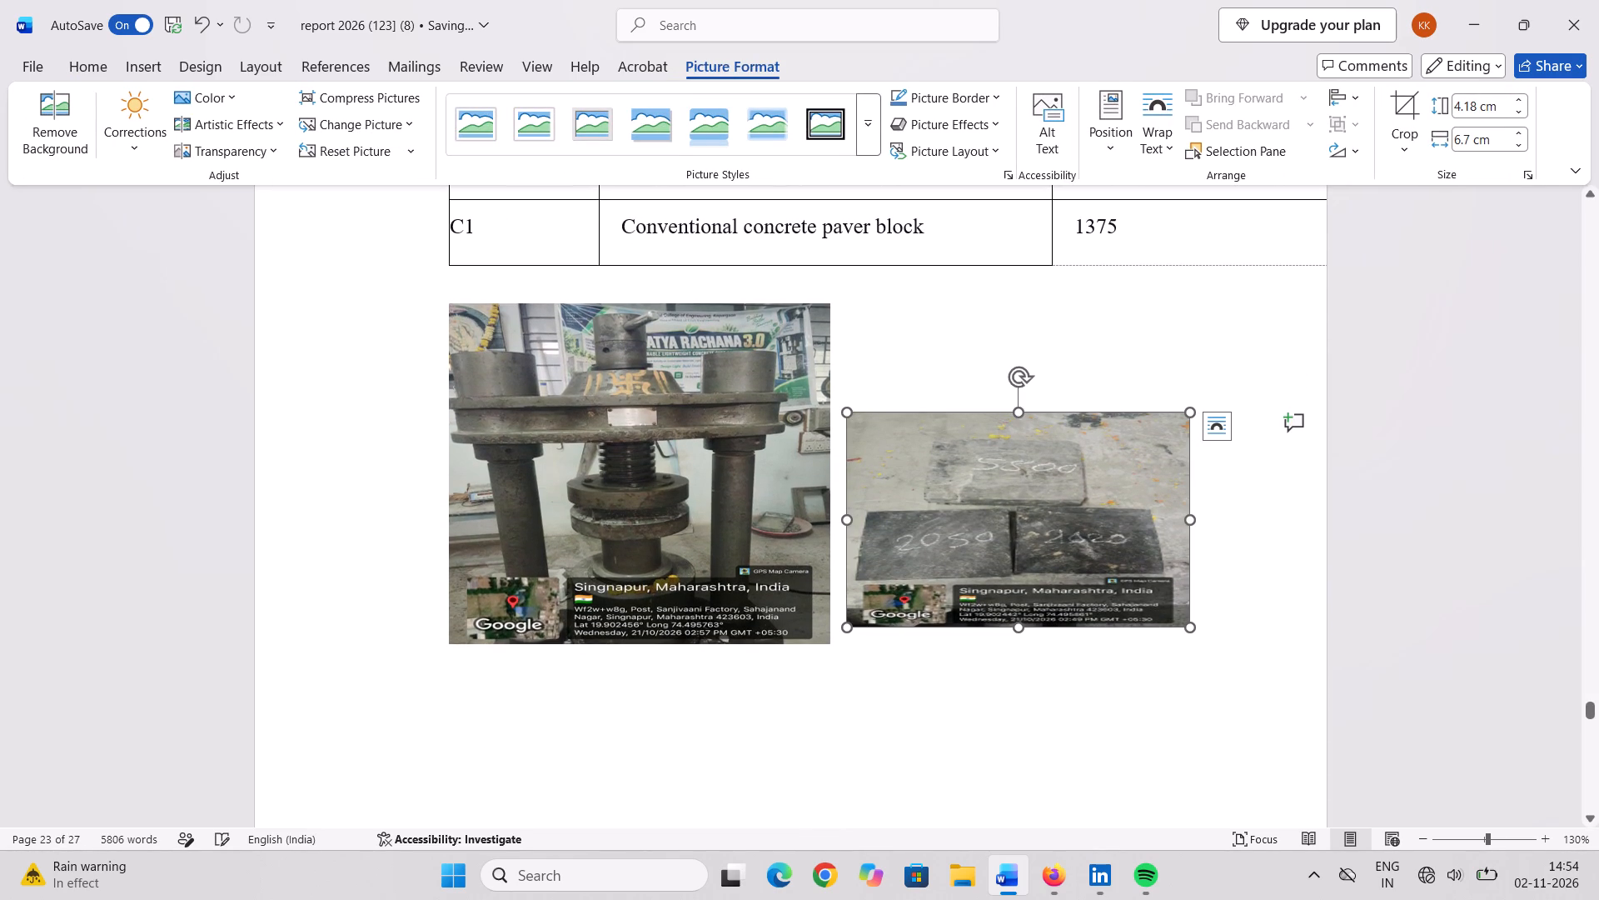
Narrow the testing machine photo below the results table to about 6.11 cm wide.
left_click(728, 455)
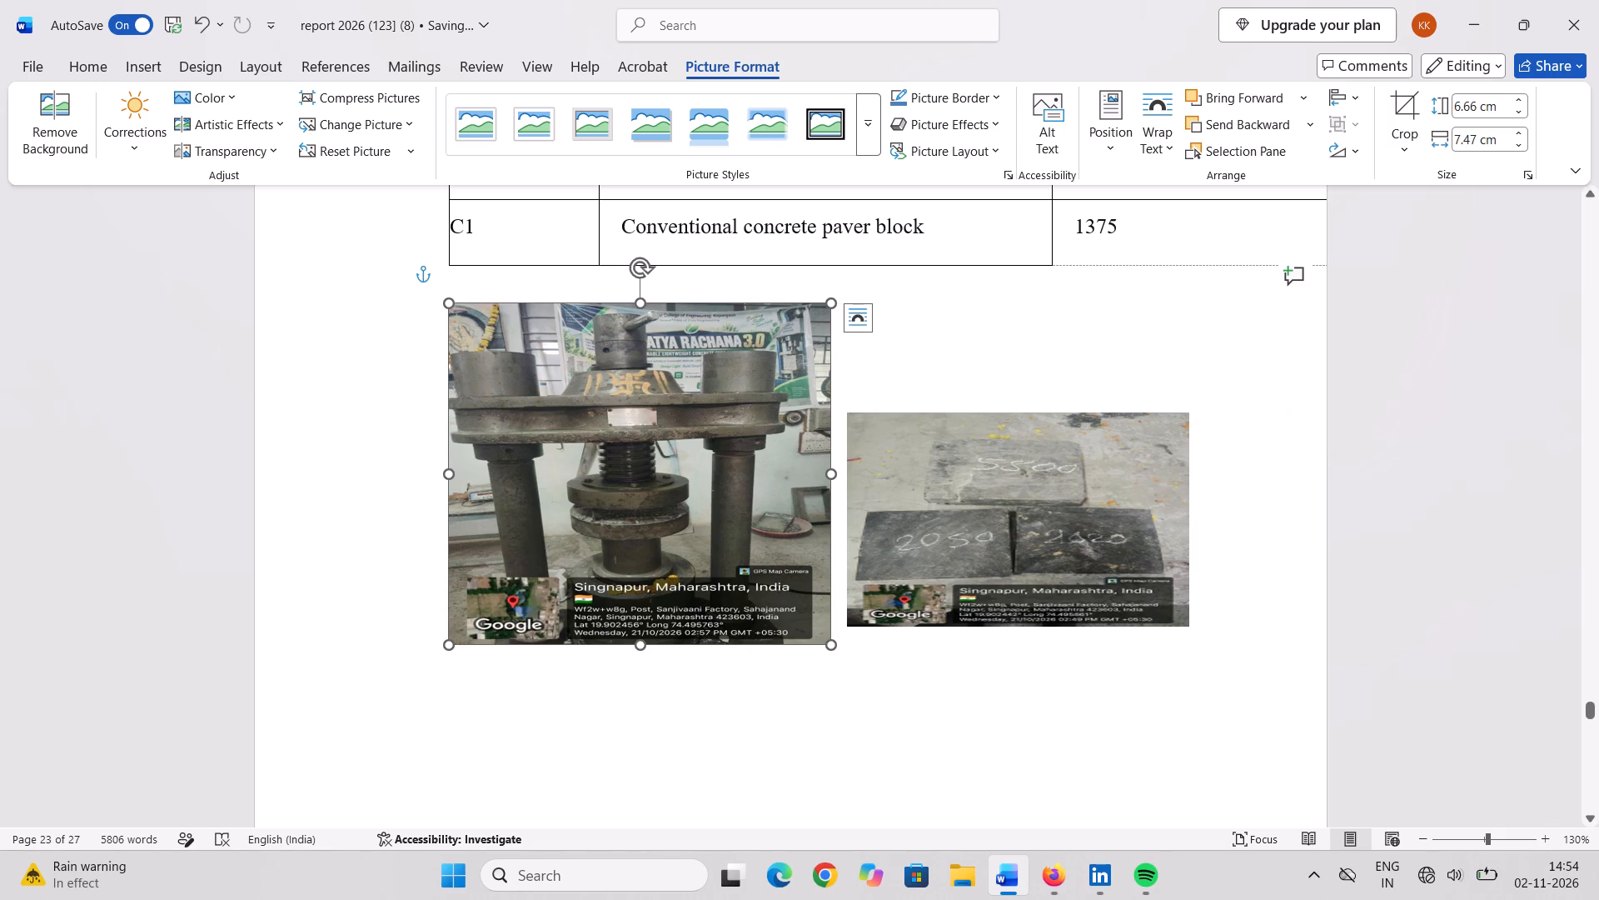
left_click_drag(832, 469, 760, 471)
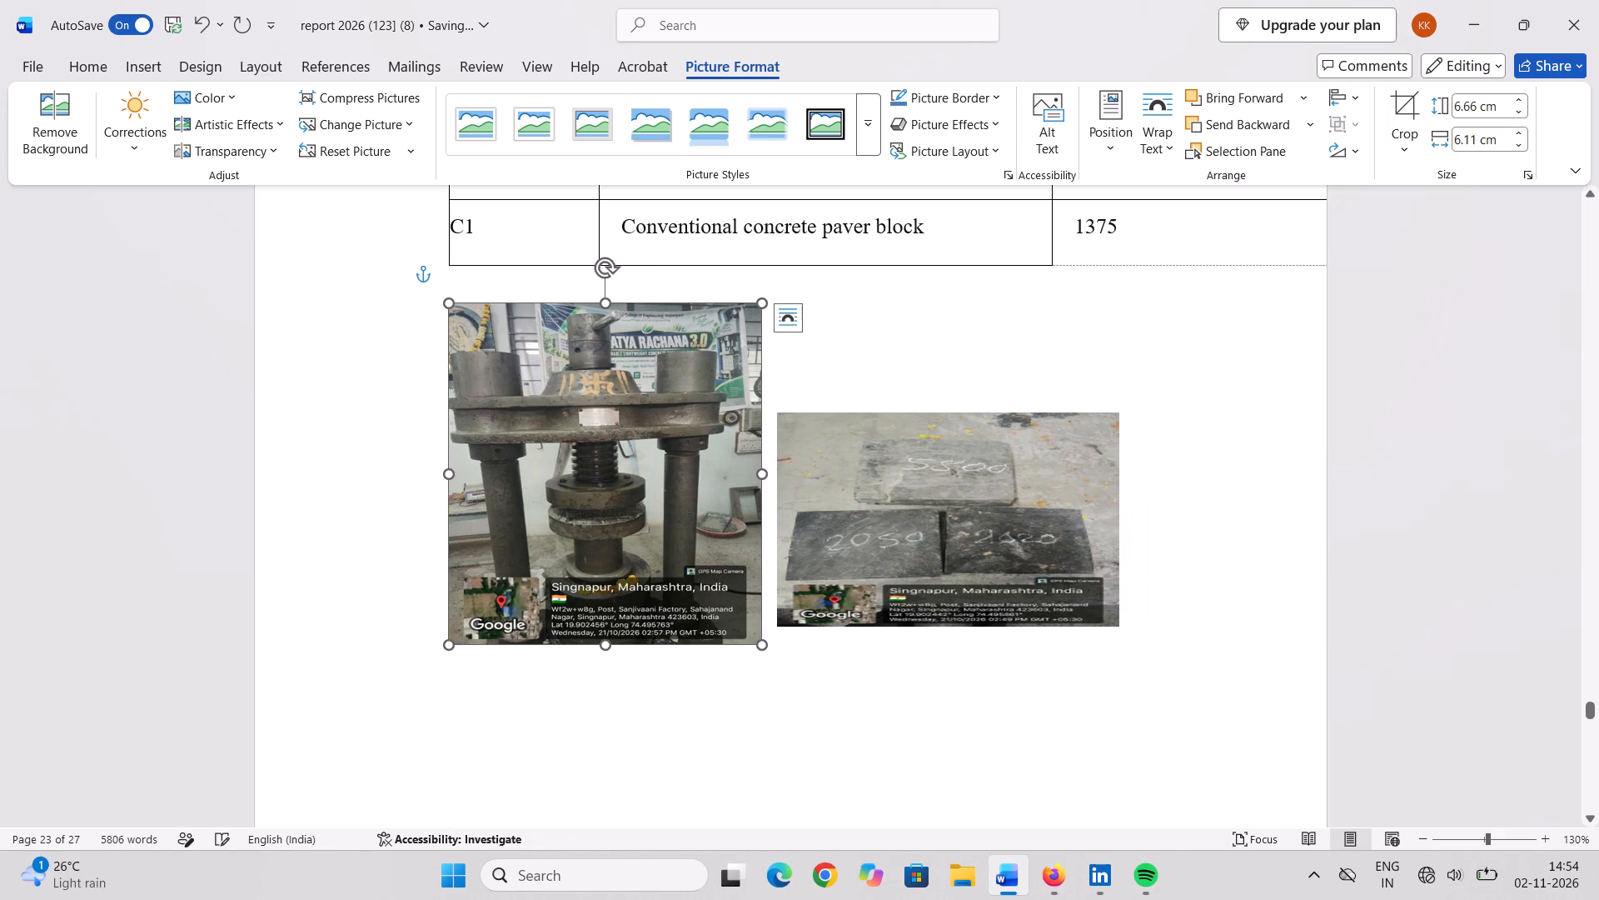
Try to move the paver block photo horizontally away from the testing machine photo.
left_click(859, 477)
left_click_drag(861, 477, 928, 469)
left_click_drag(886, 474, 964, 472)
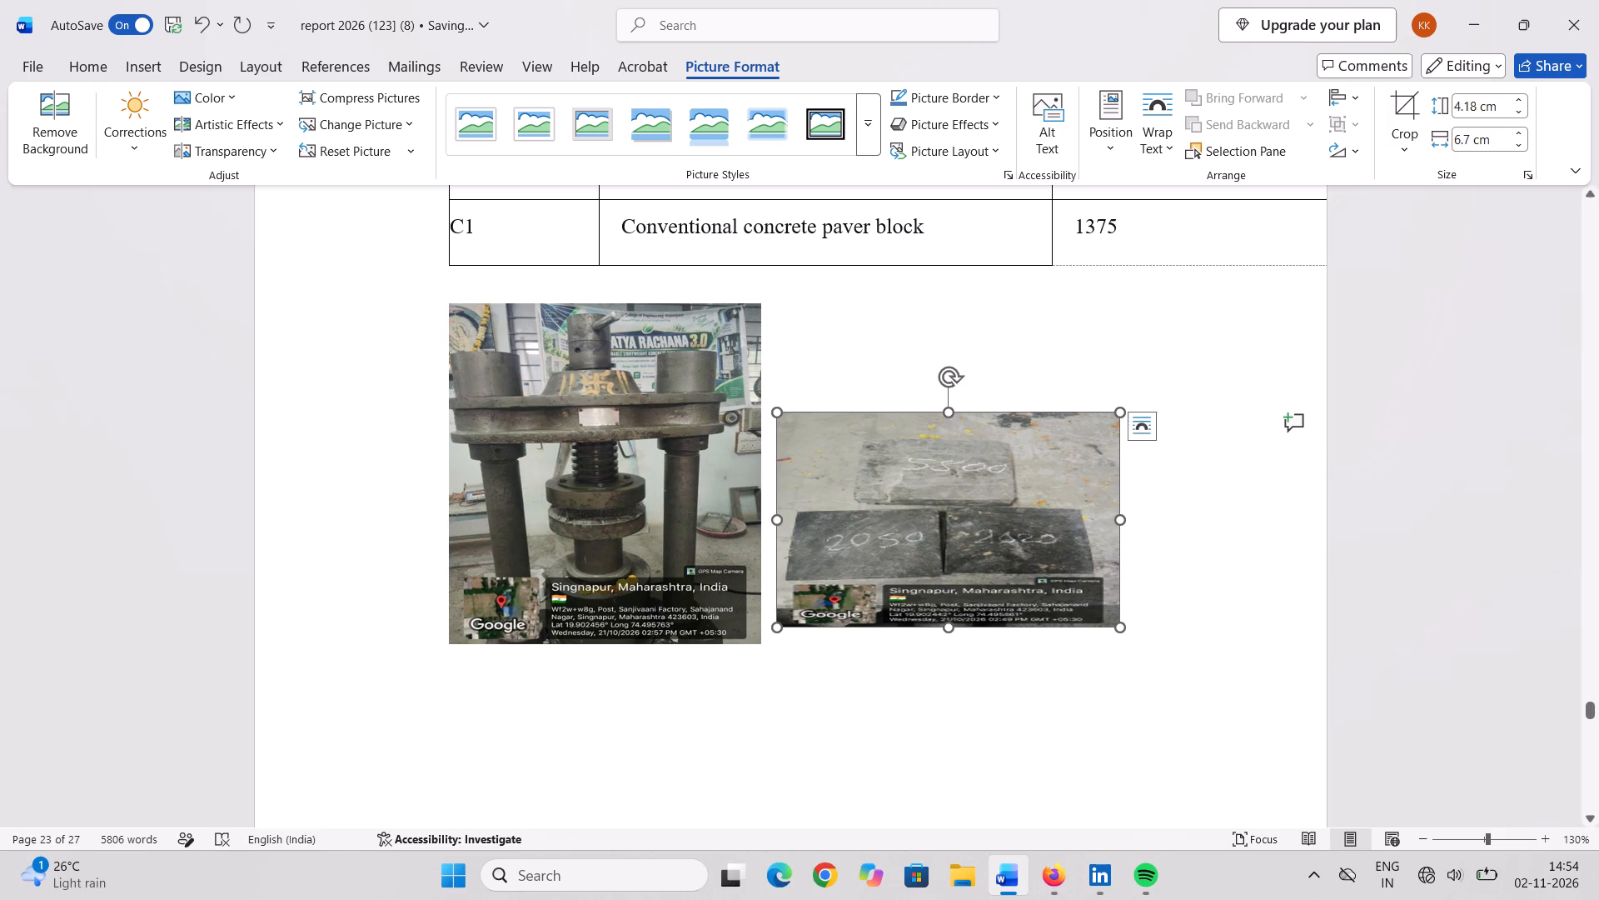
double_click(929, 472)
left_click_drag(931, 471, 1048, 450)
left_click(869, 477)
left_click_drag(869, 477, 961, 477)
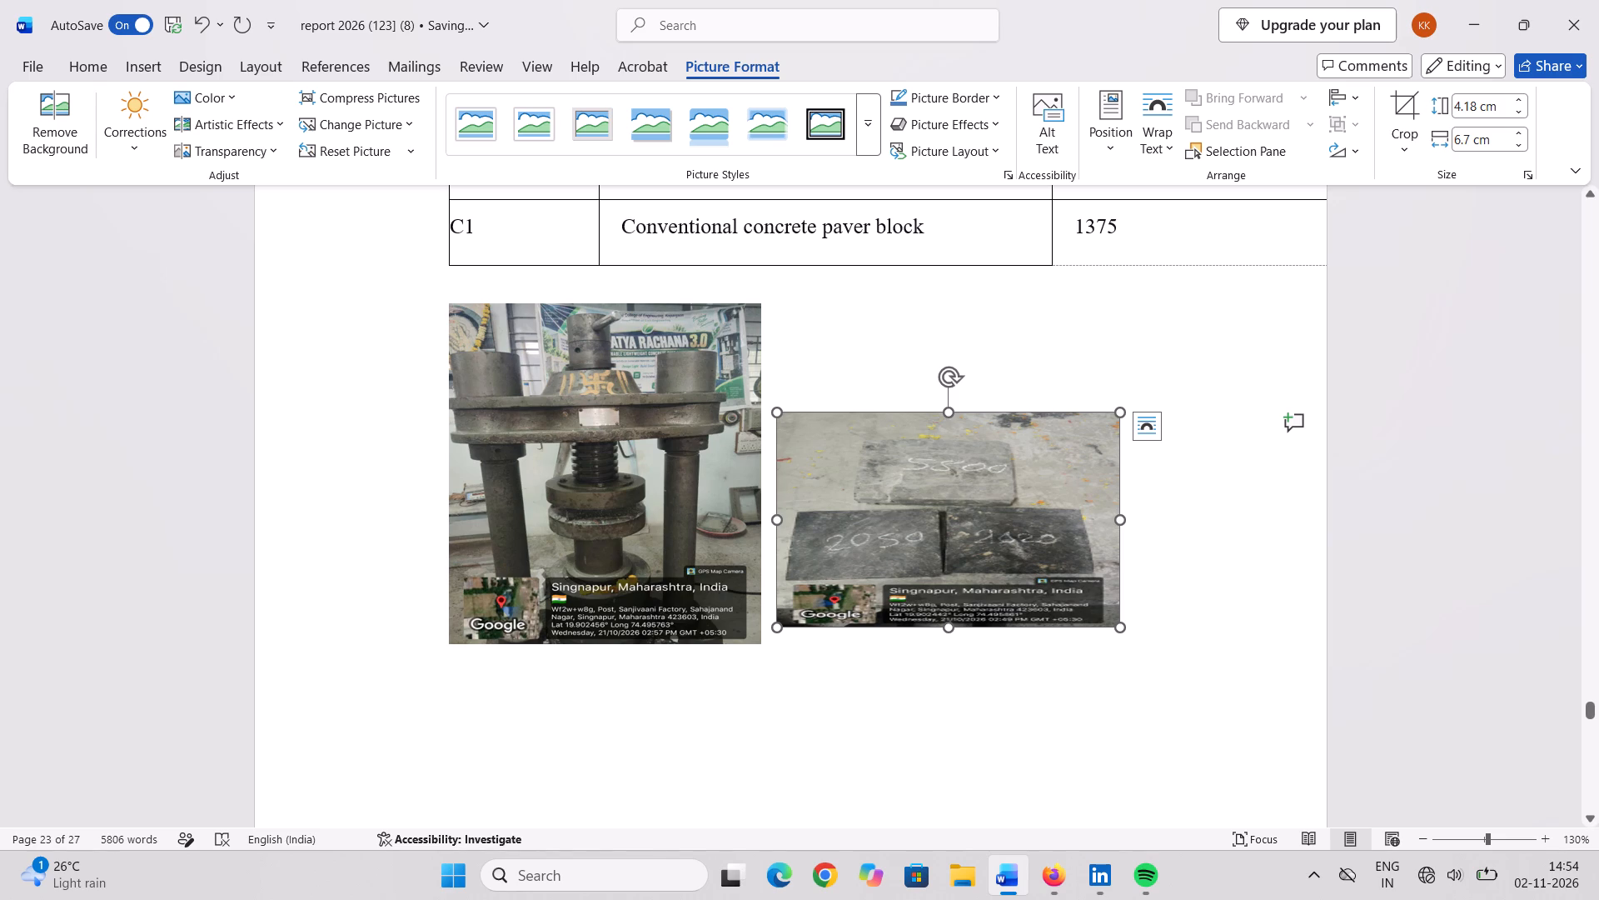
Insert twelve spaces before the paver block photo to widen the gap from the testing machine photo.
left_click(773, 493)
left_click(769, 491)
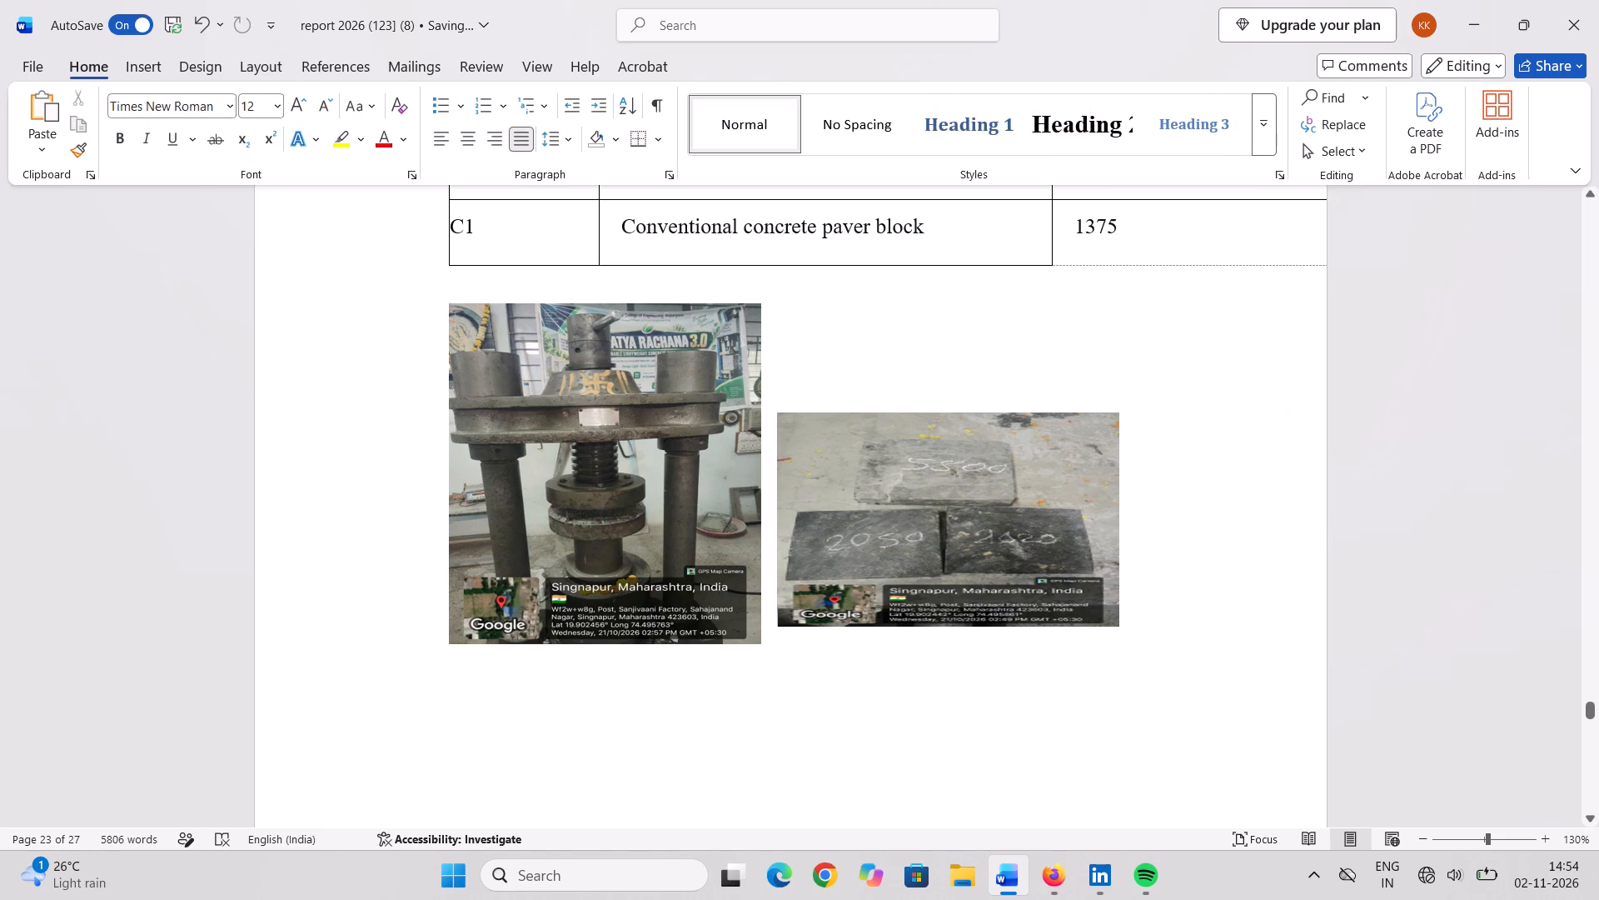
key("space")
key("space")
key("space")
key("space")
key("space")
key("space")
key("space")
key("space")
key("space")
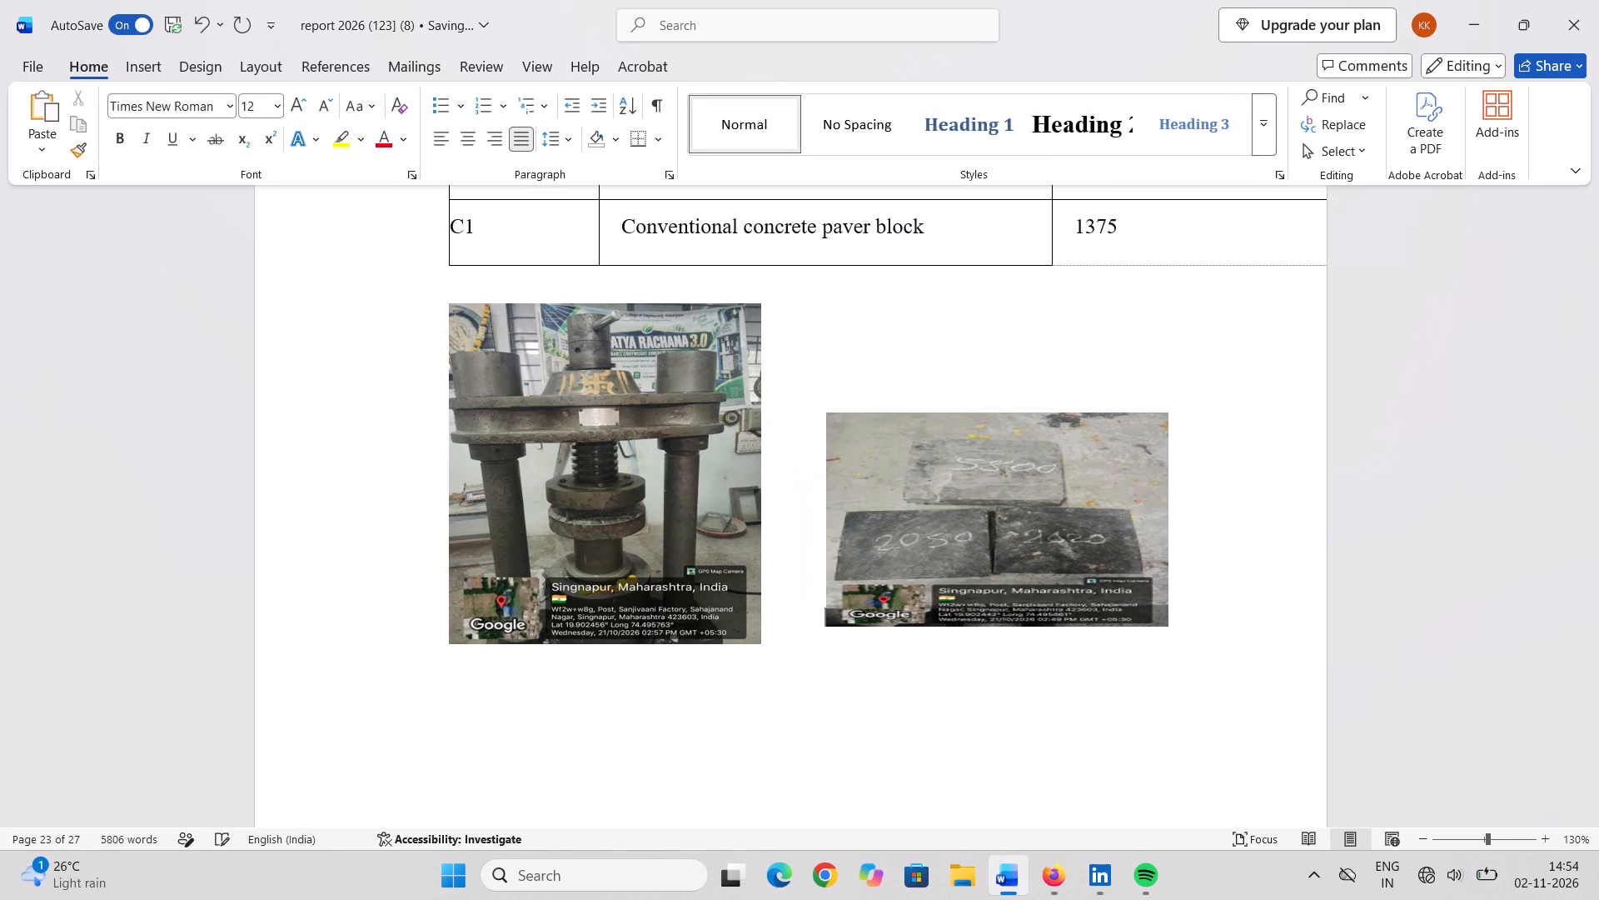
key("space")
key("space")
key("space")
Enlarge the paver block photo beside the testing machine photo, making it noticeably taller and slightly wider.
left_click(939, 466)
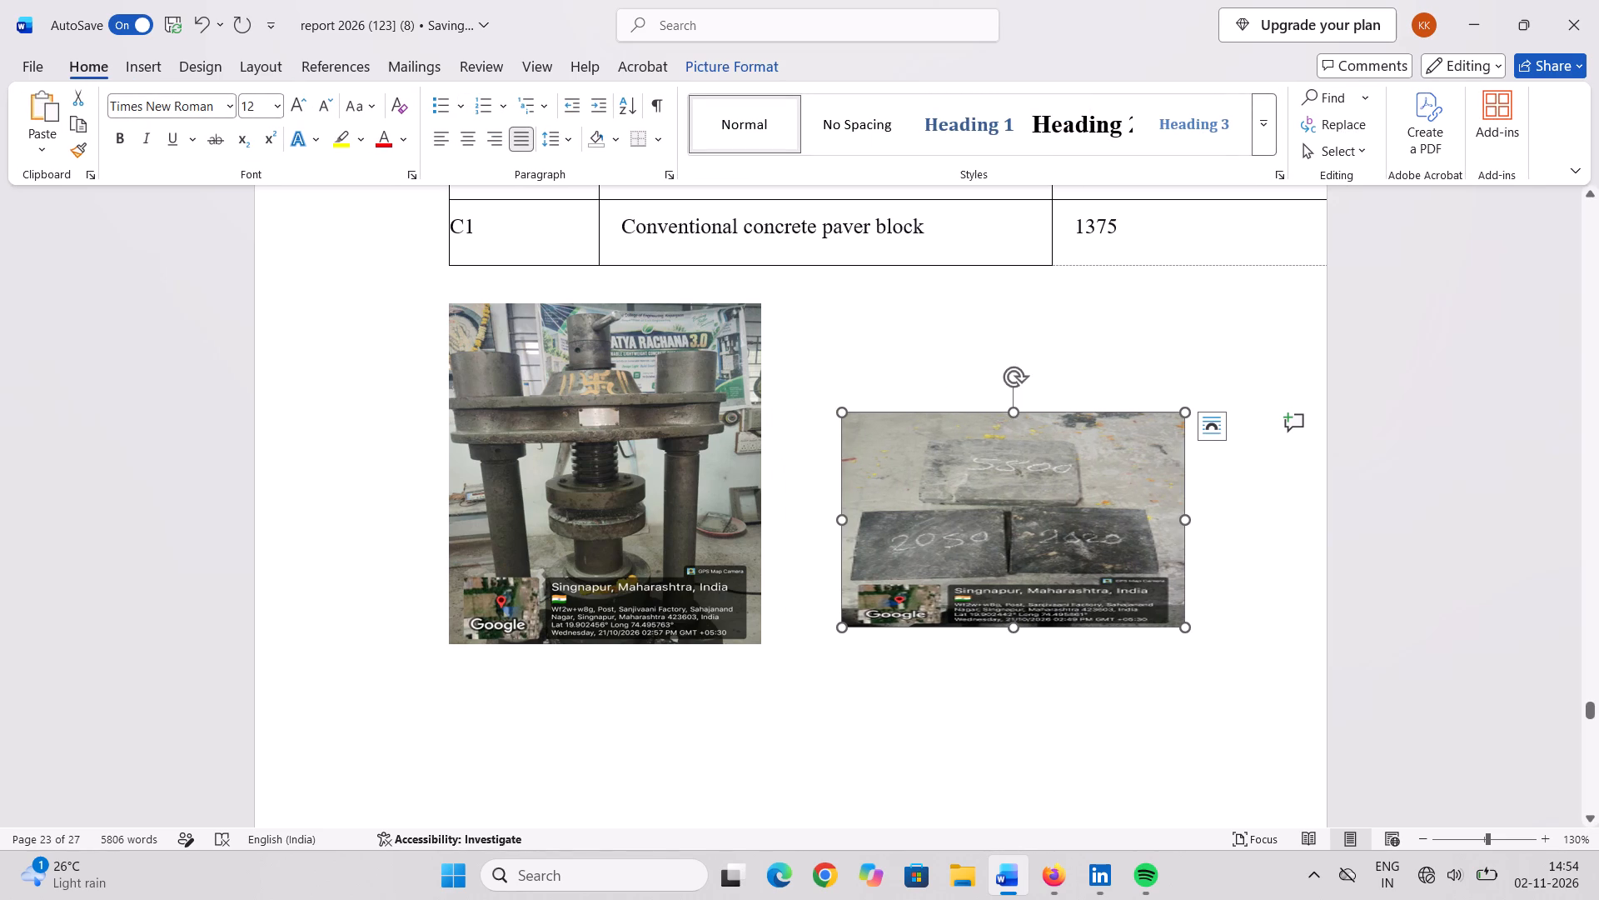
left_click_drag(1014, 412, 1014, 362)
left_click(965, 503)
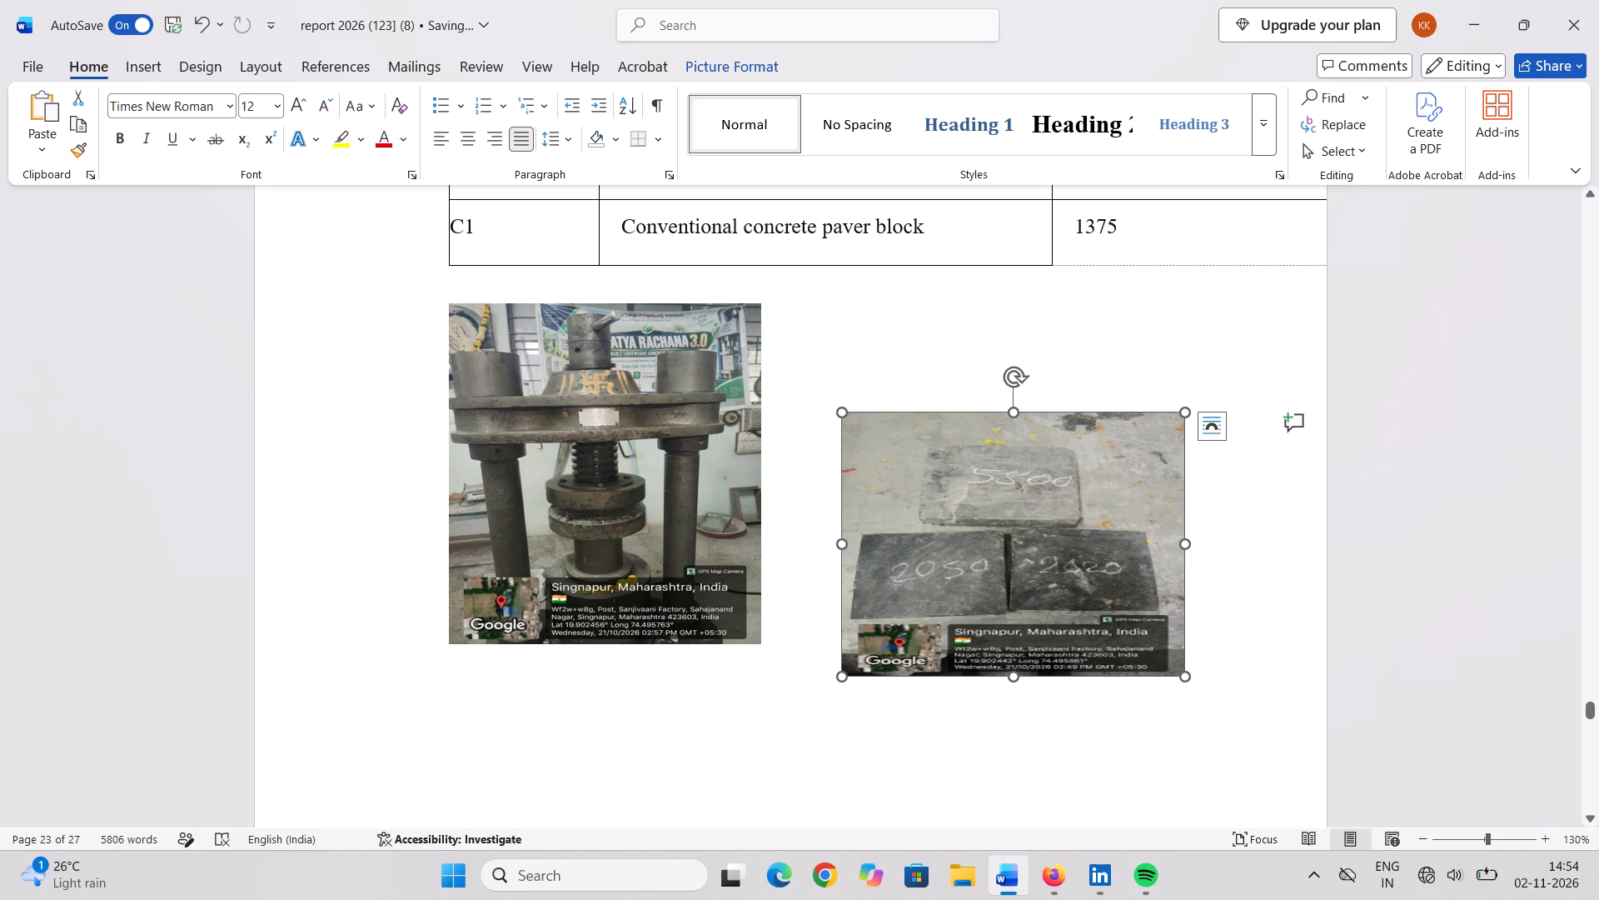
left_click(1011, 375)
left_click_drag(1011, 375, 1009, 364)
left_click(873, 443)
left_click_drag(839, 412, 839, 394)
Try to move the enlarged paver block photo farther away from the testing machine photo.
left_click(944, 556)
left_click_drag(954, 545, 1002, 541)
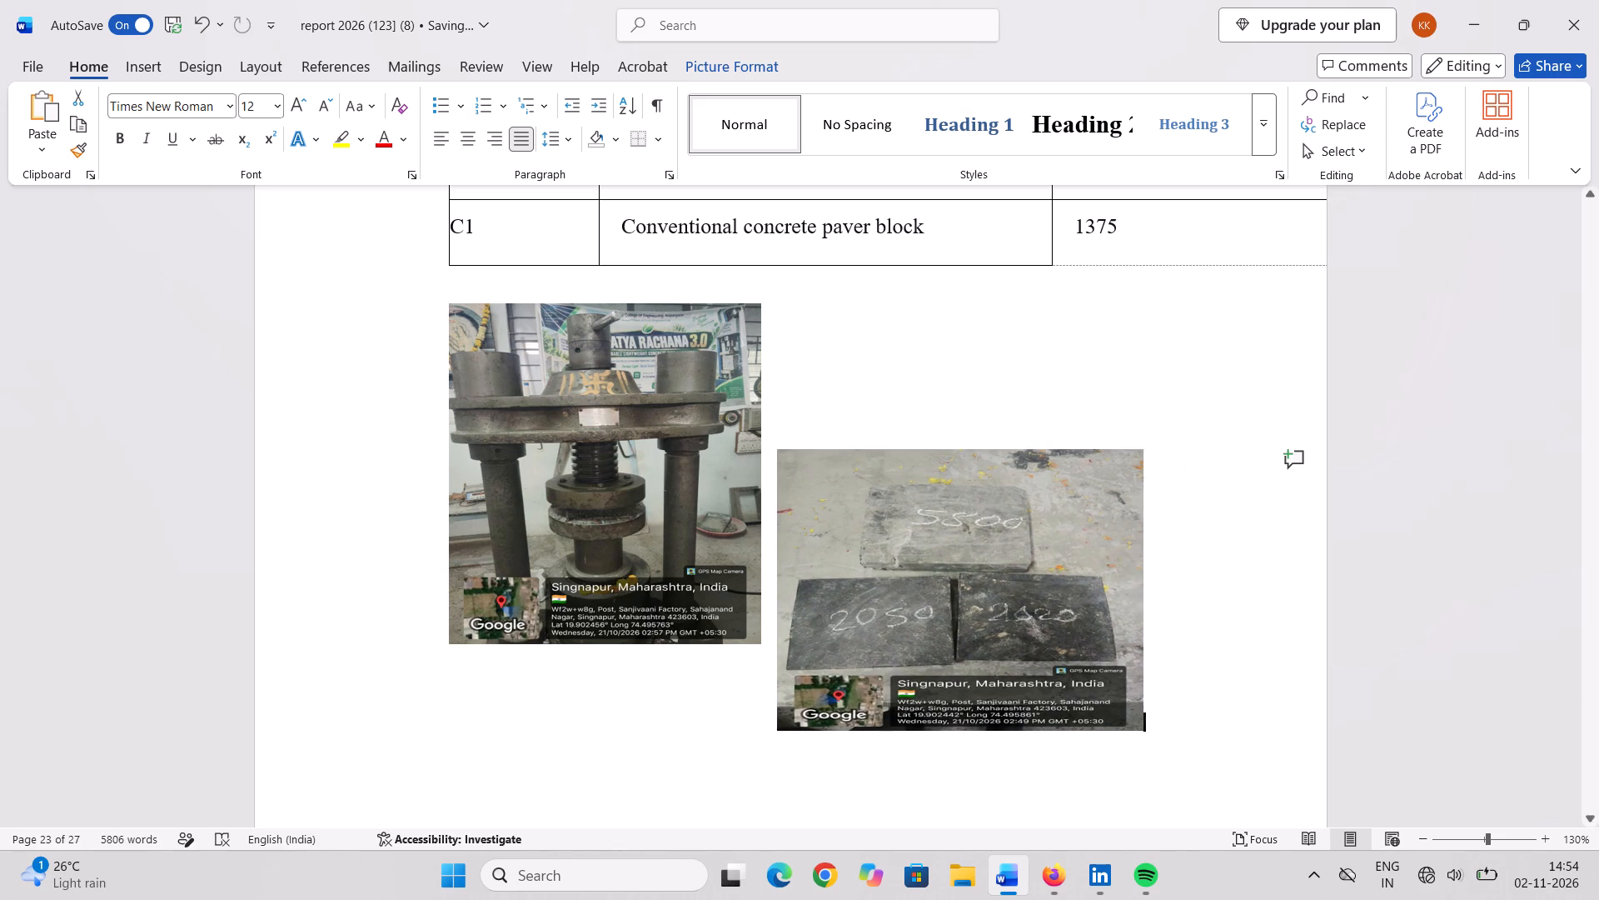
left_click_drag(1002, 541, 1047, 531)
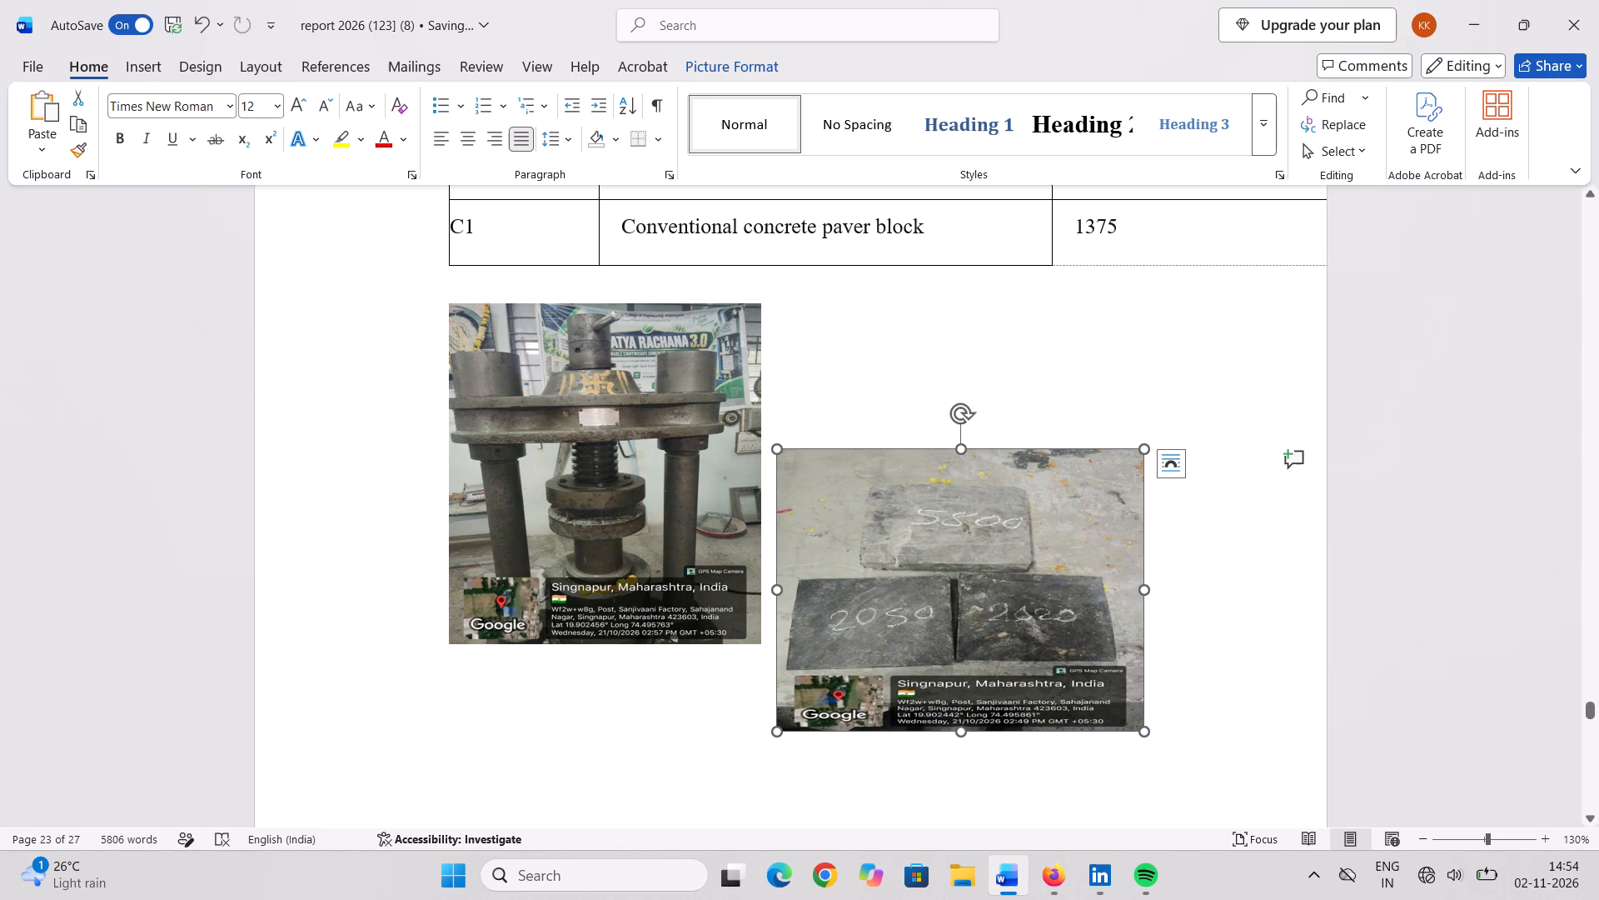
Cut the paver block photo out of its place beside the testing machine photo.
right_click(1059, 547)
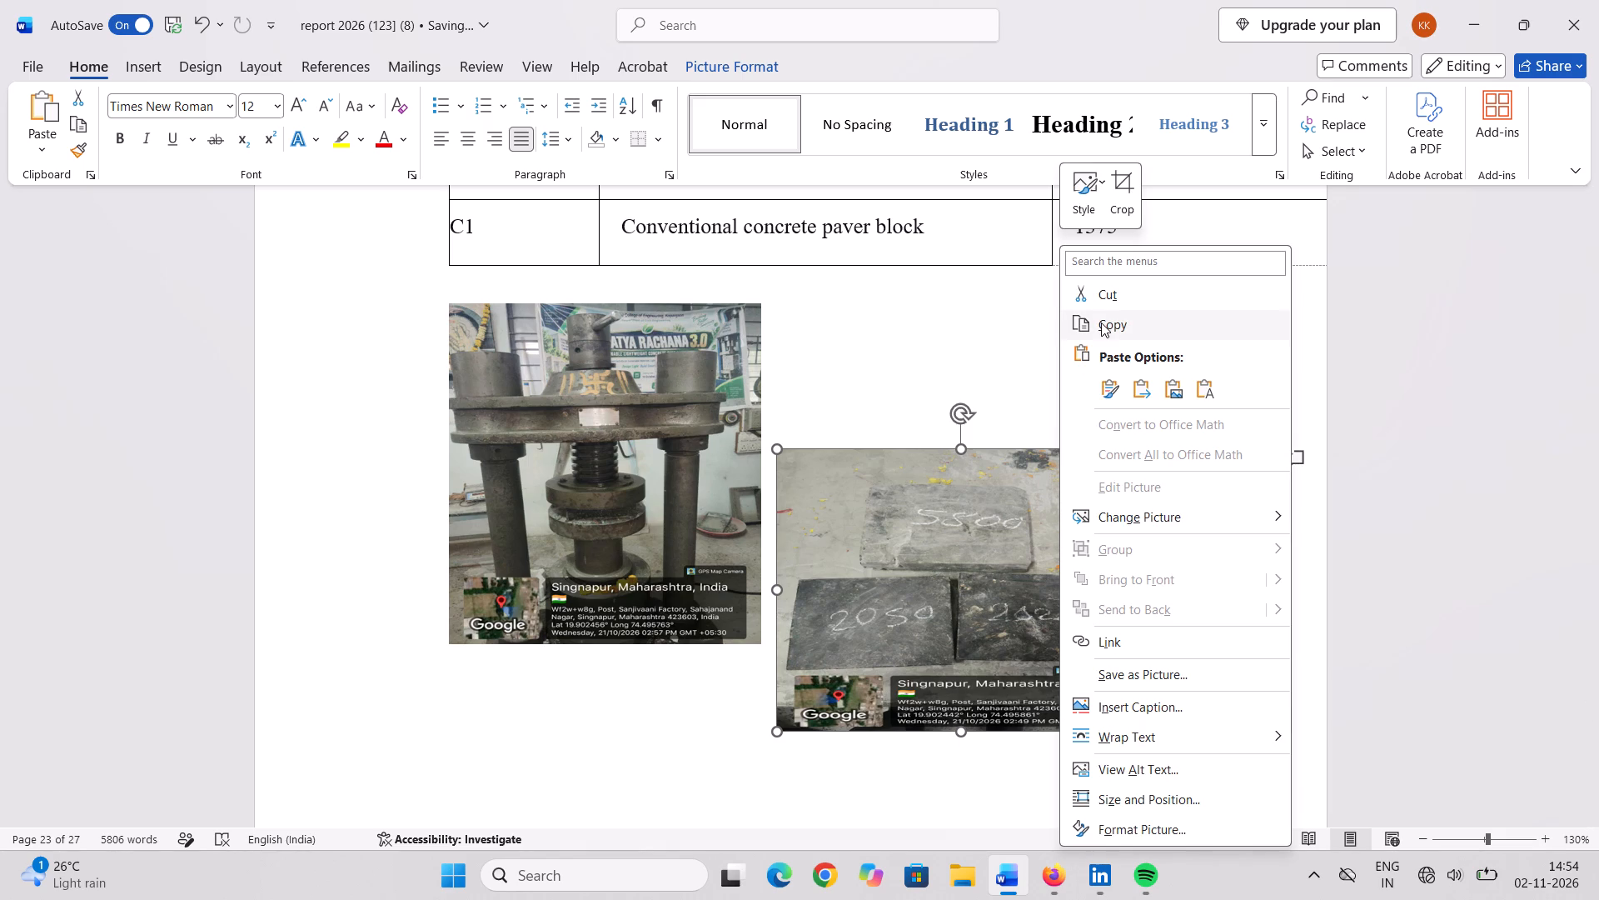
left_click(1101, 322)
left_click(873, 562)
right_click(873, 562)
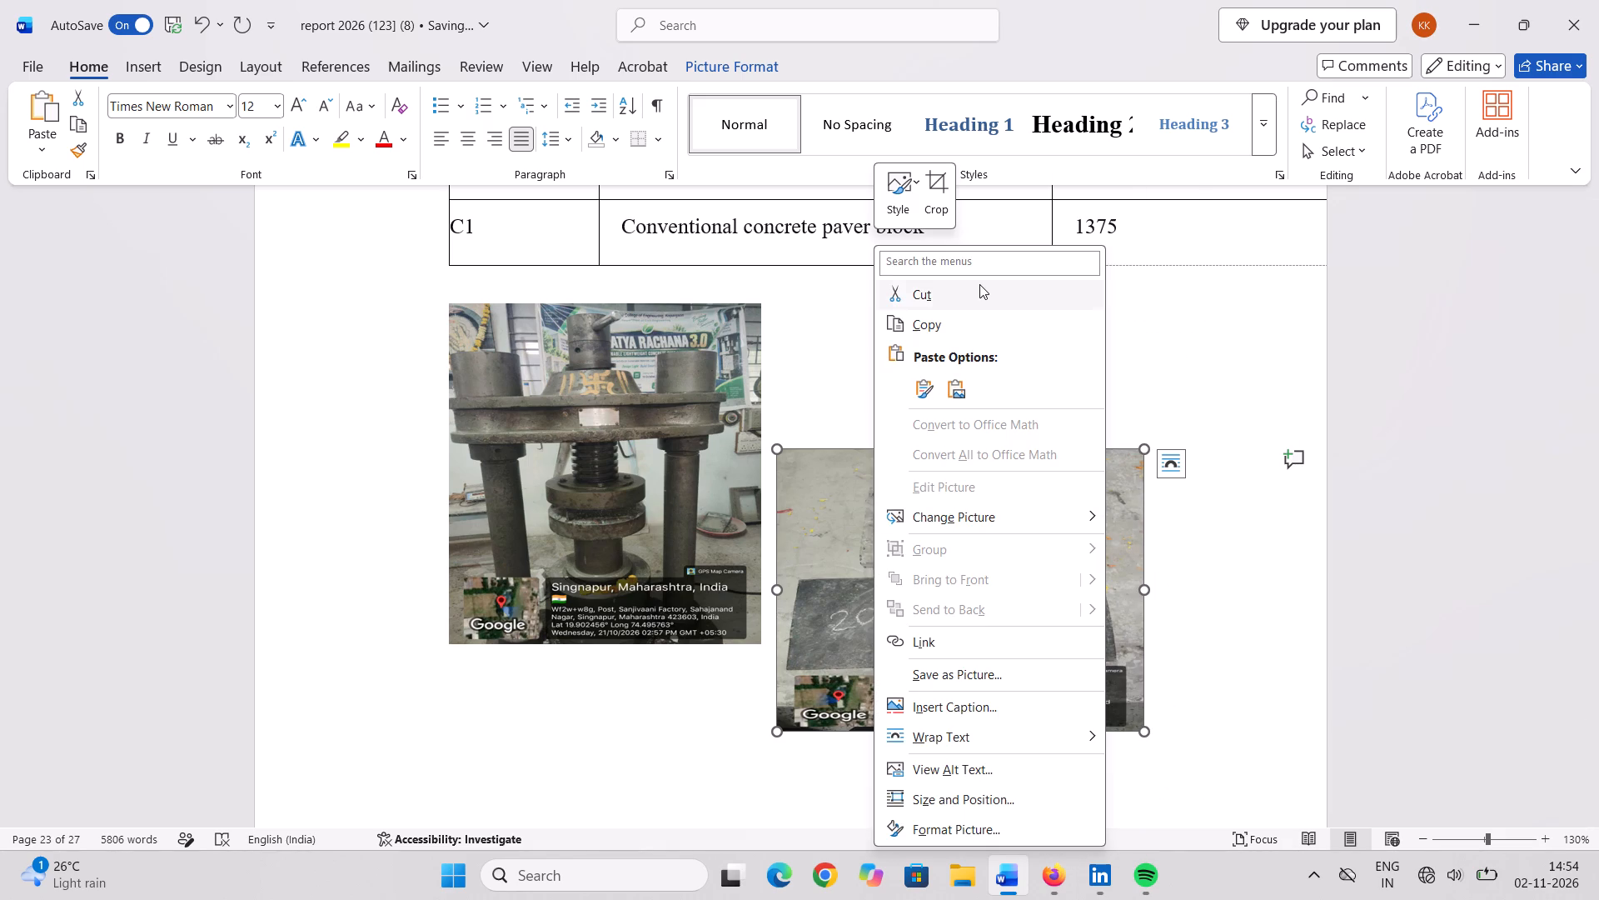
left_click(977, 306)
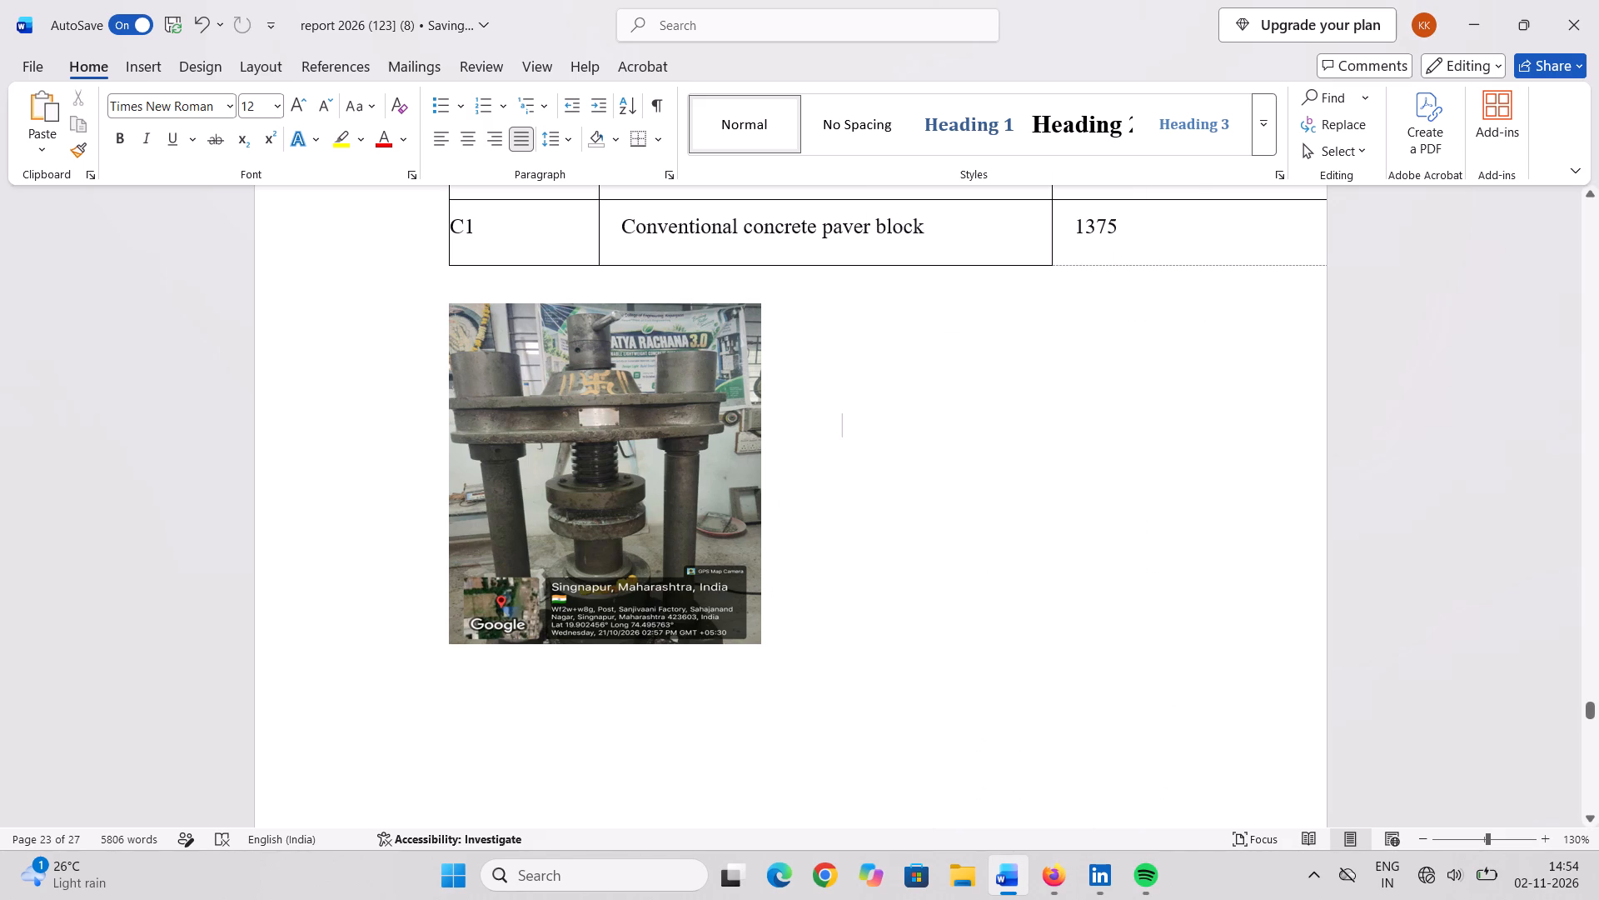
Insert sixteen spaces on the first line beside the top of the testing machine photo.
left_click(919, 460)
right_click(857, 377)
left_click(811, 514)
left_click(823, 316)
key("space")
key("space")
key("space")
key("space")
key("space")
key("space")
key("space")
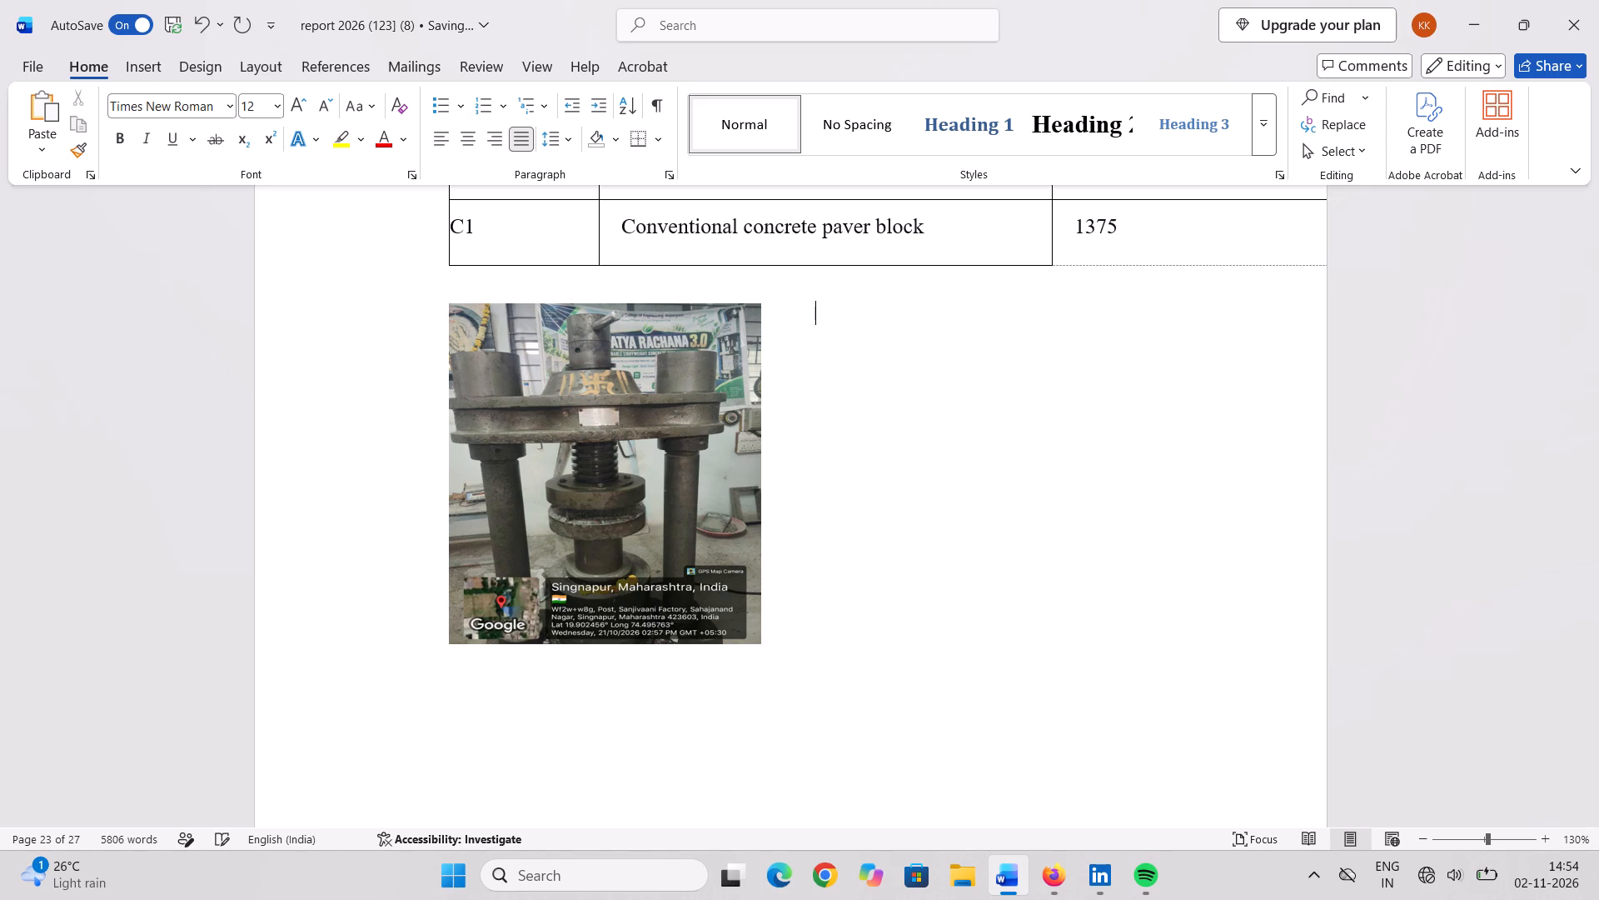
key("space")
key("space")
key("space")
key("space")
key("space")
key("space")
key("space")
key("space")
key("space")
Paste the paver block photo with source formatting on the second line beside the testing machine photo.
right_click(939, 364)
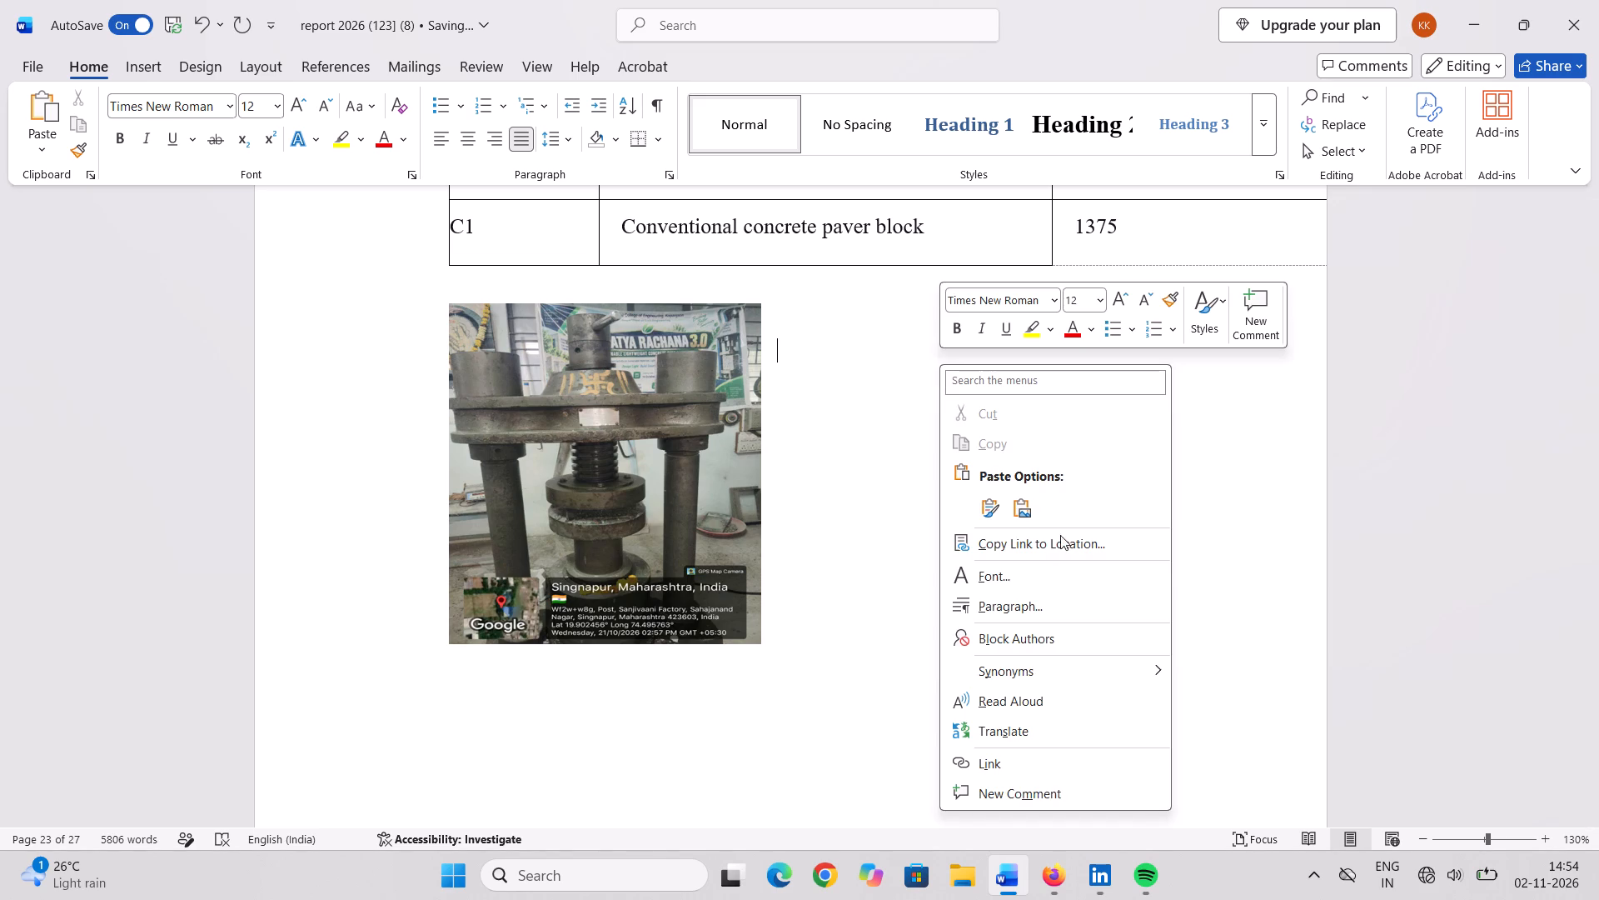
left_click(989, 504)
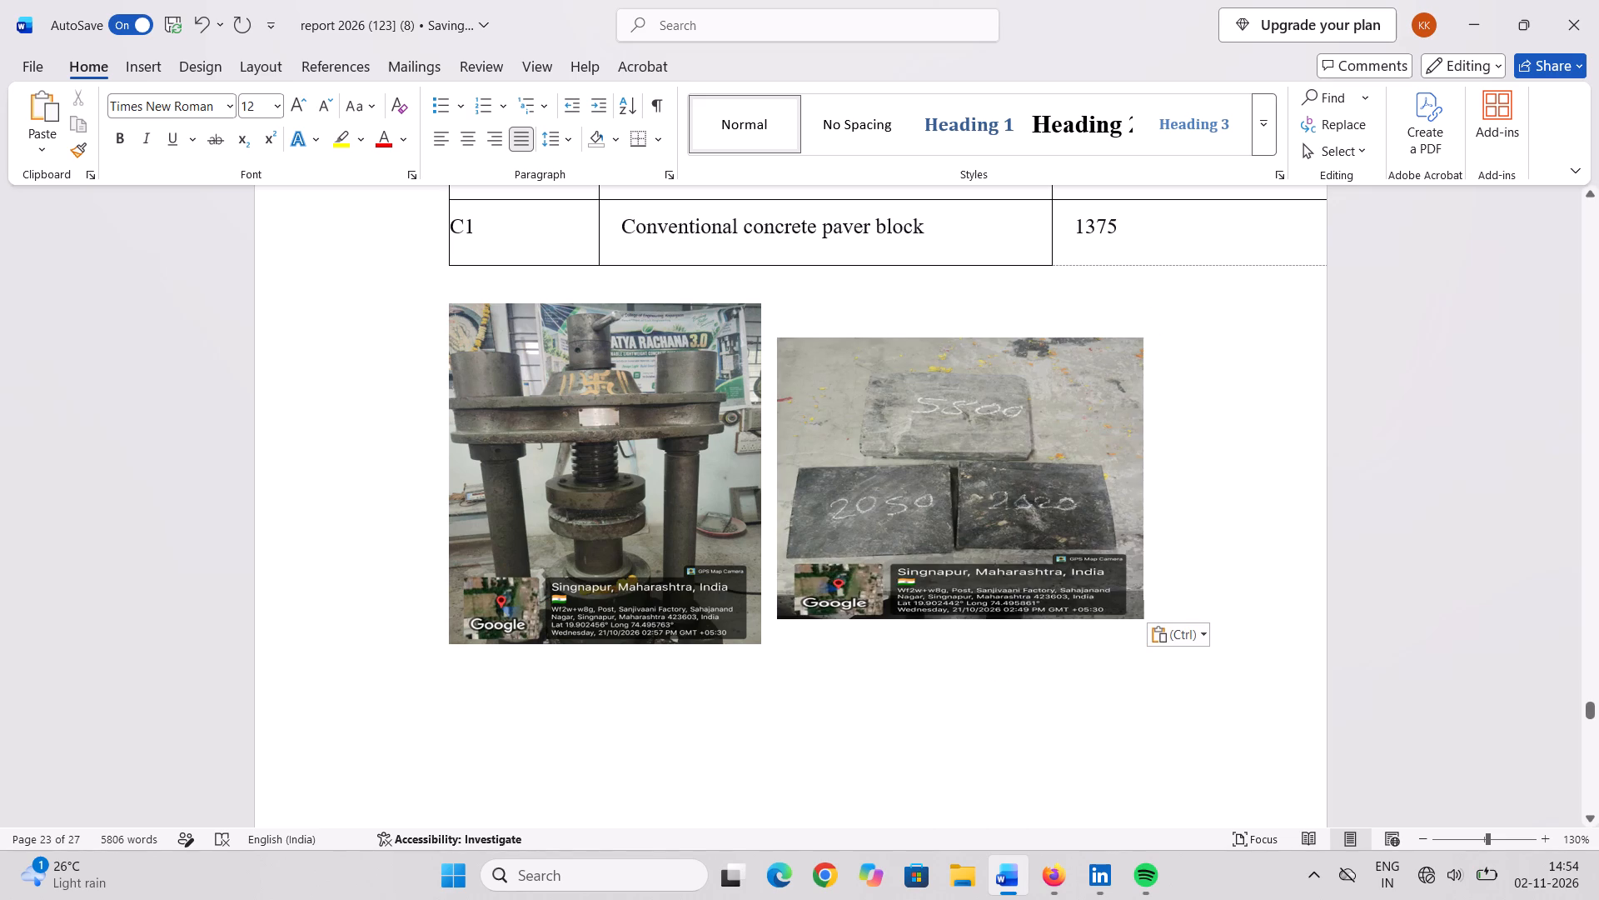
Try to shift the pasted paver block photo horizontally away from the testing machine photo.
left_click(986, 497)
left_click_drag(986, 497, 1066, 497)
Start a caption reading "Fig" on the line beneath the testing machine photo.
scroll(882, 496, "down", 2)
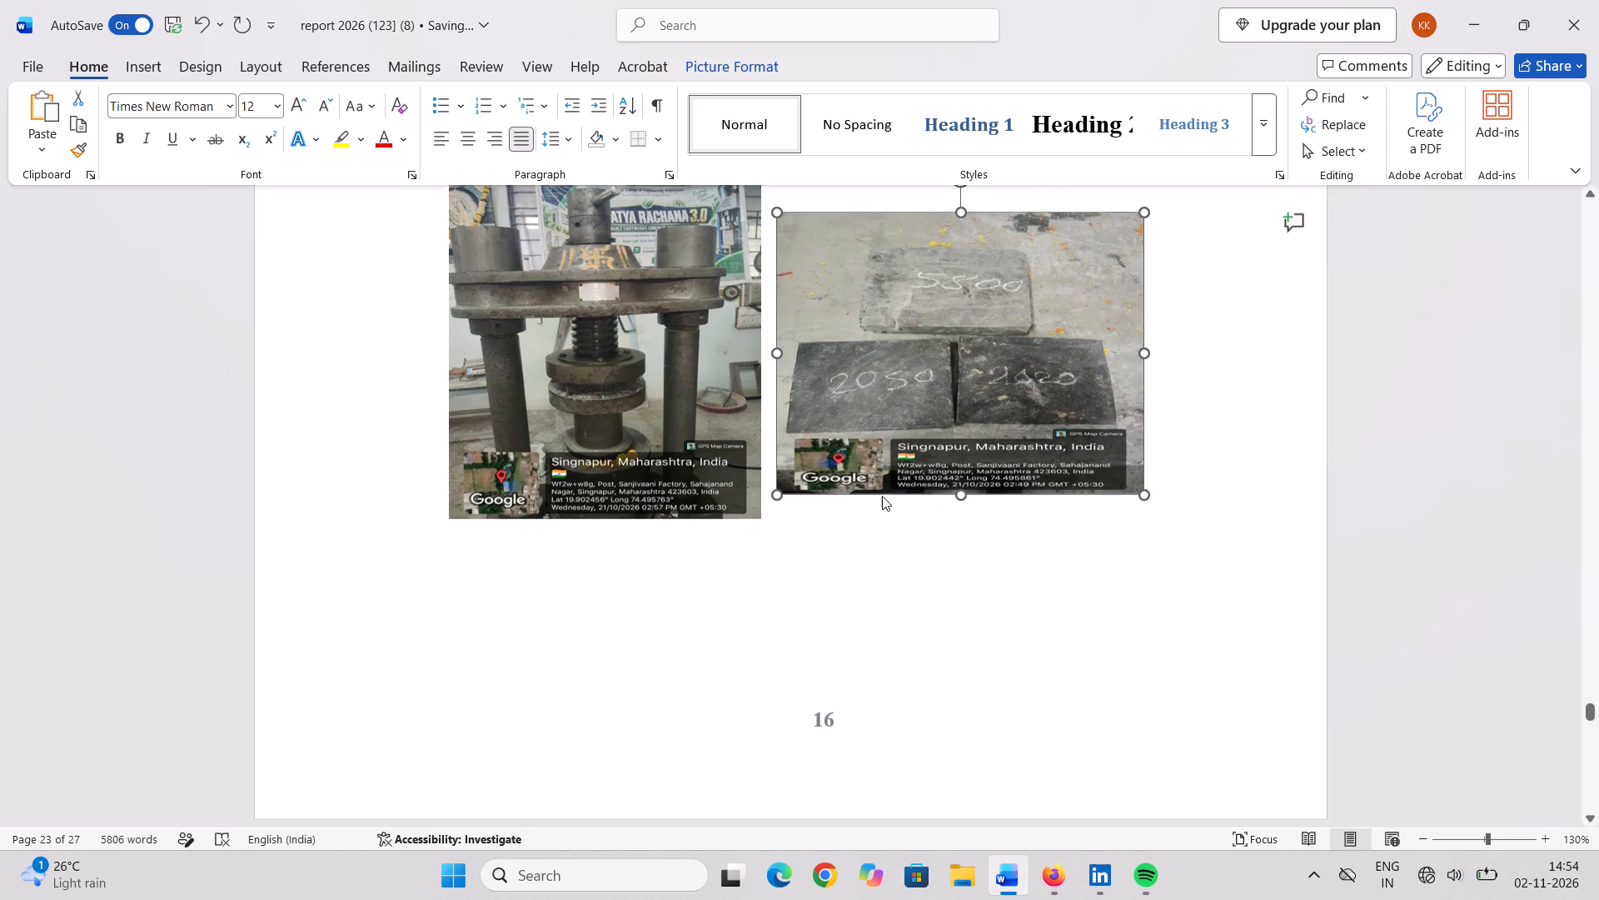
scroll(643, 437, "up", 2)
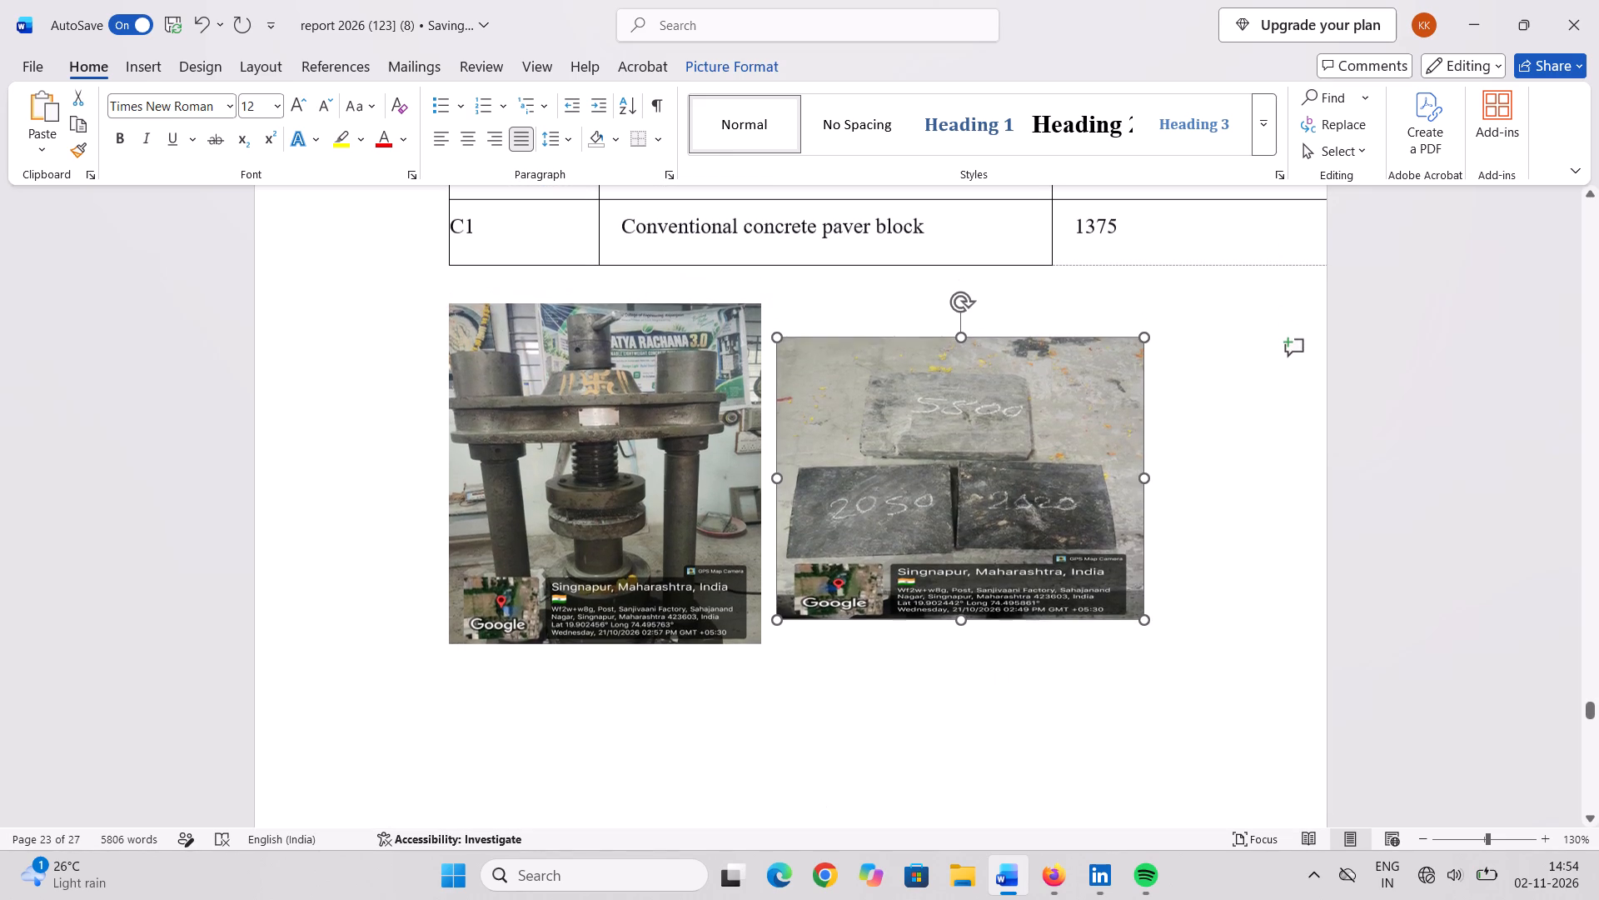
scroll(744, 498, "down", 2)
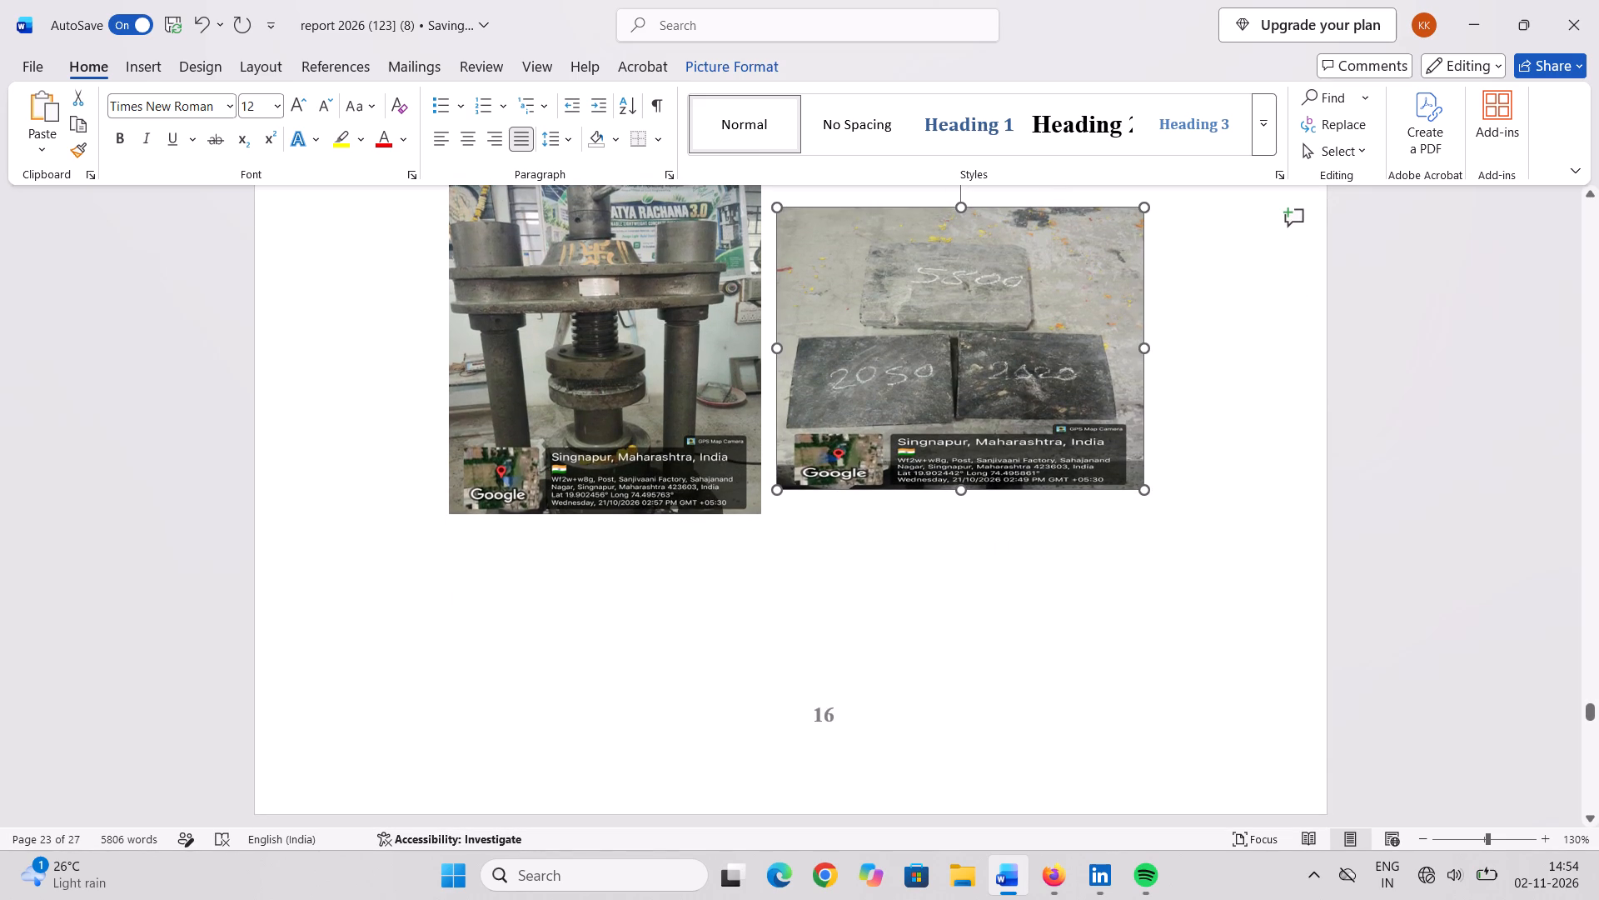
left_click(620, 565)
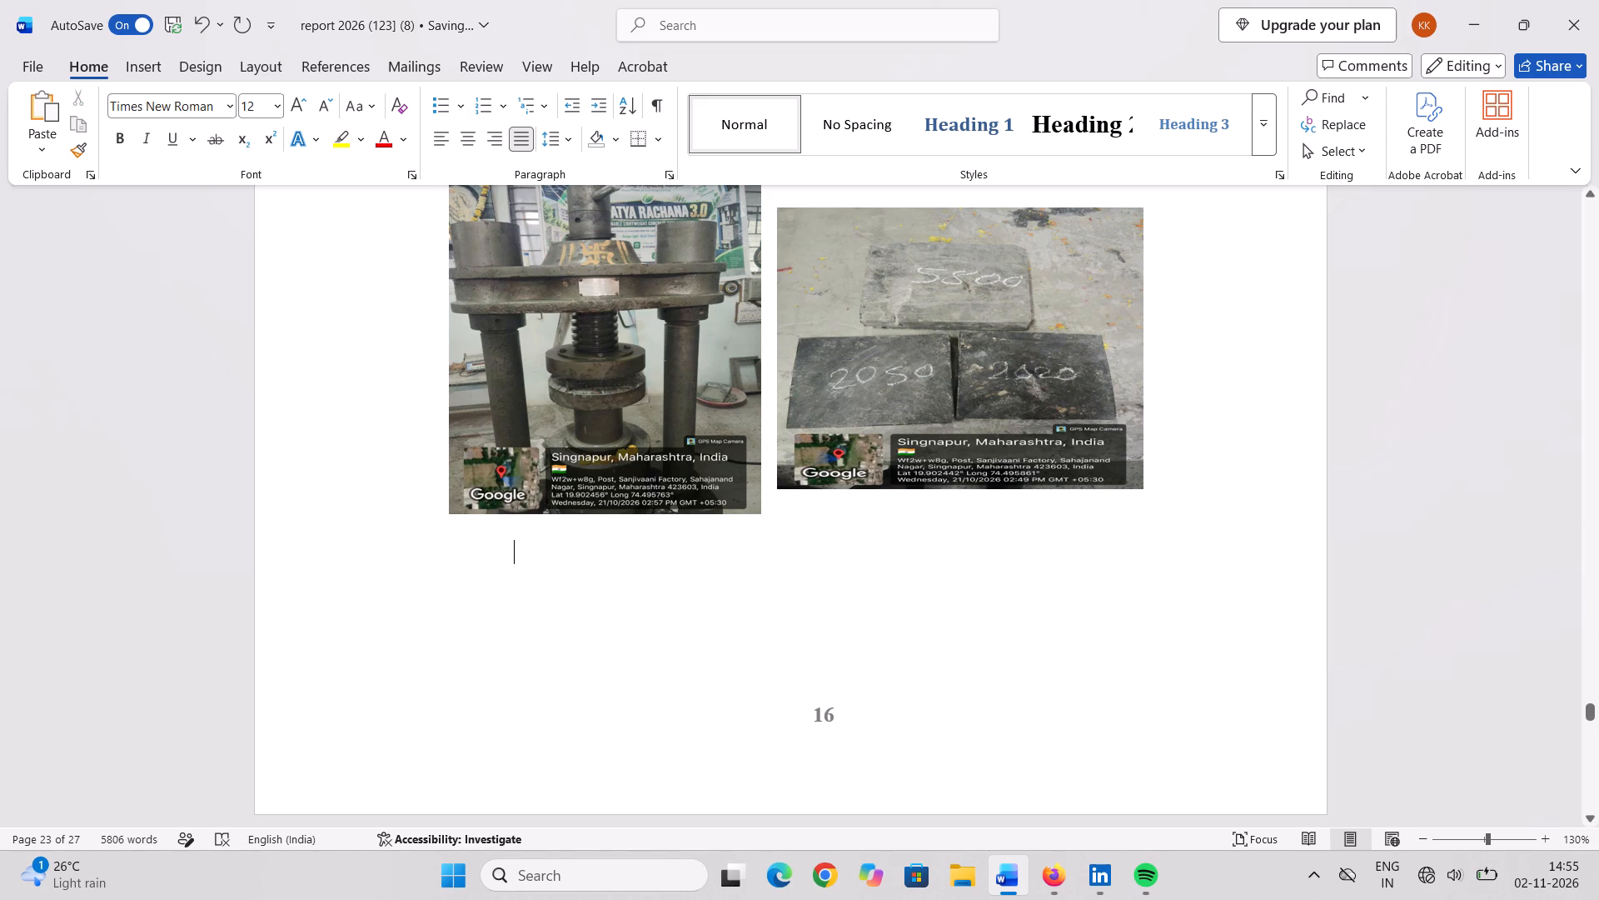
key("f")
type("ig")
key("space")
key("9")
key("BackSpace")
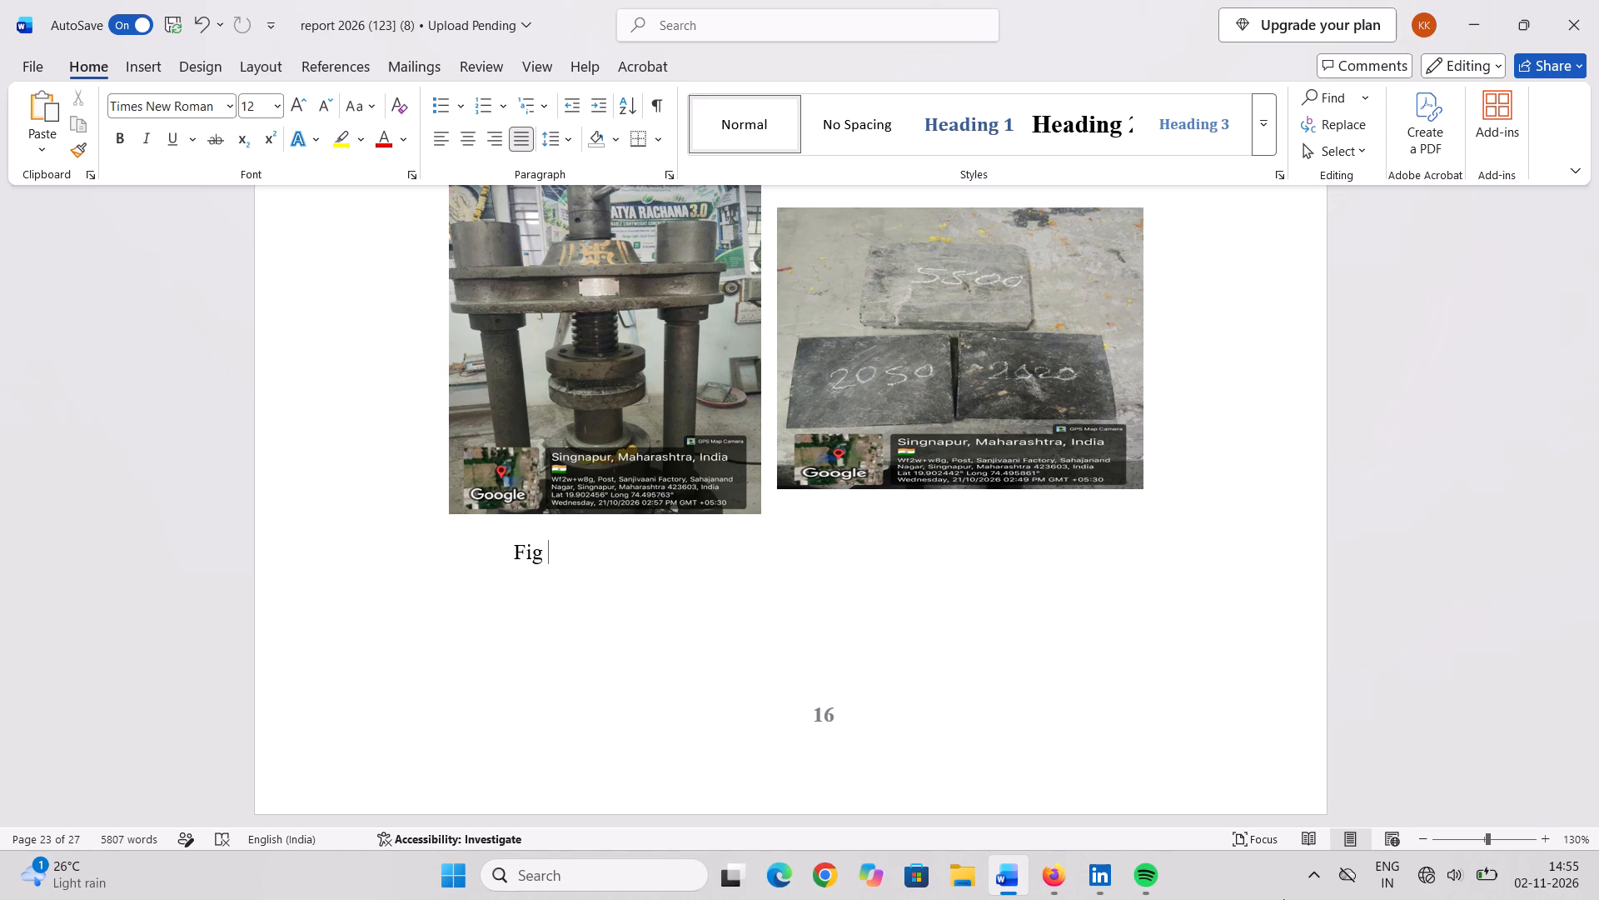
Check the figure numbering in the captions under the photos on the preceding page.
scroll(1183, 899, "up", 2)
scroll(961, 592, "up", 2)
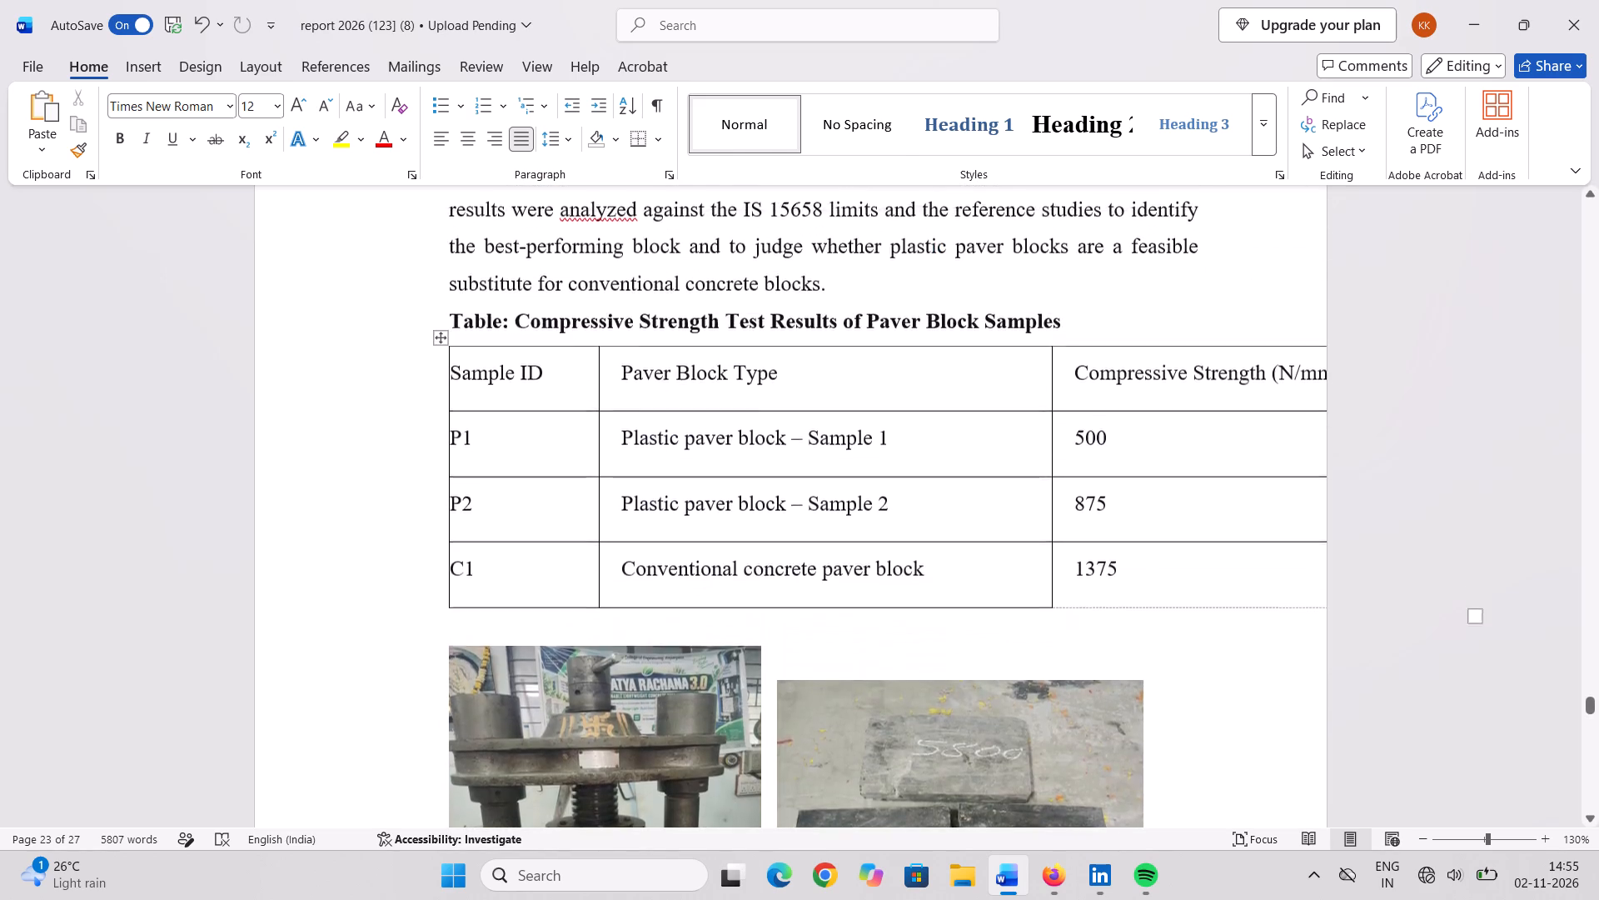
scroll(961, 592, "up", 2)
scroll(961, 592, "down", 1)
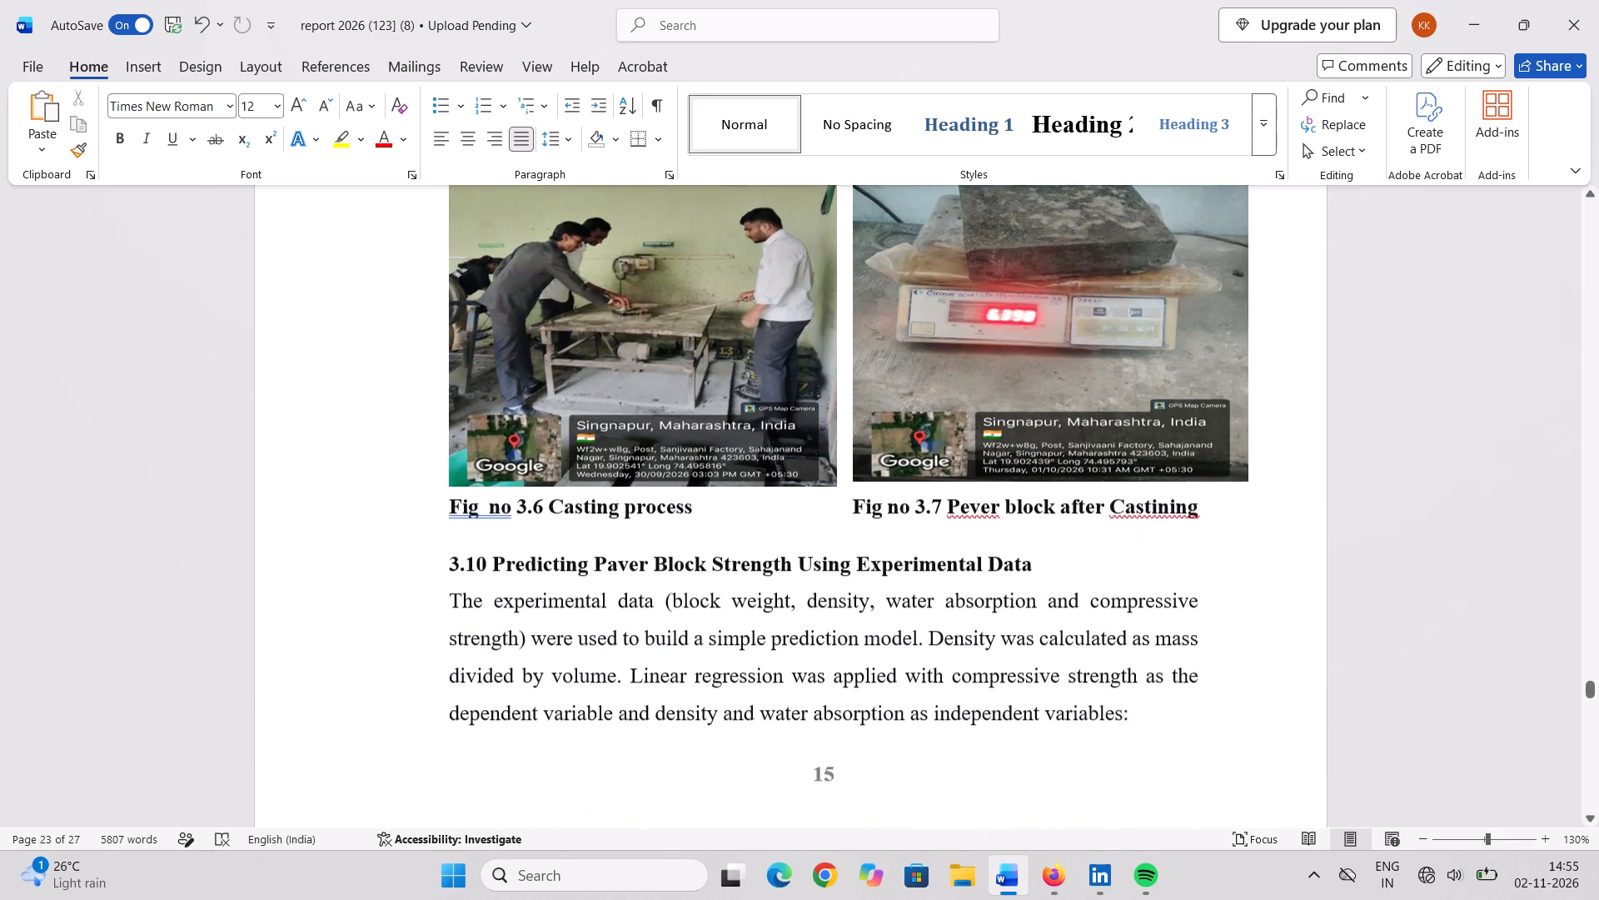
scroll(961, 592, "down", 2)
scroll(961, 592, "up", 1)
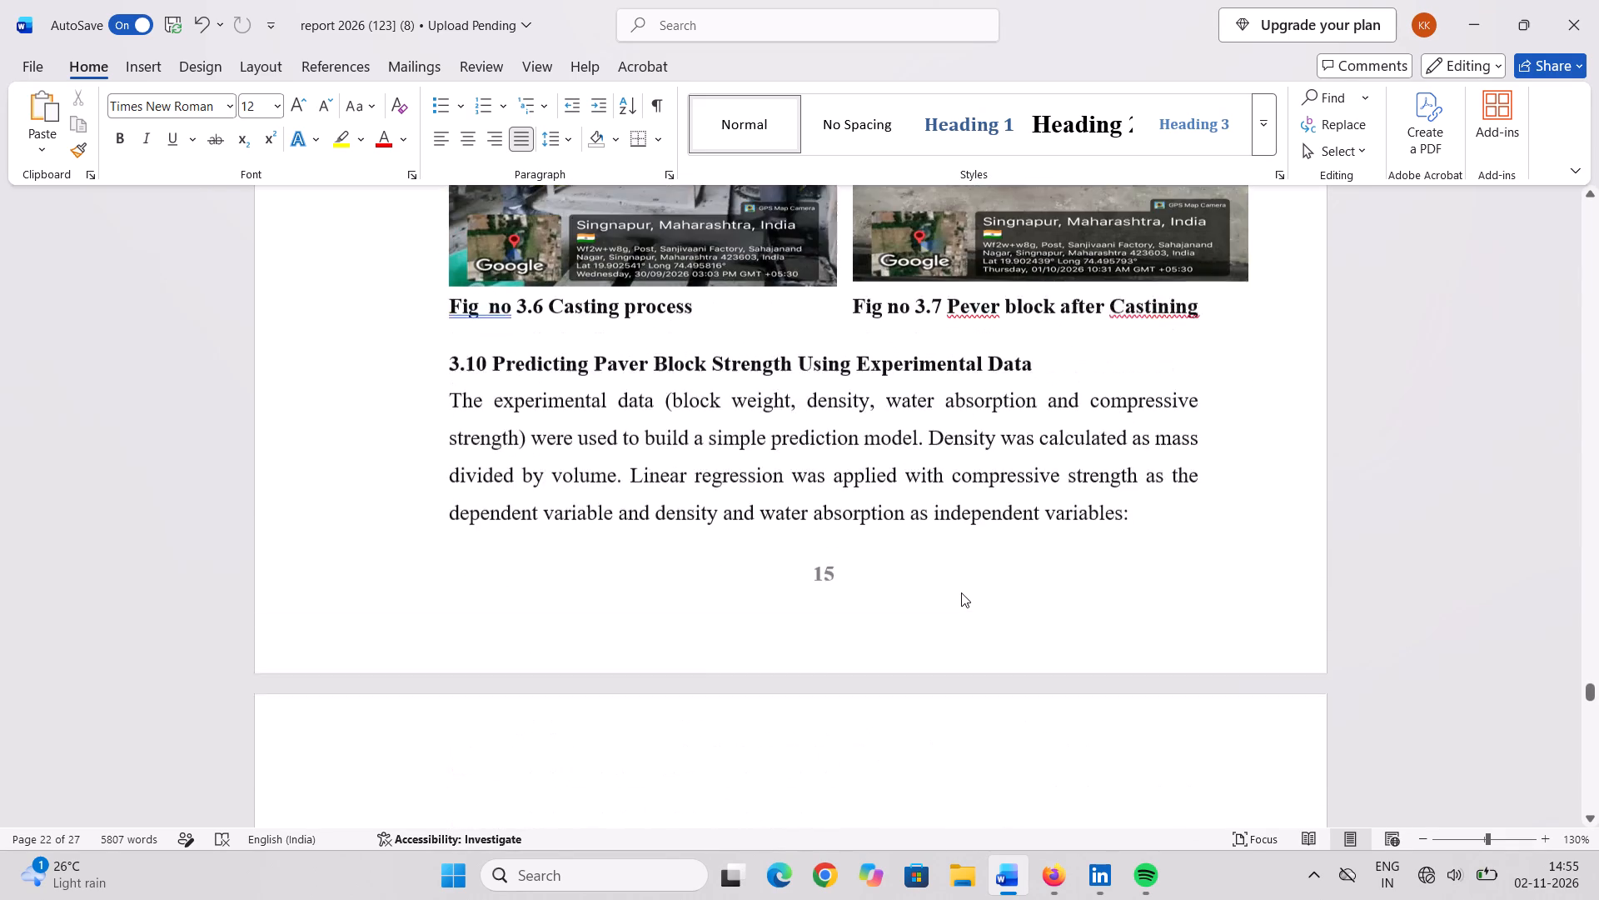
scroll(961, 592, "down", 5)
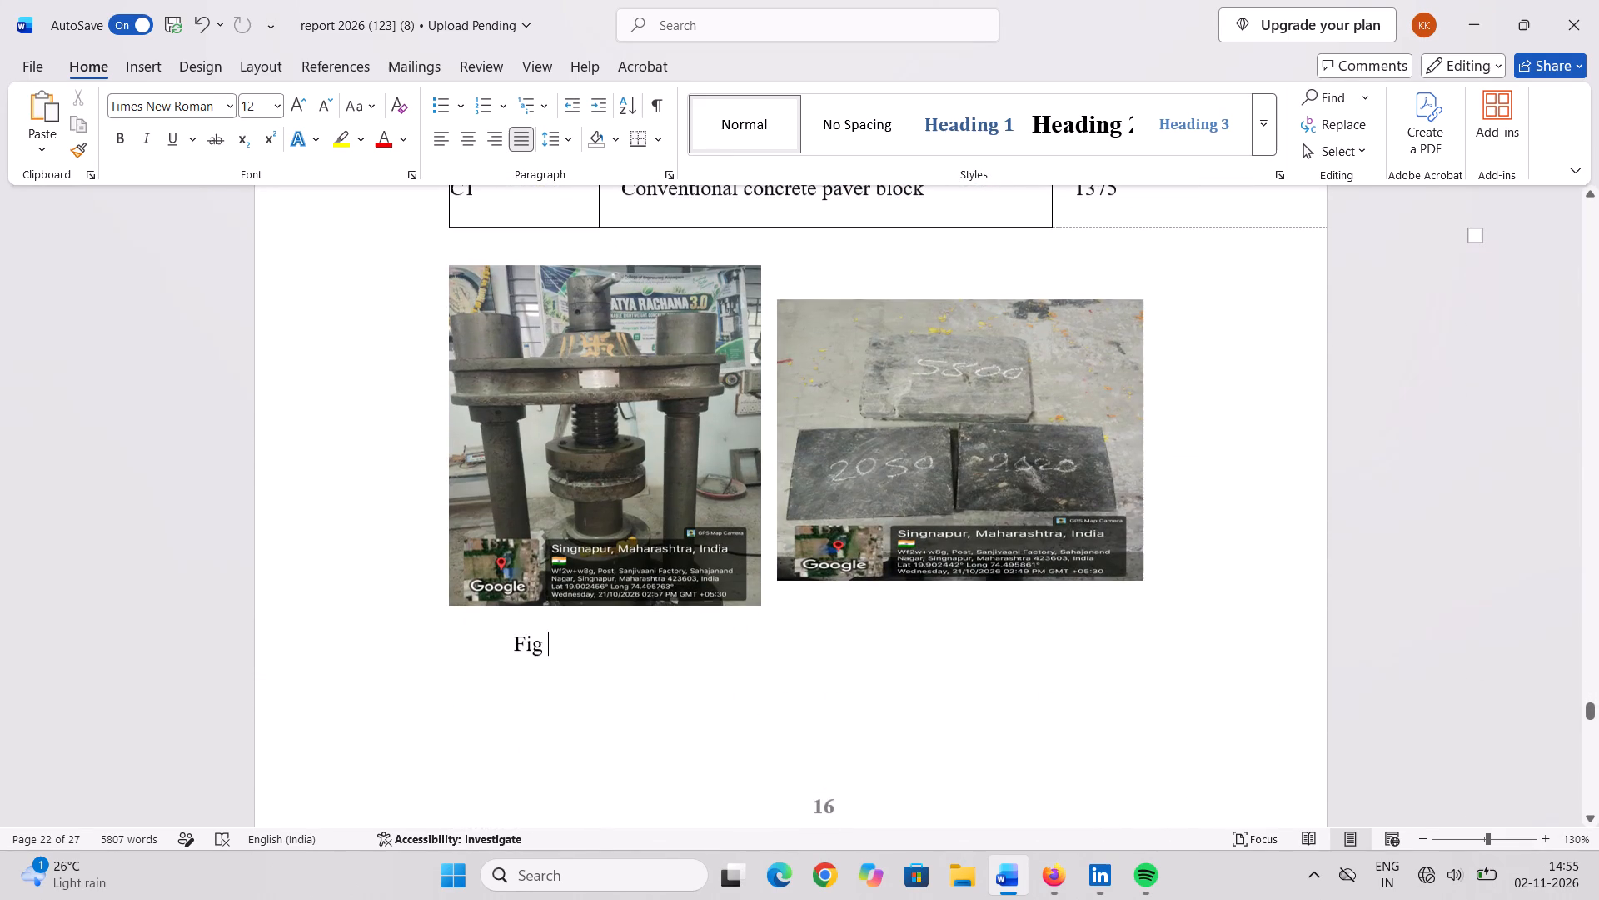
Add the figure number 3.8 to the caption beneath the testing machine photo.
key("3")
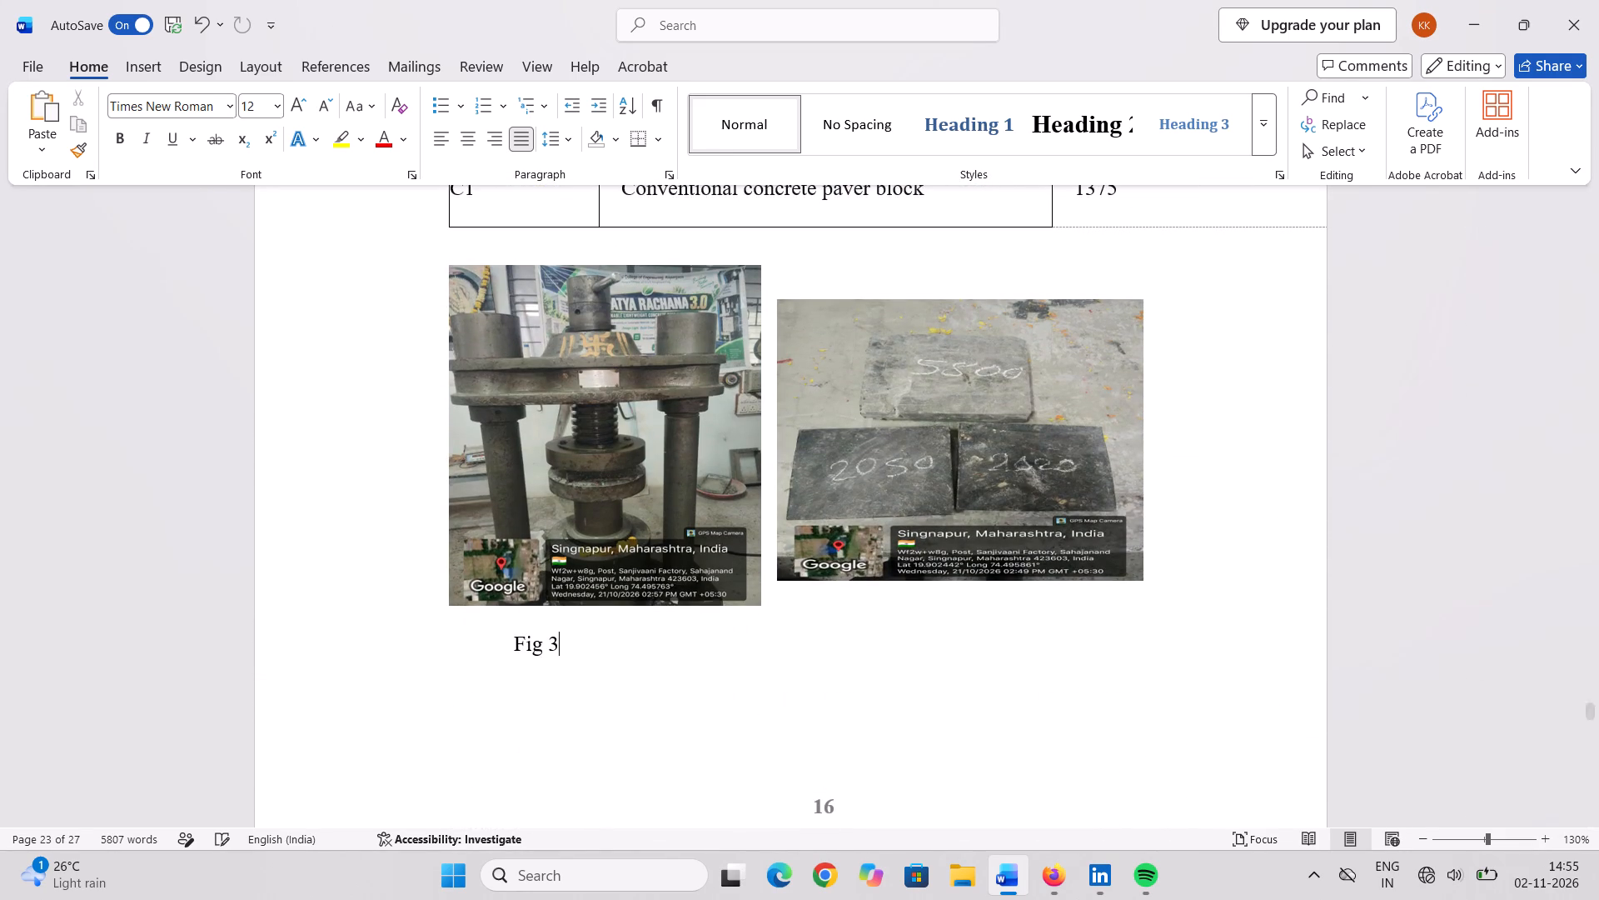
key("period")
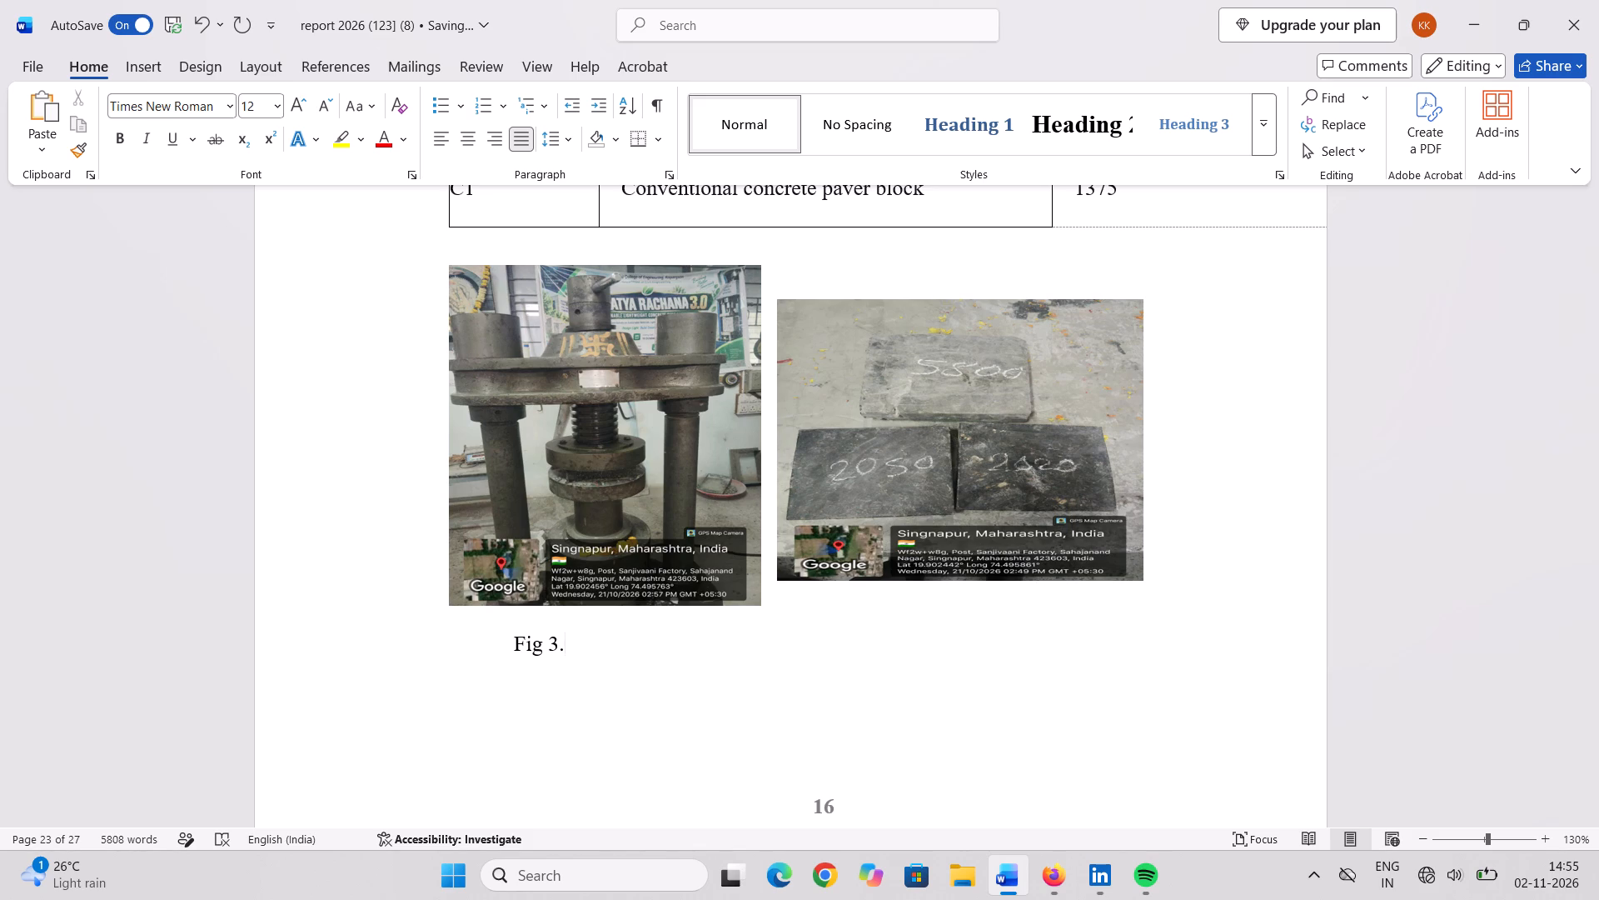
key("8")
key("space")
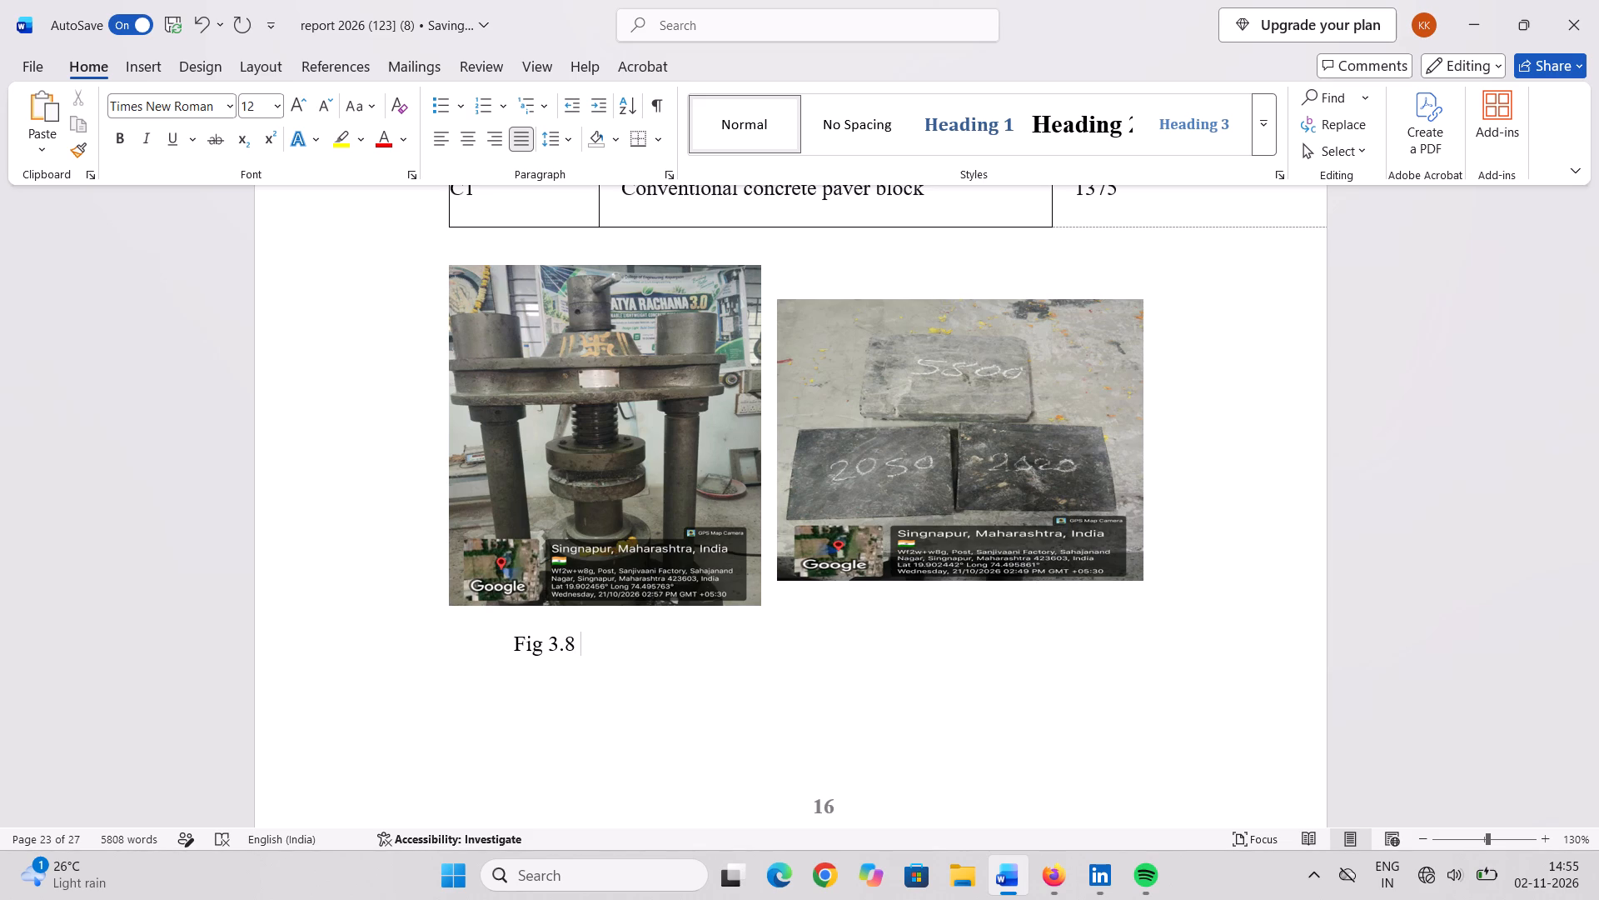
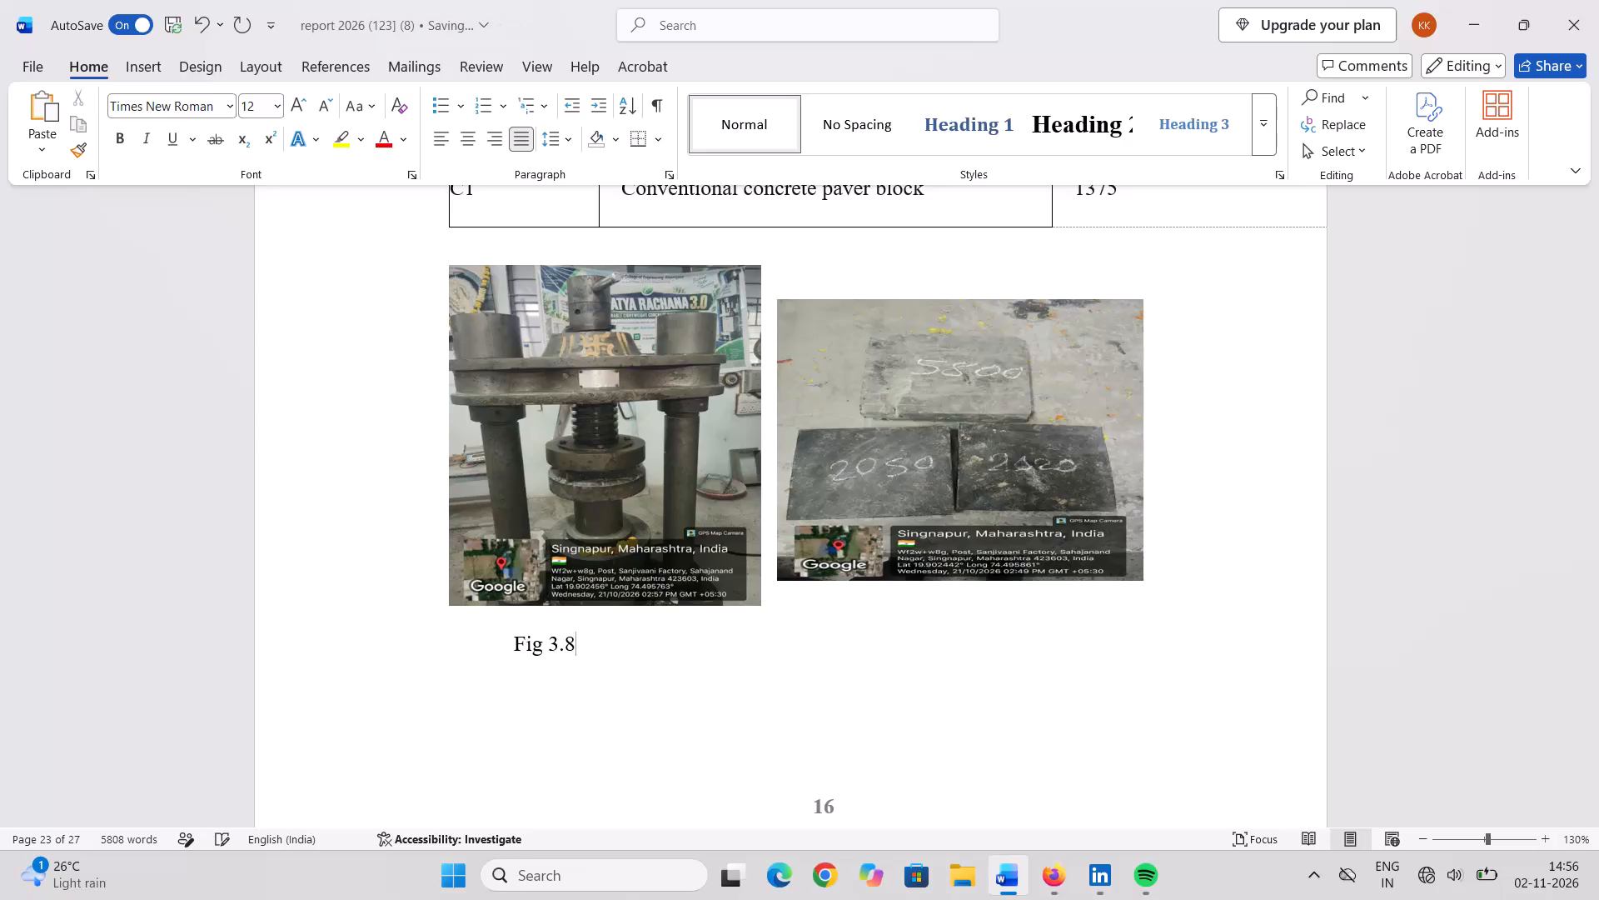
Complete the Fig 3.8 caption beneath the photos with the text ": Compression Testing On Paver Blocks".
key("shift+colon")
key("space")
key("c")
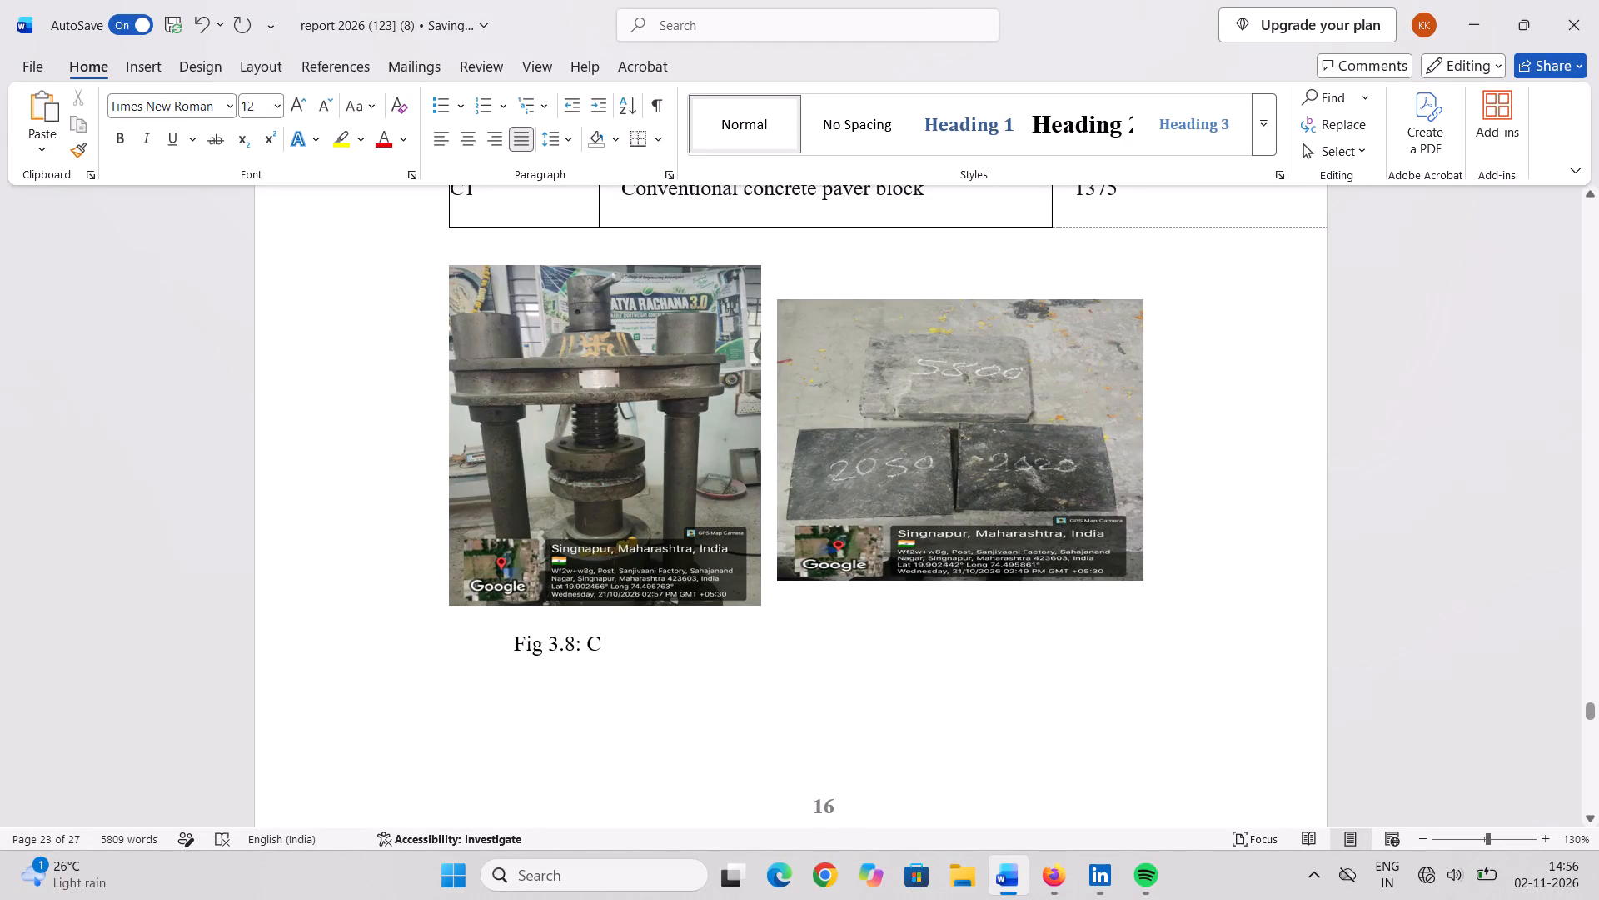
type("ompress")
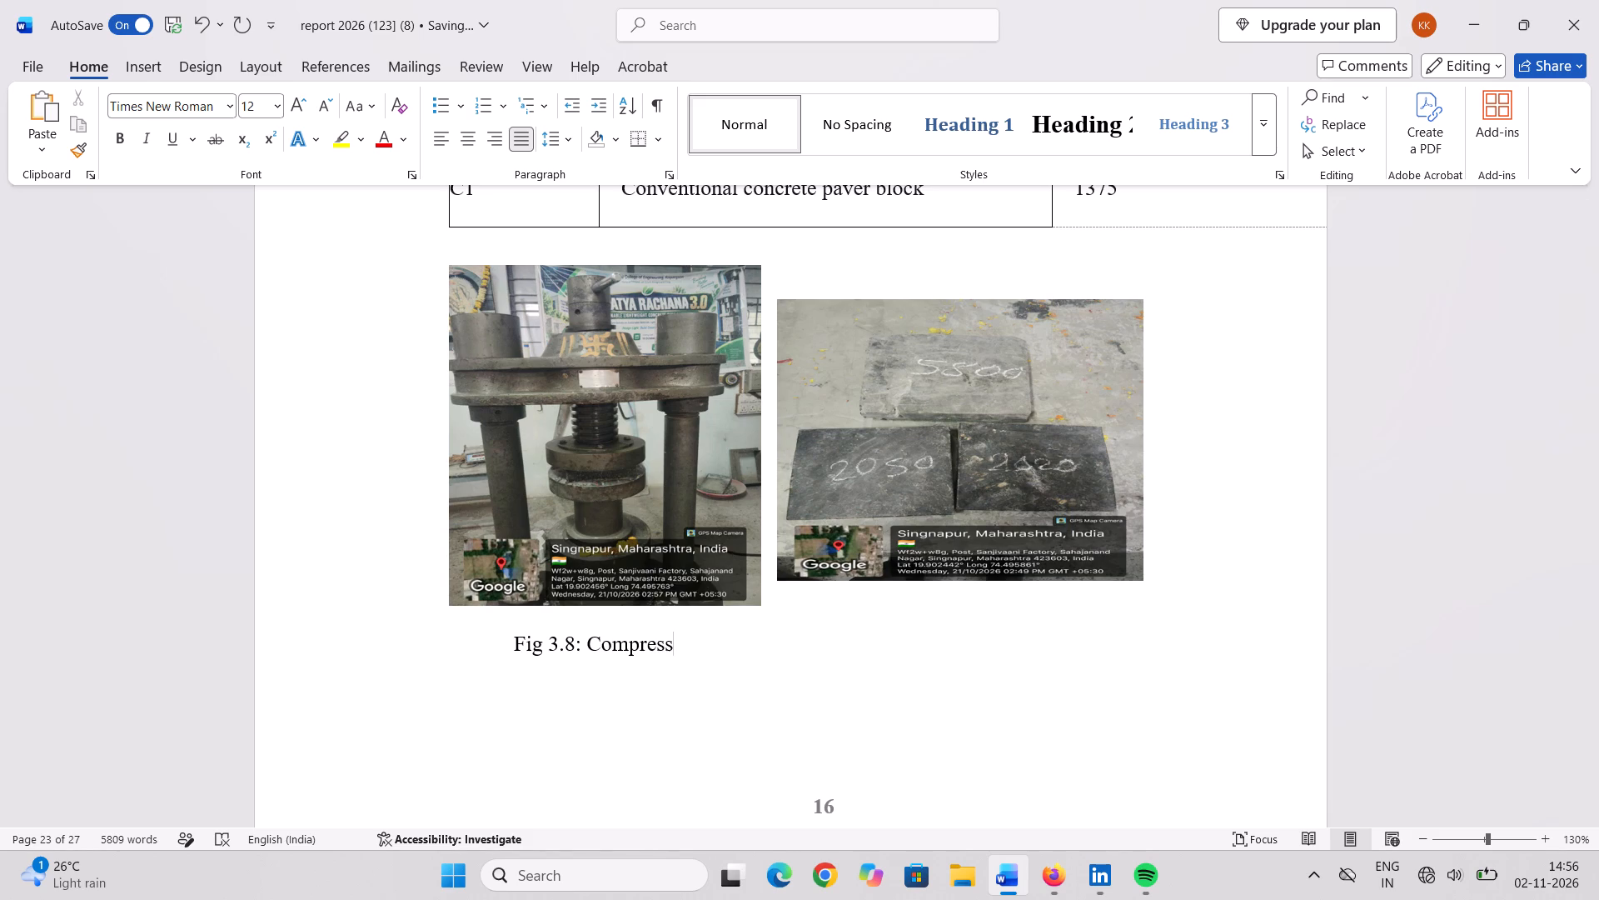
type("ion")
key("space")
type("est")
type("ing")
key("space")
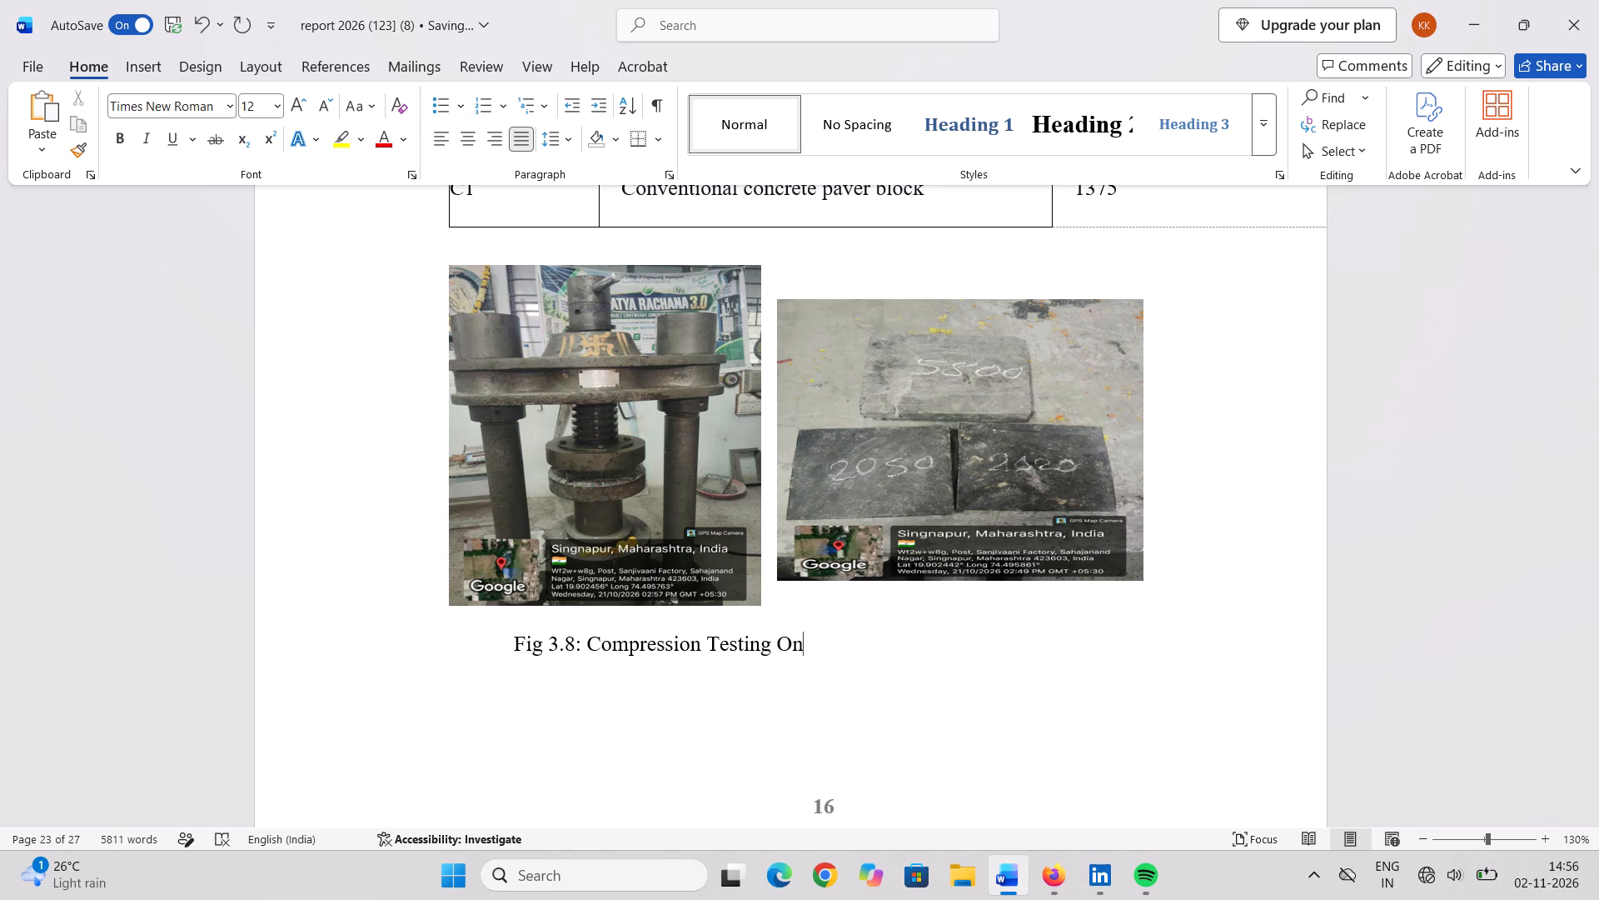
key("space")
type("aver")
key("space")
type("loc")
key("k")
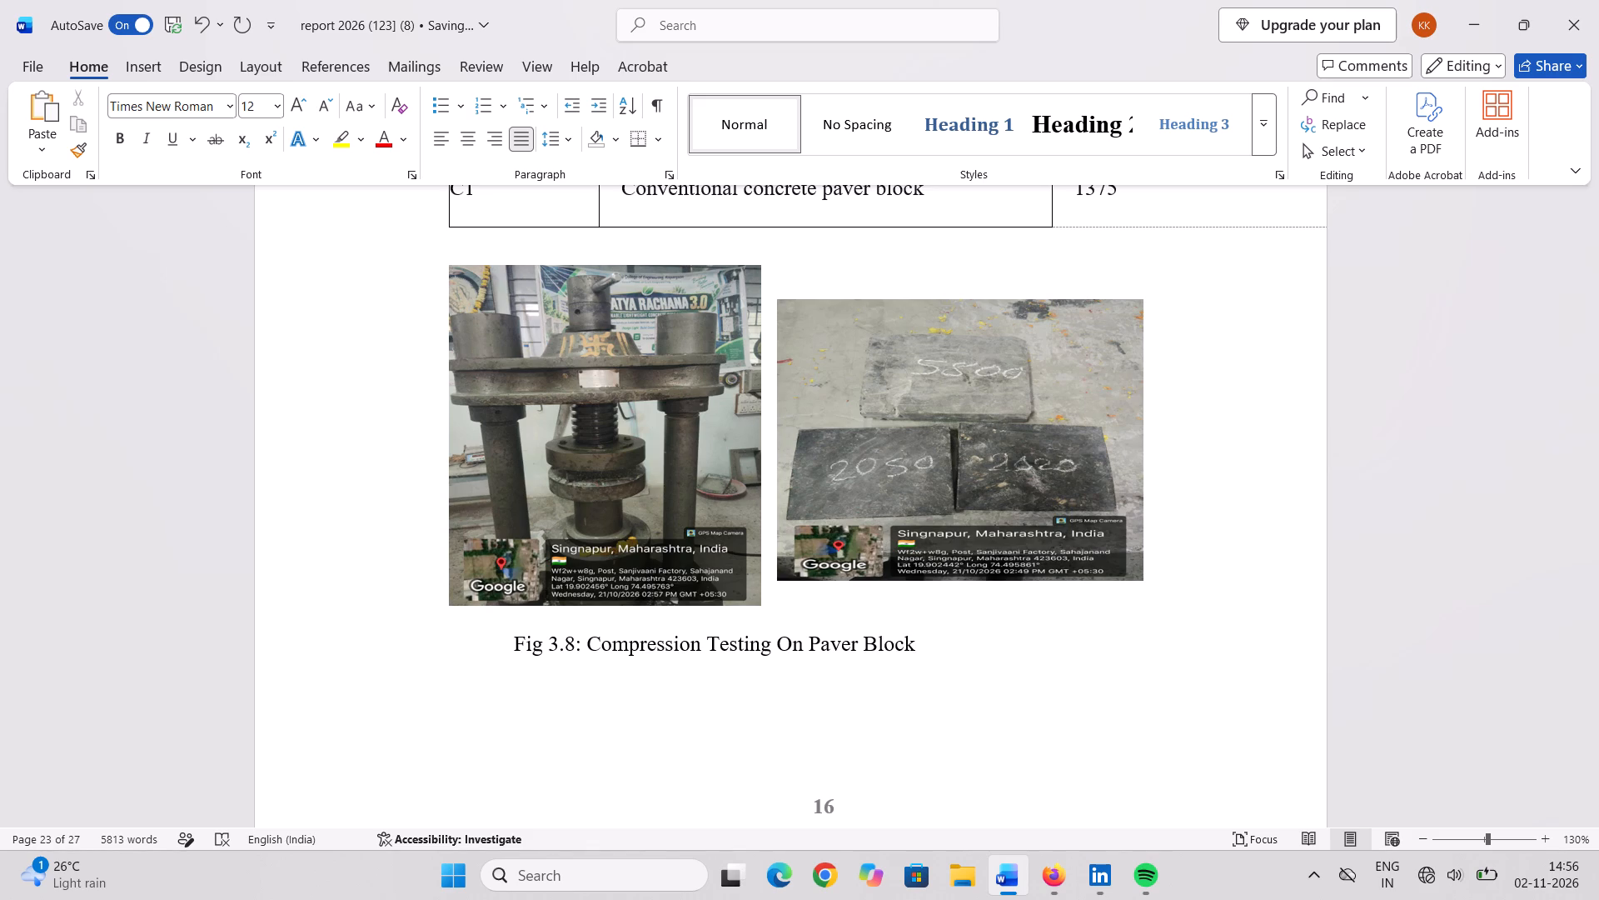
key("s")
Indent the Fig 3.8 caption with leading spaces so it sits roughly centred beneath the two photos.
scroll(1278, 621, "down", 2)
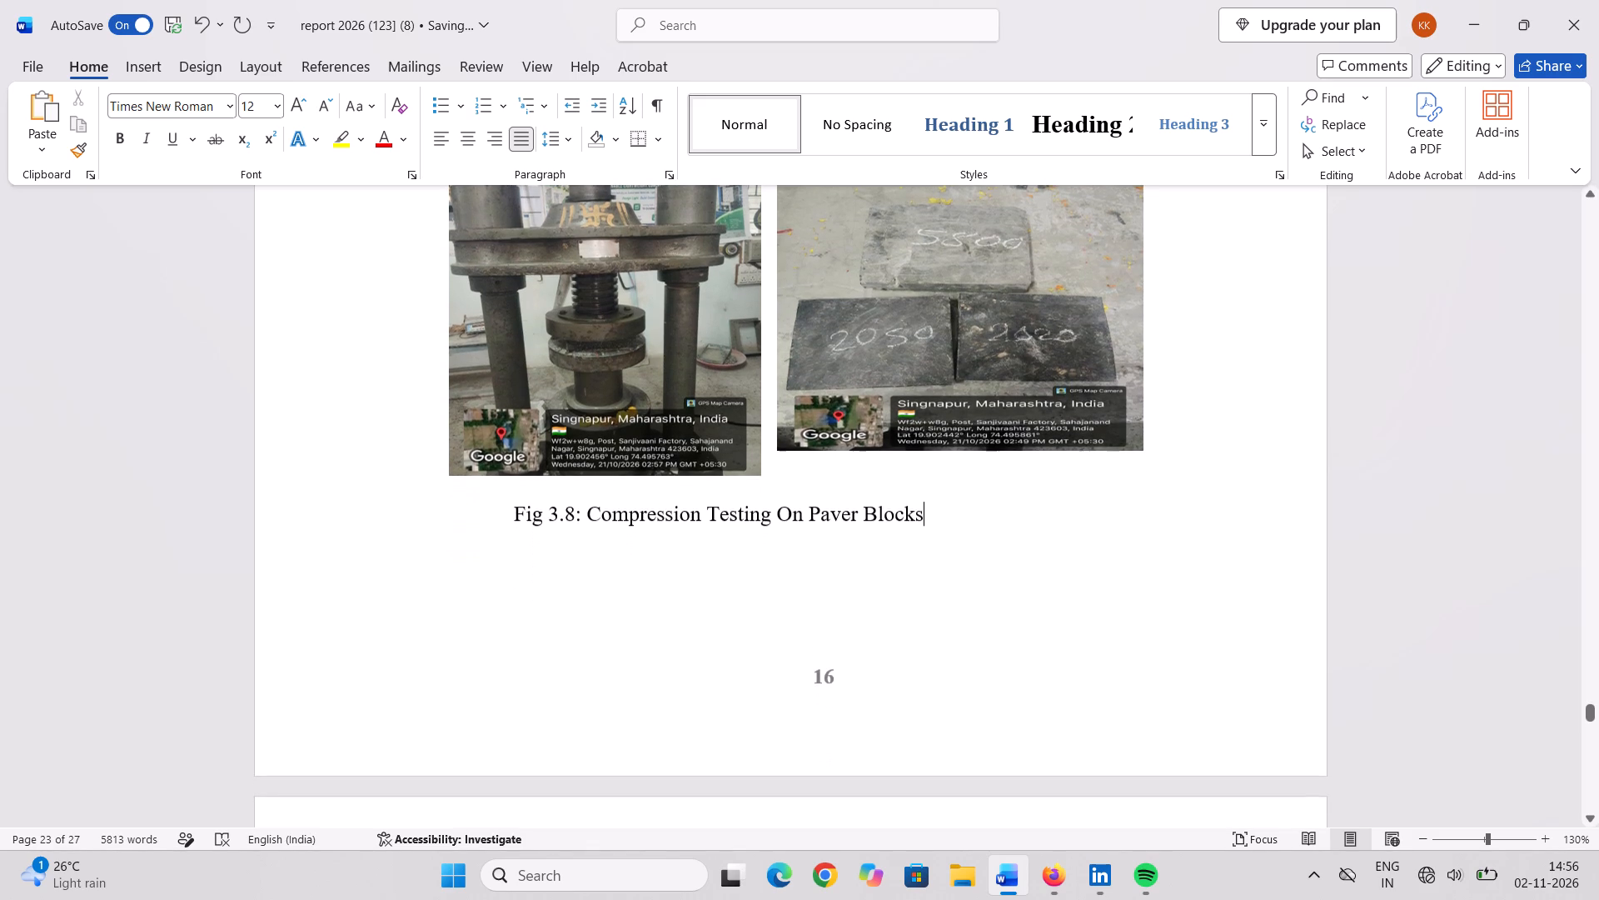
left_click(507, 515)
key("space")
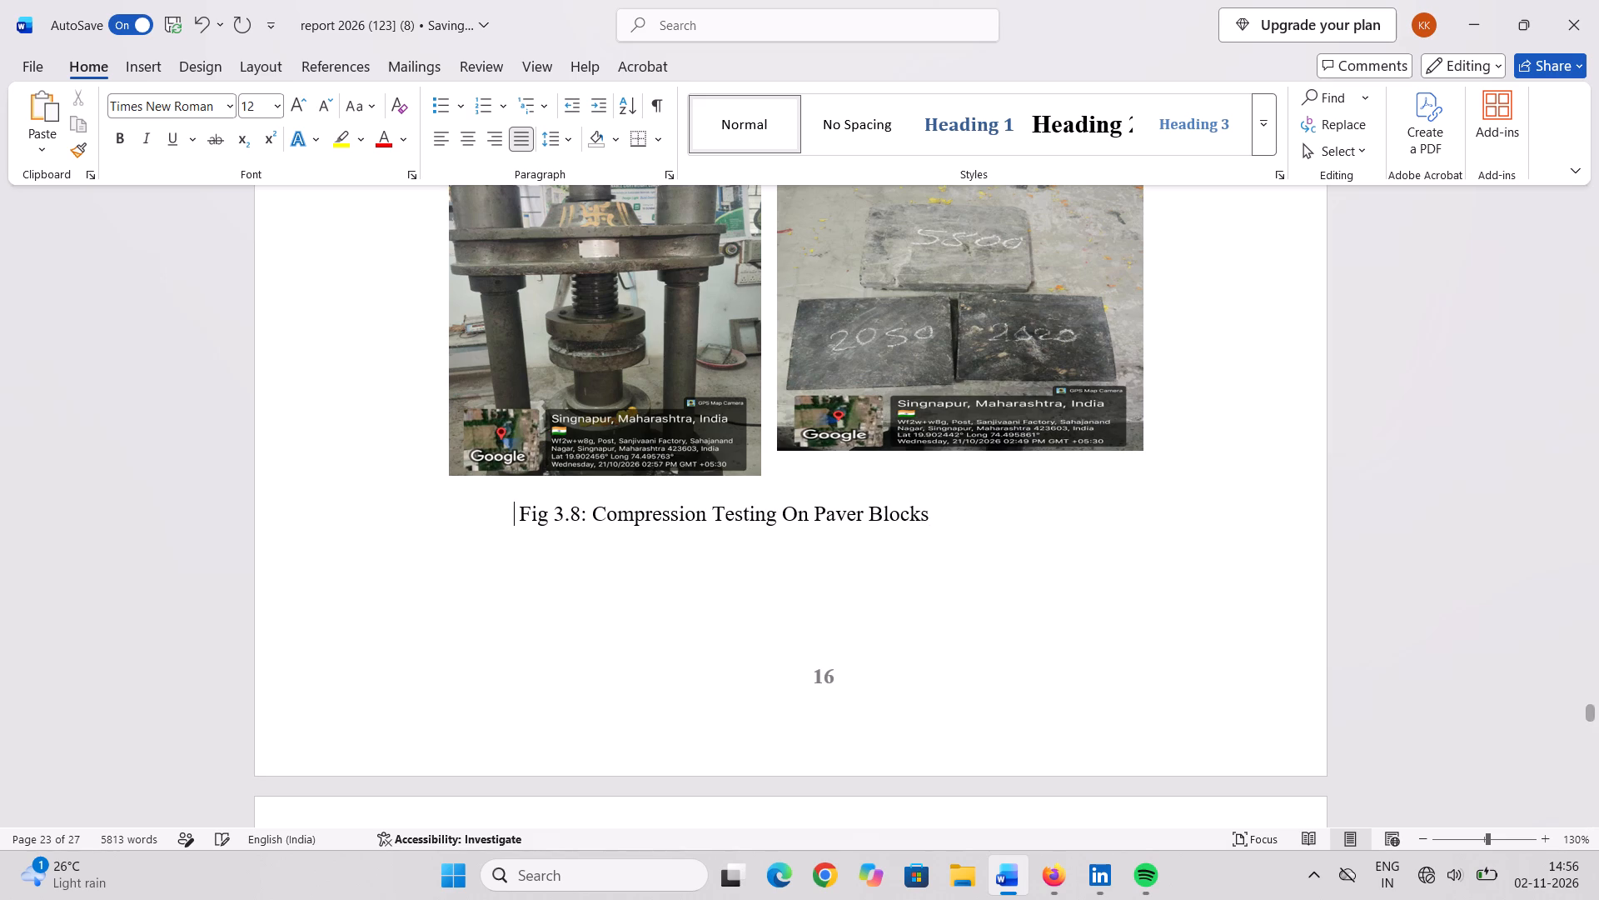
key("space")
key("space")
key("space")
key("space")
key("space")
key("space")
key("space")
key("space")
key("space")
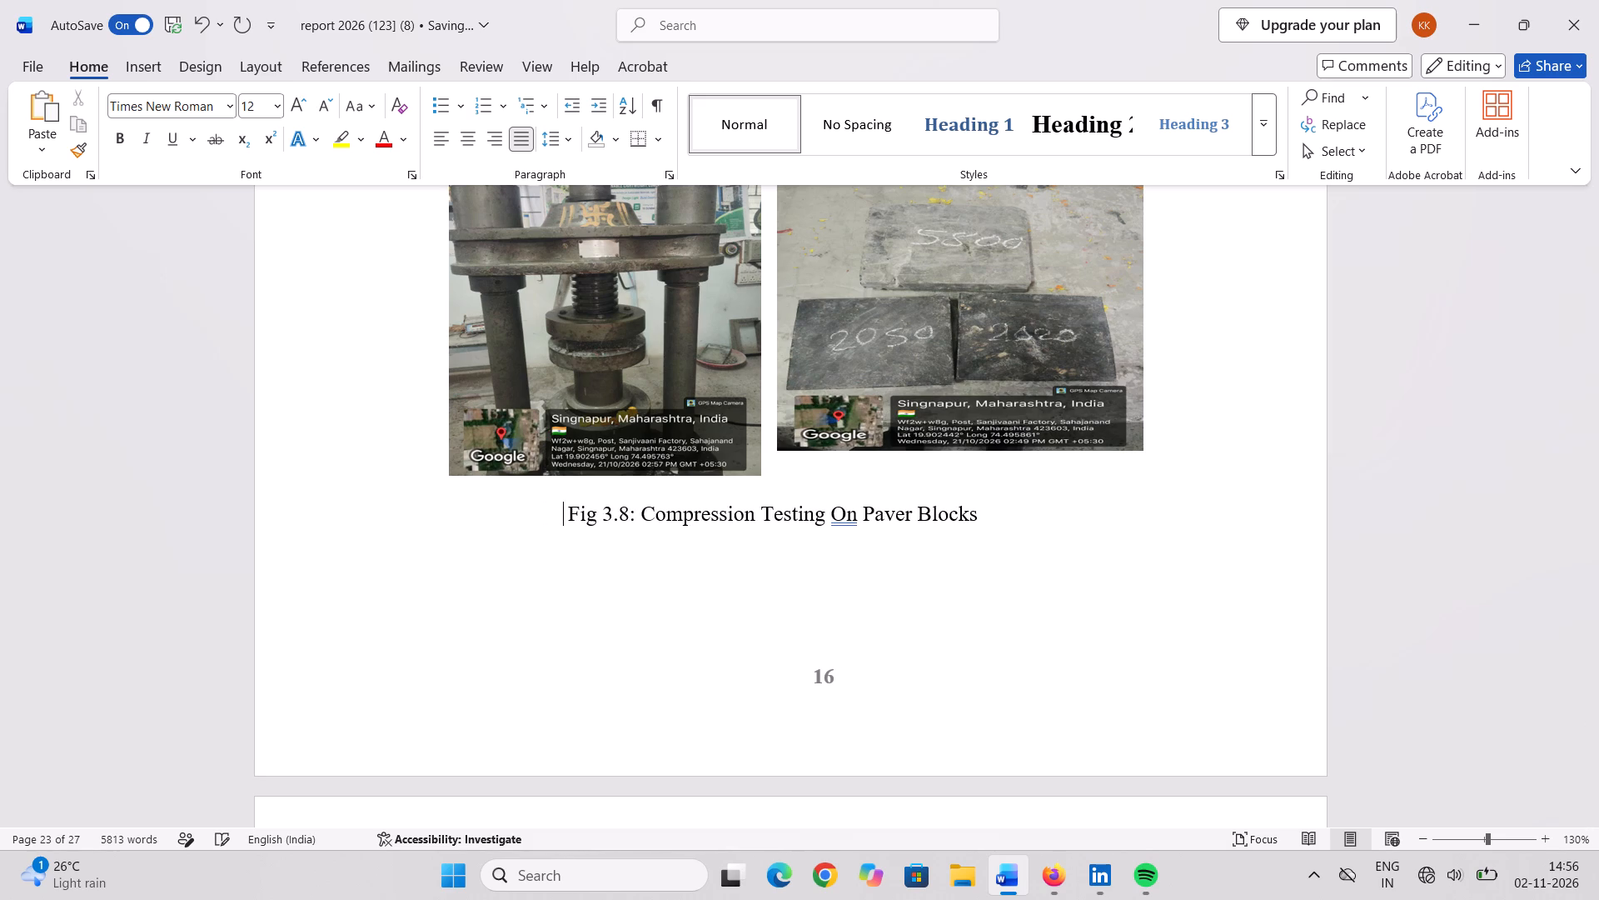
key("space")
key("space")
key("space")
key("space")
key("space")
key("space")
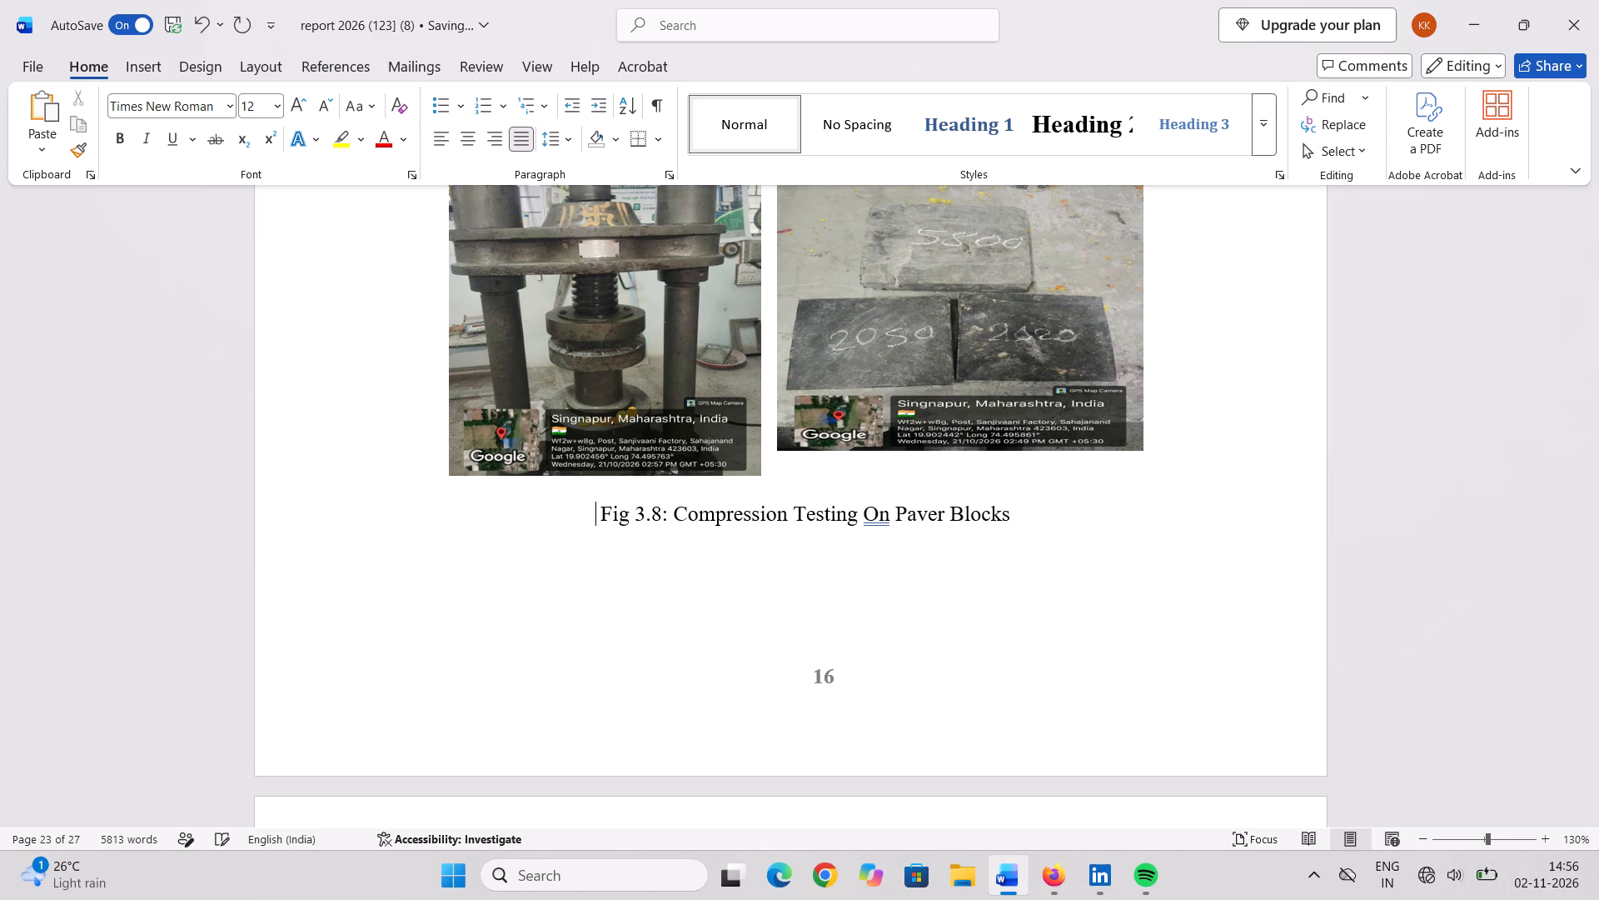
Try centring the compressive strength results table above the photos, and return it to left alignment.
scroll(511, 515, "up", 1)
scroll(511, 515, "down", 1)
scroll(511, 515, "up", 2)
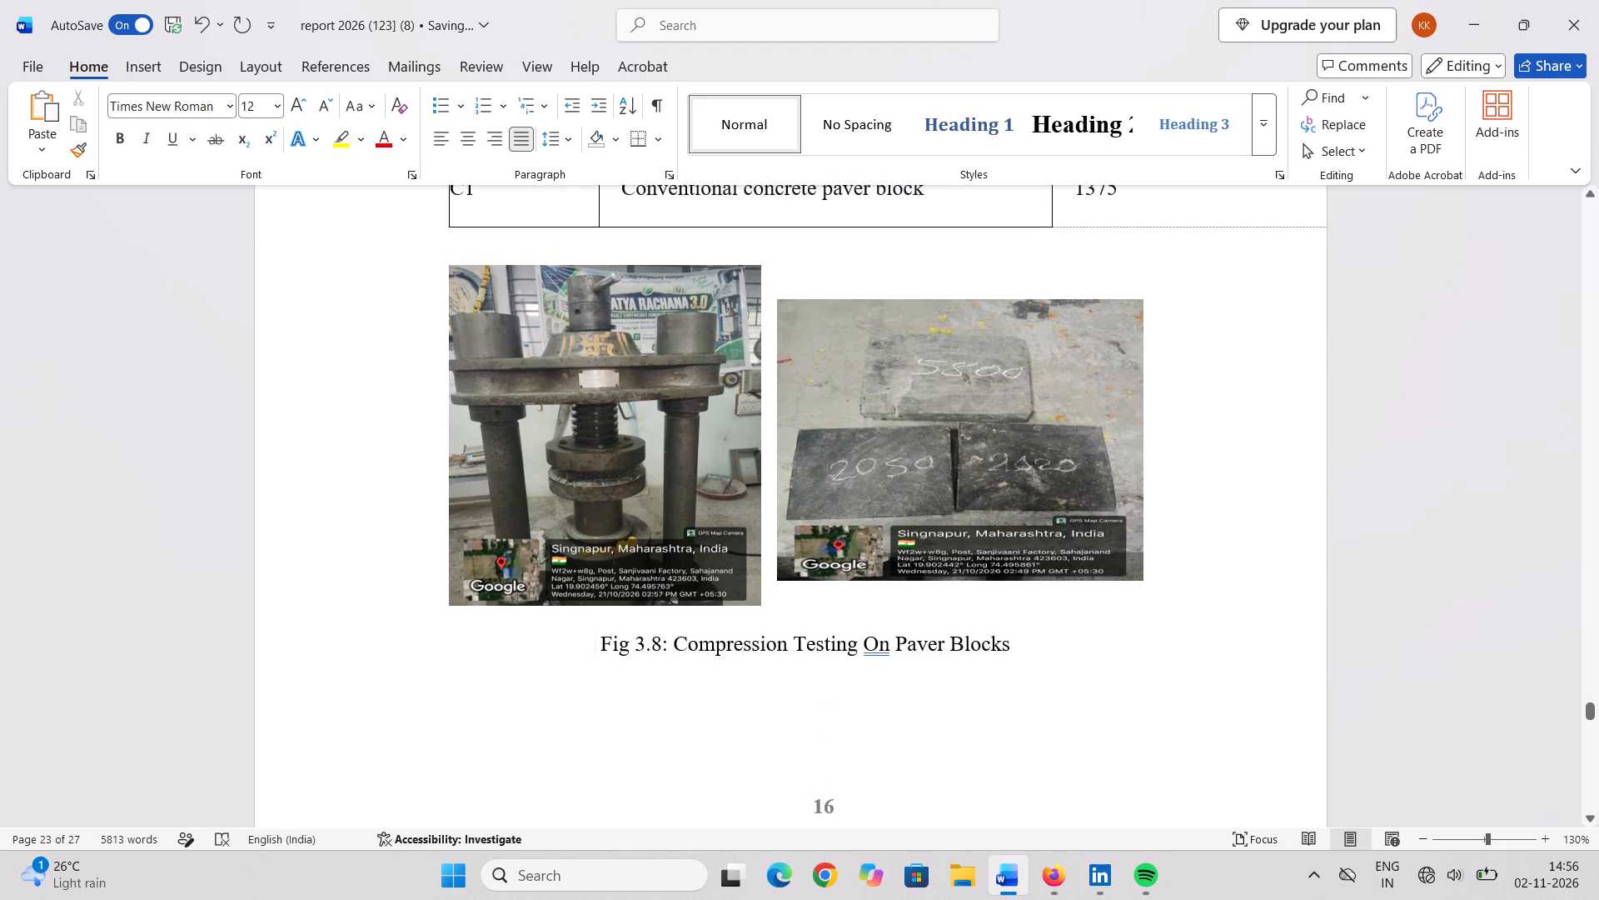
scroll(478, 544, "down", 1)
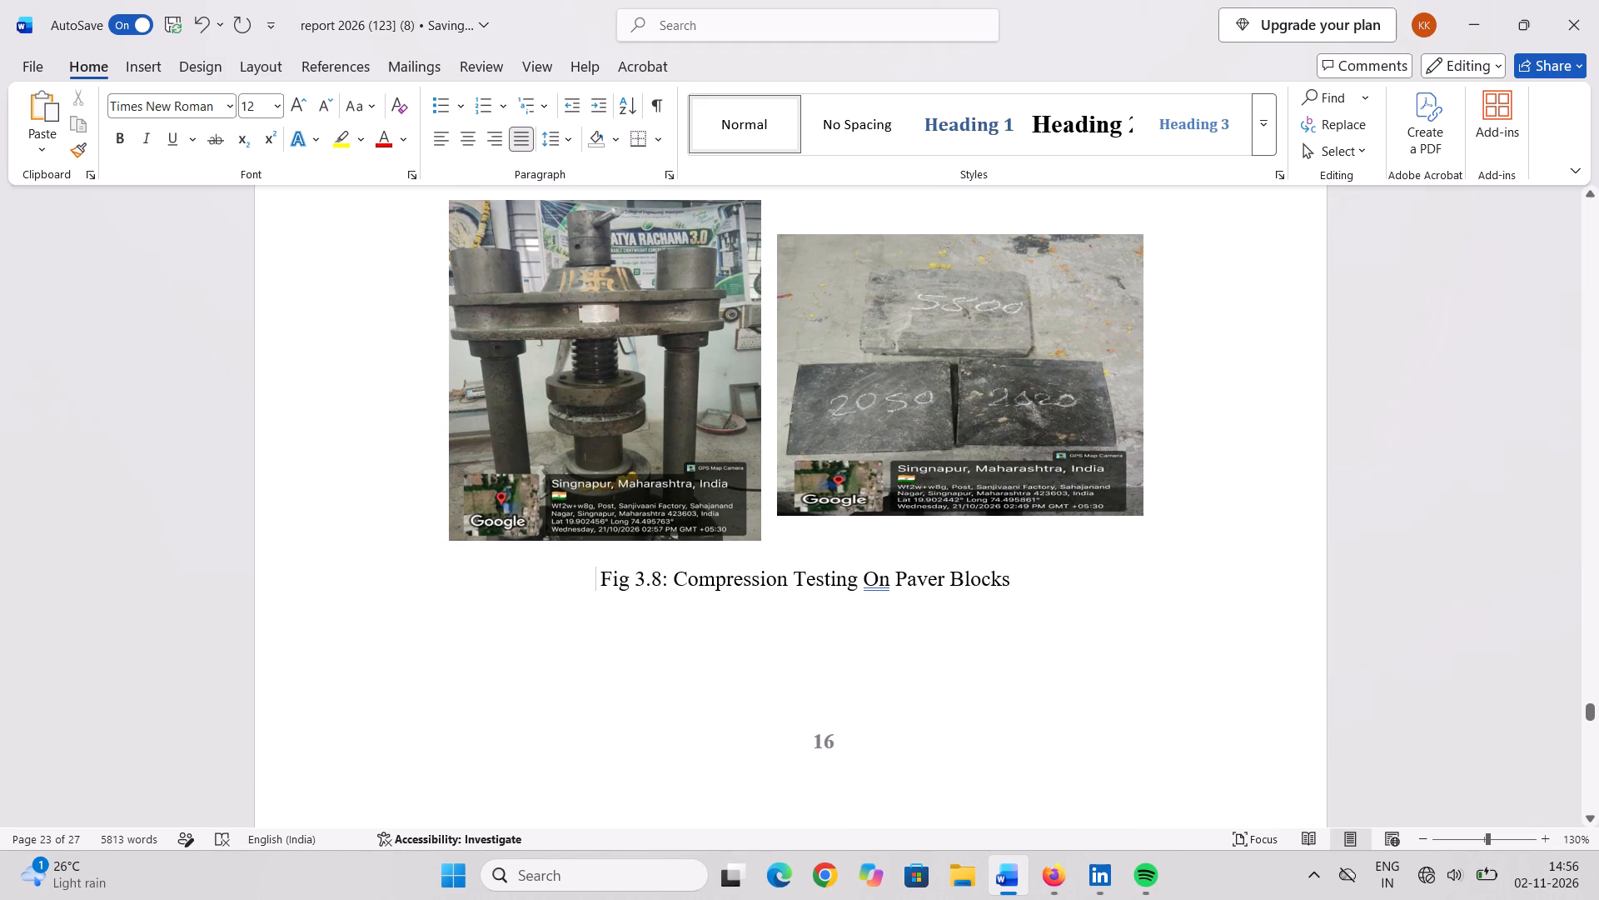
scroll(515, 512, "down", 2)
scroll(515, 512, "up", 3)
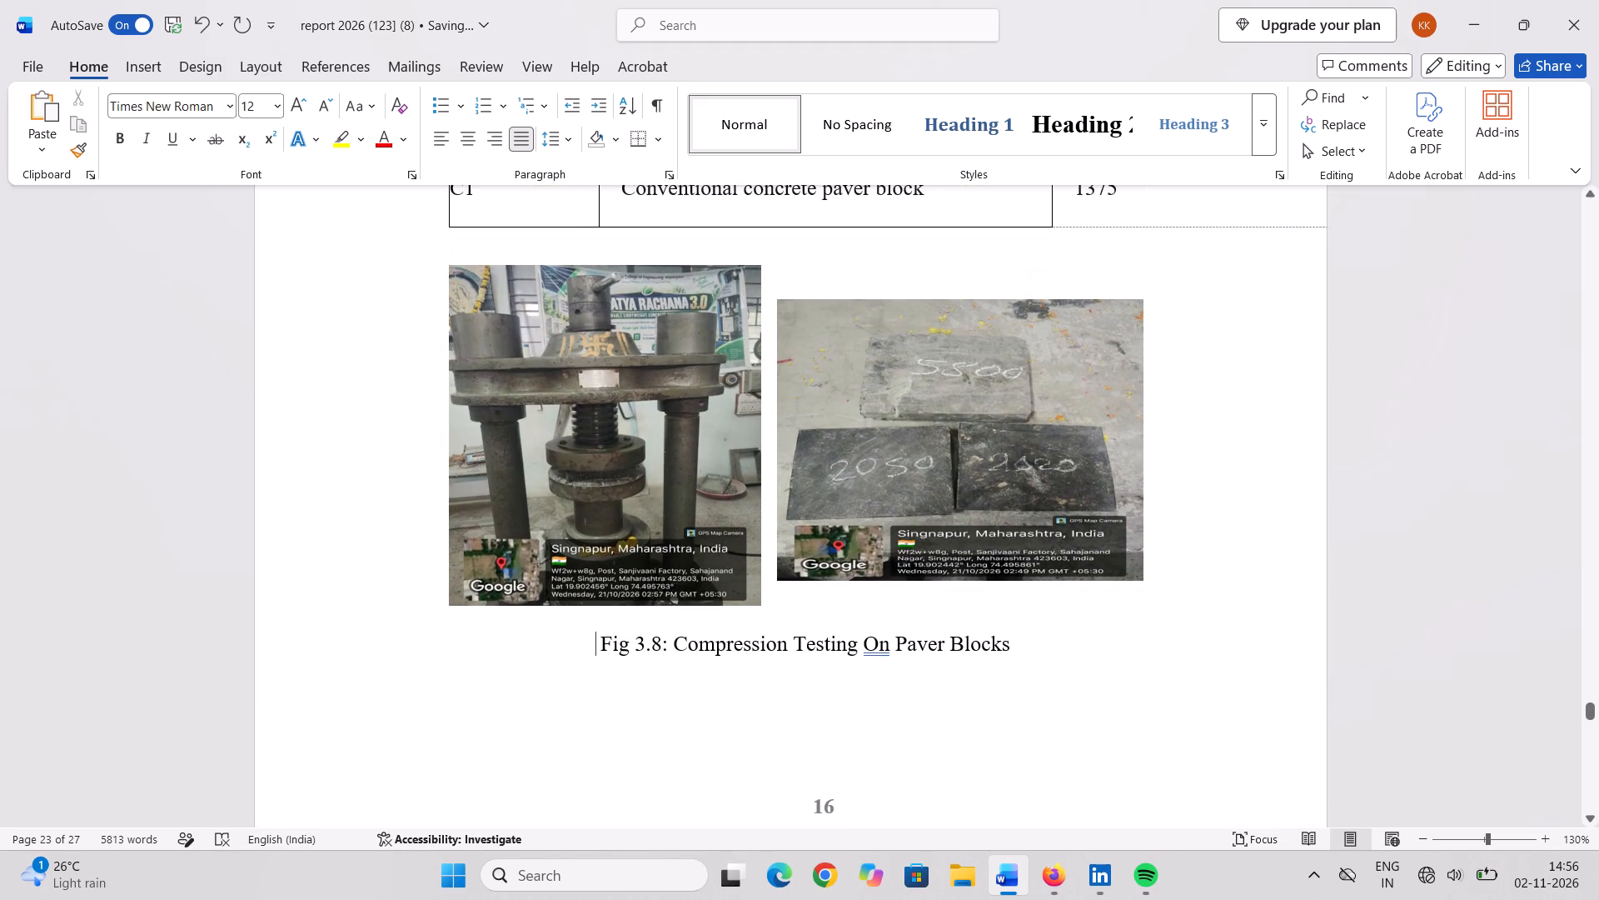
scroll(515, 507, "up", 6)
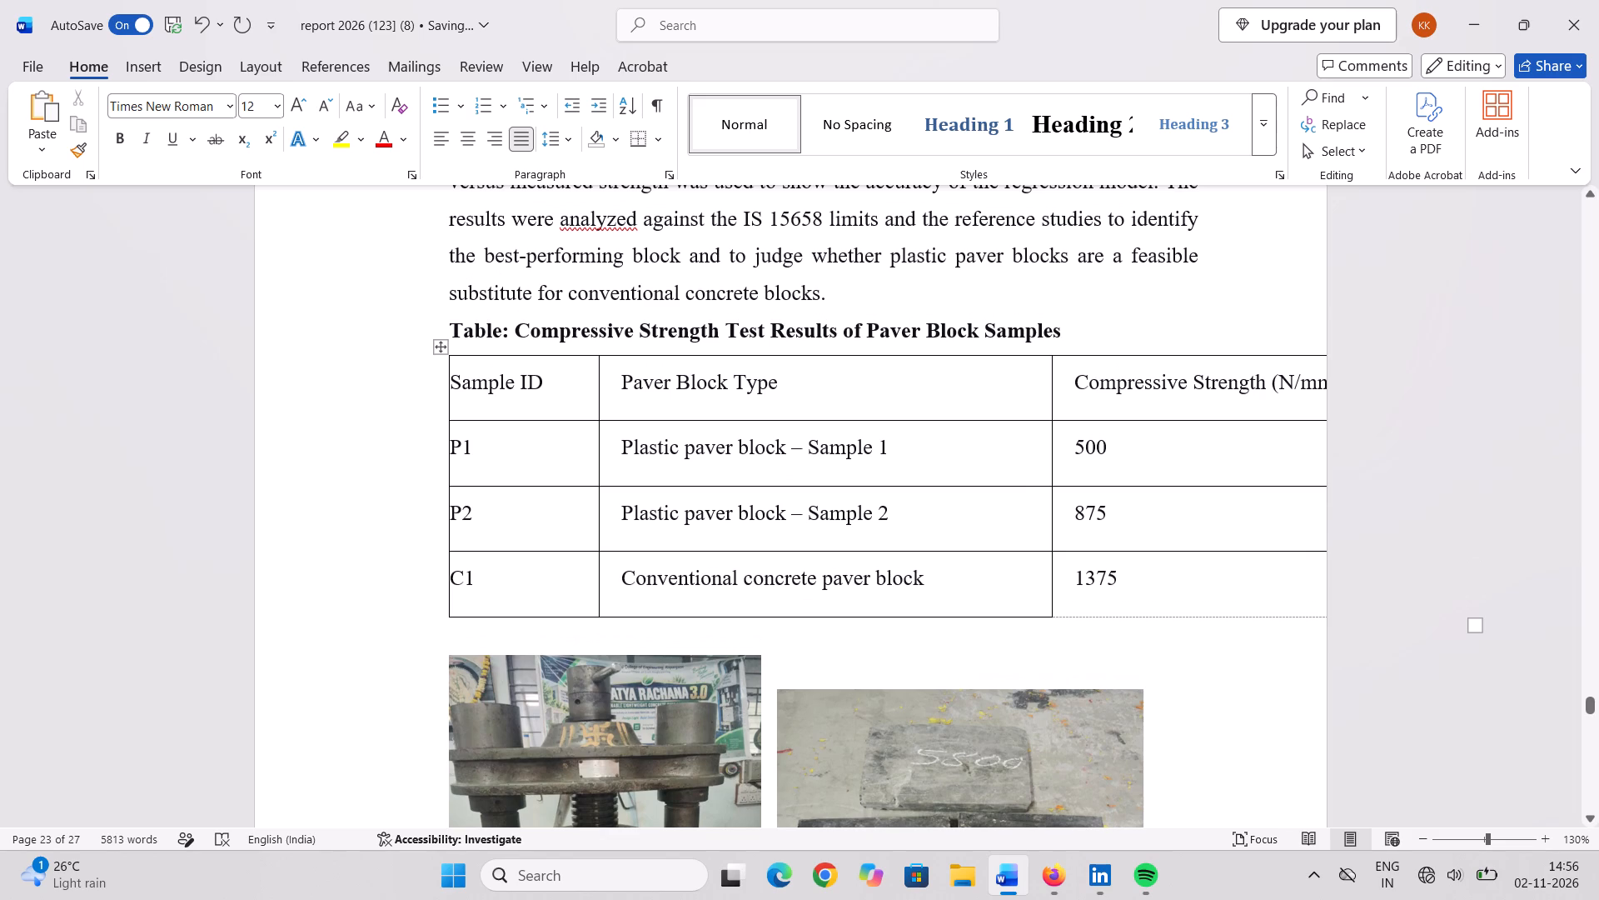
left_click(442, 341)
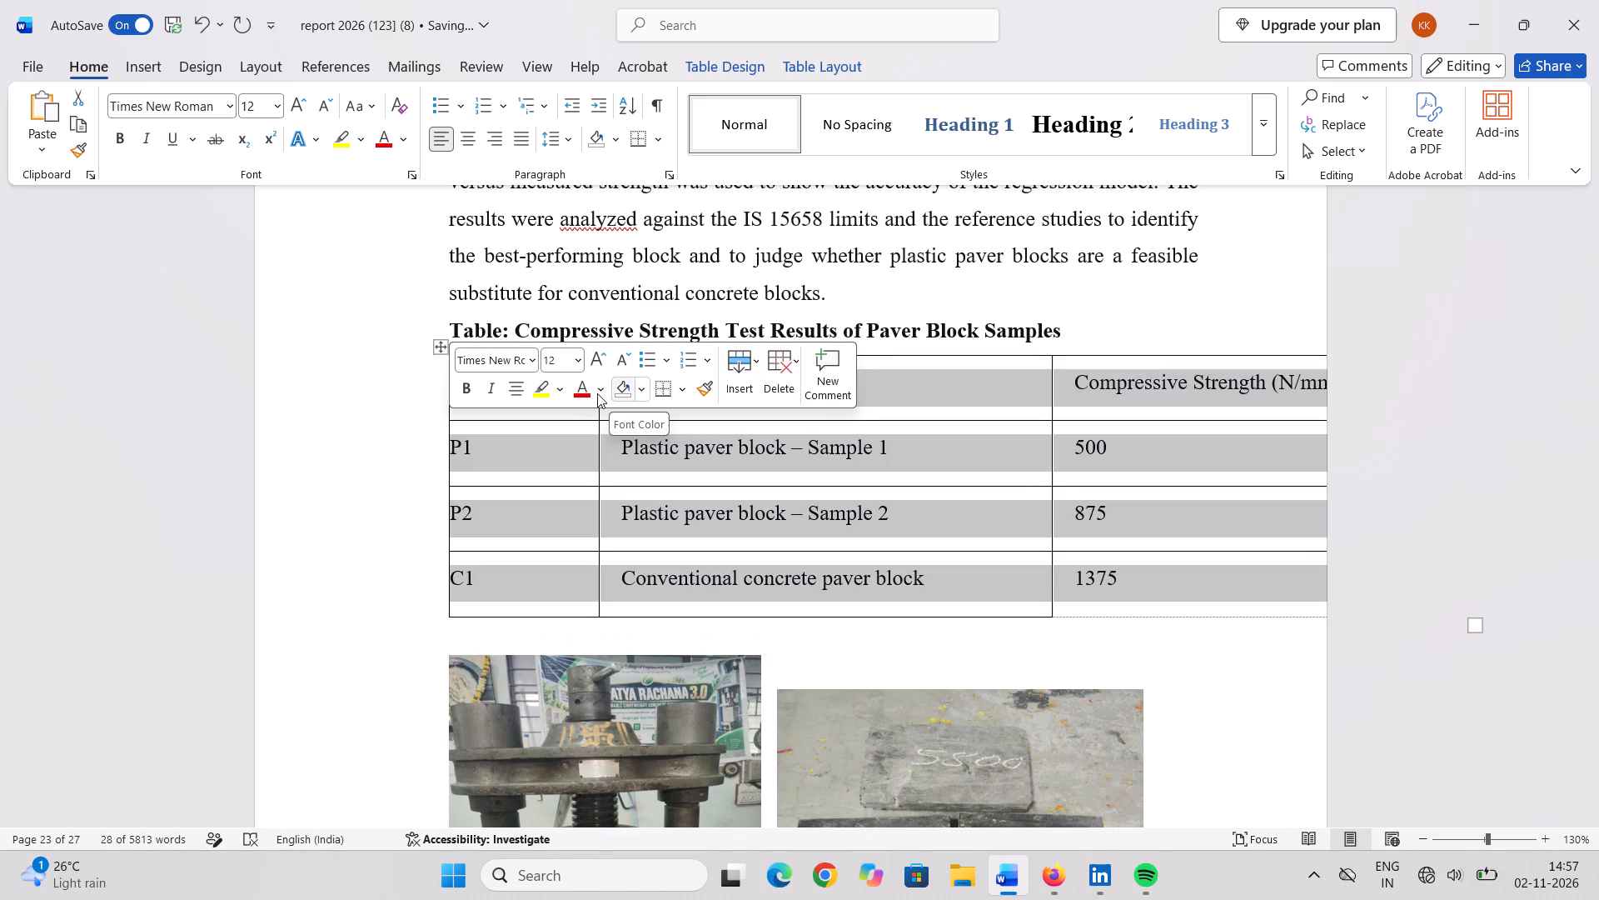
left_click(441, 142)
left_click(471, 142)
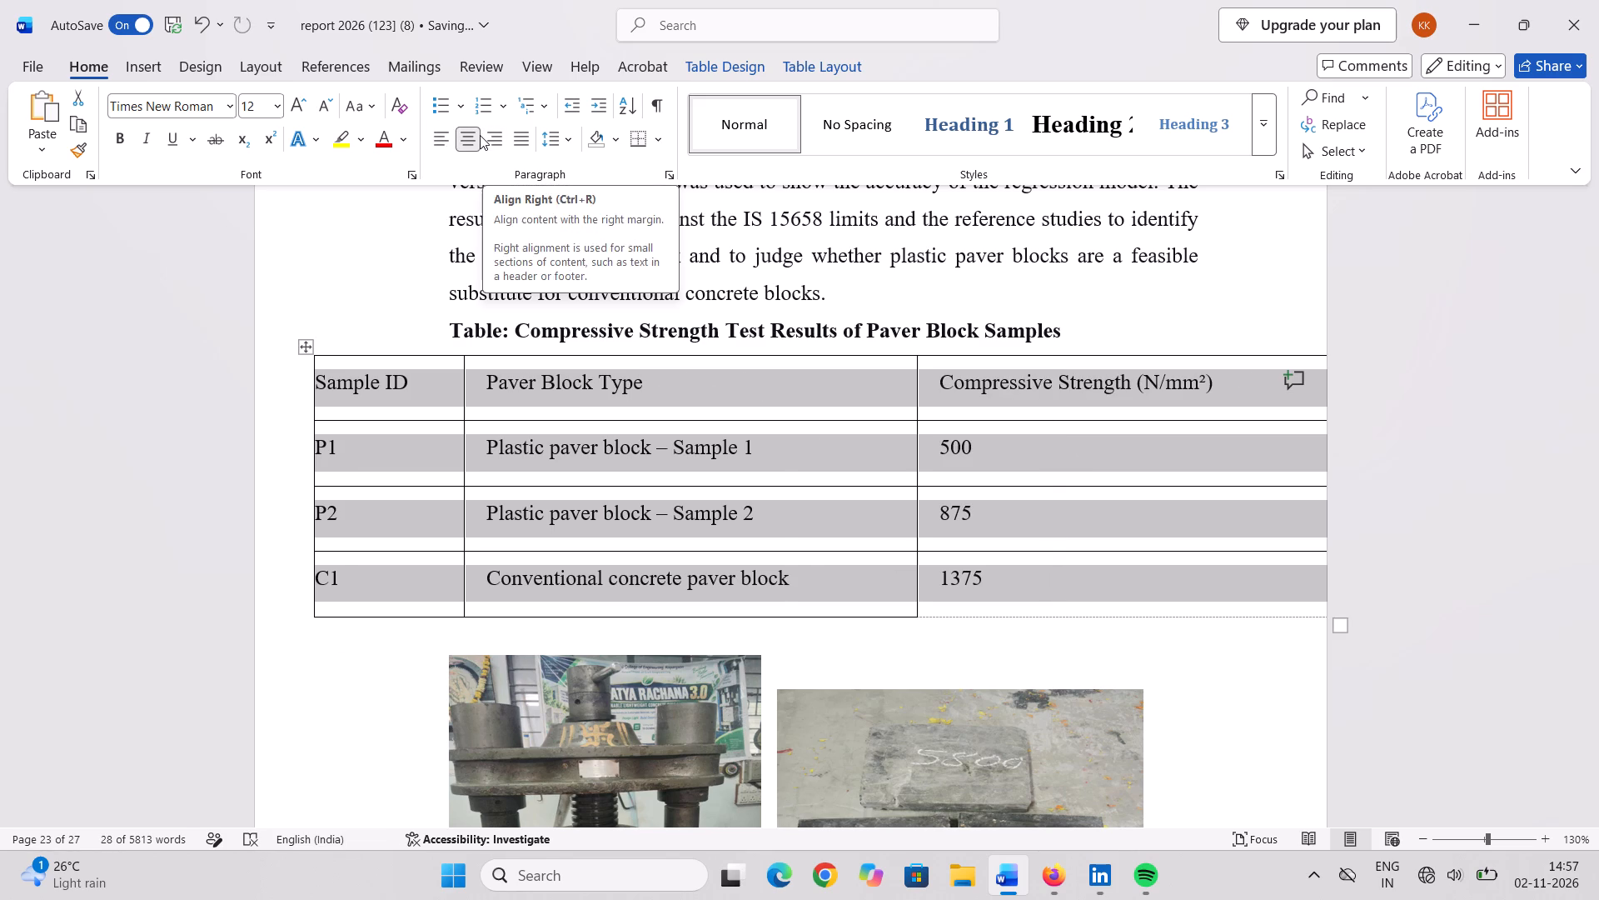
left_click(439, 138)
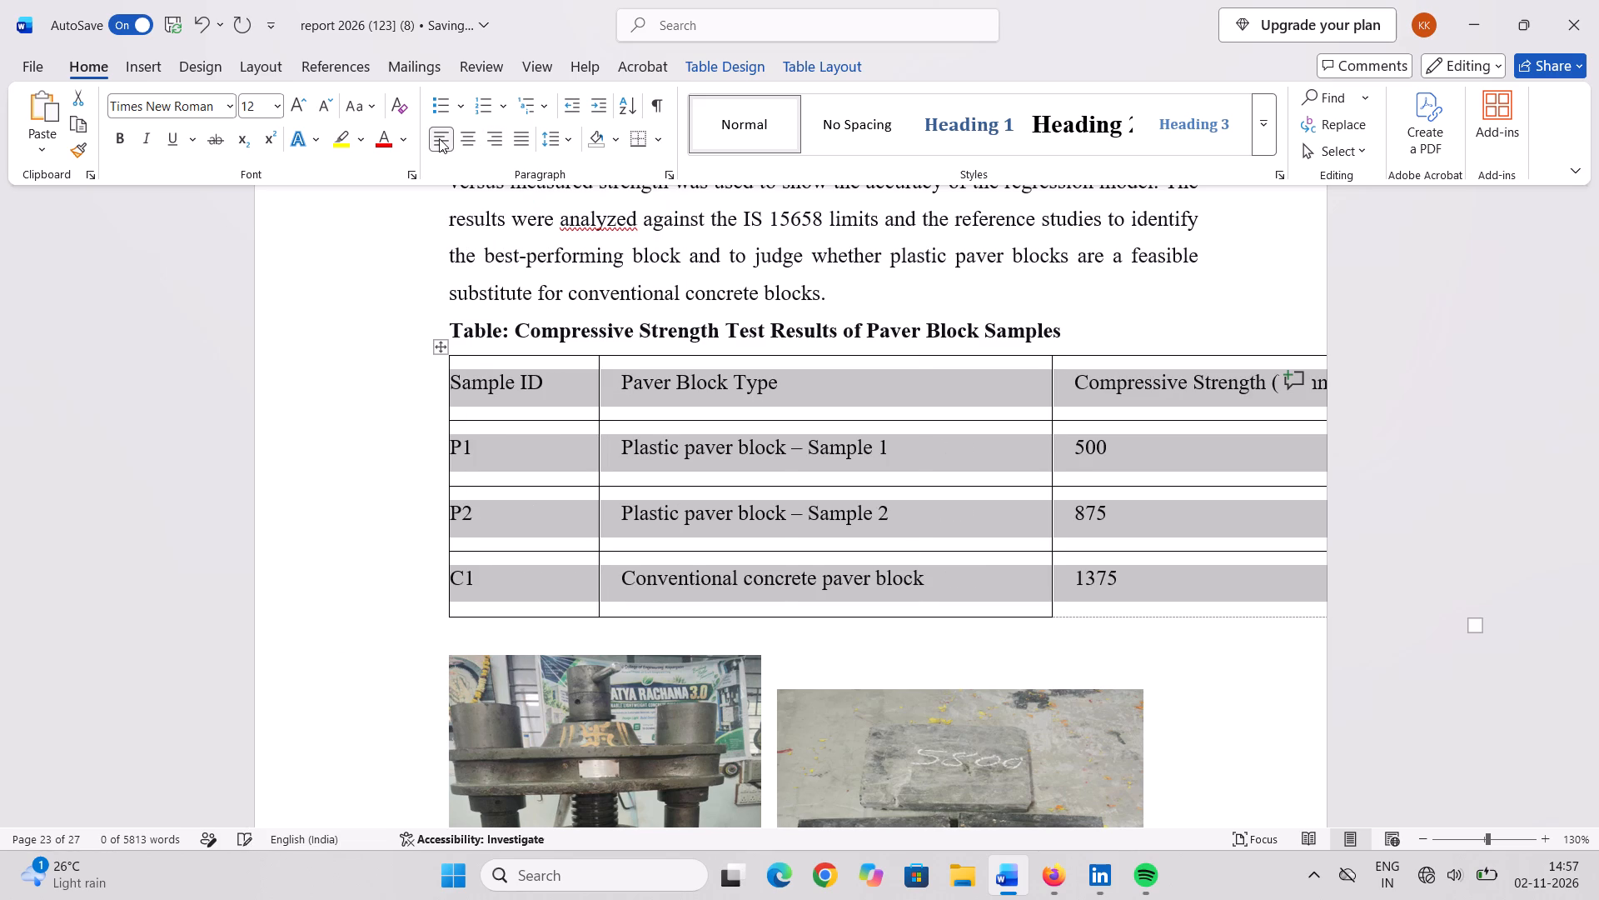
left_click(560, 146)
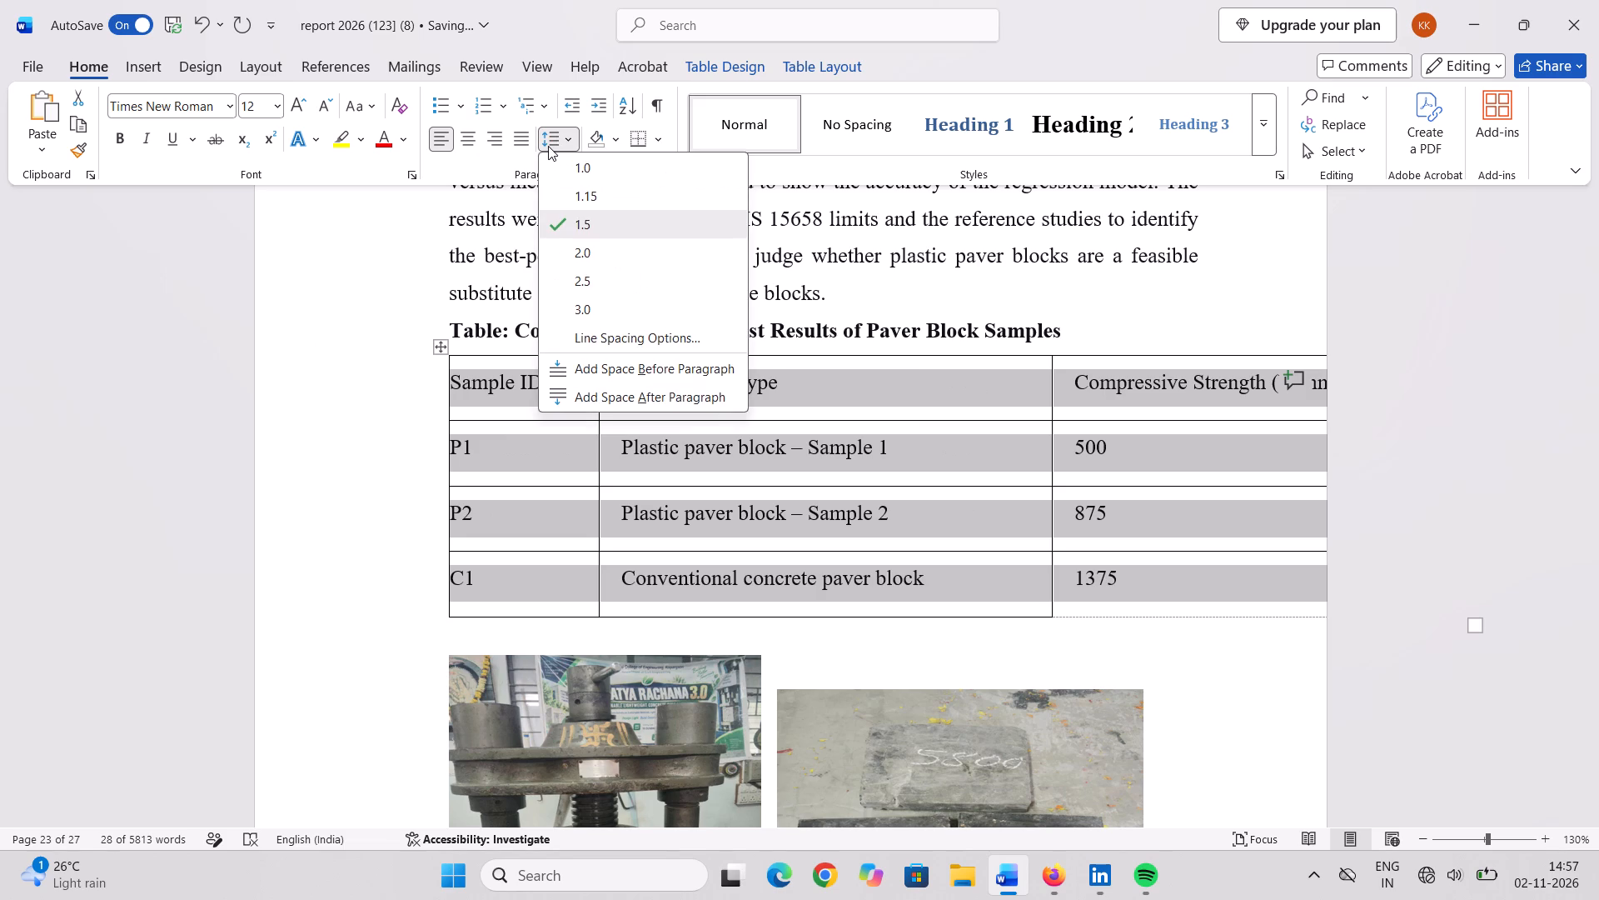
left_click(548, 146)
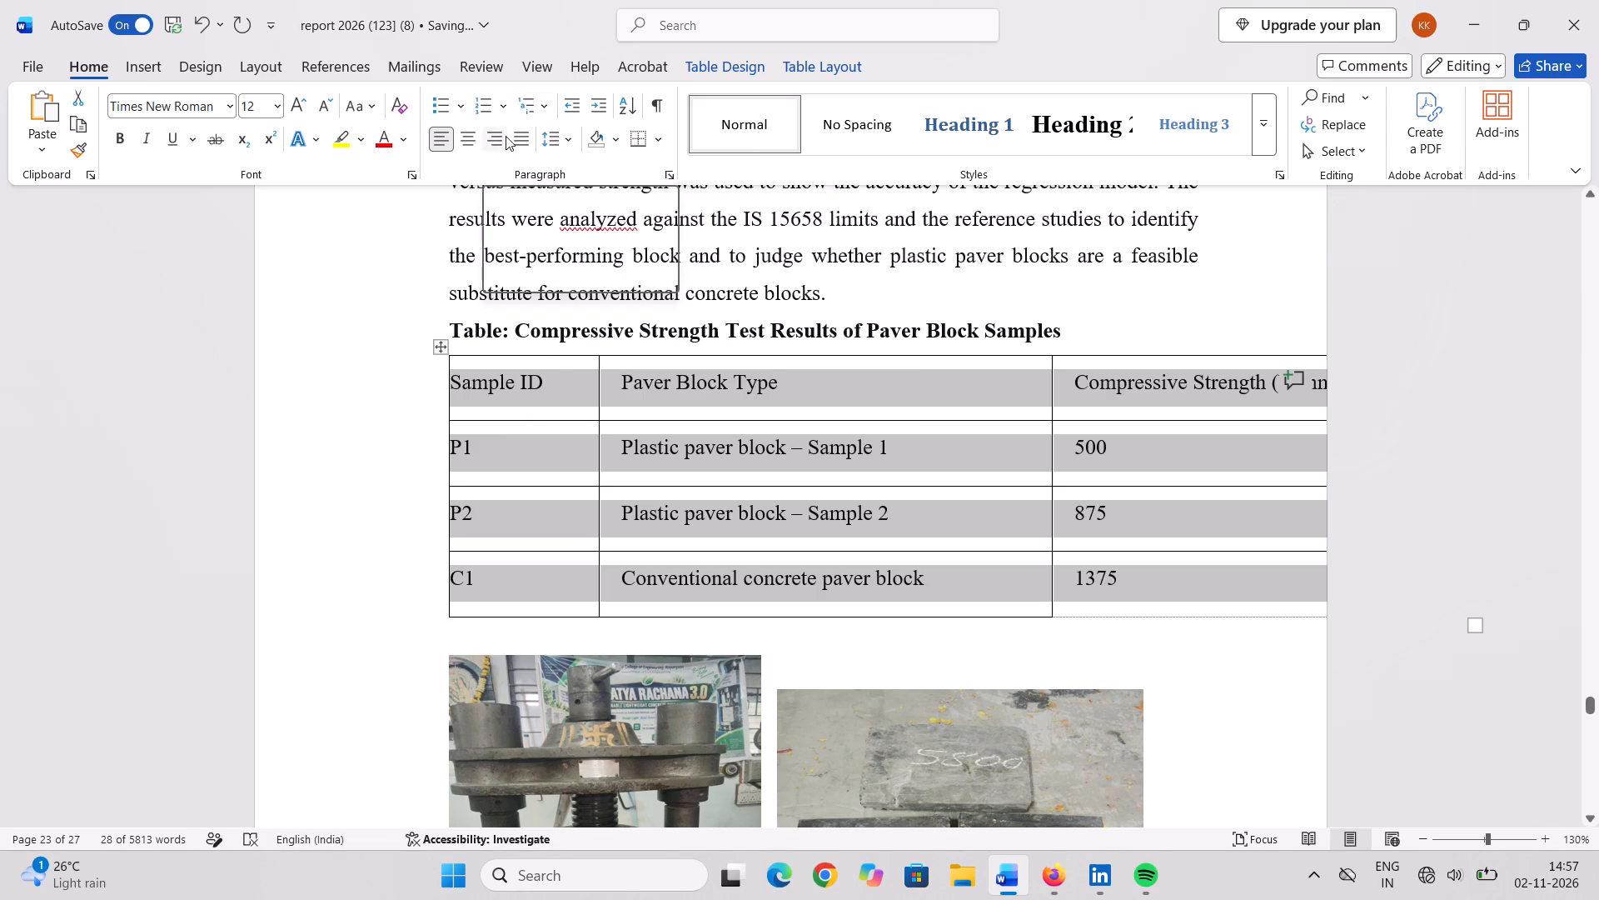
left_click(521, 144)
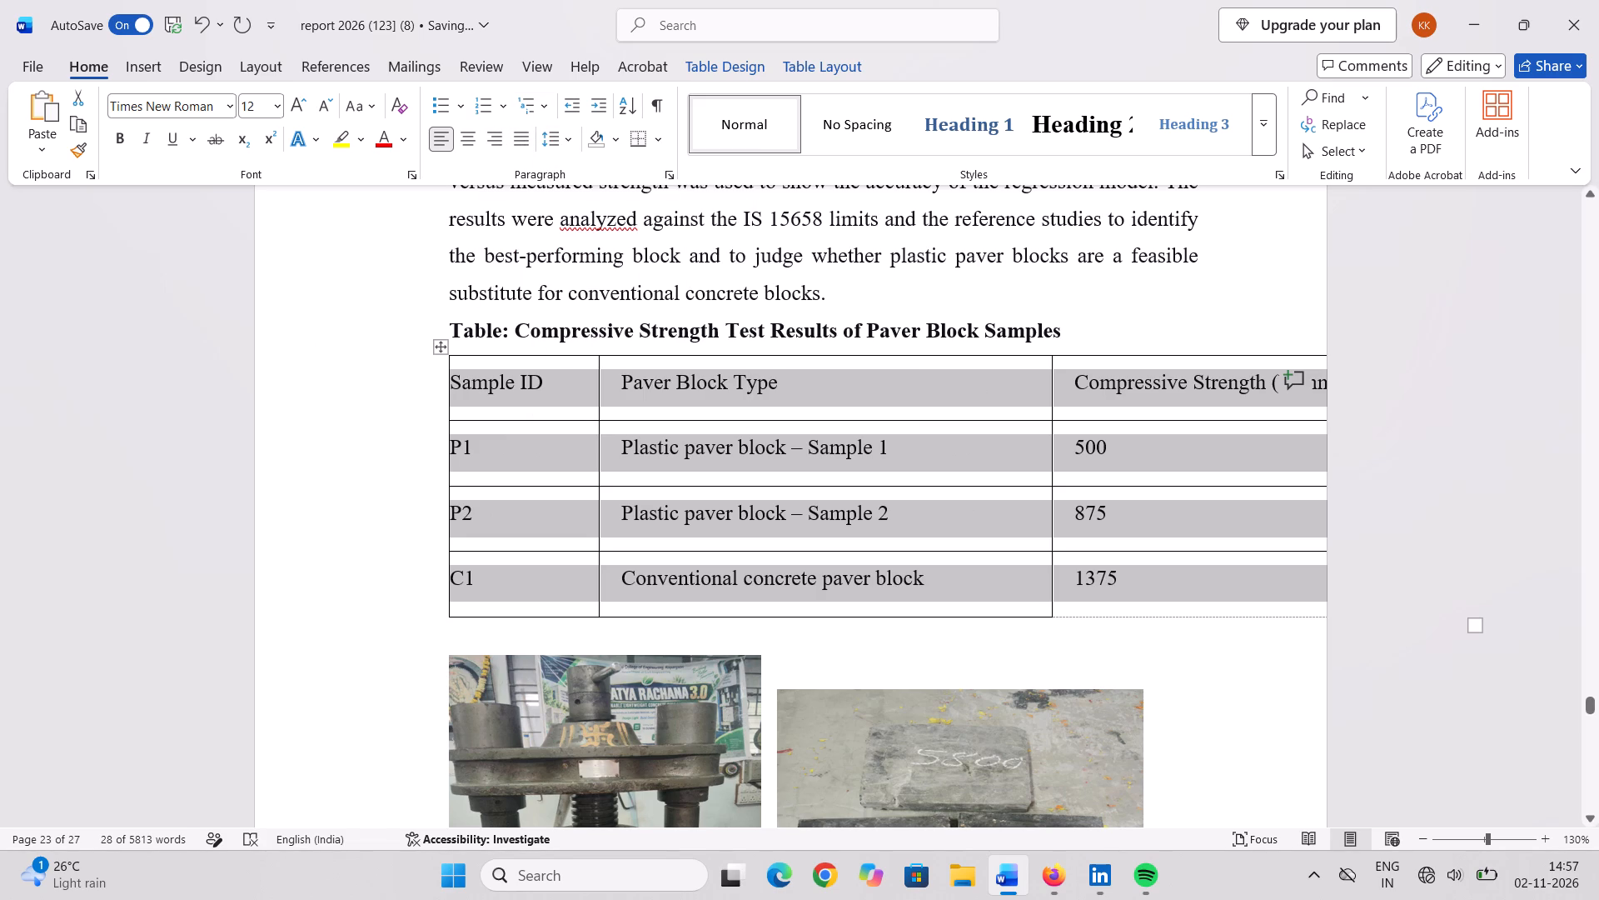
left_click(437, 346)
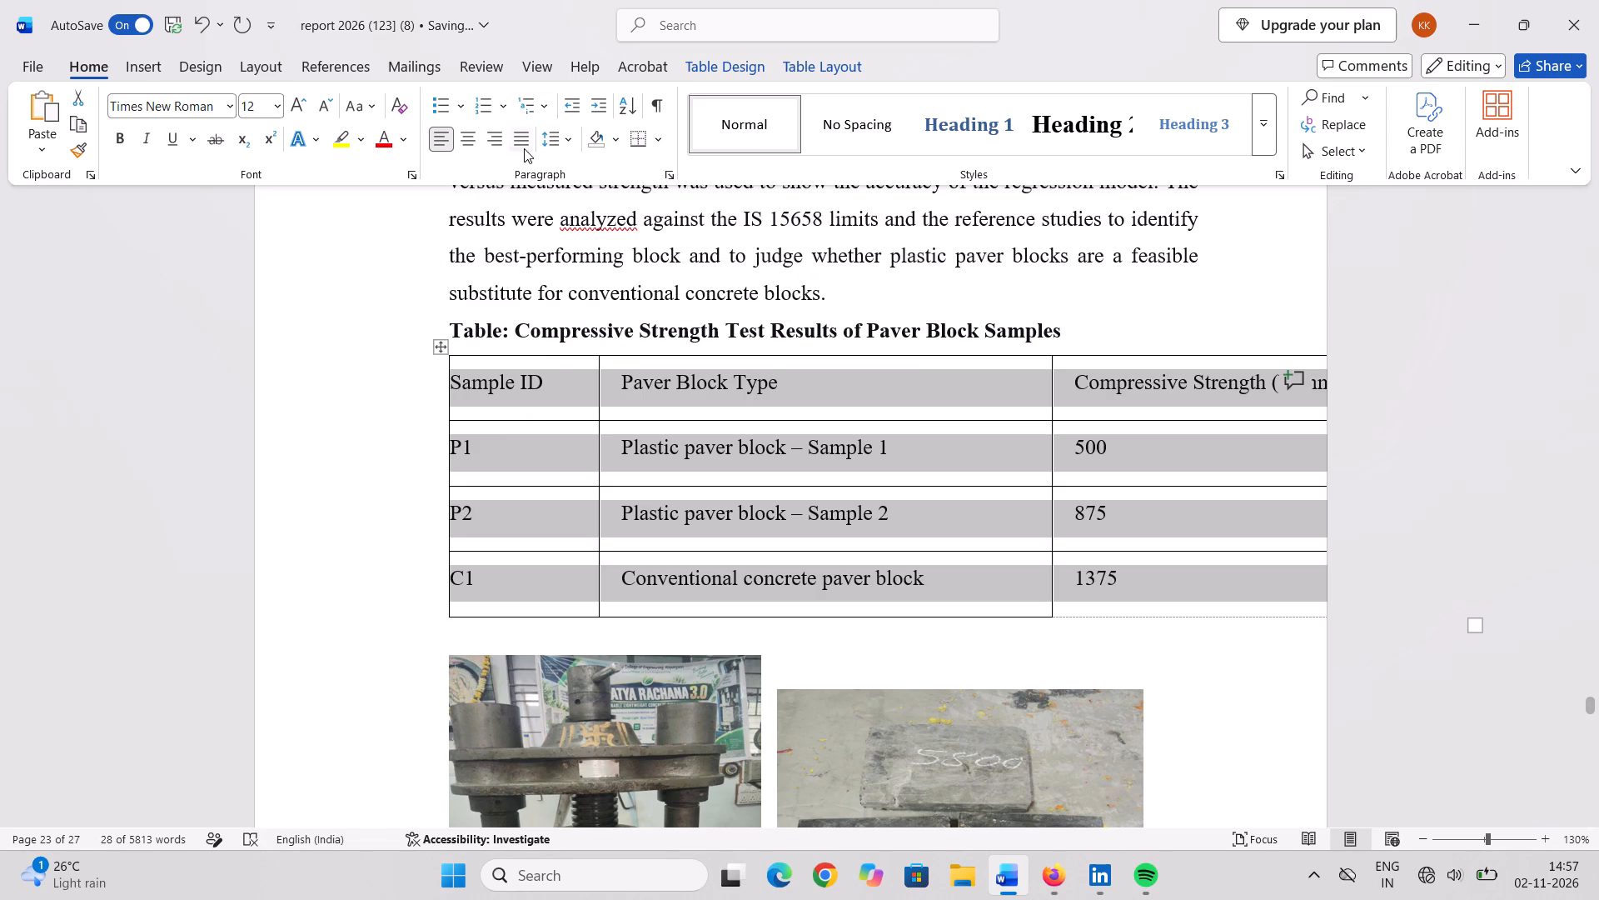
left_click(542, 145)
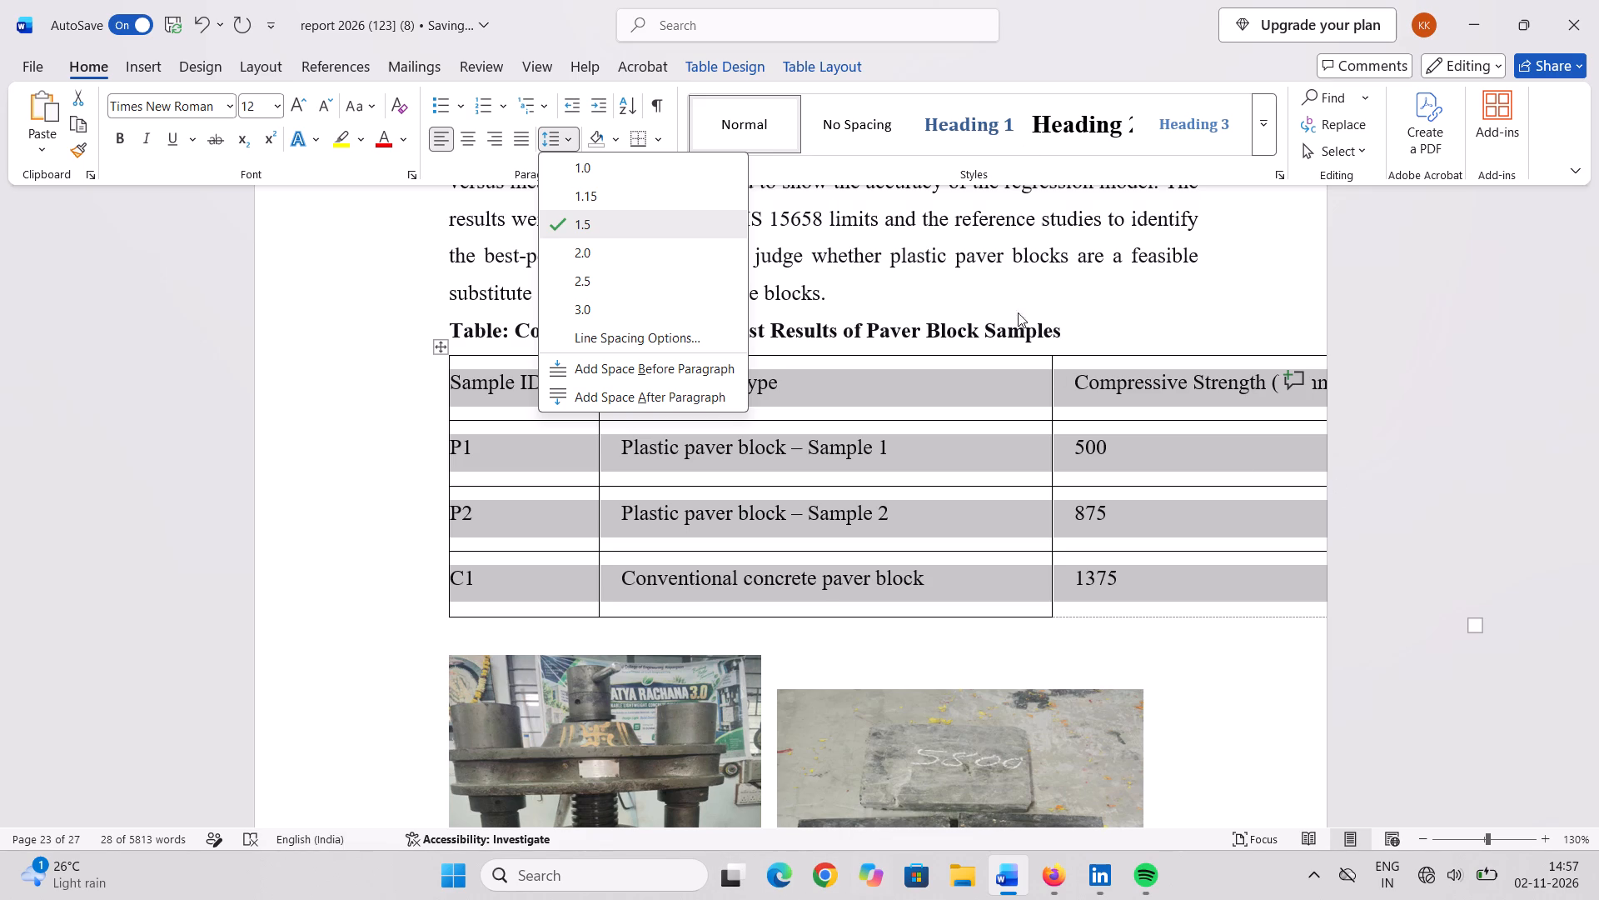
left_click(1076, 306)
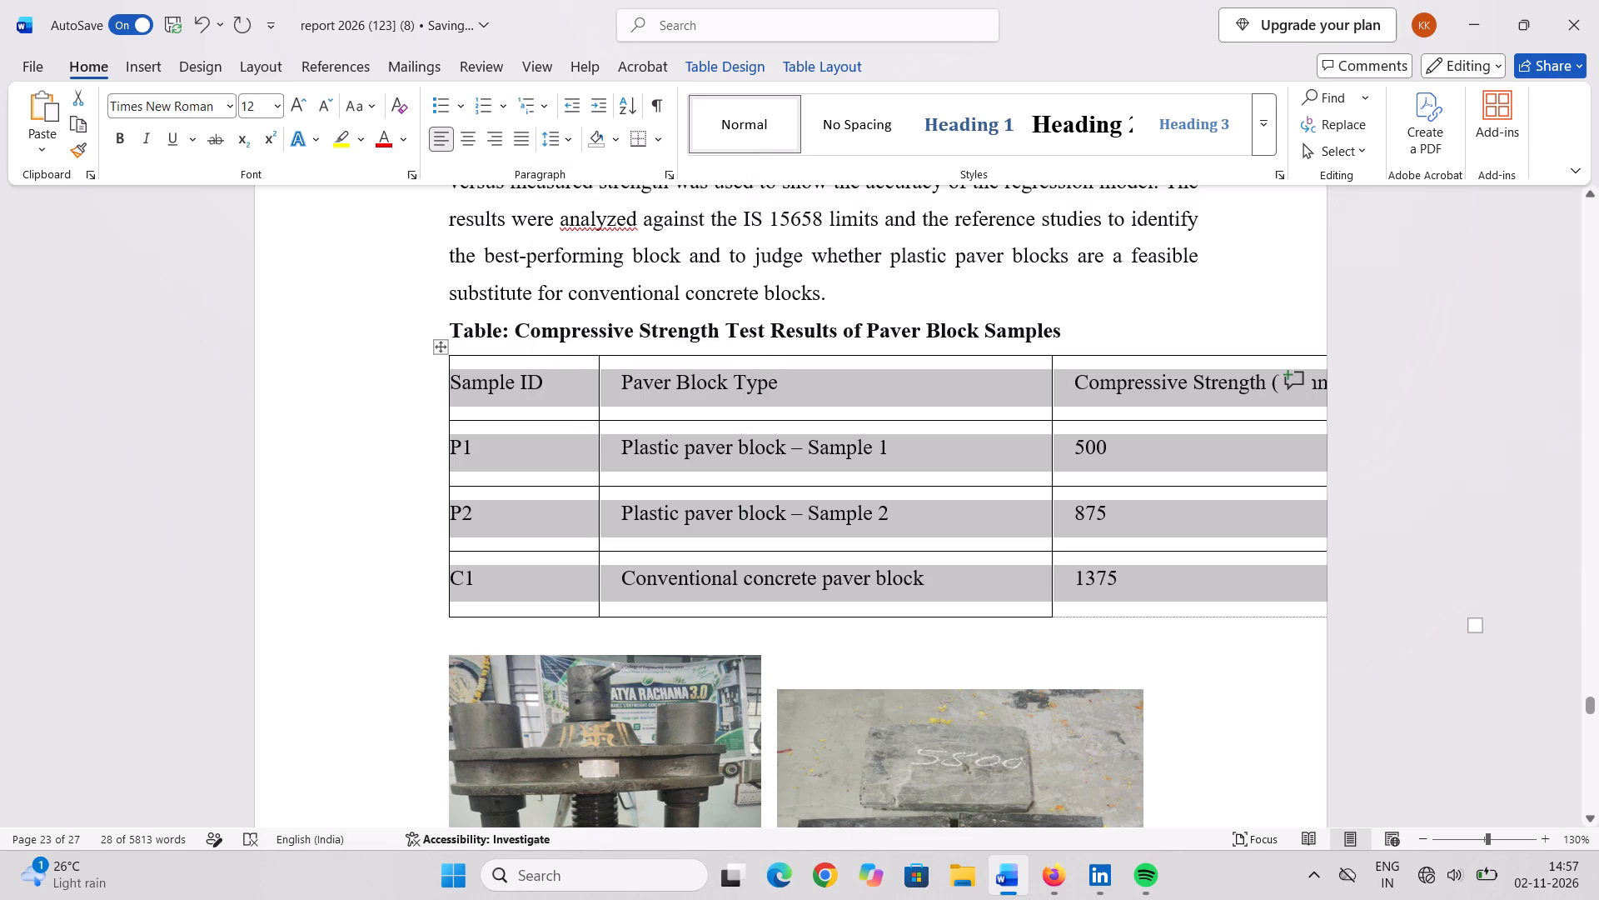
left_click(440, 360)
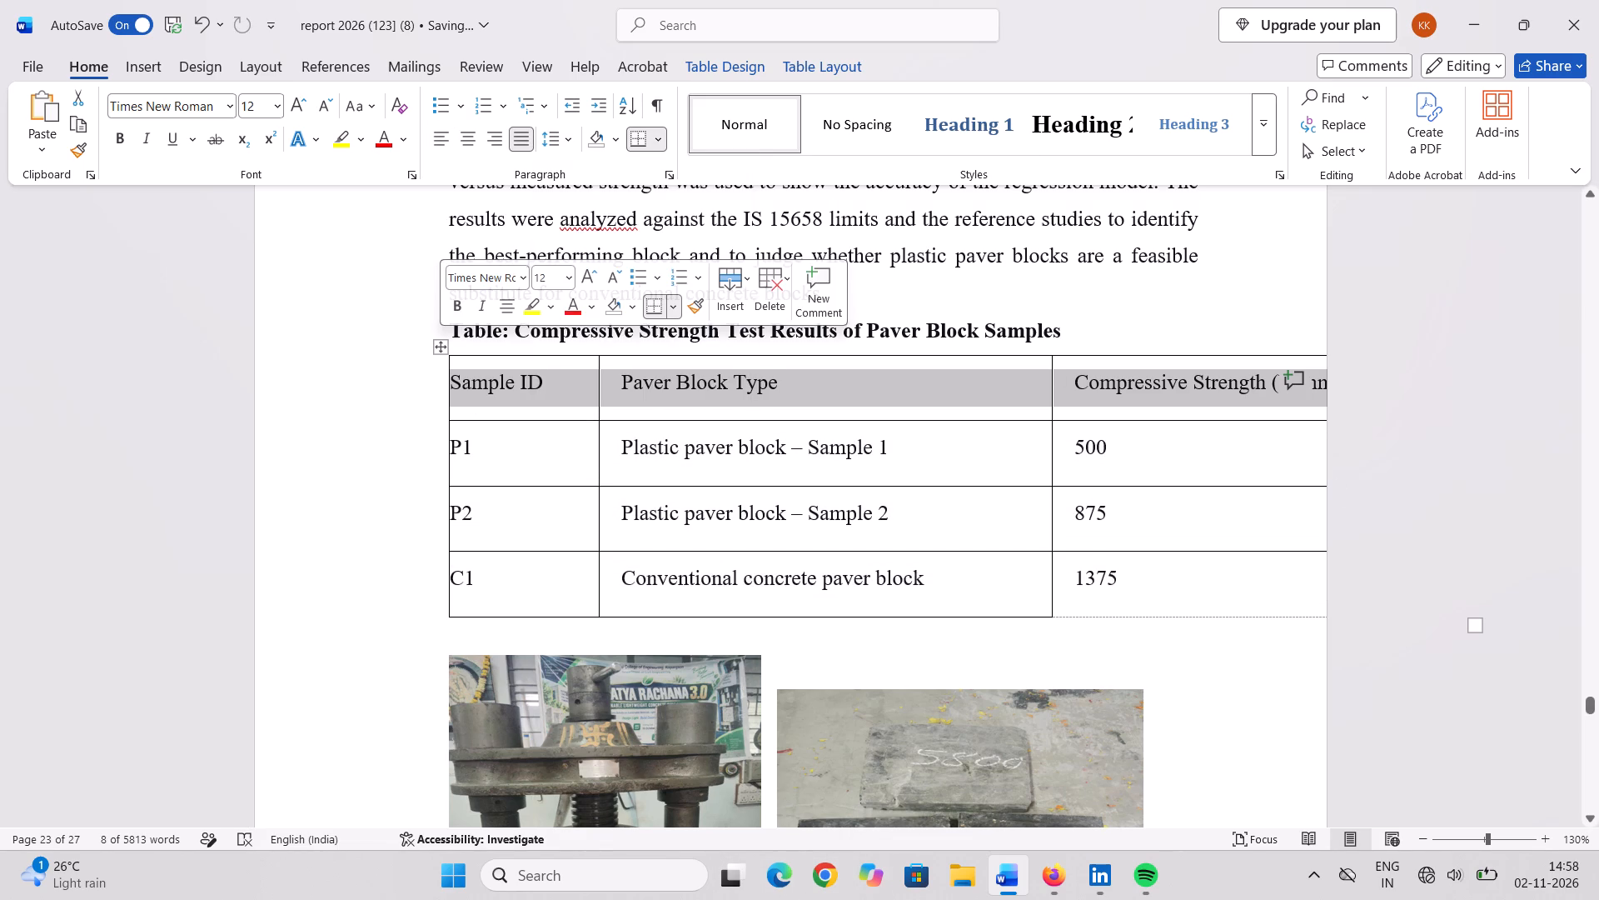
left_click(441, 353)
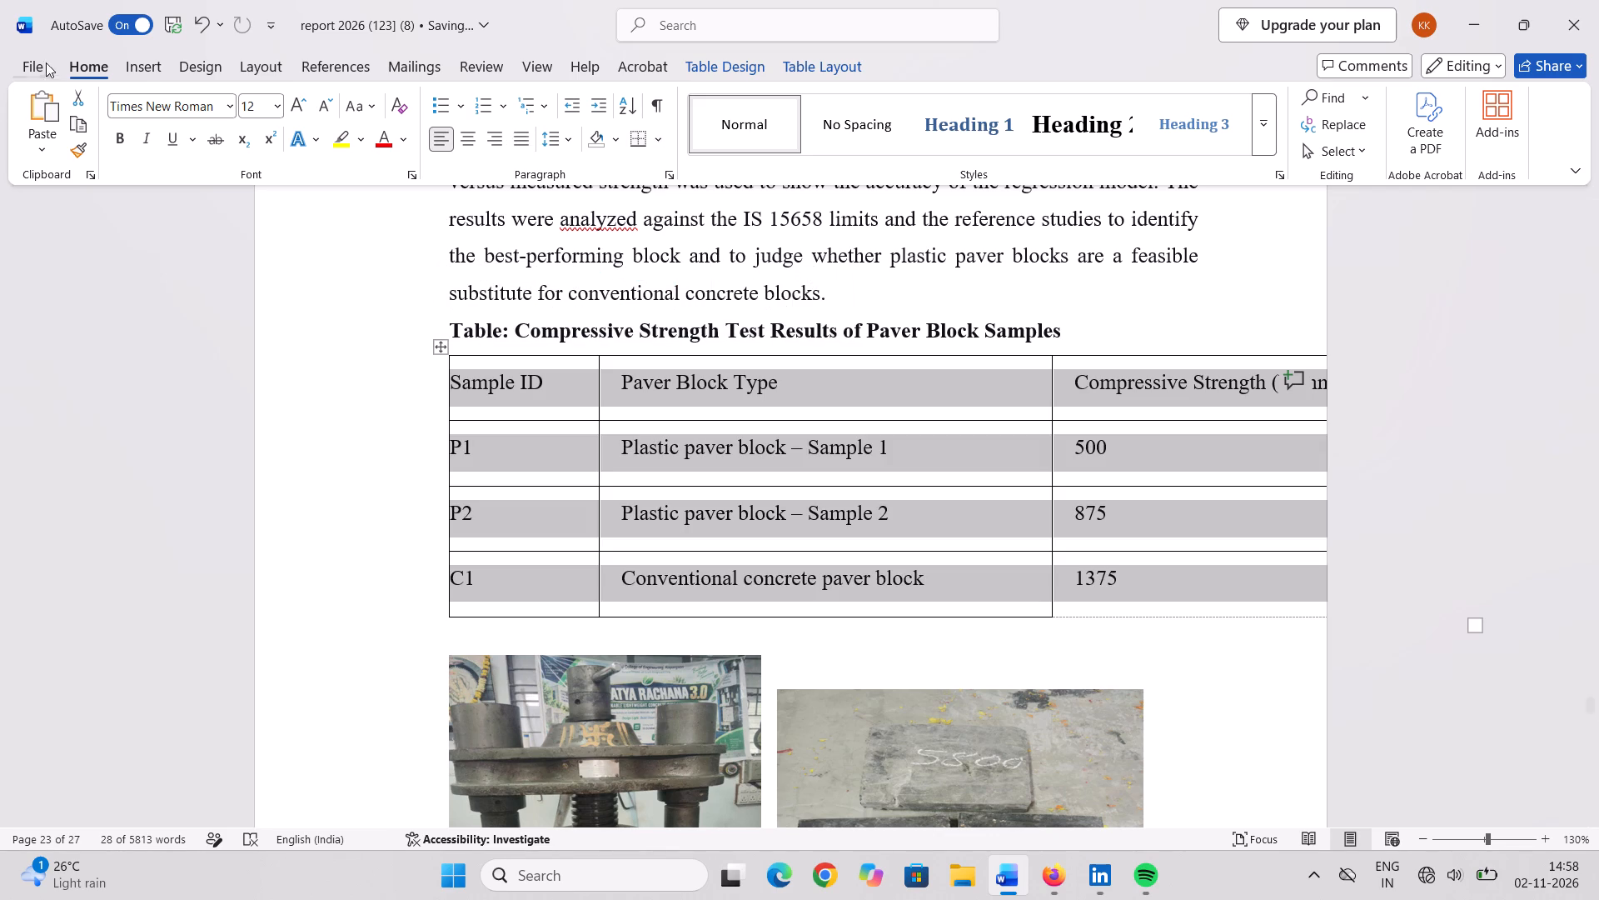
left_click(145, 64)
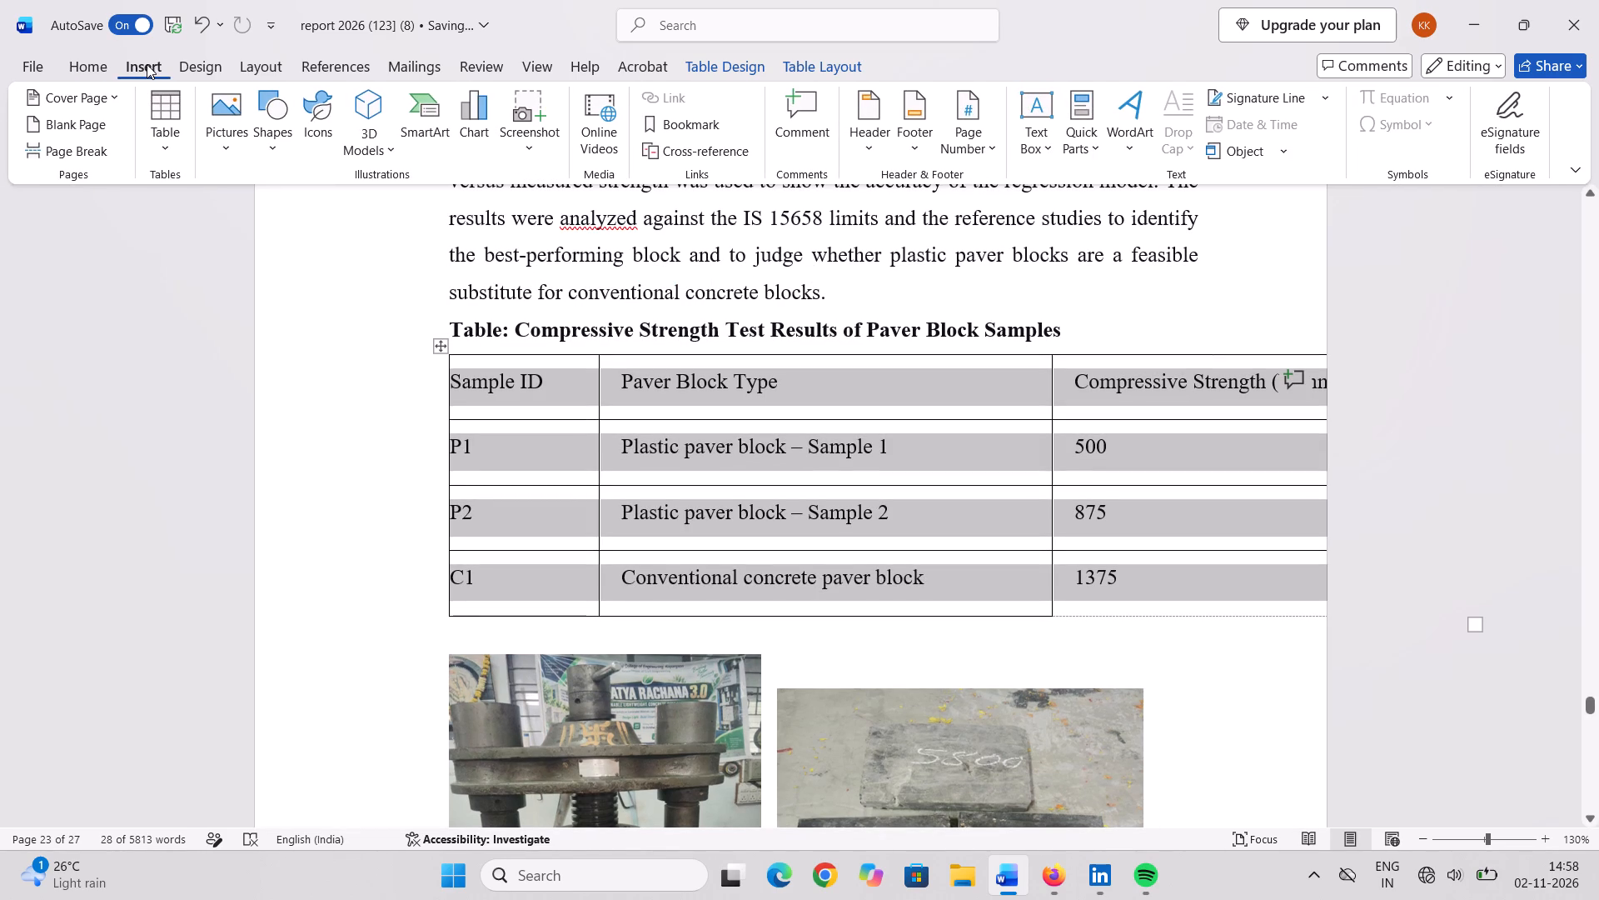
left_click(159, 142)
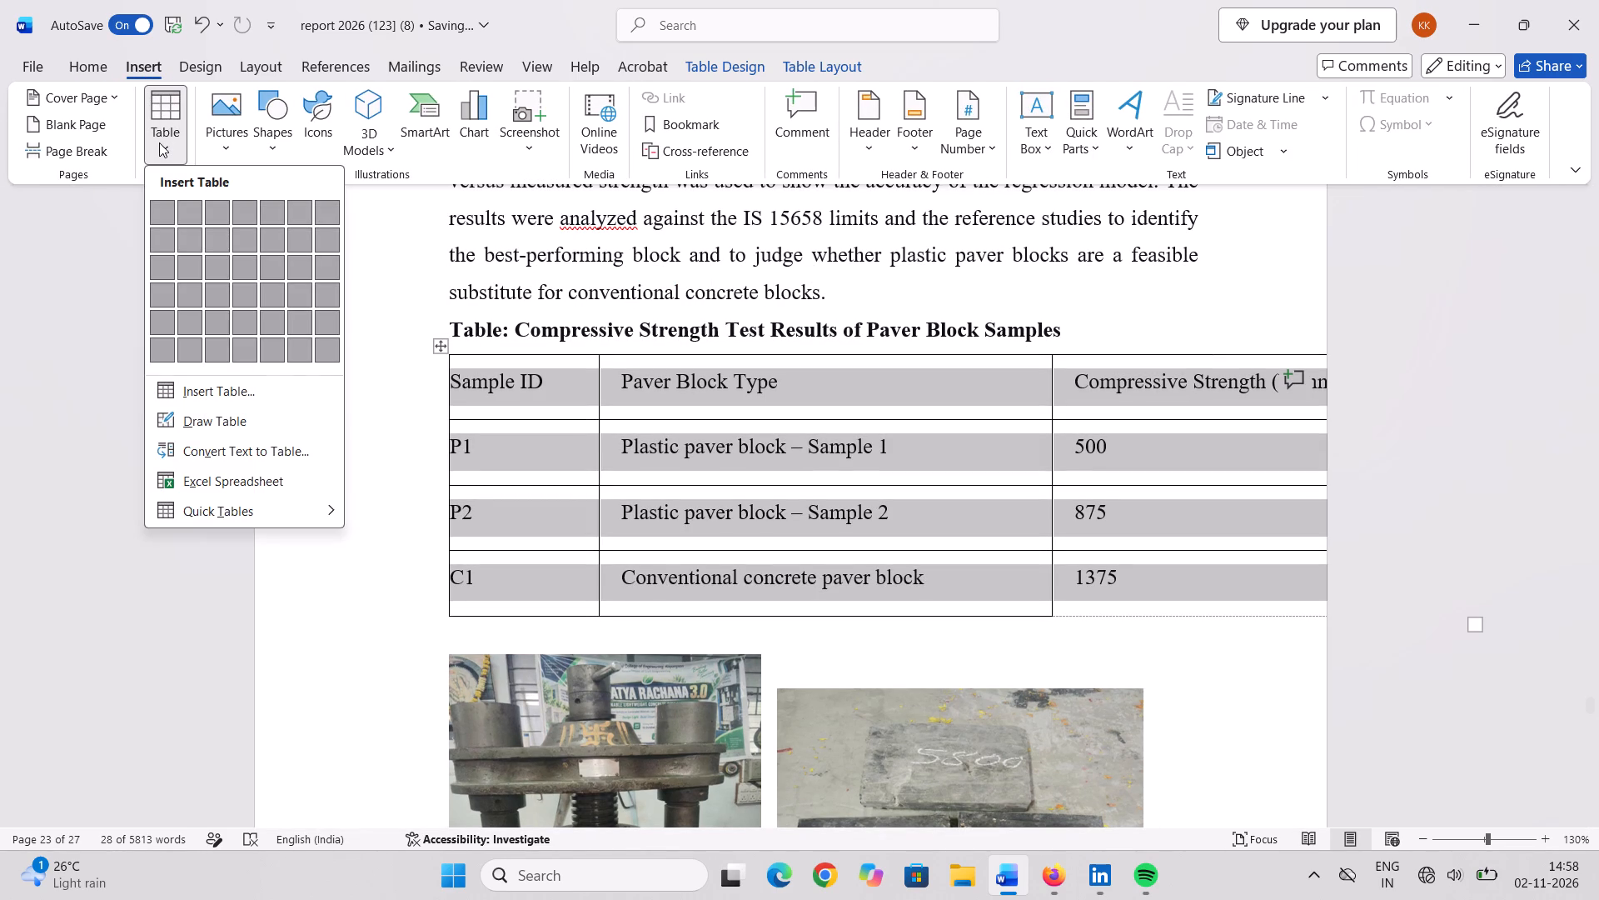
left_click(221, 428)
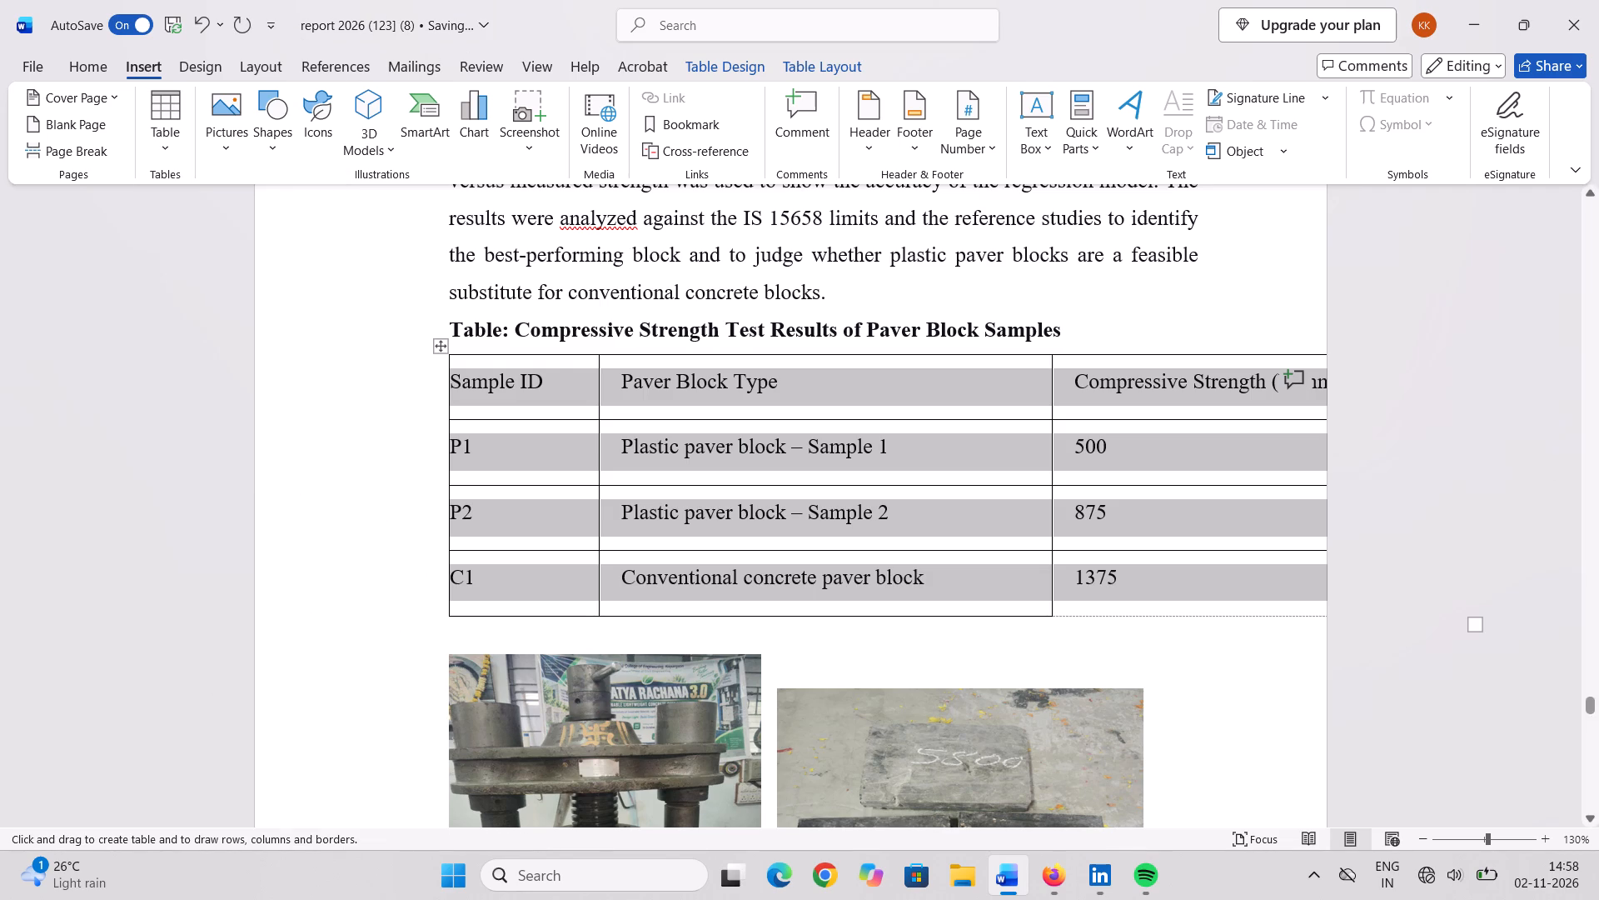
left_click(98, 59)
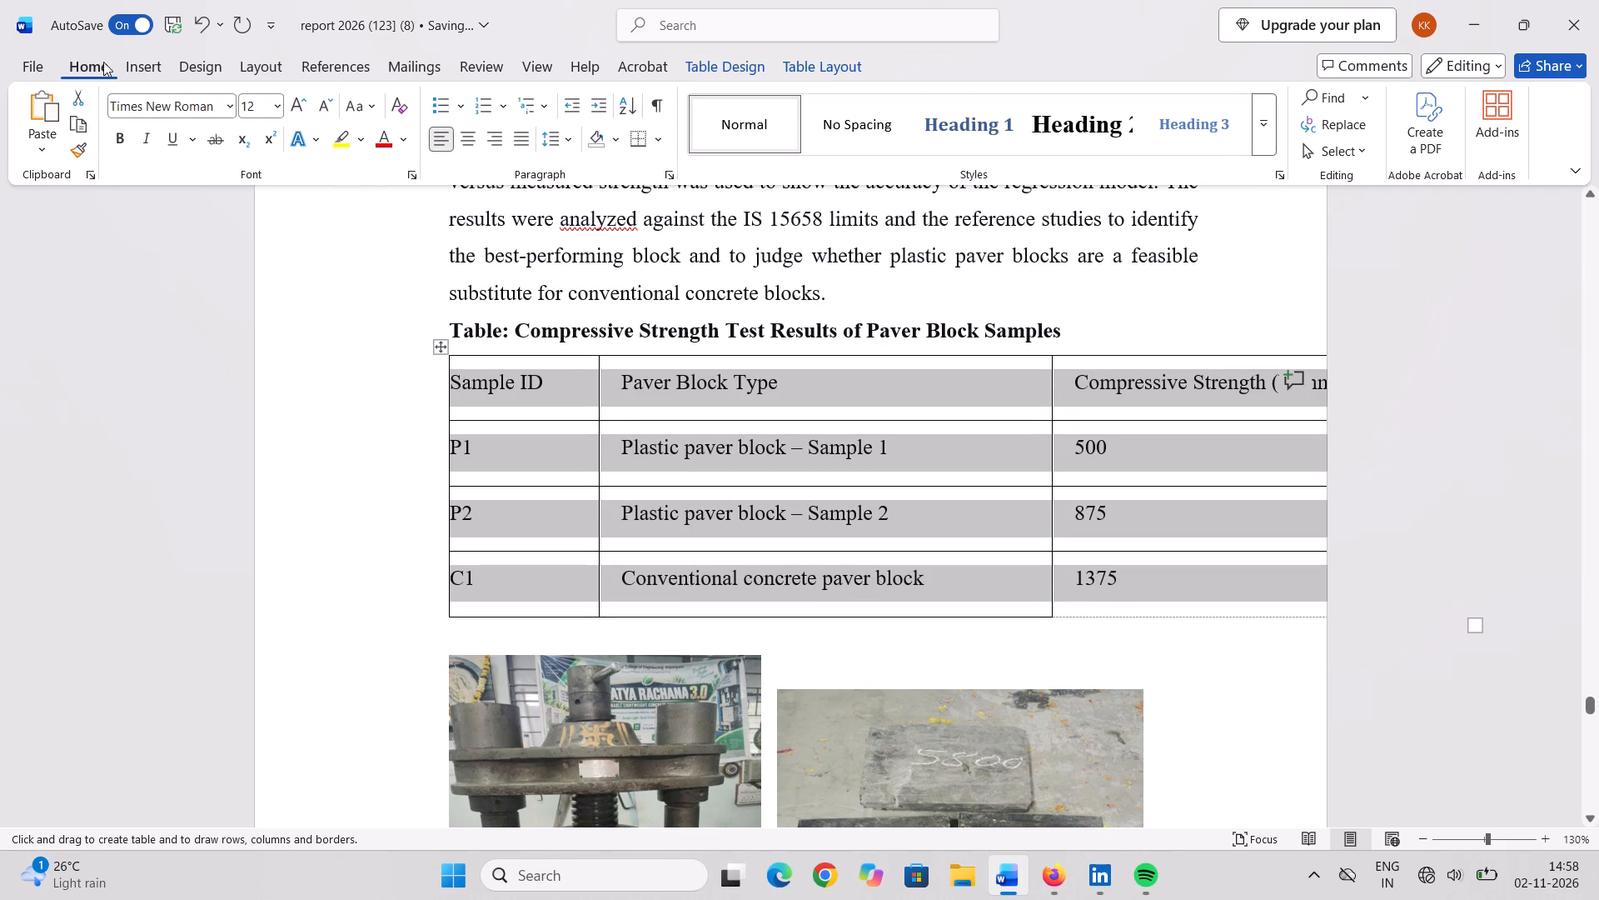
Centre the whole compressive strength results table horizontally and deselect it.
left_click(469, 147)
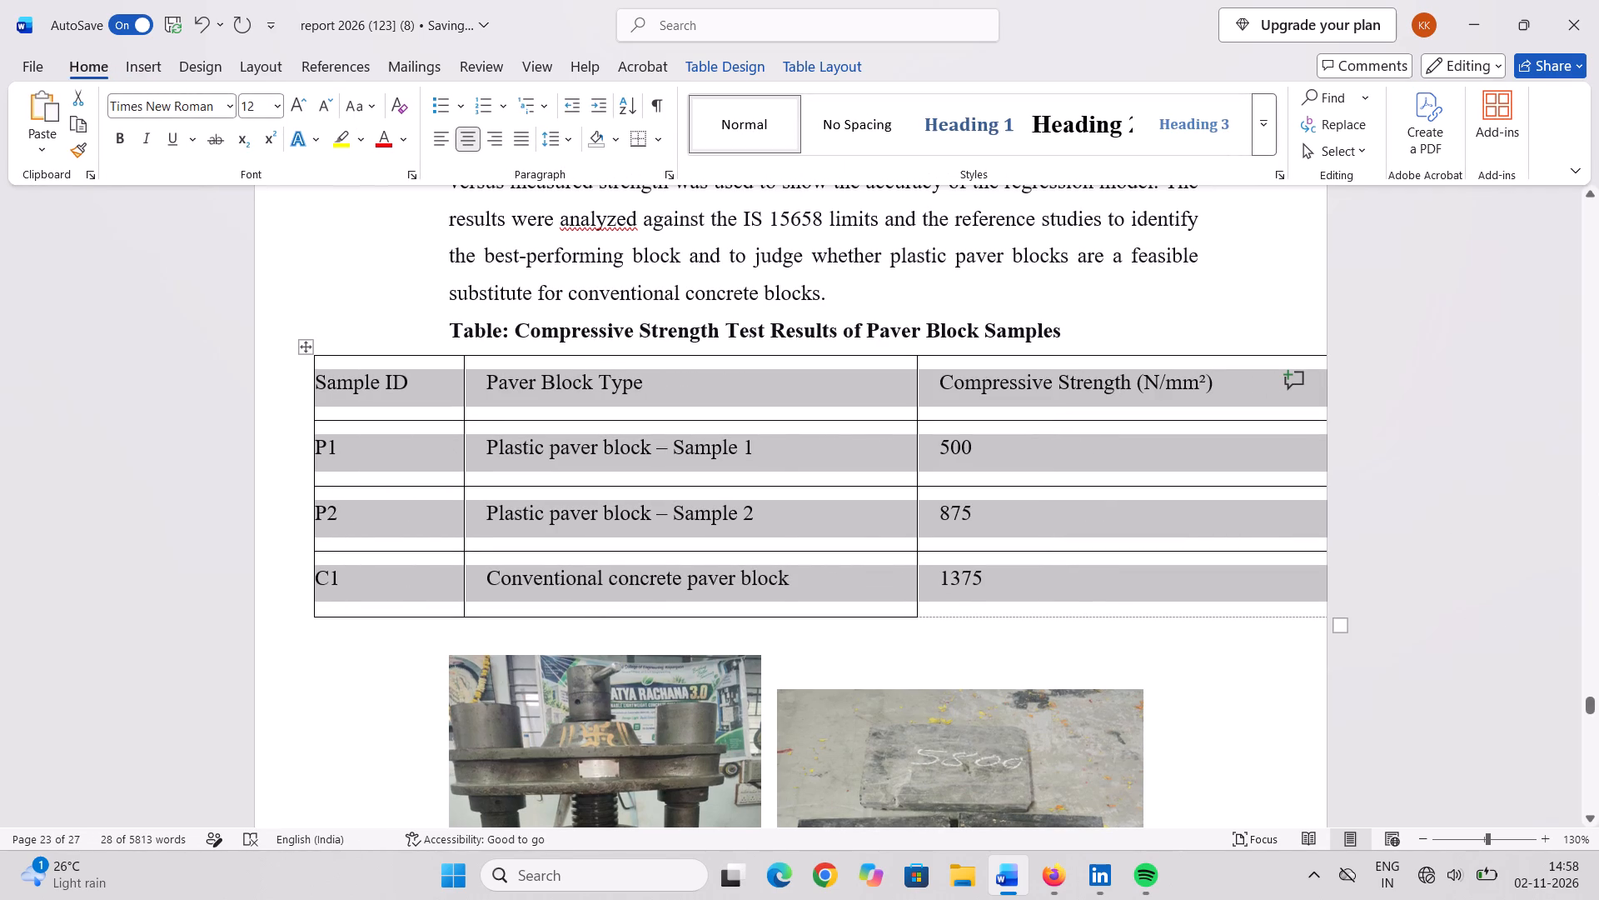
left_click(1243, 321)
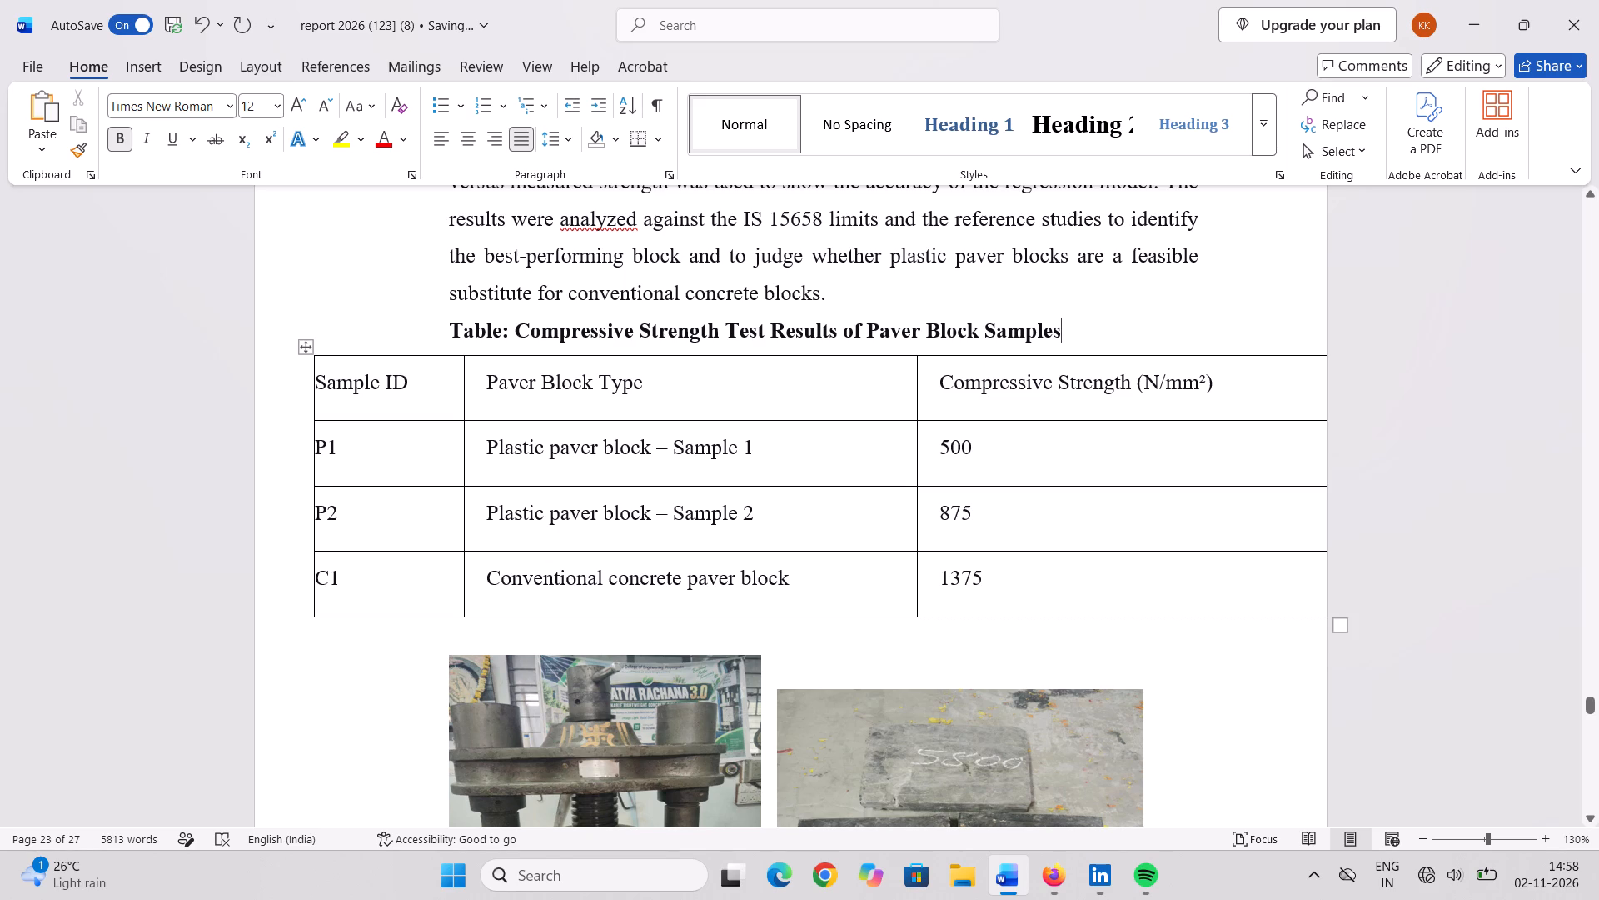
Shrink the compressive strength results table from its corner so all three columns fit within the page width.
left_click_drag(1338, 628, 1267, 623)
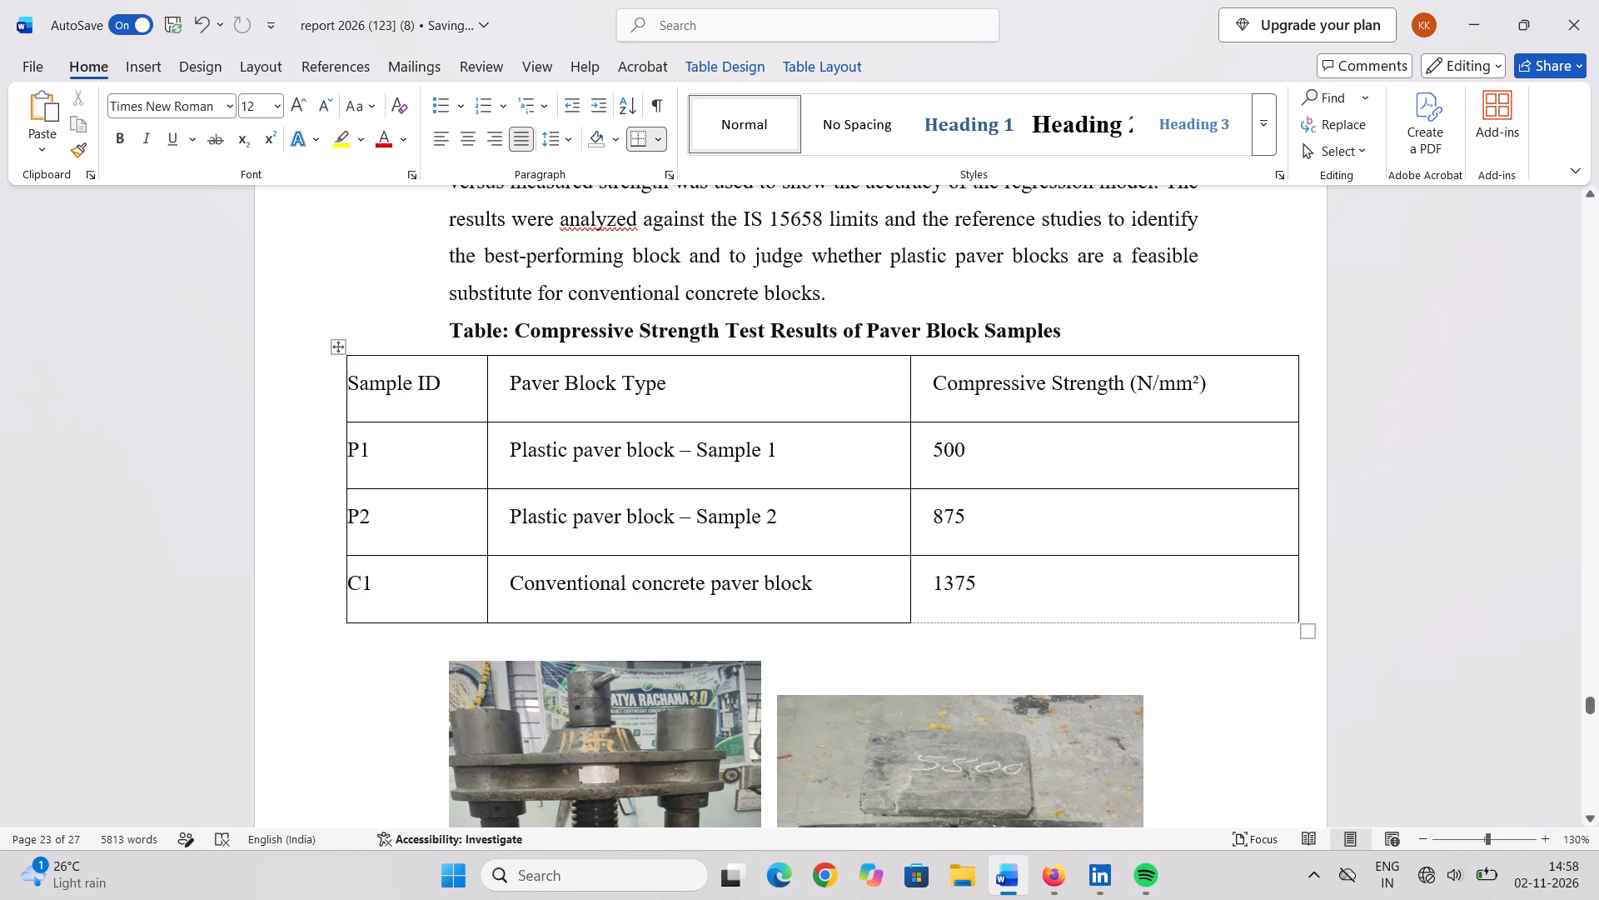
Narrow the Paver Block Type column so its longest entry still fits on one line, and narrow the Sample ID column.
left_click_drag(909, 439, 833, 448)
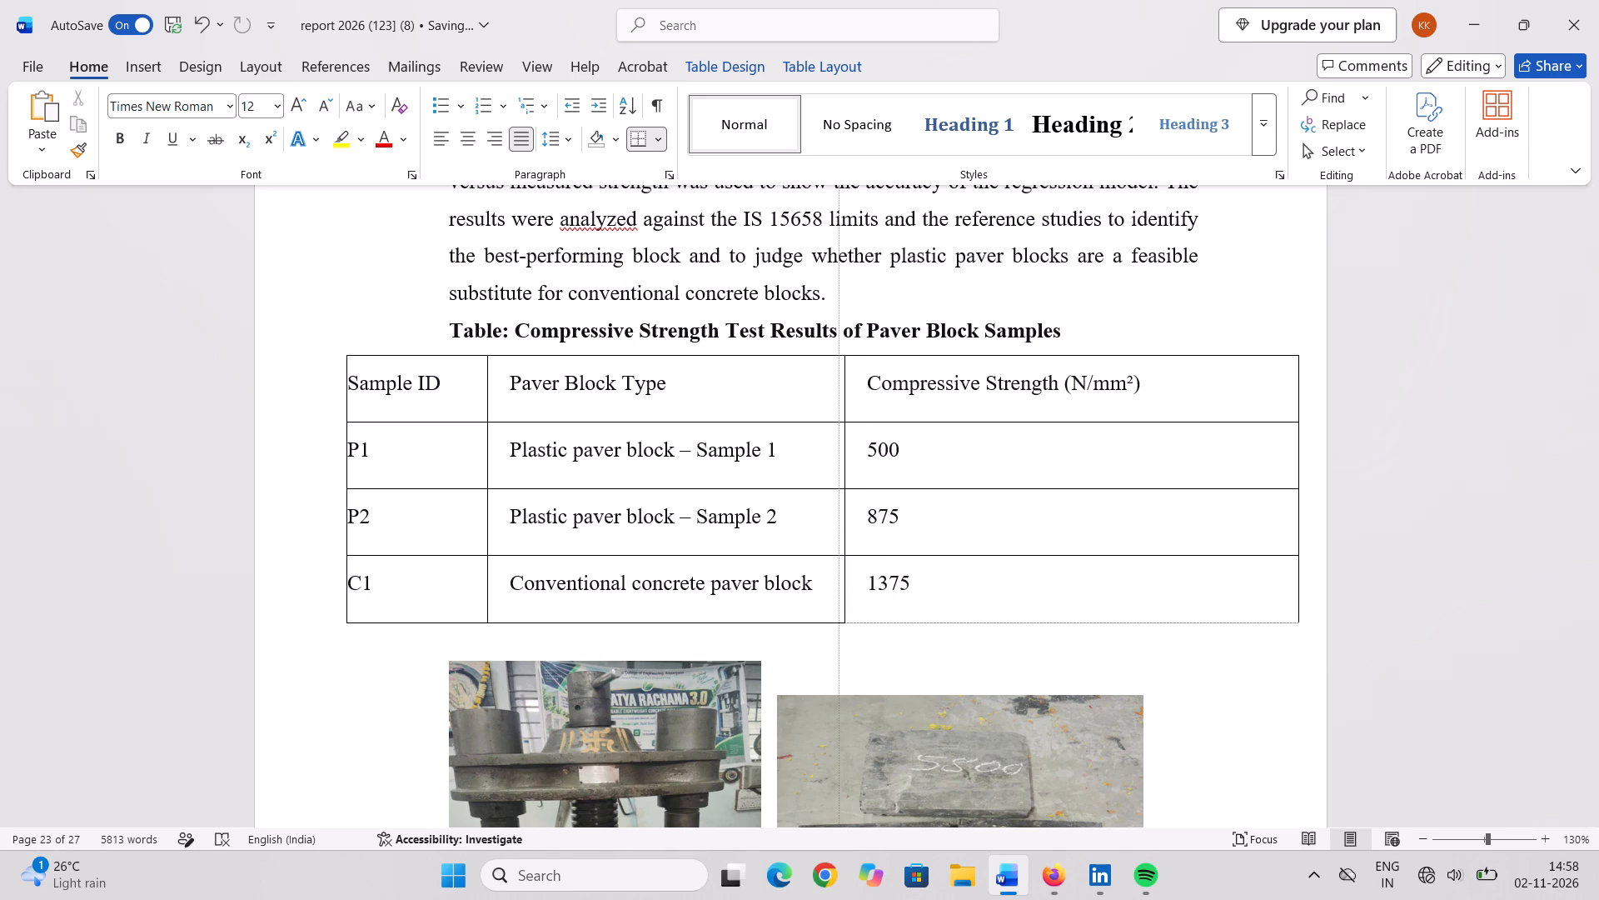
left_click_drag(833, 448, 829, 440)
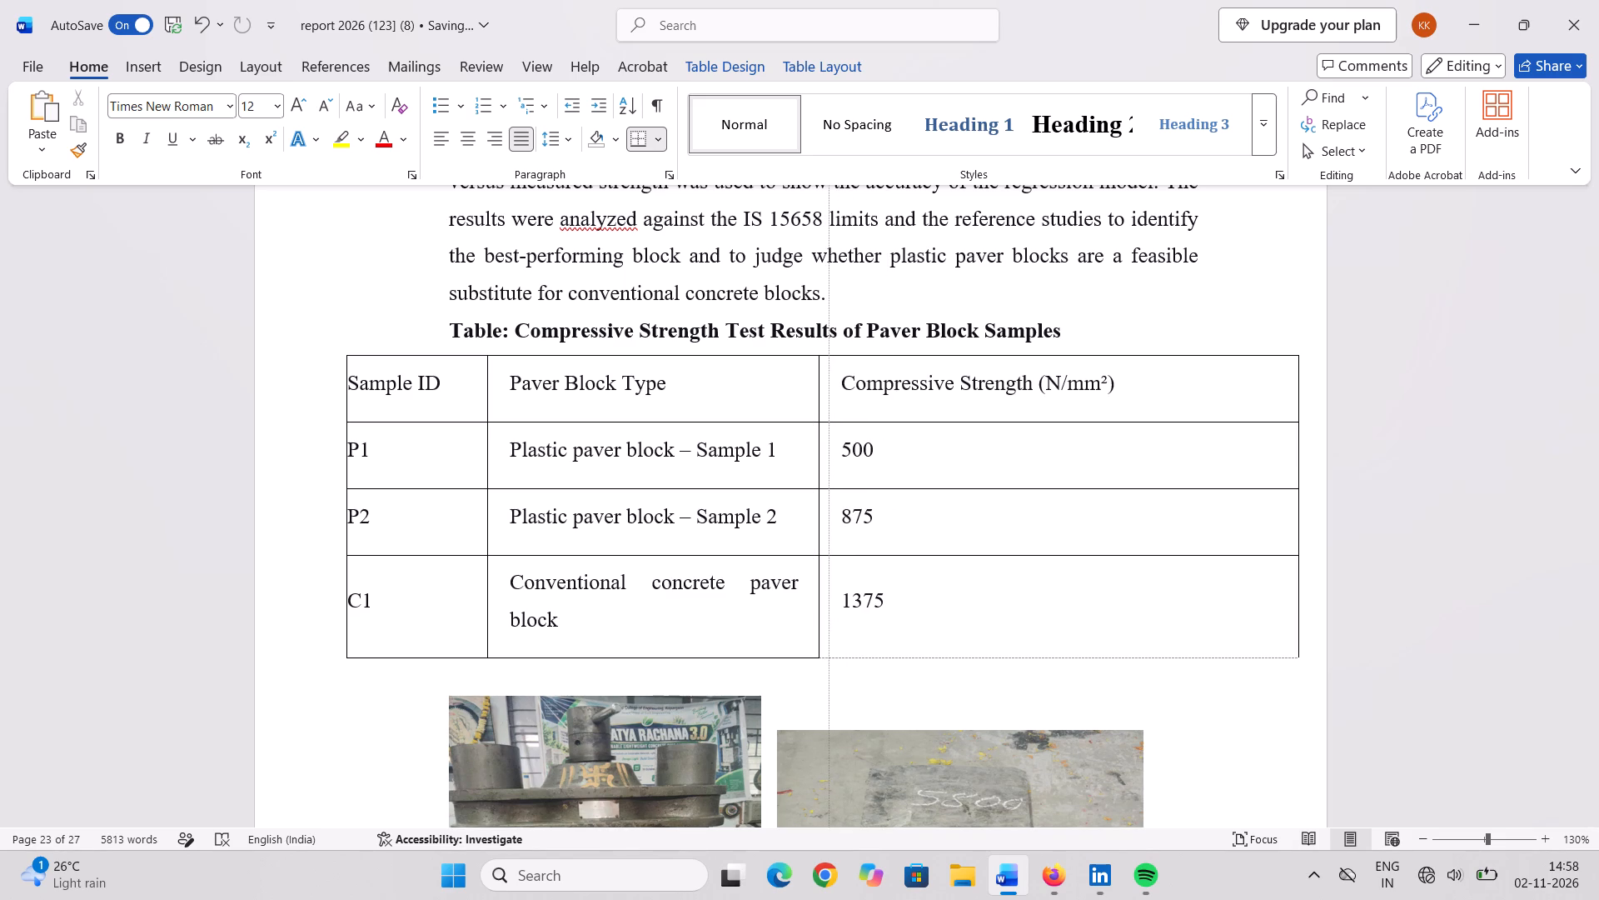
left_click_drag(829, 440, 865, 443)
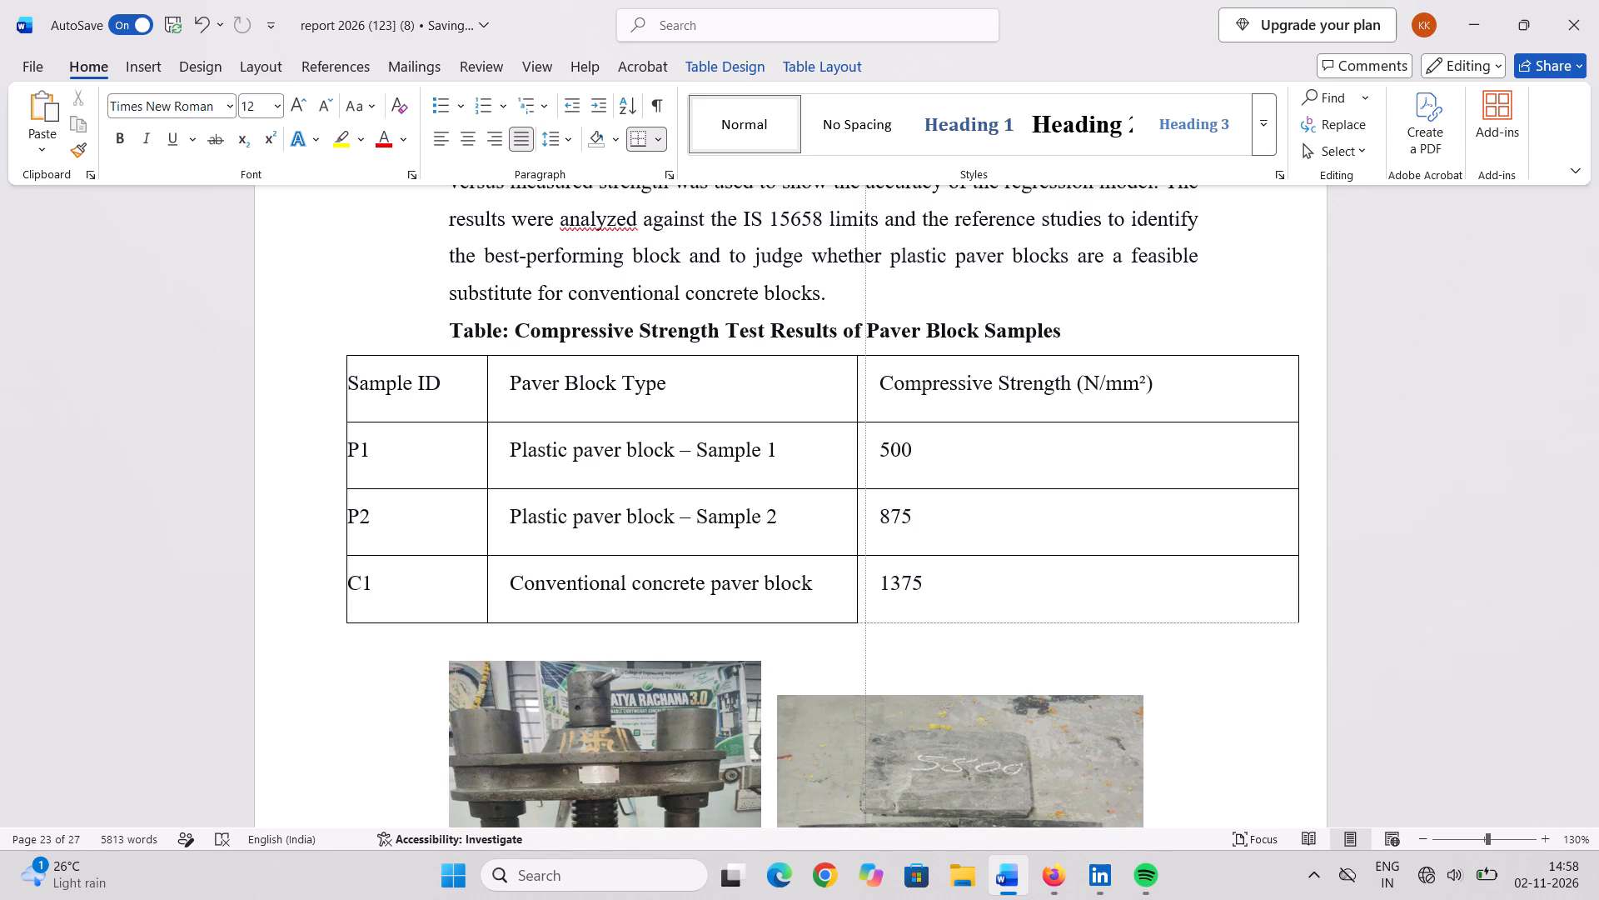
left_click_drag(865, 443, 862, 443)
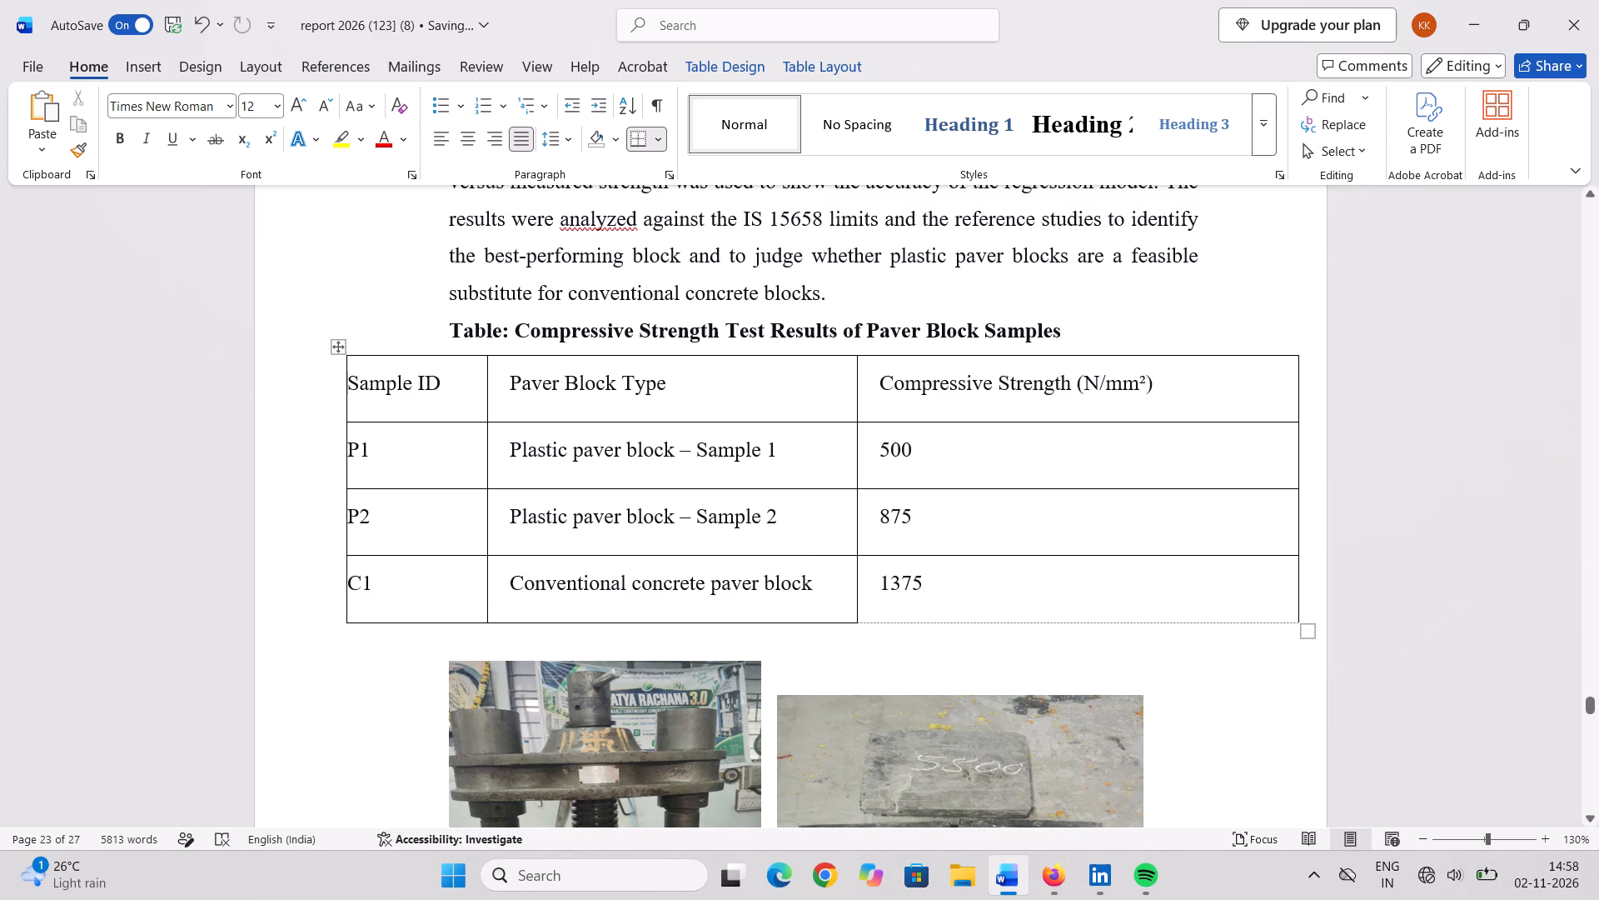
left_click_drag(486, 410, 462, 414)
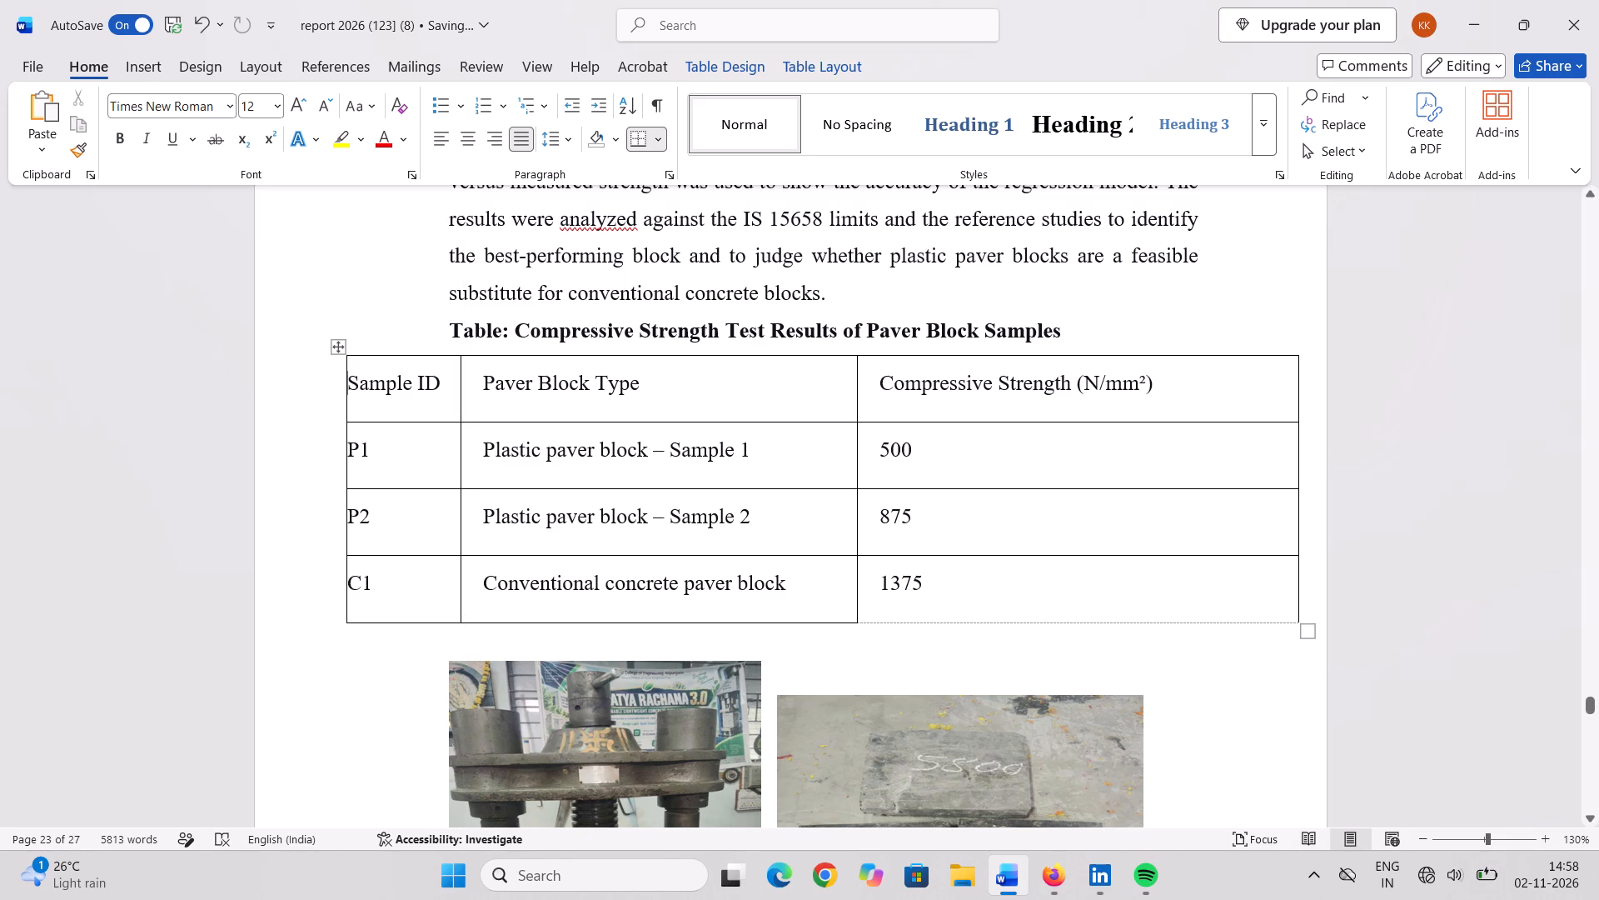
Shrink the whole compressive strength results table further from its corner, bringing its width closer to the text margins.
left_click_drag(1307, 633, 1185, 633)
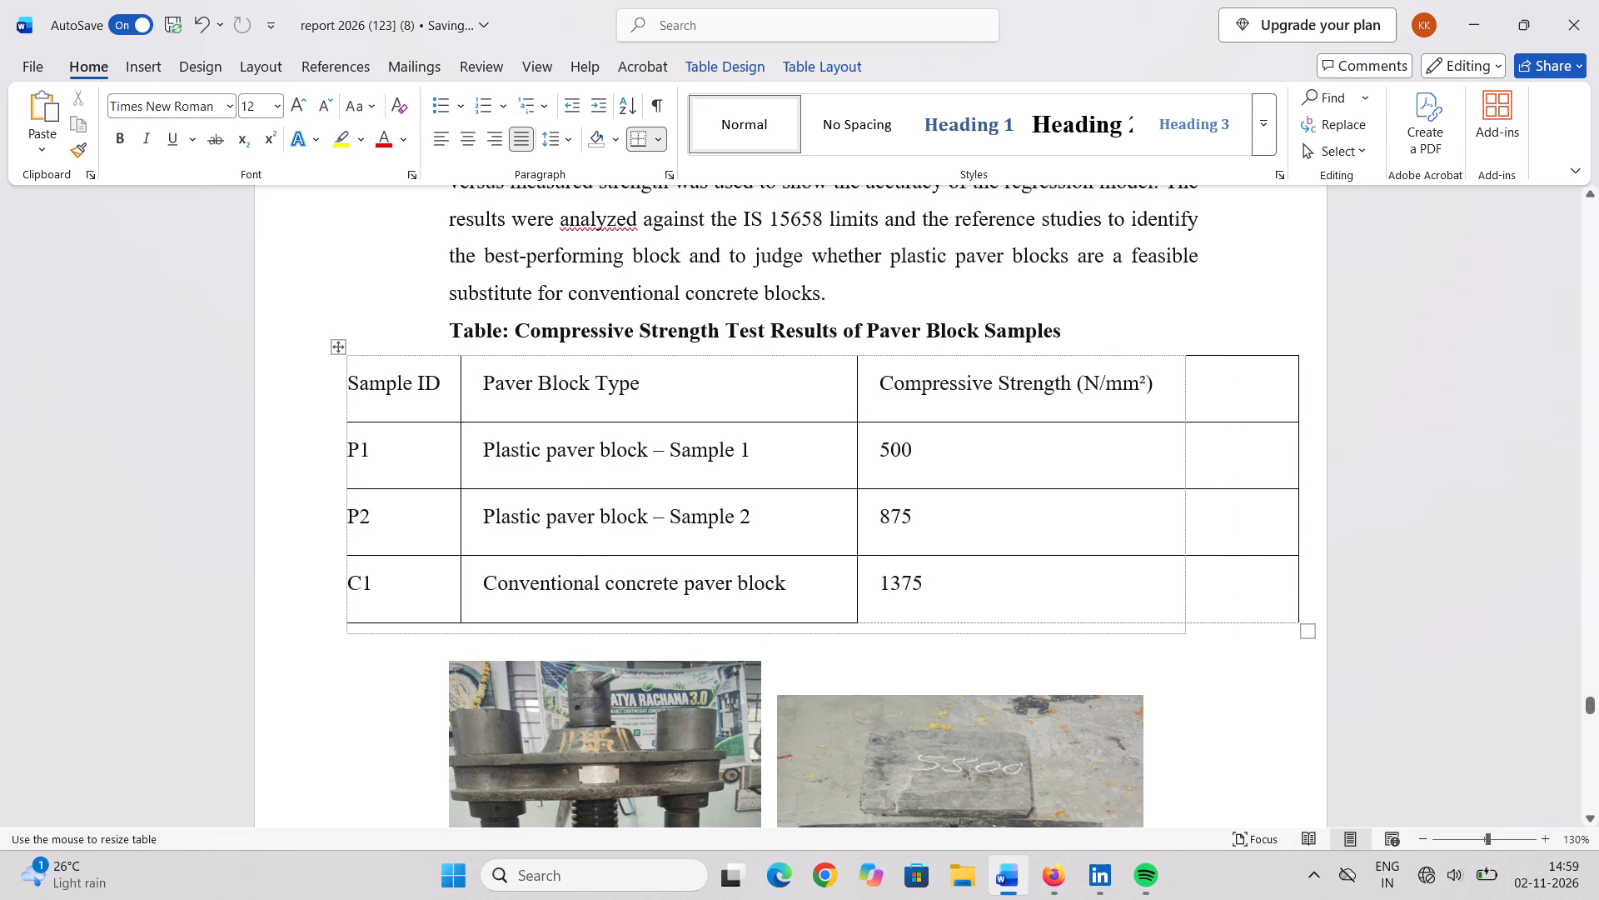
left_click_drag(1185, 633, 1177, 633)
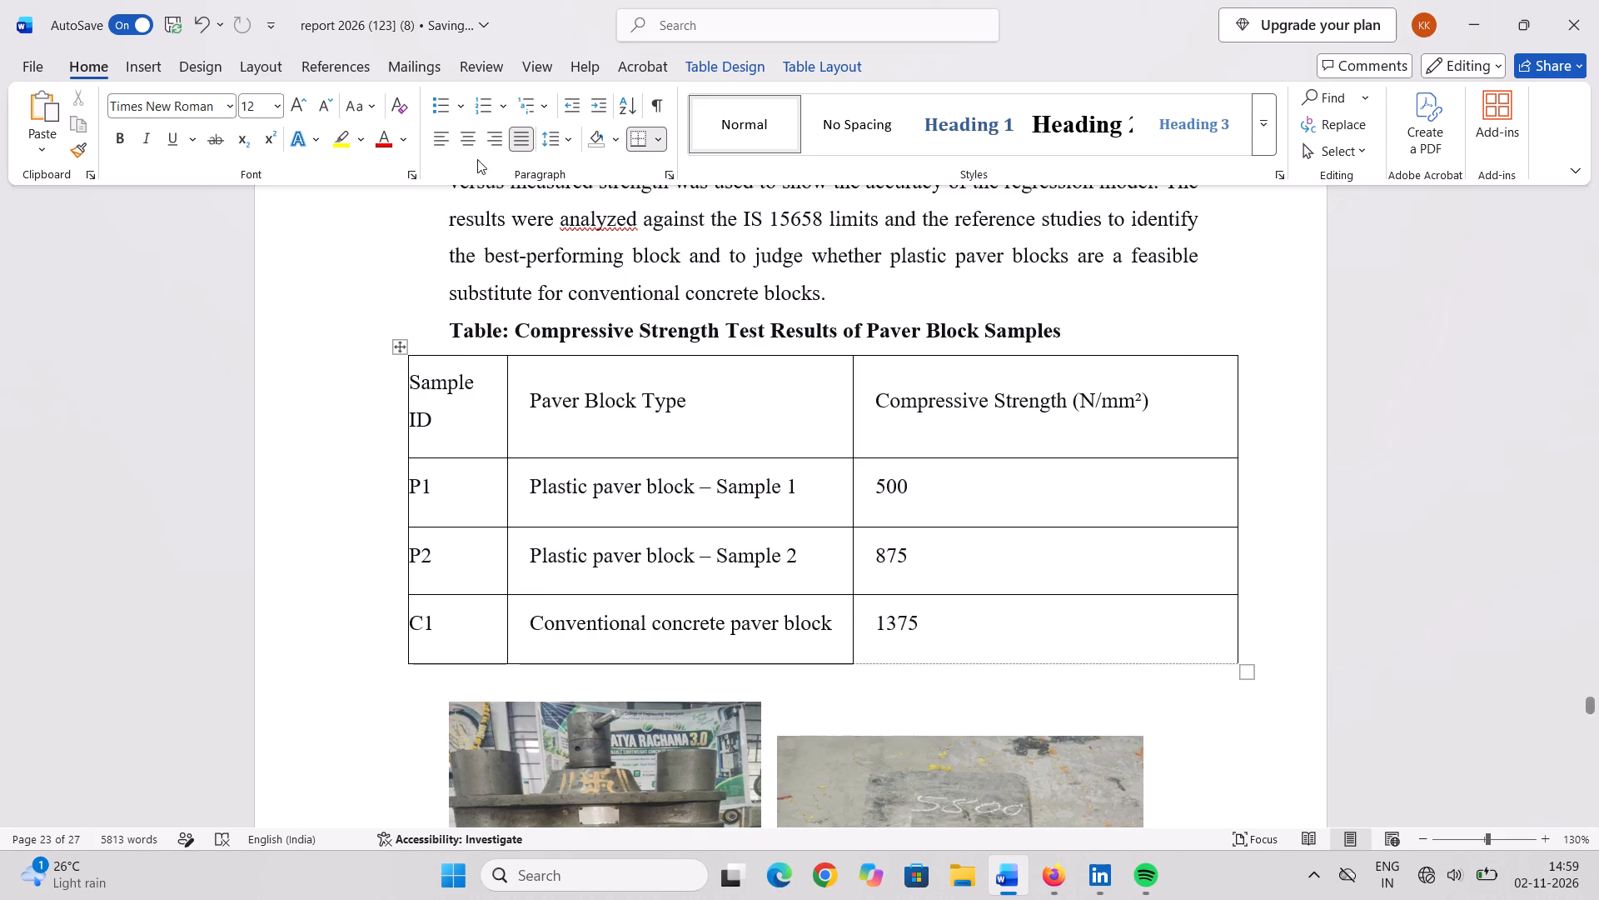
Centre the text in all four cells of the Sample ID column.
left_click_drag(415, 378, 458, 379)
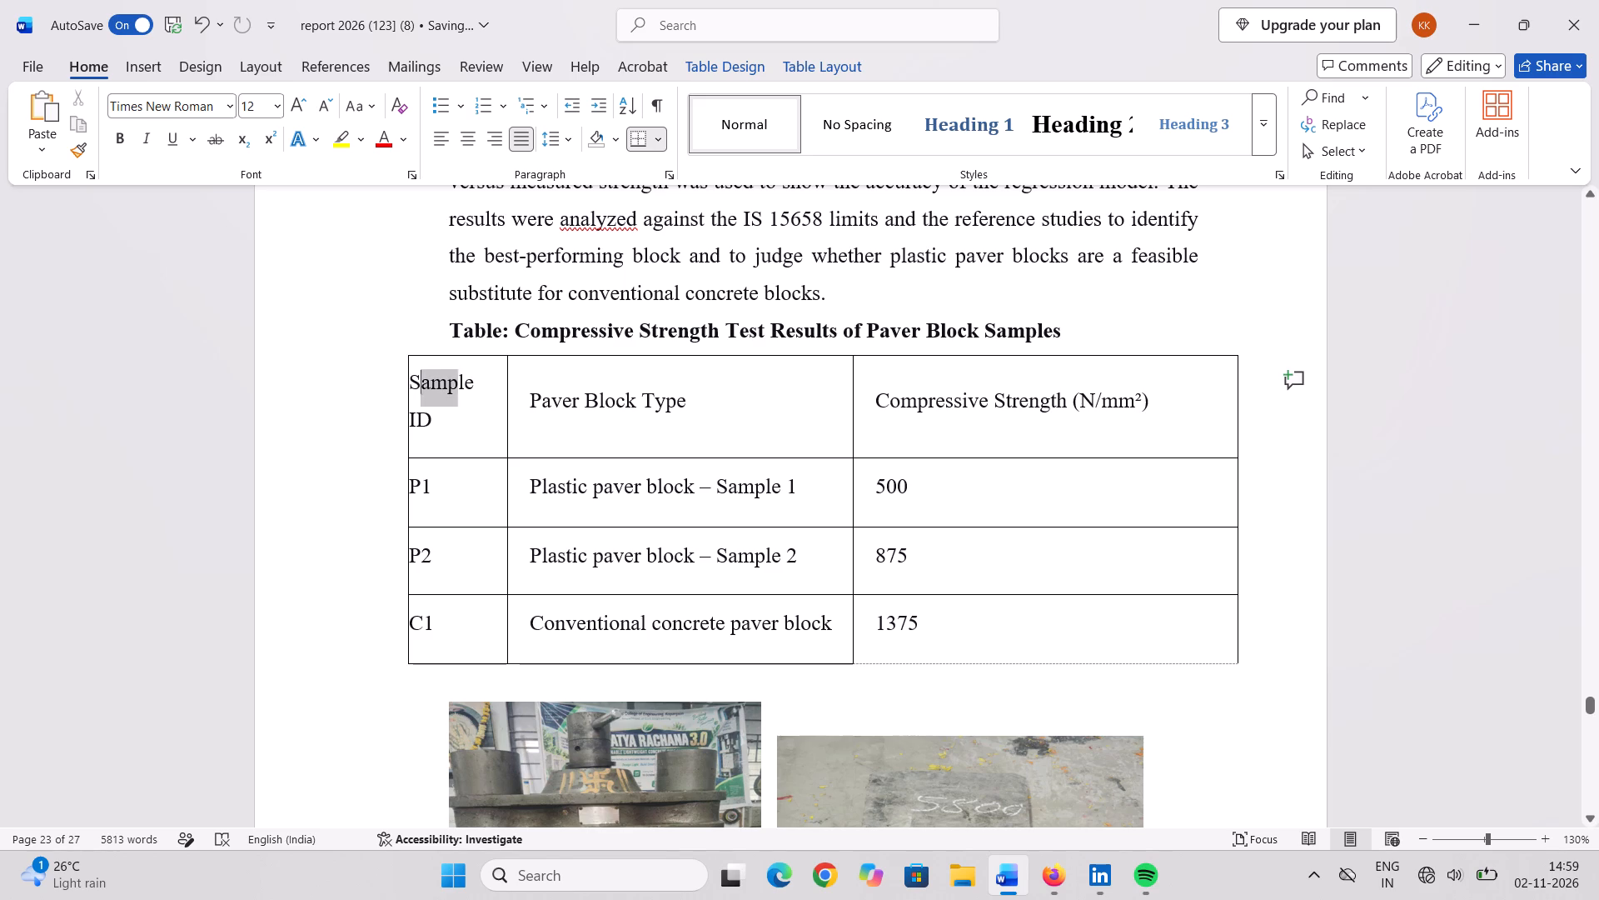
left_click_drag(458, 379, 457, 622)
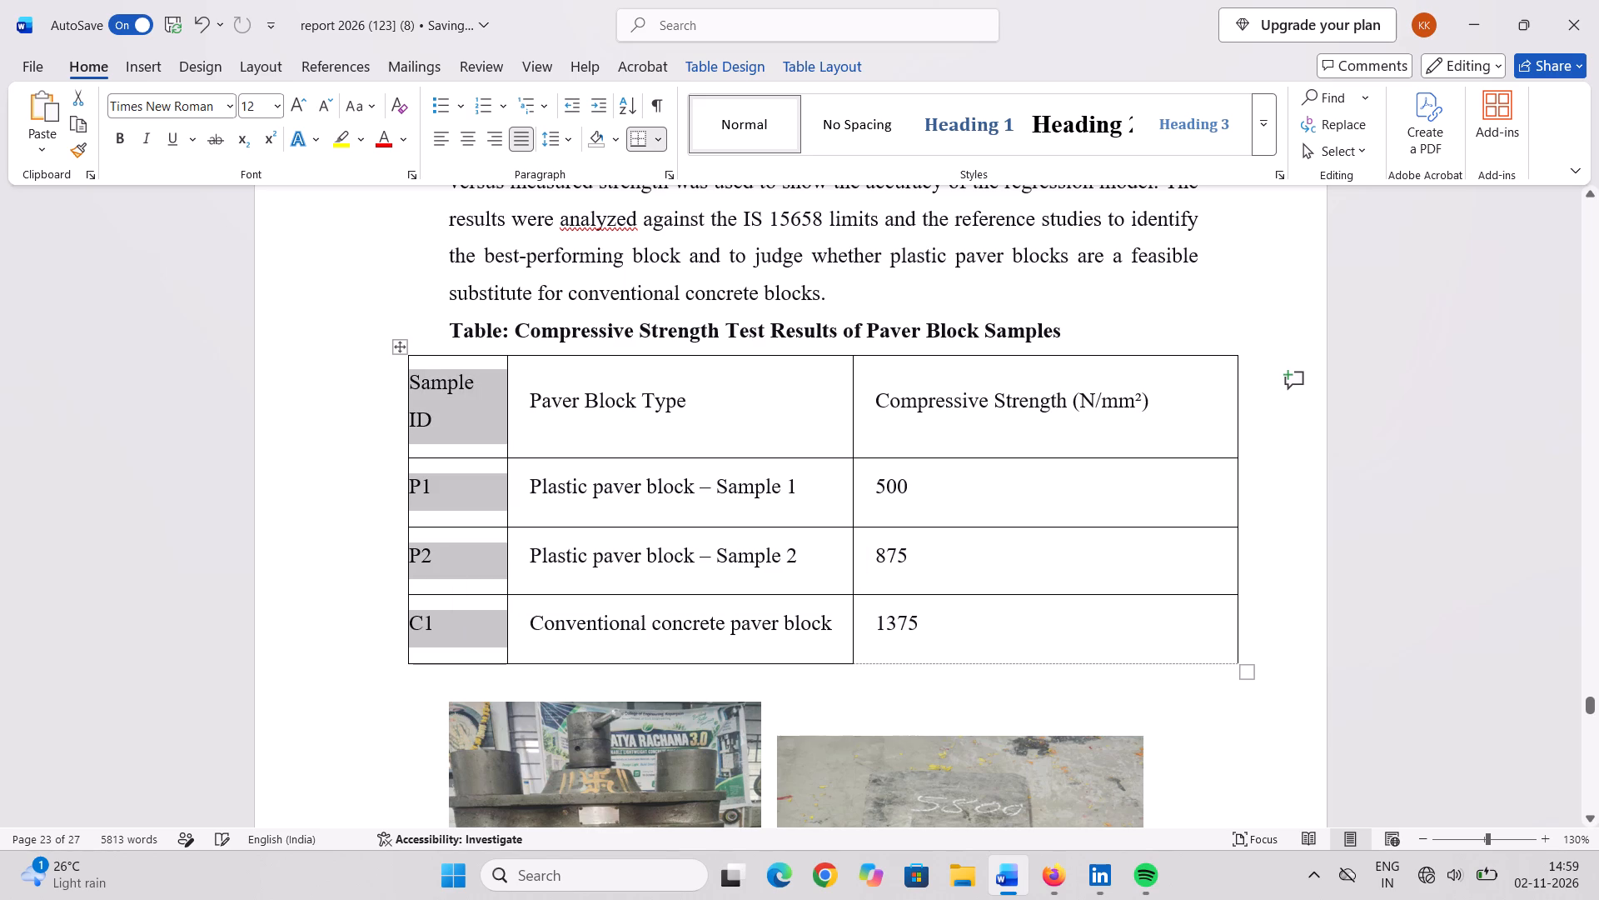
left_click(466, 139)
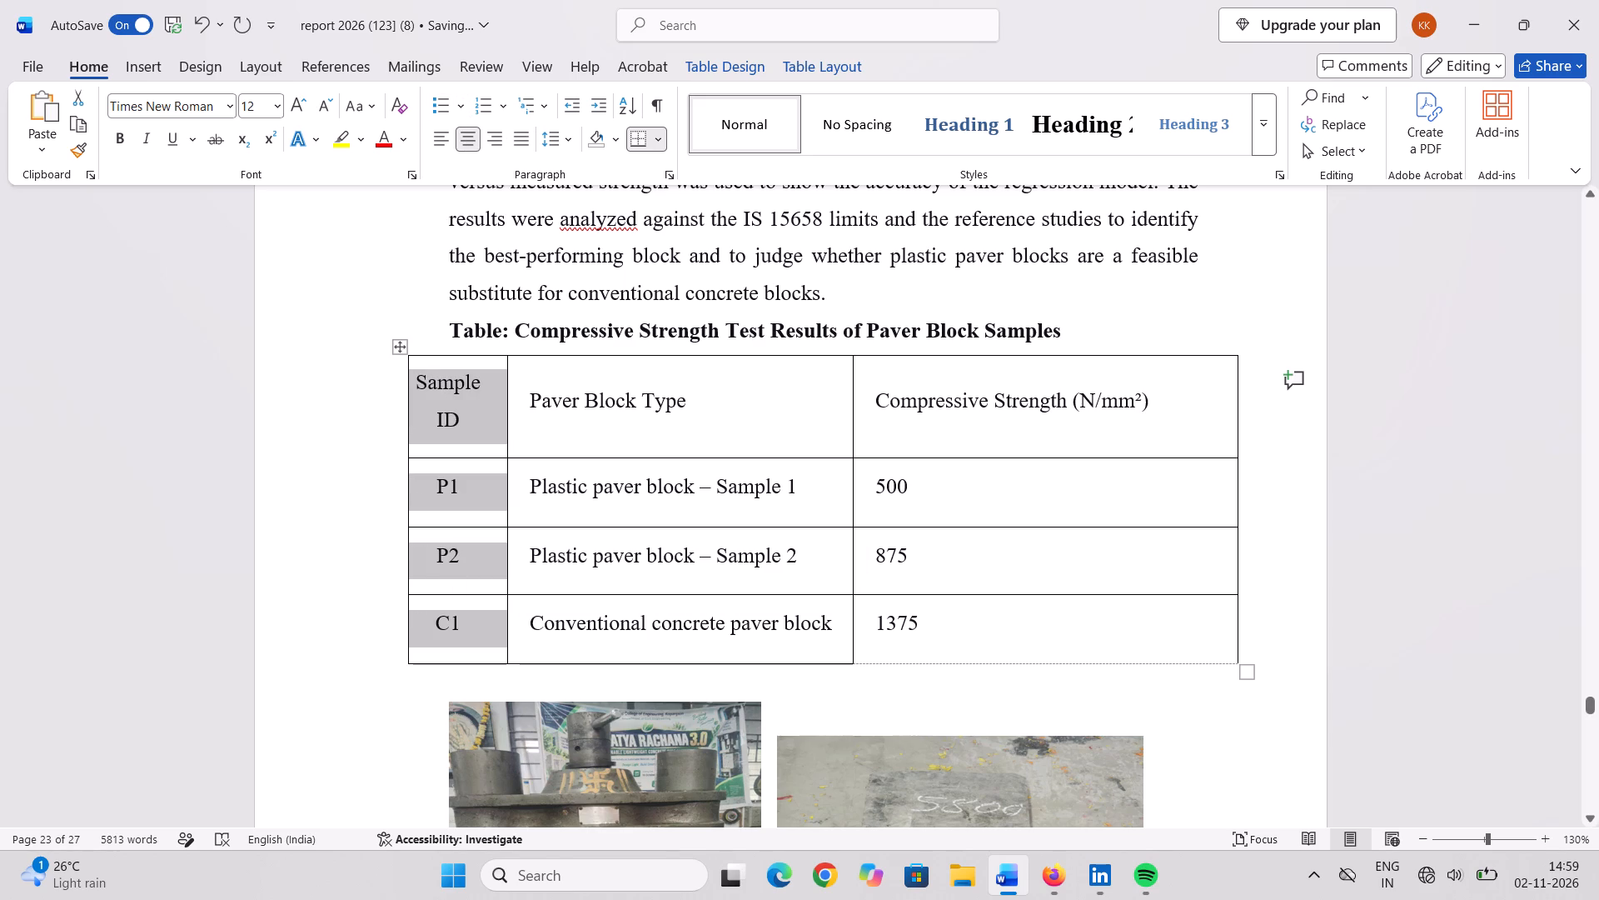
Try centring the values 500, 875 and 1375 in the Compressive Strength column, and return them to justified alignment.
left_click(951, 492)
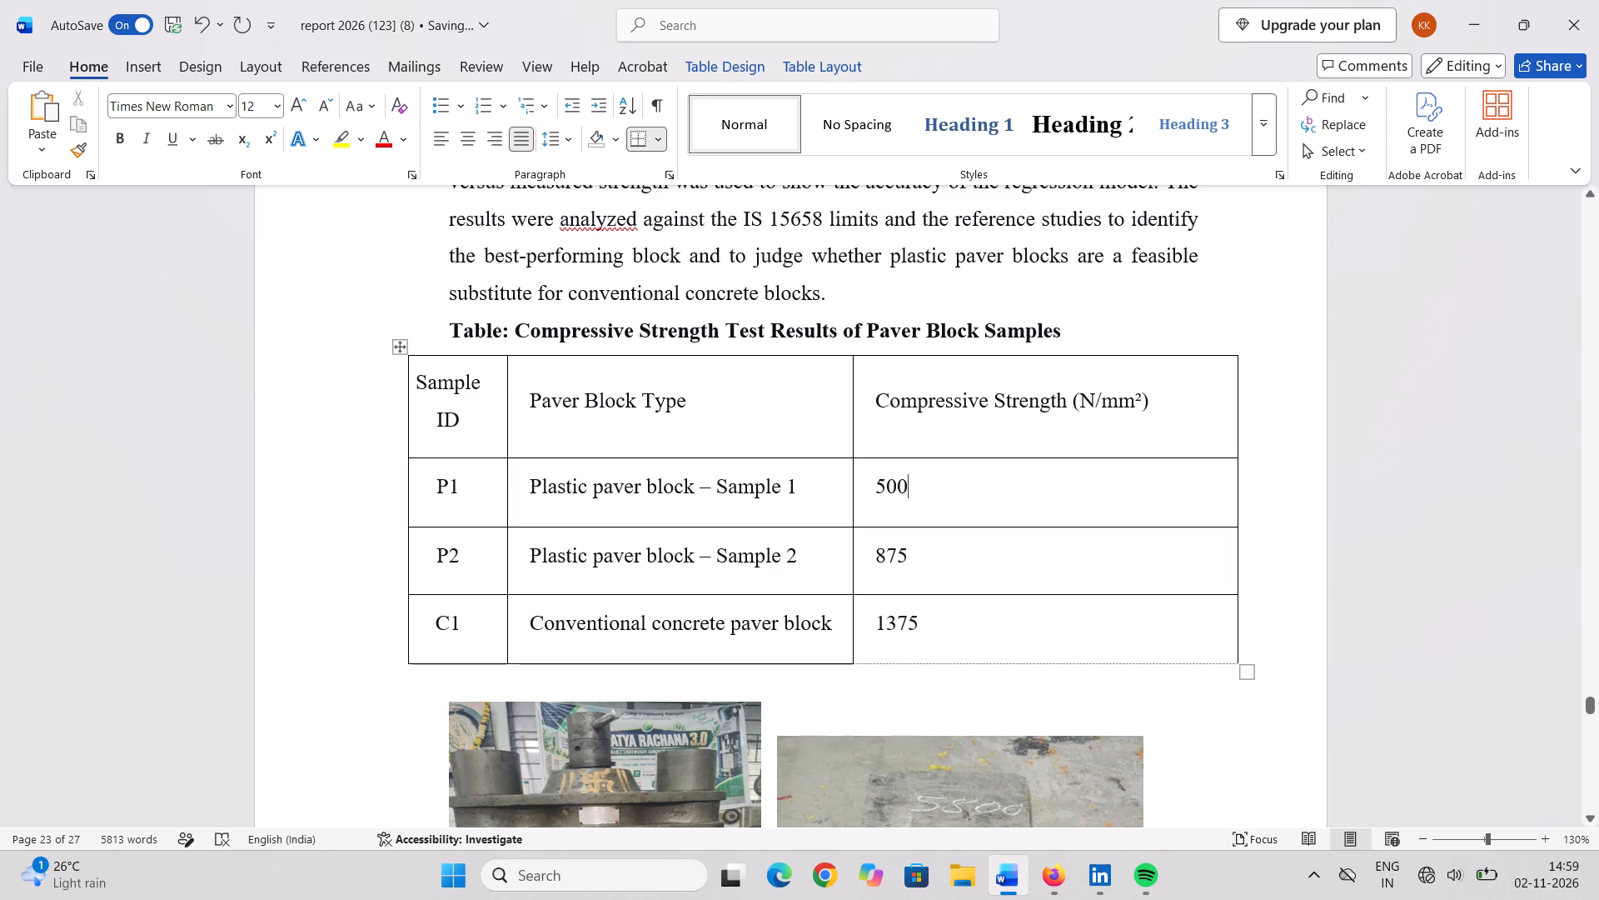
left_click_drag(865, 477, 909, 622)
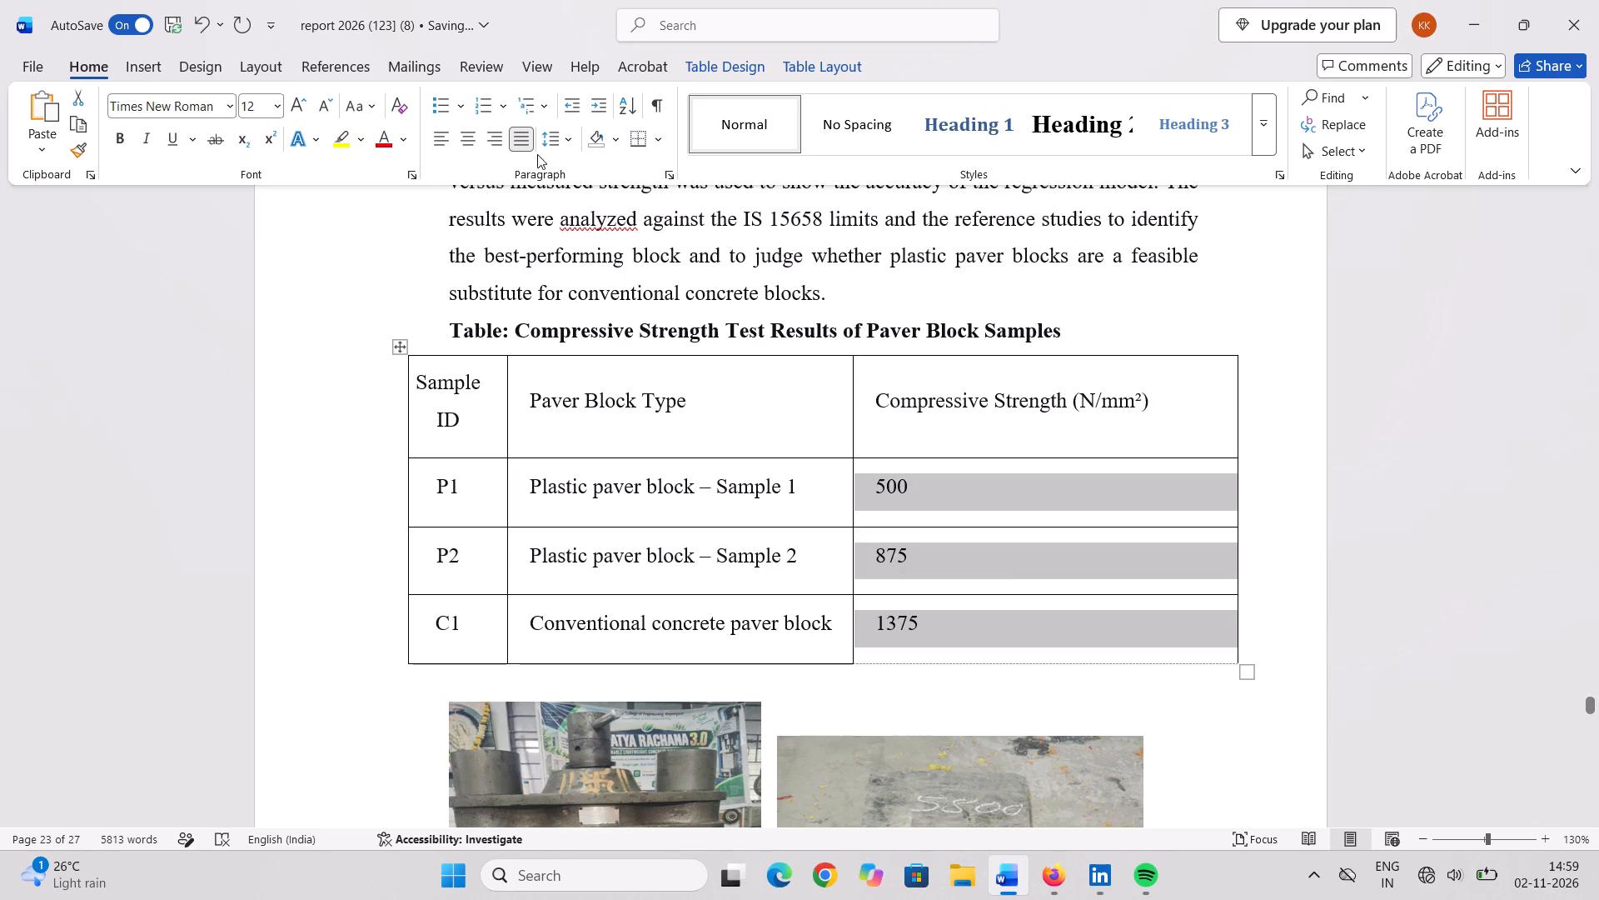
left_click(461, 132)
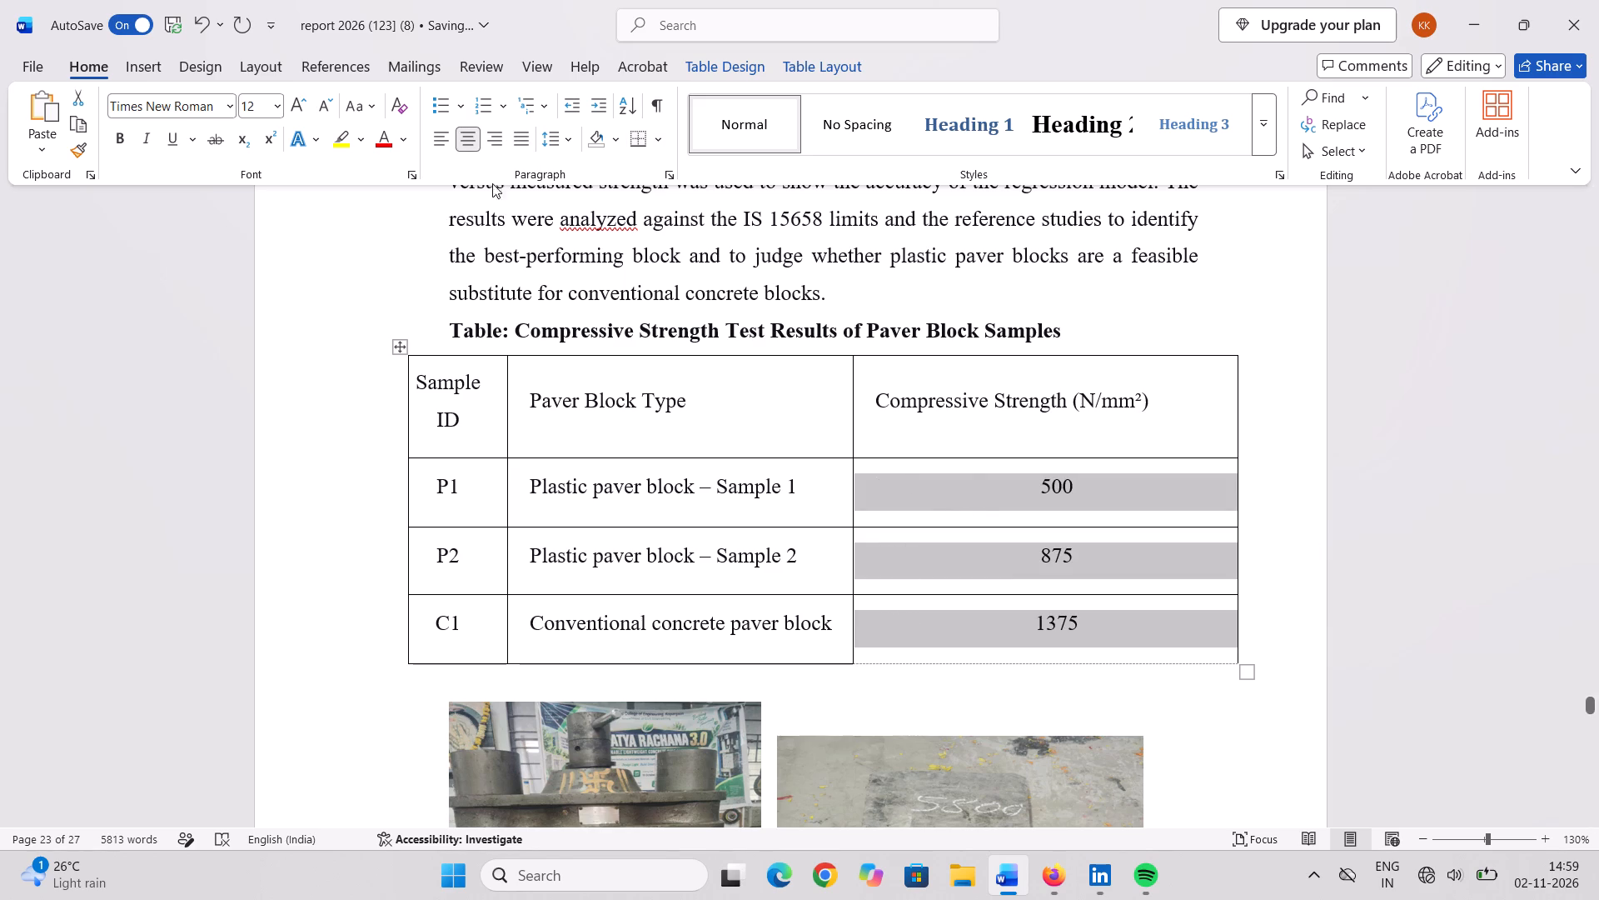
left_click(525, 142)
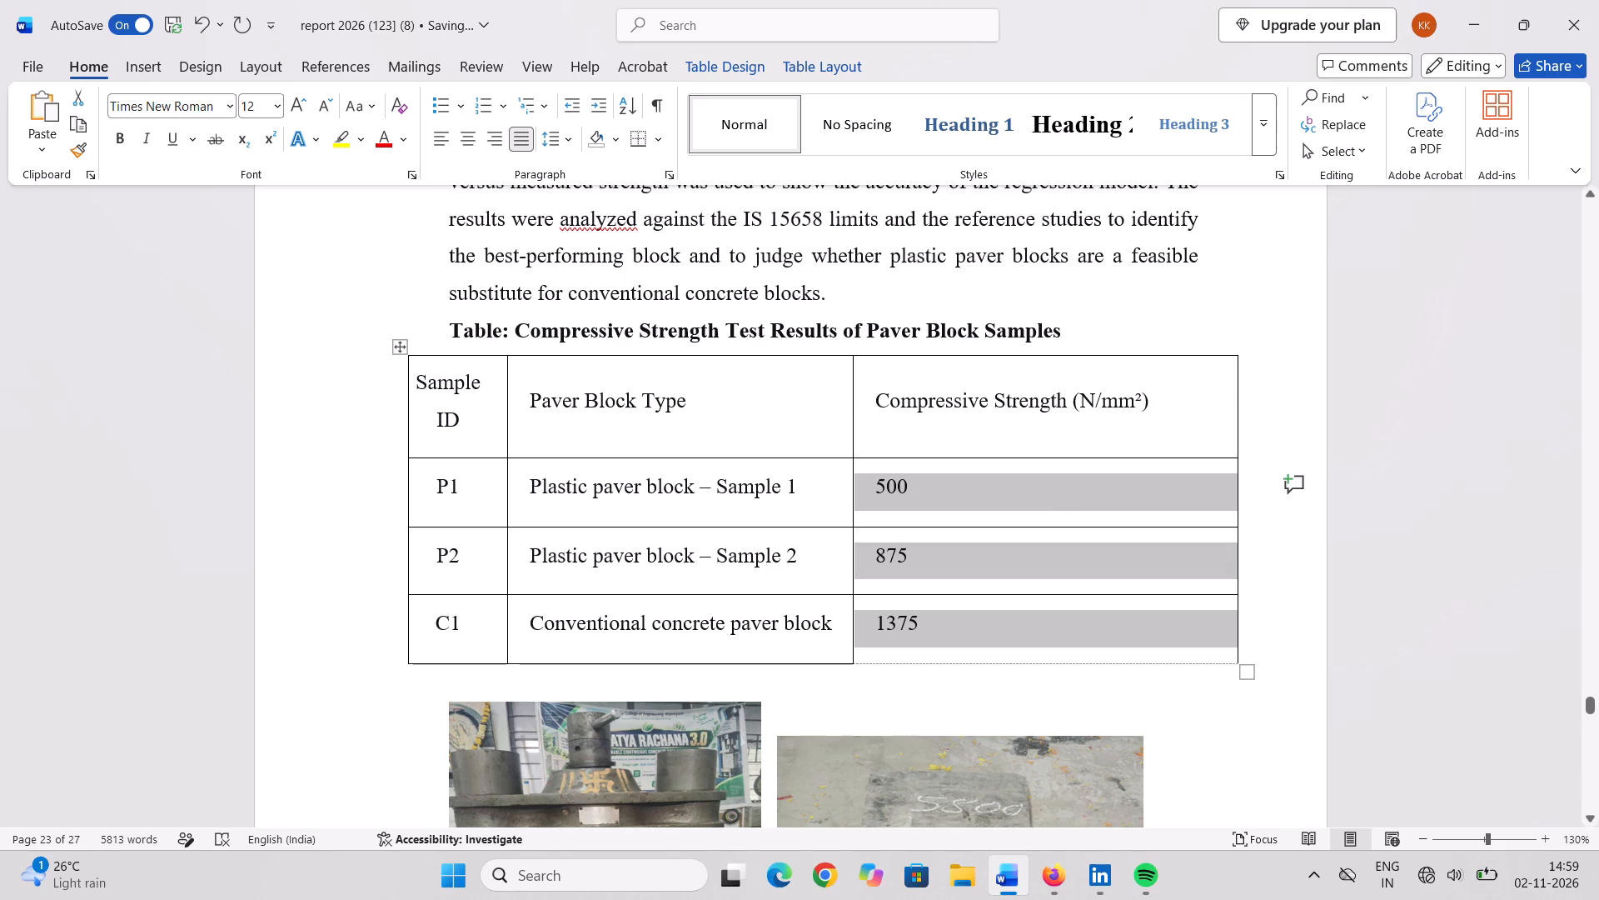
Narrow the Compressive Strength column from its outer edge until the table lies within the body text margins, and deselect the cells.
left_click_drag(1235, 441, 1208, 441)
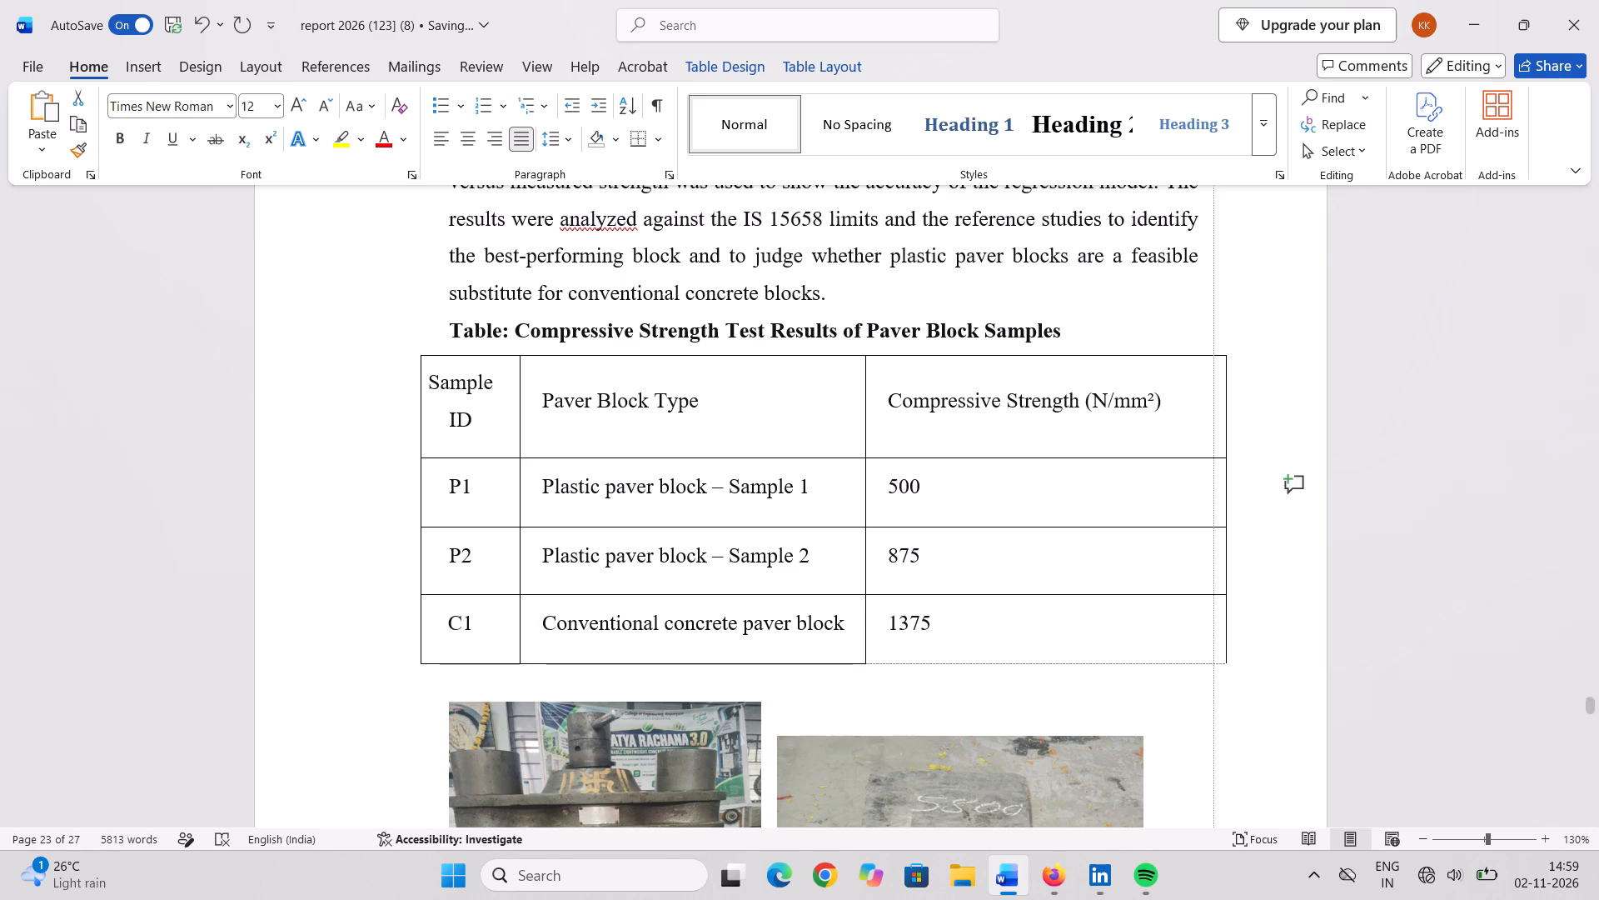
left_click_drag(1208, 441, 1185, 445)
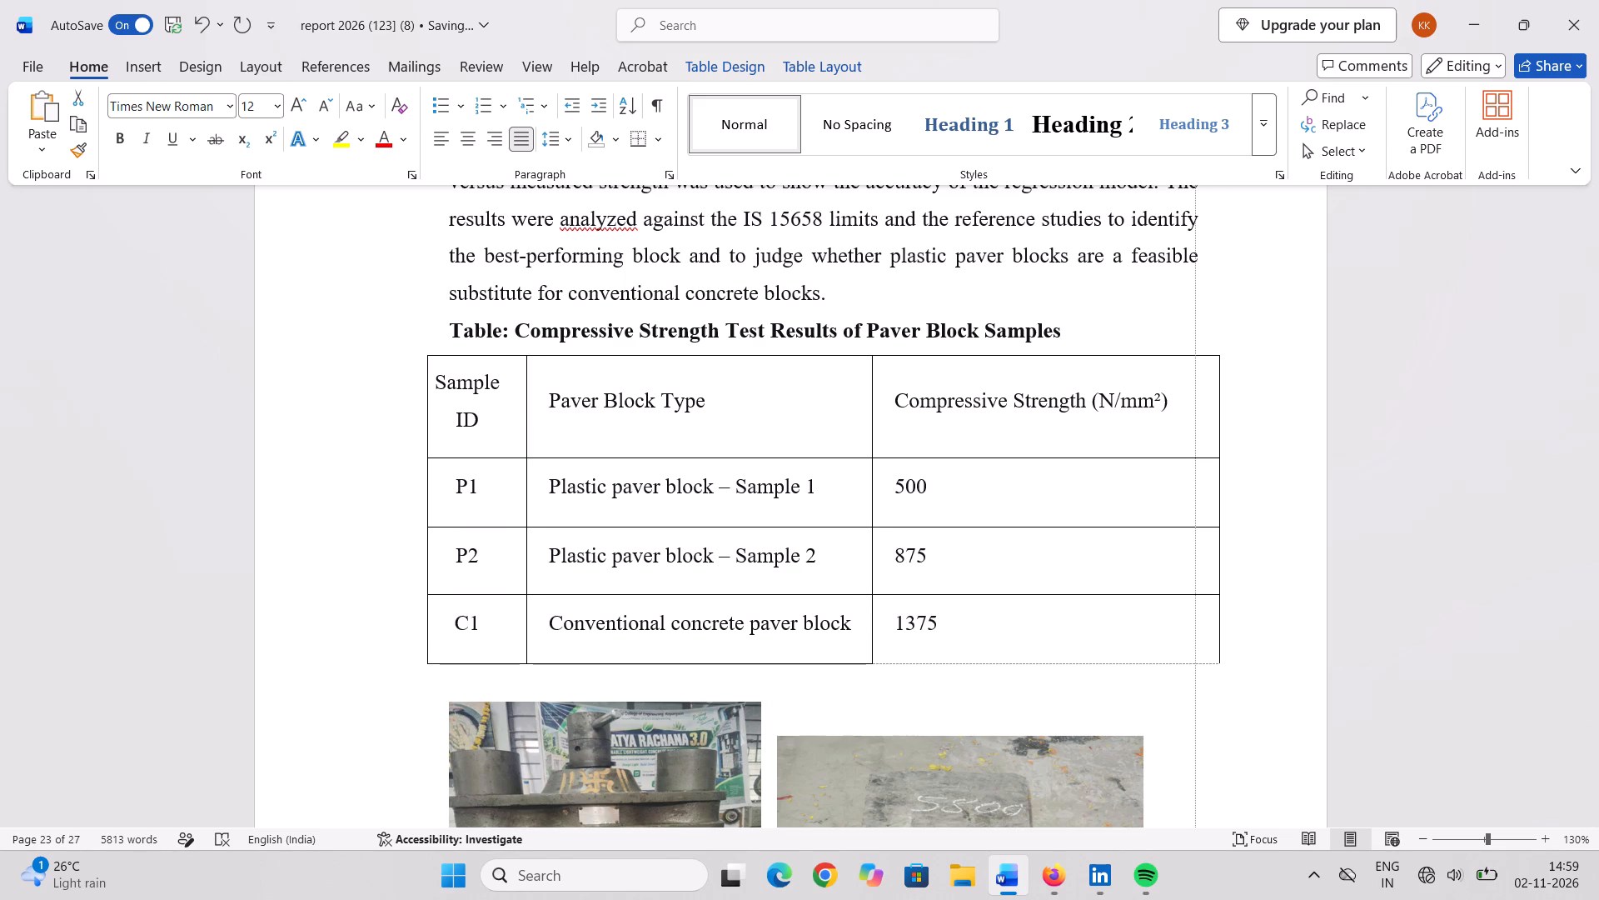
left_click_drag(1185, 445, 1168, 447)
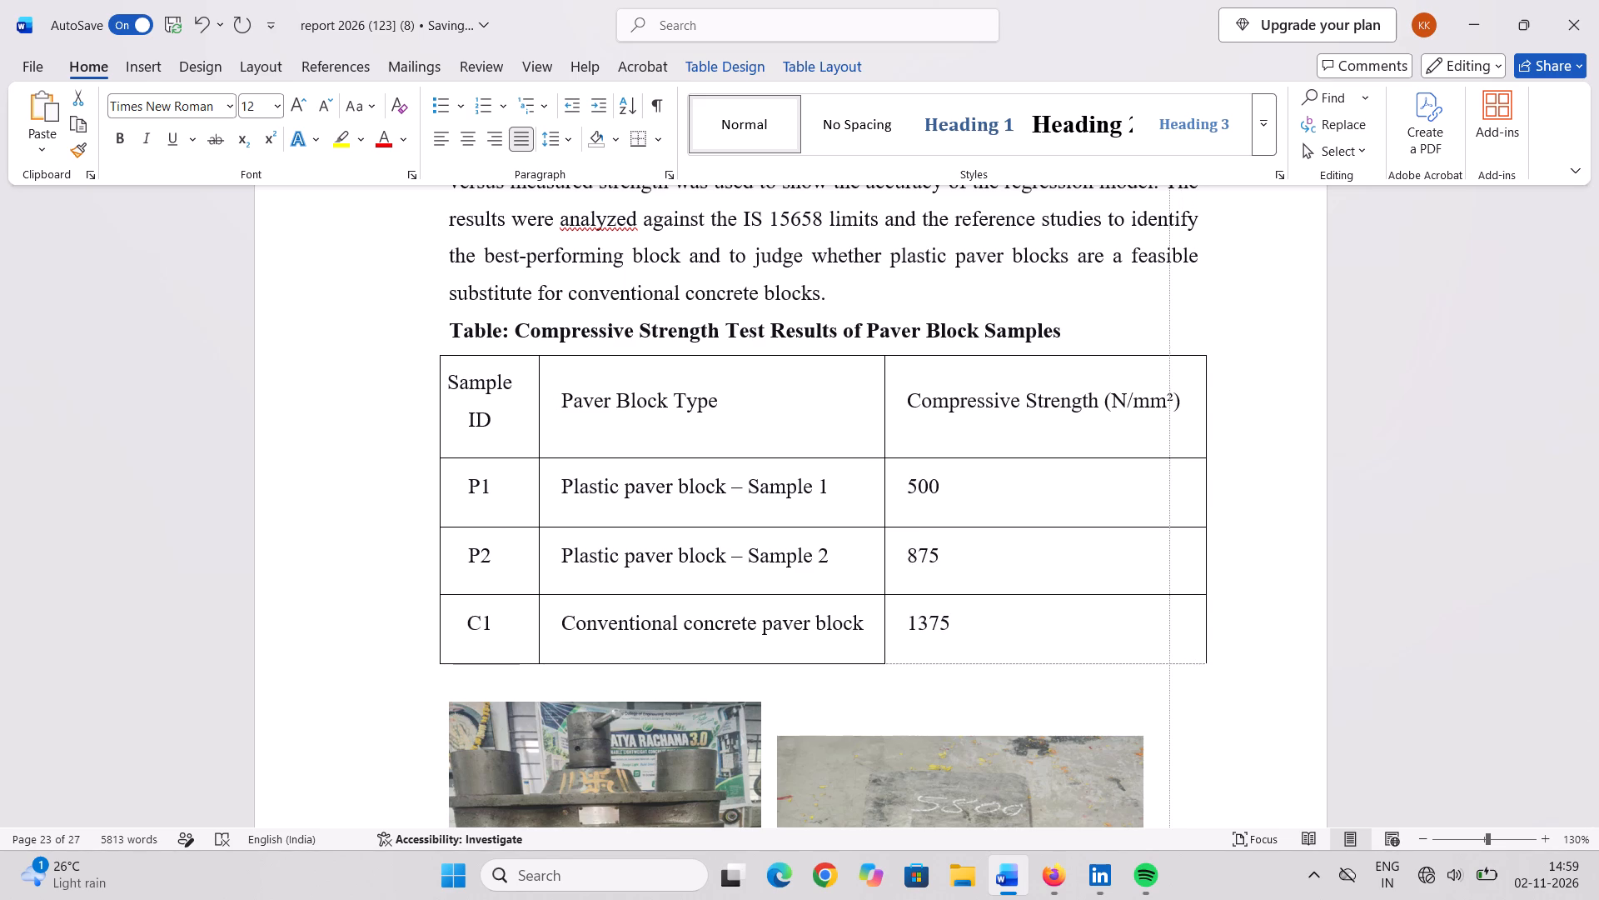
left_click_drag(1168, 447, 1163, 450)
left_click_drag(1163, 450, 1150, 450)
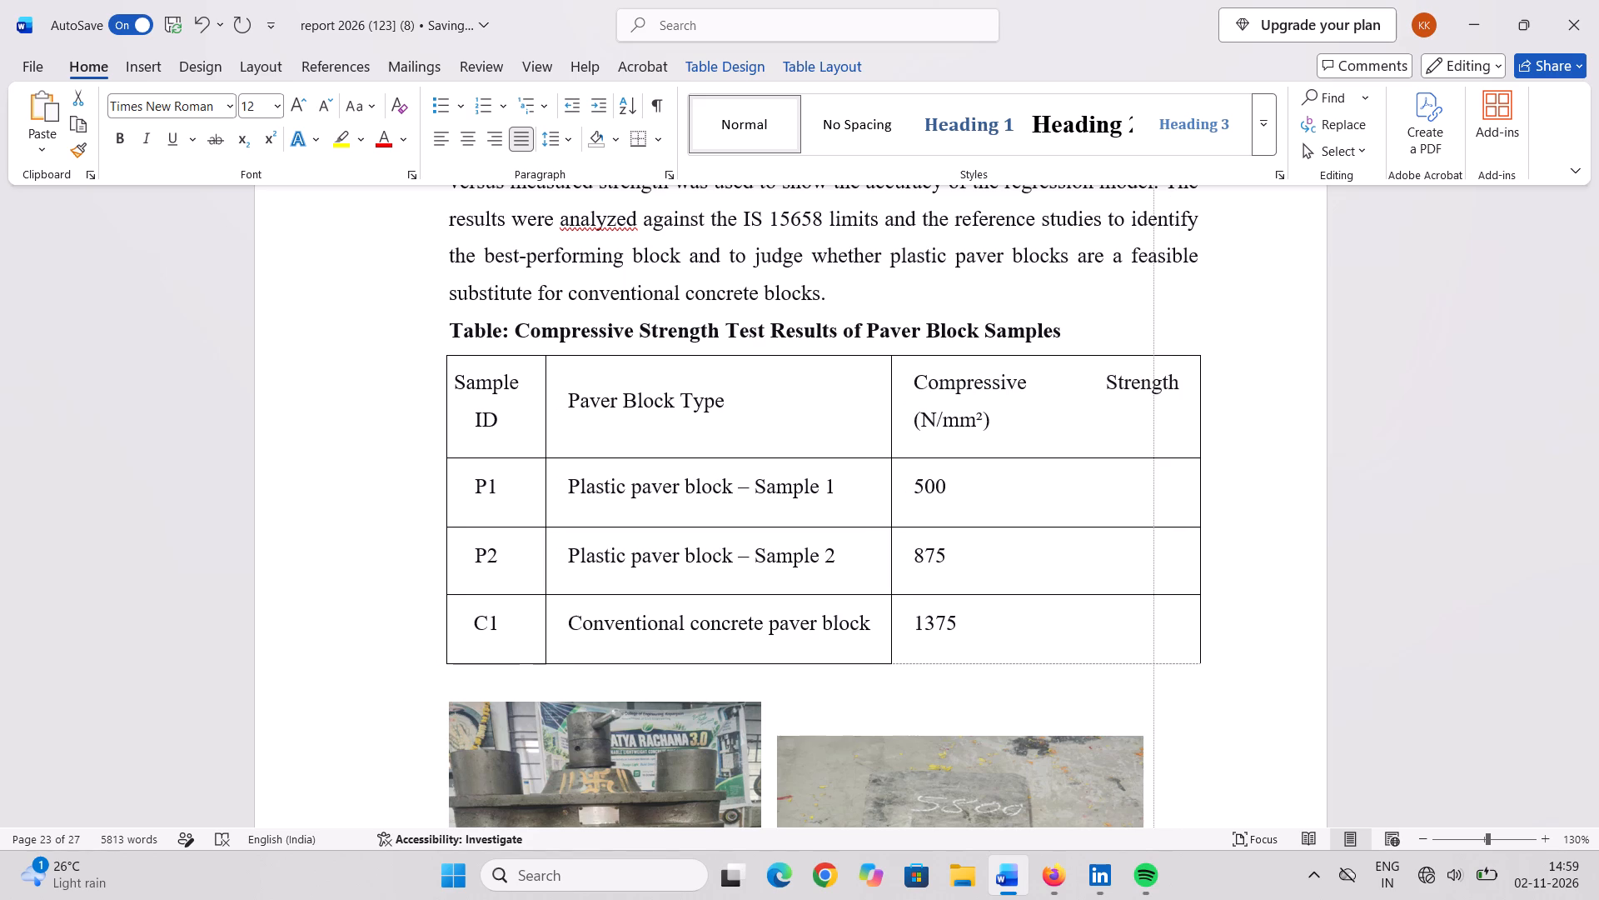
left_click_drag(1150, 450, 1147, 452)
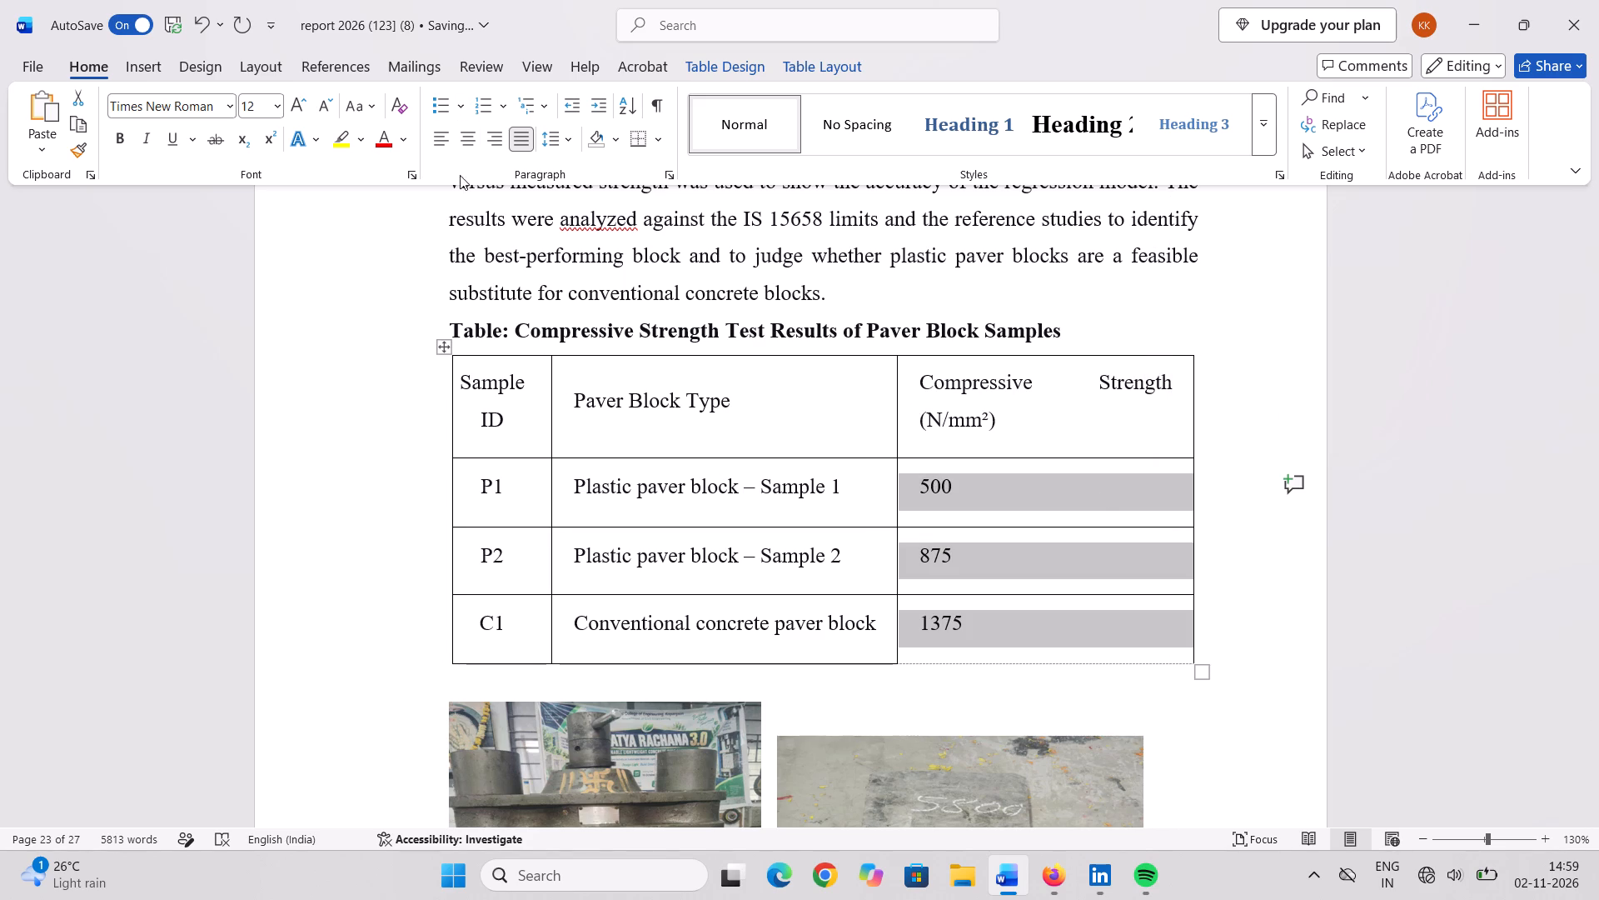
left_click(1202, 315)
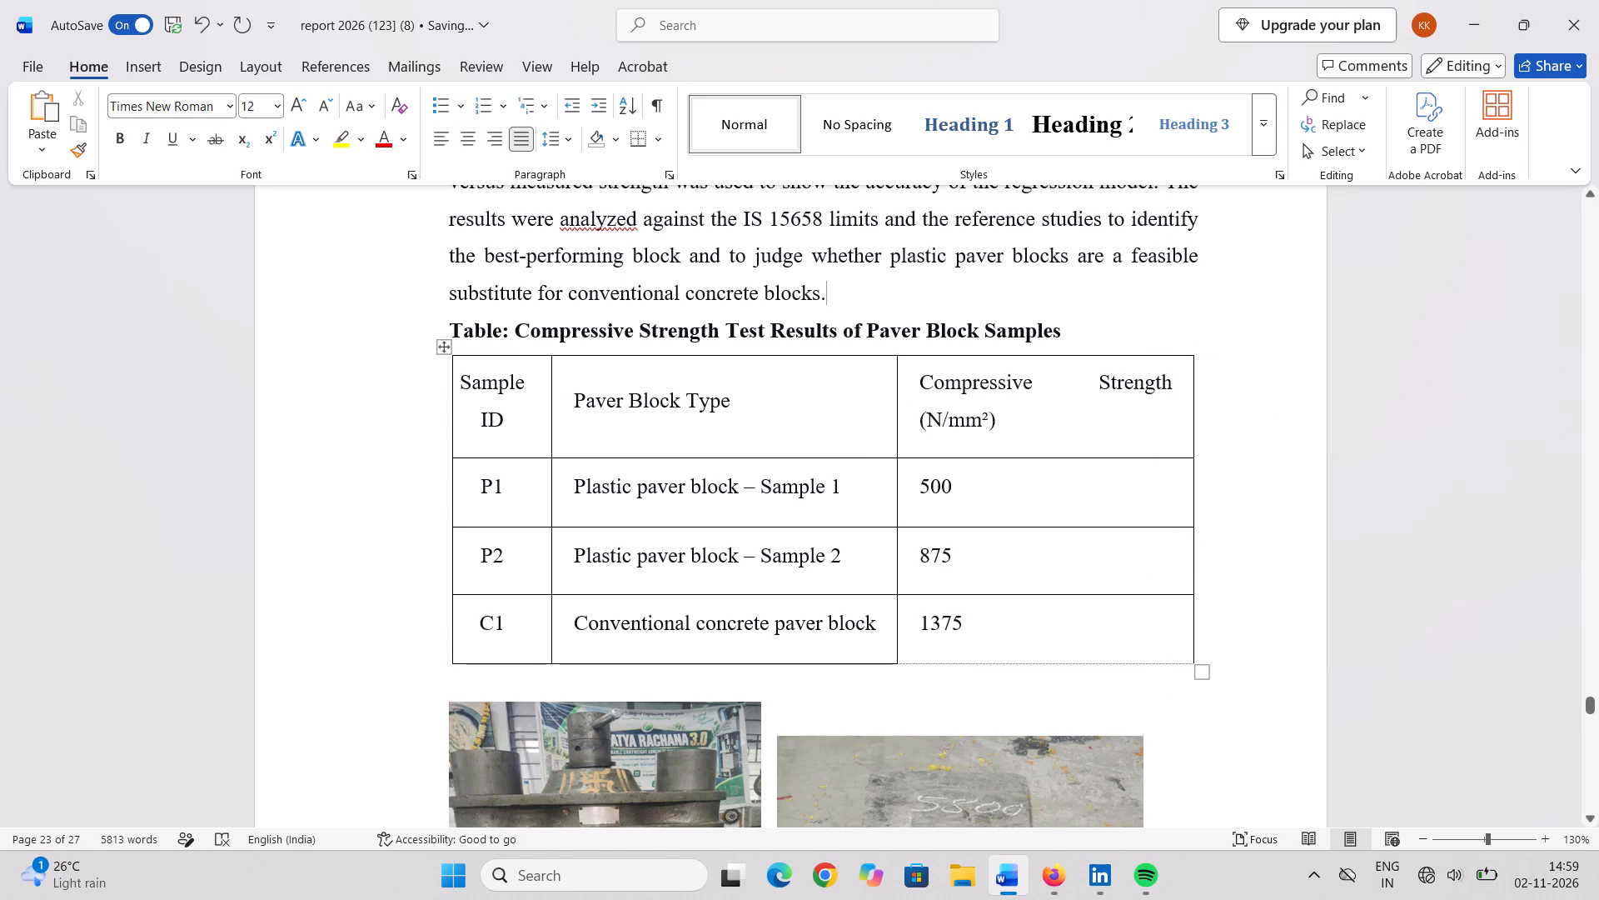
Apply Outside Borders to the whole compressive strength results table and deselect it.
scroll(1107, 622, "down", 2)
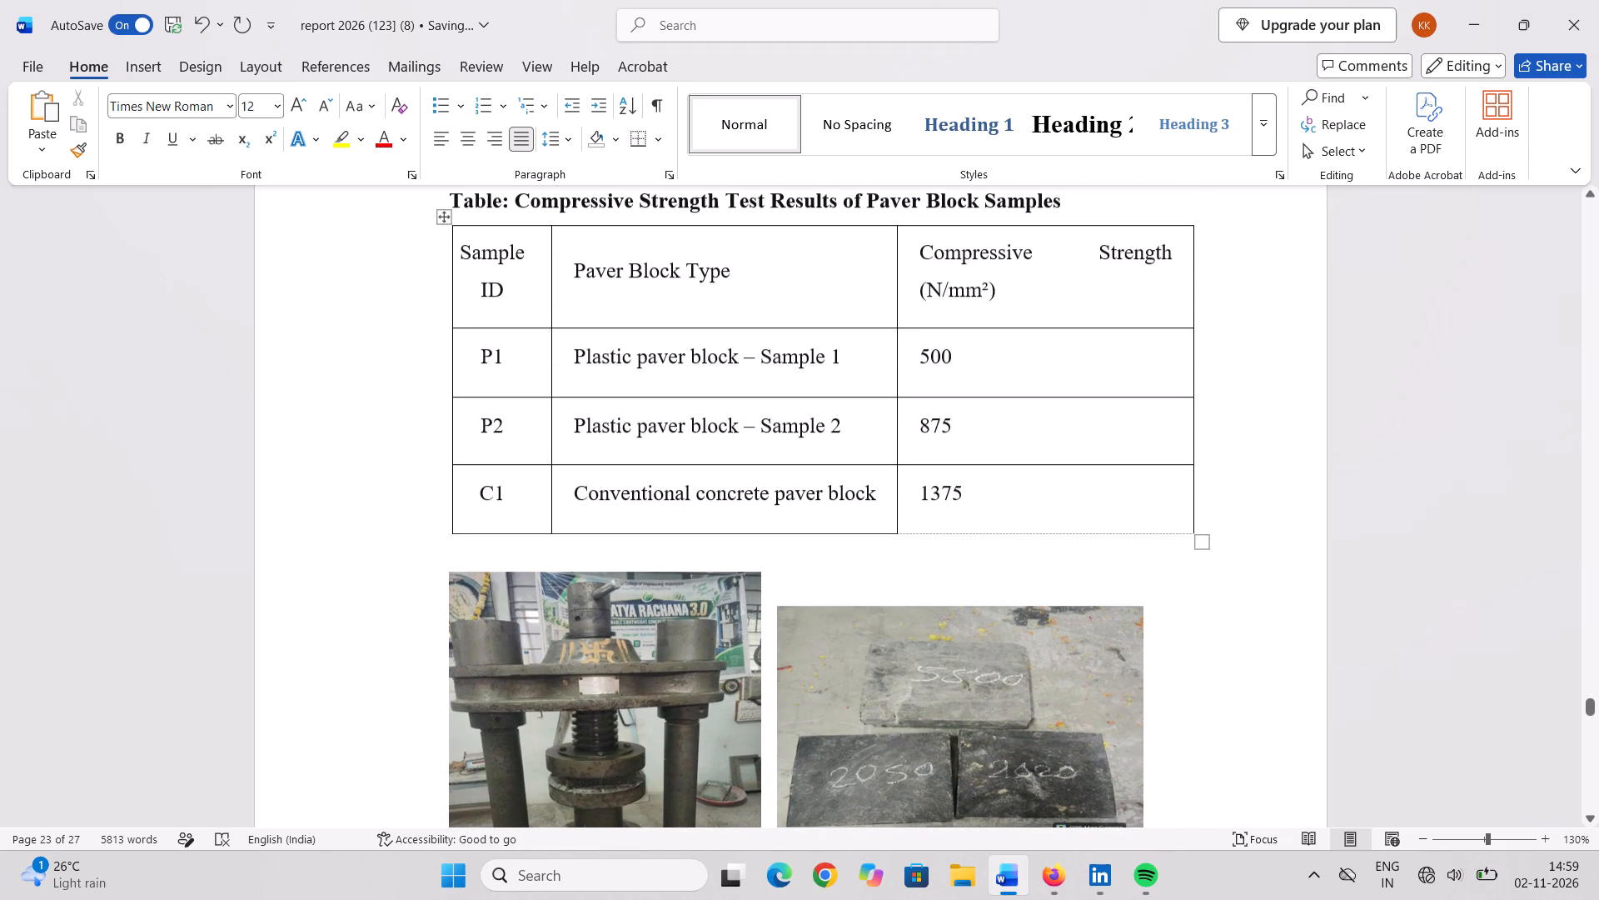
scroll(958, 416, "down", 3)
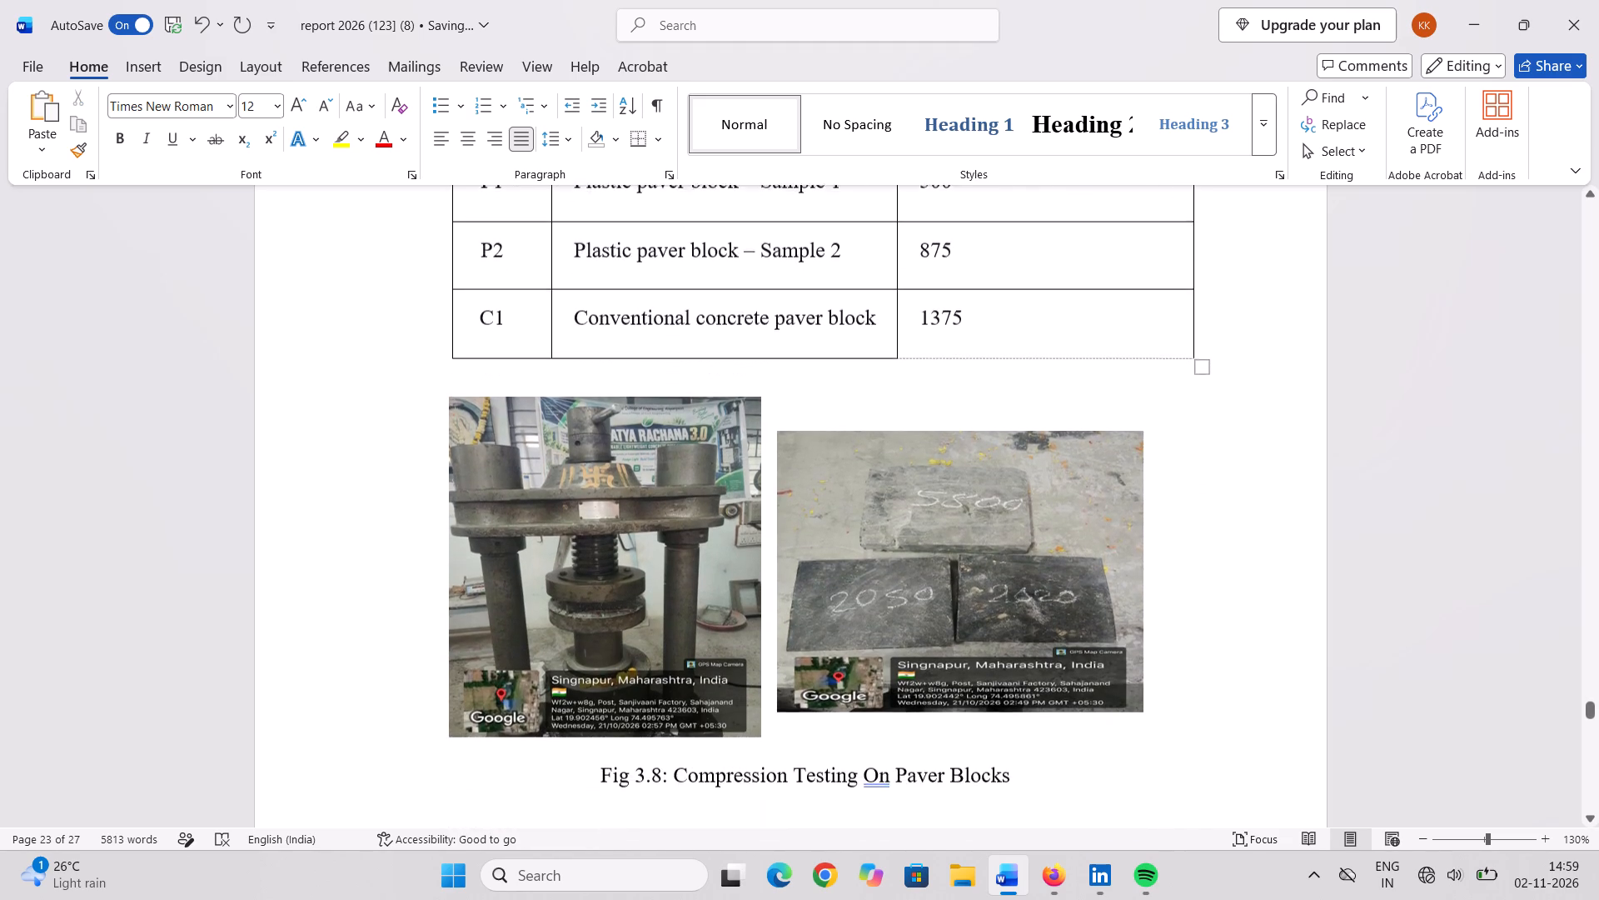
scroll(958, 416, "down", 1)
scroll(958, 416, "up", 2)
left_click(1042, 364)
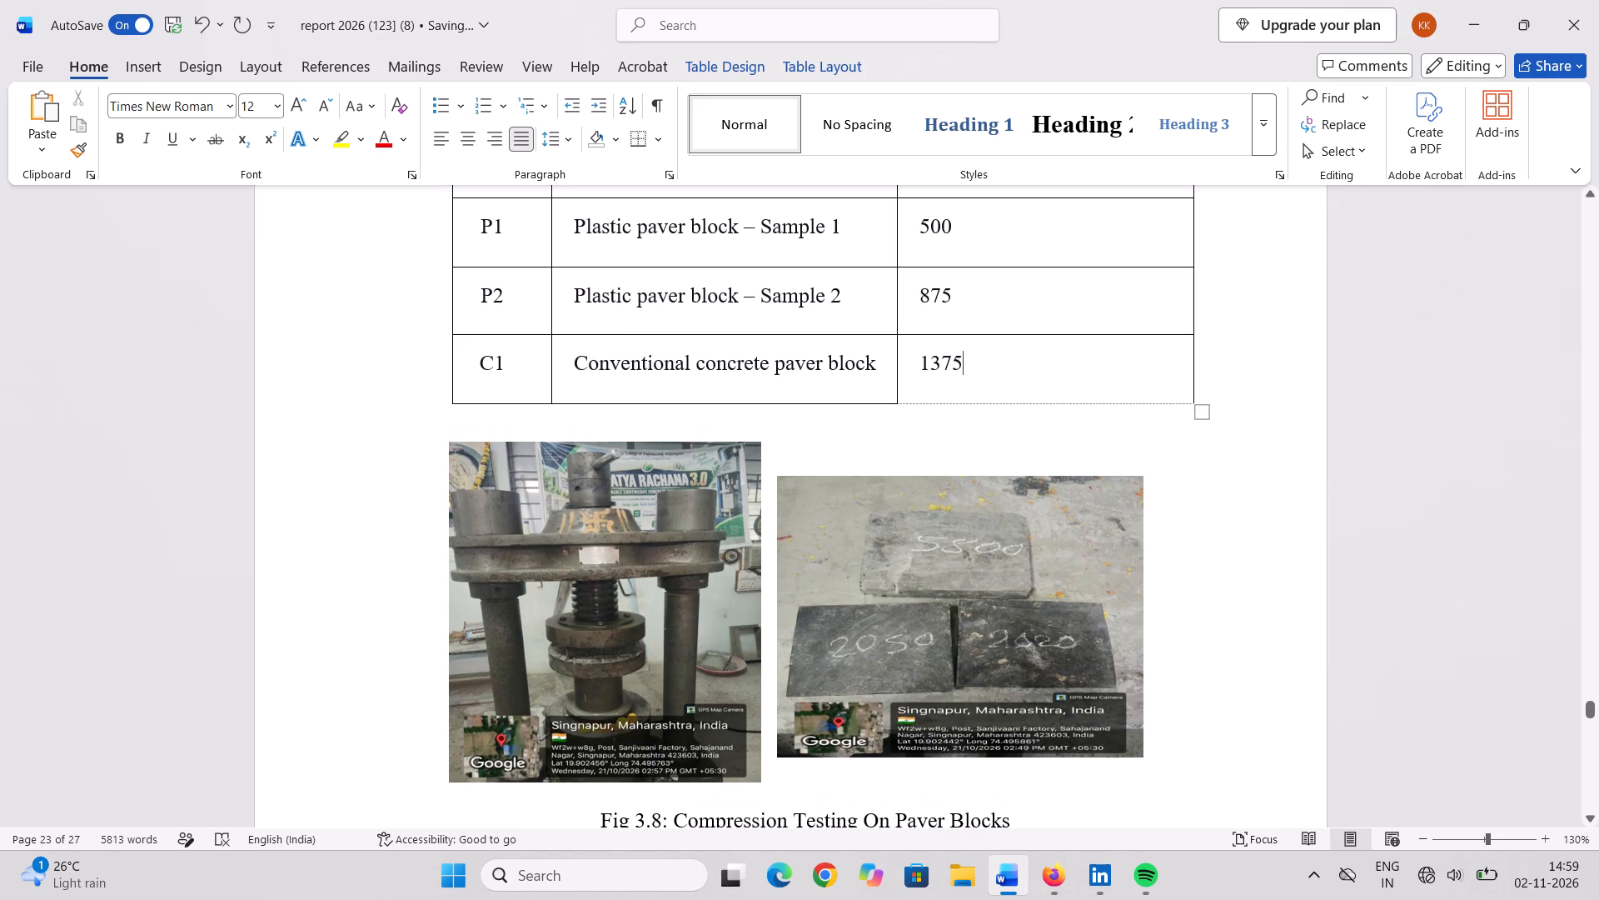
scroll(896, 405, "up", 1)
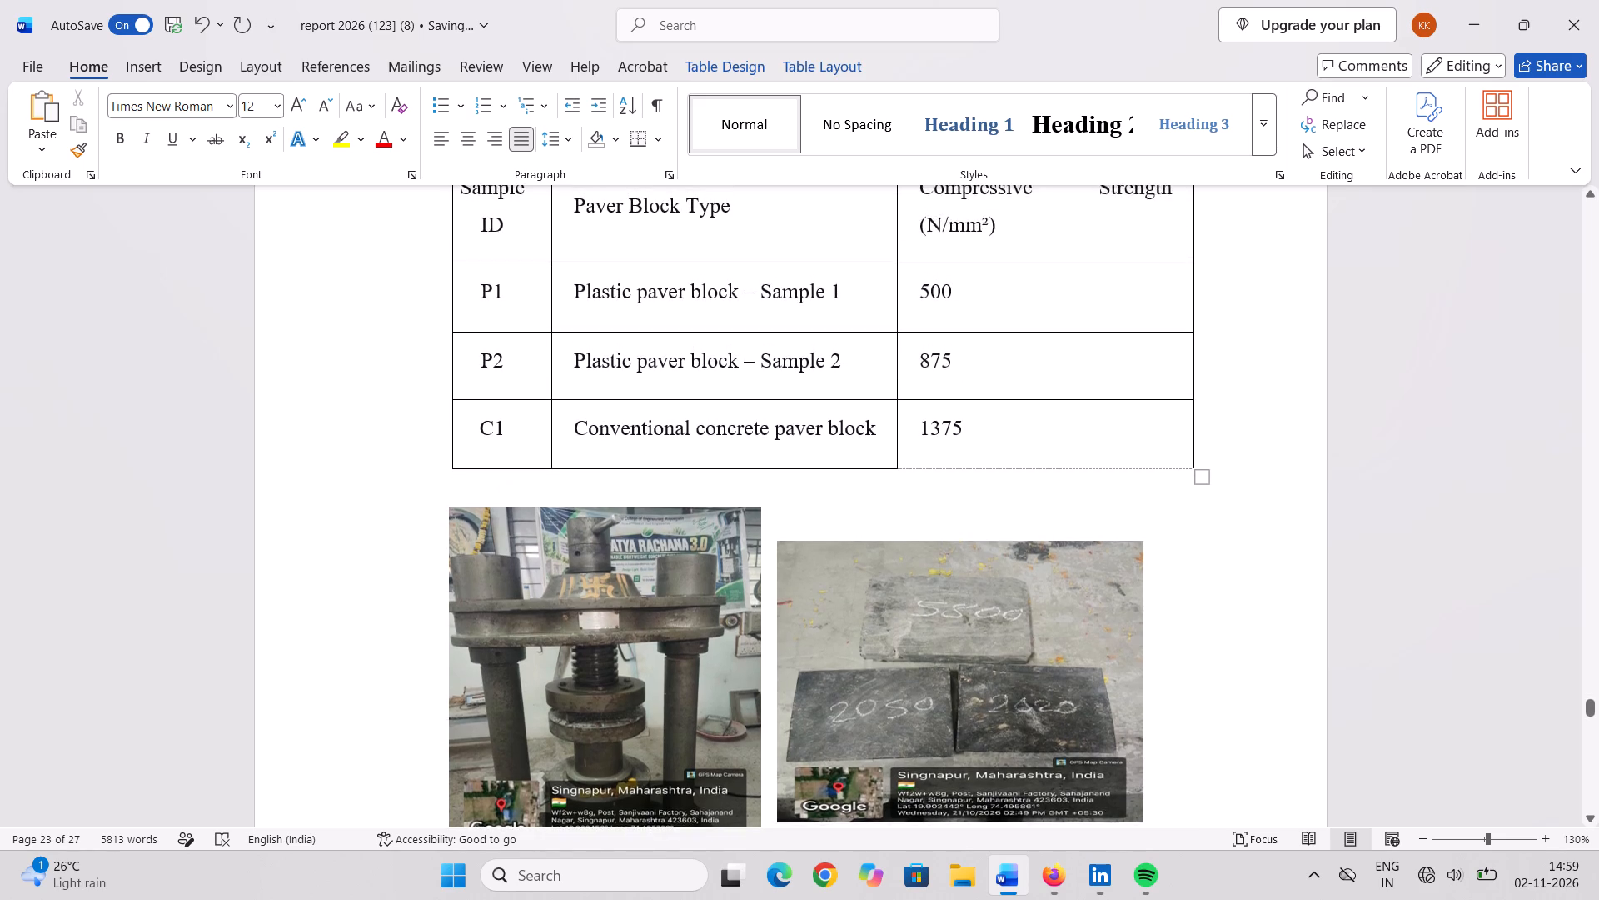
scroll(896, 405, "up", 3)
left_click(440, 343)
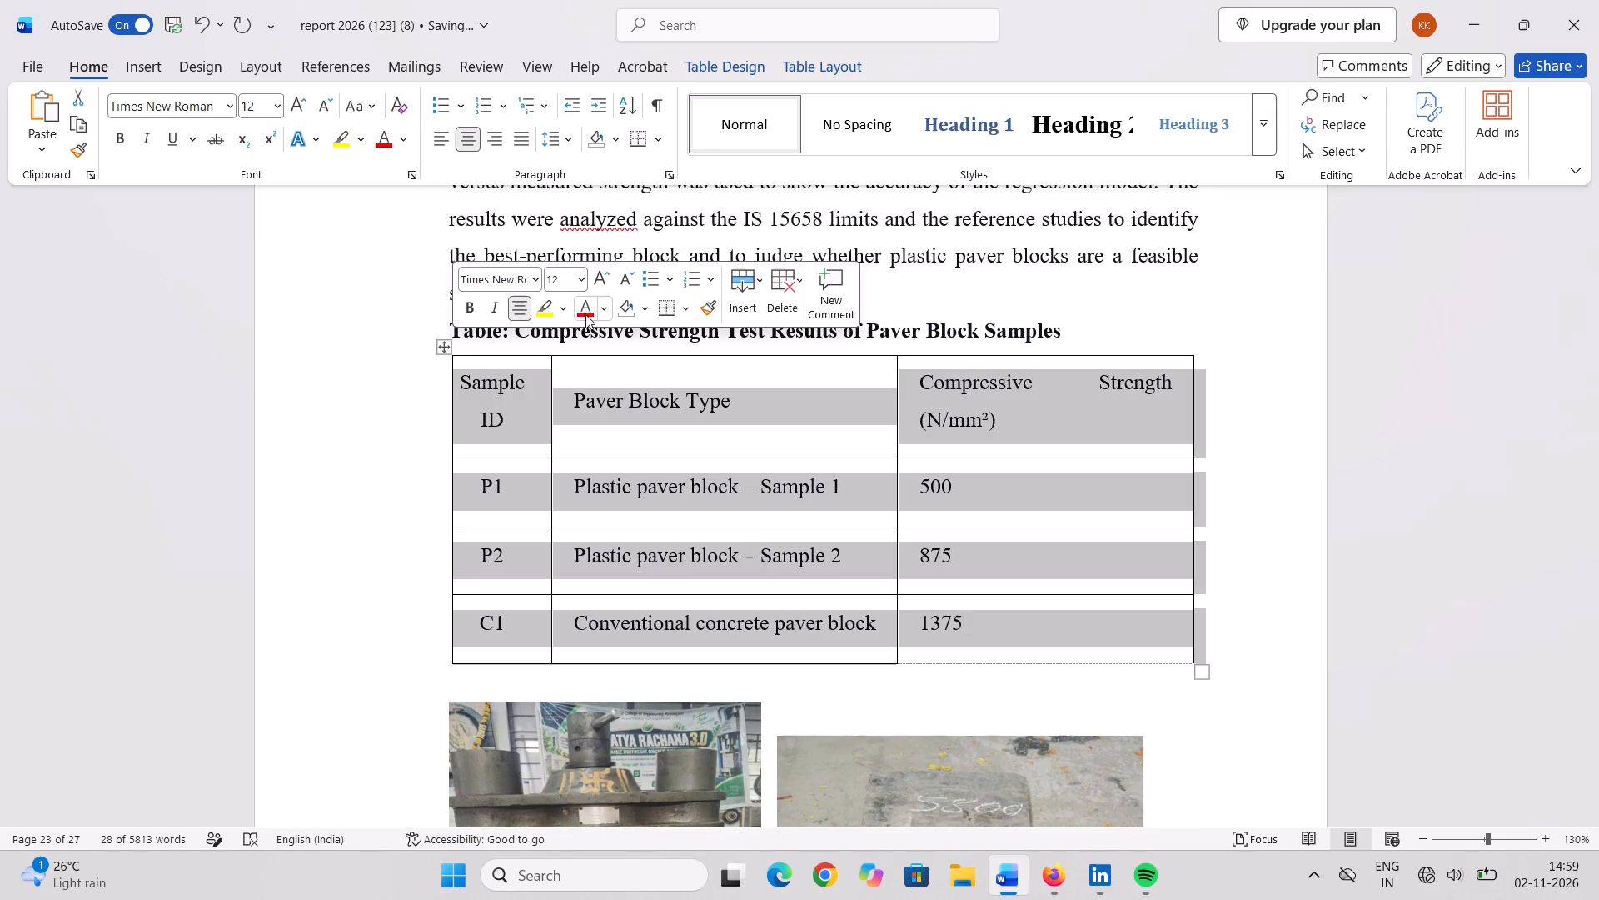
left_click(680, 311)
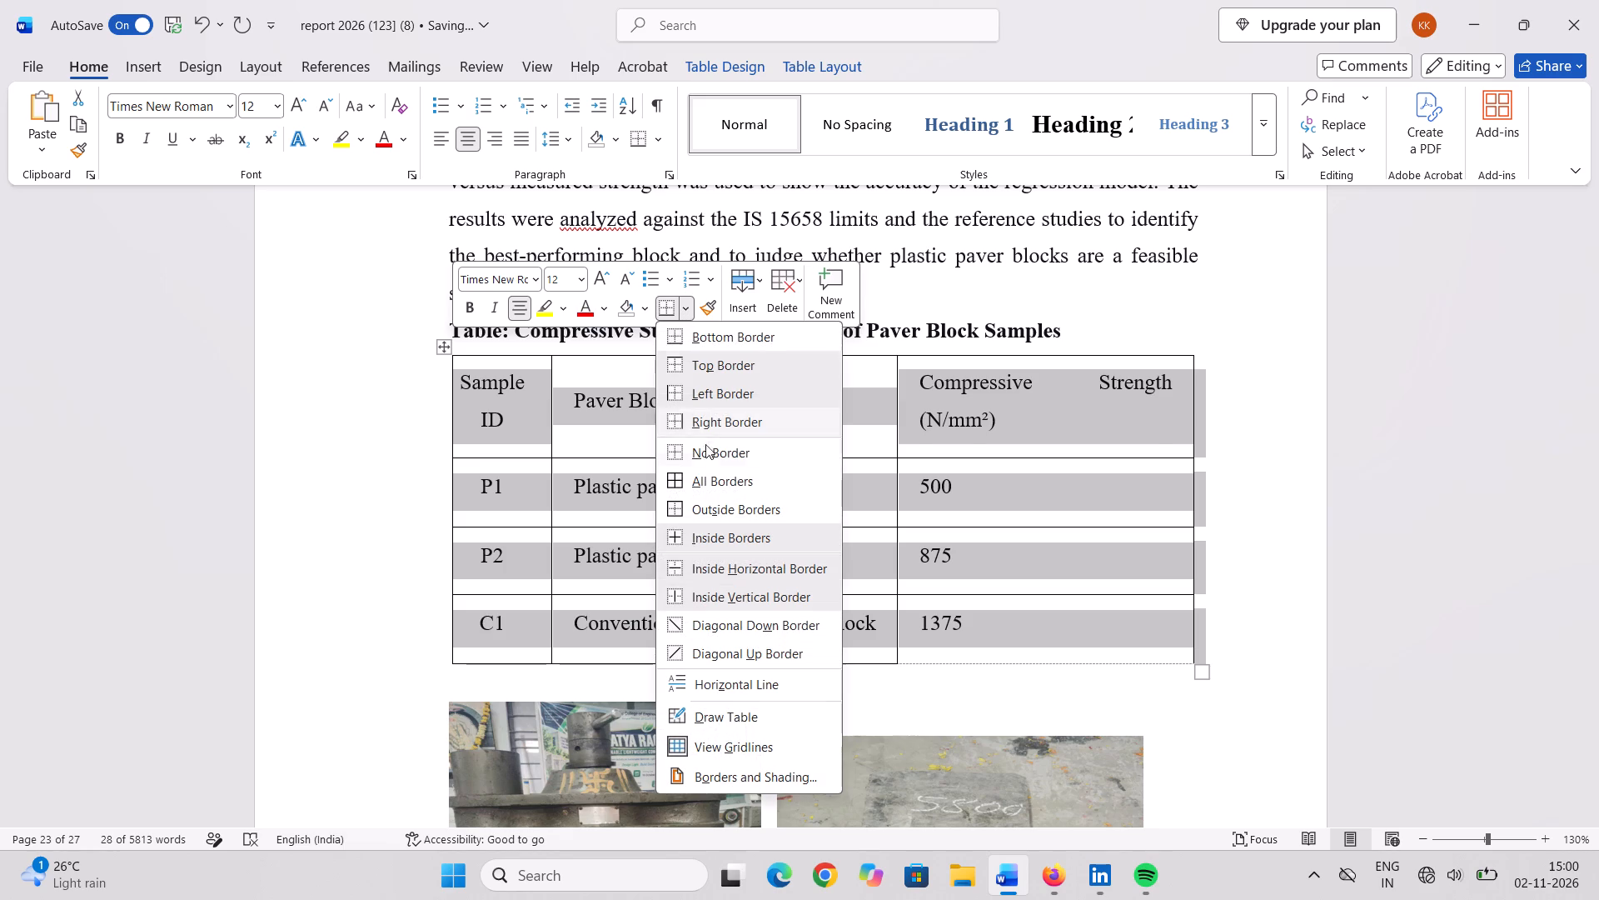
left_click(739, 512)
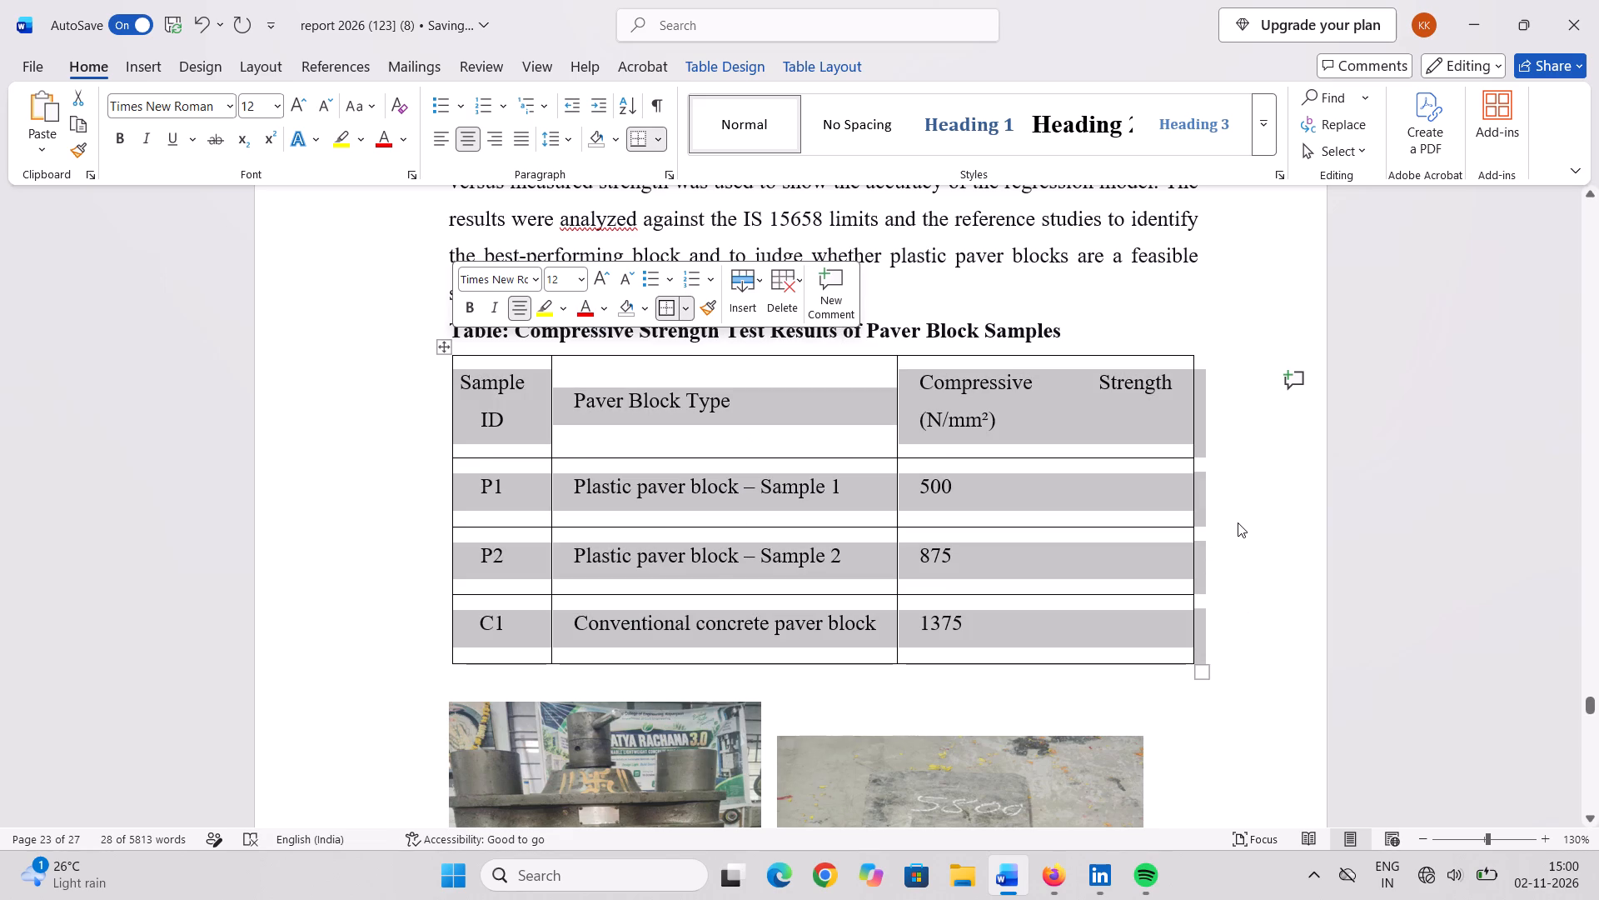
left_click(1238, 522)
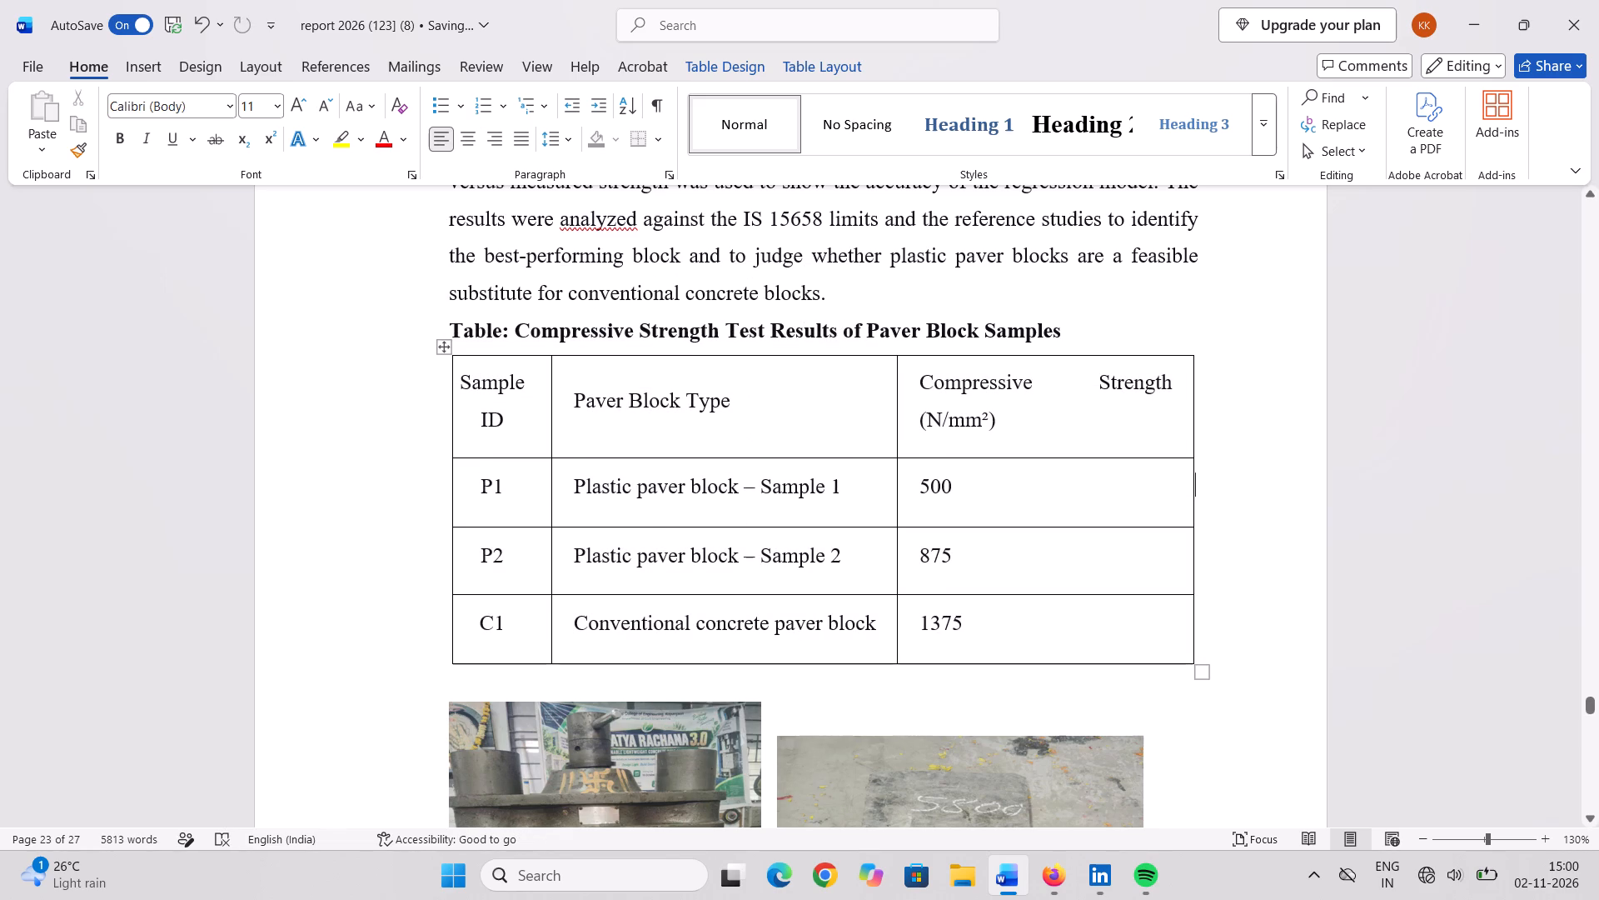
Make the header row of the compressive strength results table slightly taller.
left_click(886, 458)
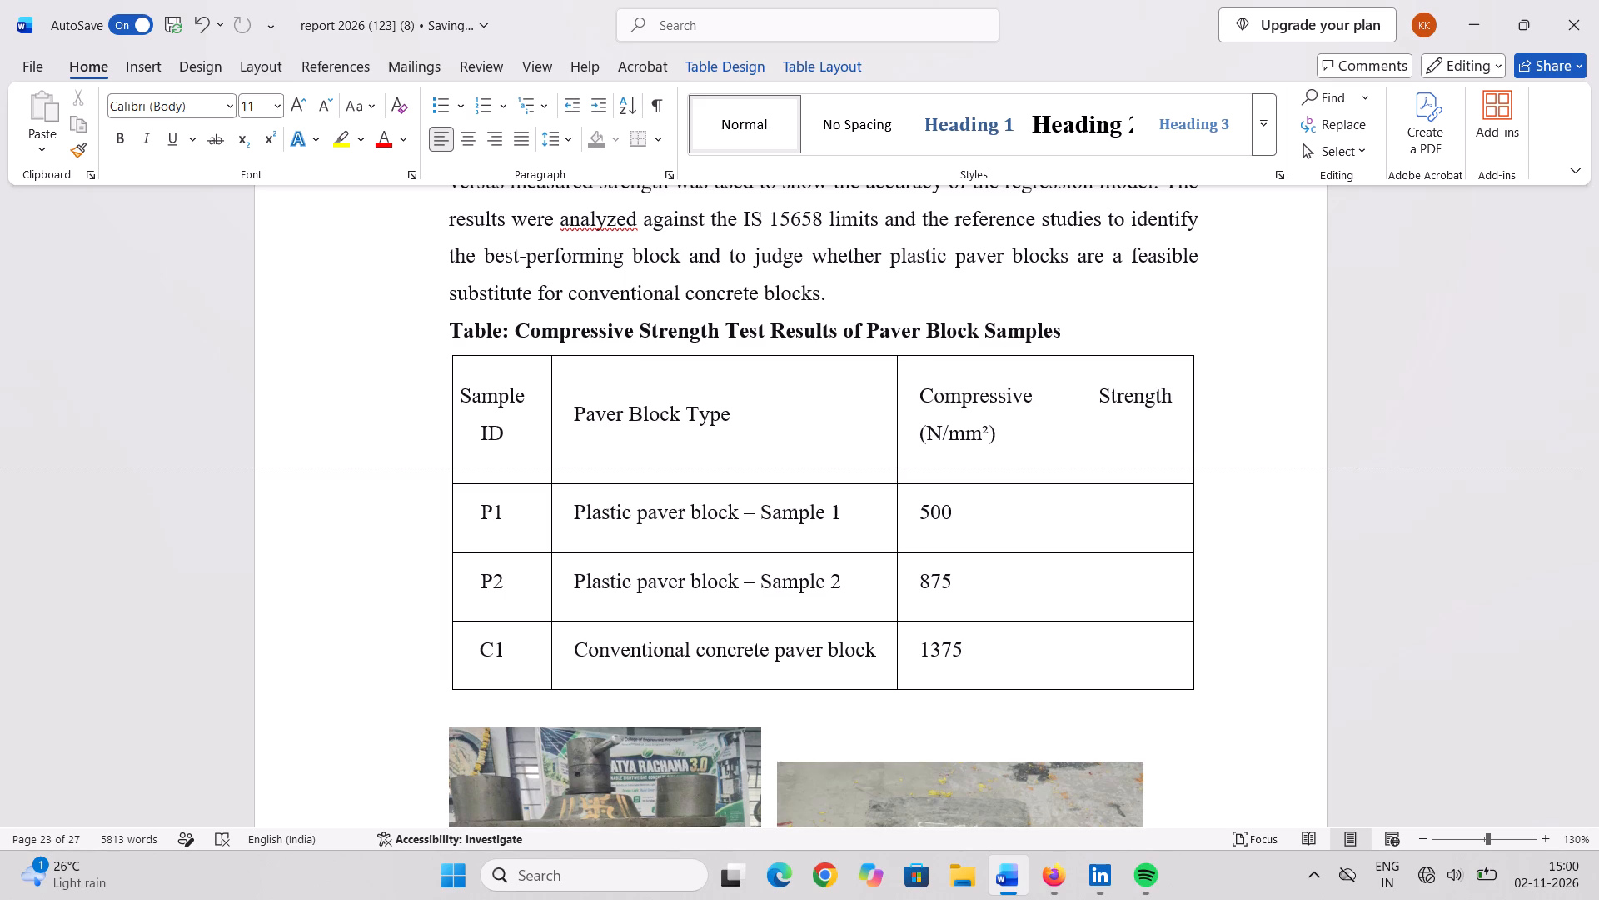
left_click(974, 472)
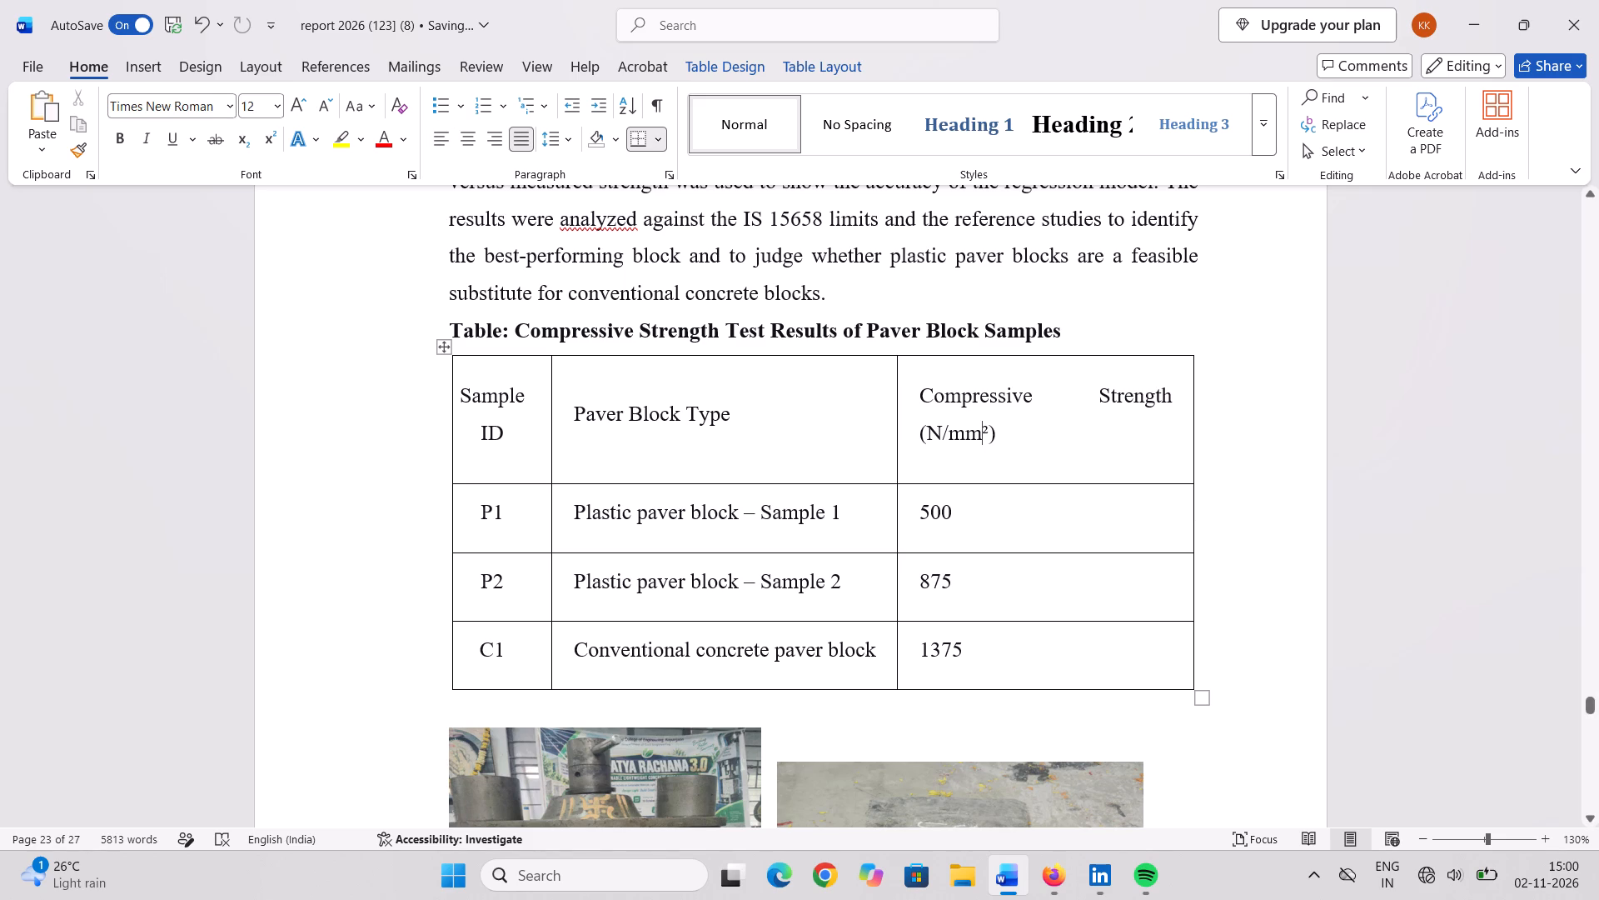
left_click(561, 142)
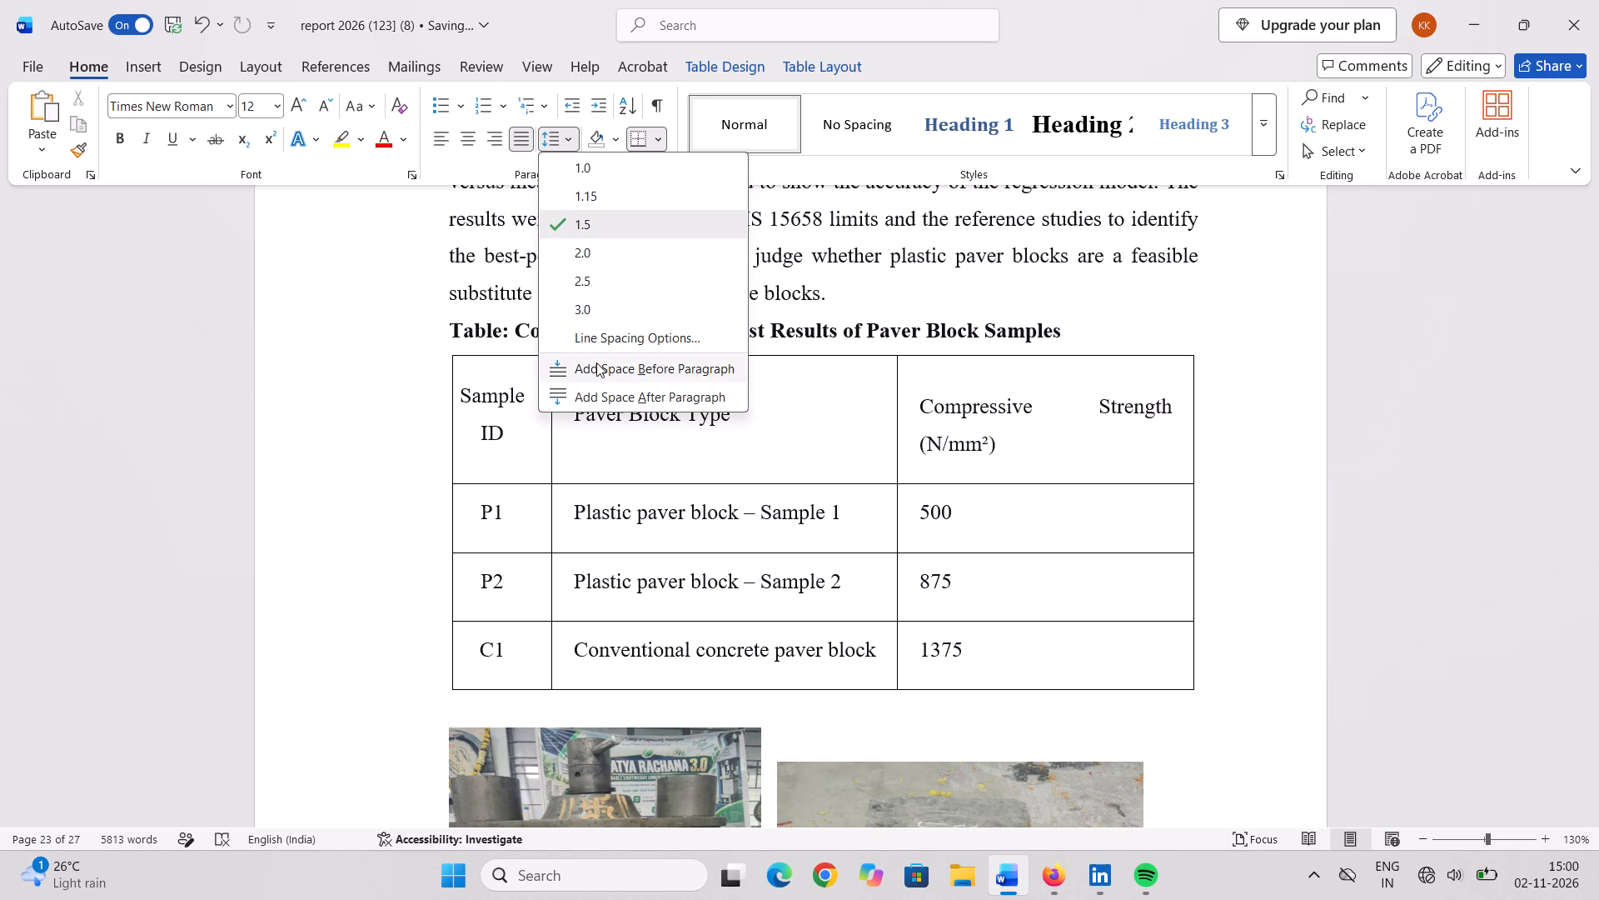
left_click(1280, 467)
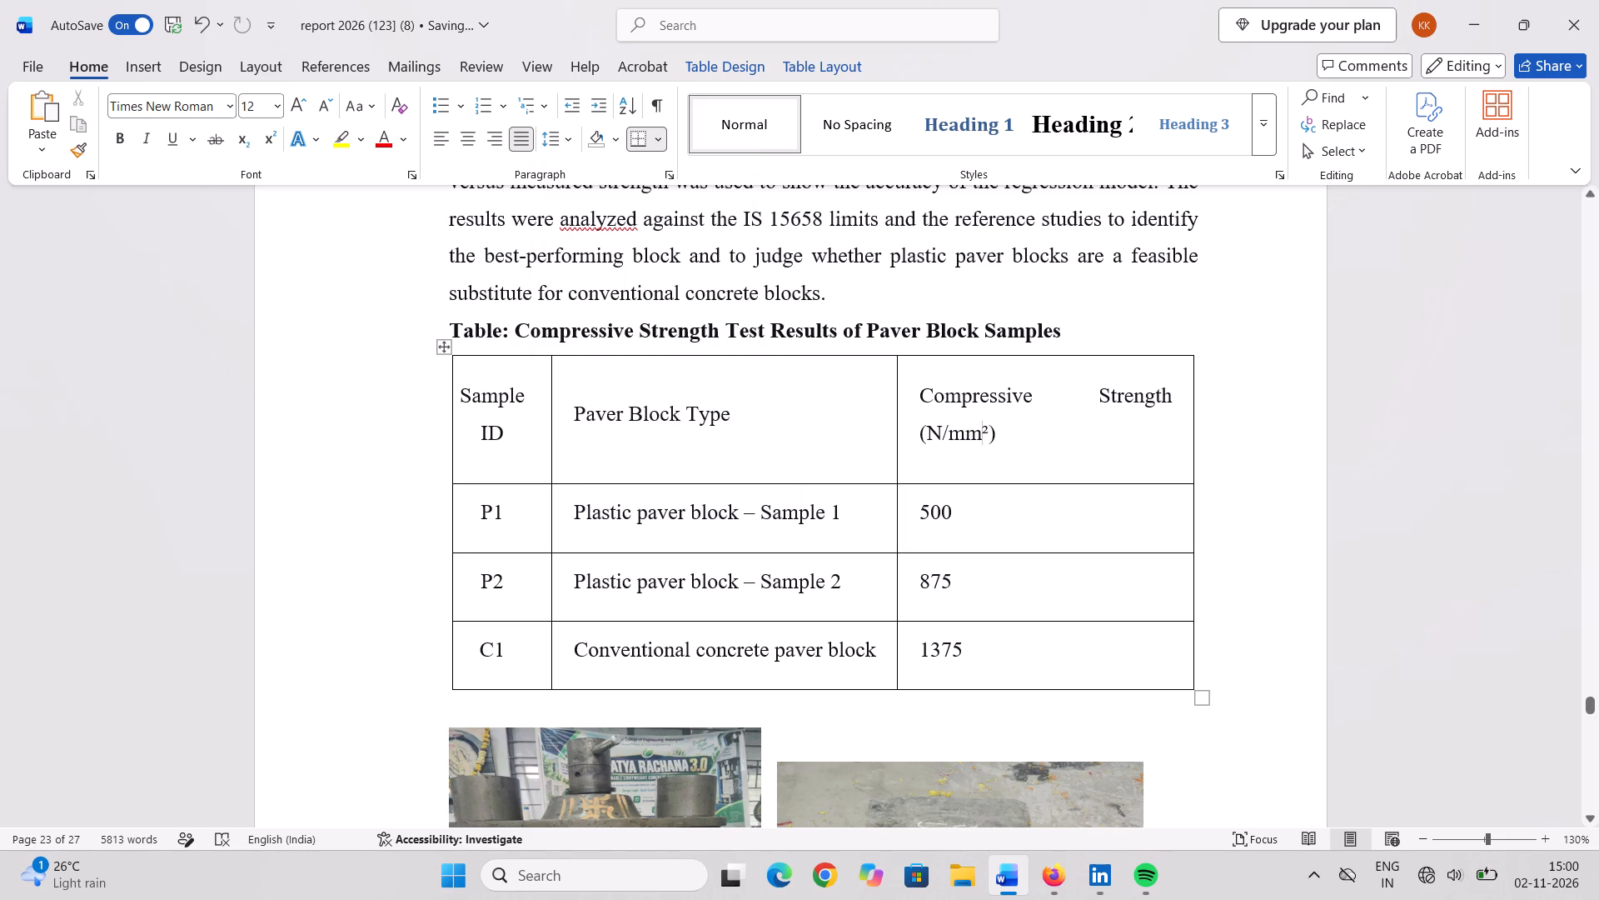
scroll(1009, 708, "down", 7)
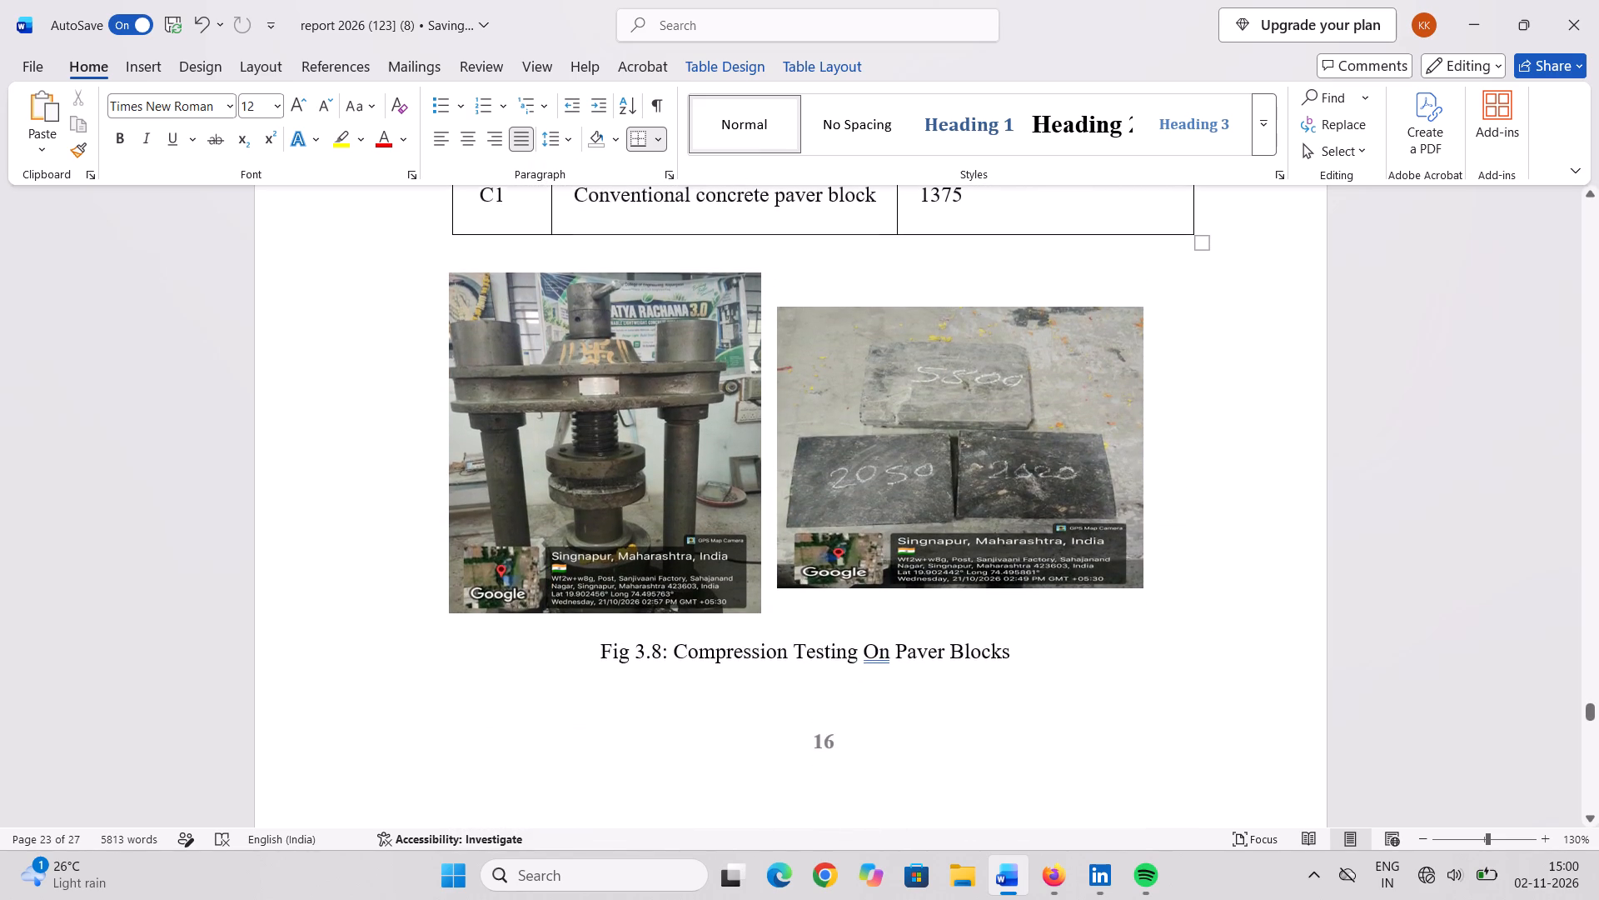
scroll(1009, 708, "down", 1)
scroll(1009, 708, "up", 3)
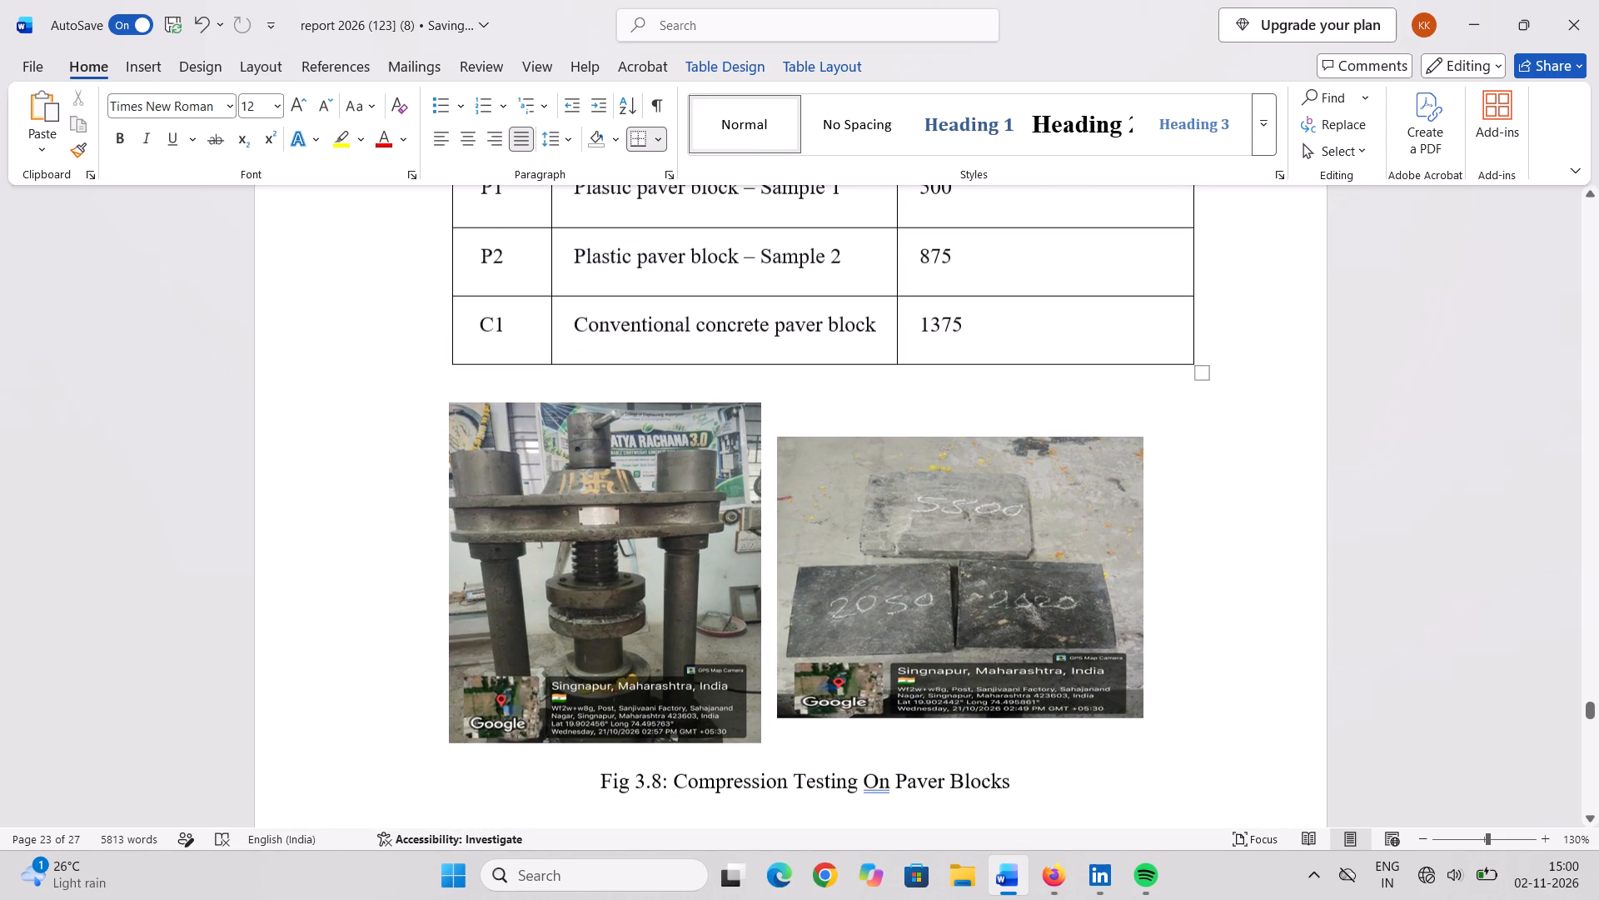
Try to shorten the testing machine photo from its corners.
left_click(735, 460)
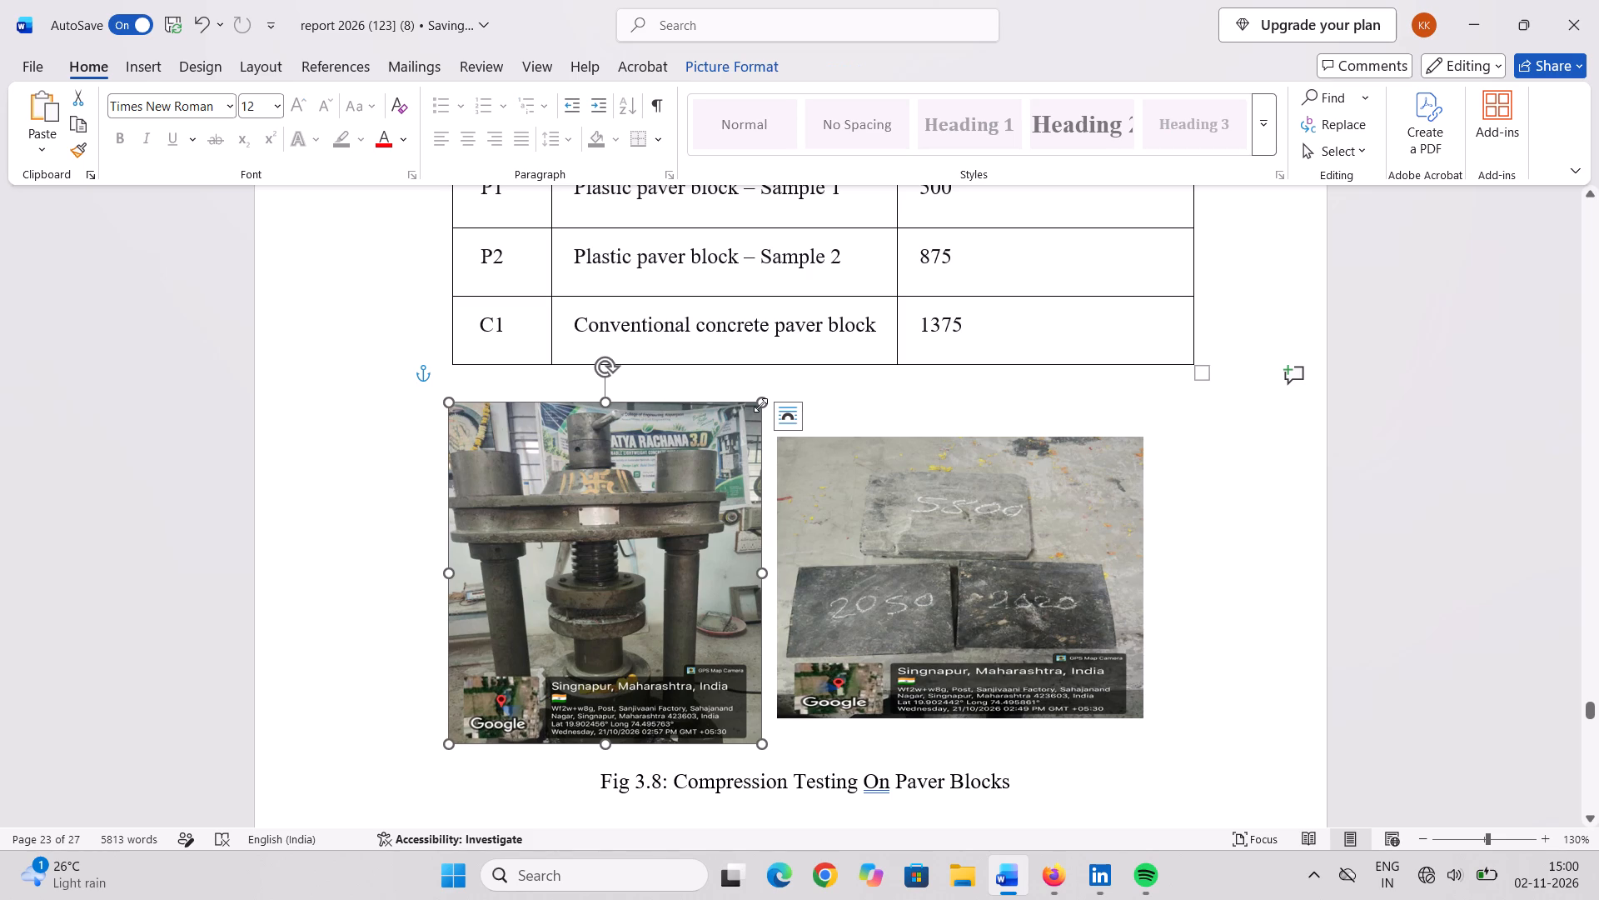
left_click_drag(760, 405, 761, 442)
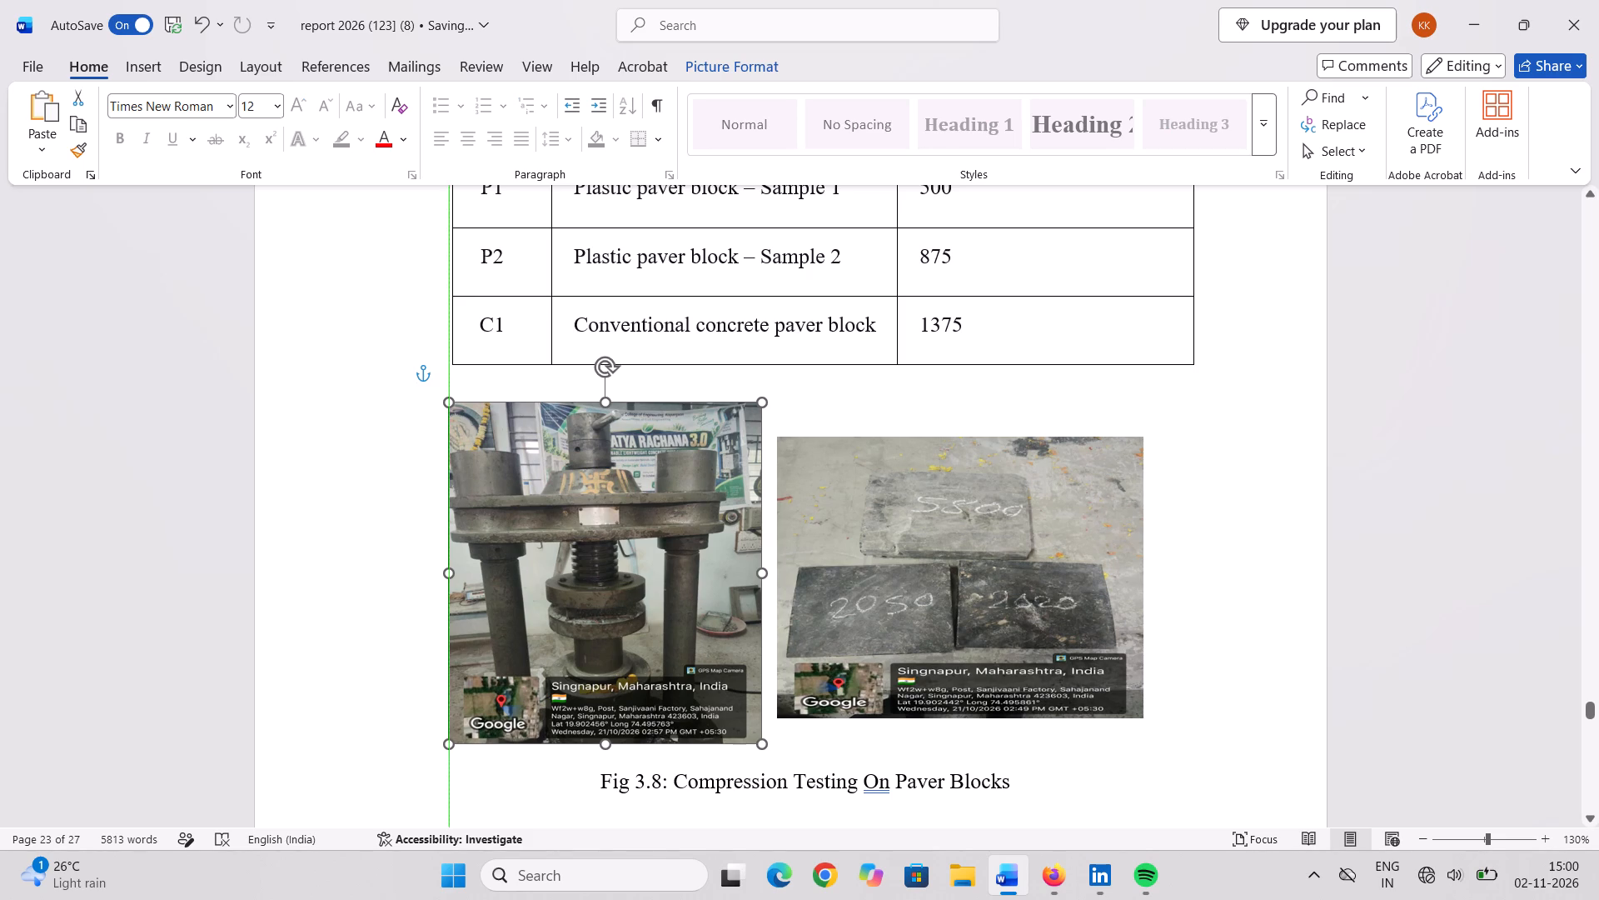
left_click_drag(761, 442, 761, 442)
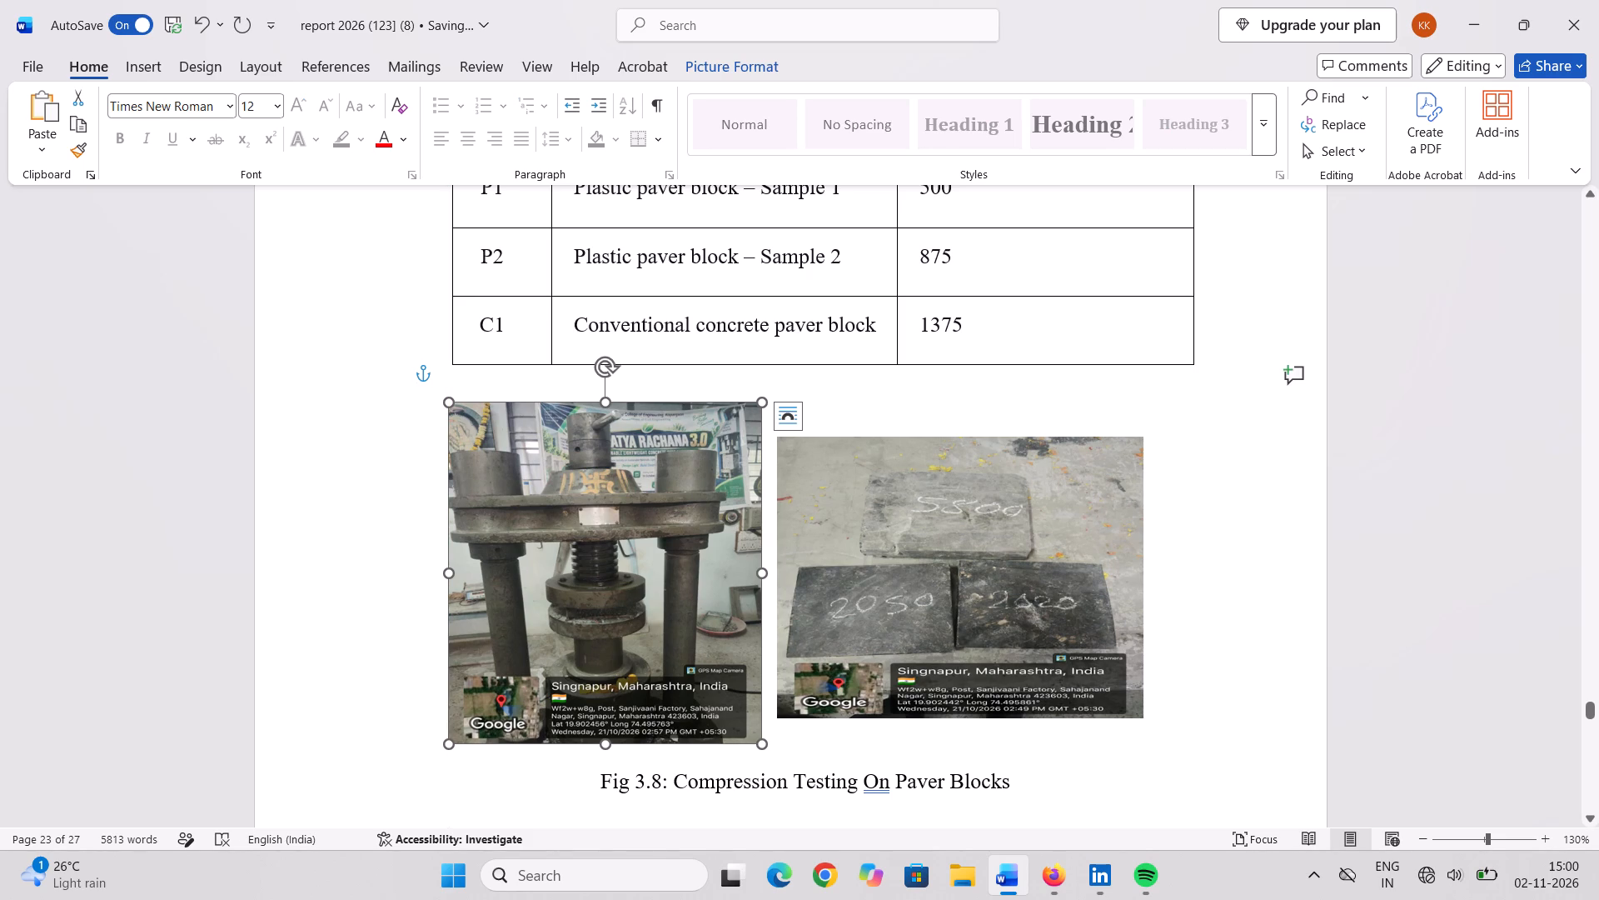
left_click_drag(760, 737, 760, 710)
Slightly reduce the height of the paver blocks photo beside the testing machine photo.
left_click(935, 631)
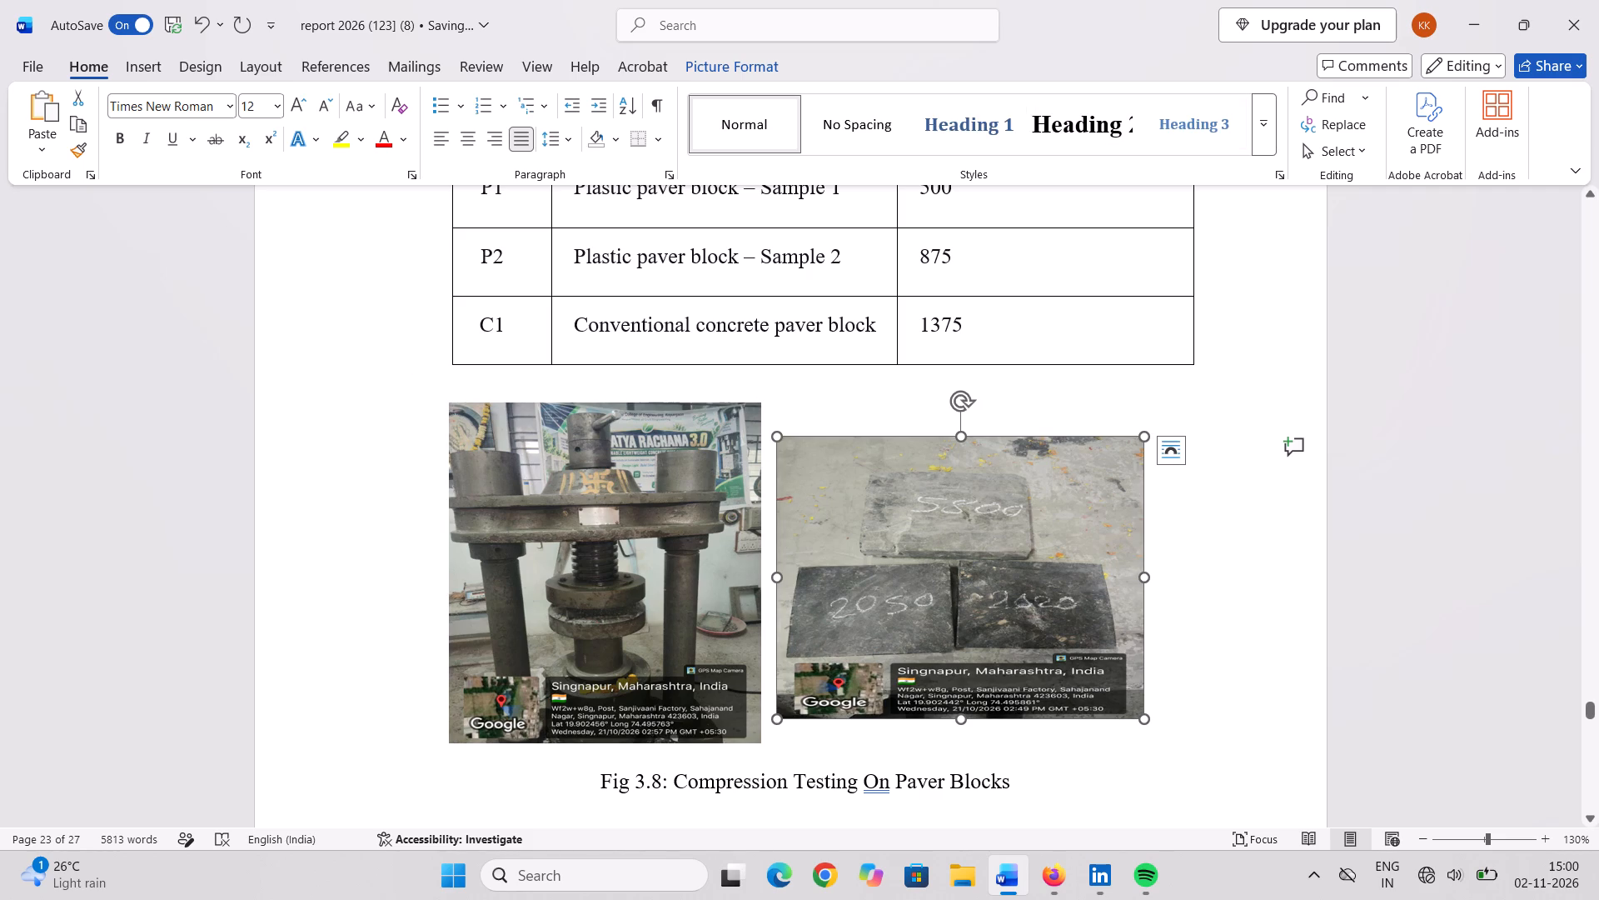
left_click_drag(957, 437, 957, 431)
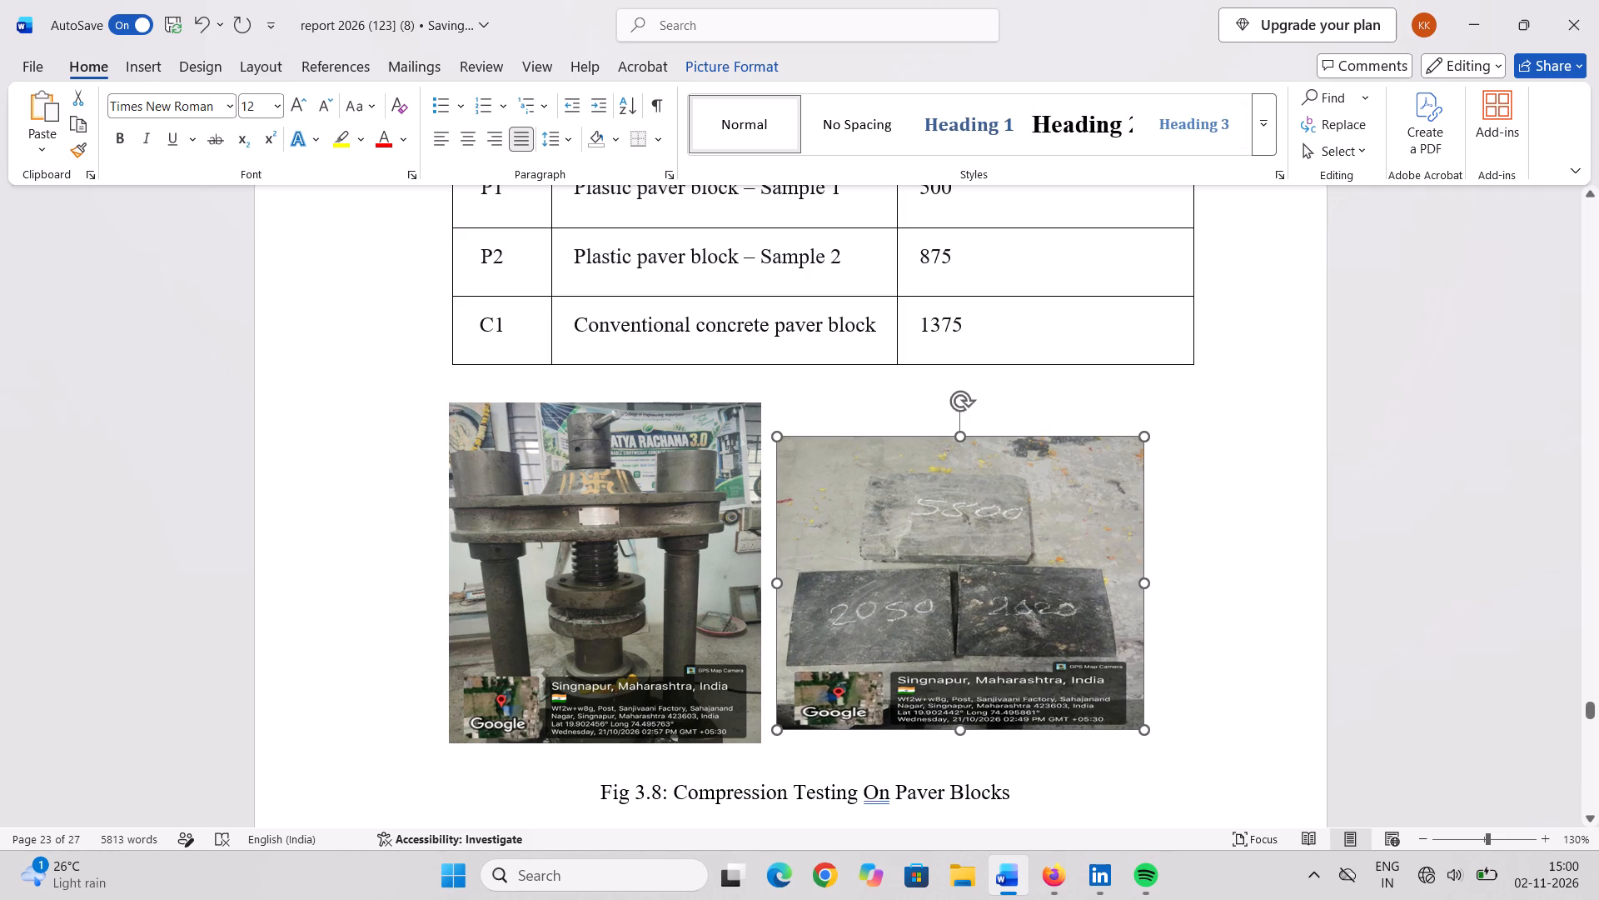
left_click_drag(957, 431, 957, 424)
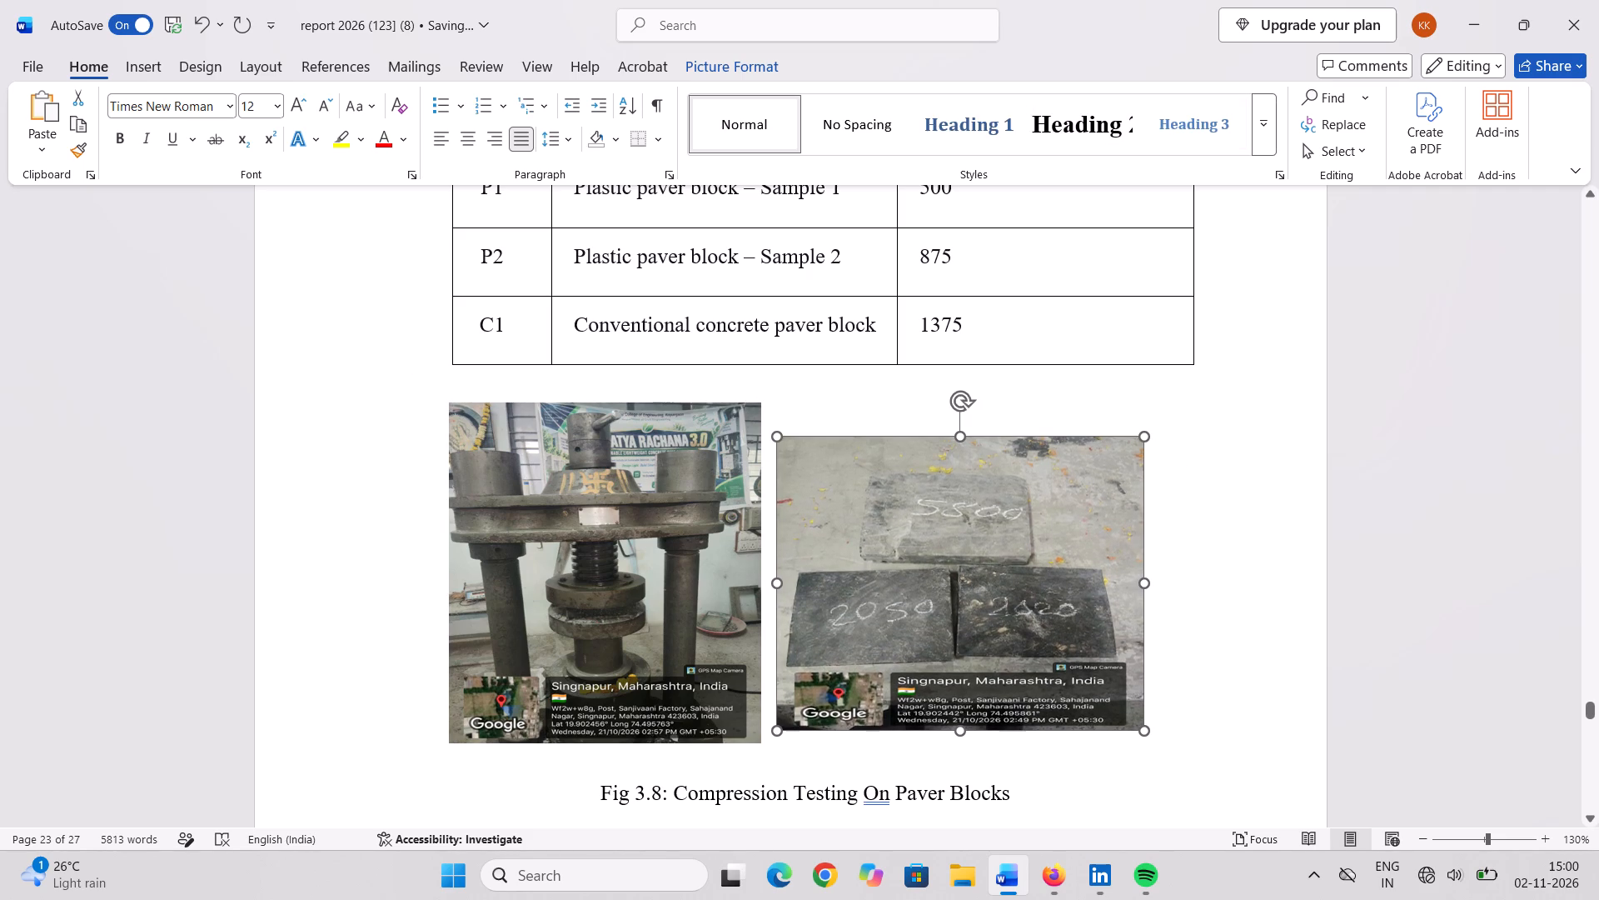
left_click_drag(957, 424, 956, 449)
Delete the blank space above the paver blocks photo so its upper edge lines up with the testing machine photo.
left_click(857, 409)
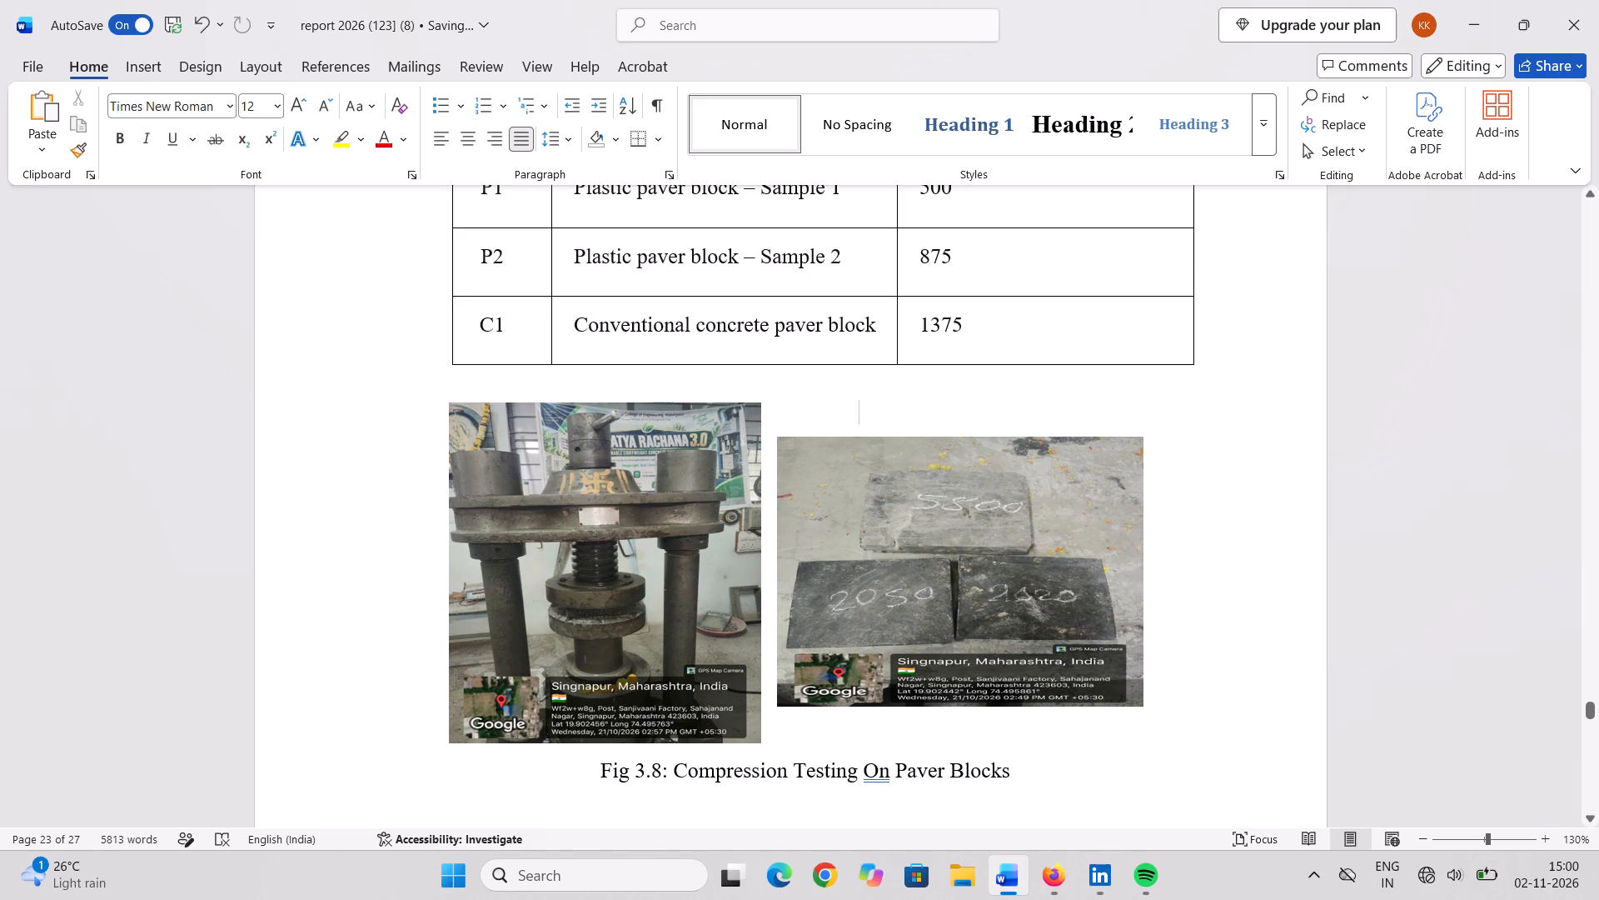
key("BackSpace")
key("BackSpace")
key("BackSpace")
key("BackSpace")
key("BackSpace")
key("BackSpace")
key("BackSpace")
key("BackSpace")
key("BackSpace")
key("BackSpace")
key("BackSpace")
key("BackSpace")
key("BackSpace")
key("BackSpace")
key("BackSpace")
key("BackSpace")
key("BackSpace")
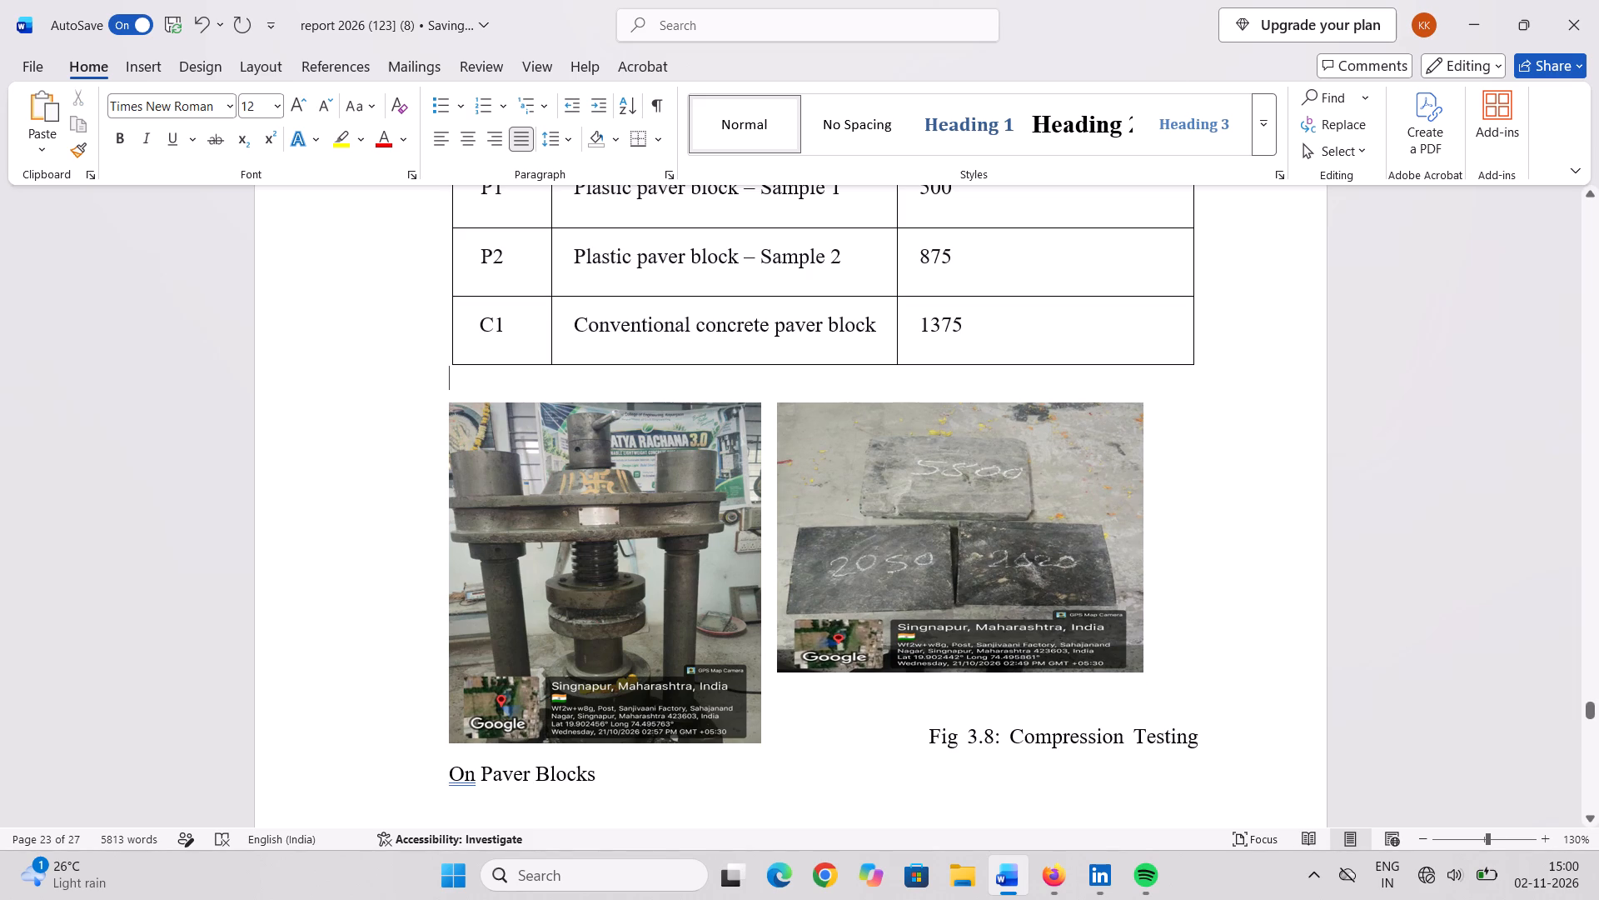
Enlarge the paver blocks photo until its height roughly matches the testing machine photo, and deselect it.
left_click(1005, 587)
left_click_drag(1143, 675, 1057, 692)
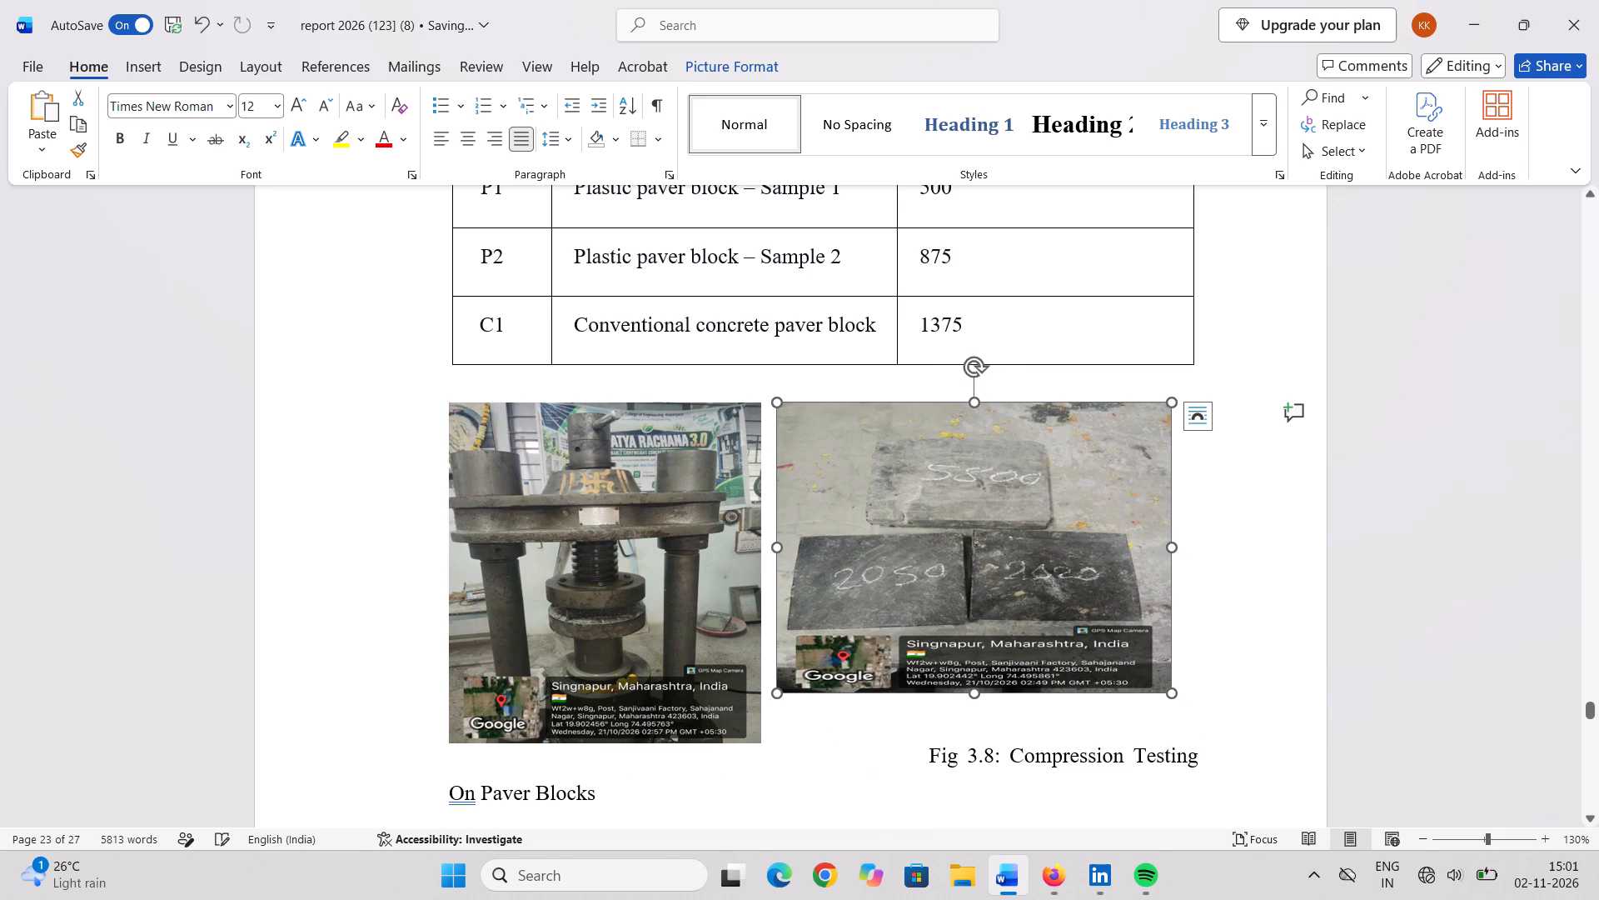
left_click_drag(976, 696, 979, 736)
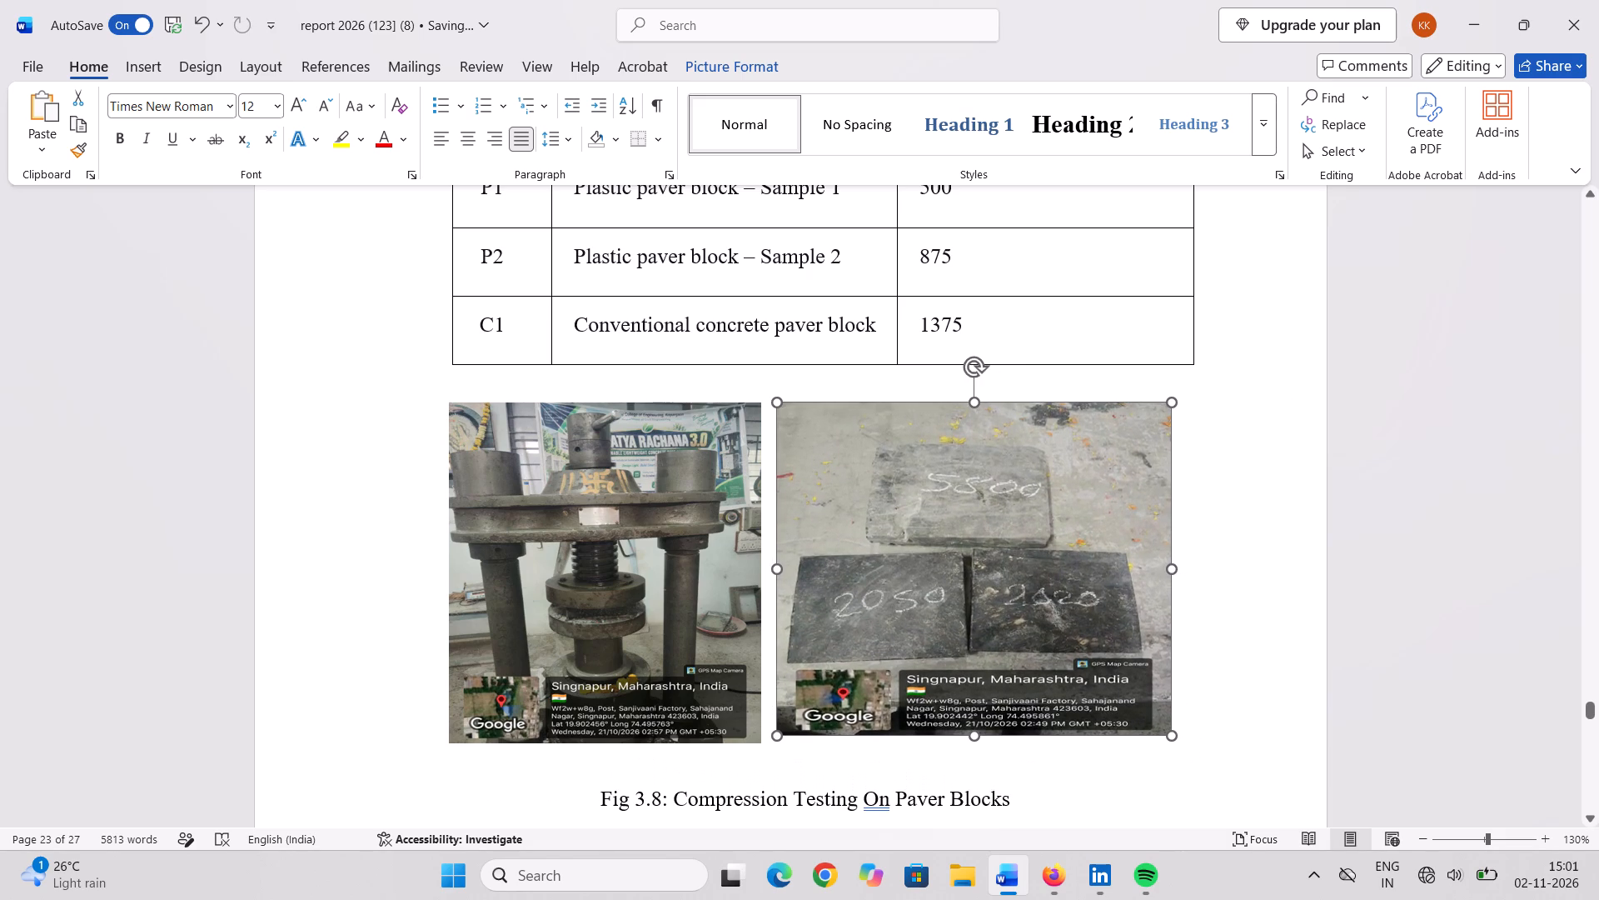
left_click_drag(979, 736, 979, 739)
left_click(1266, 617)
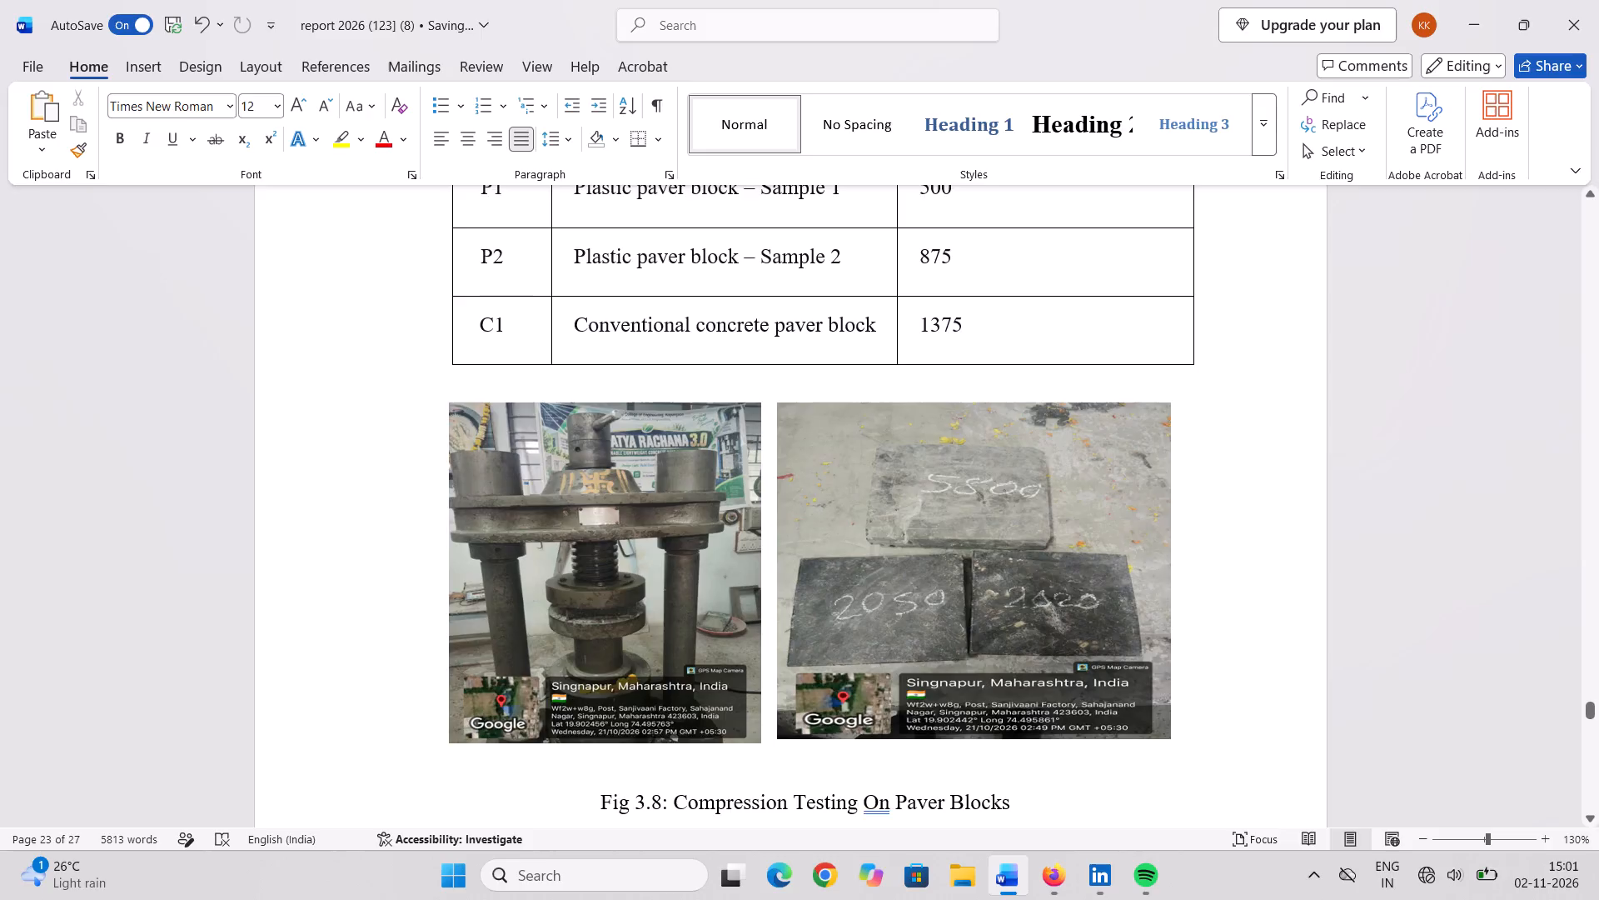
Widen the testing machine photo until the two photos together span the width of the table above, keeping its height.
left_click(753, 475)
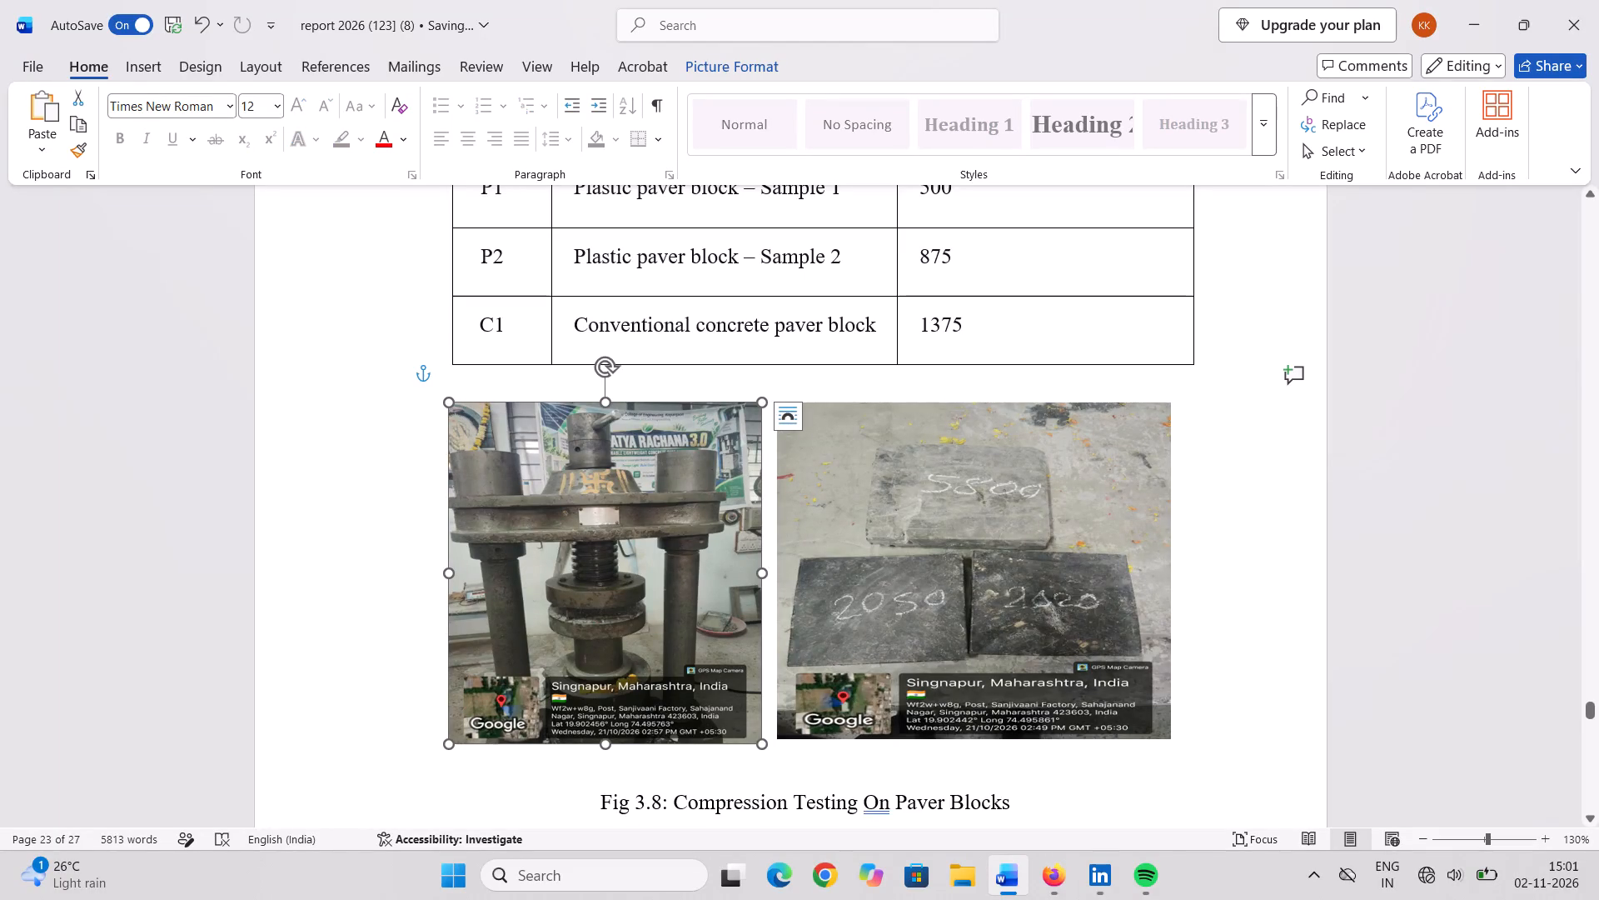
left_click_drag(760, 571, 778, 577)
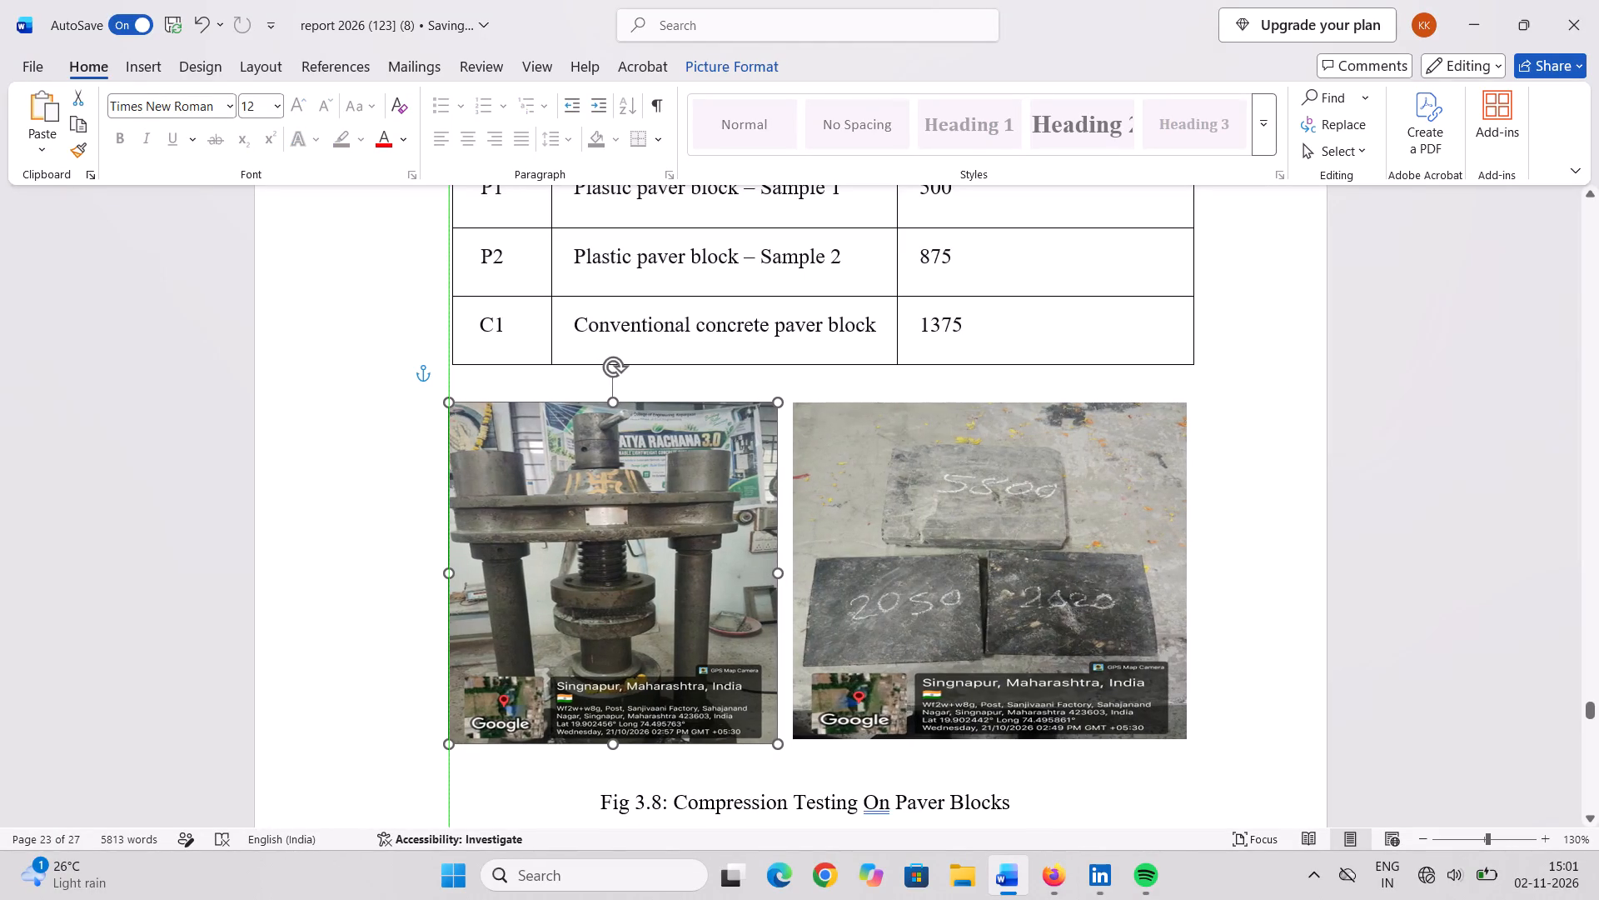
left_click_drag(778, 577, 785, 577)
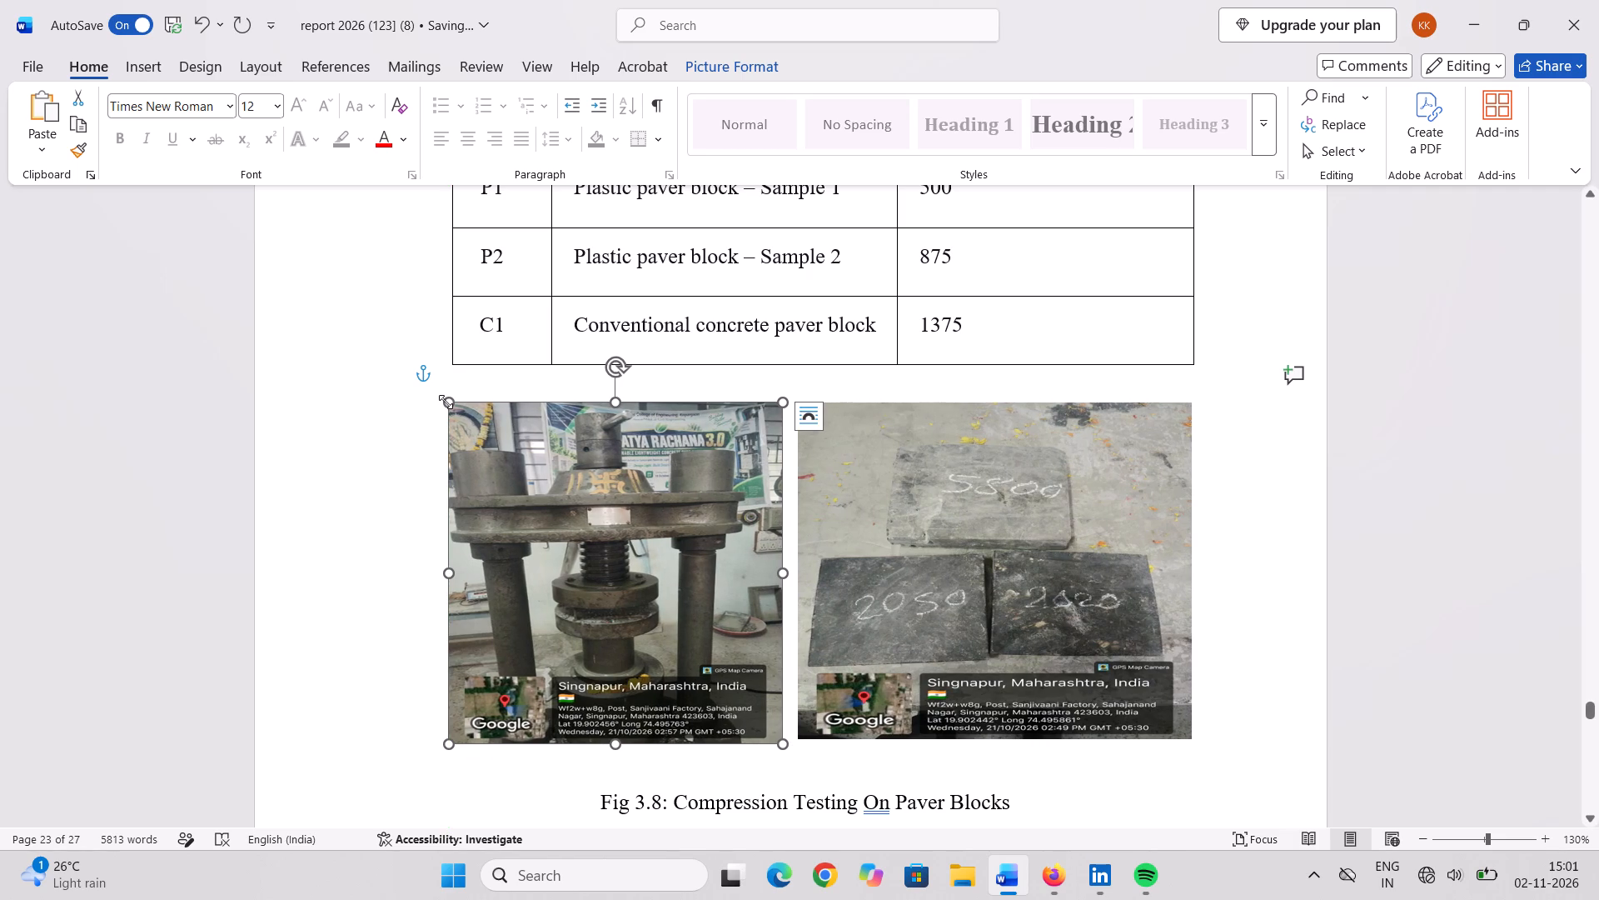
left_click_drag(446, 402, 470, 410)
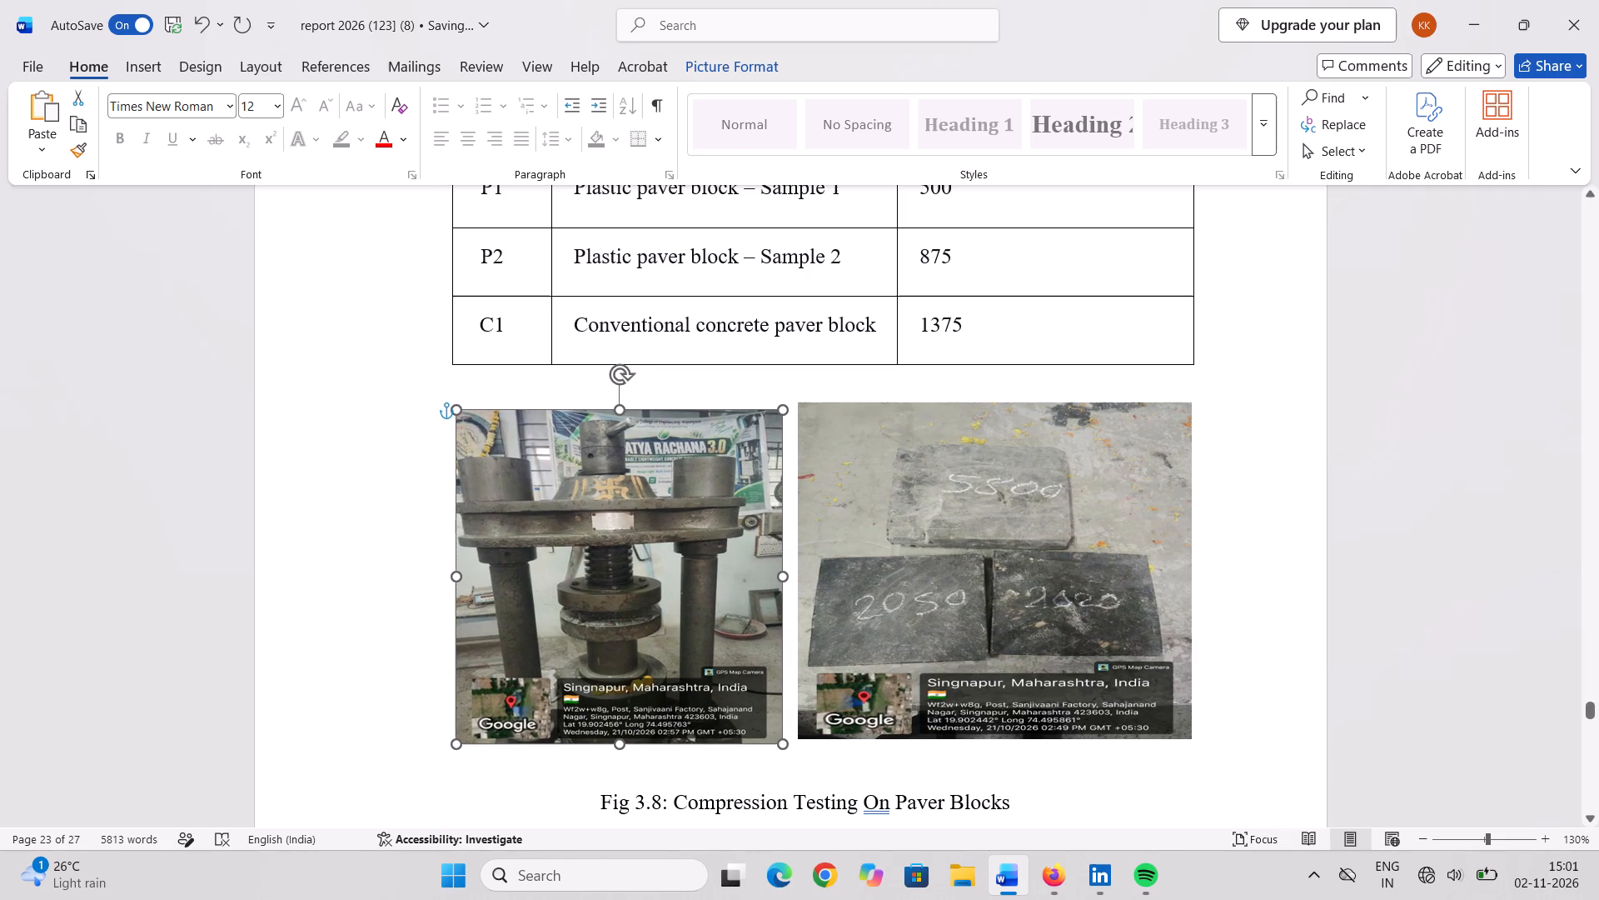
left_click_drag(470, 410, 464, 399)
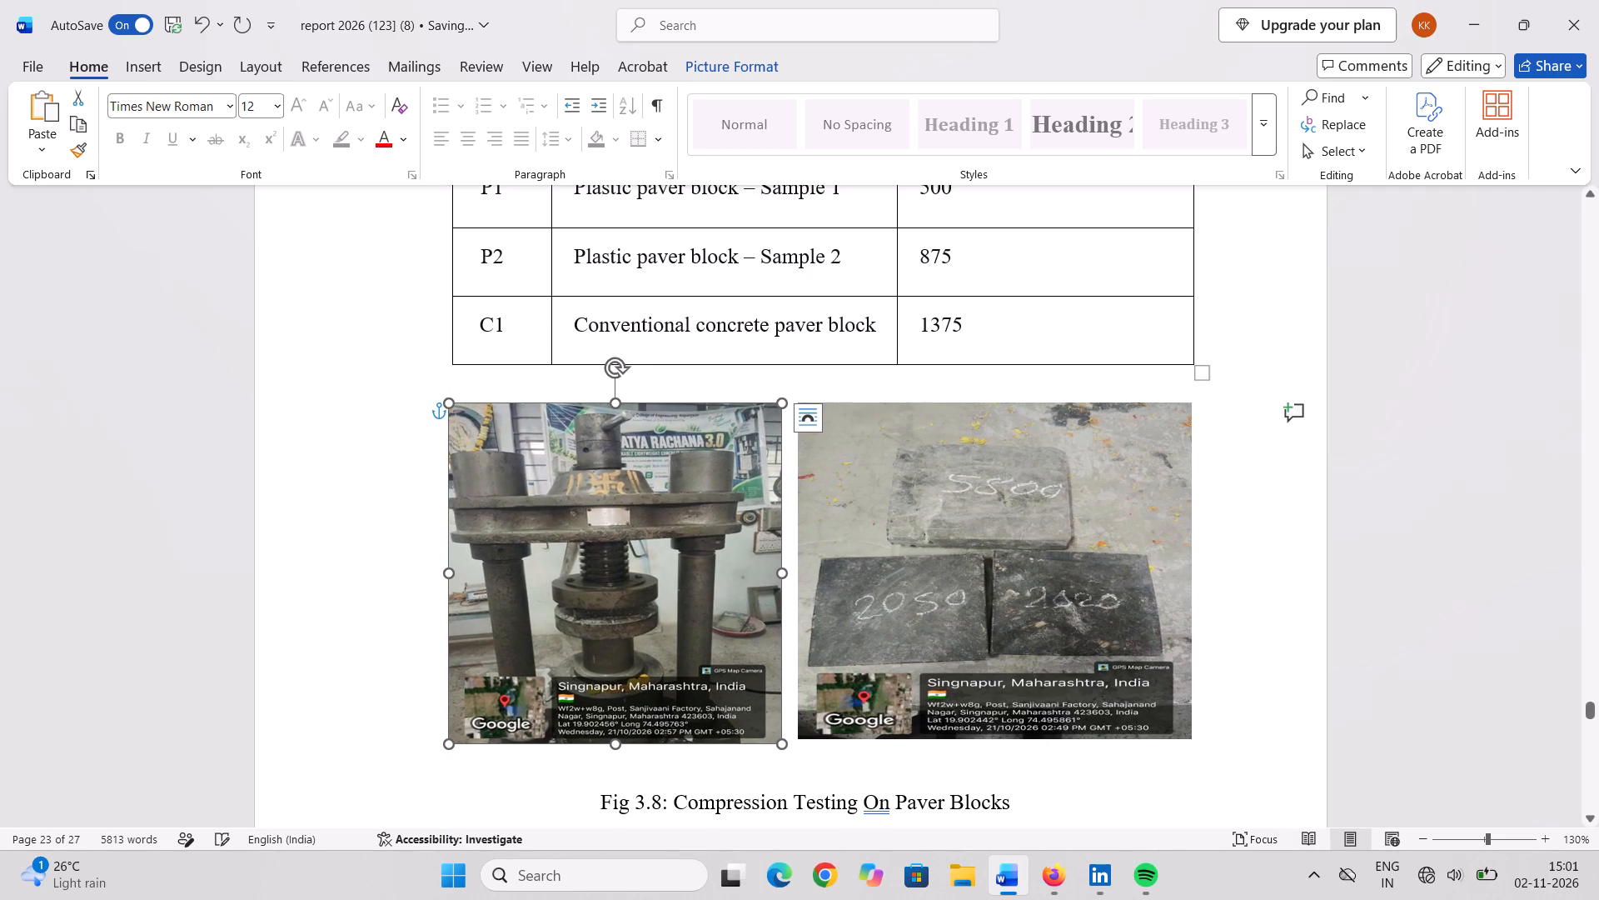
Set the whole compressive strength results table to Justified alignment, Body Text outline level and 1.5 line spacing, and deselect it.
scroll(605, 343, "up", 5)
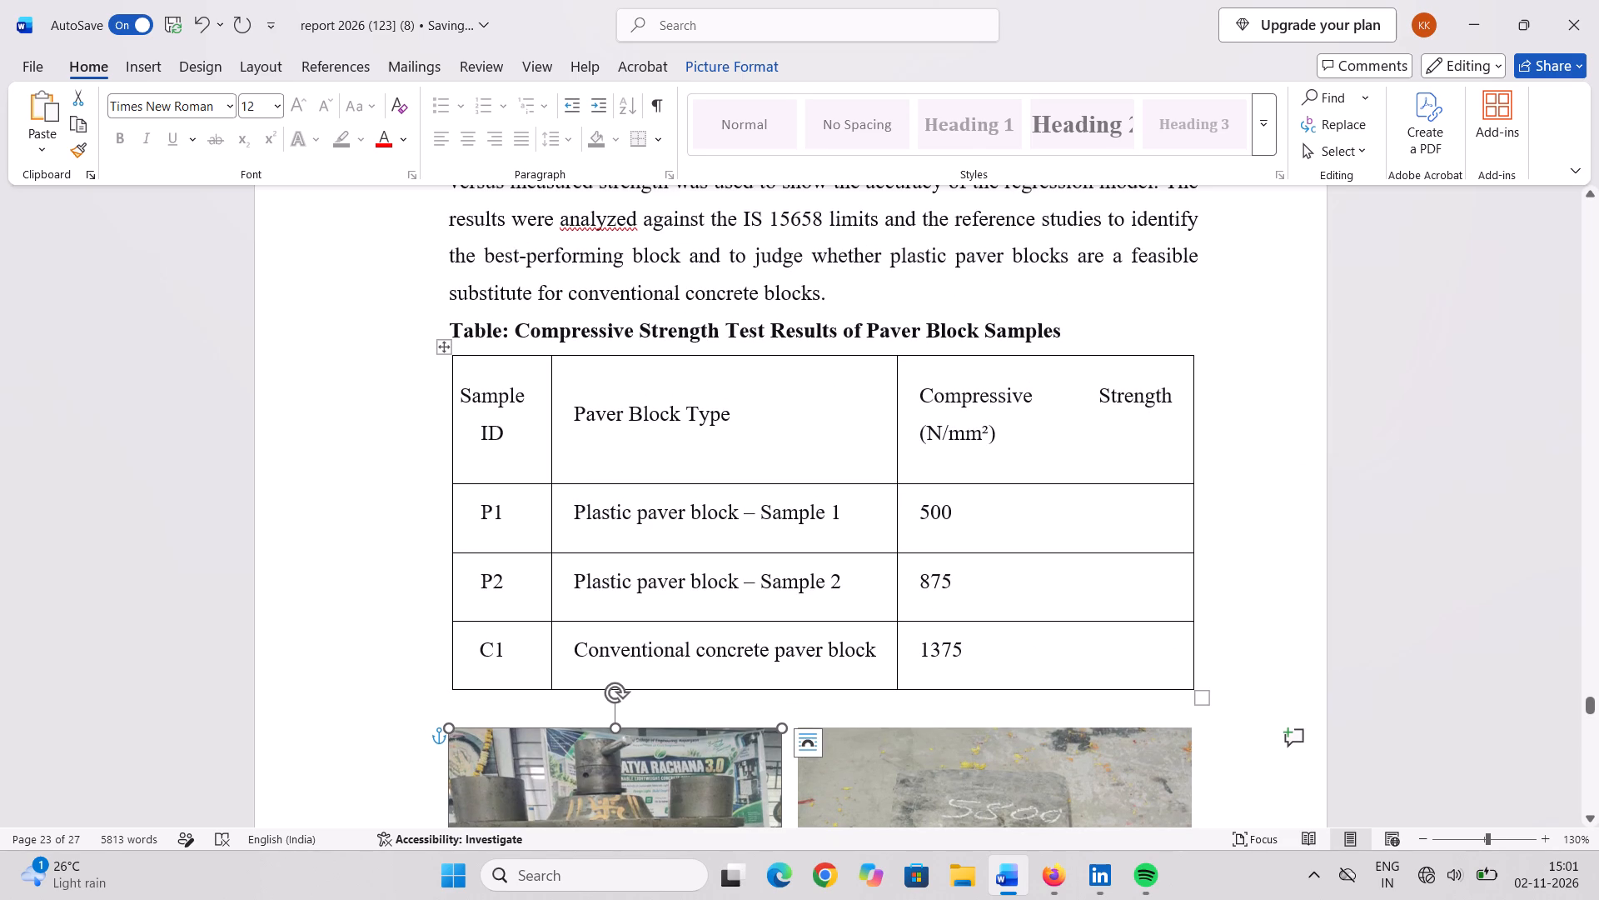
left_click(443, 347)
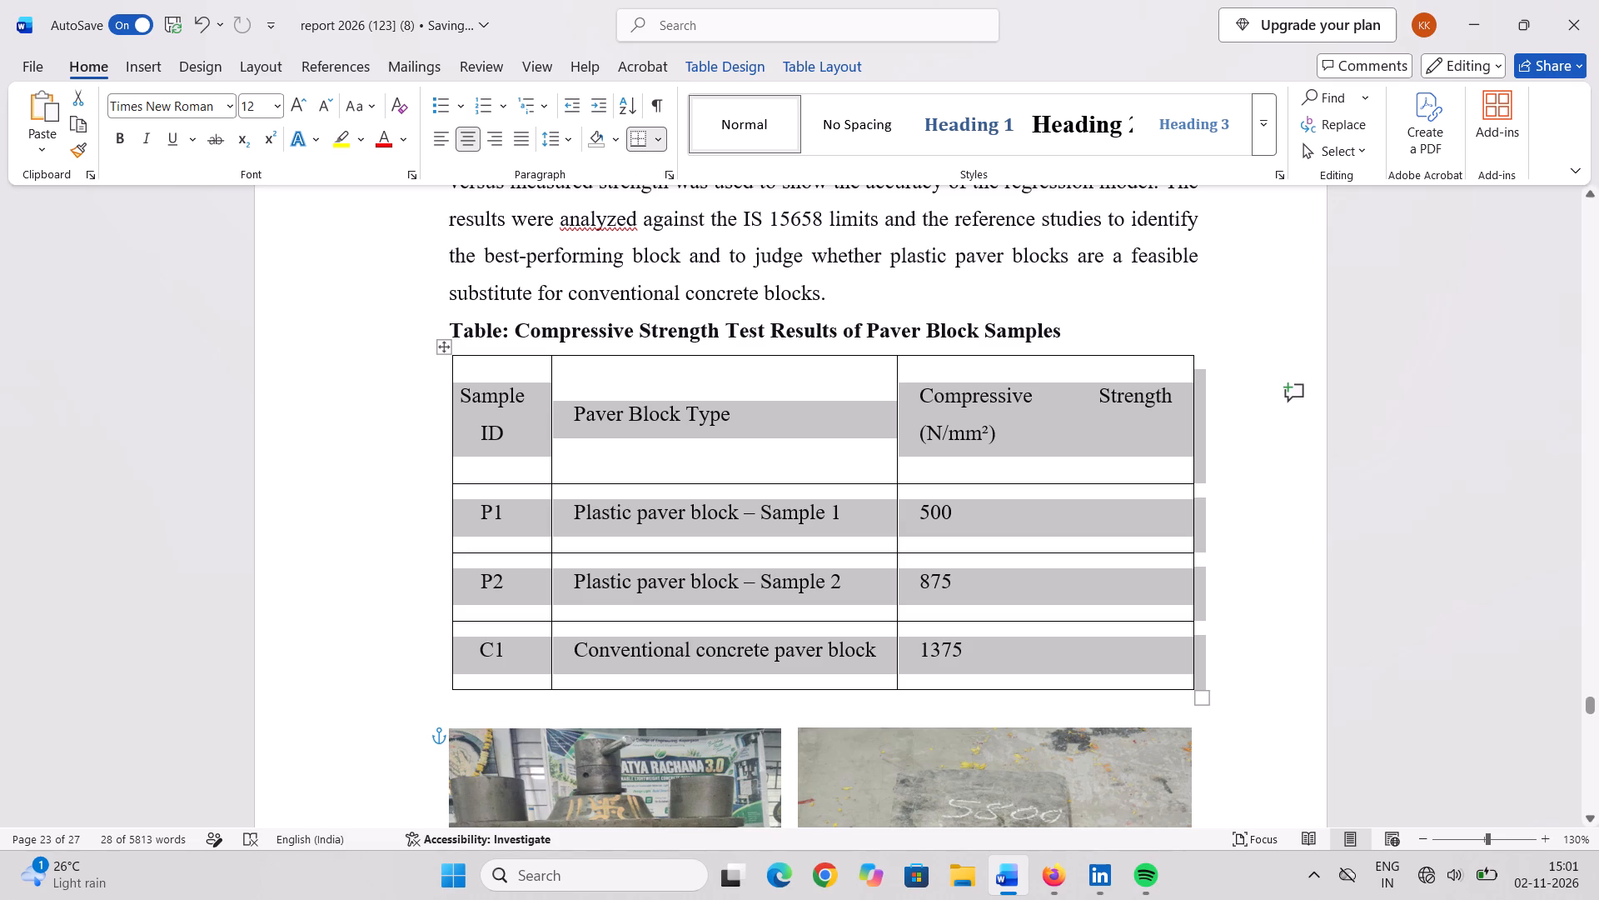
left_click(664, 185)
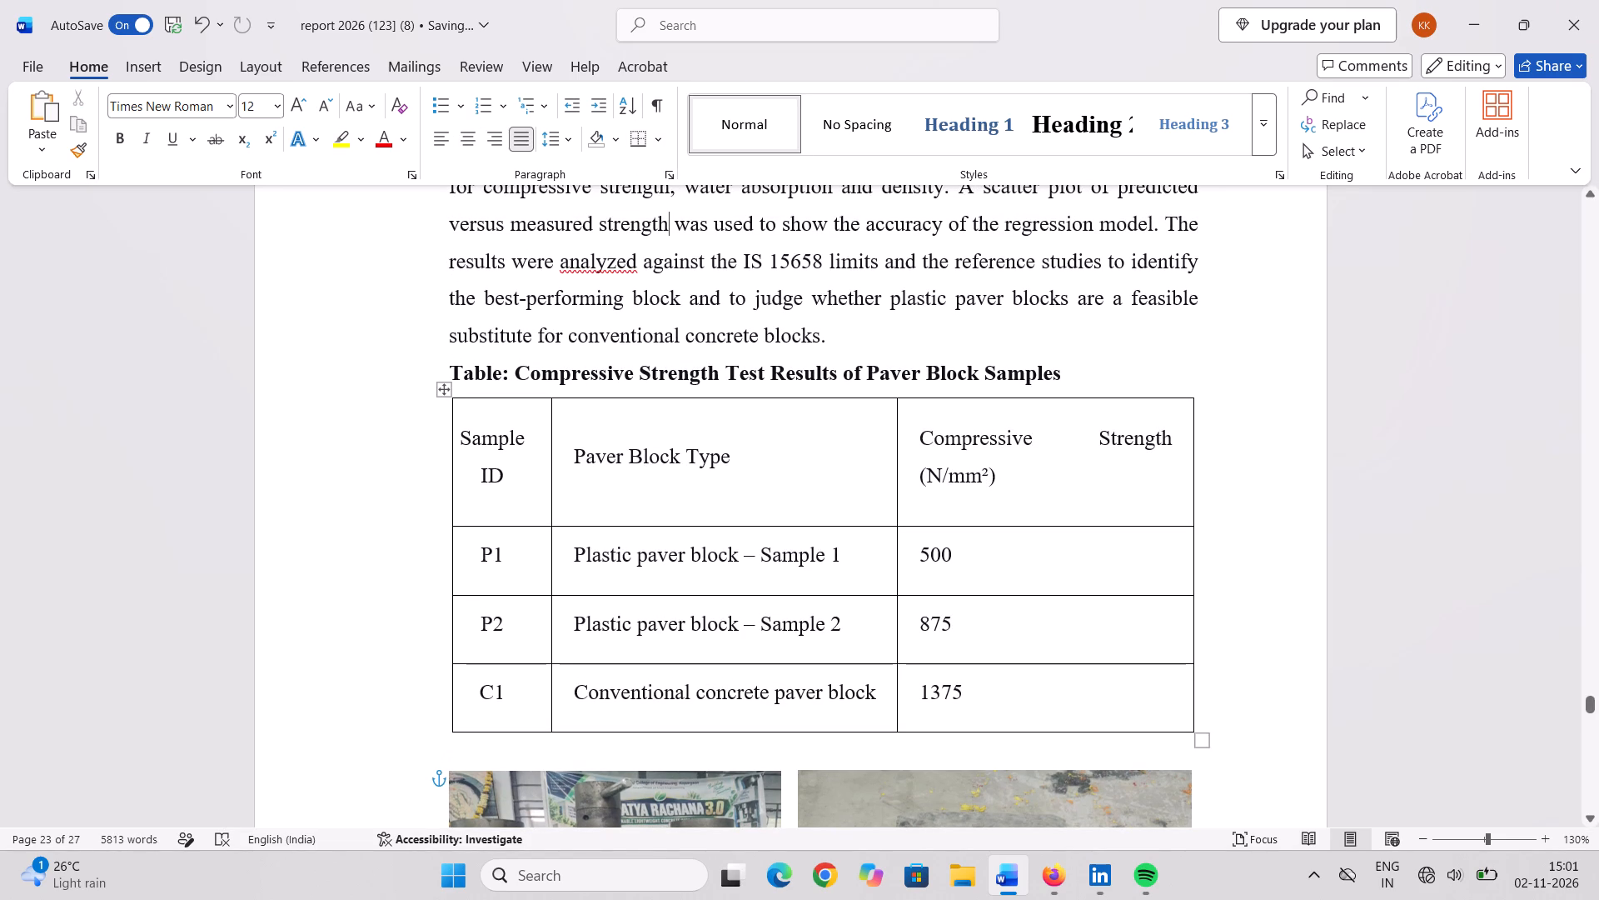
left_click(467, 402)
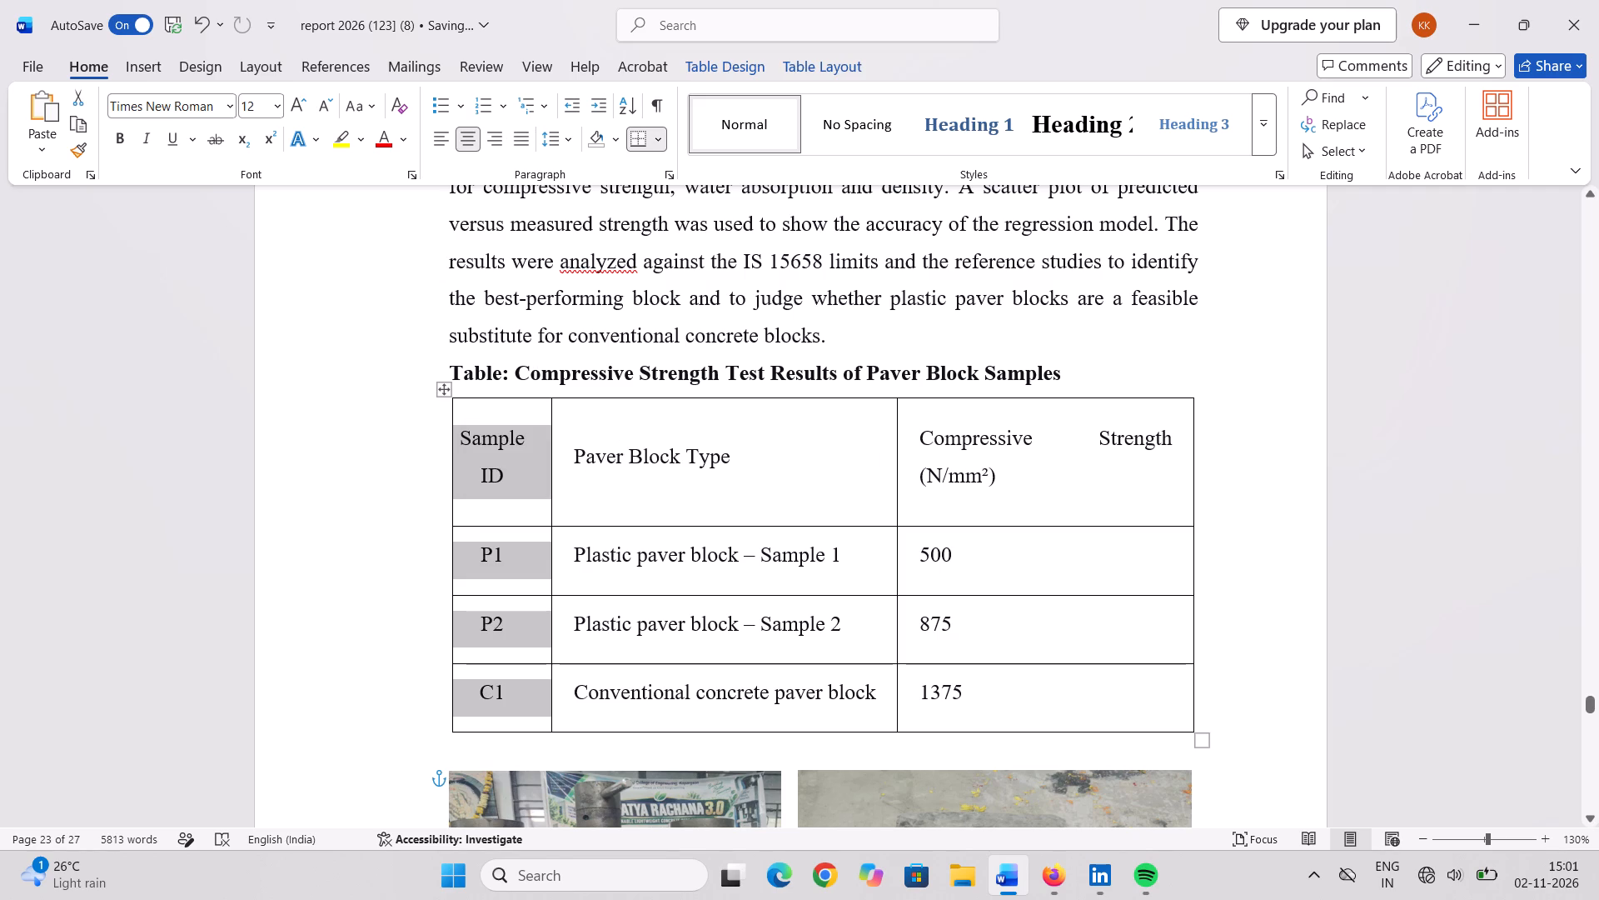
left_click(442, 397)
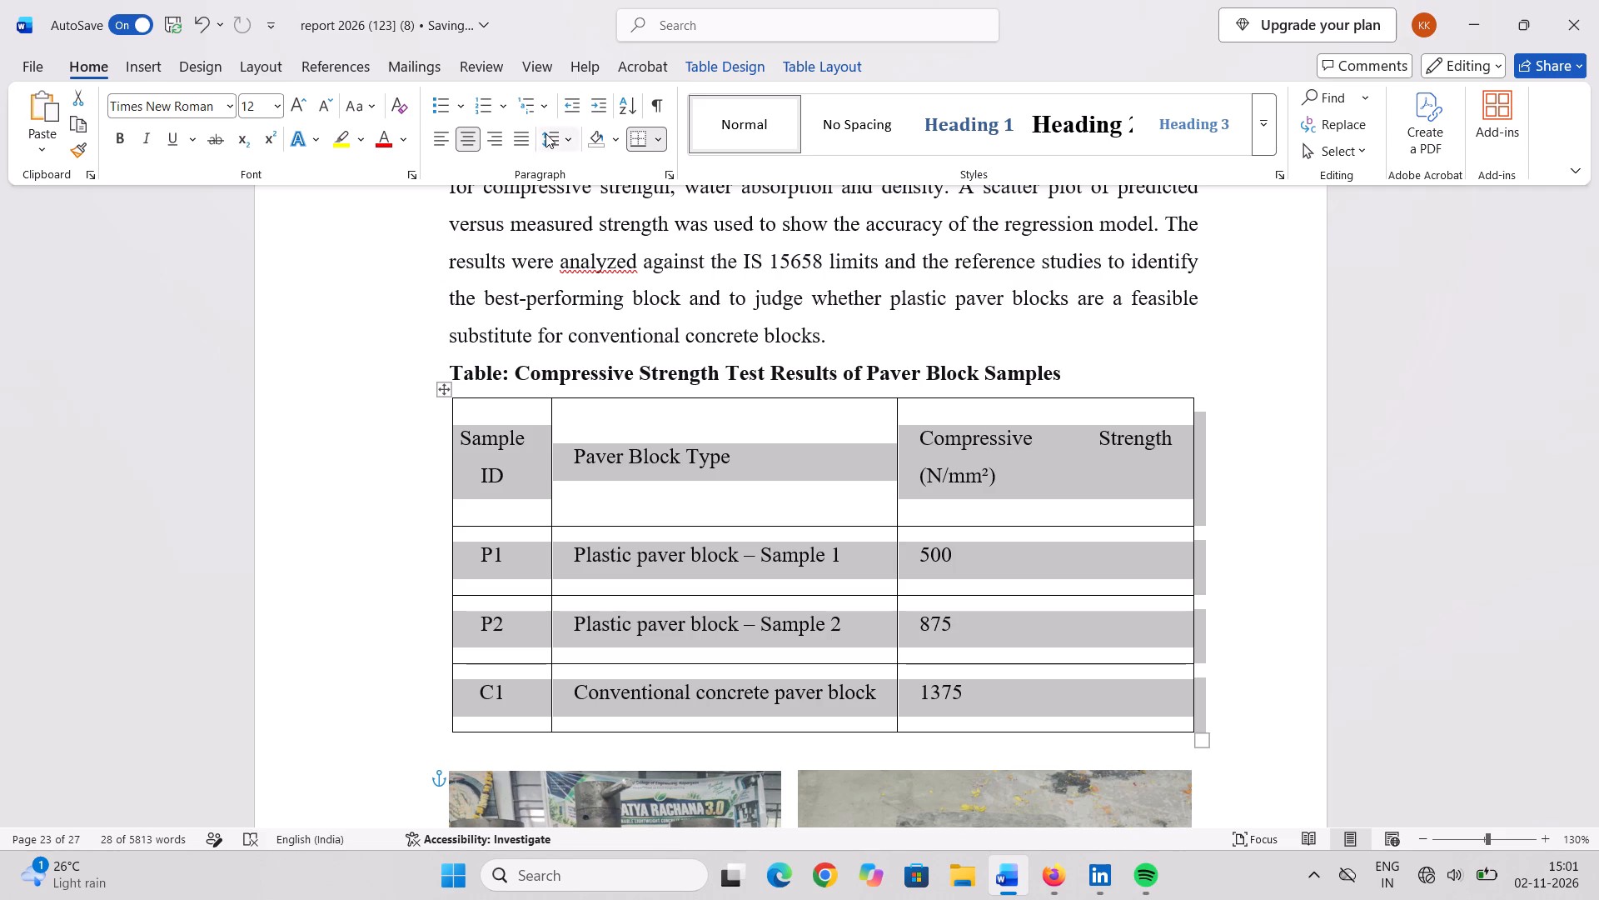
left_click(671, 166)
left_click(671, 178)
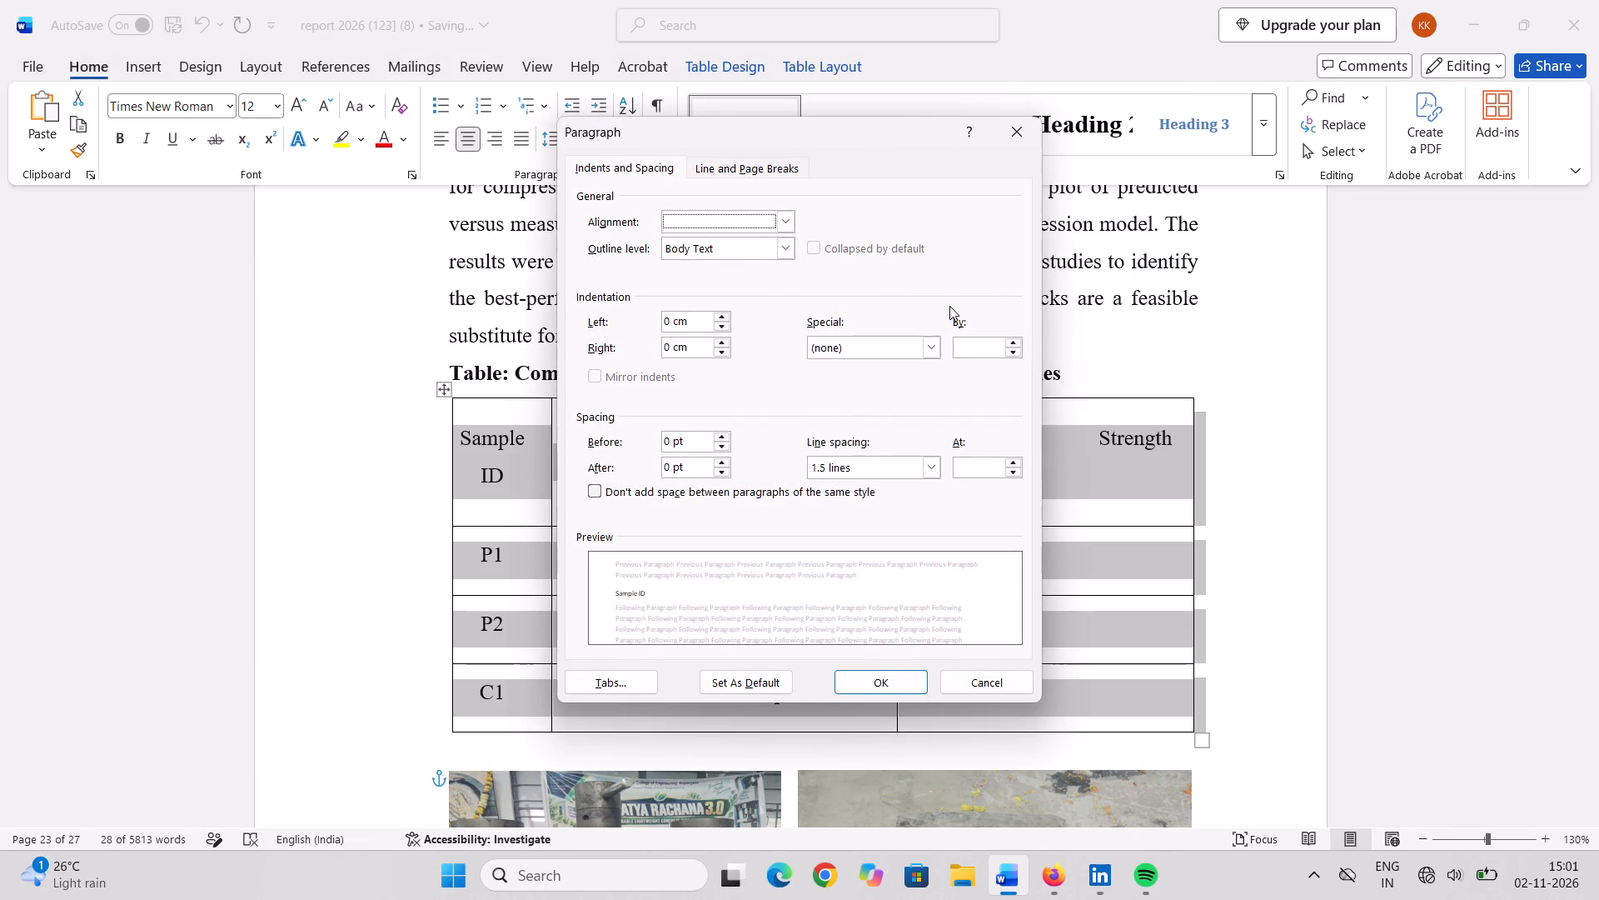
left_click(790, 220)
left_click(765, 276)
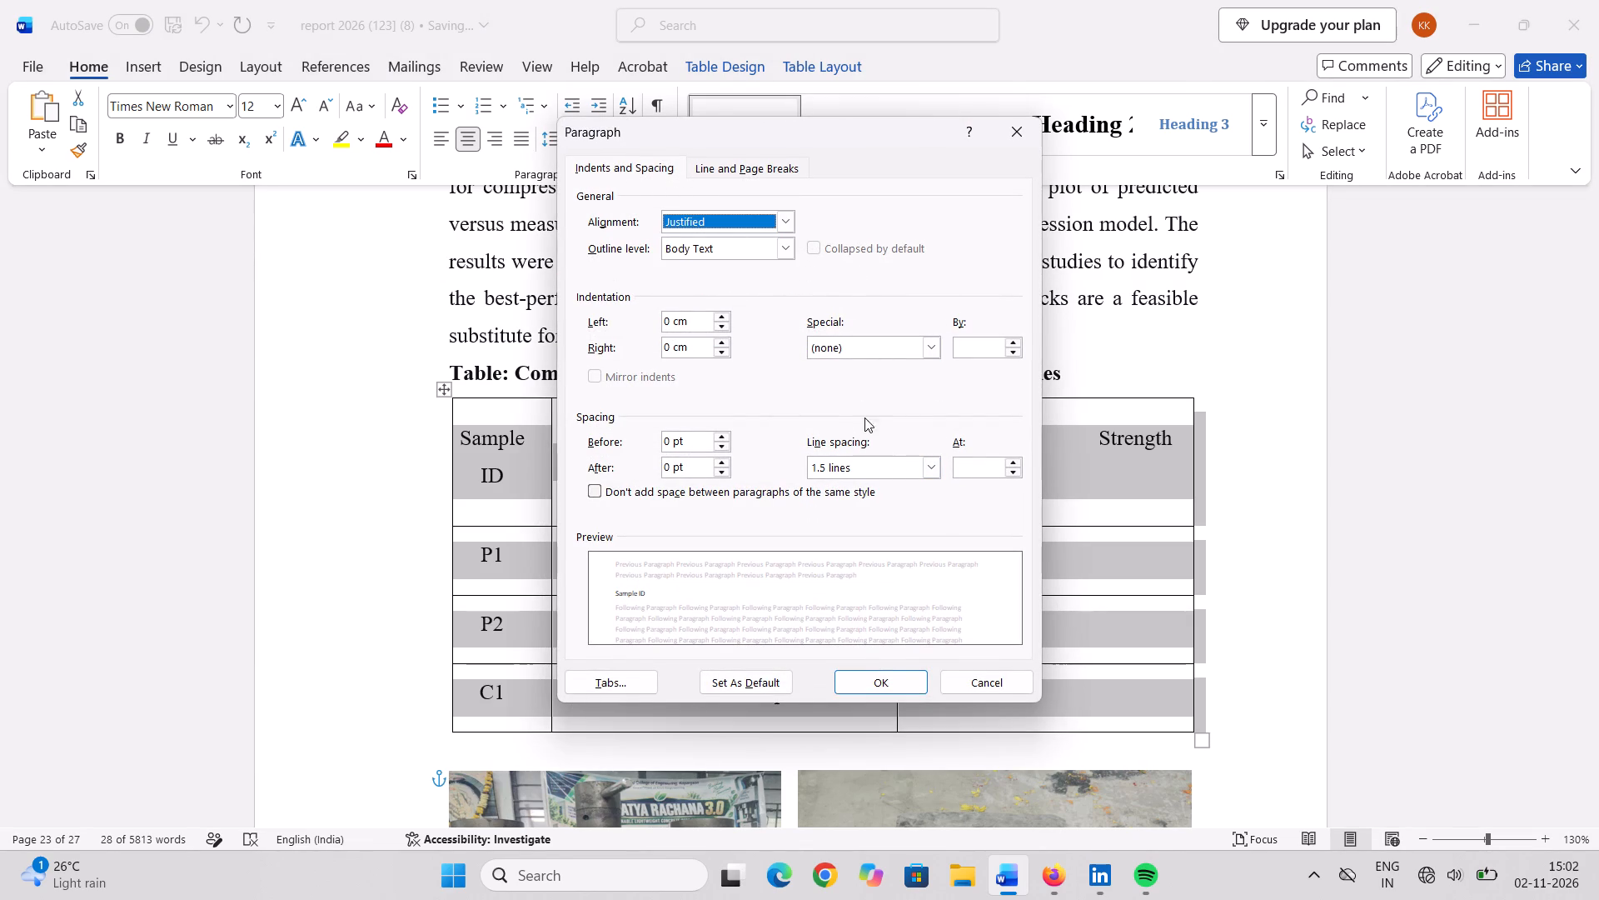
left_click(777, 256)
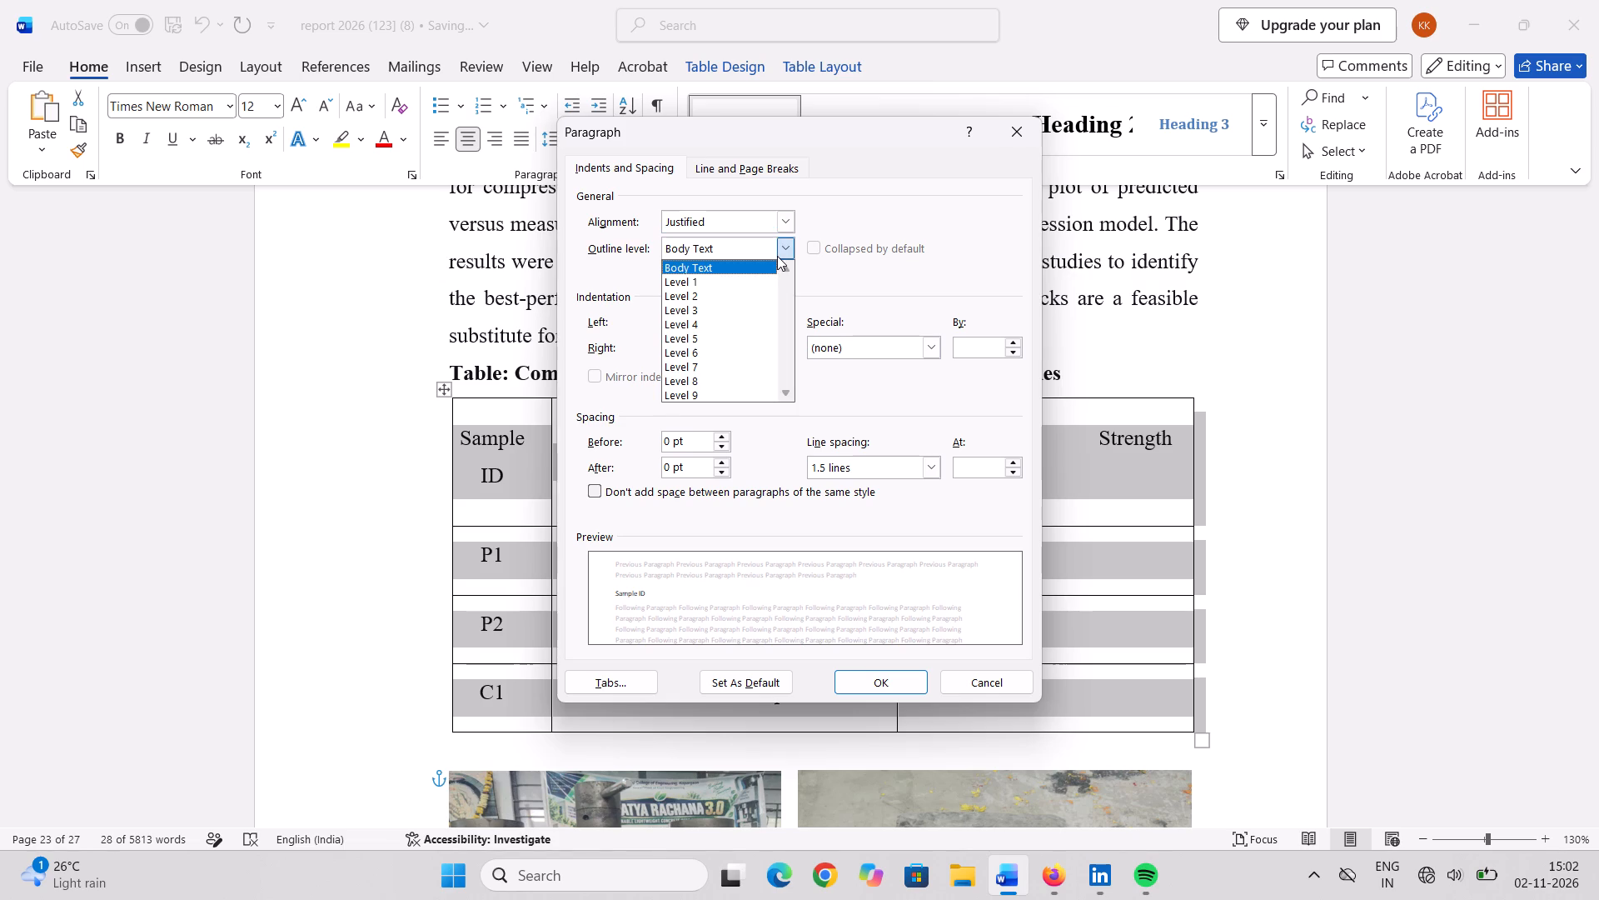
left_click(777, 261)
left_click(757, 267)
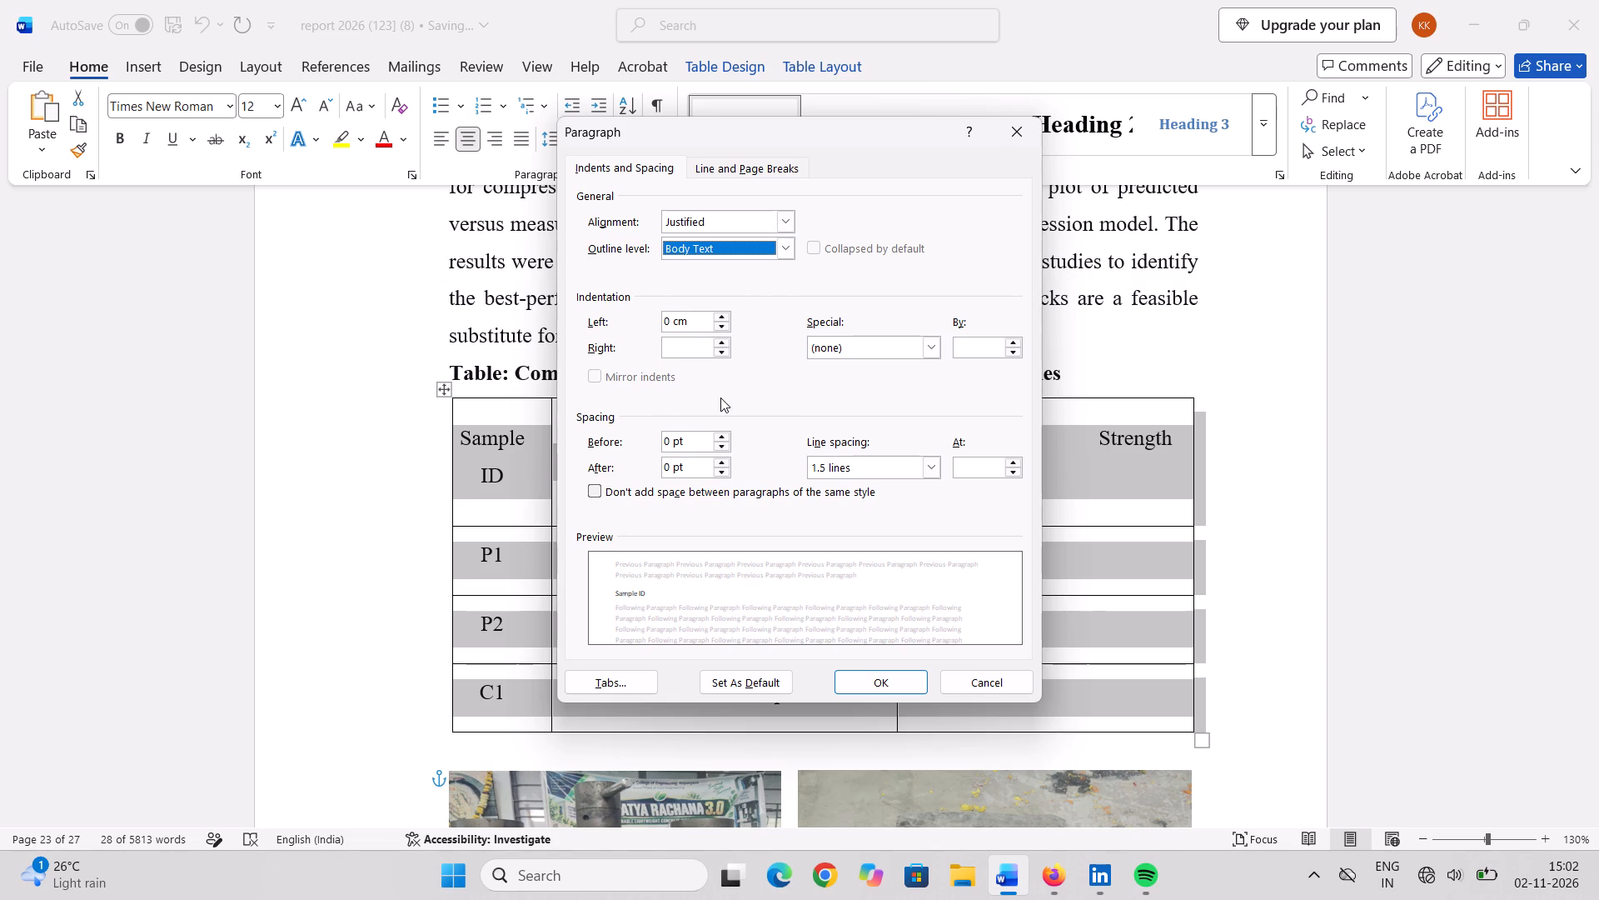
left_click(937, 351)
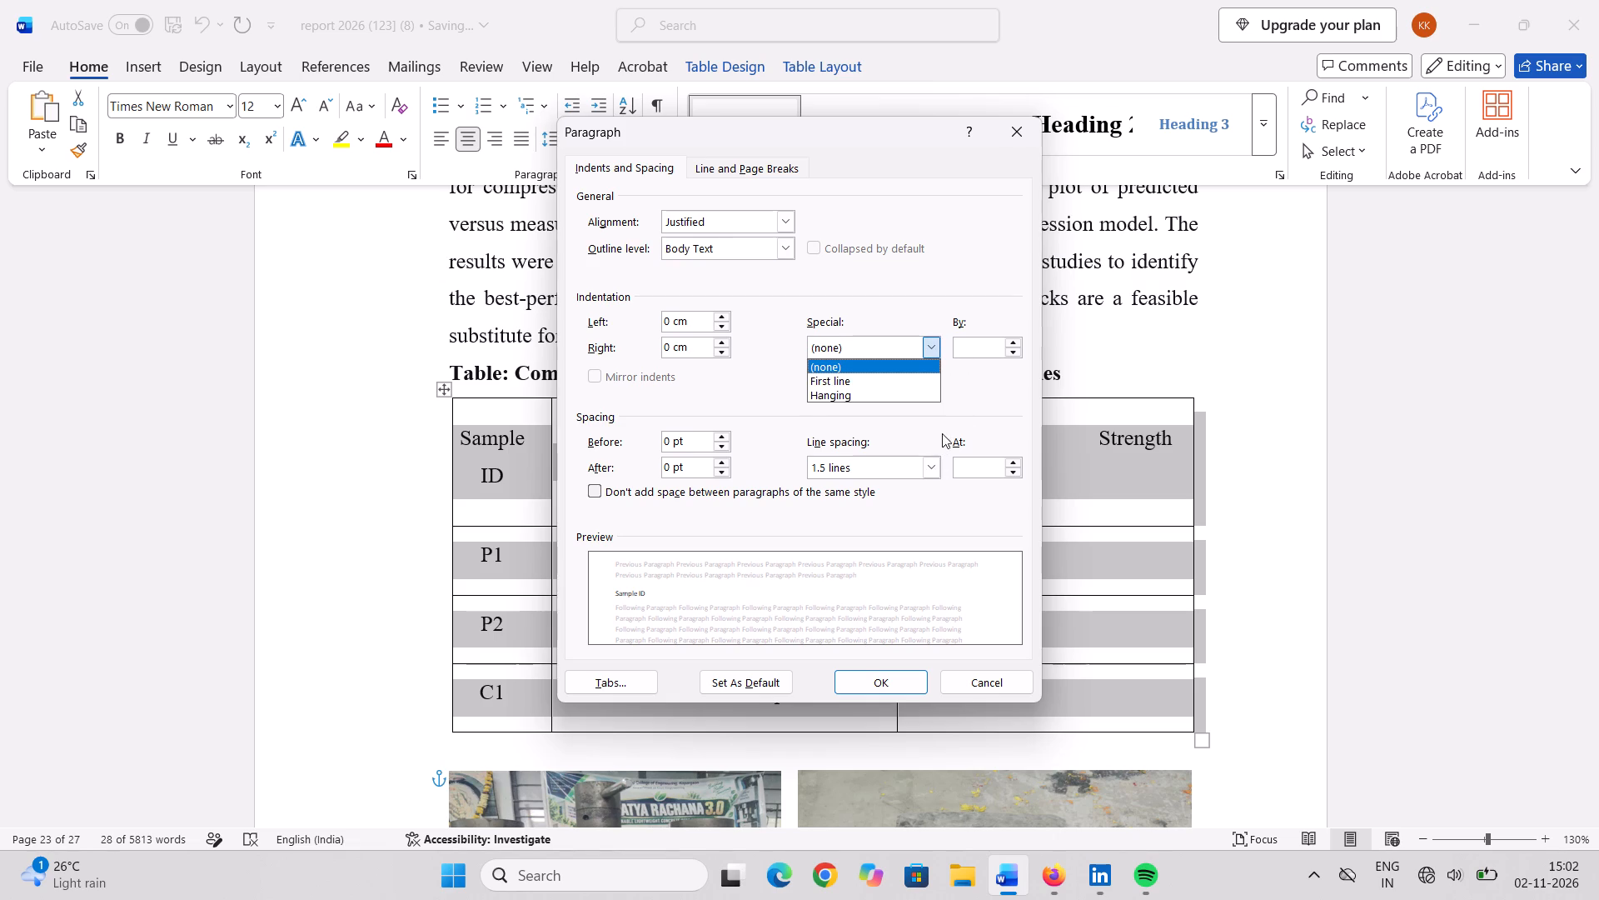
left_click(976, 402)
left_click(934, 462)
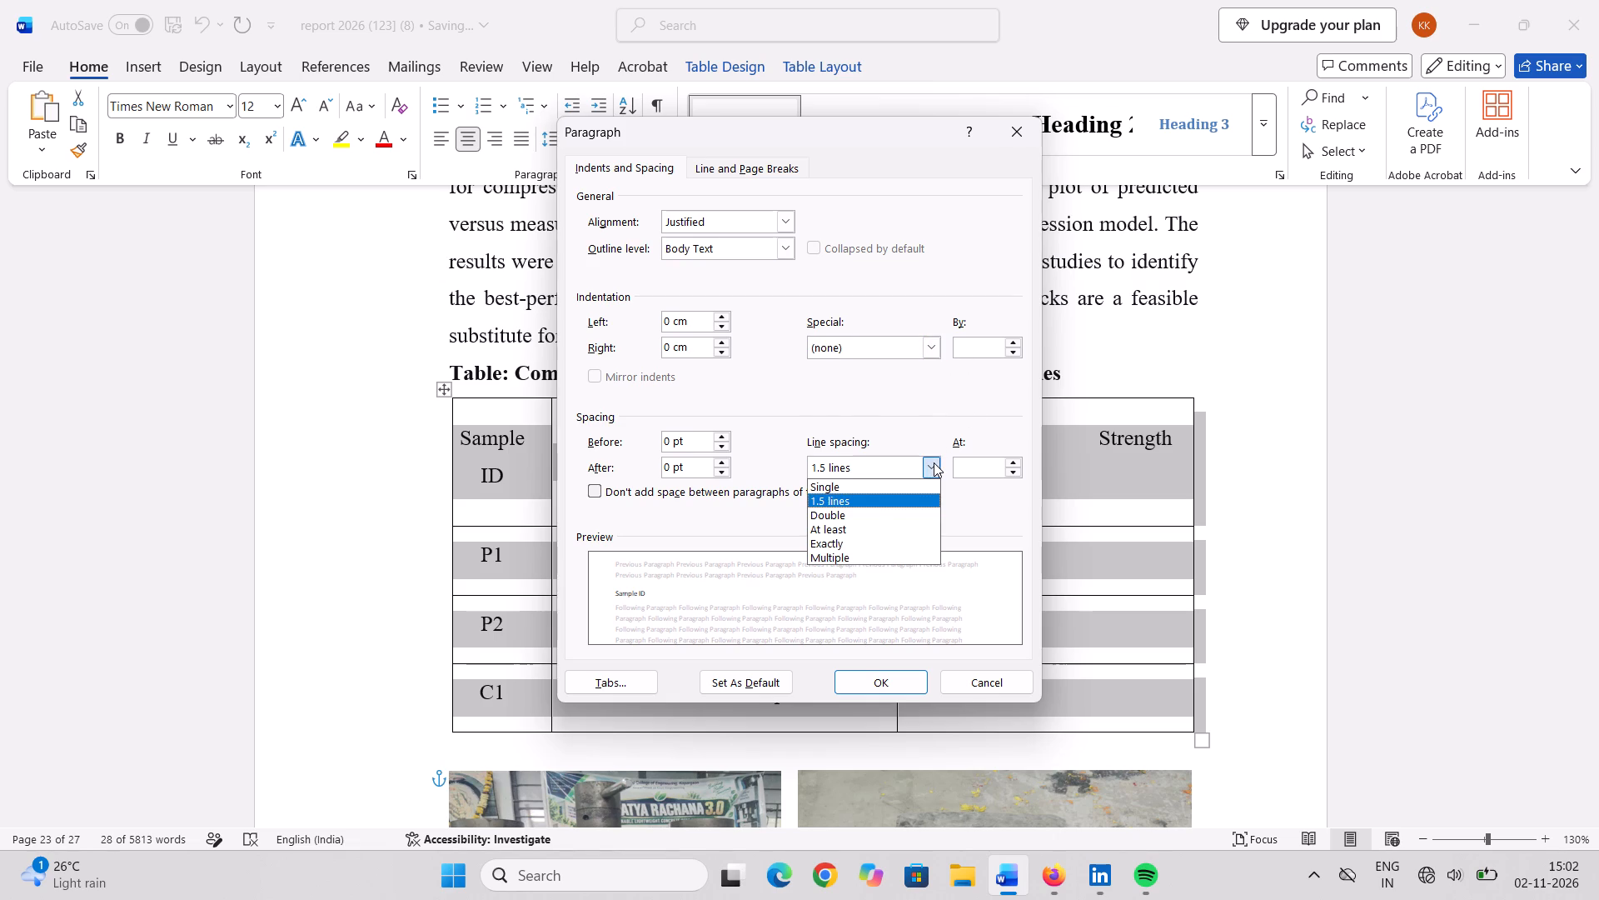
left_click(889, 476)
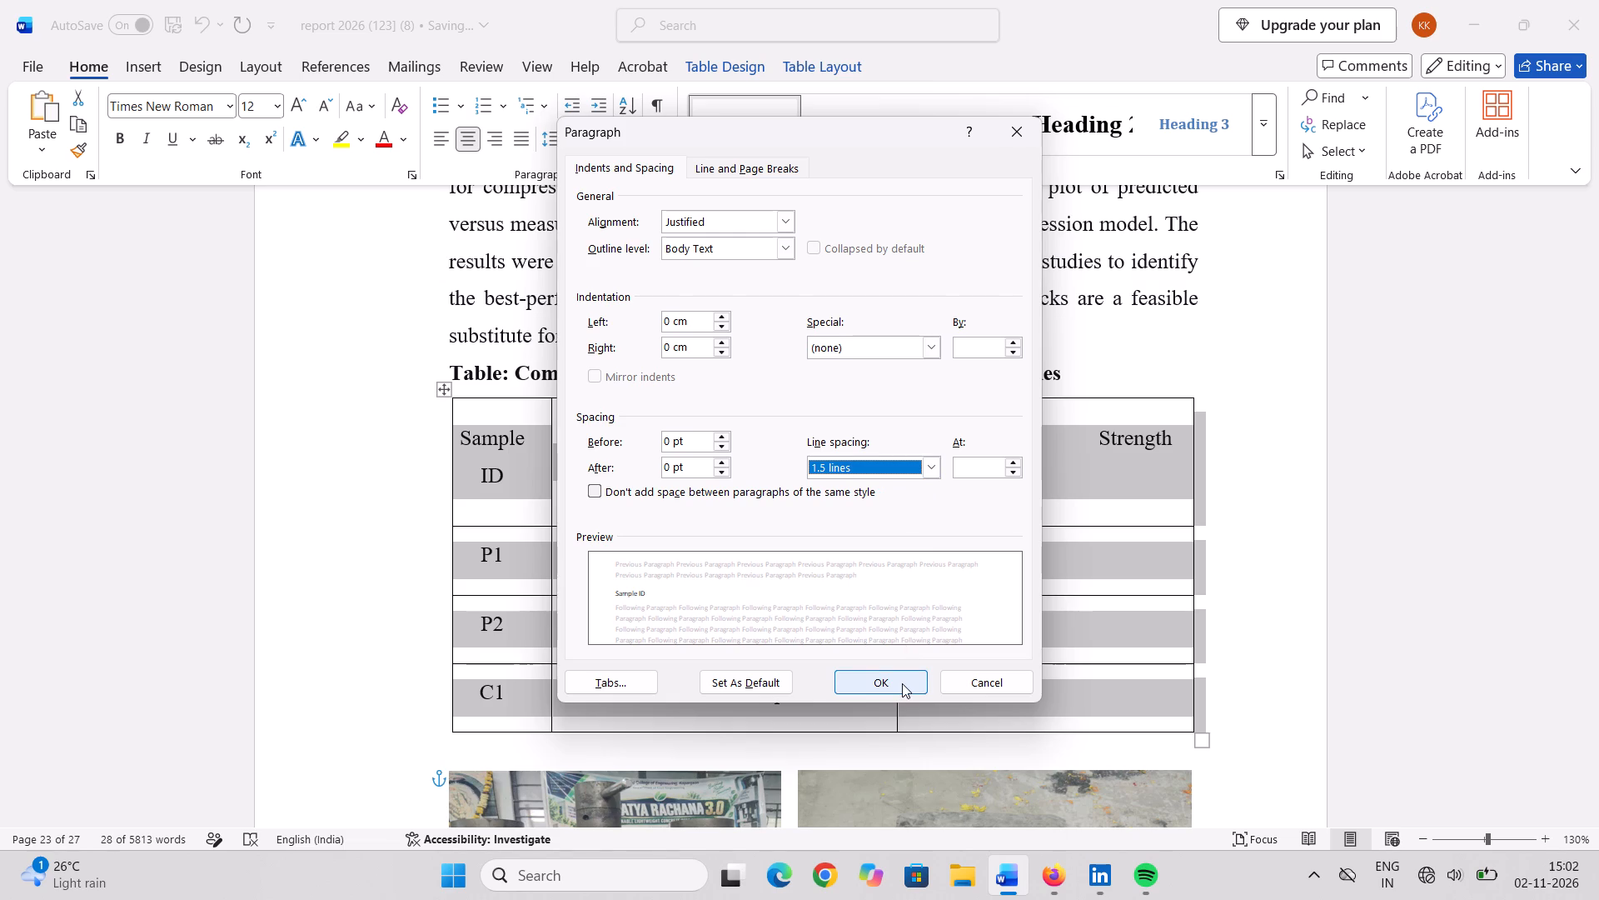
left_click(902, 683)
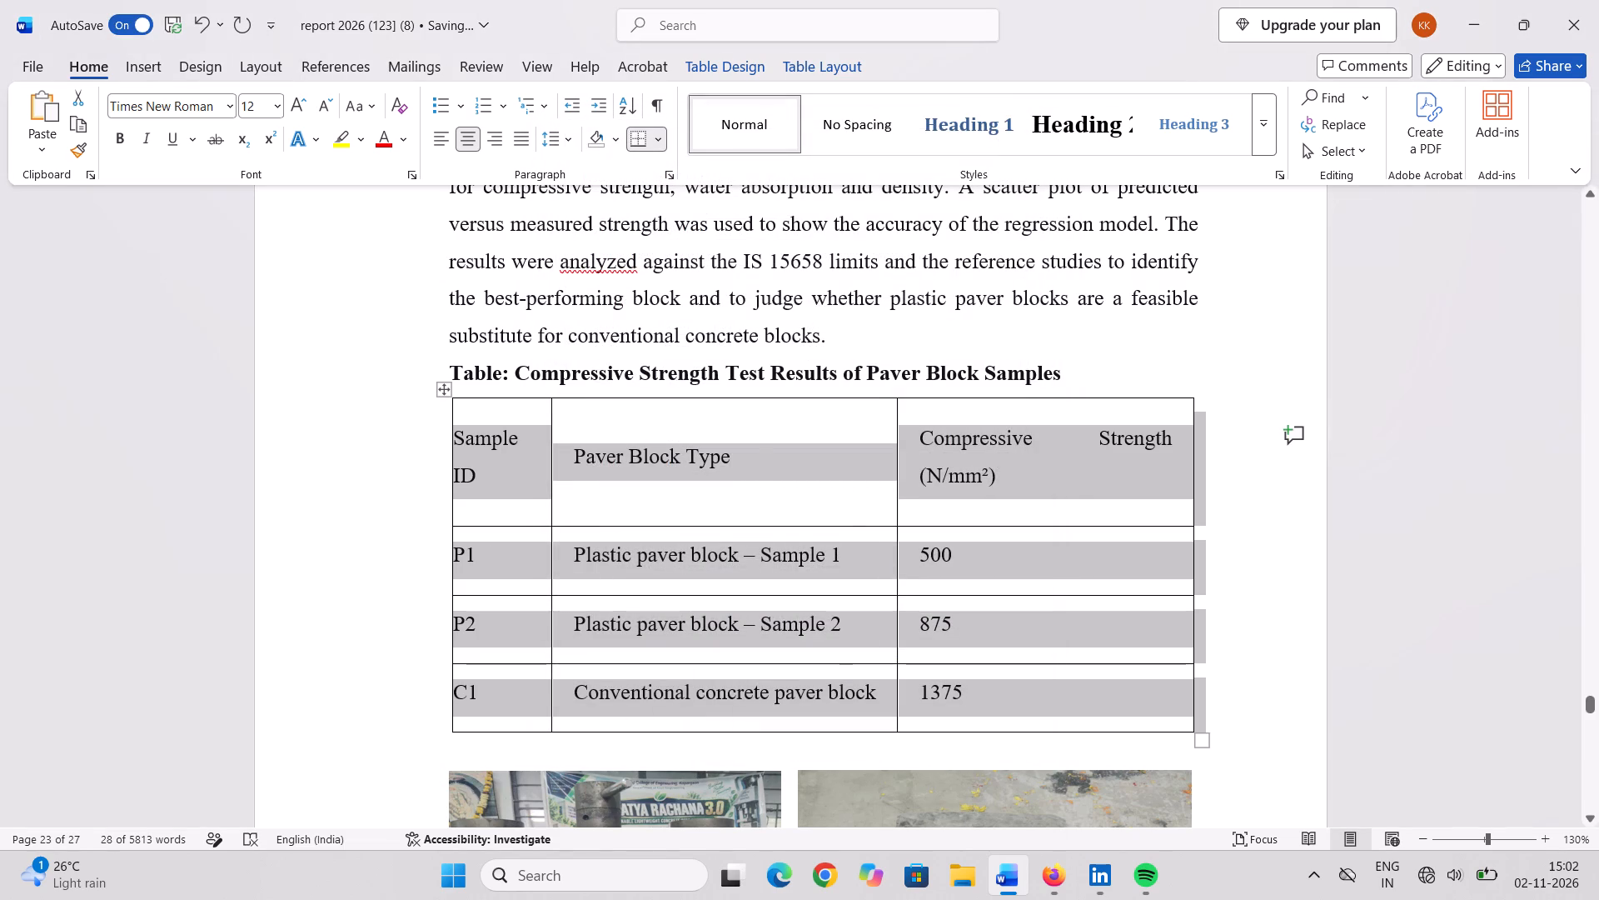
left_click(1208, 353)
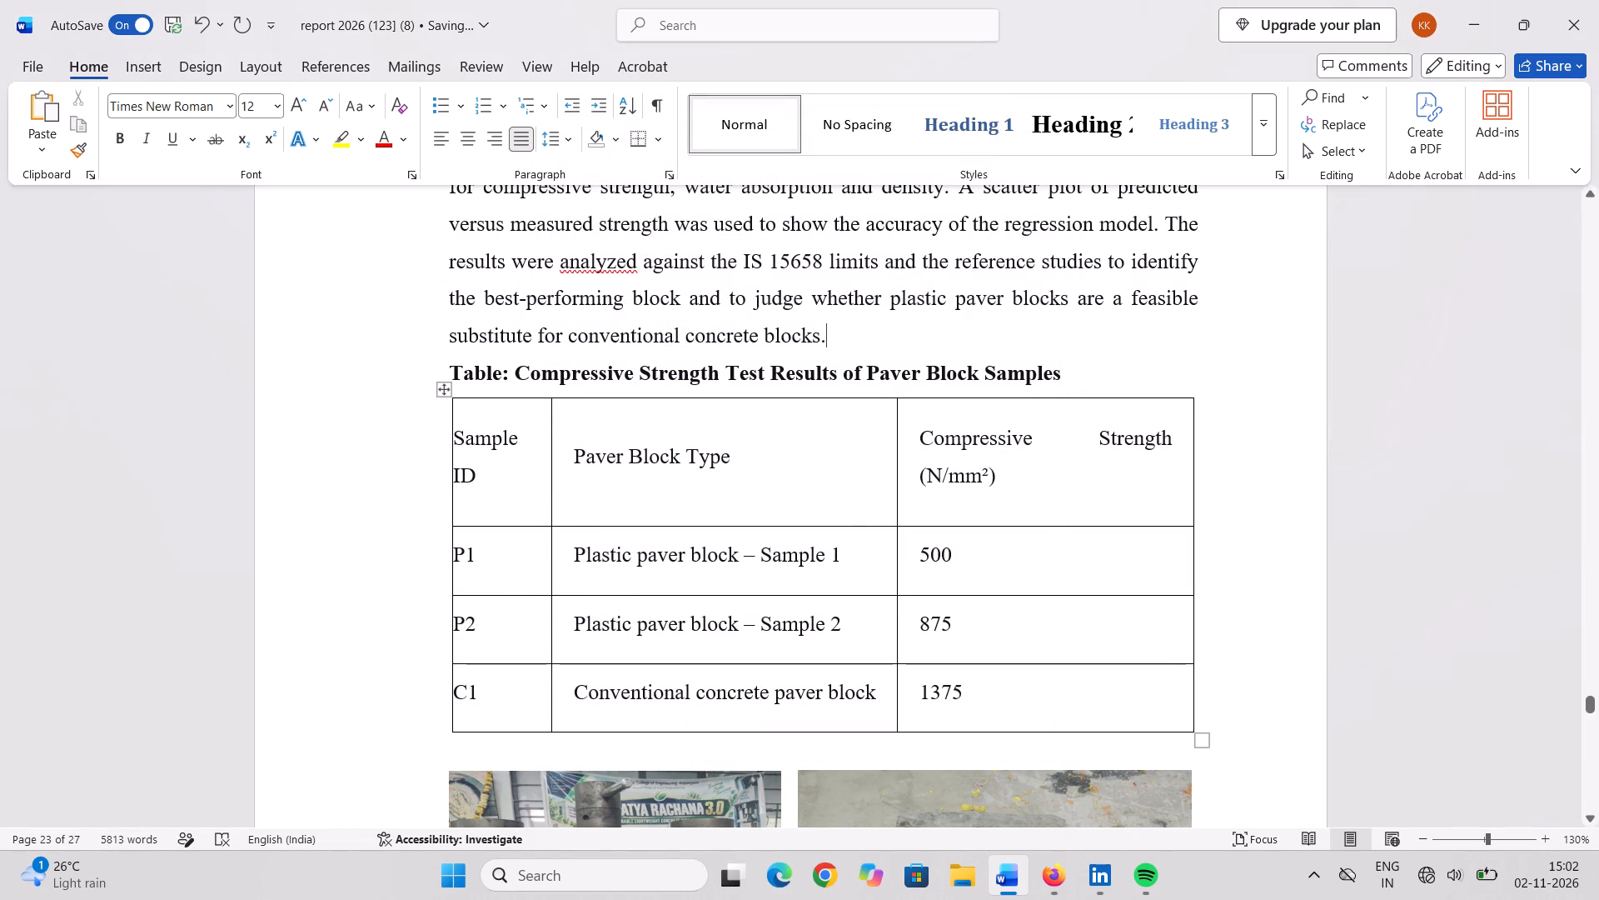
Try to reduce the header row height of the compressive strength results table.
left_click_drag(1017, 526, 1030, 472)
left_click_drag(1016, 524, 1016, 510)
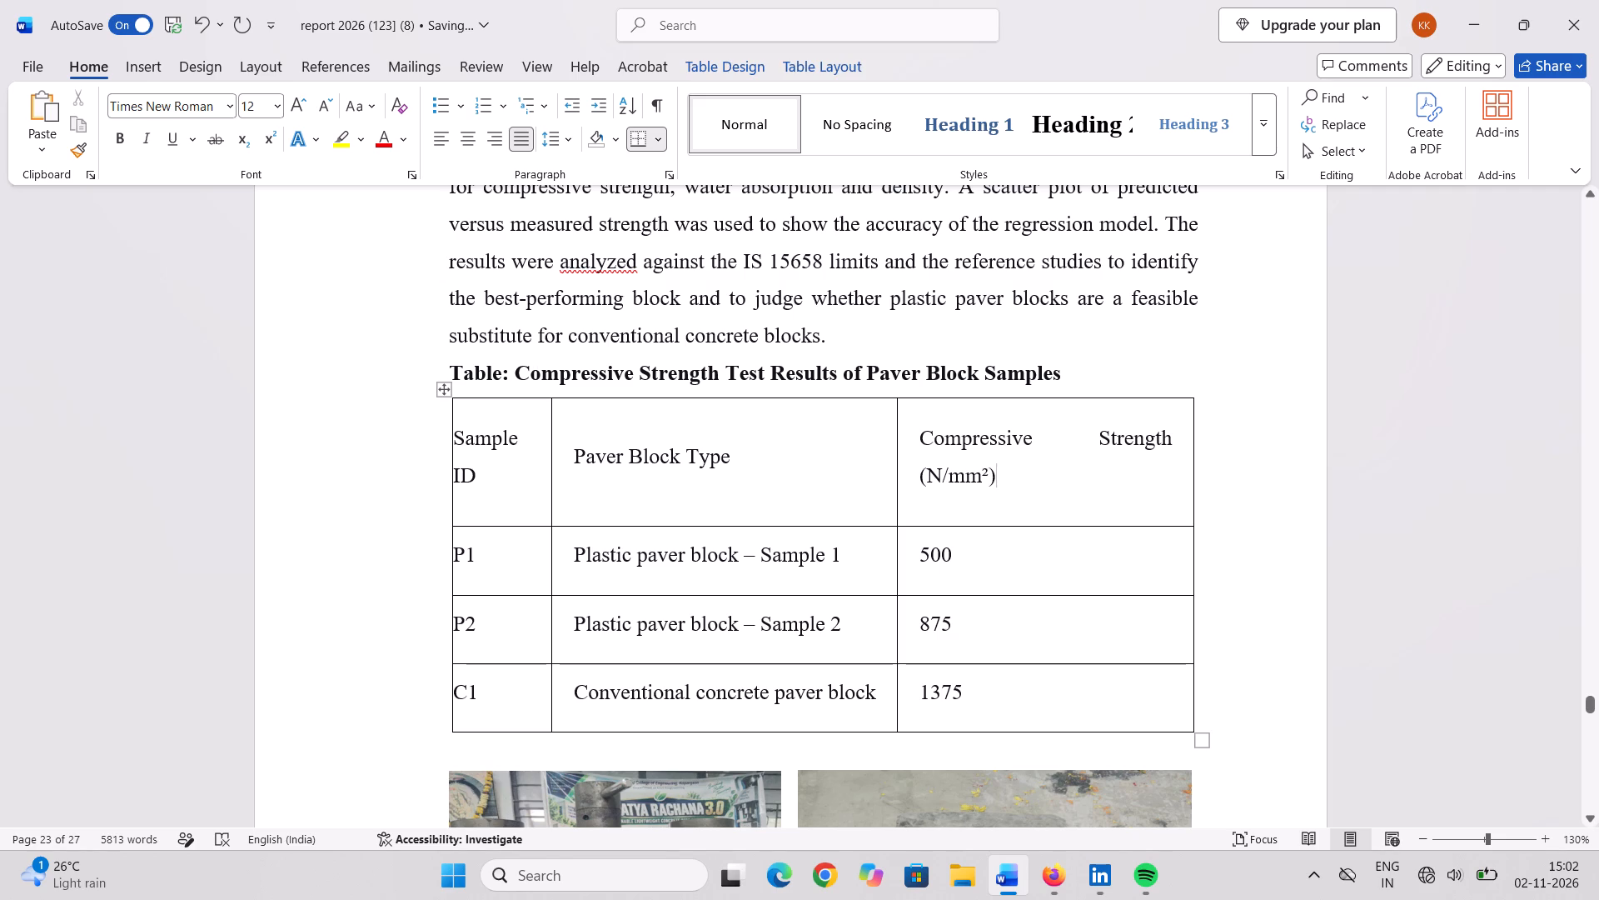
Set the line spacing of the whole compressive strength results table to 1.0.
left_click(431, 383)
left_click(425, 414)
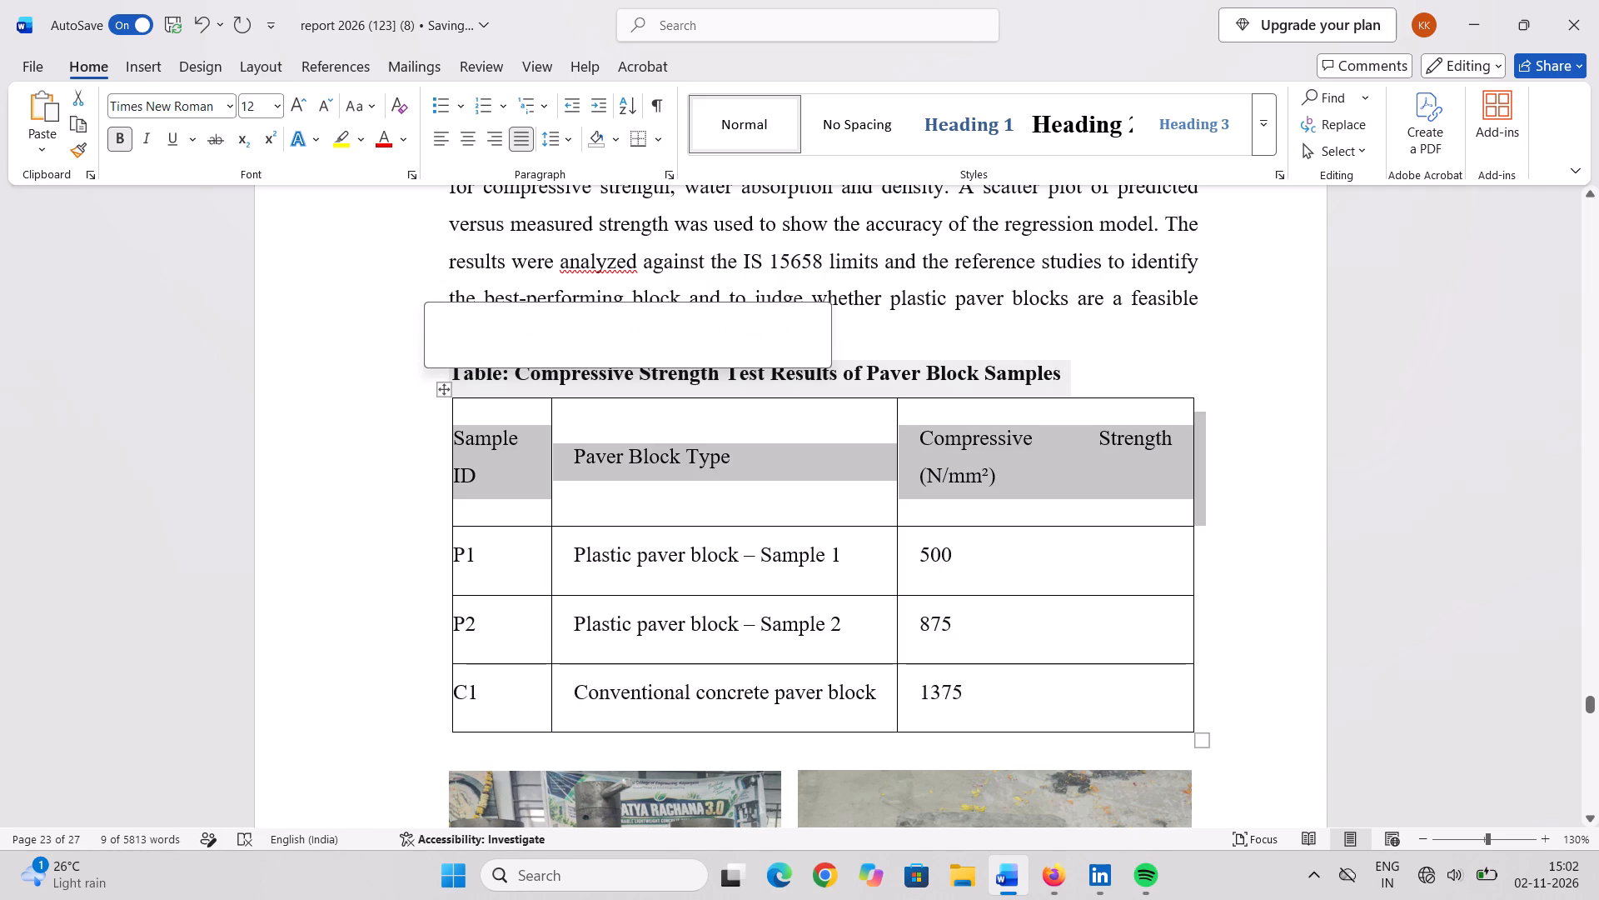
left_click(436, 395)
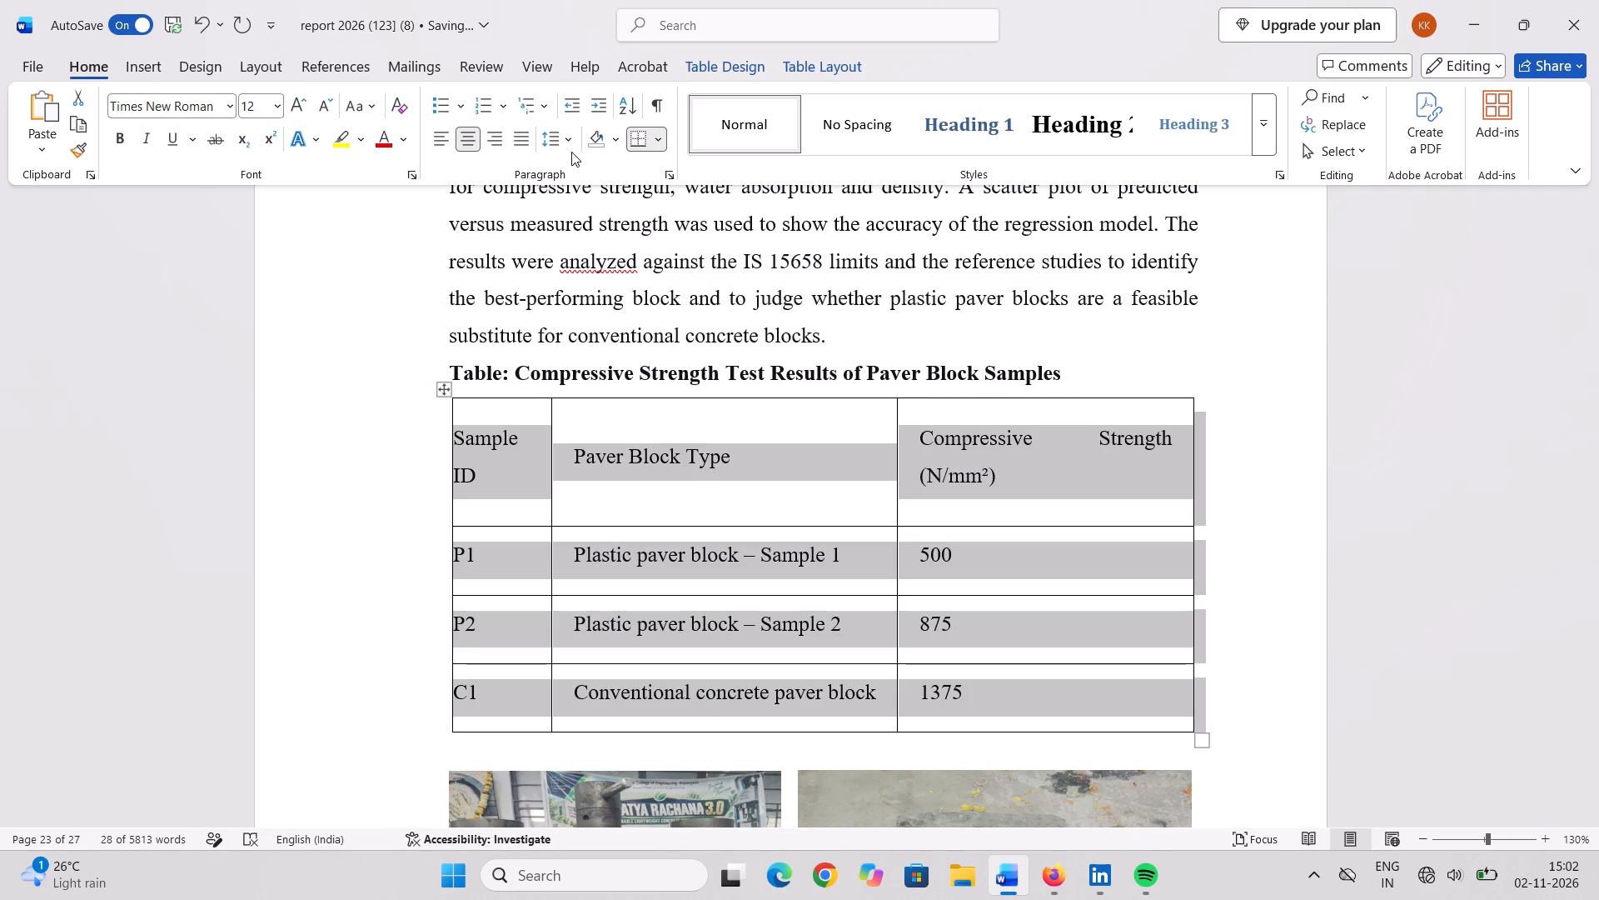
left_click(572, 149)
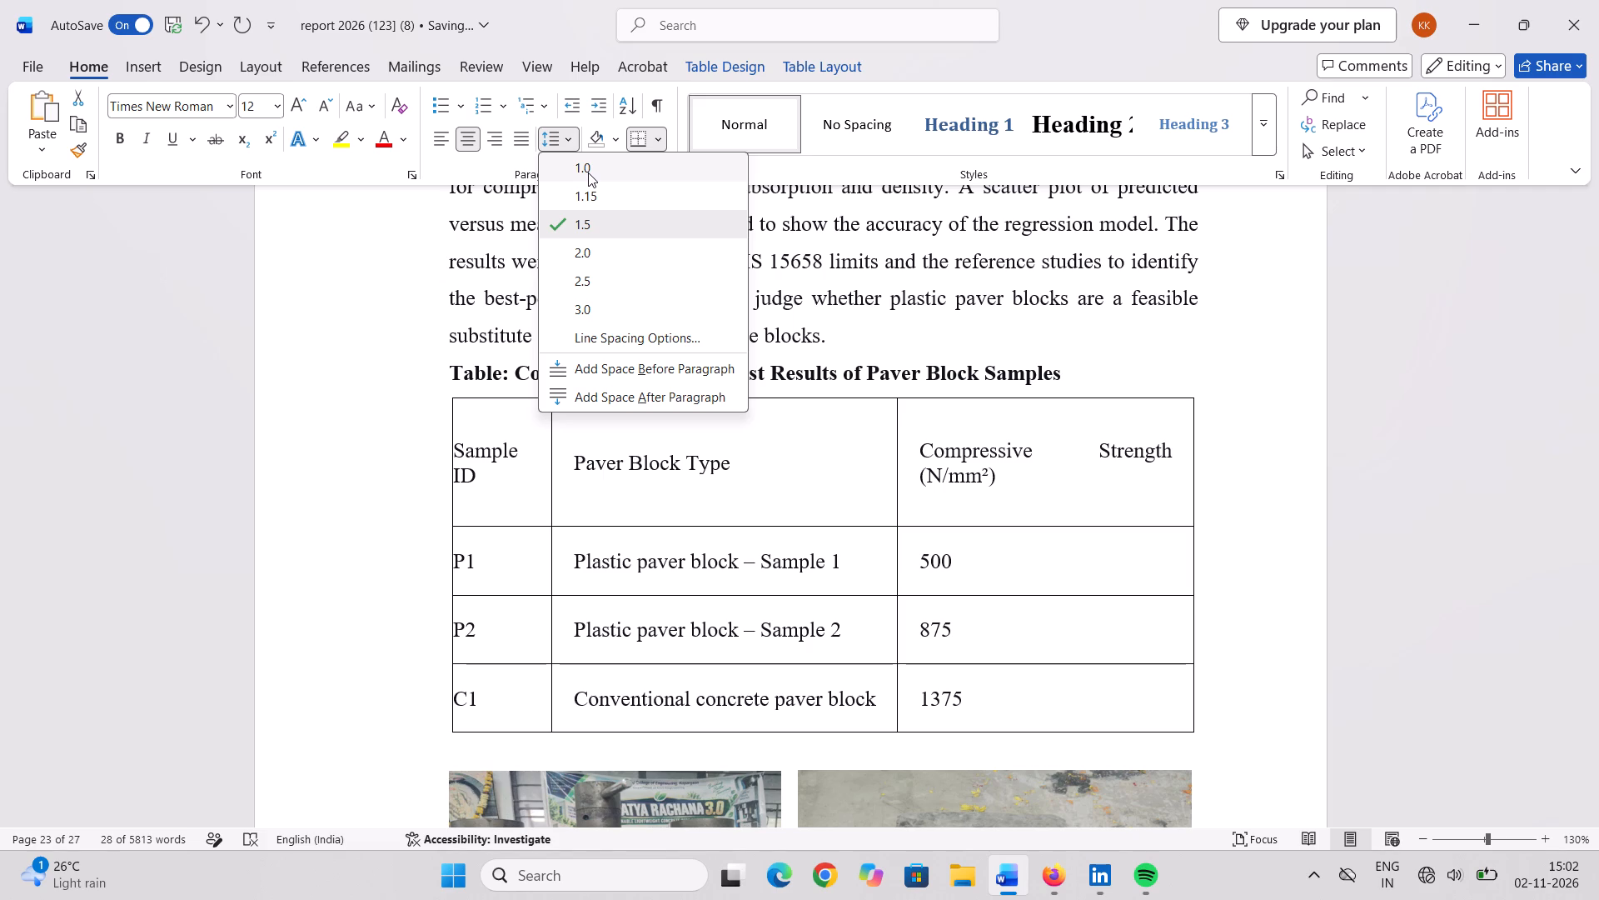
left_click(588, 172)
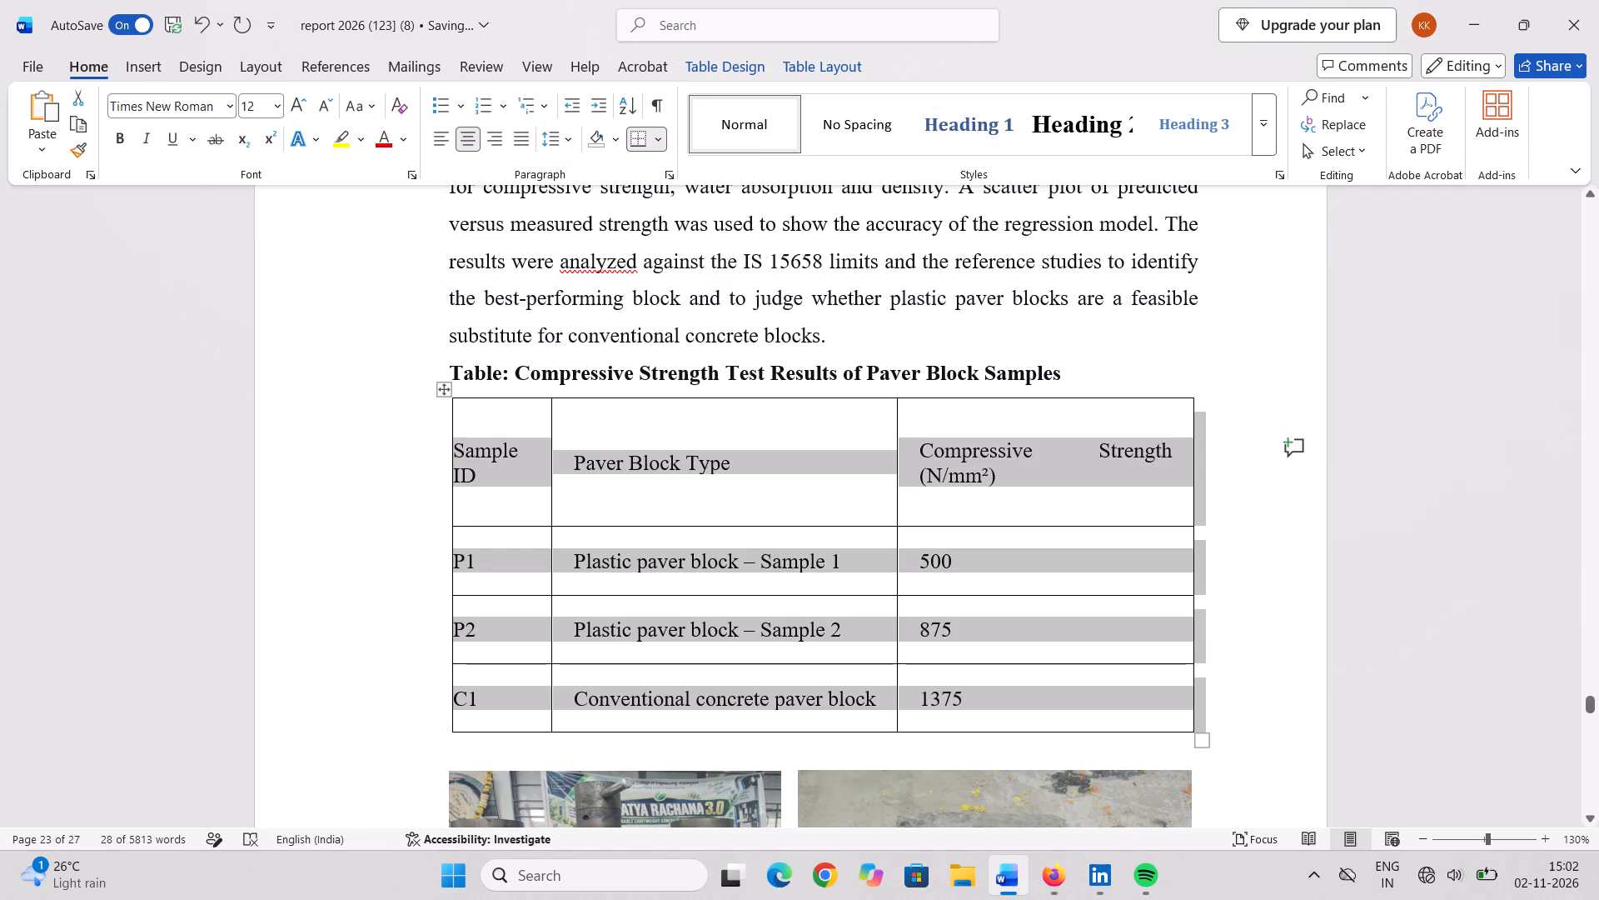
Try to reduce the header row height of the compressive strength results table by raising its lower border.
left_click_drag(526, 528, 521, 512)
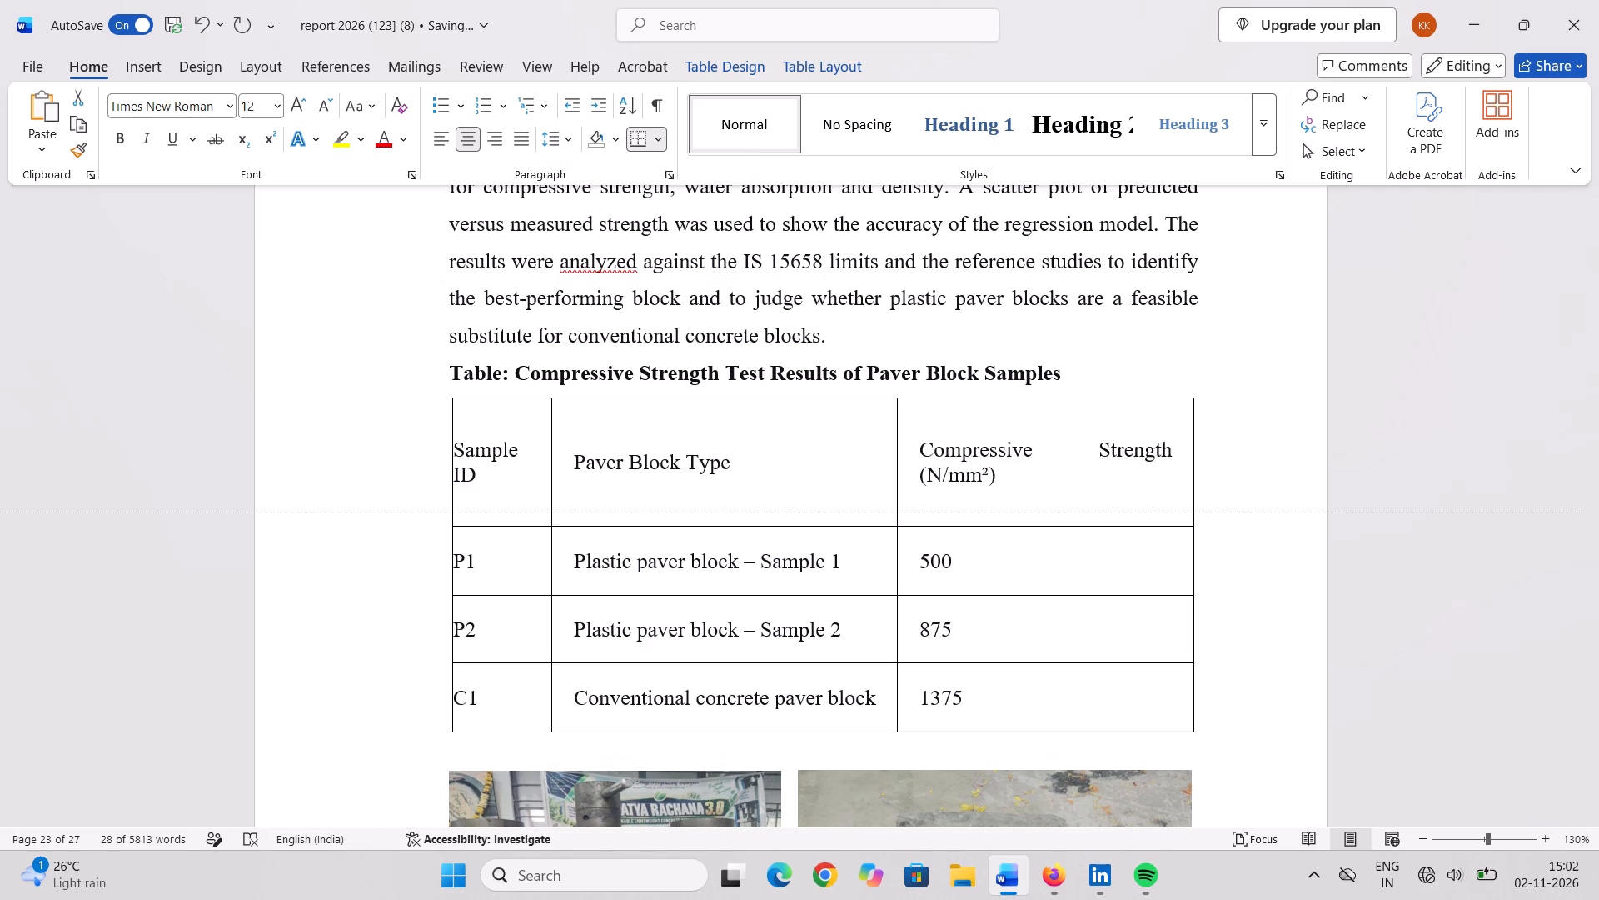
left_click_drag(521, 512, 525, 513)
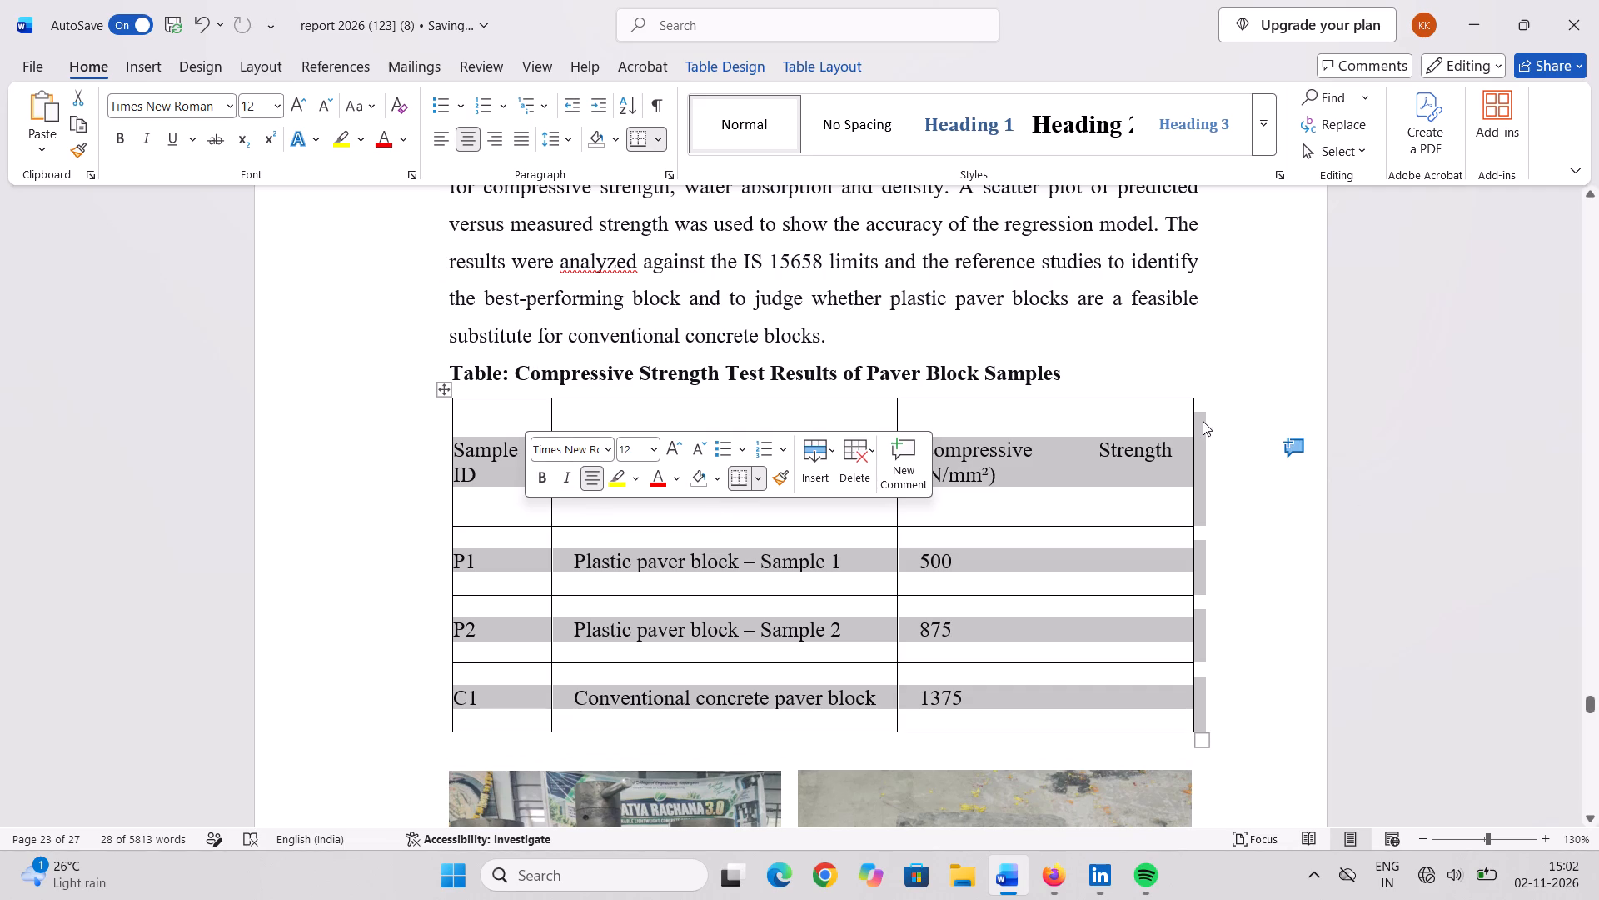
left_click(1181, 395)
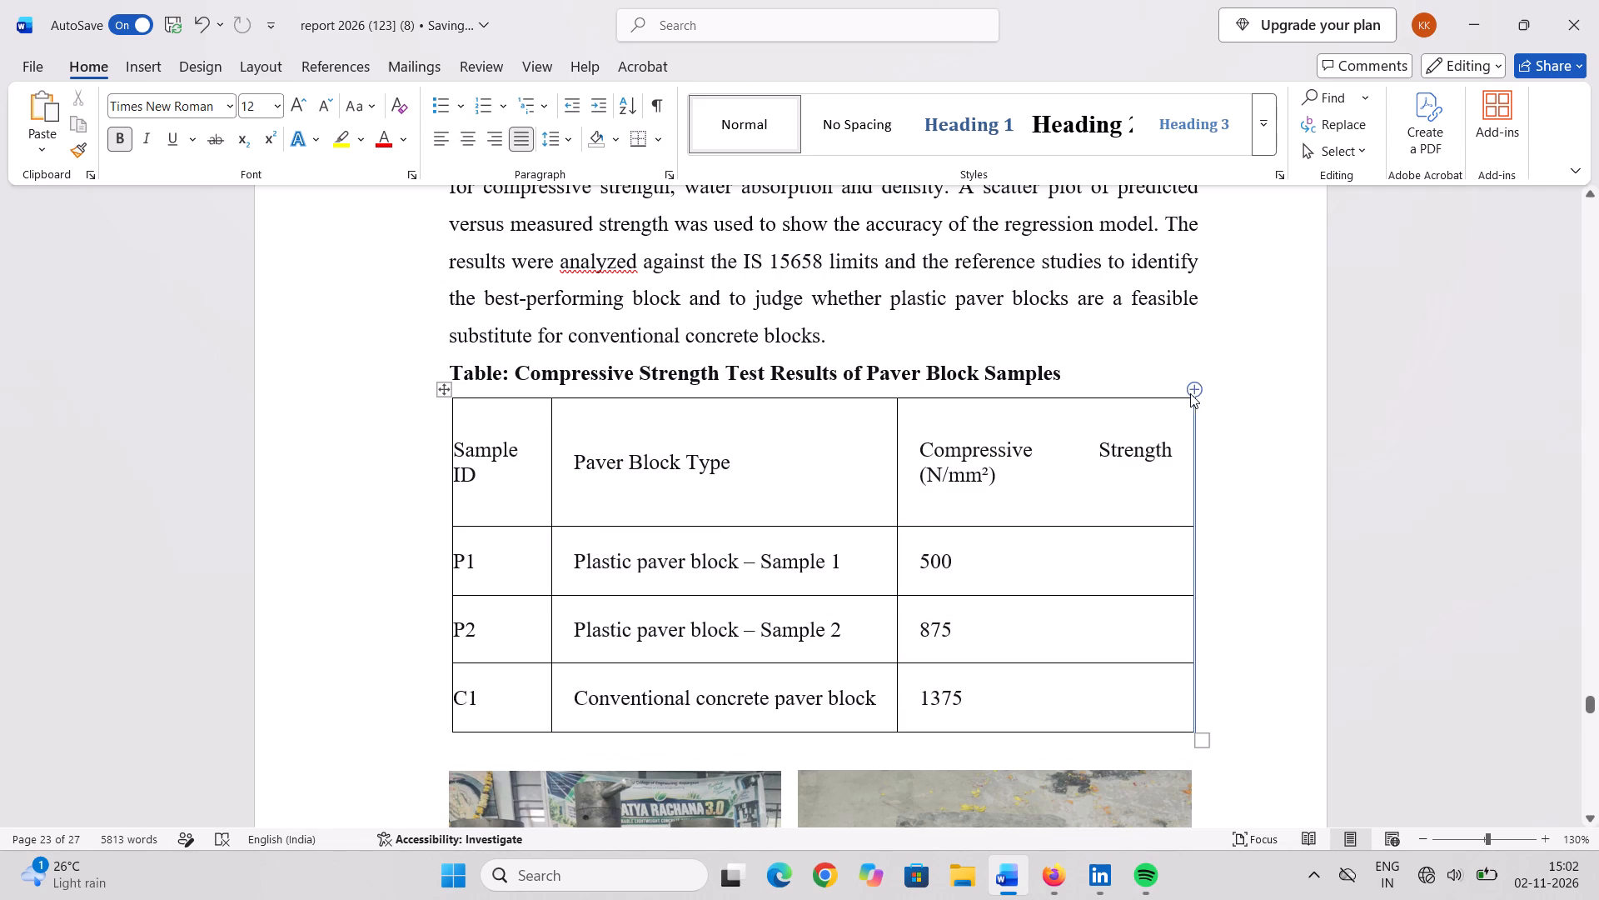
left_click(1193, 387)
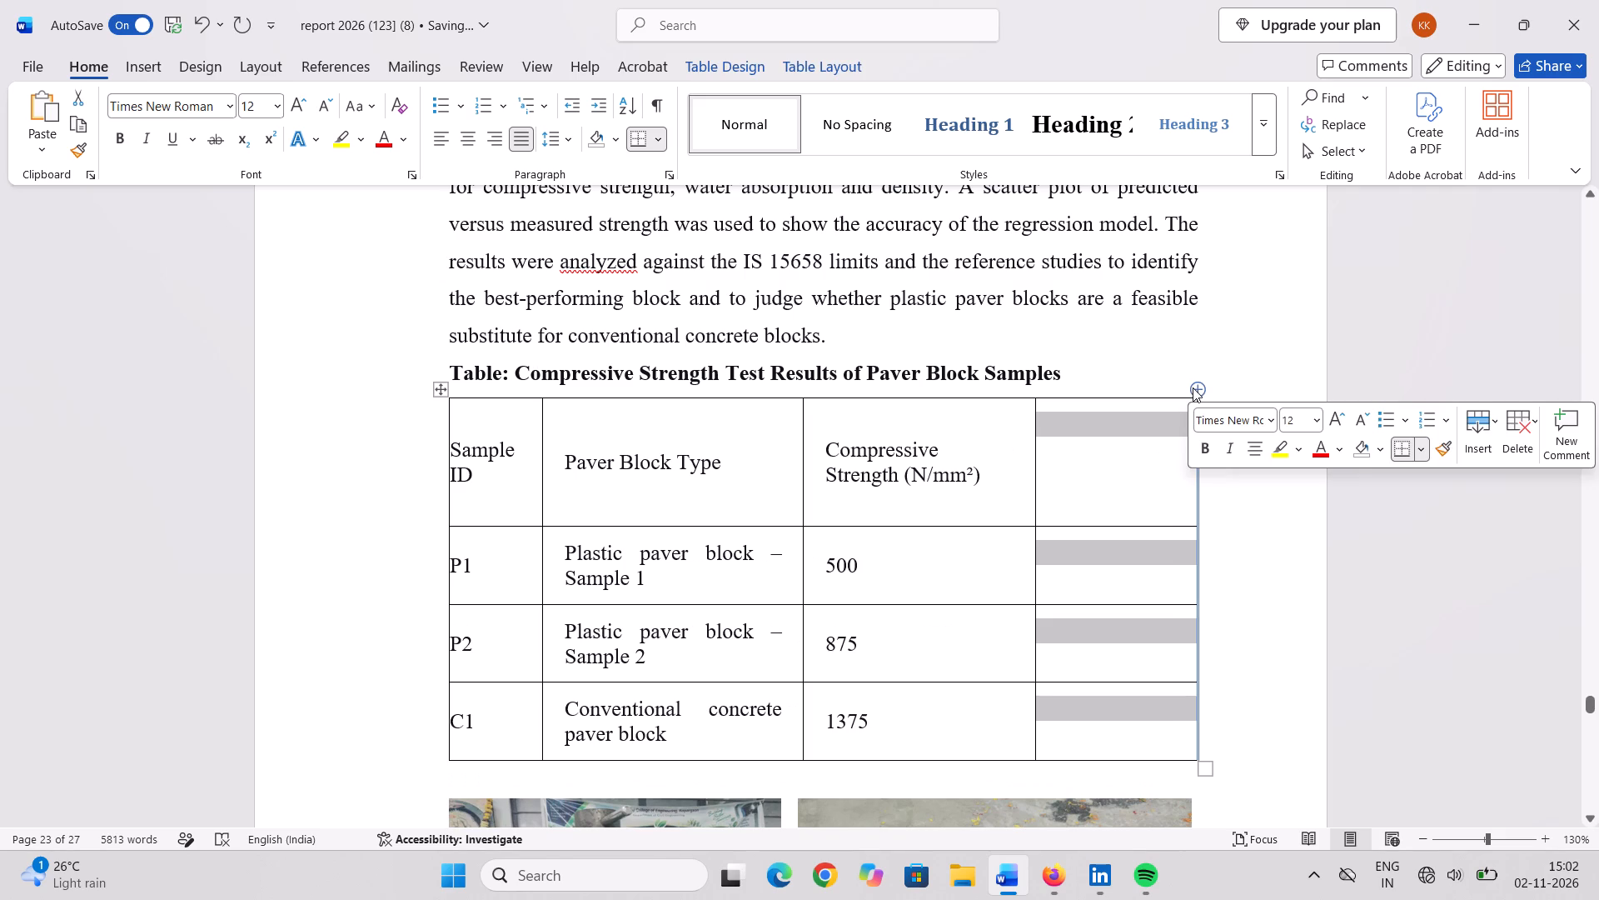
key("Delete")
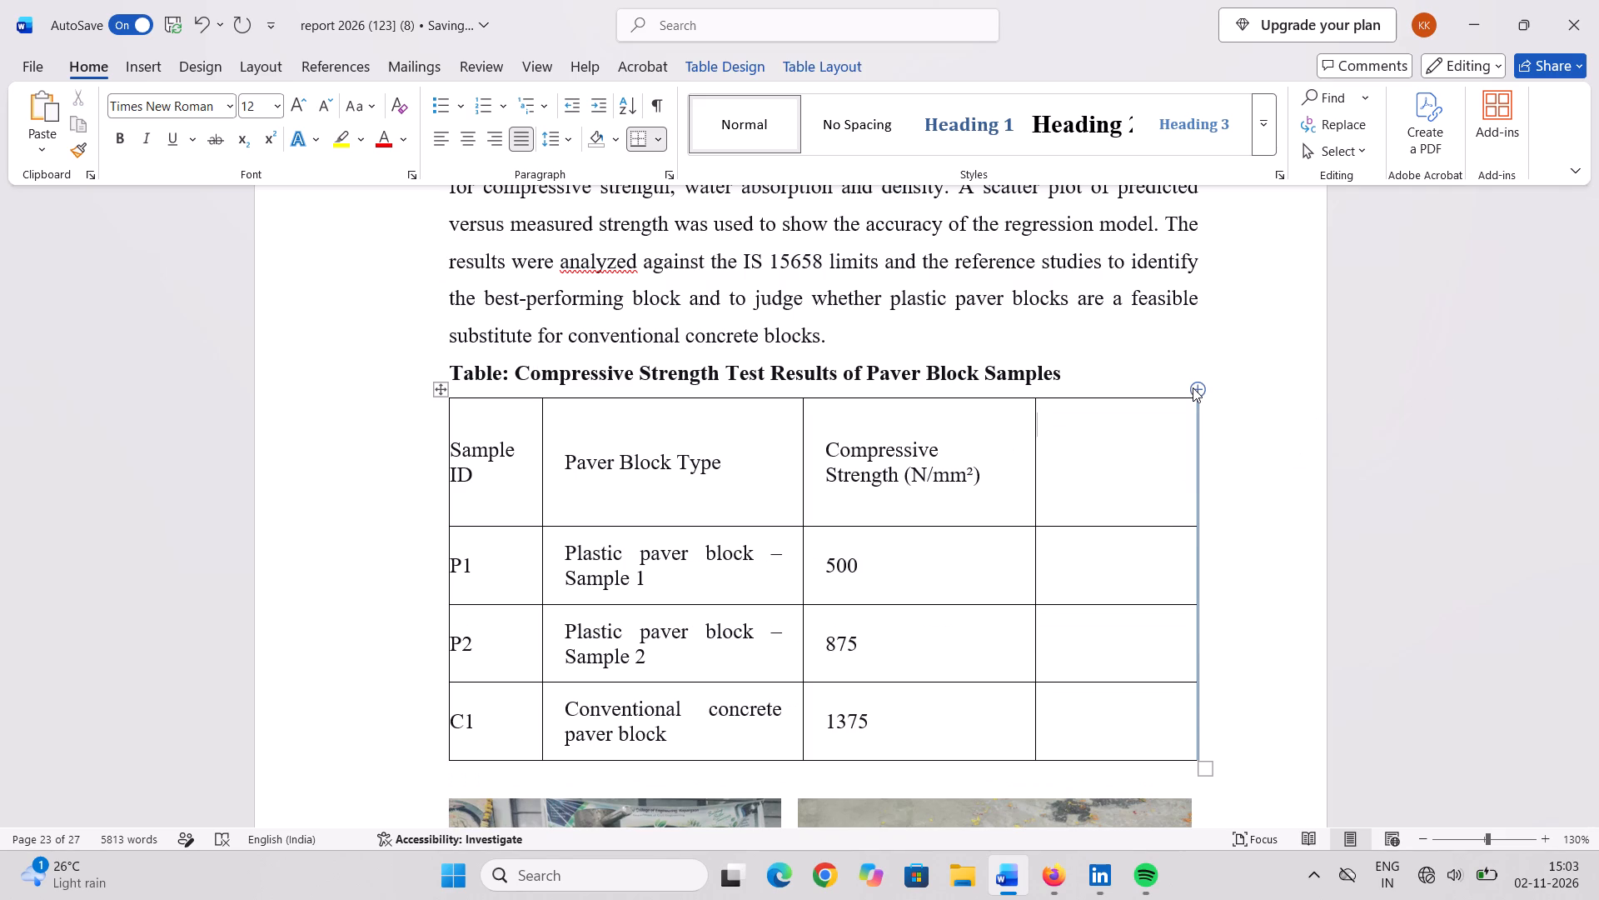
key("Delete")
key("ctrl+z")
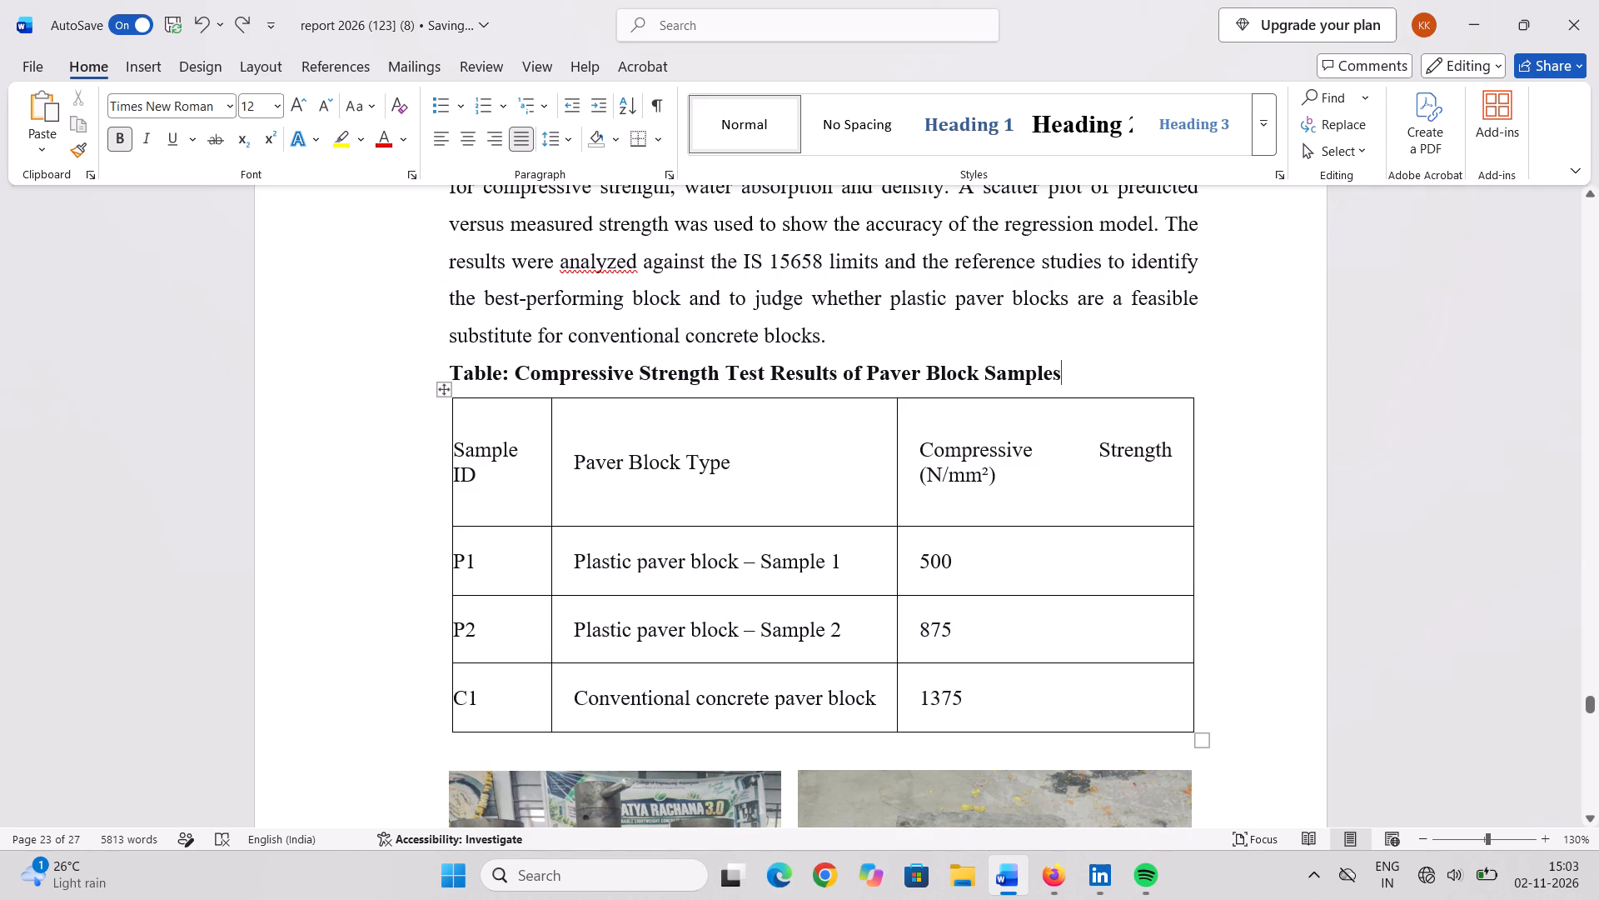
Shrink the height of the whole compressive strength results table while keeping its width about equal to the body text.
left_click_drag(1203, 741, 1203, 707)
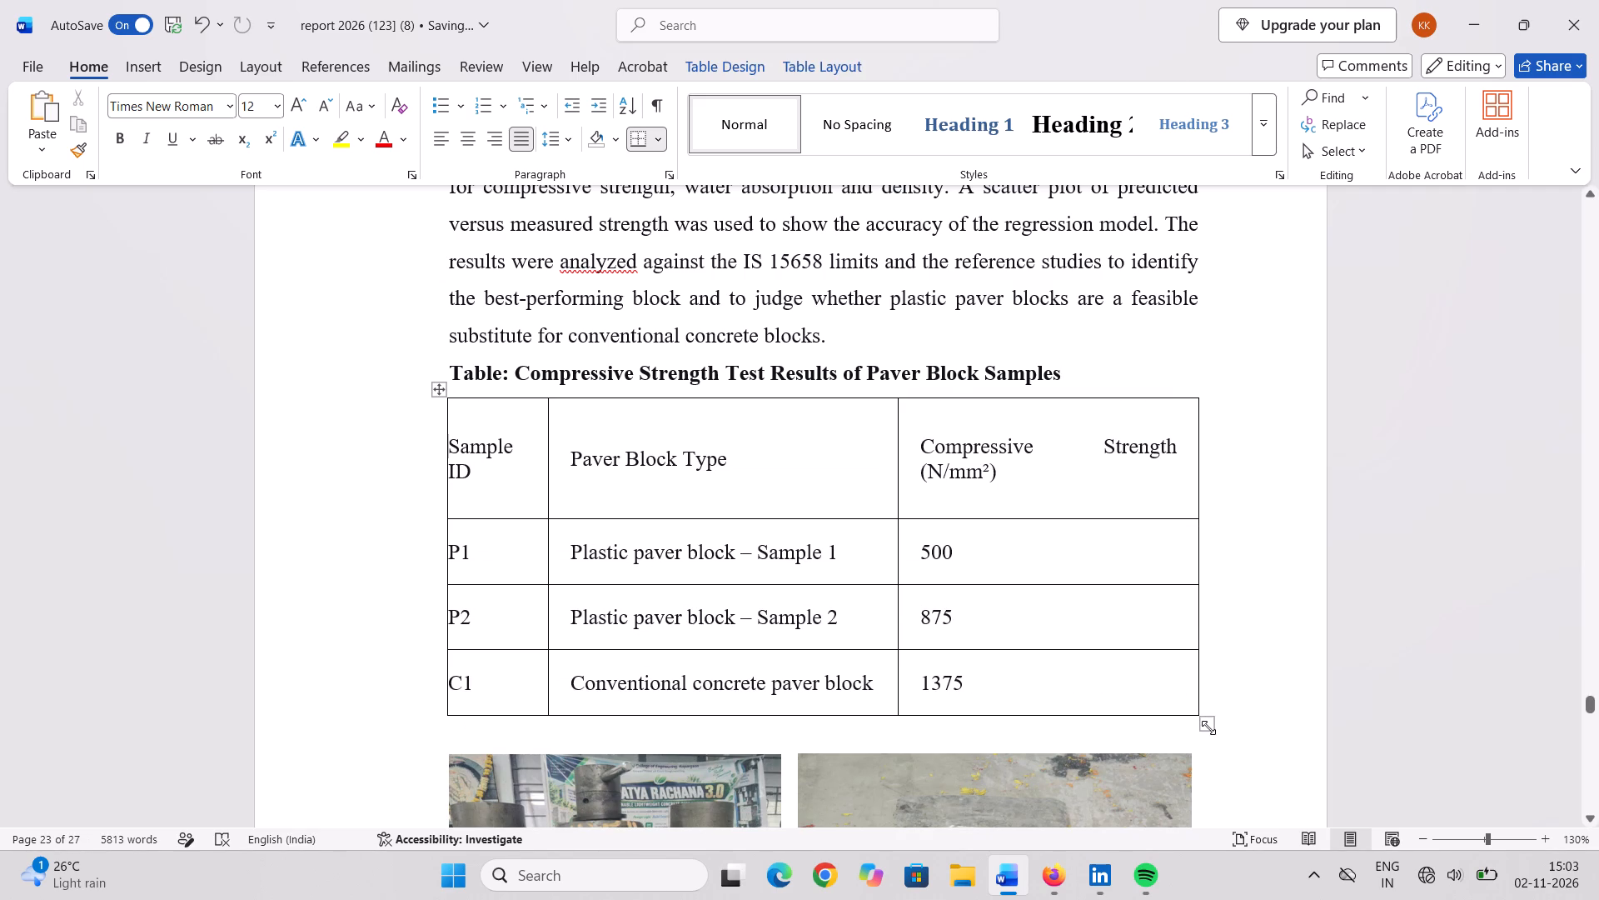
left_click_drag(1208, 727, 1211, 681)
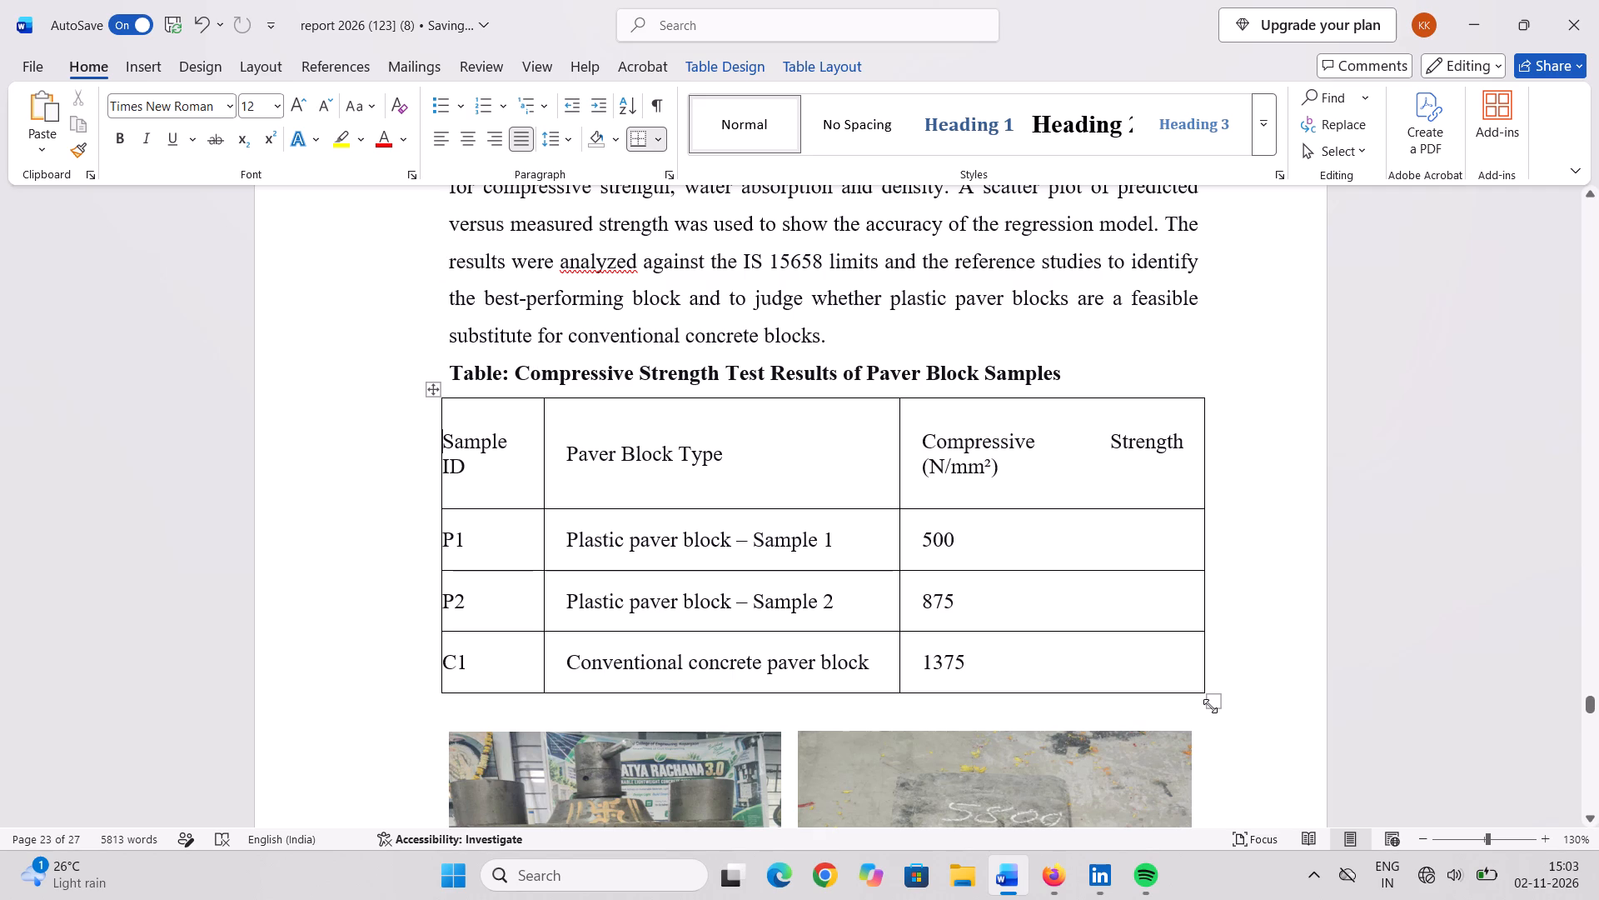
left_click_drag(1211, 706, 1218, 671)
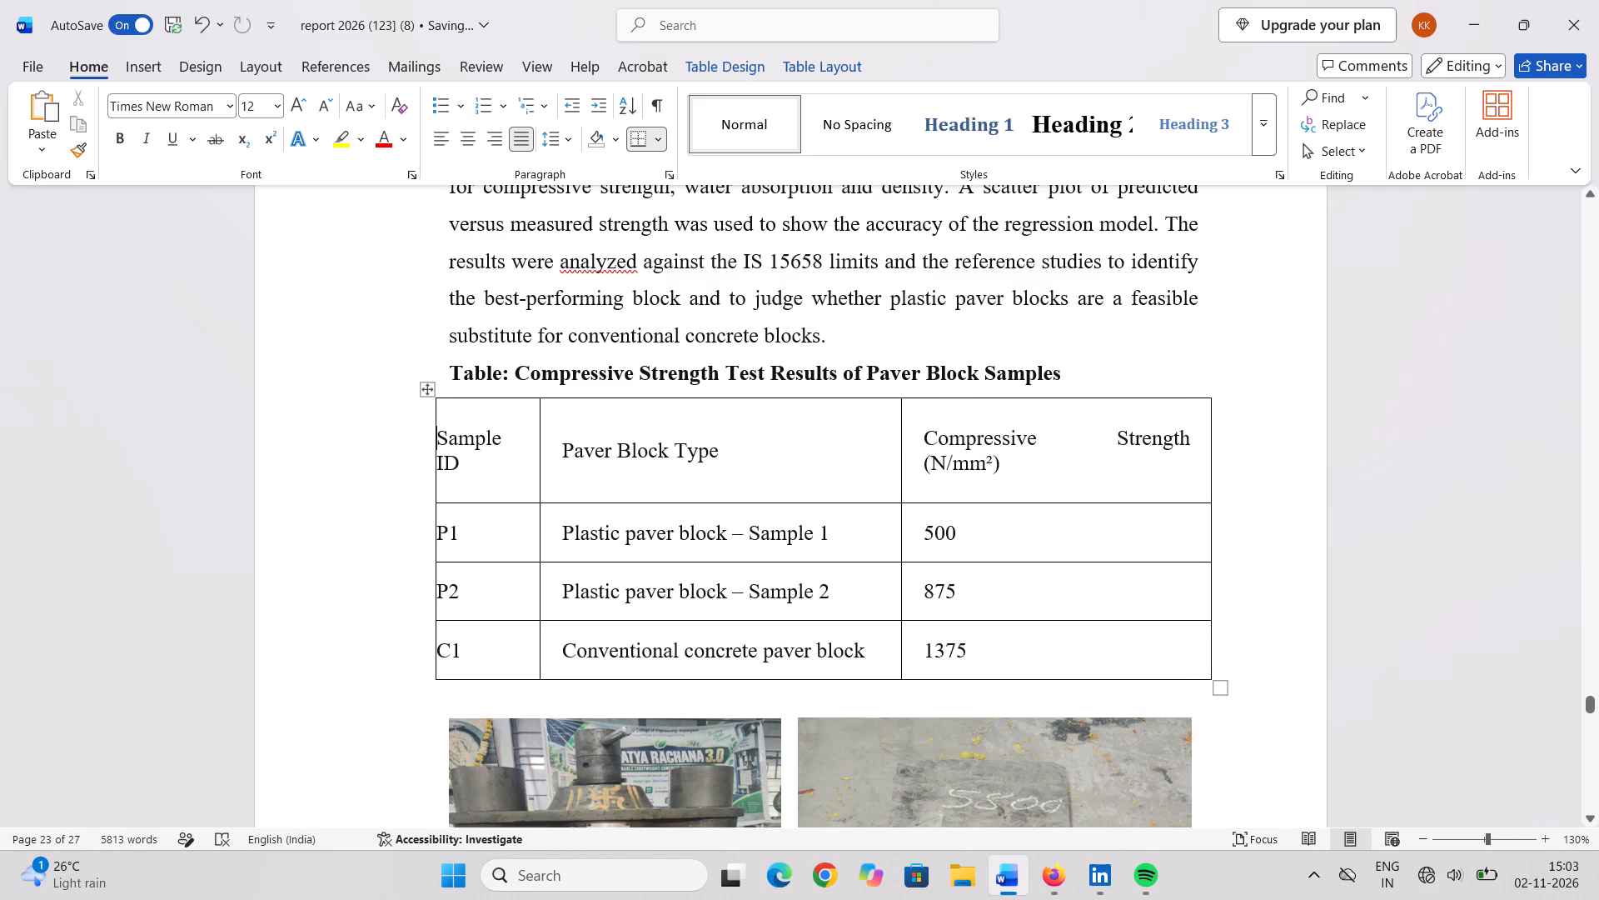
left_click_drag(1213, 685, 1189, 665)
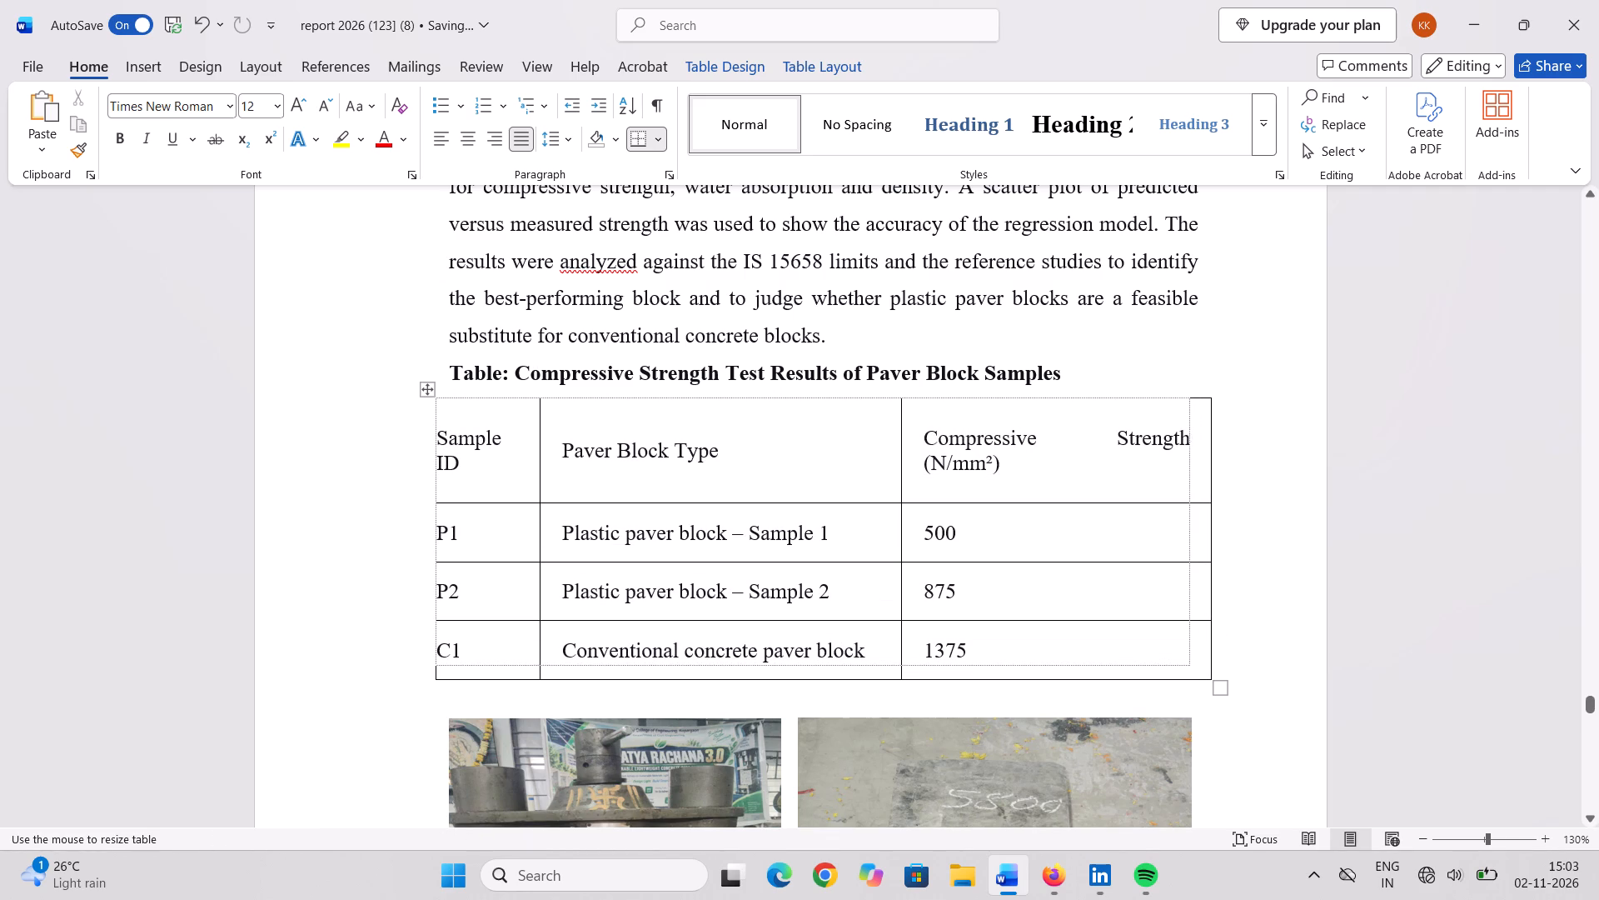
left_click_drag(1189, 665, 1182, 664)
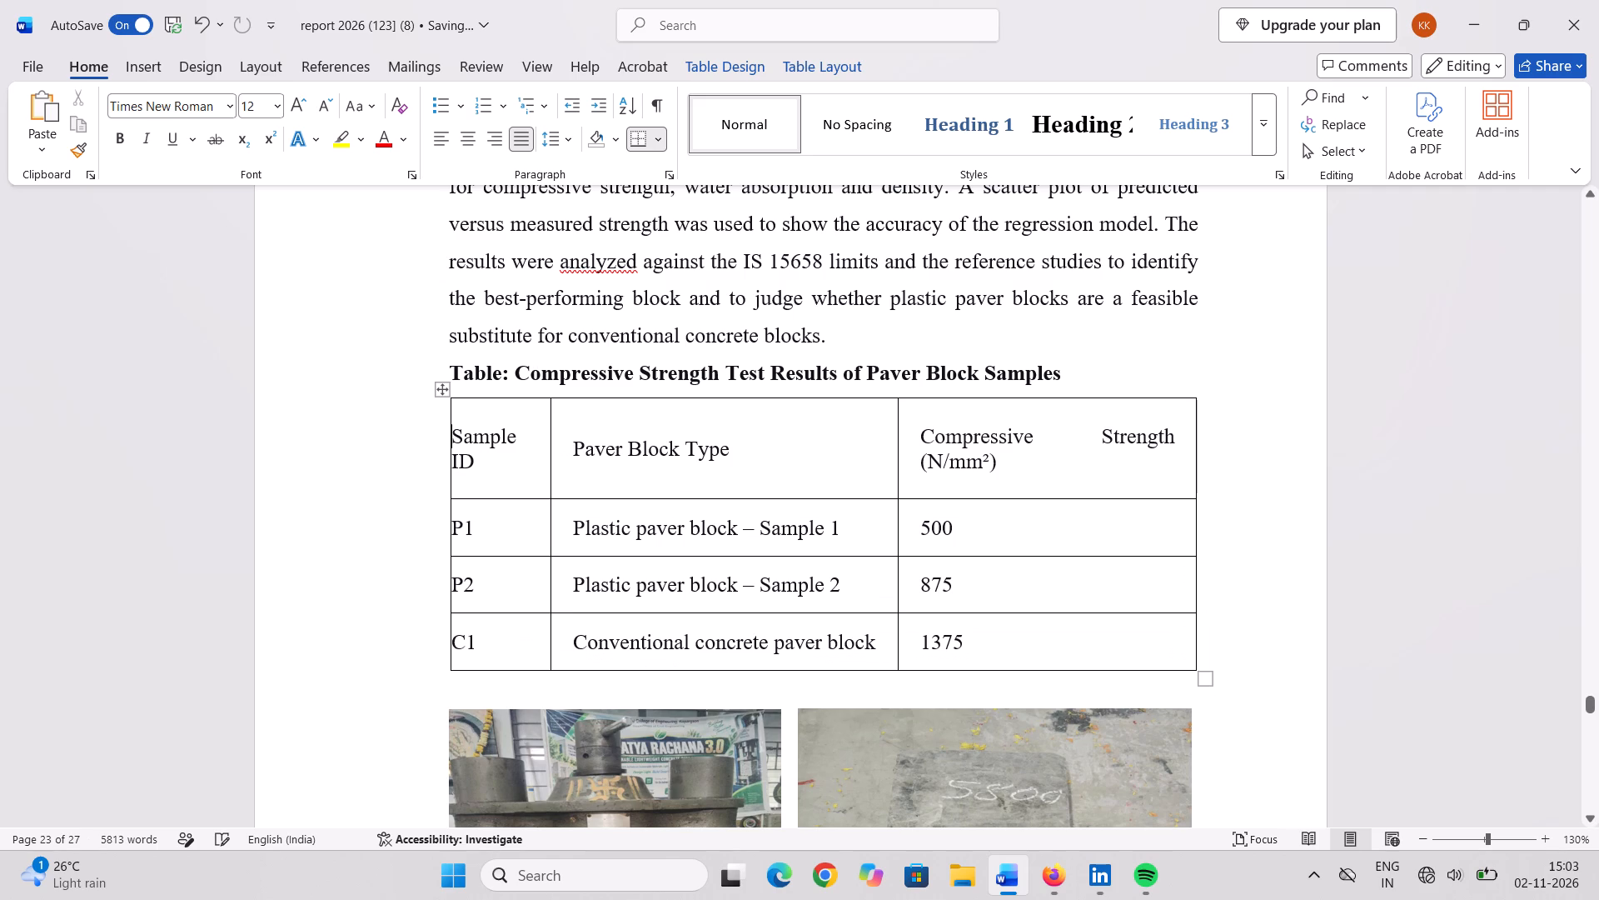
Align the whole compressive strength results table to the left margin of the body text and deselect it.
left_click(440, 393)
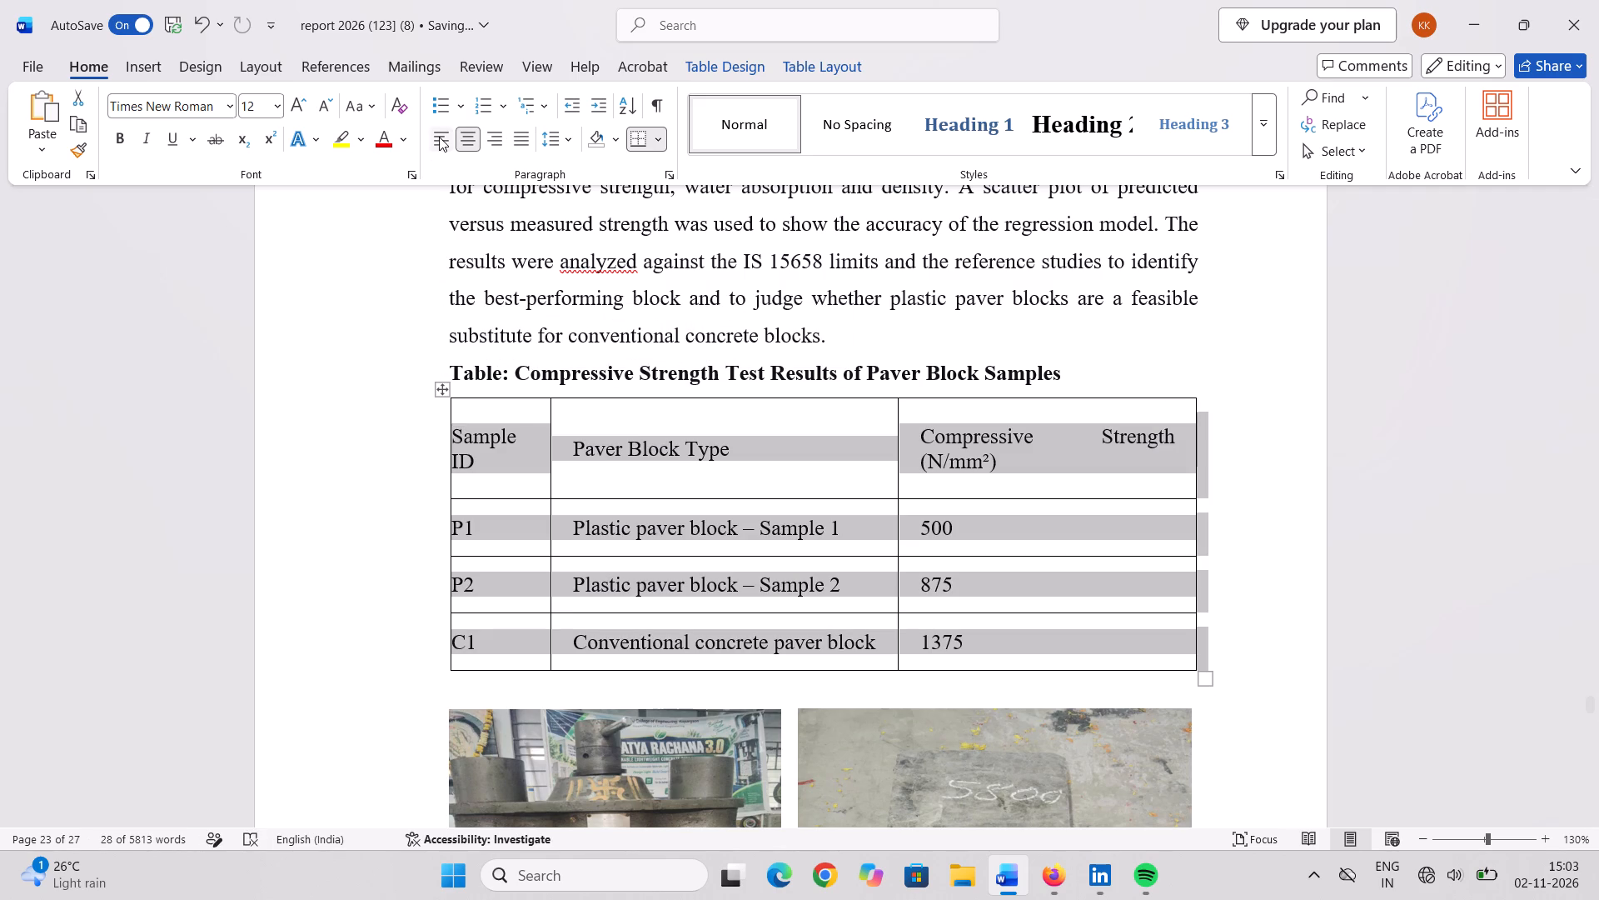
left_click(522, 142)
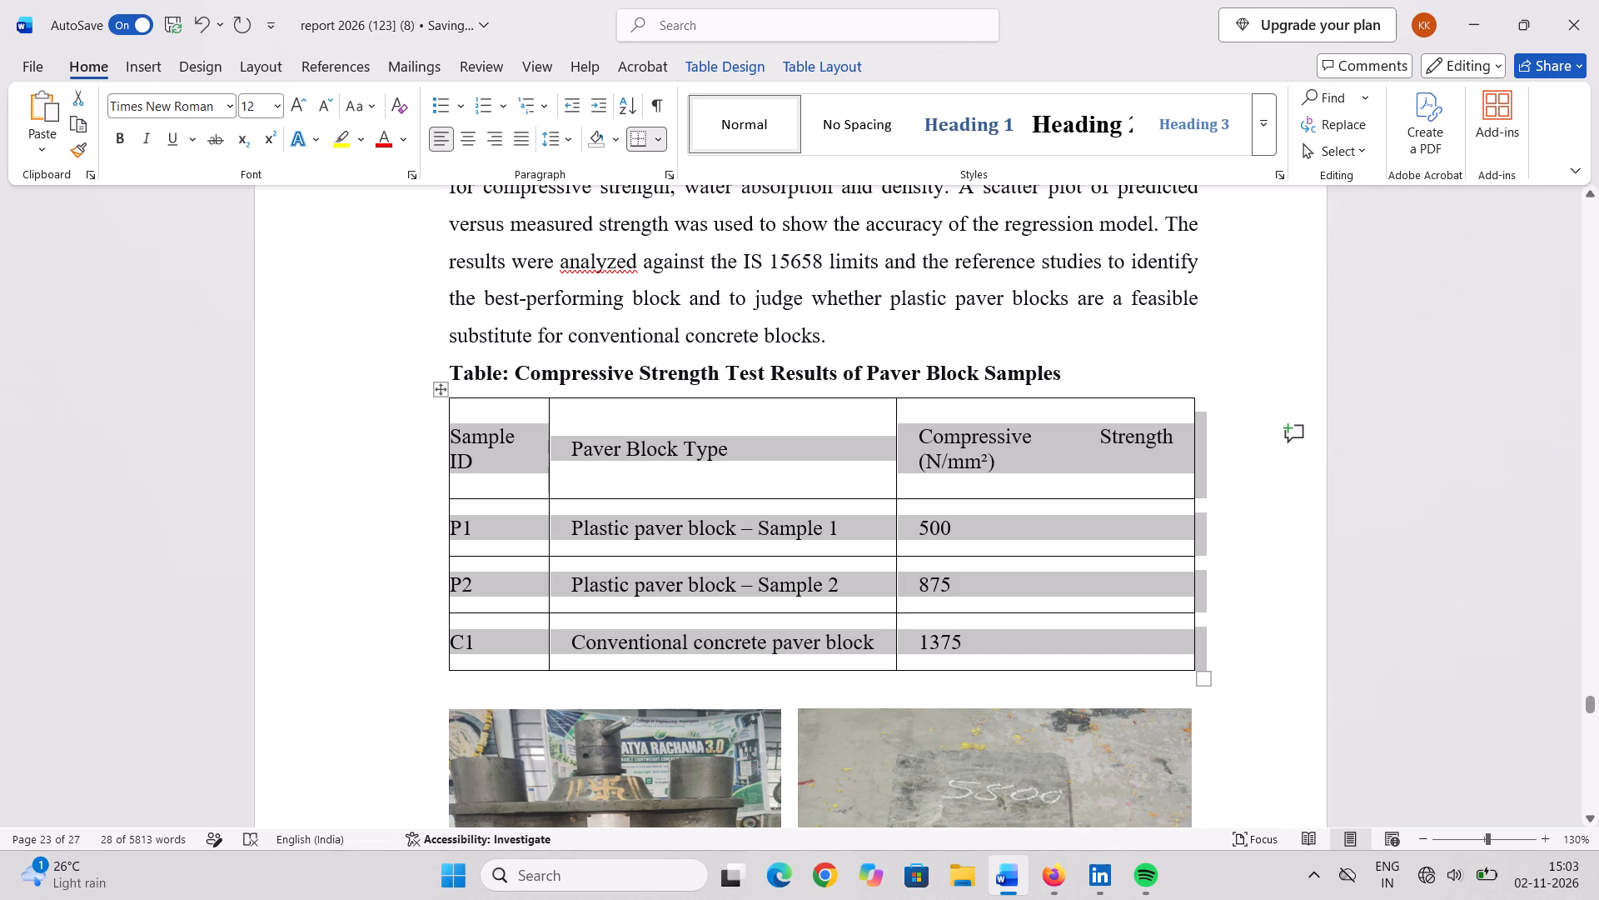
left_click(521, 474)
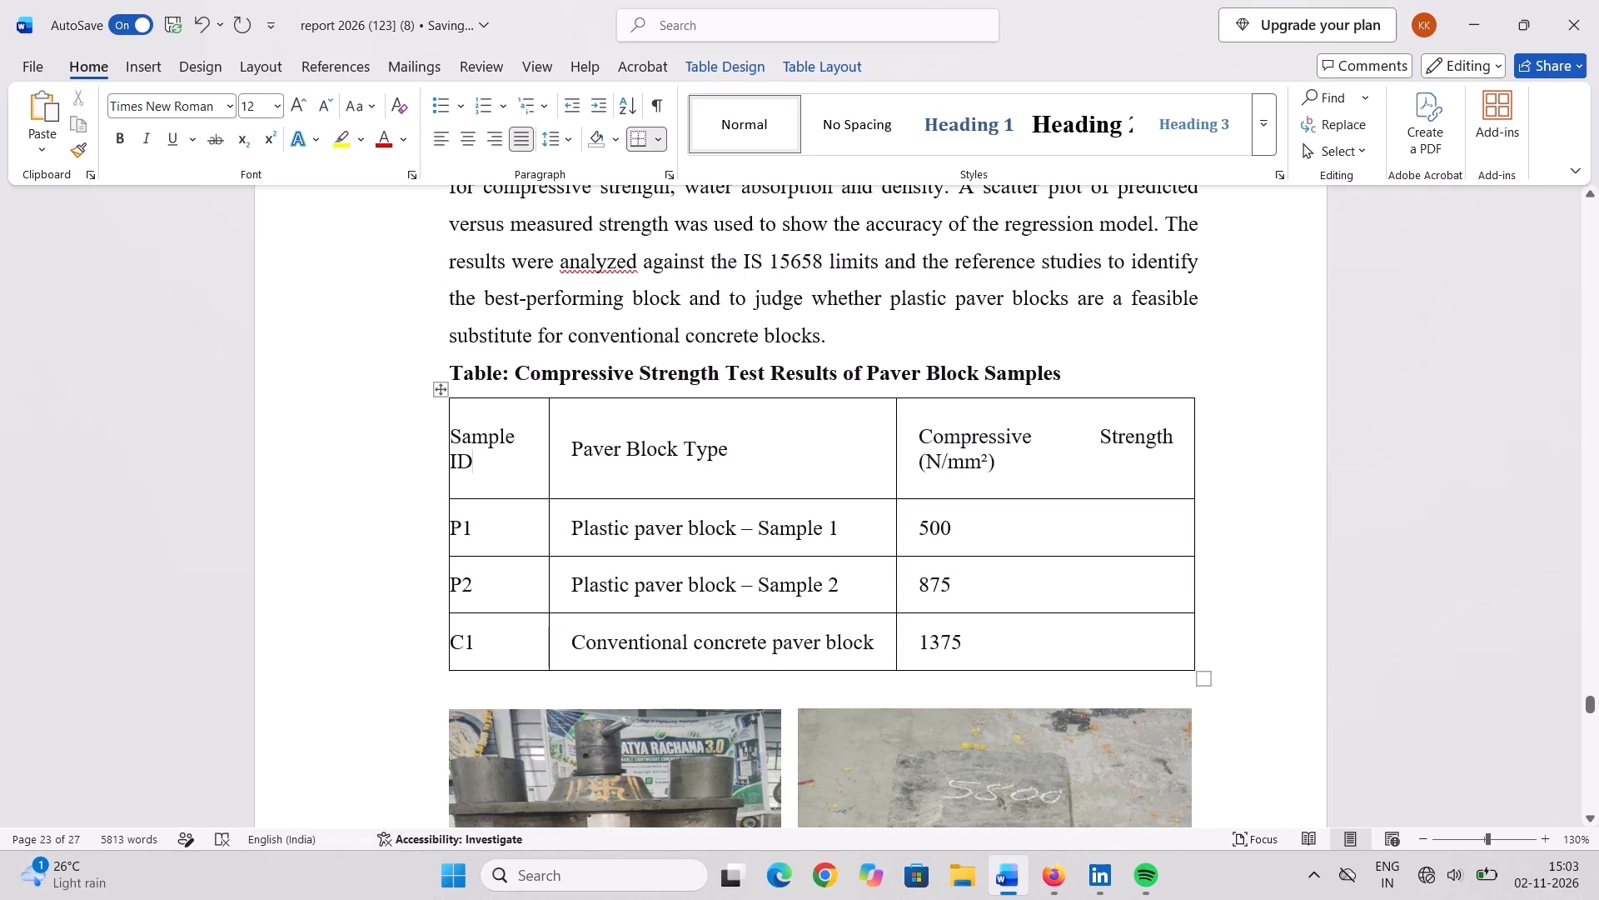
Centre the text in the header row and in the Sample ID column of the compressive strength results table.
left_click(445, 442)
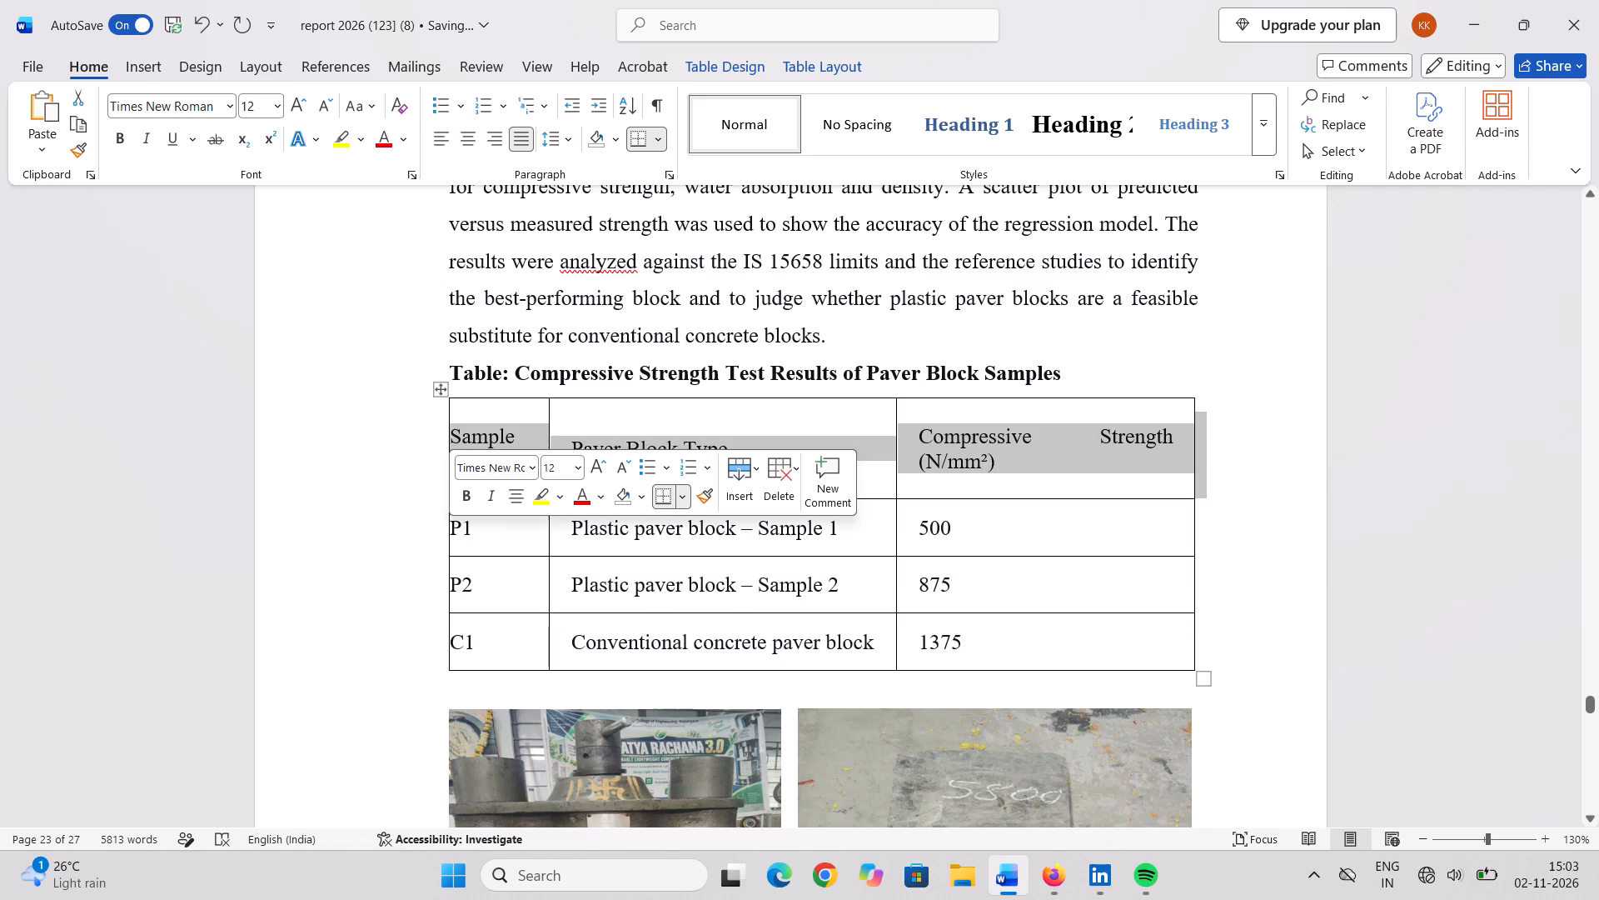
left_click(469, 144)
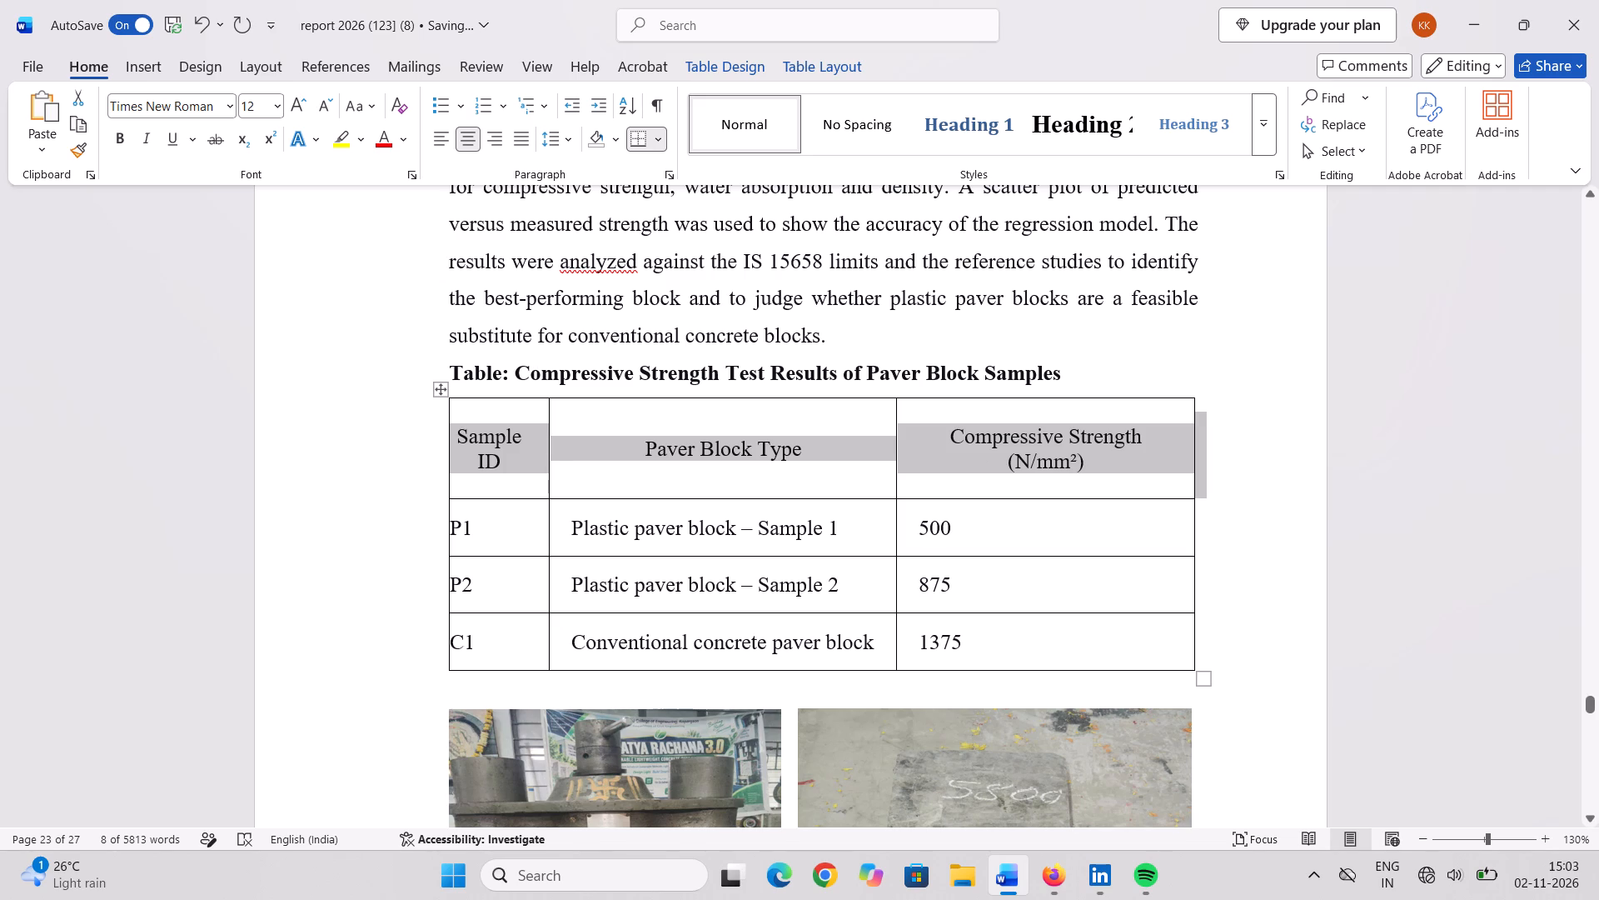
left_click(453, 525)
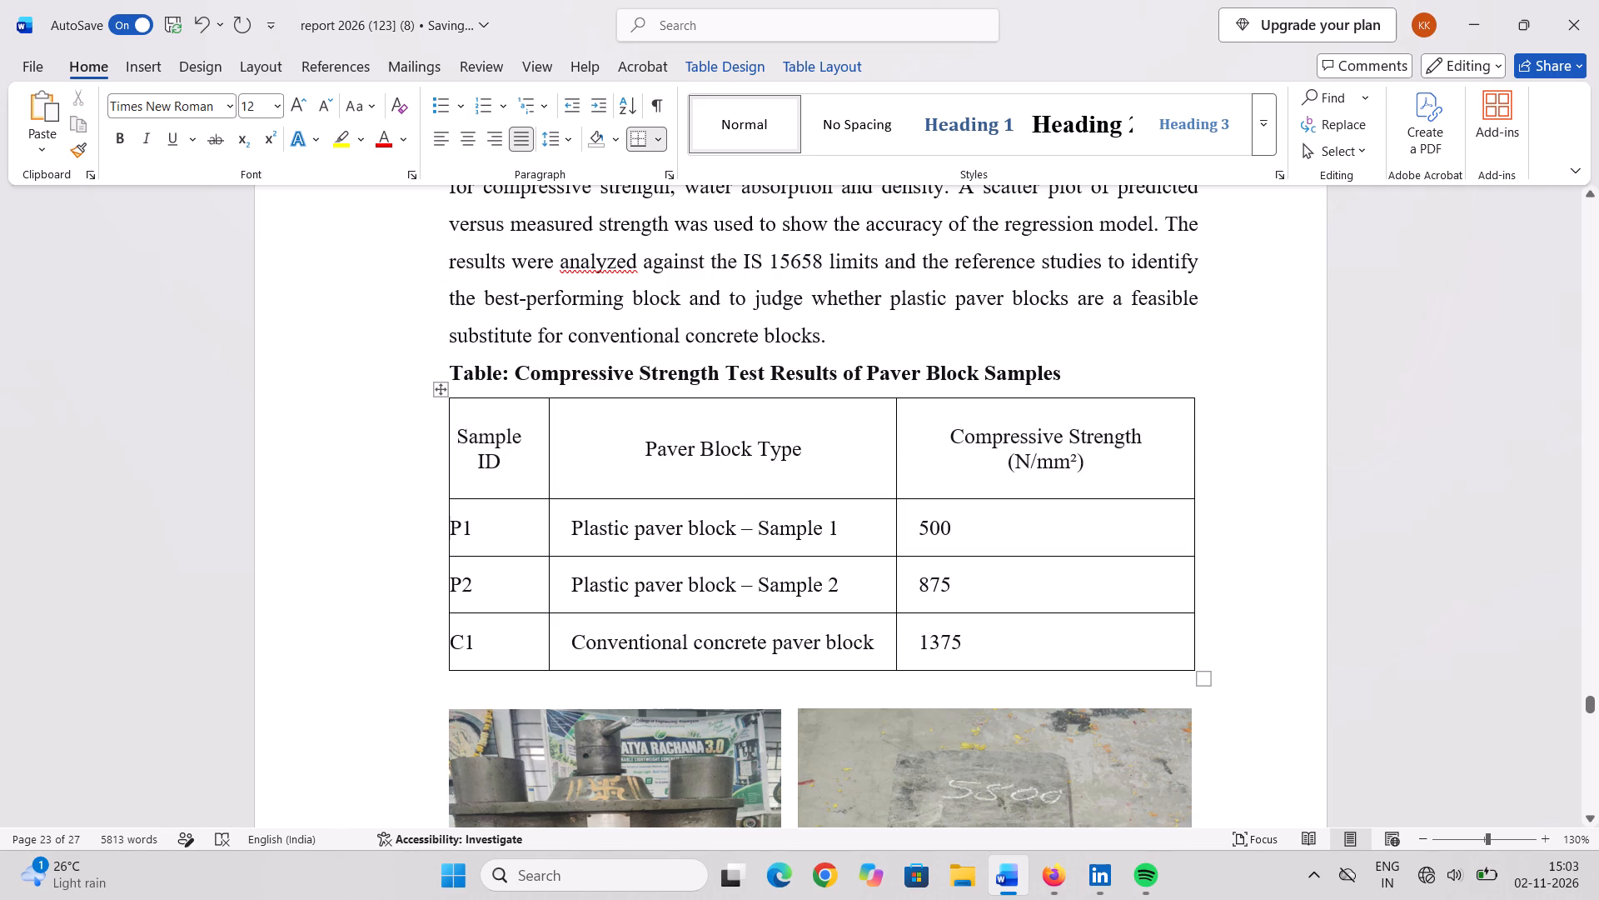
left_click(457, 409)
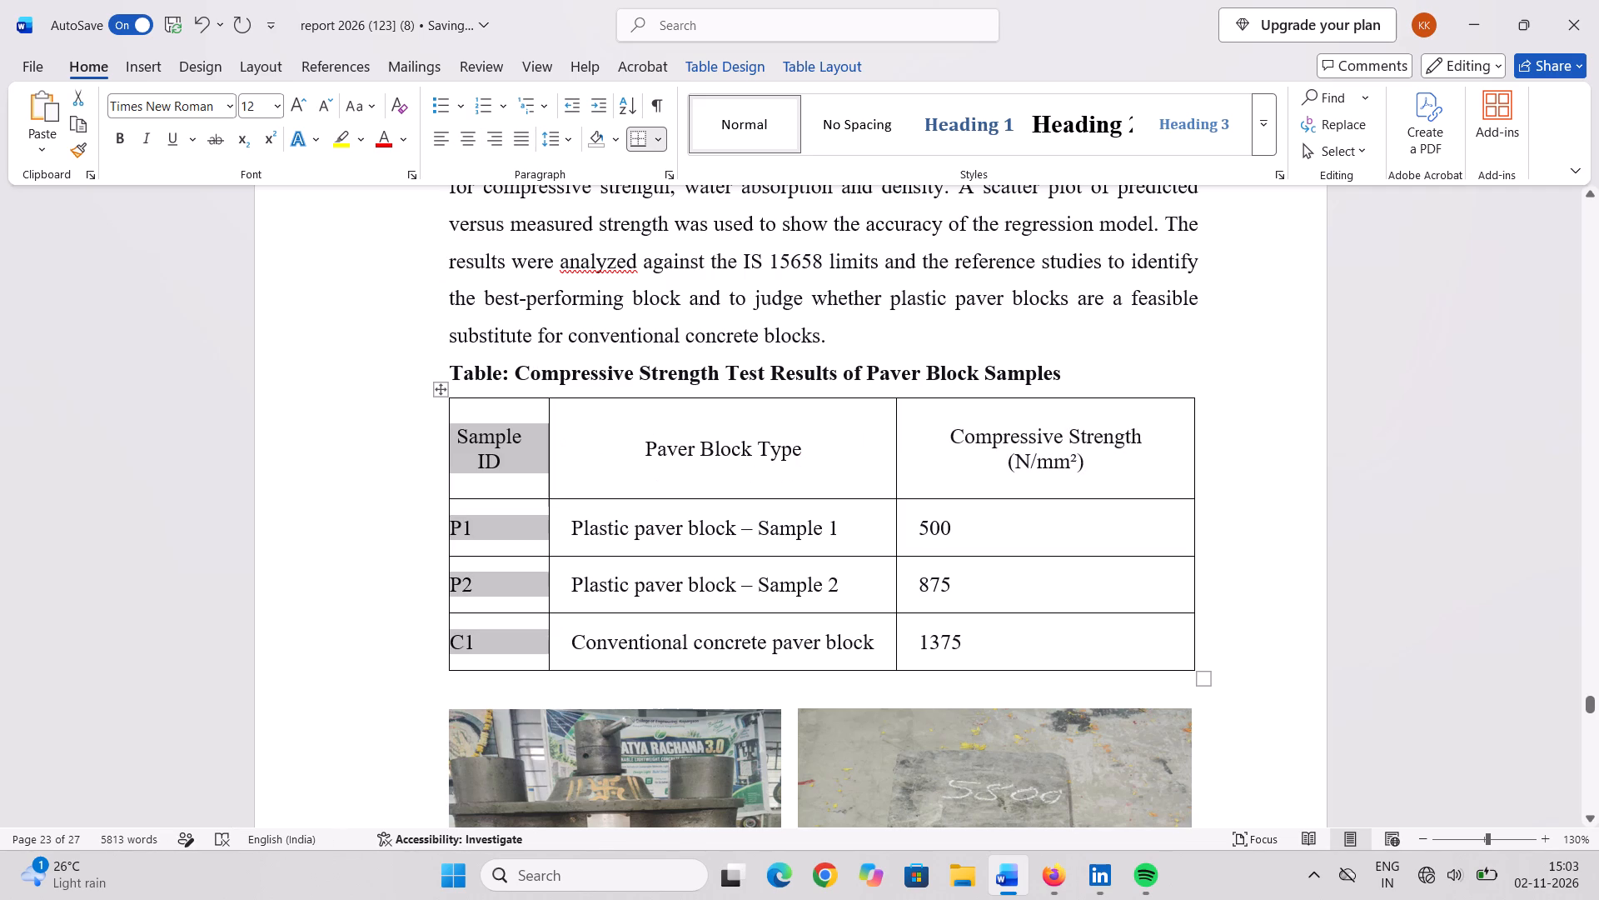
left_click(470, 141)
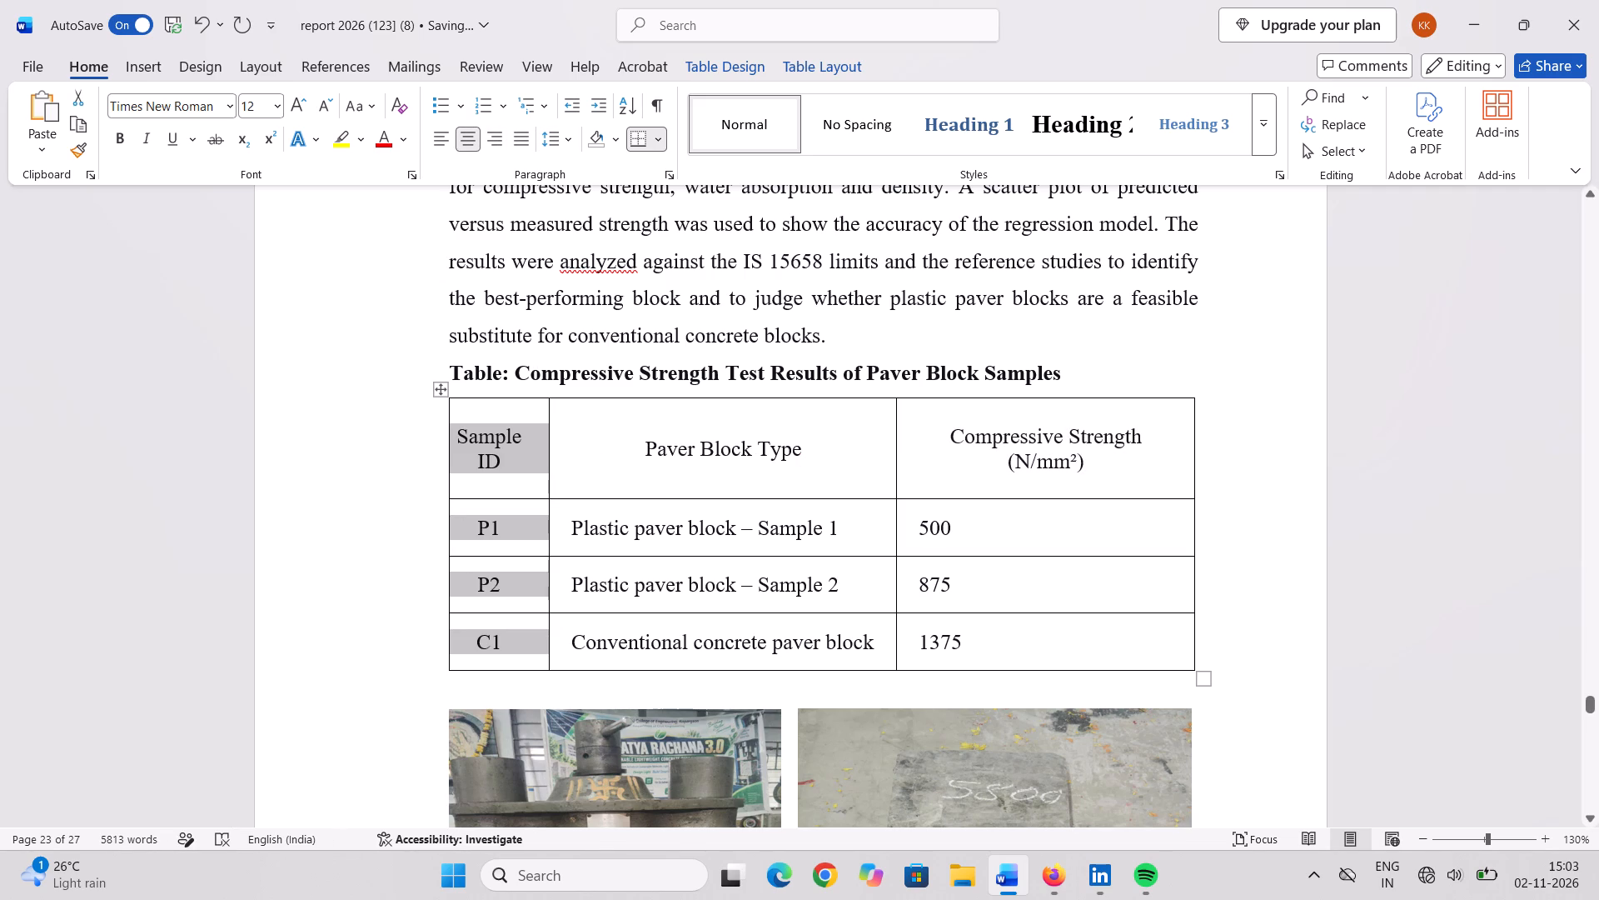
left_click(1276, 585)
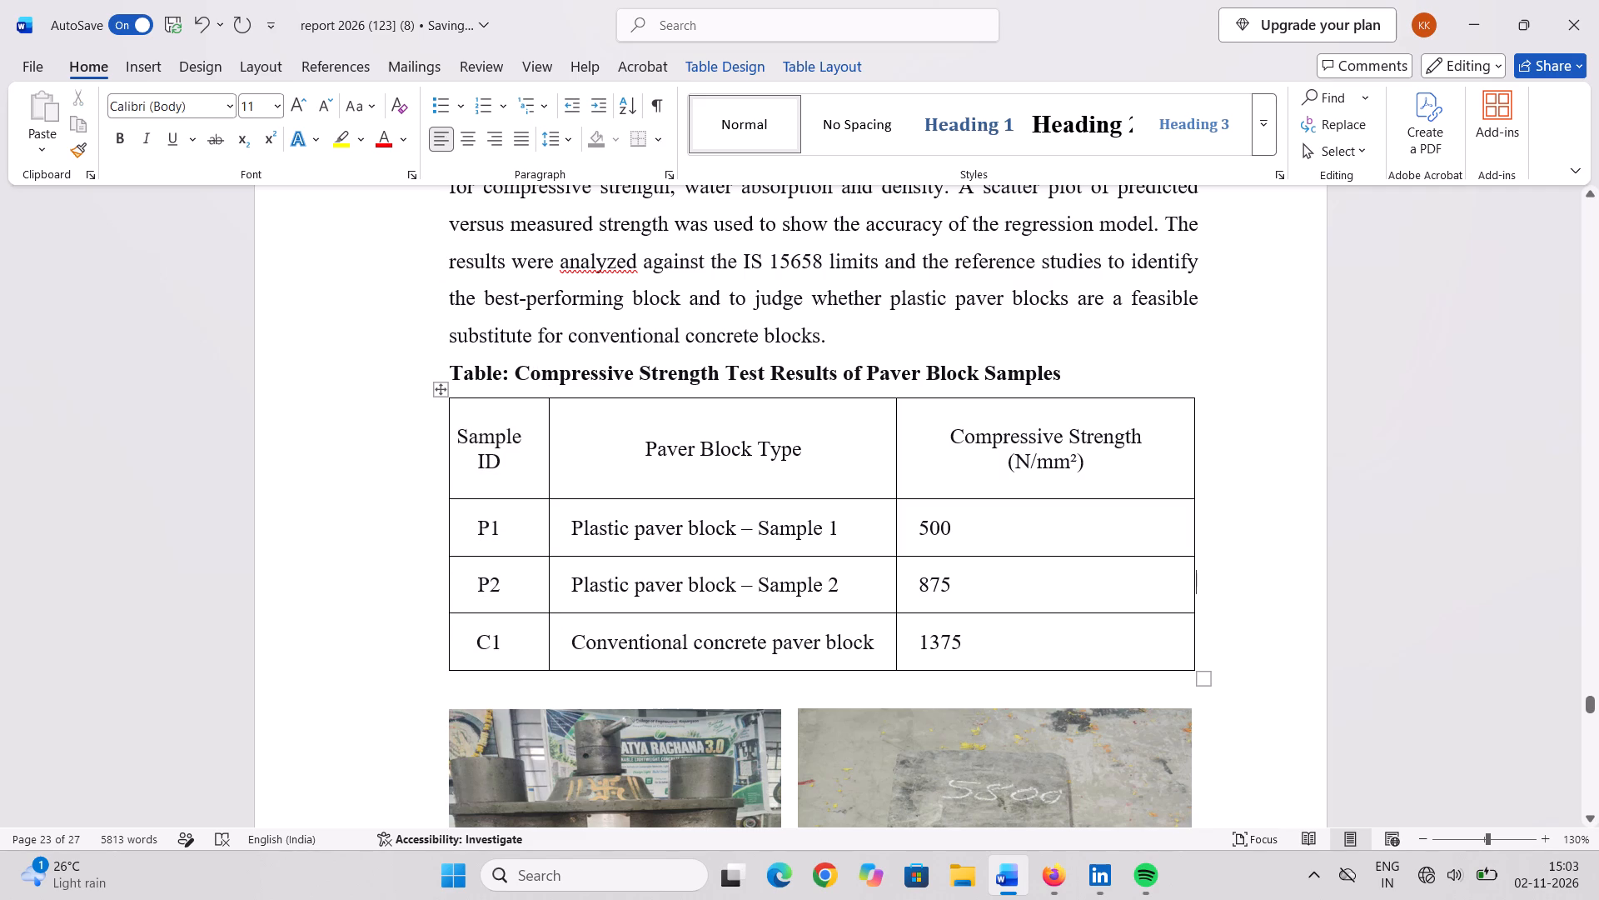
Make the header row text of the compressive strength results table bold and deselect it.
left_click(445, 402)
left_click(404, 429)
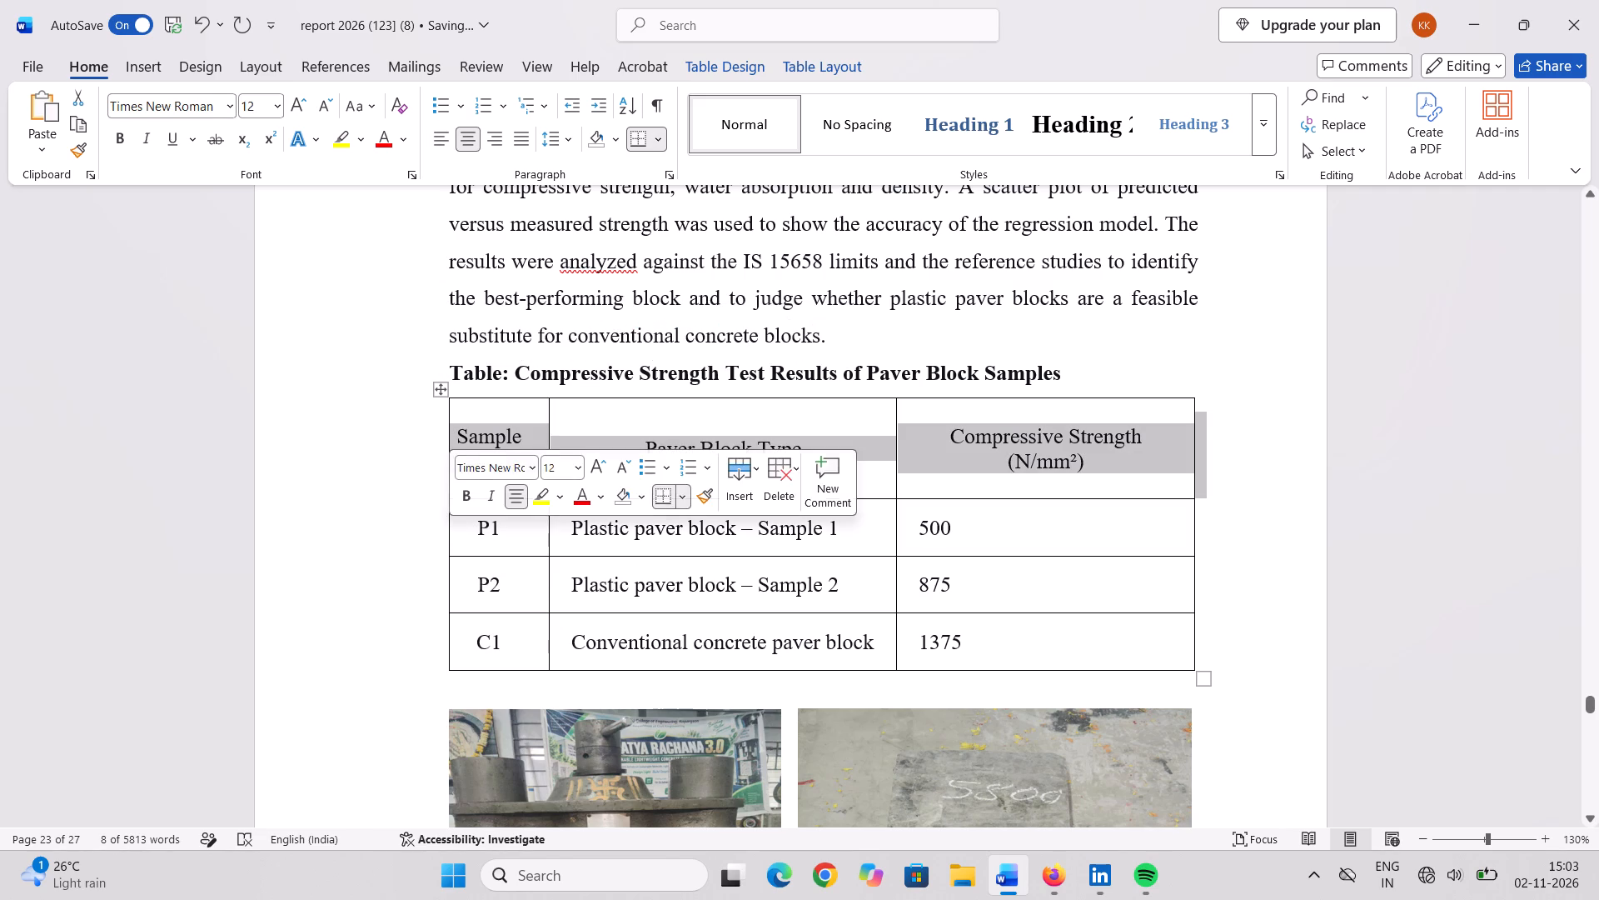
left_click(114, 133)
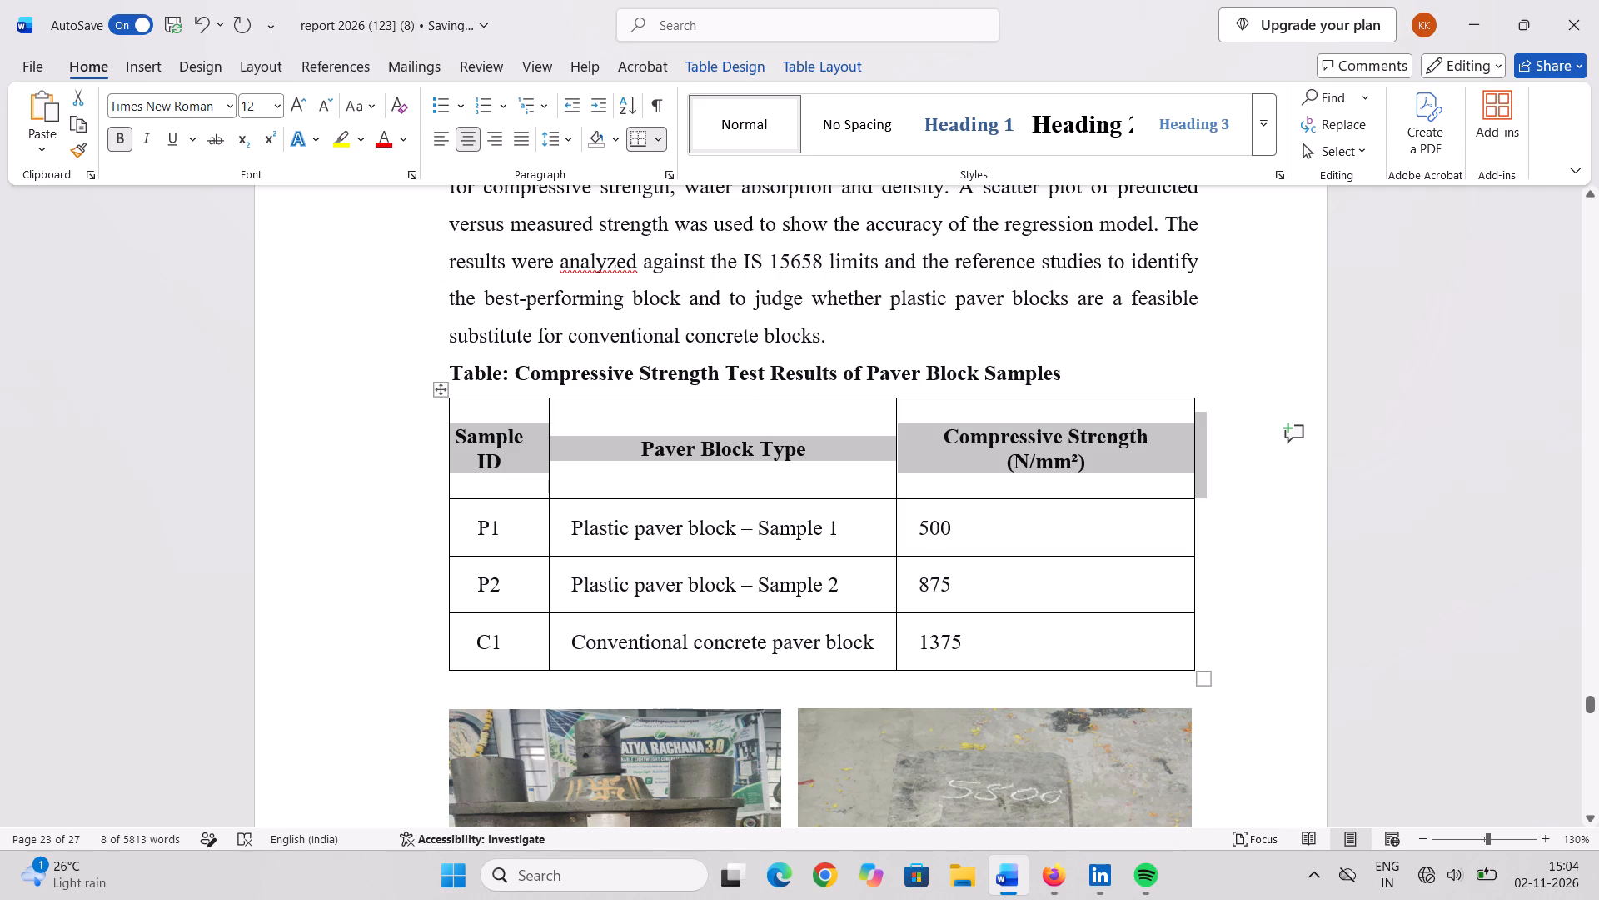
left_click(1190, 362)
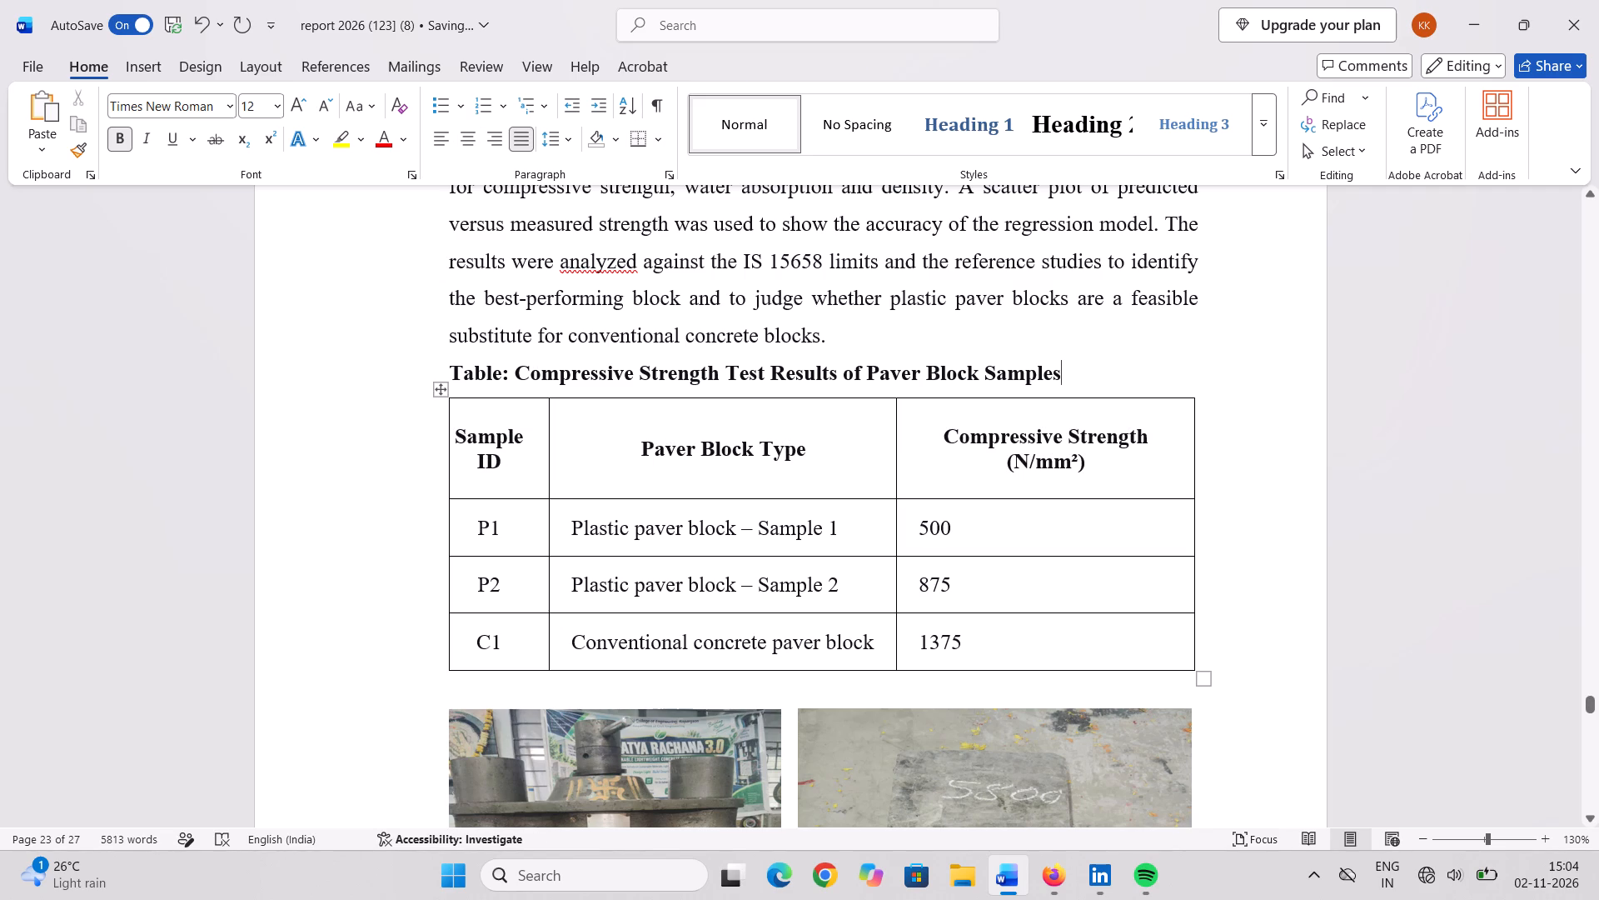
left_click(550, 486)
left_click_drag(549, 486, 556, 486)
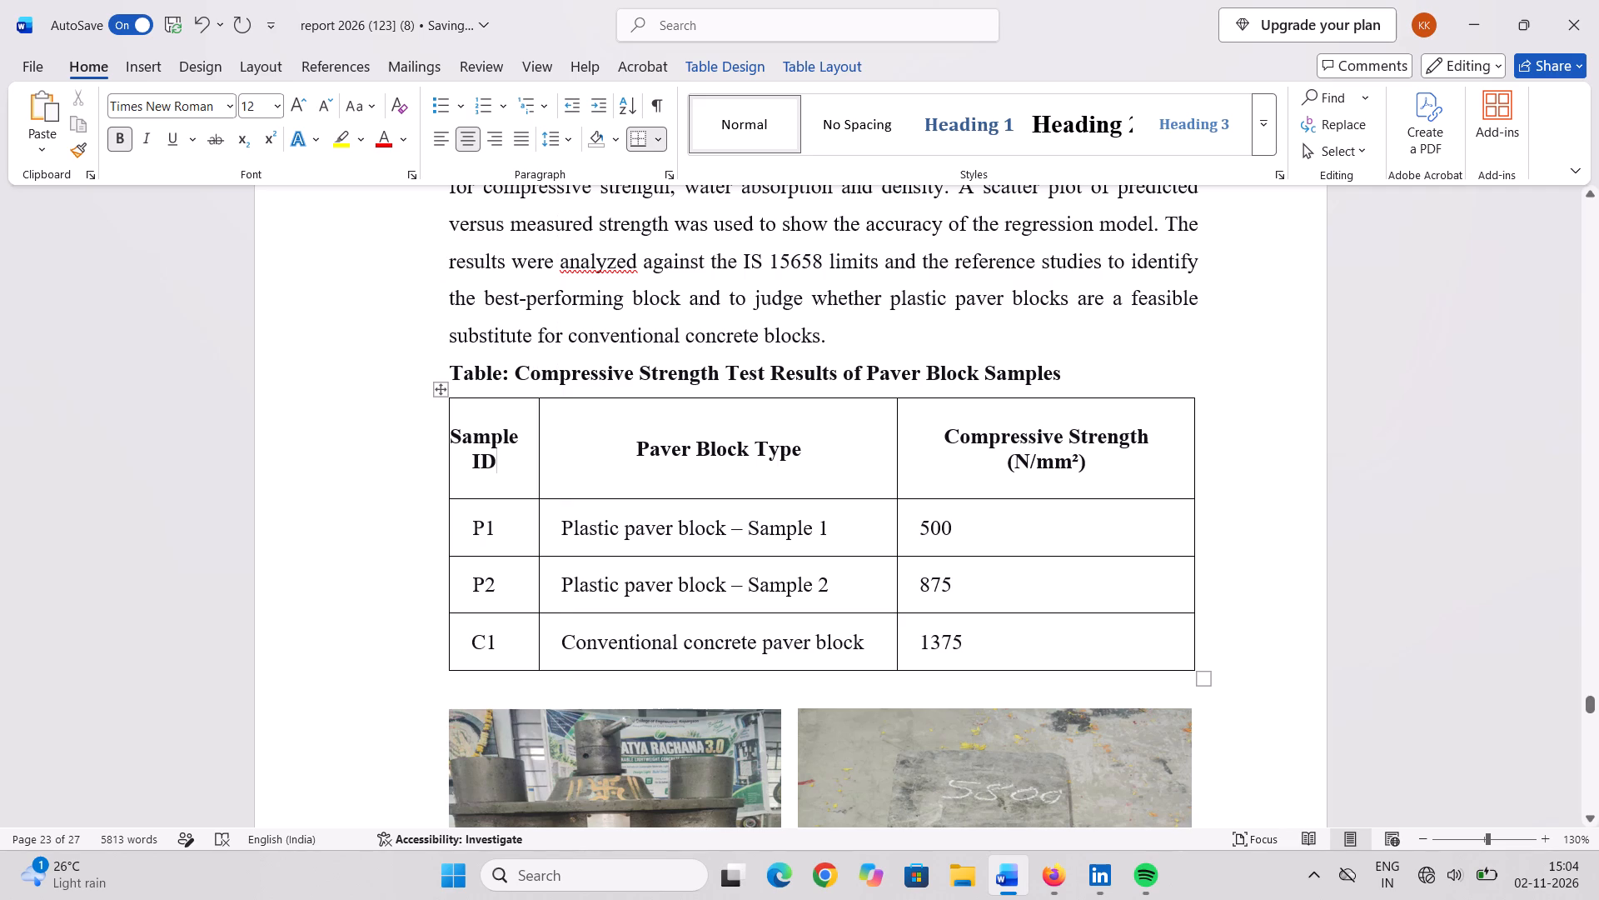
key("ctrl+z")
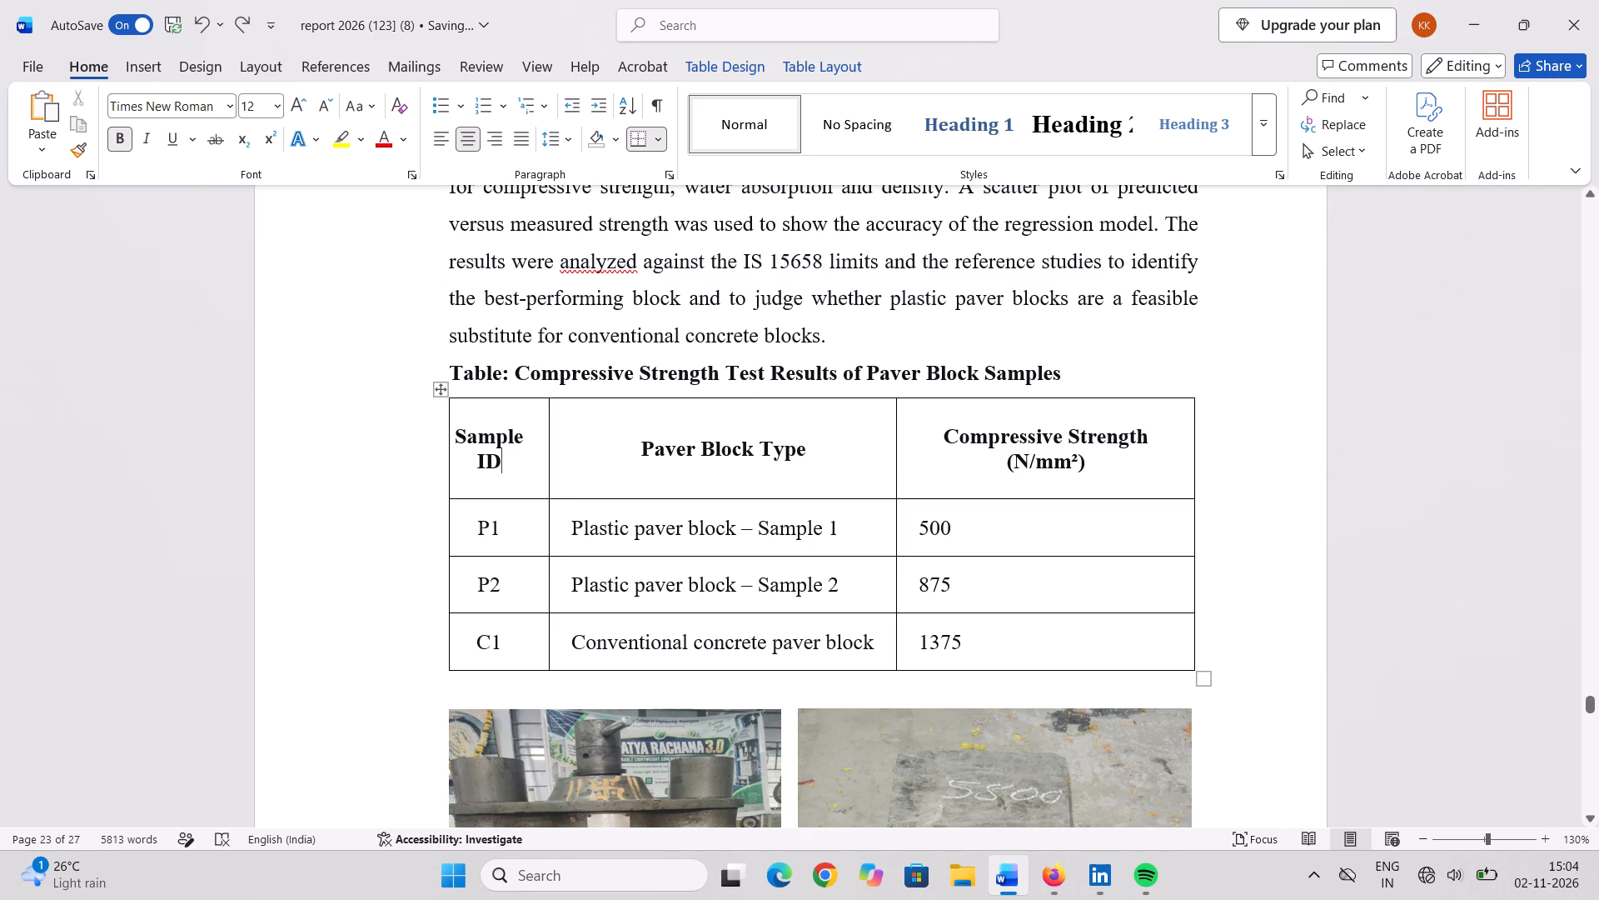
Widen the Sample ID column until its heading fits on one line, keeping the table's overall width.
left_click_drag(548, 531, 508, 533)
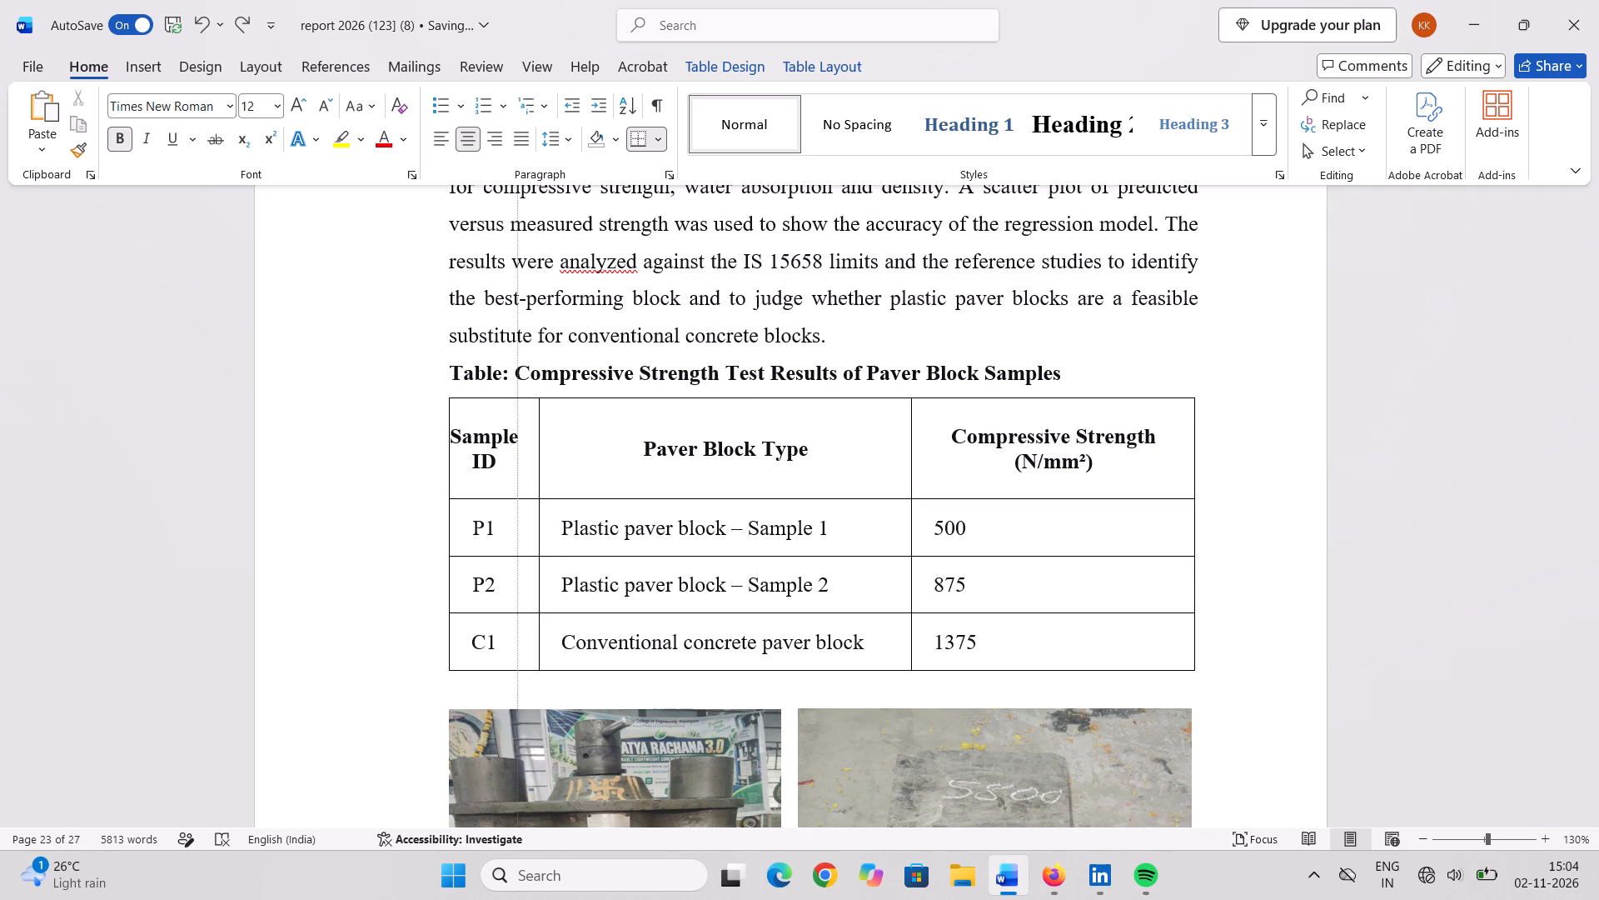
left_click_drag(508, 533, 600, 534)
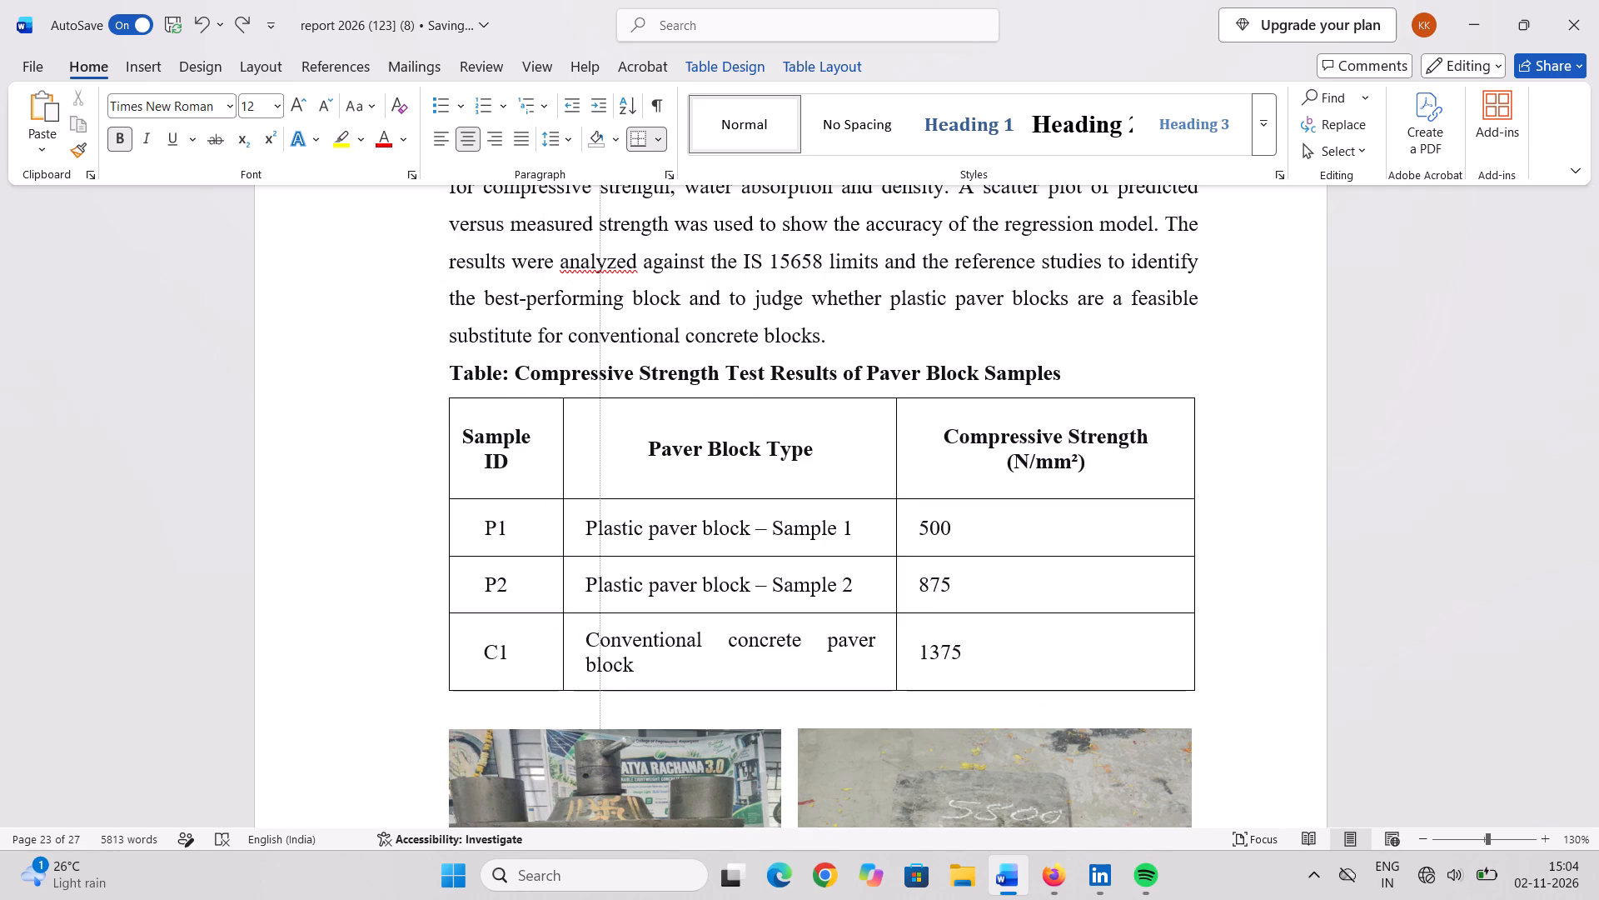
left_click_drag(600, 534, 599, 534)
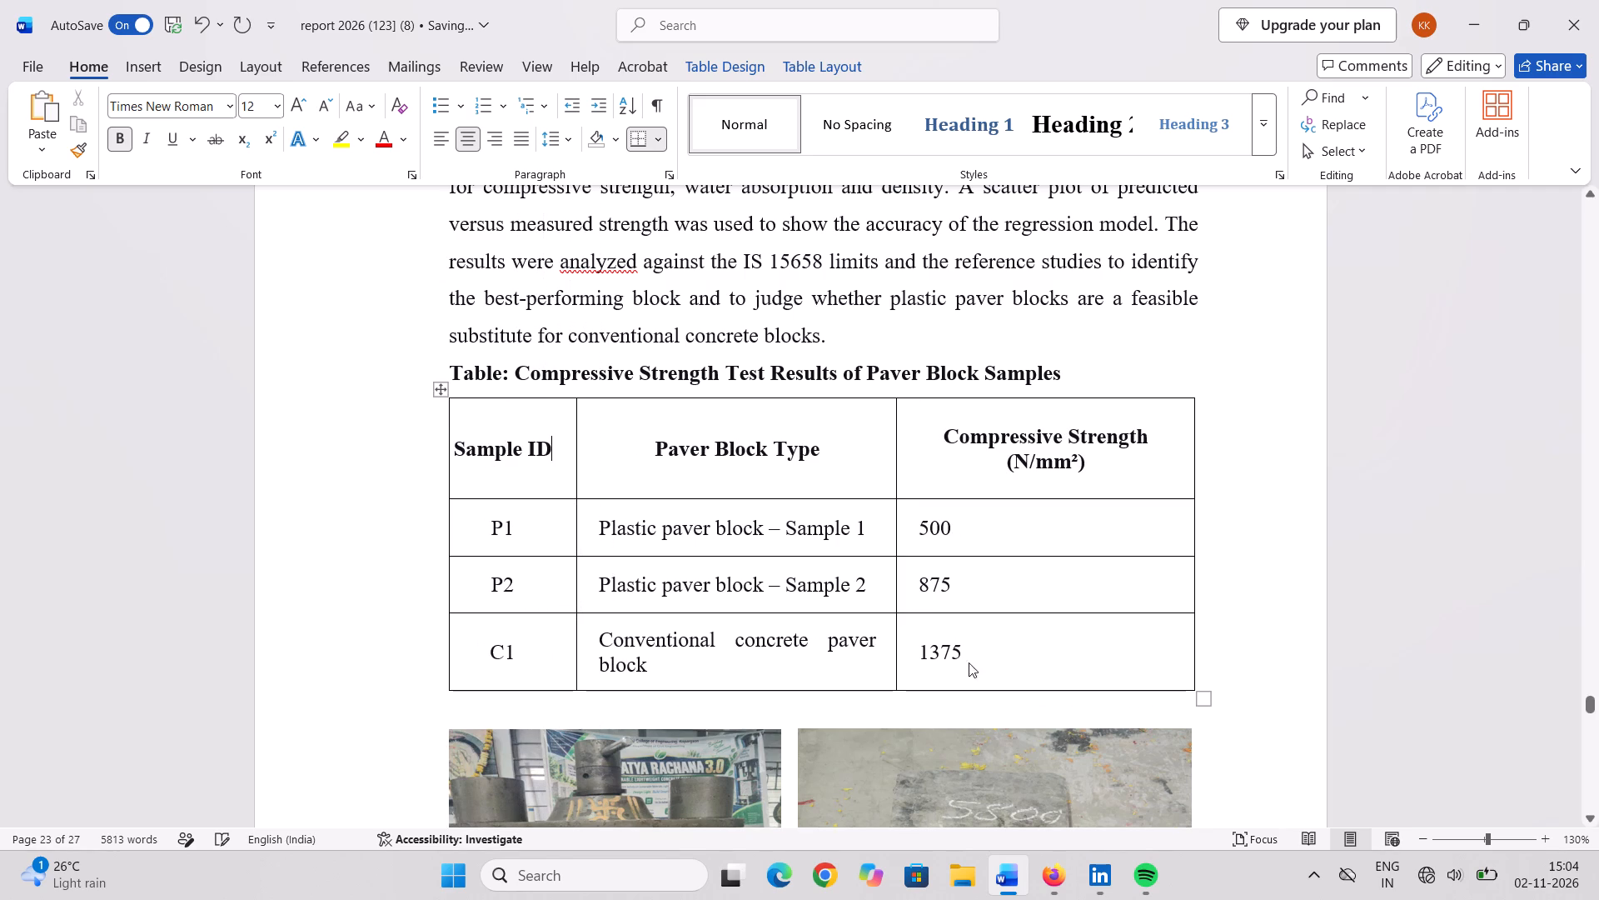
left_click(1276, 563)
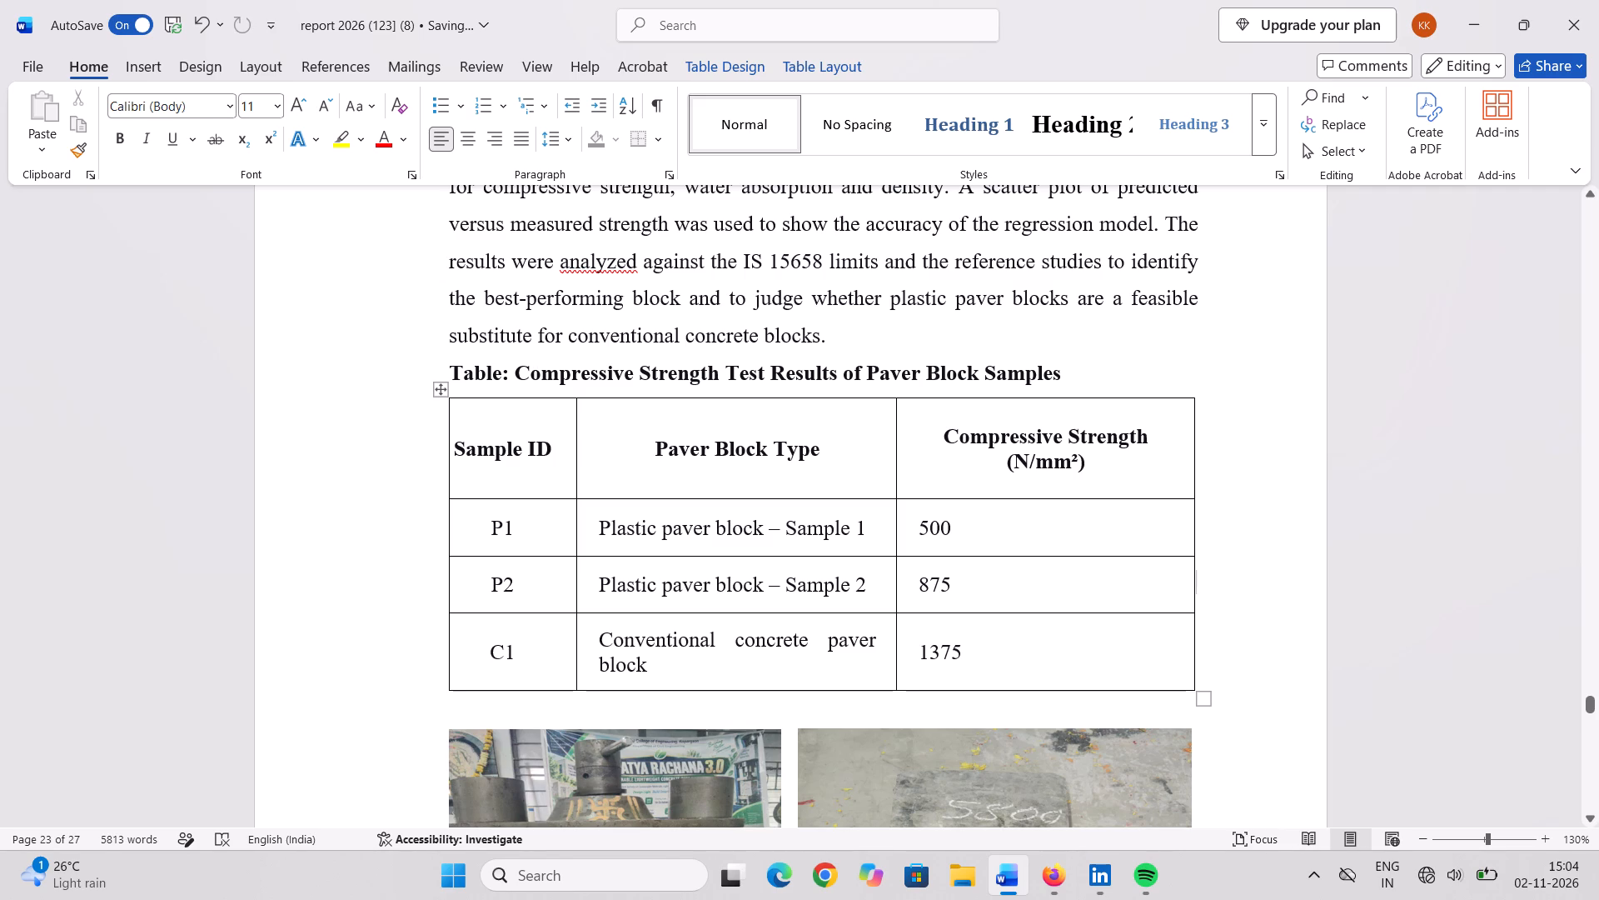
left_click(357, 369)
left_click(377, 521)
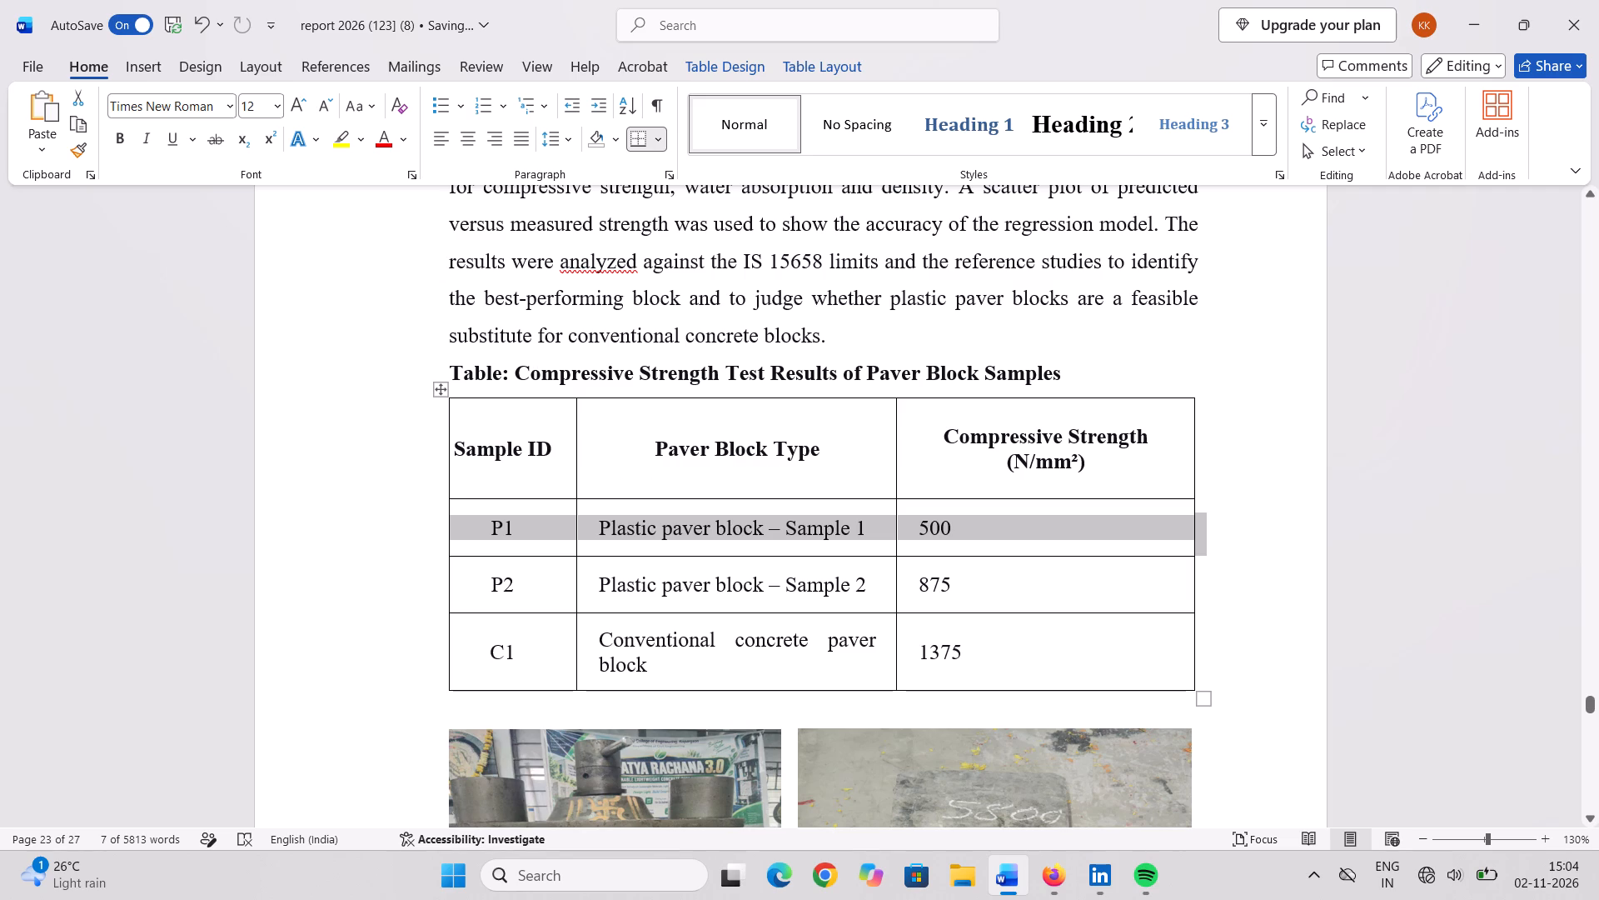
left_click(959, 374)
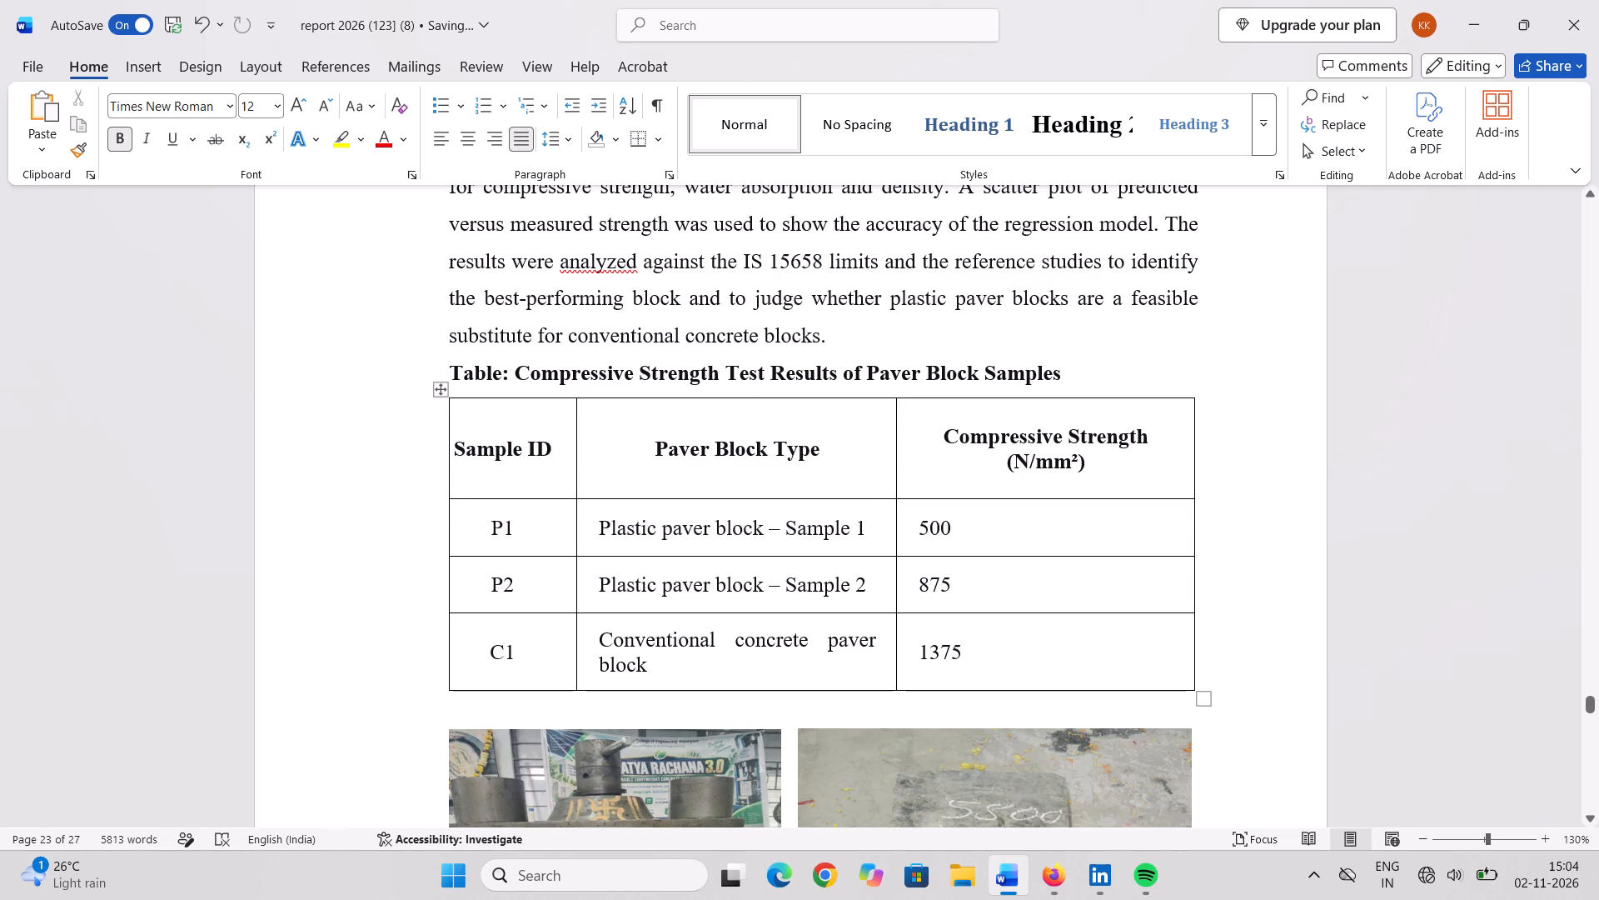
Delete the blank line between the compression testing photos and the Fig 3.8 caption.
scroll(1170, 537, "down", 5)
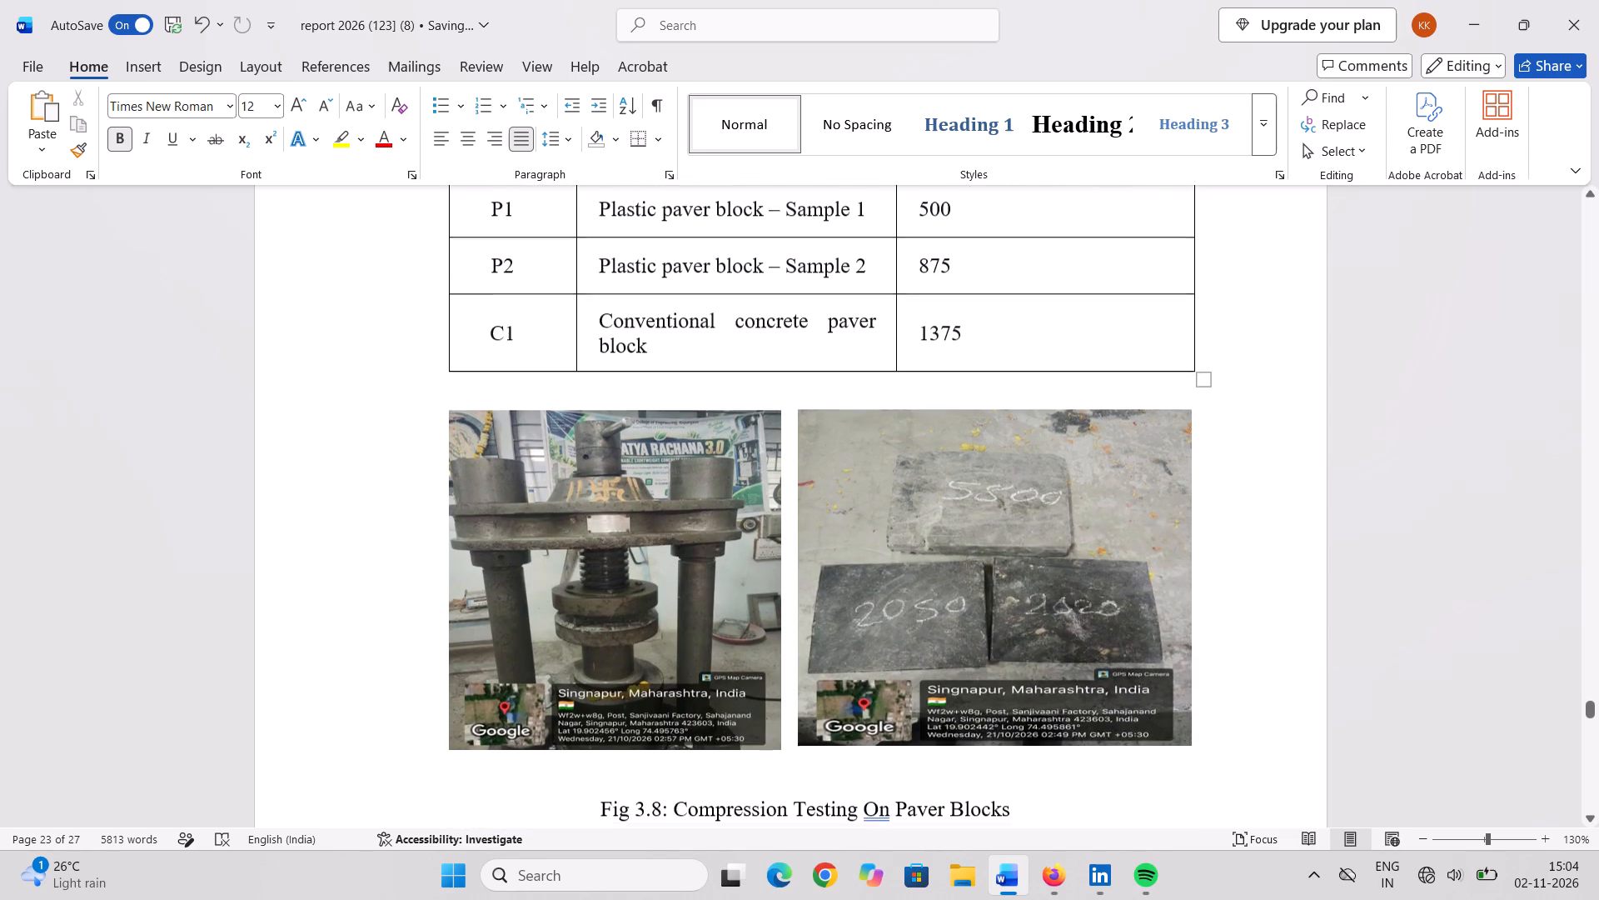
scroll(1170, 537, "down", 7)
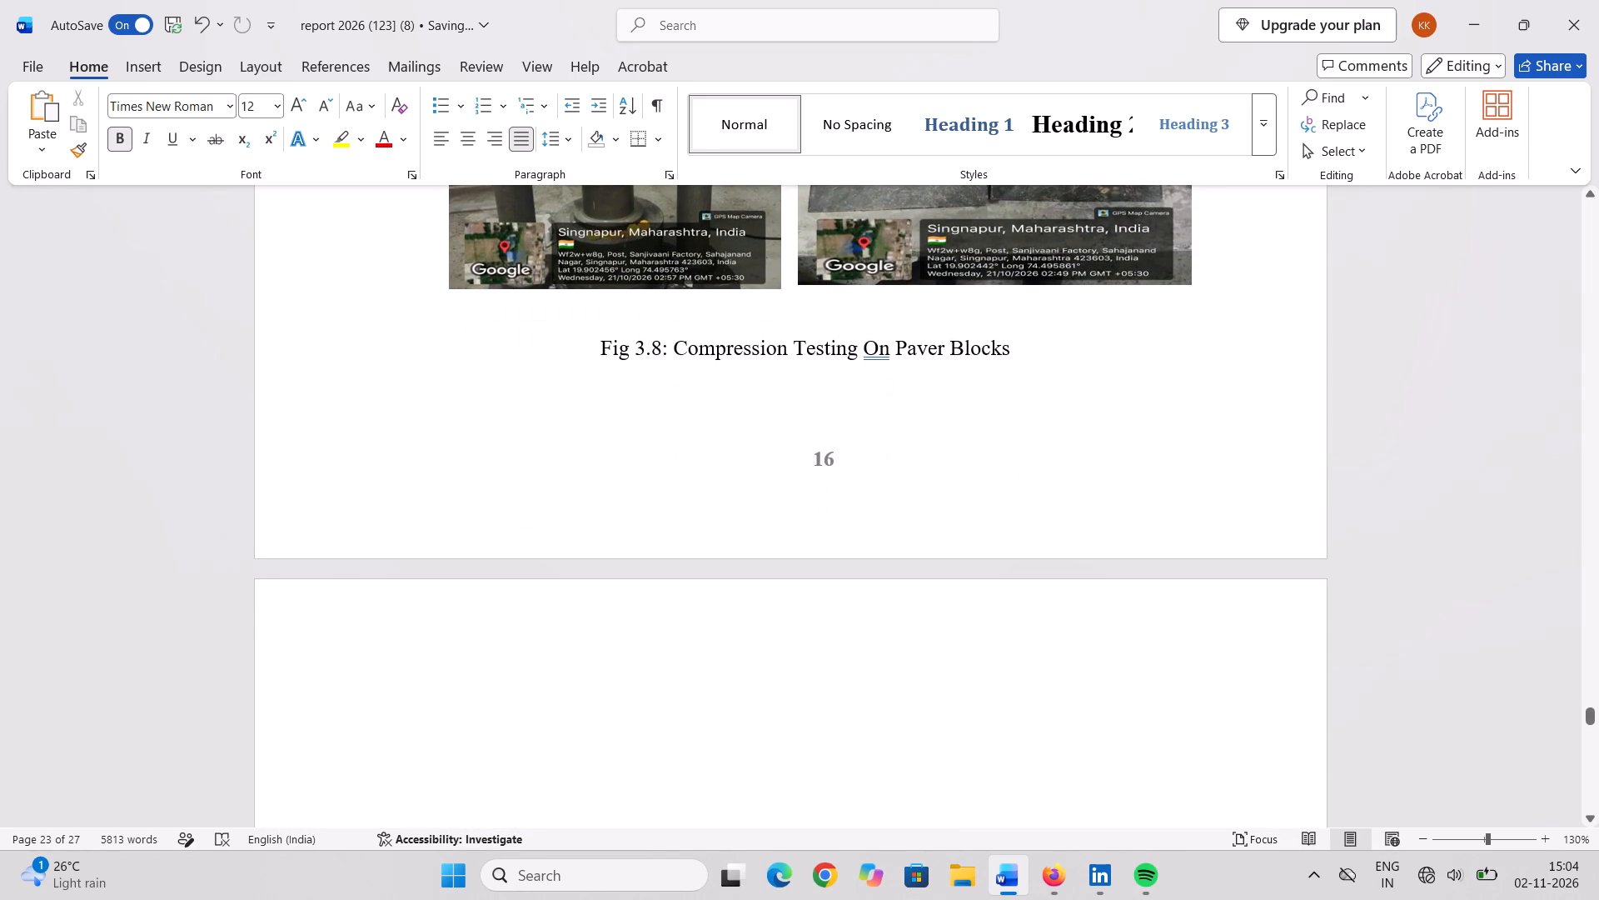
left_click(779, 322)
key("BackSpace")
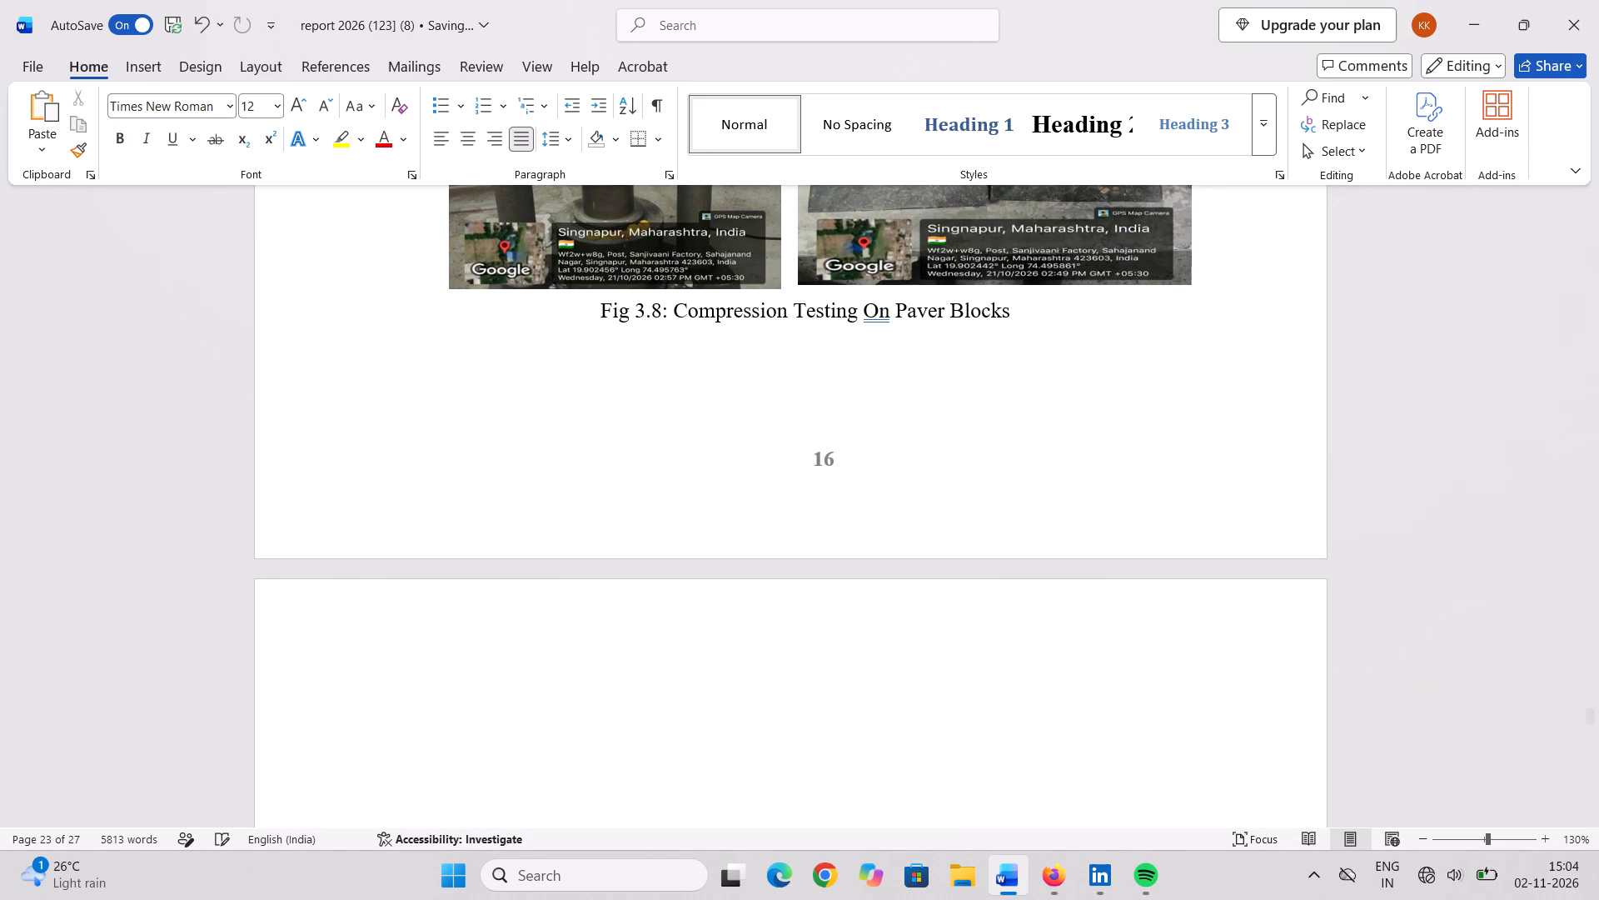
Delete four blank lines above the Chapter 4 Conclusions heading.
scroll(779, 322, "down", 12)
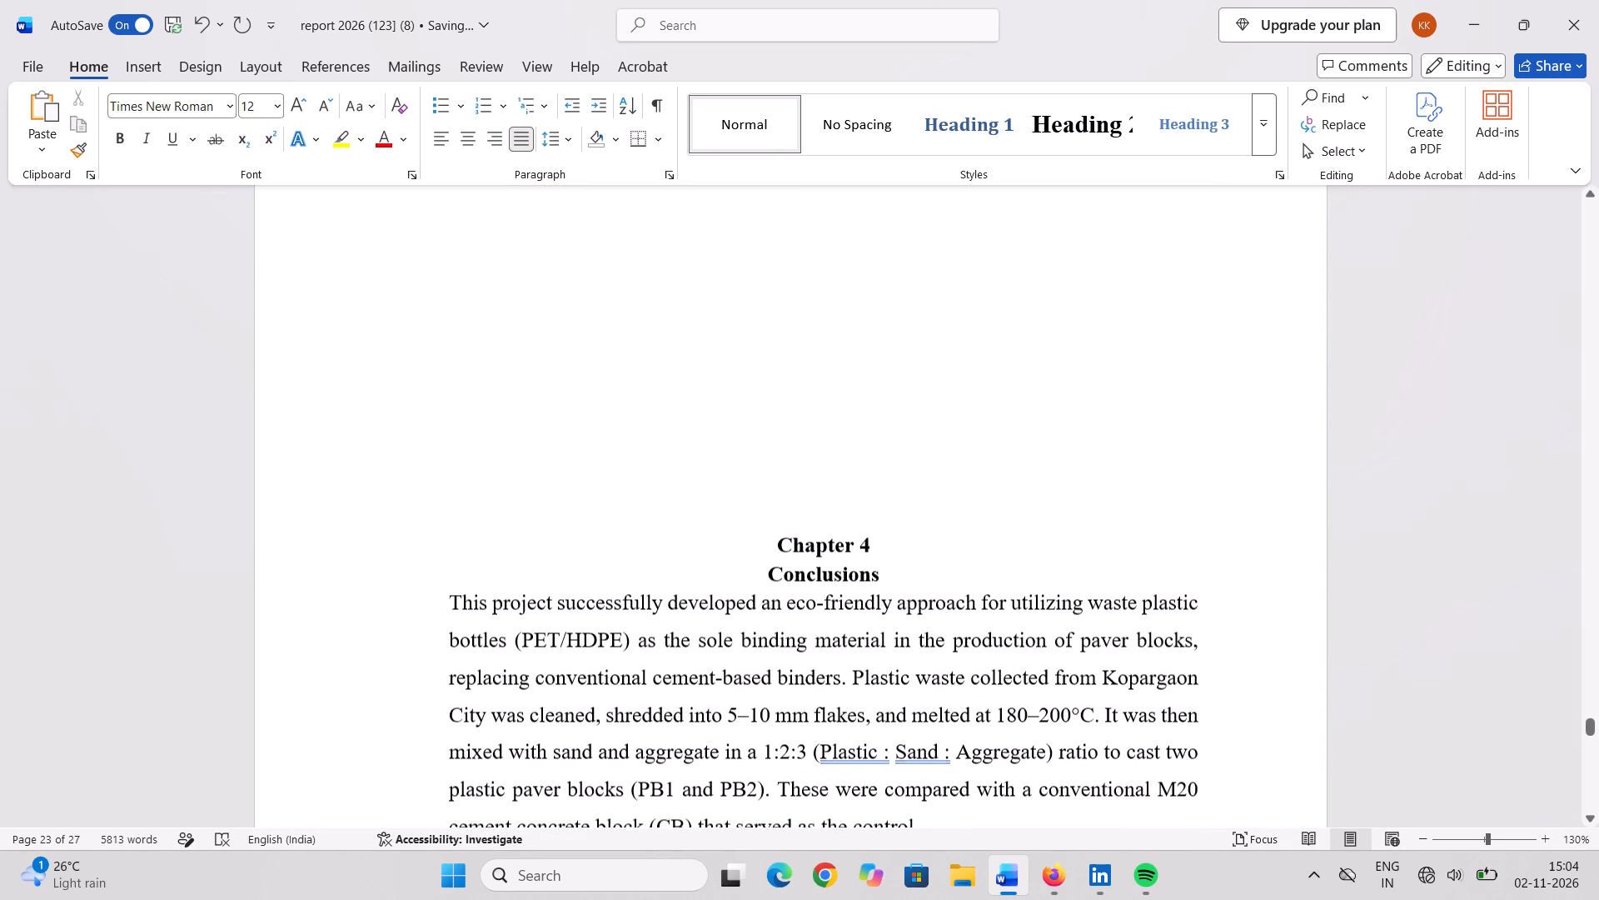
left_click(829, 444)
key("BackSpace")
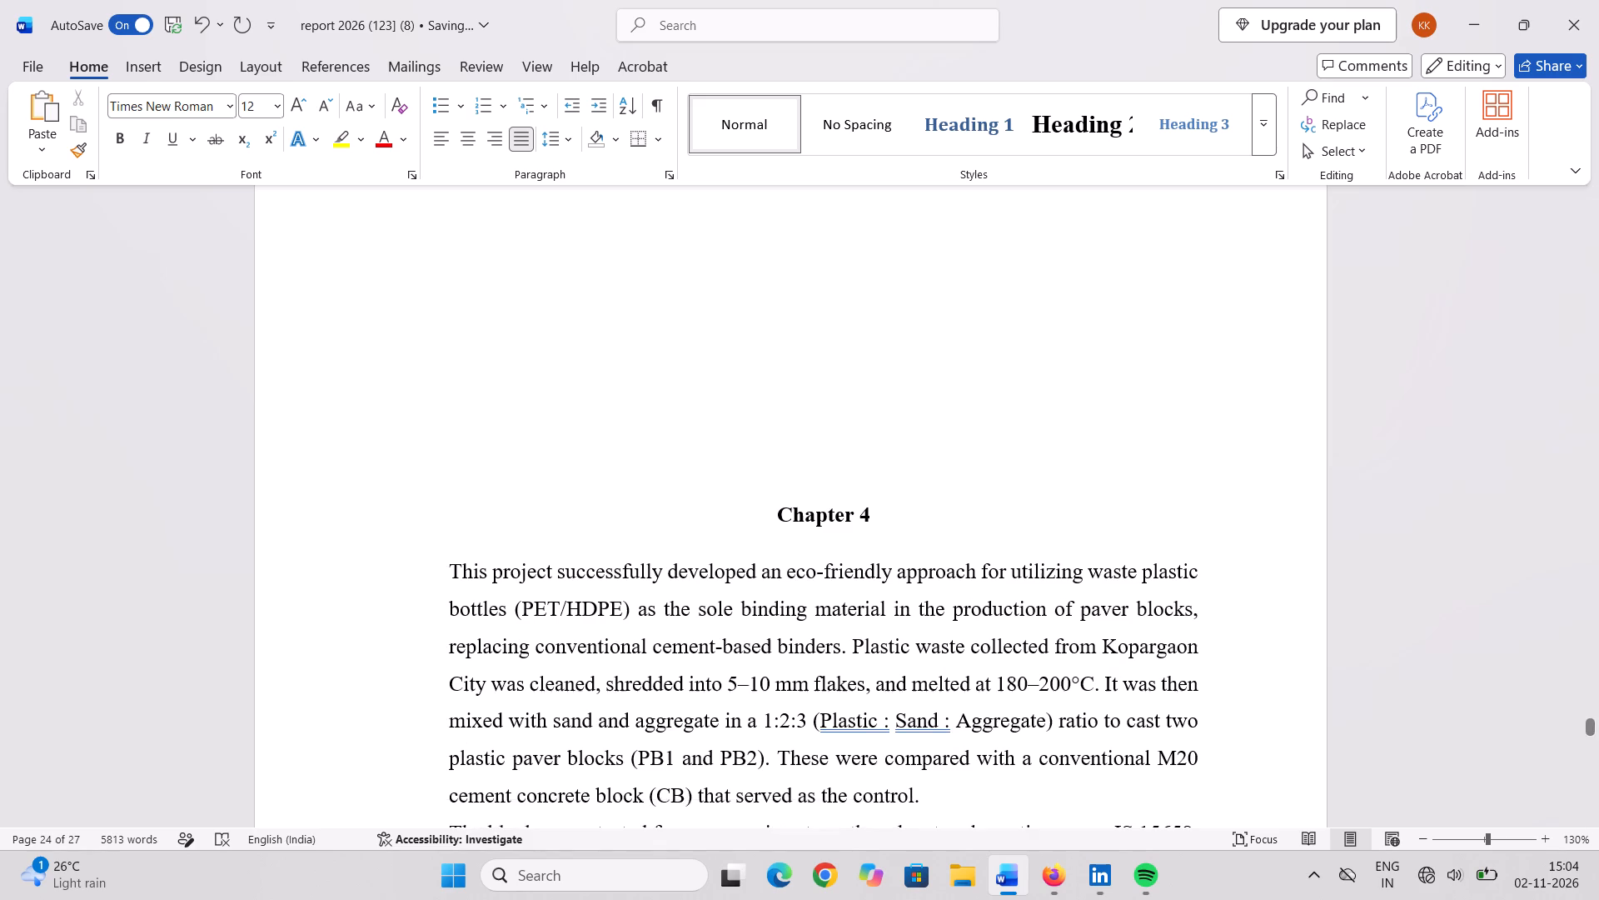
key("BackSpace")
key("BackSpace")
key("BackSpace")
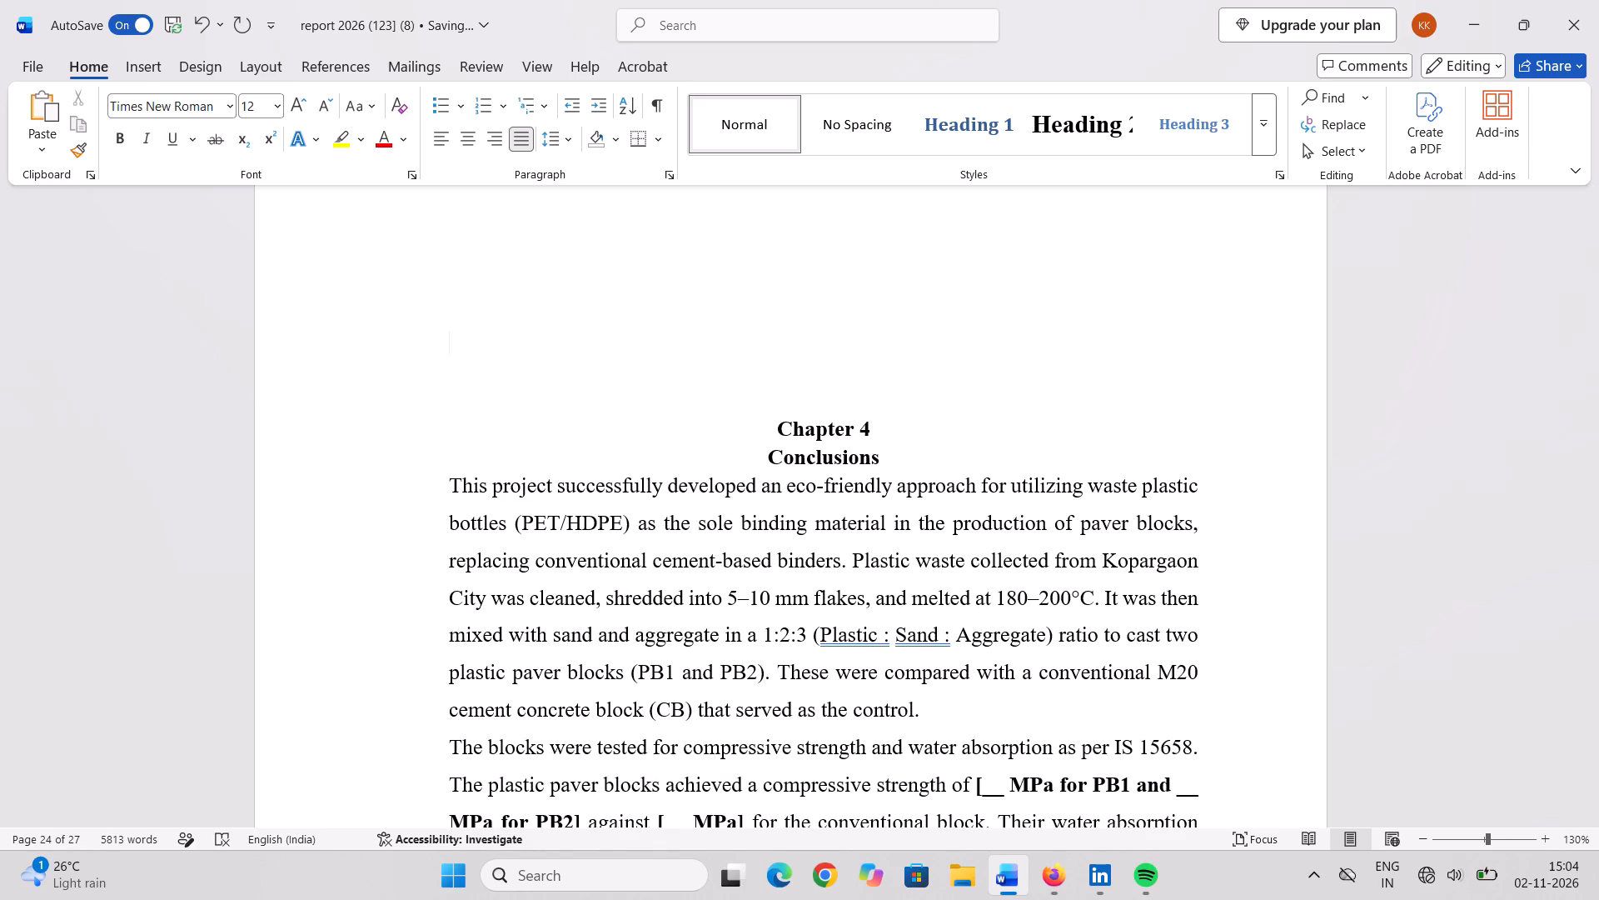
Review the report backwards from the Chapter 4 page to the Acknowledgement page, checking spacing, tables and page layout.
scroll(832, 443, "up", 10)
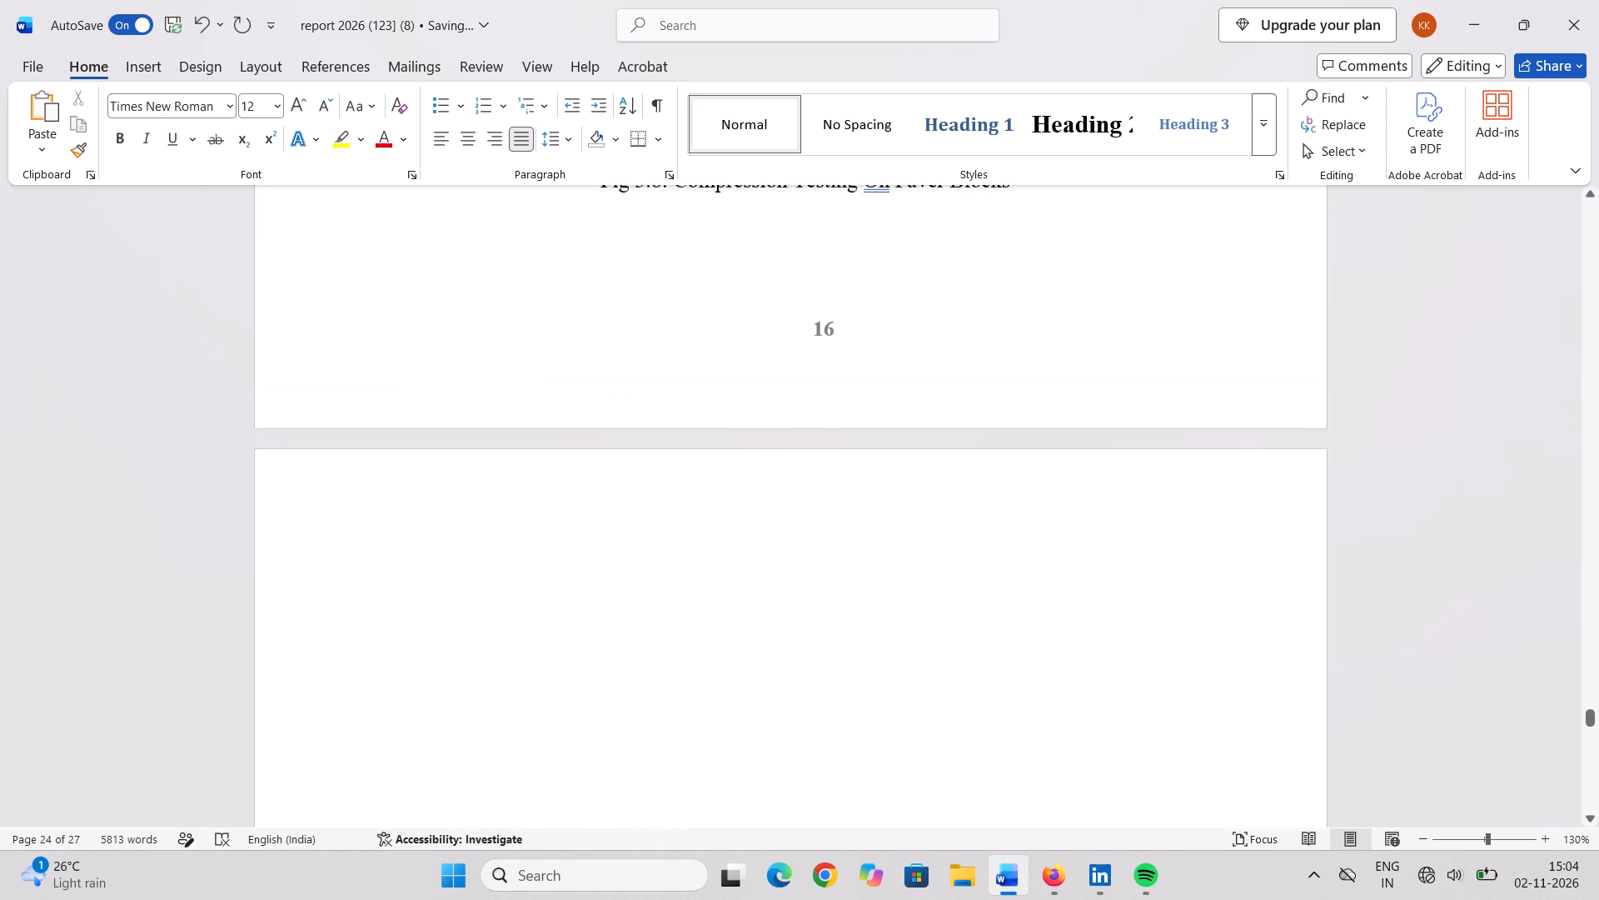
scroll(832, 443, "up", 5)
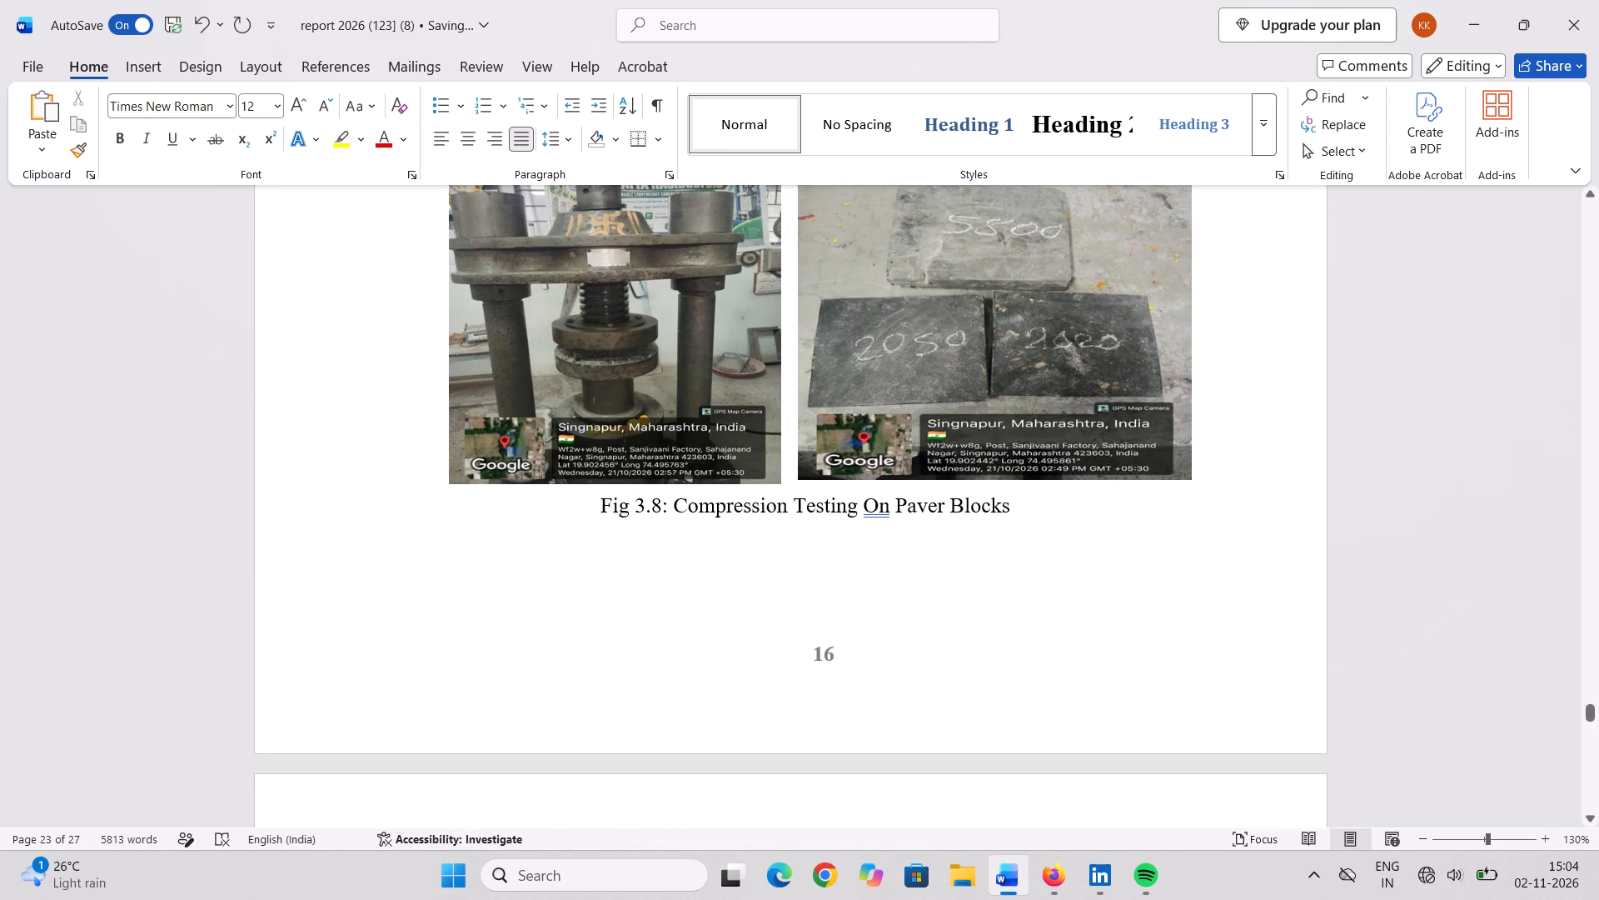
scroll(832, 443, "down", 6)
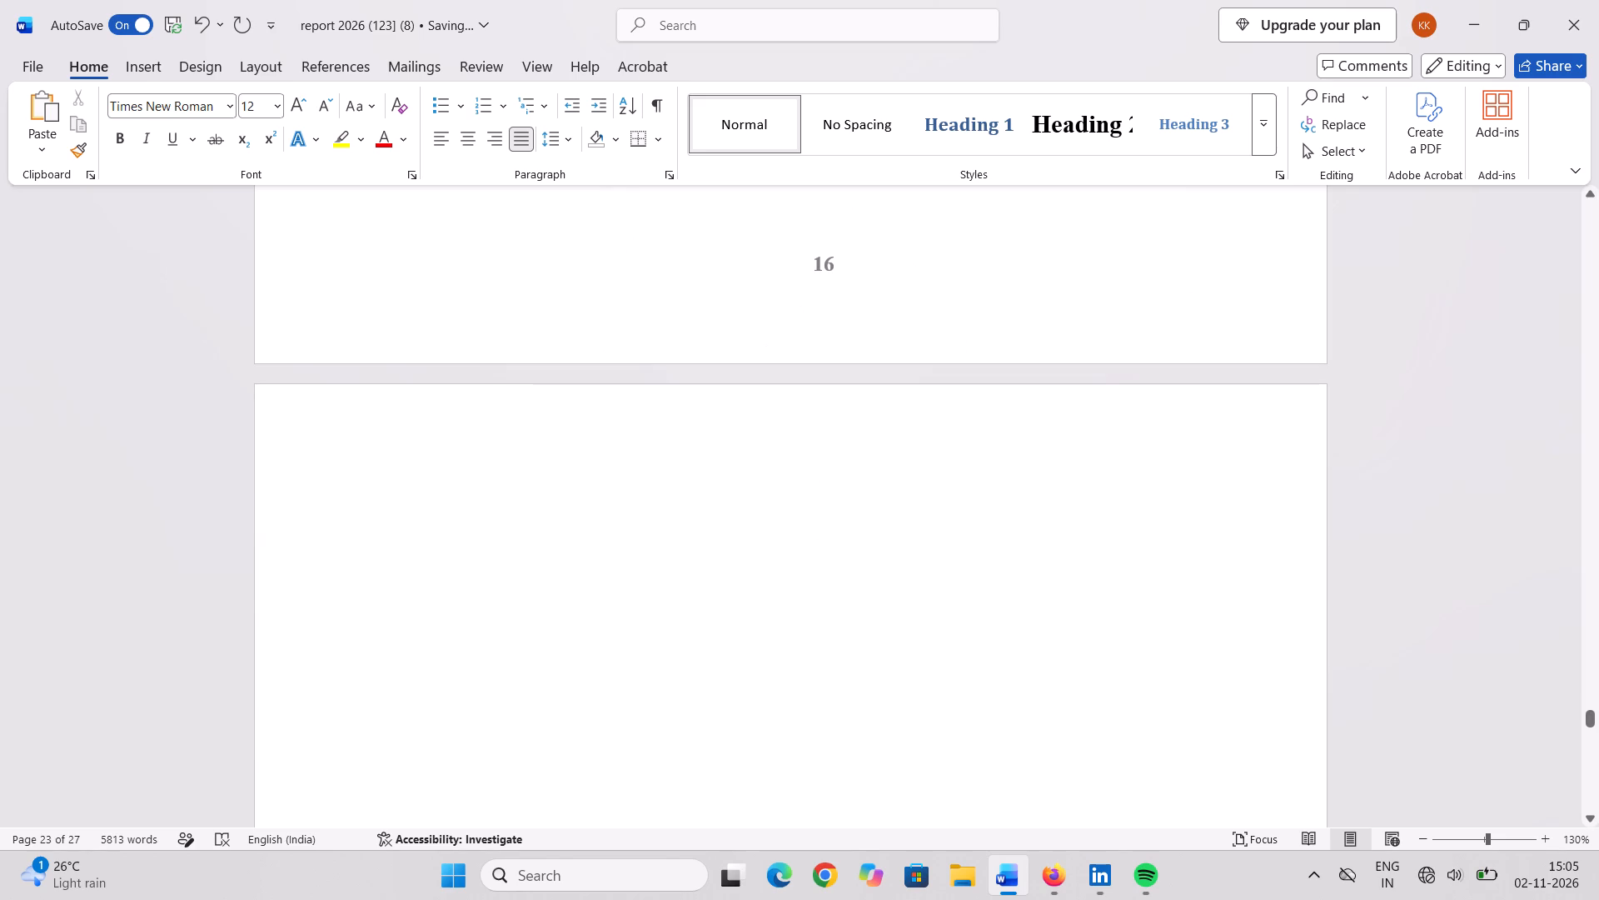
left_click(616, 449)
left_click(489, 437)
scroll(498, 441, "up", 8)
scroll(652, 457, "up", 20)
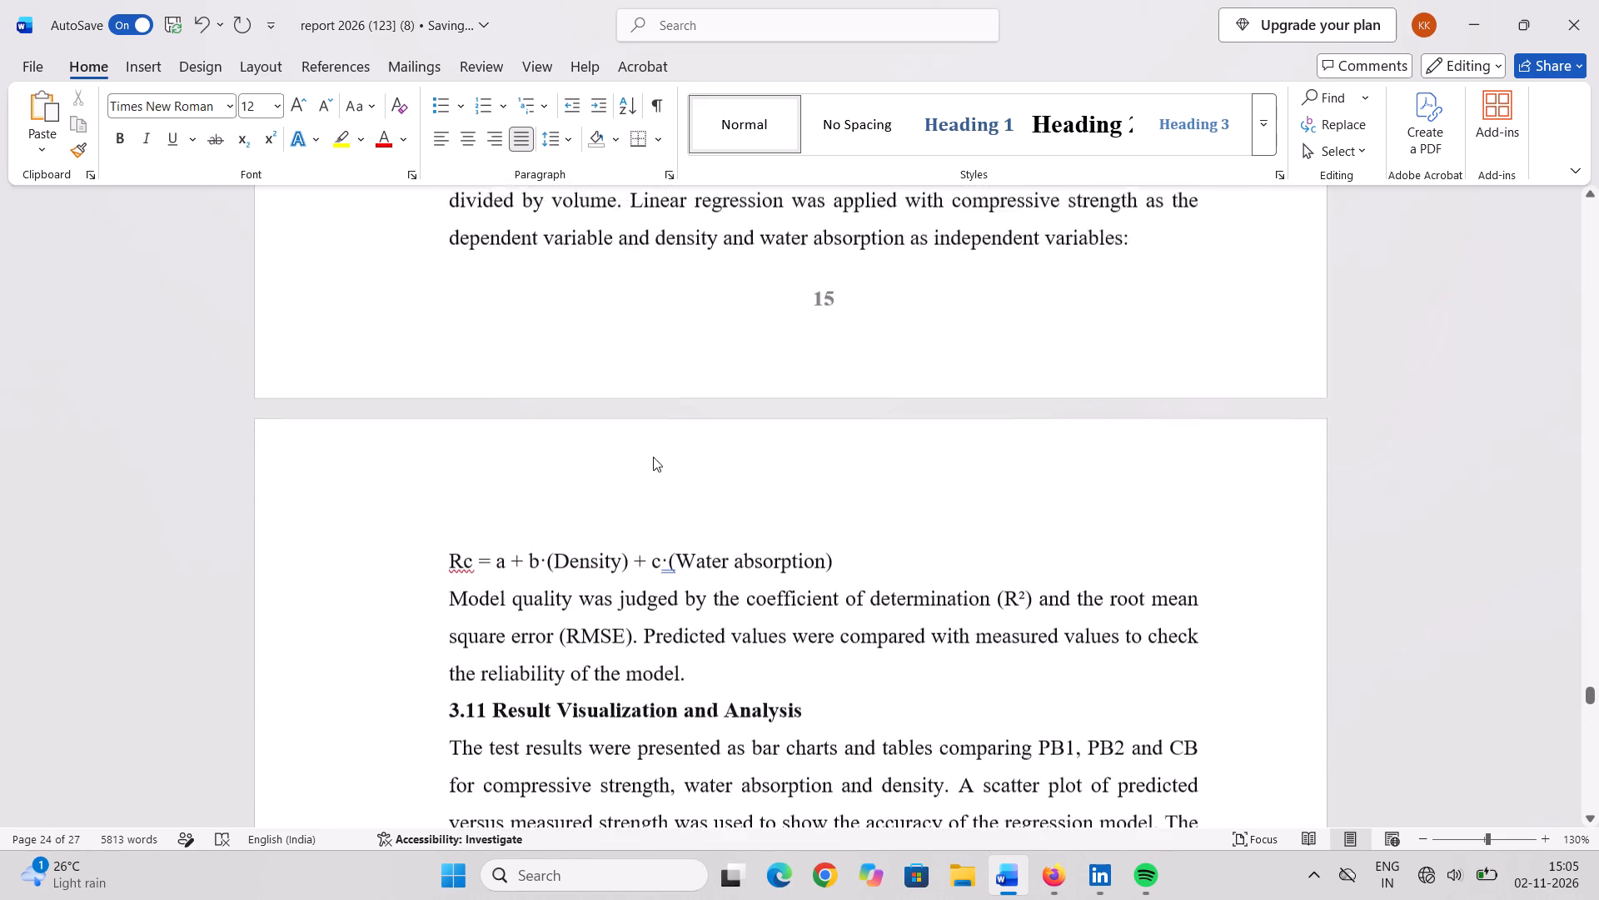
scroll(653, 457, "up", 2)
scroll(653, 457, "up", 20)
scroll(653, 457, "up", 18)
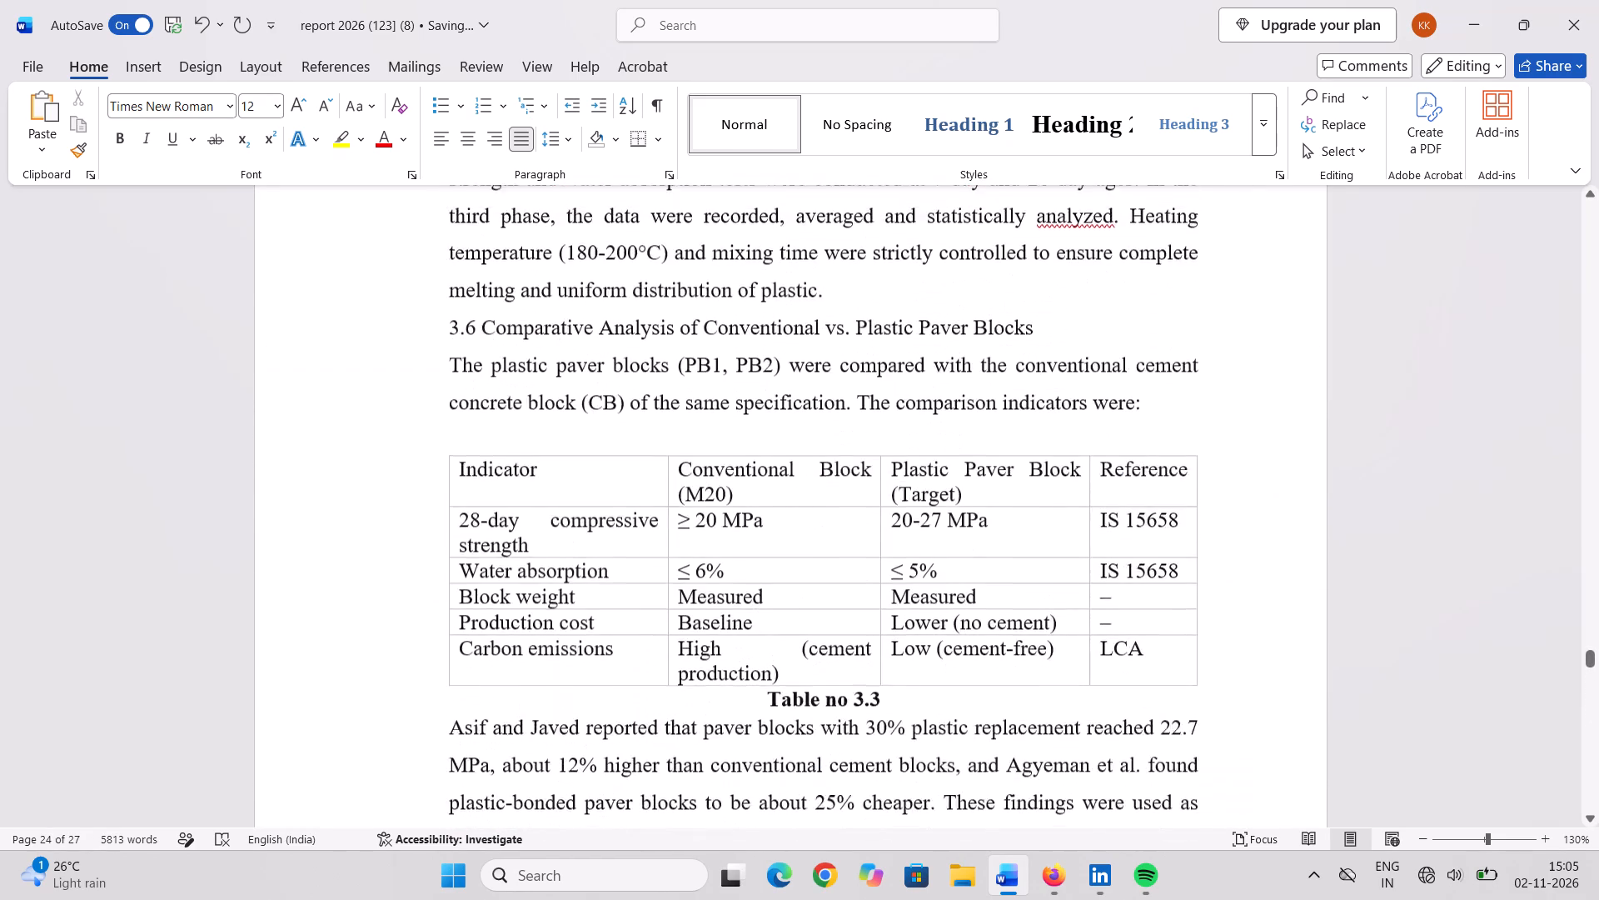
scroll(653, 457, "up", 20)
scroll(653, 457, "up", 20)
scroll(653, 457, "up", 5)
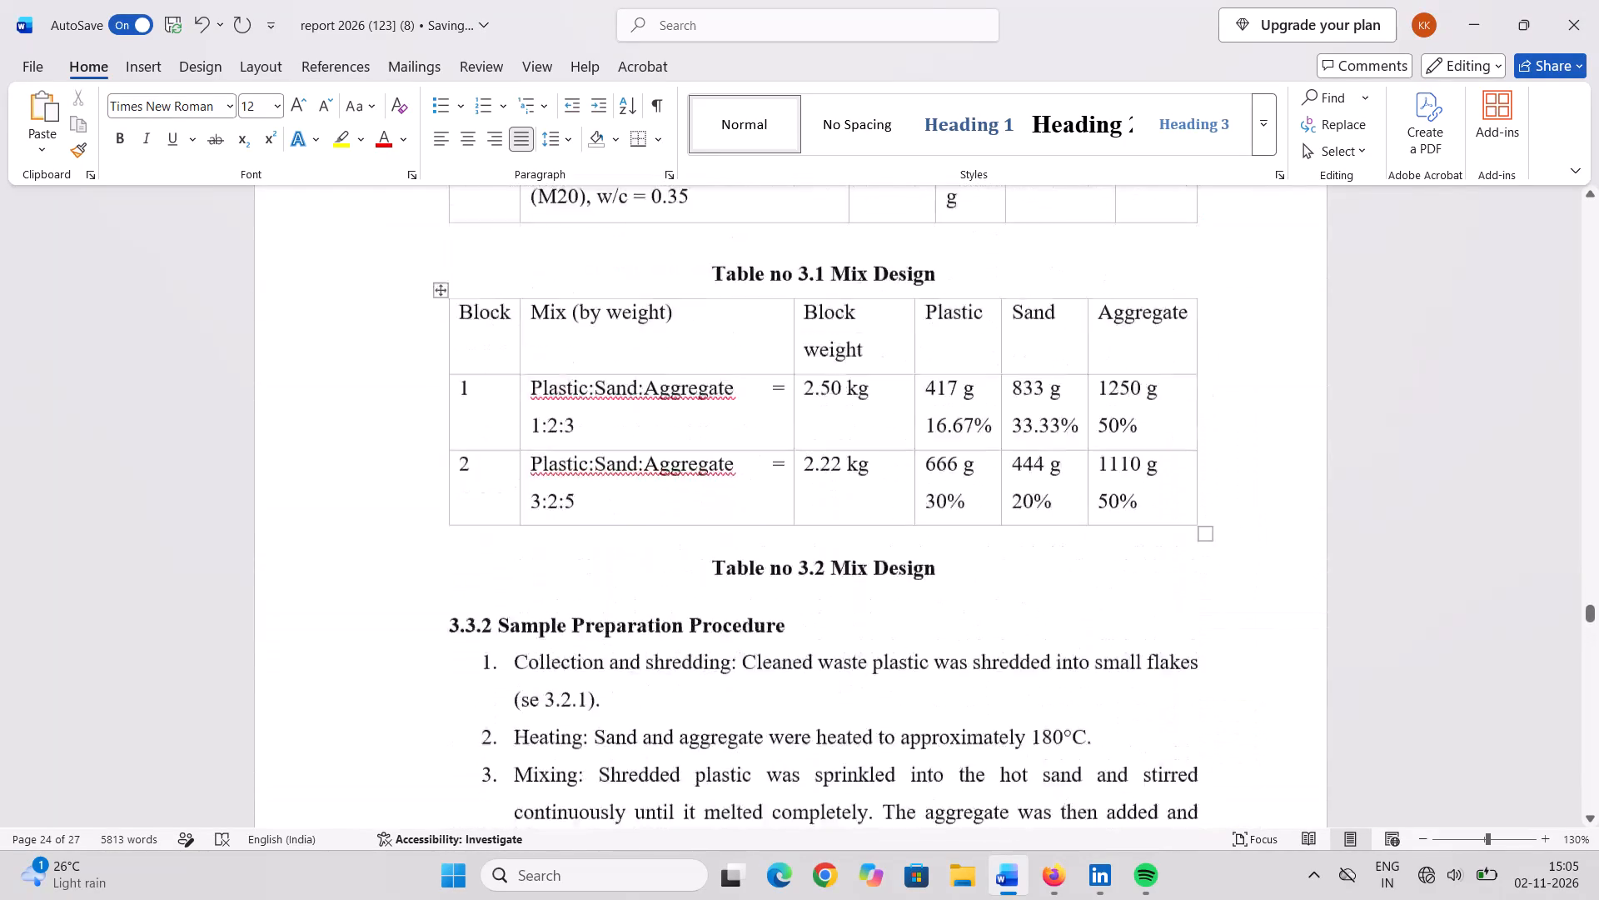
scroll(737, 482, "up", 7)
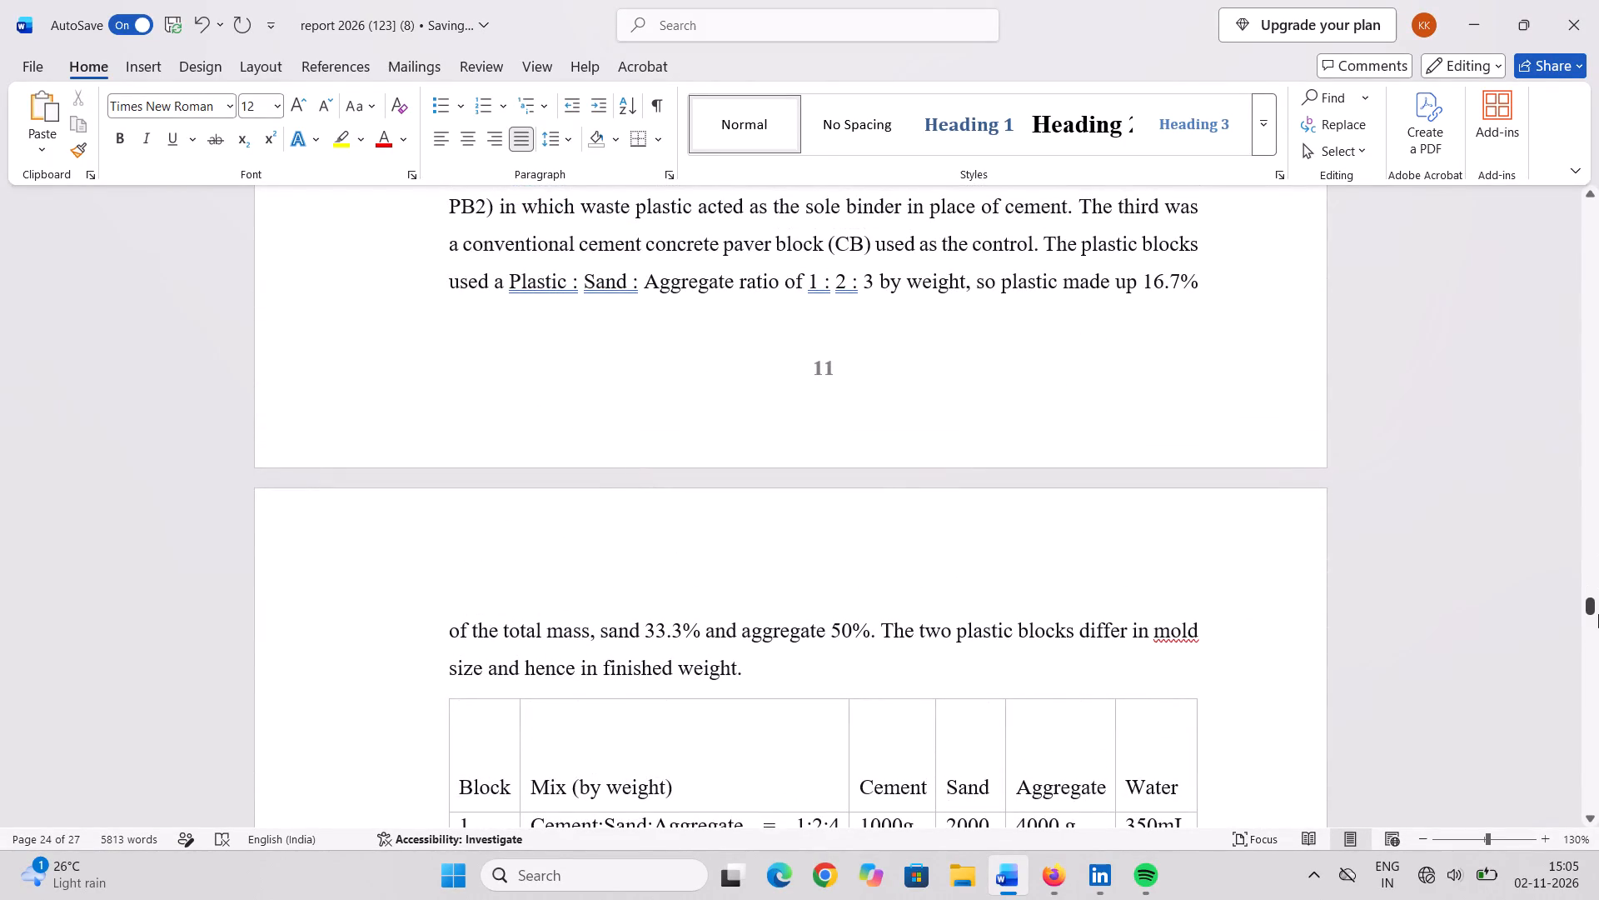
left_click_drag(1592, 607, 1552, 201)
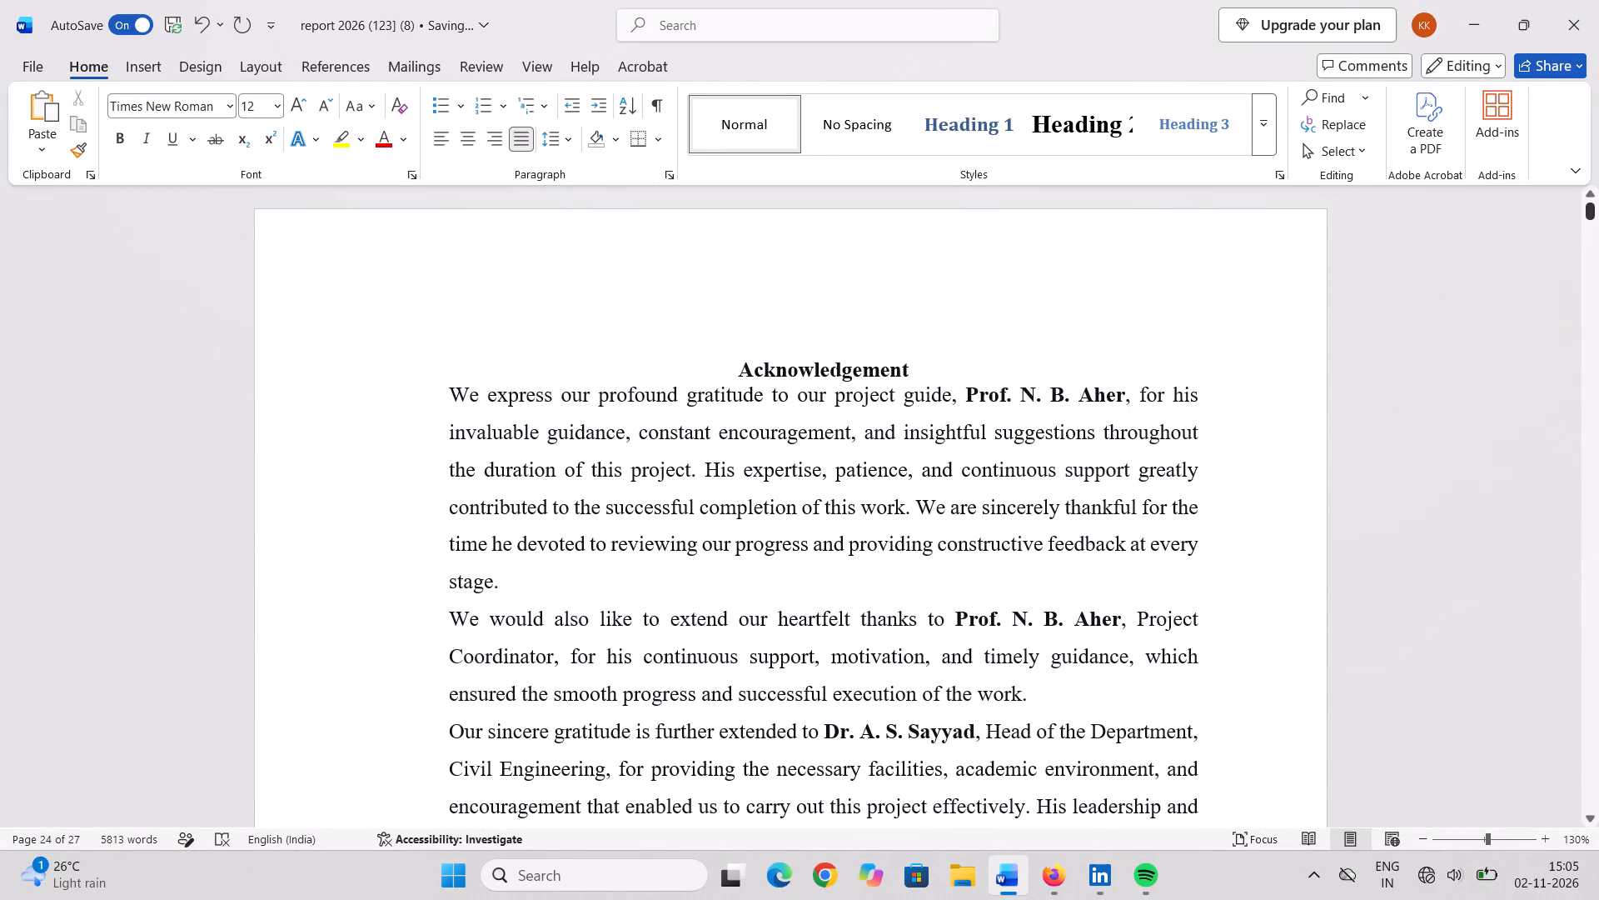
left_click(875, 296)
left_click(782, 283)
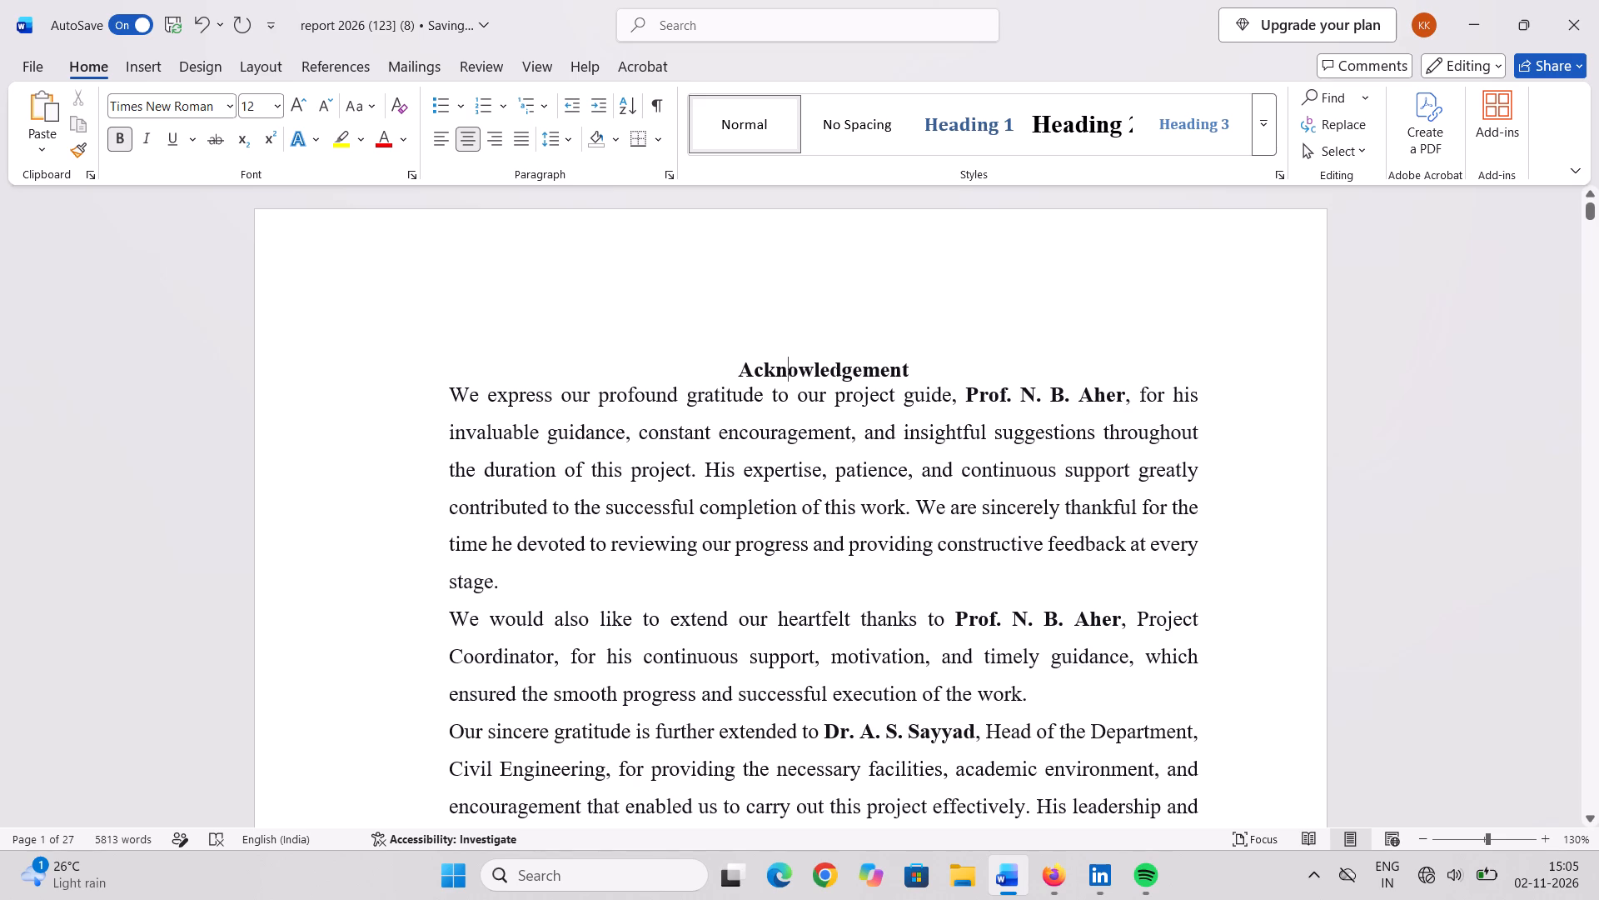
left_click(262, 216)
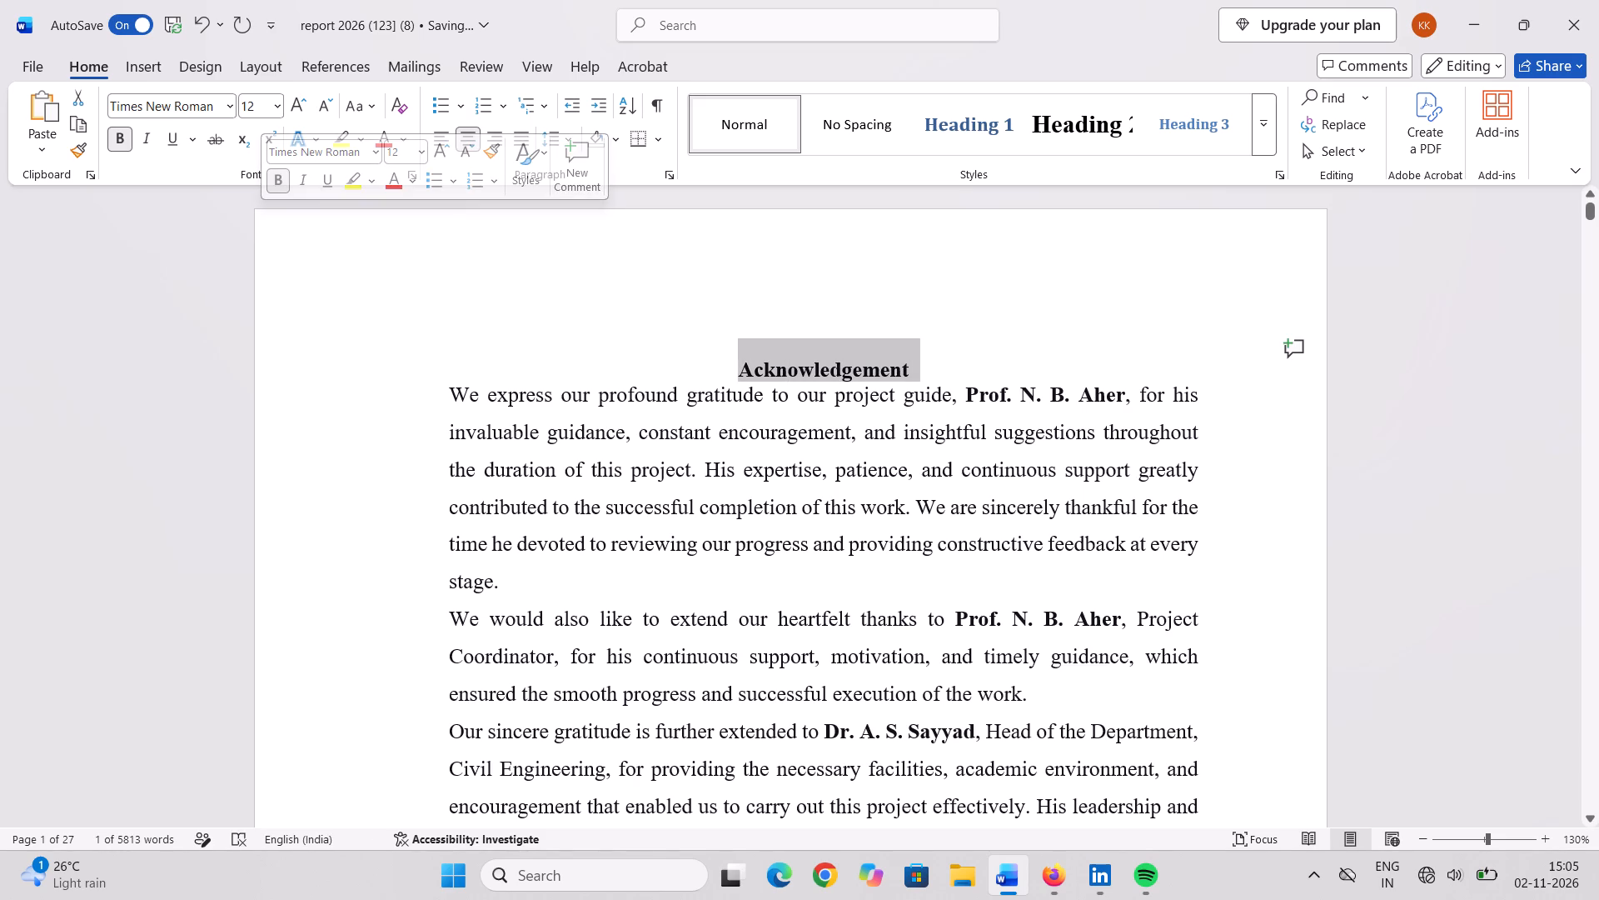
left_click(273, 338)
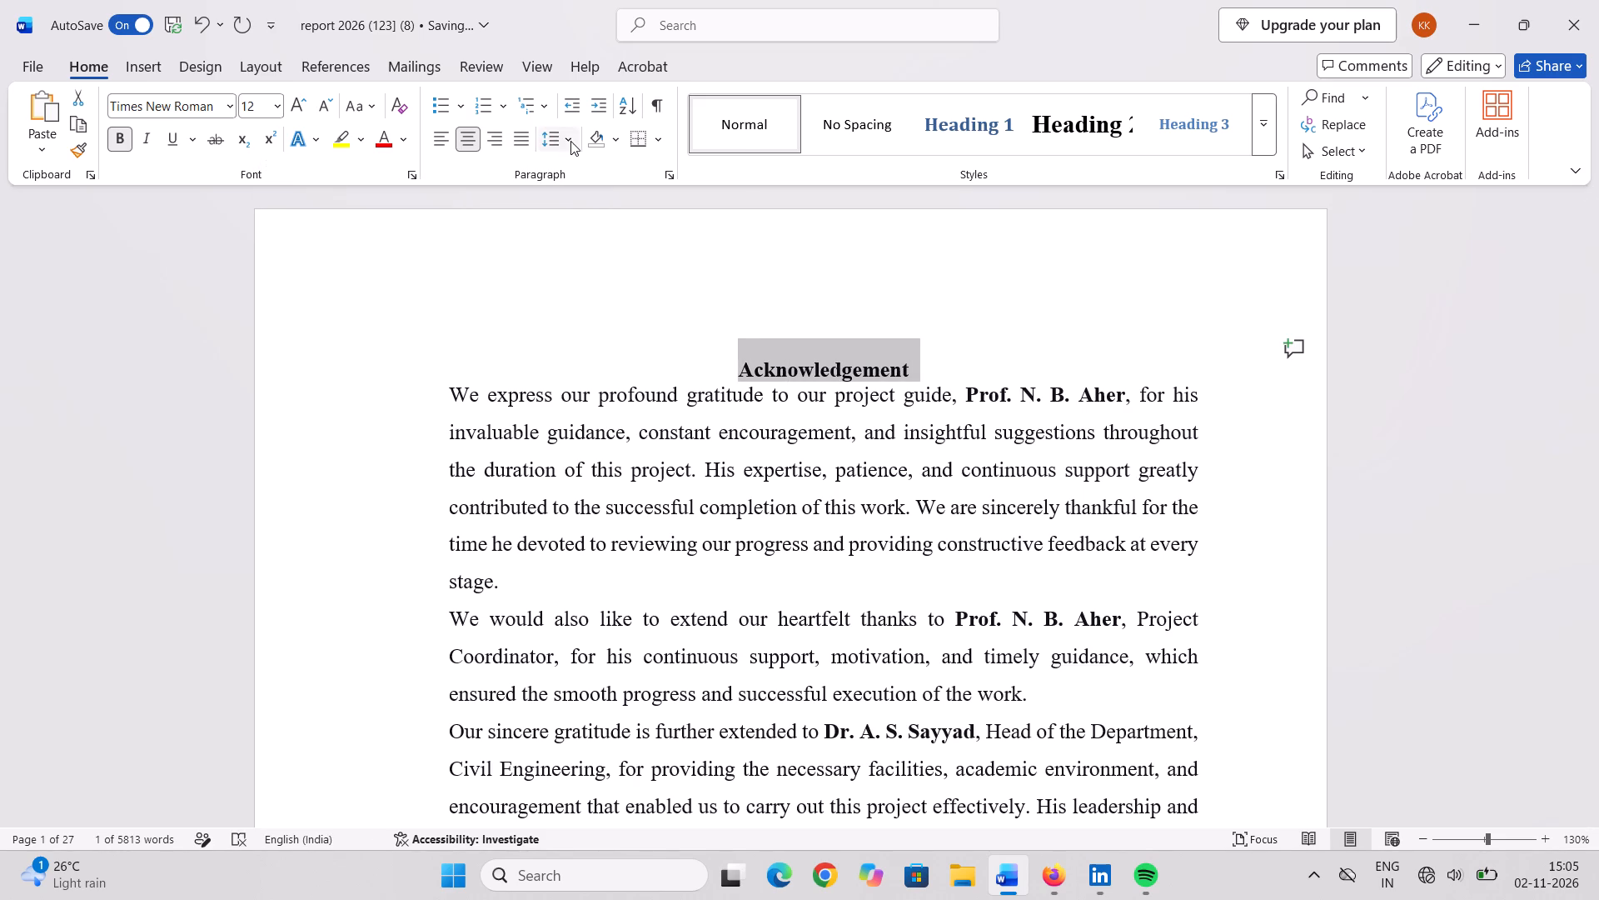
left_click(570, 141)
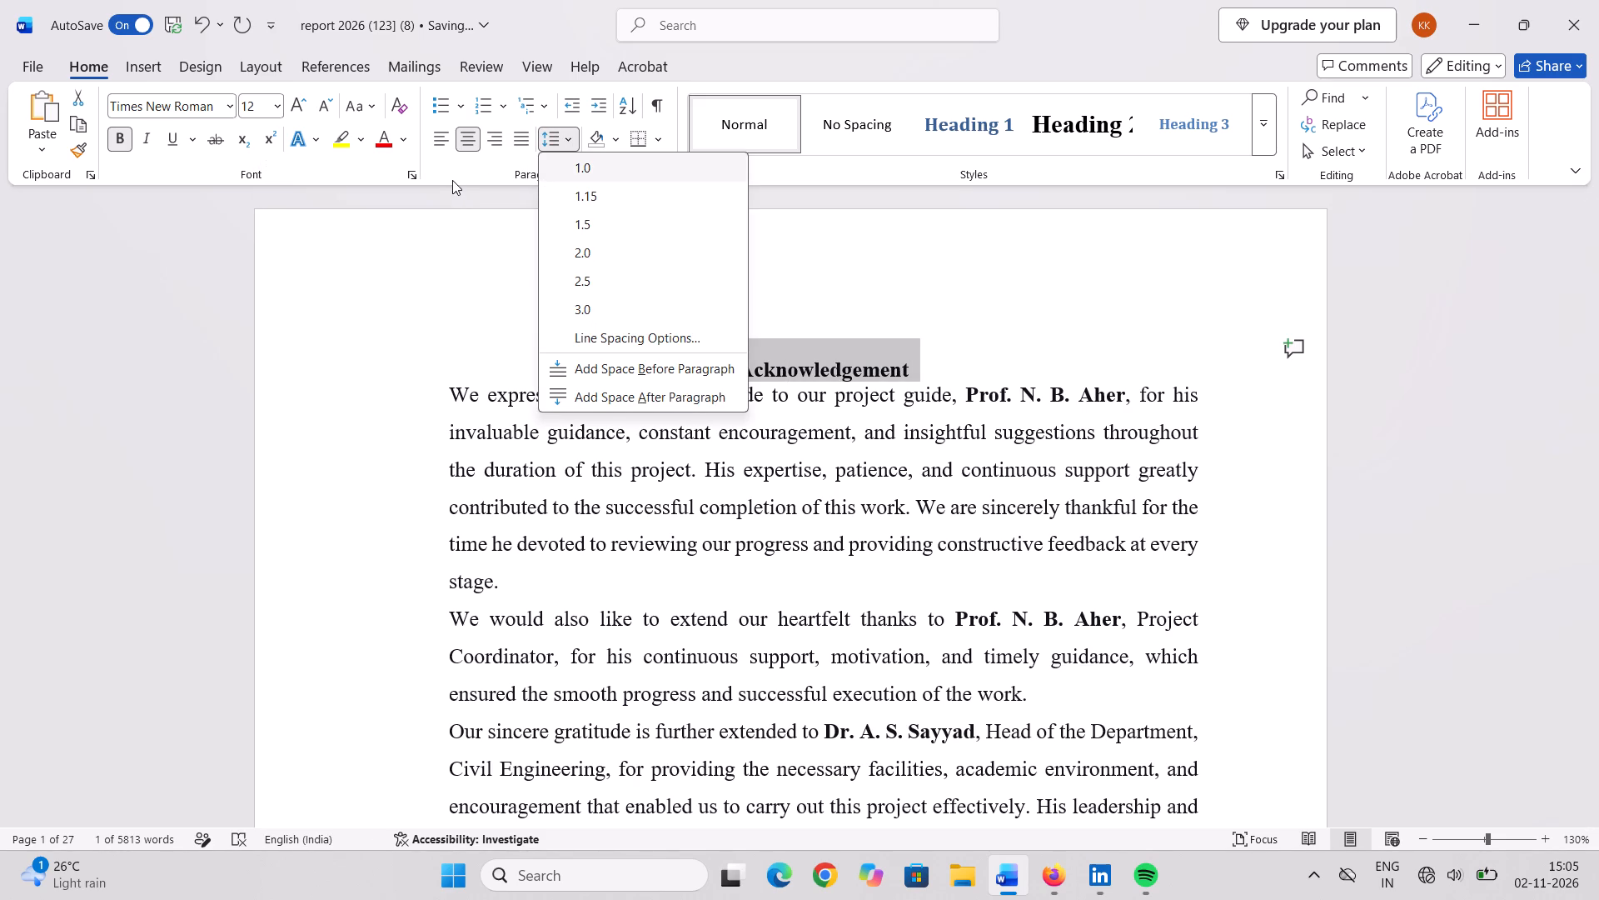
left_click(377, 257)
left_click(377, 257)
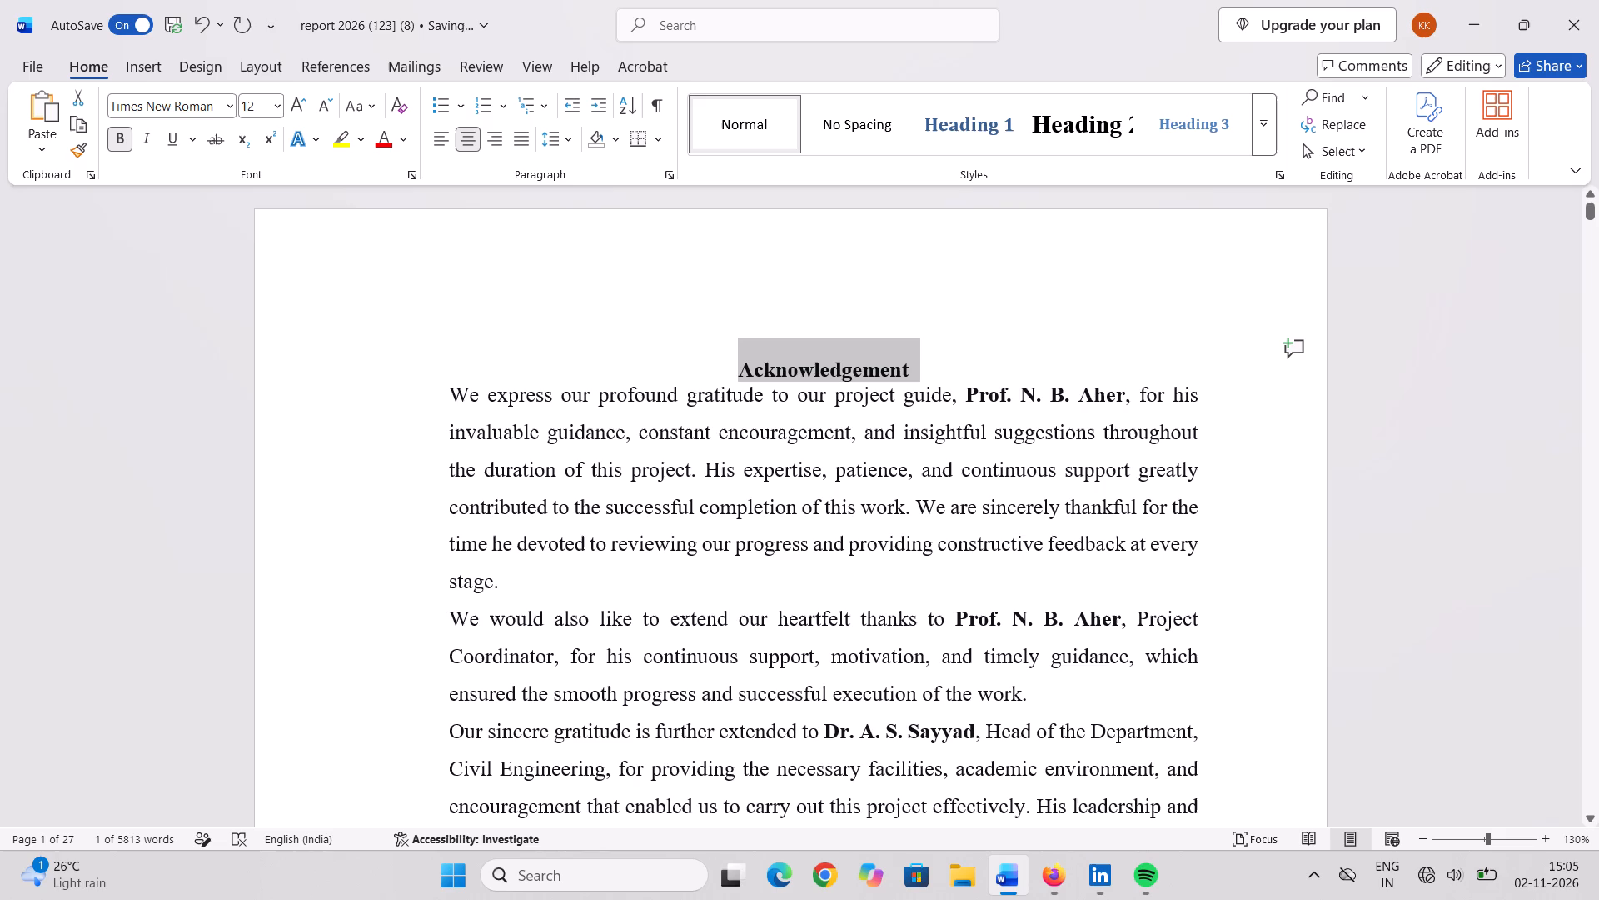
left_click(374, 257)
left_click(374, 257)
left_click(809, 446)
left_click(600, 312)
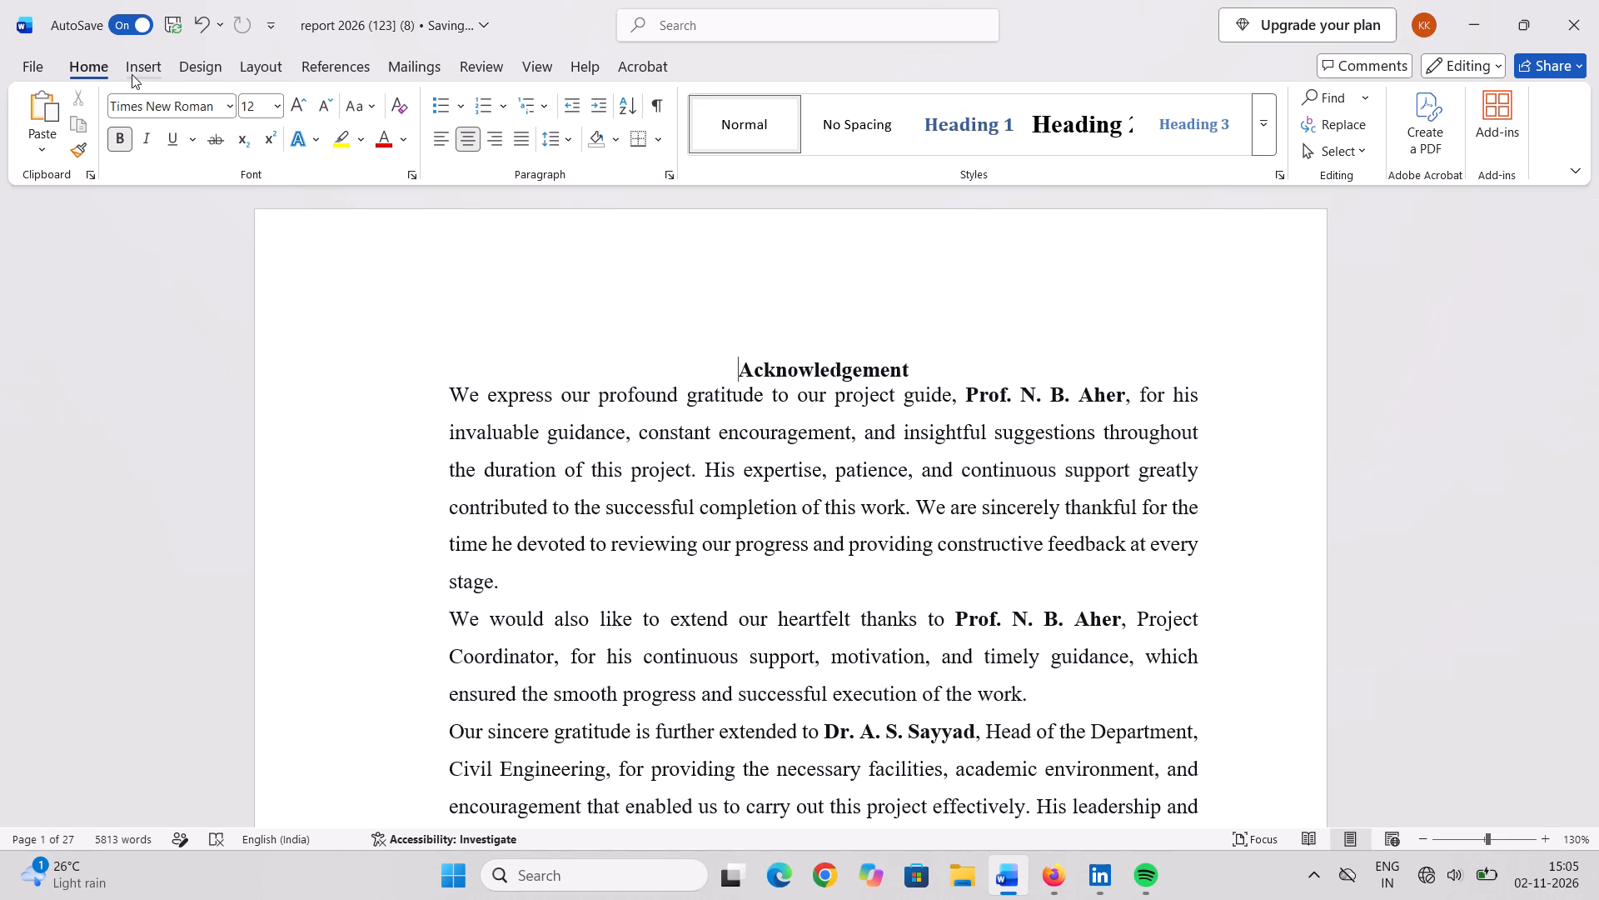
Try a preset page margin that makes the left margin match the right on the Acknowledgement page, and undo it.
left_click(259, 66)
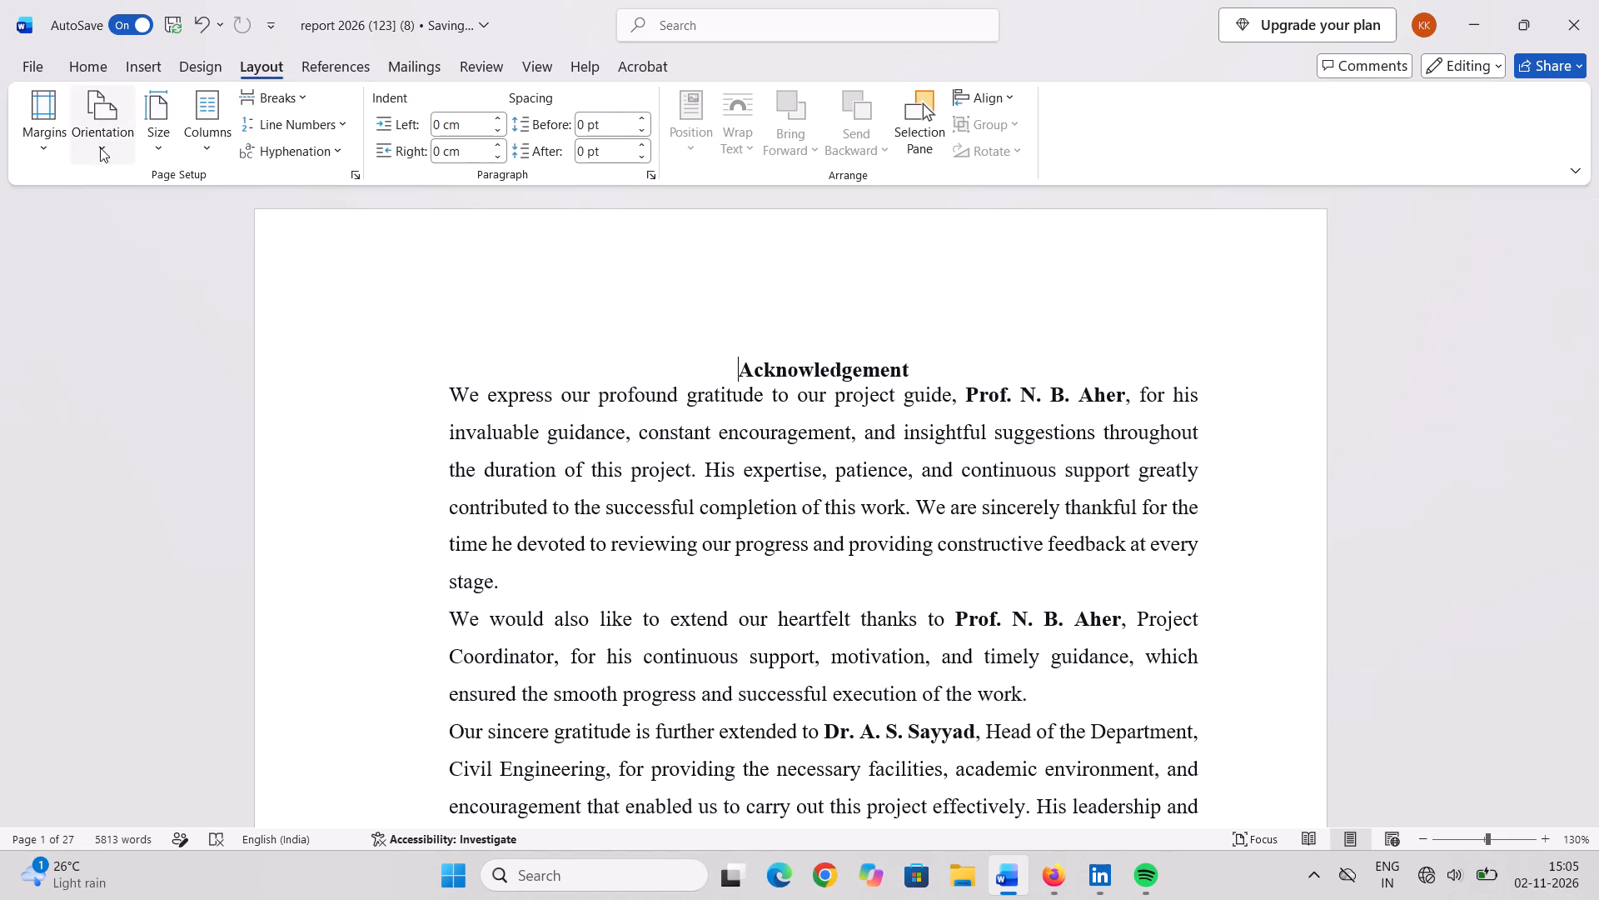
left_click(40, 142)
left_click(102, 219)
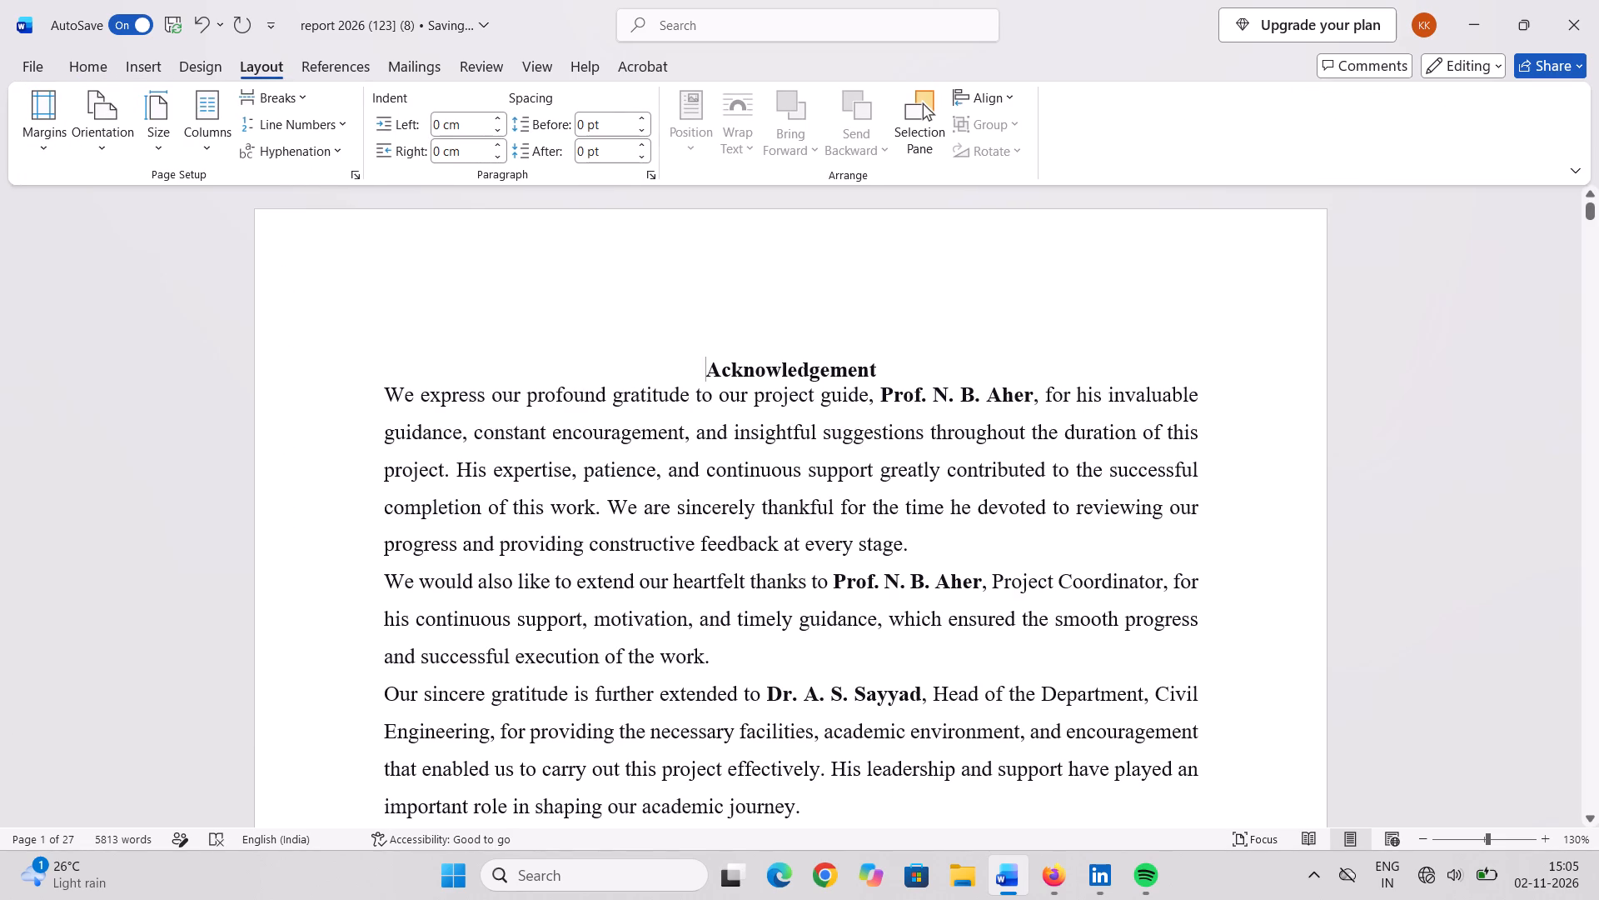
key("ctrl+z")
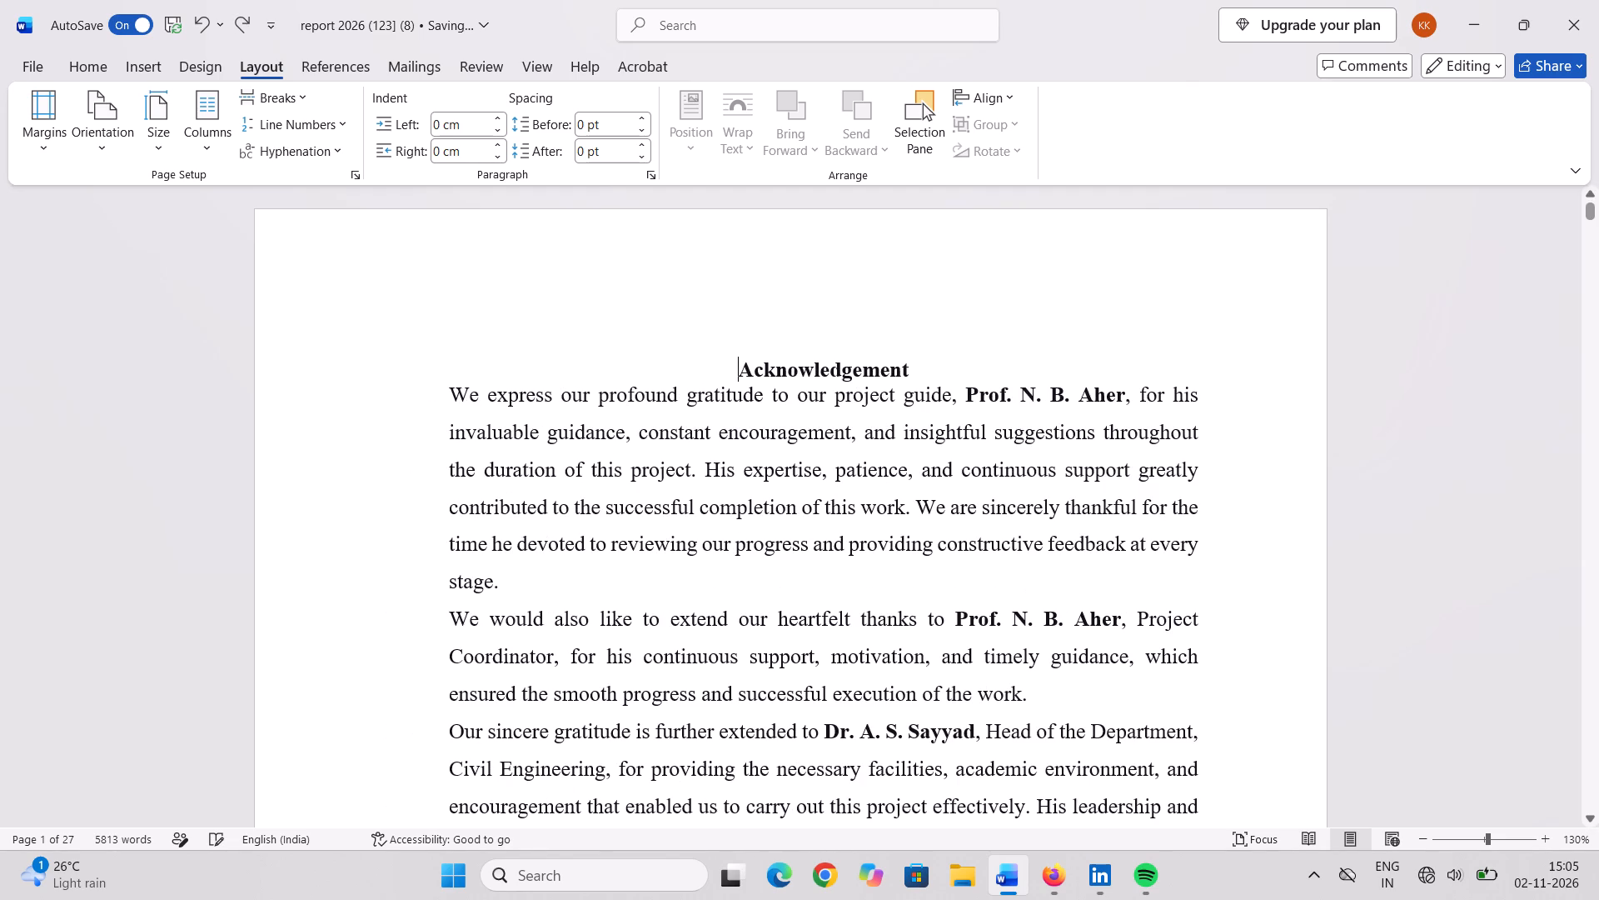
Remove the extra space before the fourth student's name in the Submitted By table so it lines up with the others.
scroll(1208, 523, "down", 11)
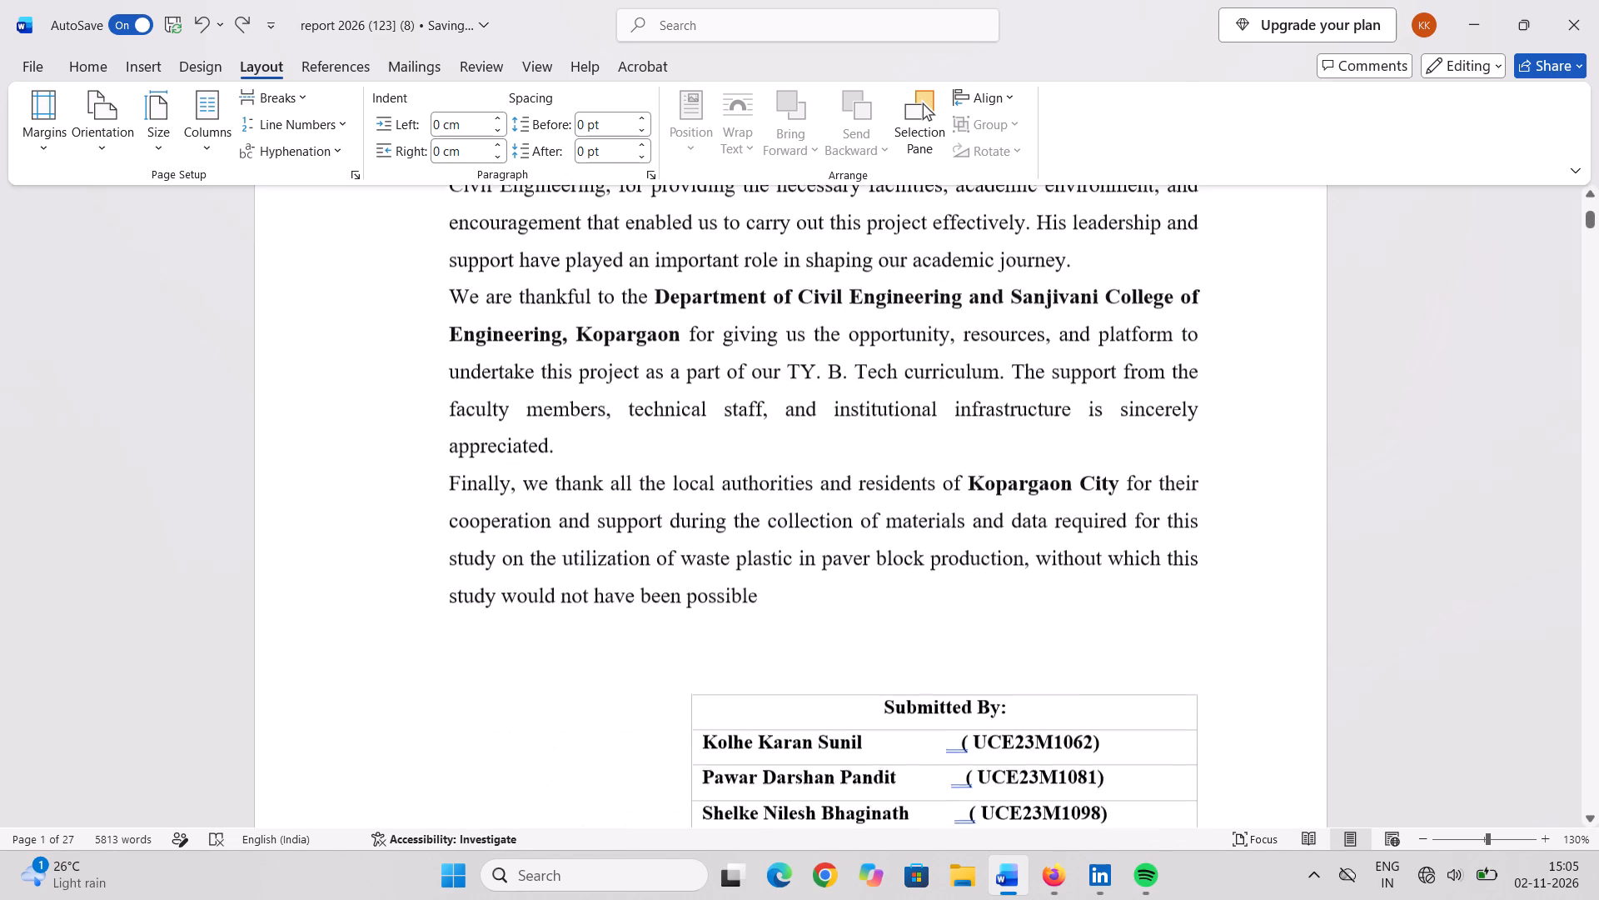
scroll(1208, 523, "down", 8)
scroll(1208, 523, "up", 8)
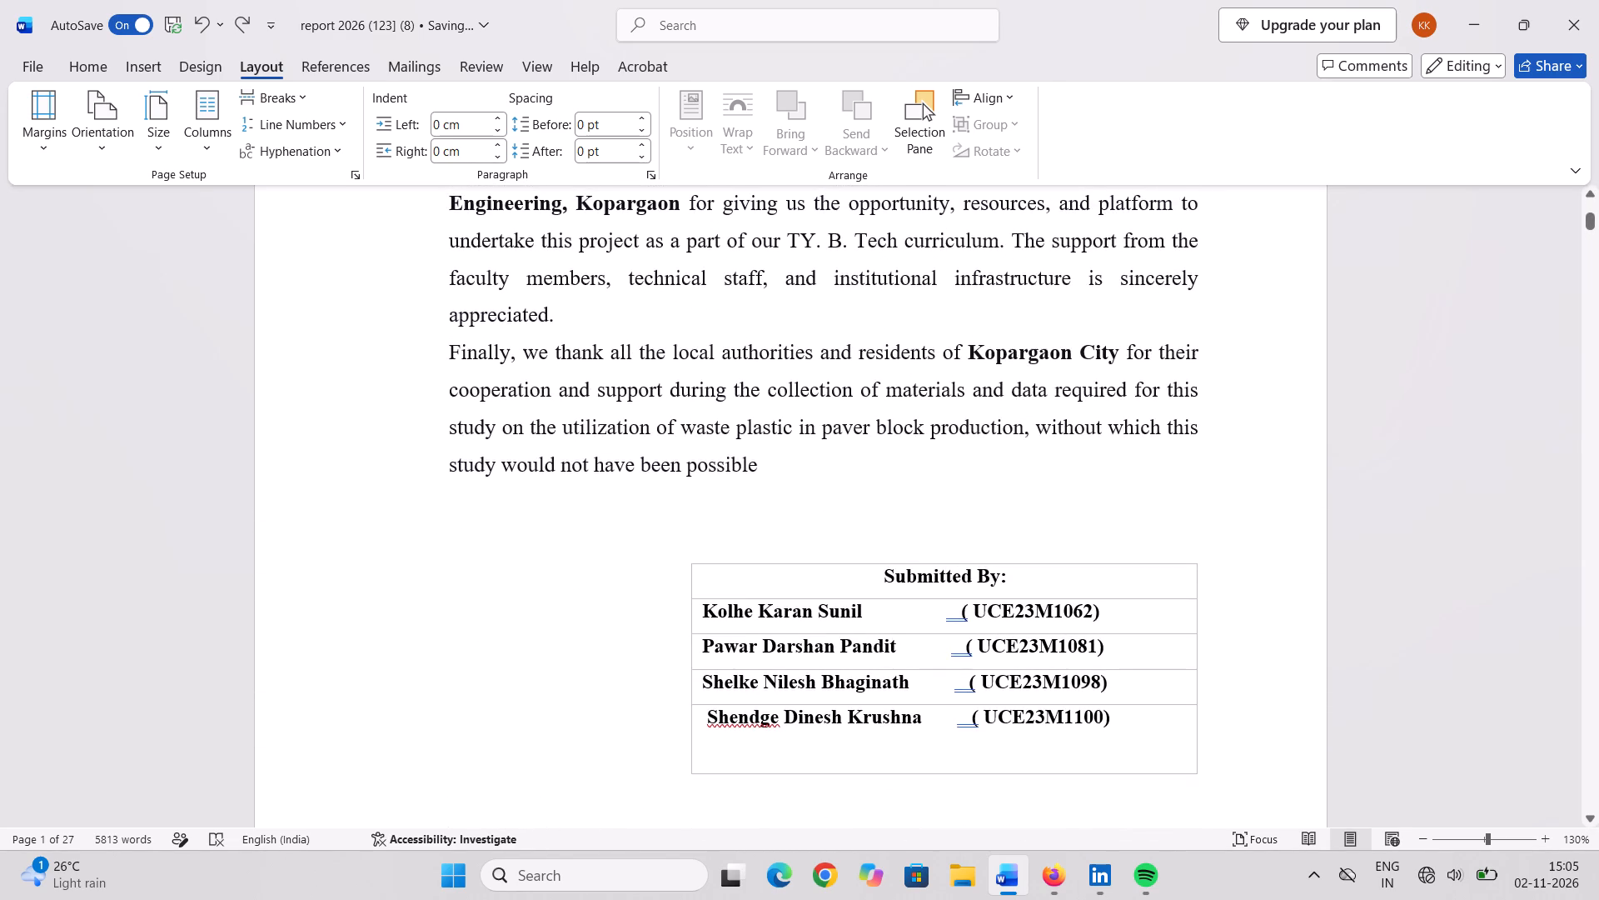
scroll(1208, 523, "down", 1)
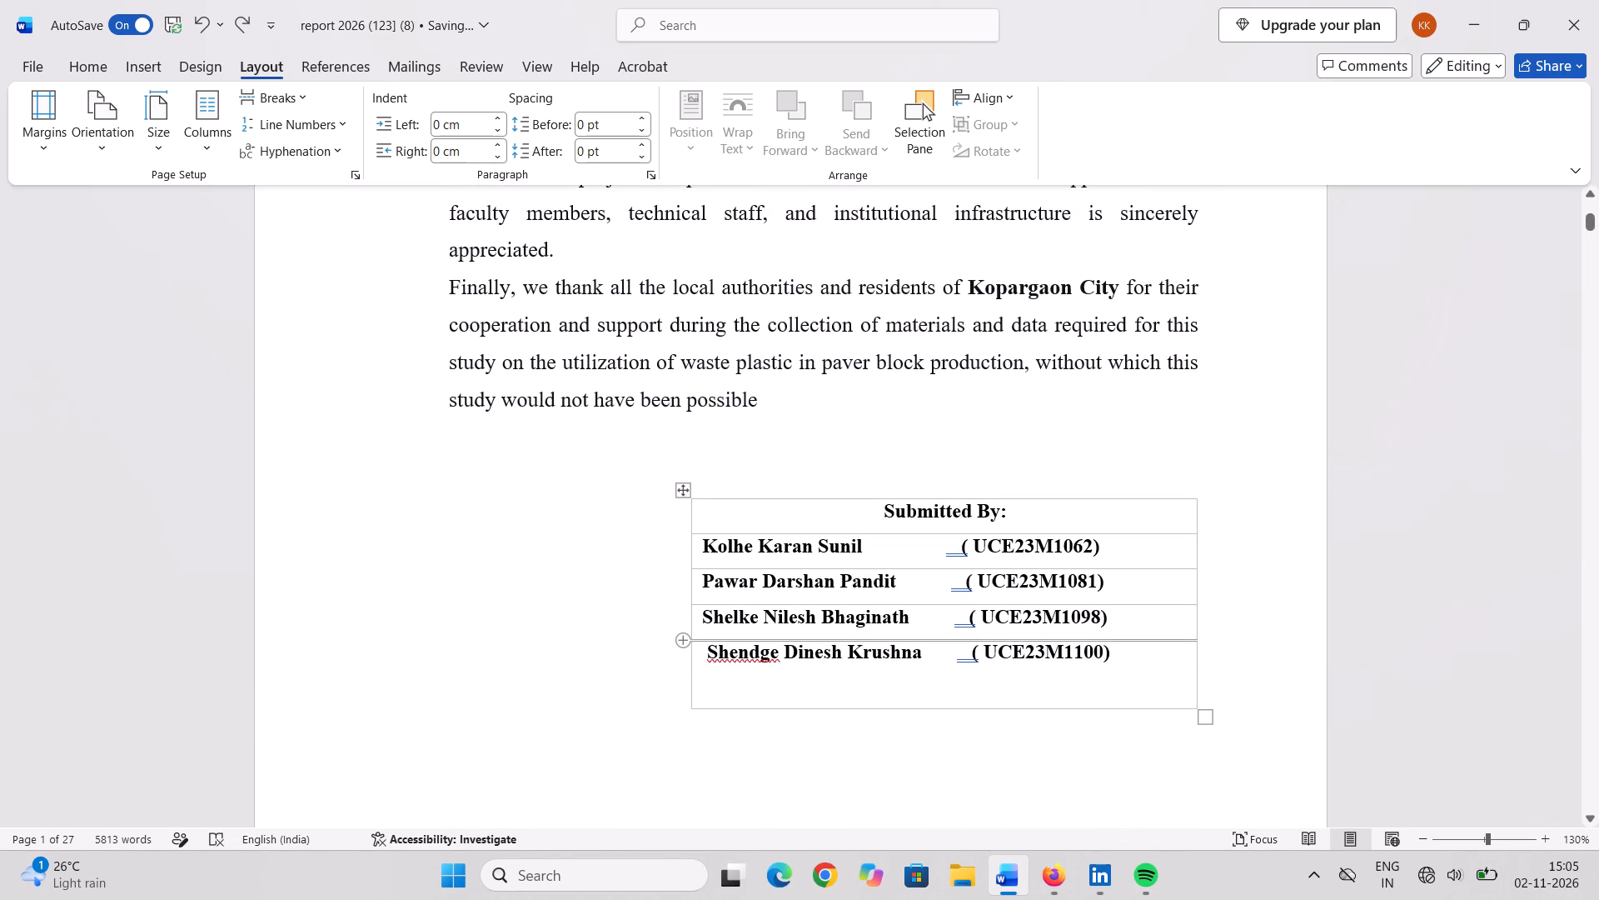
left_click(710, 643)
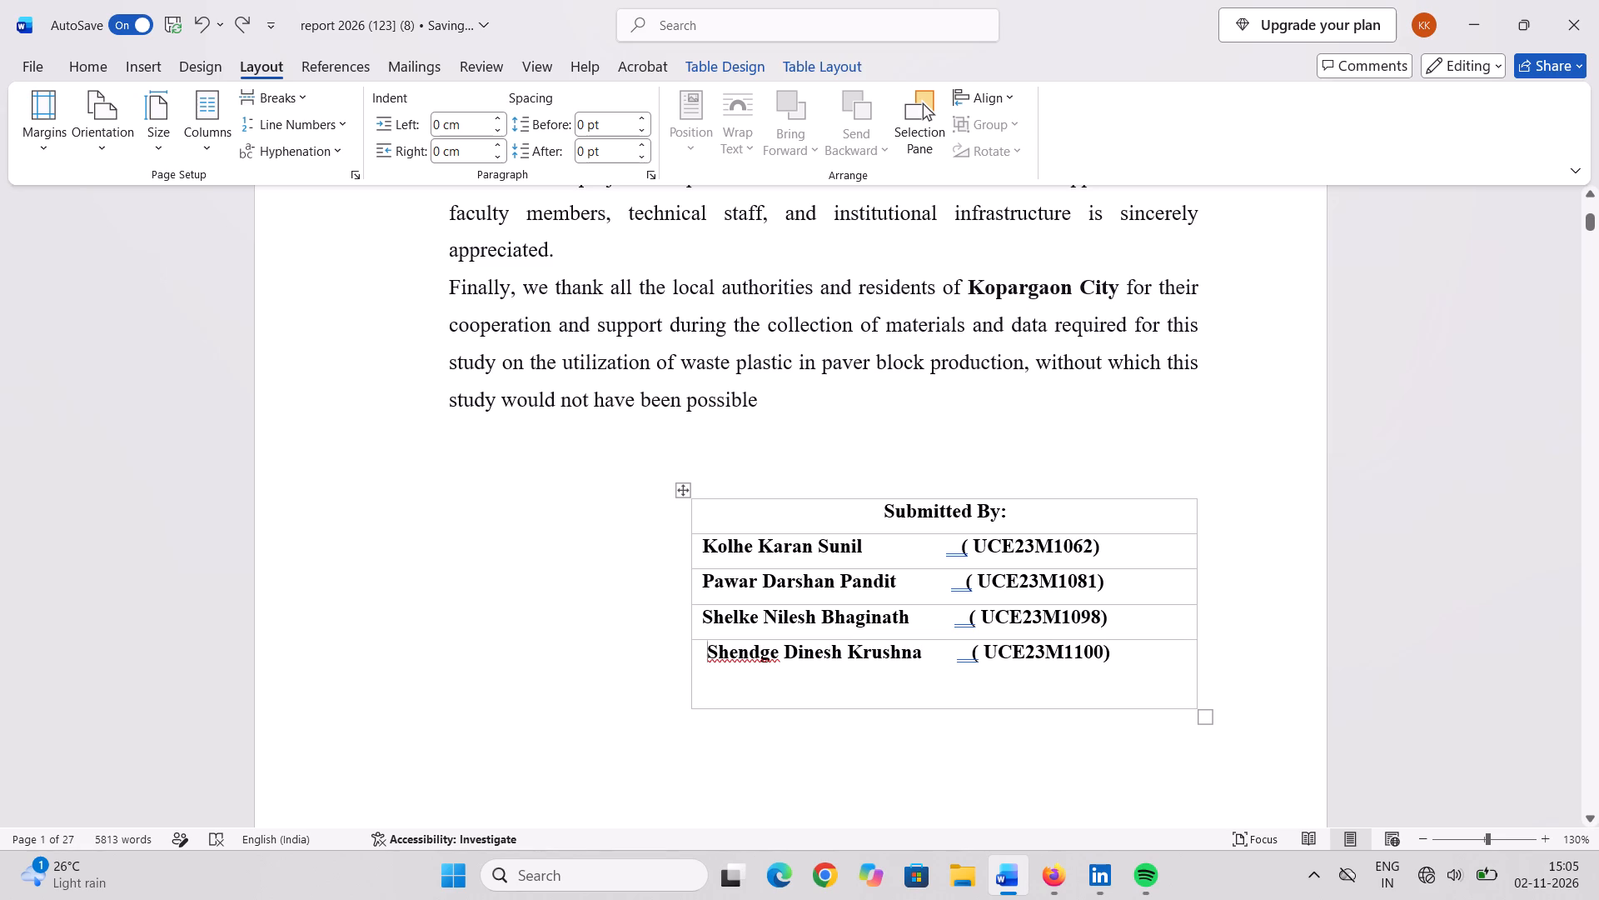
key("BackSpace")
Examine the layout of the Contents page and its table of chapters and page numbers.
scroll(736, 650, "down", 3)
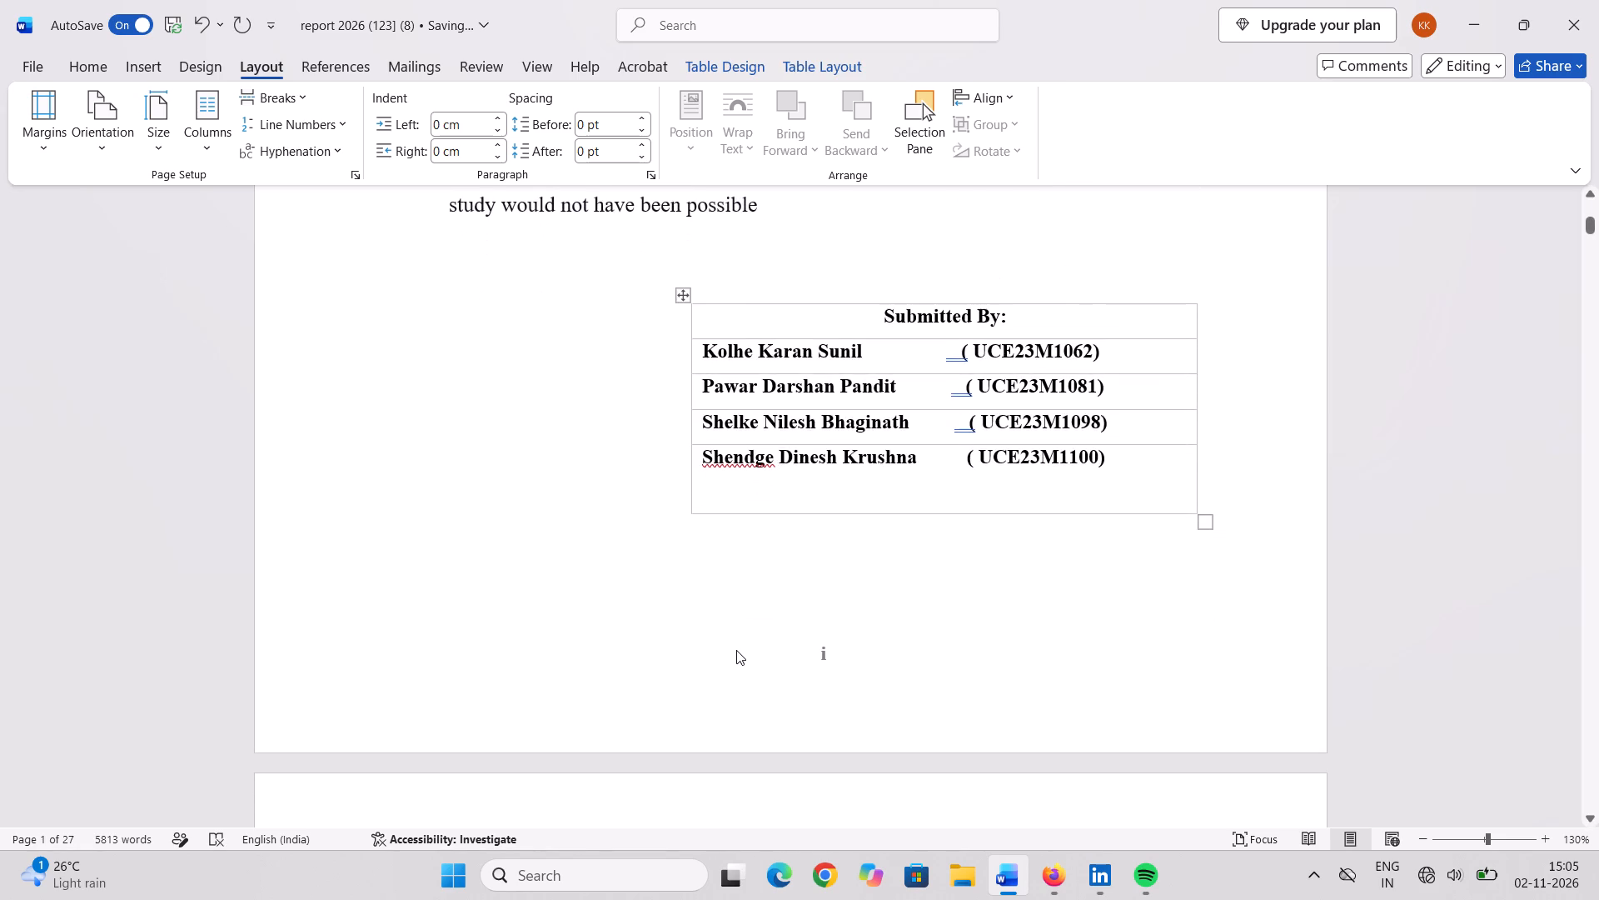
scroll(736, 650, "down", 10)
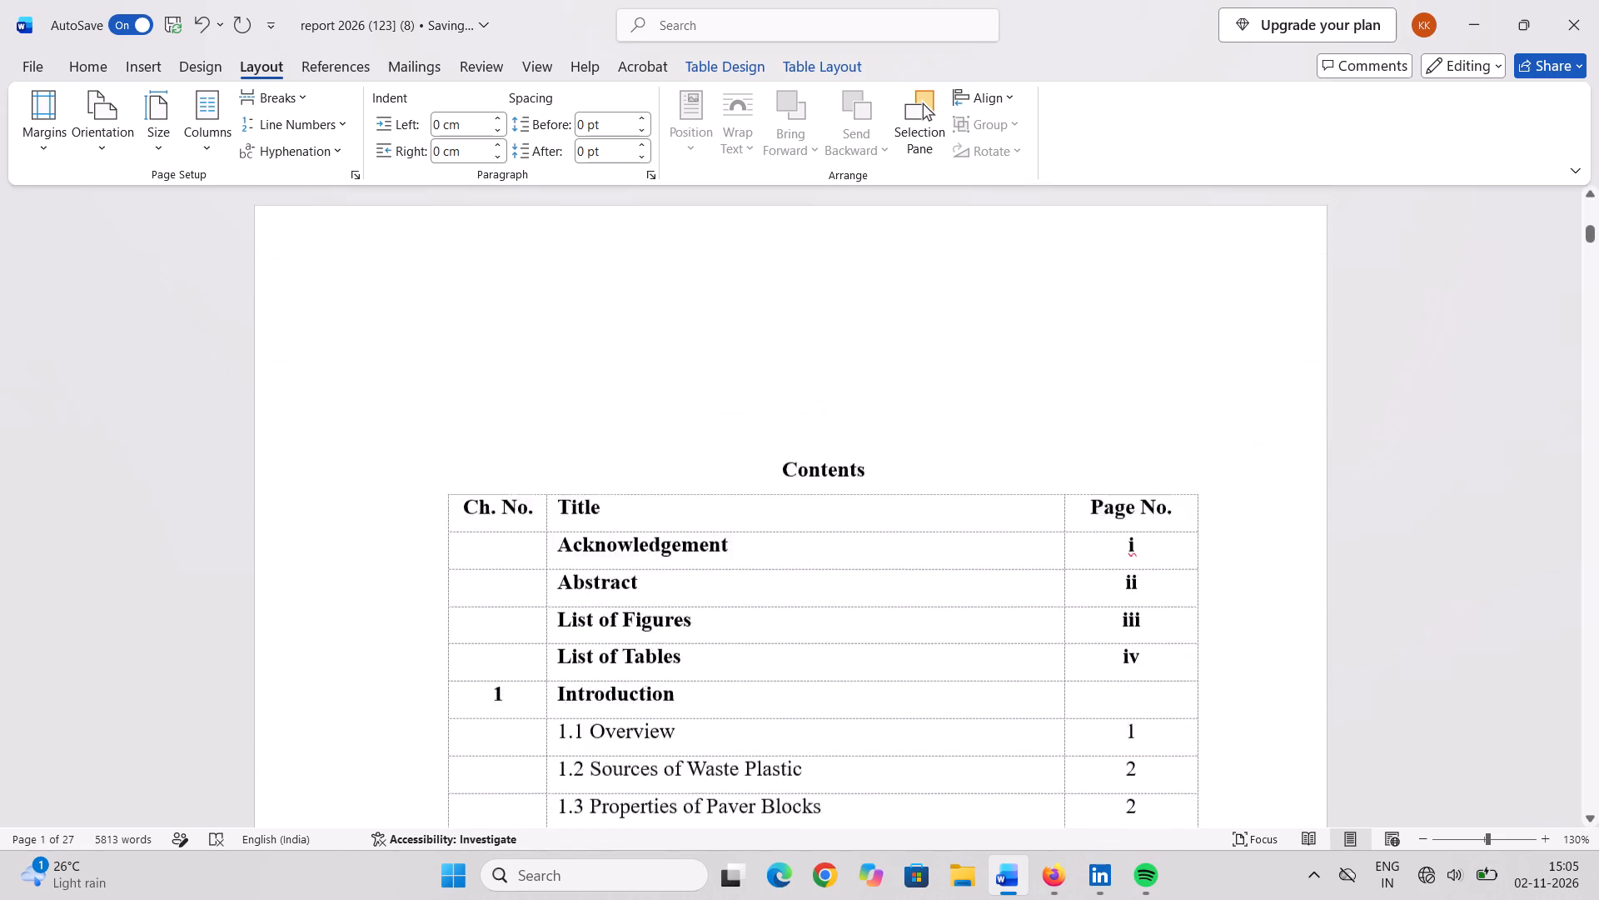
scroll(736, 650, "down", 2)
scroll(736, 650, "down", 20)
scroll(736, 650, "down", 2)
scroll(736, 650, "up", 15)
scroll(736, 650, "up", 8)
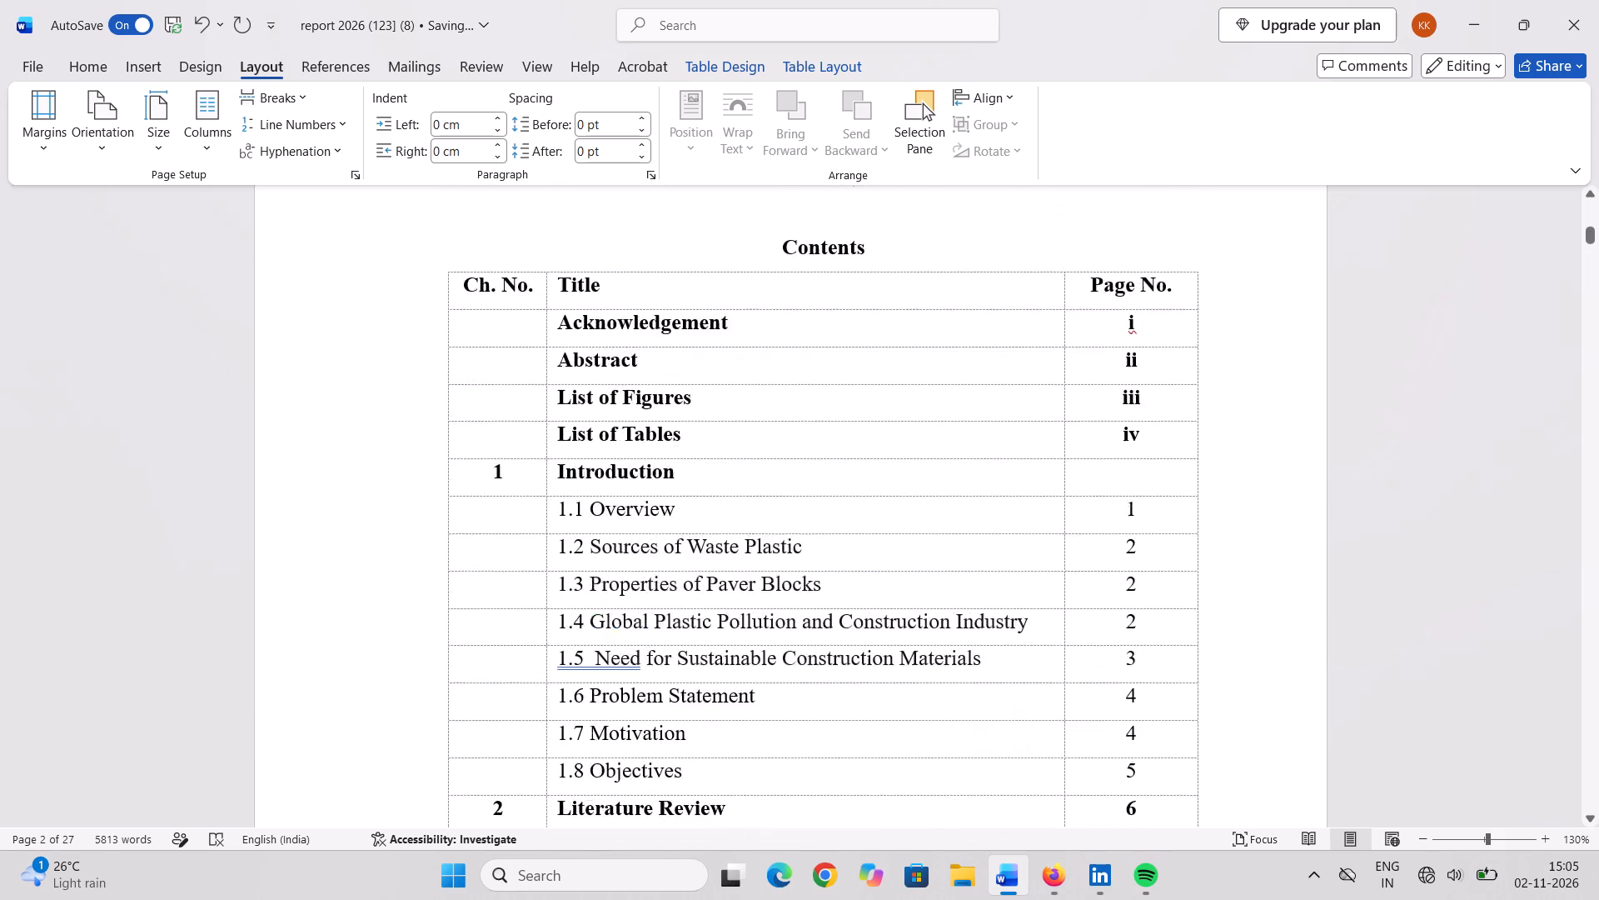
scroll(736, 650, "up", 4)
scroll(736, 650, "down", 5)
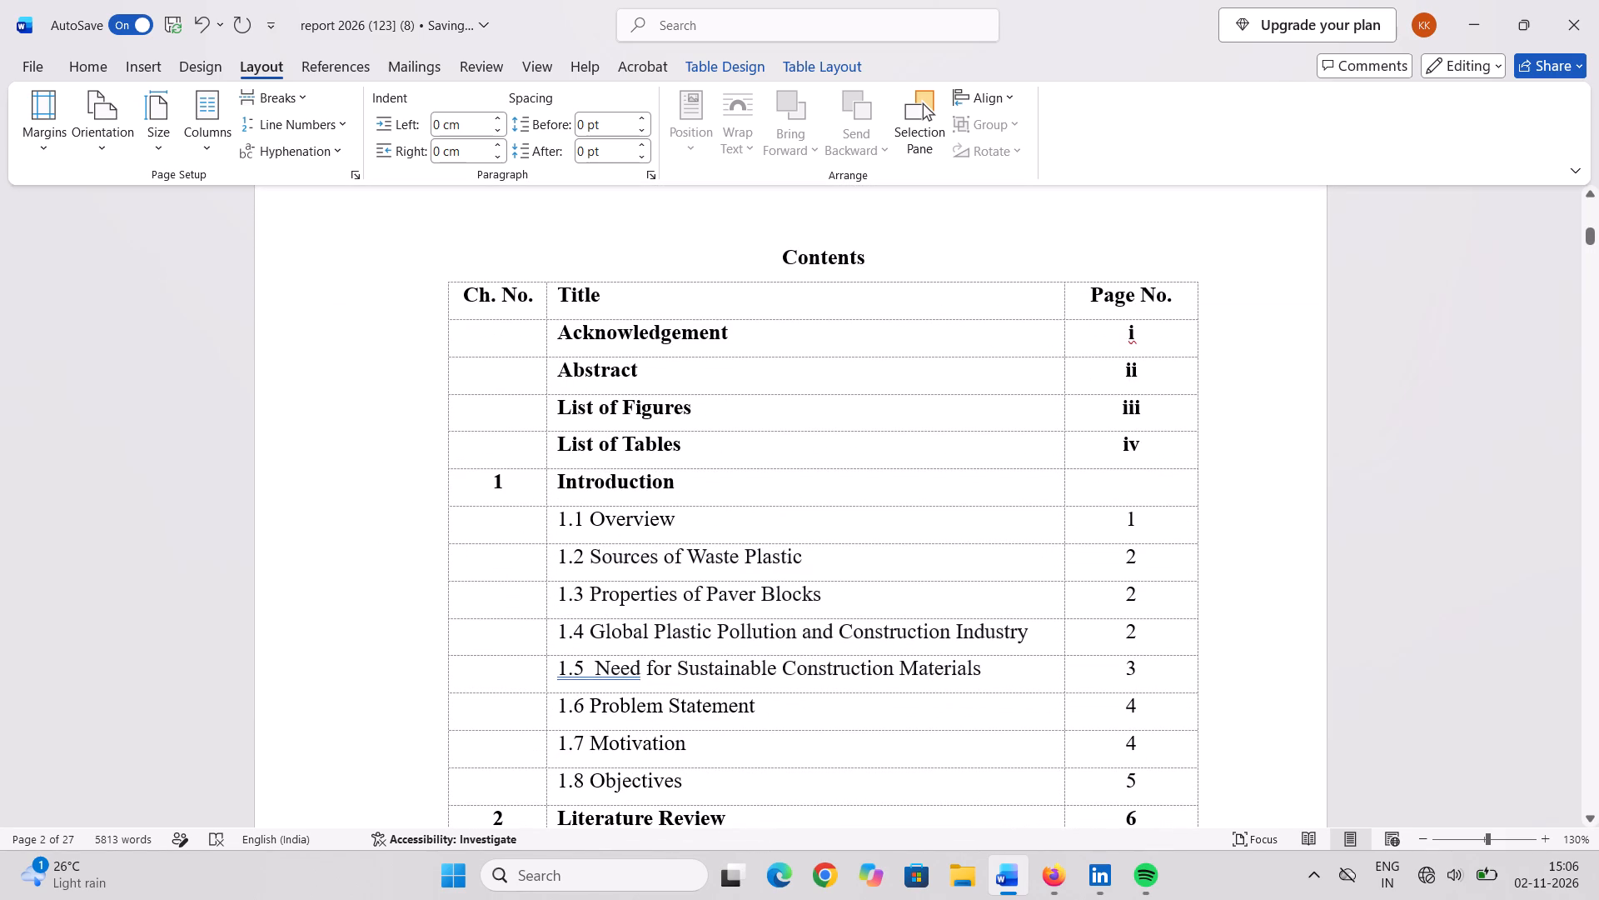
Examine the Contents table's layout across its two pages and the space above the Contents heading.
left_click(705, 548)
scroll(705, 548, "down", 1)
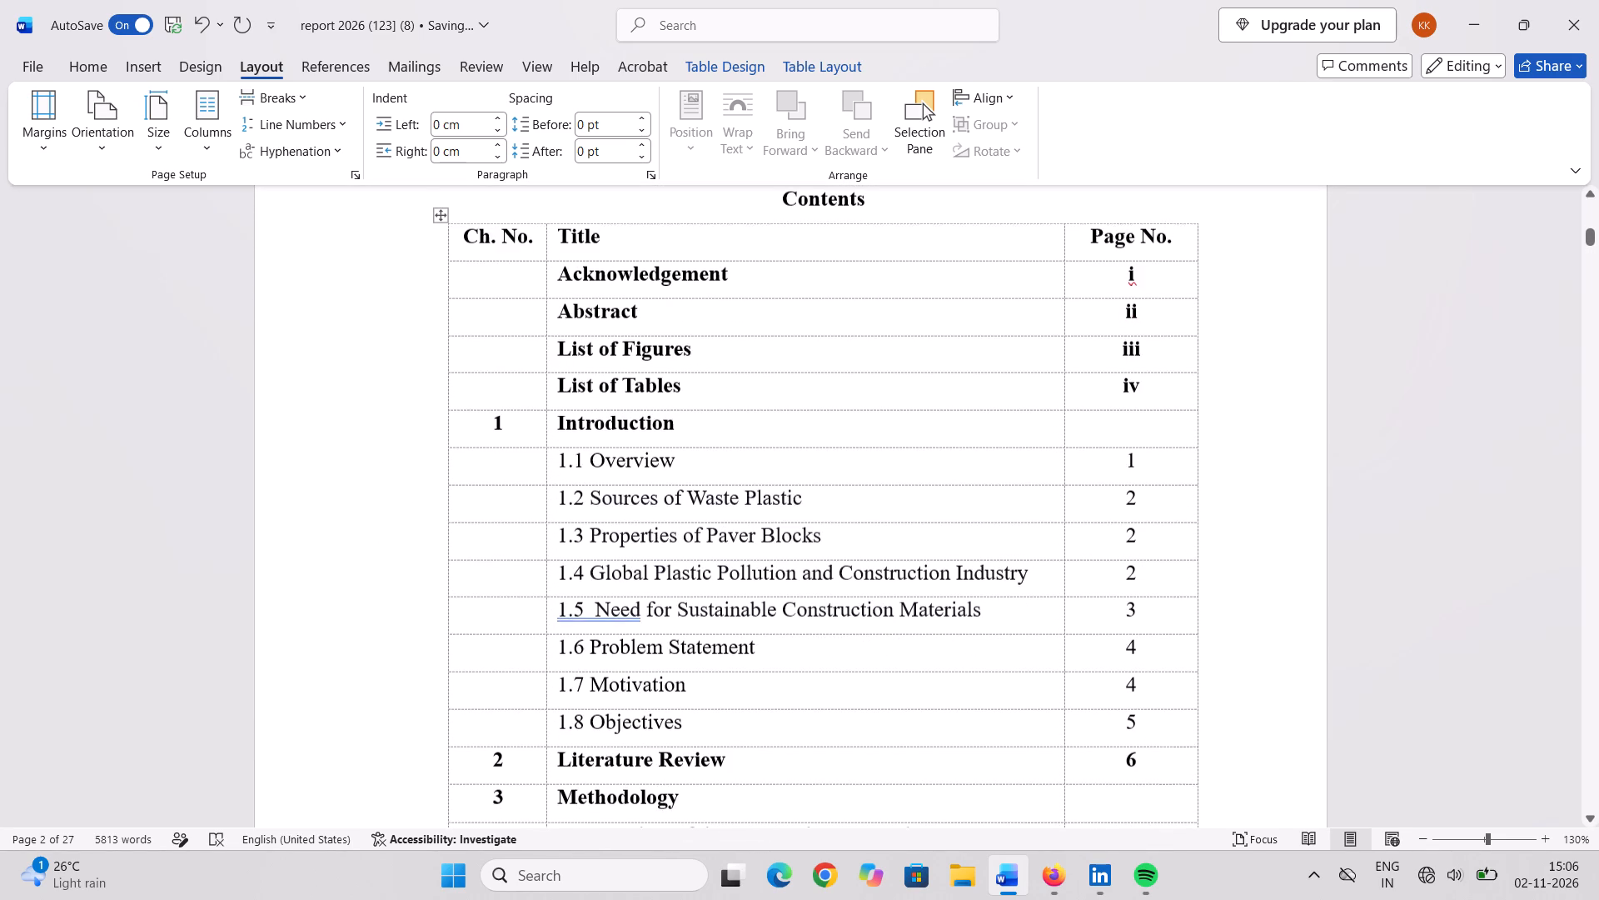
left_click(97, 60)
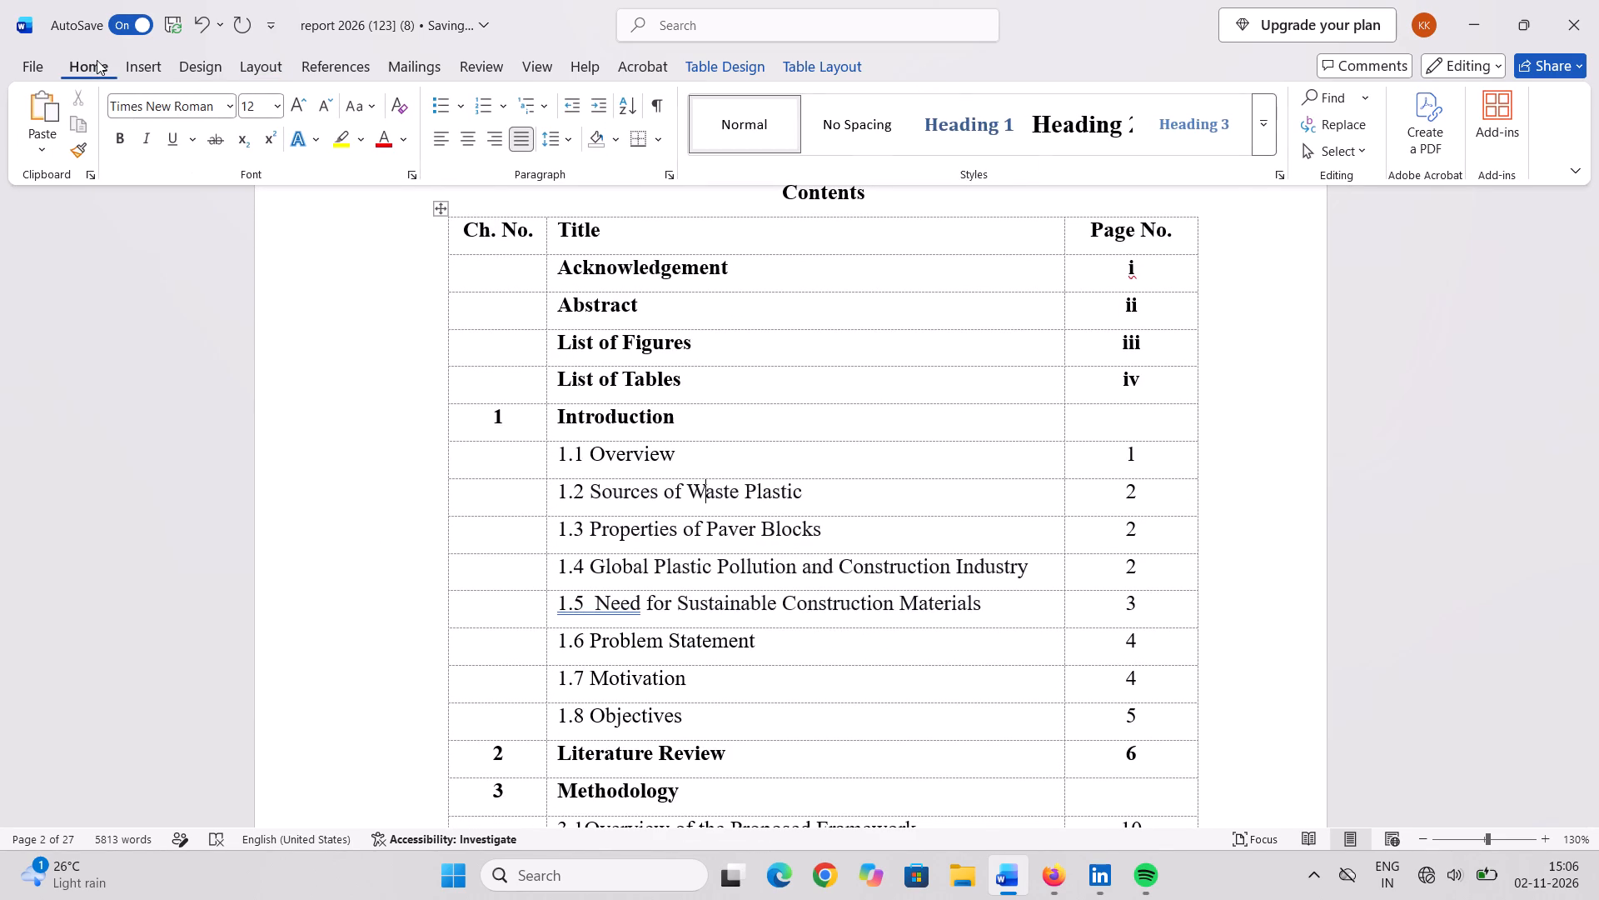
scroll(630, 491, "down", 15)
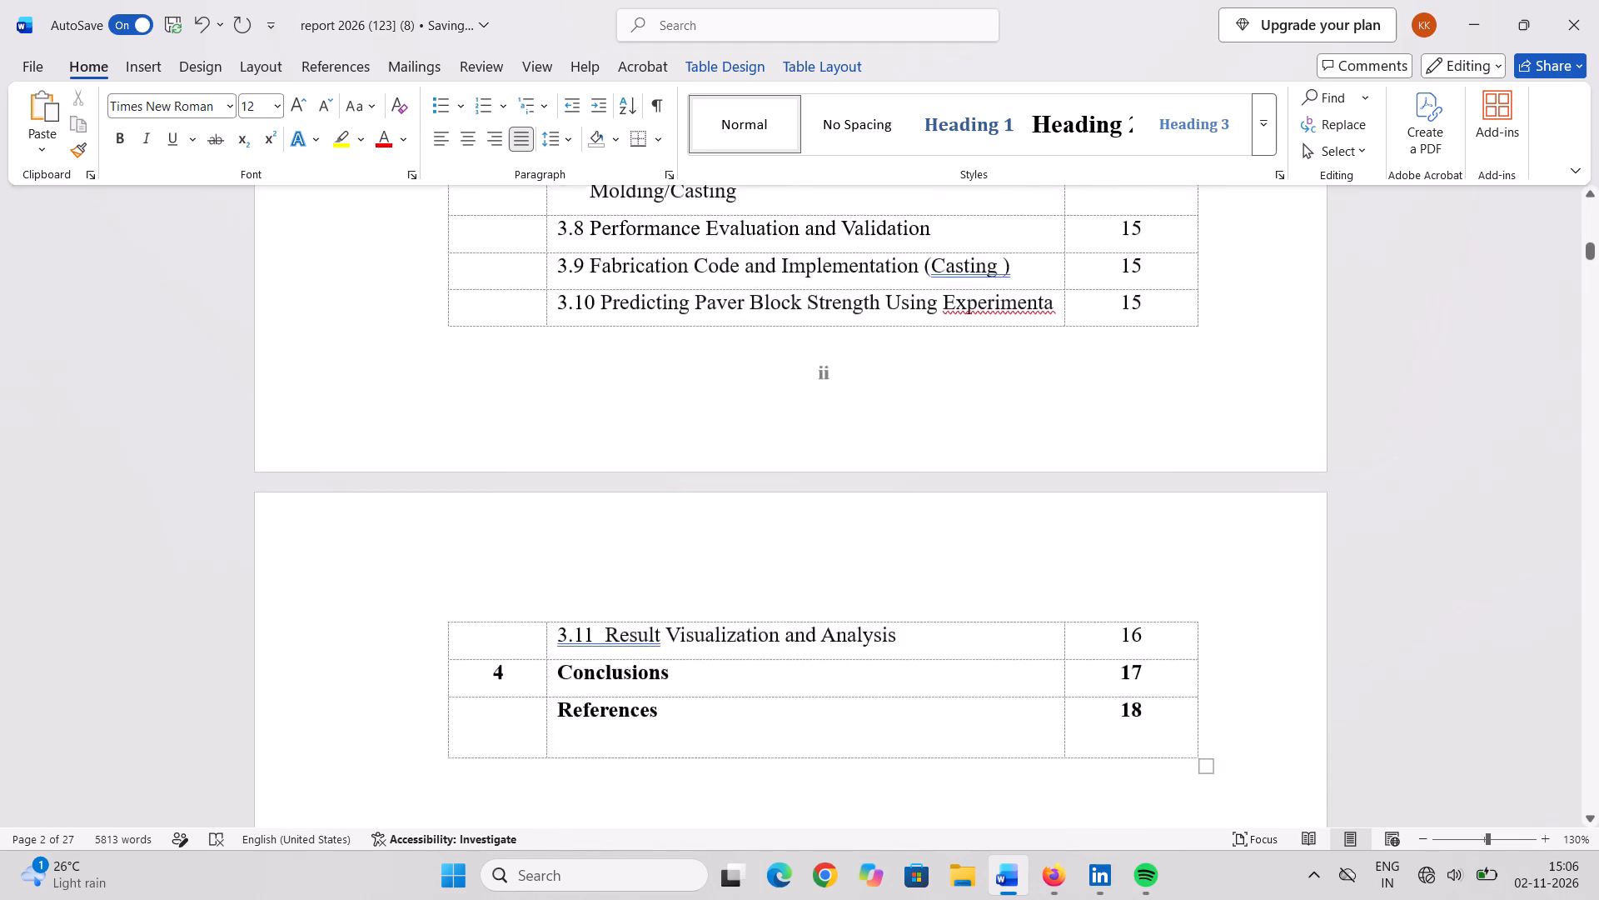
scroll(630, 491, "down", 3)
scroll(630, 491, "up", 16)
scroll(630, 491, "up", 7)
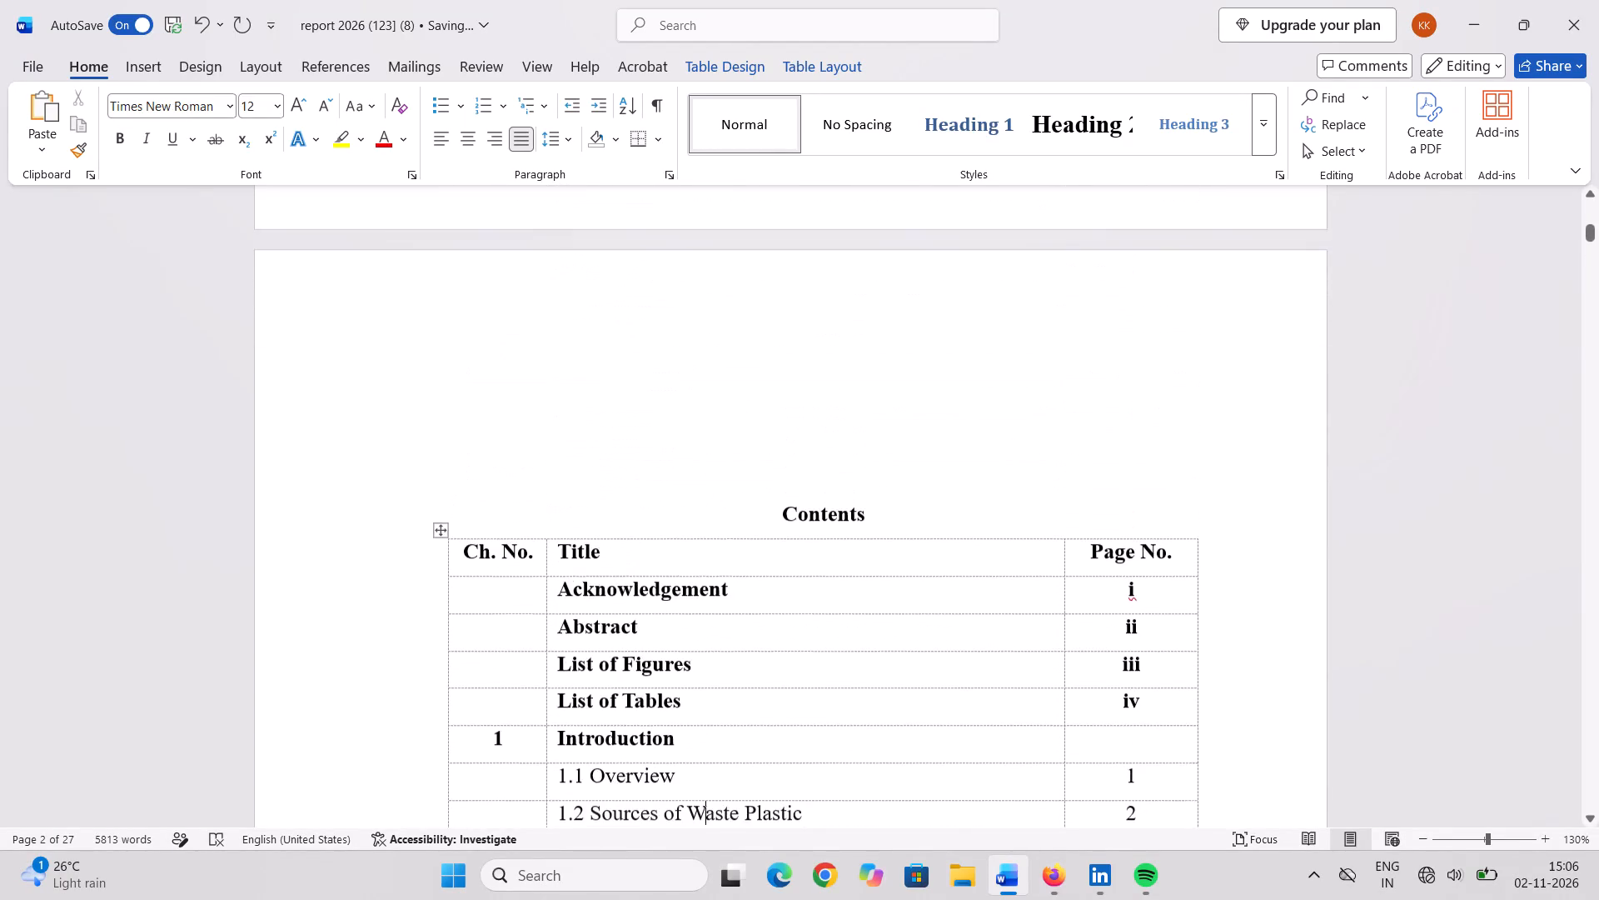
scroll(630, 491, "up", 14)
scroll(630, 491, "down", 6)
scroll(630, 491, "up", 7)
scroll(630, 491, "down", 20)
scroll(630, 491, "down", 1)
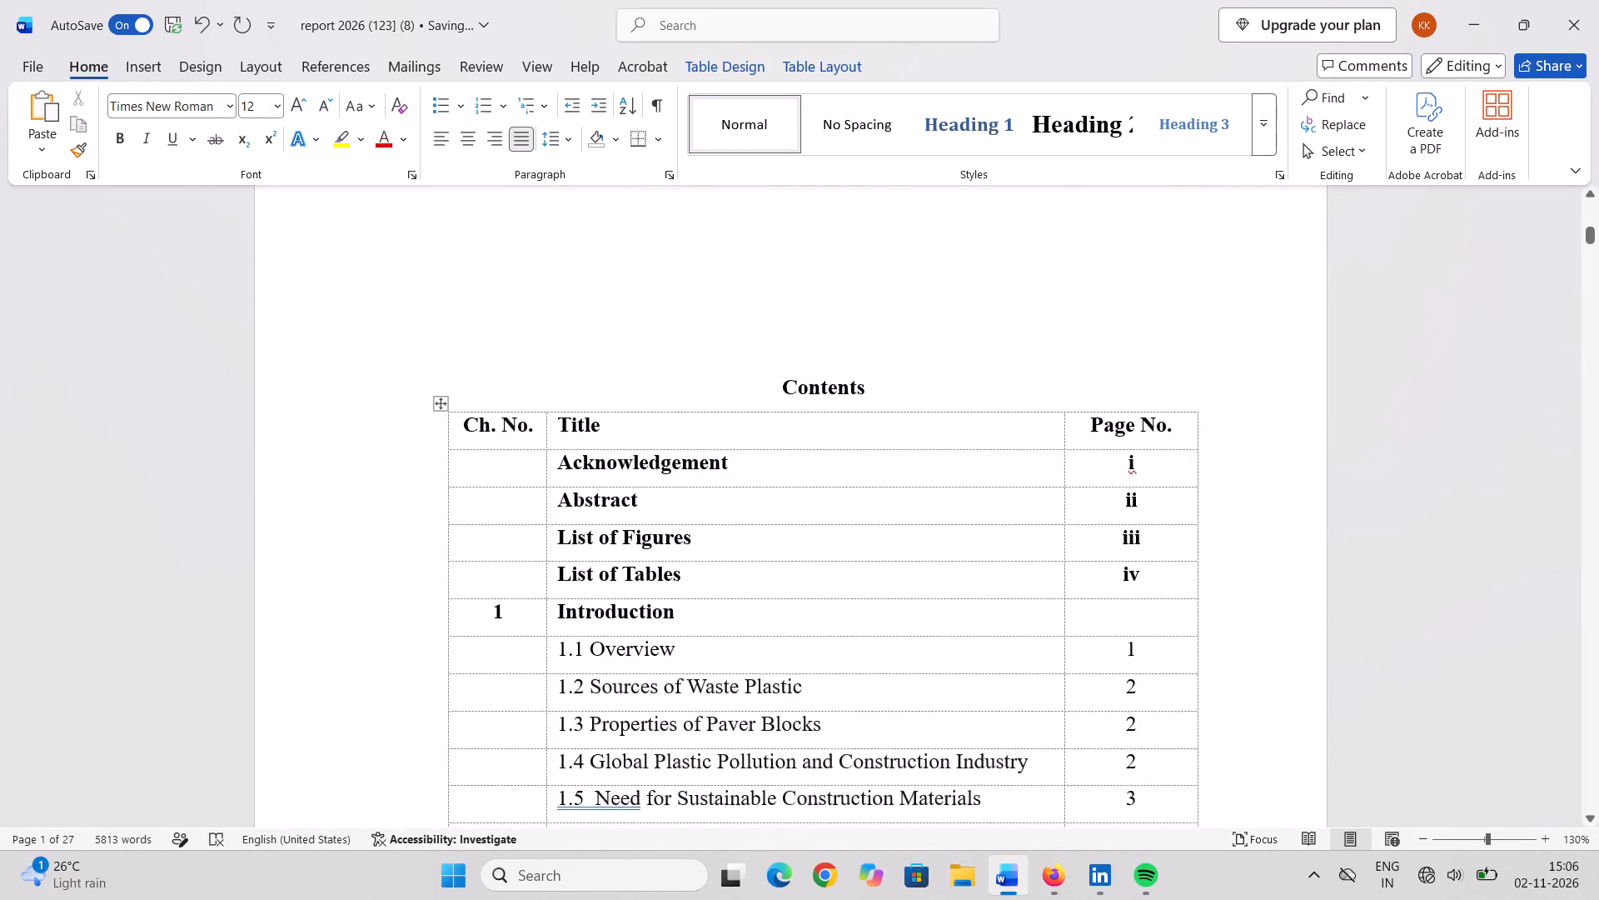
Compare the Contents pages' layout with the Abstract page that follows, returning to the Contents heading.
scroll(630, 491, "down", 7)
scroll(630, 491, "down", 20)
scroll(630, 491, "down", 1)
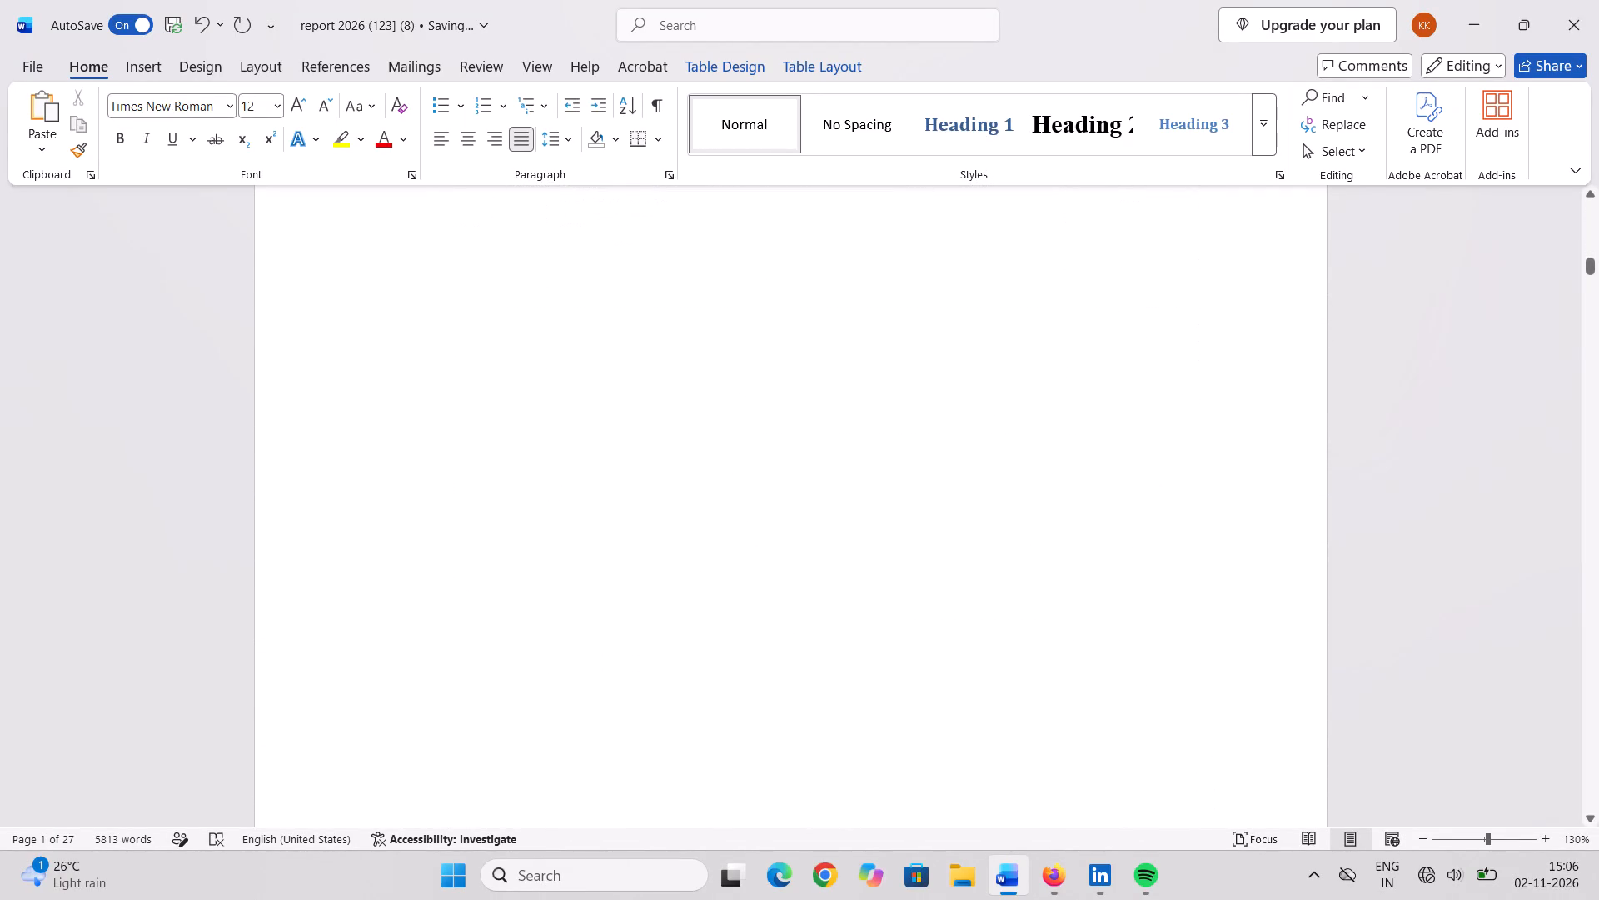
scroll(630, 491, "down", 20)
scroll(630, 491, "down", 7)
scroll(630, 491, "up", 6)
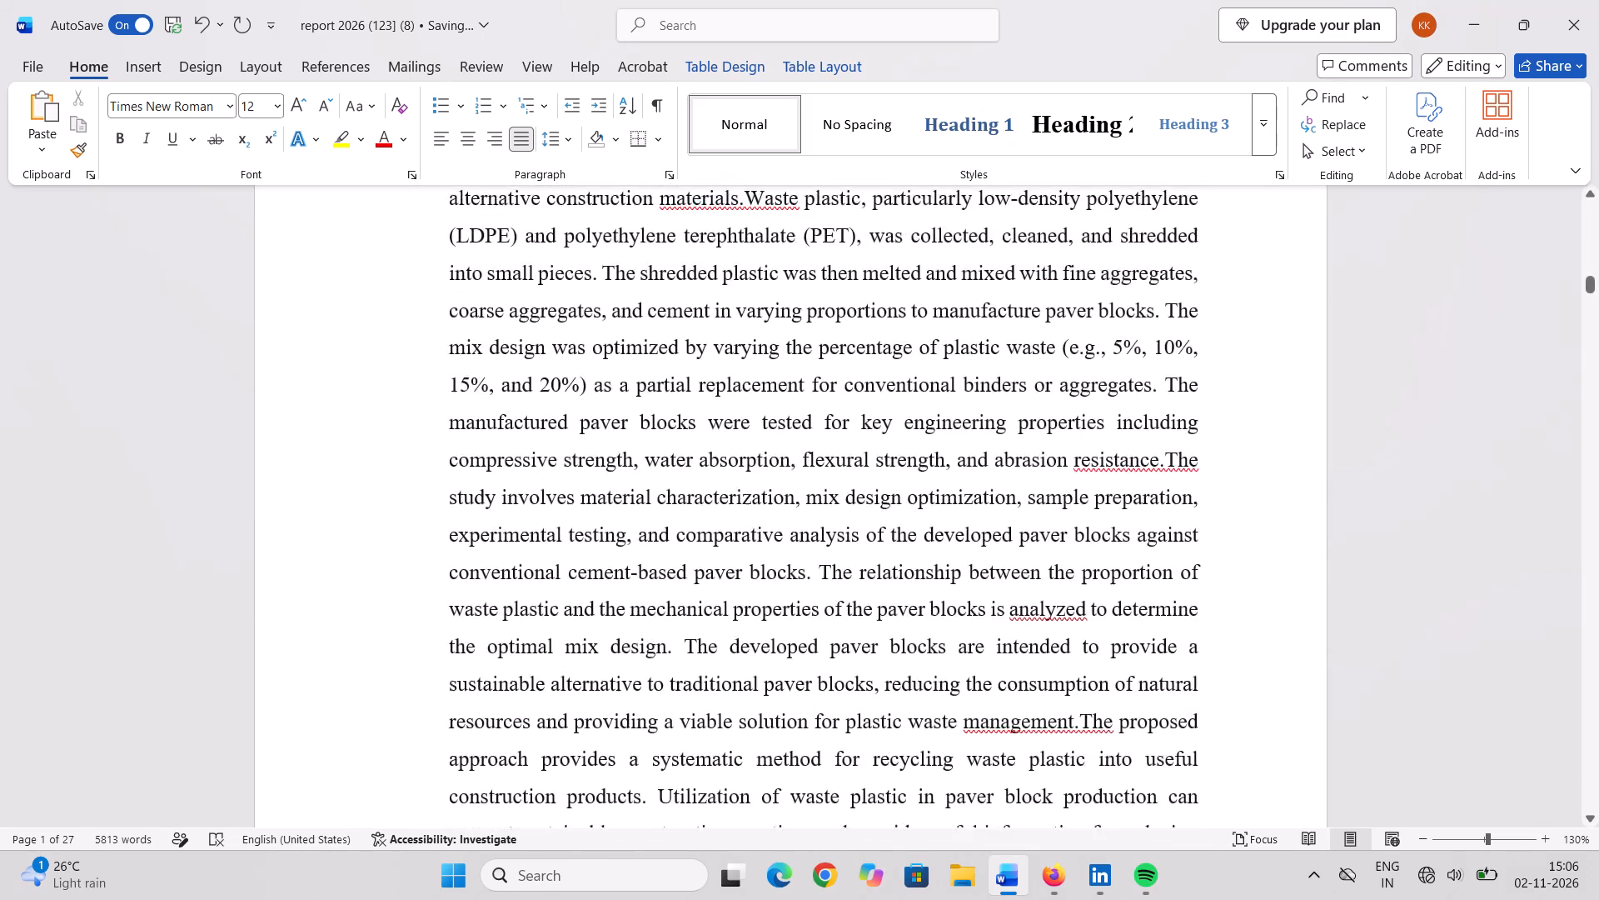
scroll(630, 491, "up", 17)
scroll(630, 491, "up", 14)
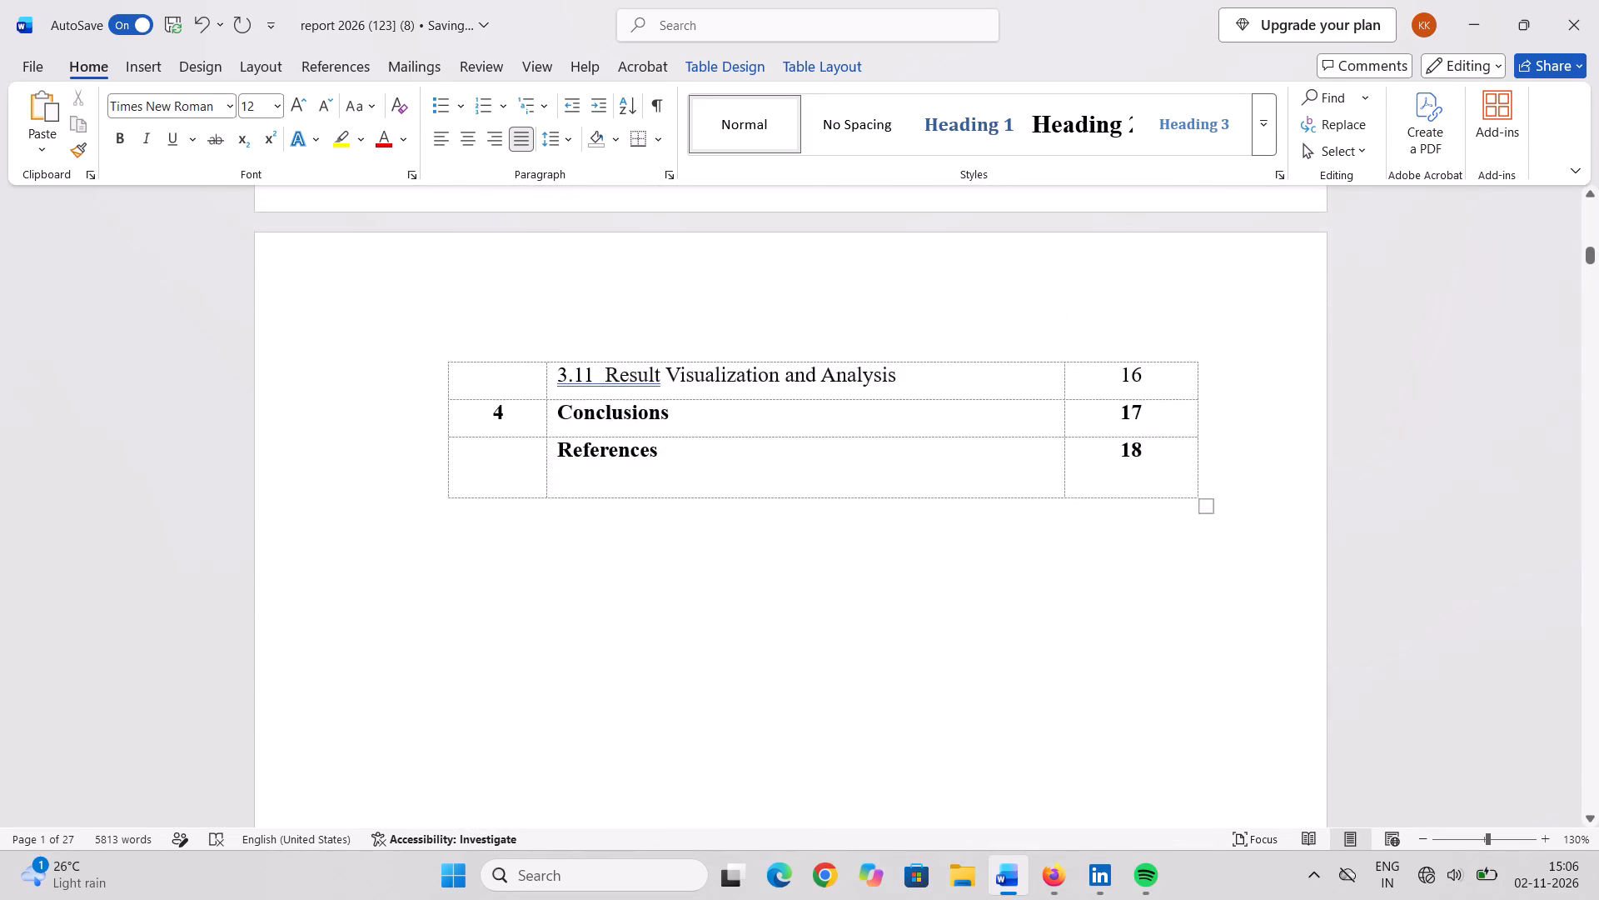
scroll(630, 491, "up", 14)
scroll(630, 491, "up", 7)
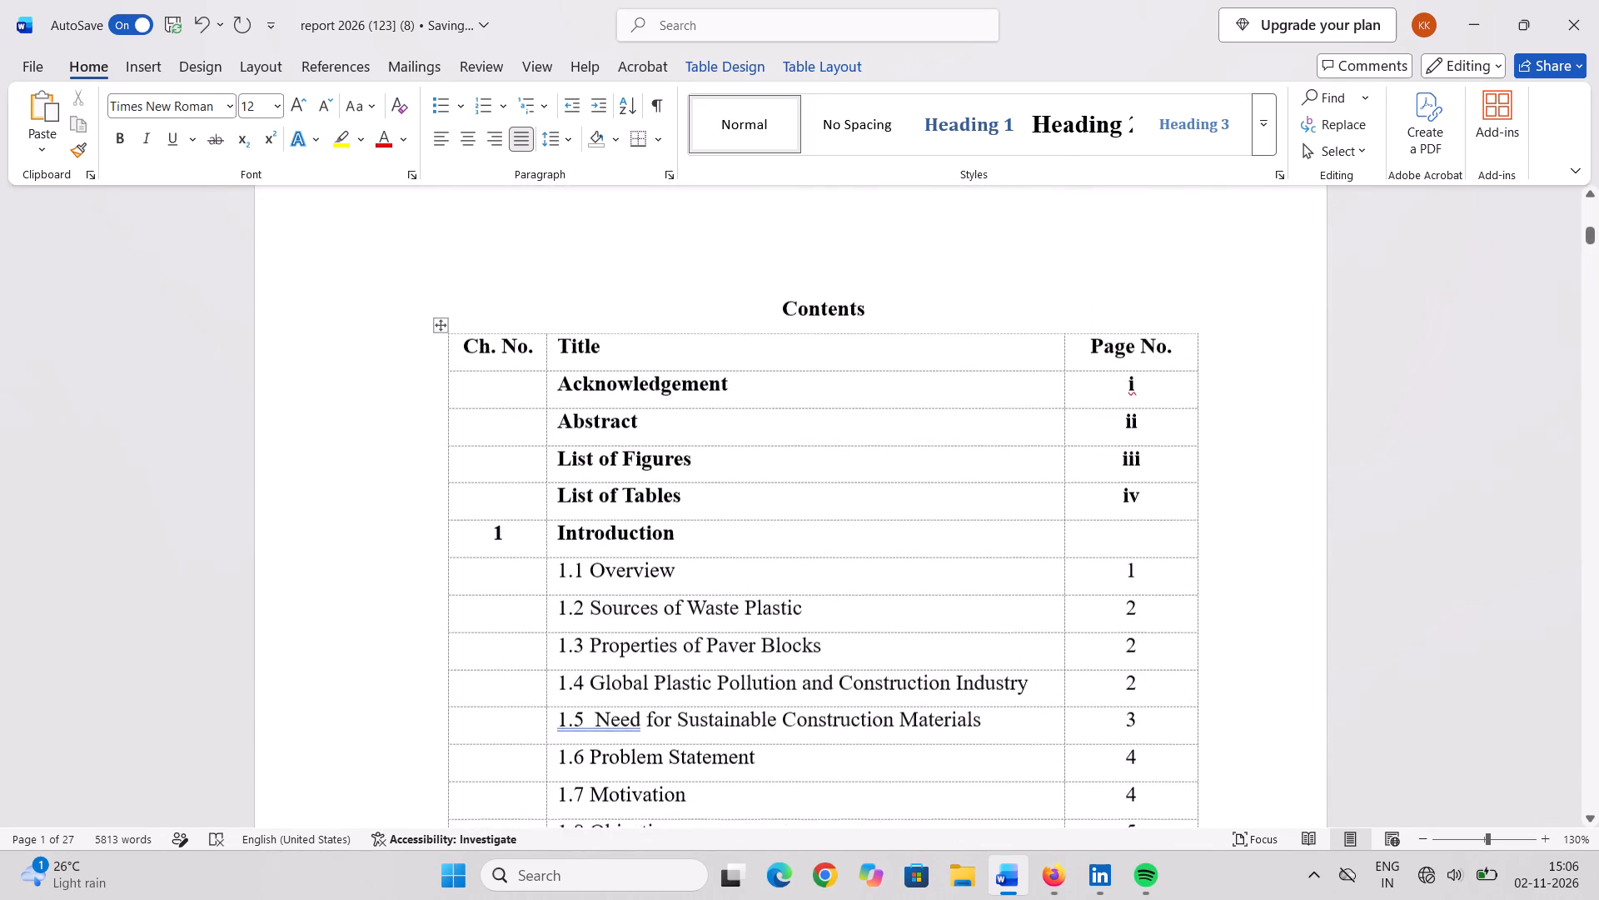
Check the Contents table's rows from Acknowledgement to References, including the rows carried onto the second page.
scroll(630, 491, "up", 7)
scroll(630, 491, "down", 6)
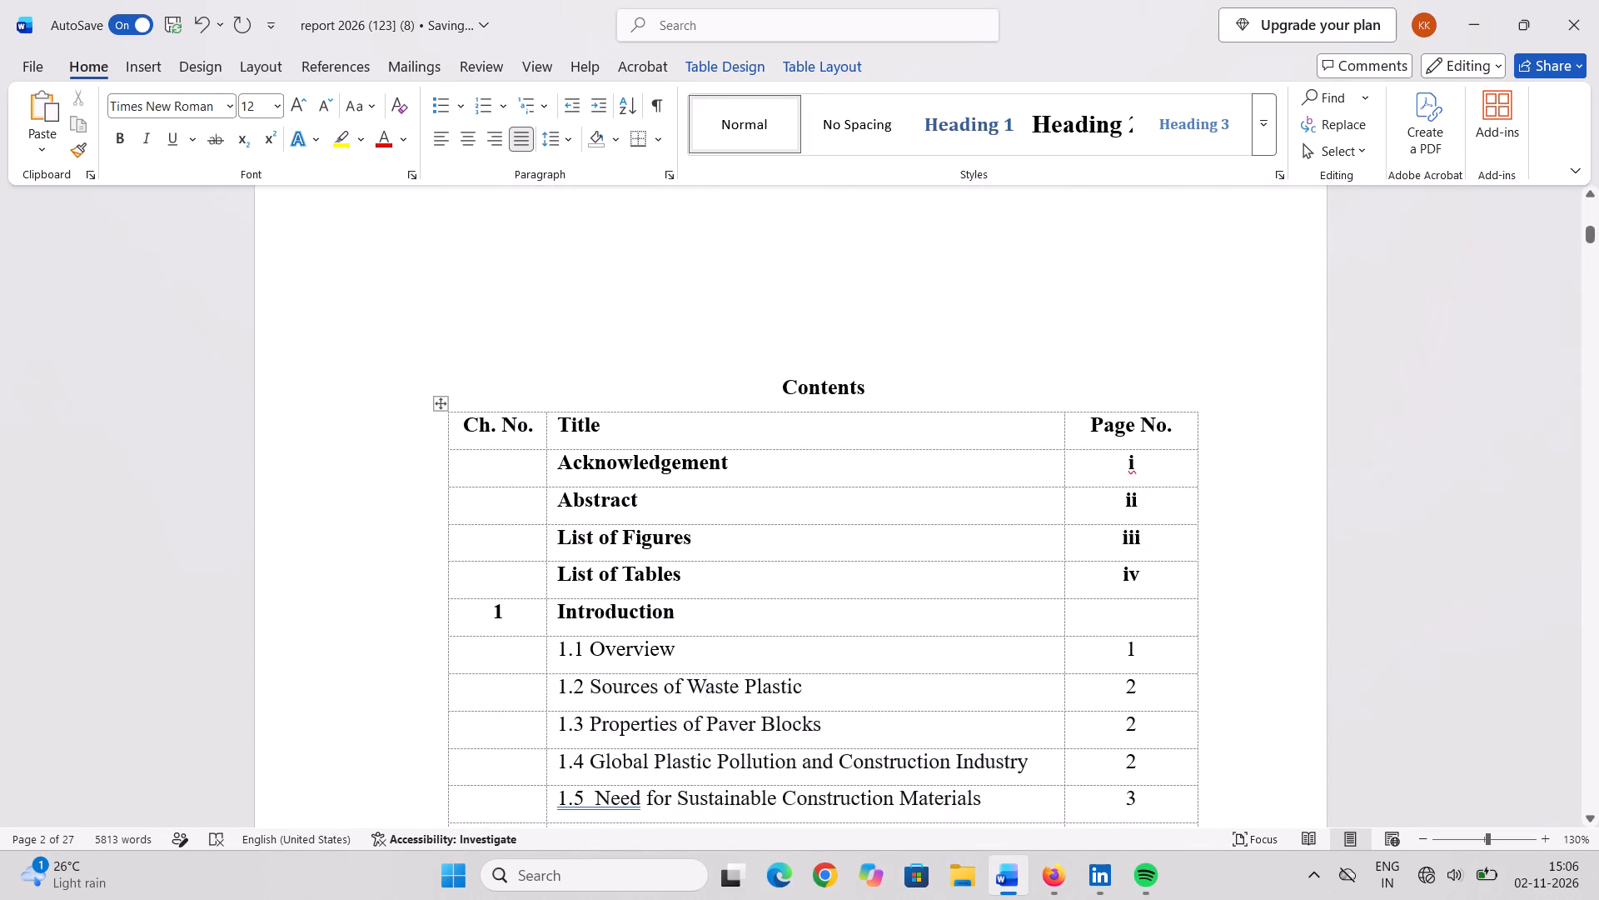
scroll(630, 491, "down", 4)
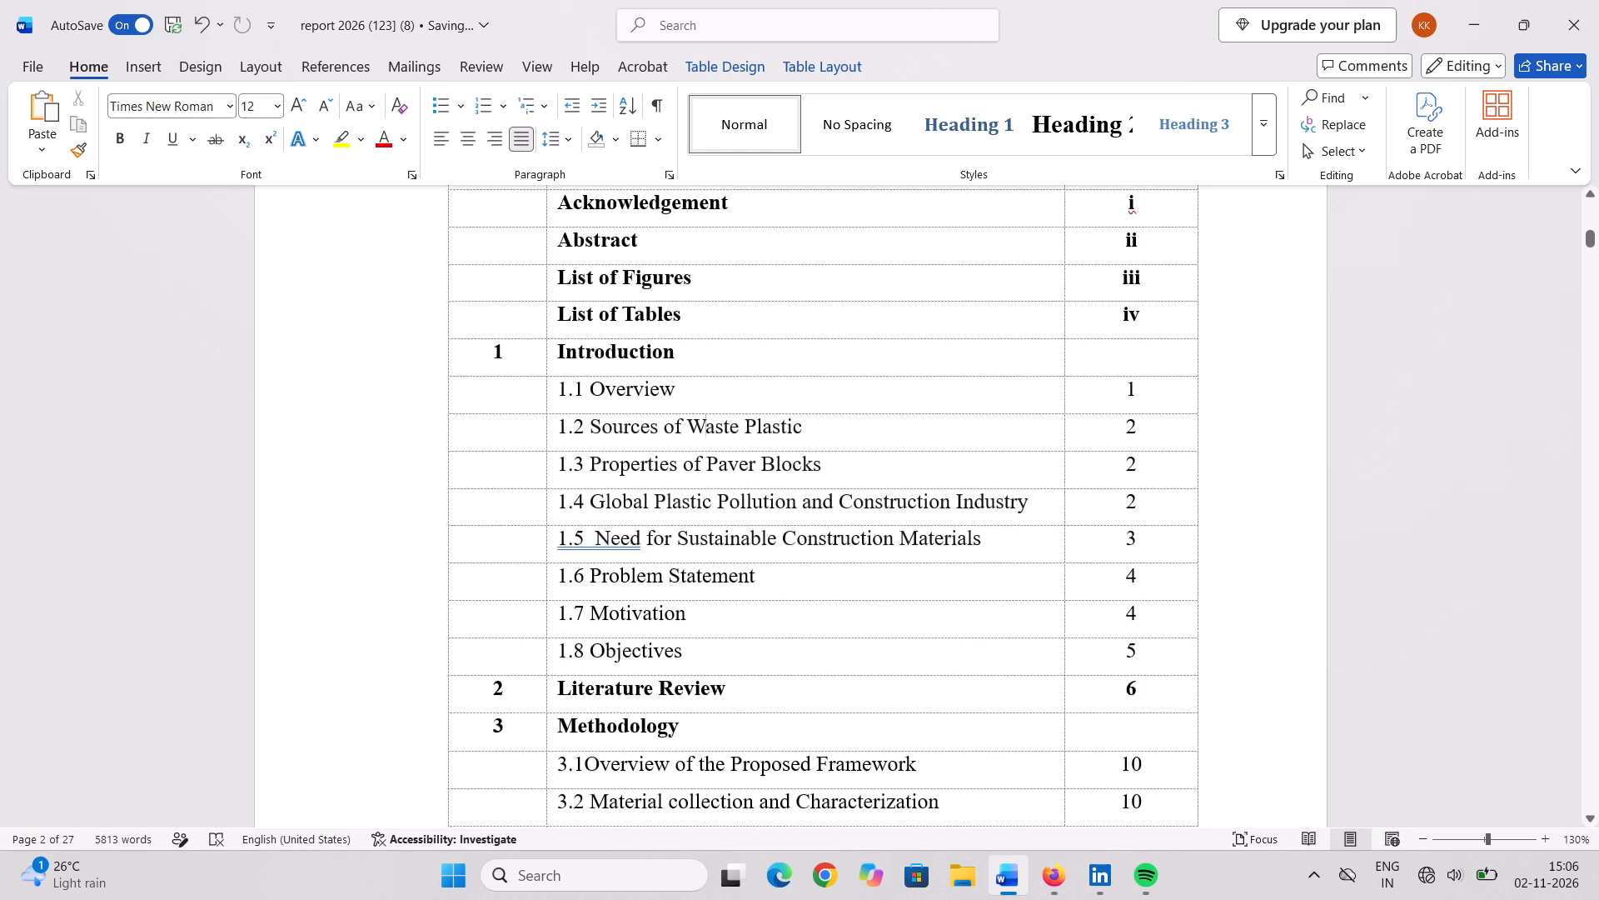
scroll(630, 491, "down", 12)
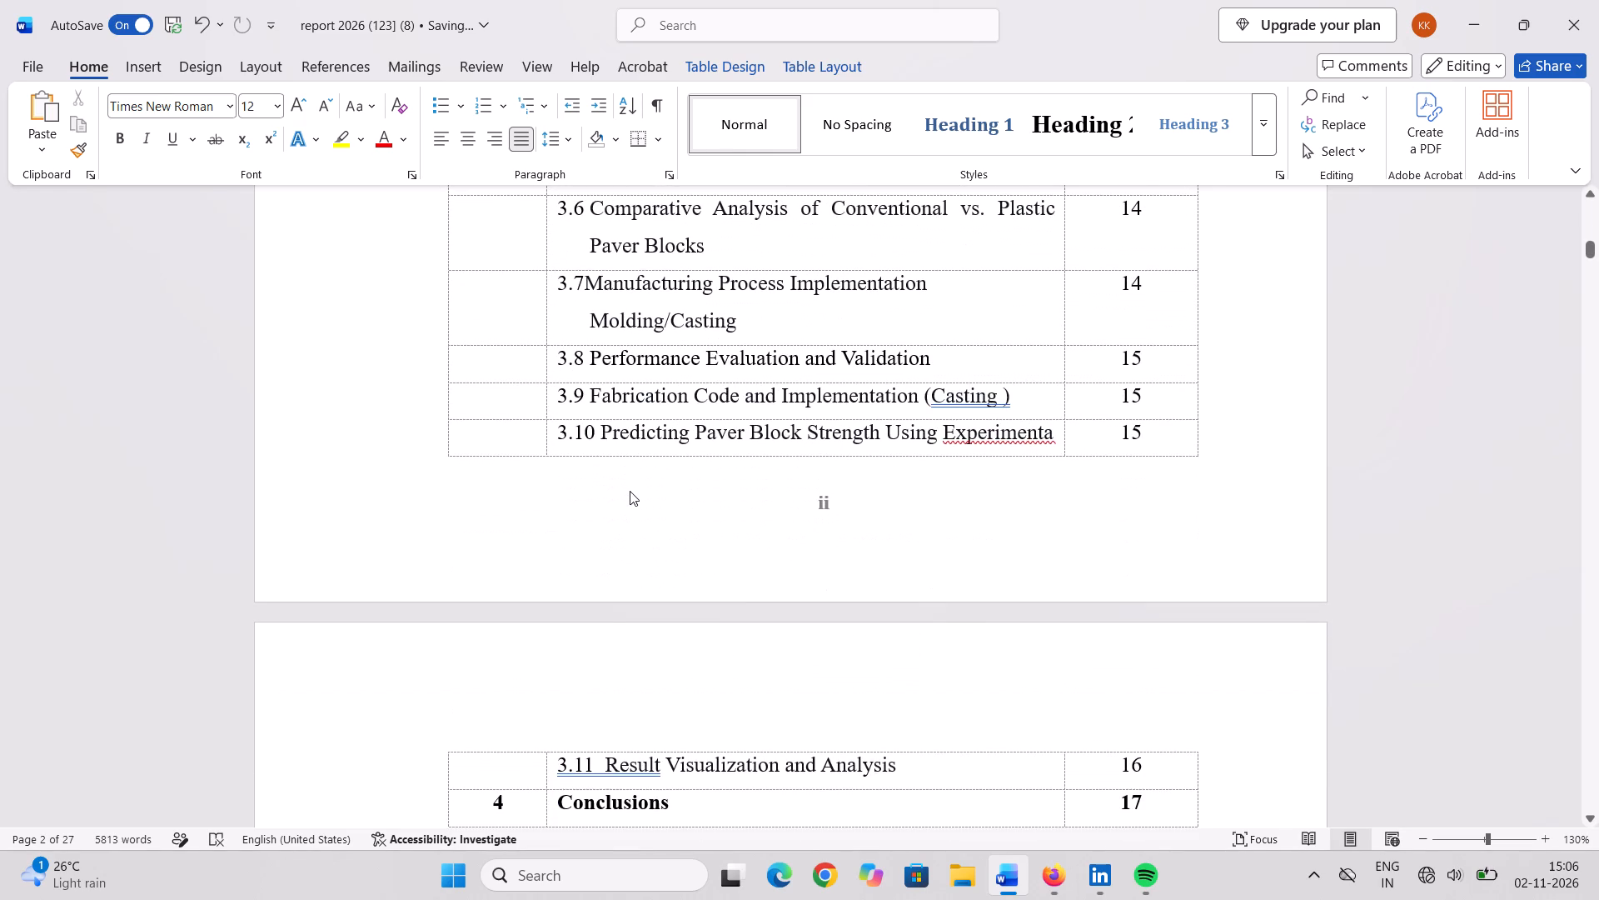
scroll(630, 491, "down", 11)
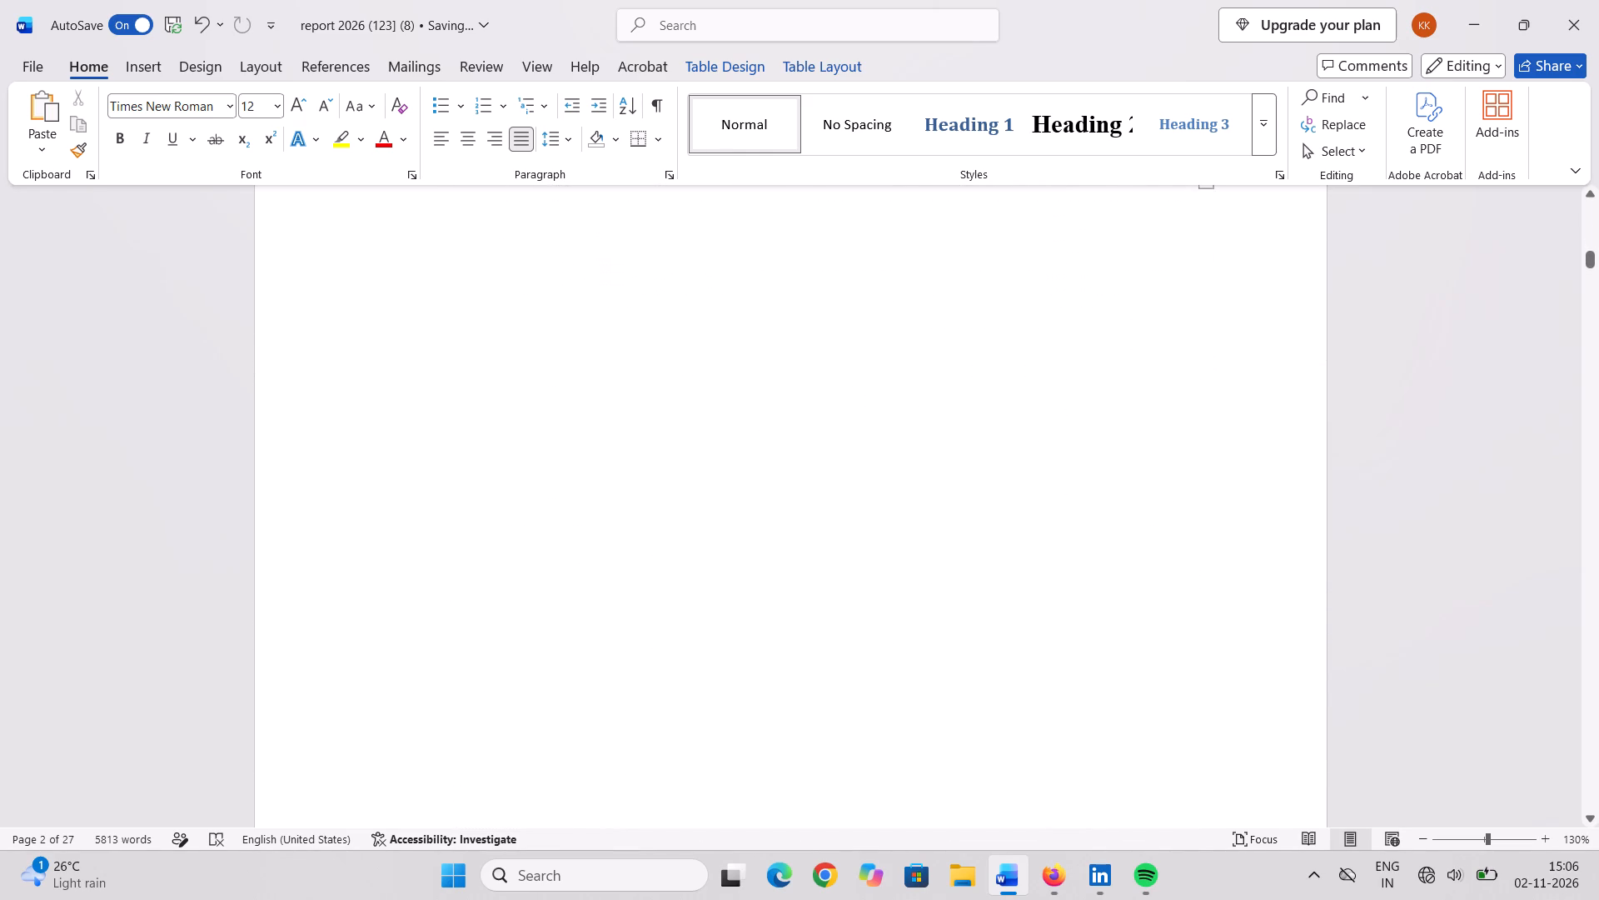
scroll(630, 491, "up", 19)
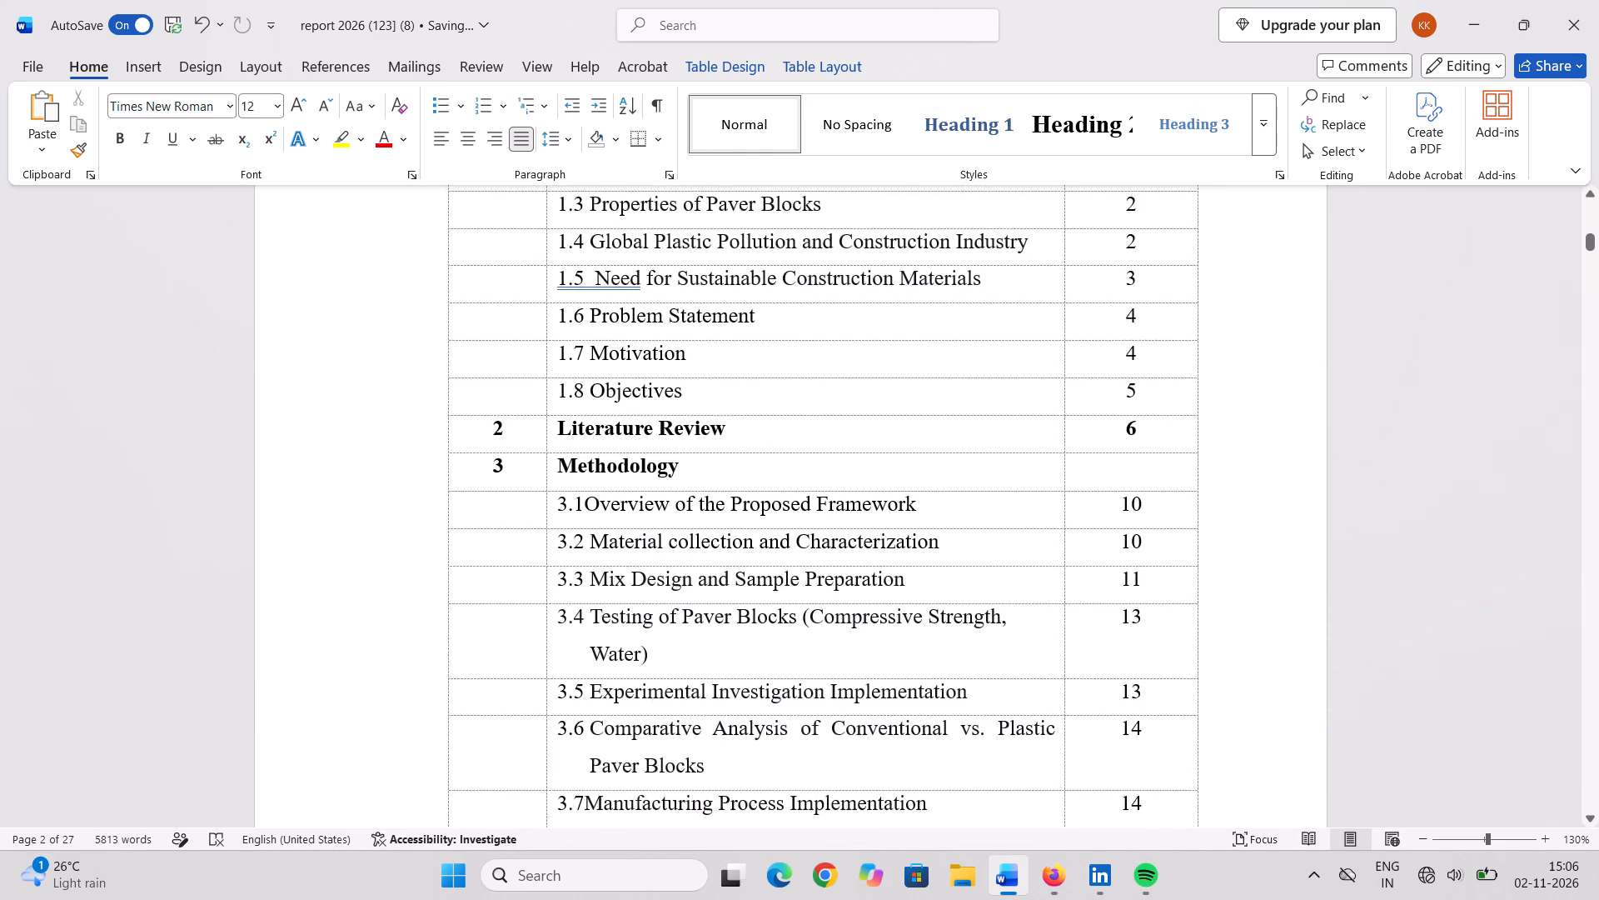
scroll(630, 491, "up", 16)
Read through the chapter titles and page numbers in the Contents table, from the heading to the References row.
scroll(630, 491, "down", 2)
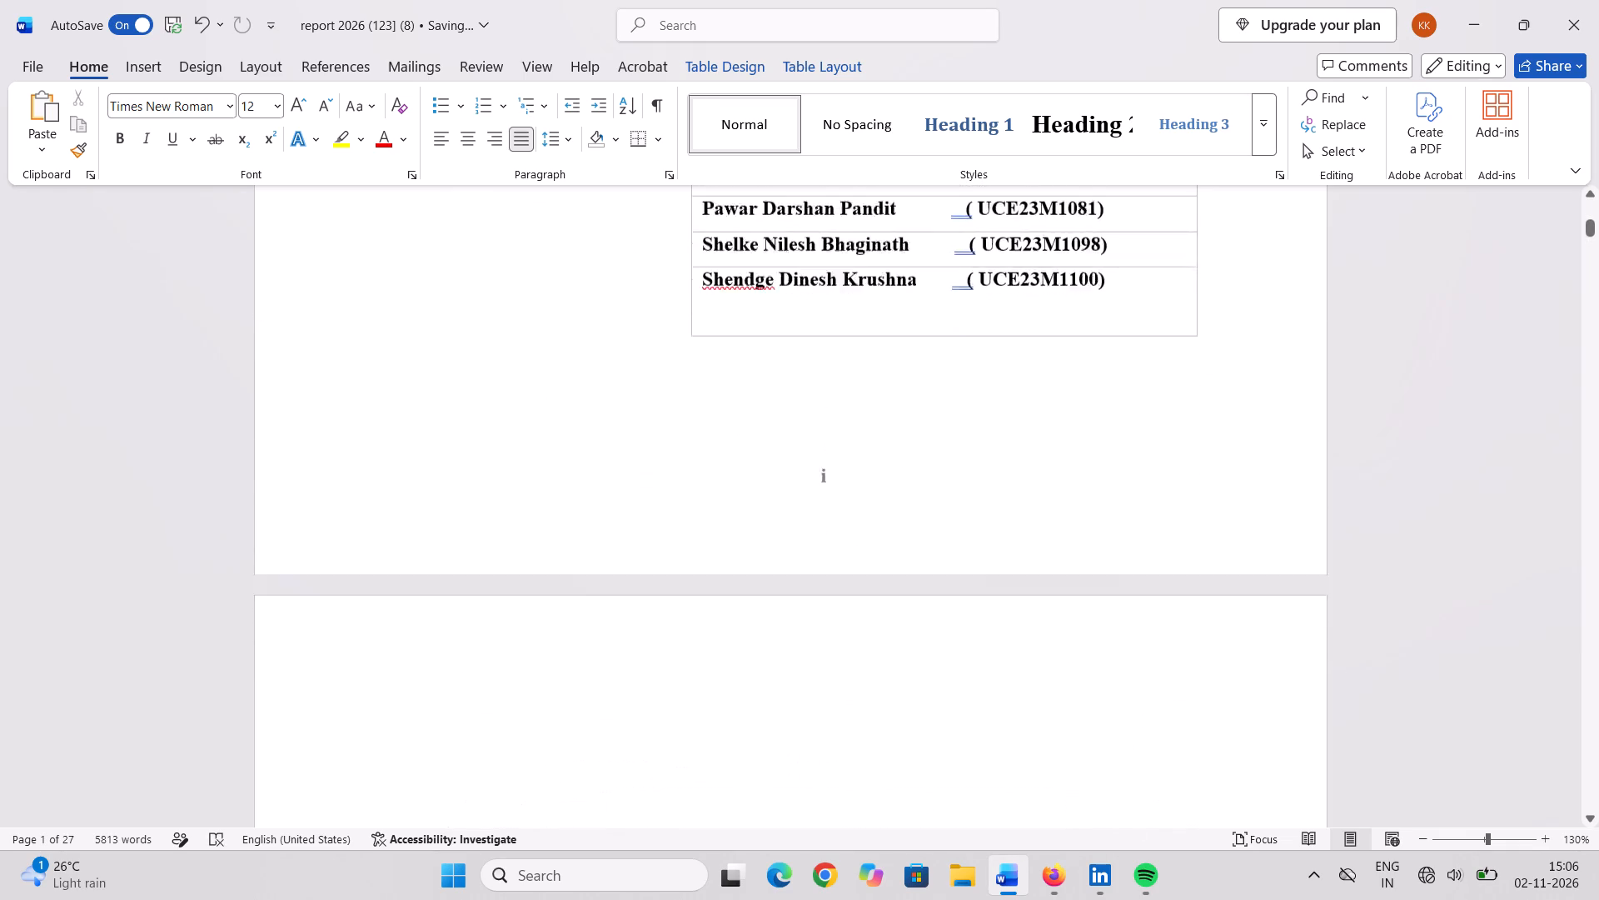
scroll(630, 491, "down", 6)
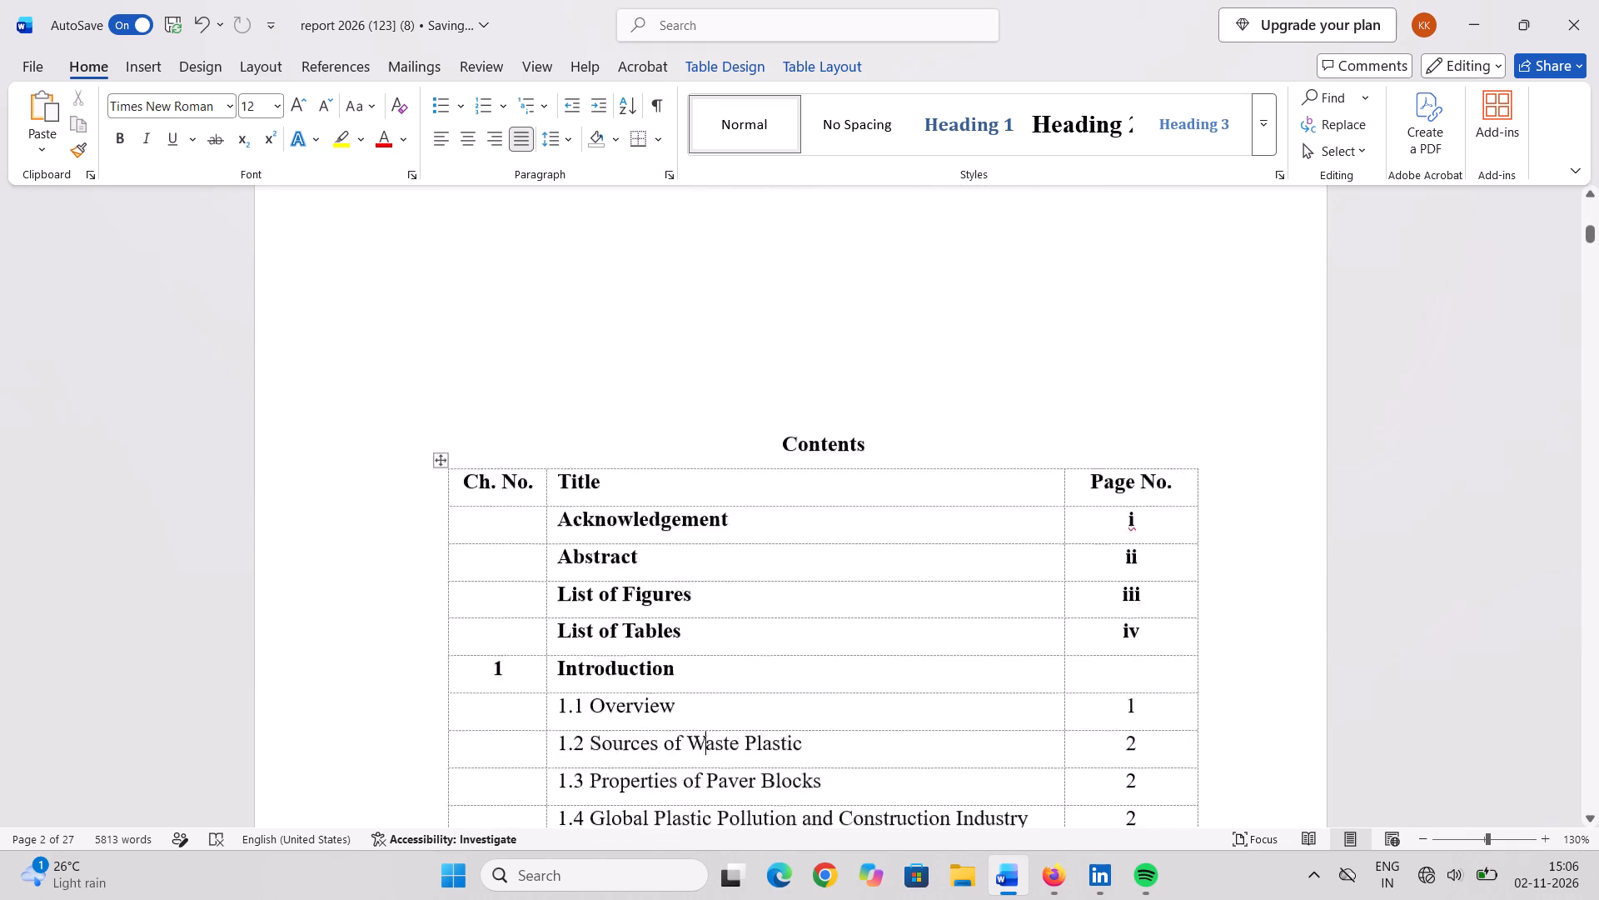
scroll(630, 491, "down", 2)
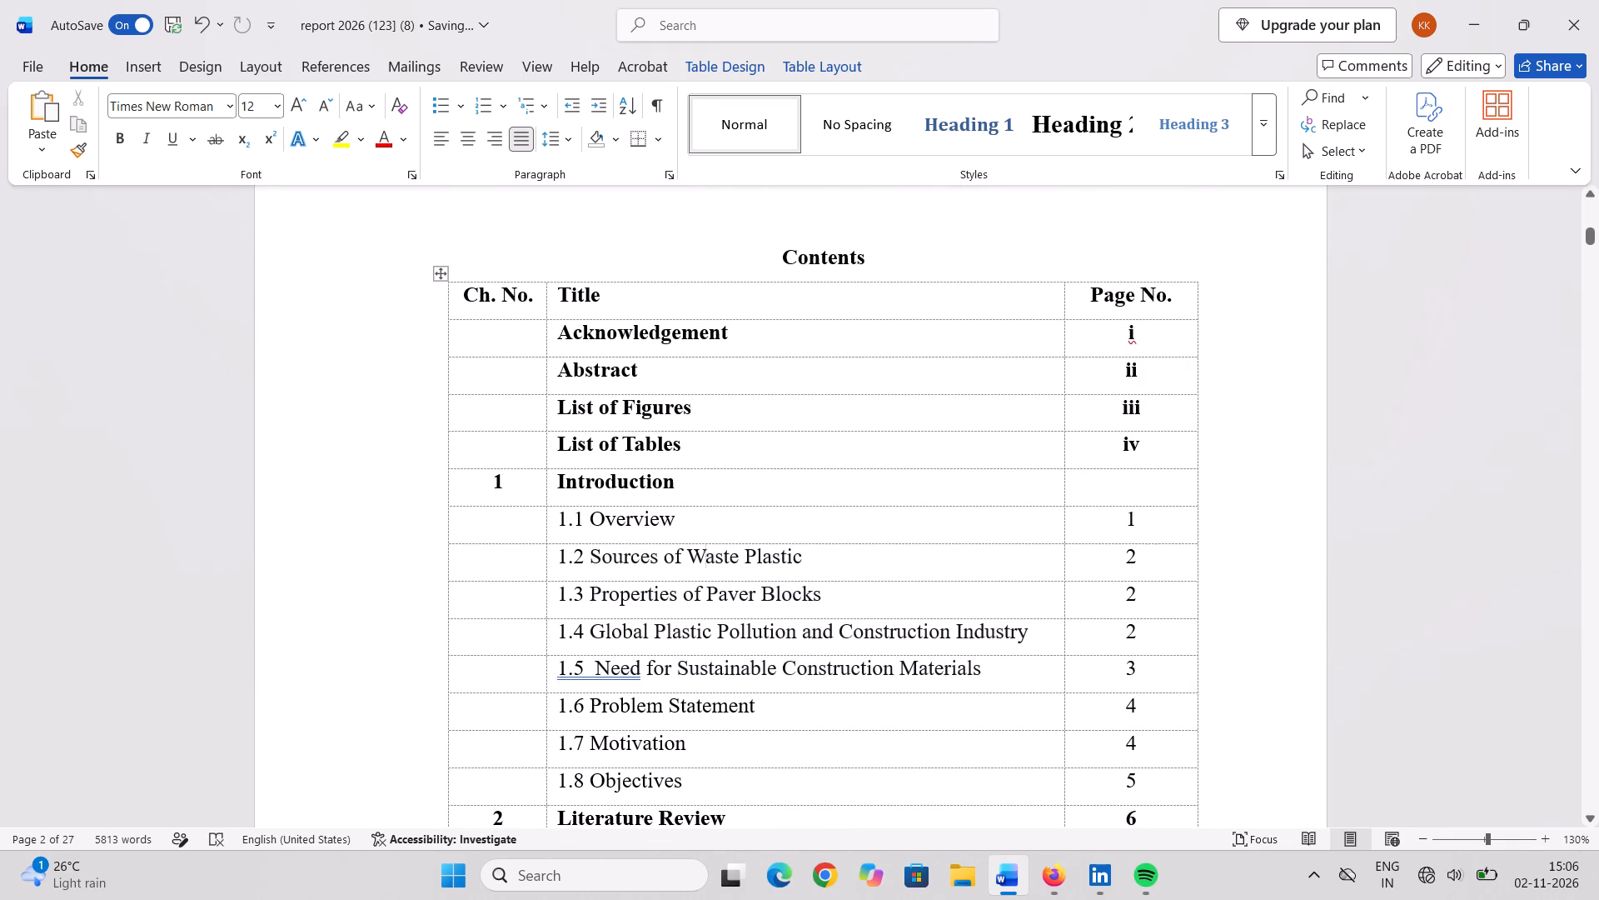
scroll(630, 491, "down", 5)
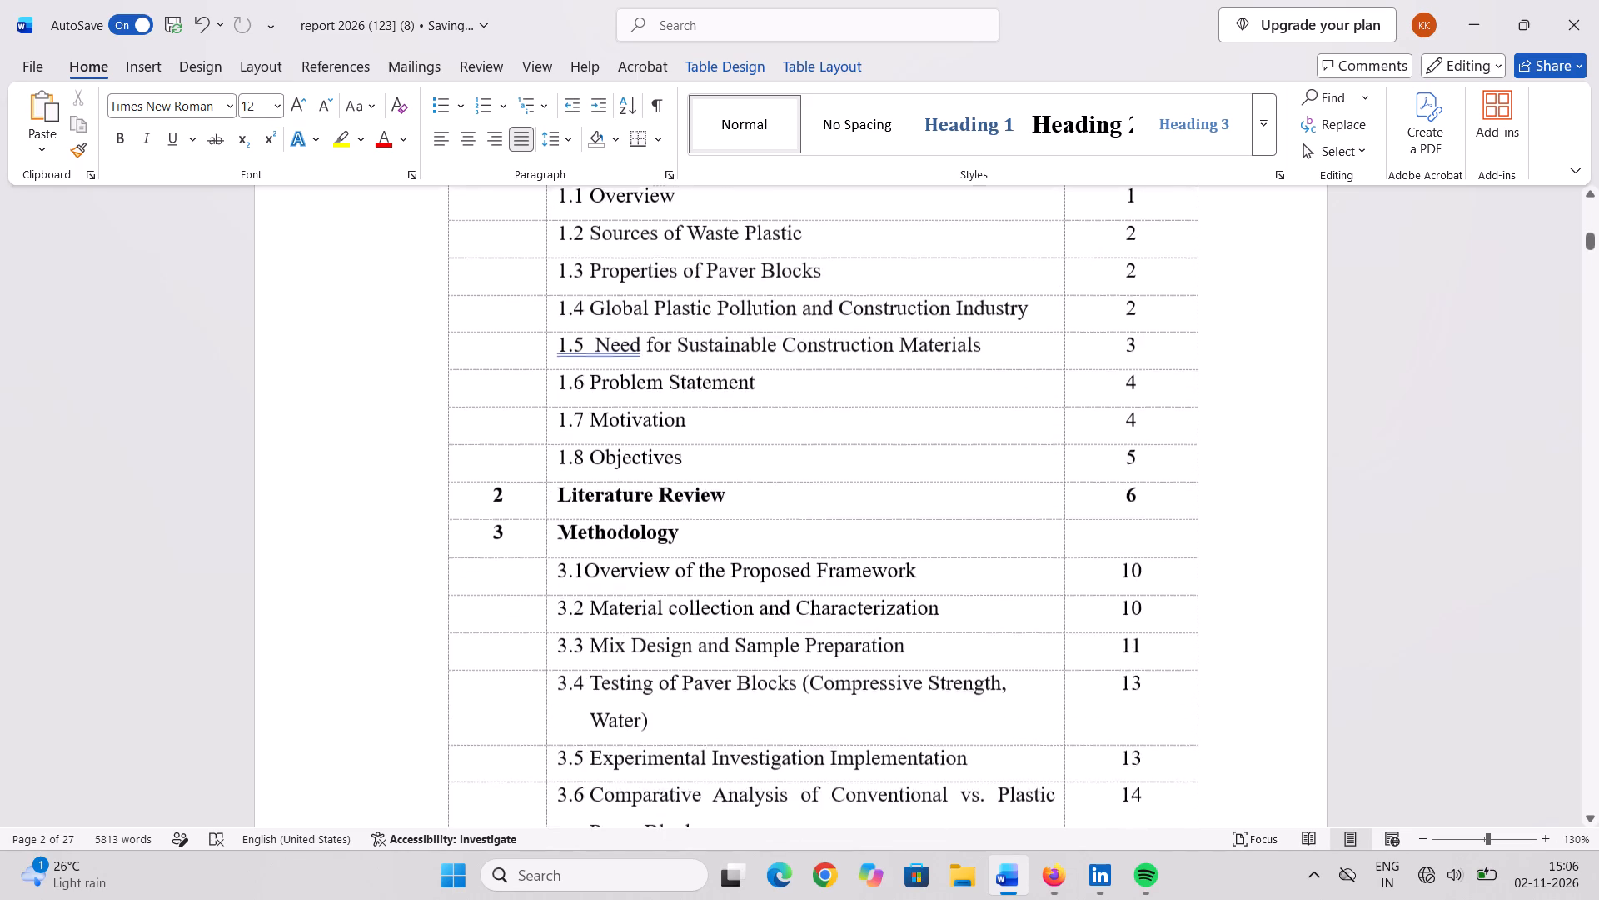
scroll(630, 491, "down", 9)
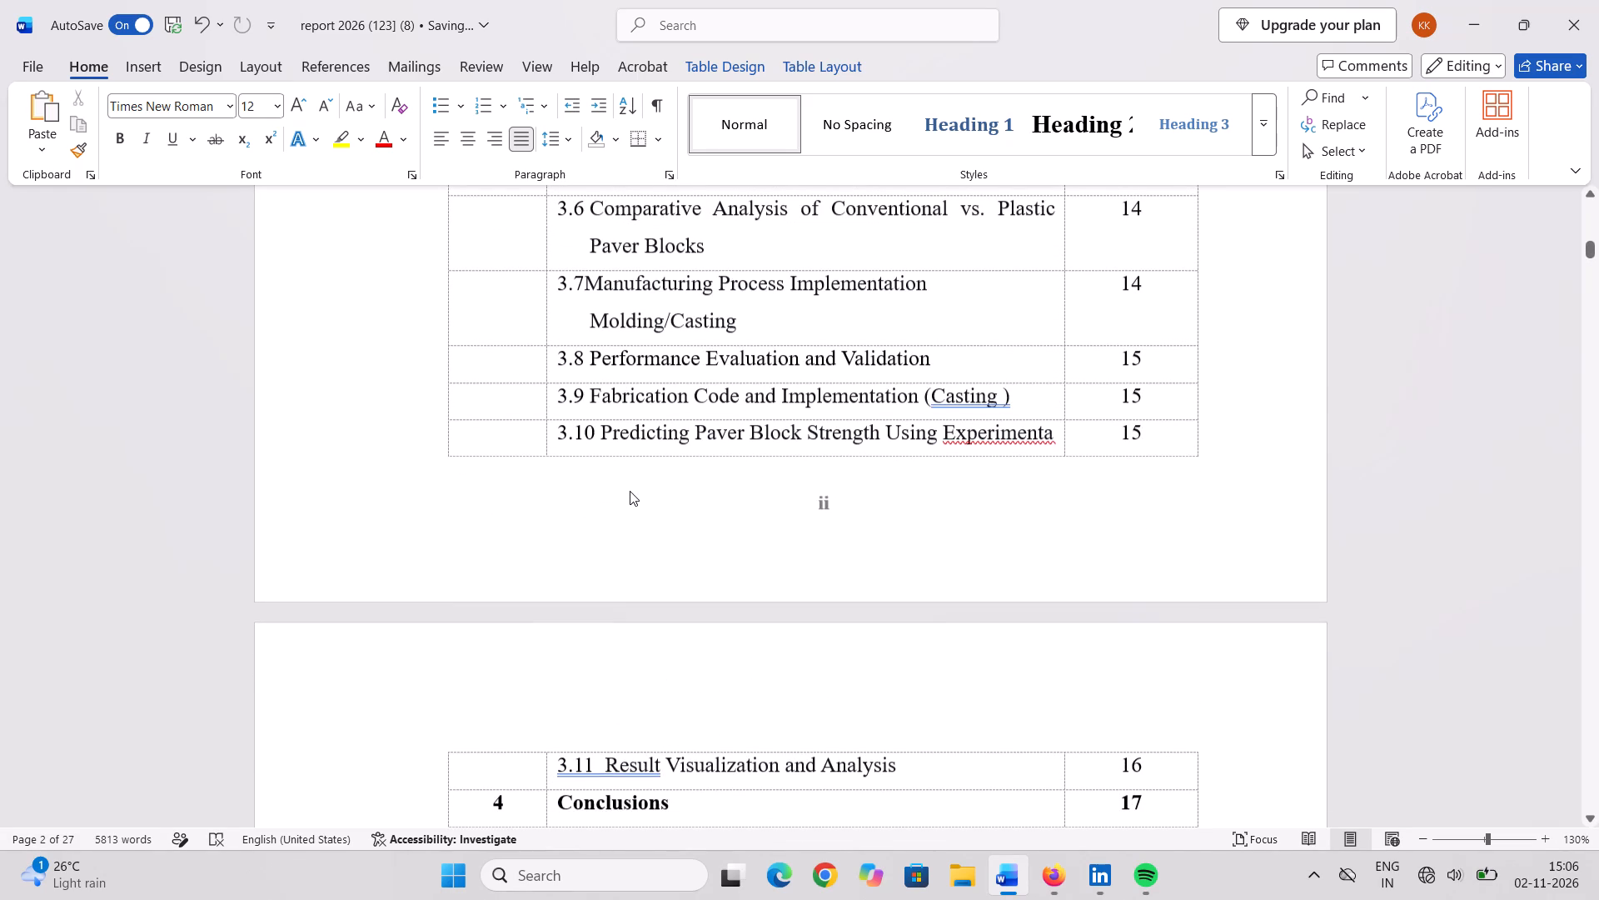
scroll(630, 491, "down", 2)
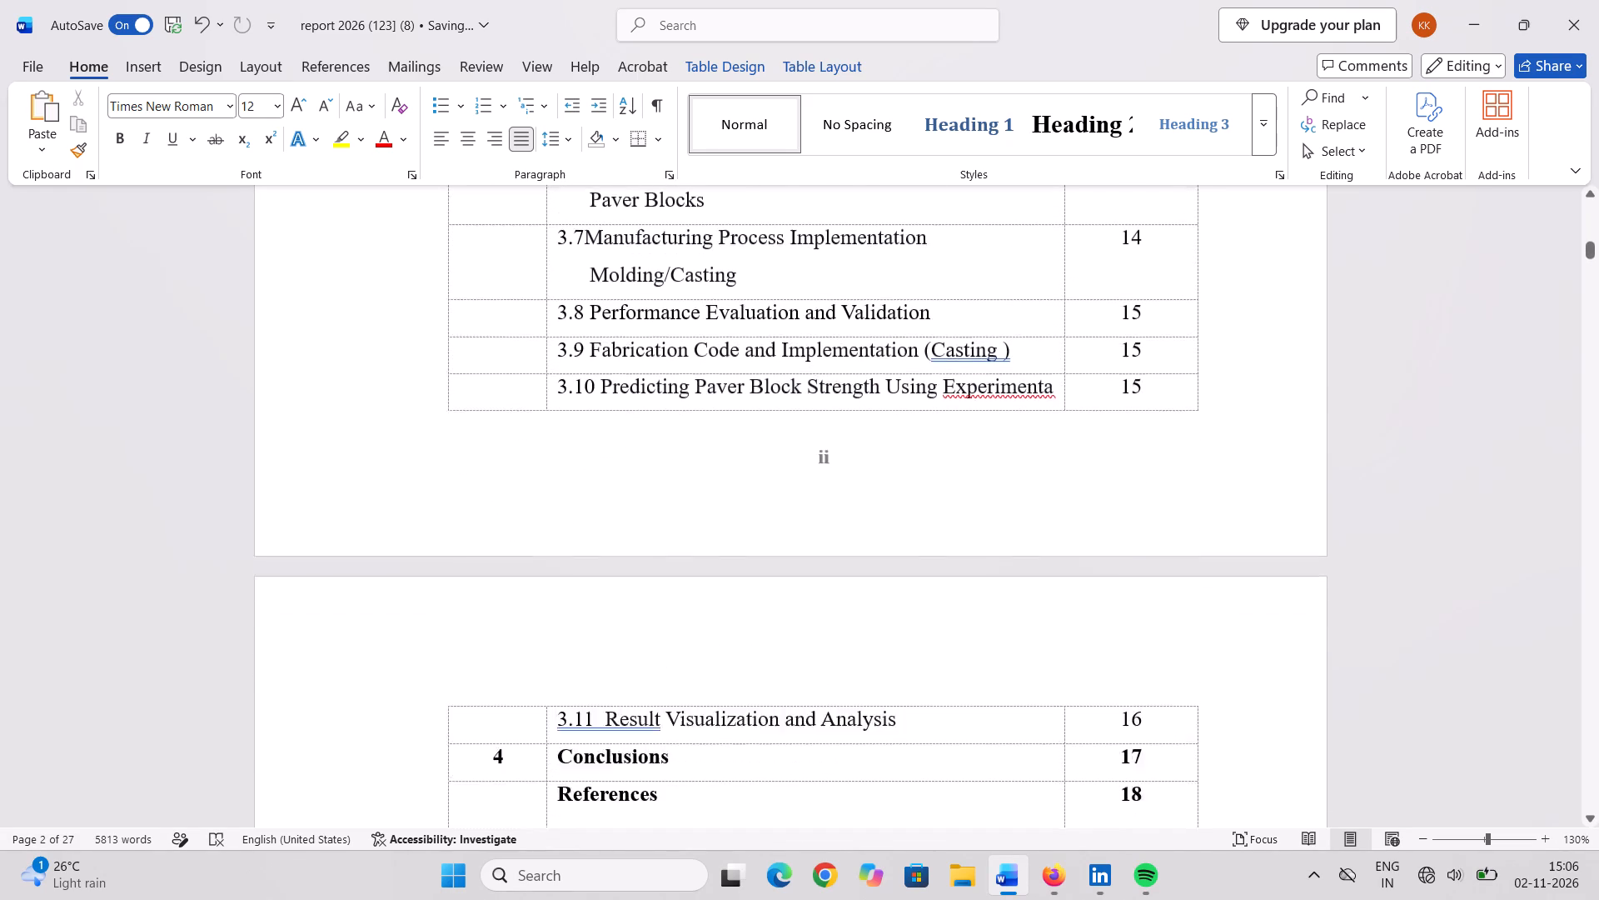
scroll(630, 491, "down", 1)
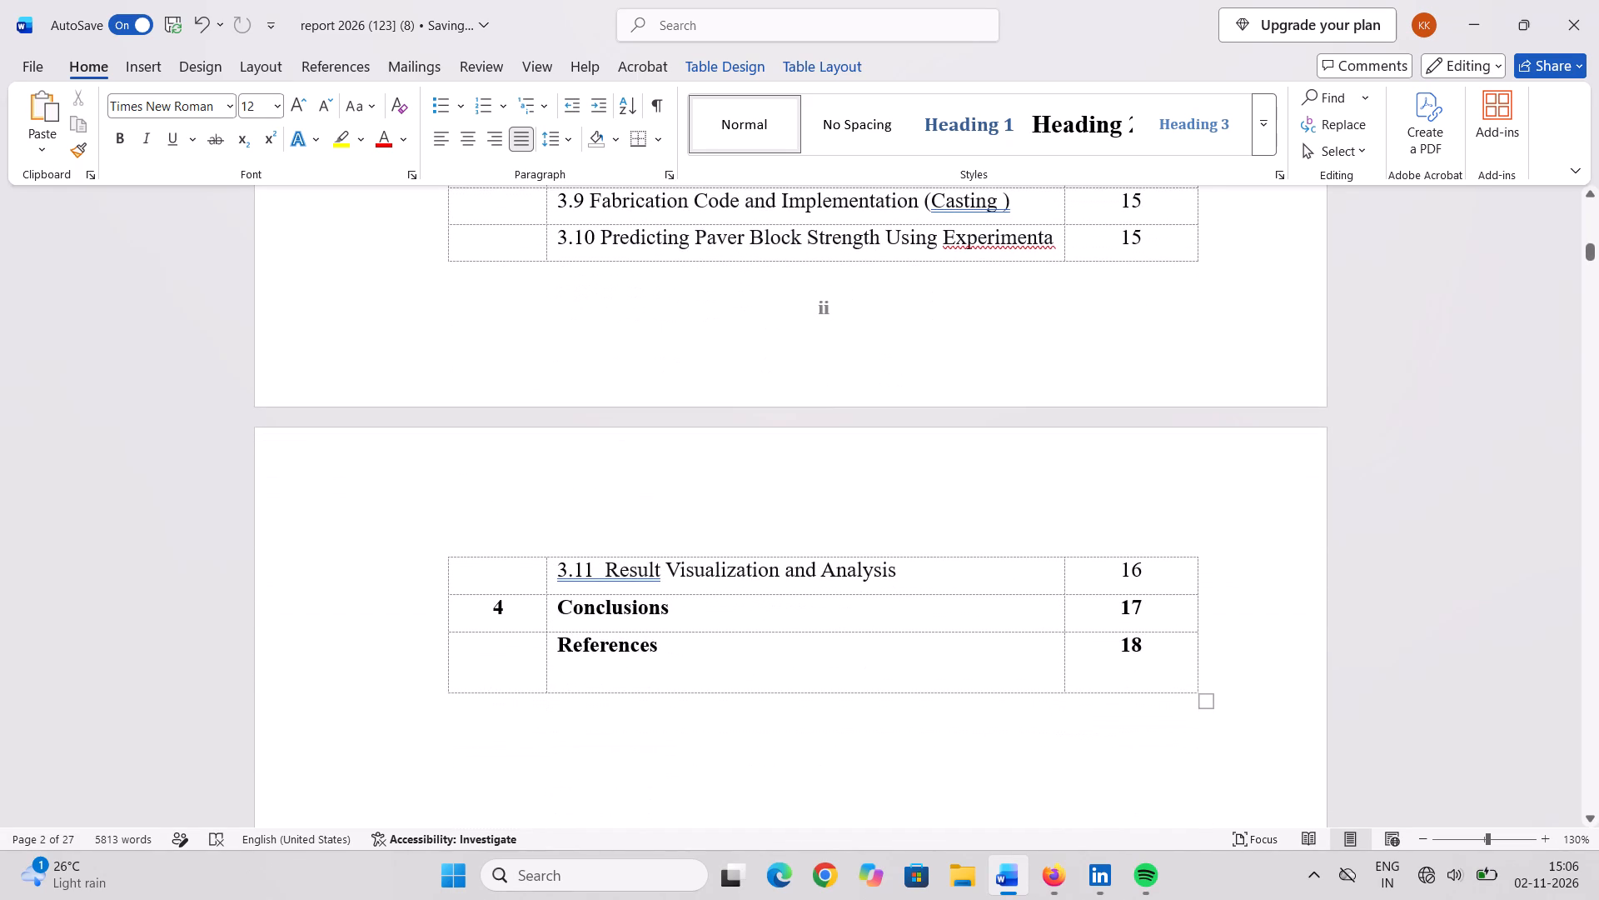
scroll(630, 491, "down", 6)
scroll(630, 491, "up", 12)
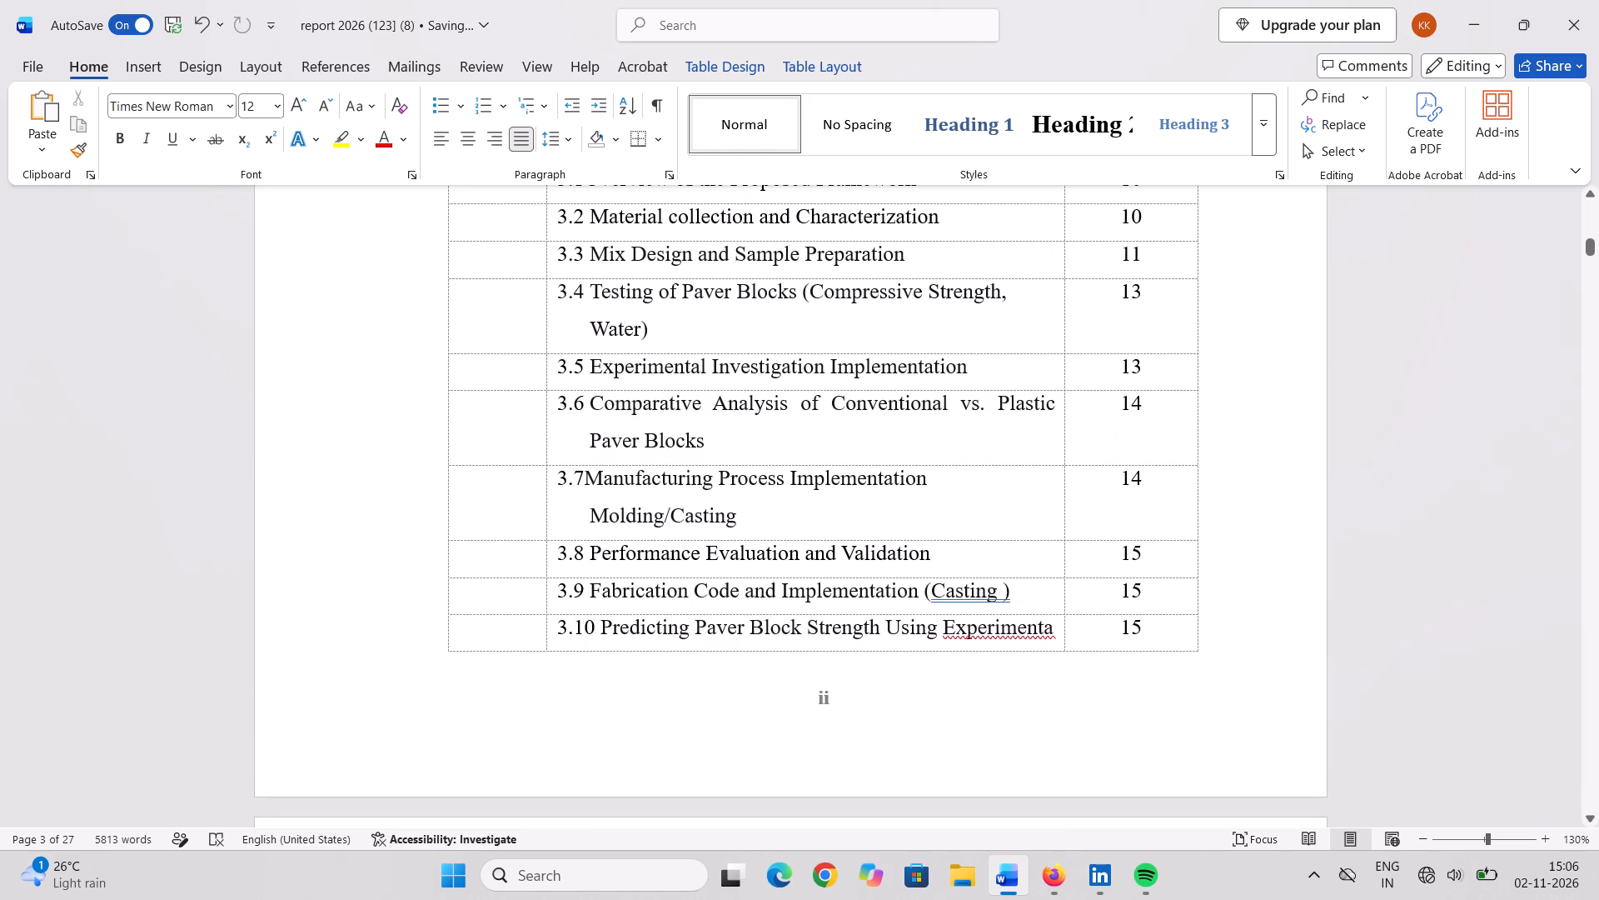
scroll(630, 491, "up", 19)
Recheck the Contents table's page break between rows 3.10 and 3.11 and the Submitted By table on the preceding page.
scroll(630, 491, "down", 2)
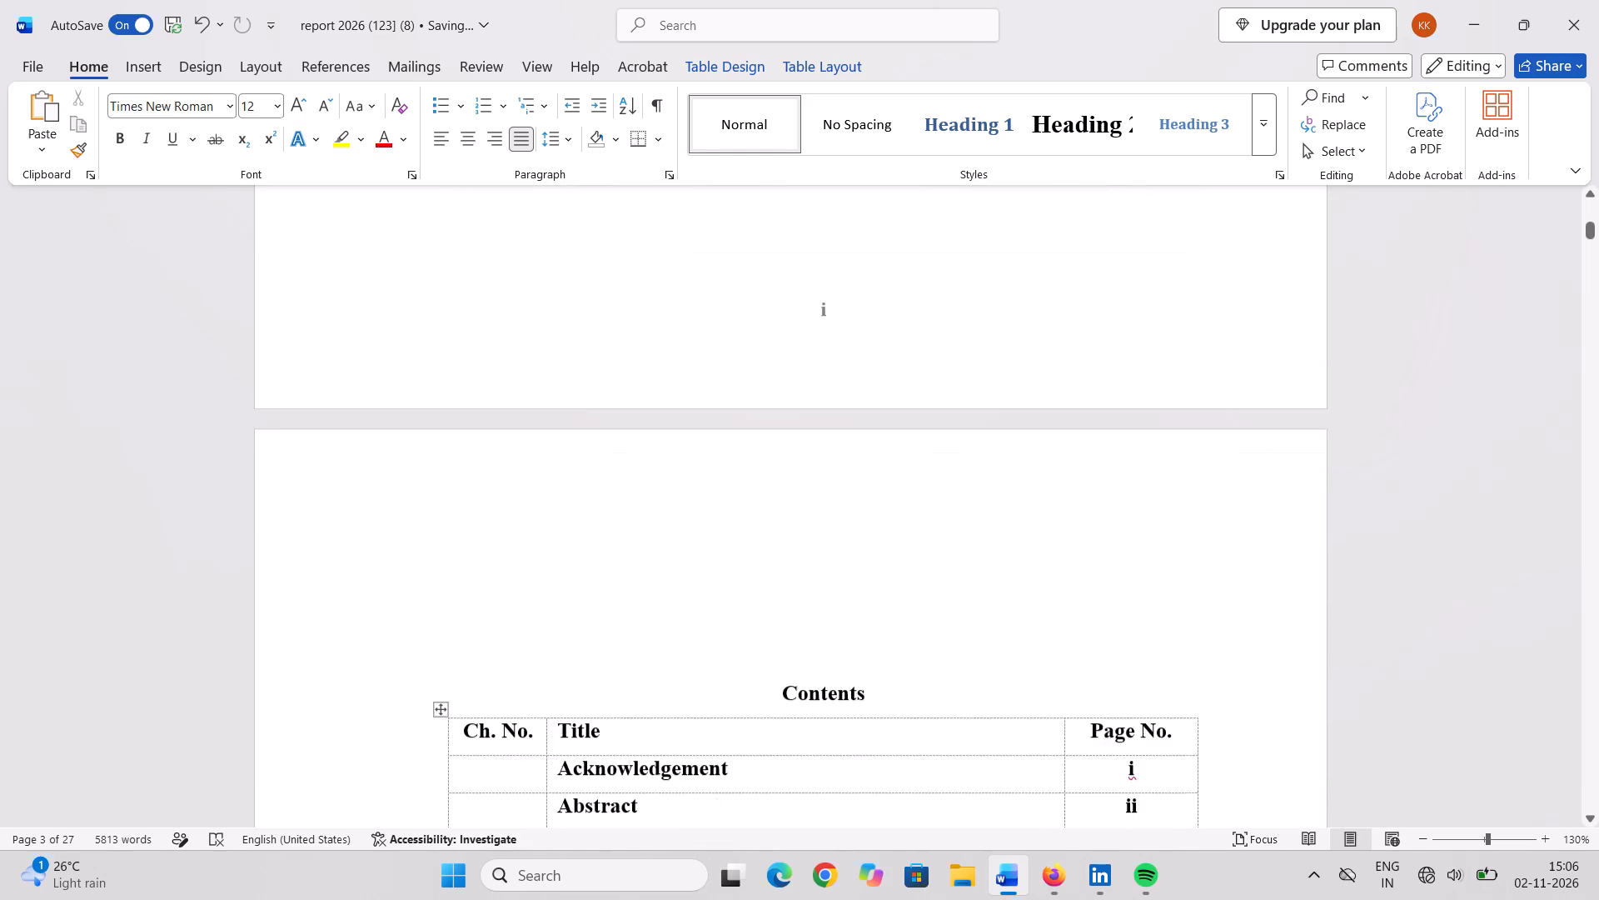
scroll(630, 491, "down", 6)
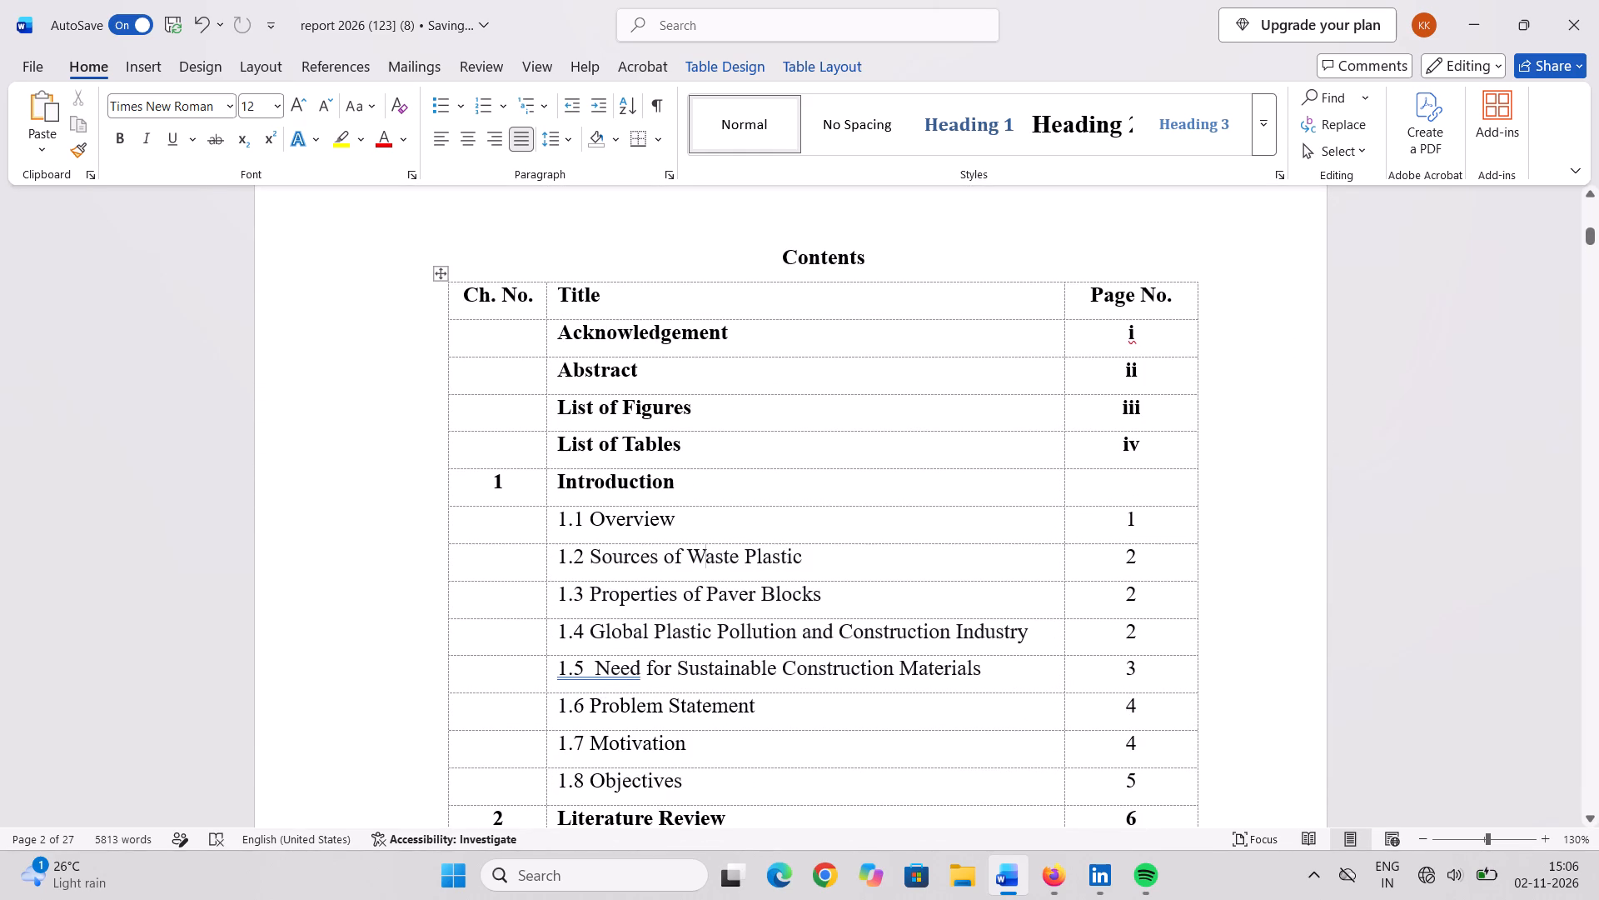
scroll(630, 491, "down", 4)
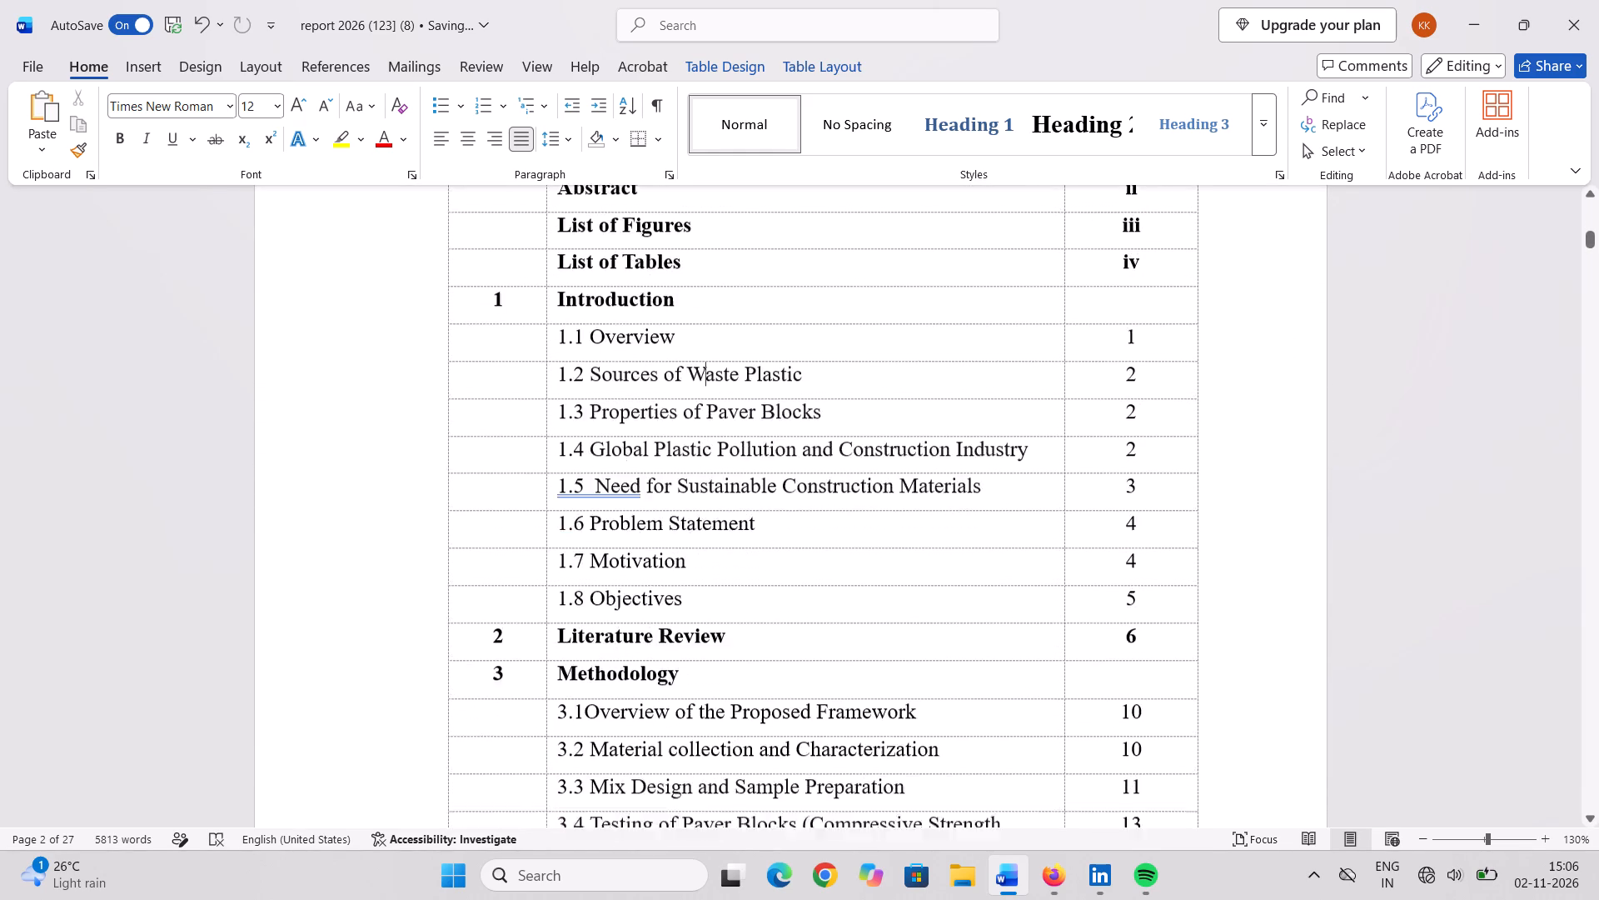
scroll(630, 491, "down", 8)
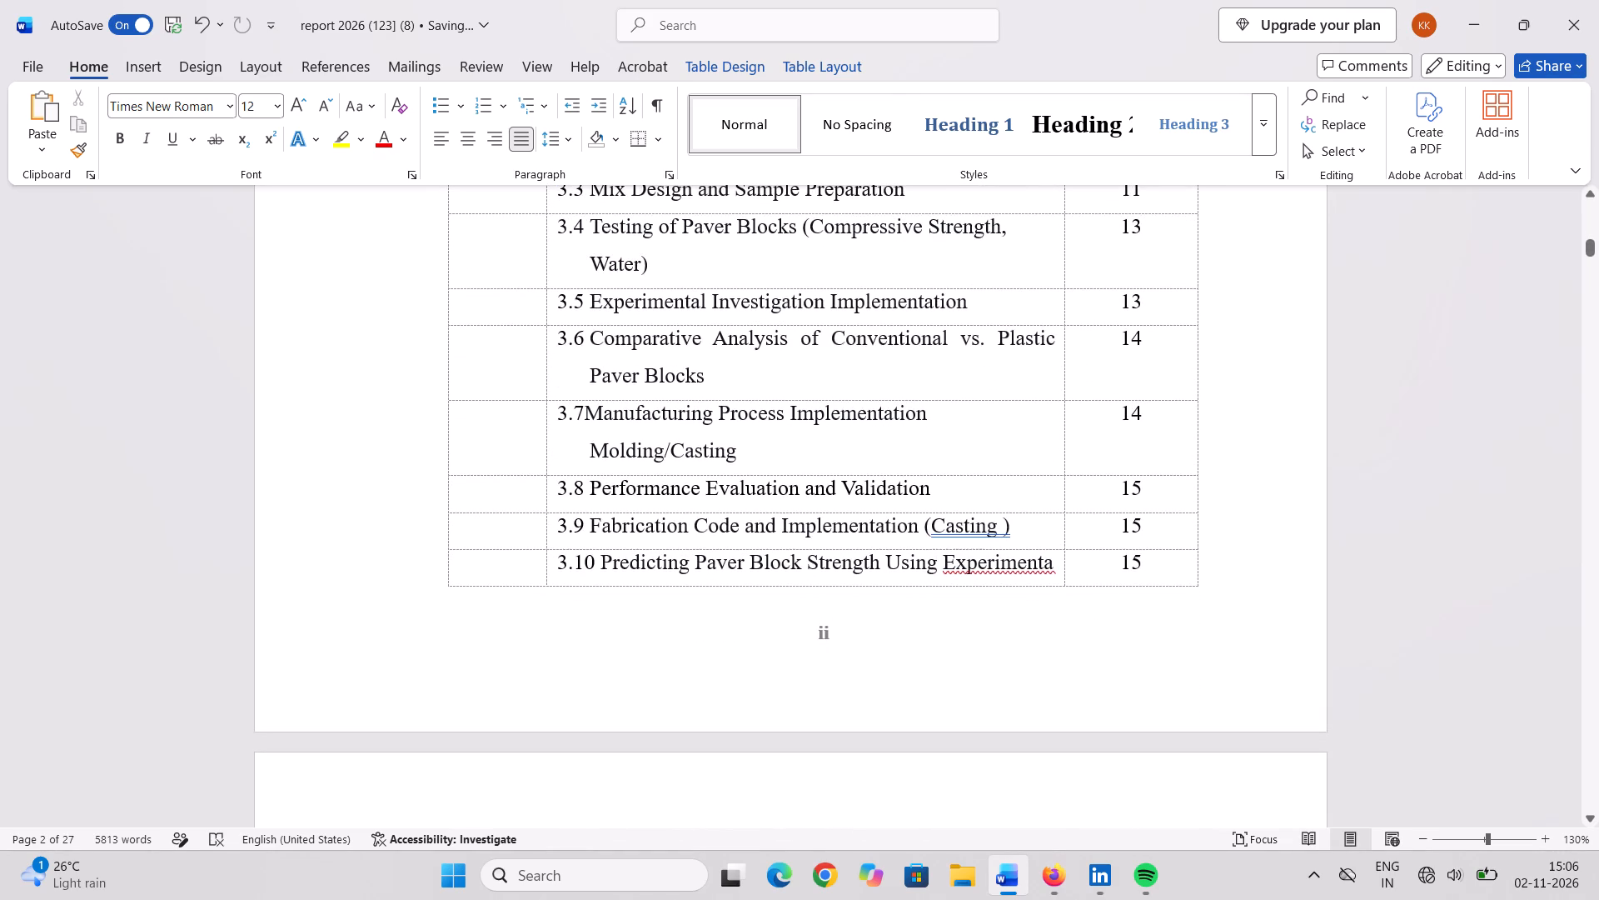
scroll(630, 491, "up", 18)
scroll(630, 491, "up", 8)
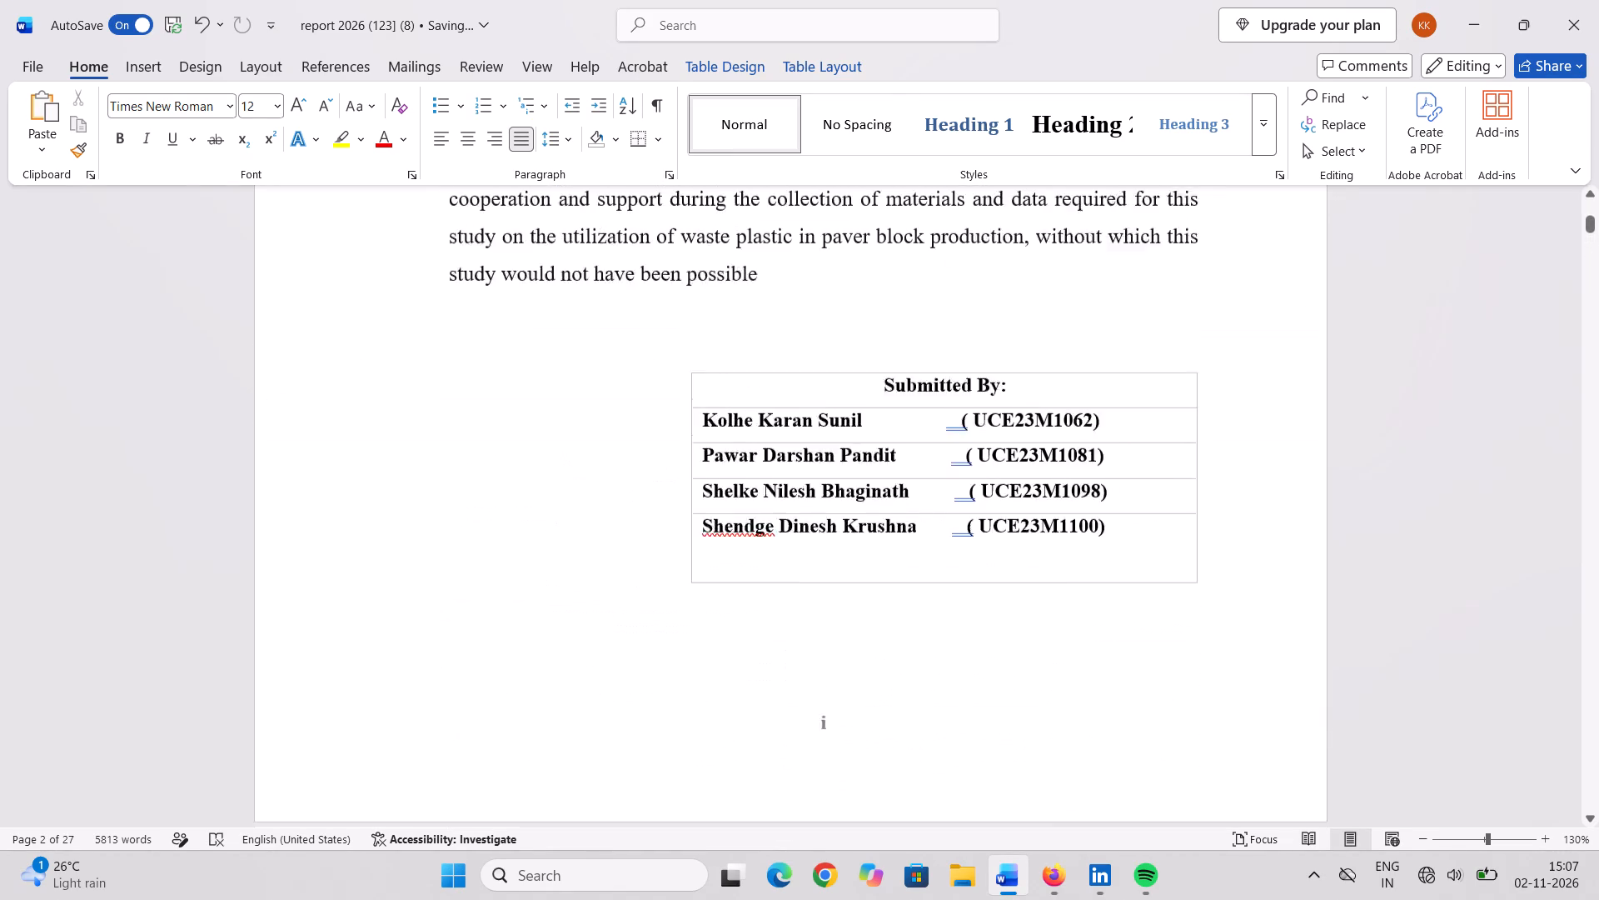
scroll(630, 491, "down", 16)
scroll(630, 491, "down", 5)
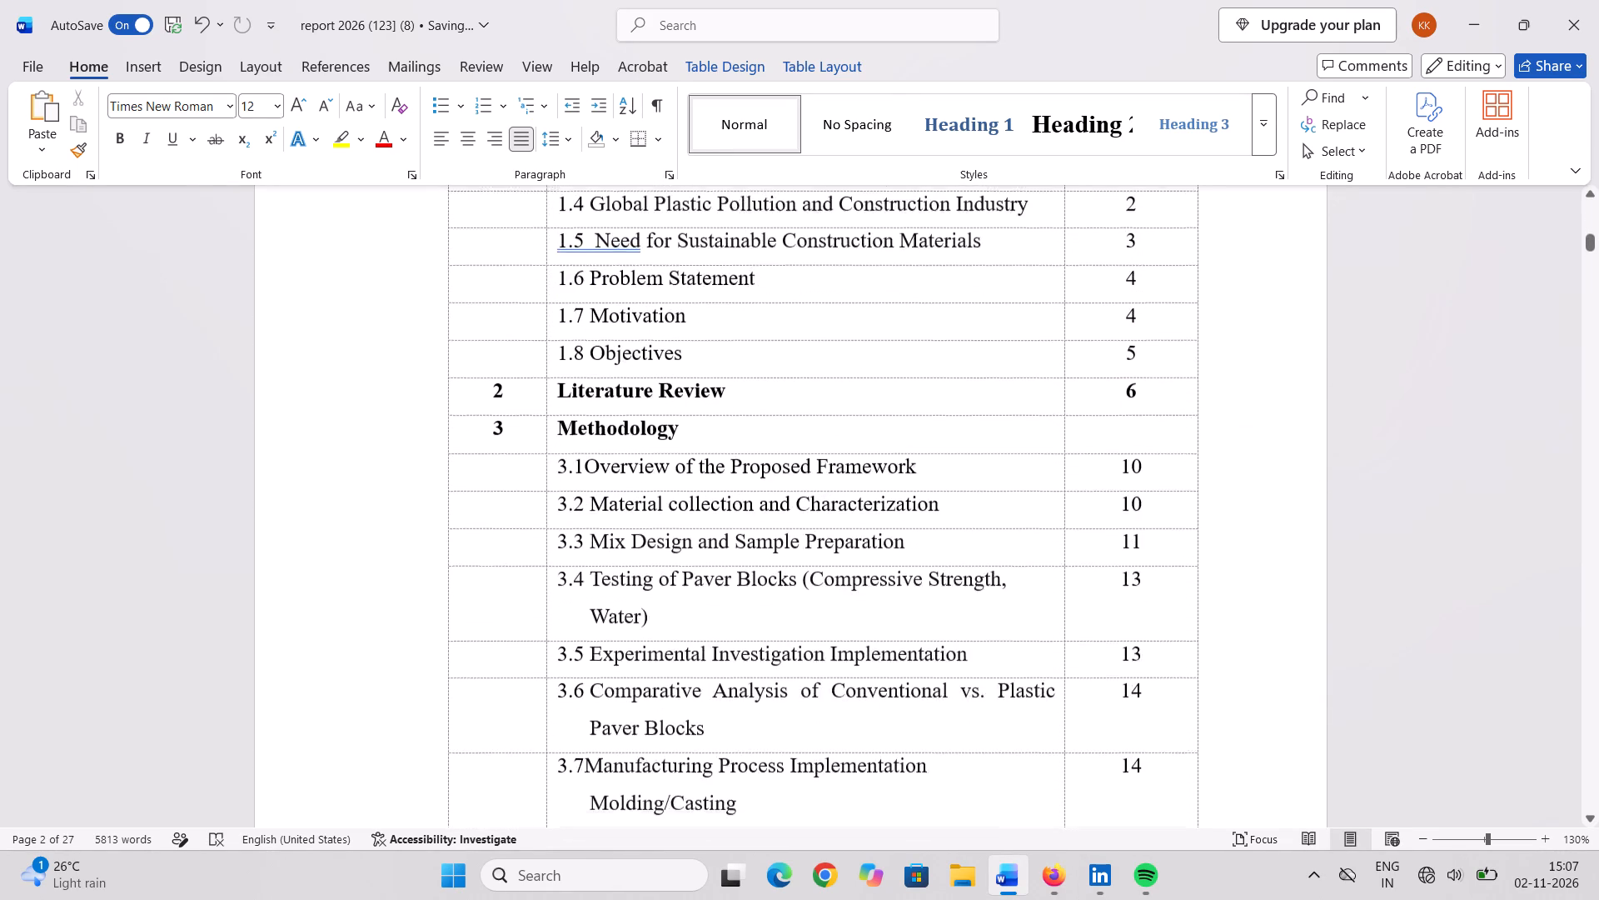
scroll(630, 491, "down", 9)
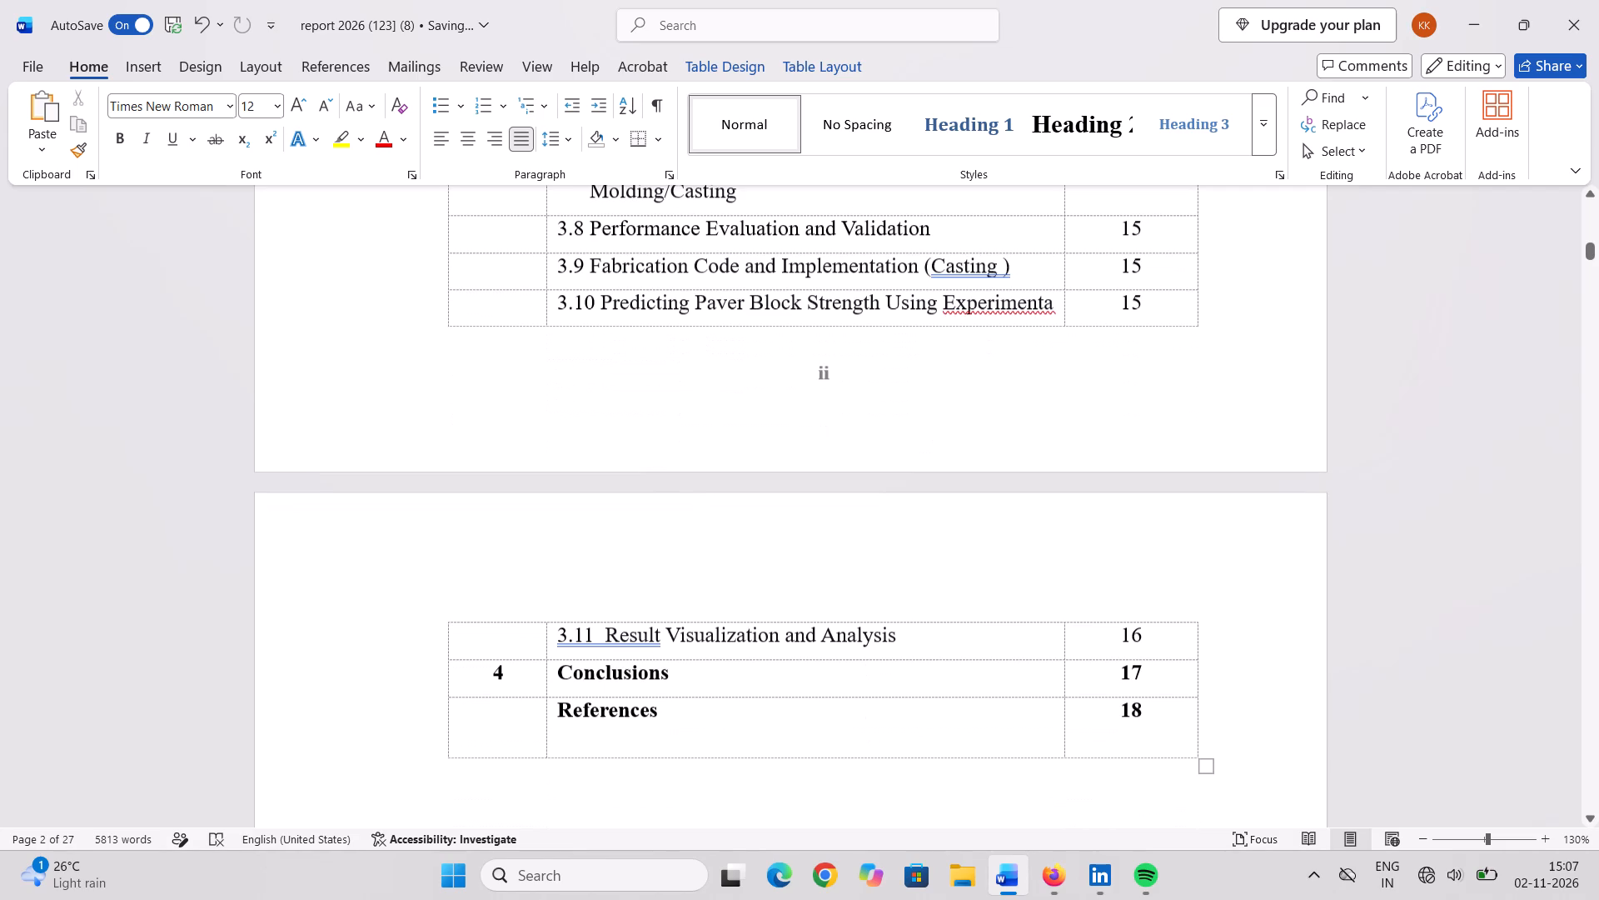
Examine the Methodology rows of the Contents table and the spacing between the Acknowledgement page's end and the Contents heading.
scroll(579, 571, "up", 2)
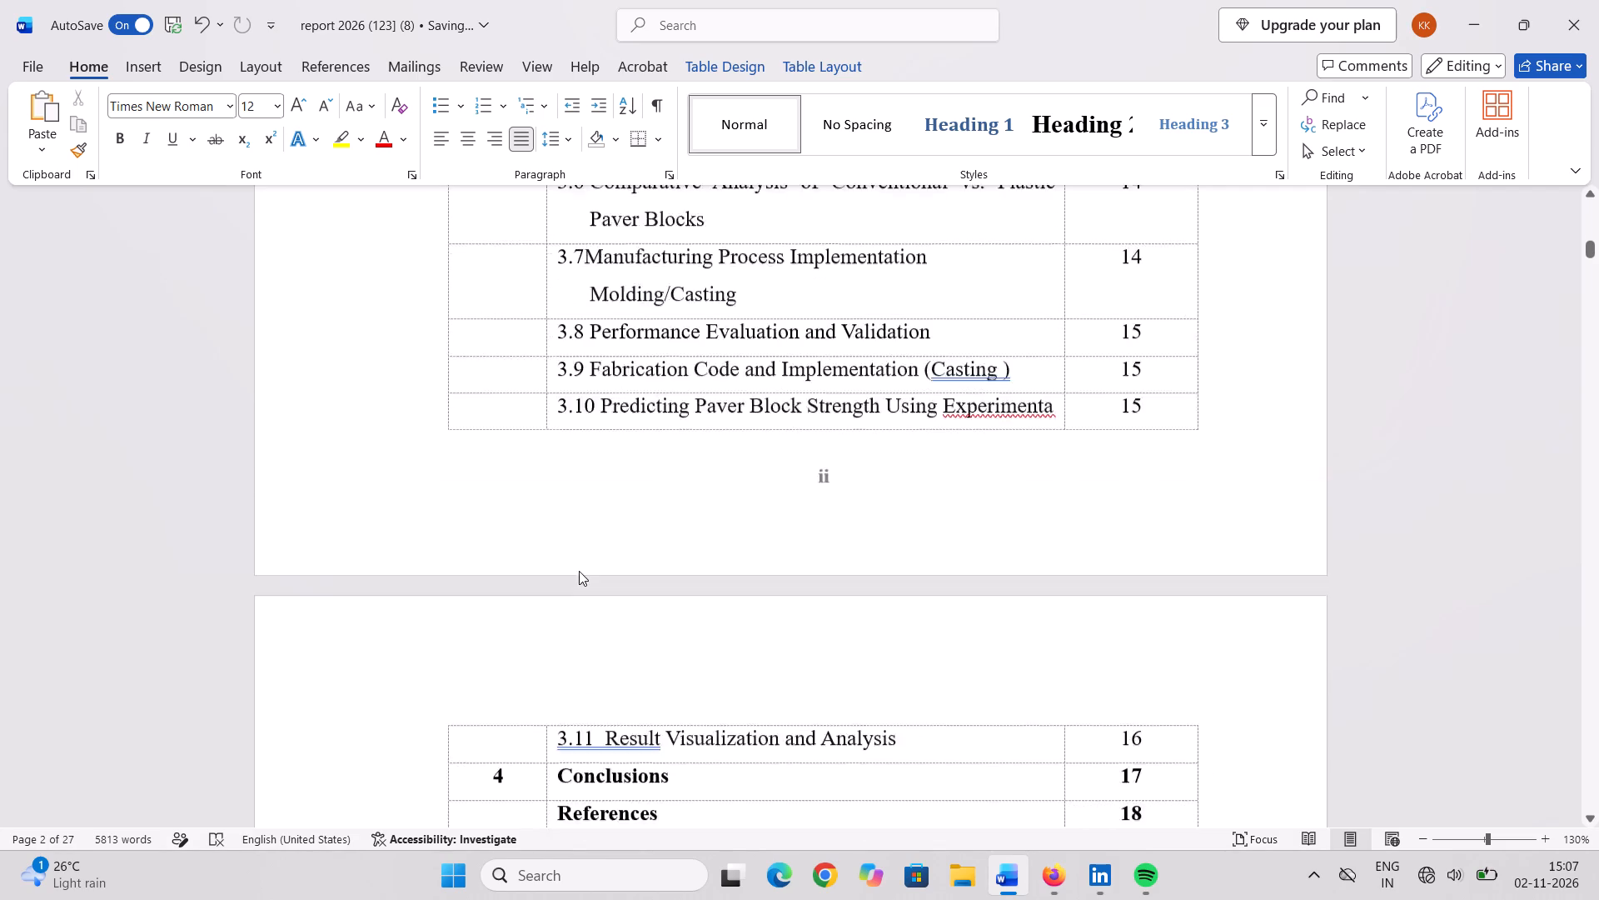
scroll(579, 571, "up", 9)
scroll(579, 569, "down", 4)
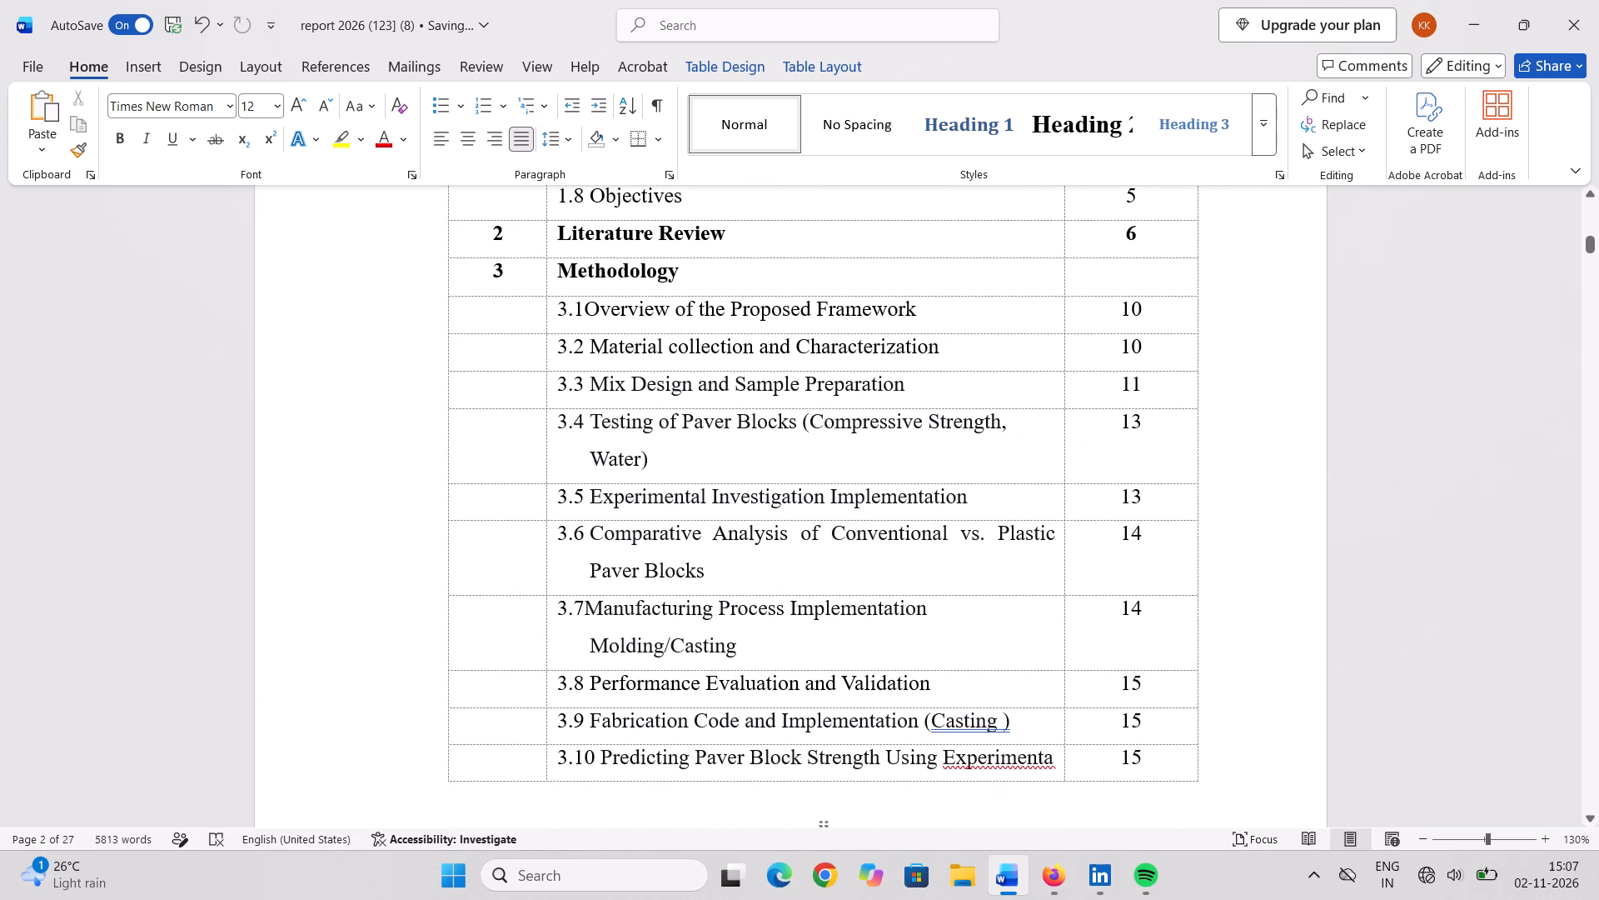
scroll(579, 569, "up", 15)
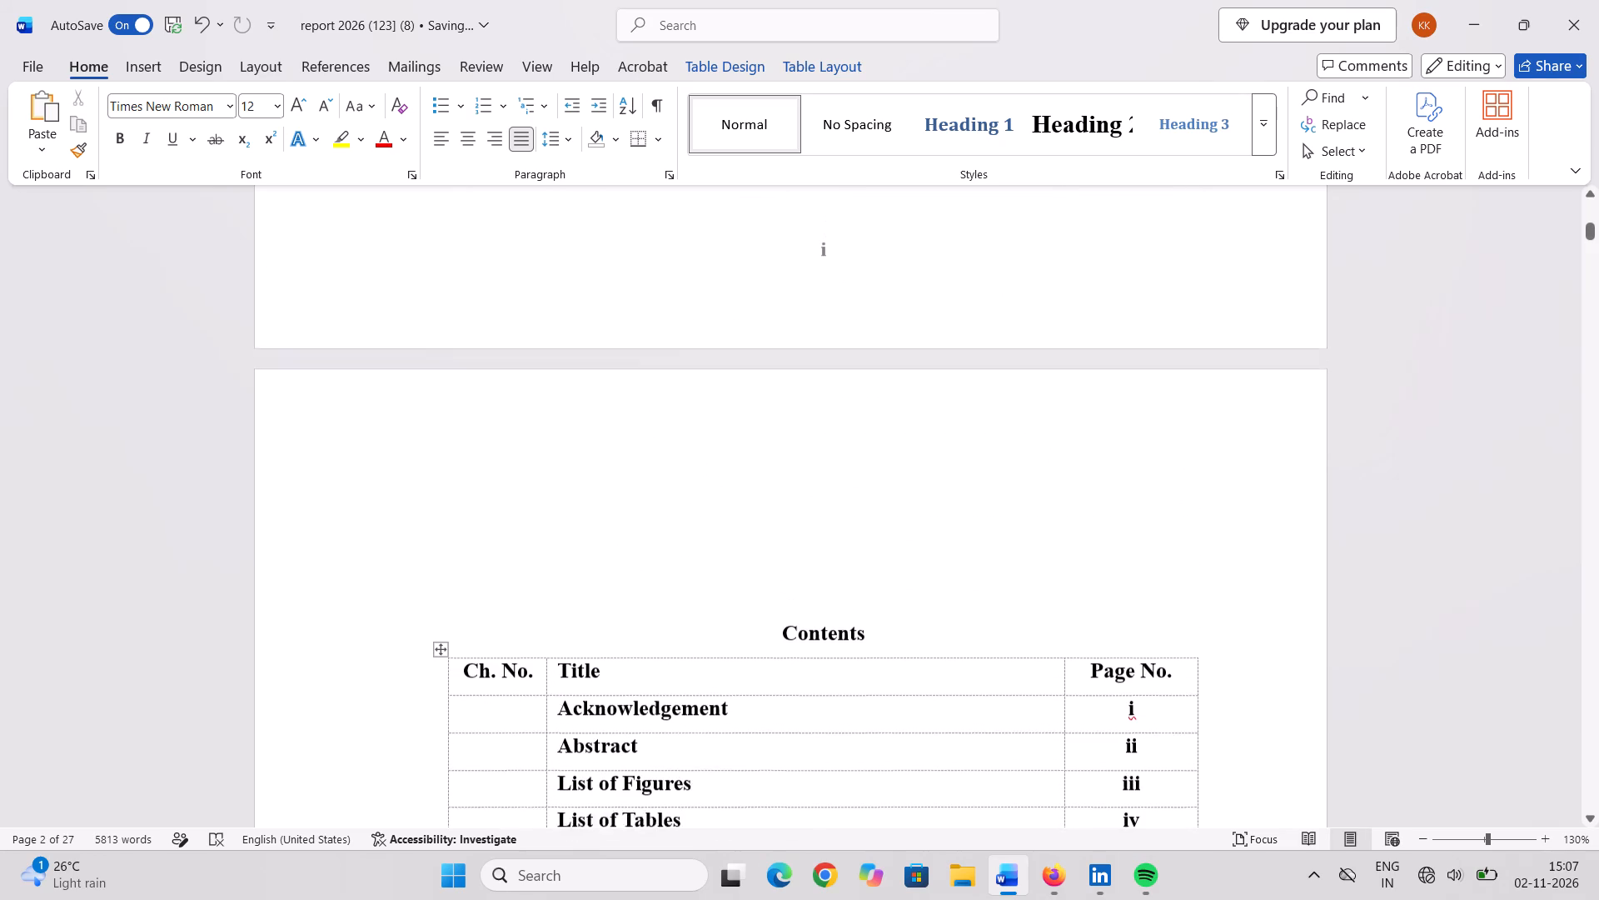
scroll(579, 569, "up", 5)
scroll(579, 569, "down", 5)
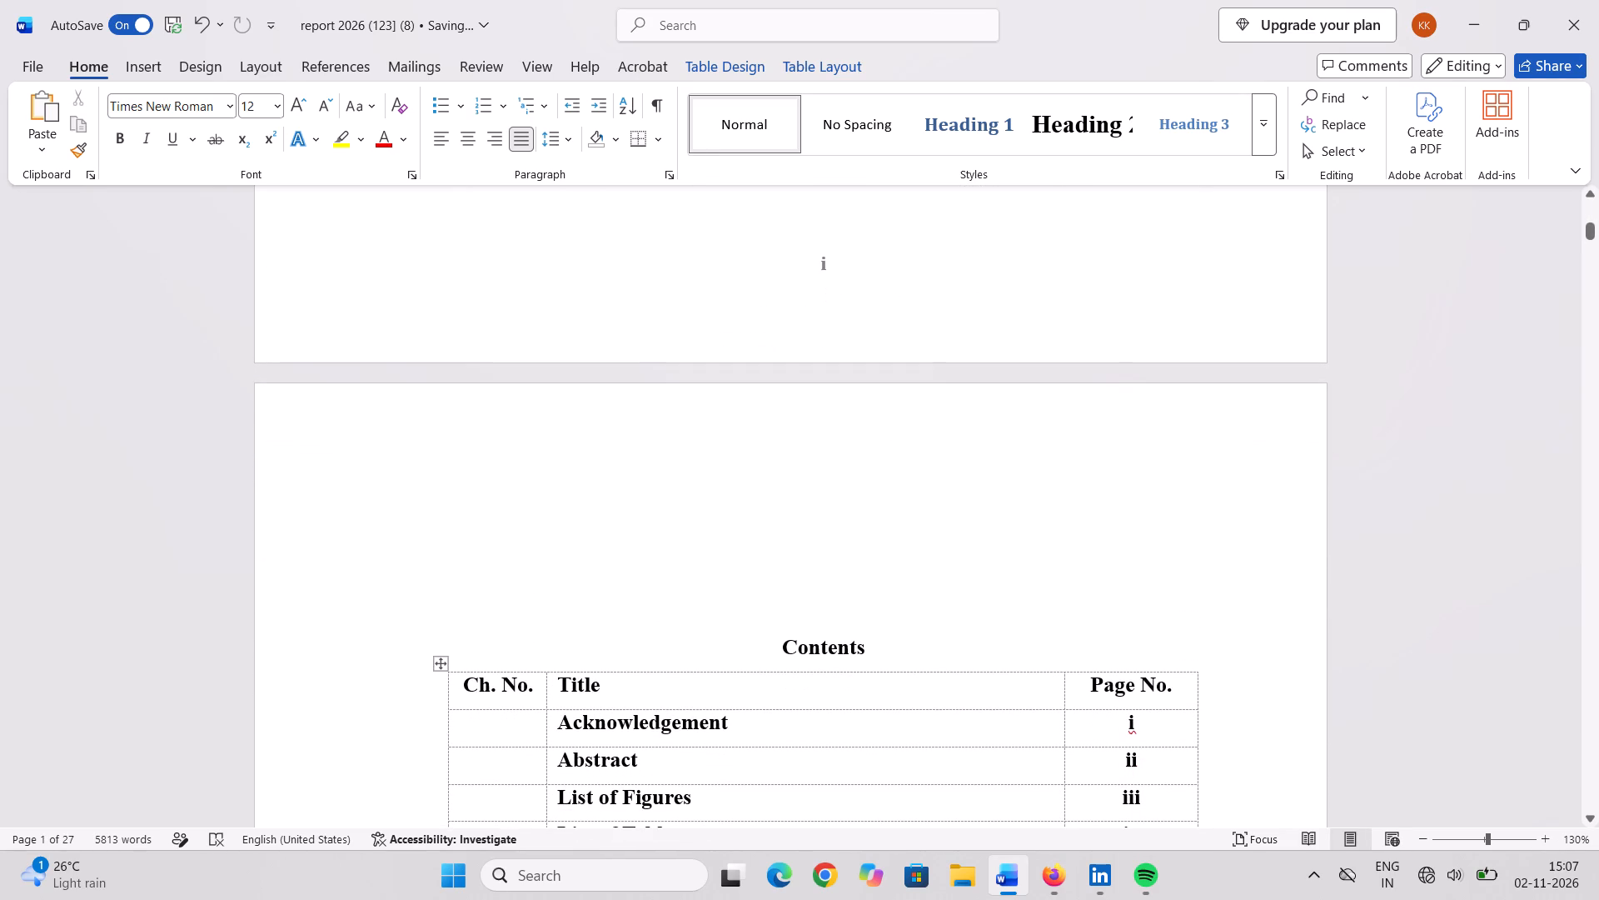
scroll(579, 569, "down", 1)
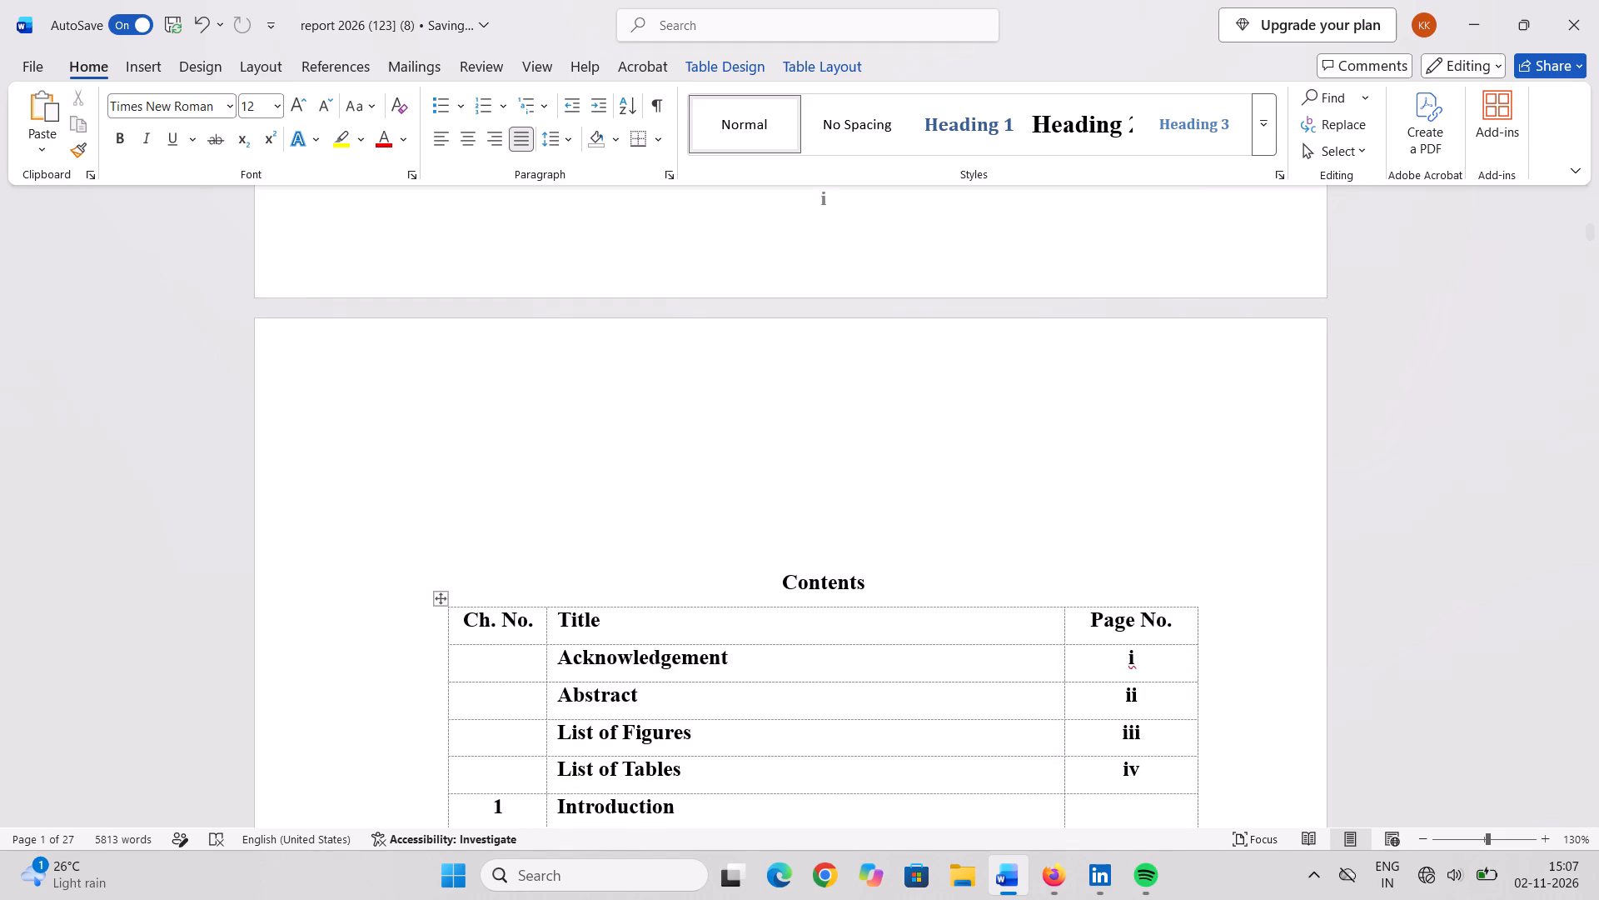
scroll(579, 569, "up", 4)
scroll(579, 569, "down", 2)
scroll(579, 569, "up", 2)
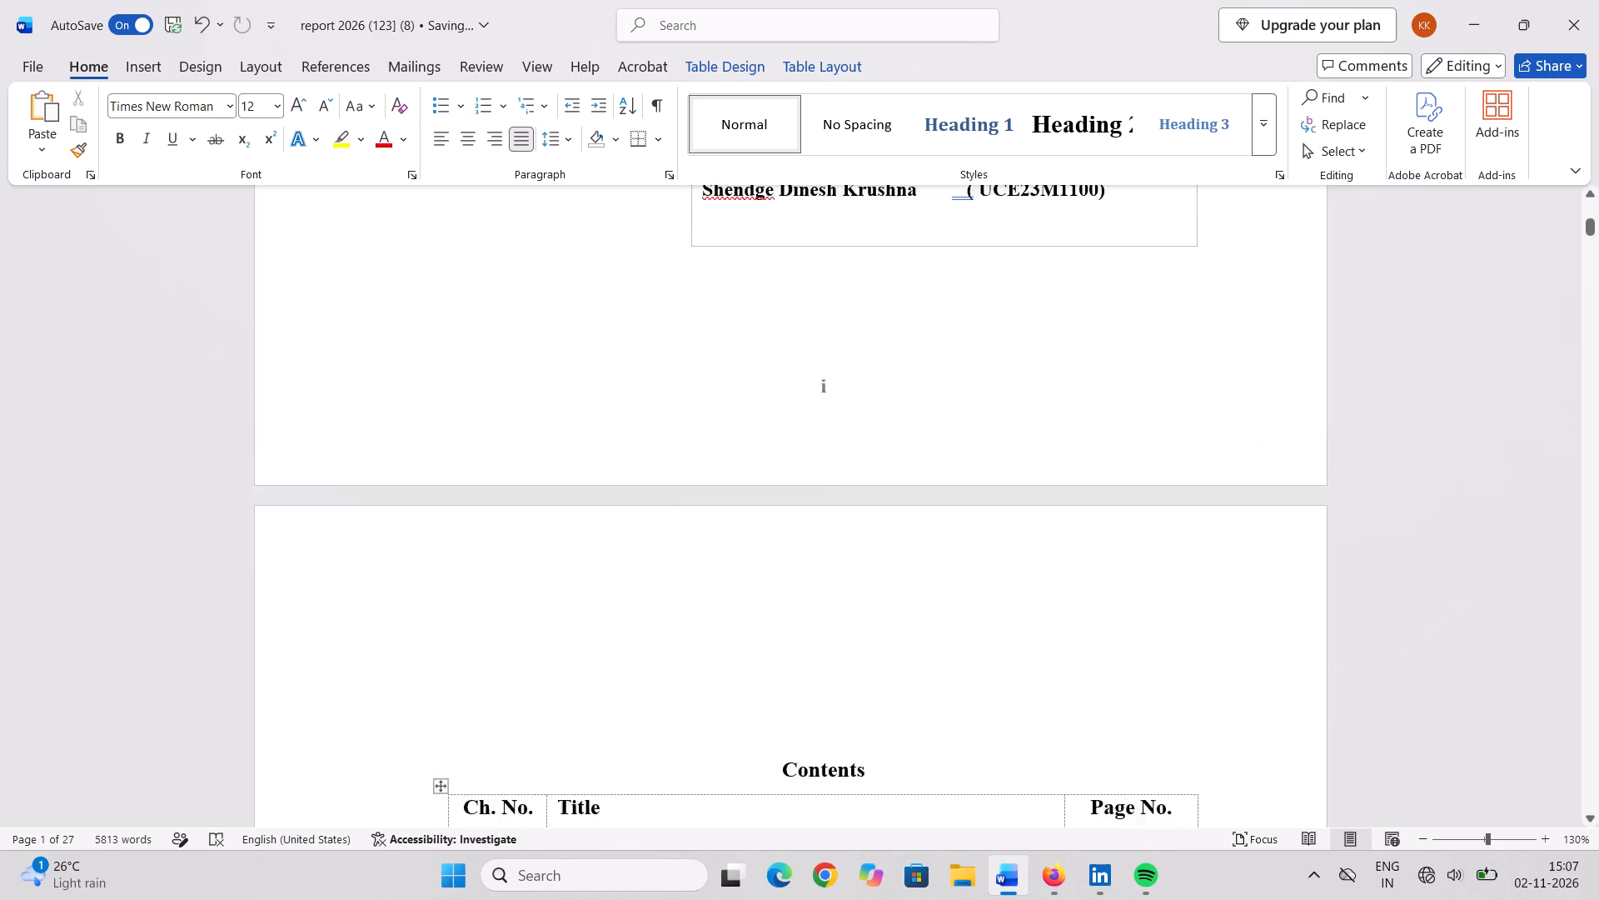
Review the custom page margins for the section containing the Acknowledgement and Contents pages.
scroll(579, 569, "up", 4)
scroll(324, 491, "up", 20)
scroll(336, 485, "up", 3)
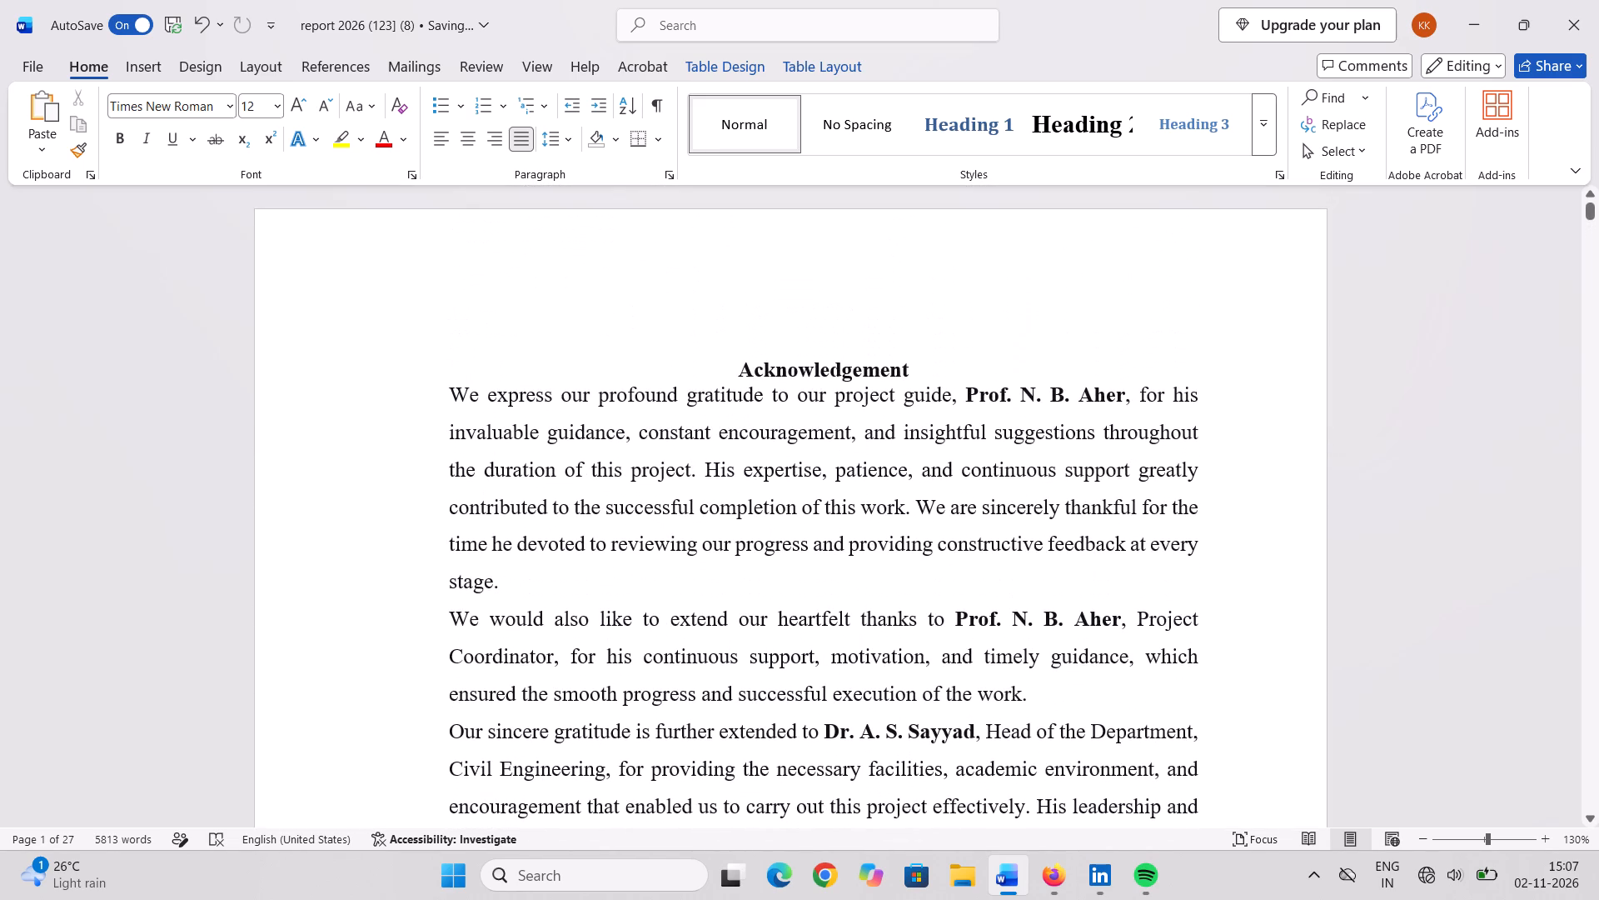
scroll(336, 485, "up", 4)
left_click(262, 67)
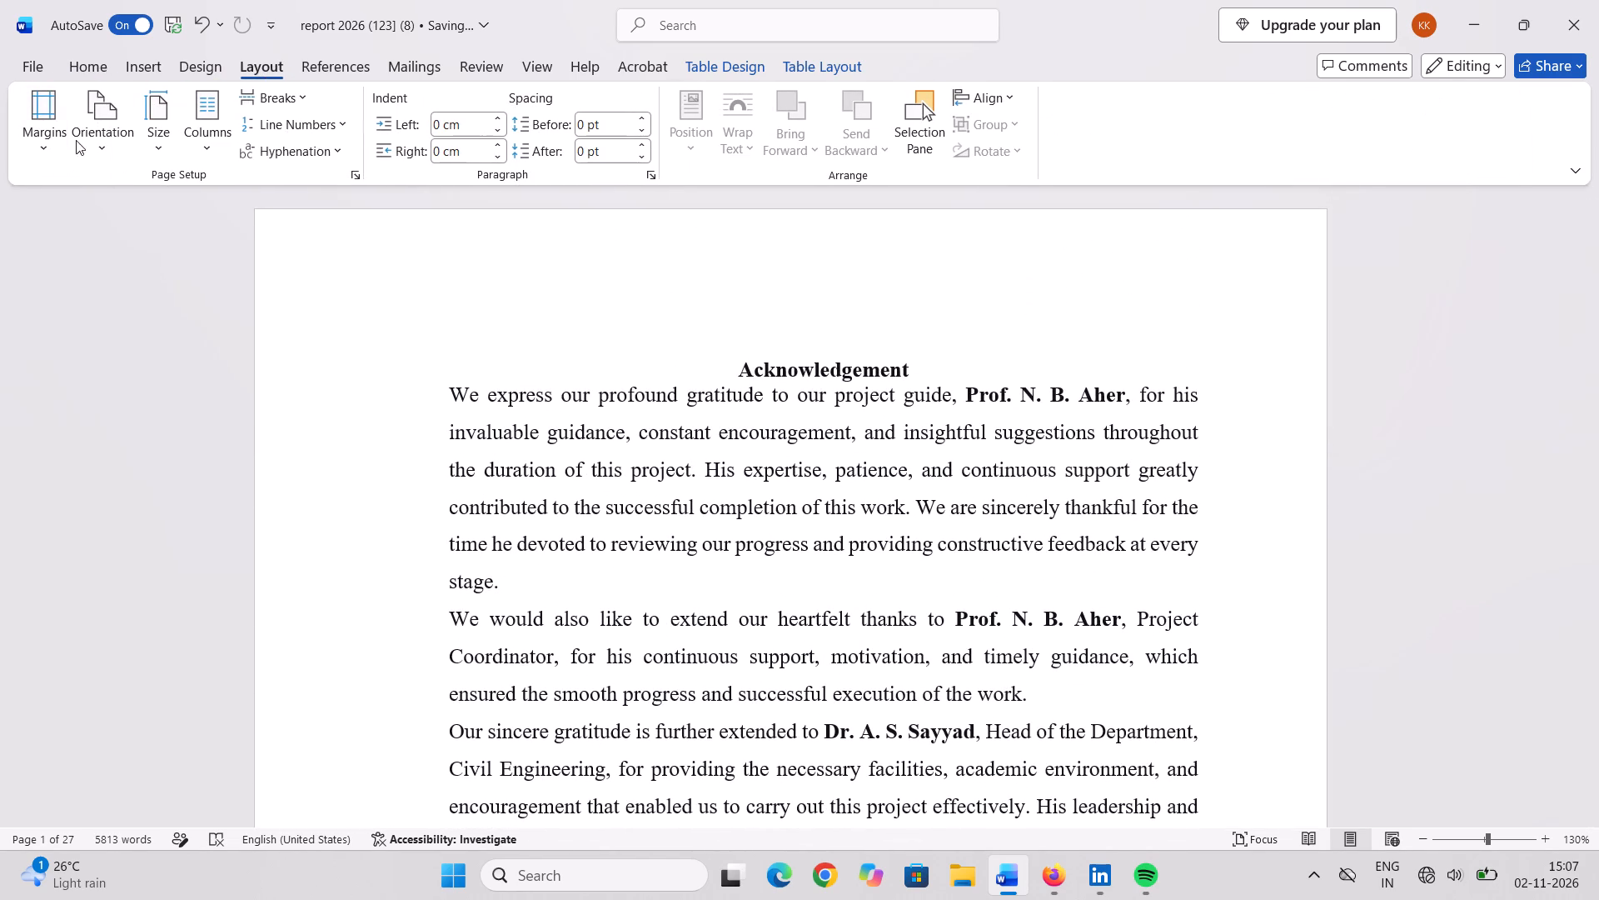
left_click(47, 147)
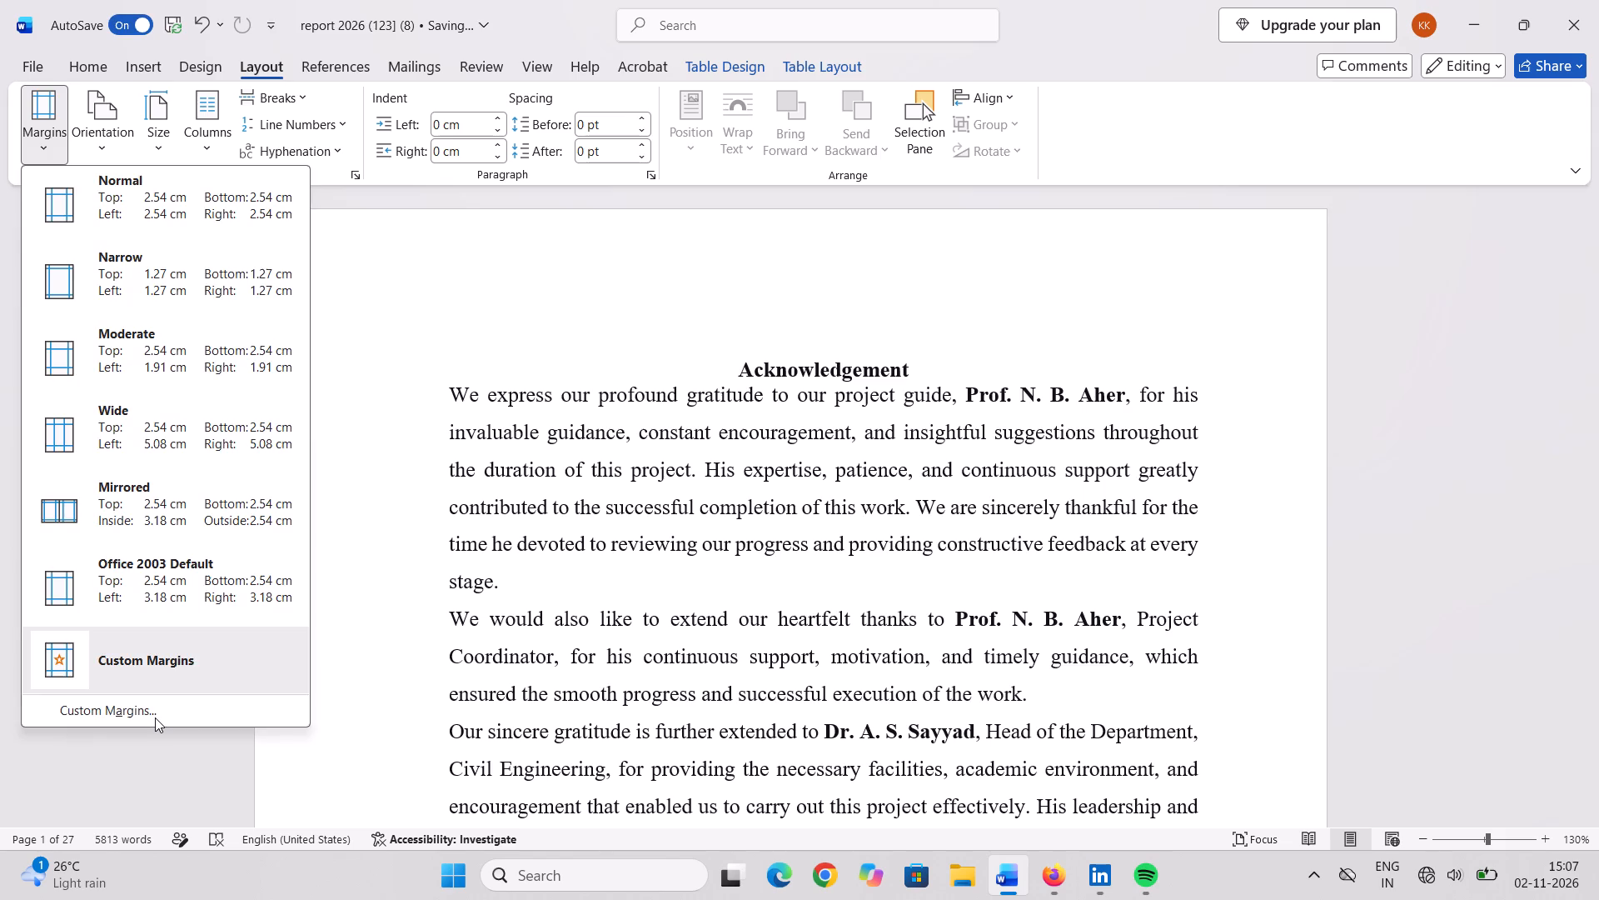
left_click(155, 717)
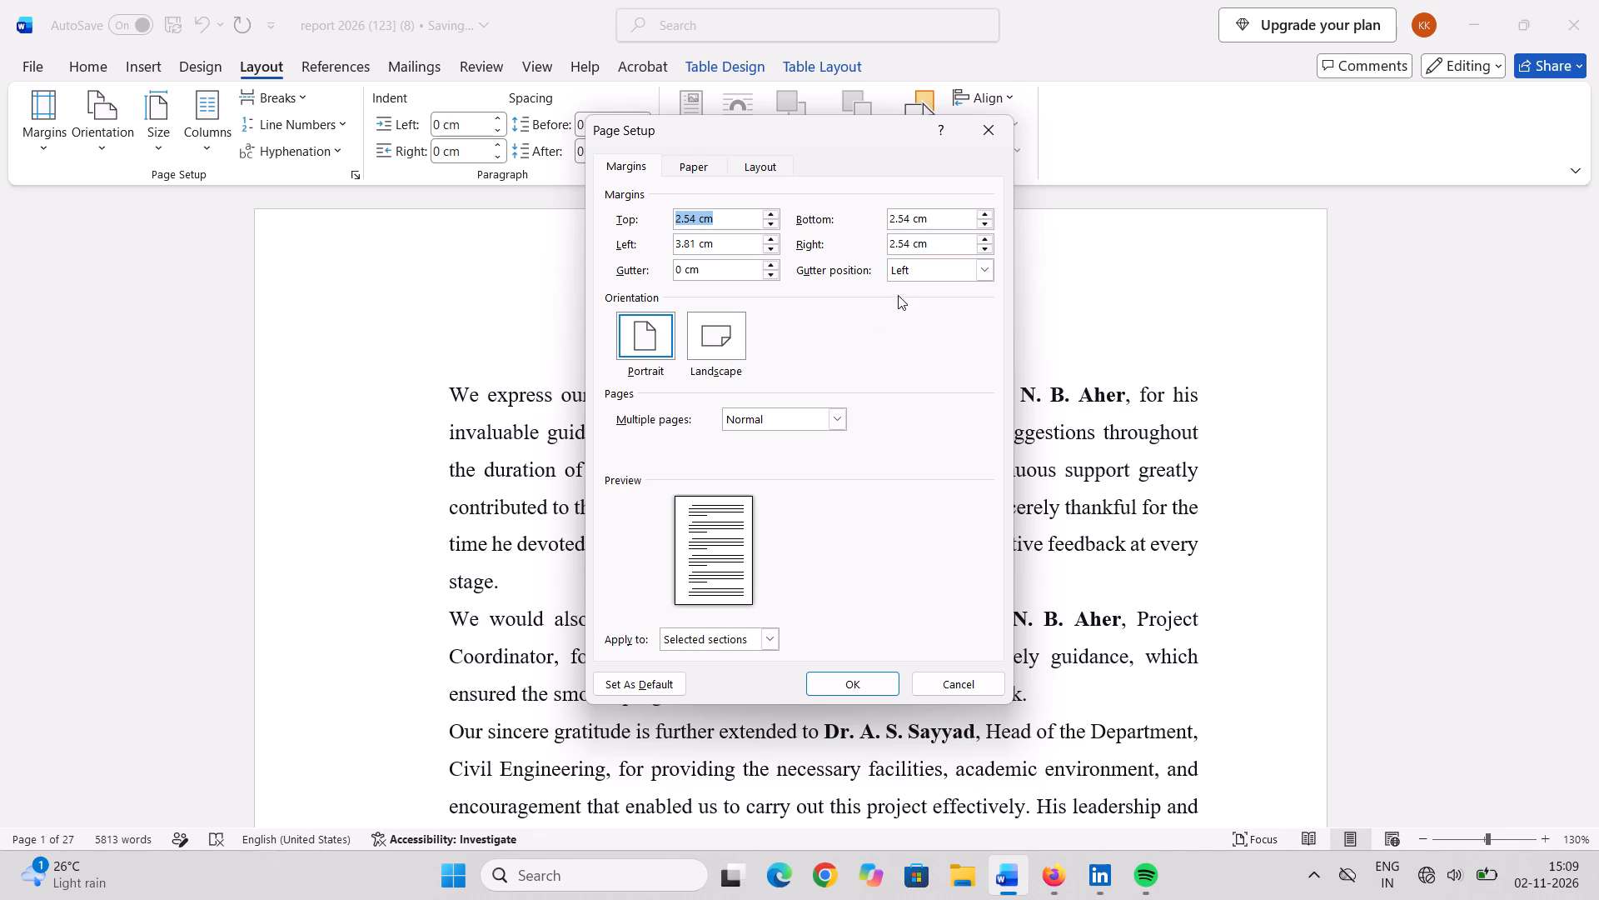
left_click(892, 684)
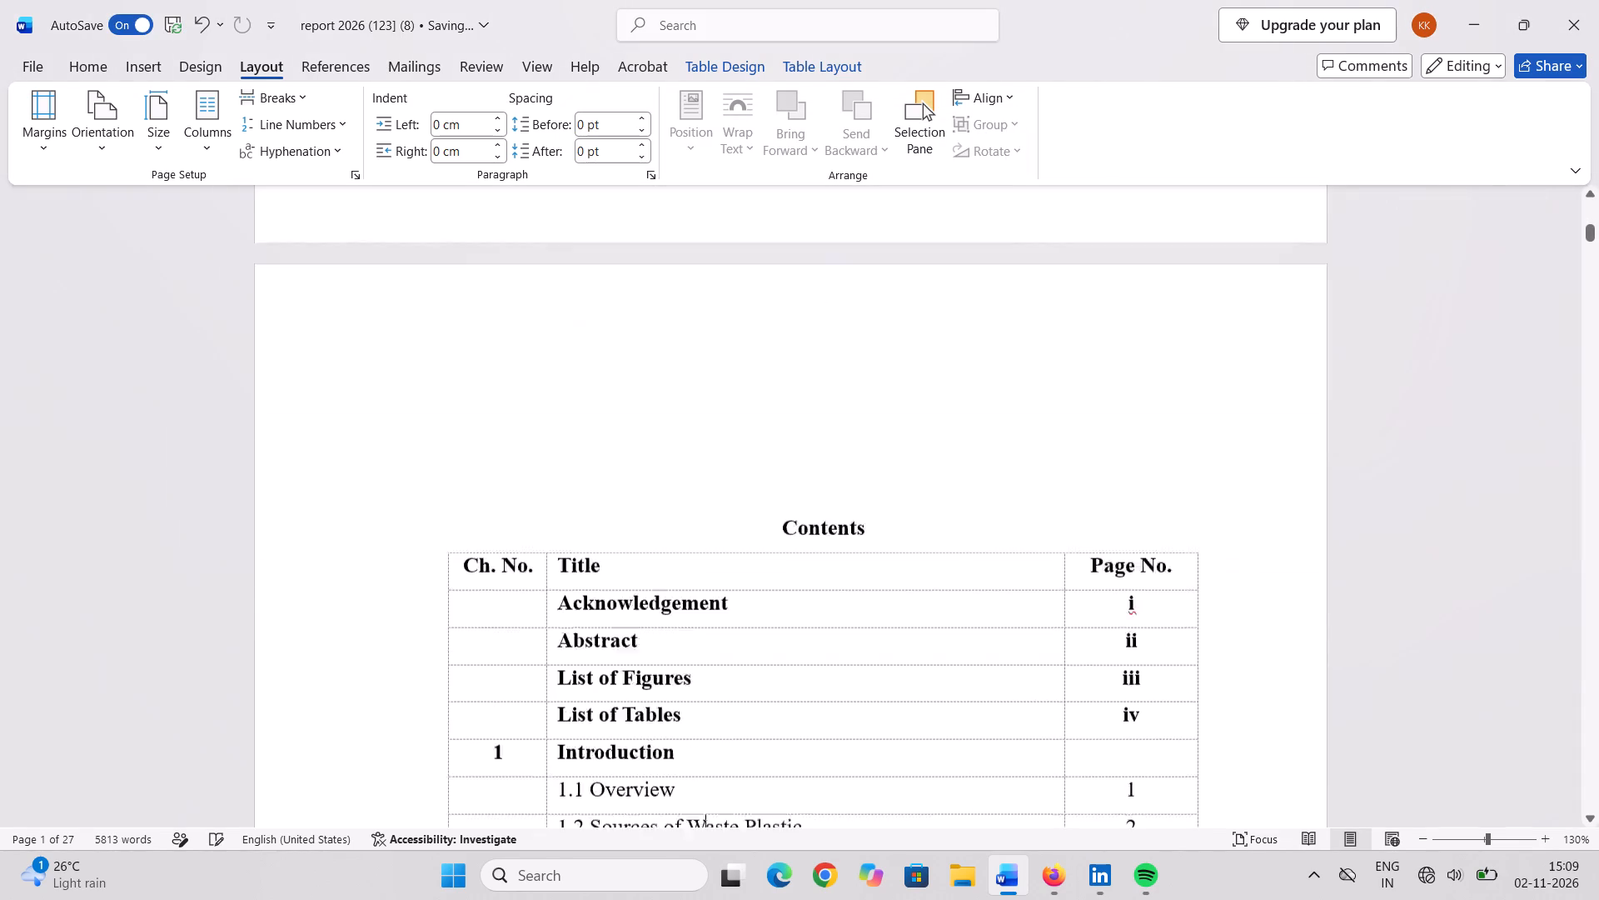
Compare the layout of the Acknowledgement page with the Contents heading and the first rows of its table.
scroll(844, 505, "up", 18)
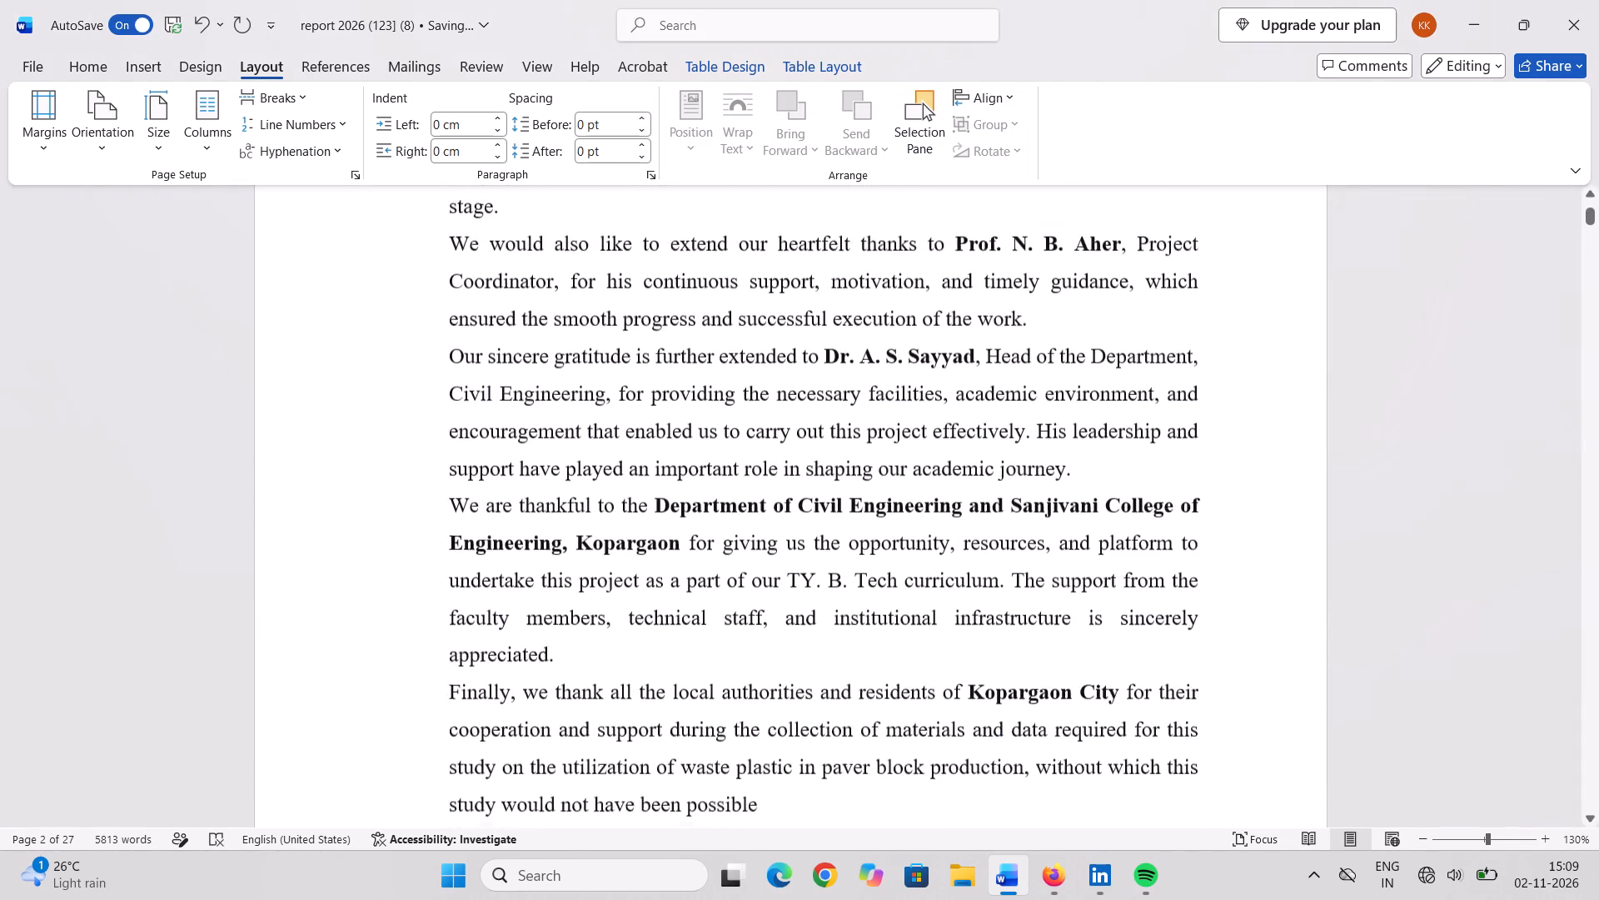
scroll(844, 505, "up", 12)
scroll(862, 332, "down", 7)
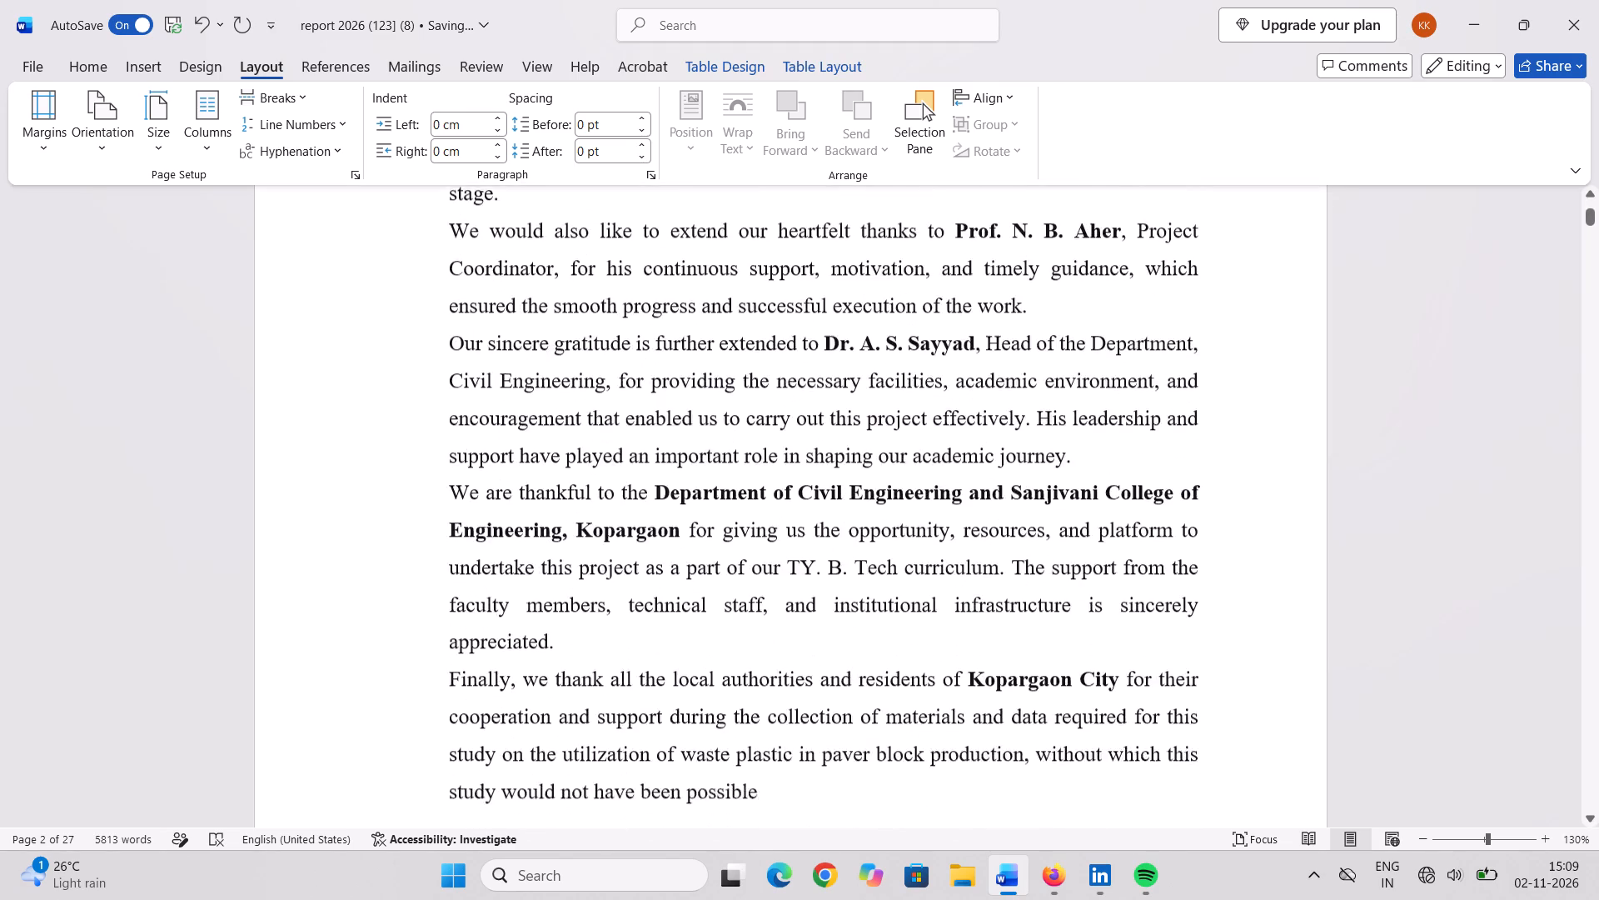
scroll(862, 332, "down", 19)
scroll(862, 332, "down", 4)
scroll(862, 332, "up", 5)
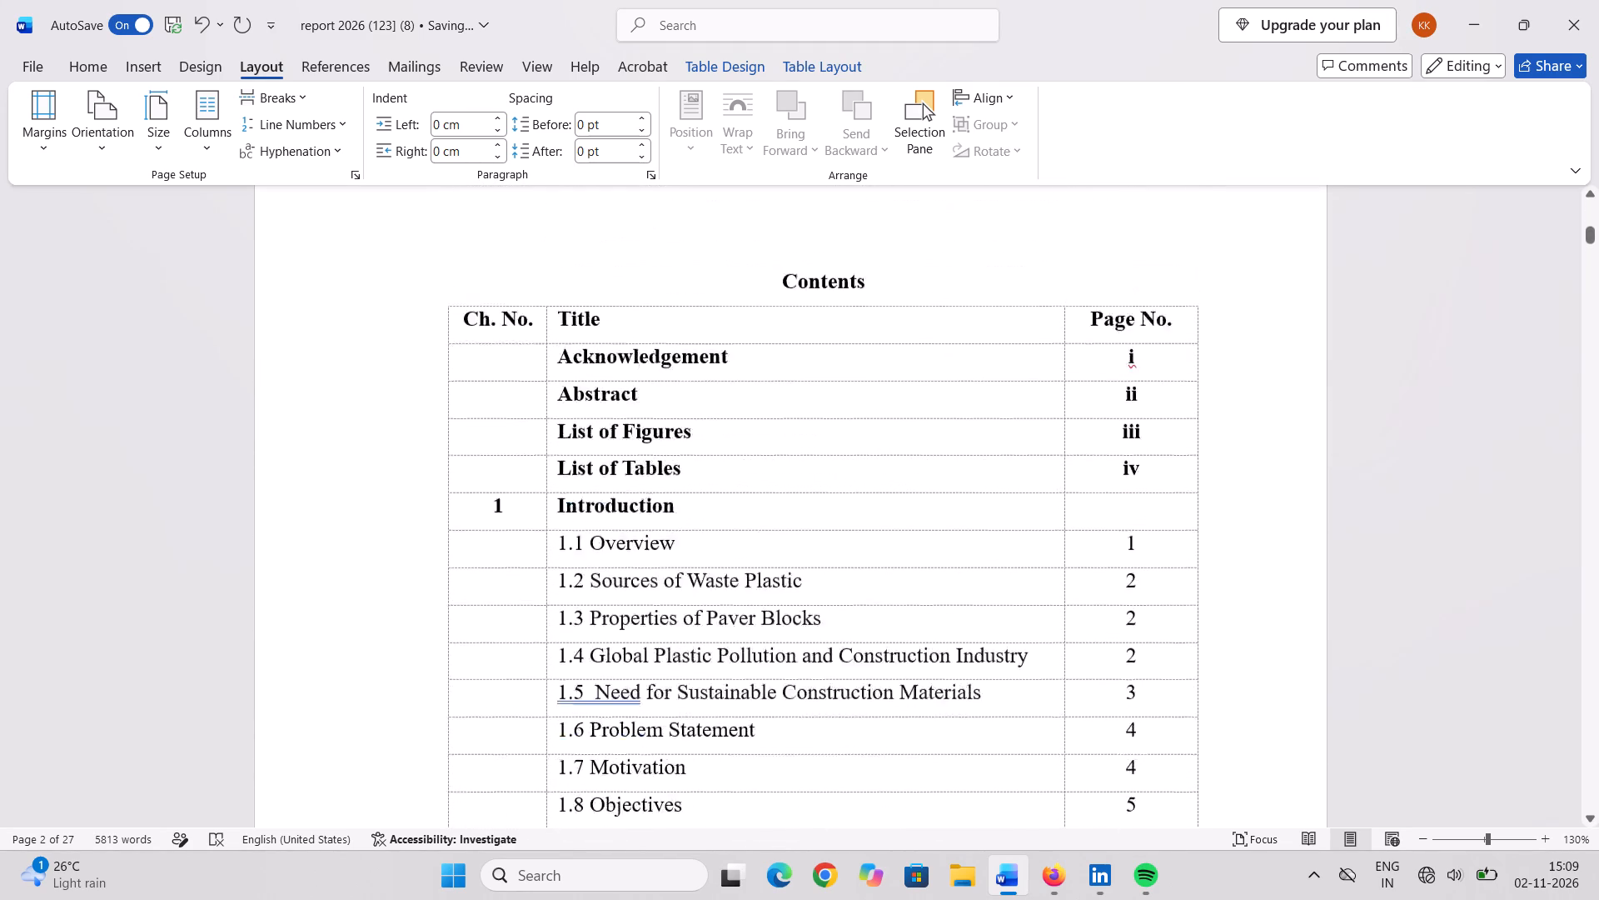
scroll(862, 332, "up", 6)
scroll(862, 332, "down", 9)
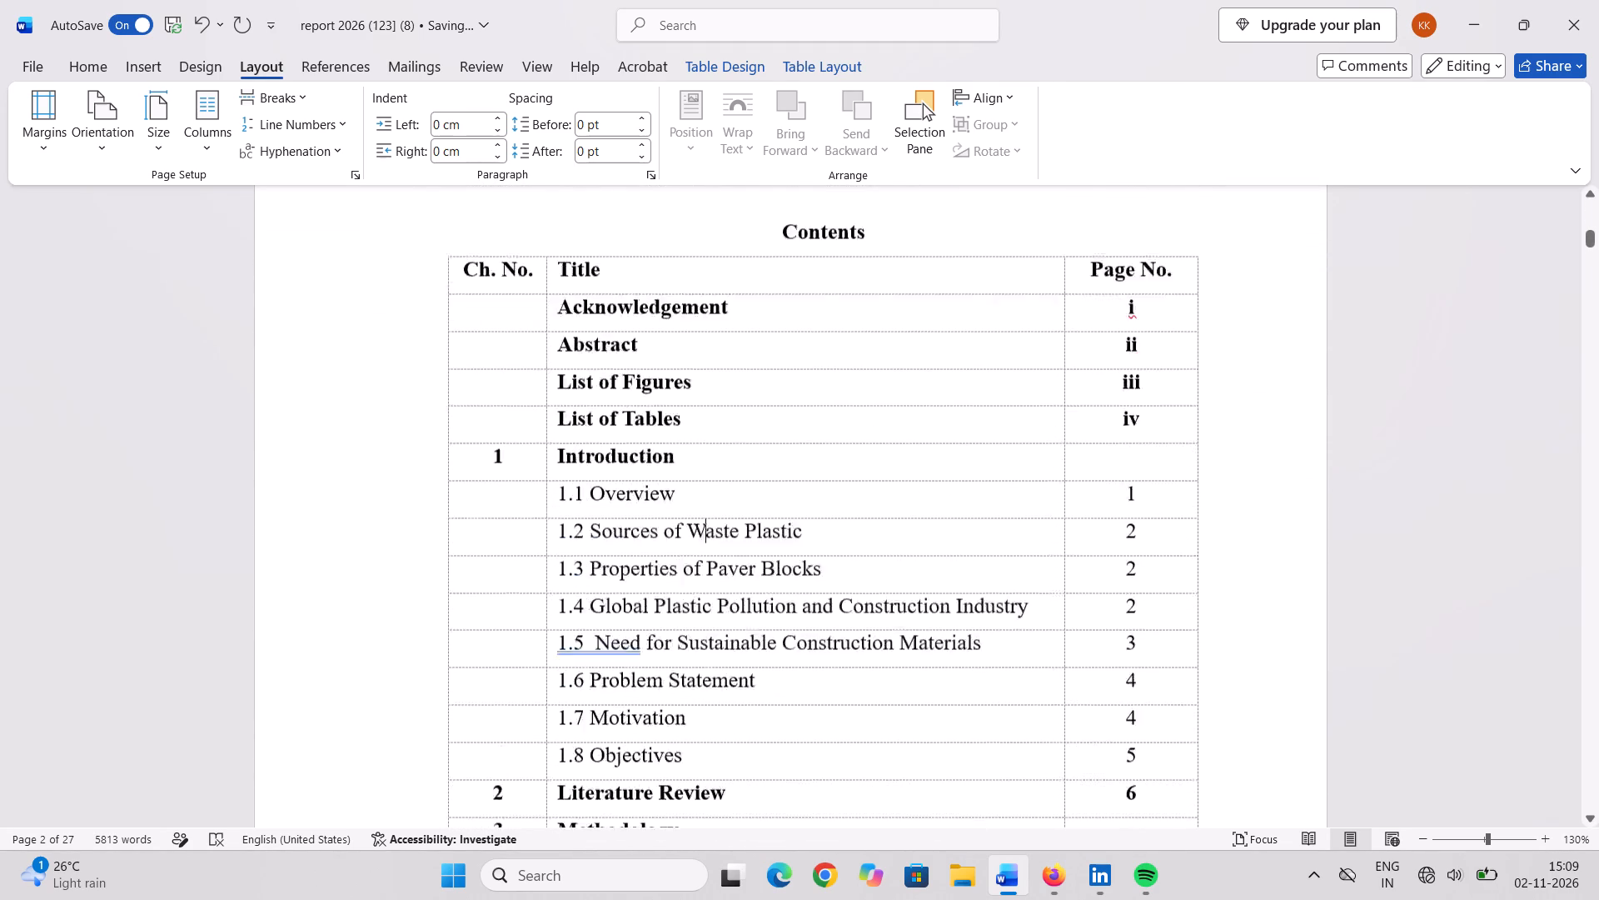
Recheck the Contents table's split across two pages and the spacing back up to the Acknowledgement text.
scroll(831, 369, "down", 17)
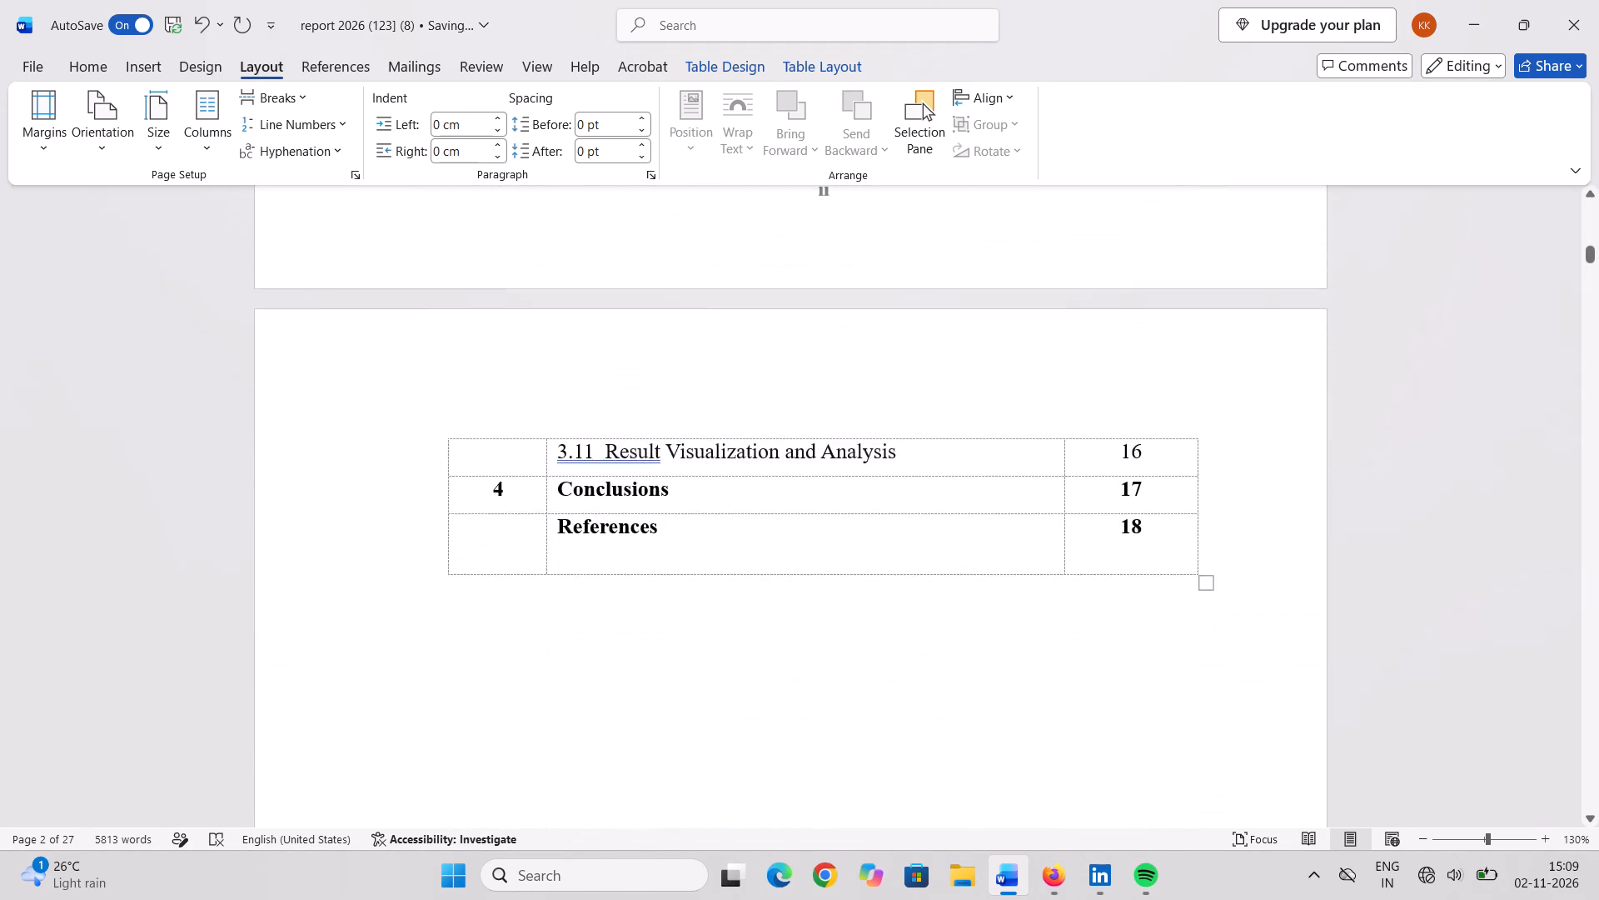
scroll(831, 369, "down", 3)
scroll(831, 369, "up", 7)
scroll(831, 371, "up", 19)
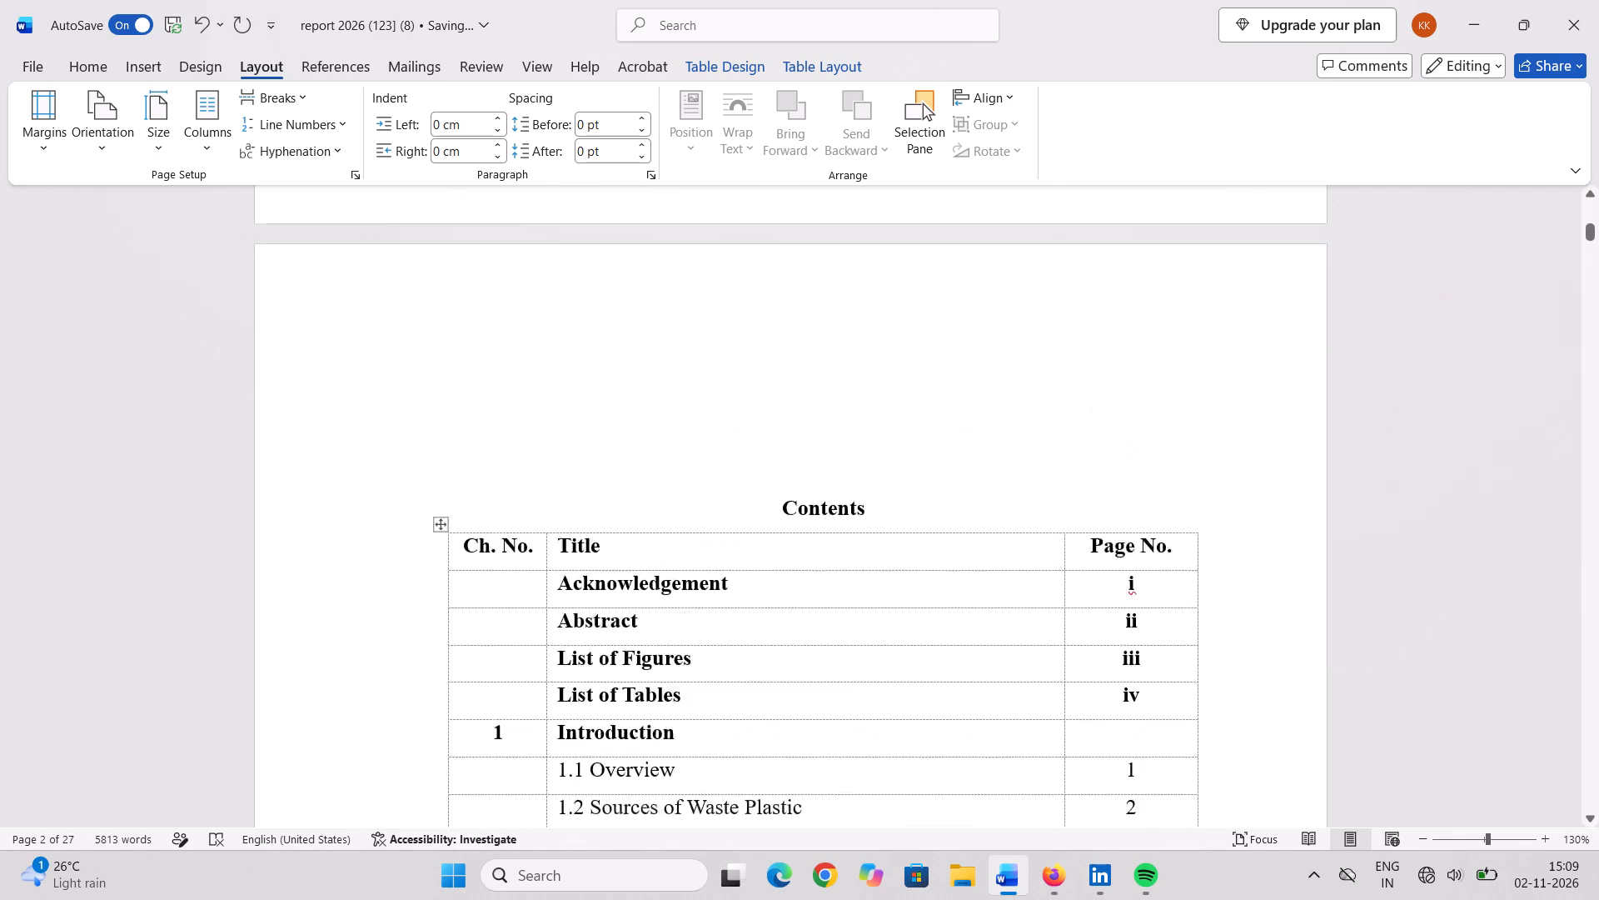
scroll(830, 378, "up", 1)
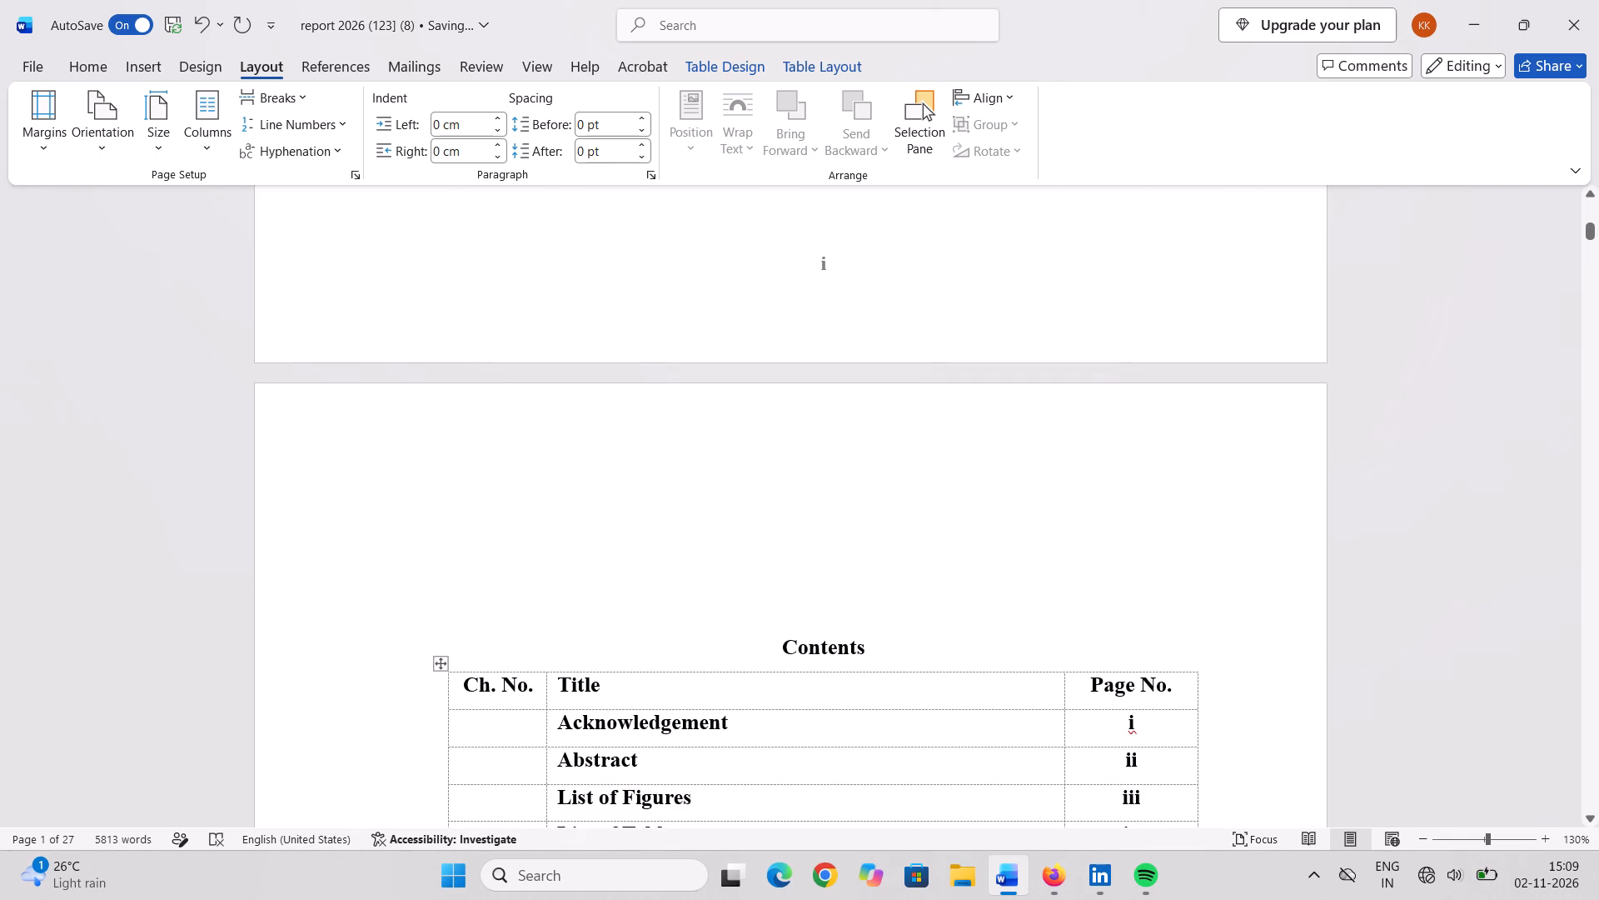
scroll(783, 433, "down", 20)
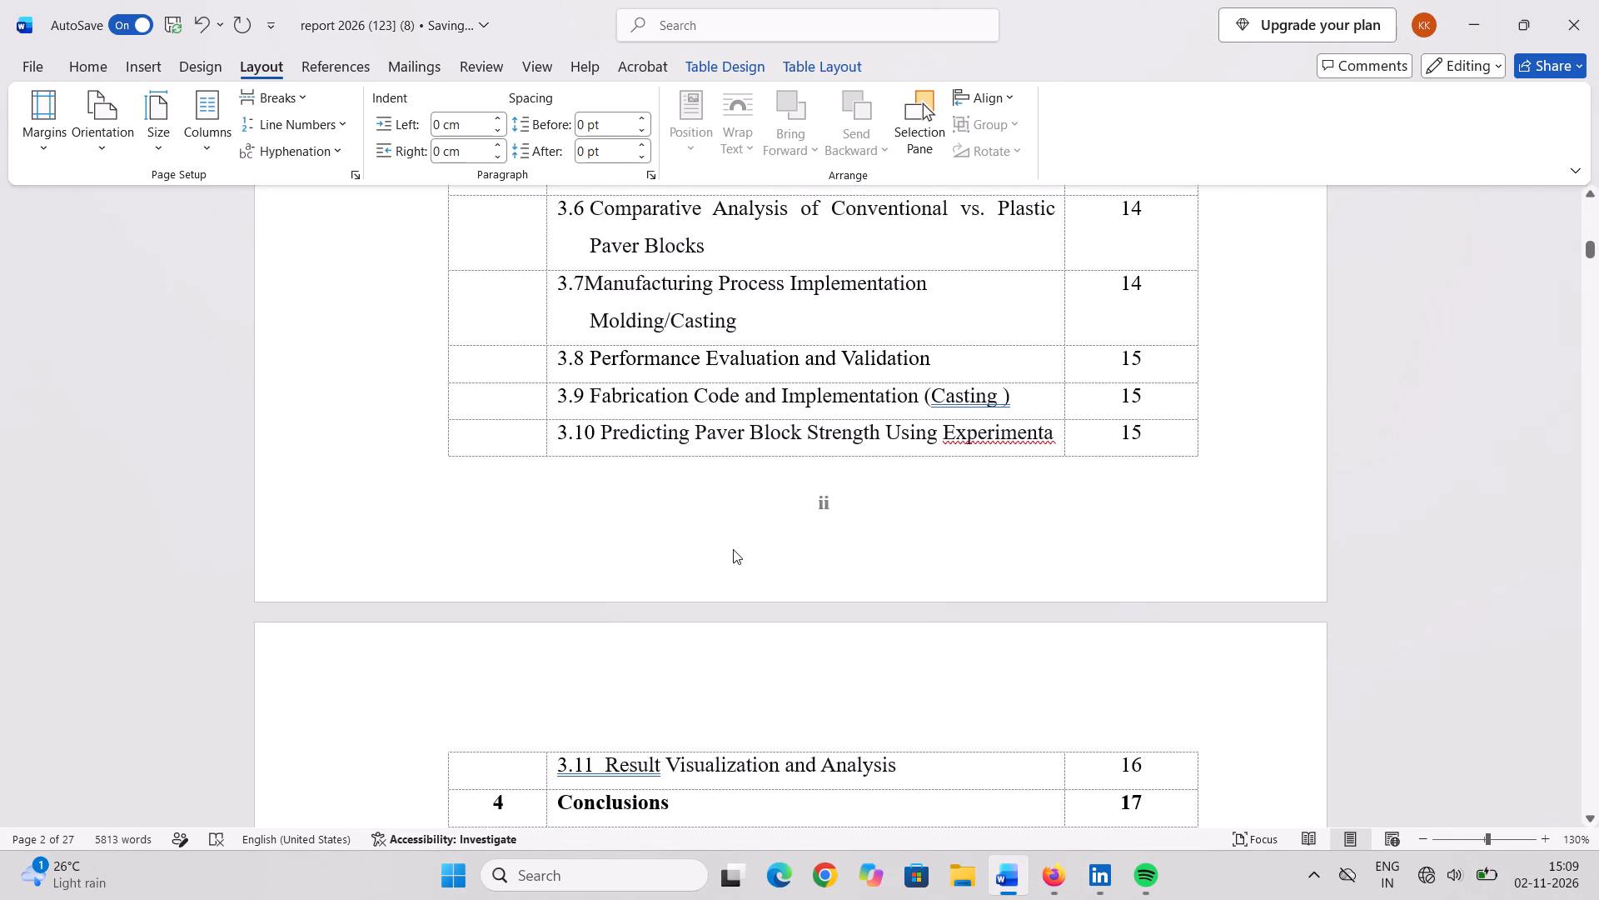
scroll(732, 549, "up", 20)
scroll(732, 549, "up", 5)
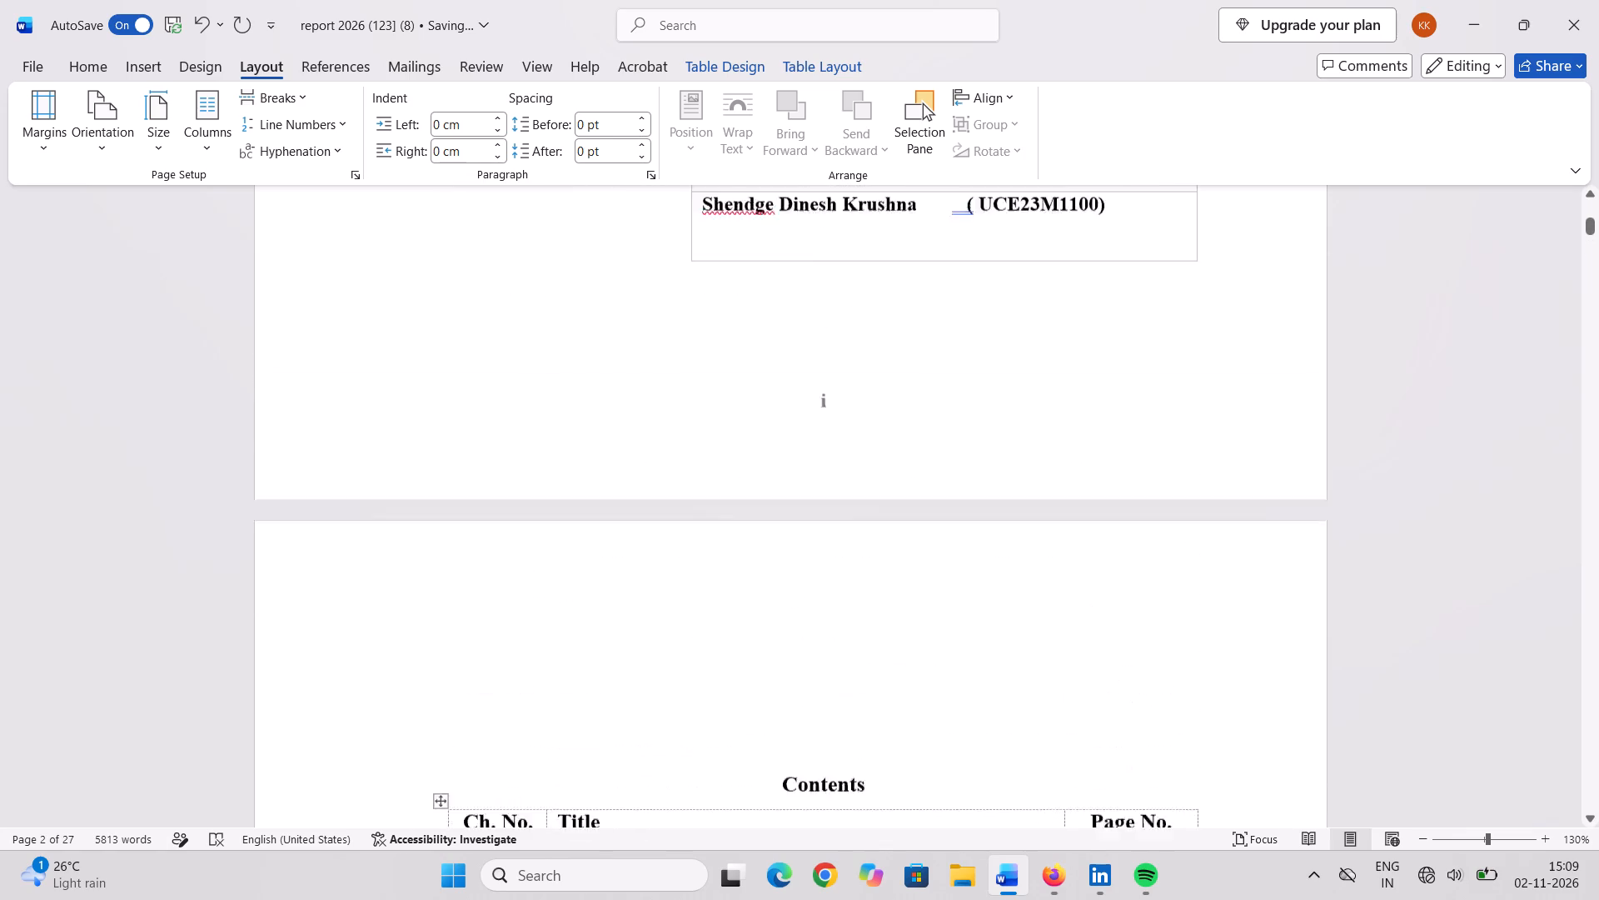
scroll(732, 549, "up", 12)
scroll(732, 549, "down", 3)
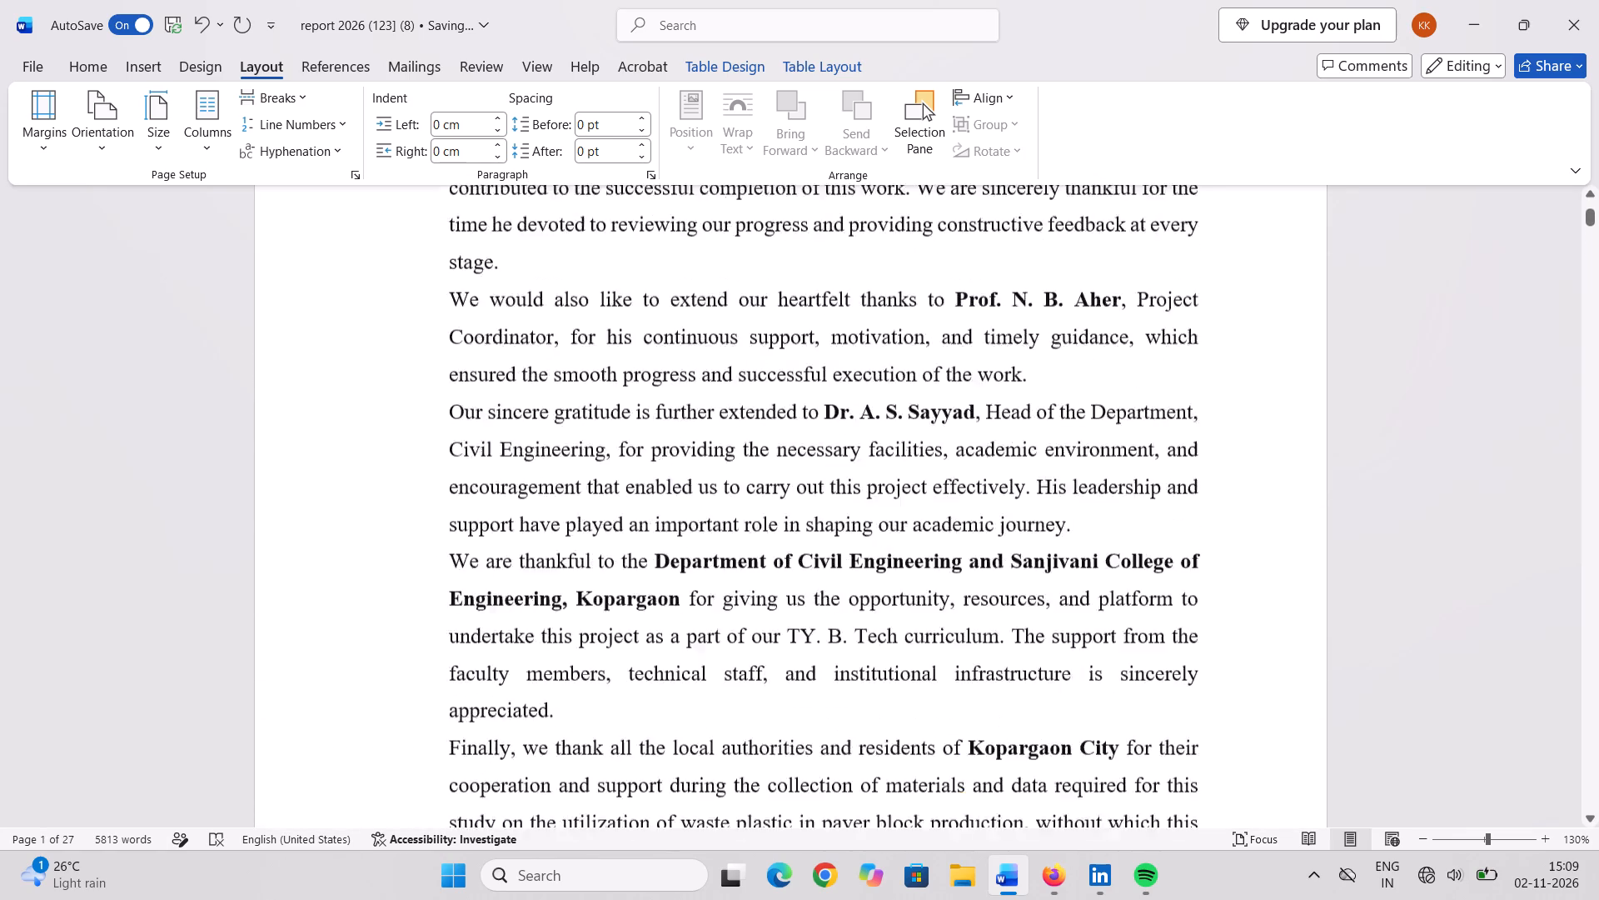
Remove the bold from the Abstract's keywords, from Waste Plastic to Eco-friendly Materials, excluding the "Keywords –" label.
scroll(732, 549, "down", 20)
scroll(732, 549, "down", 20)
scroll(732, 549, "down", 5)
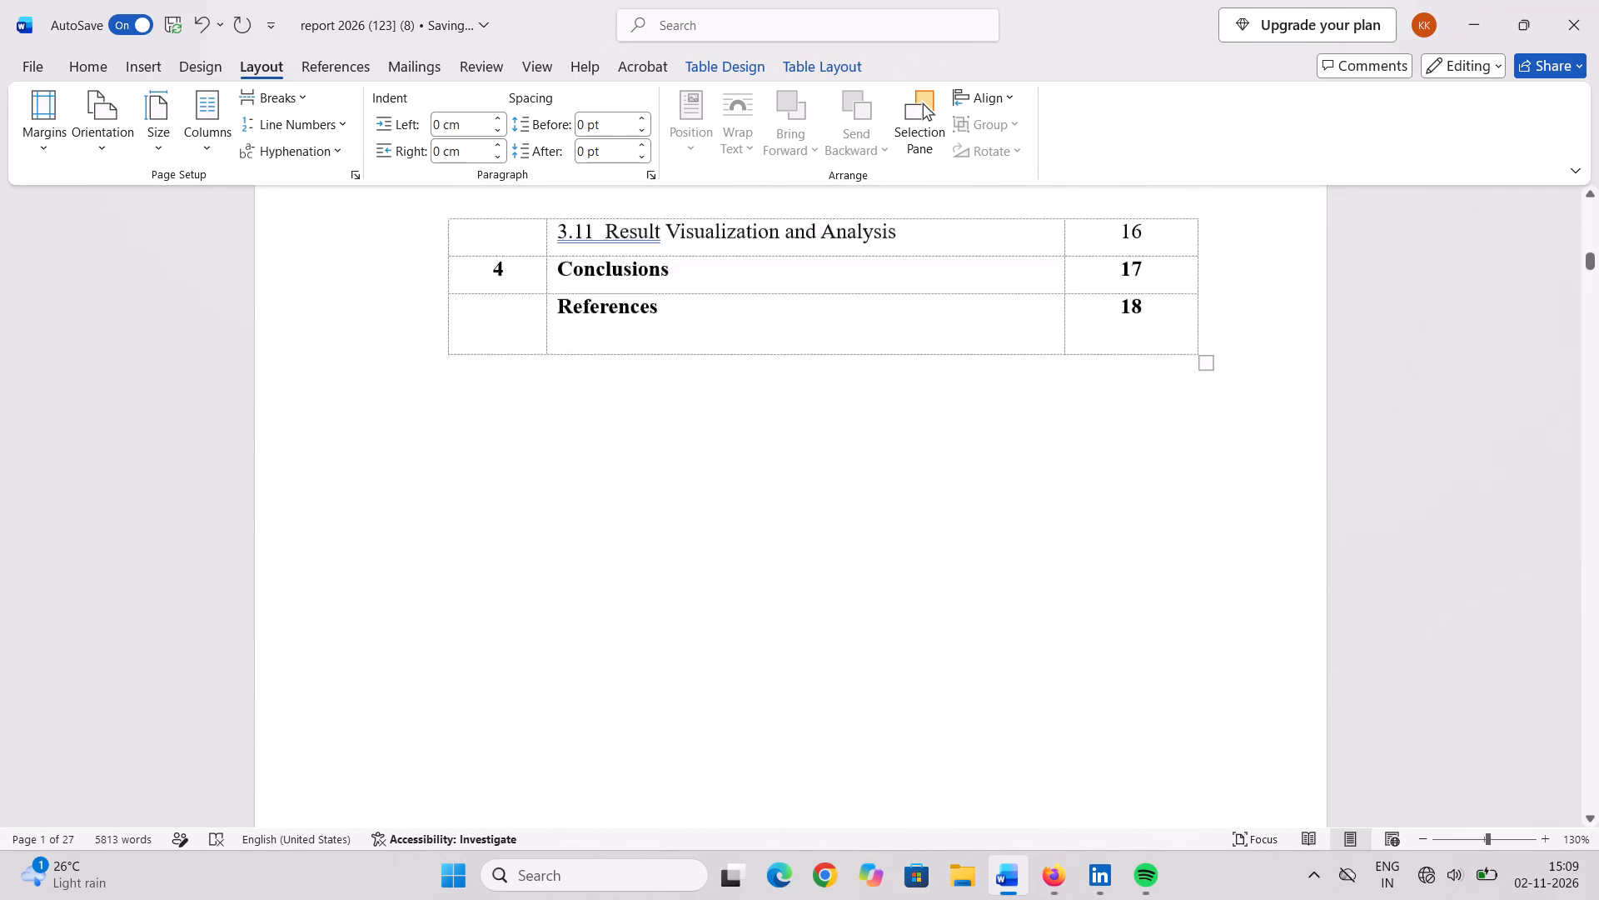
scroll(732, 549, "down", 14)
scroll(732, 549, "down", 18)
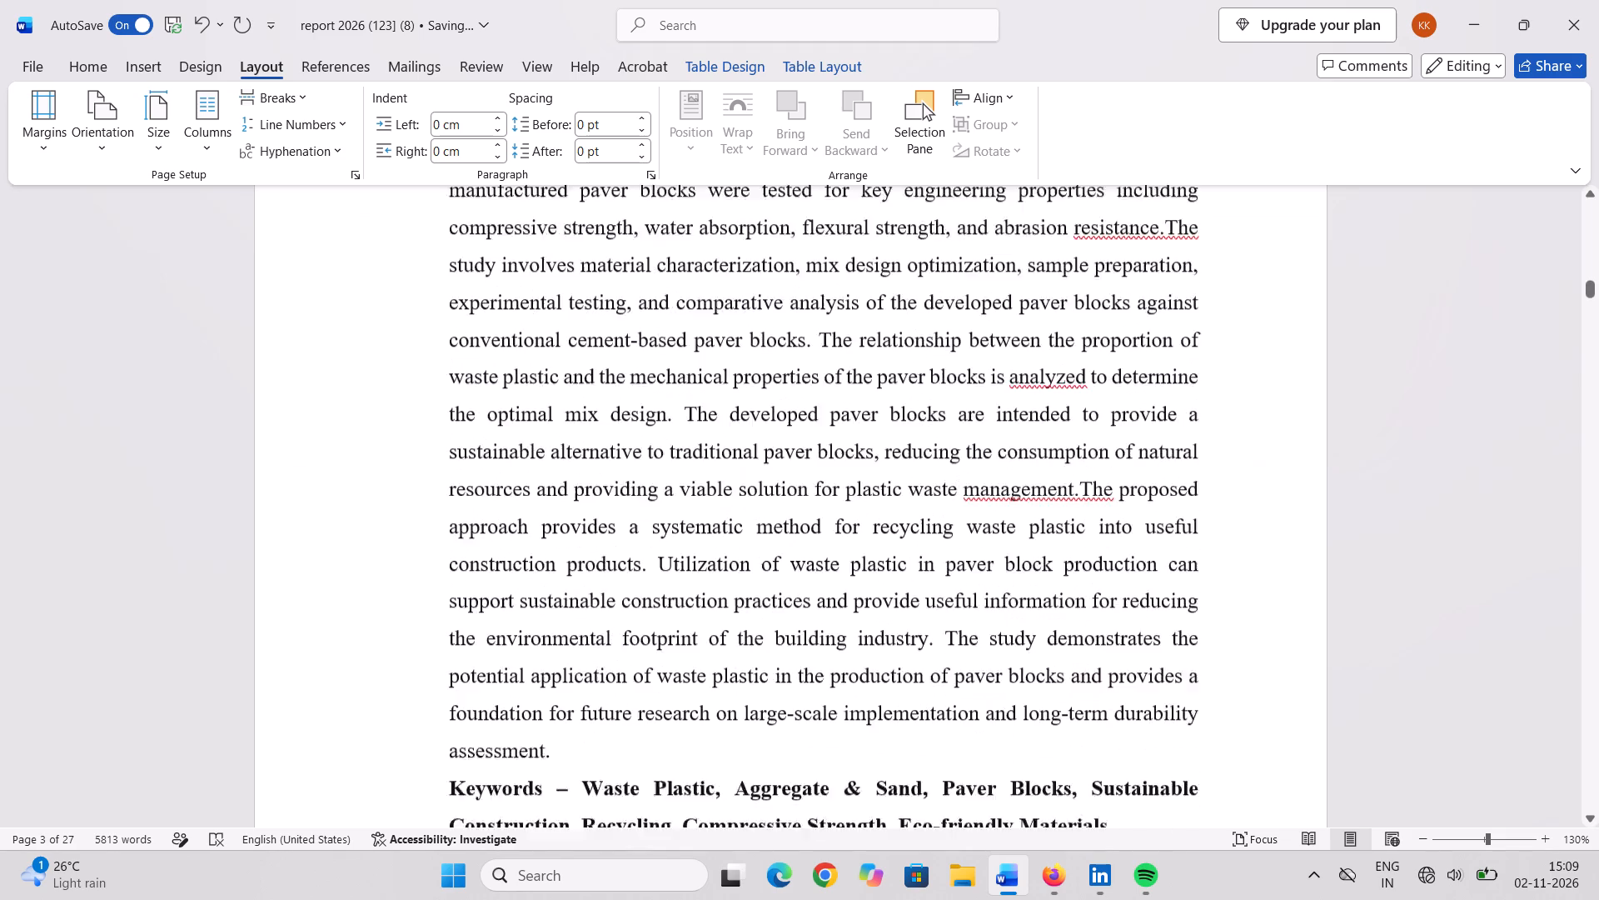
scroll(732, 549, "down", 9)
scroll(732, 549, "up", 3)
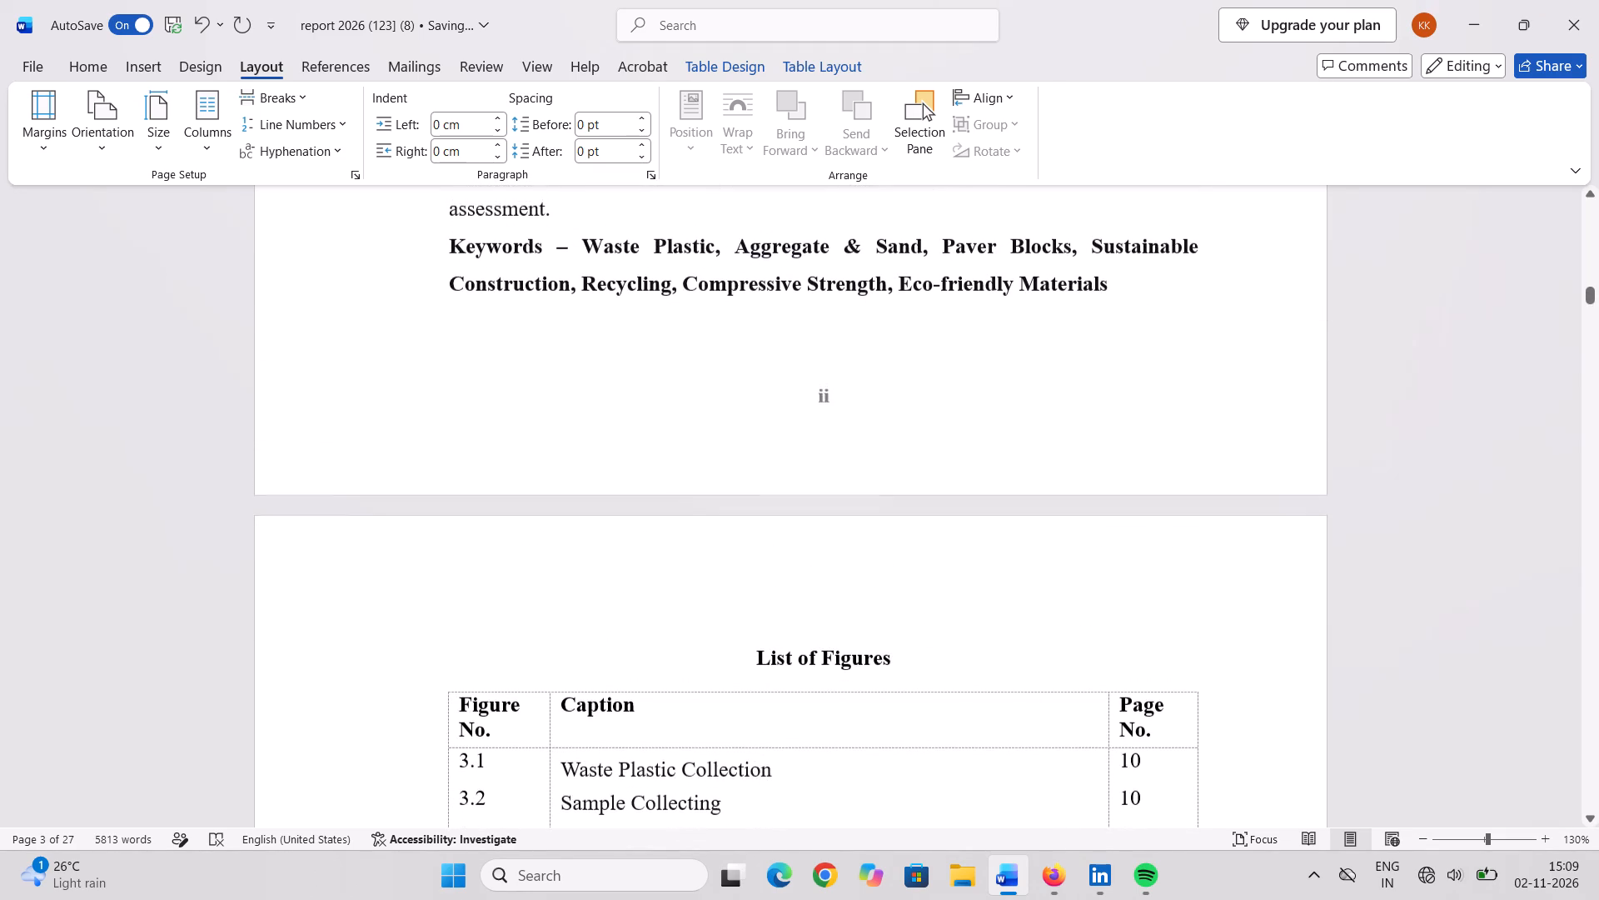
scroll(732, 549, "up", 1)
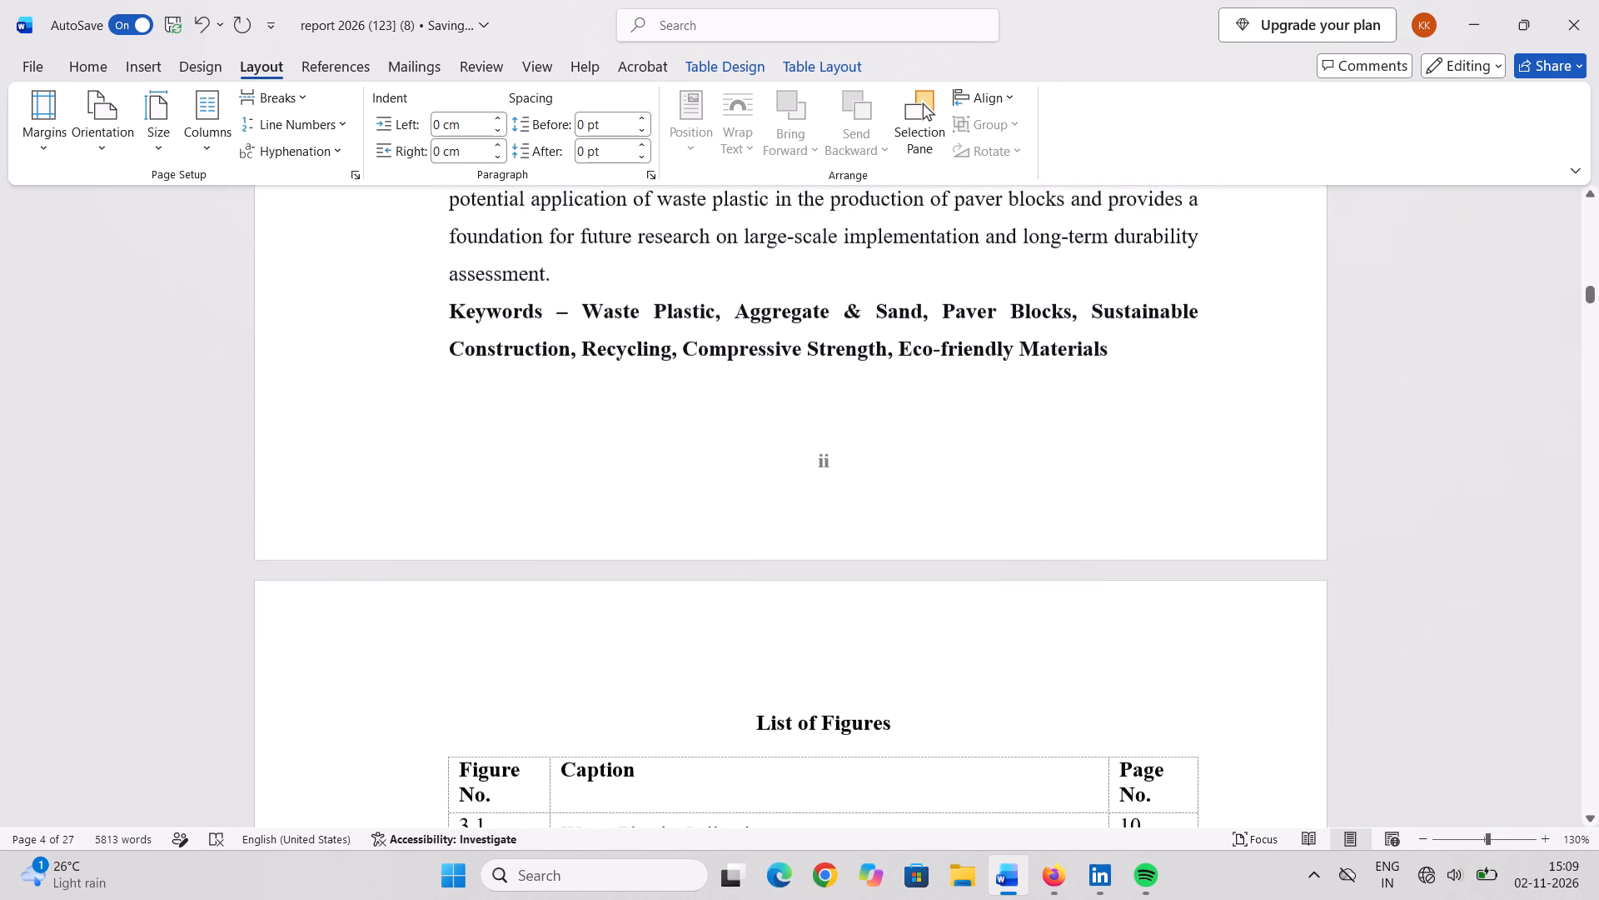
left_click_drag(576, 310, 1165, 362)
left_click(1180, 335)
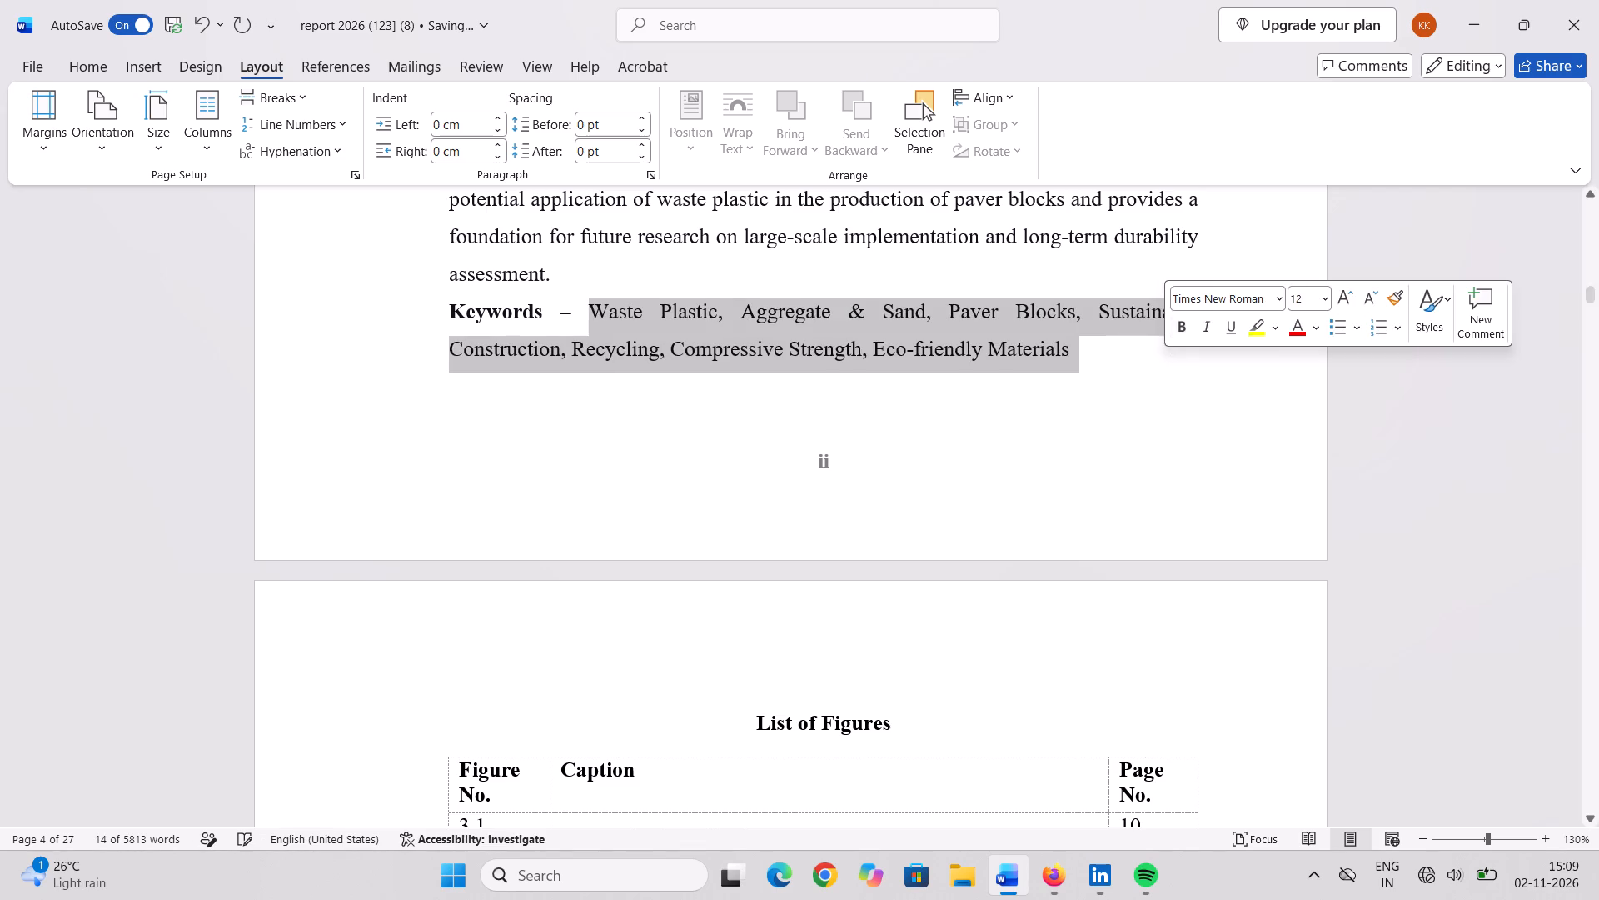
left_click(1154, 438)
Look over the Abstract page from its keywords up to the heading and back down to its end.
scroll(997, 476, "up", 6)
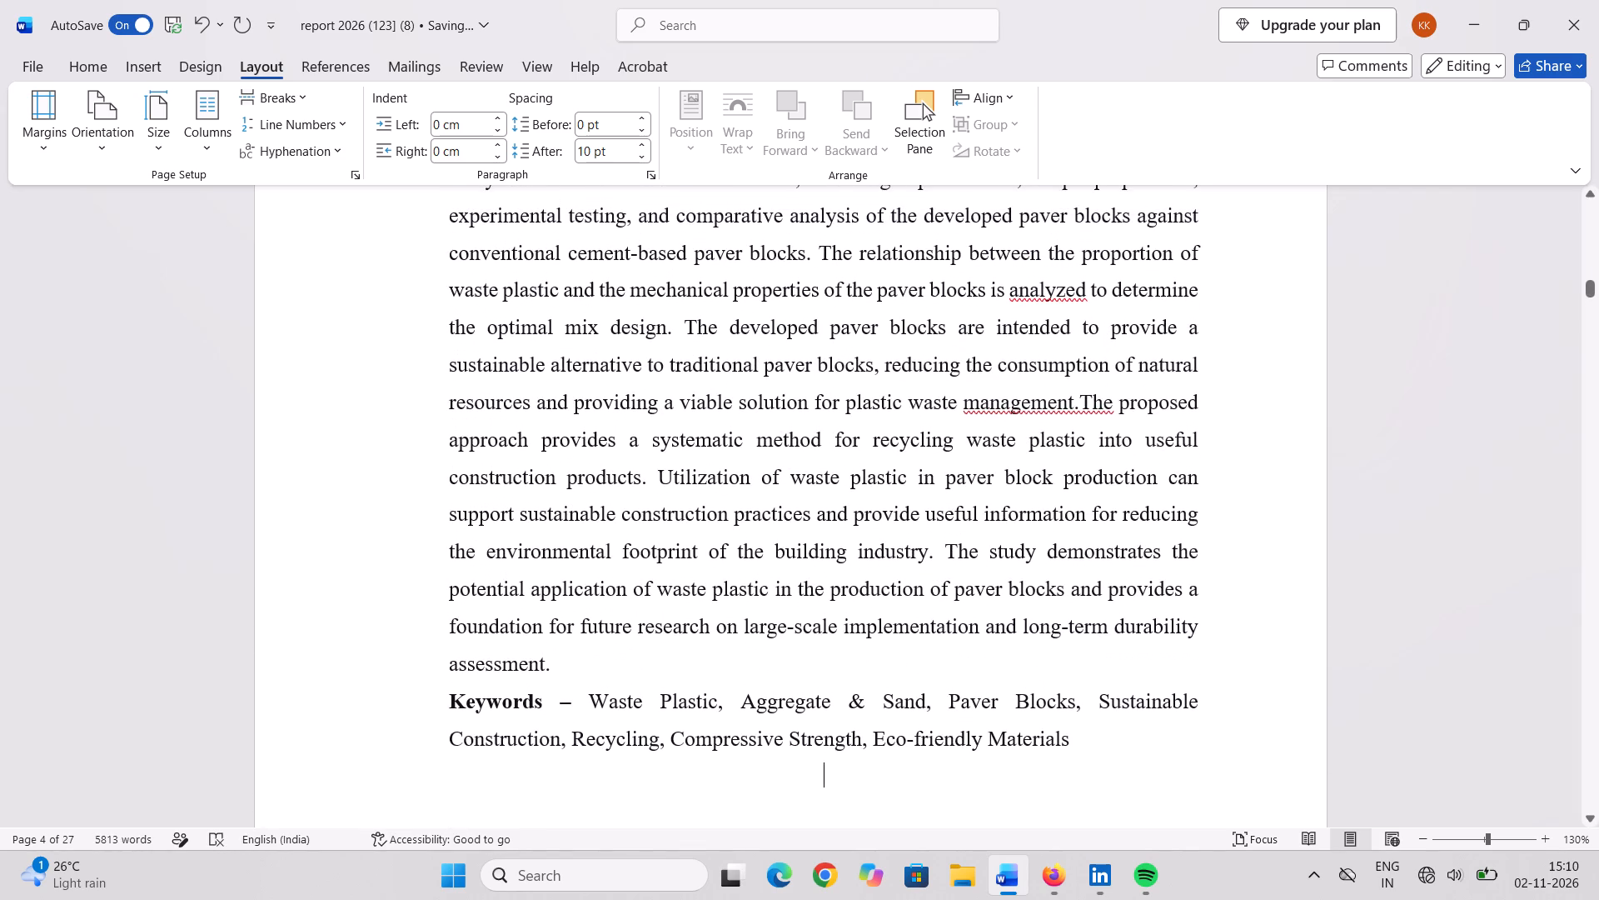
scroll(997, 476, "up", 13)
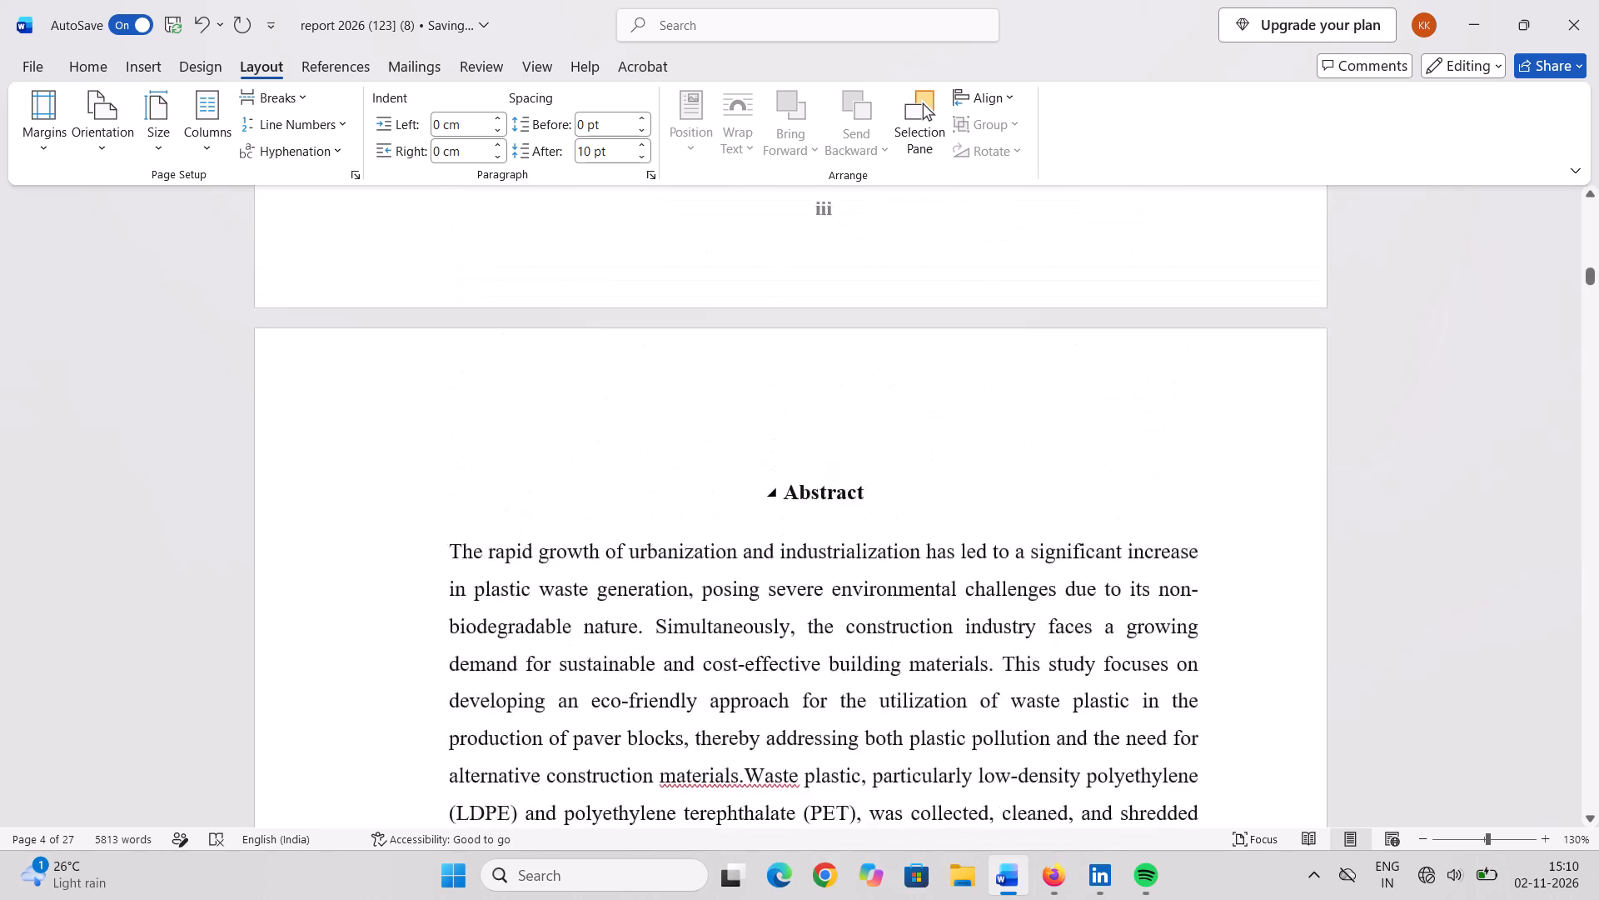
scroll(997, 476, "up", 2)
scroll(997, 476, "down", 6)
scroll(997, 476, "down", 19)
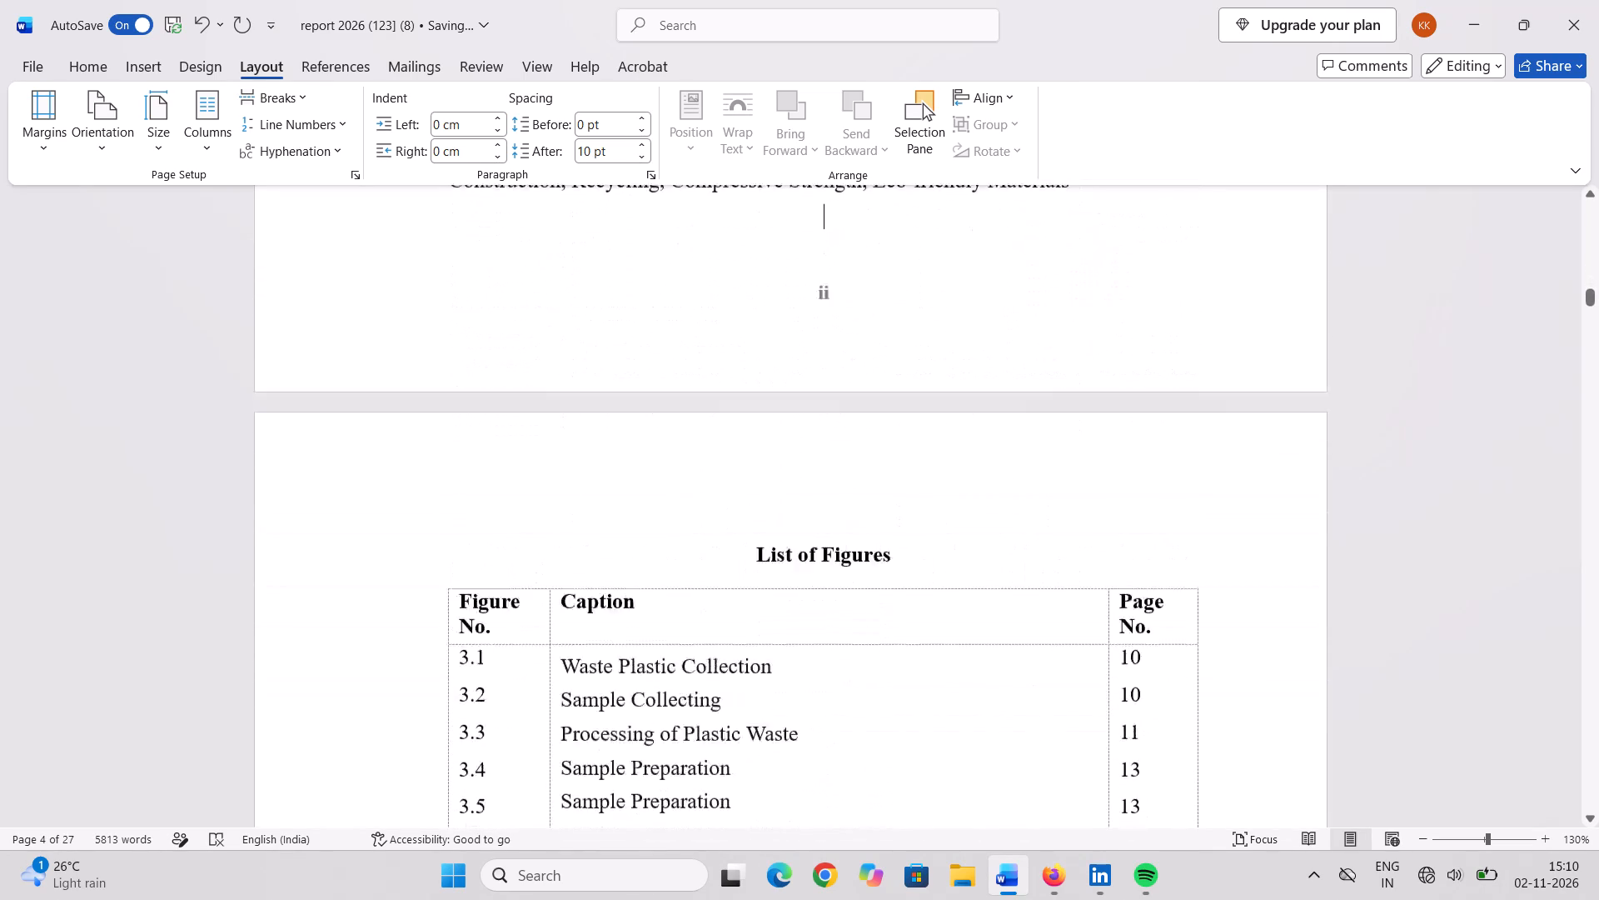
Examine the List of Figures table, including its figure numbers, captions, page numbers and empty bottom rows.
scroll(997, 476, "down", 15)
scroll(997, 476, "up", 11)
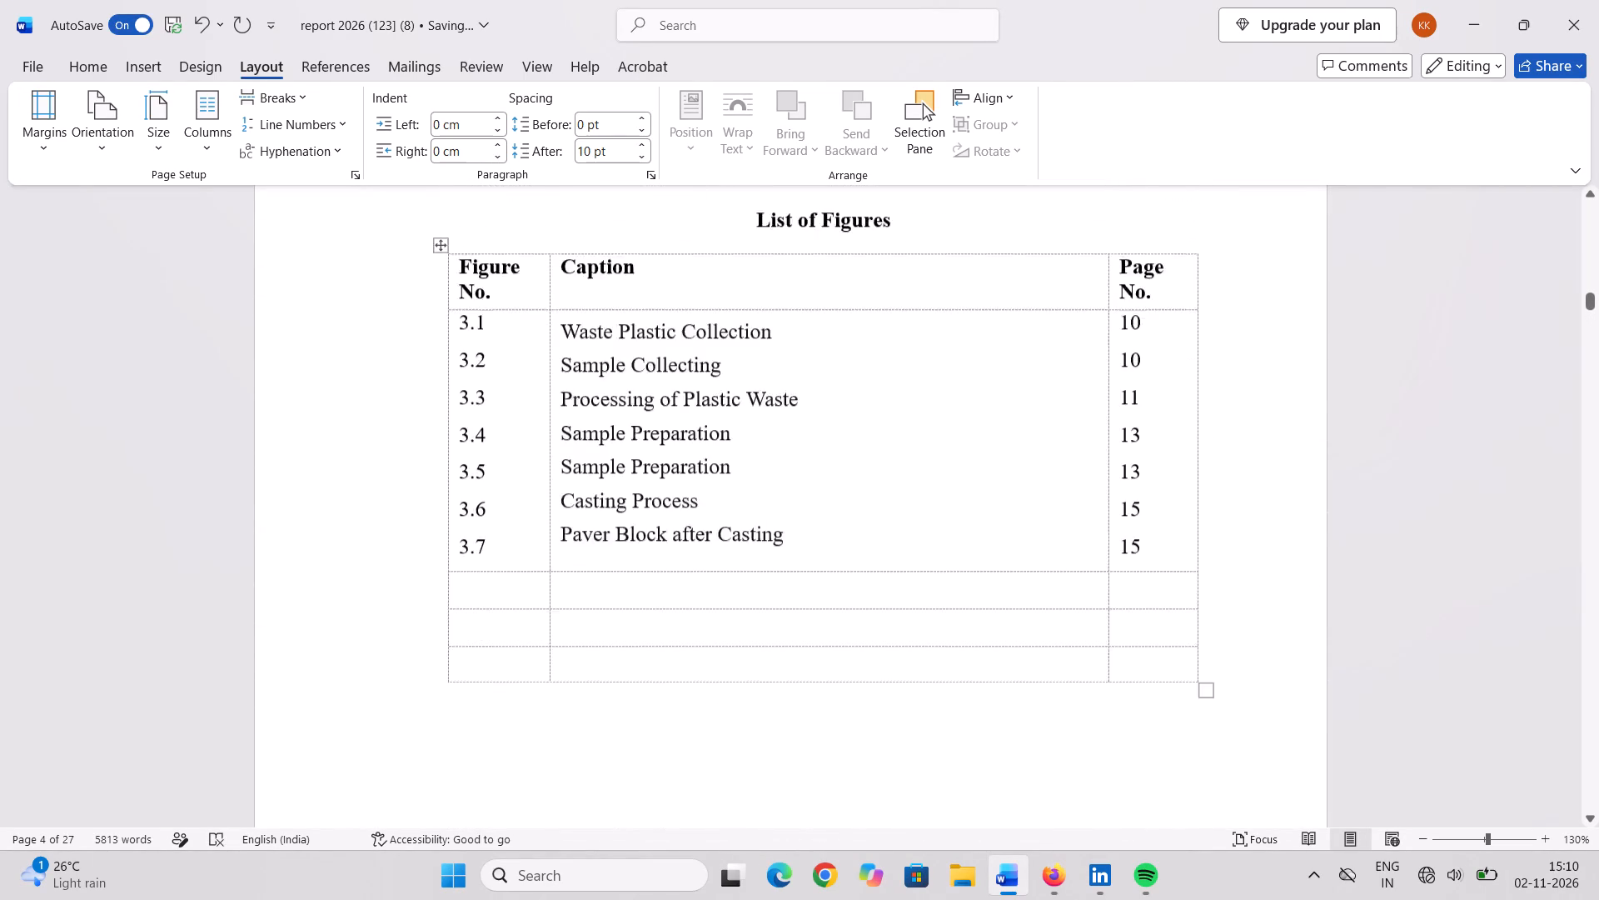
scroll(997, 476, "up", 5)
scroll(997, 476, "down", 6)
scroll(997, 476, "up", 3)
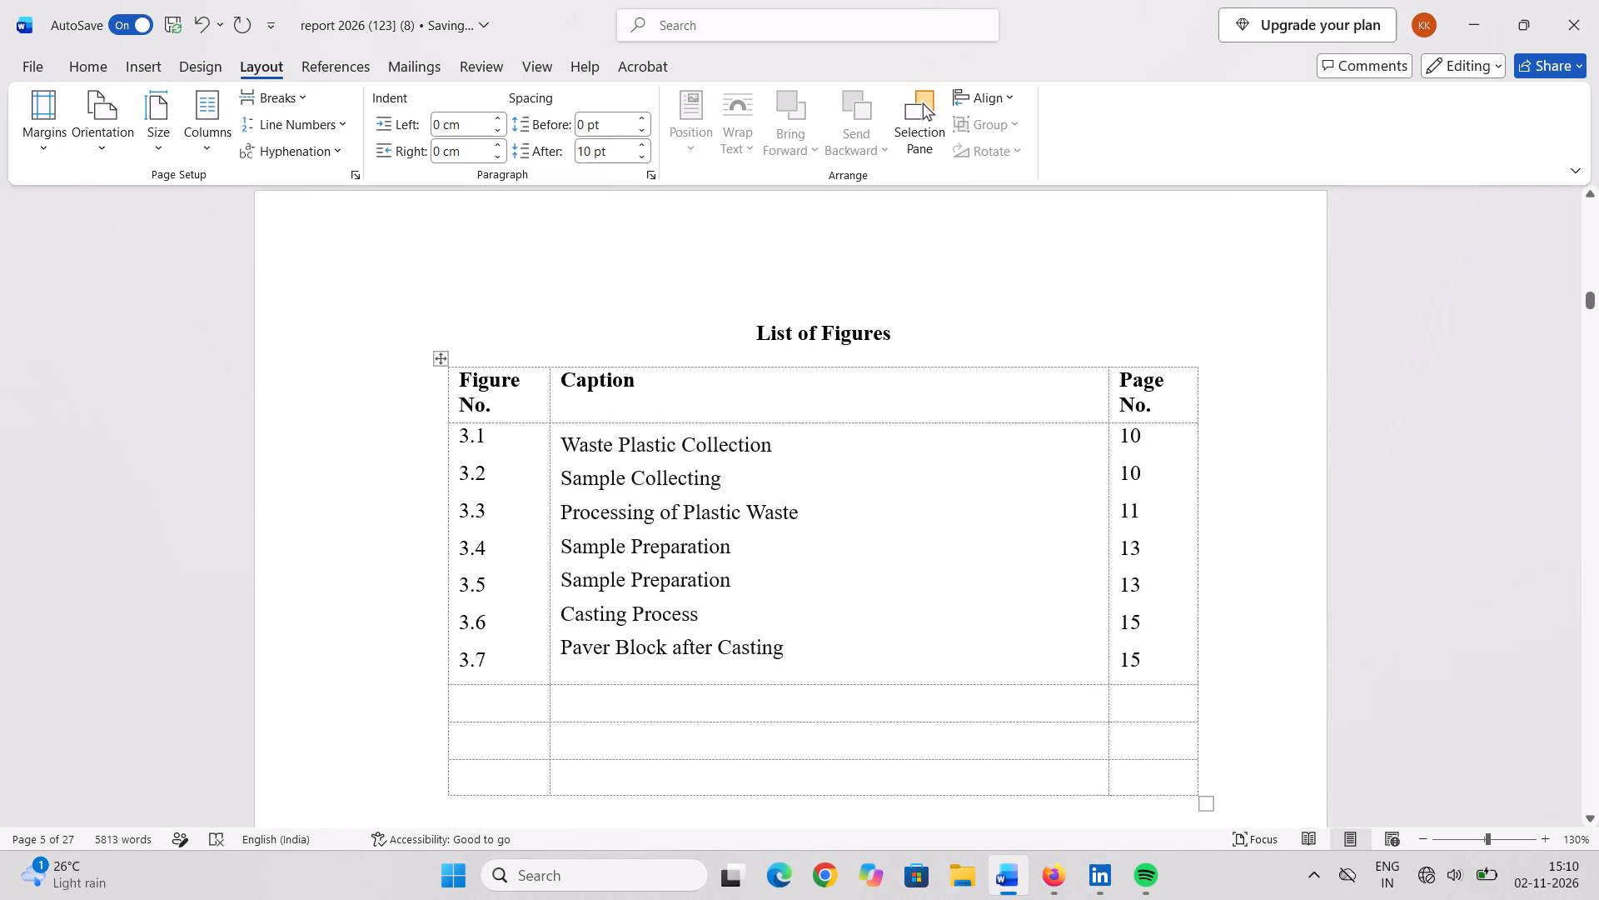
scroll(823, 466, "down", 5)
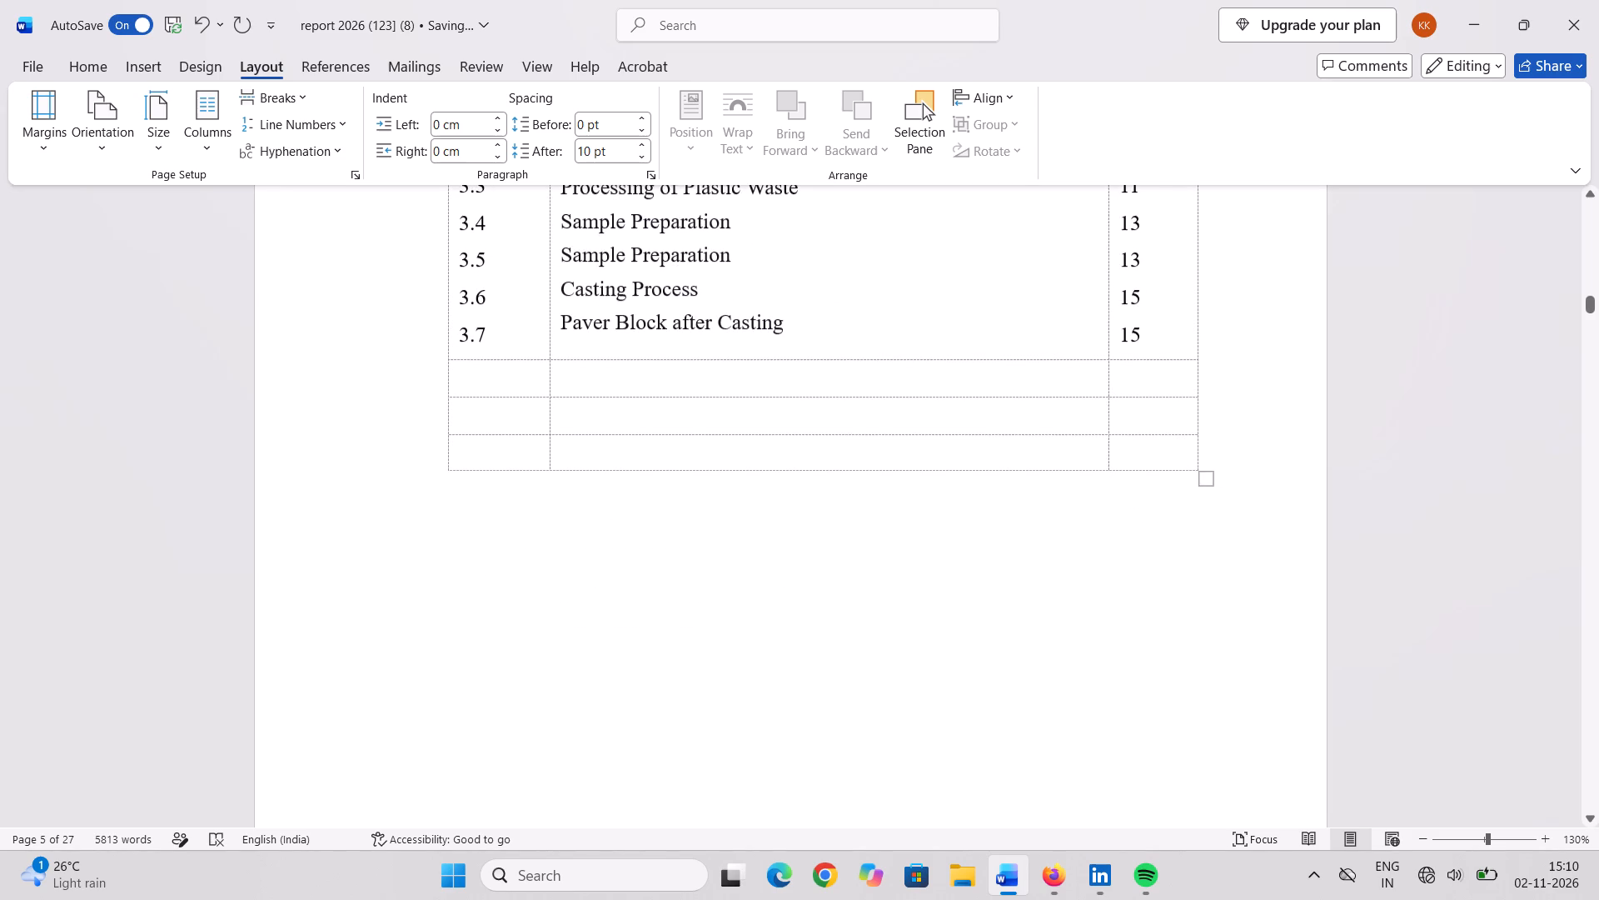
scroll(823, 467, "down", 7)
scroll(823, 467, "up", 13)
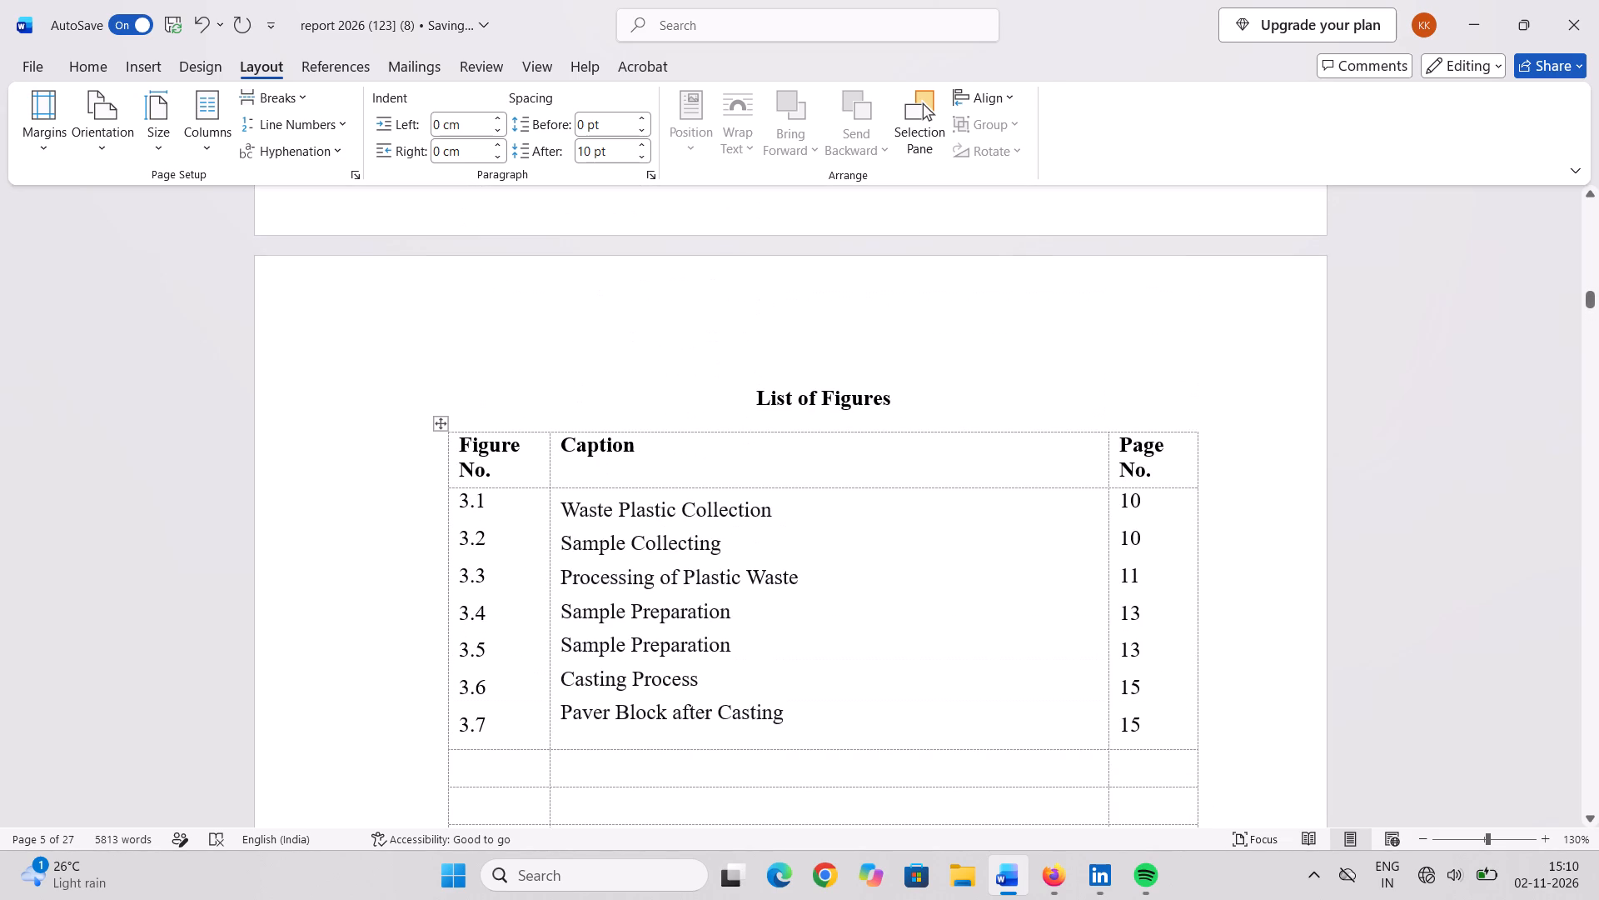
scroll(654, 587, "down", 10)
scroll(654, 578, "up", 1)
Check the List of Table page, including its table rows, blank area and page number, down to the next page.
scroll(659, 574, "down", 15)
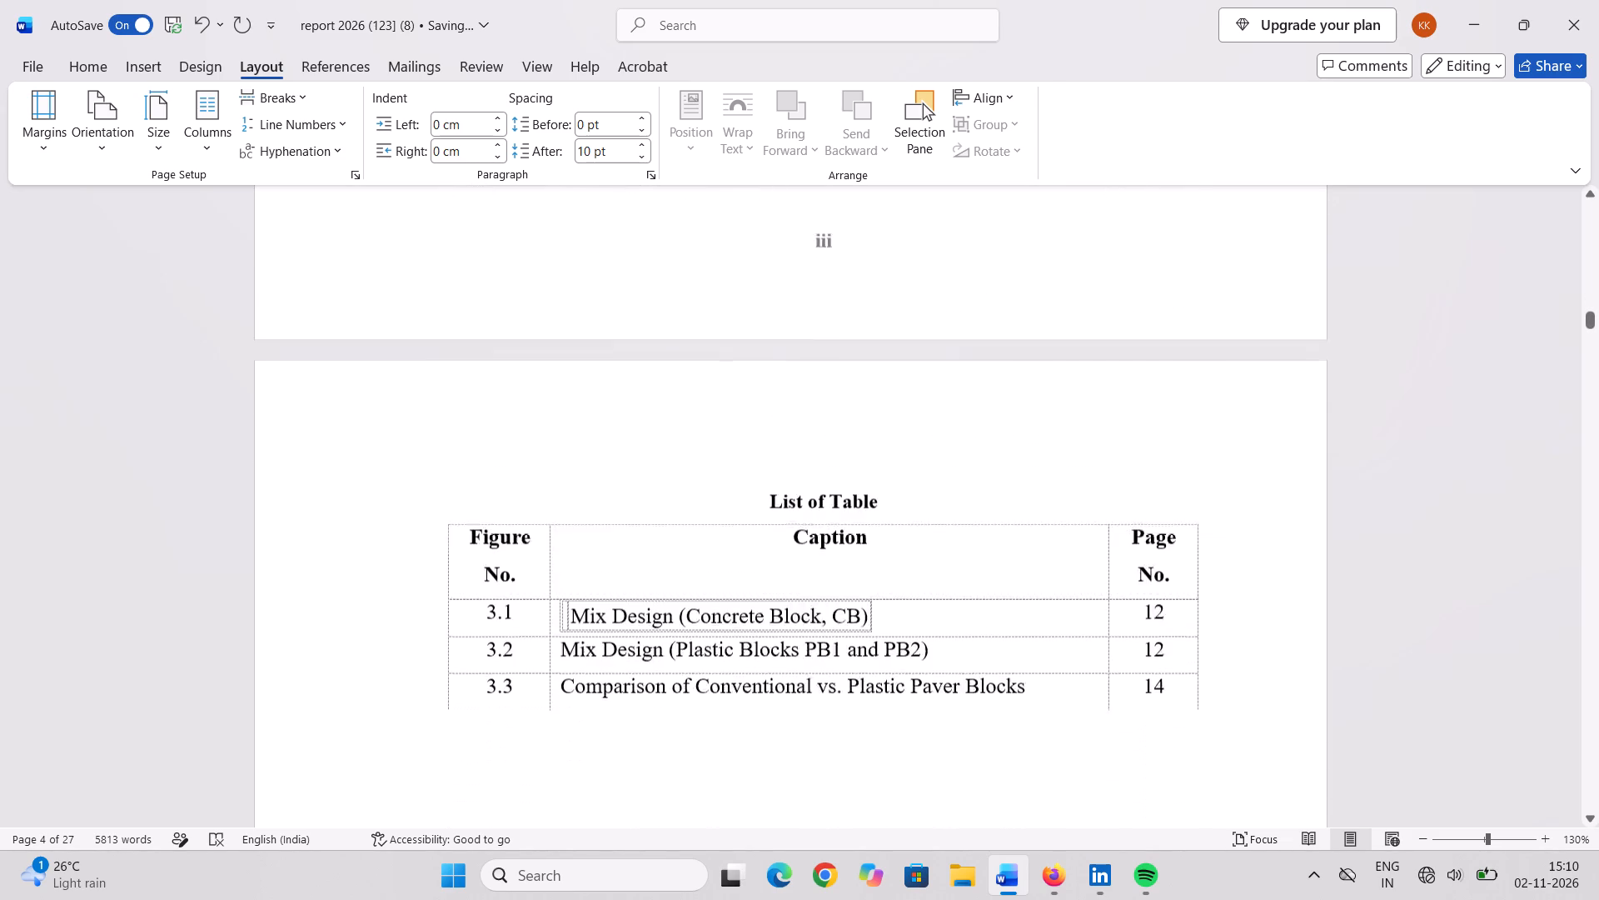
scroll(663, 572, "down", 2)
scroll(663, 572, "up", 2)
scroll(663, 572, "down", 7)
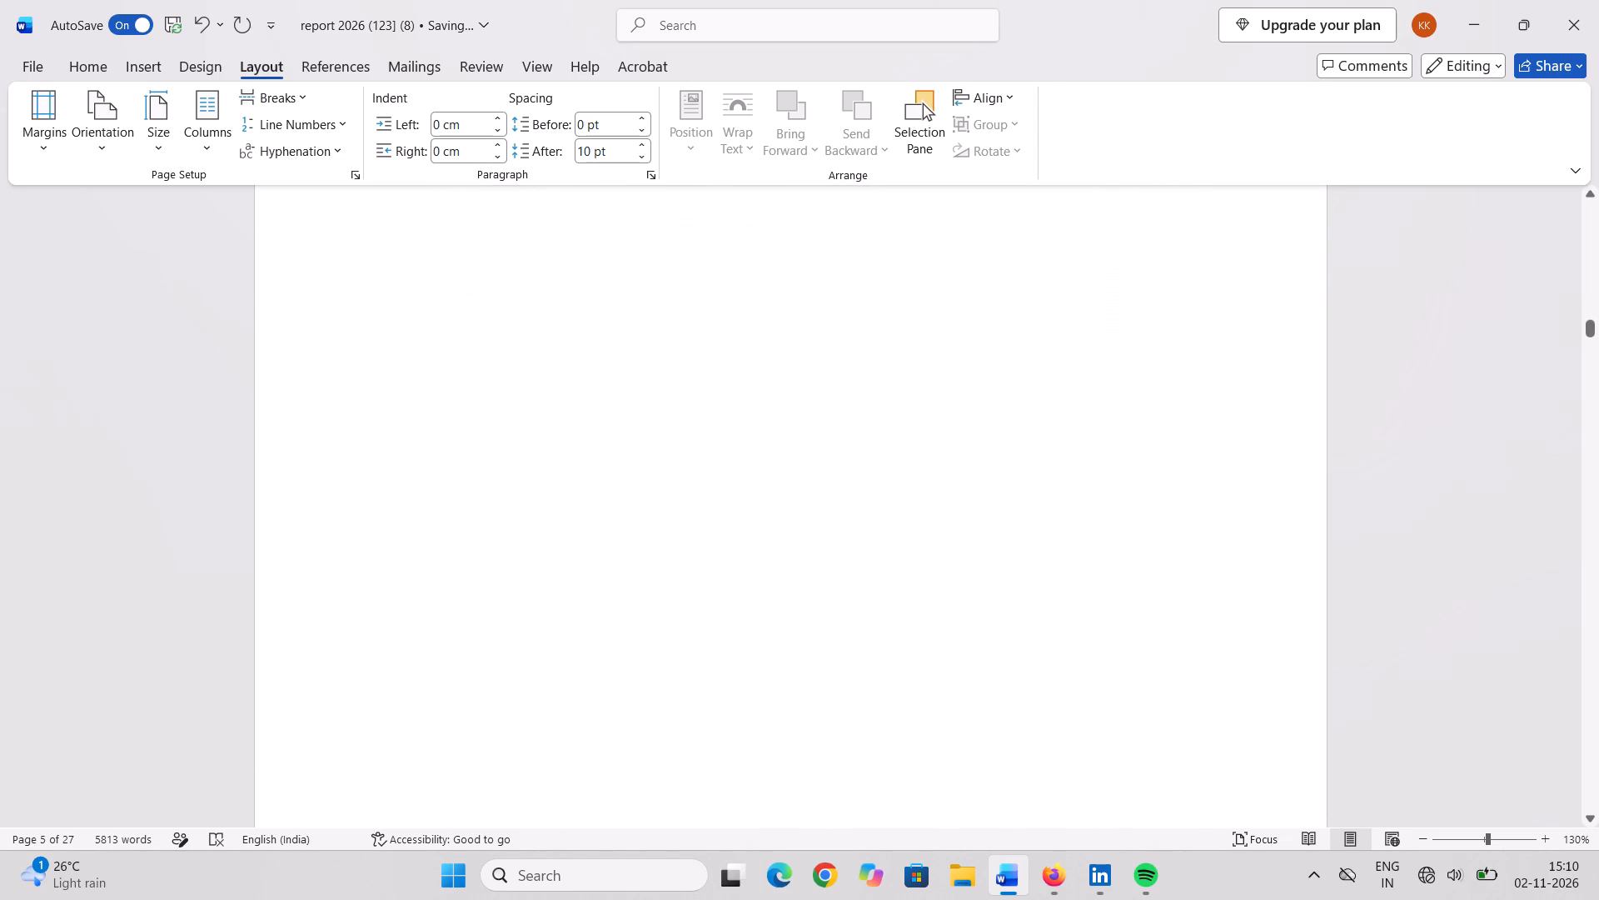
scroll(663, 572, "down", 20)
scroll(663, 572, "down", 13)
scroll(663, 572, "up", 20)
scroll(663, 572, "up", 3)
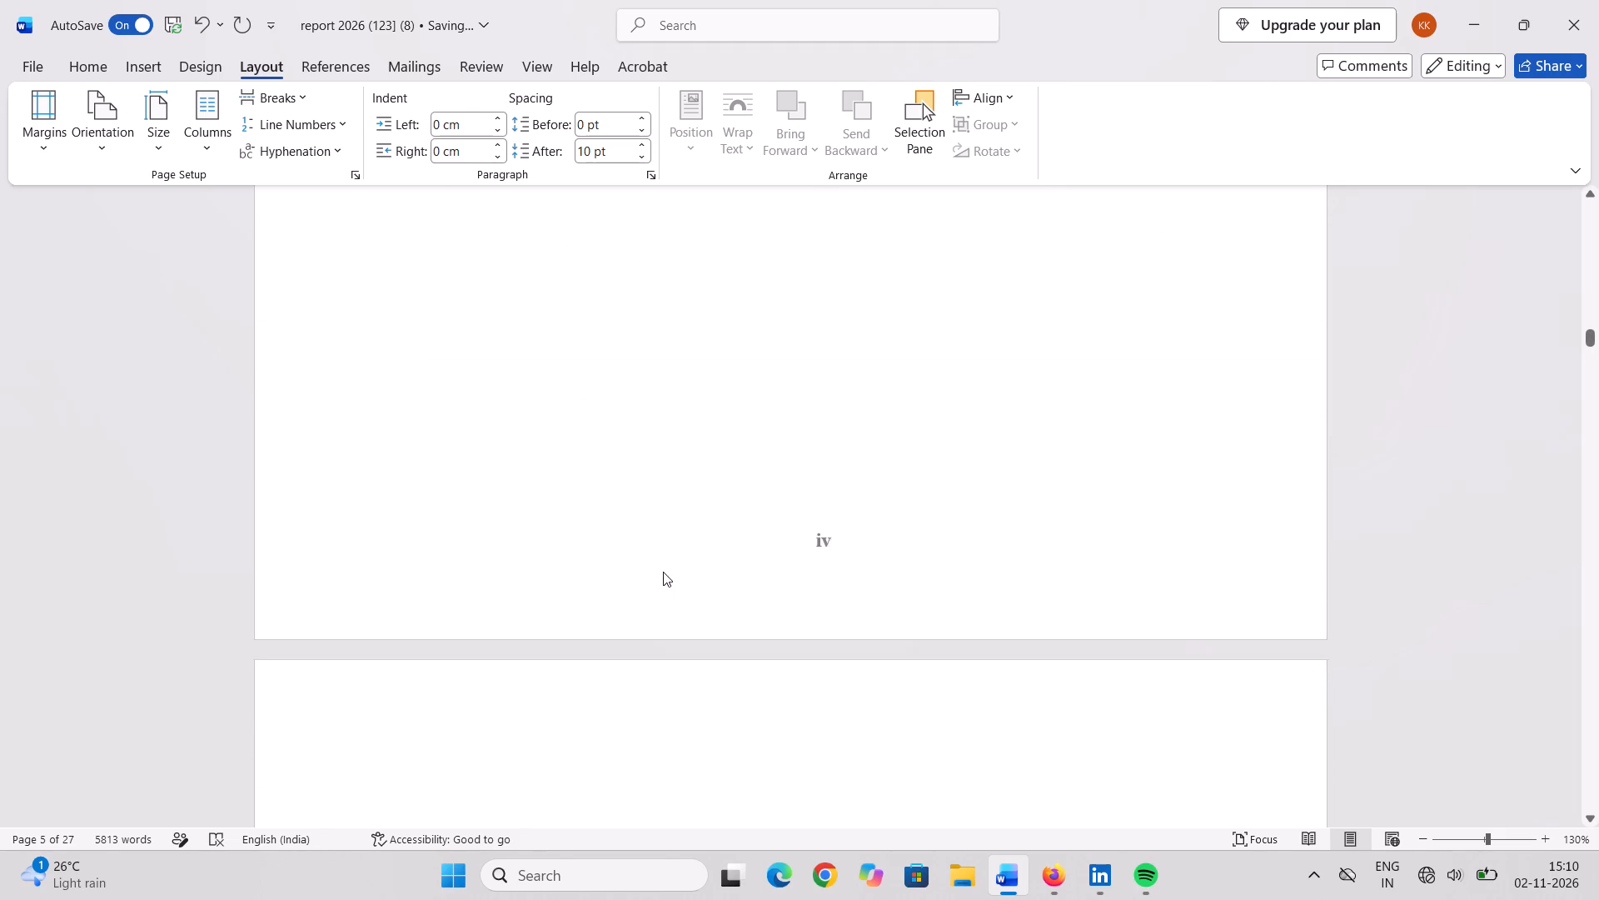
scroll(663, 572, "down", 4)
scroll(994, 526, "down", 3)
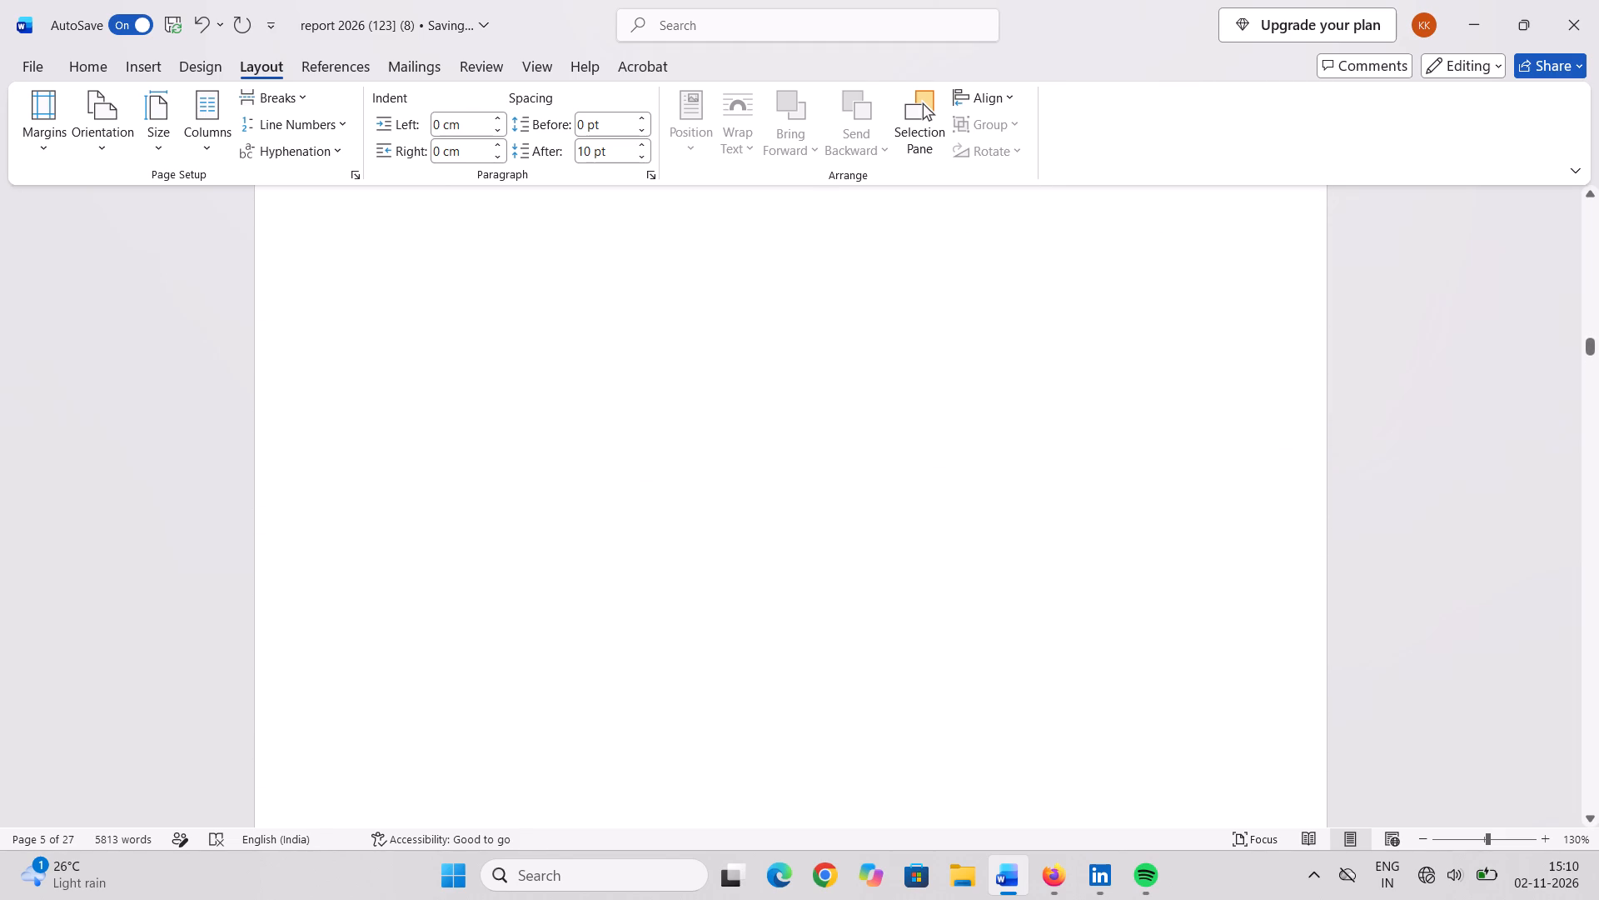
Look through Chapter 1 Introduction, checking its headings, body text and page layout from 1.1 Overview to the start of Chapter 2.
scroll(994, 526, "down", 20)
scroll(994, 526, "down", 6)
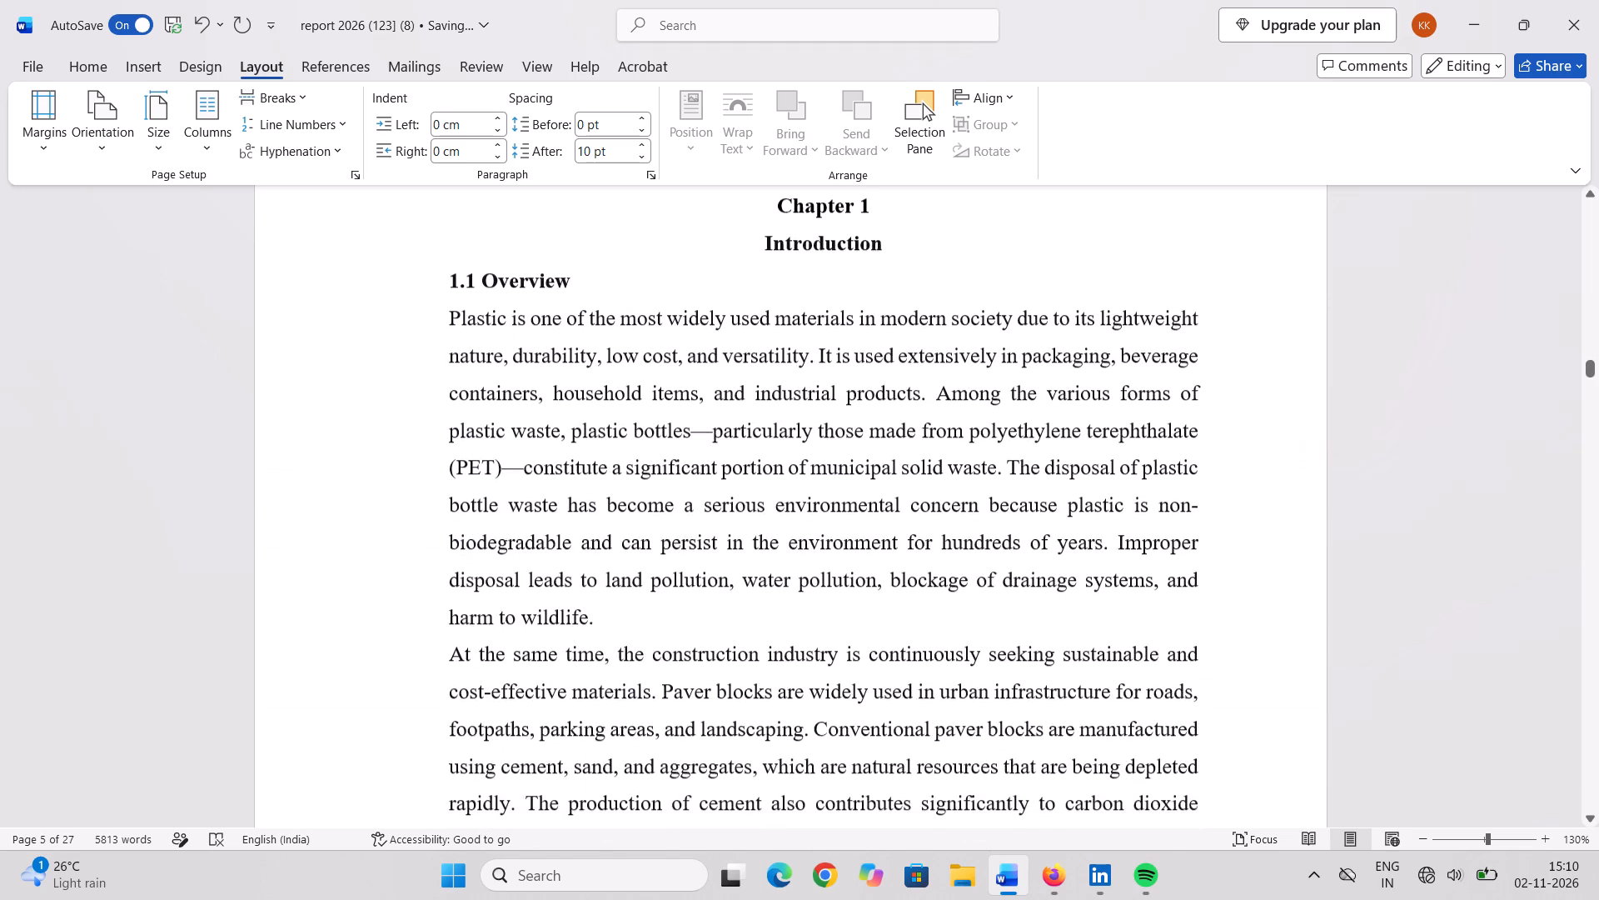
scroll(993, 521, "down", 18)
scroll(993, 521, "down", 5)
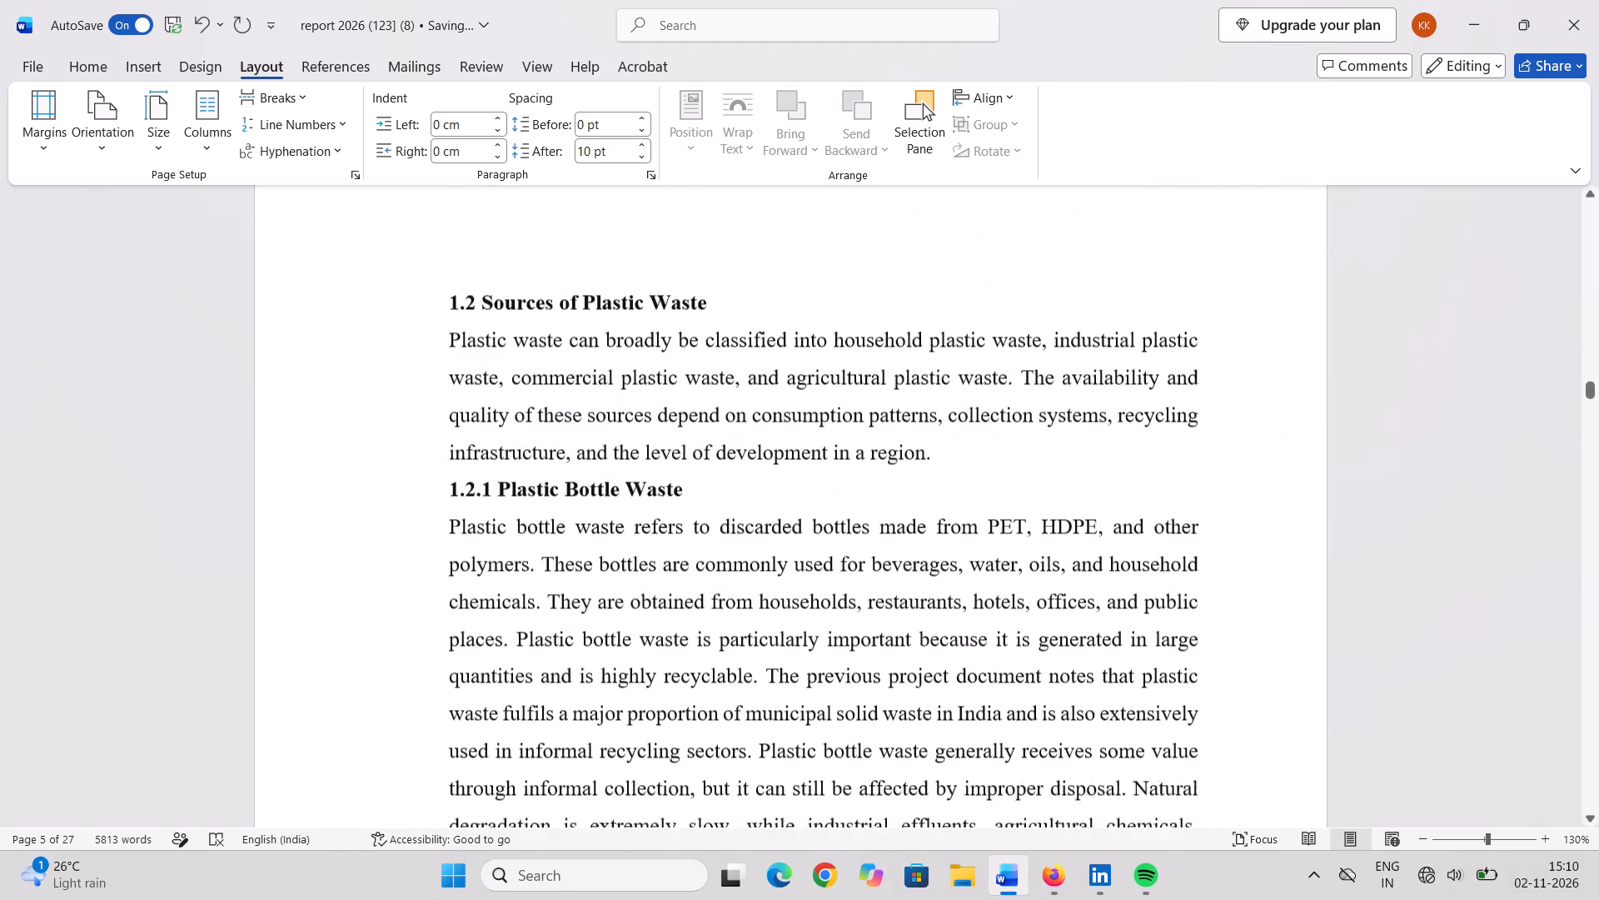
scroll(993, 521, "down", 13)
scroll(993, 521, "down", 17)
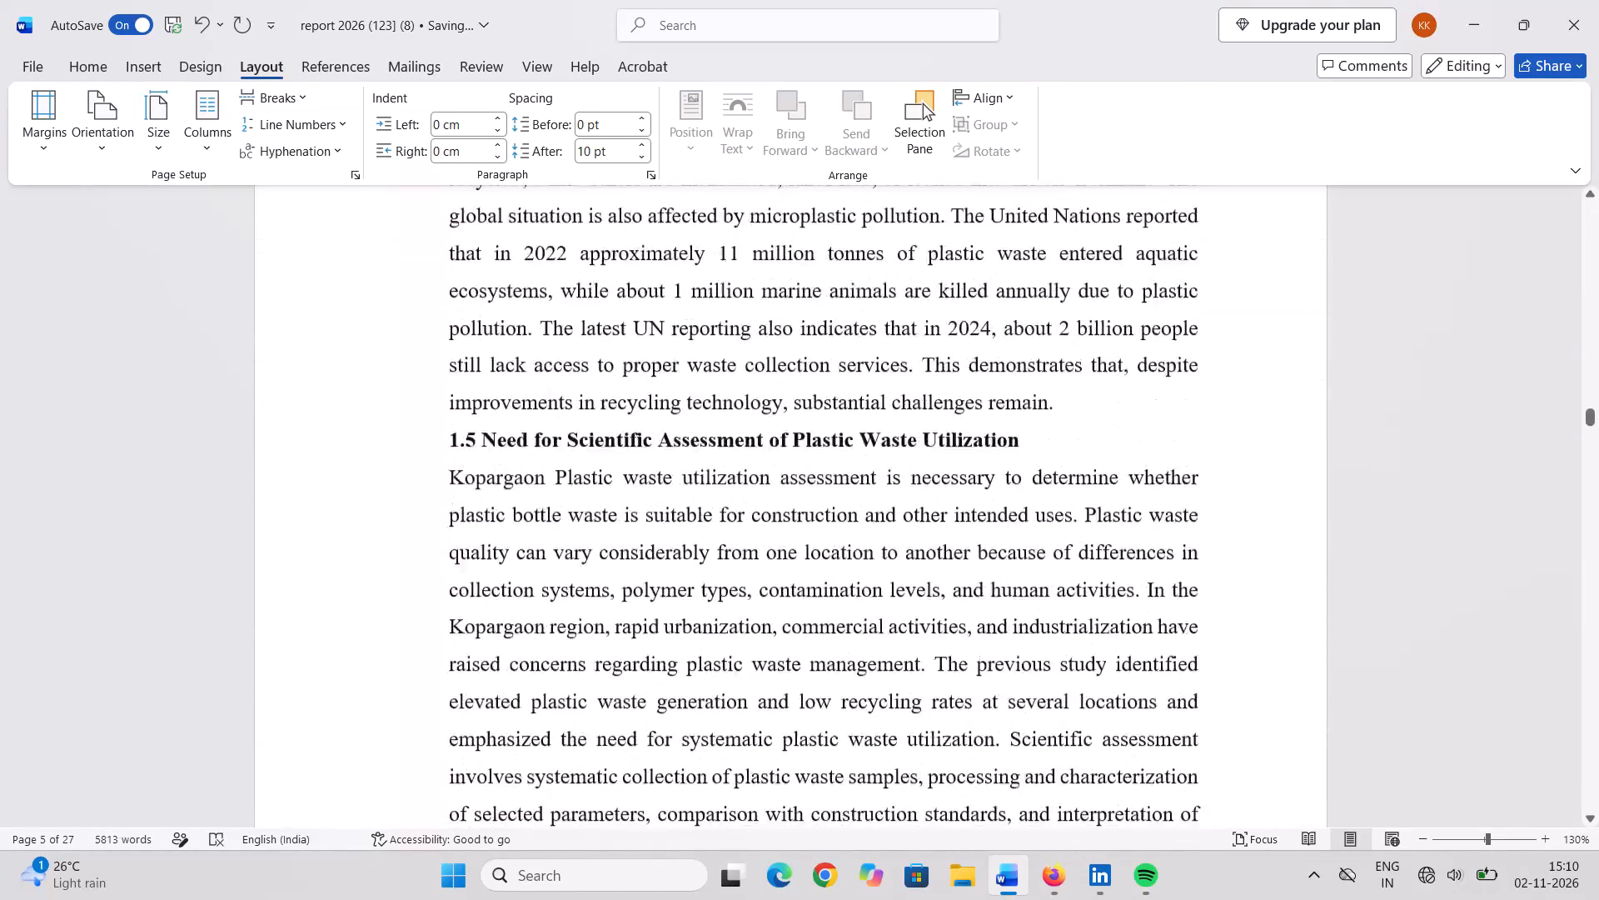
scroll(993, 521, "down", 15)
scroll(993, 522, "down", 6)
scroll(993, 522, "up", 6)
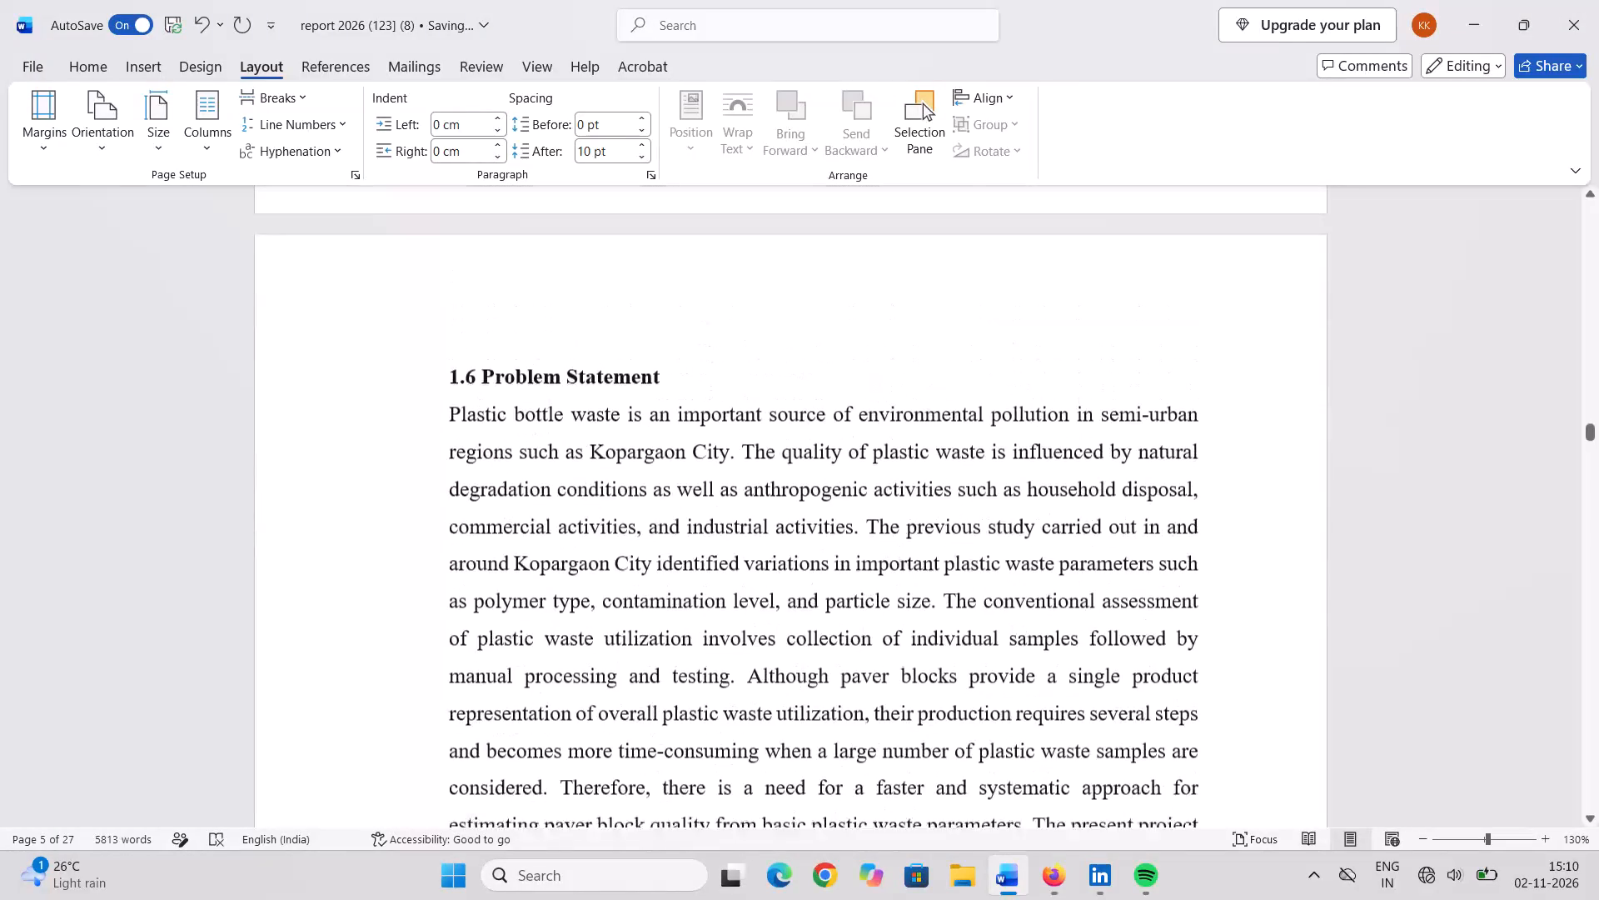
scroll(993, 522, "down", 19)
scroll(993, 522, "down", 16)
scroll(993, 522, "down", 10)
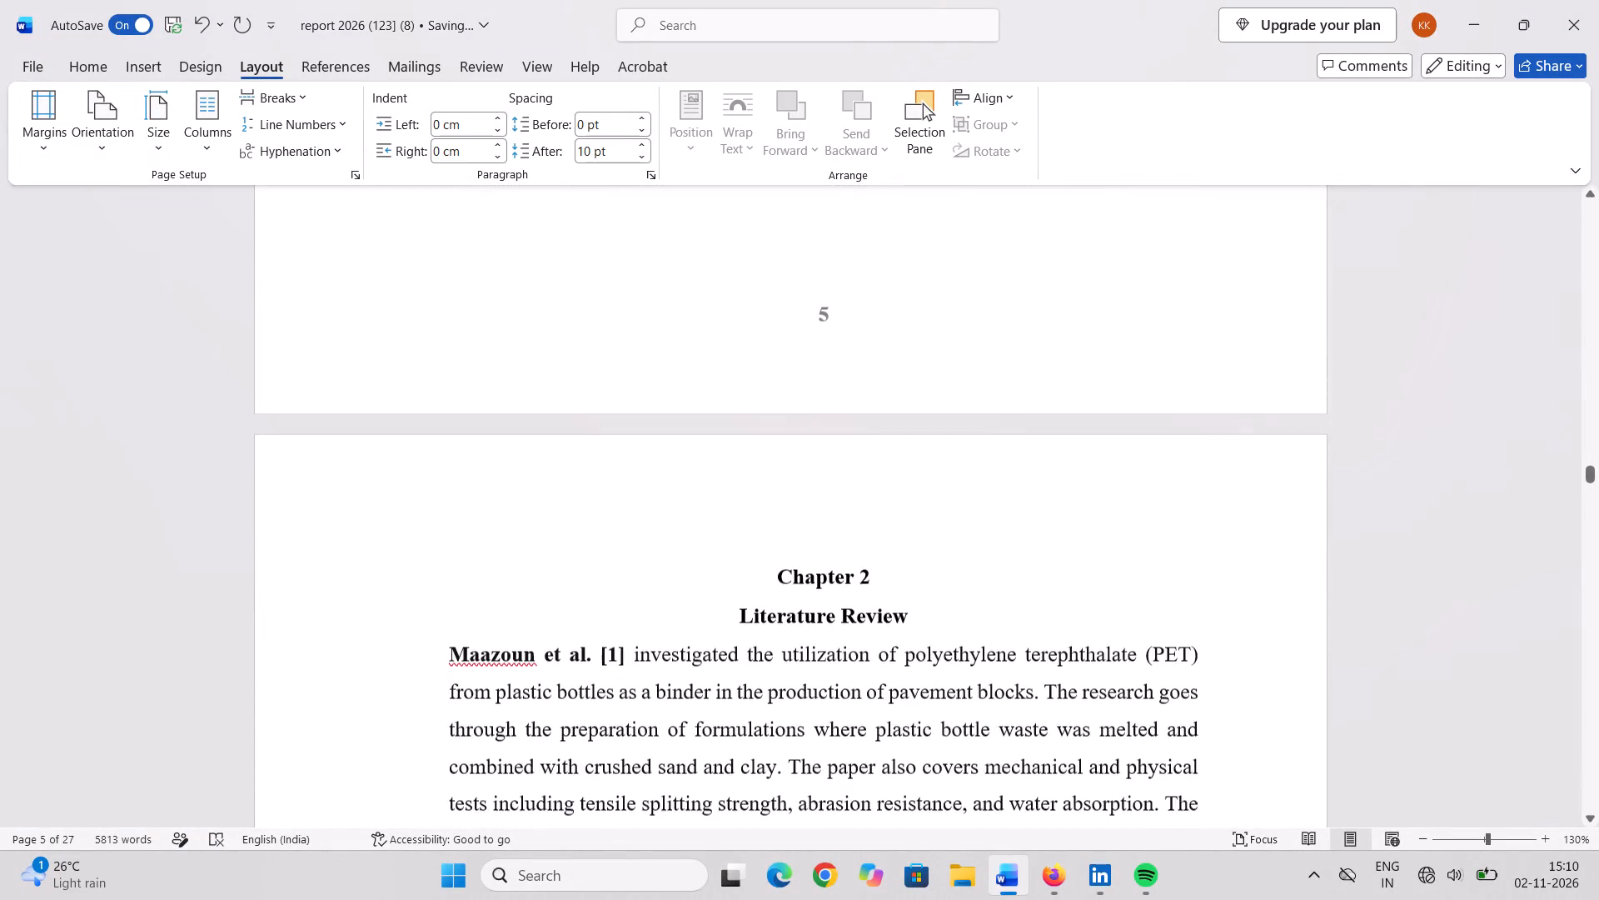
Skim the first pages of the Chapter 2 Literature Review and return to the chapter heading.
scroll(993, 522, "down", 18)
scroll(993, 522, "down", 12)
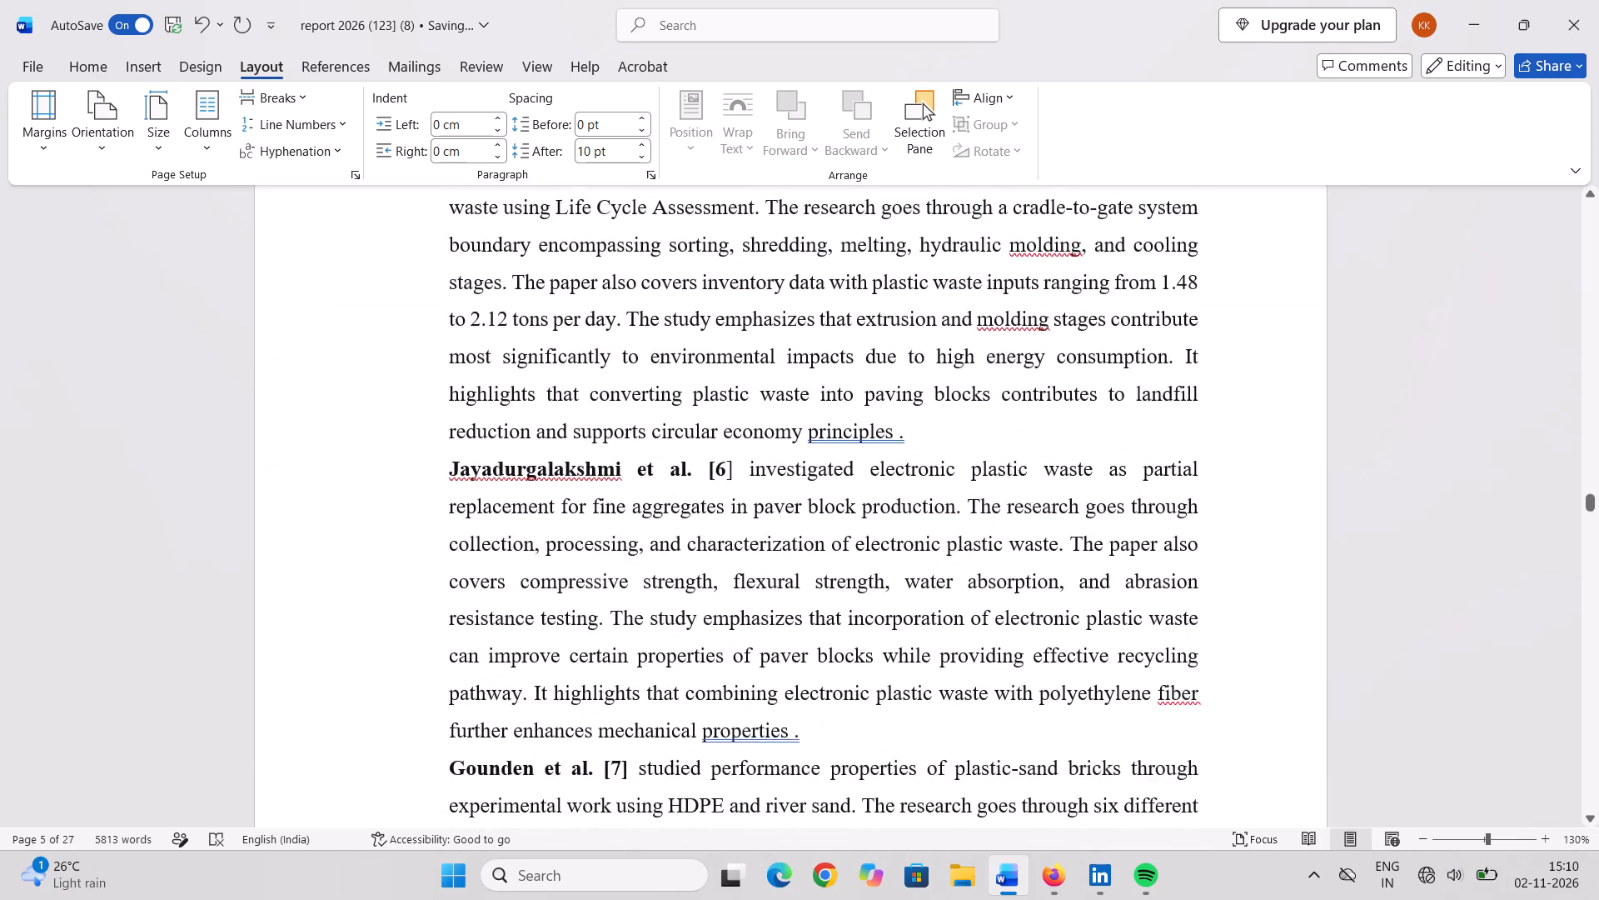
scroll(993, 522, "down", 14)
scroll(993, 522, "up", 17)
scroll(993, 522, "up", 20)
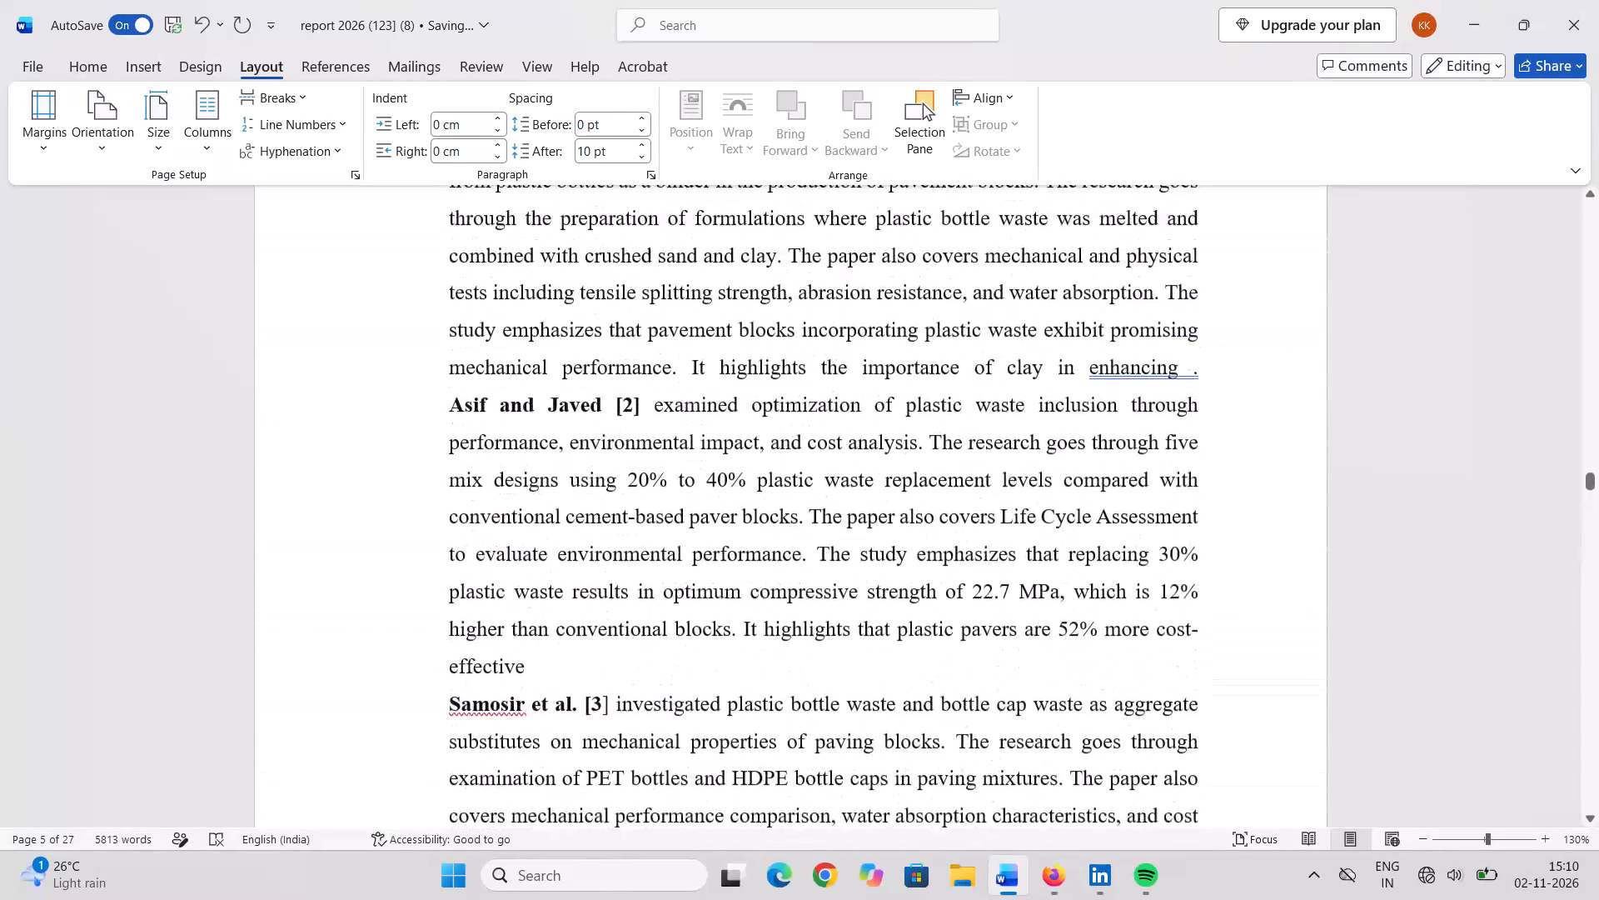
scroll(993, 522, "up", 10)
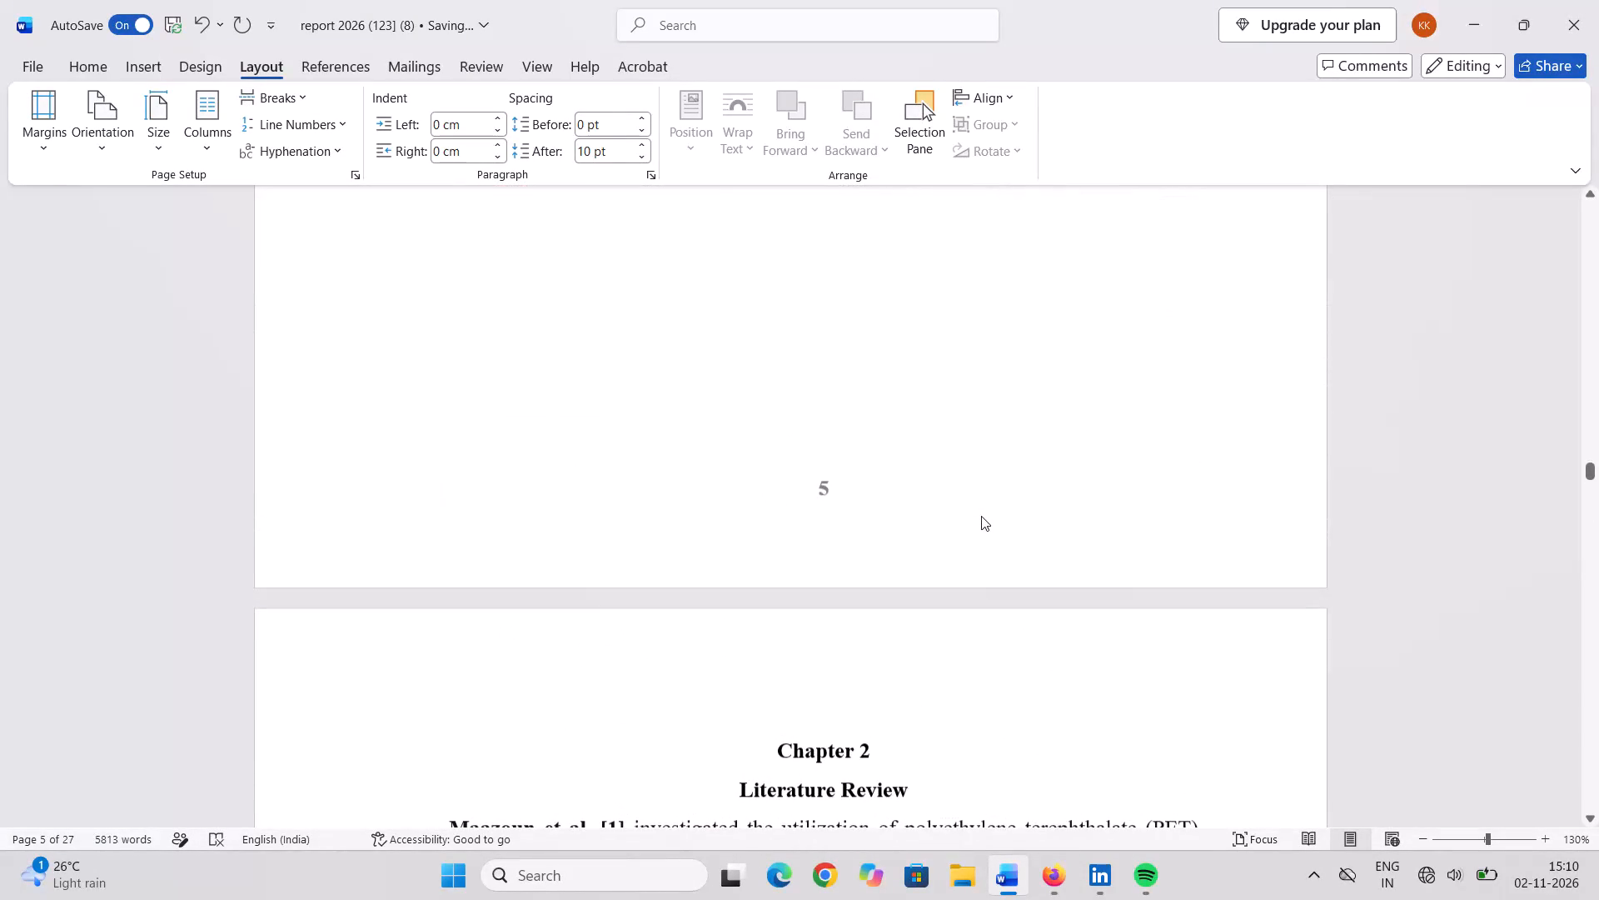
scroll(981, 516, "down", 5)
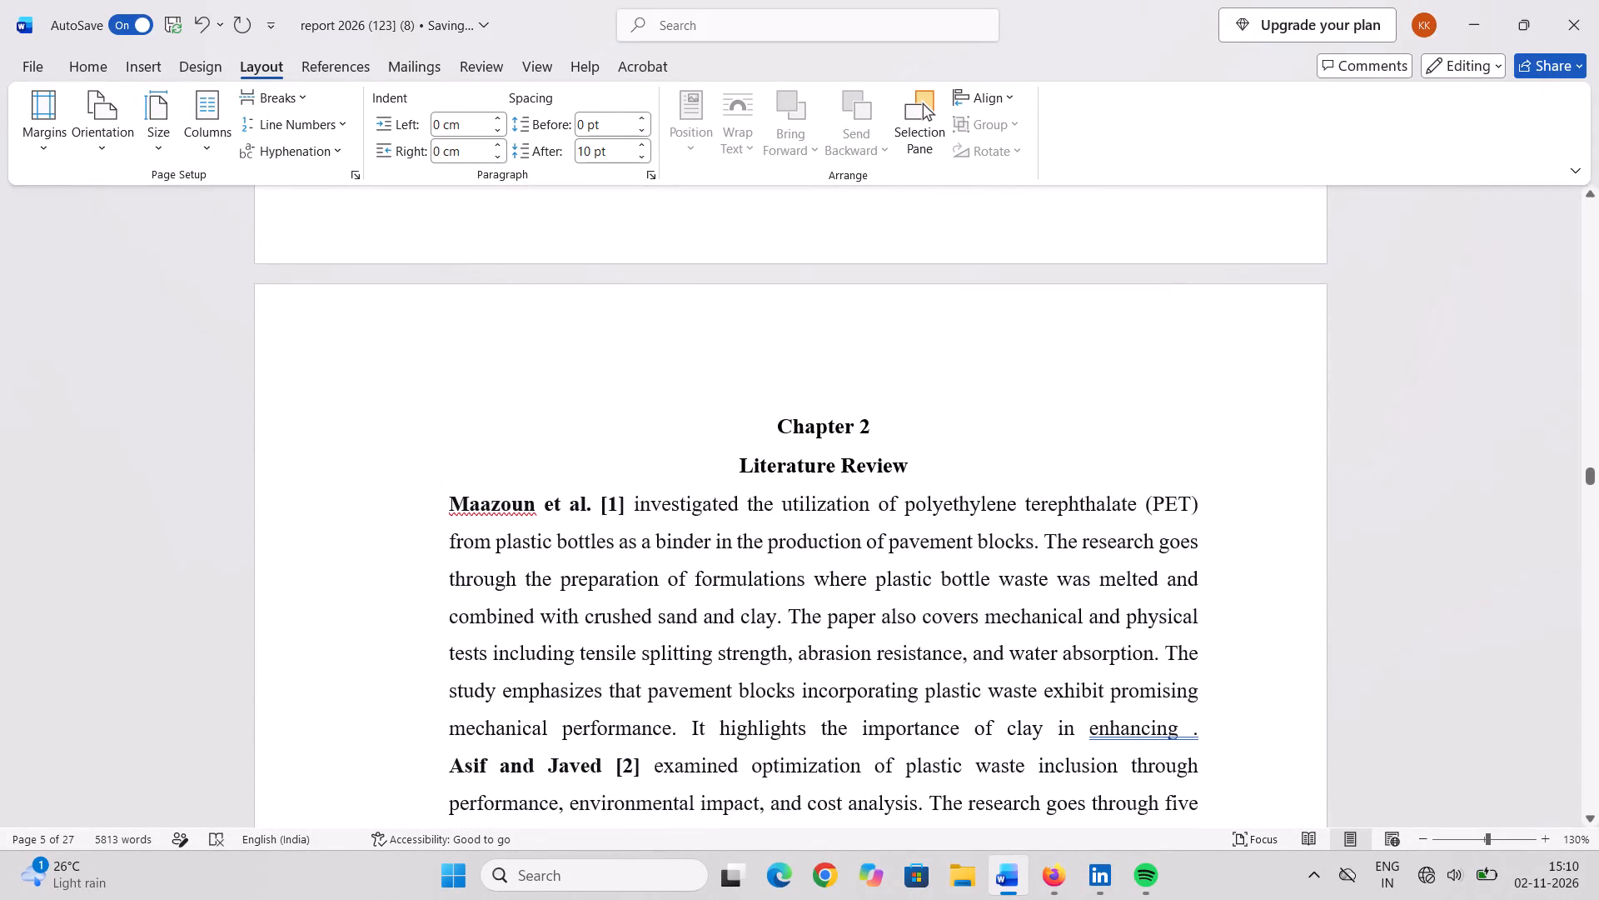
Check the font and alignment formatting of the Chapter 2 headings and opening literature paragraphs.
left_click_drag(447, 487, 834, 781)
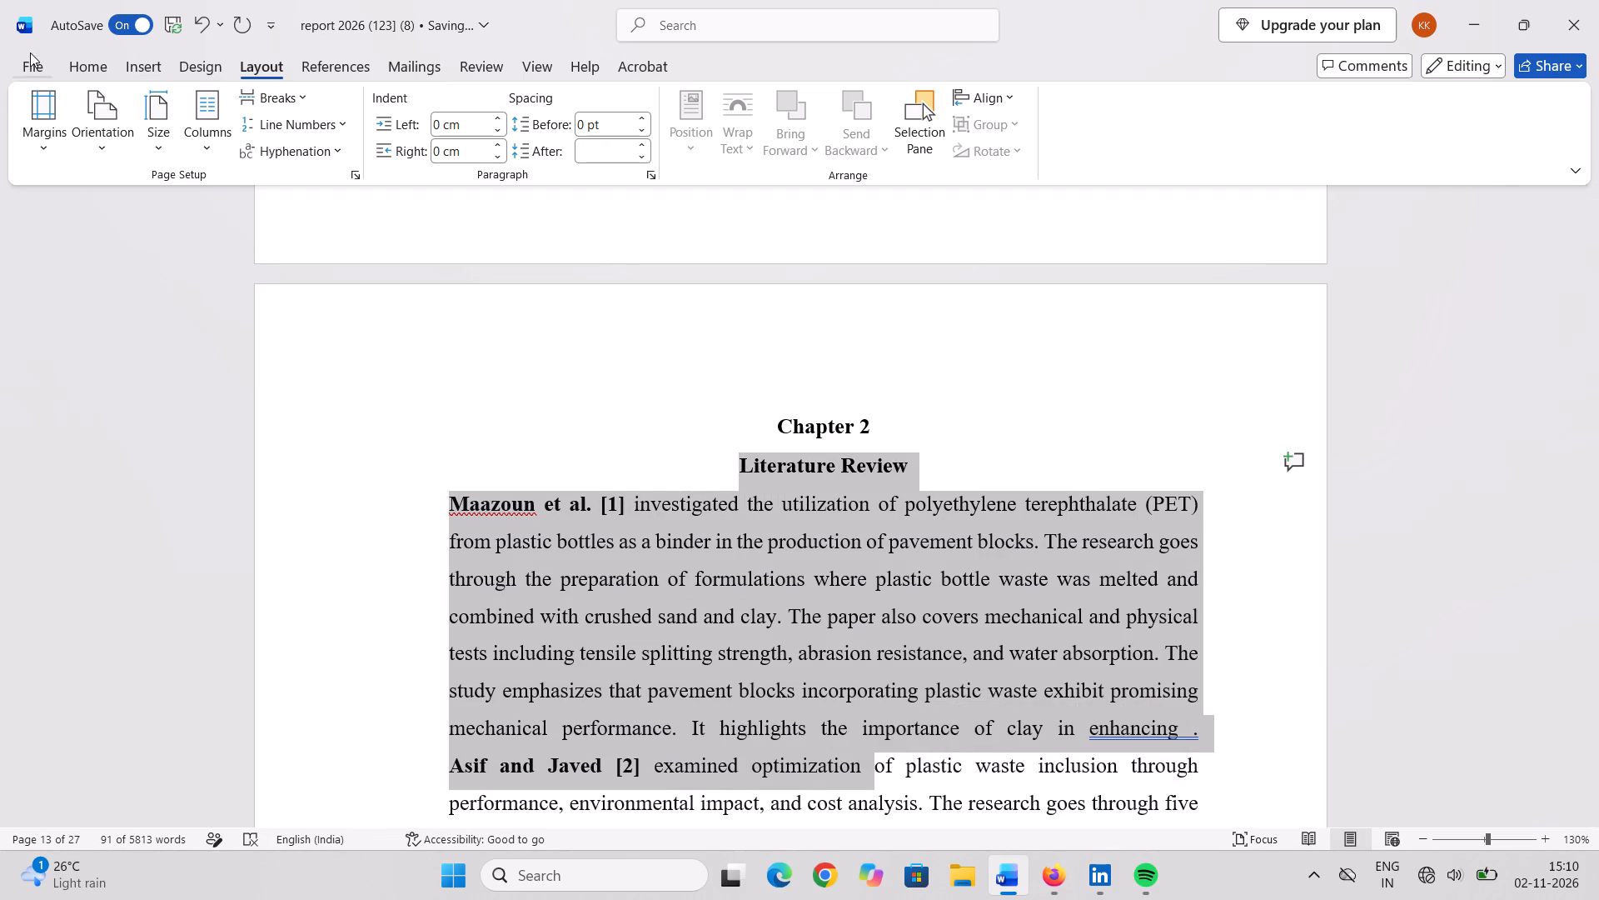
left_click(63, 59)
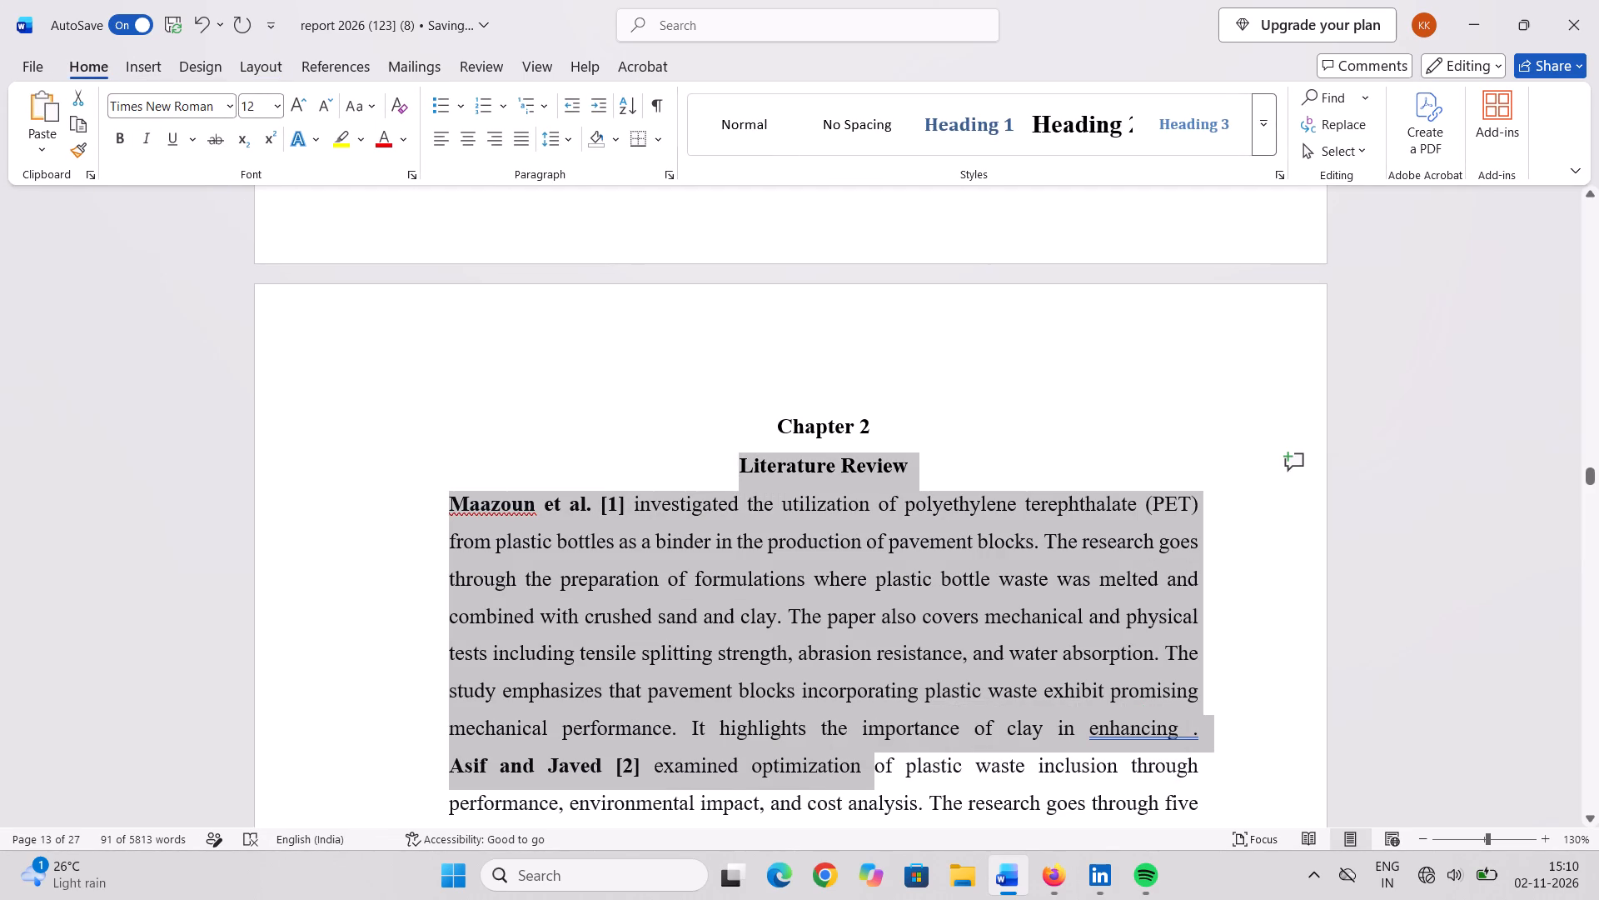
left_click(635, 367)
left_click(773, 508)
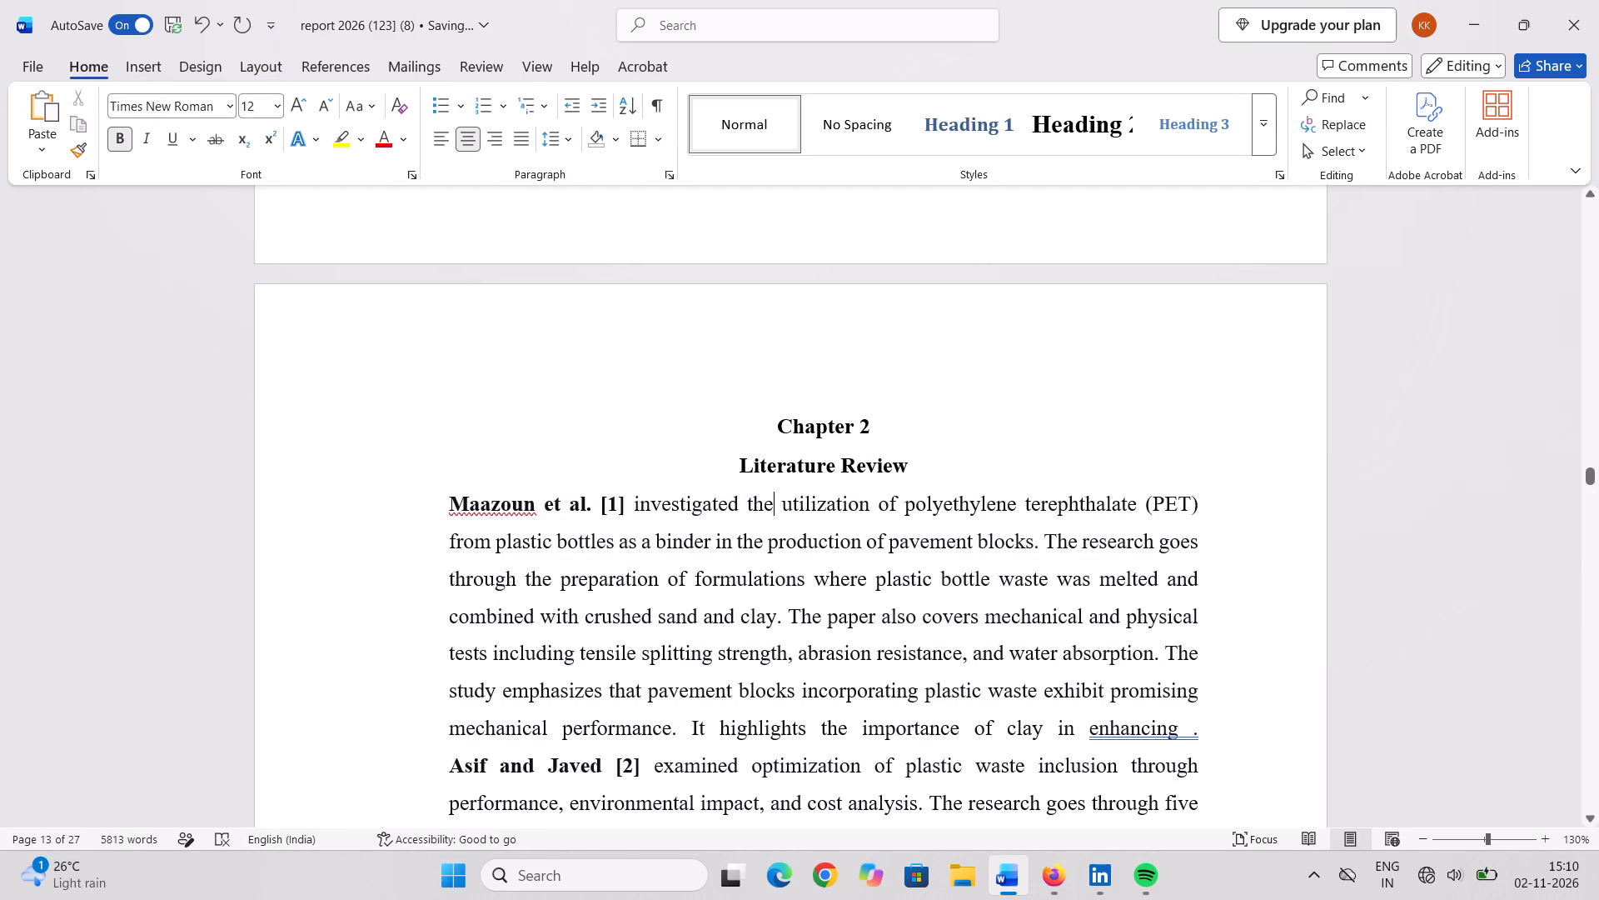
left_click(792, 431)
left_click(811, 467)
Review the font and alignment of the remaining Literature Review entries, through reference [15] at the end of Chapter 2.
scroll(811, 467, "down", 7)
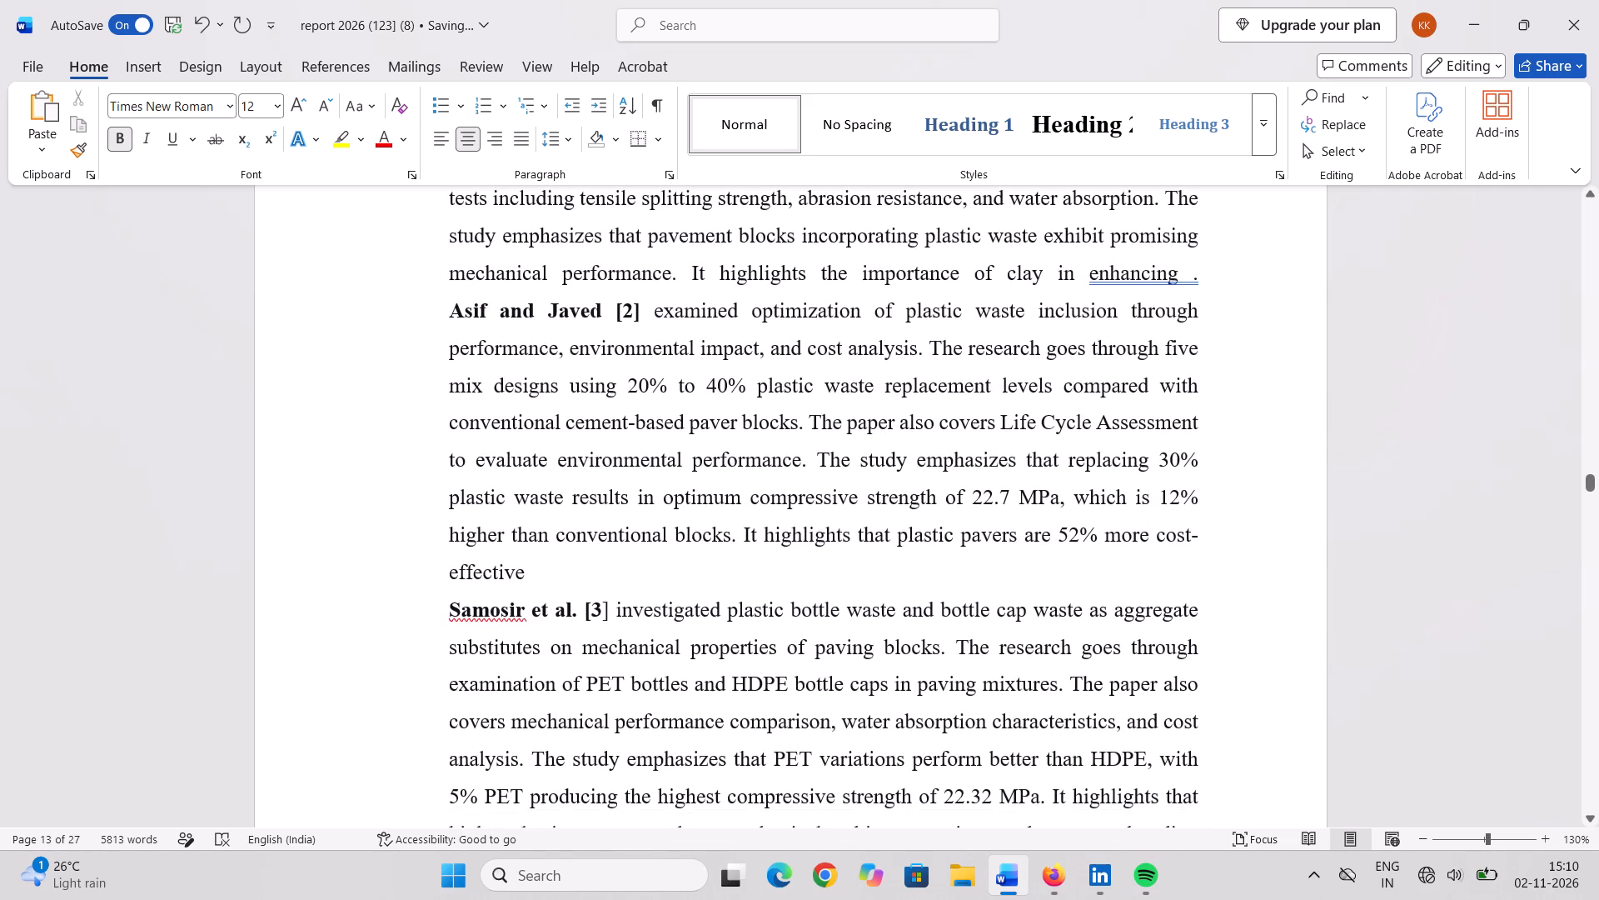
left_click(813, 607)
scroll(813, 607, "down", 18)
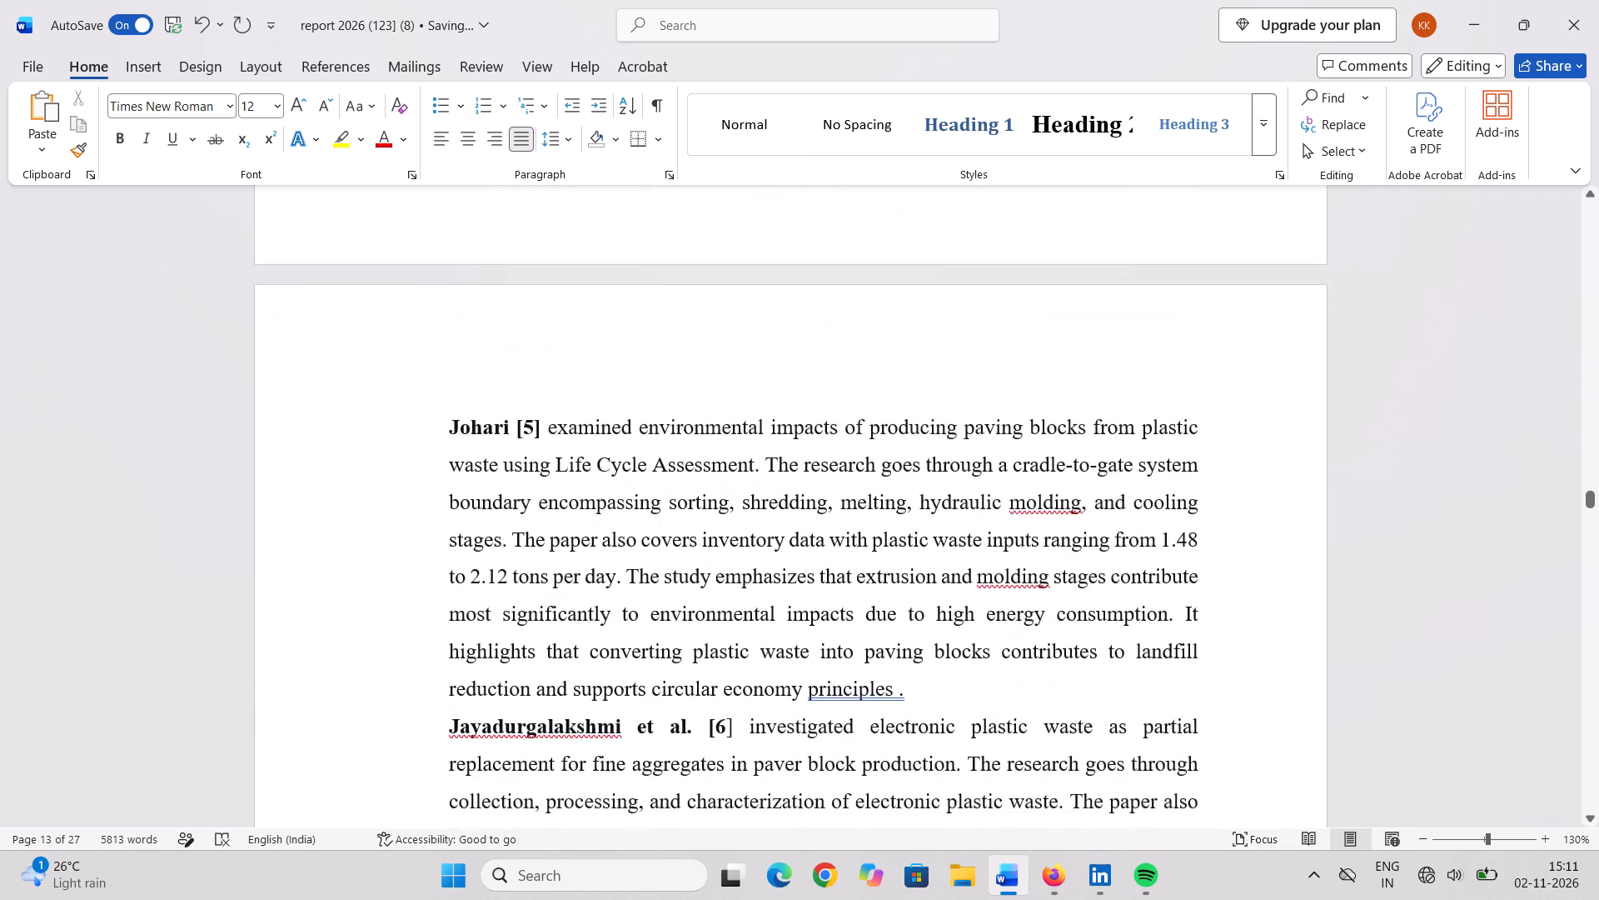
left_click(813, 595)
scroll(813, 595, "down", 20)
scroll(813, 595, "down", 5)
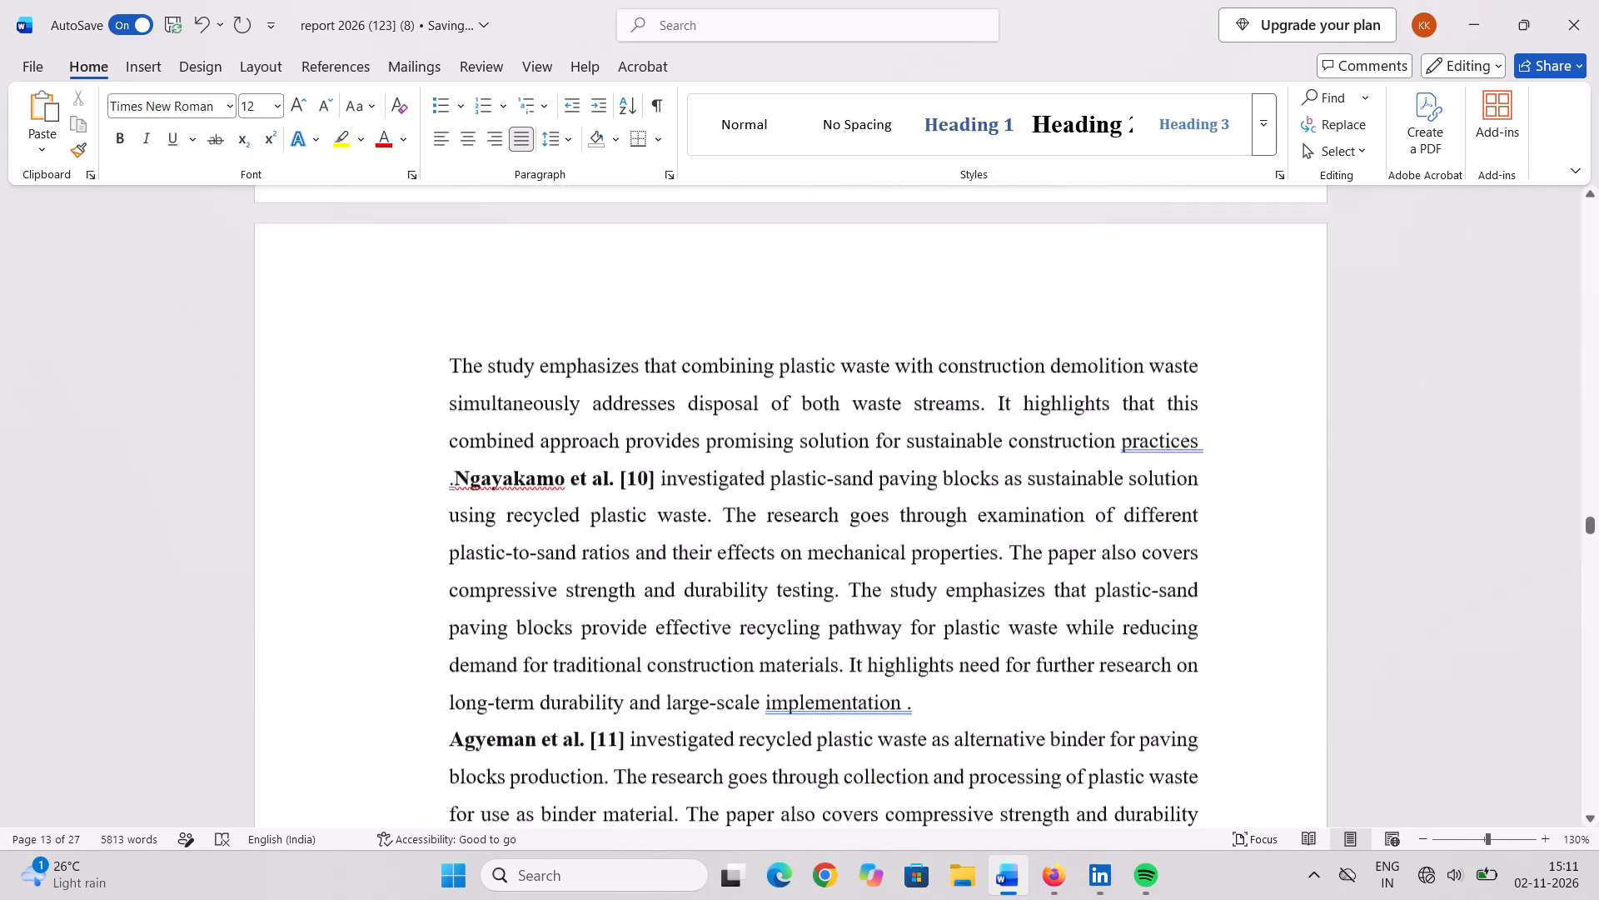
scroll(813, 595, "down", 12)
left_click(816, 593)
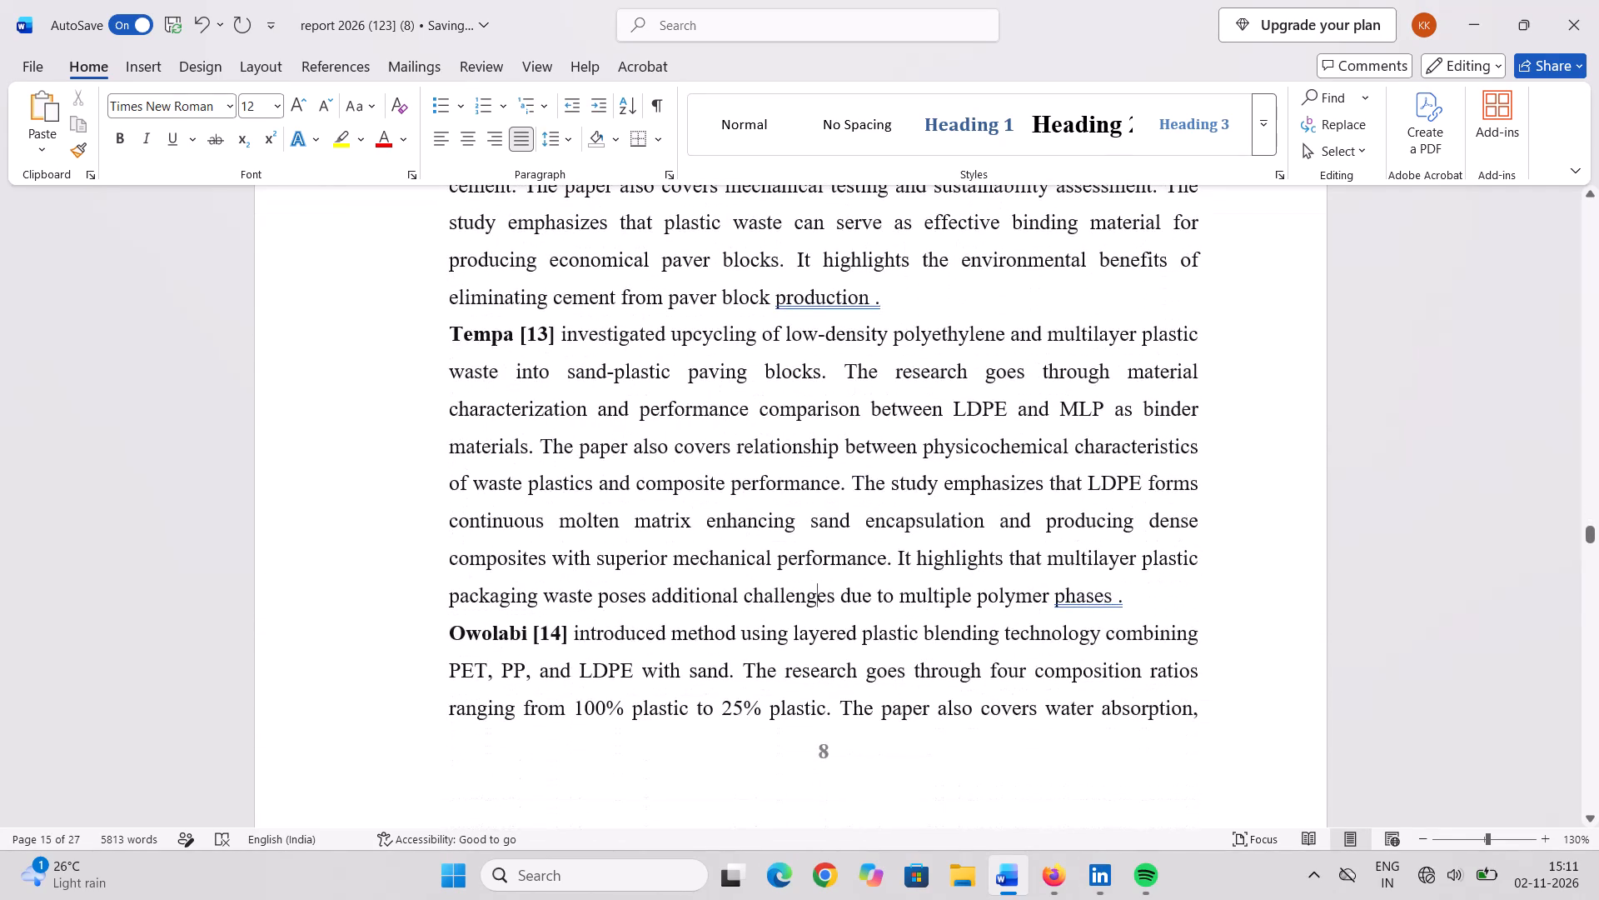
scroll(819, 592, "down", 12)
scroll(819, 592, "up", 2)
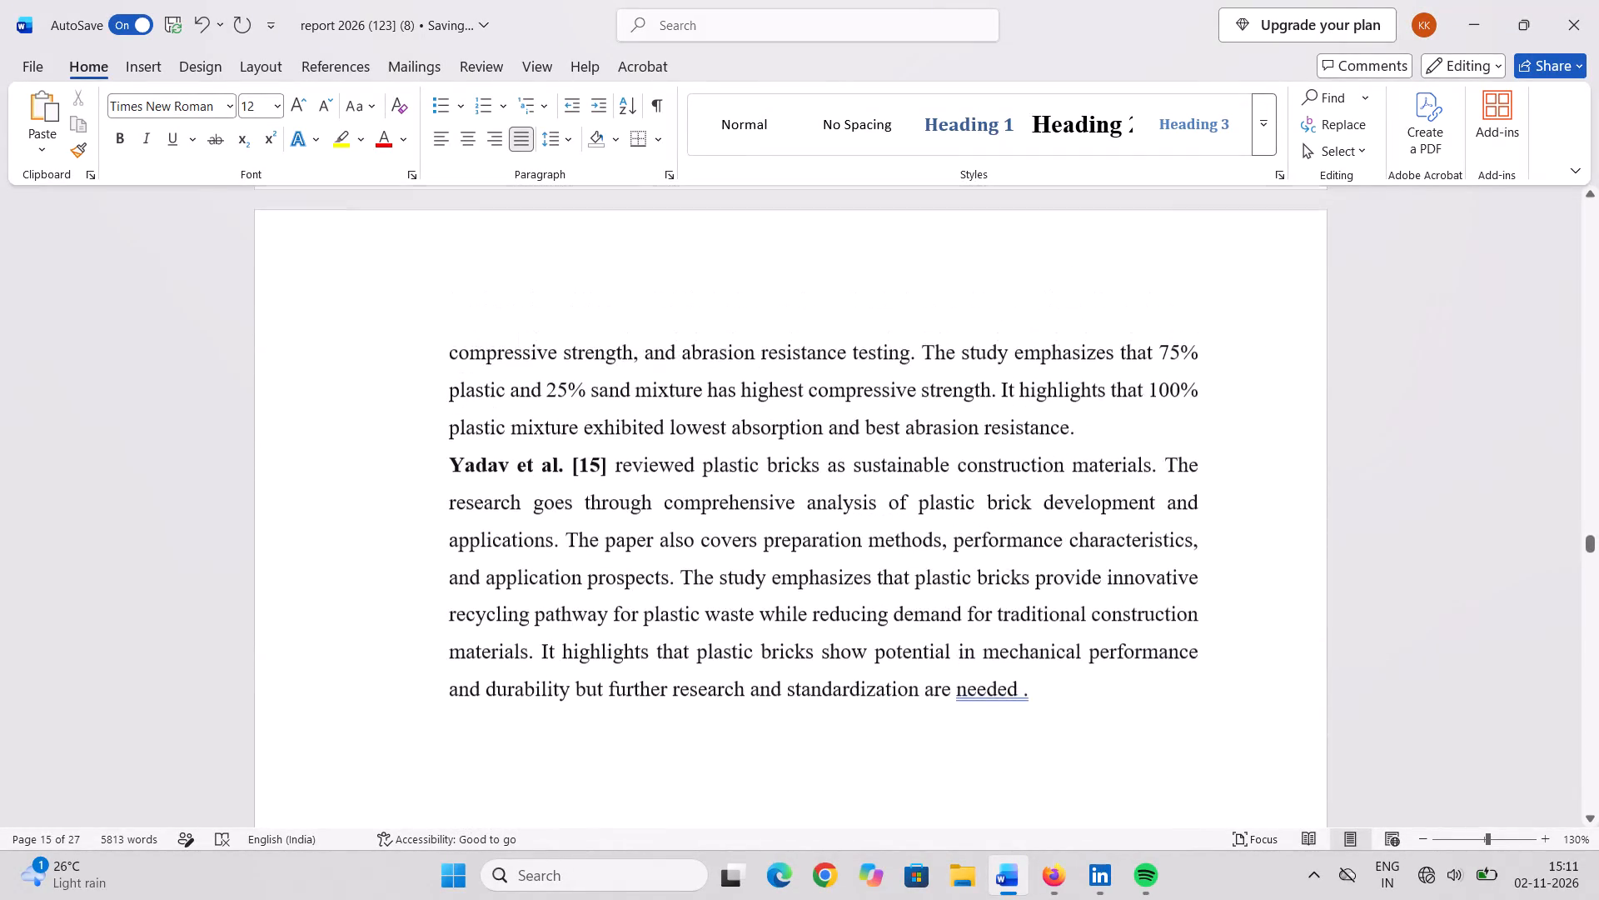
left_click(819, 592)
Review Chapter 3 Methodology from its heading through the Fig 3.1 to 3.3 pictures to the 3.2.3 Material Properties list.
scroll(819, 592, "down", 20)
scroll(819, 592, "down", 2)
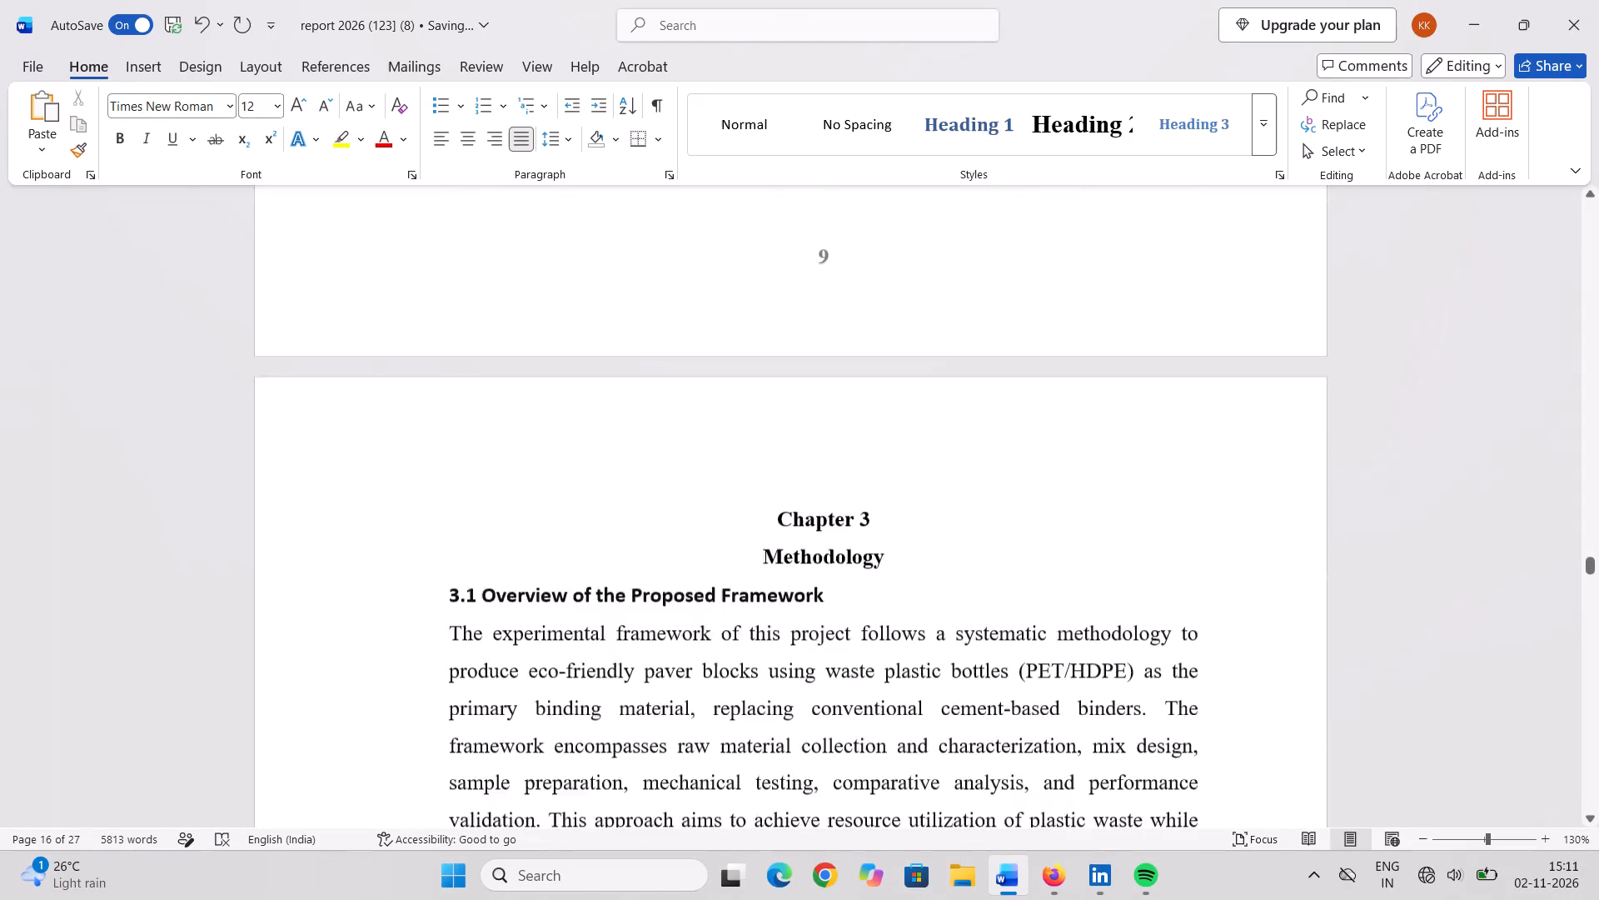
scroll(819, 590, "down", 7)
scroll(819, 590, "up", 3)
left_click(825, 455)
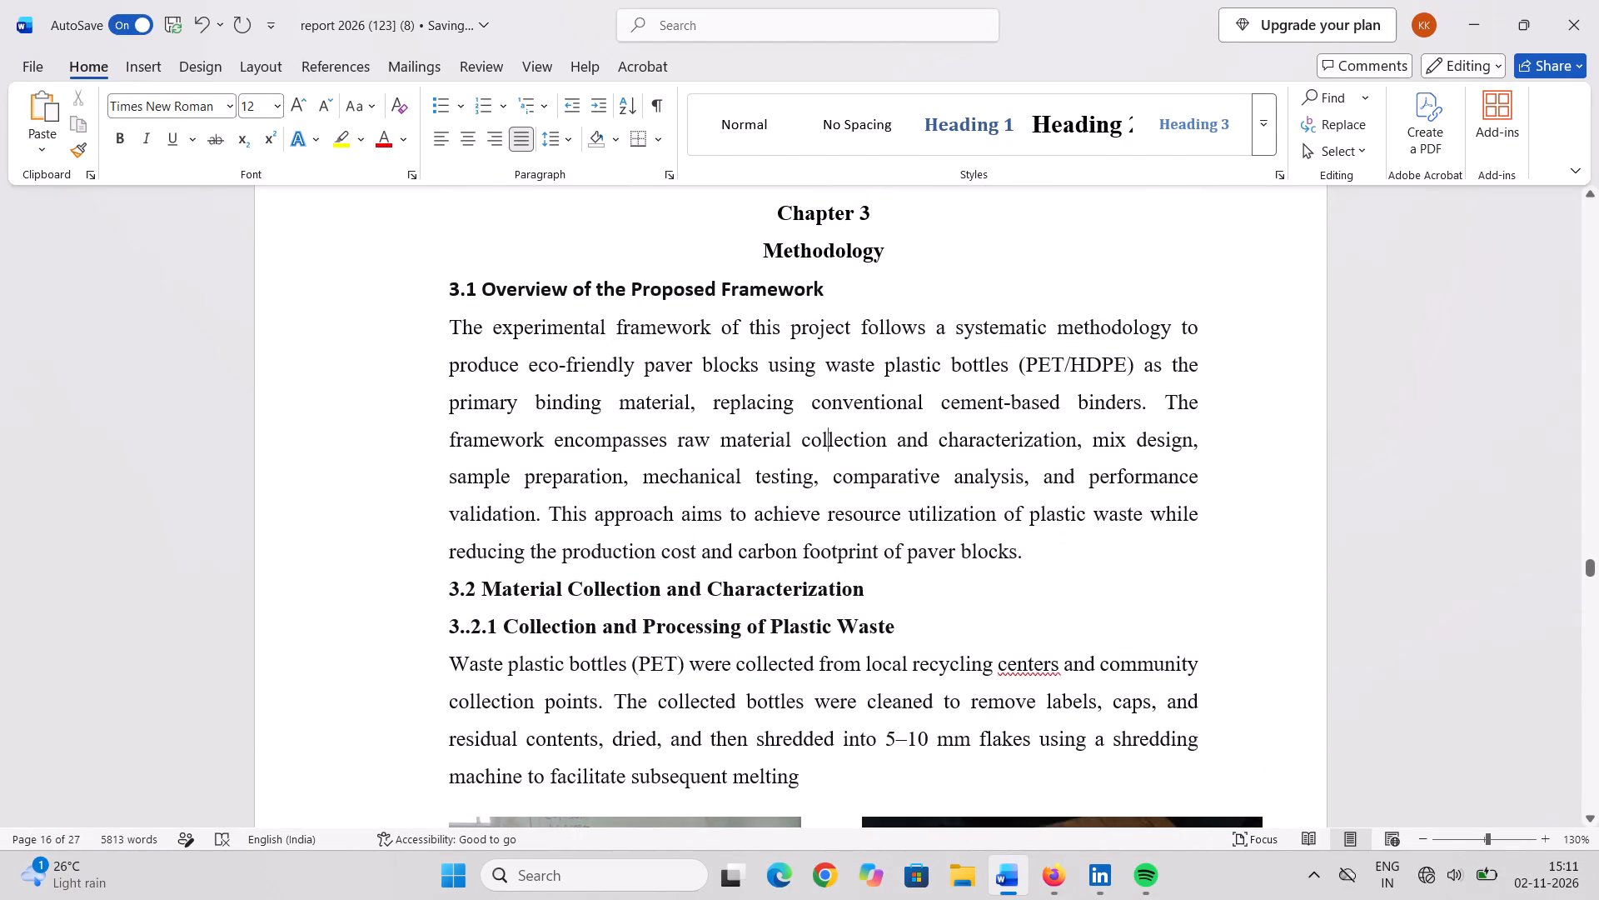
left_click(742, 661)
scroll(742, 661, "down", 12)
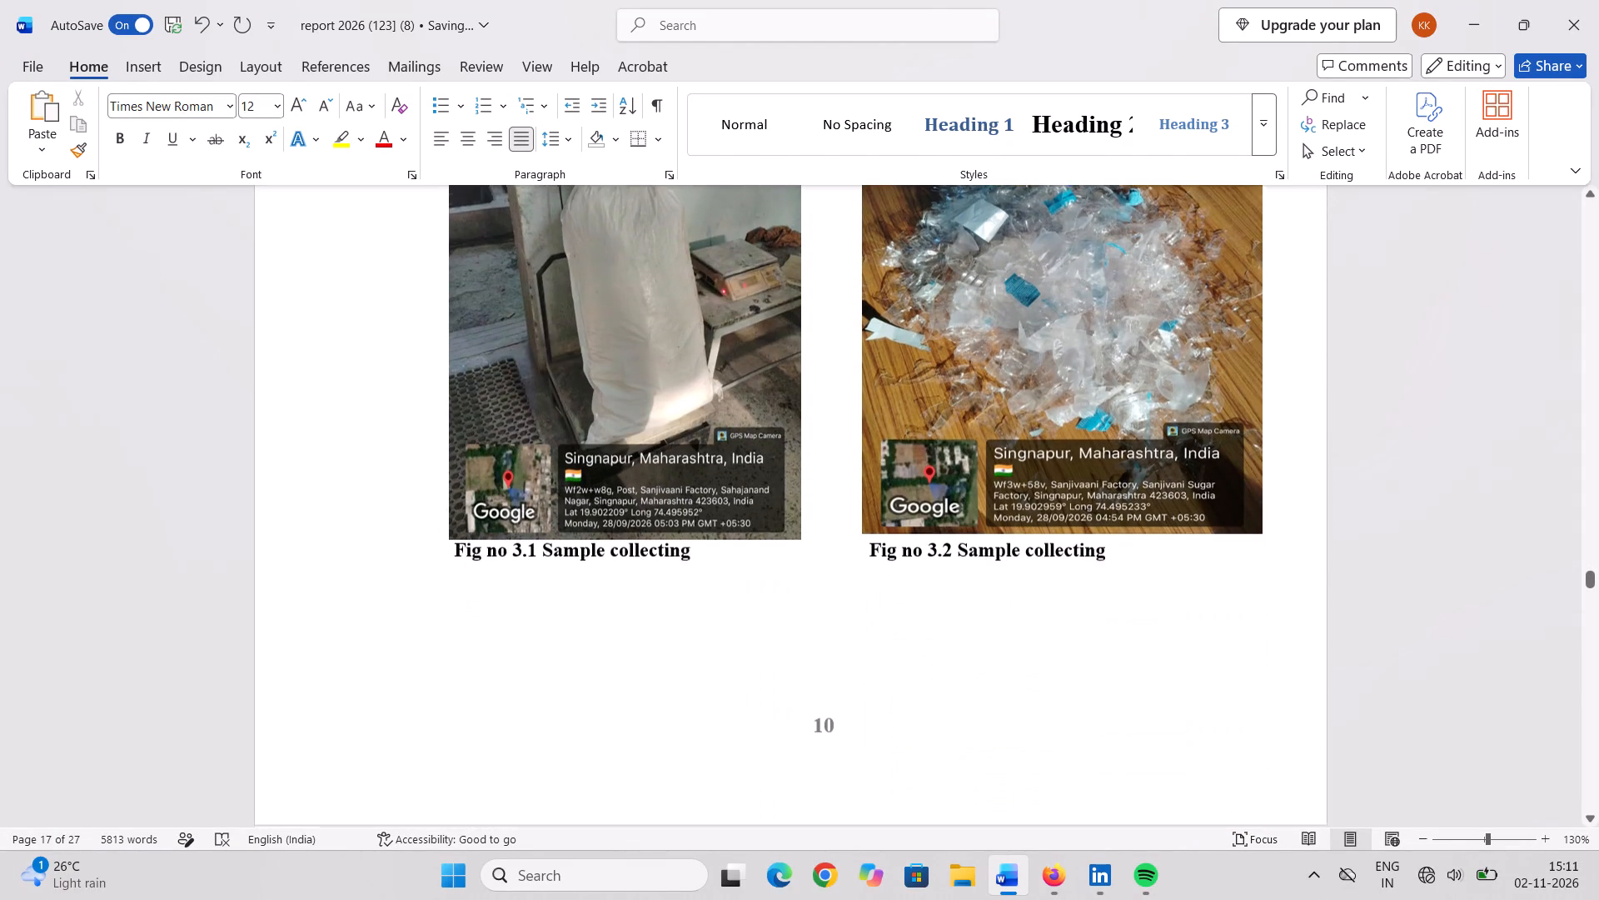
scroll(742, 659, "up", 5)
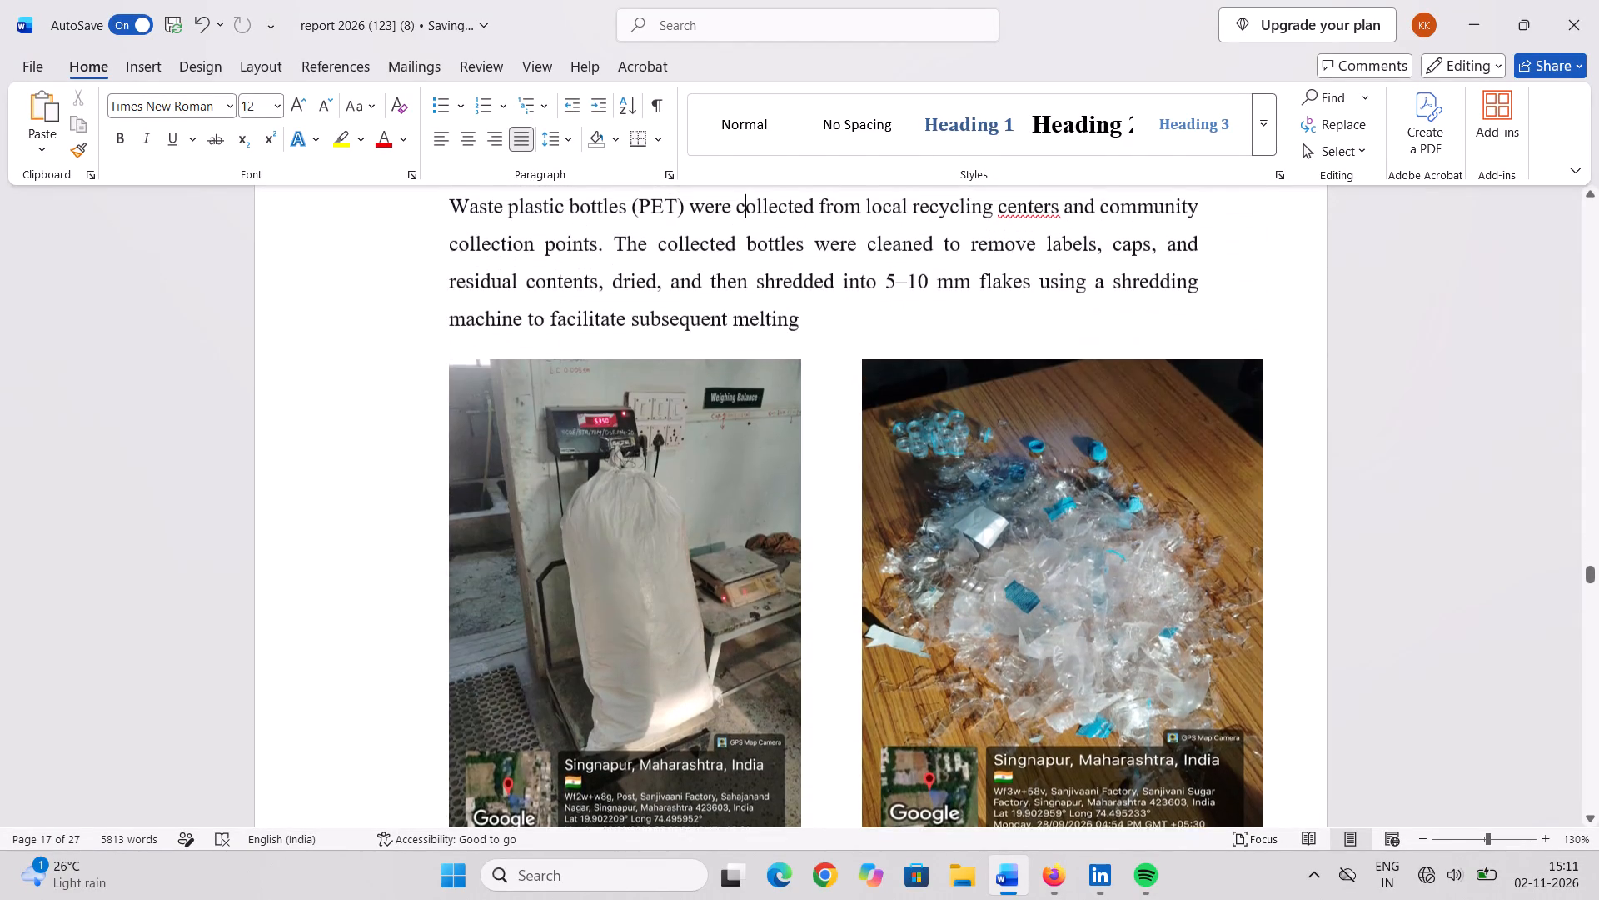
scroll(742, 659, "up", 6)
scroll(742, 659, "down", 9)
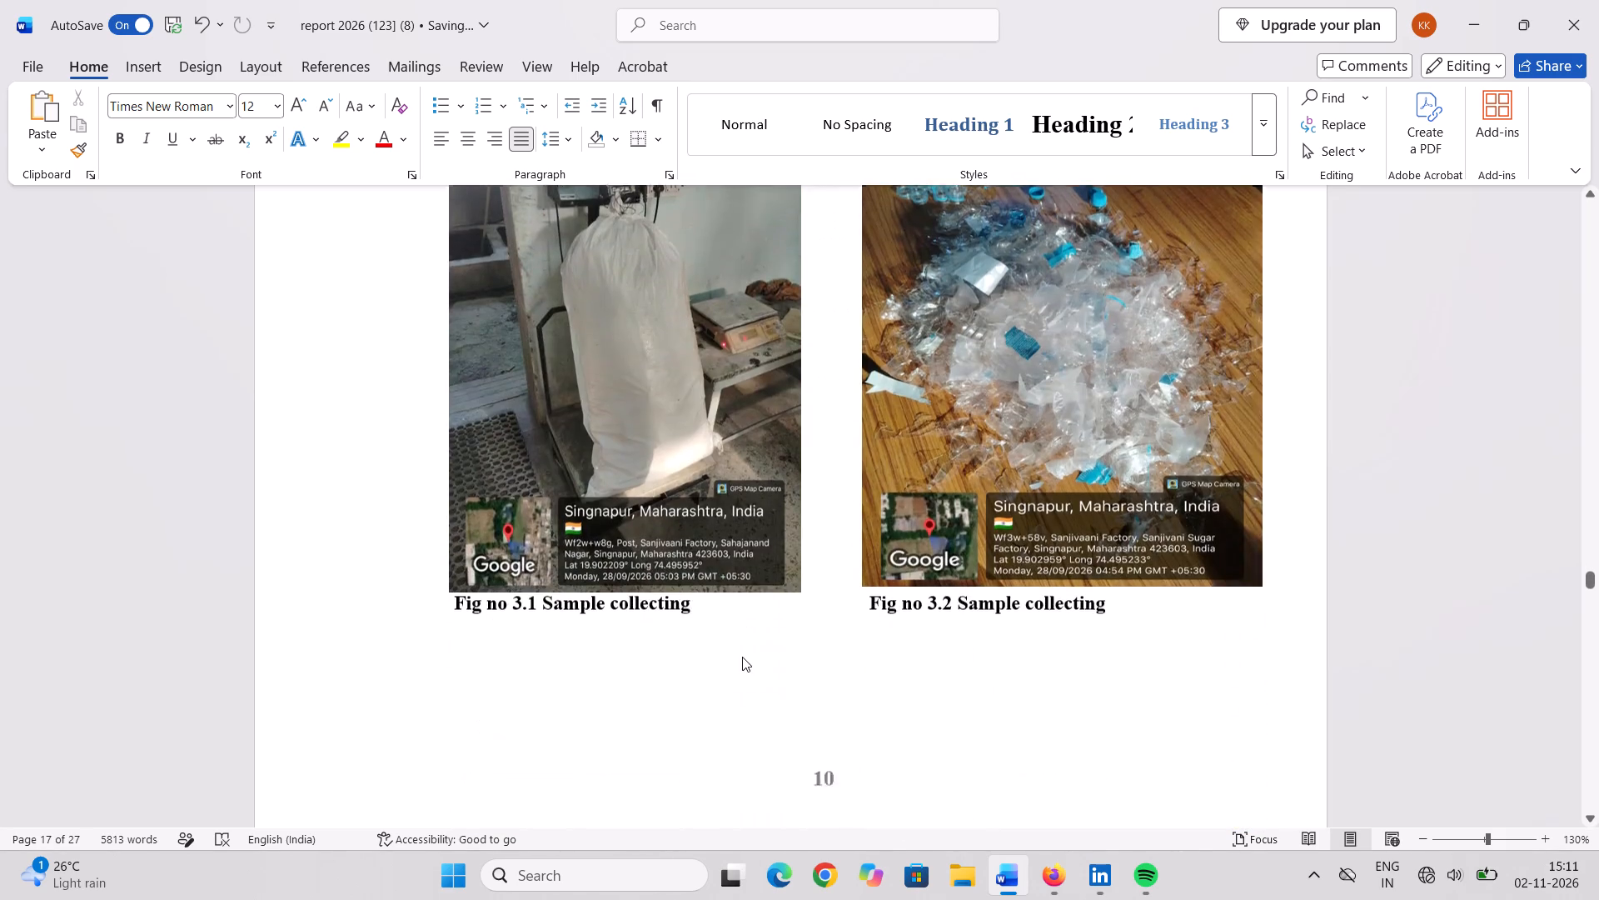
scroll(742, 657, "down", 16)
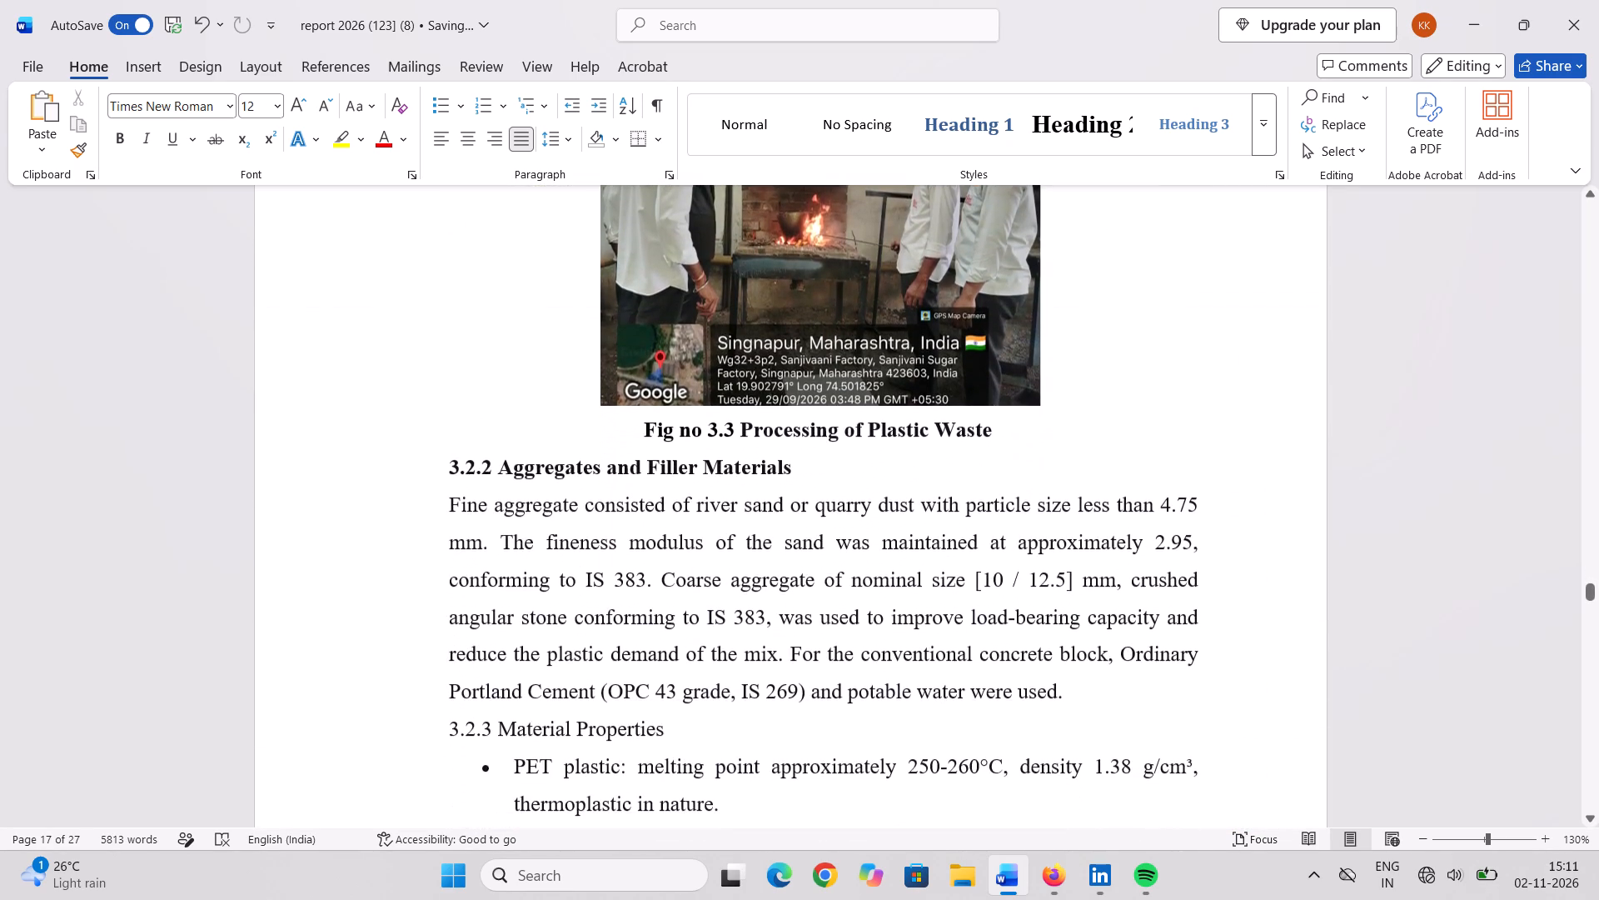
scroll(742, 657, "down", 7)
scroll(742, 657, "up", 5)
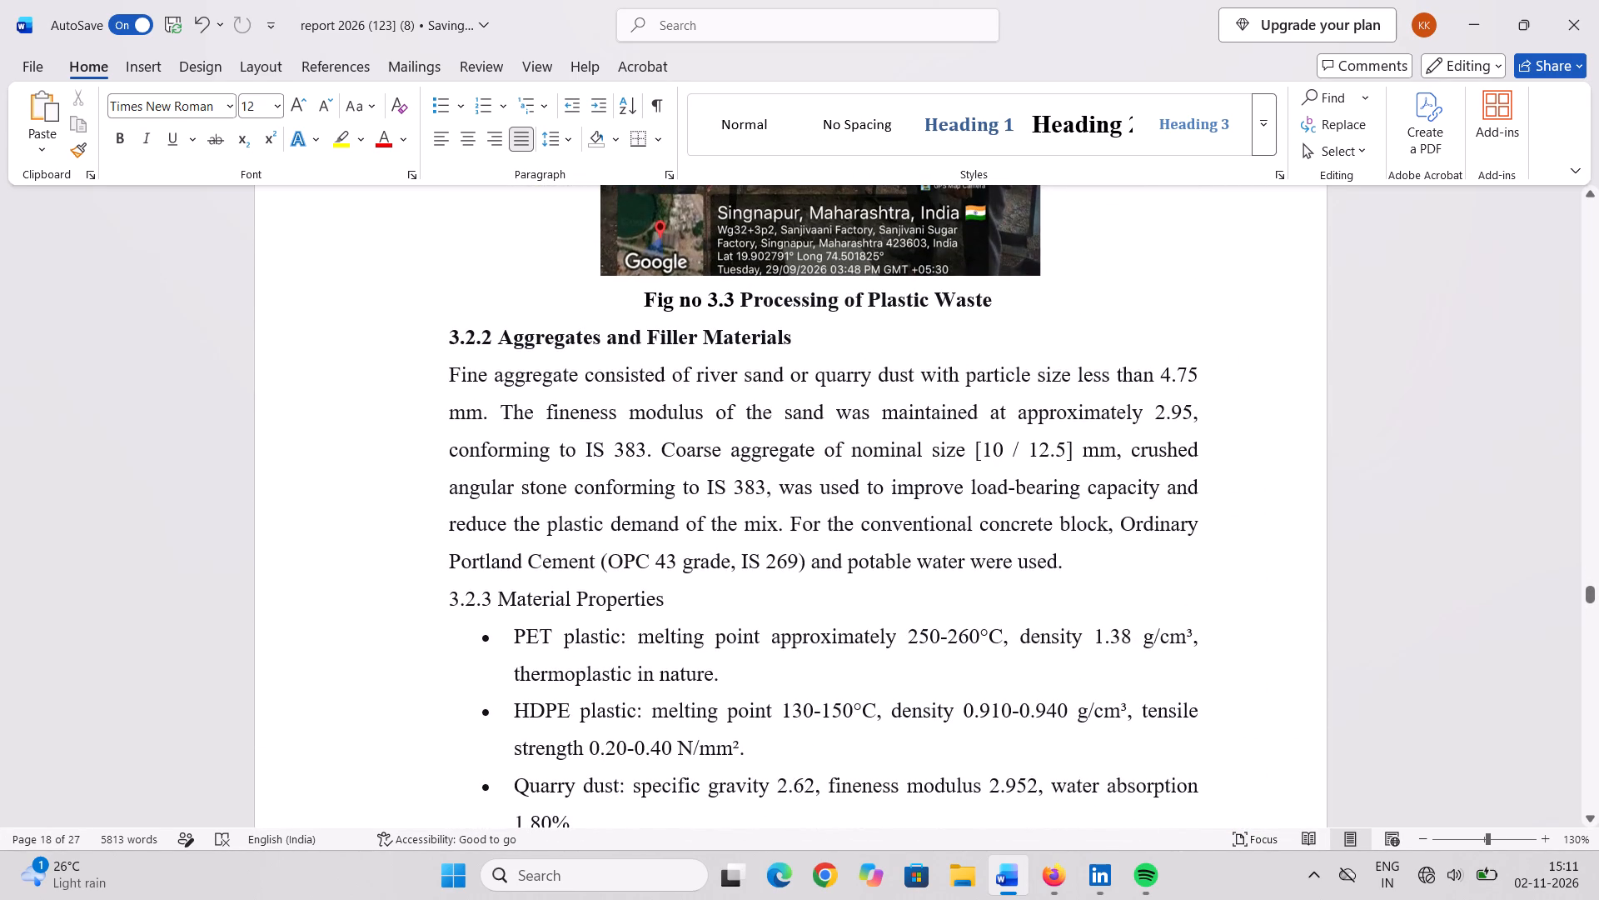
scroll(484, 637, "down", 3)
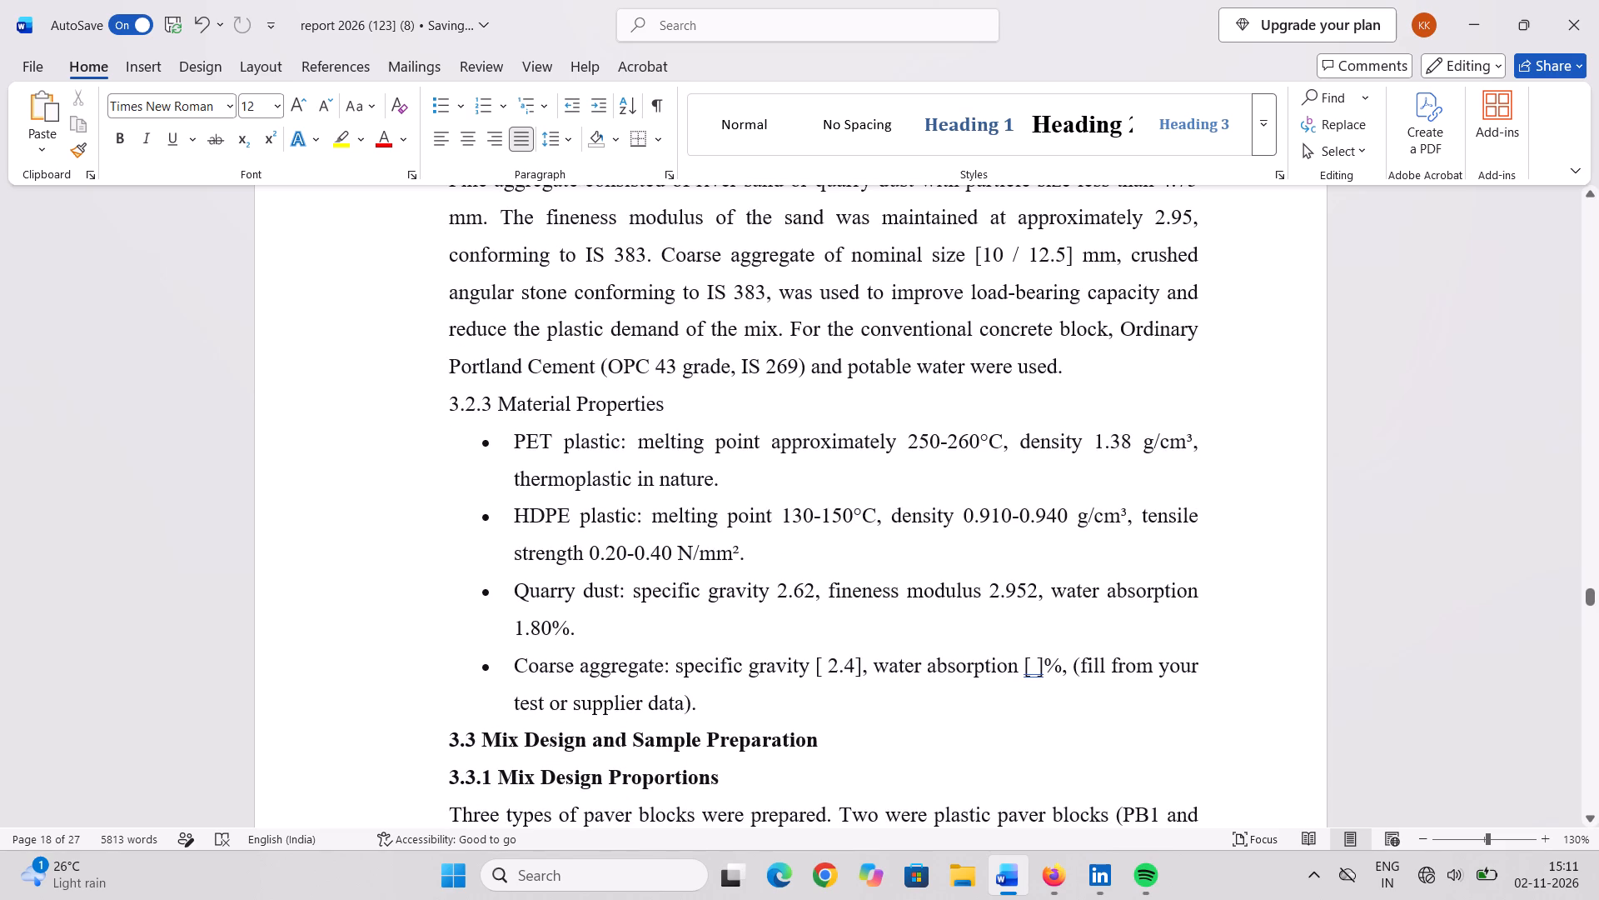
Move the four bullets under 3.2.3 Material Properties out to the left text margin, aligned with the section heading.
left_click(482, 439)
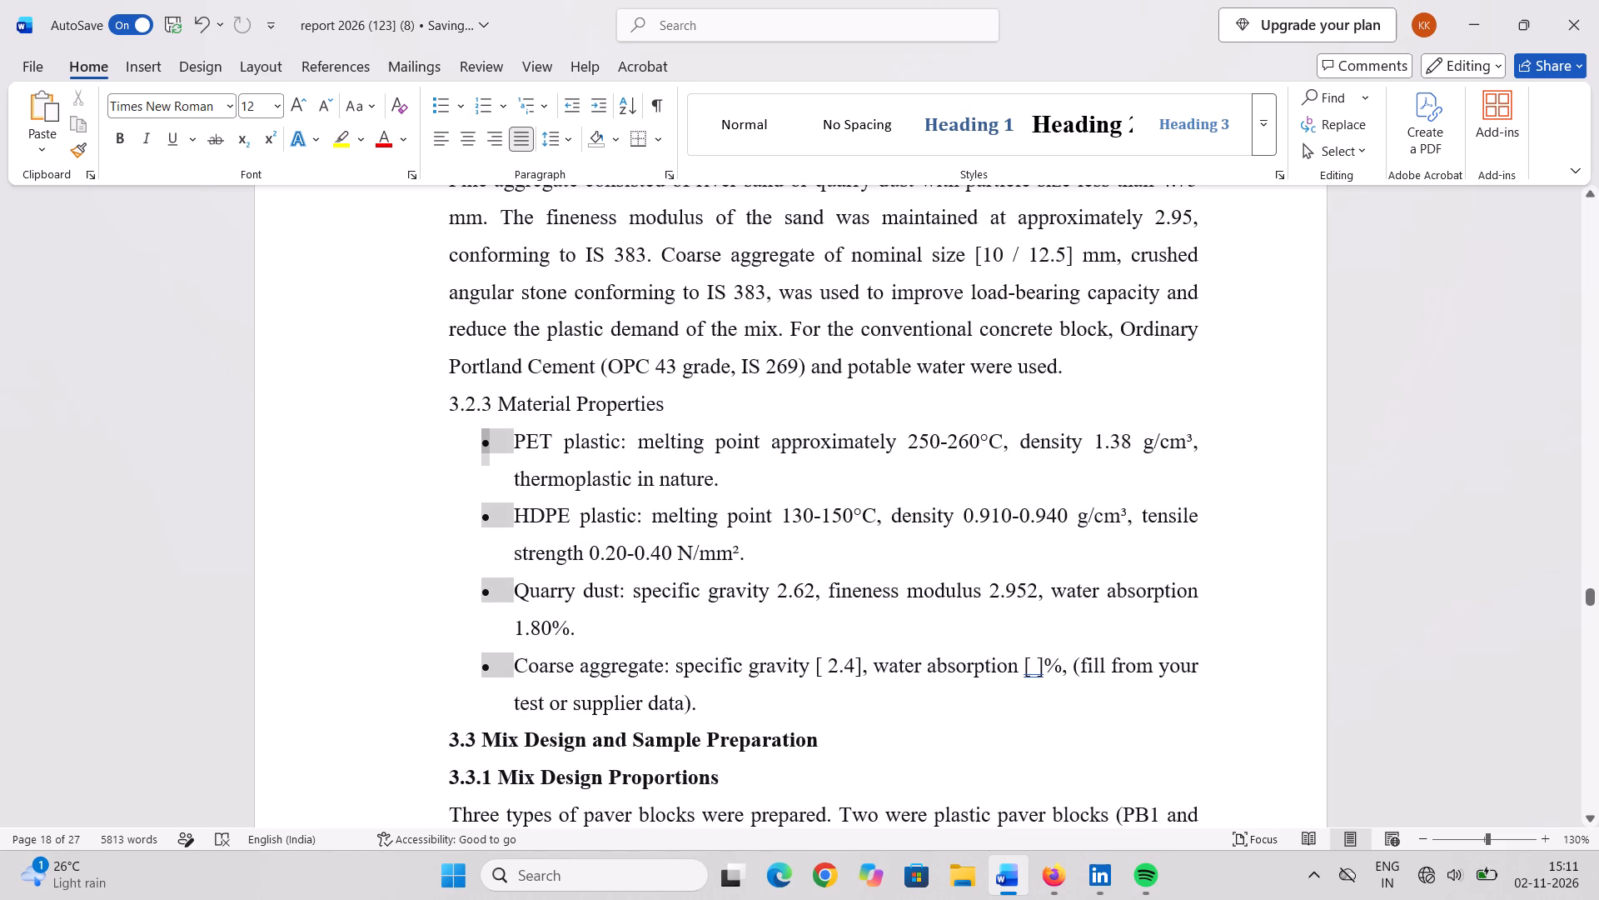
scroll(476, 452, "up", 3)
scroll(477, 654, "up", 7)
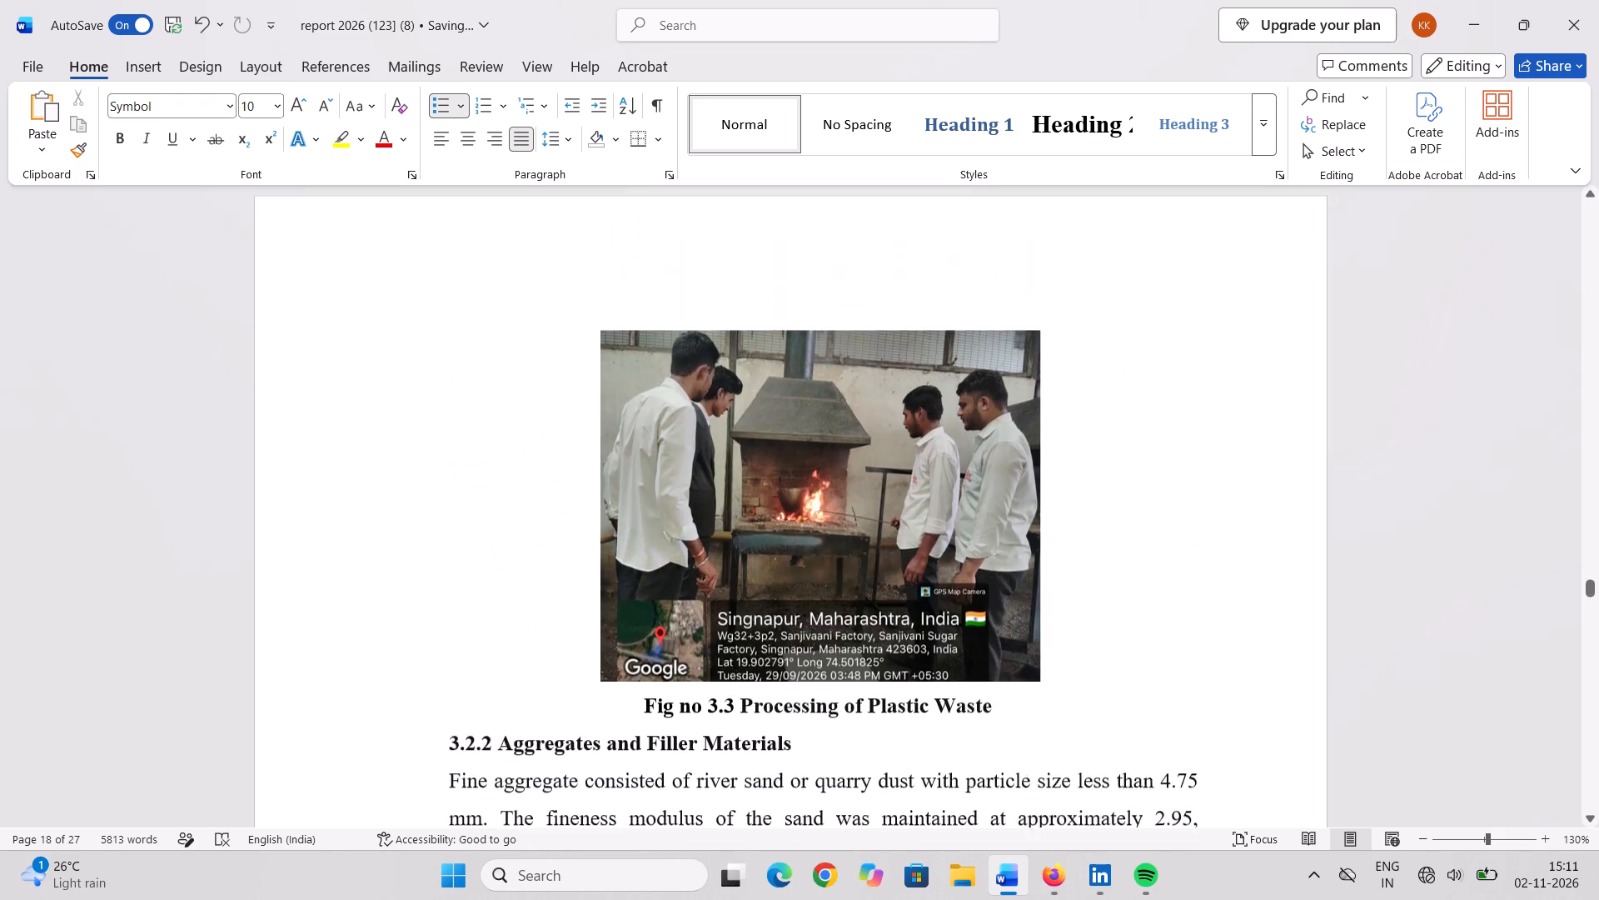
scroll(477, 654, "up", 7)
scroll(477, 654, "down", 14)
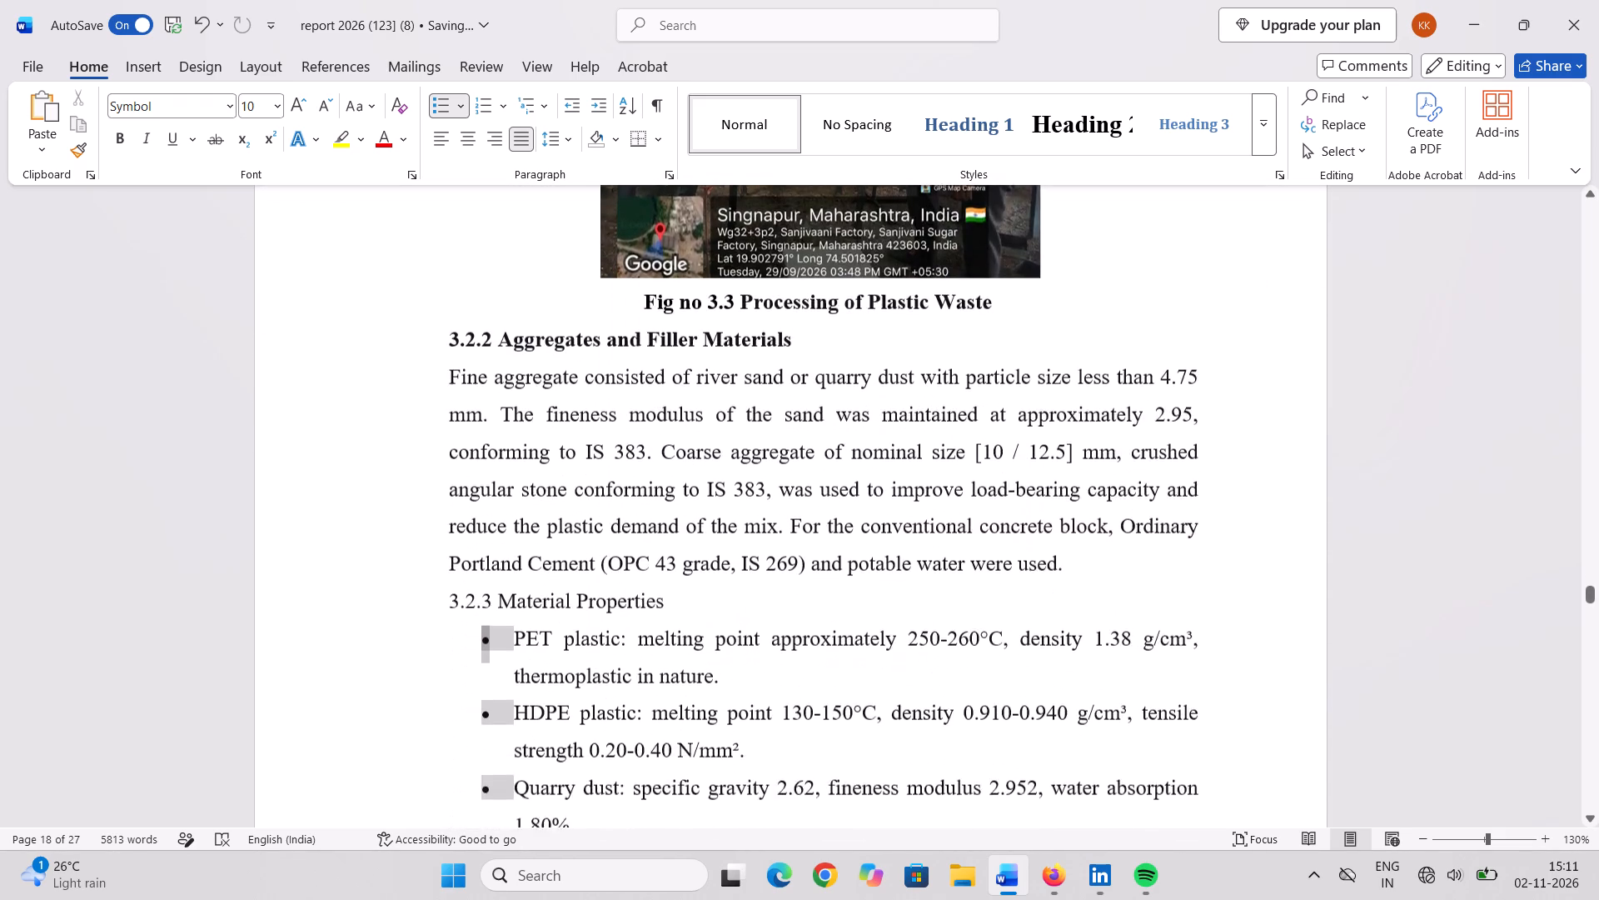
scroll(477, 654, "down", 2)
left_click_drag(482, 518, 450, 537)
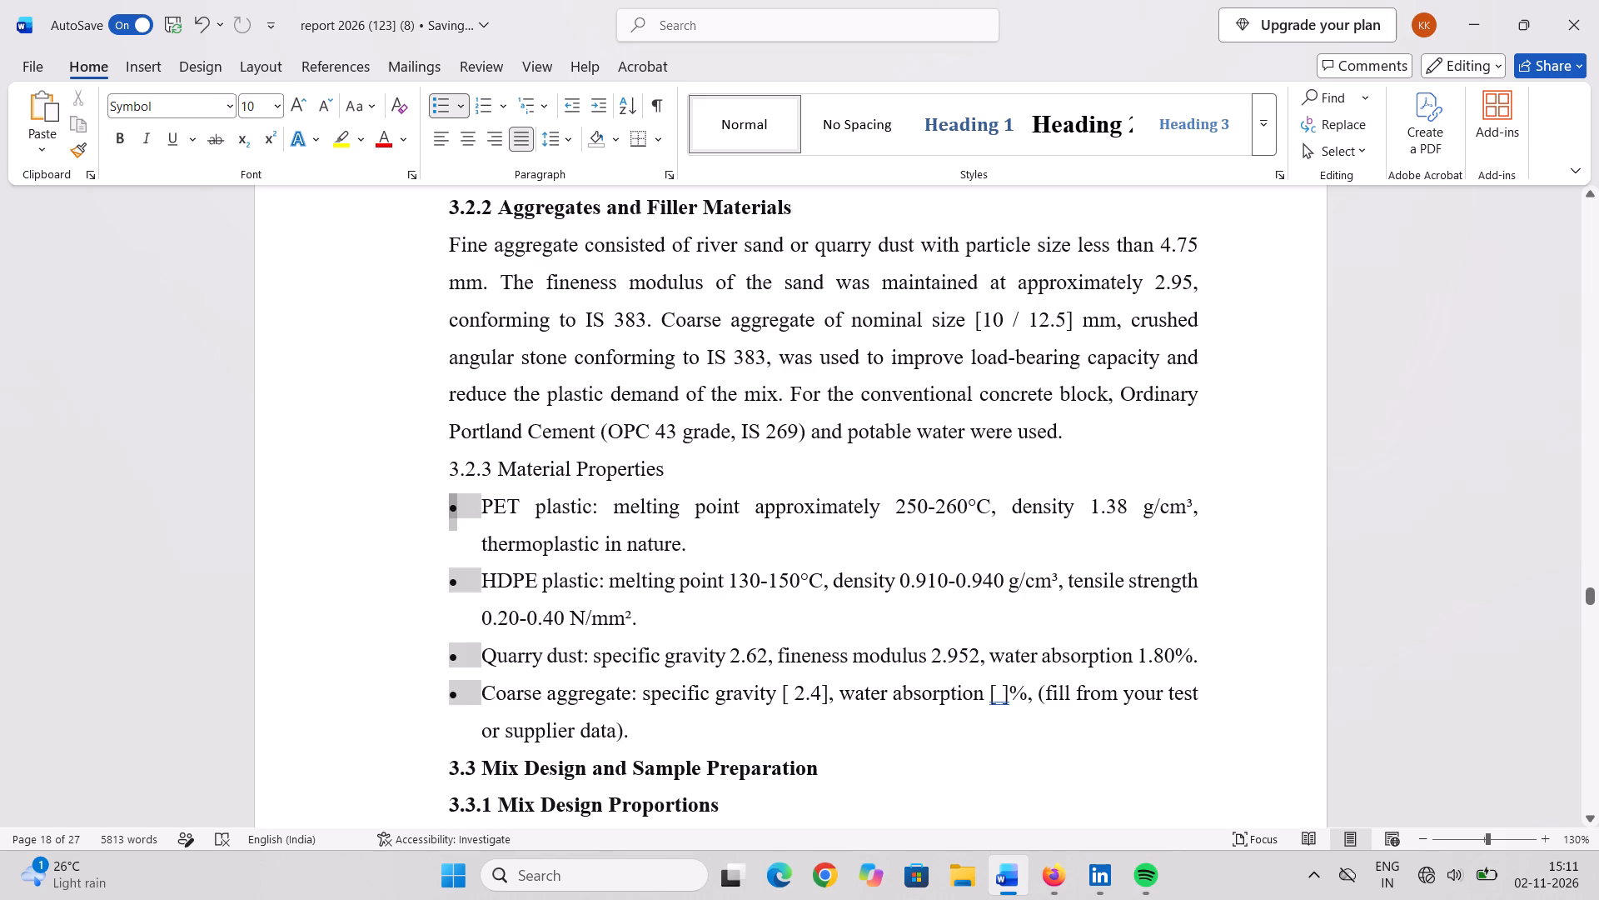
left_click(992, 782)
Examine section 3.3 Mix Design and Sample Preparation, including the Table 3.1 and 3.2 mix designs and the 3.3.2 procedure list.
scroll(869, 652, "down", 4)
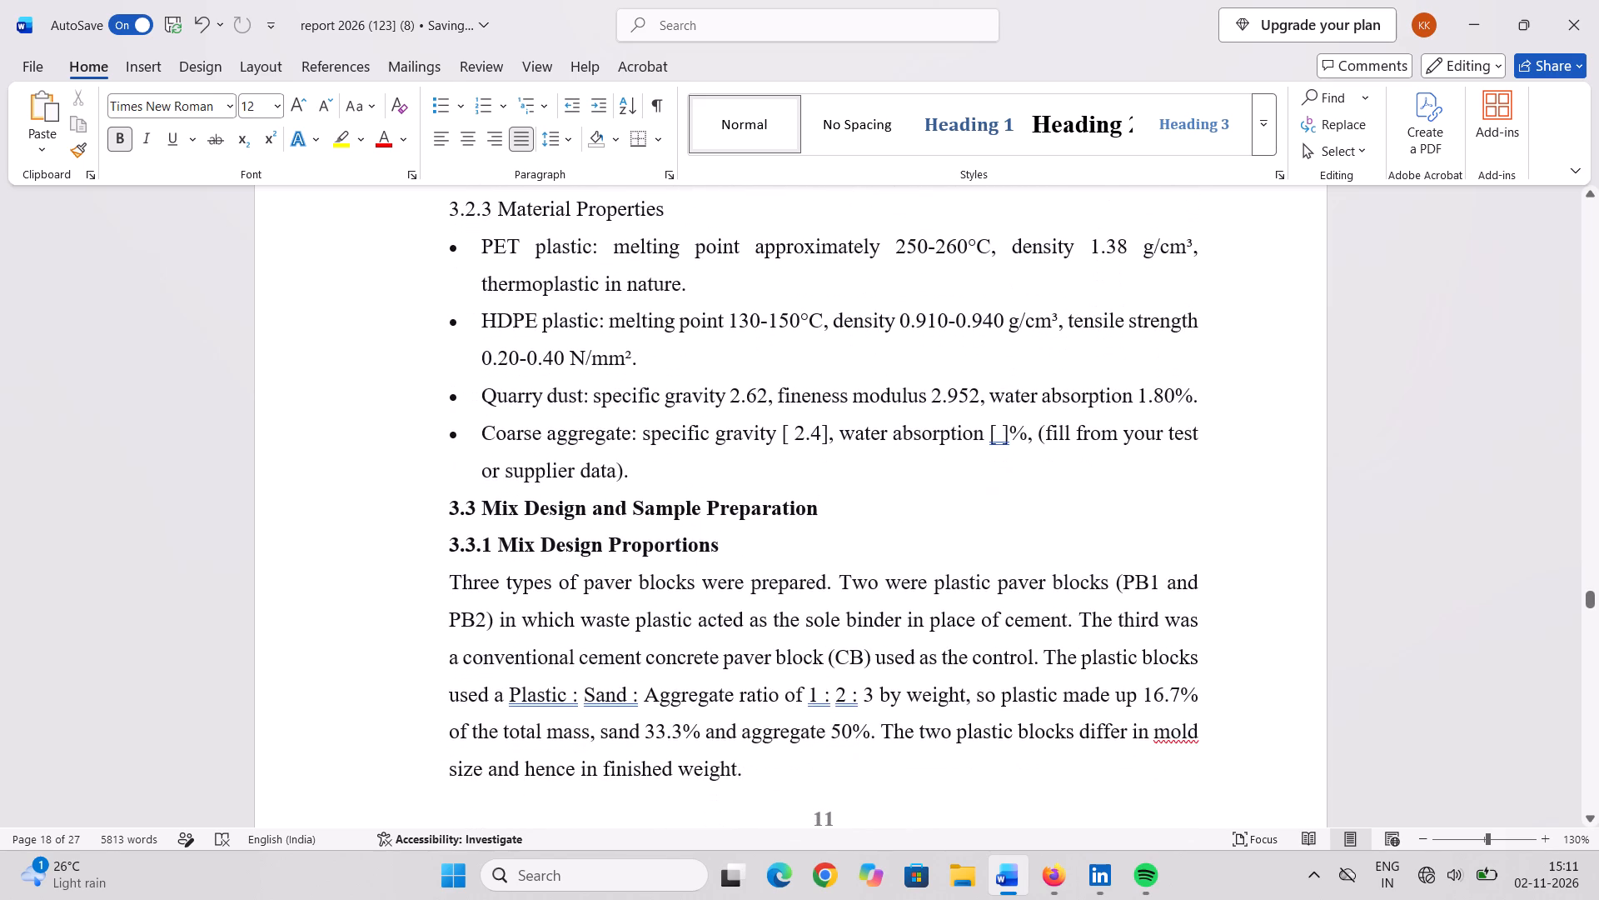
scroll(869, 652, "up", 5)
scroll(869, 652, "down", 11)
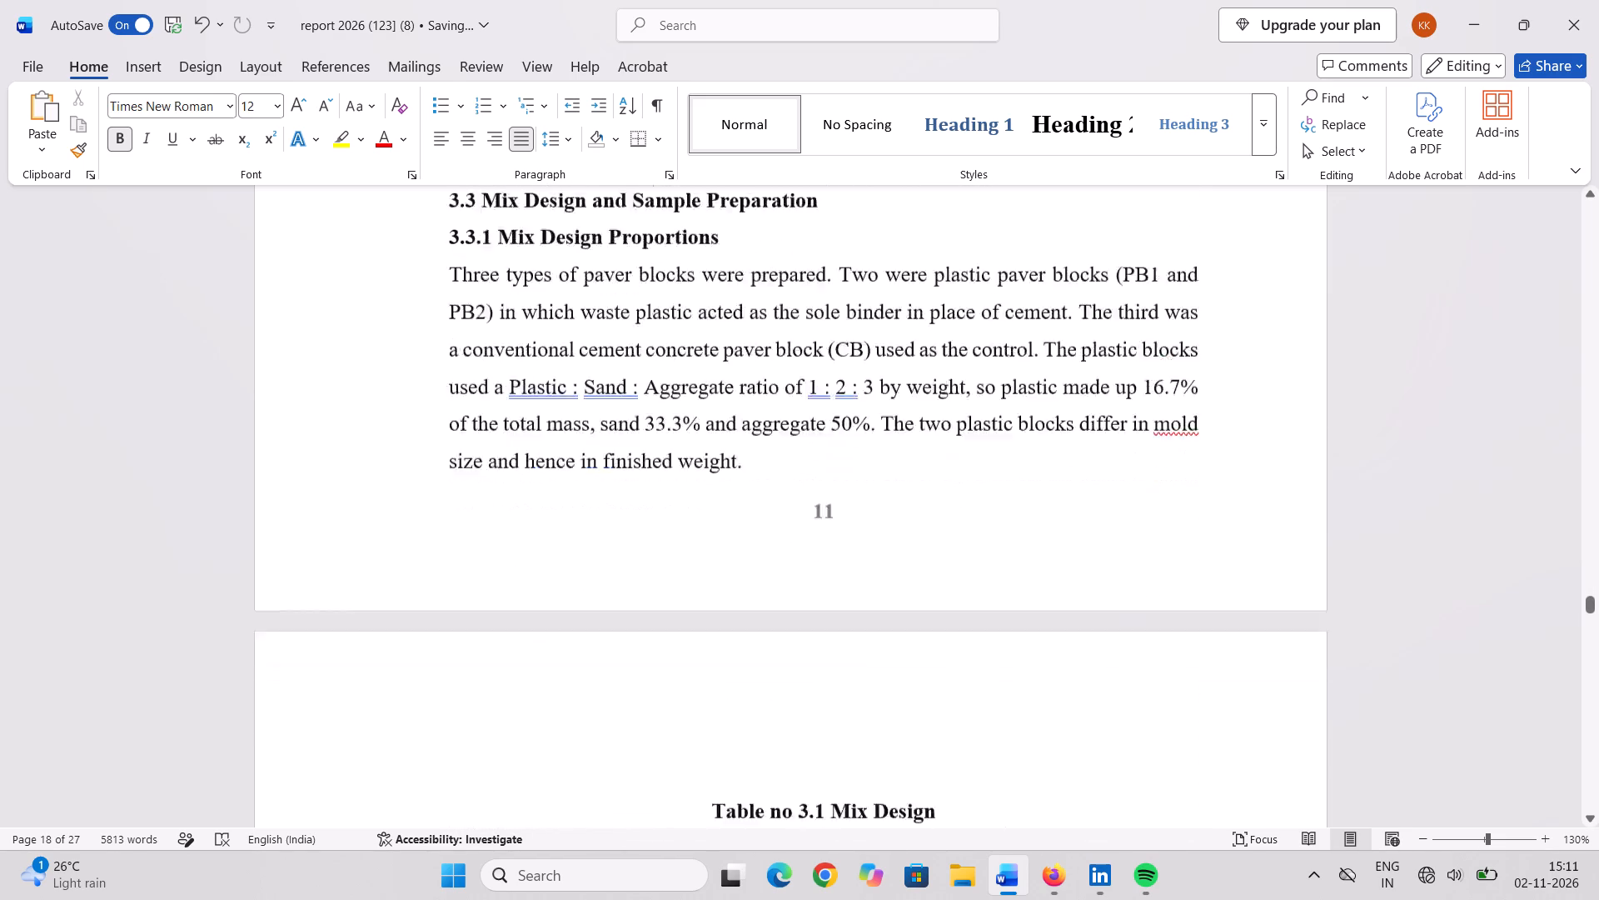
scroll(869, 652, "down", 10)
scroll(869, 652, "up", 5)
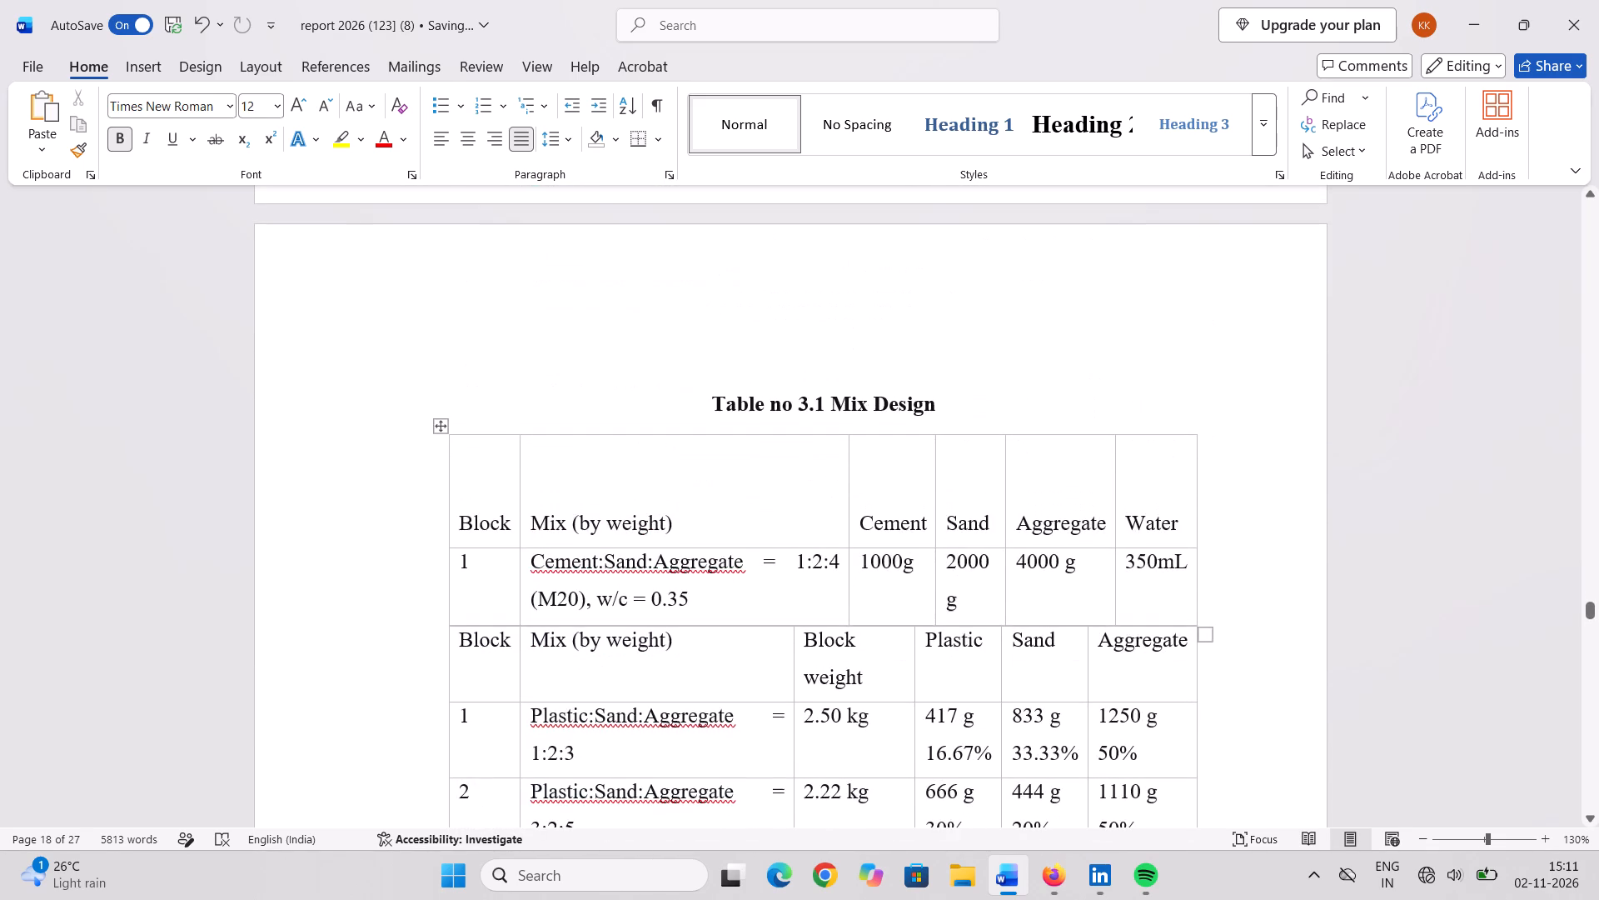
scroll(869, 652, "up", 5)
scroll(869, 652, "down", 5)
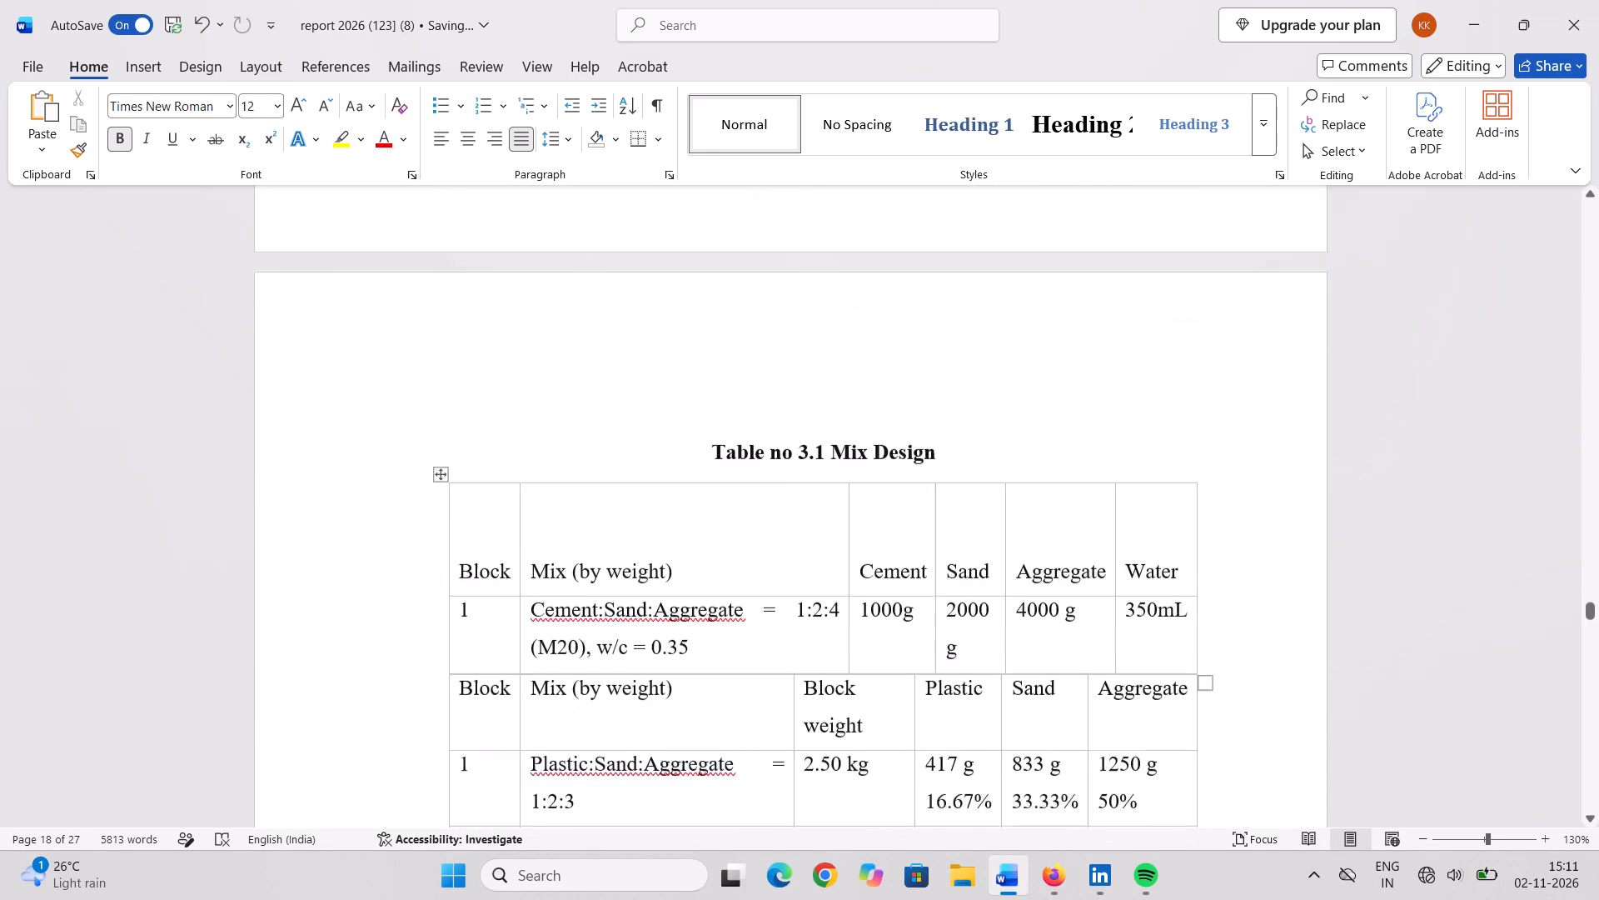
scroll(869, 652, "down", 9)
scroll(869, 652, "up", 1)
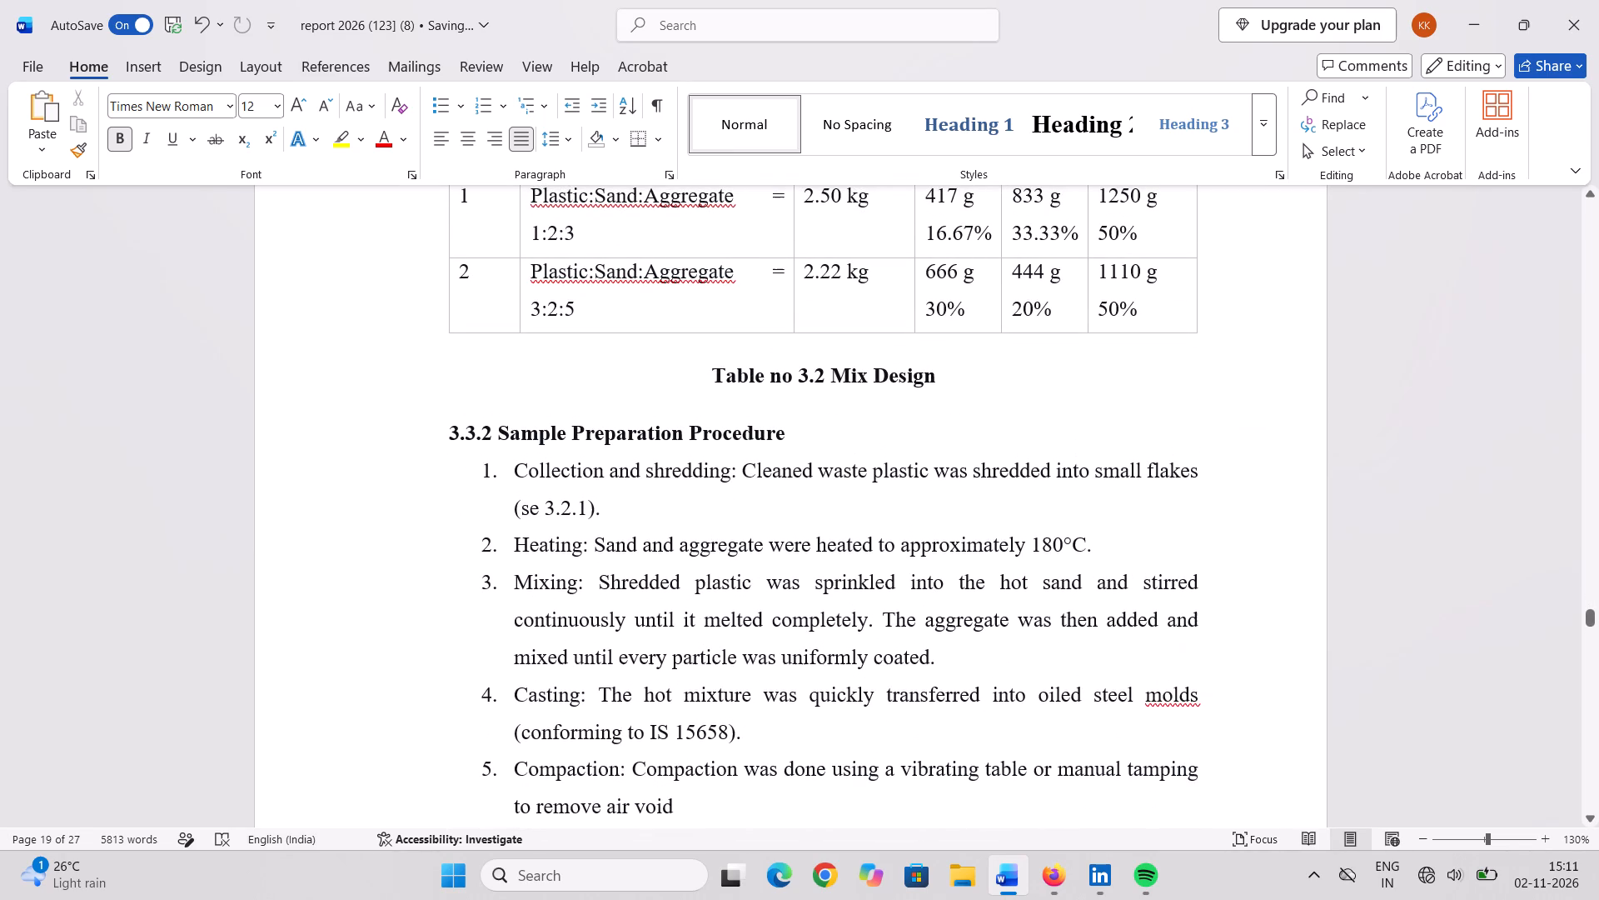
Open the list formatting options for the numbered steps under 3.3.2 Sample Preparation Procedure.
right_click(464, 464)
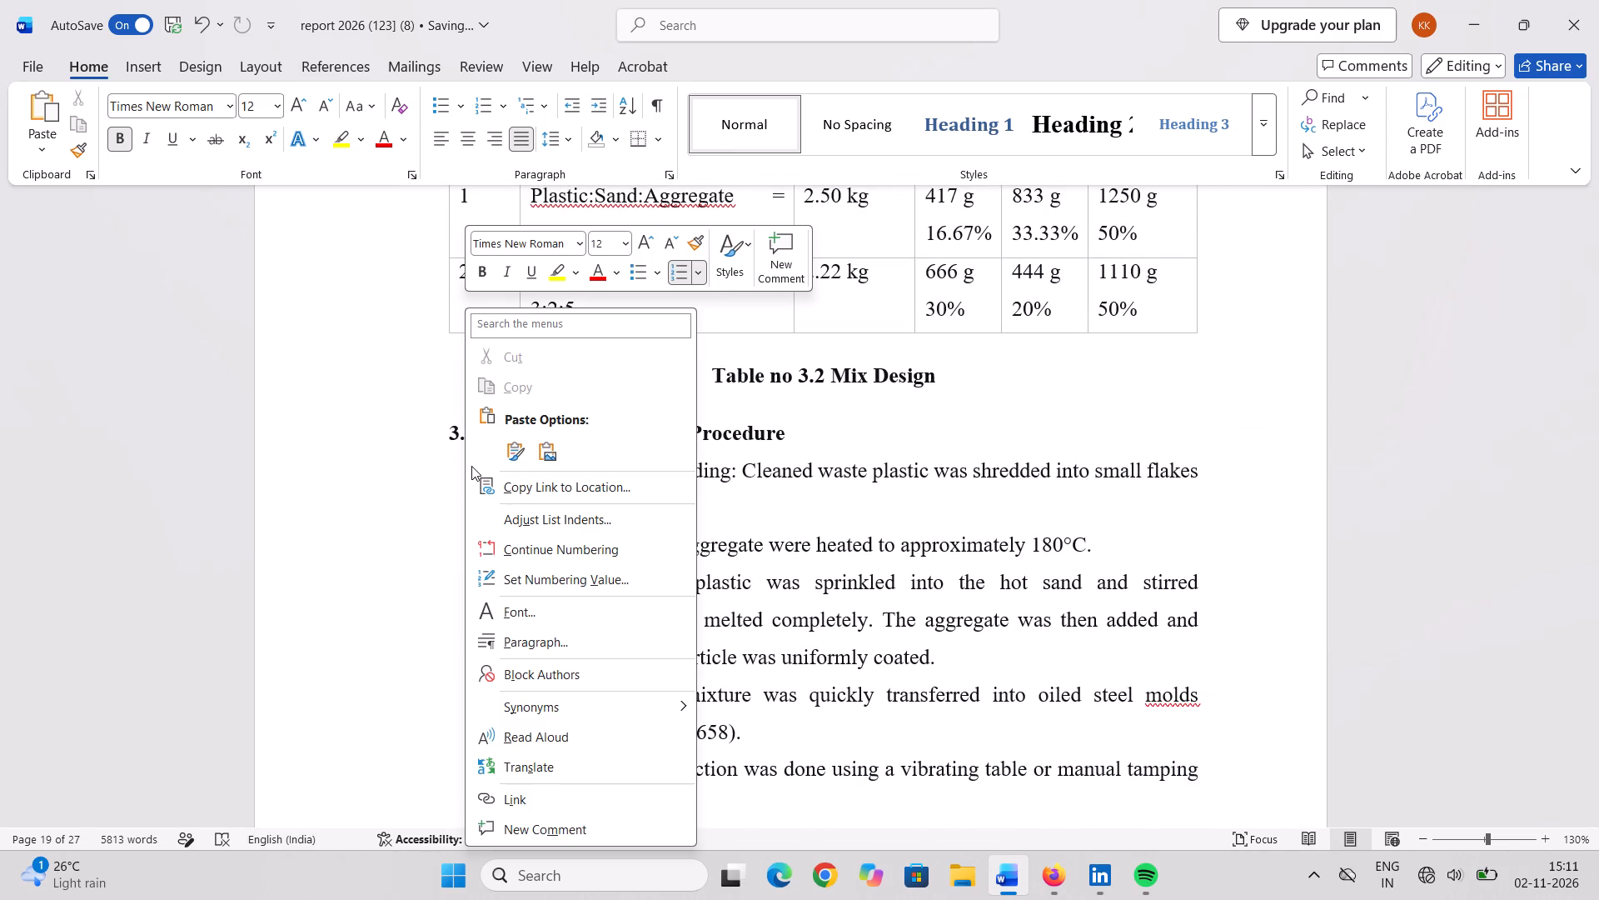
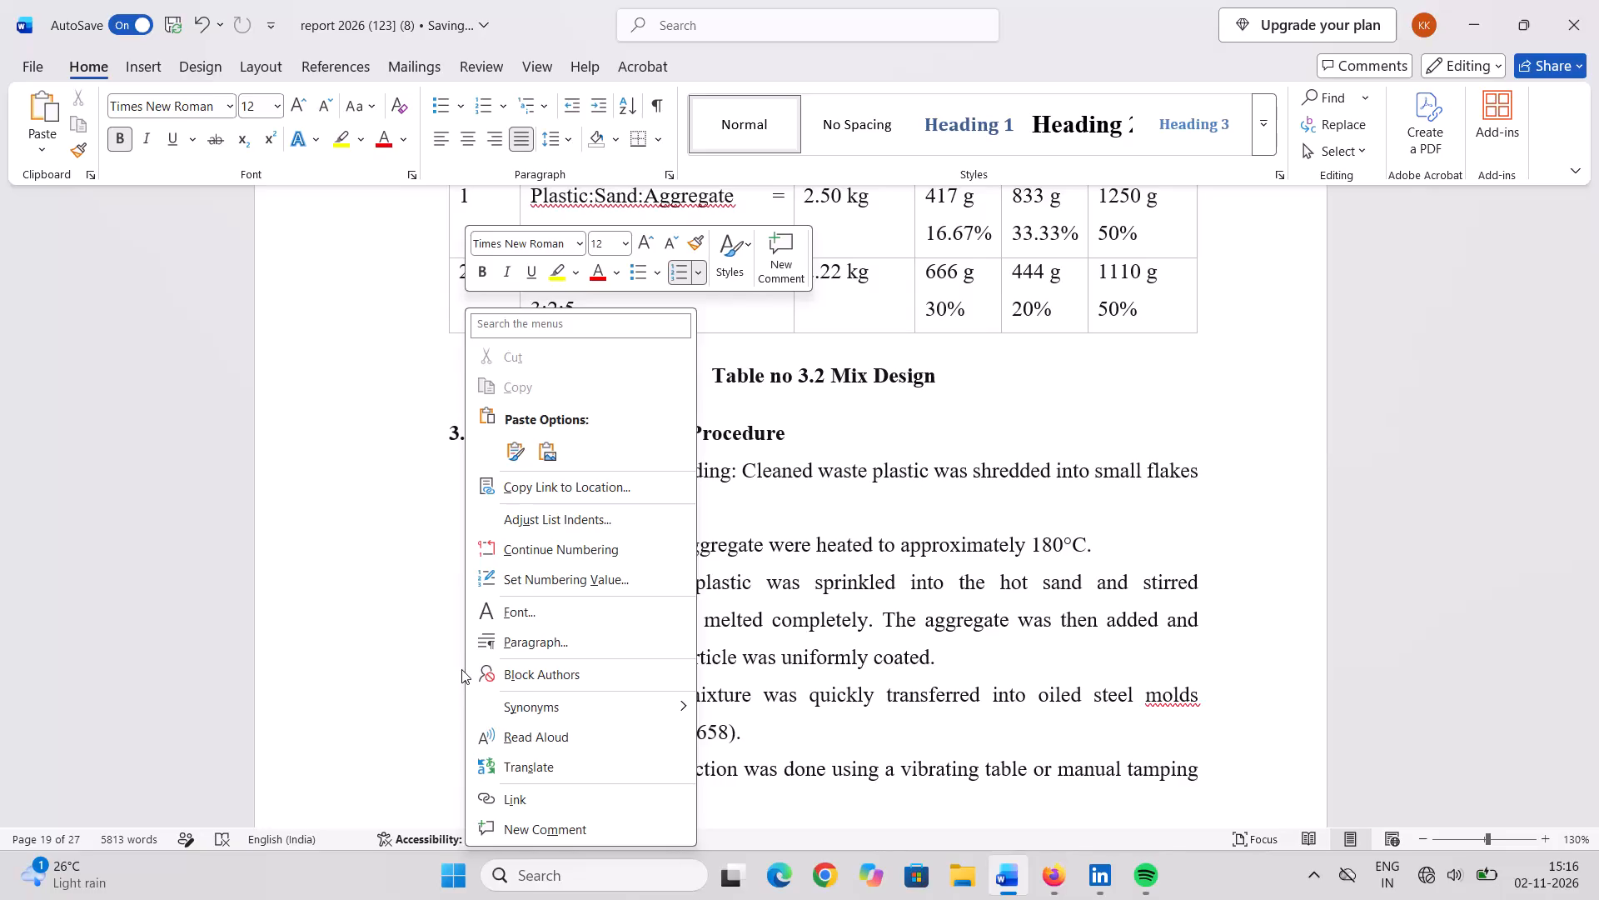
Widen the Mix (by weight) column of the Table 3.2 plastic mix design so each Plastic:Sand:Aggregate ratio fits on one line.
left_click(1025, 402)
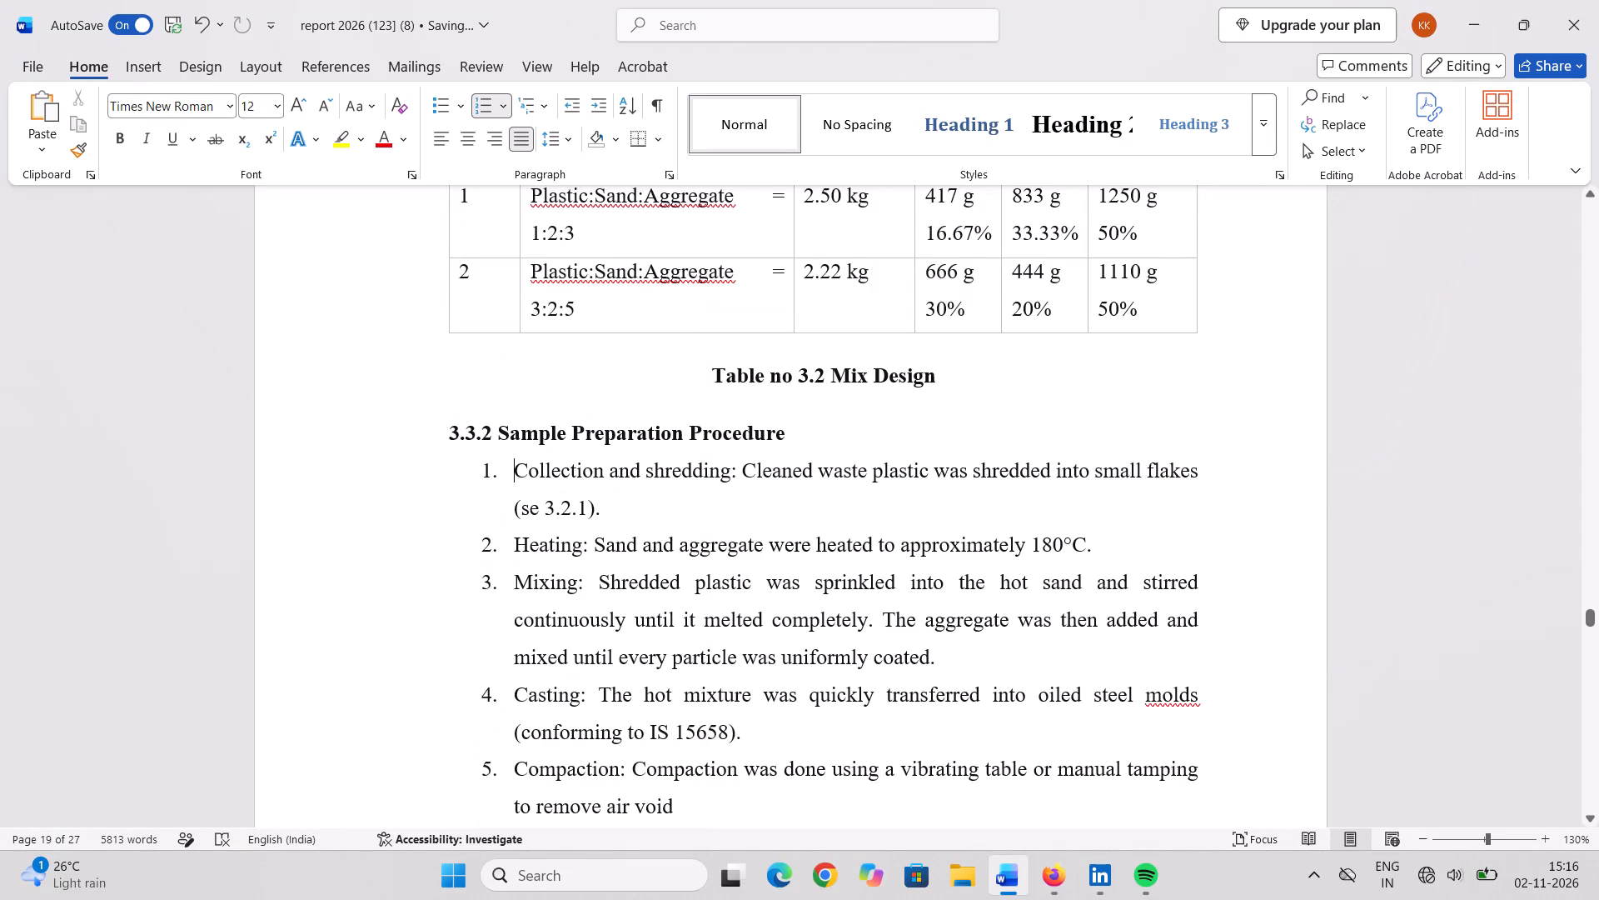
scroll(1027, 477, "up", 6)
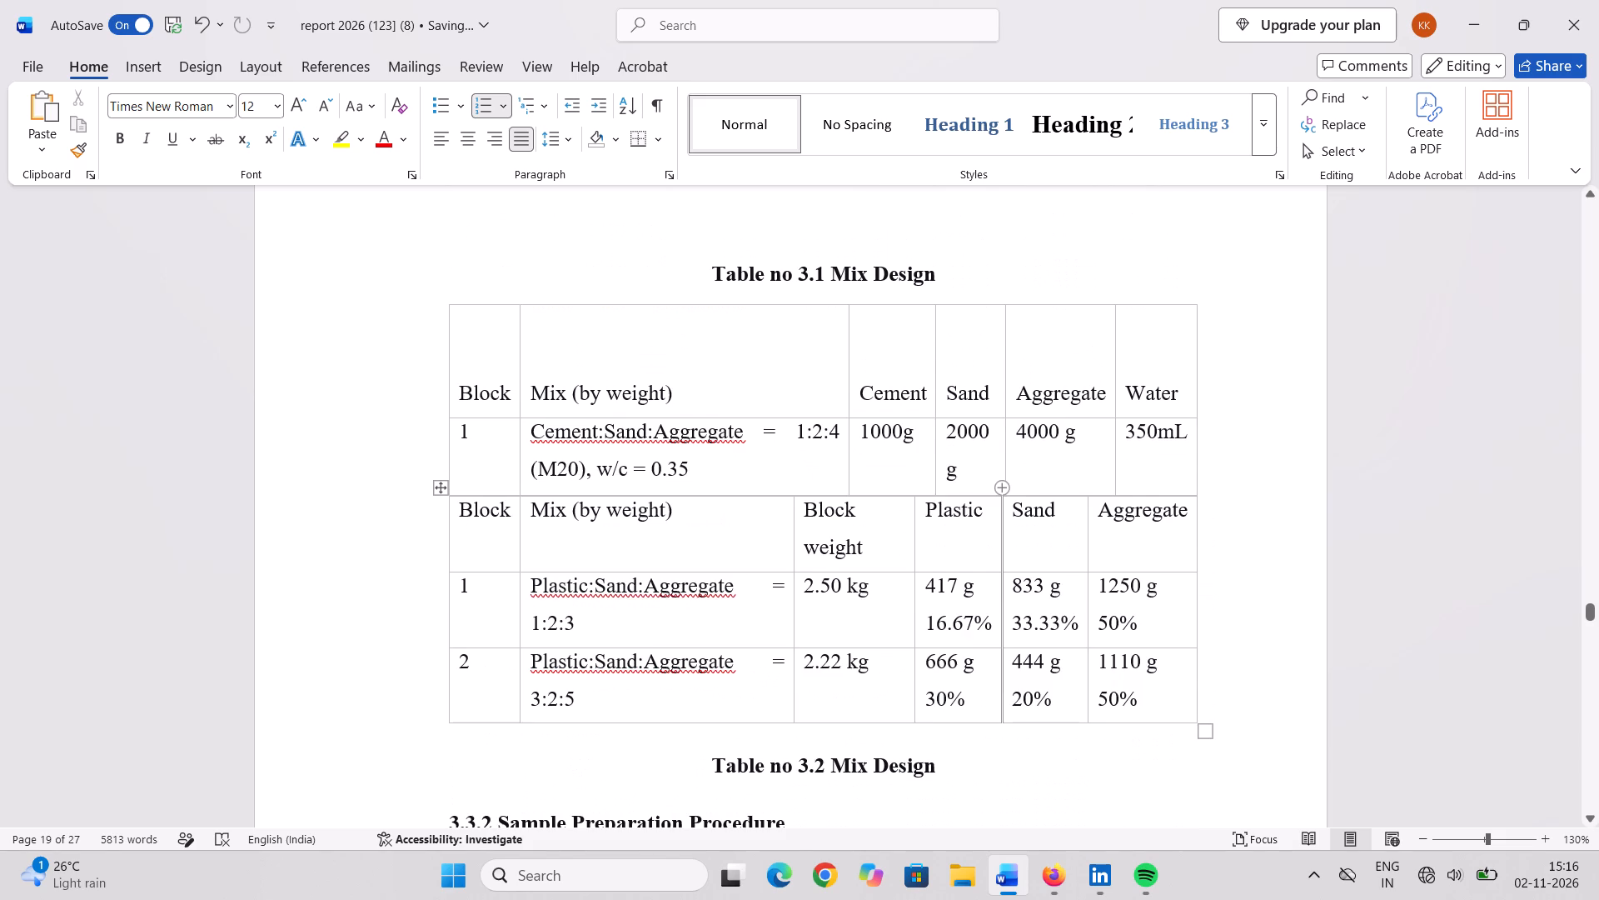
scroll(1026, 477, "up", 1)
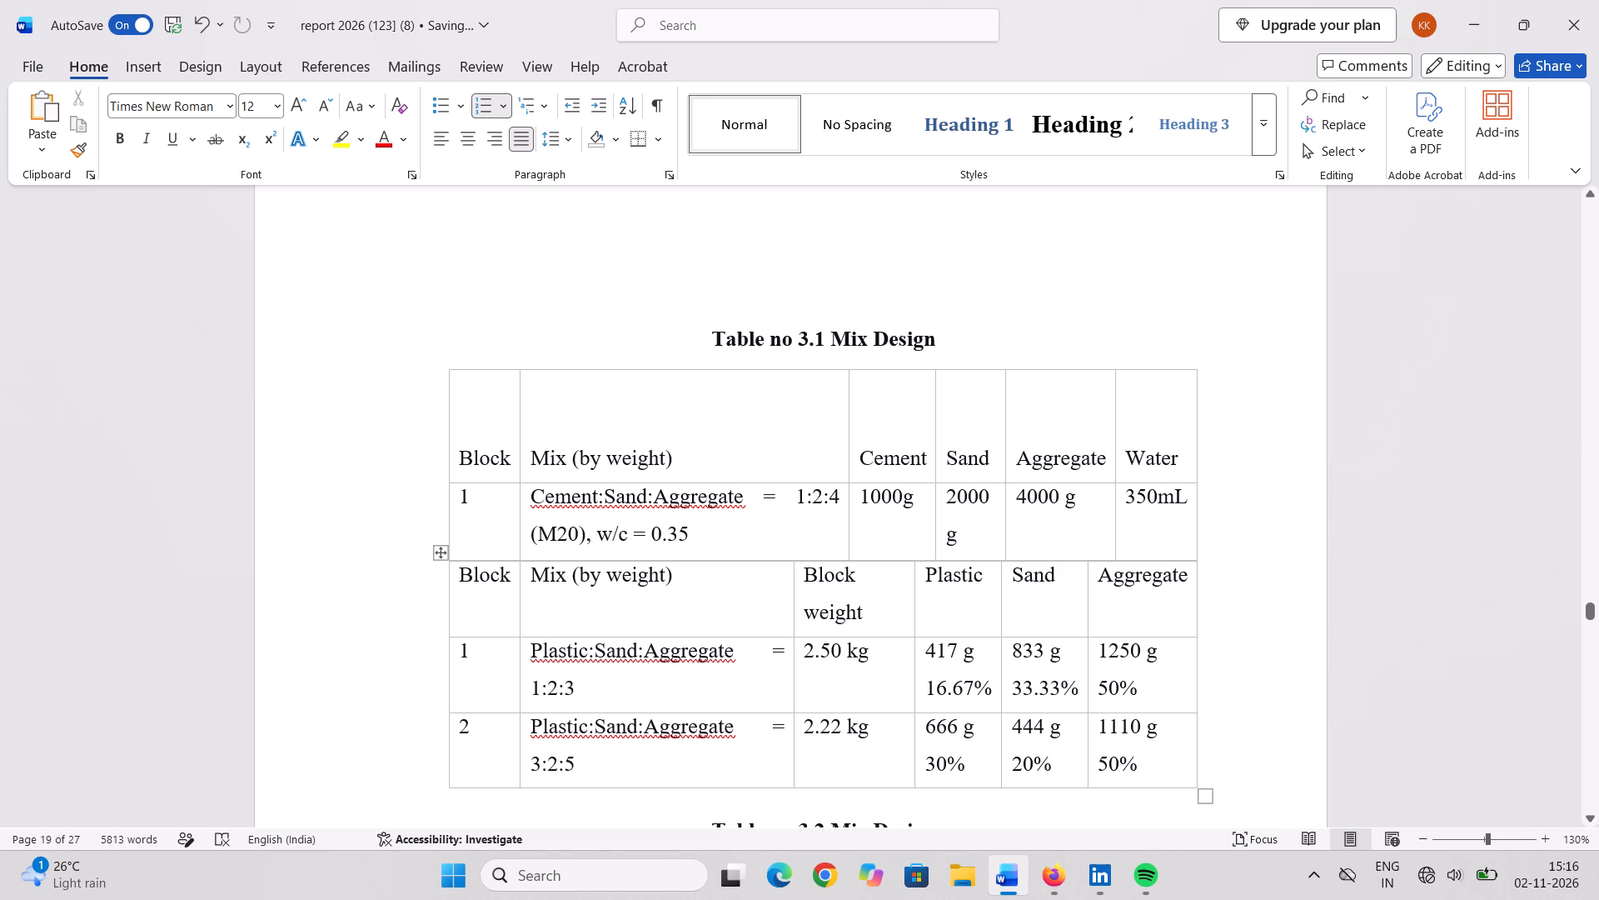
left_click_drag(794, 609, 849, 614)
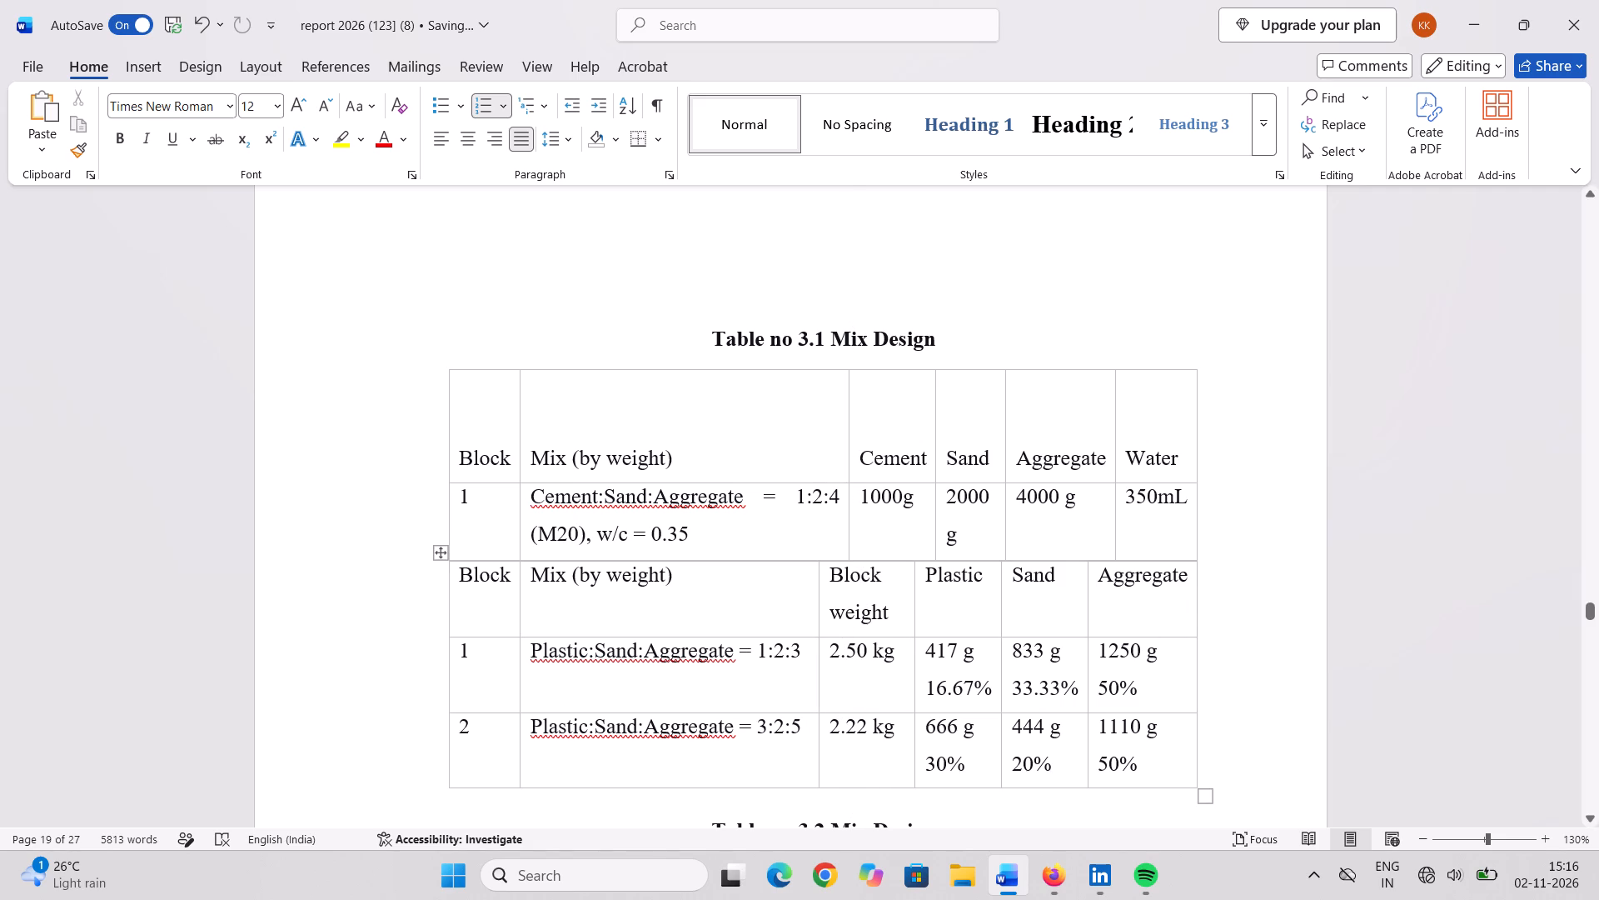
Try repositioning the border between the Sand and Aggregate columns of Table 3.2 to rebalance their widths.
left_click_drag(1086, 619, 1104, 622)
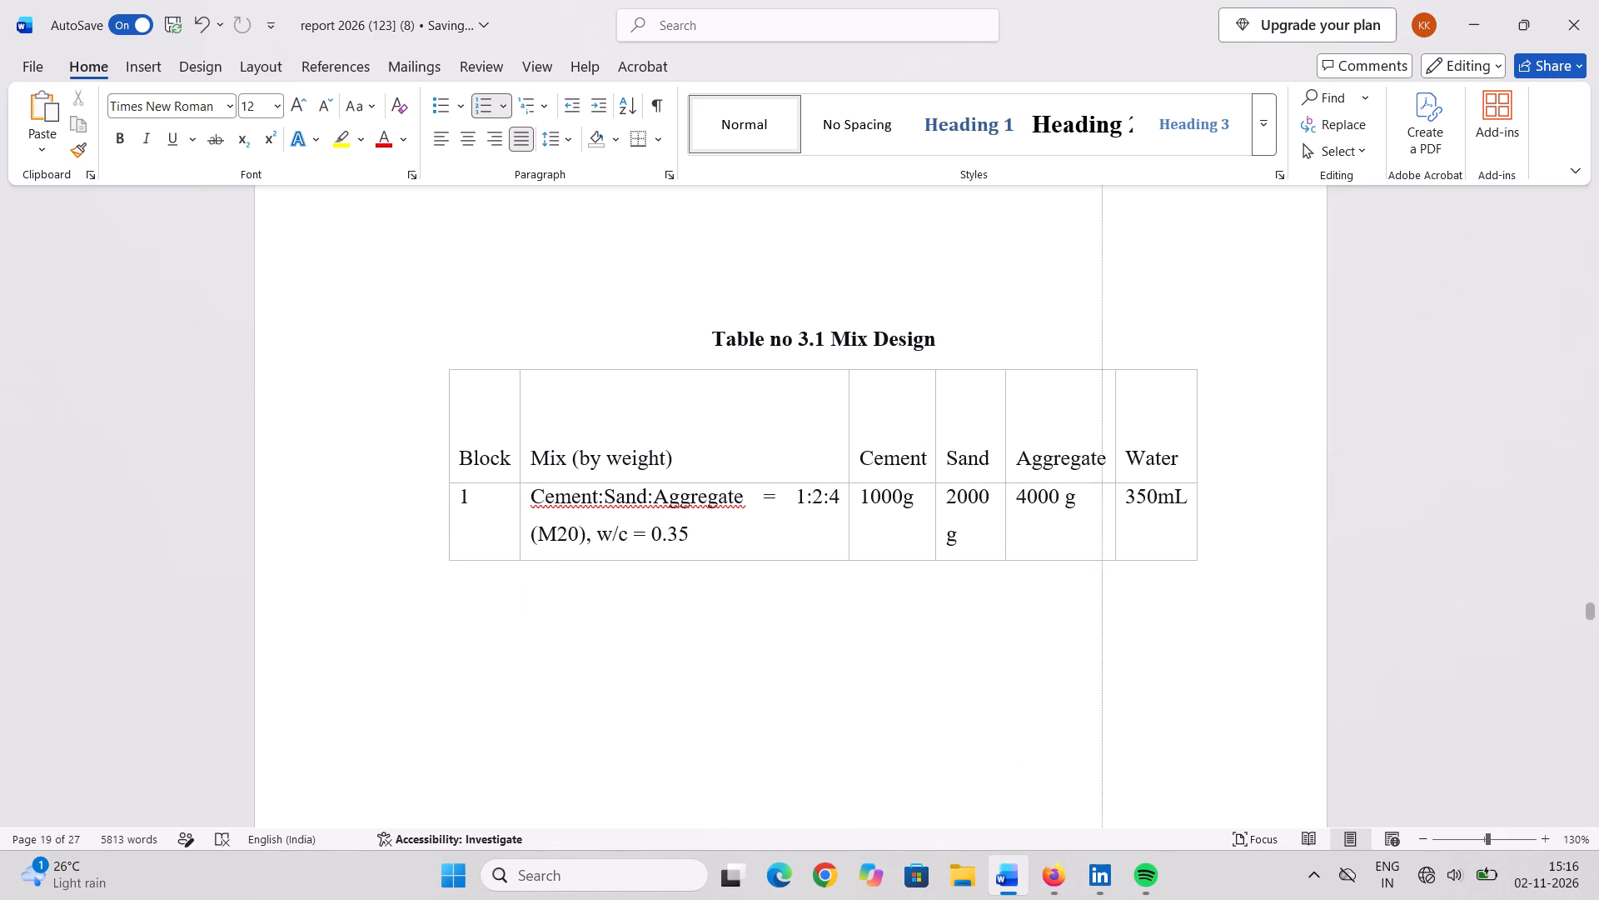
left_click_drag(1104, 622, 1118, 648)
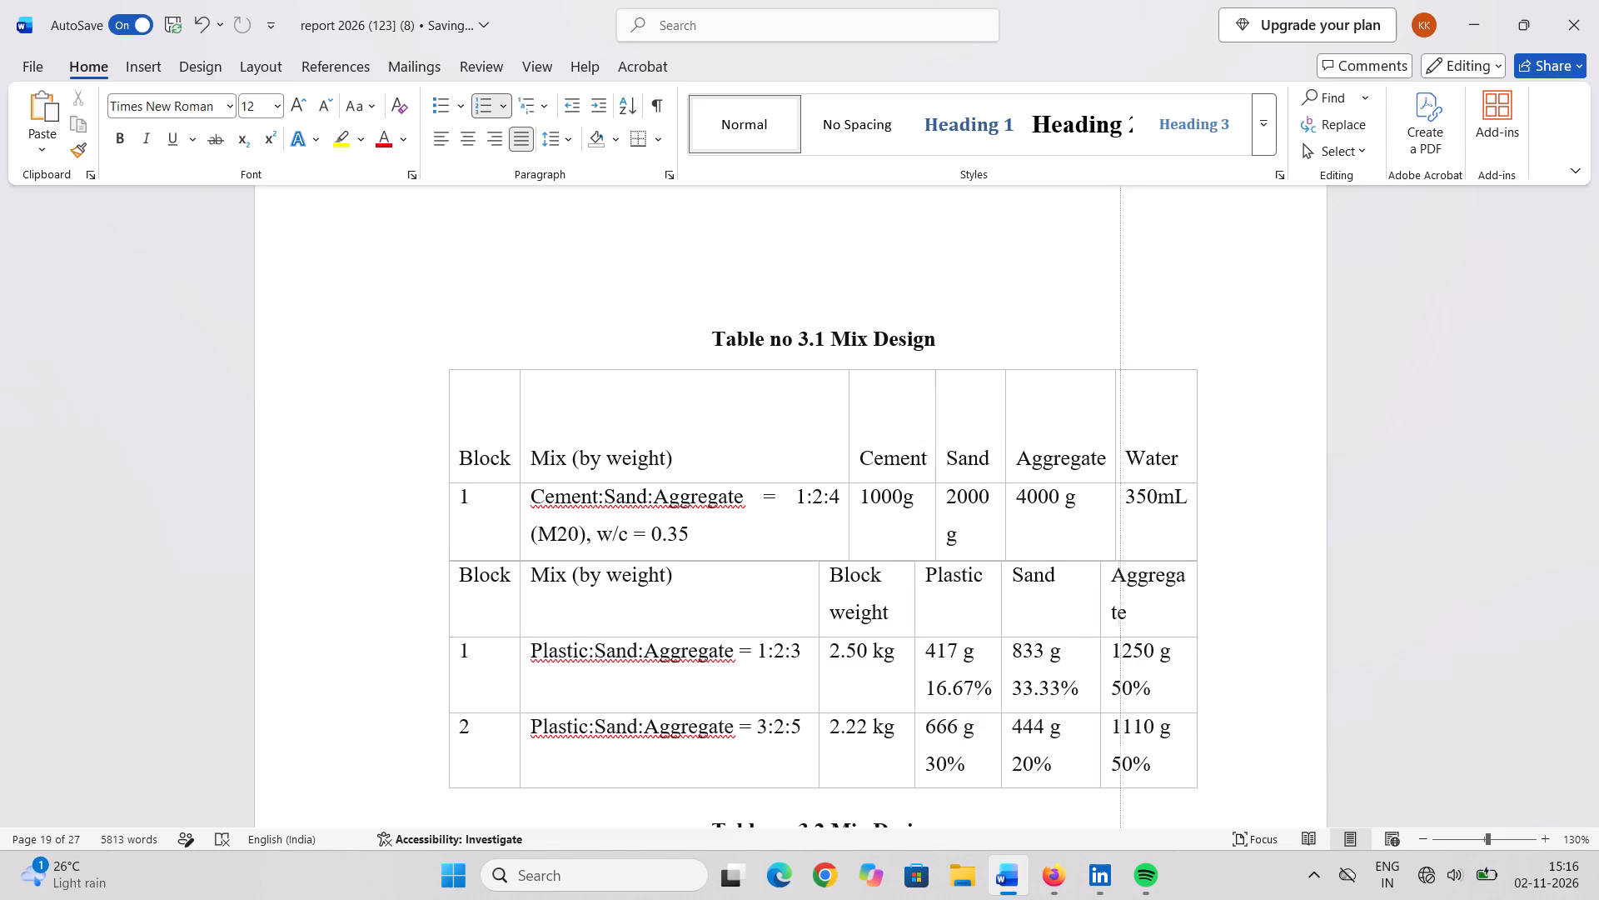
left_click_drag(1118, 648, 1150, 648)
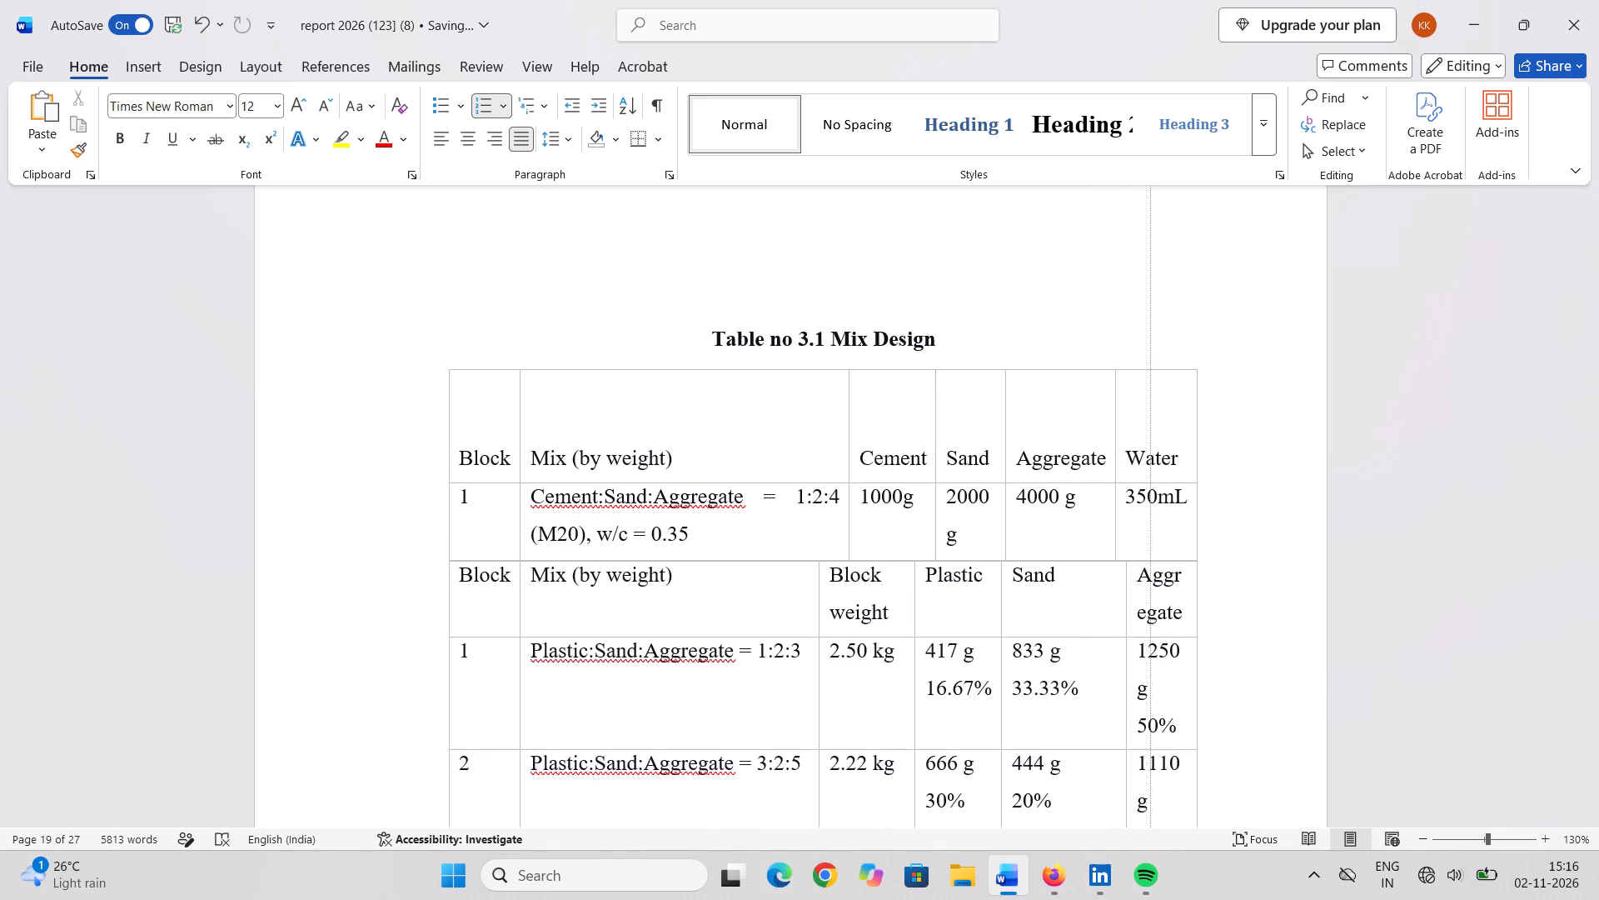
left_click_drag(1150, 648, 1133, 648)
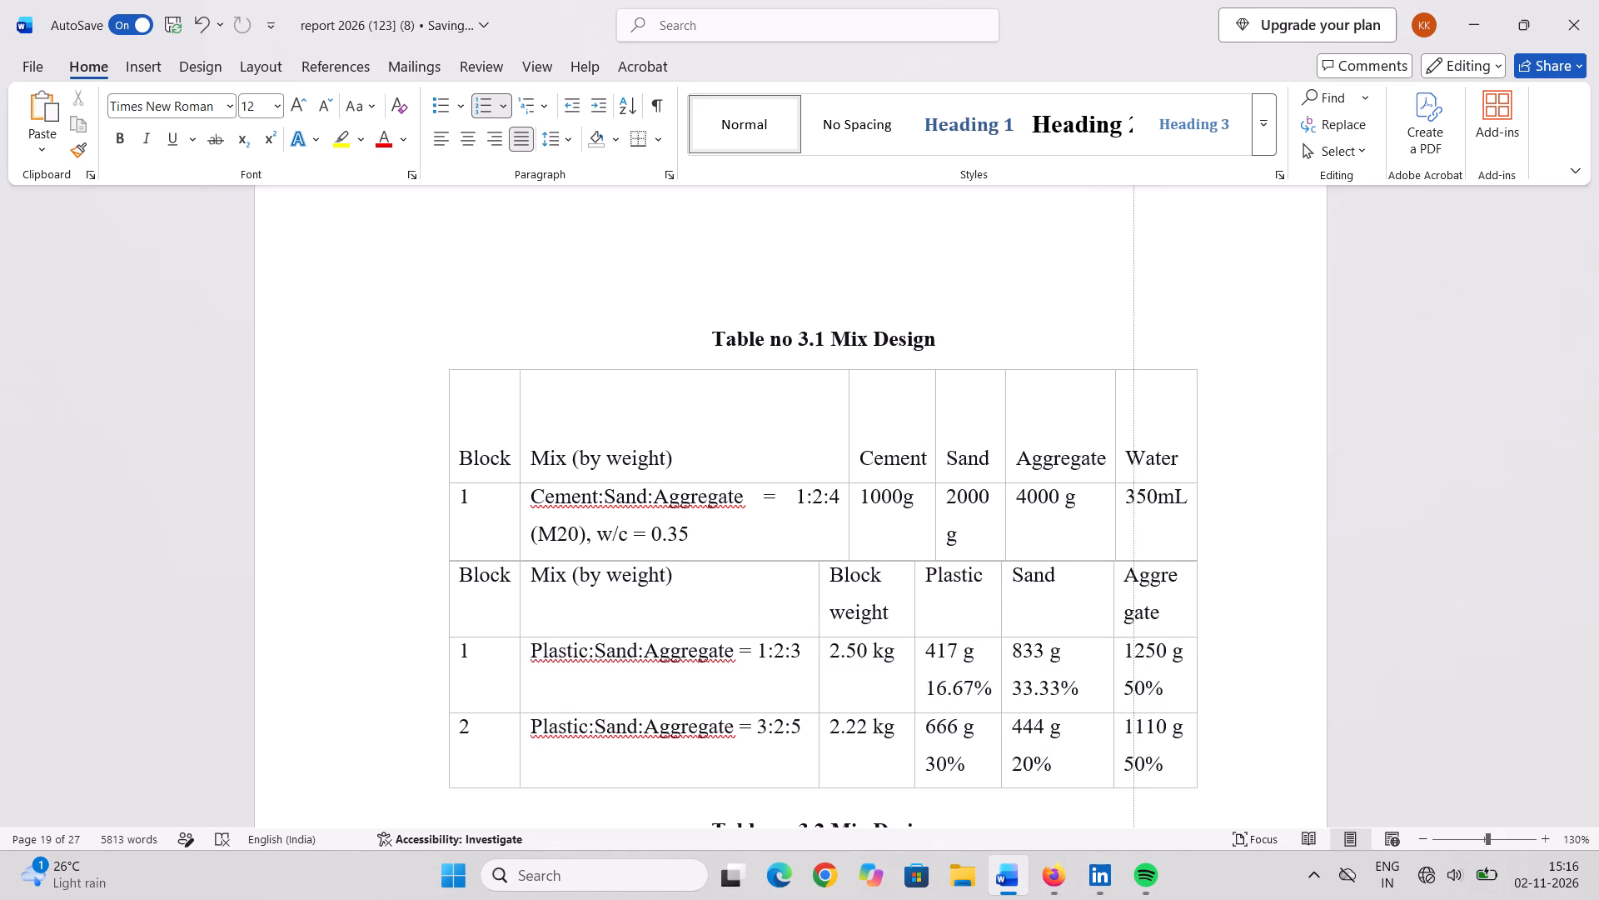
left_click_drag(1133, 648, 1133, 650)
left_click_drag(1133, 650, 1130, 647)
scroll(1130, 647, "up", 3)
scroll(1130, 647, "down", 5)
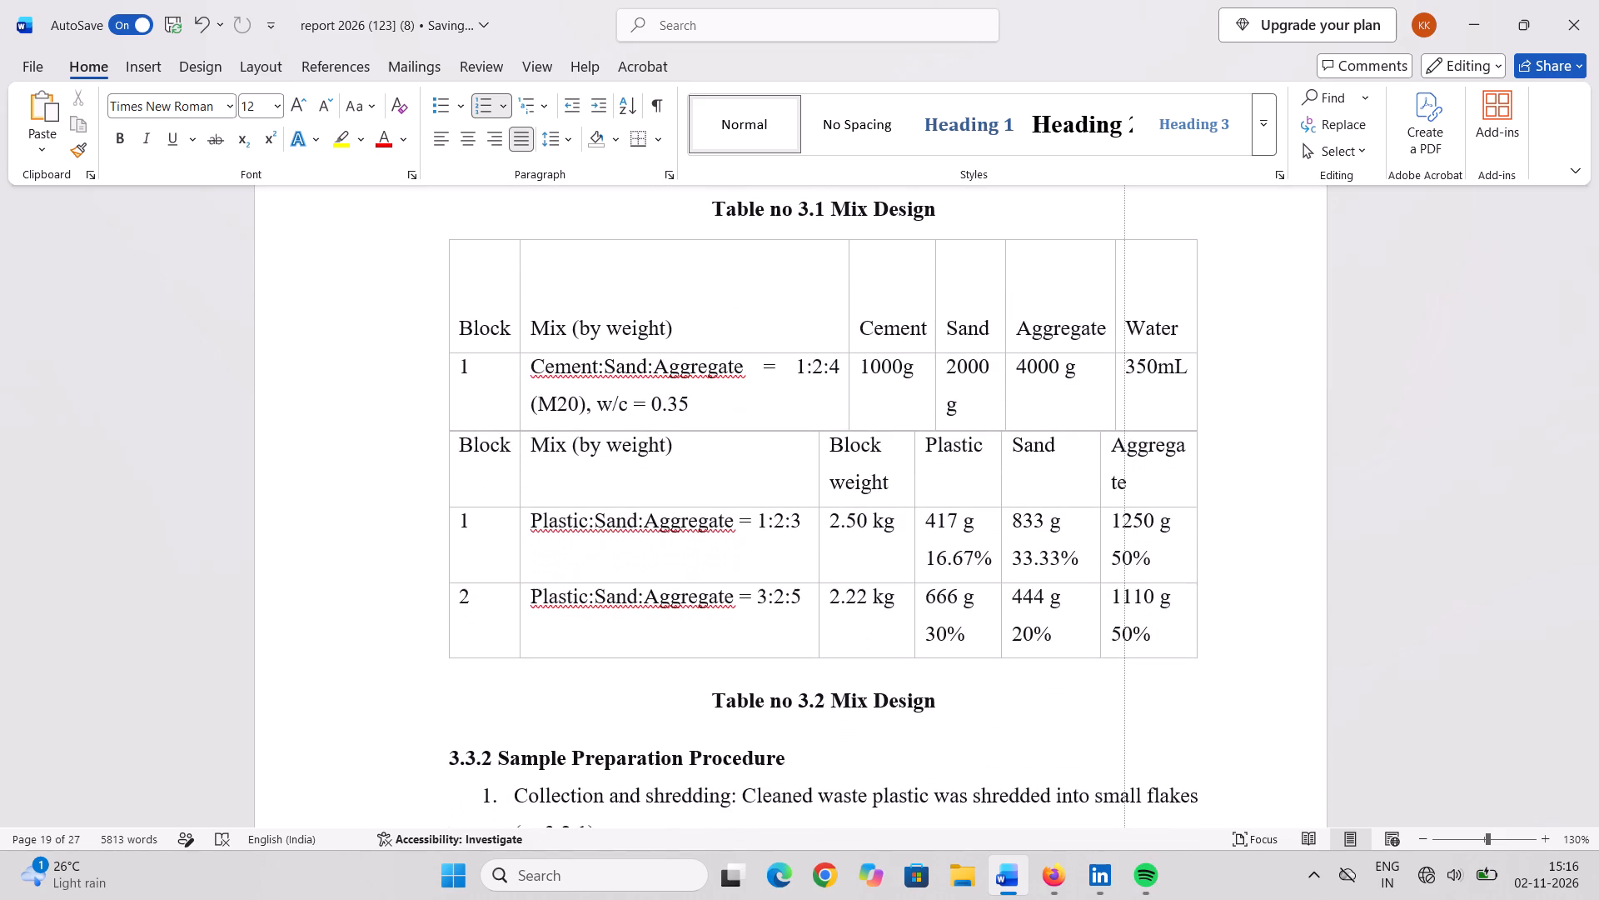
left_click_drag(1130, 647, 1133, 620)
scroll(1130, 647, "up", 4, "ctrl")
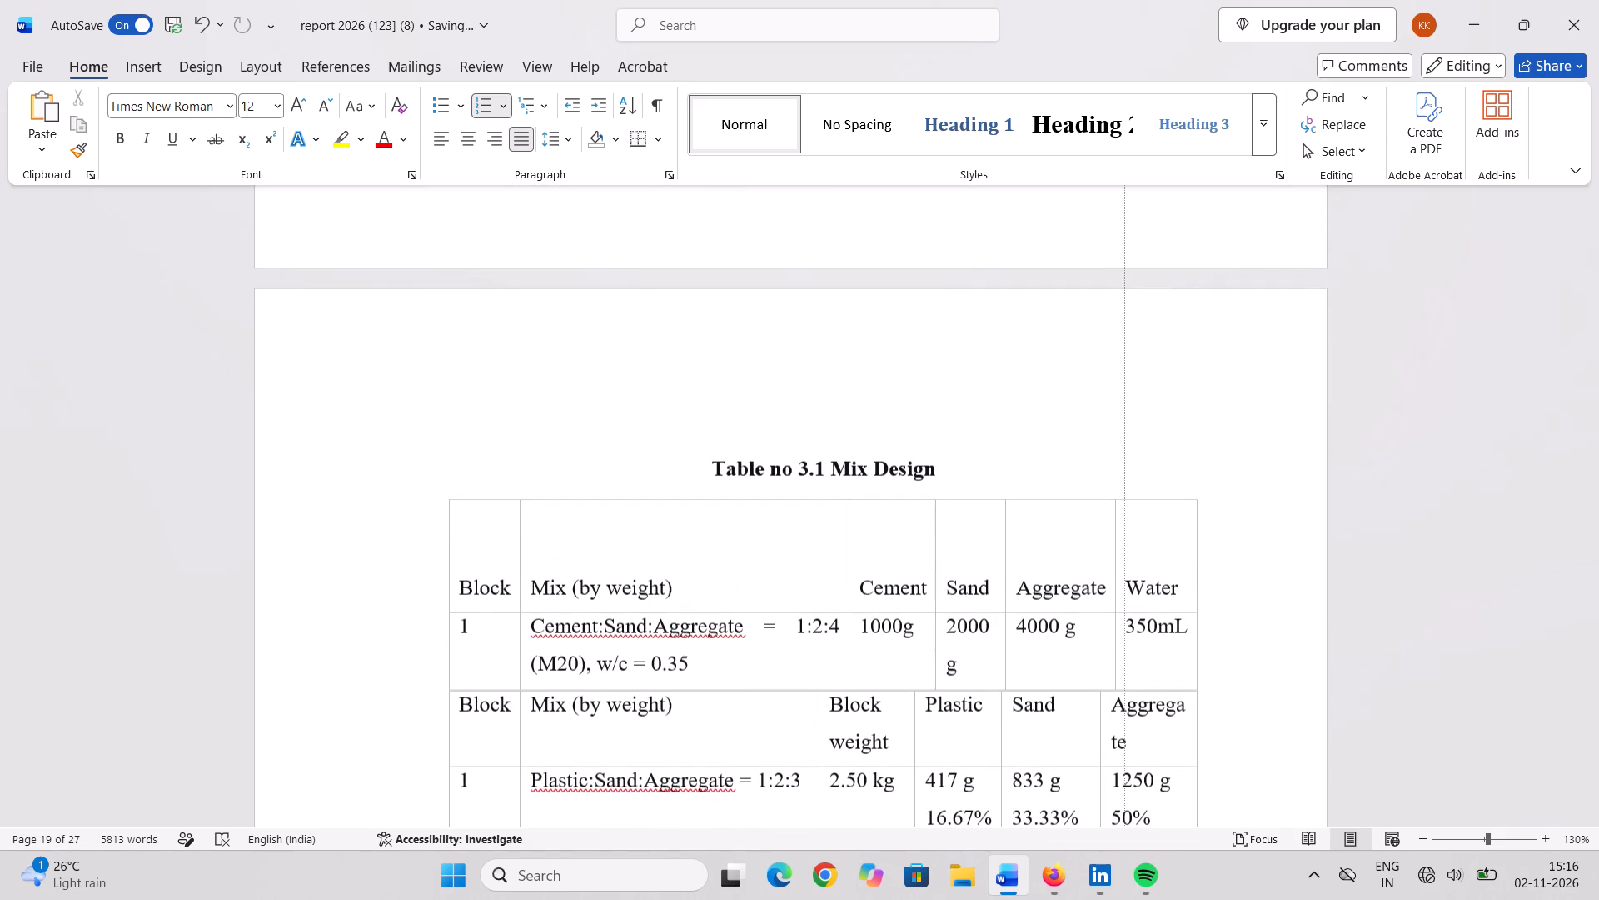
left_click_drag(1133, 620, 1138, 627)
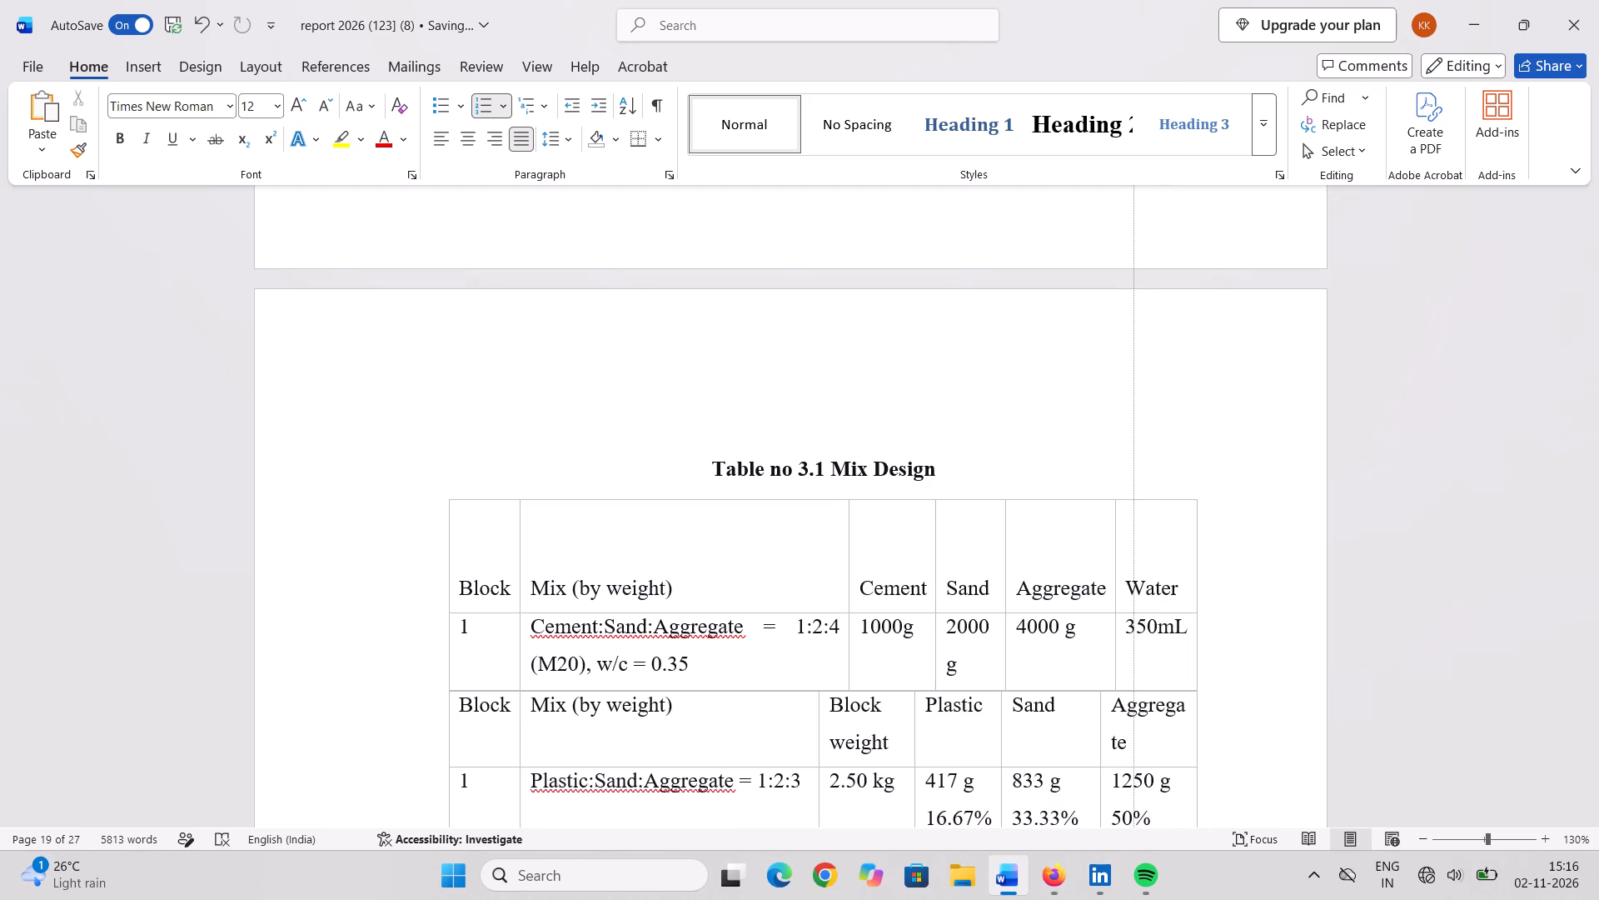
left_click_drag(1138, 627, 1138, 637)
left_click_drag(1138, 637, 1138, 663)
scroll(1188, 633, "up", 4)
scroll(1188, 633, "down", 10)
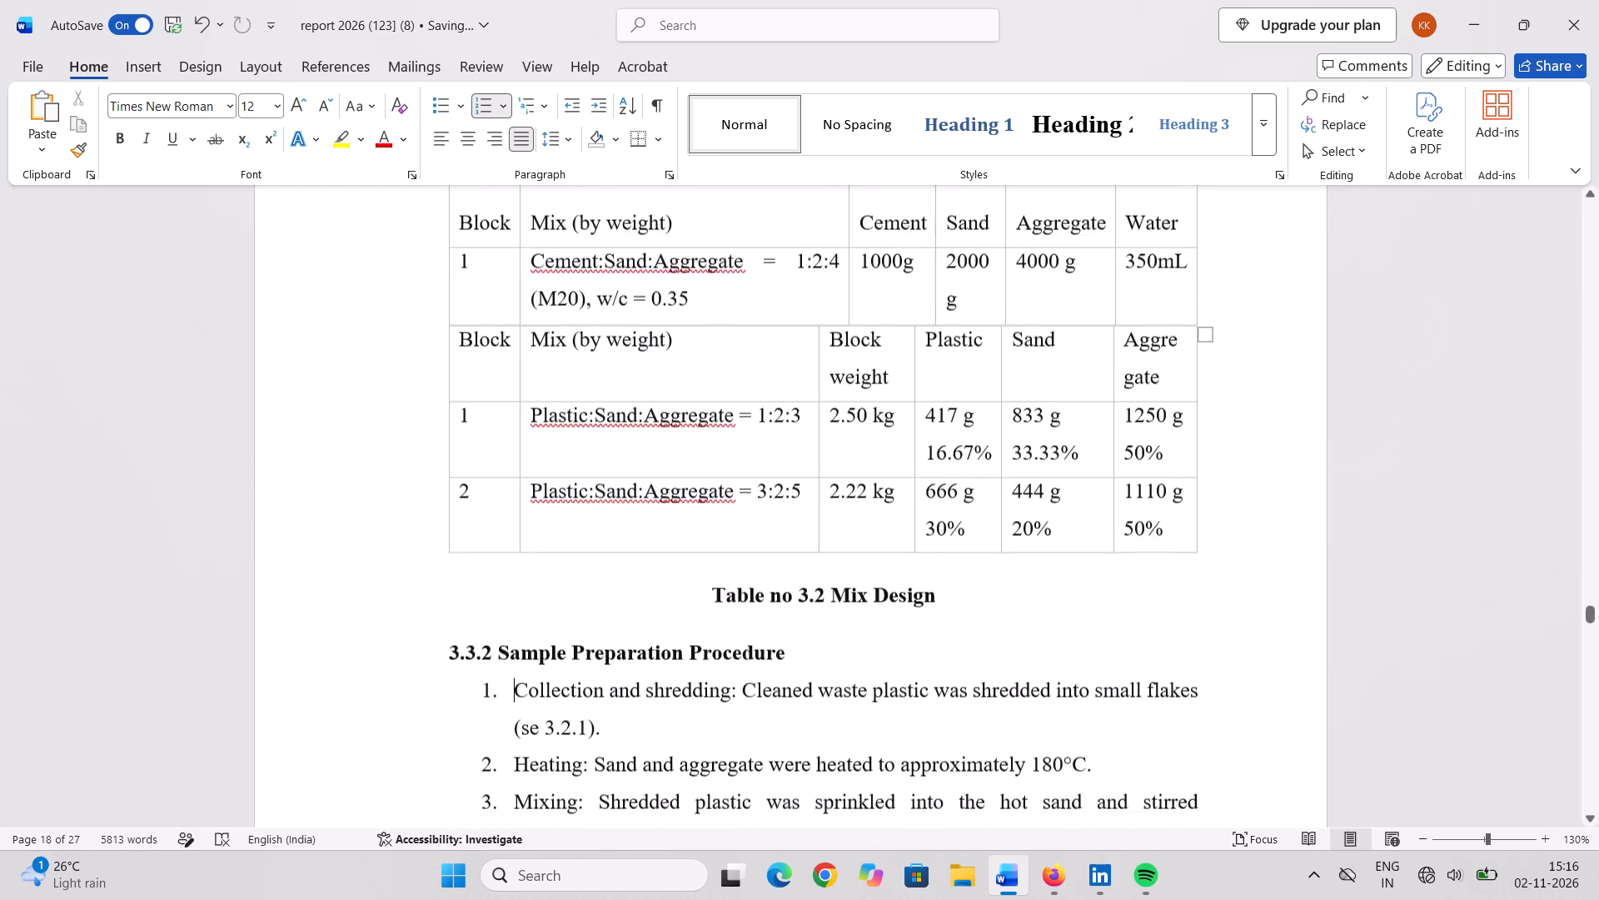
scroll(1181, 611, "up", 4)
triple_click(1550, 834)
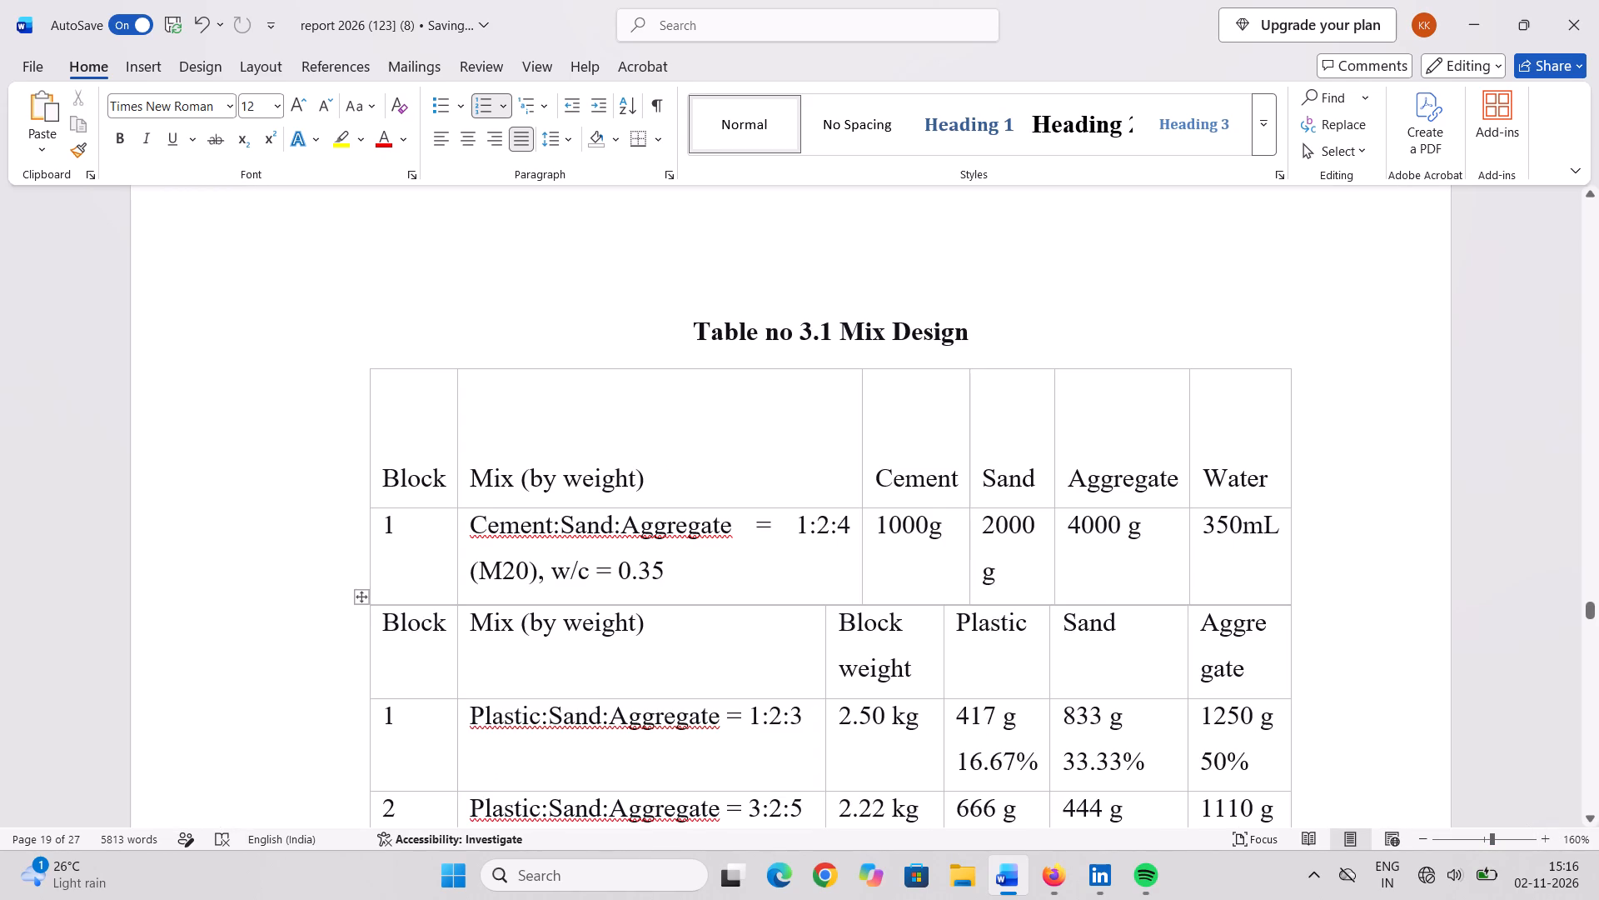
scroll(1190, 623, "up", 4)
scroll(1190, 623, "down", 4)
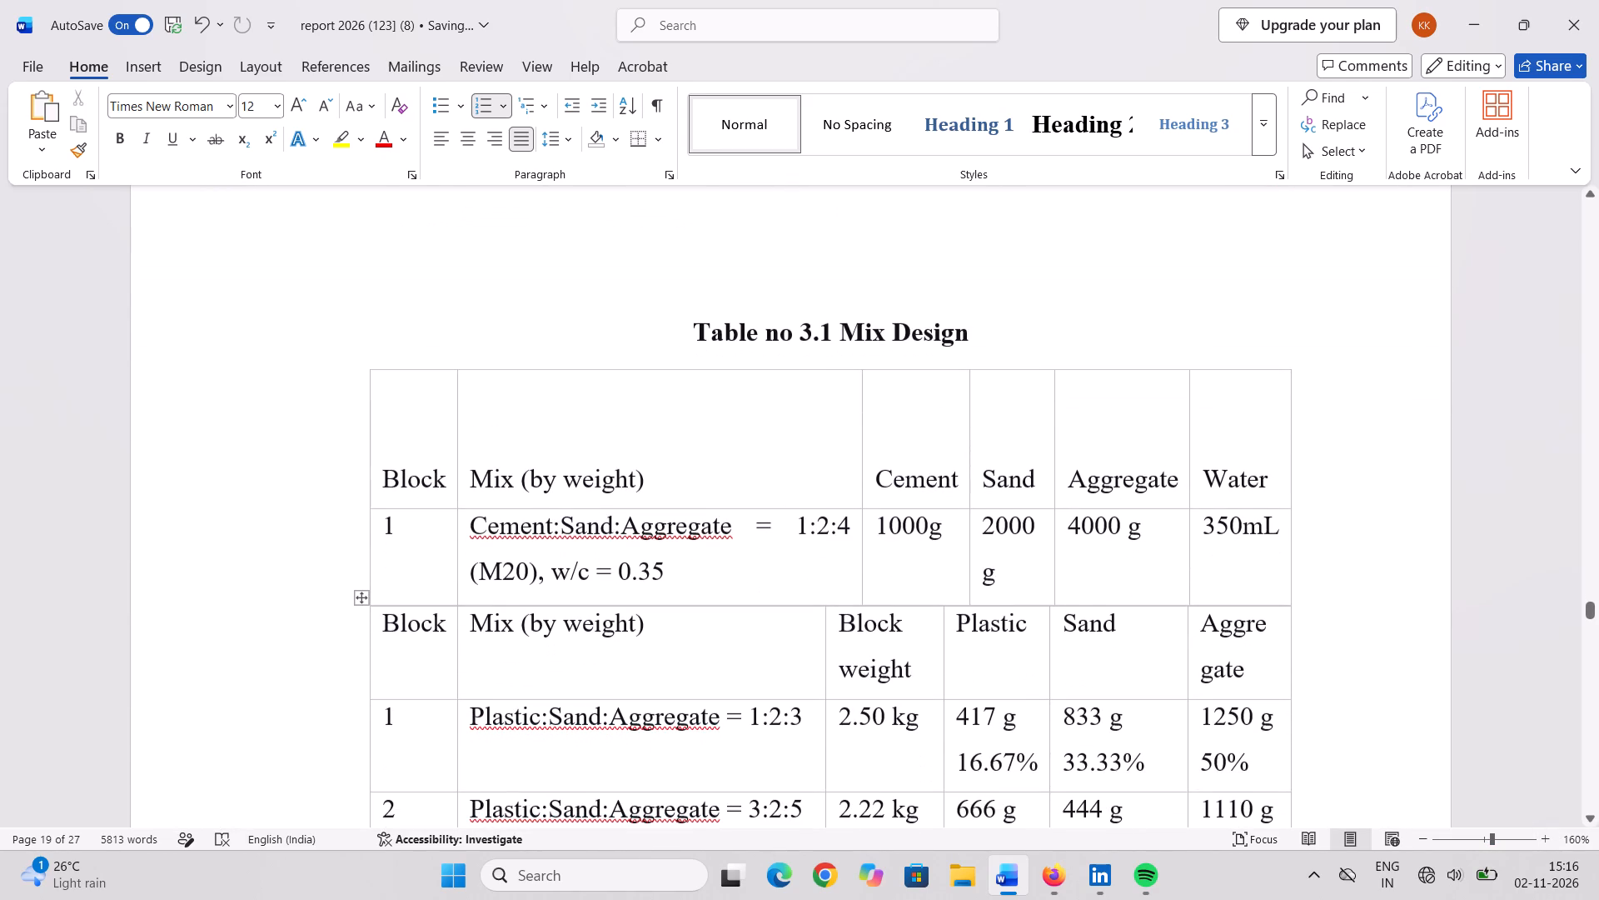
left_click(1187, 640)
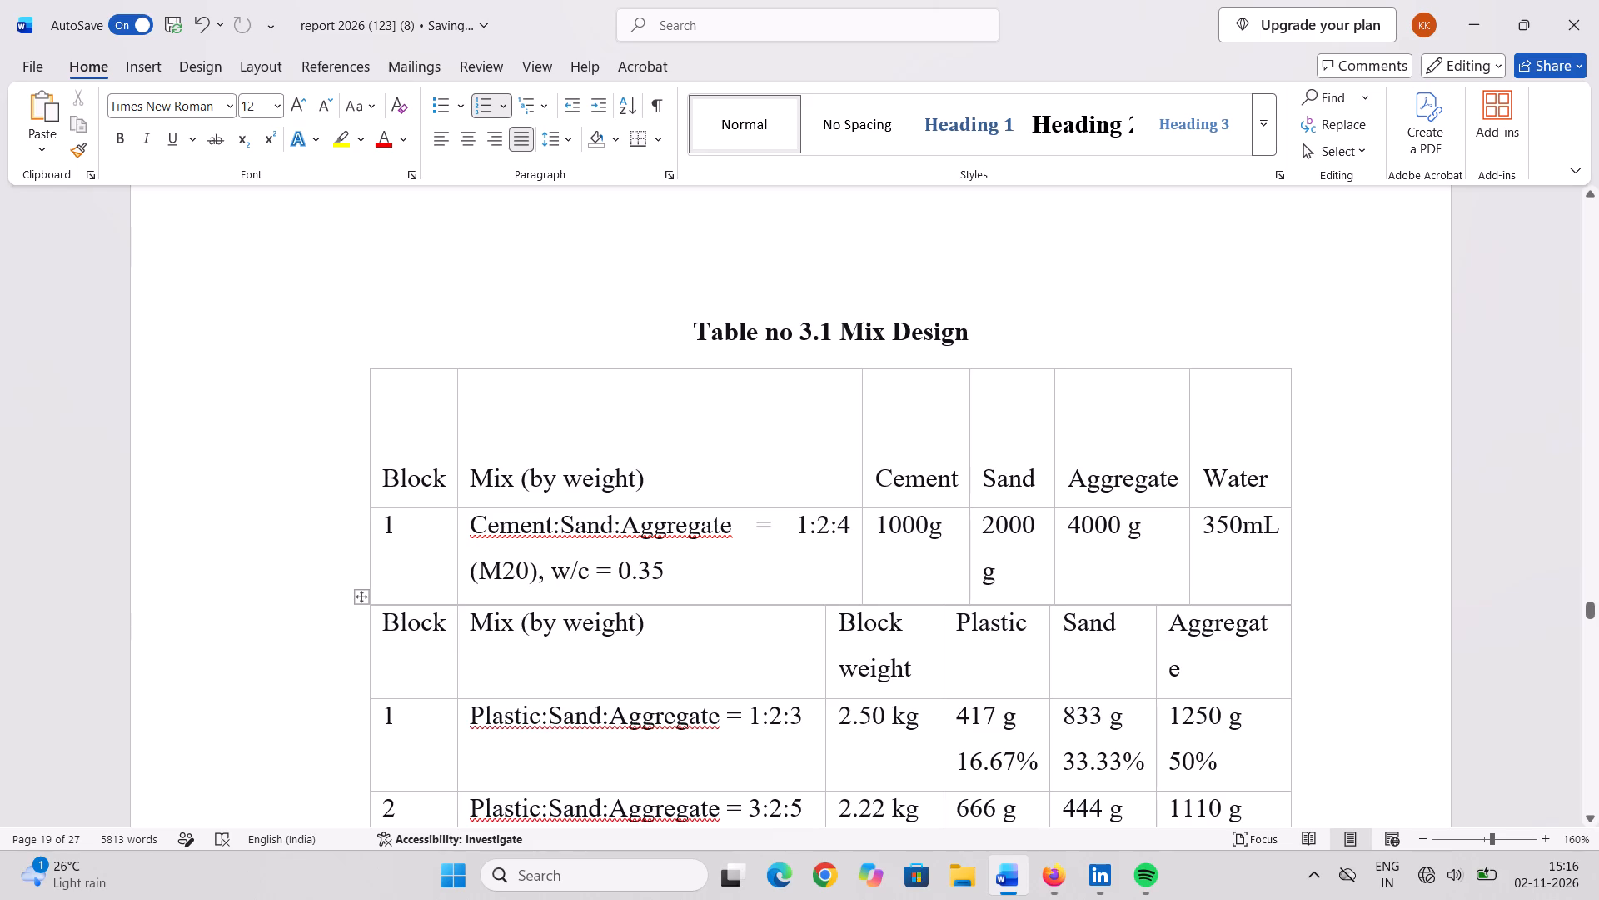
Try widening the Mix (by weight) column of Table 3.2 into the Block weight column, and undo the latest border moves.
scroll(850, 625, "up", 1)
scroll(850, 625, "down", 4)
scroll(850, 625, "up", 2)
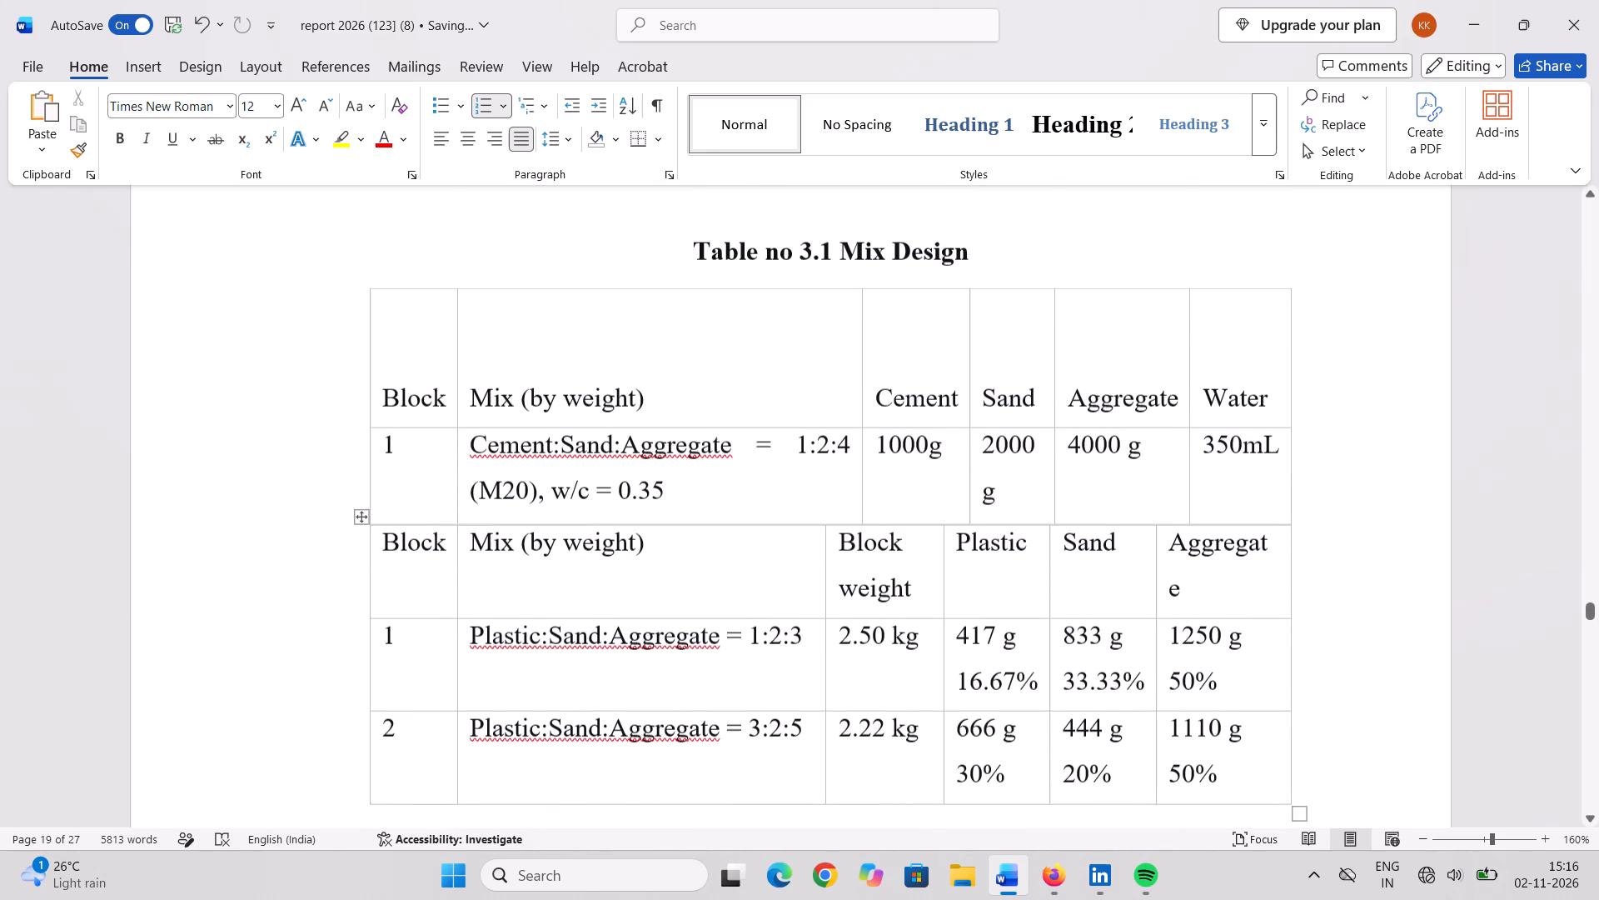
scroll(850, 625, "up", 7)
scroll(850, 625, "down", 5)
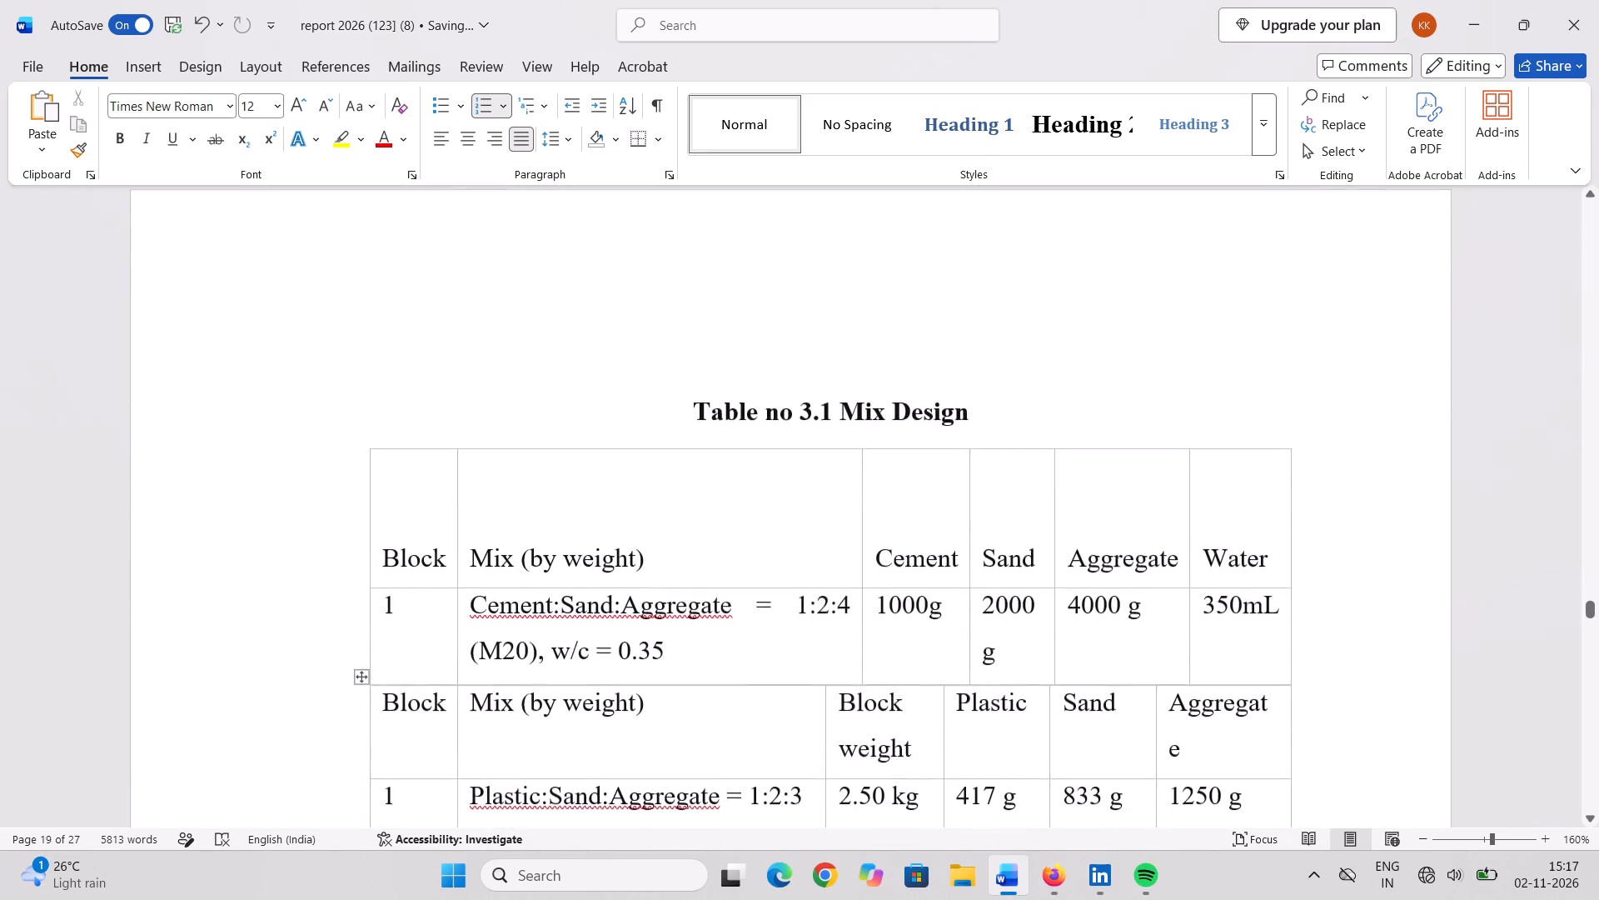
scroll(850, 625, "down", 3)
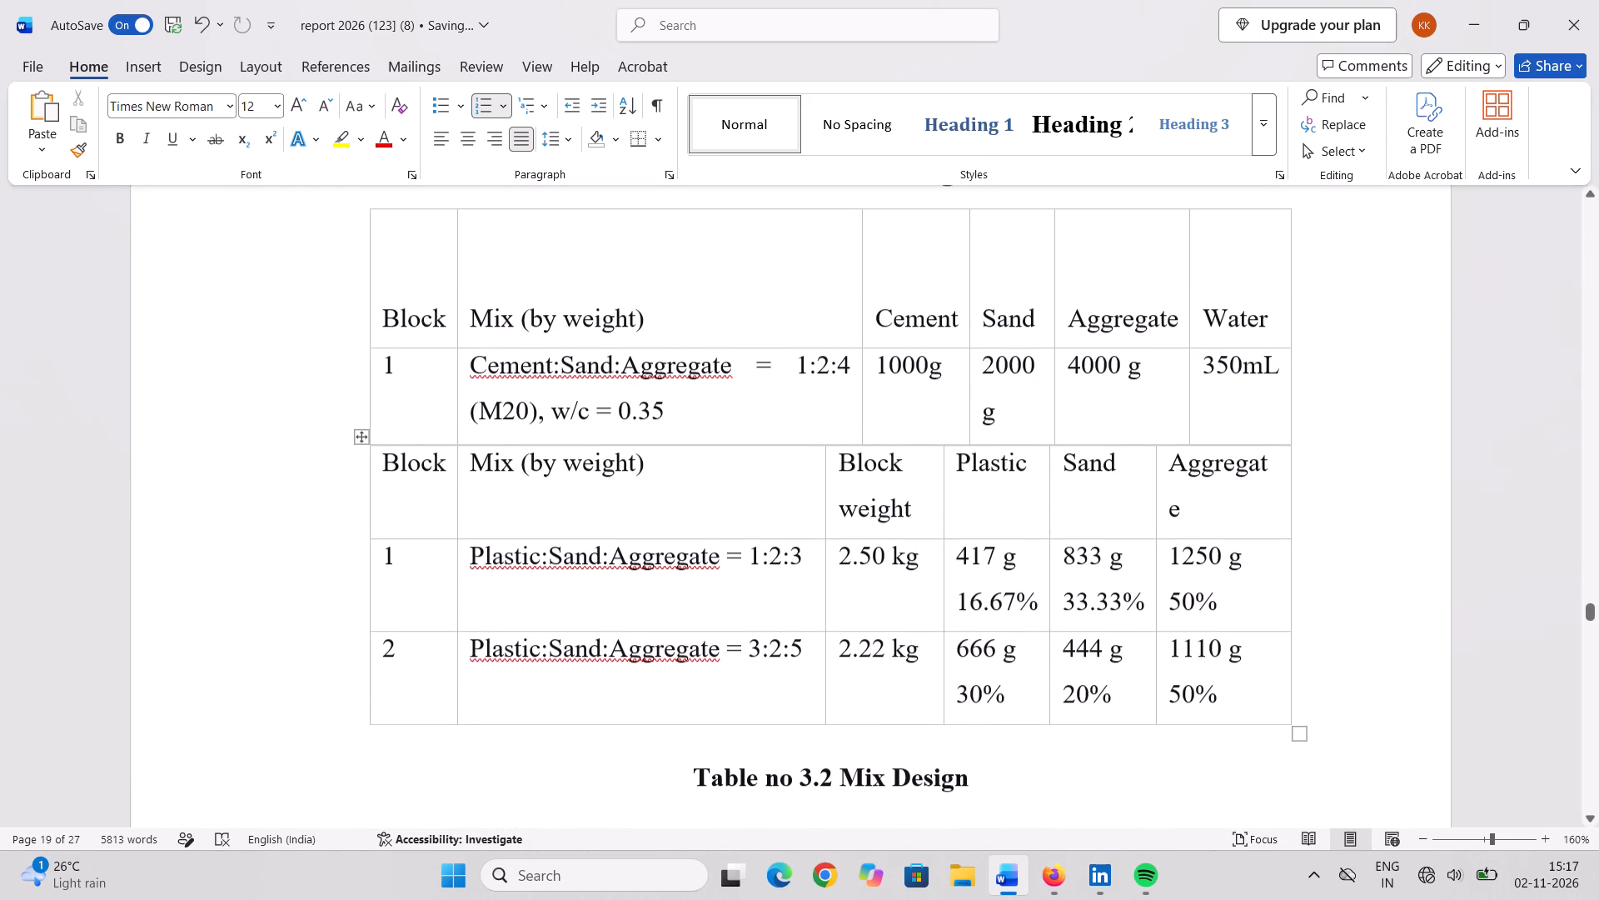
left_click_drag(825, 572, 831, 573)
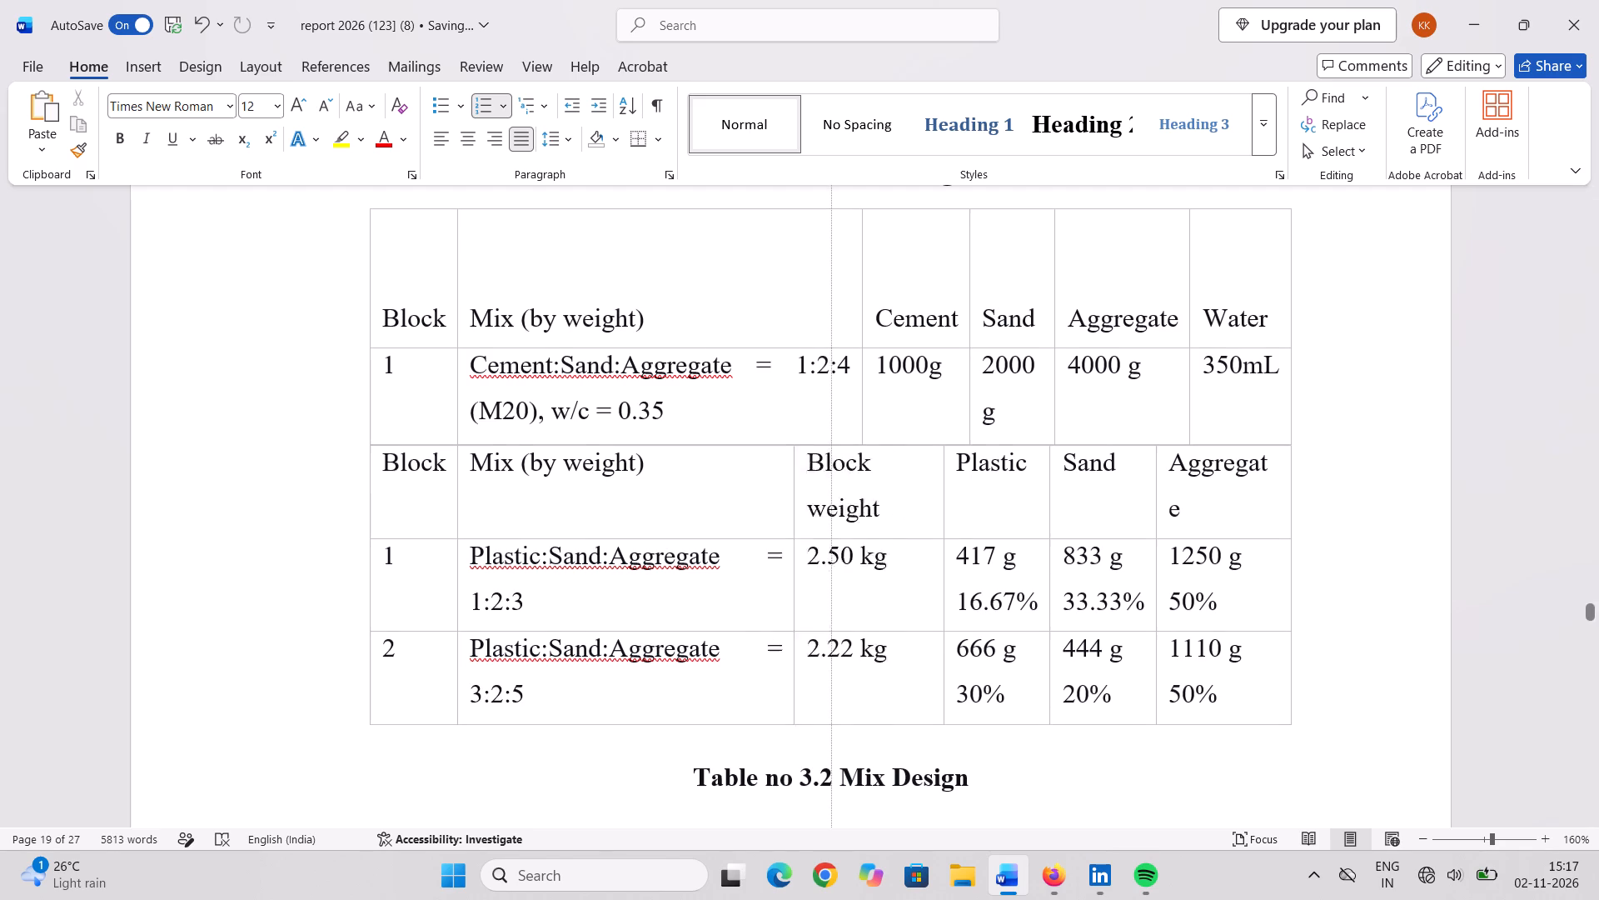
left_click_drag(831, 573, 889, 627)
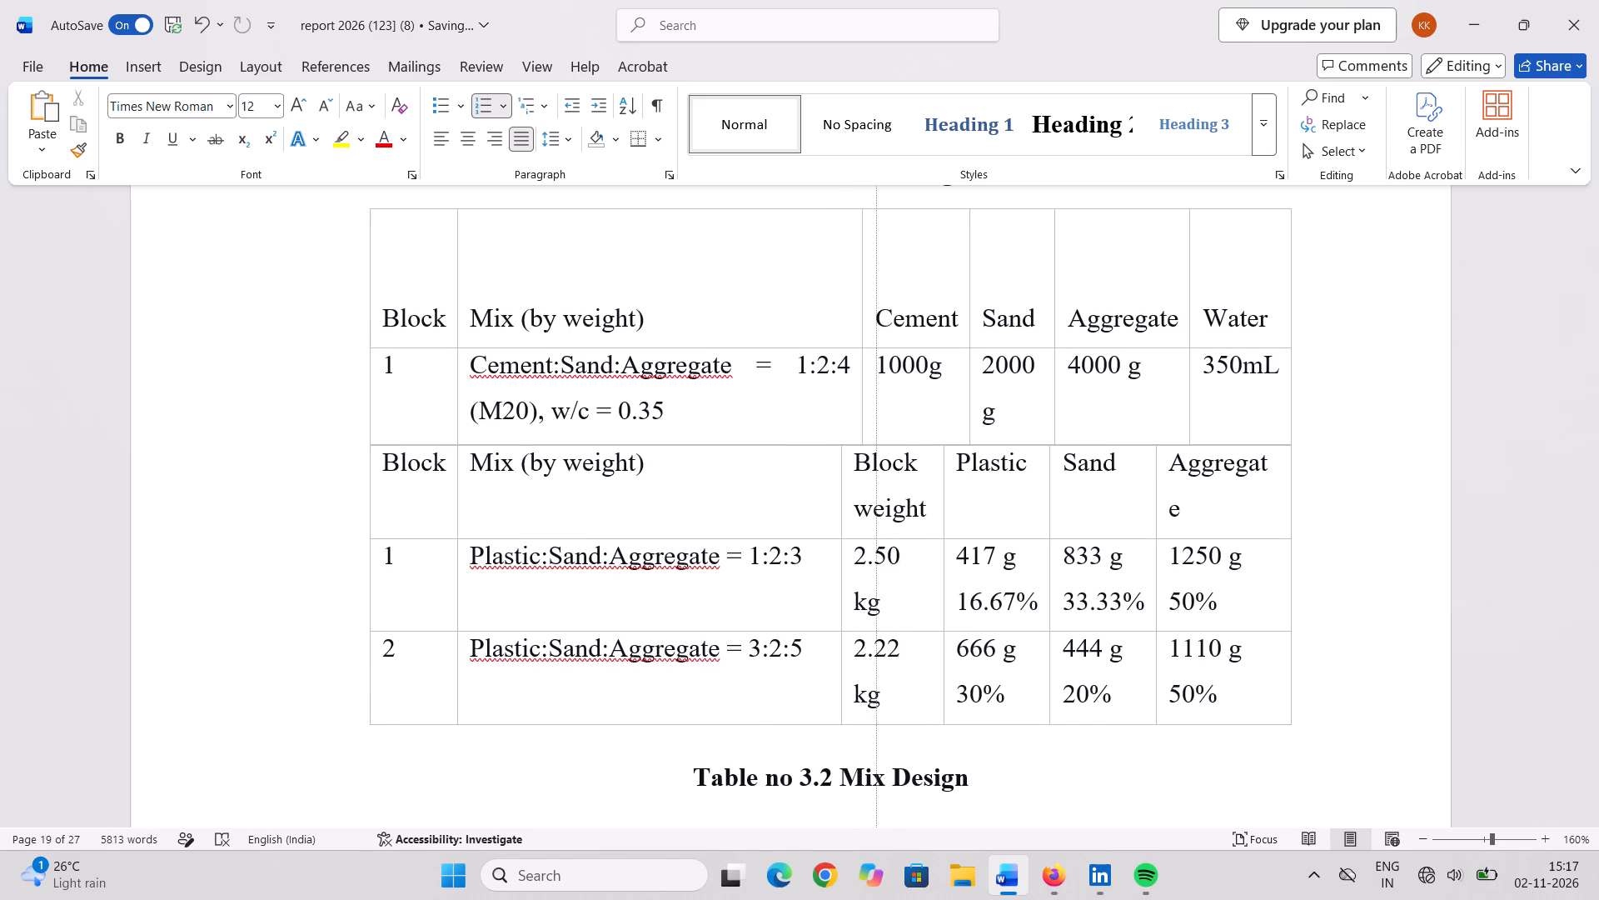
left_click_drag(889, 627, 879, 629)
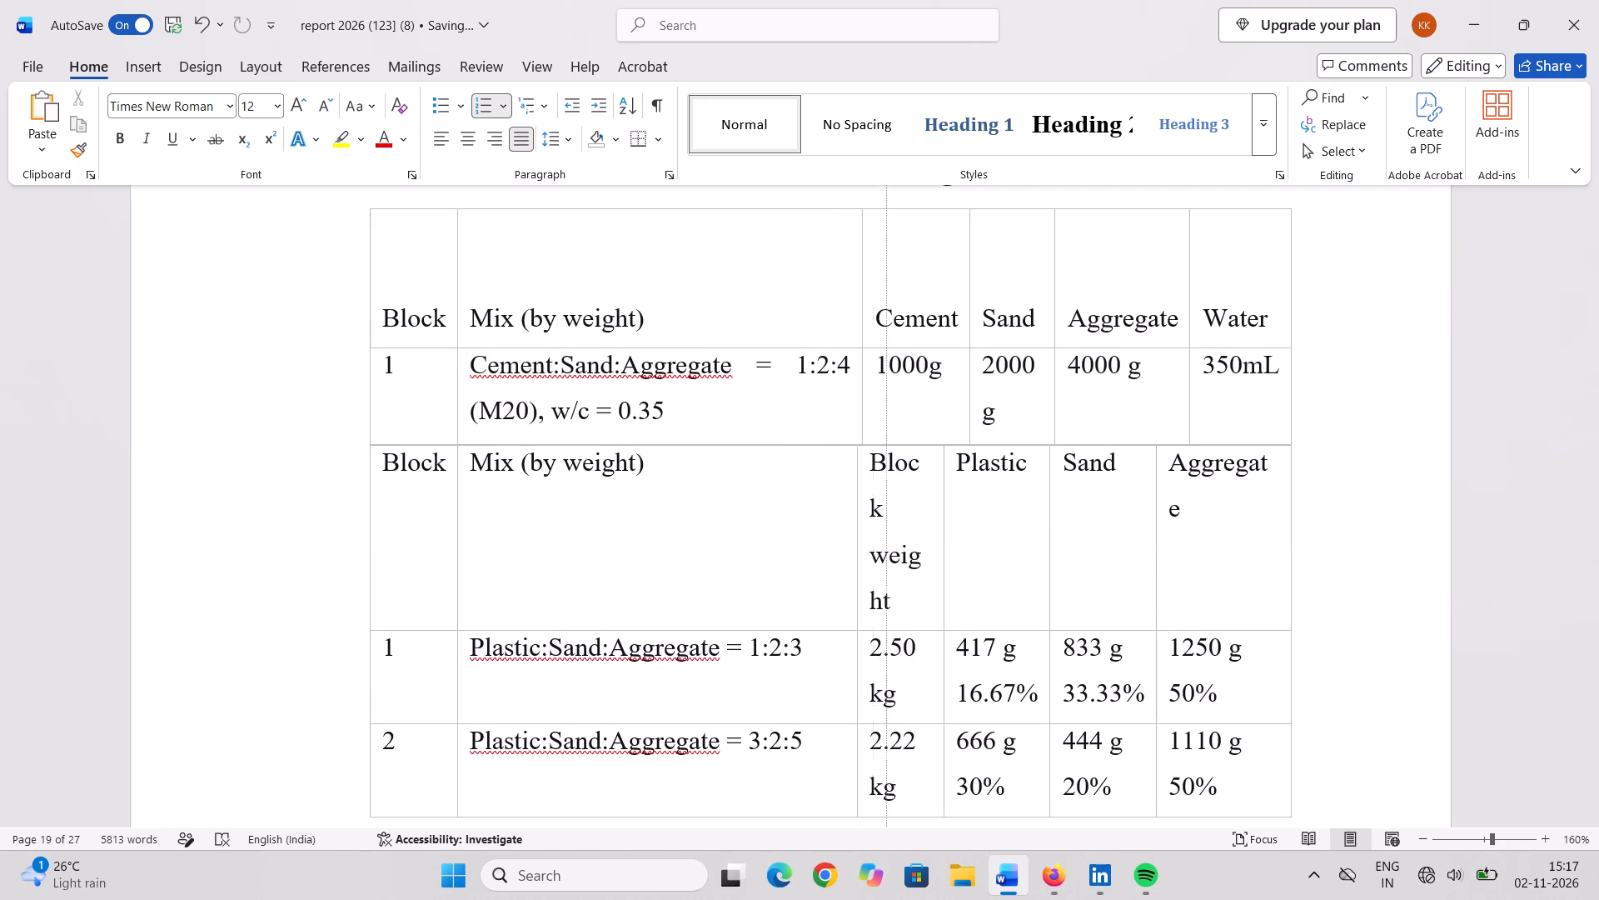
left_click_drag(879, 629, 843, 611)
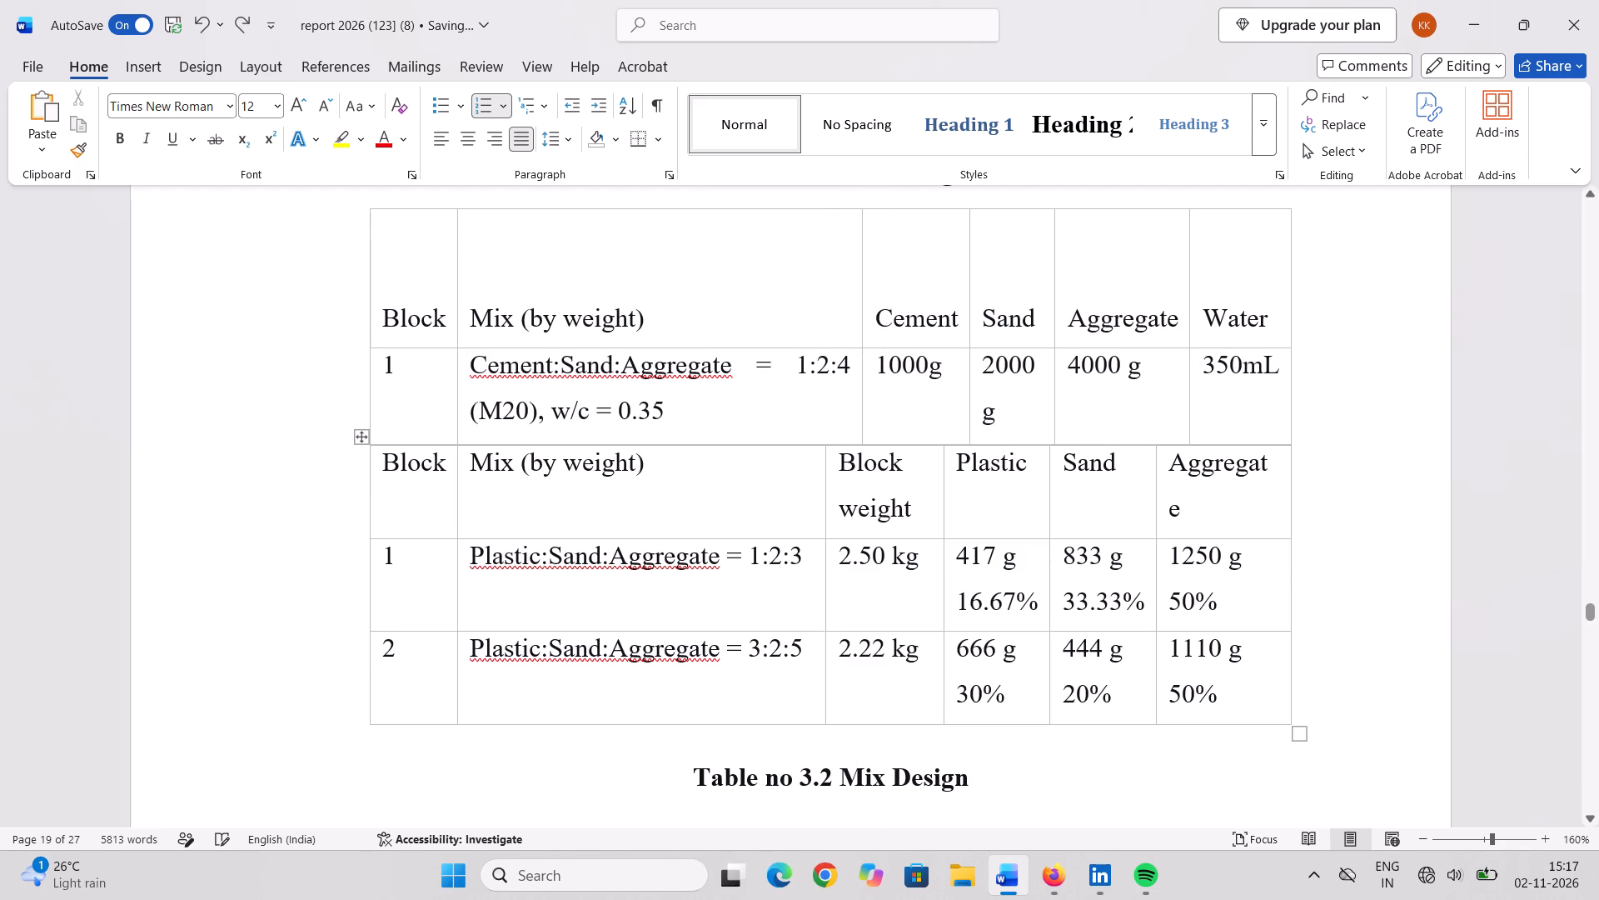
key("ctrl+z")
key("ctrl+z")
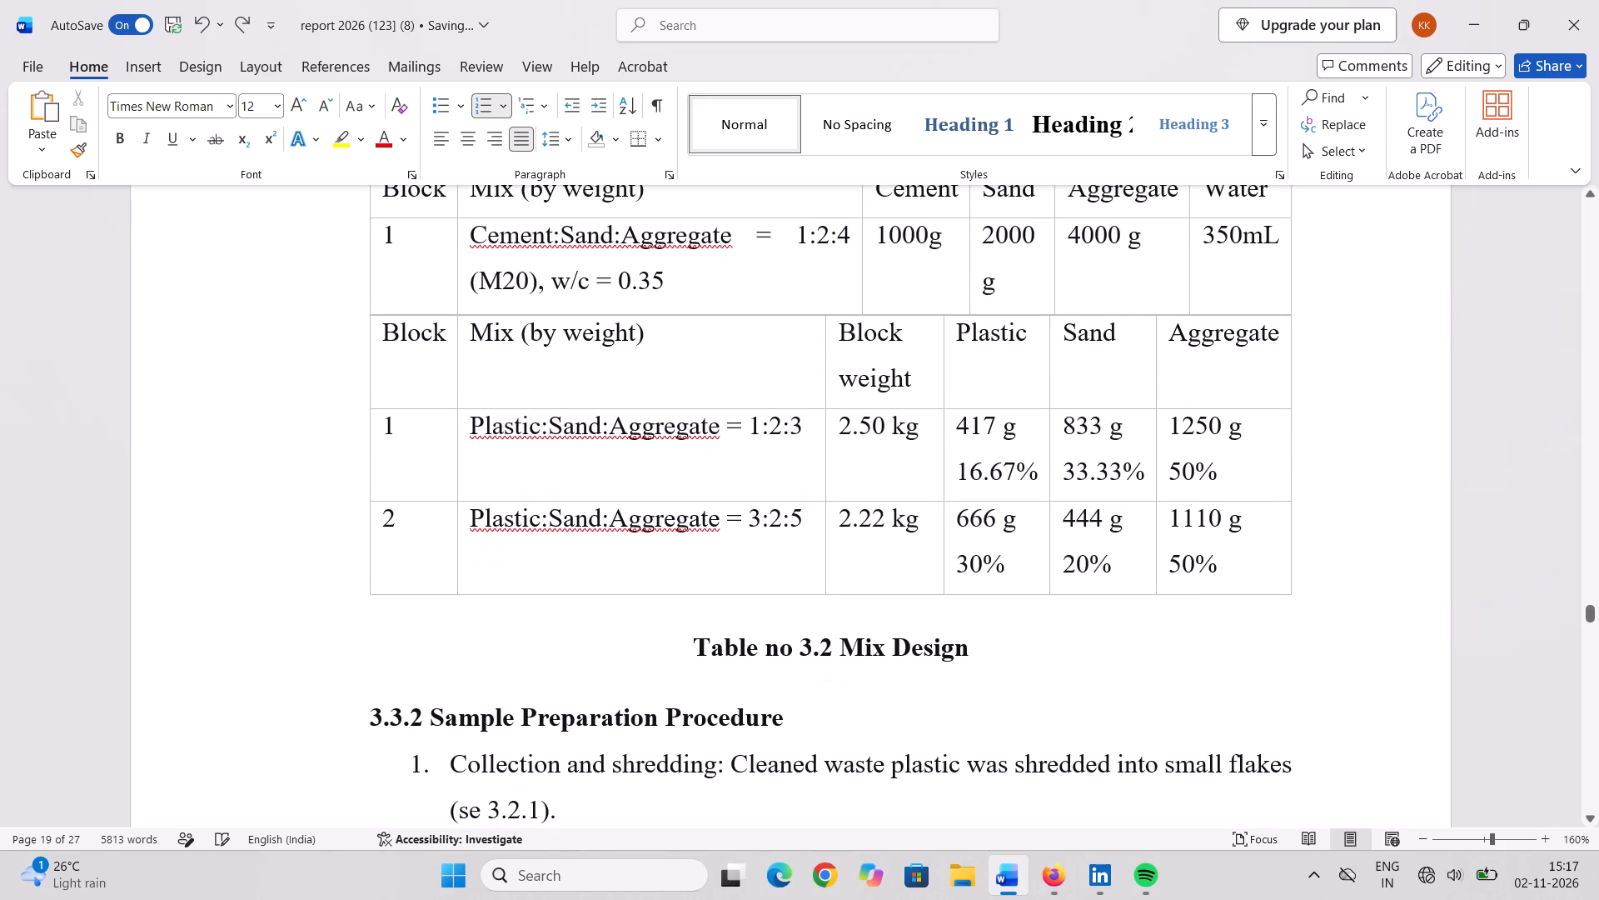
Examine Tables 3.1 and 3.2 and the 3.3.2 Sample Preparation Procedure steps through to the pictures on the following page.
scroll(990, 422, "up", 4)
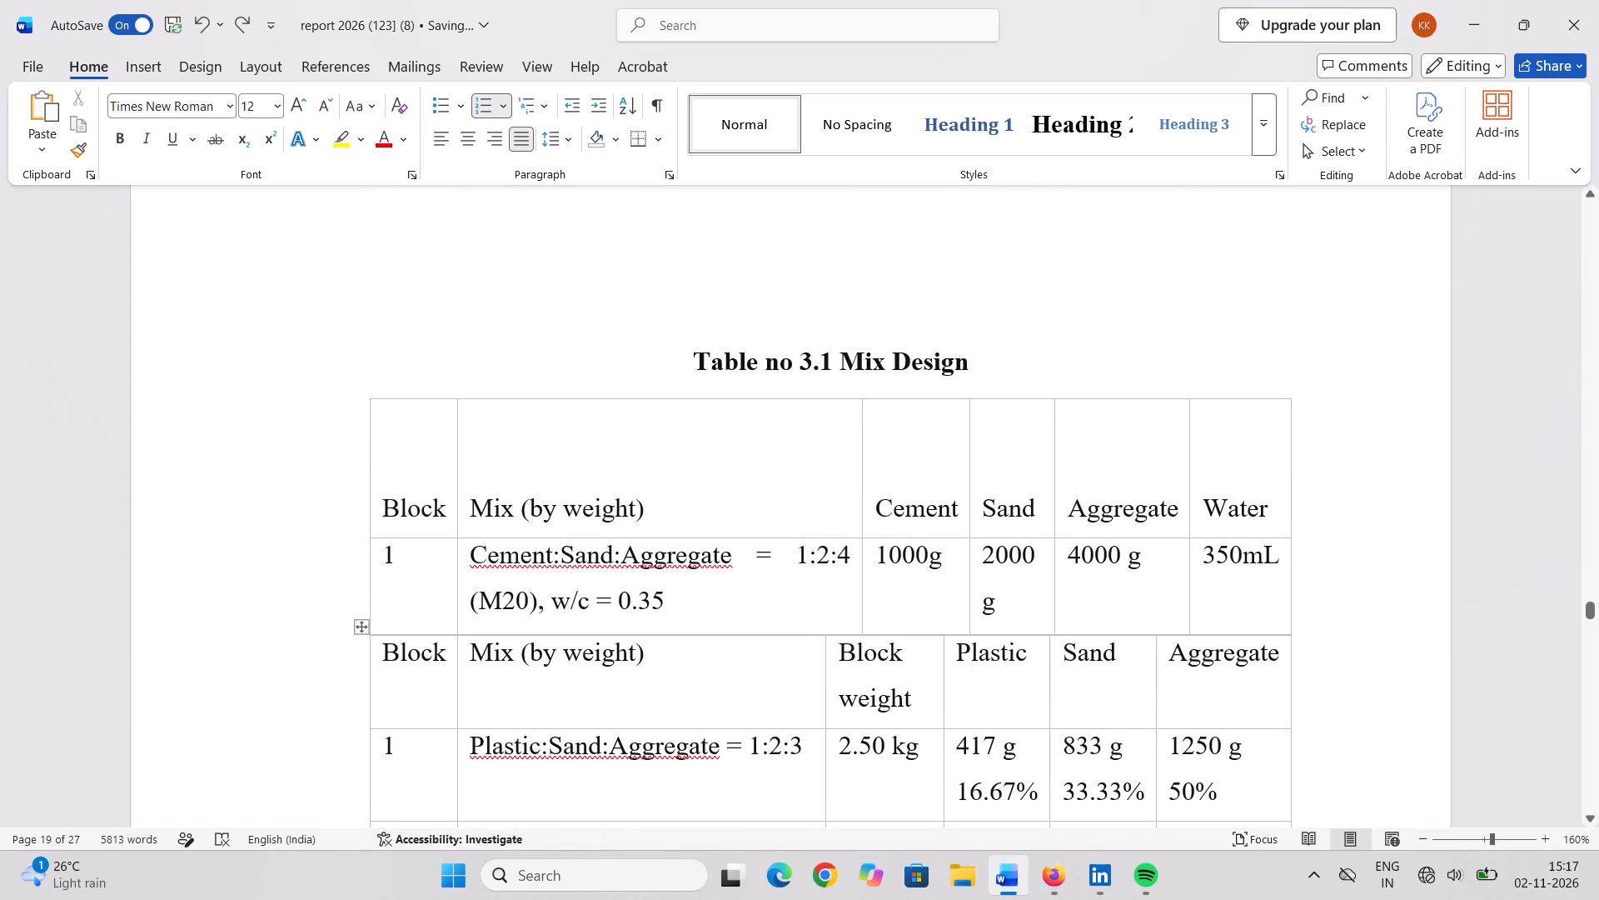
scroll(861, 653, "down", 2)
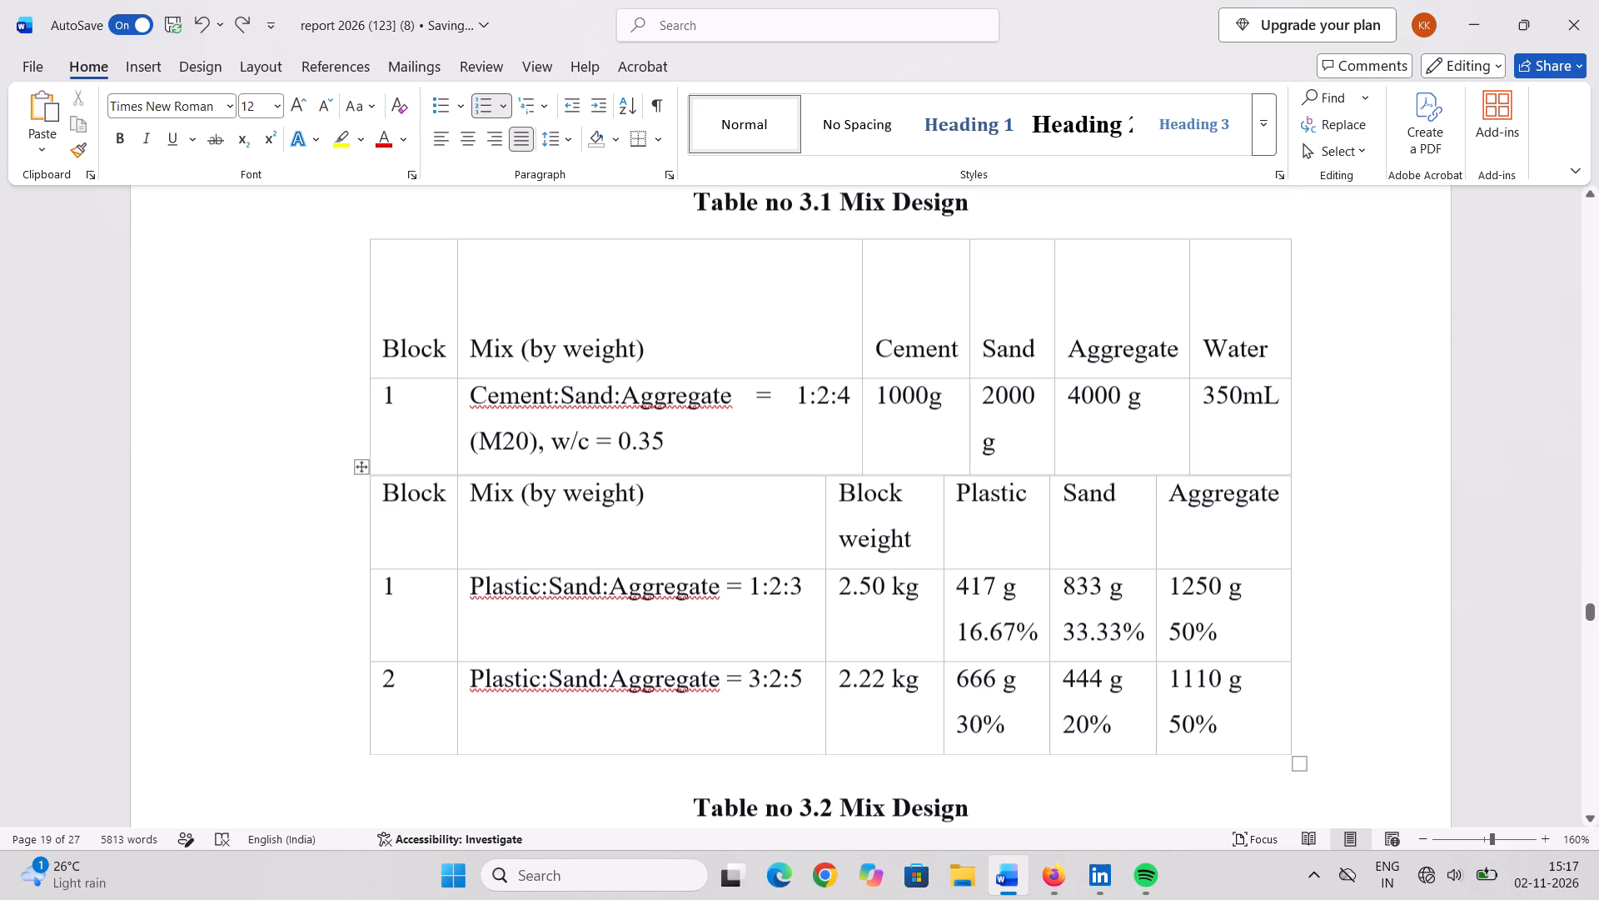
scroll(1120, 544, "down", 10)
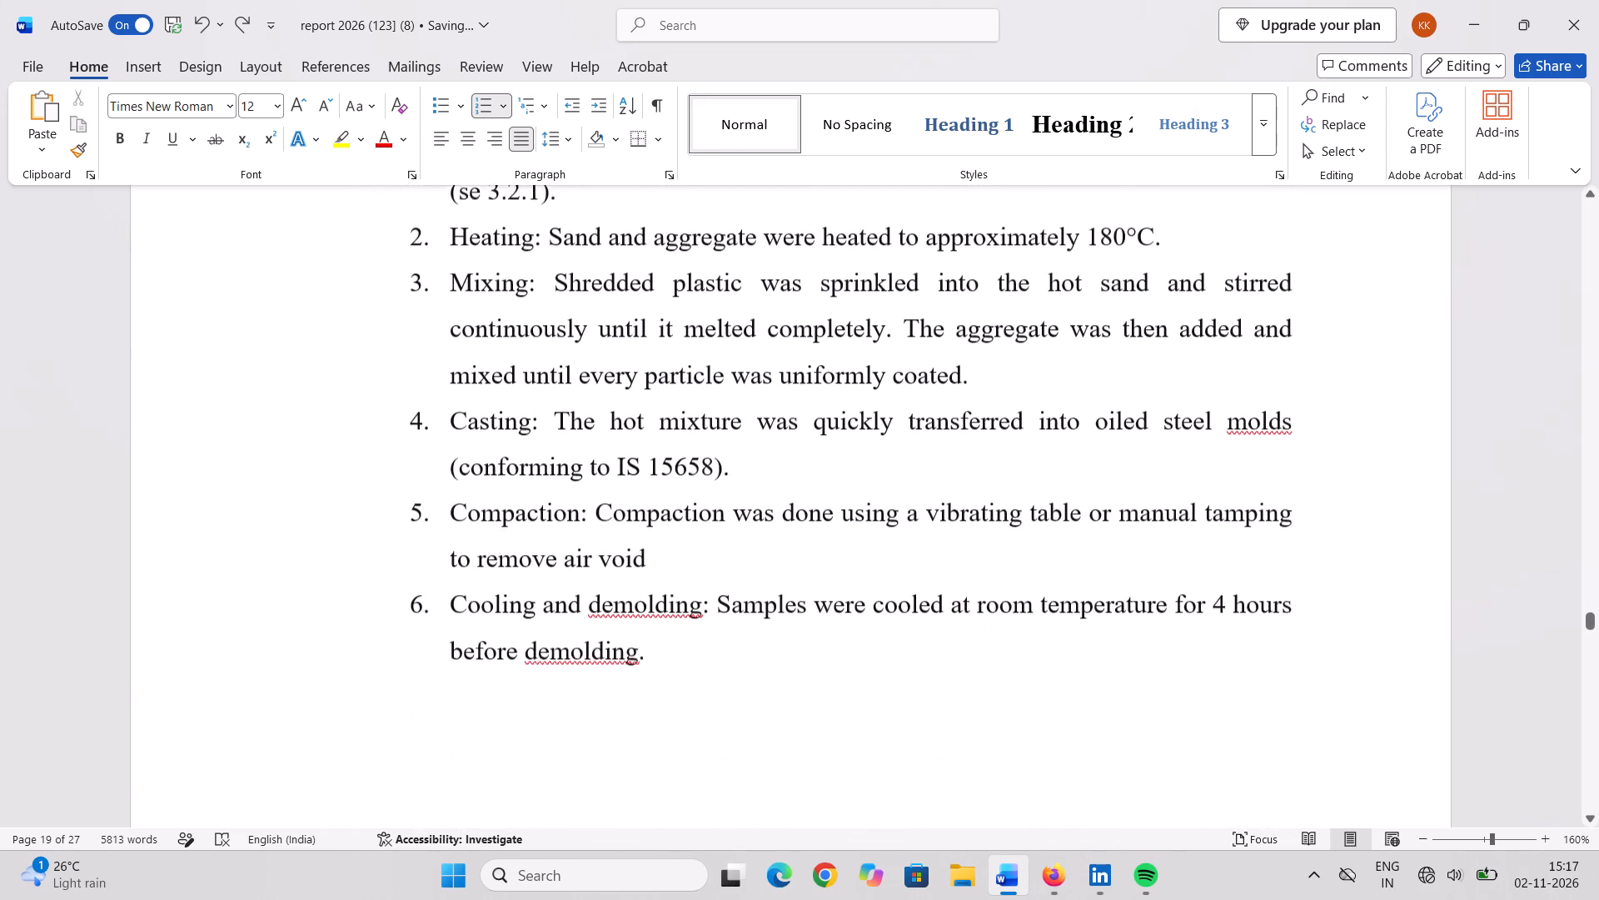
scroll(1120, 544, "down", 10)
scroll(1120, 544, "up", 4)
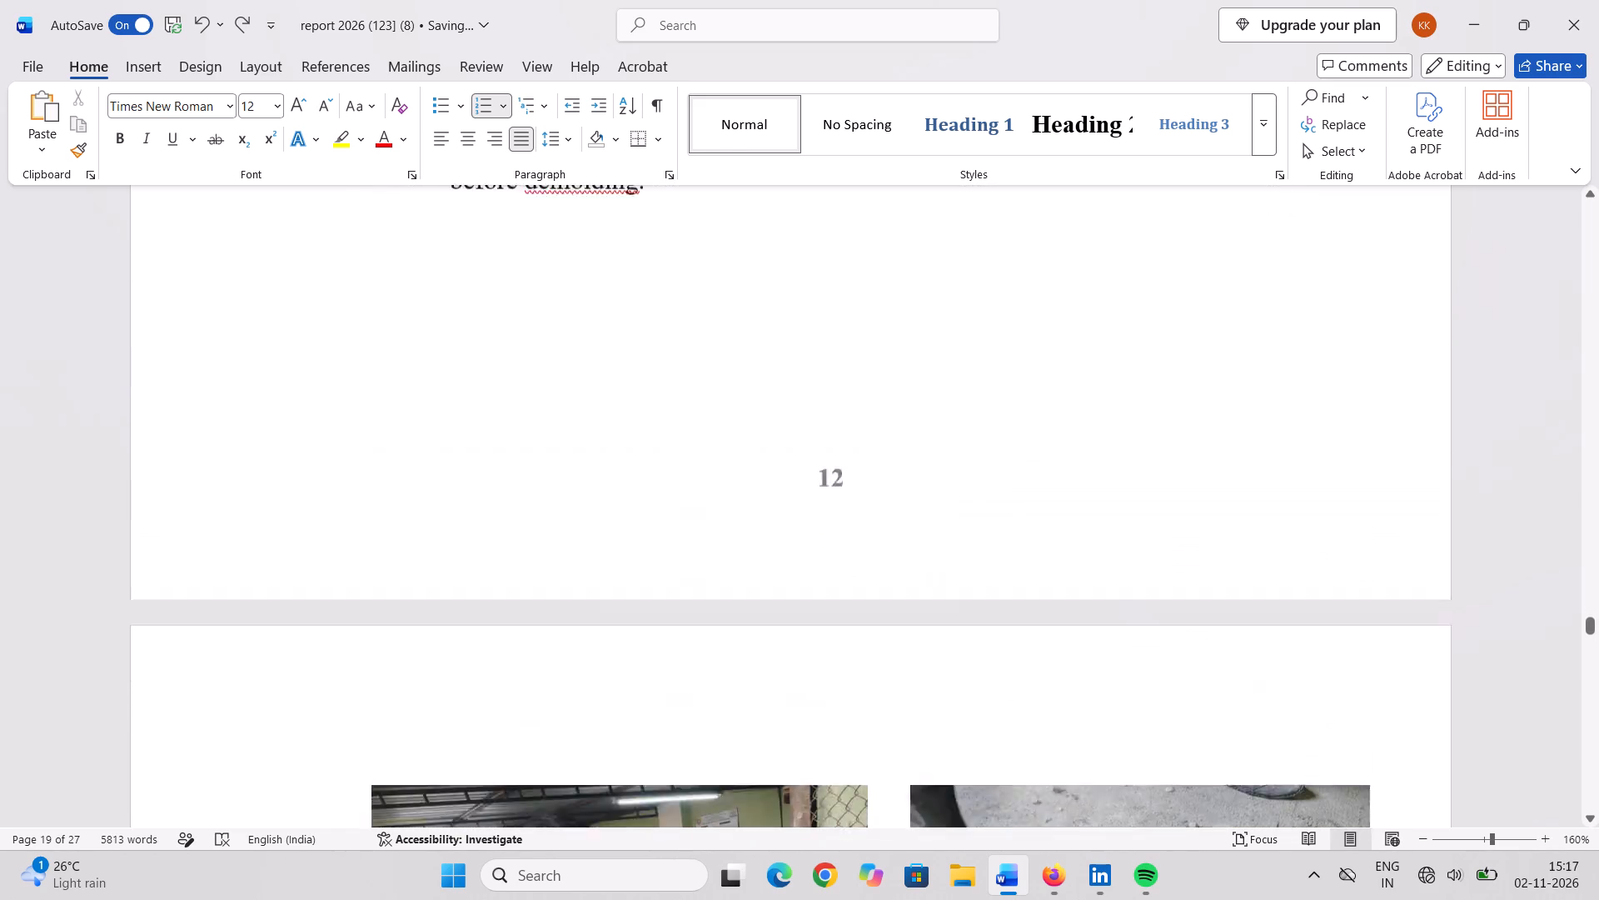
scroll(1120, 544, "up", 19)
scroll(742, 487, "down", 4)
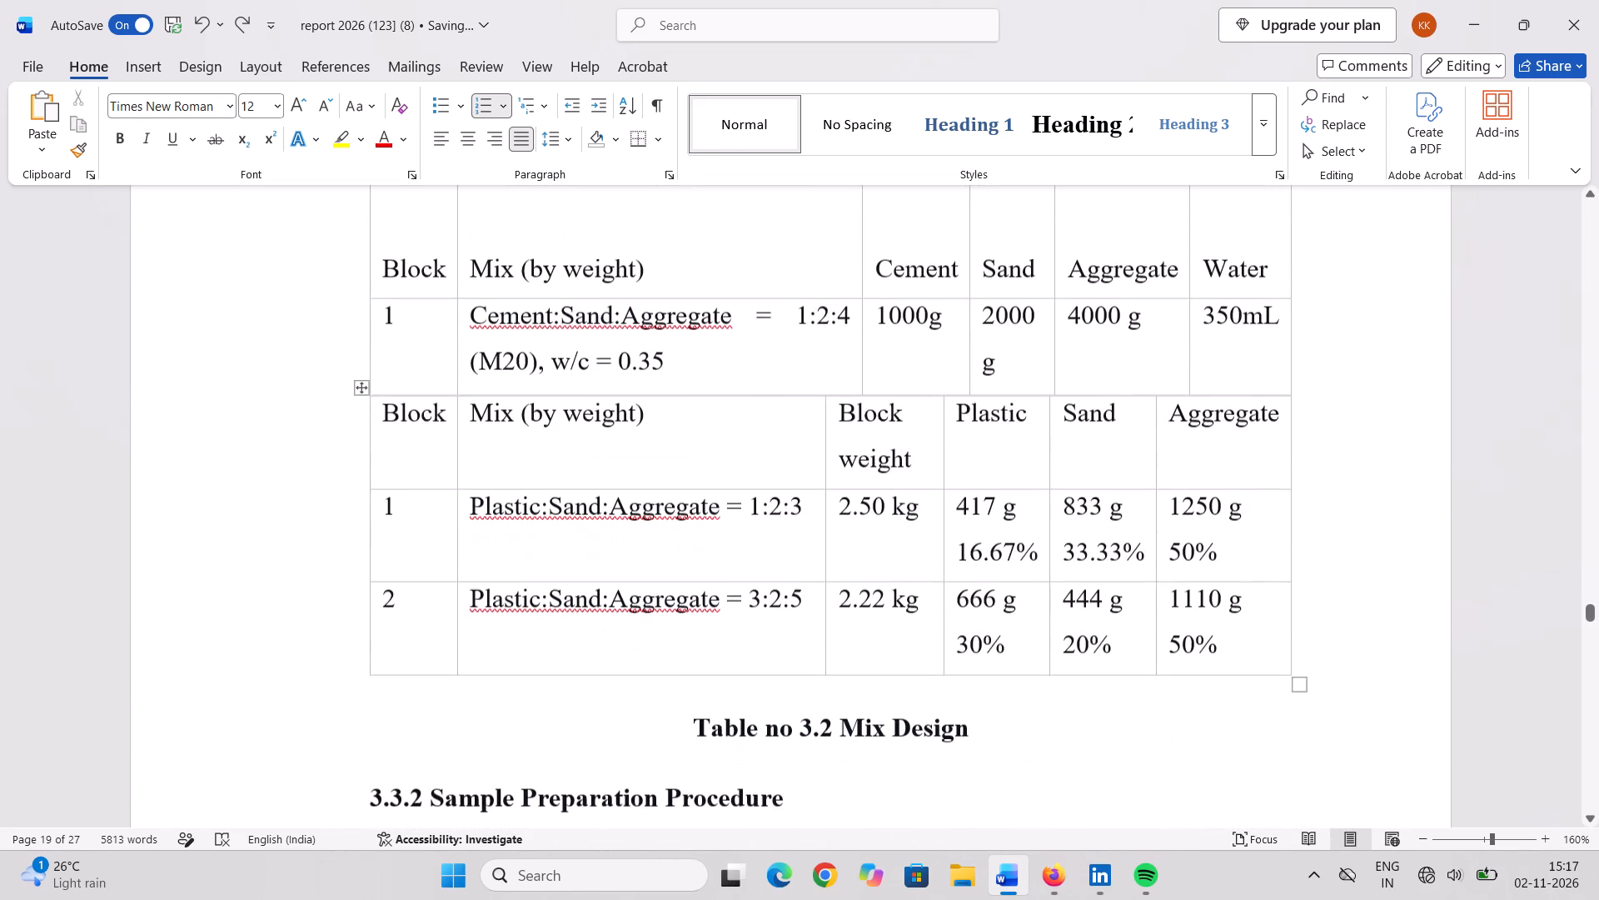
scroll(497, 347, "up", 3)
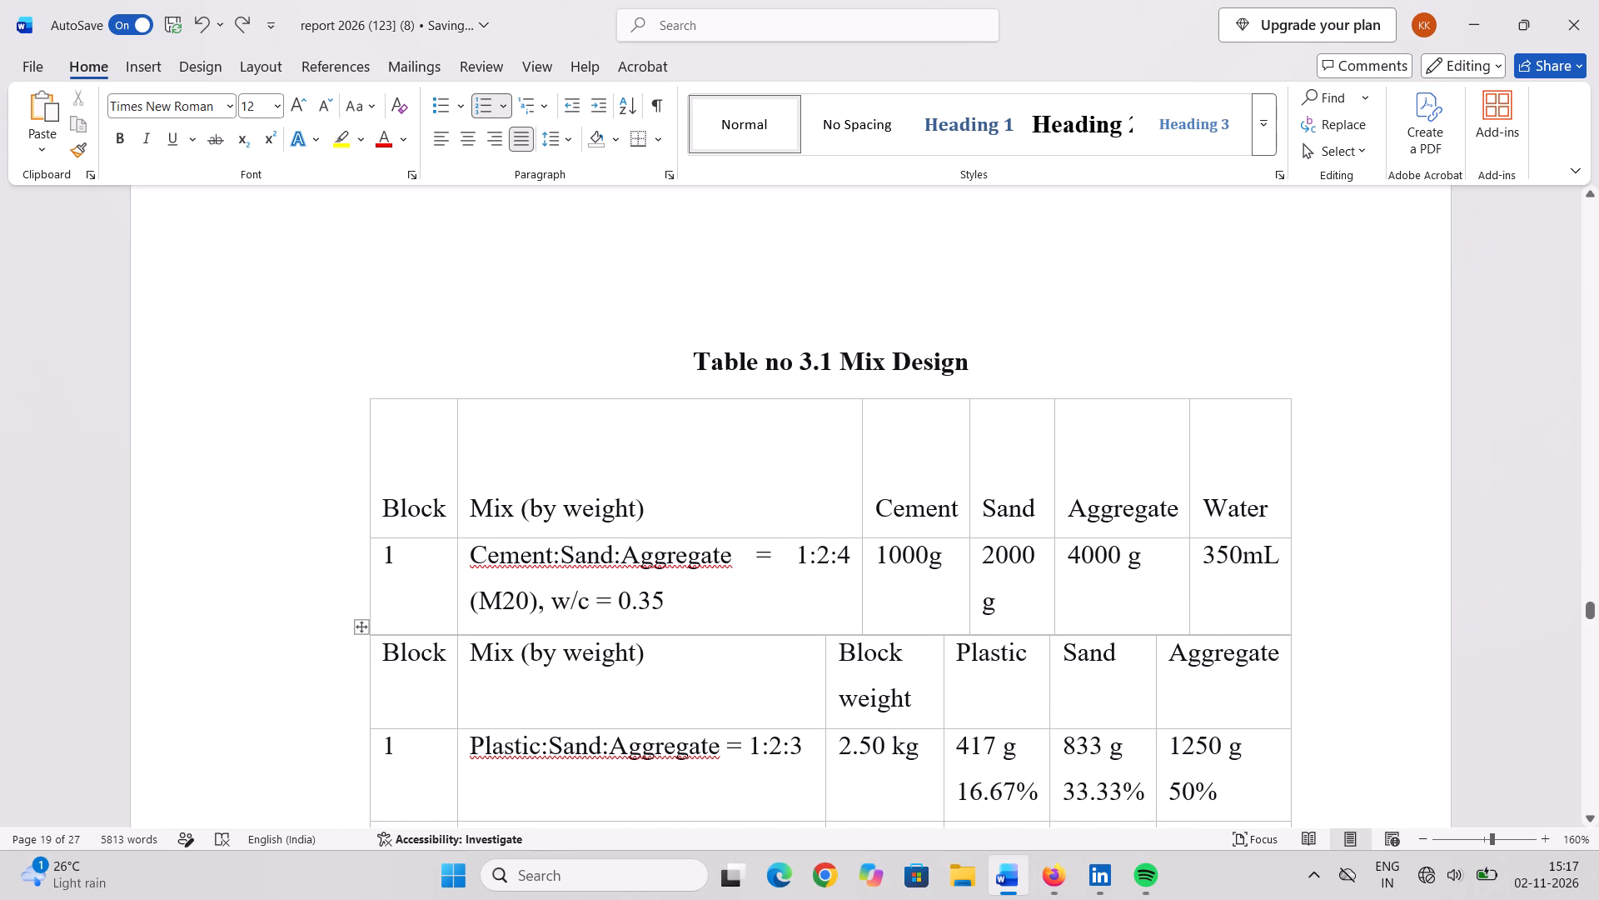
Select the whole Table 3.1 cement mix design and set it to No Border.
left_click(369, 395)
left_click(376, 406)
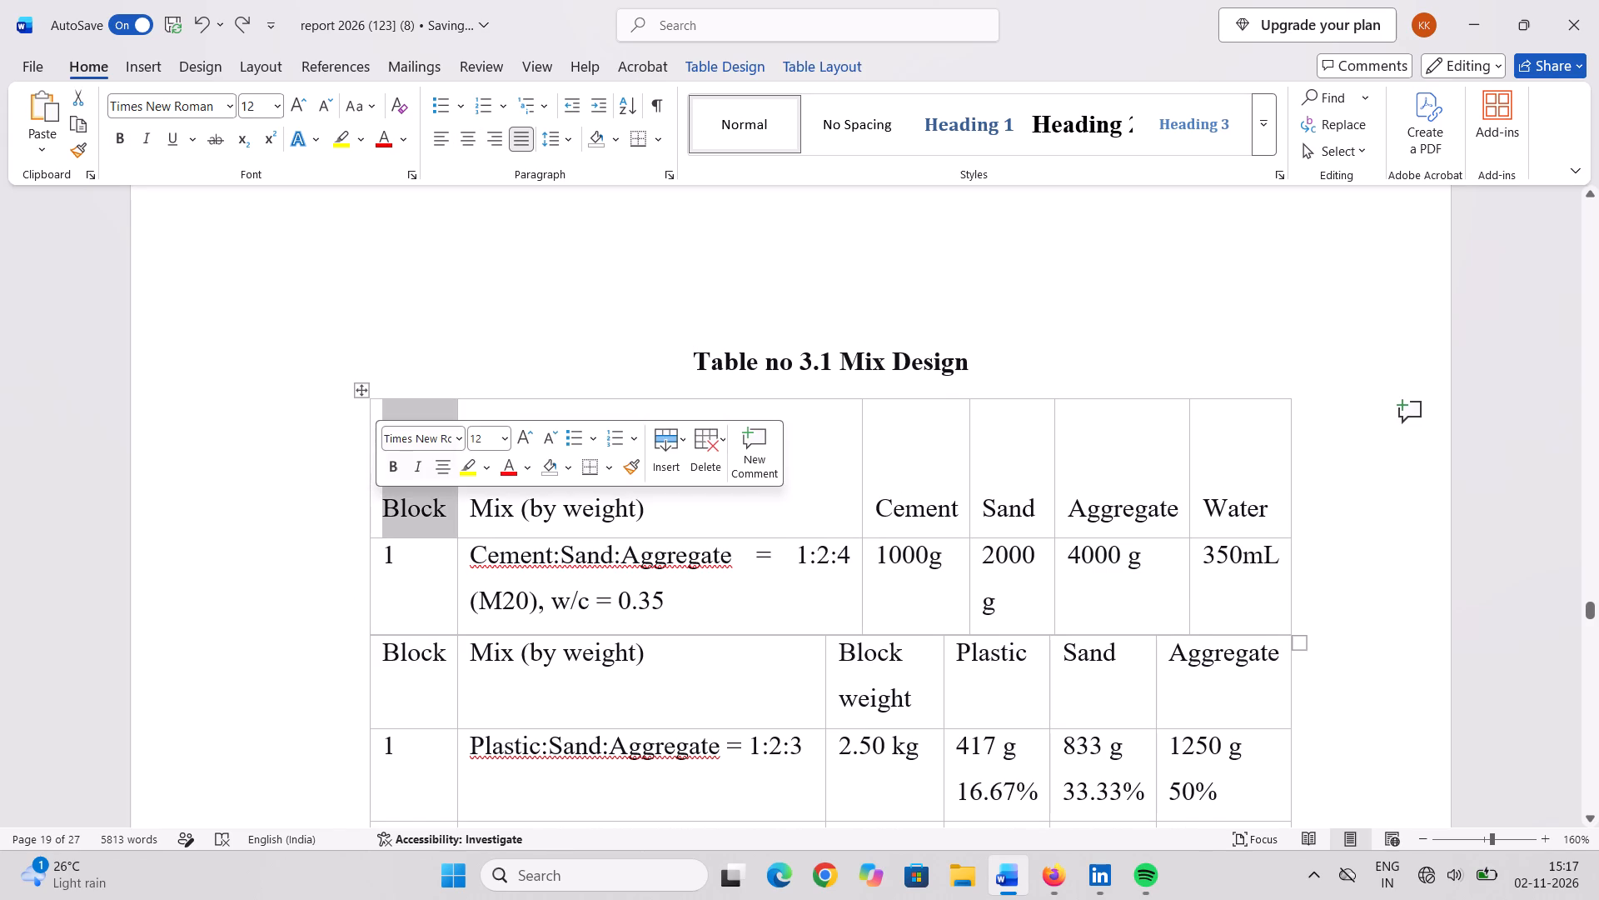
left_click(356, 392)
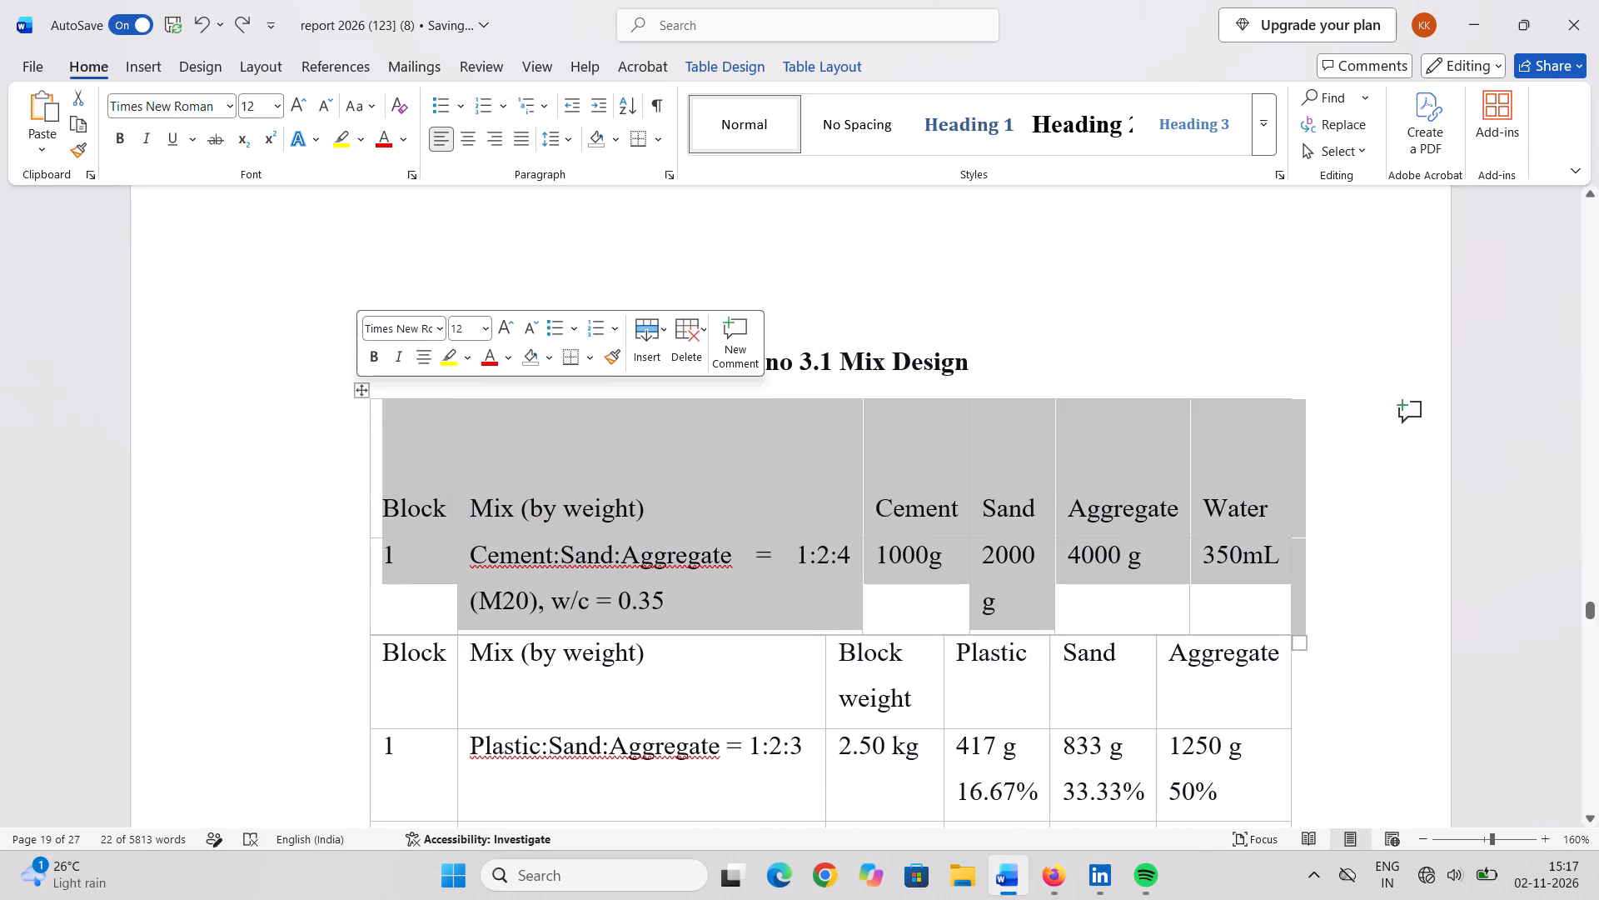
left_click(298, 367)
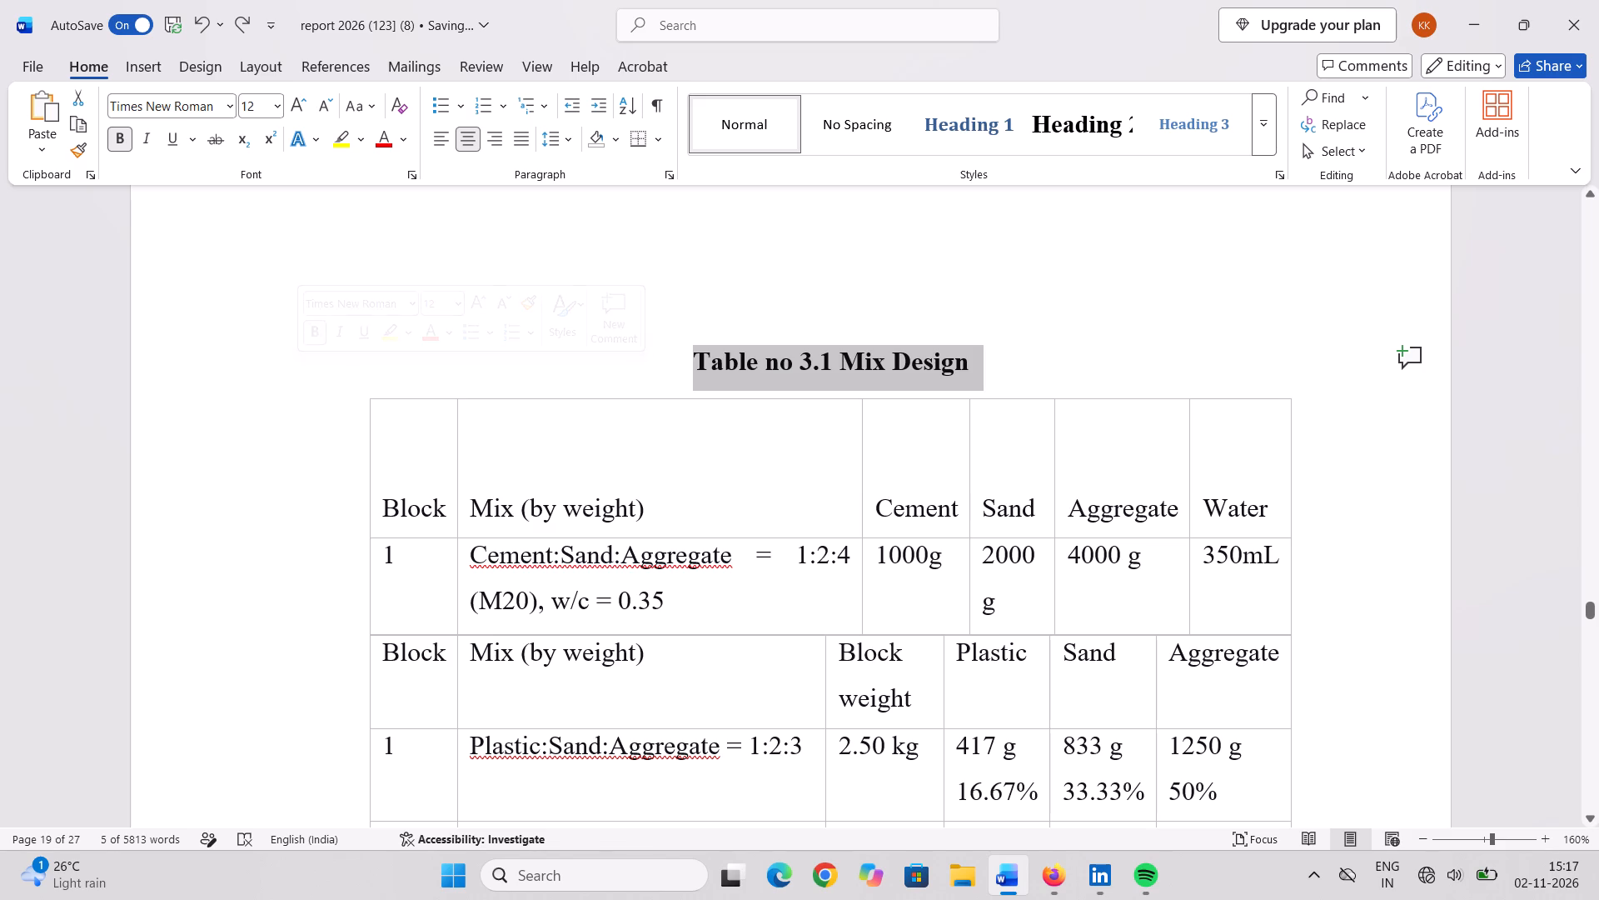
left_click(368, 429)
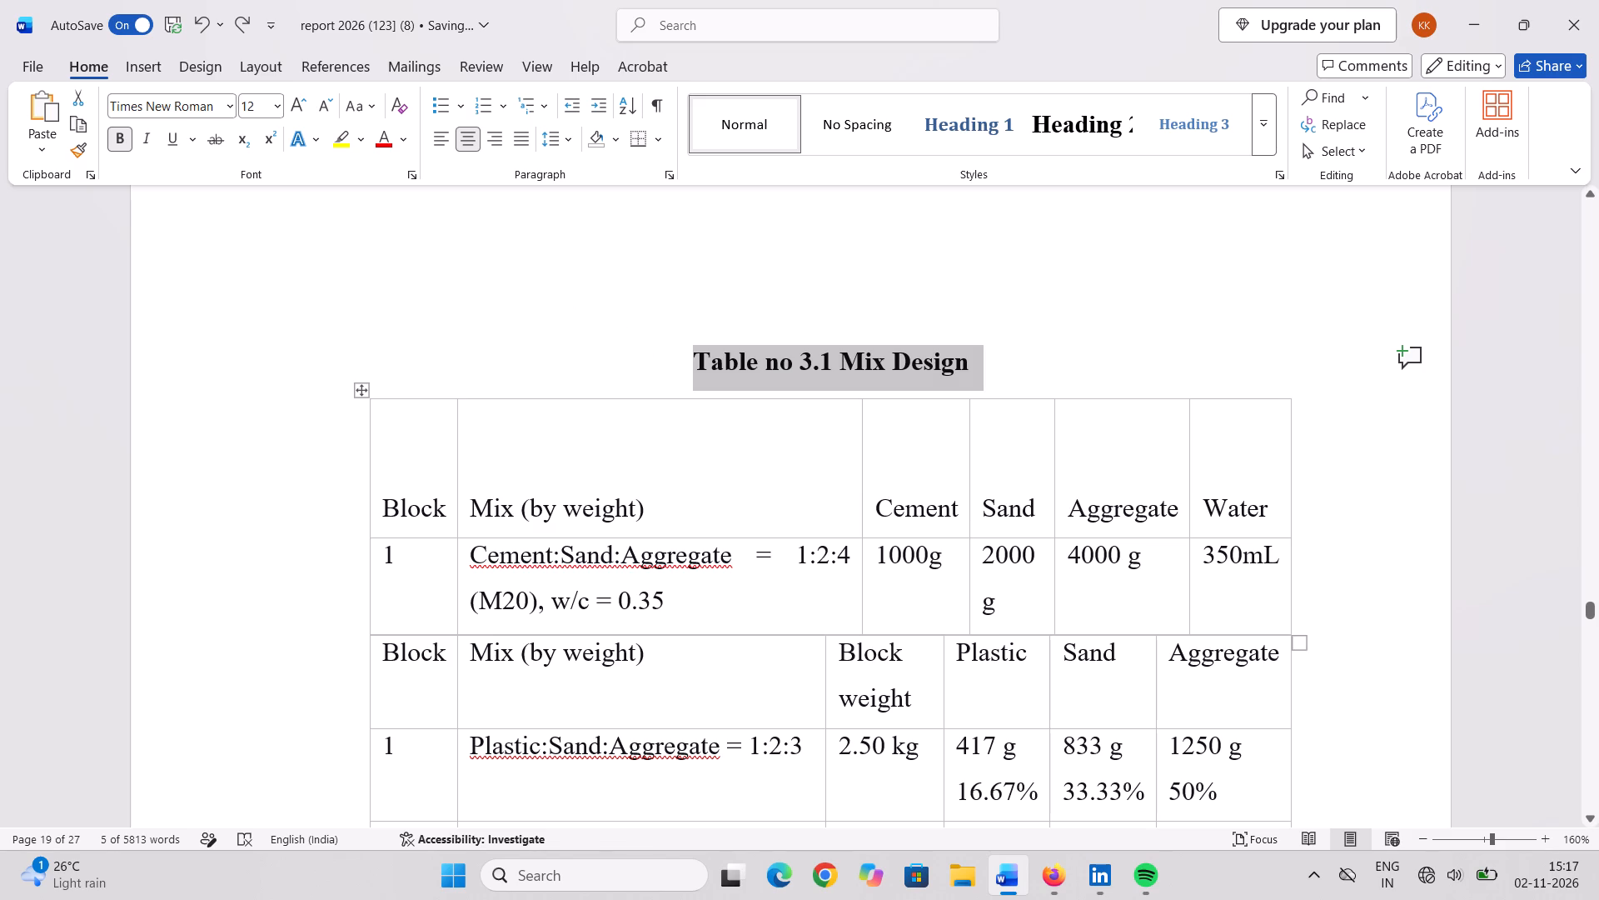
left_click(357, 396)
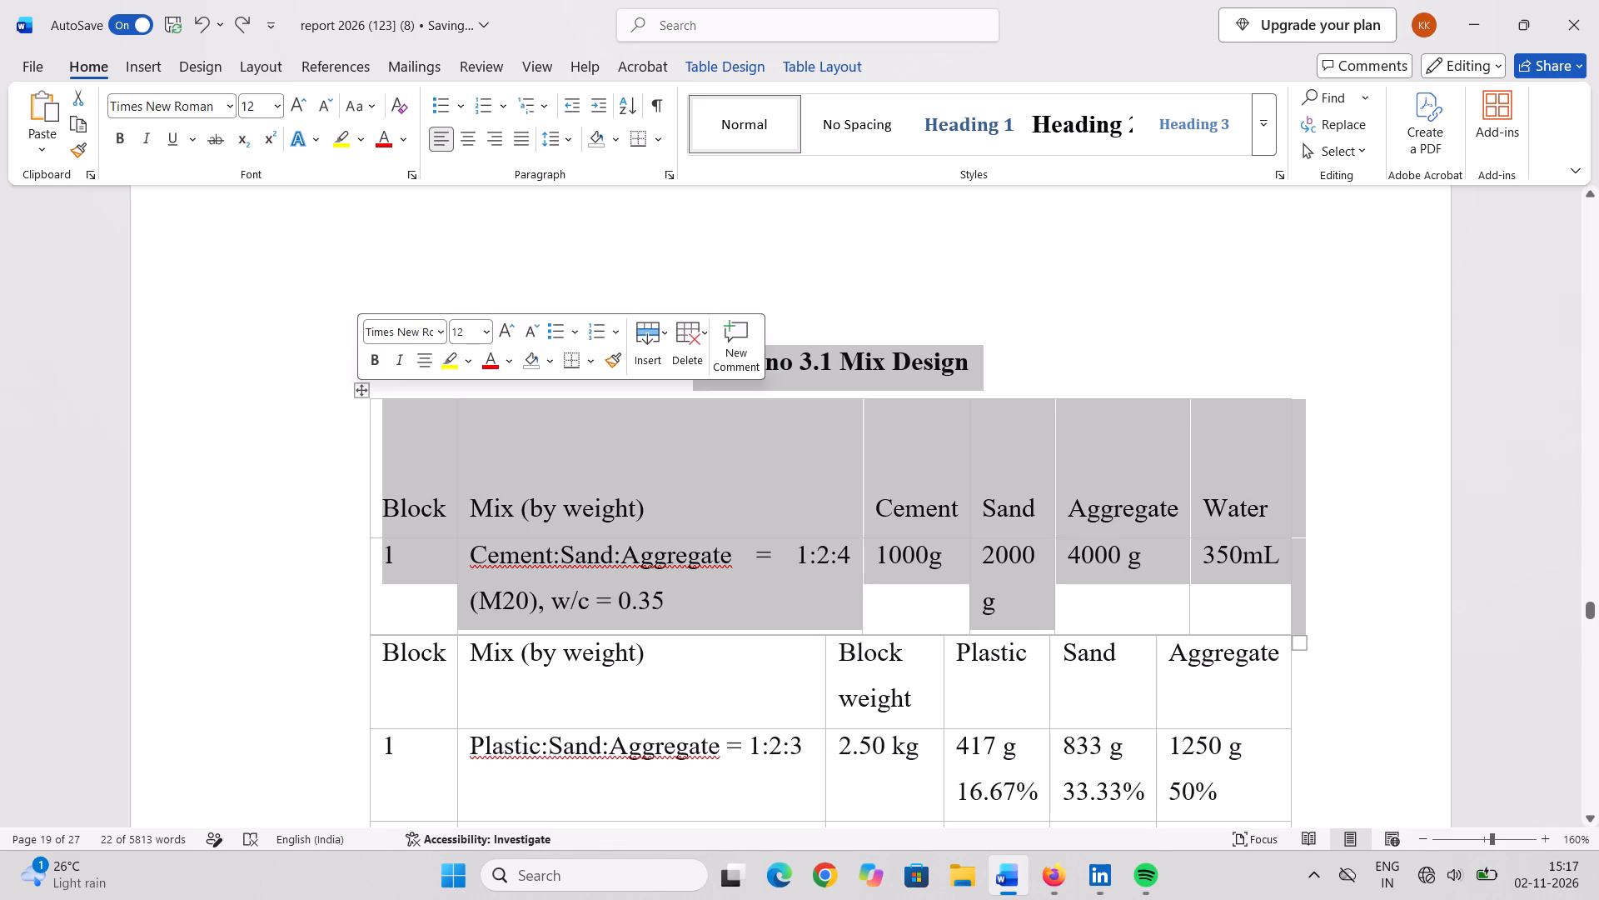
left_click(597, 363)
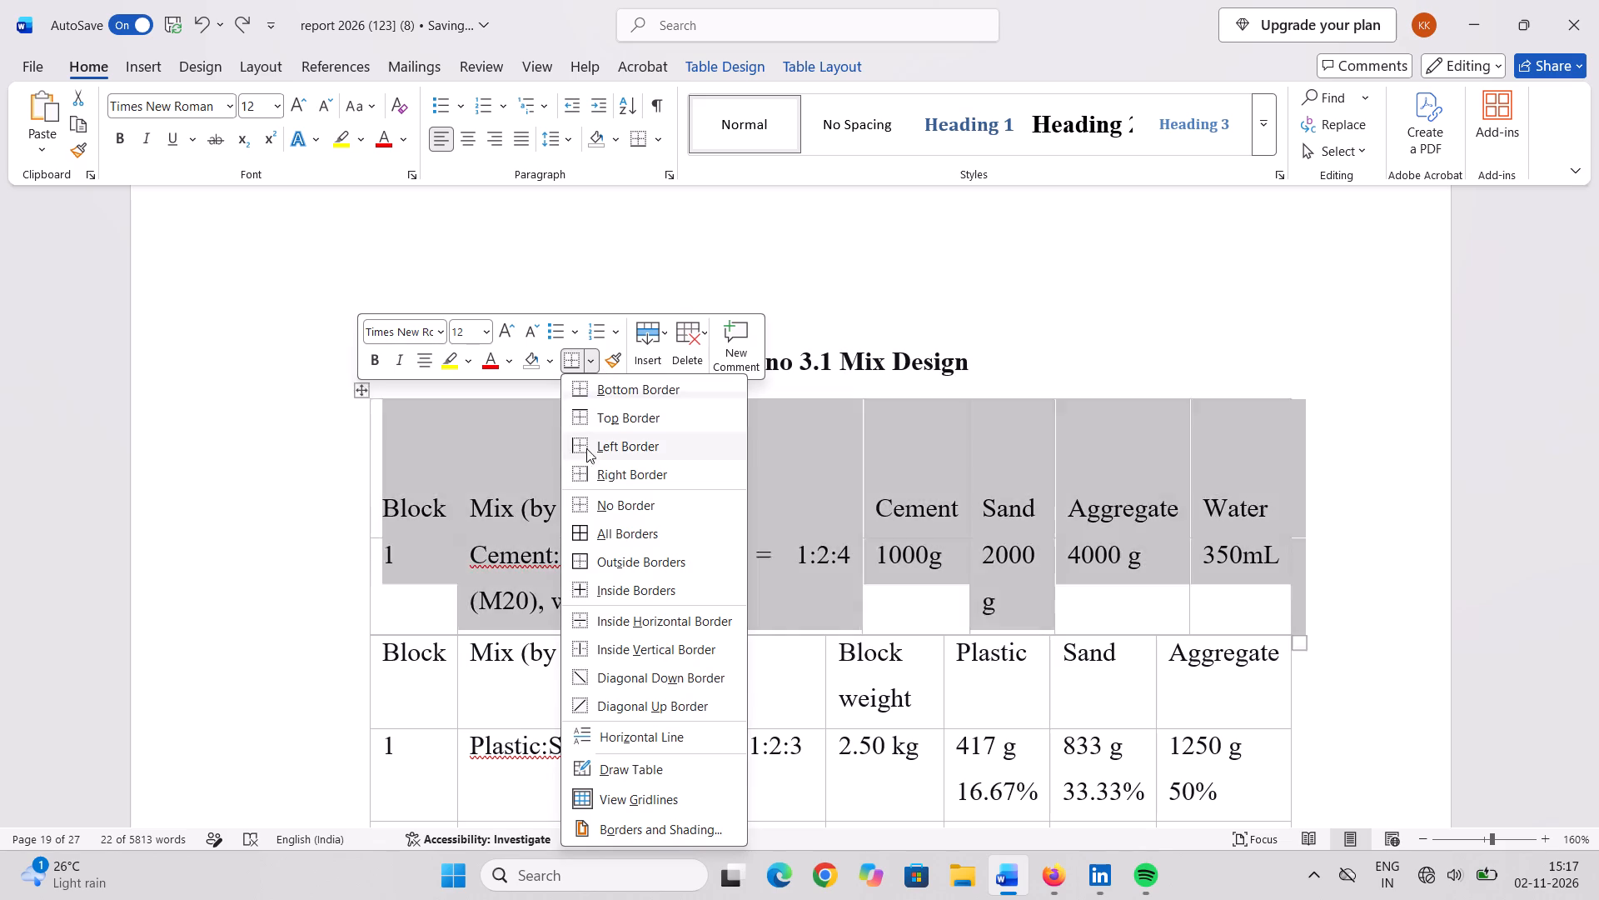
left_click(599, 503)
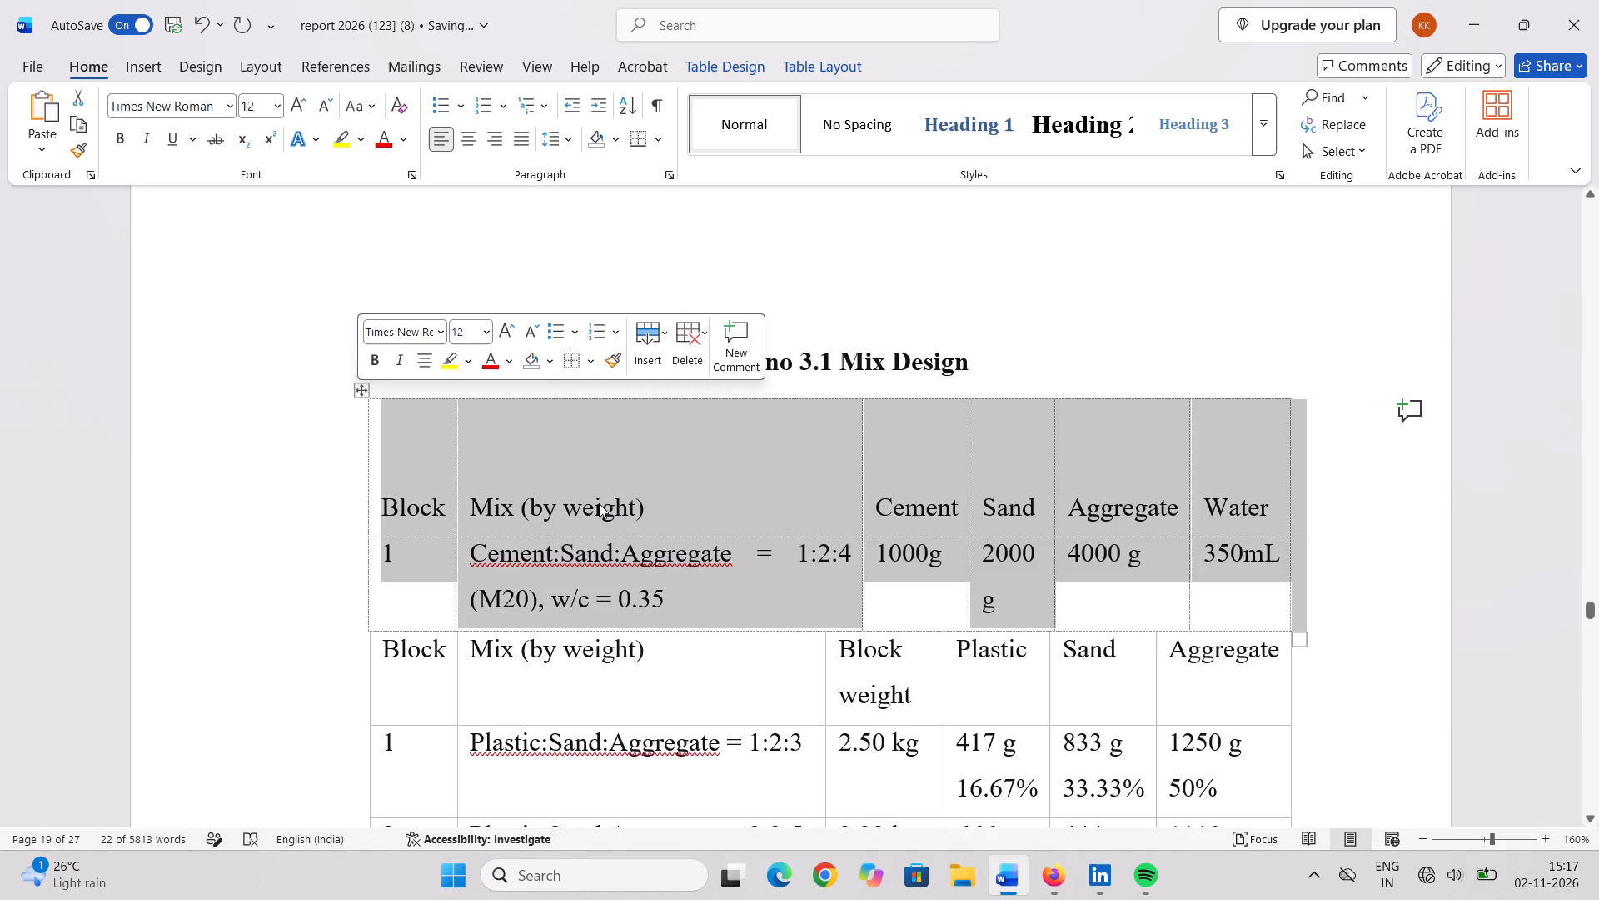
left_click(584, 362)
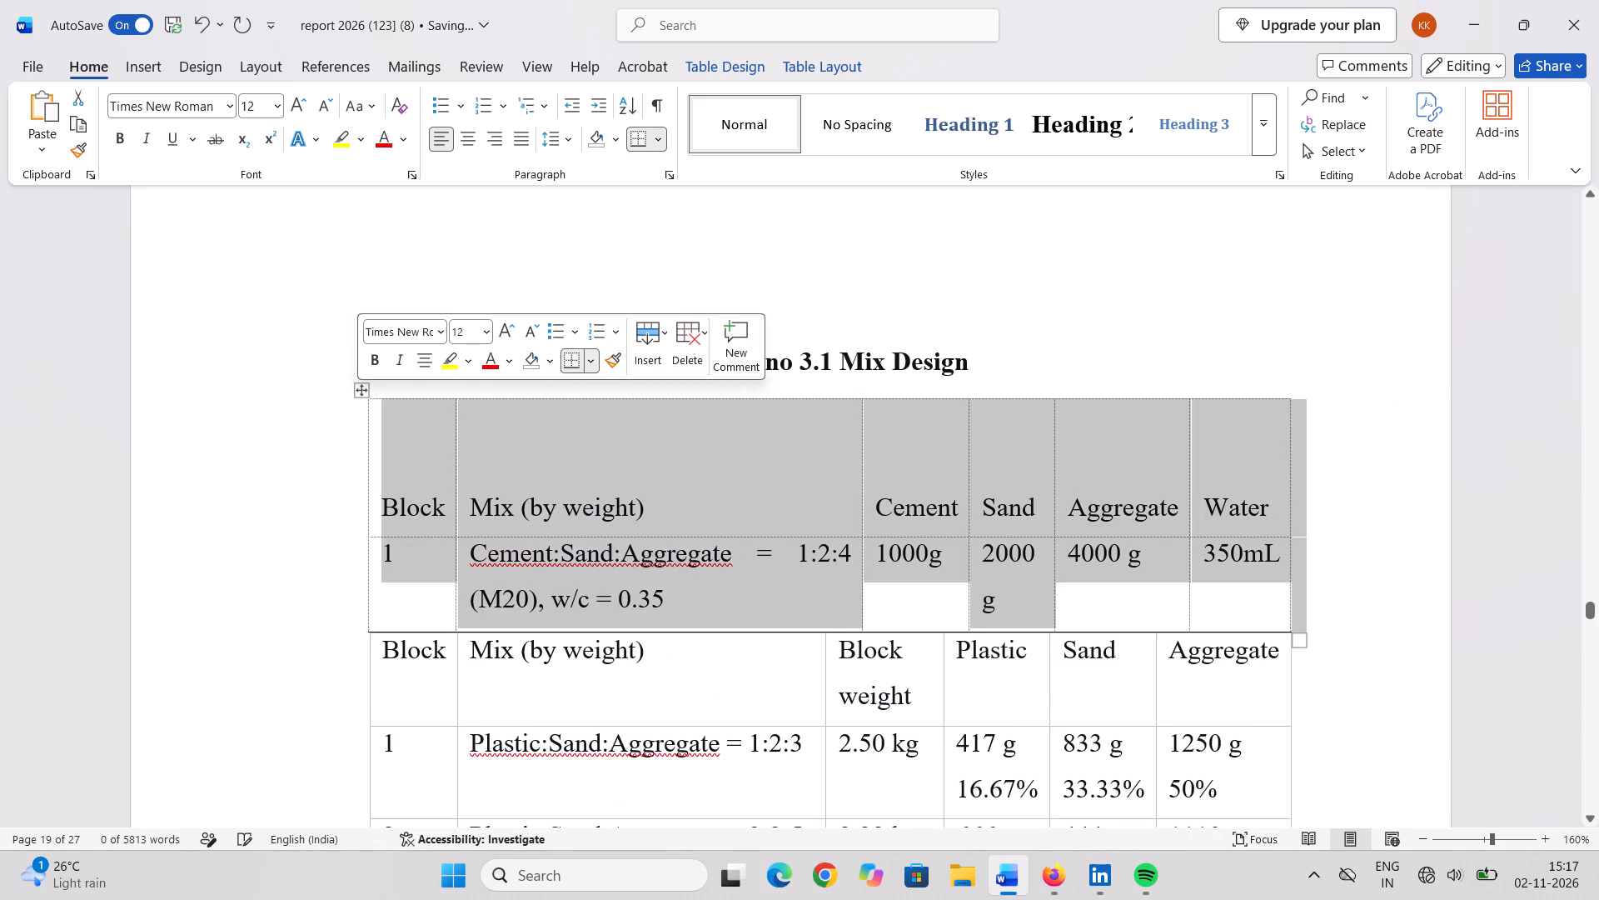
left_click(589, 371)
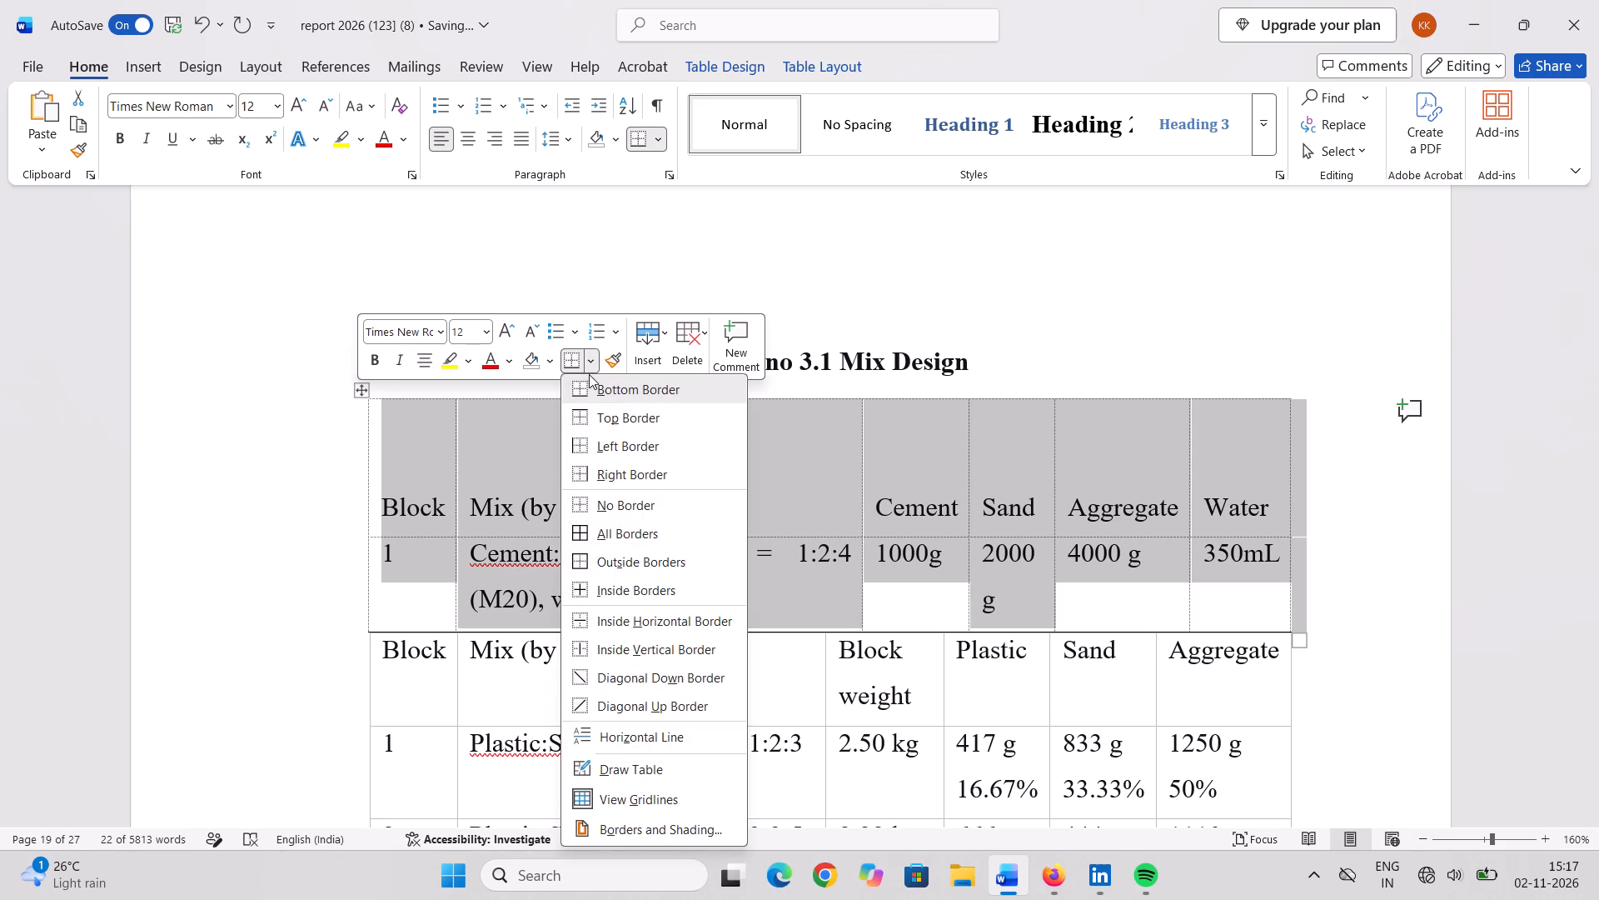
left_click(597, 499)
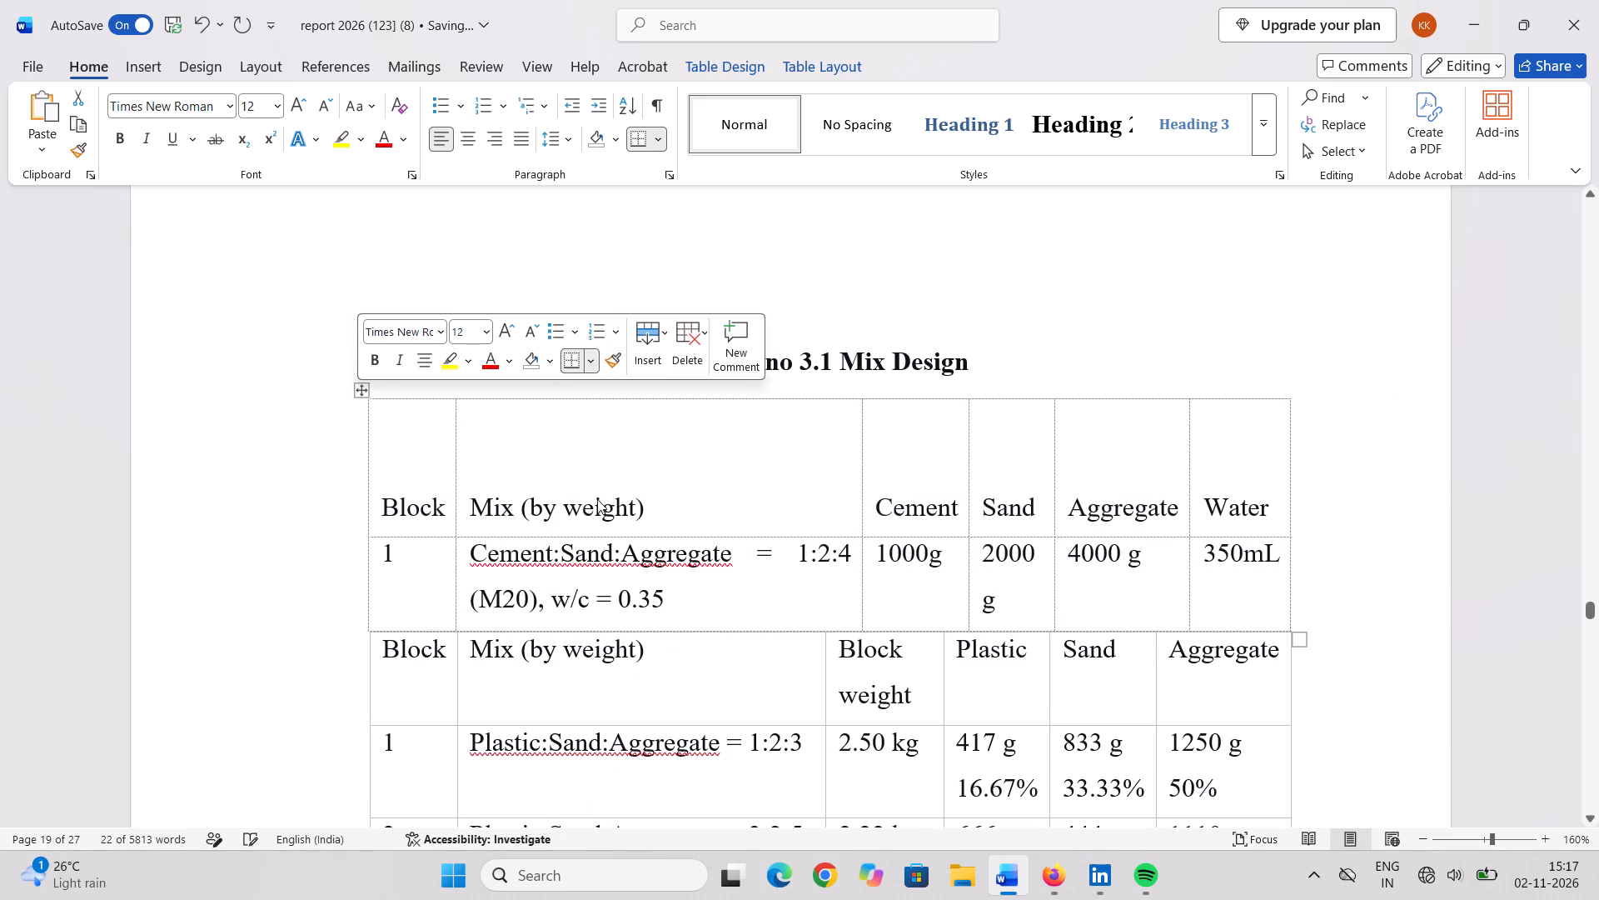
left_click(229, 477)
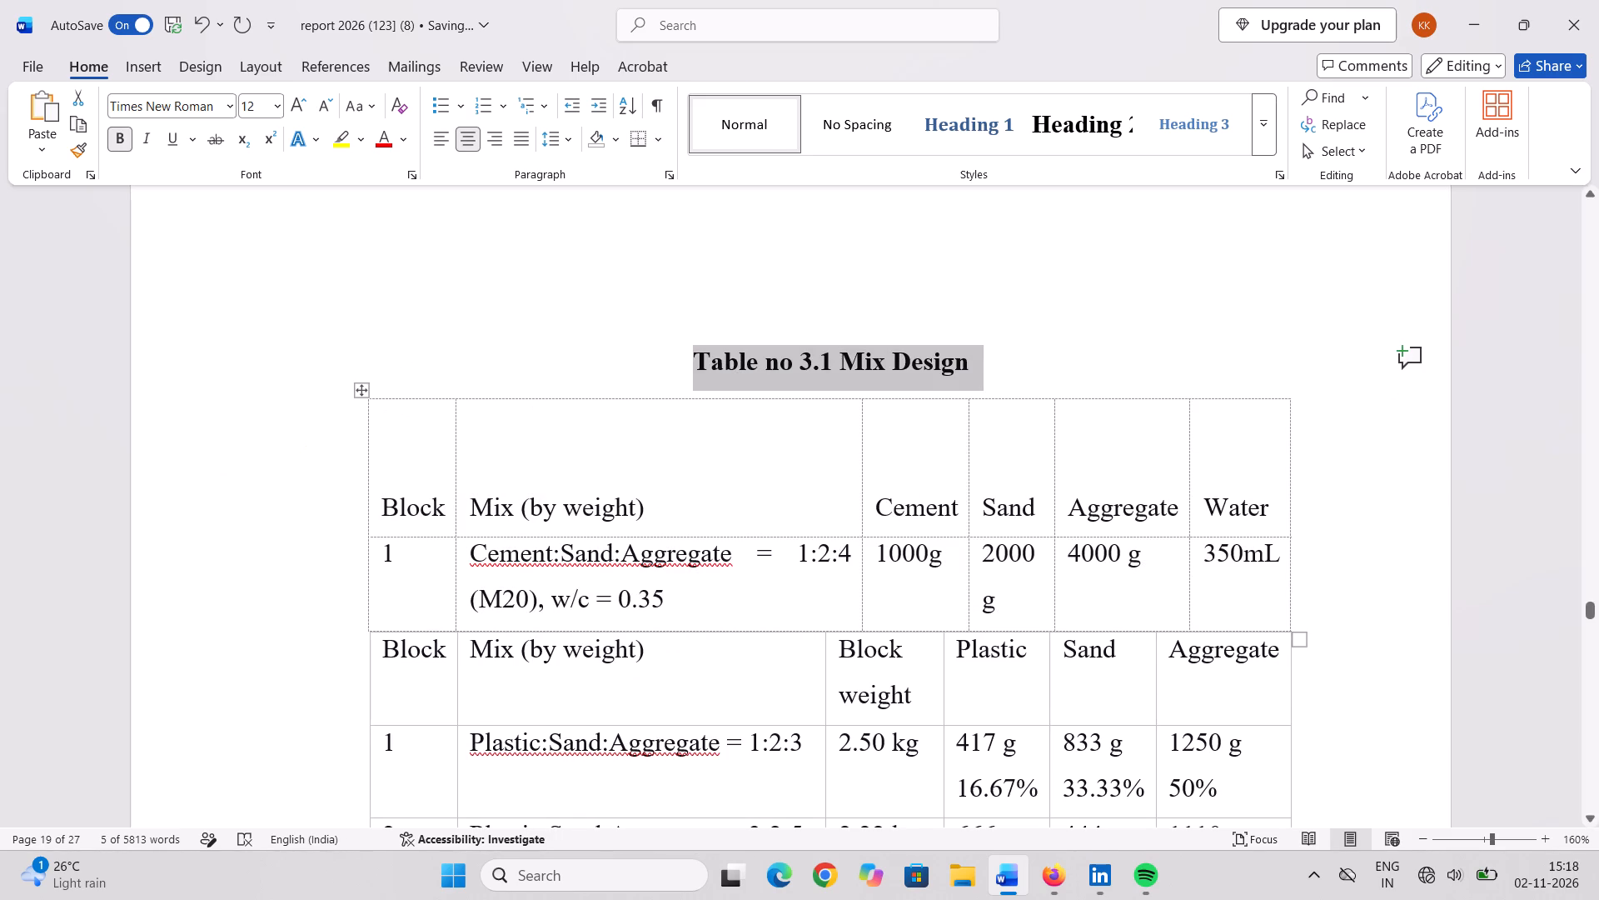
Select the whole Table 3.2 plastic mix design and set it to No Border.
left_click(376, 642)
left_click(356, 620)
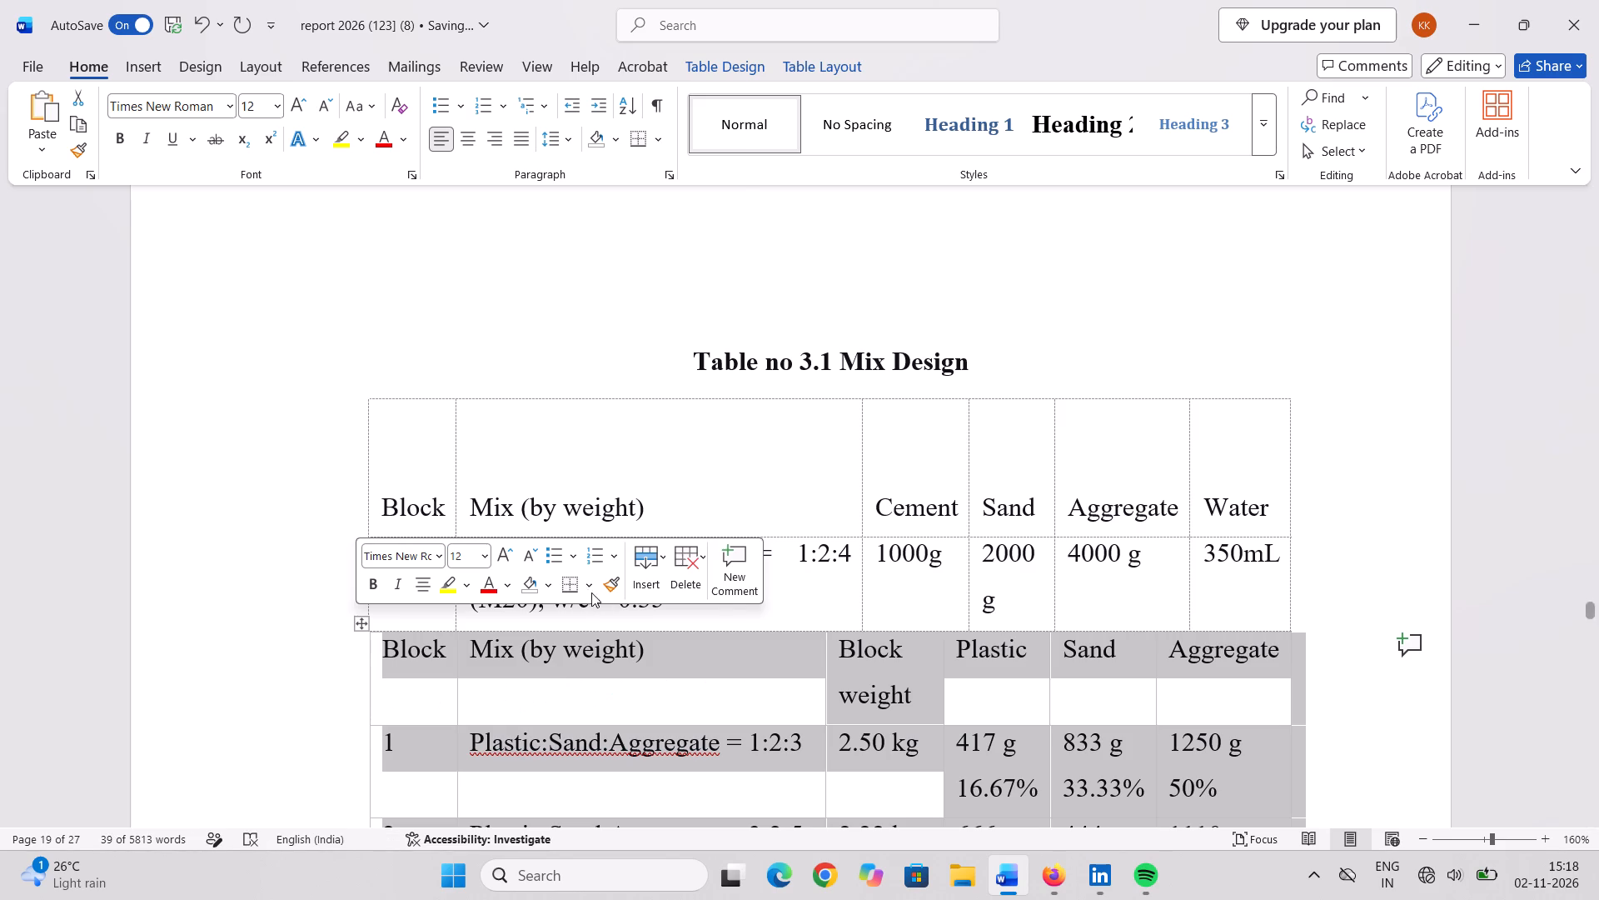
left_click(584, 582)
left_click(625, 235)
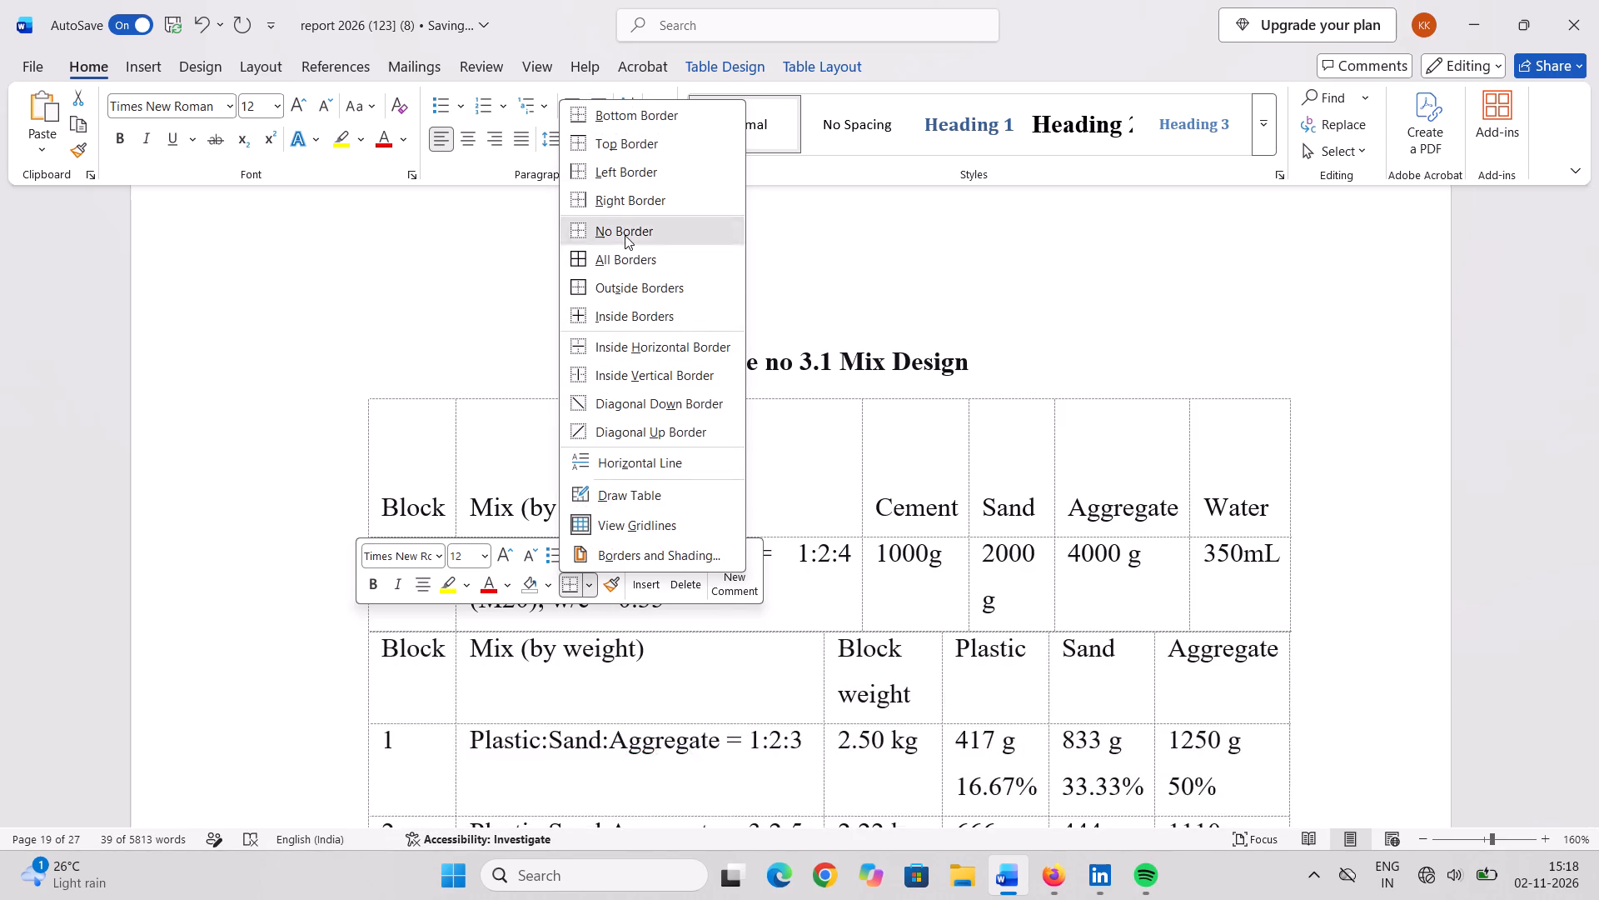
left_click(1149, 302)
scroll(1223, 495, "down", 1)
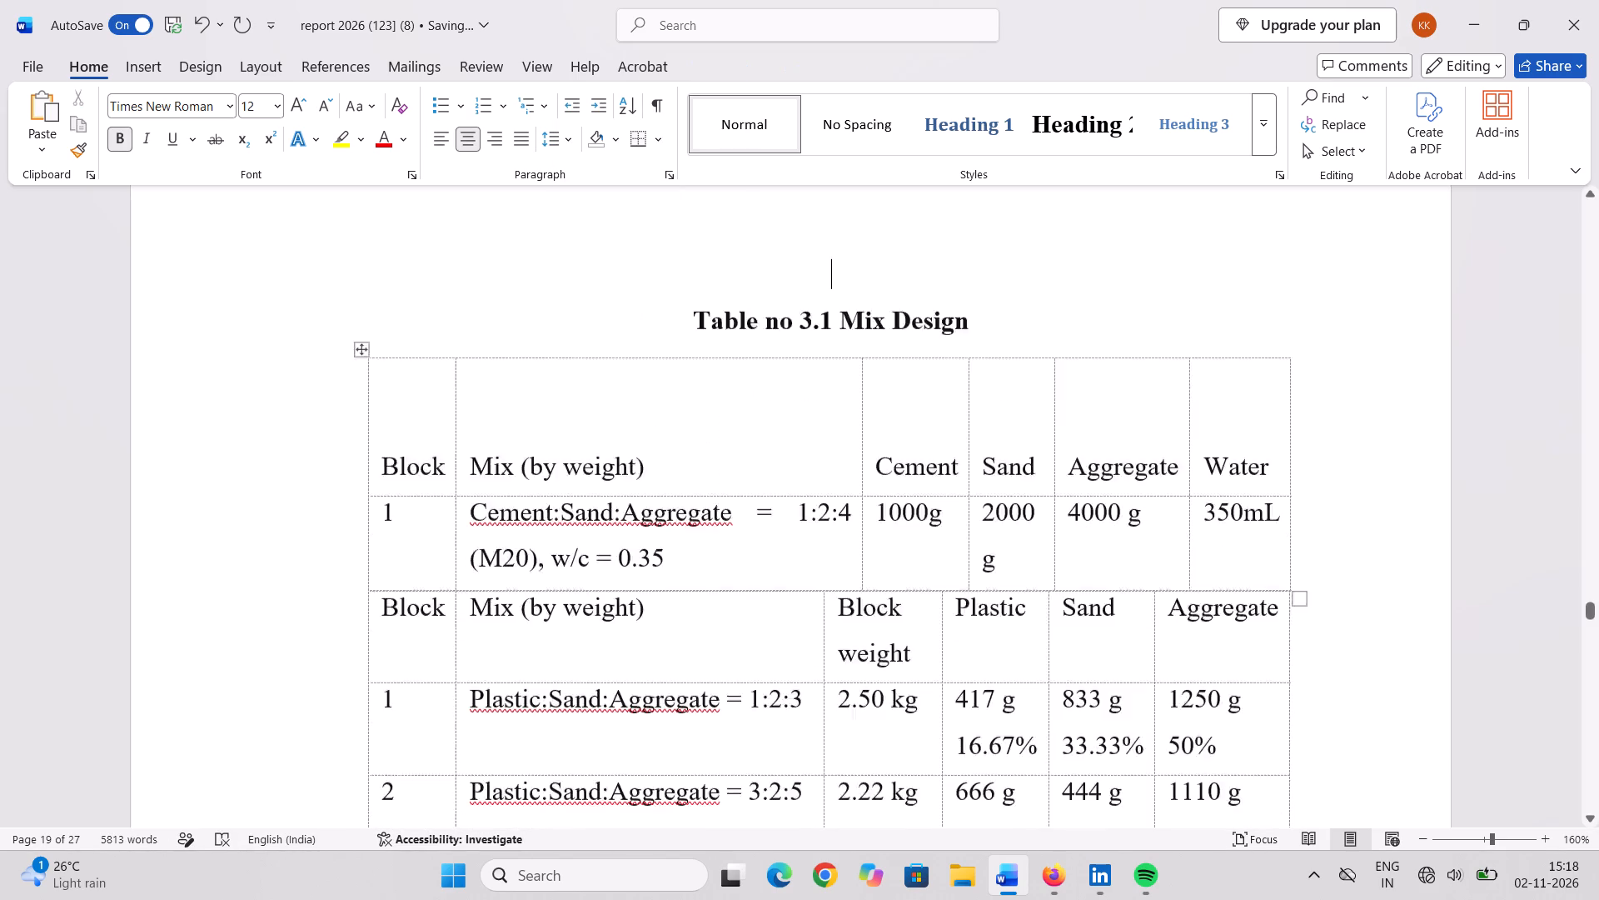
scroll(1223, 492, "down", 1)
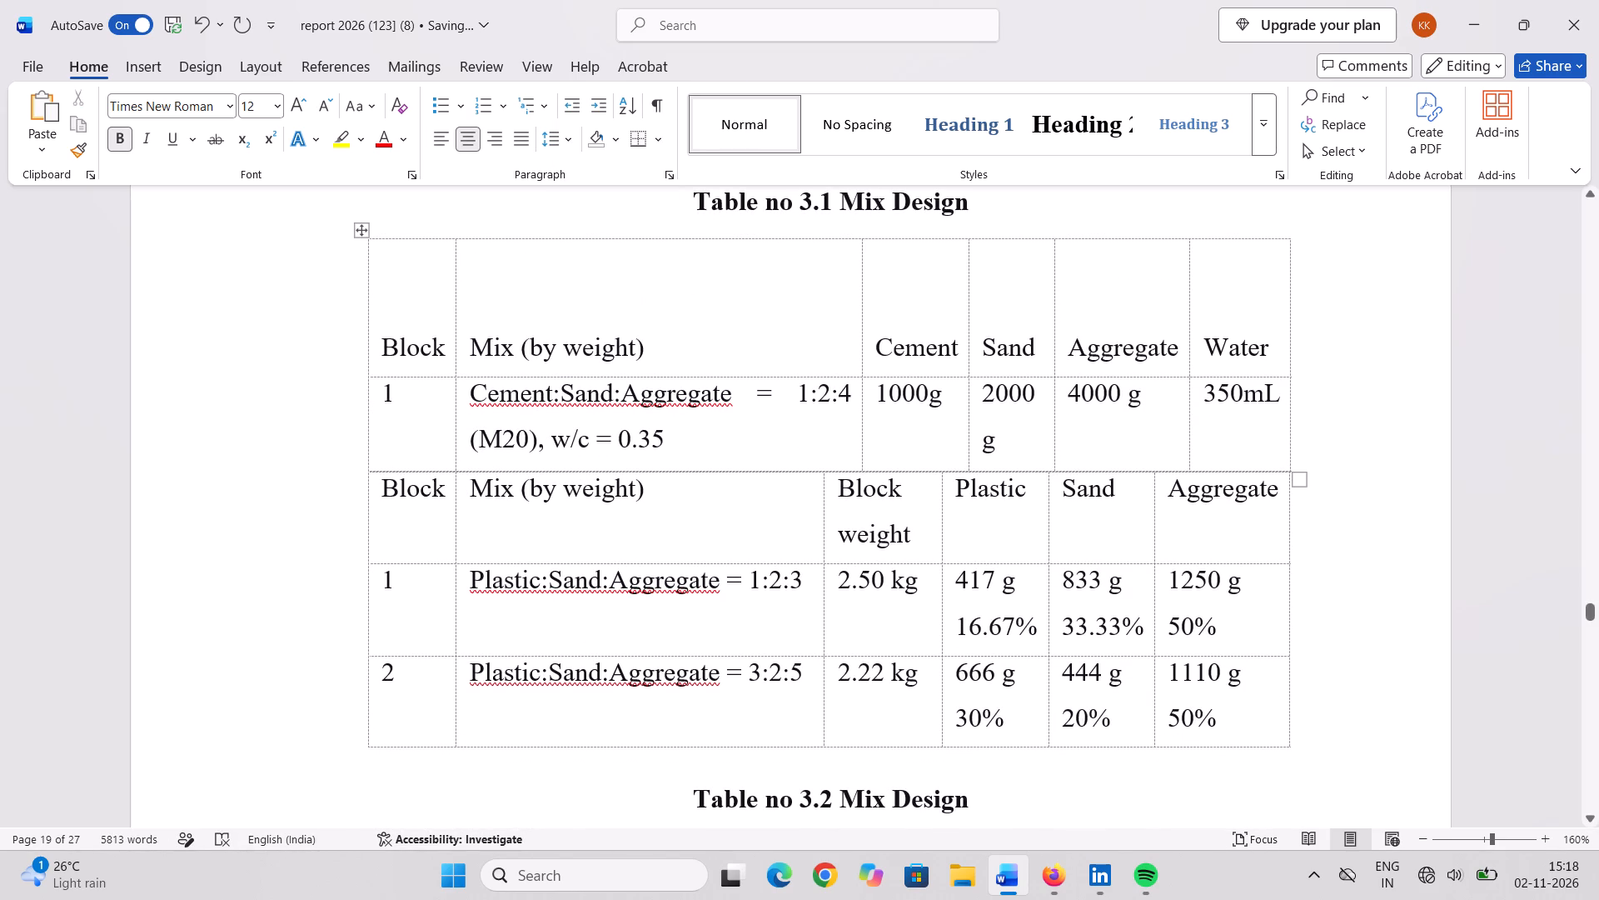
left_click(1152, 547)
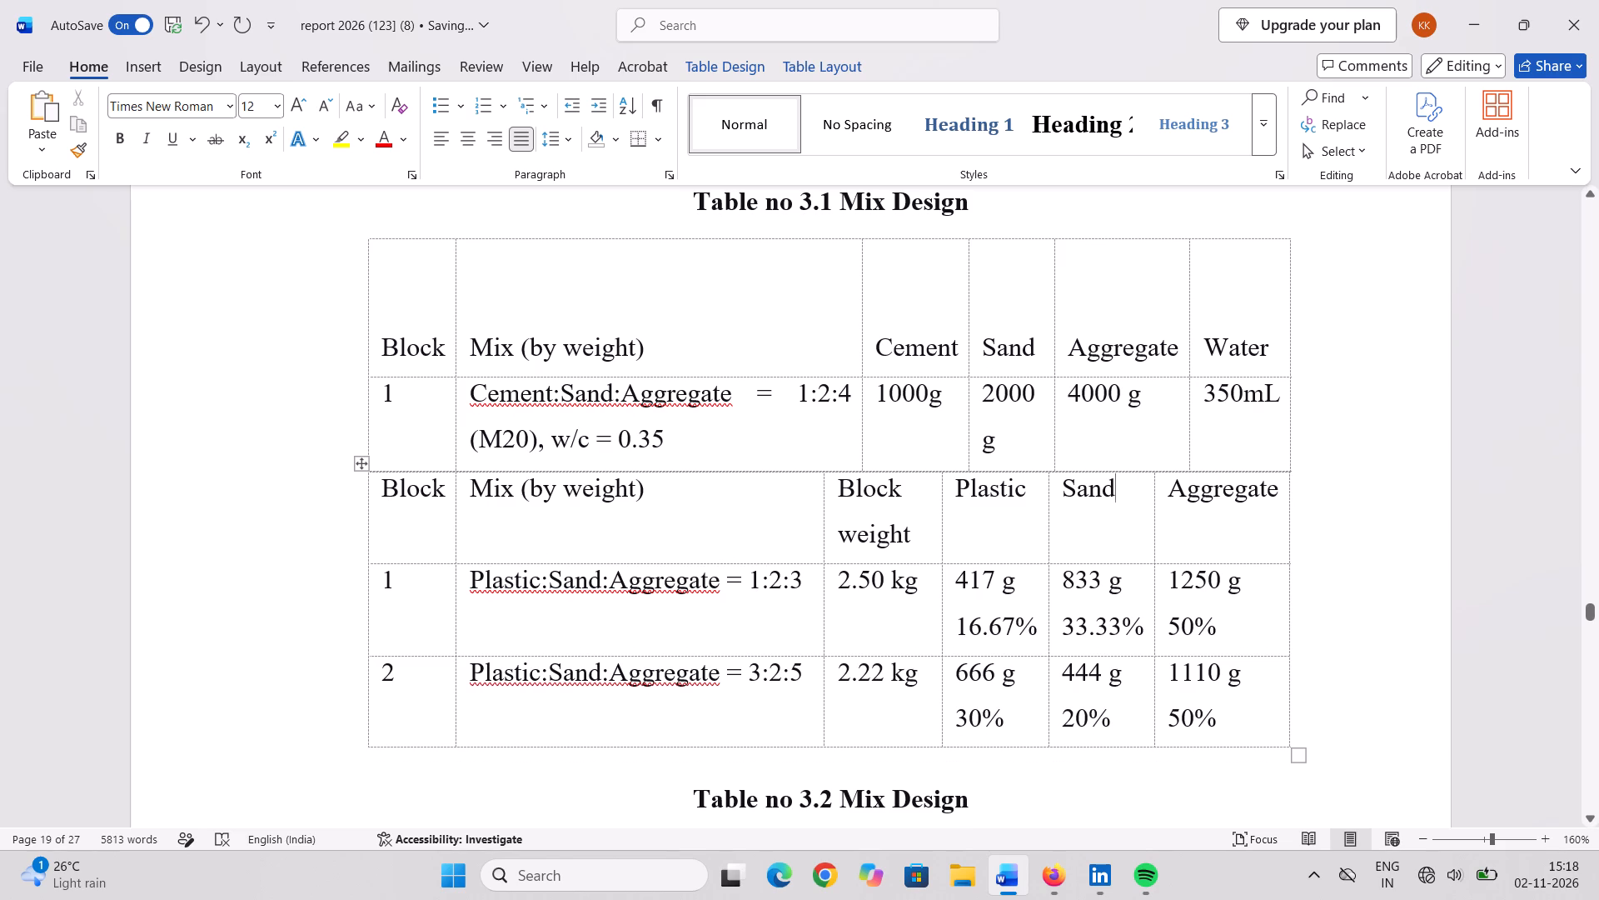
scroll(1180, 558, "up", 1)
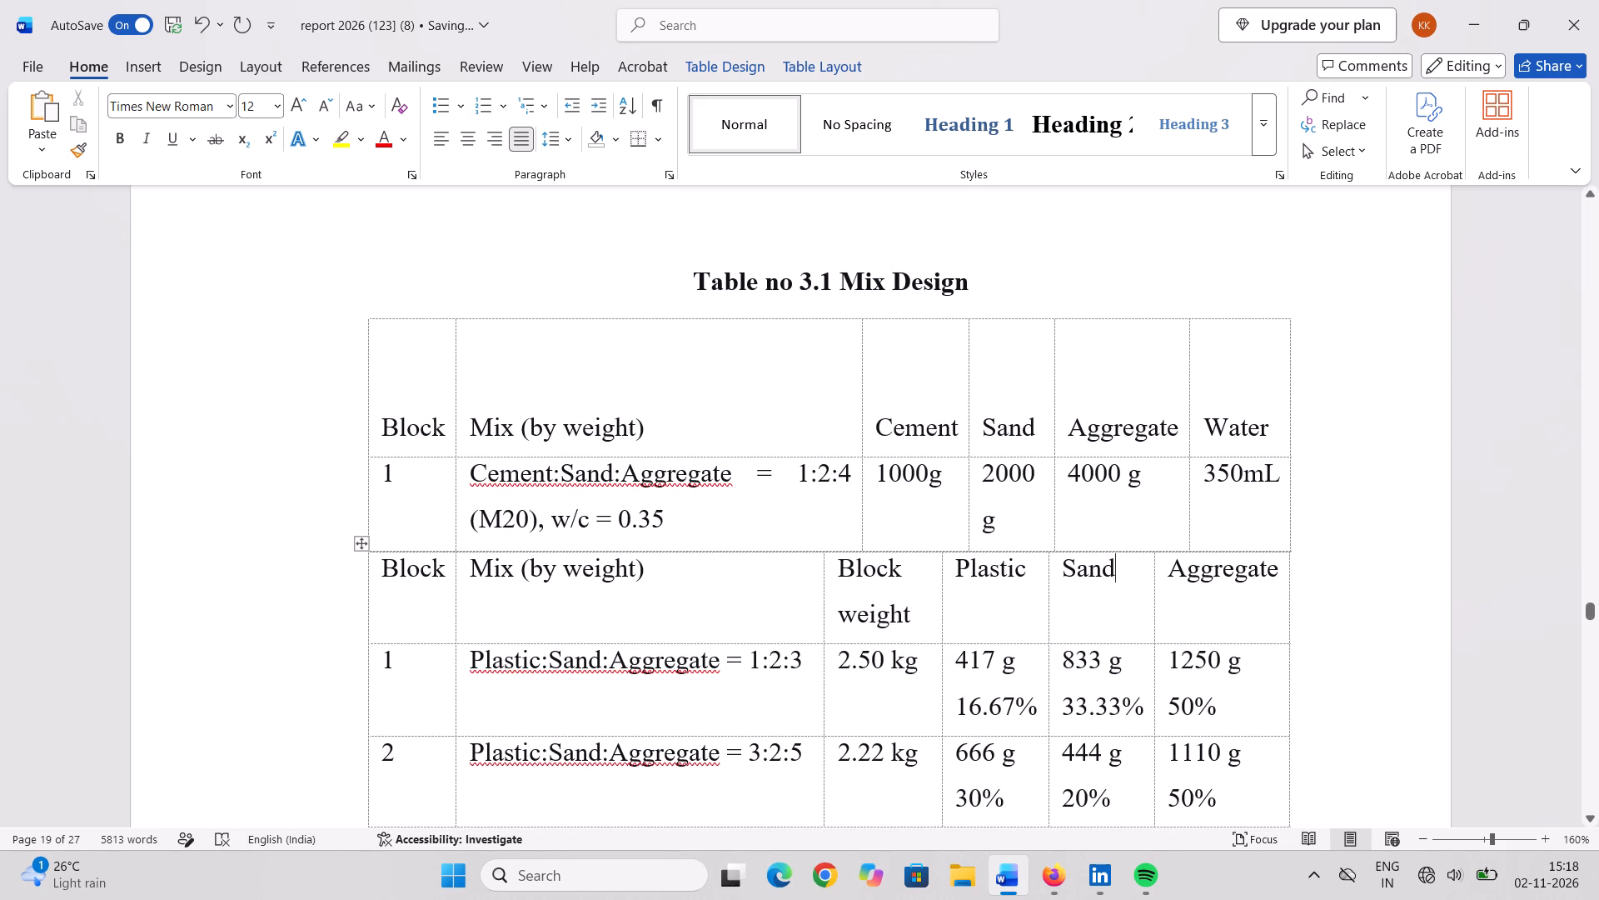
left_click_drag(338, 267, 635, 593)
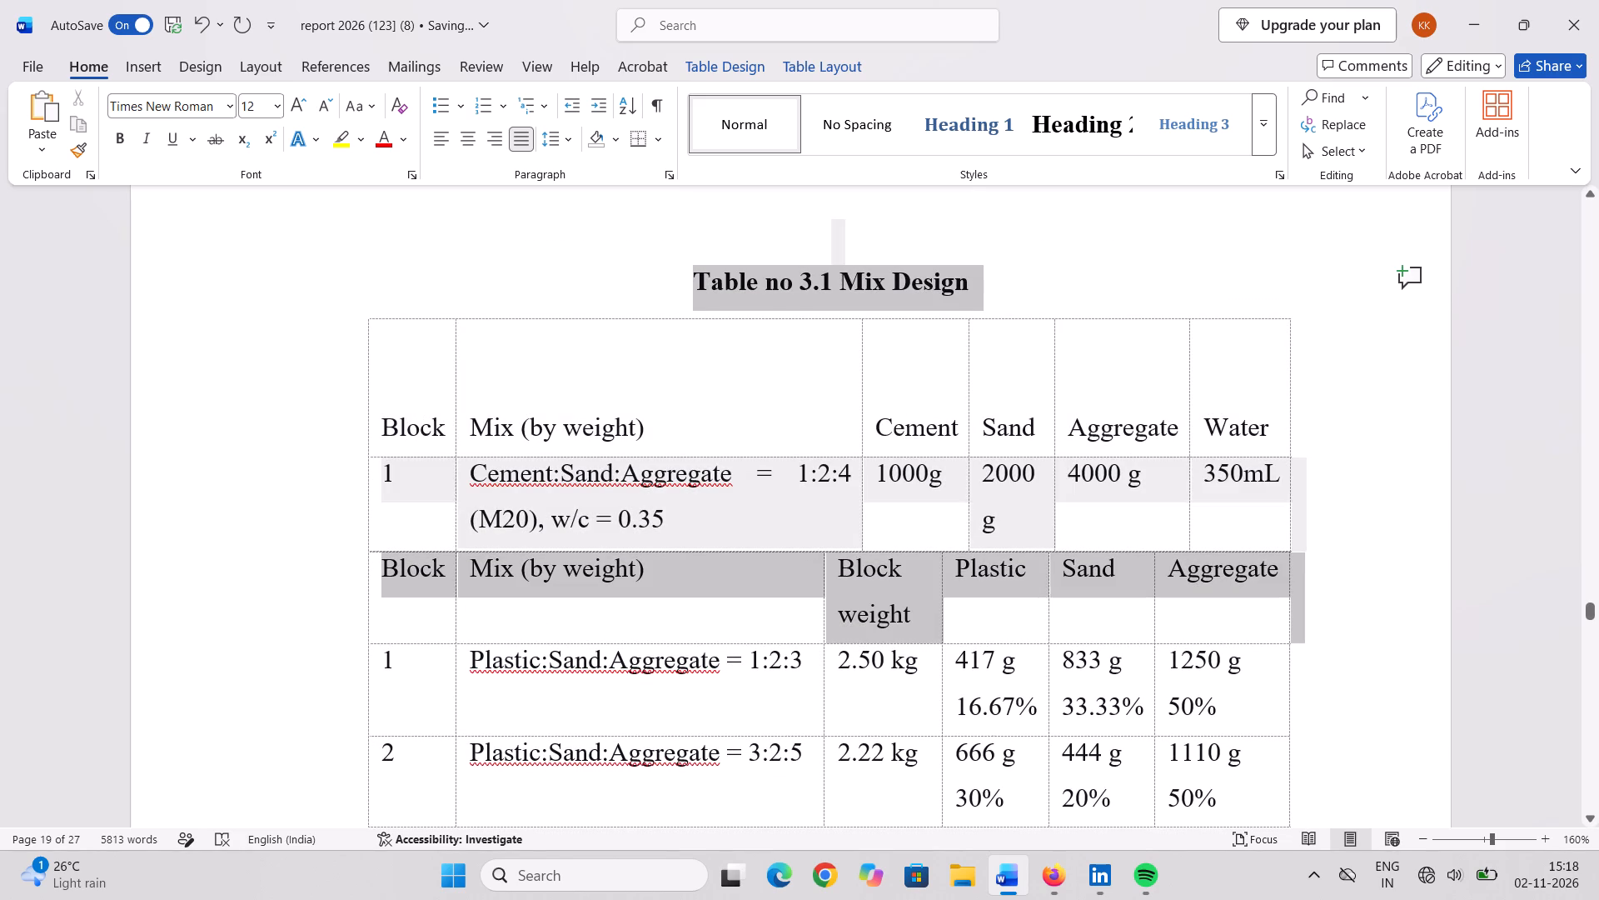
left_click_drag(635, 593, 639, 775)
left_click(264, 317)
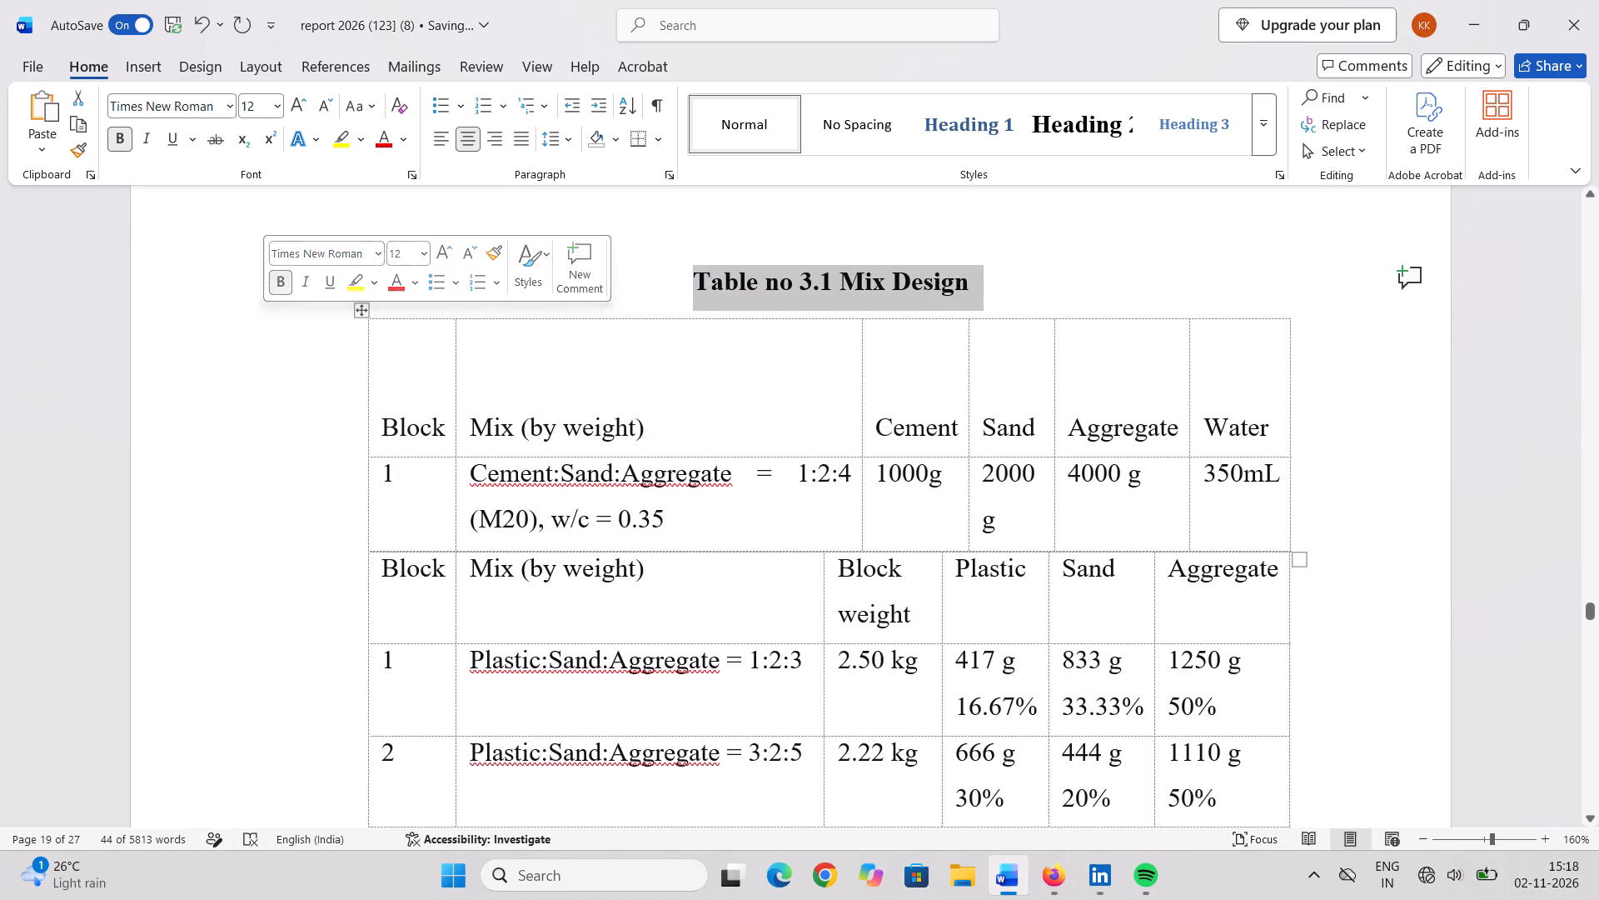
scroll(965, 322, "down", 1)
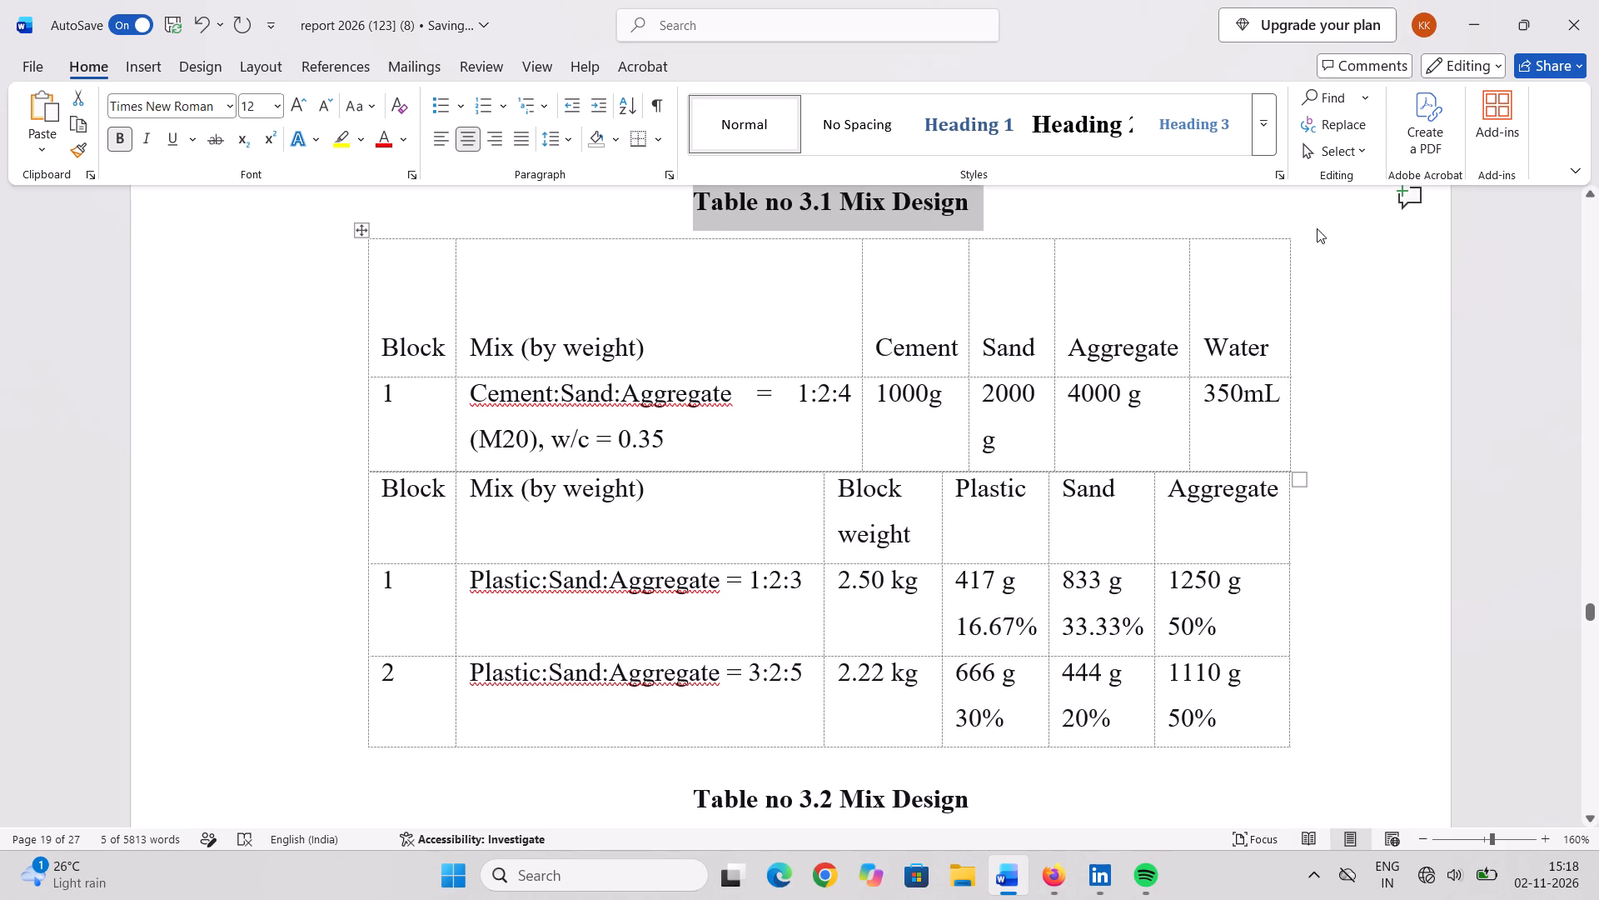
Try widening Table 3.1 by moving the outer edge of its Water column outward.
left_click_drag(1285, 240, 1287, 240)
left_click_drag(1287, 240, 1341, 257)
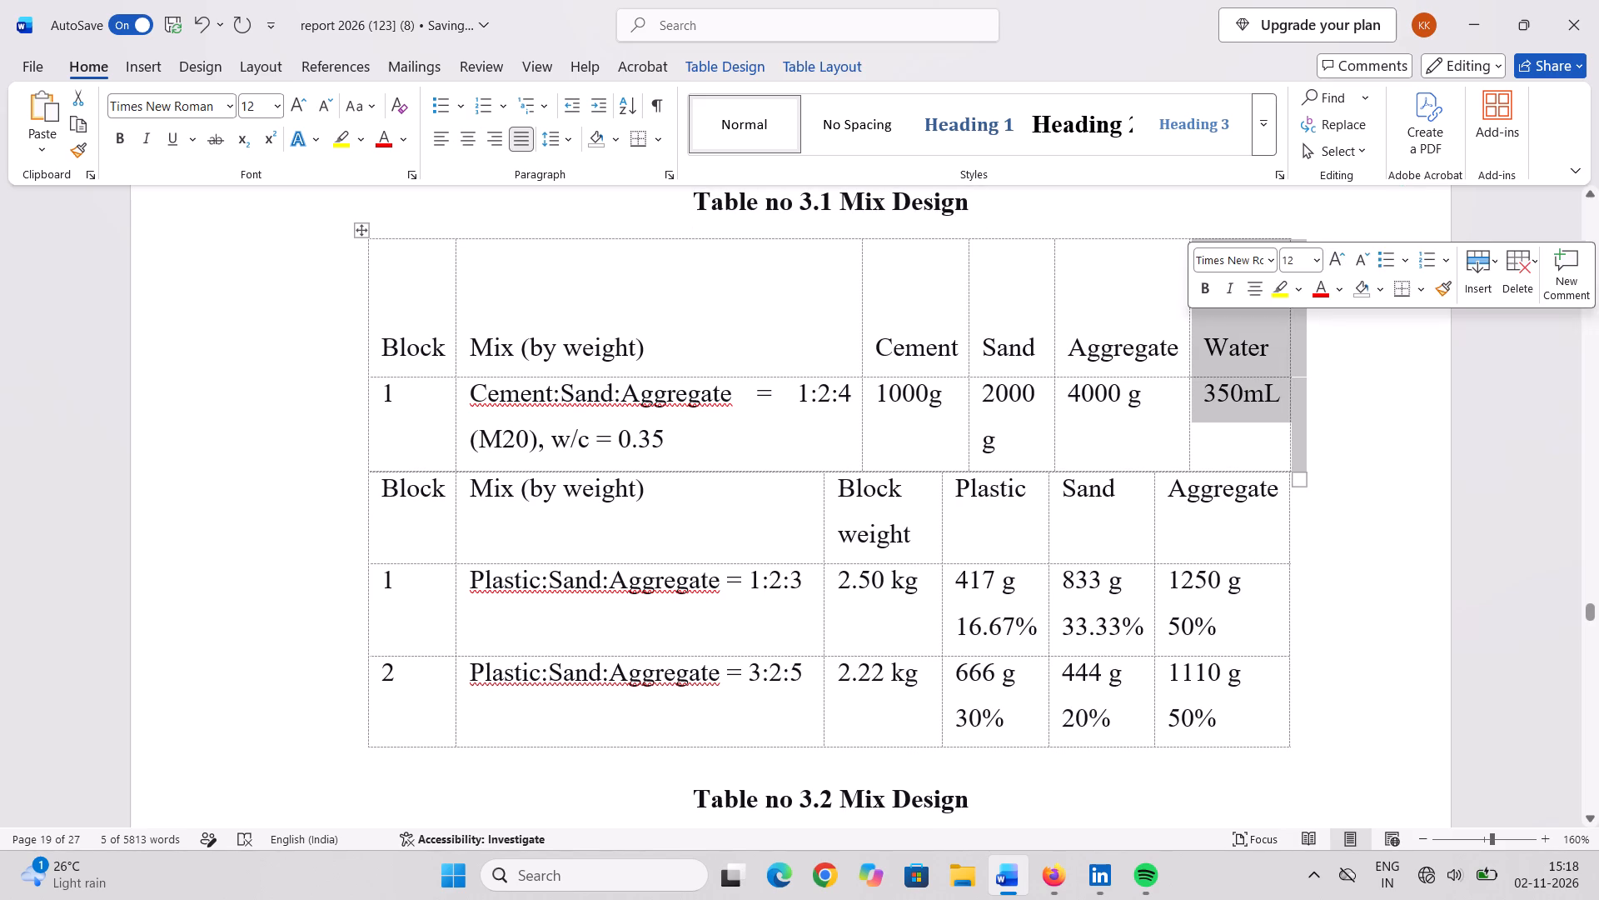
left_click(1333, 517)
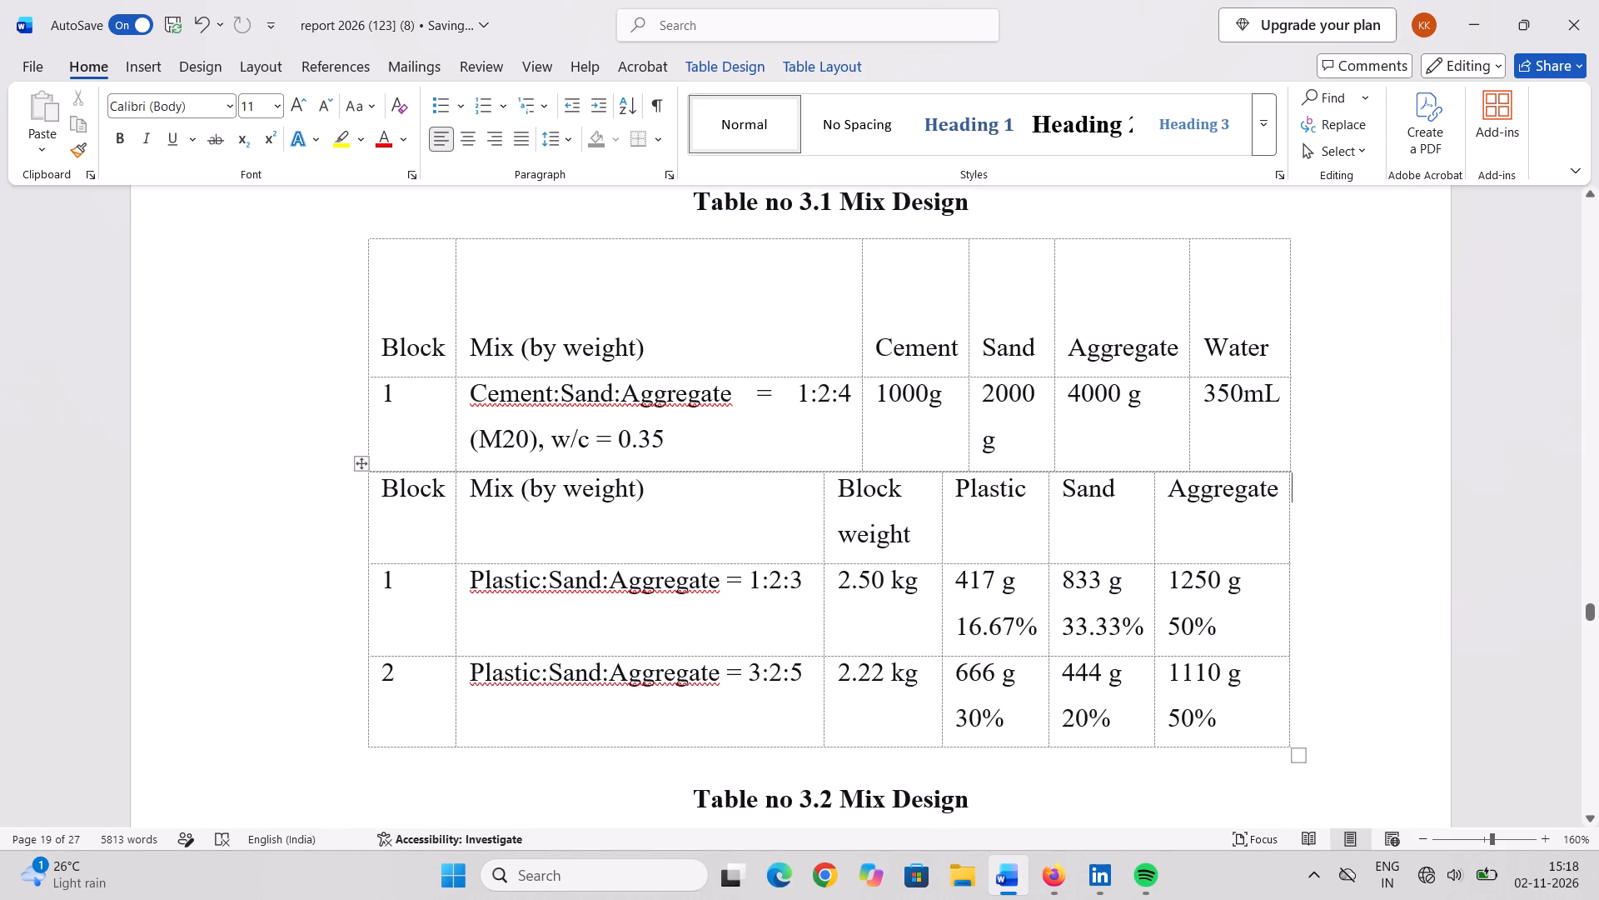
Resize the whole Table 3.2 plastic mix design slightly wider than Table 3.1.
left_click(1289, 746)
left_click_drag(1298, 753, 1285, 753)
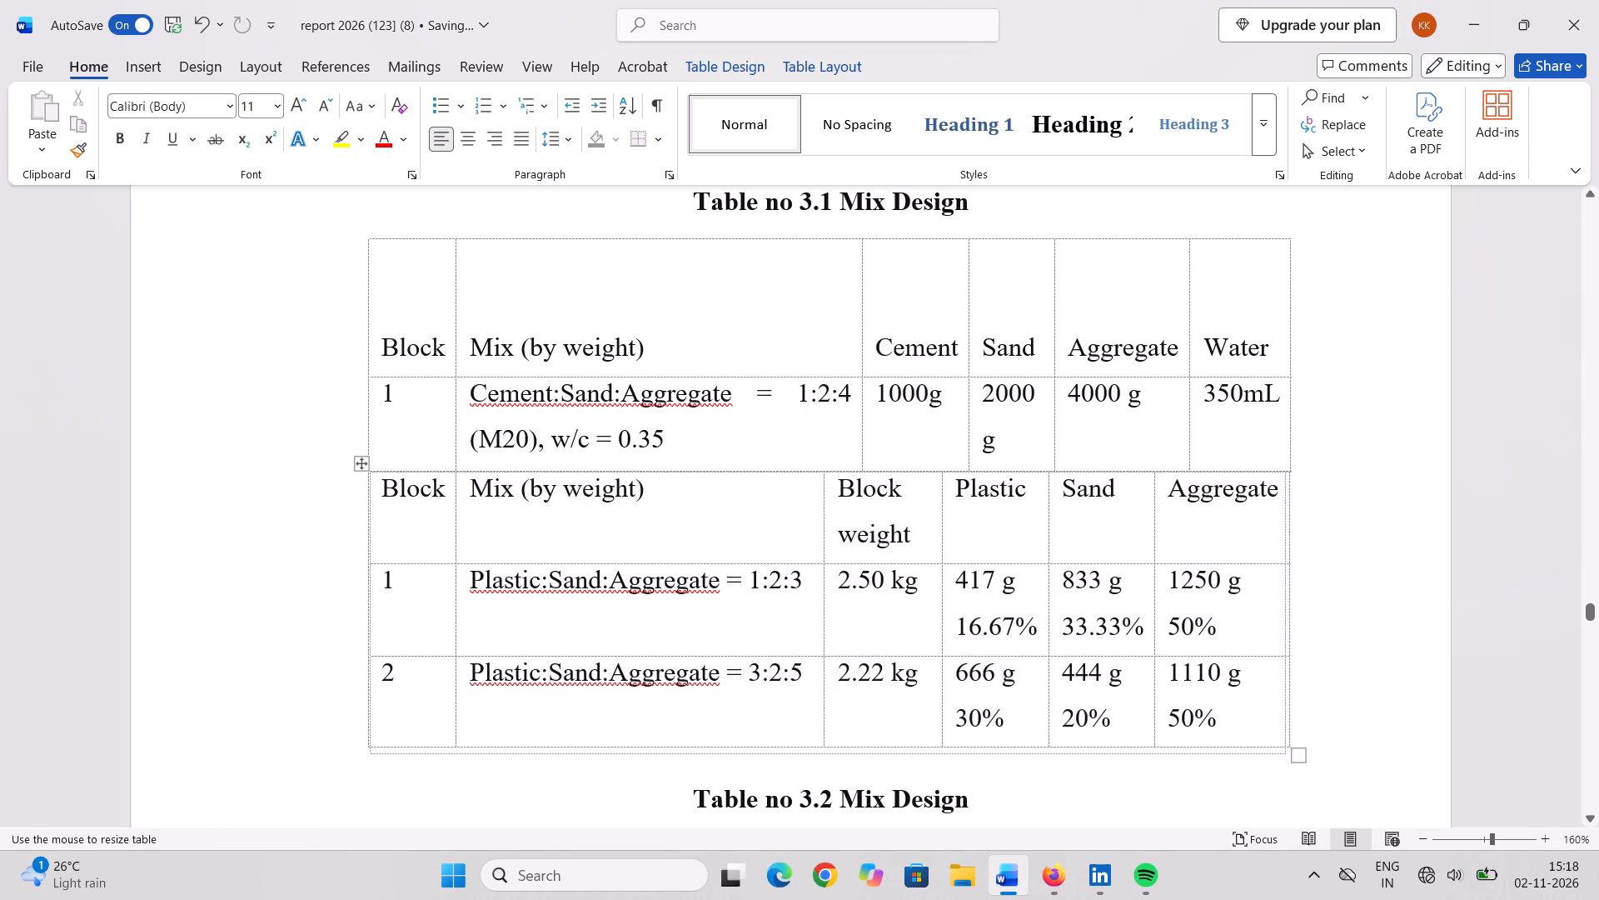
left_click_drag(1285, 753, 1320, 742)
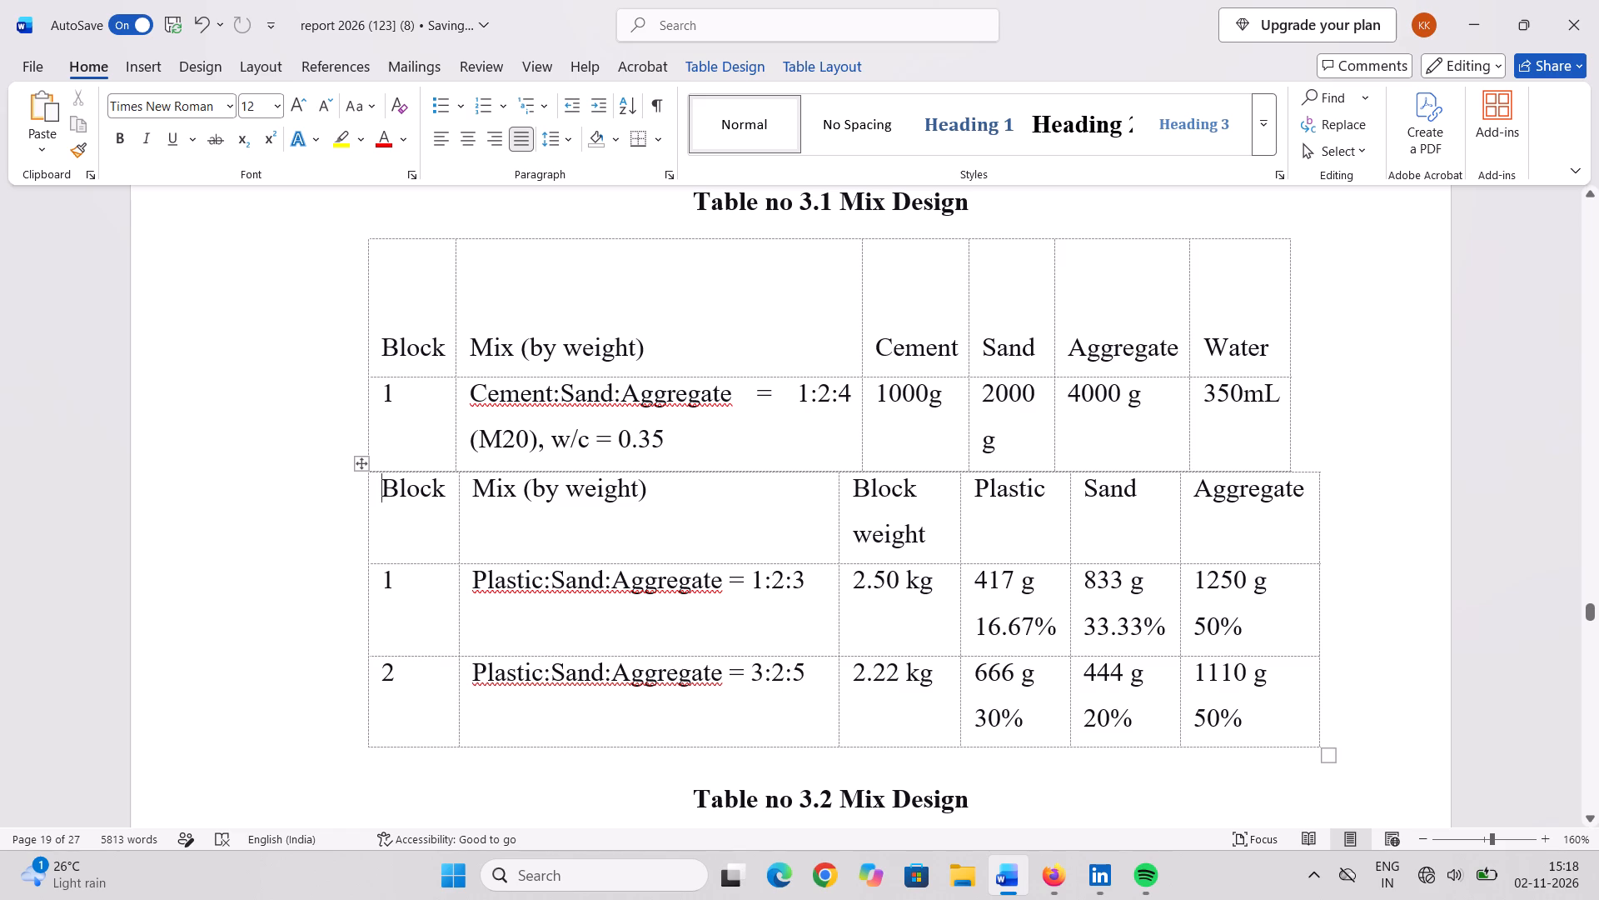
Reposition the border between the Sand and Aggregate columns of Table 3.2, leaving the Aggregate column wider.
left_click_drag(1180, 492, 1188, 506)
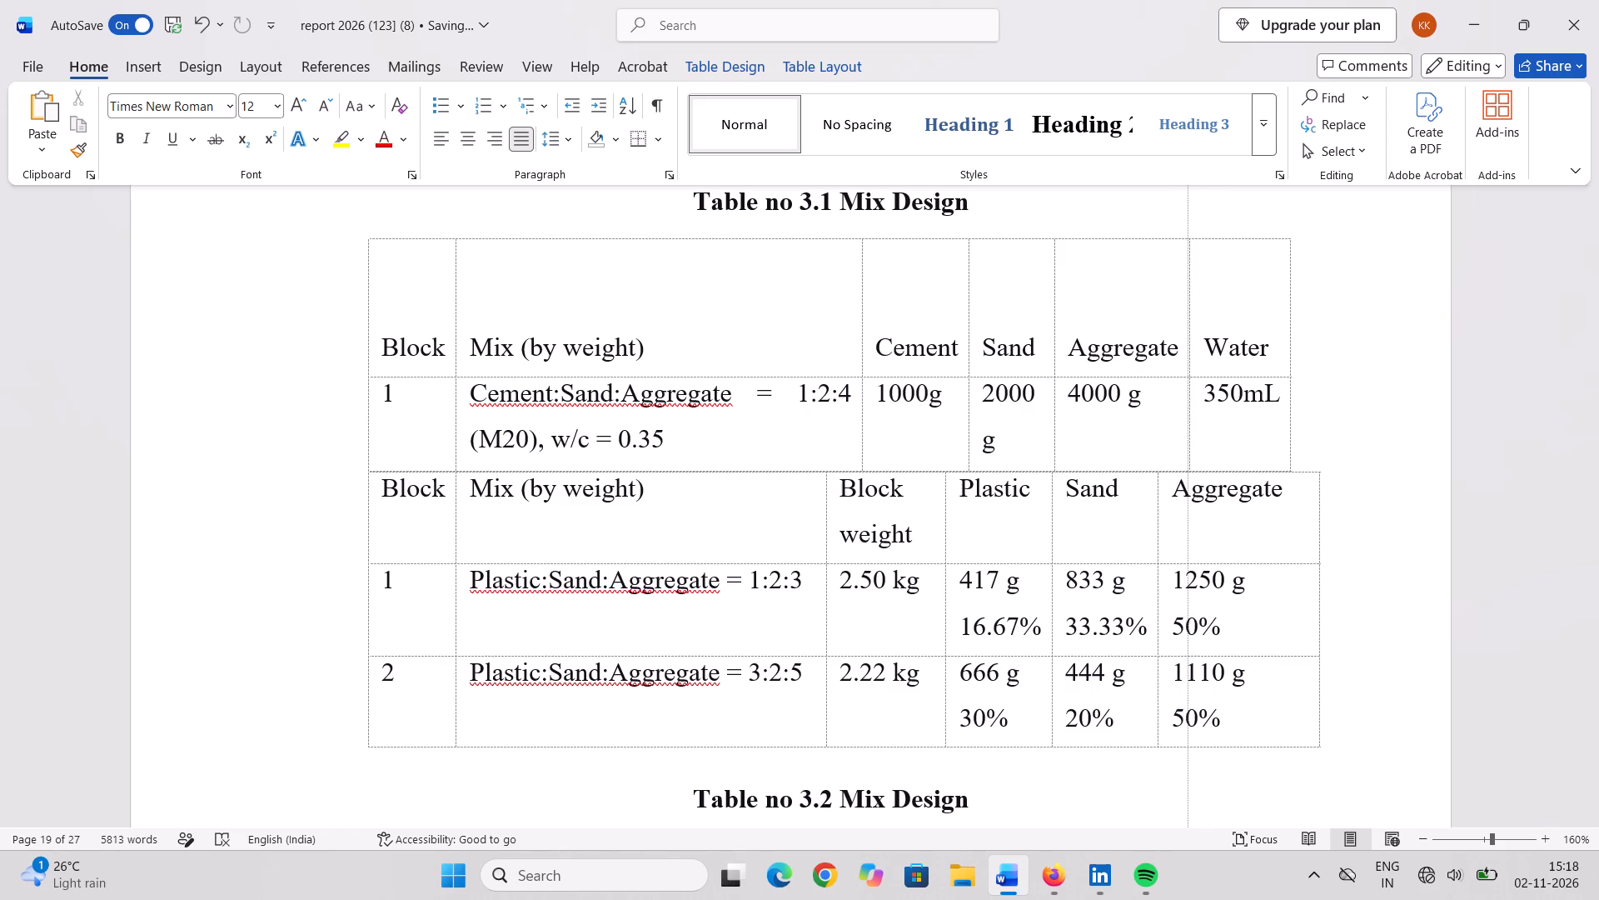
left_click_drag(1188, 506, 1189, 509)
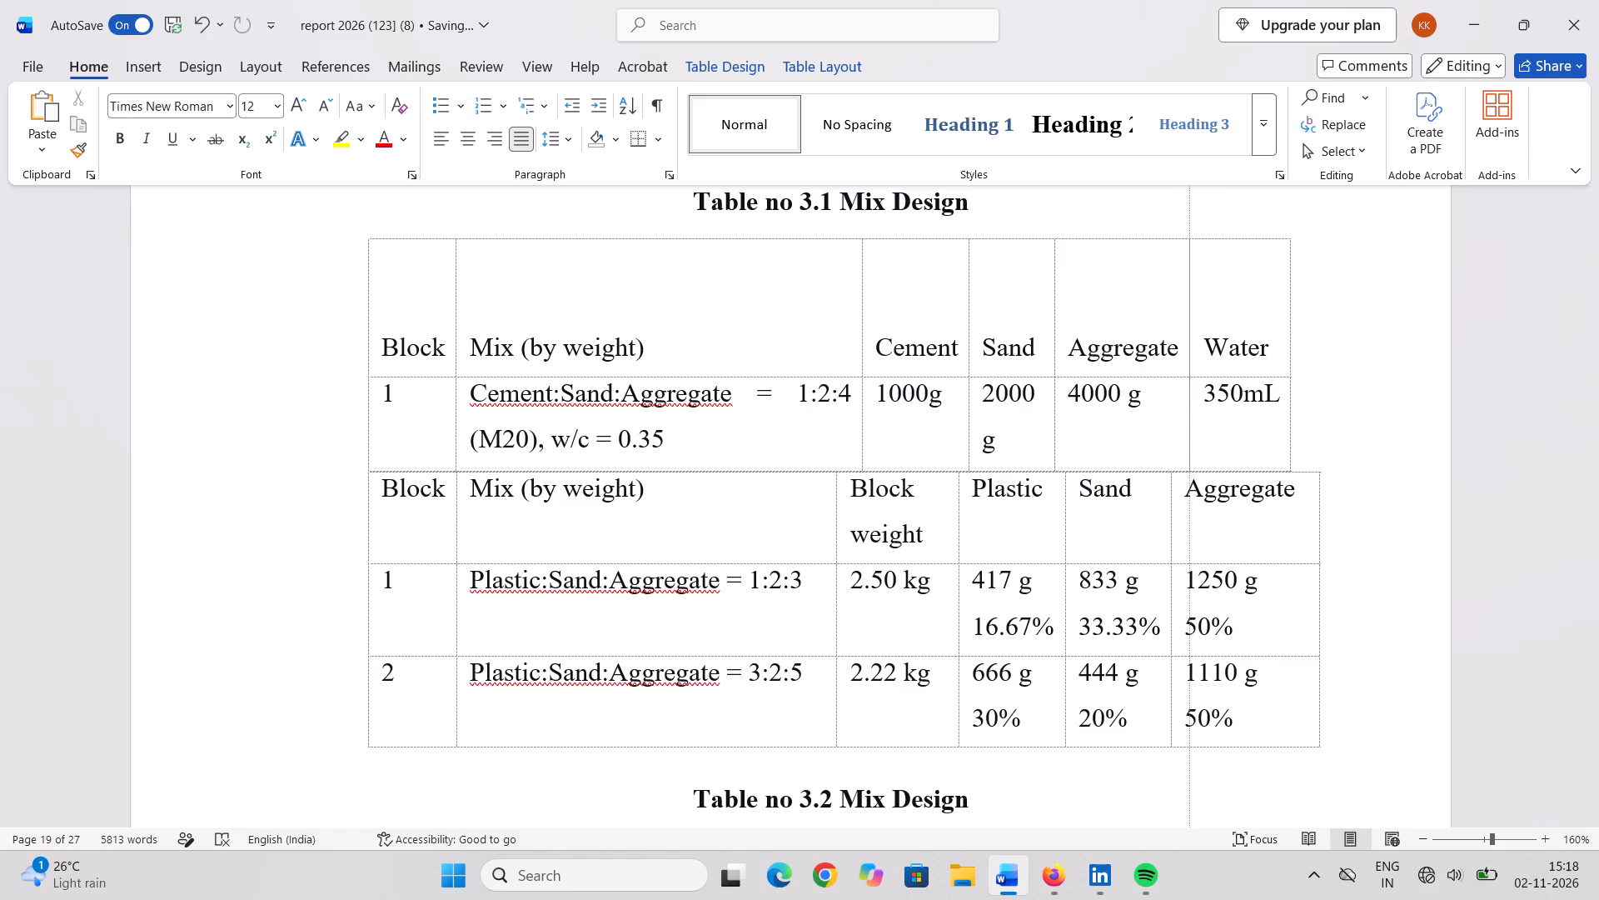
left_click_drag(1189, 509, 1252, 524)
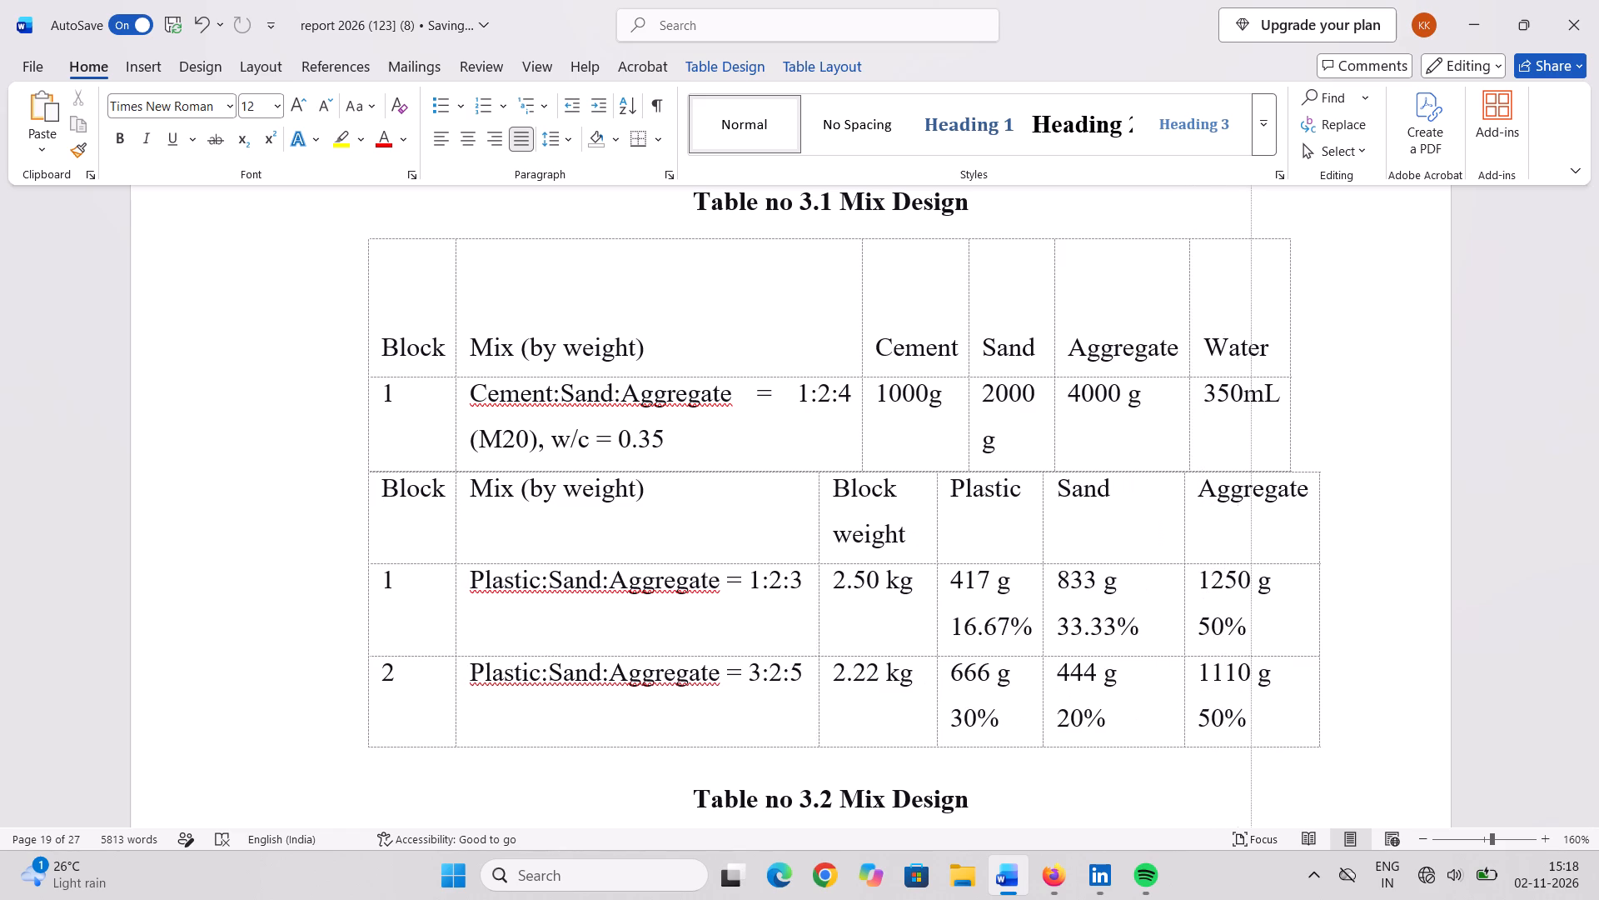
left_click_drag(1252, 524, 1188, 532)
Insert a table of six columns and five rows at the blank line above the Table no 3.1 Mix Design caption.
scroll(1187, 524, "up", 7)
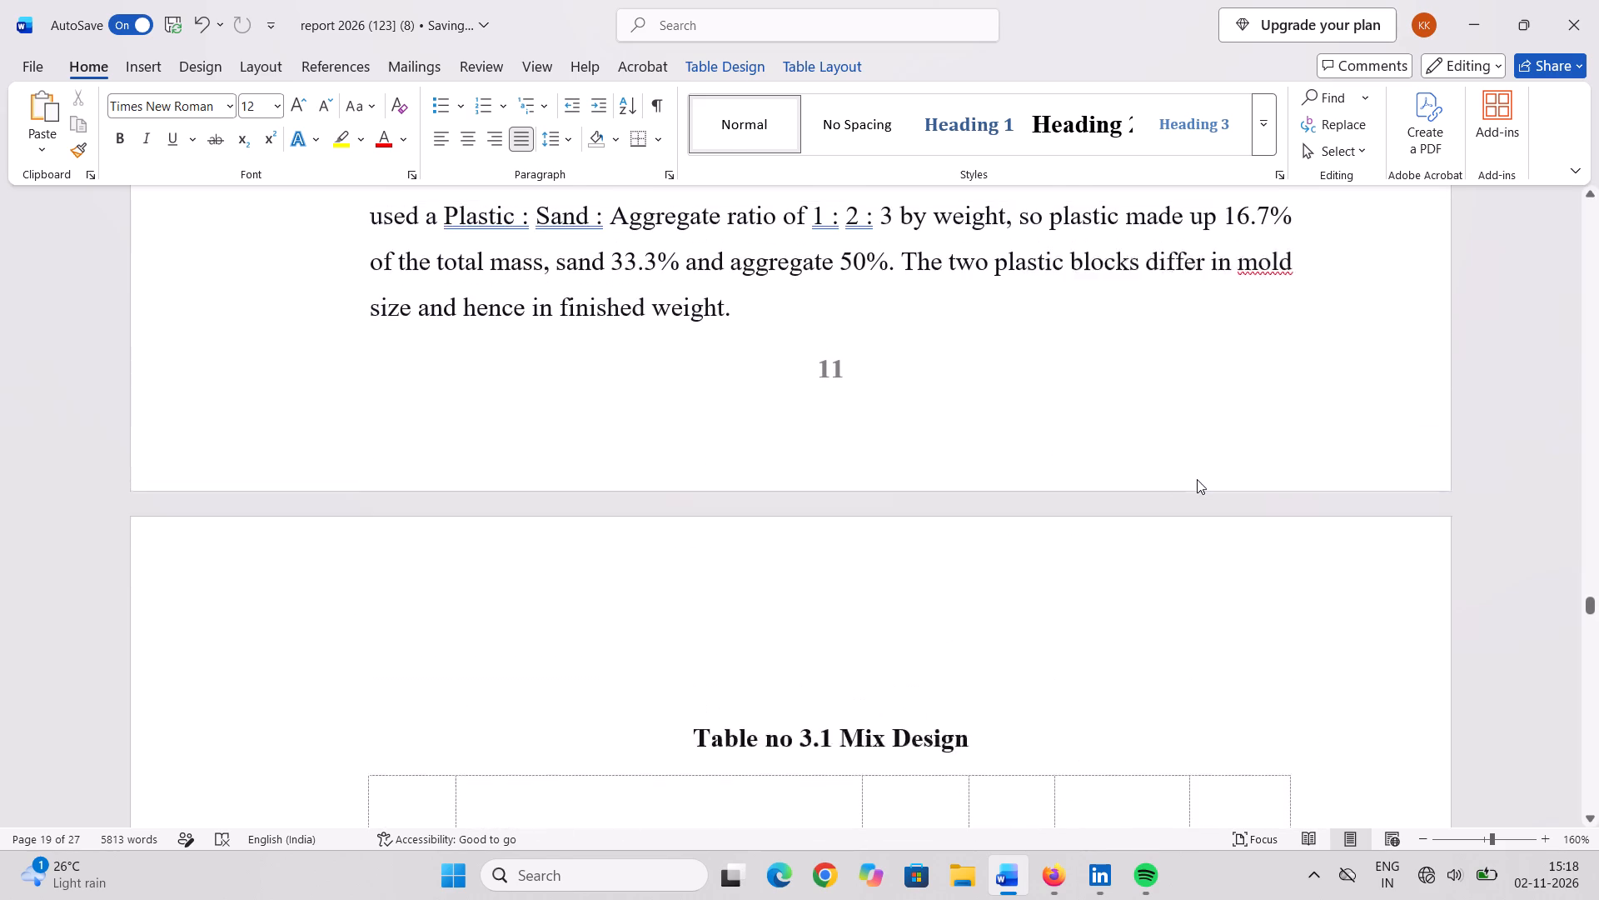
left_click(851, 683)
scroll(859, 677, "down", 3)
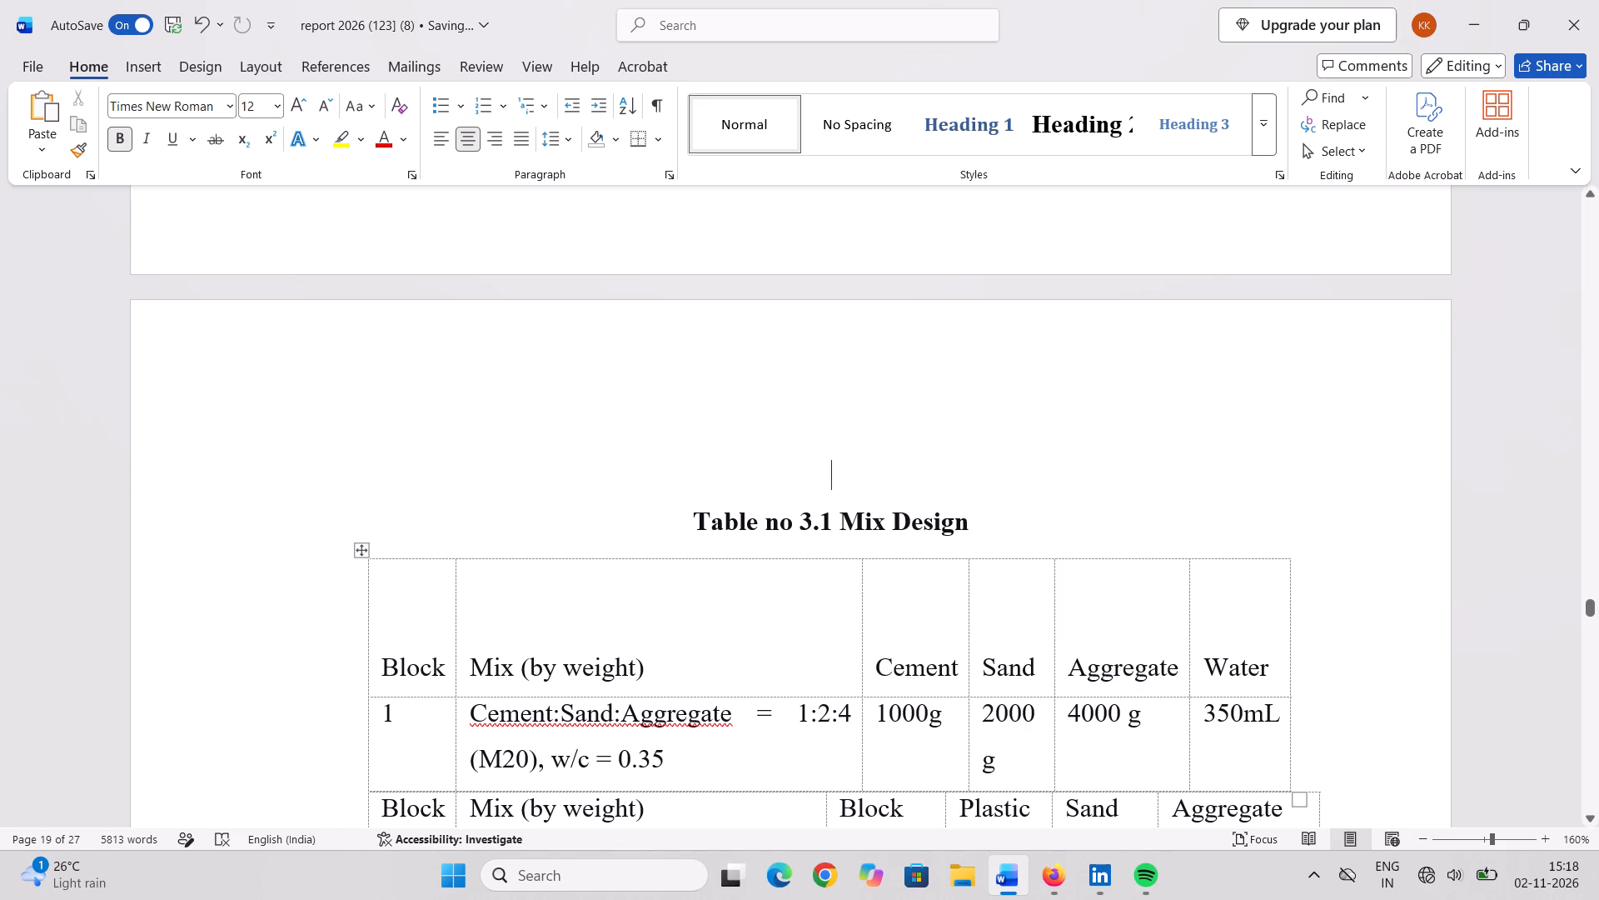
left_click(154, 67)
scroll(663, 642, "down", 4)
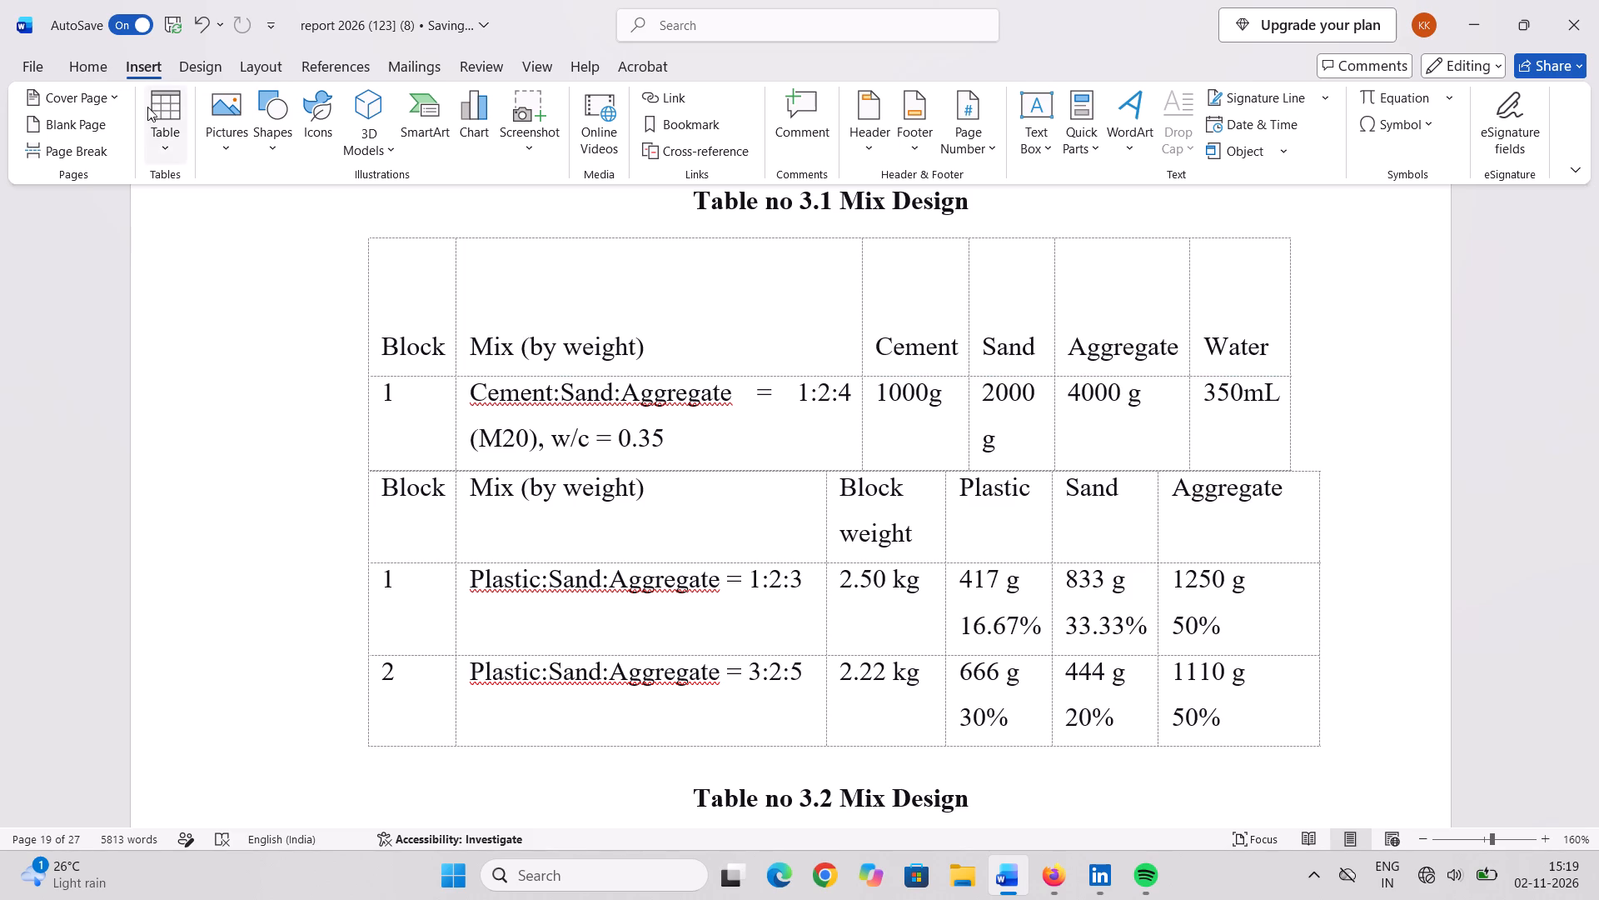
left_click(161, 156)
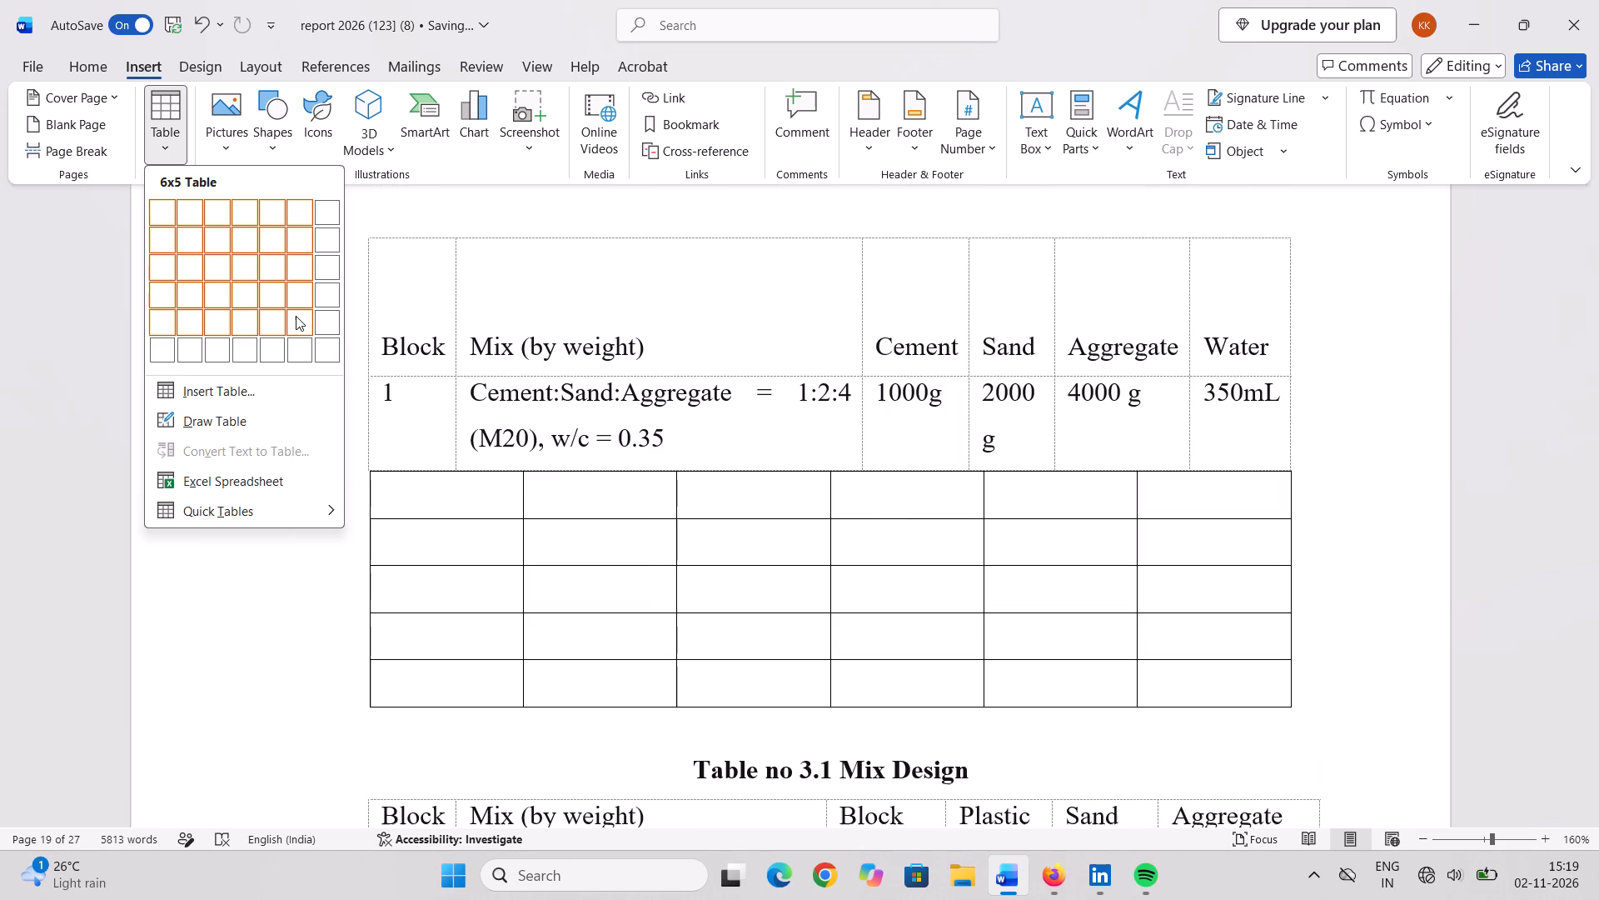
left_click(296, 316)
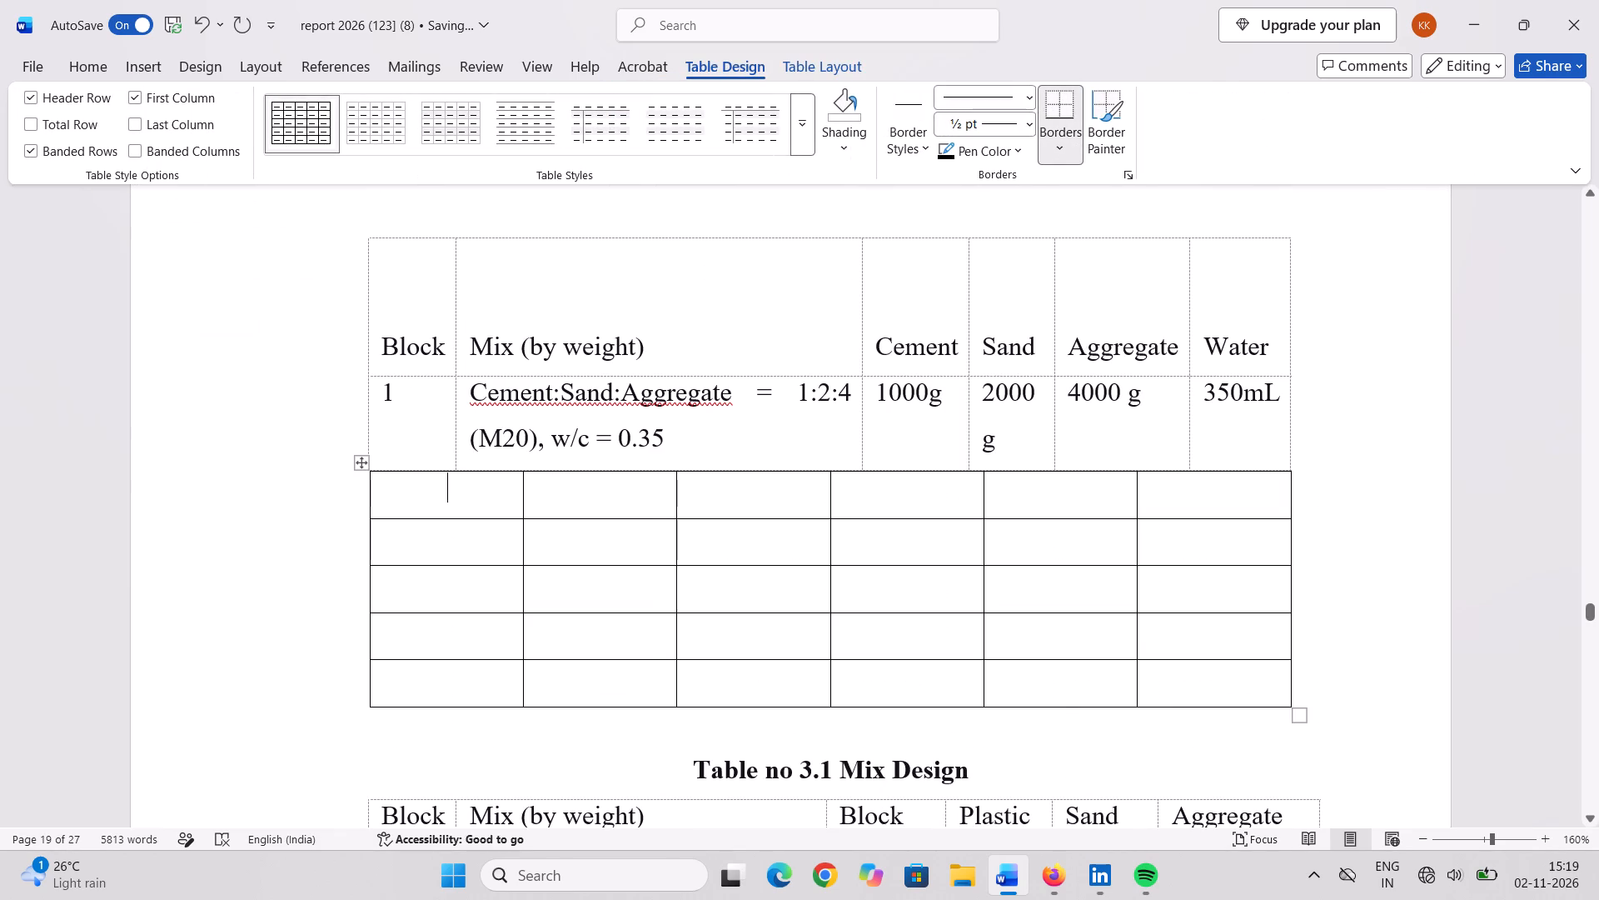
scroll(581, 373, "up", 2)
scroll(581, 373, "down", 6)
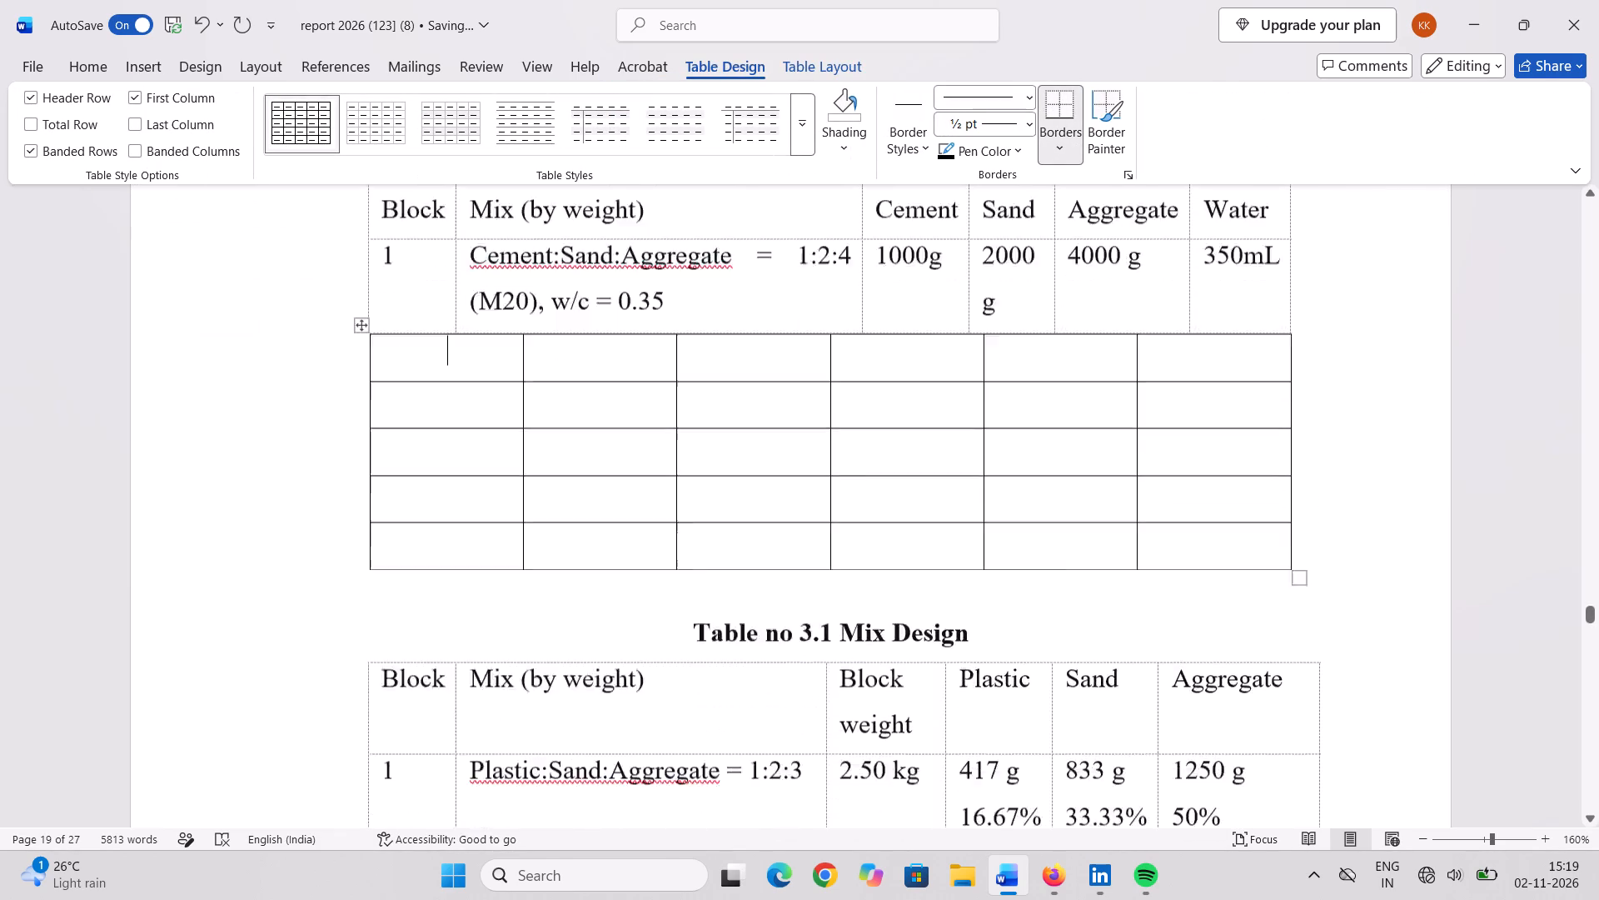
Copy the Block and Mix (by weight) headings from the cement mix table into the first two header cells of the new table.
scroll(581, 373, "down", 2)
scroll(581, 373, "up", 6)
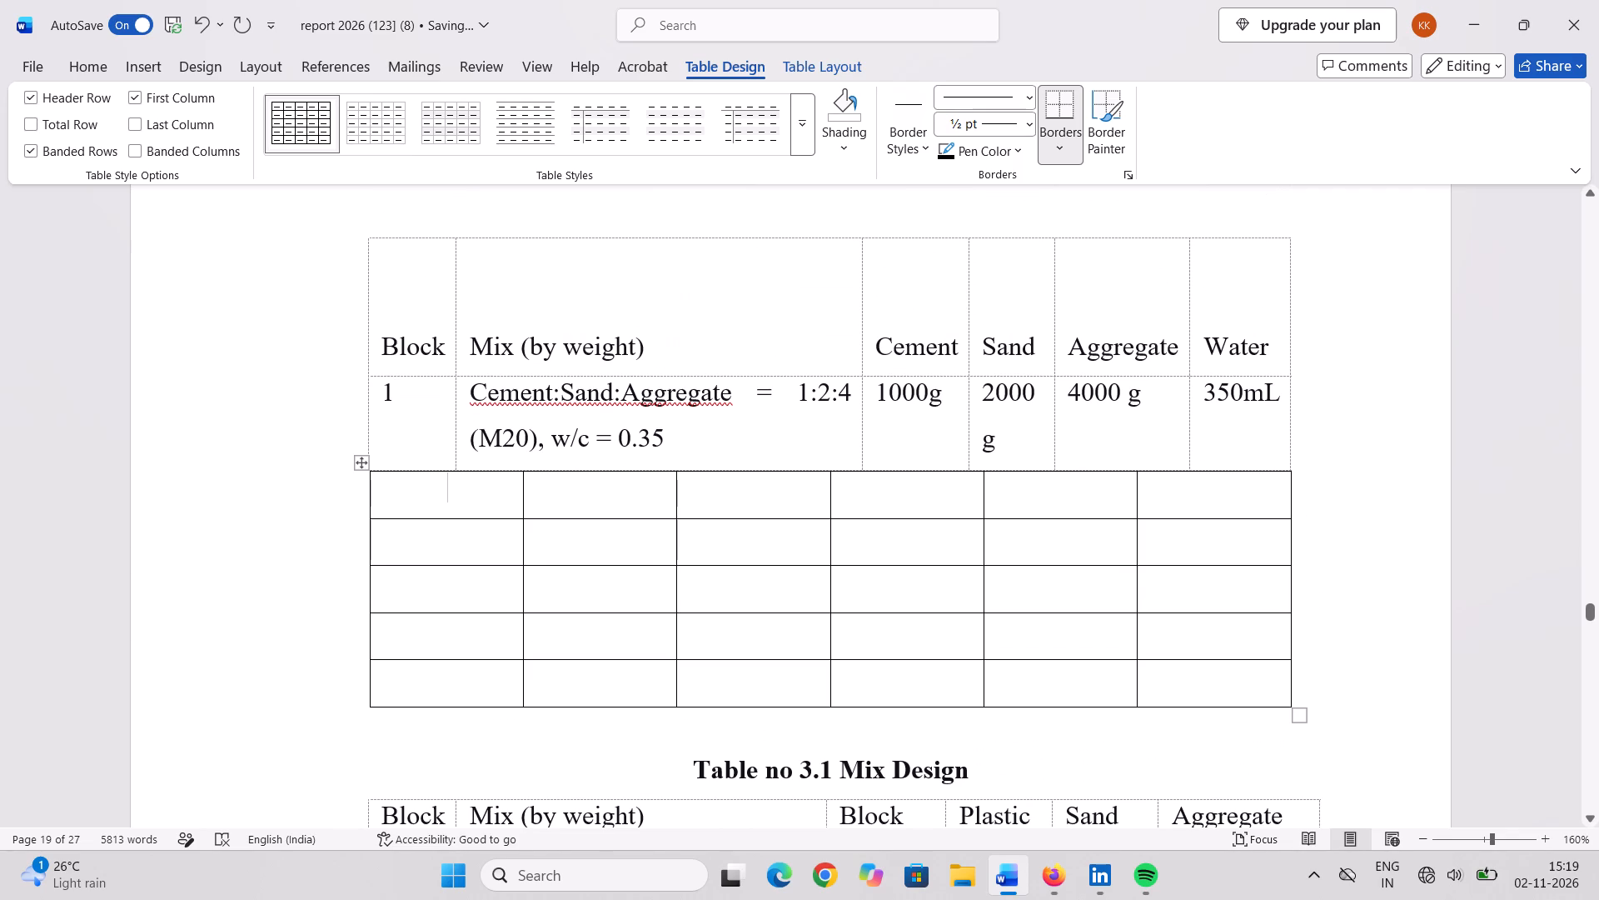
left_click_drag(387, 345, 444, 351)
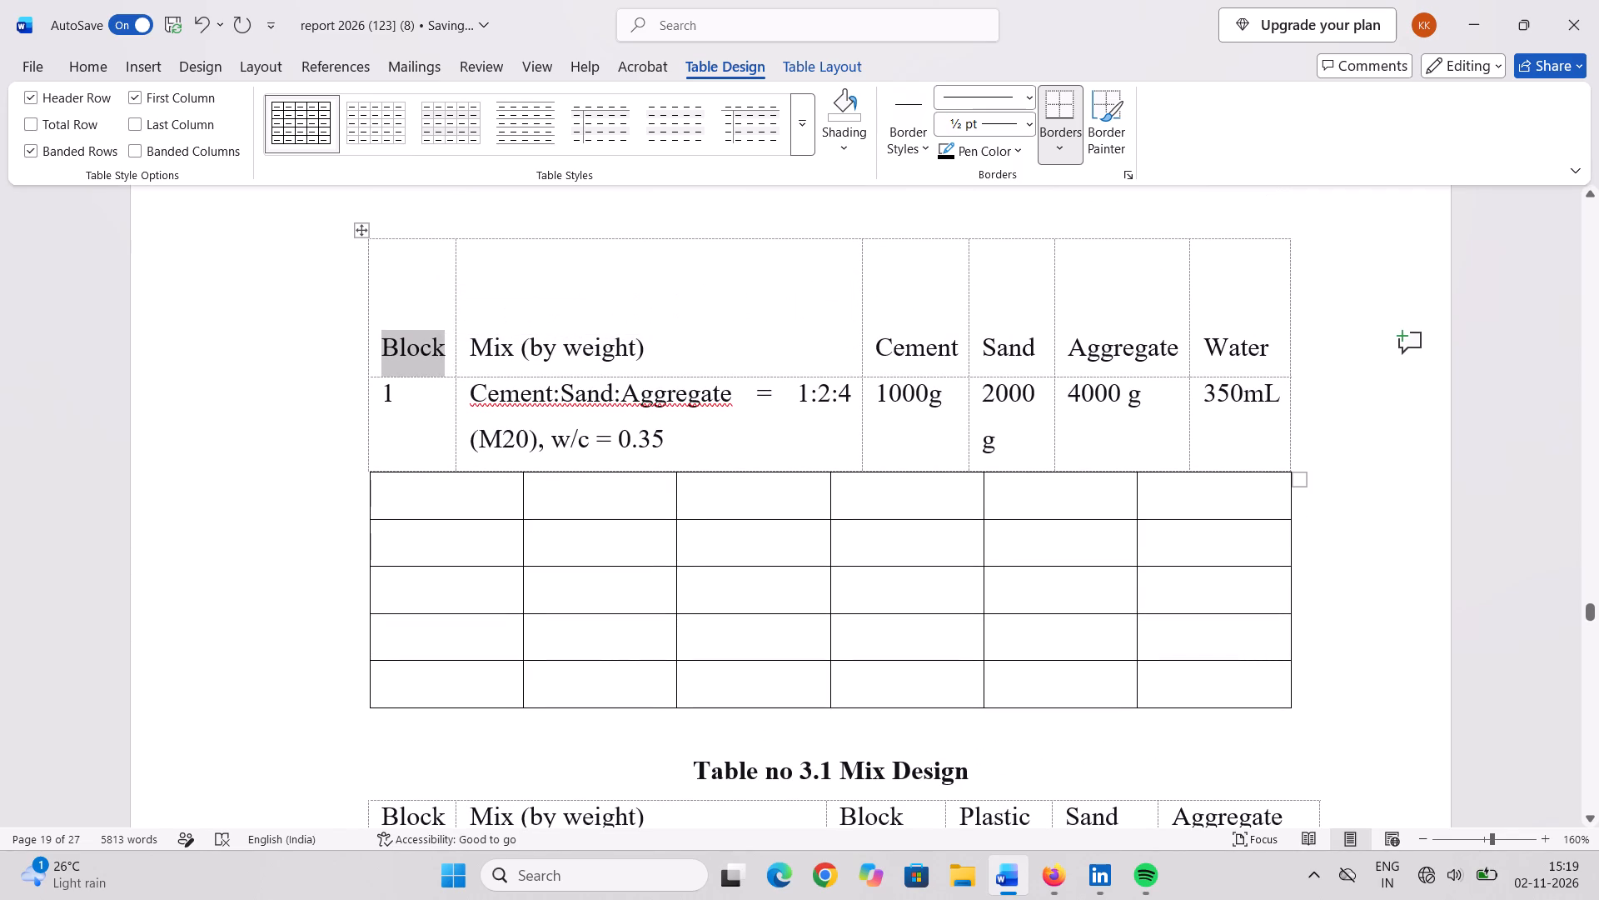
key("ctrl+c")
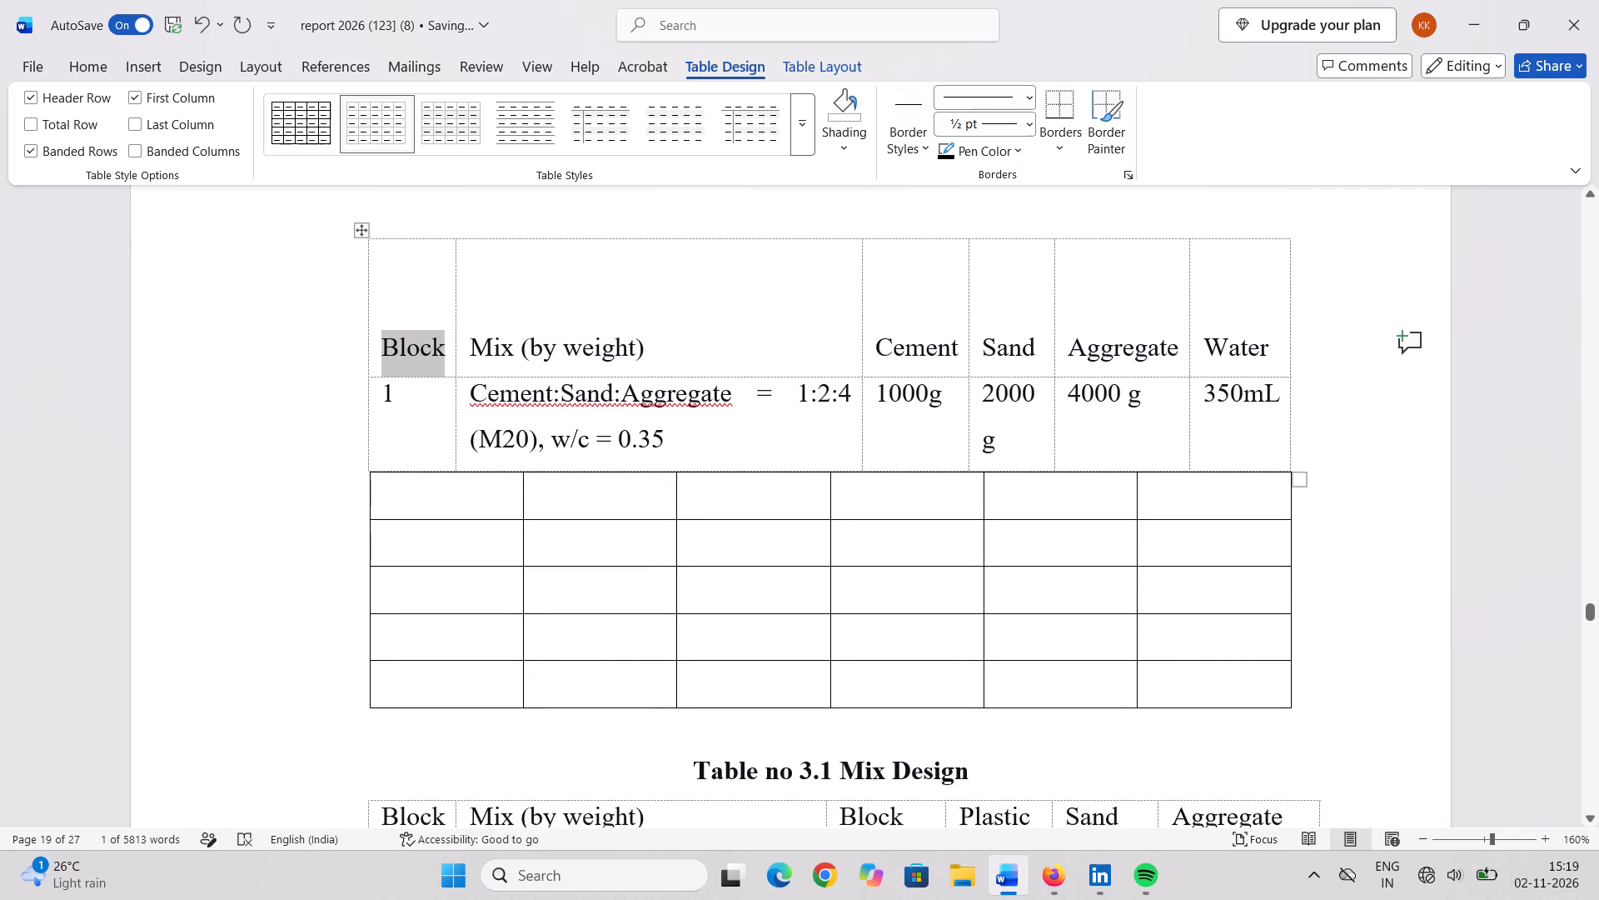
left_click(446, 503)
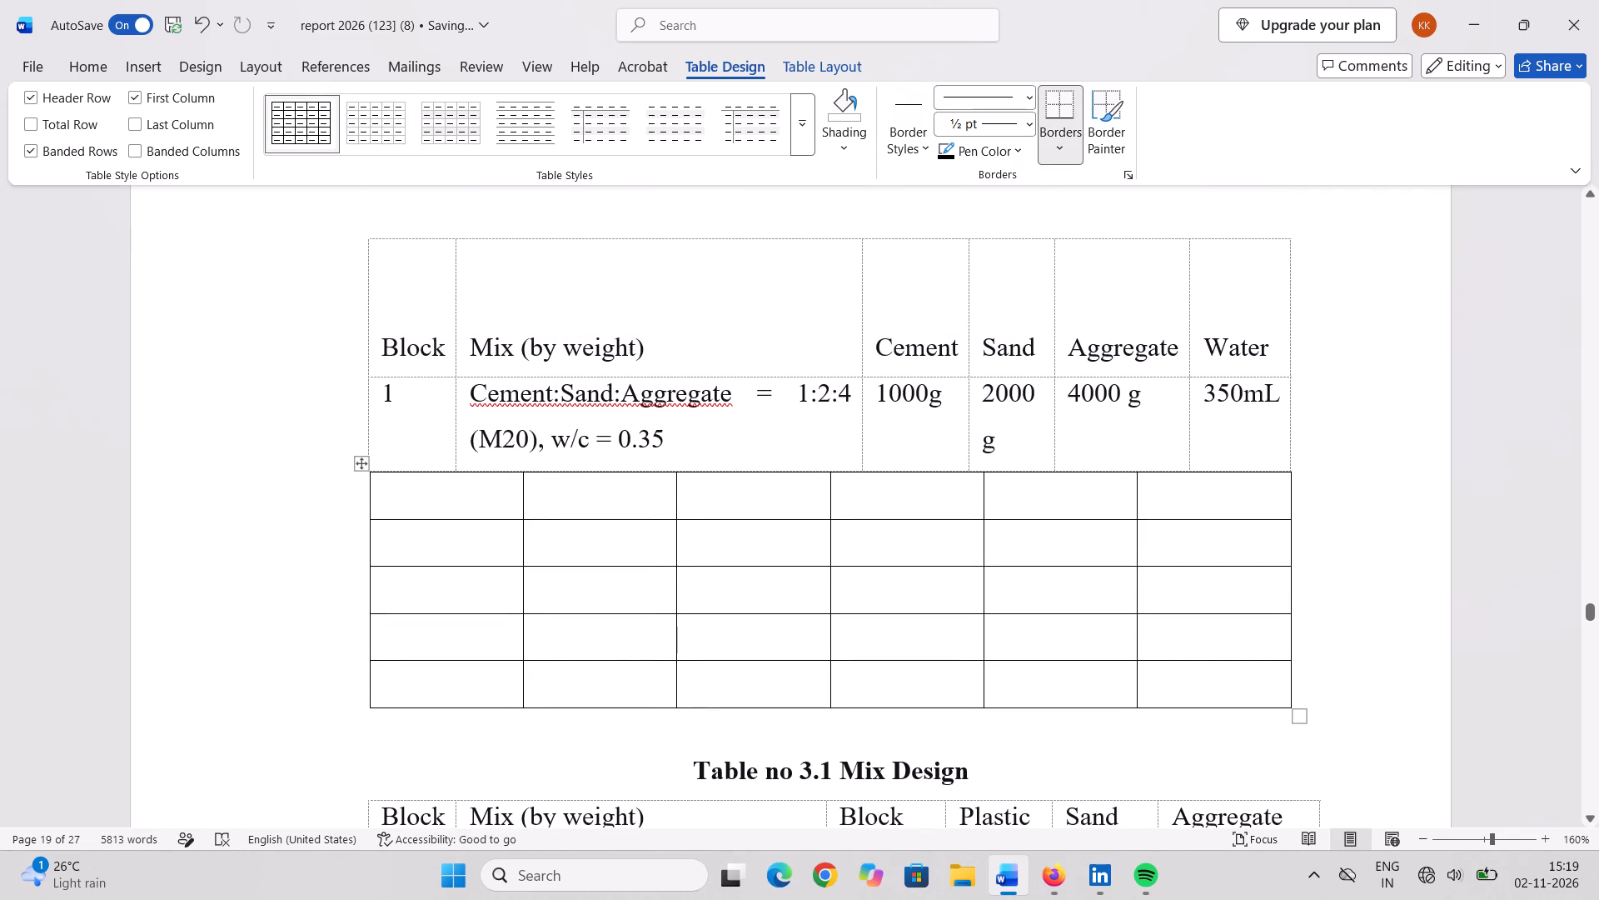
key("ctrl+v")
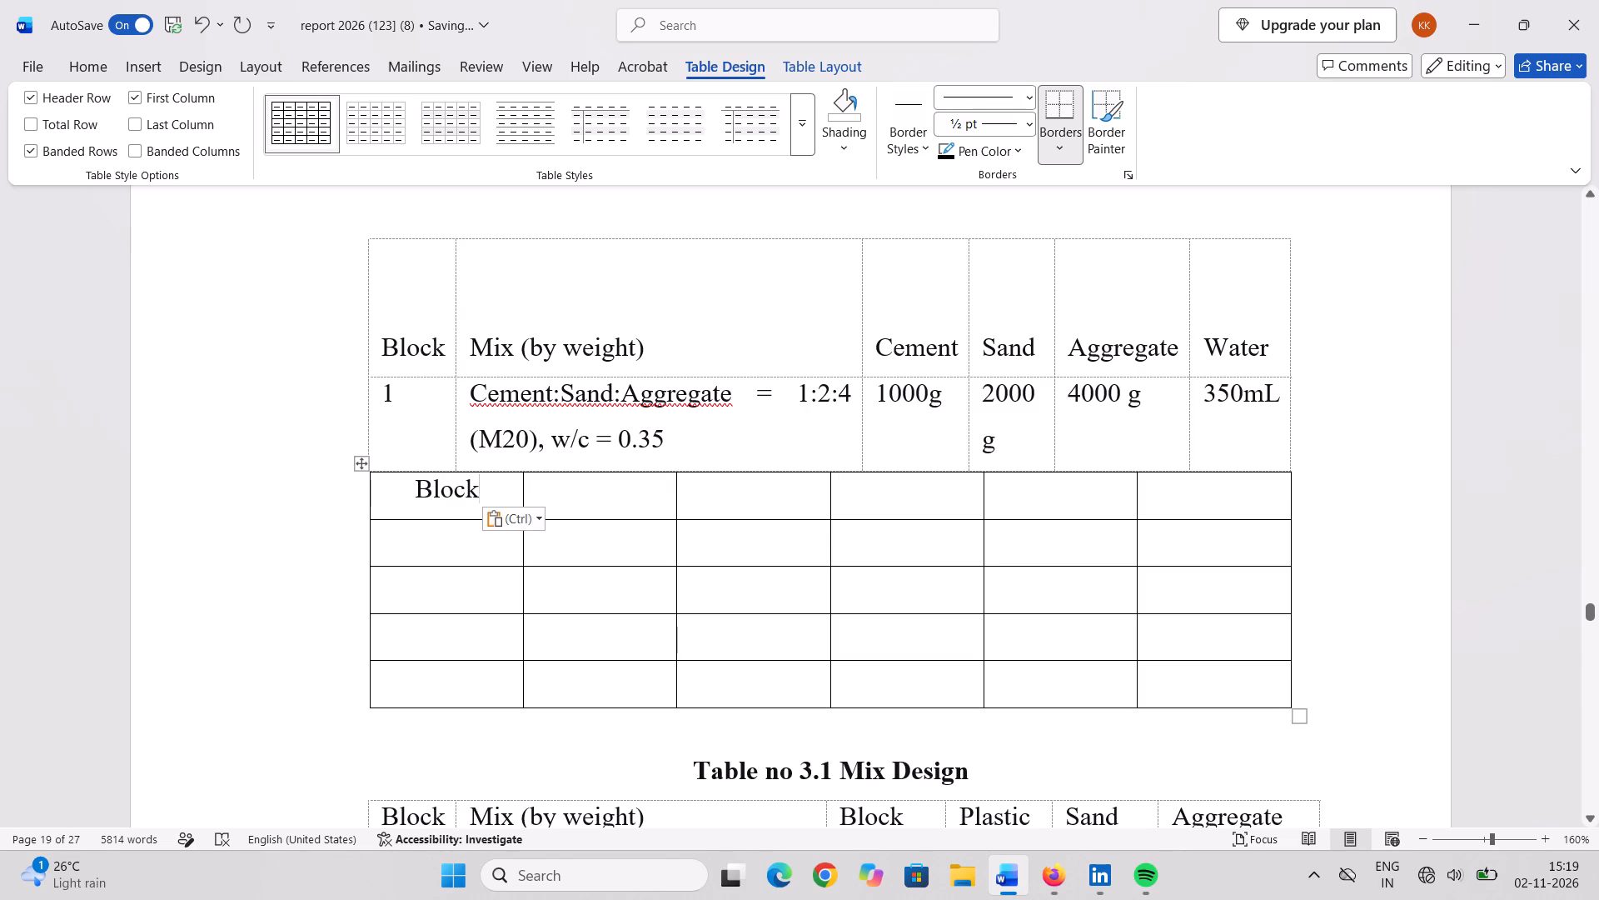
left_click_drag(472, 346, 680, 368)
key("ctrl+c")
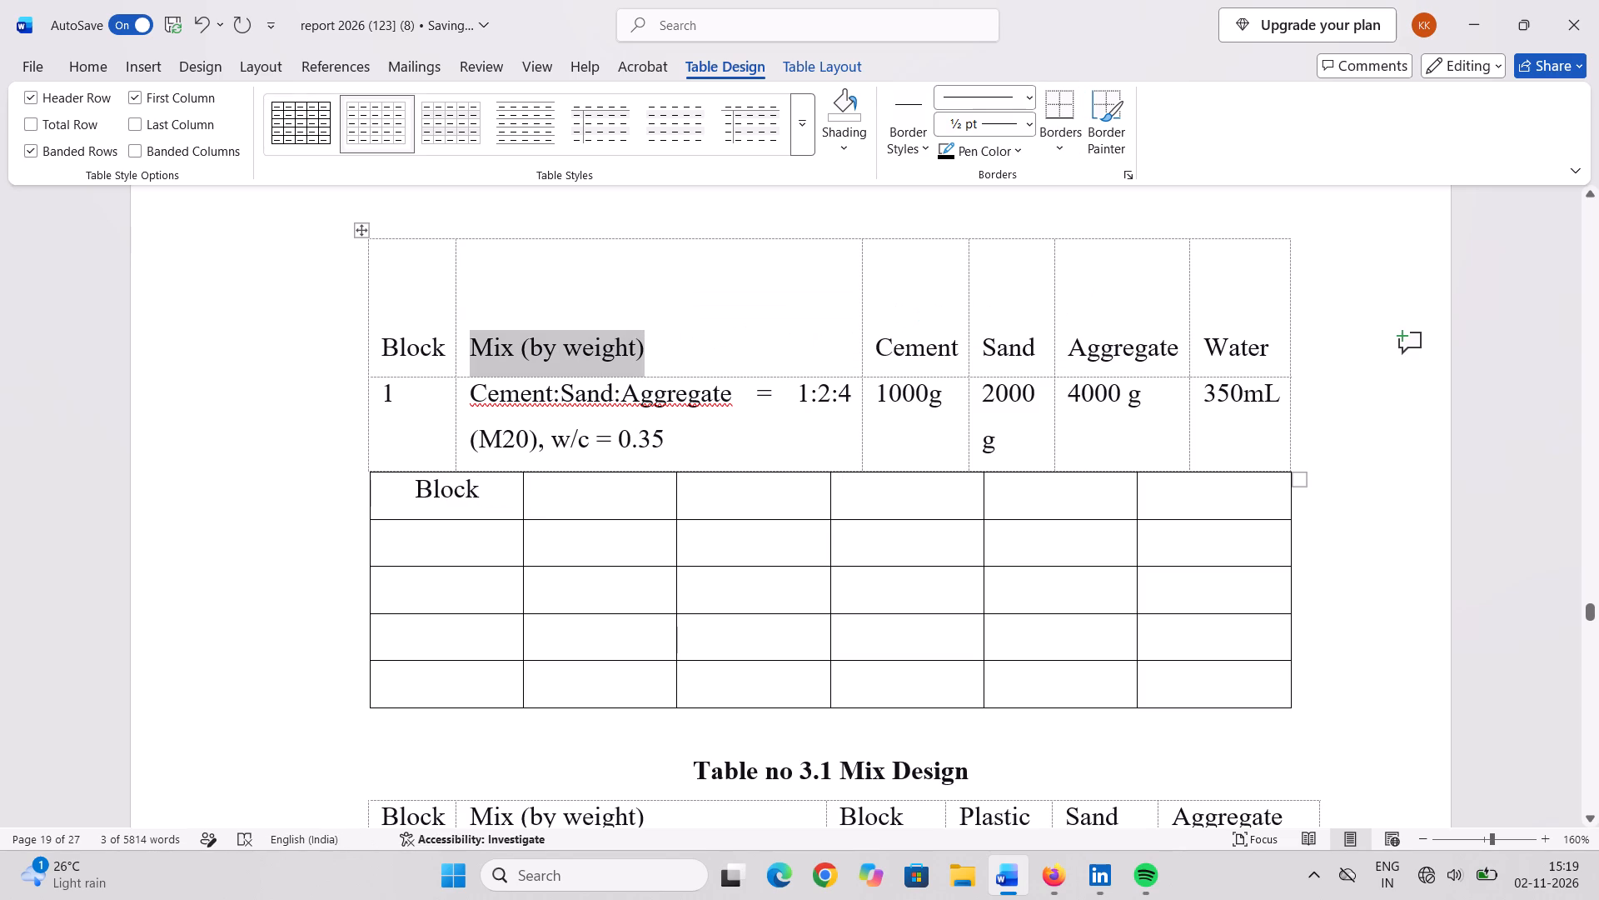
left_click(616, 503)
key("ctrl+v")
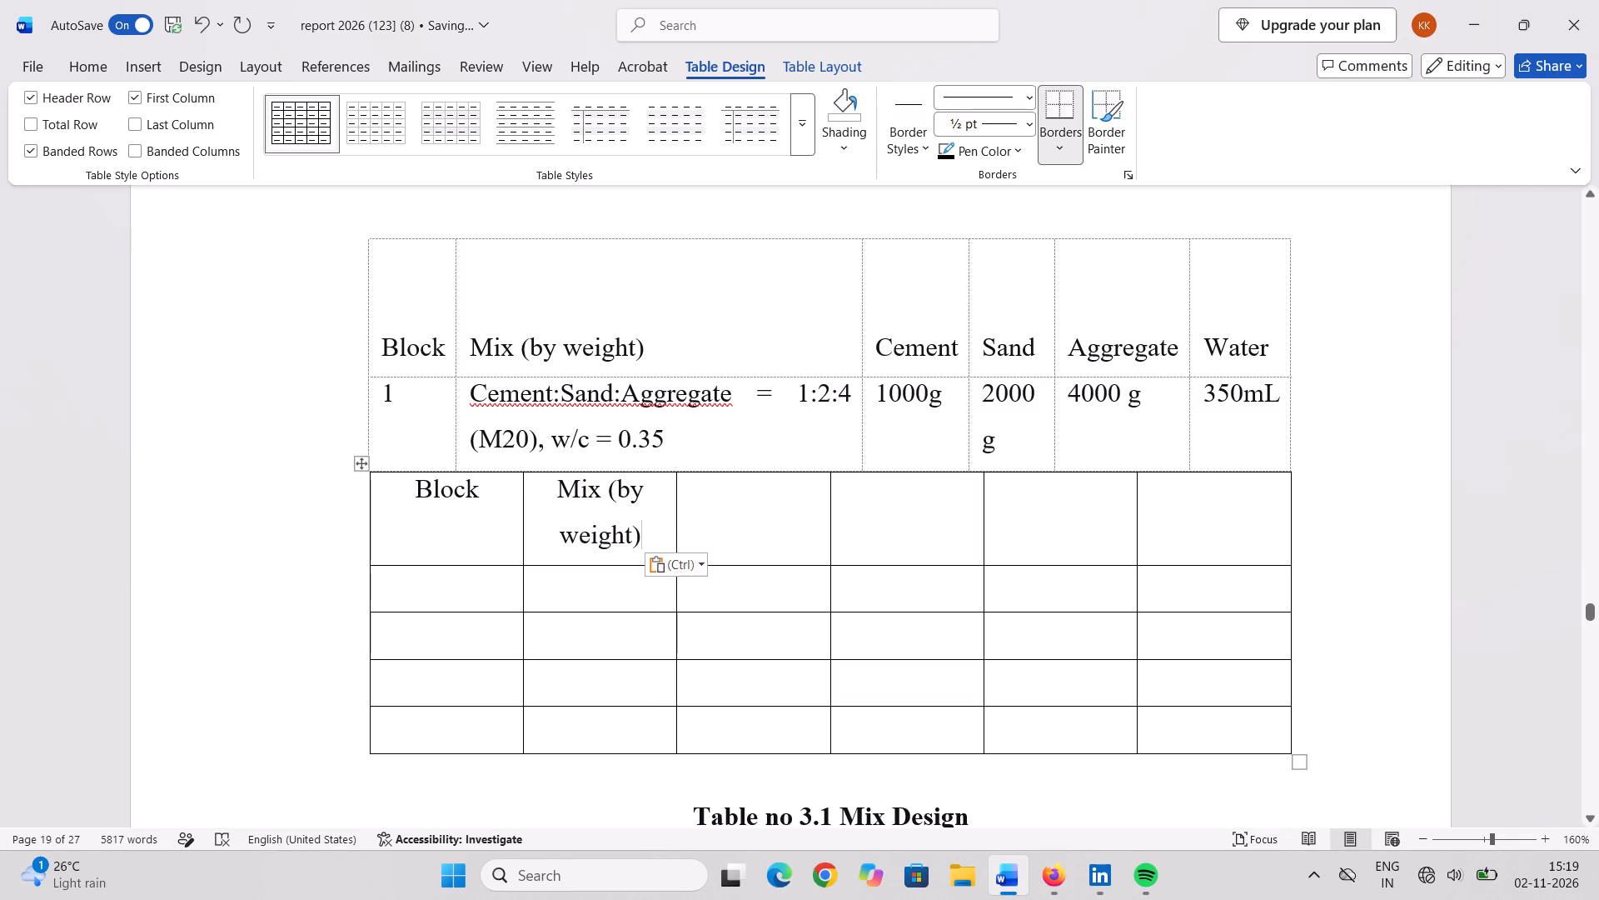
Copy the Cement, Sand, Aggregate and Water headings into the remaining four cells of the new table's first row.
left_click_drag(878, 347, 982, 357)
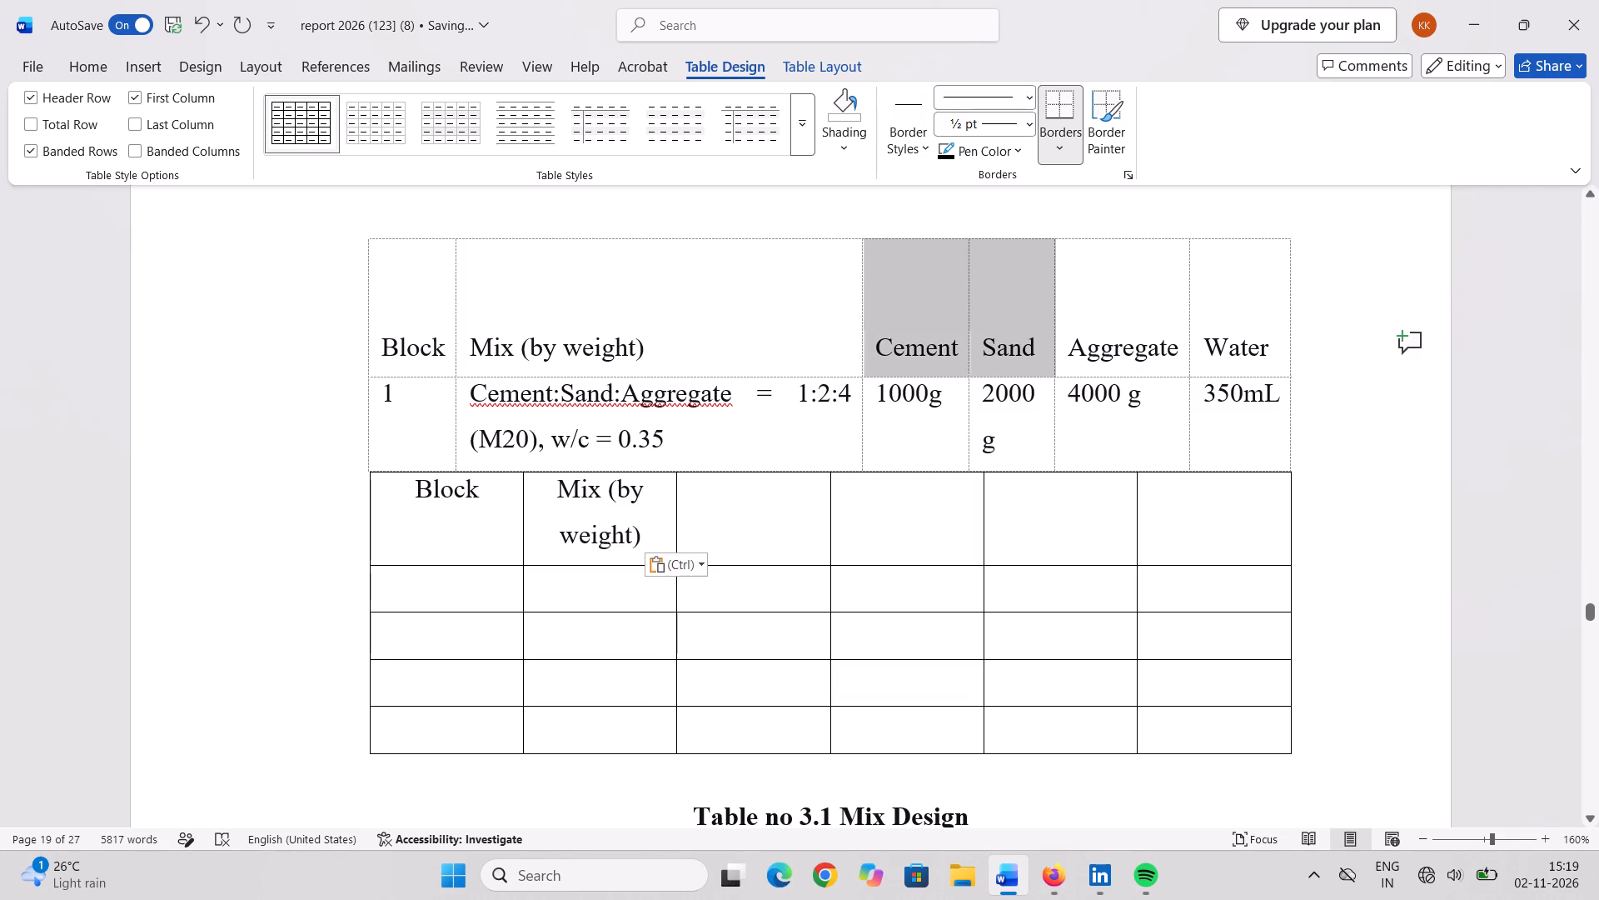
left_click_drag(982, 357, 1251, 372)
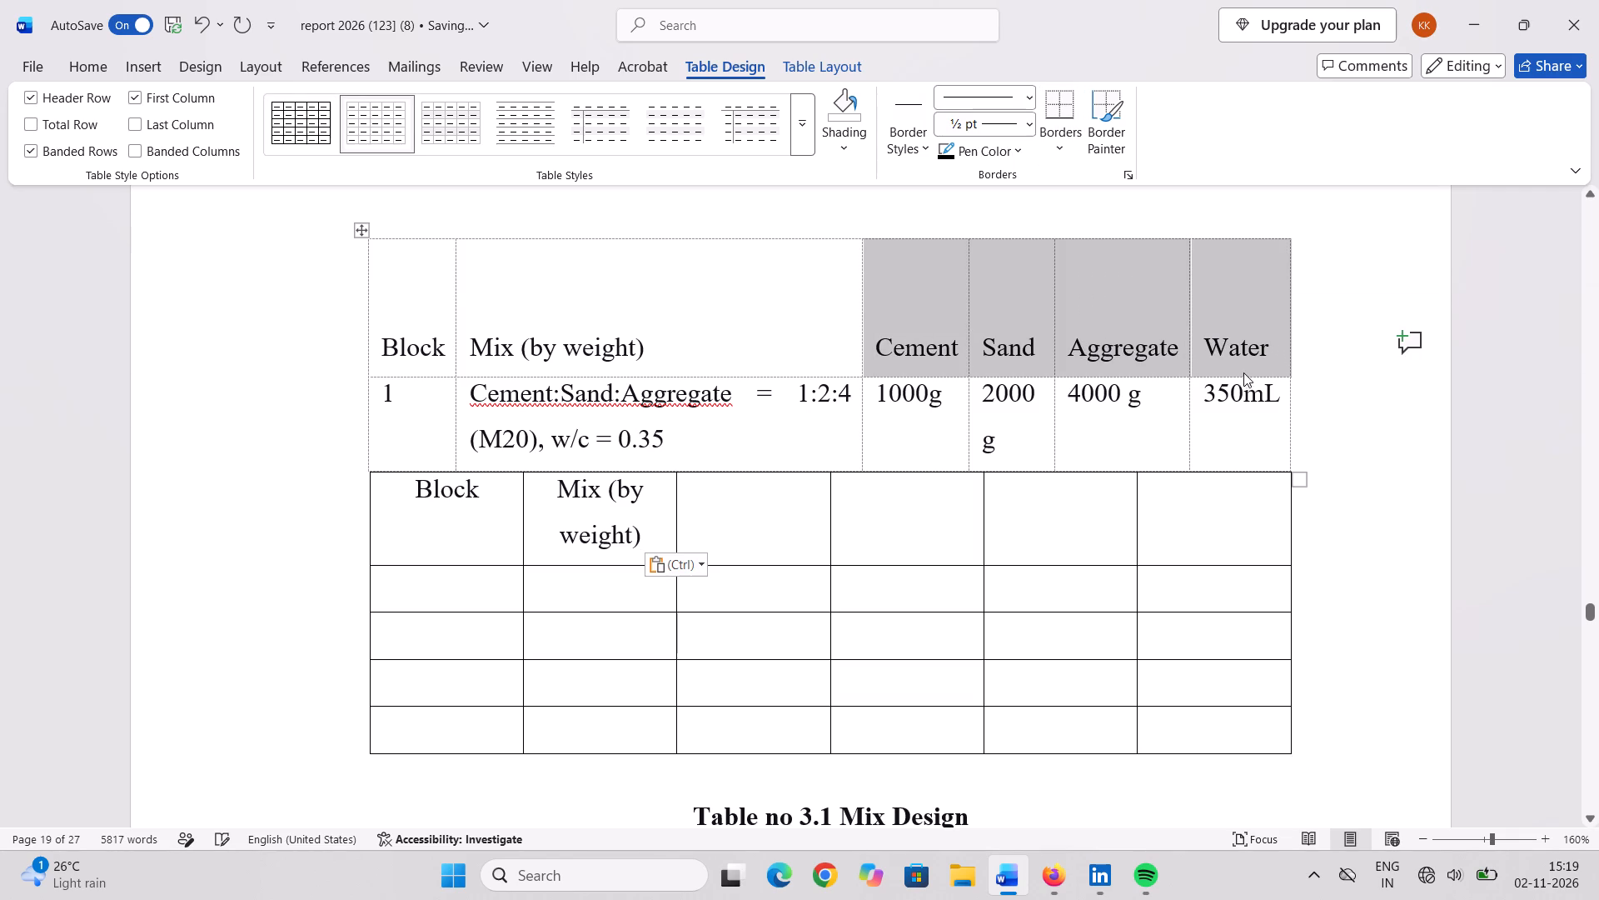
key("ctrl+c")
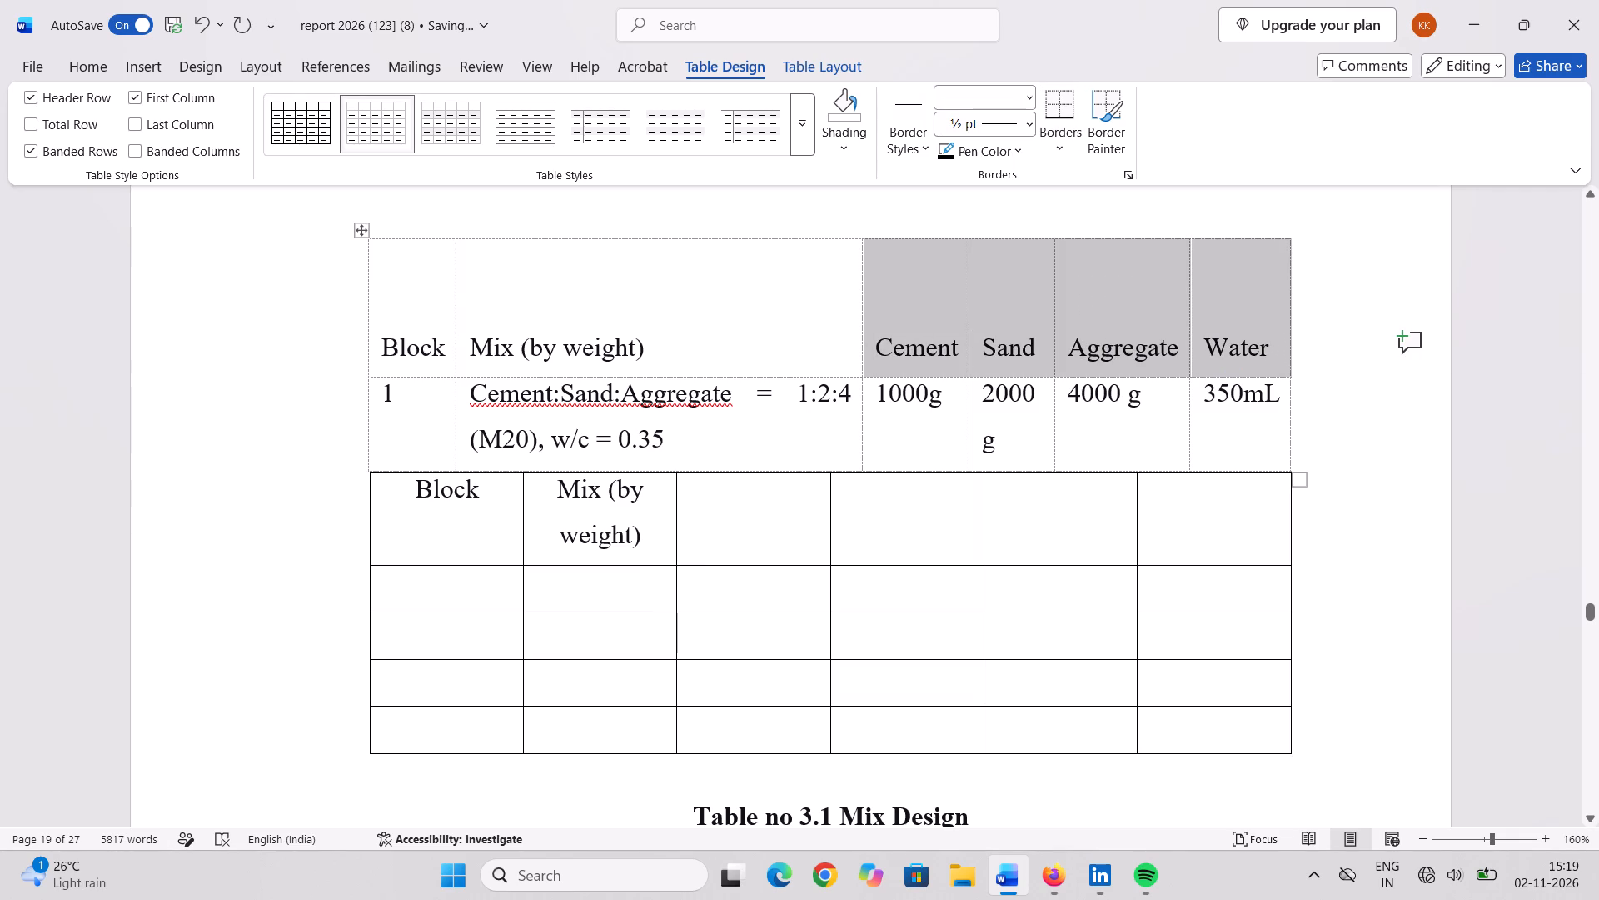
left_click_drag(693, 513, 1223, 564)
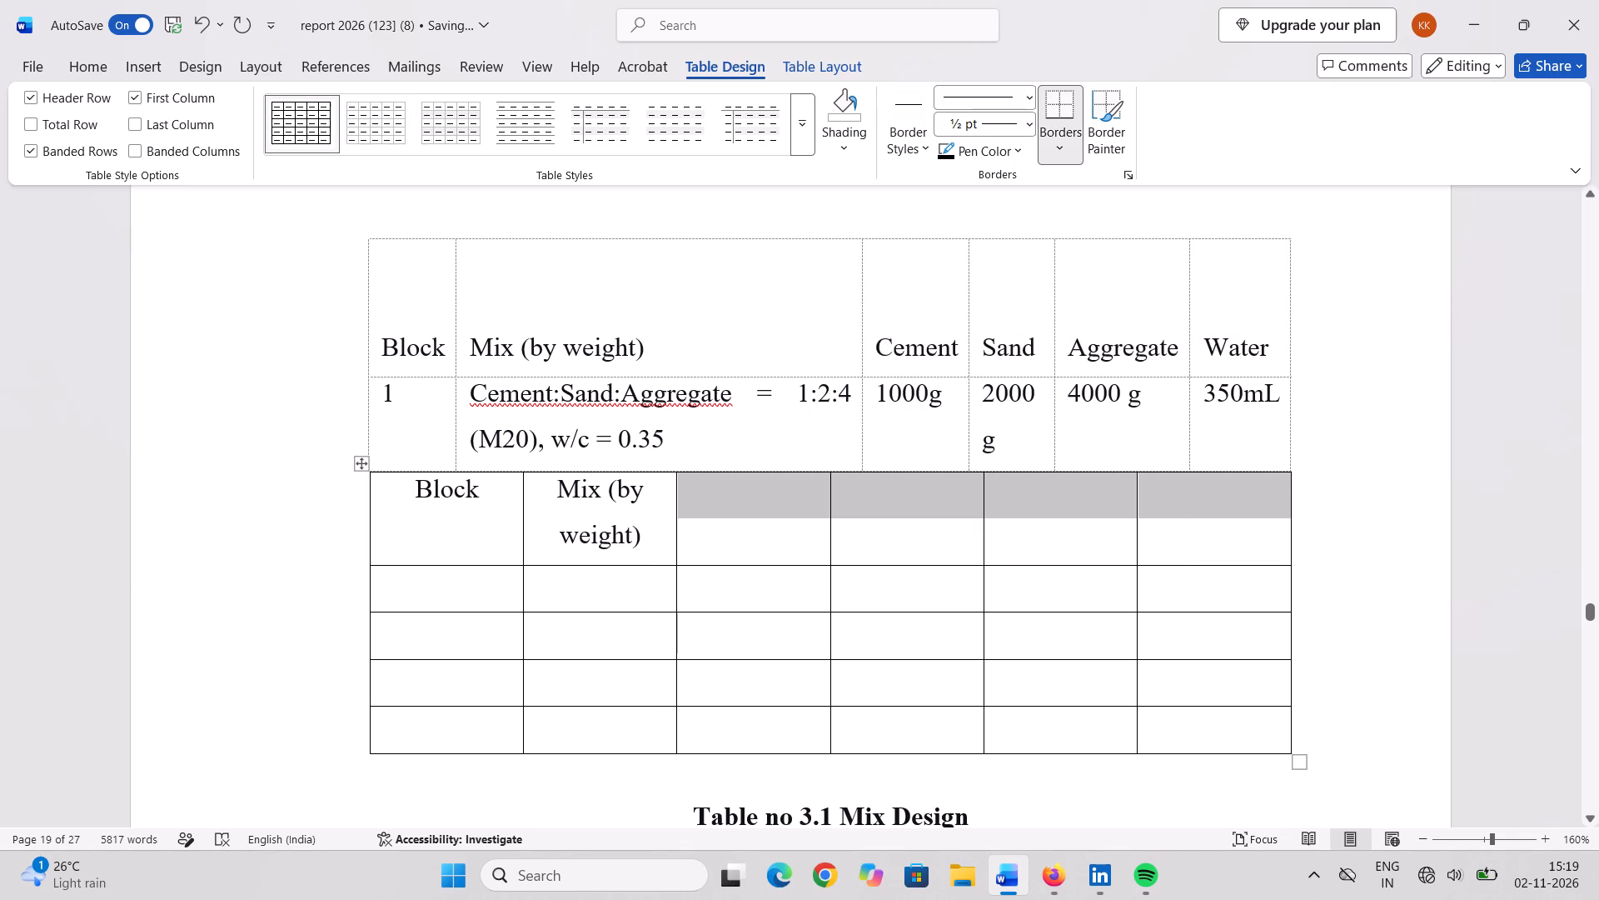
key("ctrl+v")
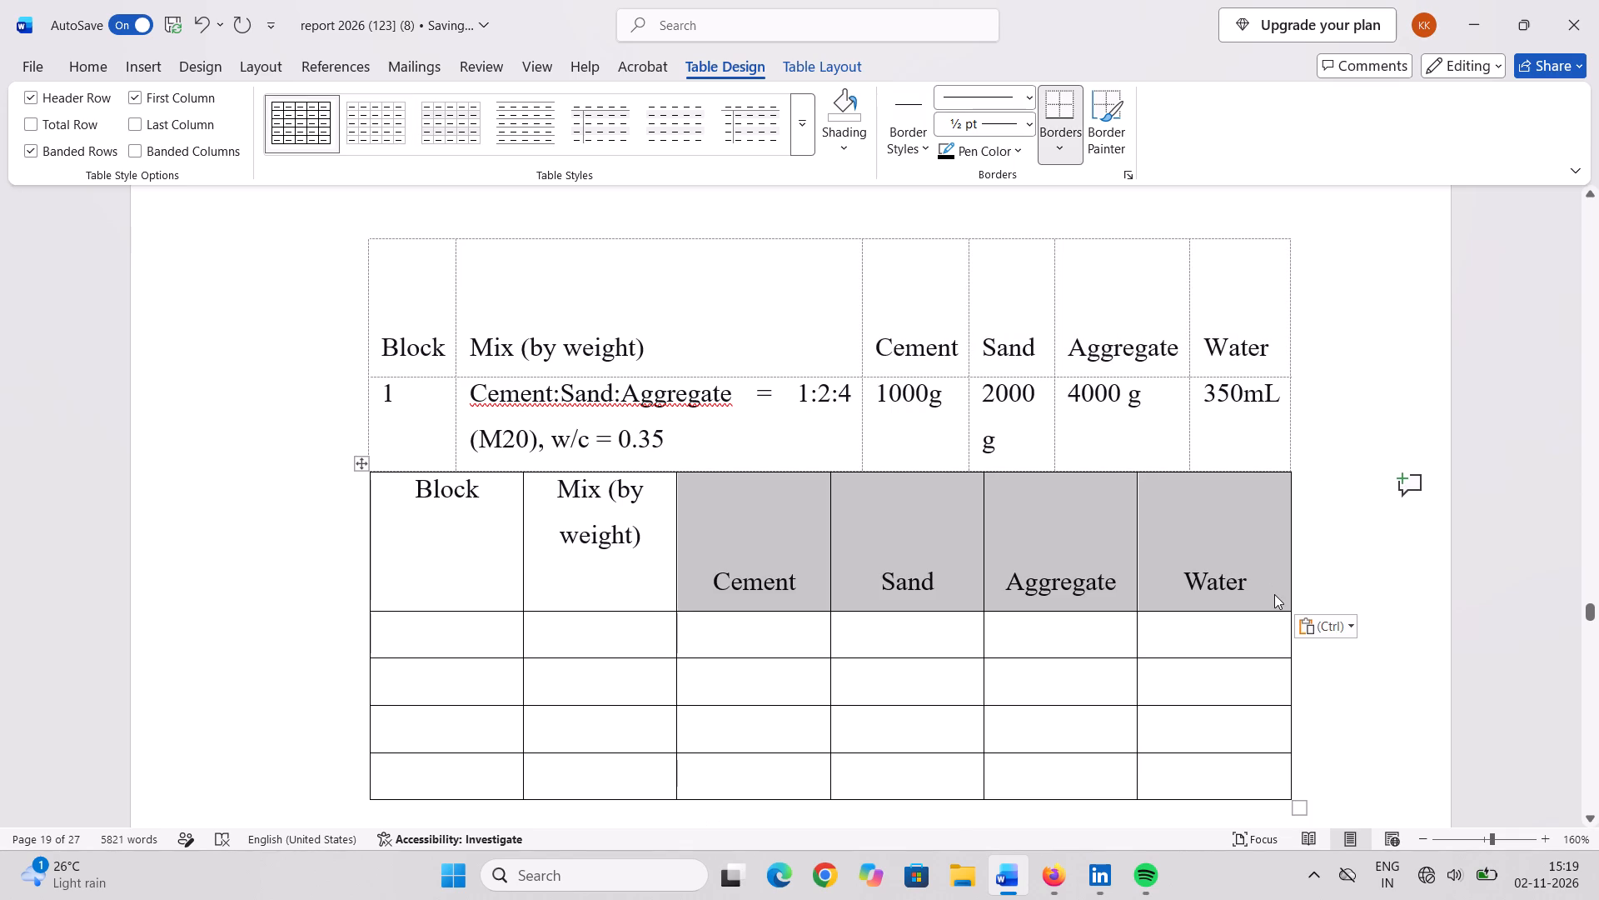
Copy the Block 1 Cement:Sand:Aggregate = 1:2:4 (M20) row from the cement mix table into the new table's second row.
left_click(406, 422)
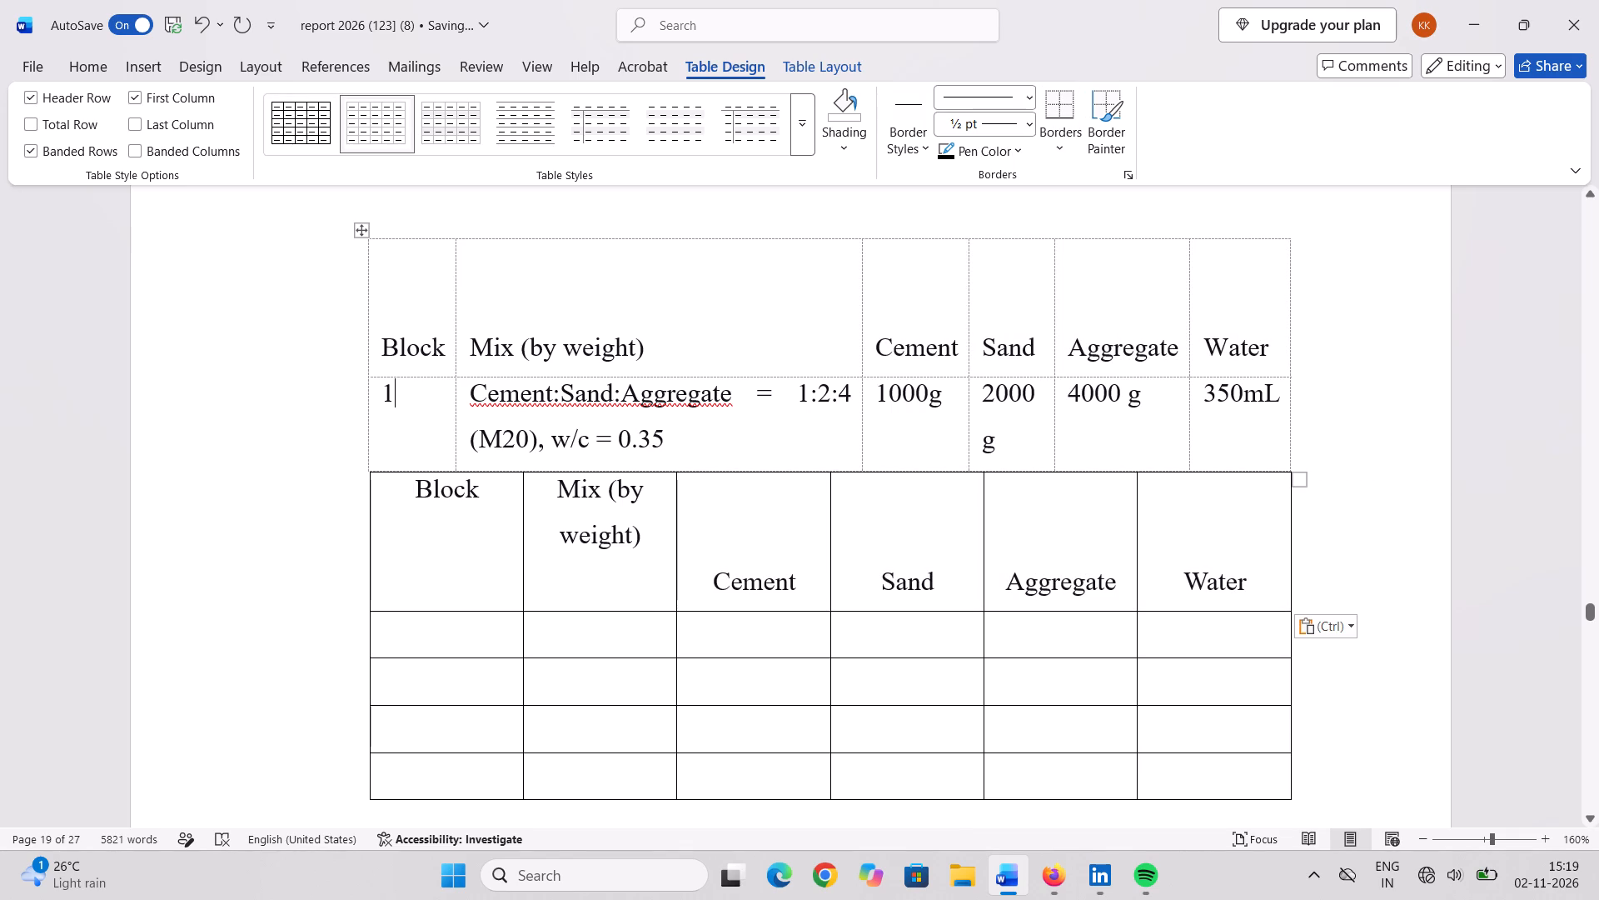
left_click_drag(371, 403, 1205, 424)
key("ctrl+c")
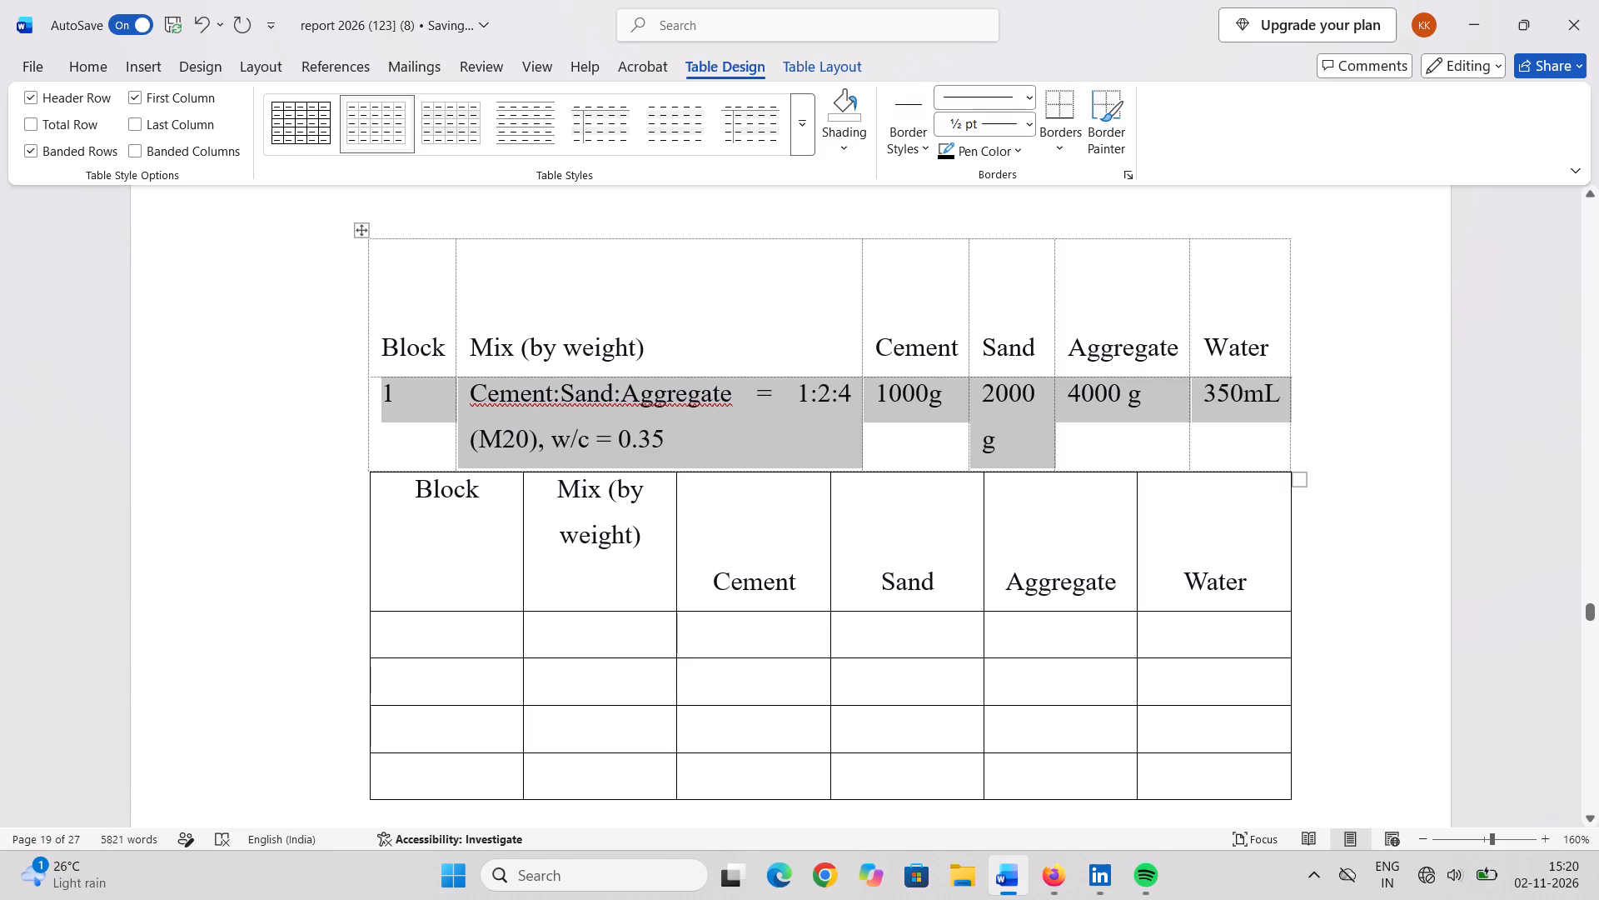
left_click_drag(405, 638, 1184, 633)
key("ctrl+v")
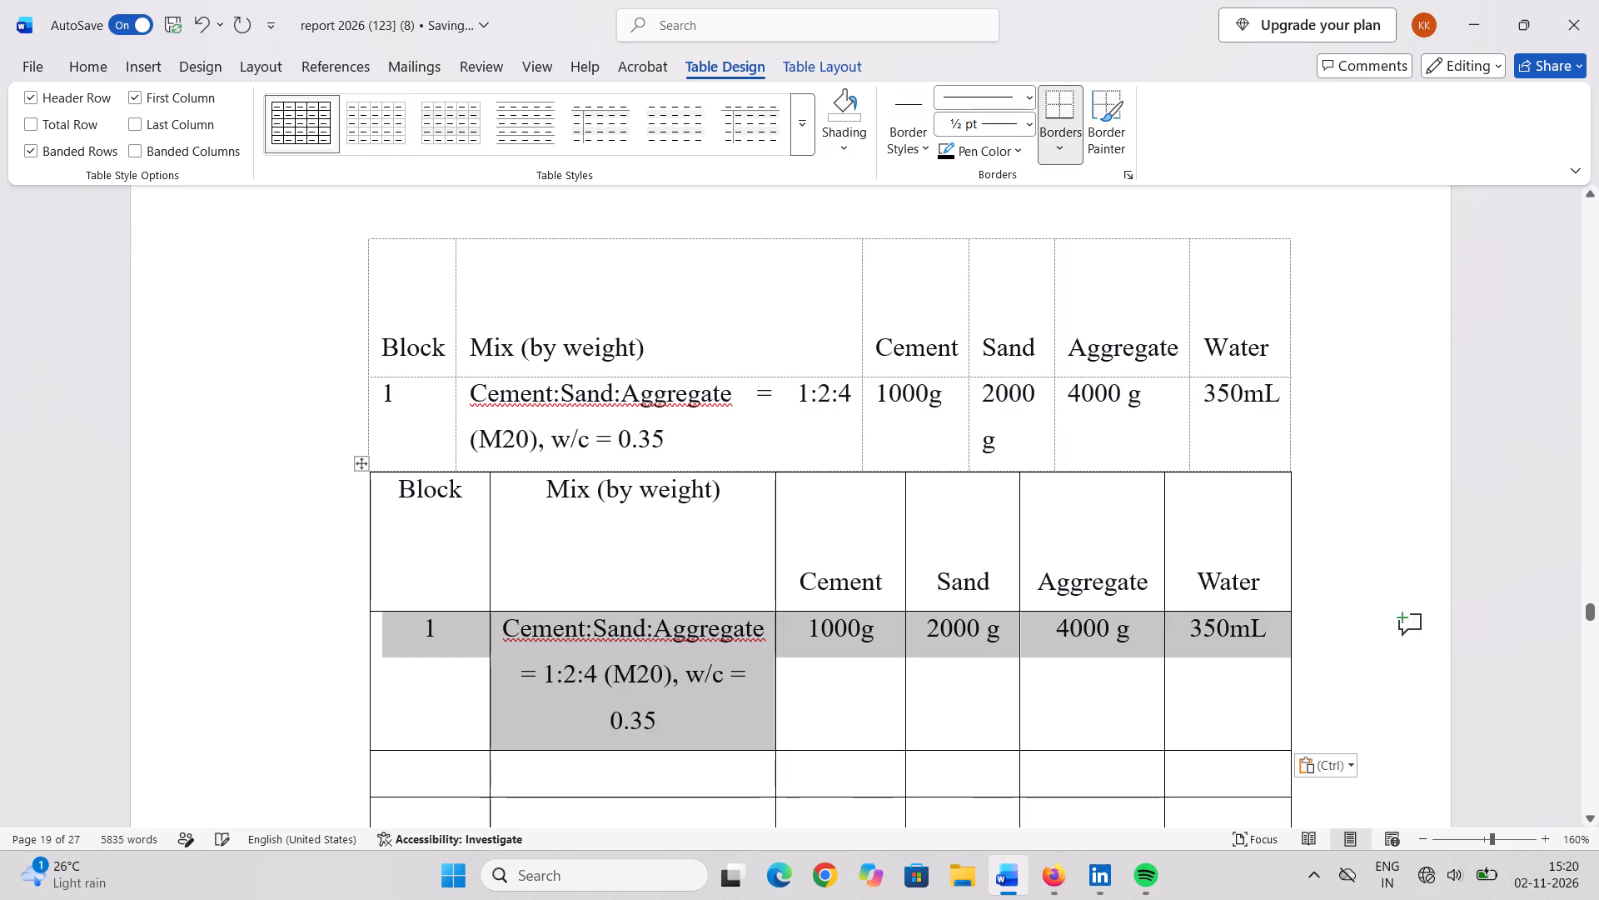
Compare the new table's filled and empty rows with the cement and plastic mix design tables around it.
scroll(984, 697, "down", 3)
scroll(990, 727, "up", 3)
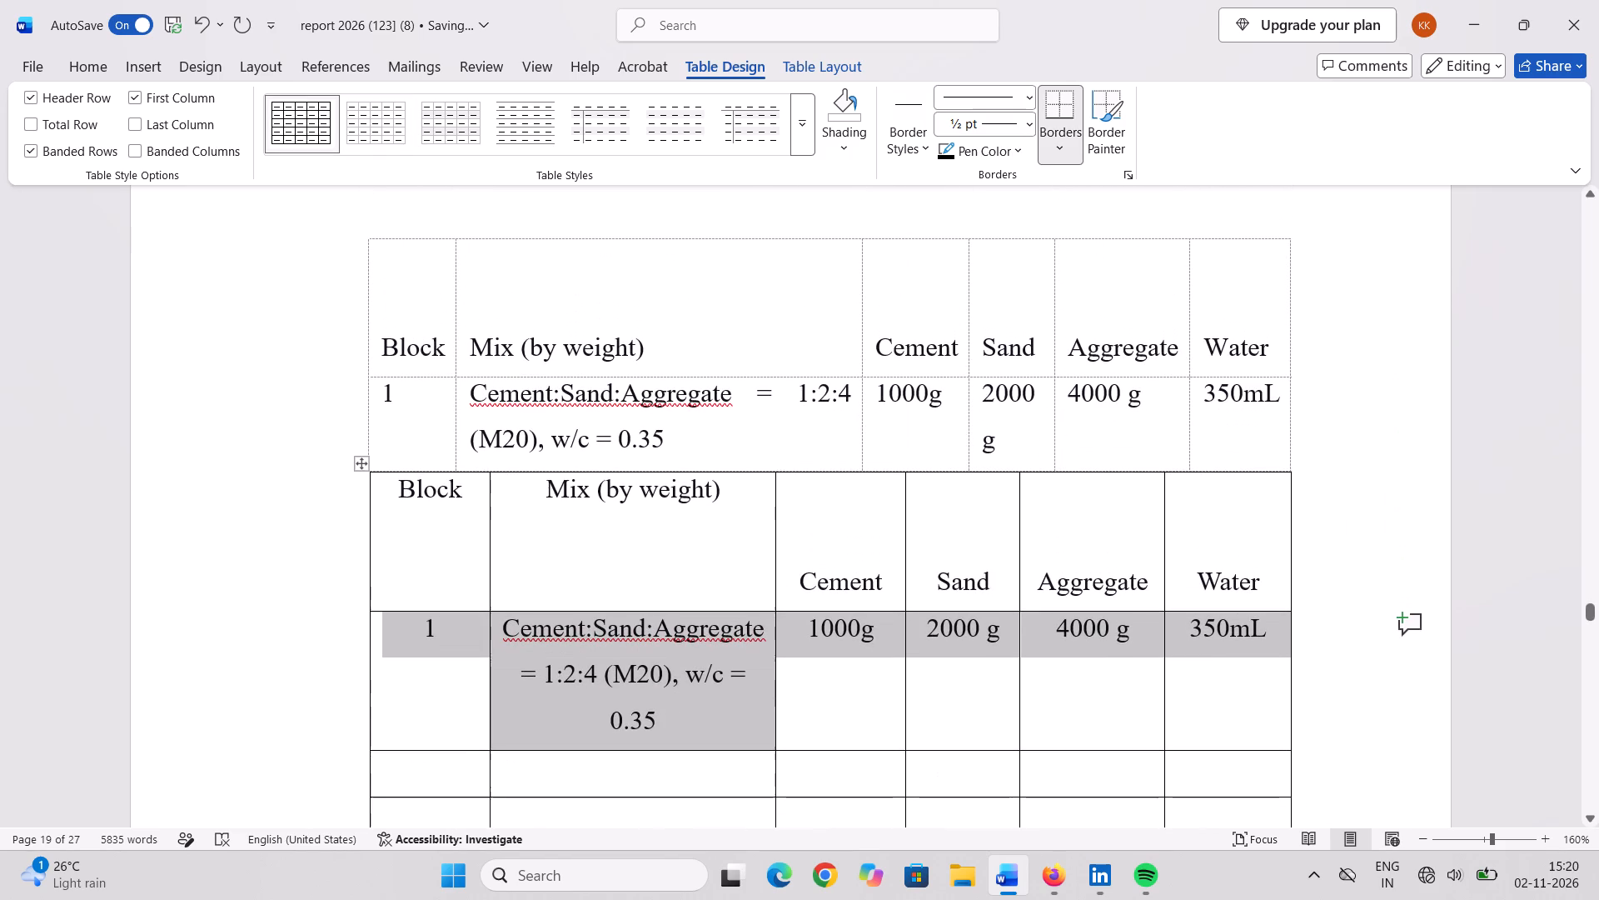
scroll(540, 474, "down", 5)
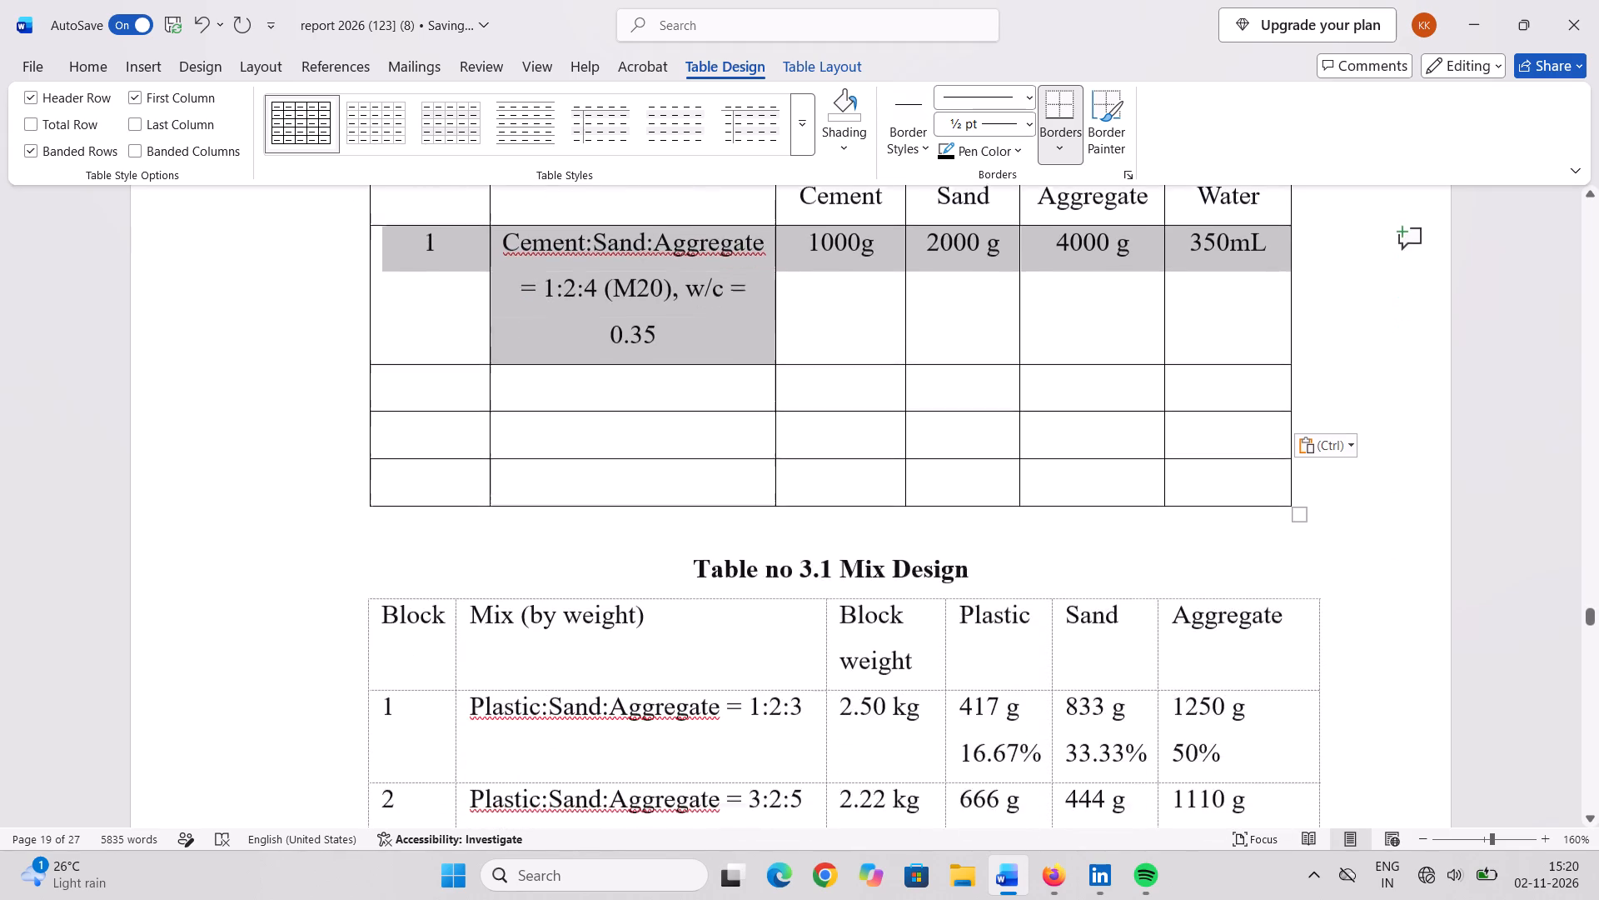
scroll(540, 474, "down", 3)
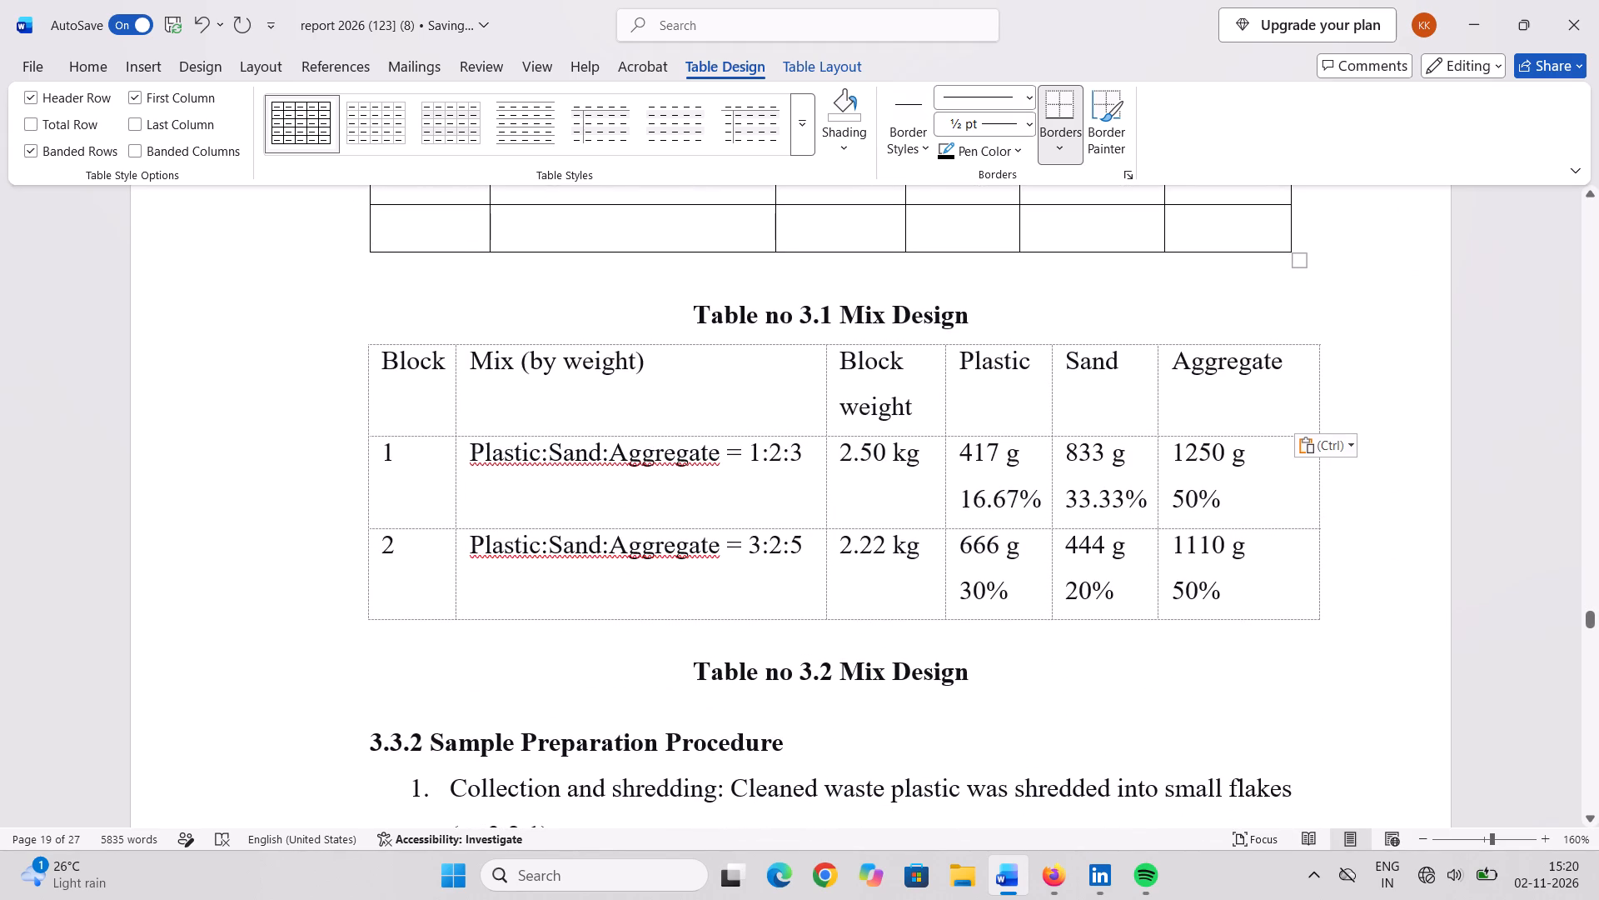
scroll(419, 478, "up", 4)
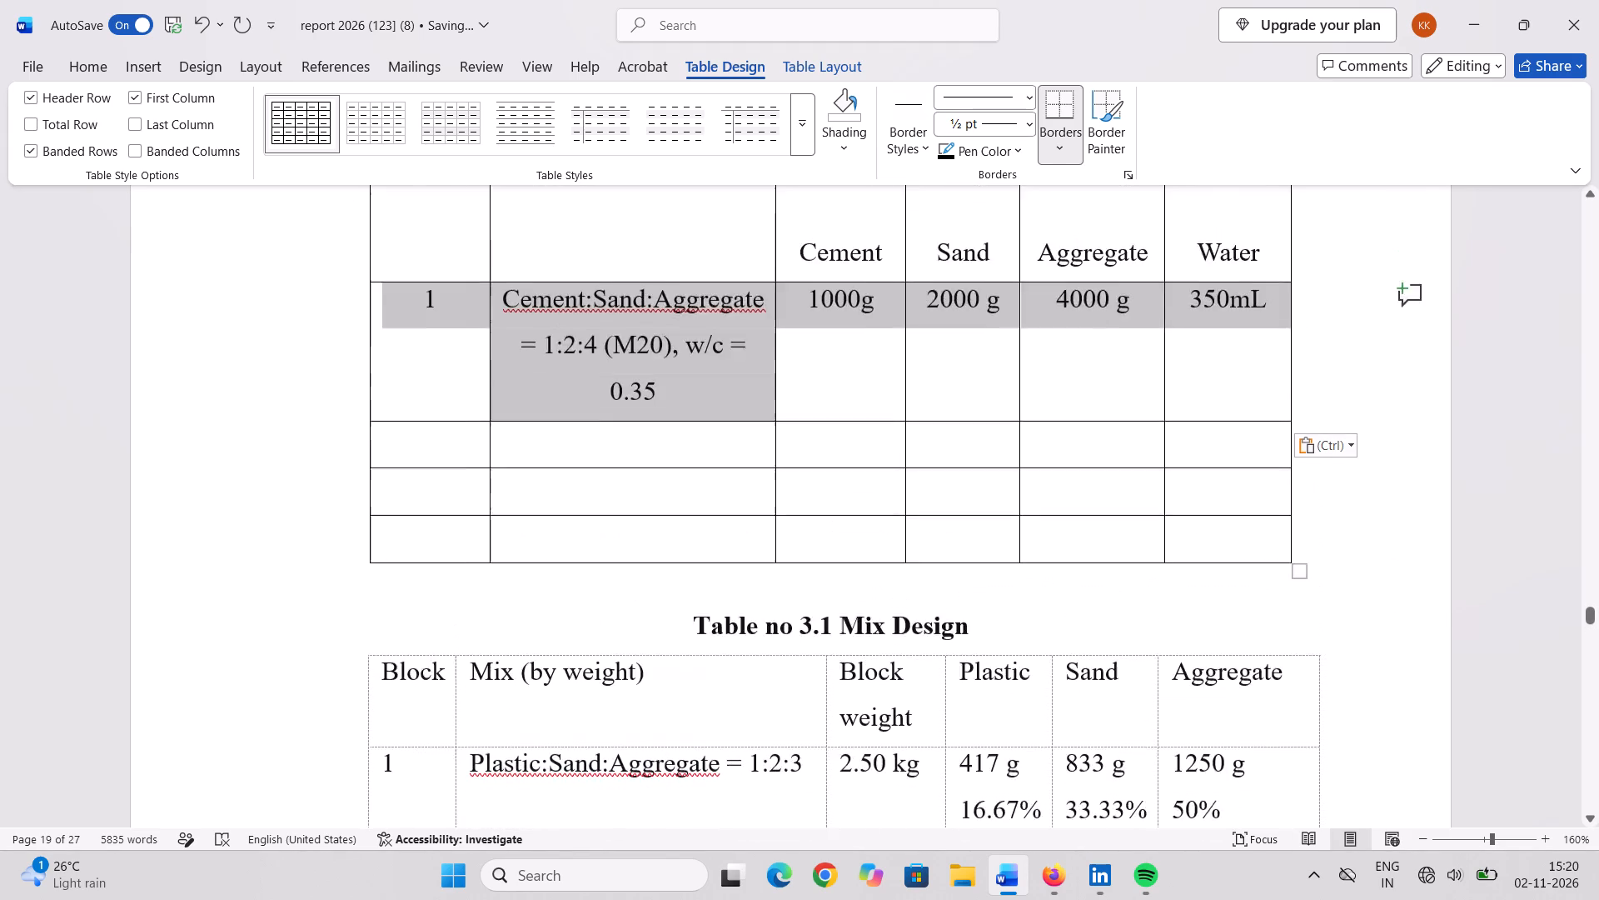
scroll(419, 478, "up", 3)
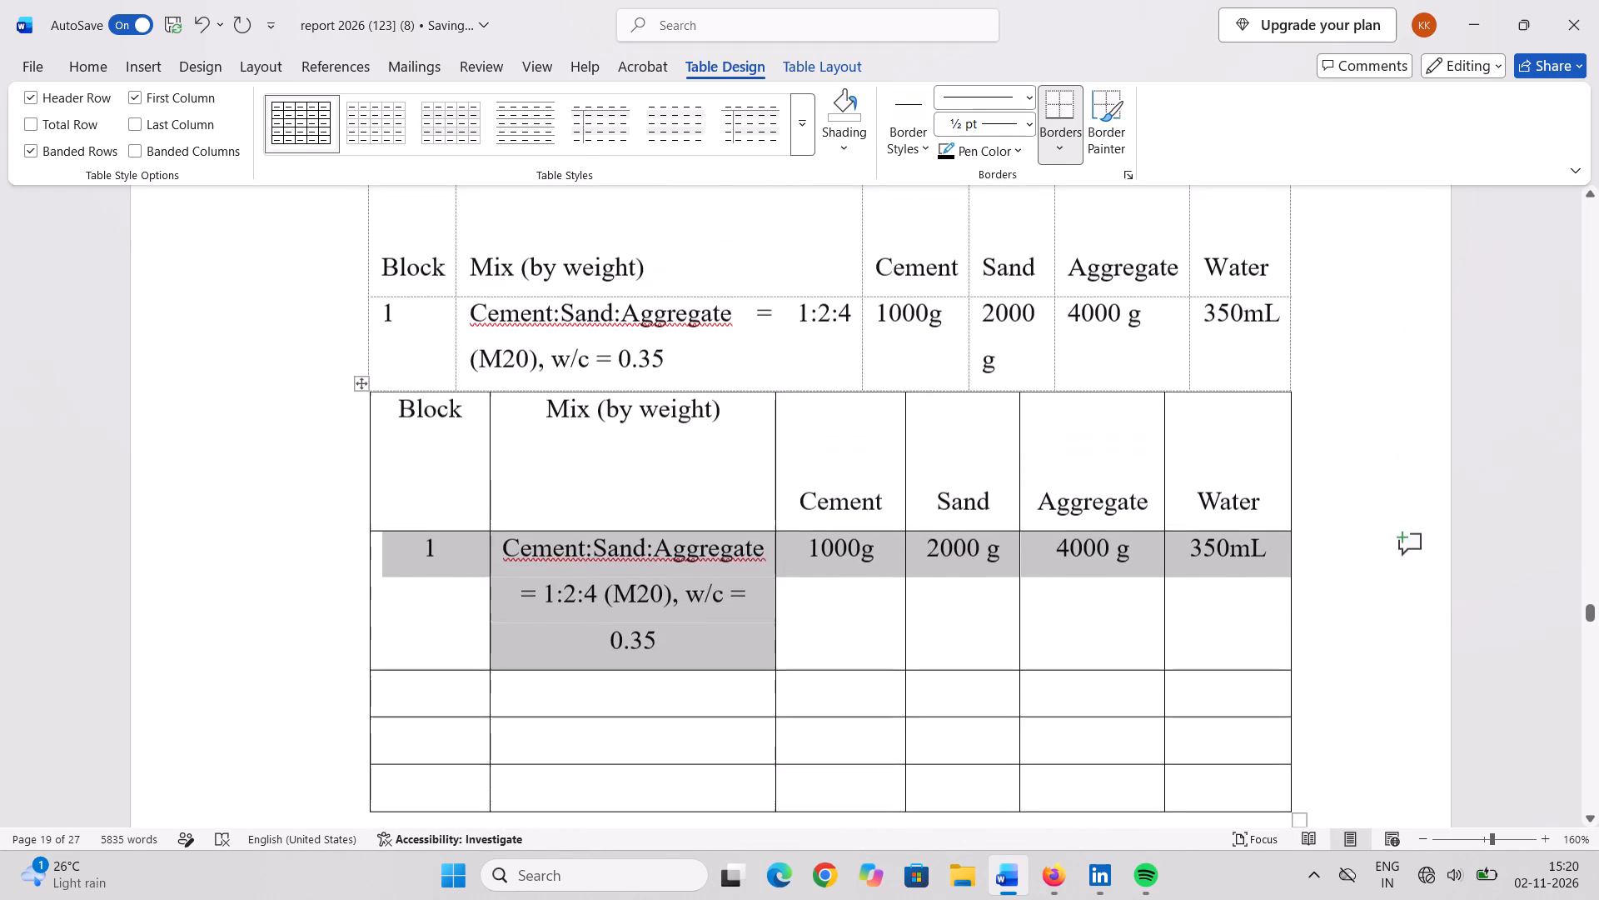
scroll(419, 478, "up", 2)
scroll(419, 478, "down", 4)
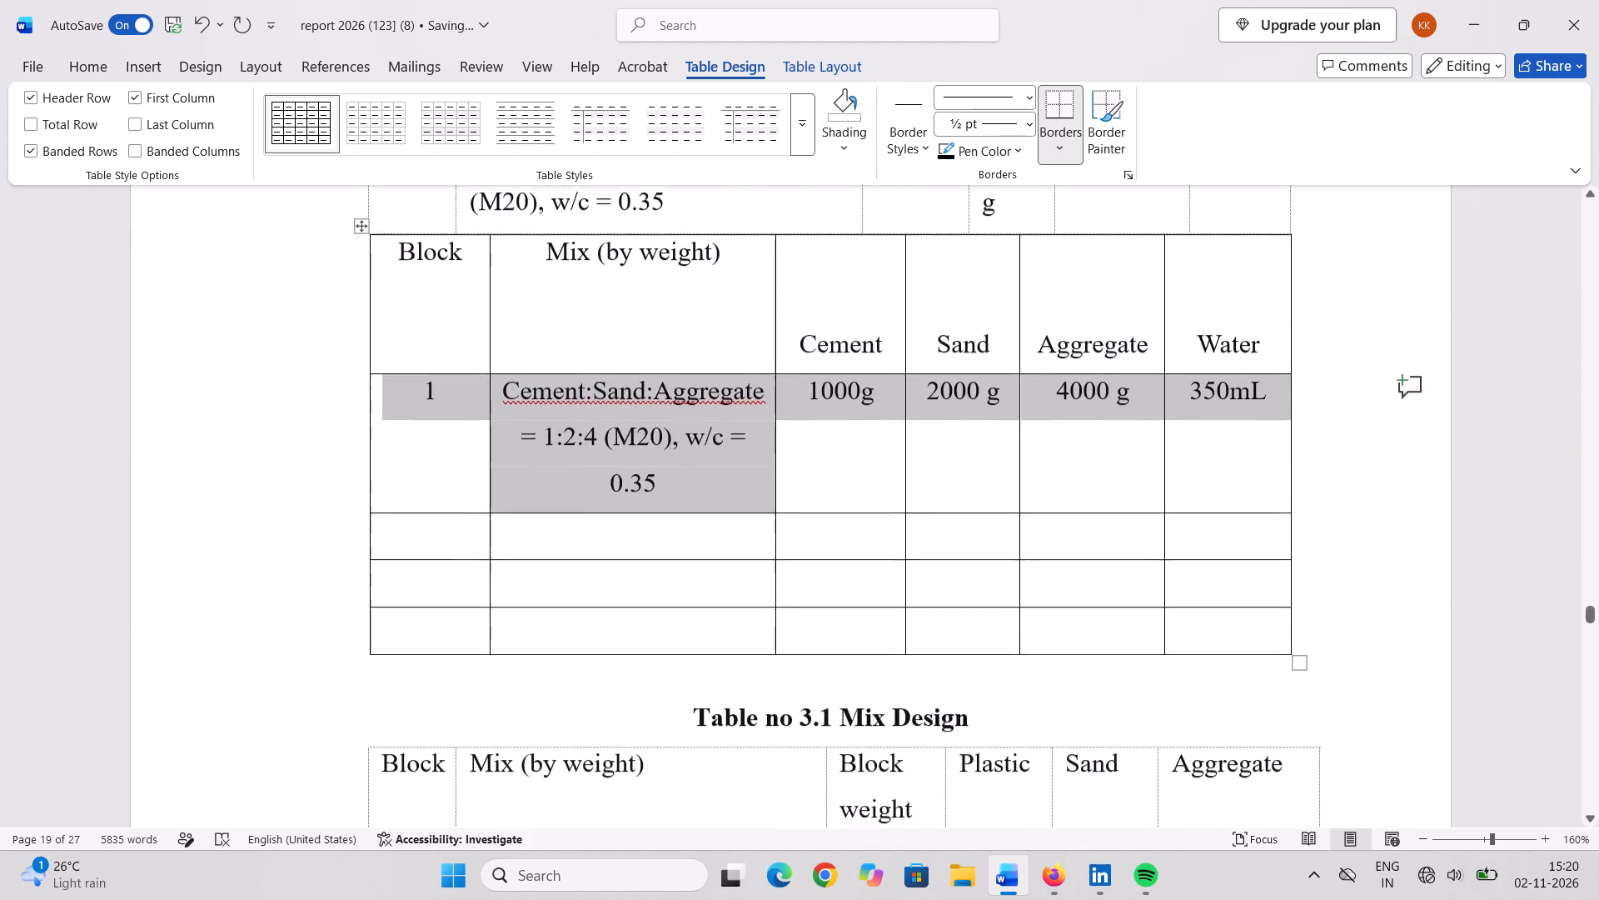
scroll(419, 478, "down", 5)
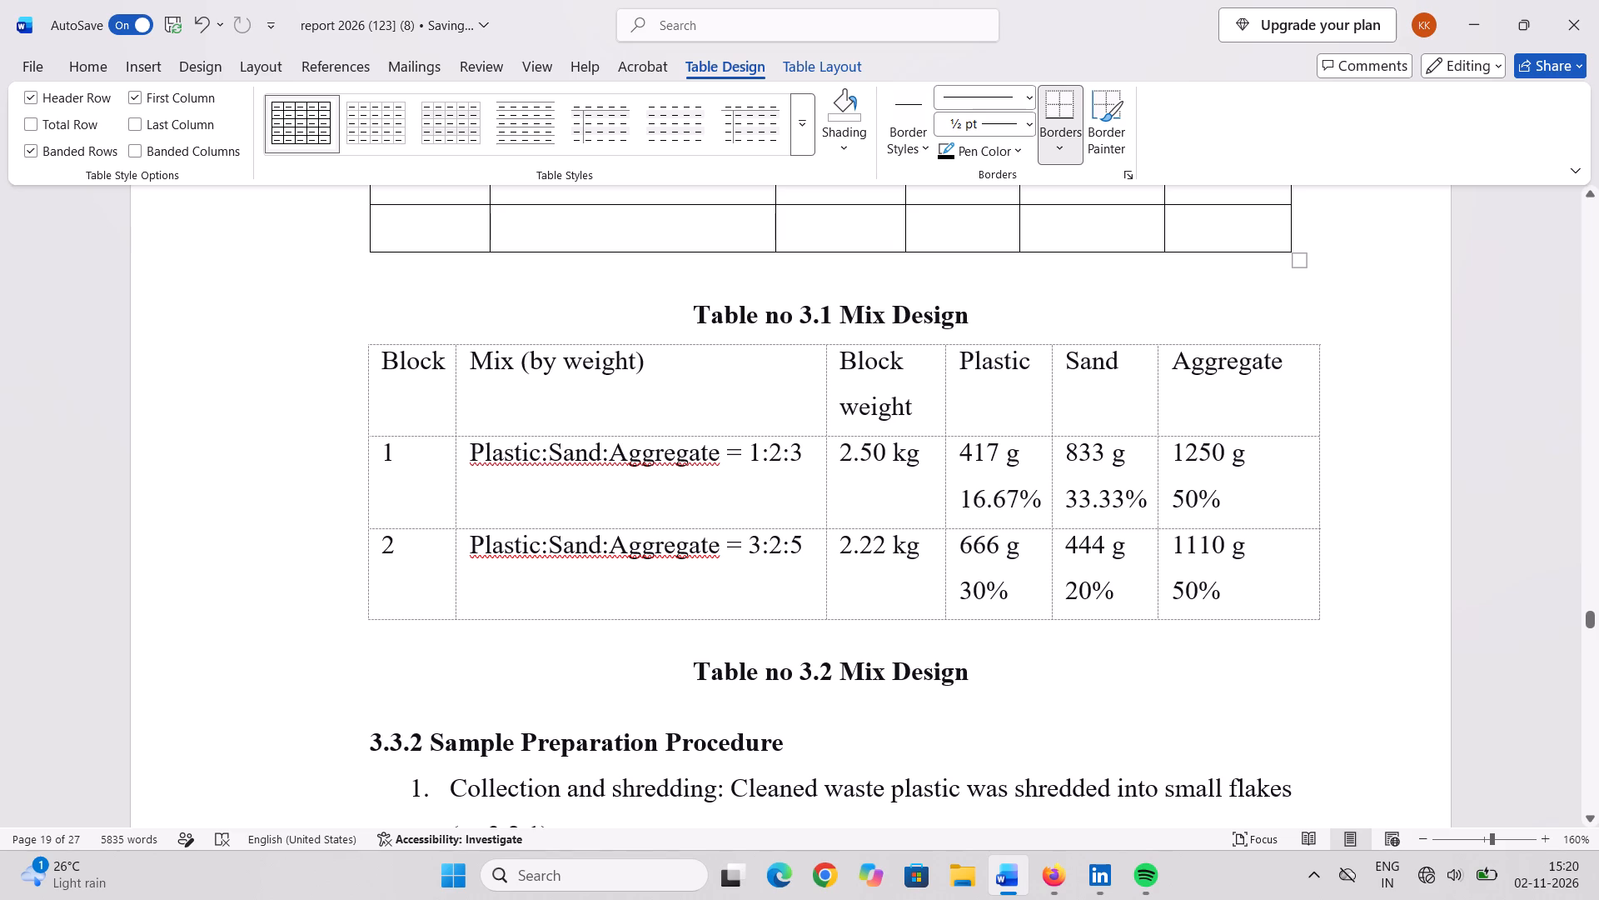
Copy the Table 3.2 heading row, from Block to Aggregate, into the new table's third row.
left_click_drag(381, 374, 389, 374)
left_click_drag(389, 374, 1294, 388)
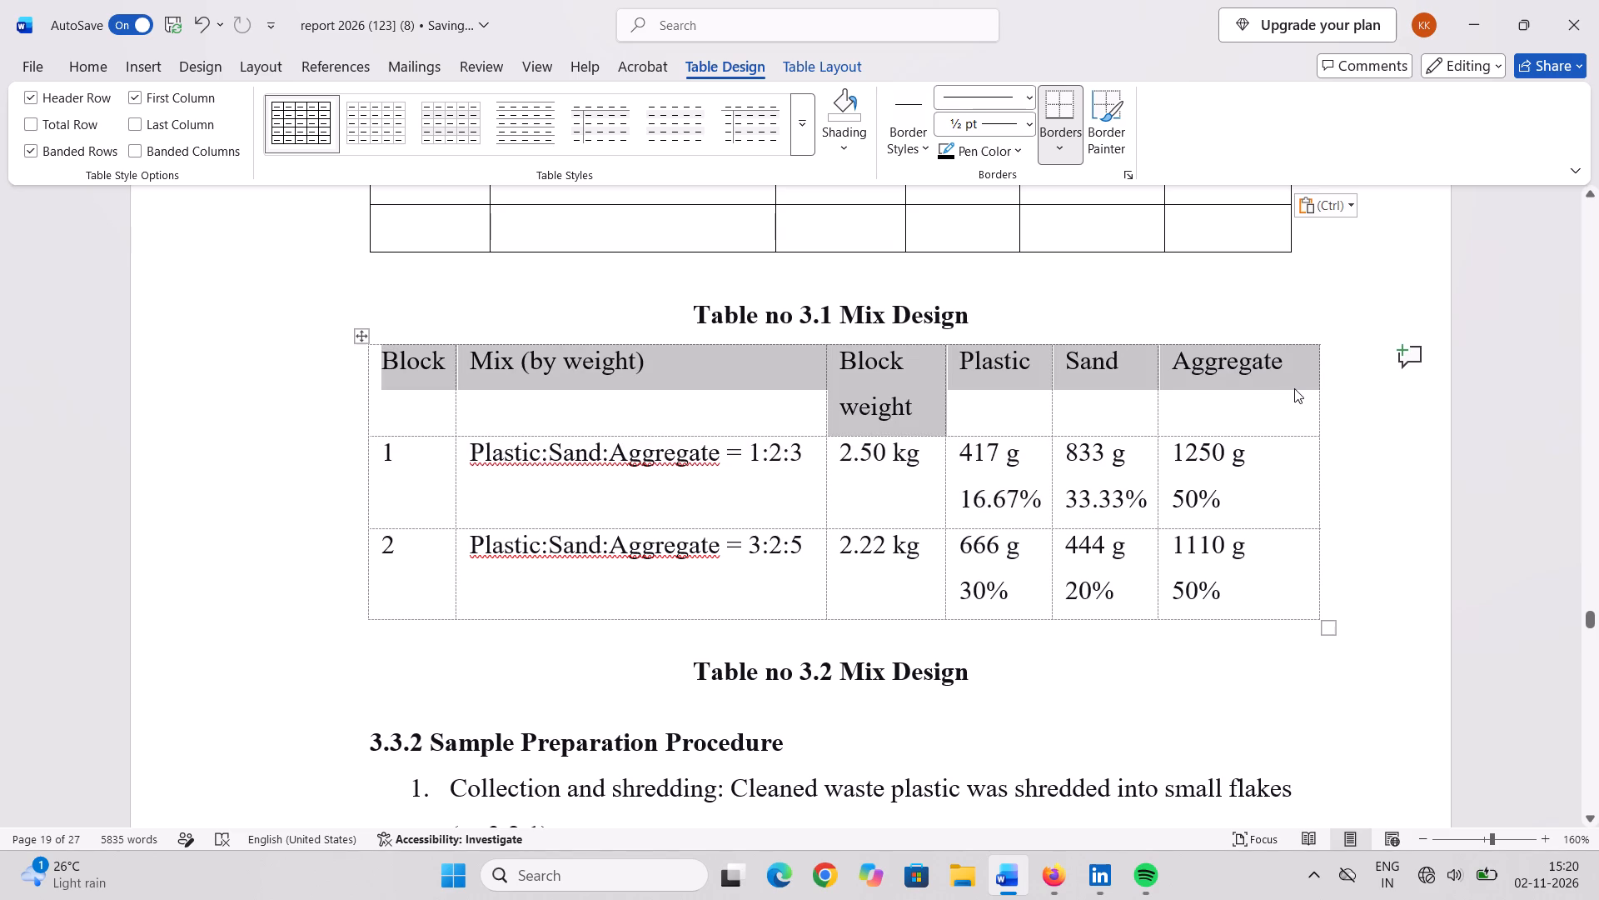
key("ctrl+c")
scroll(1261, 408, "up", 2)
scroll(1176, 422, "up", 3)
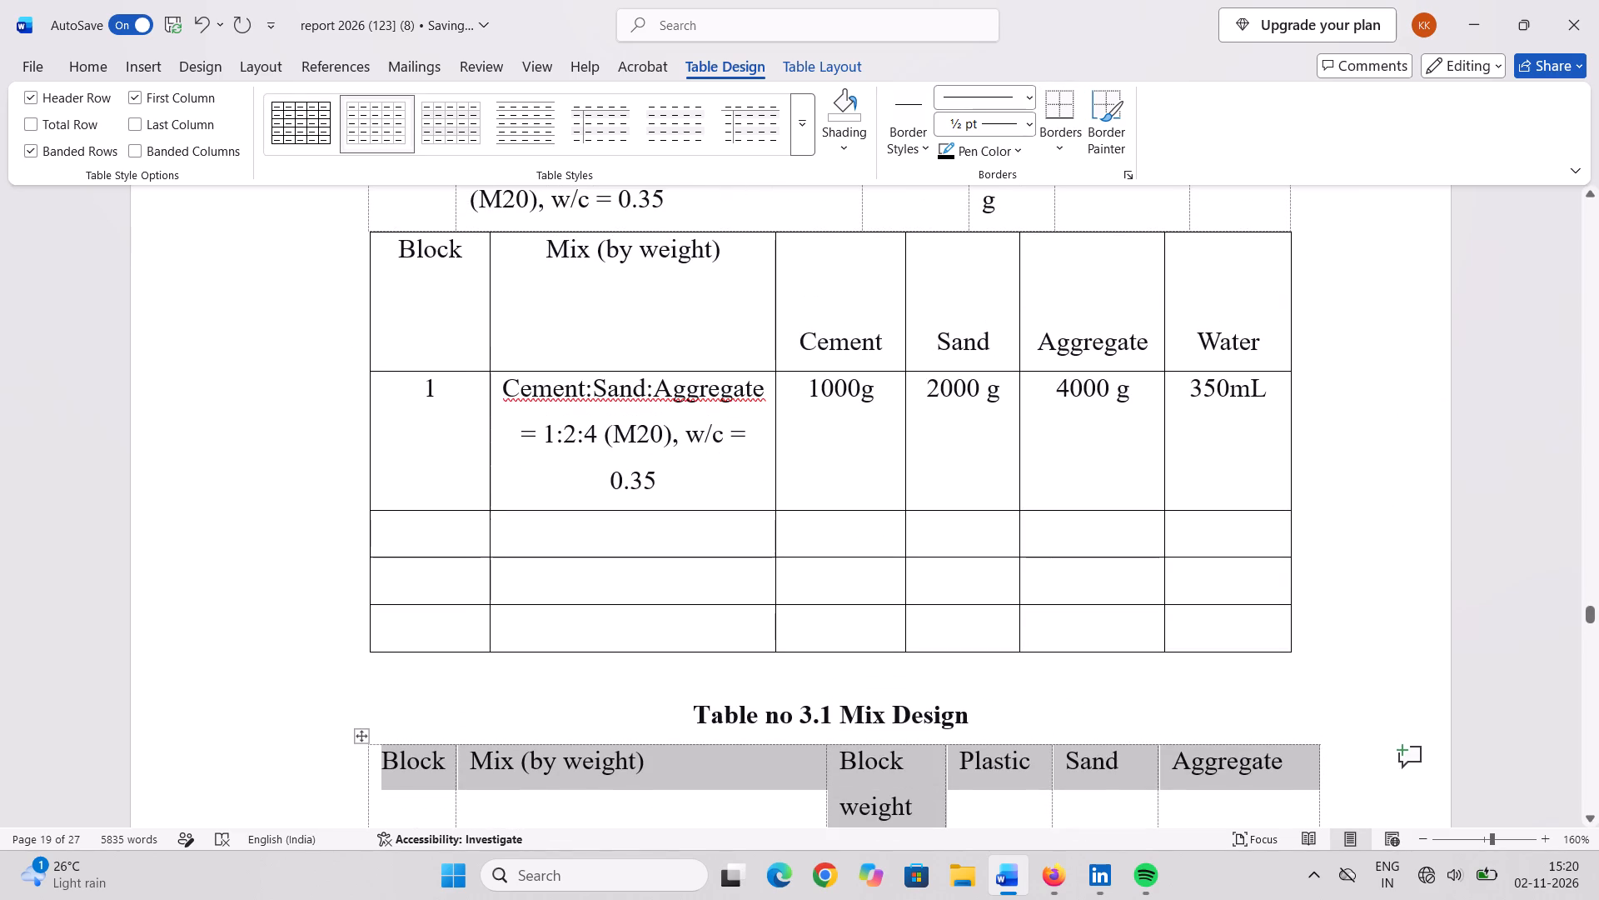
left_click(453, 537)
left_click_drag(448, 537, 663, 523)
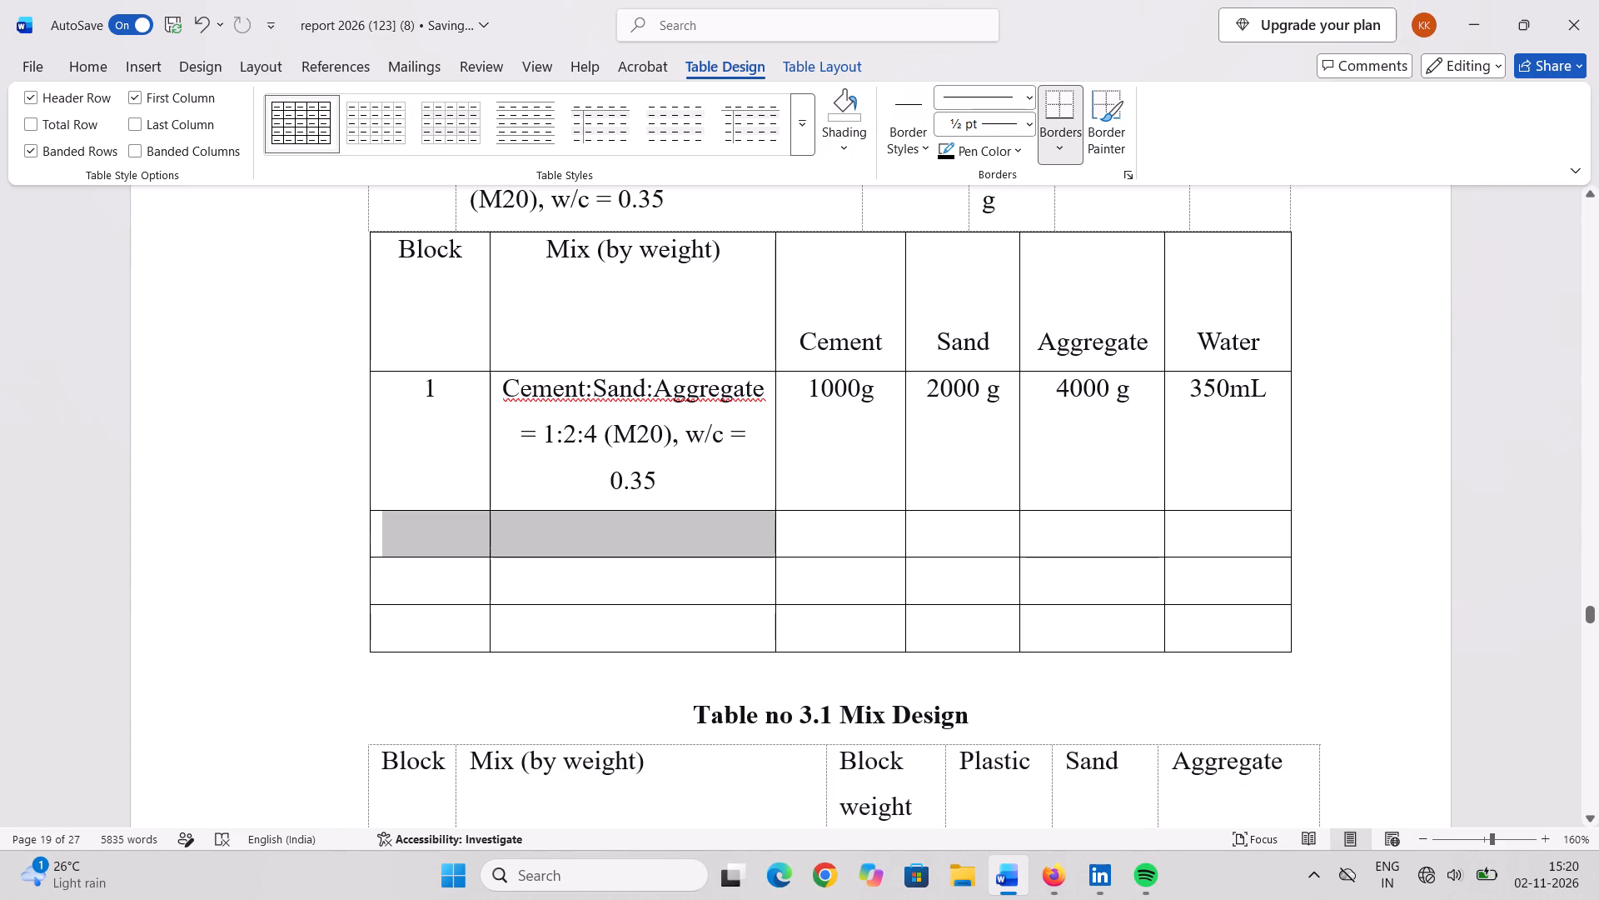
left_click_drag(663, 523, 1214, 541)
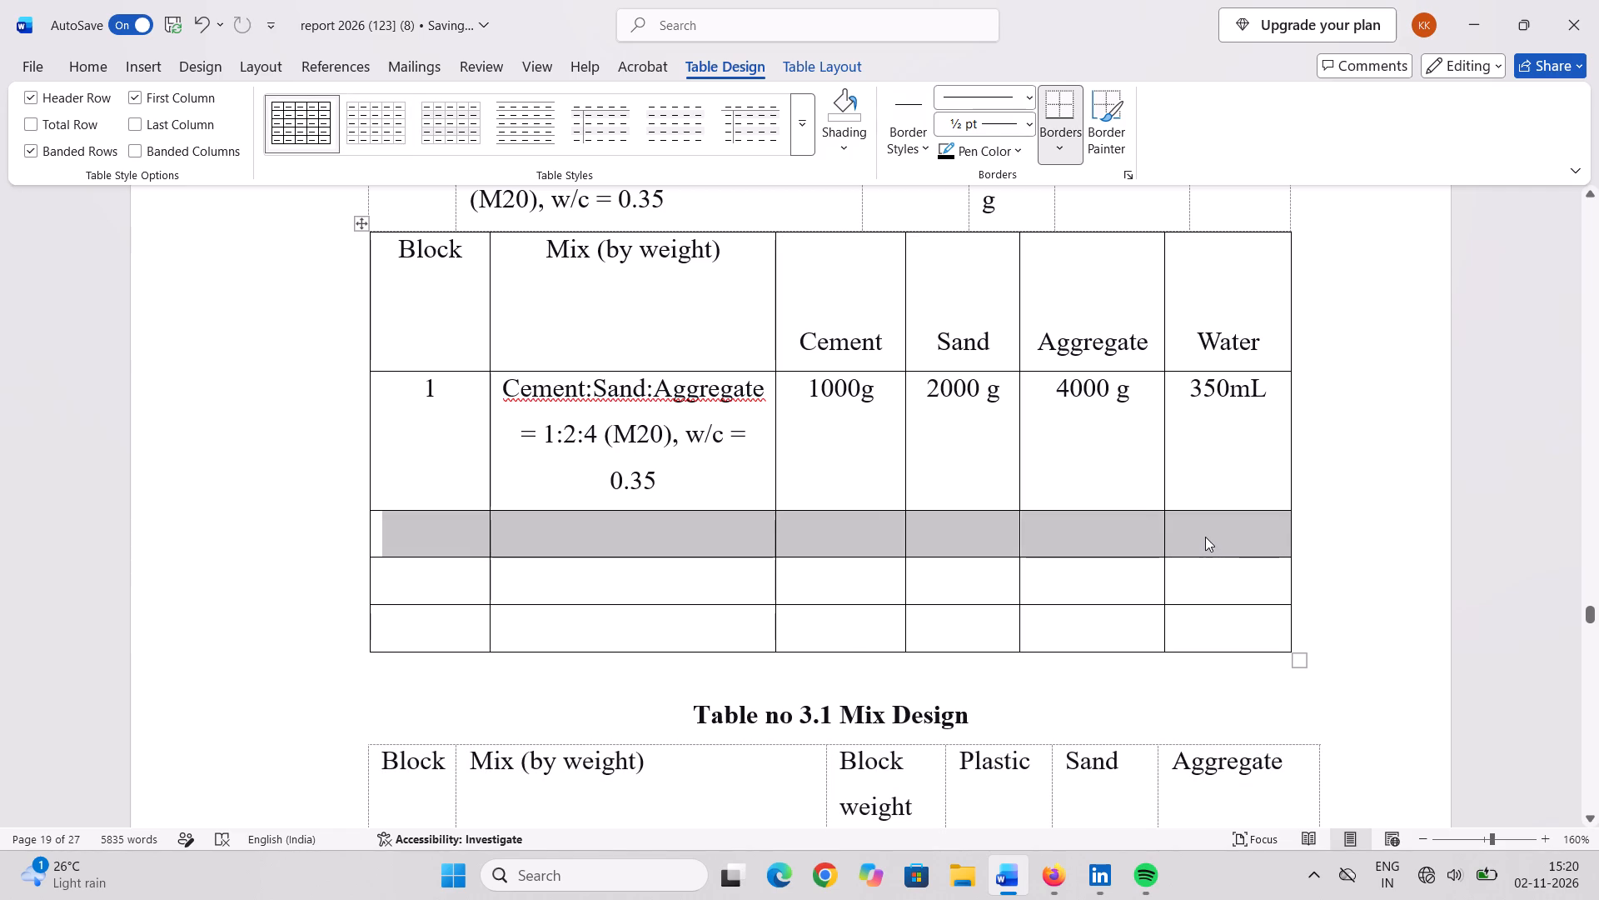
key("ctrl+v")
Copy the Block 1 Plastic:Sand:Aggregate = 1:2:3 row of Table 3.2 into the new table's fourth row.
scroll(1194, 545, "down", 4)
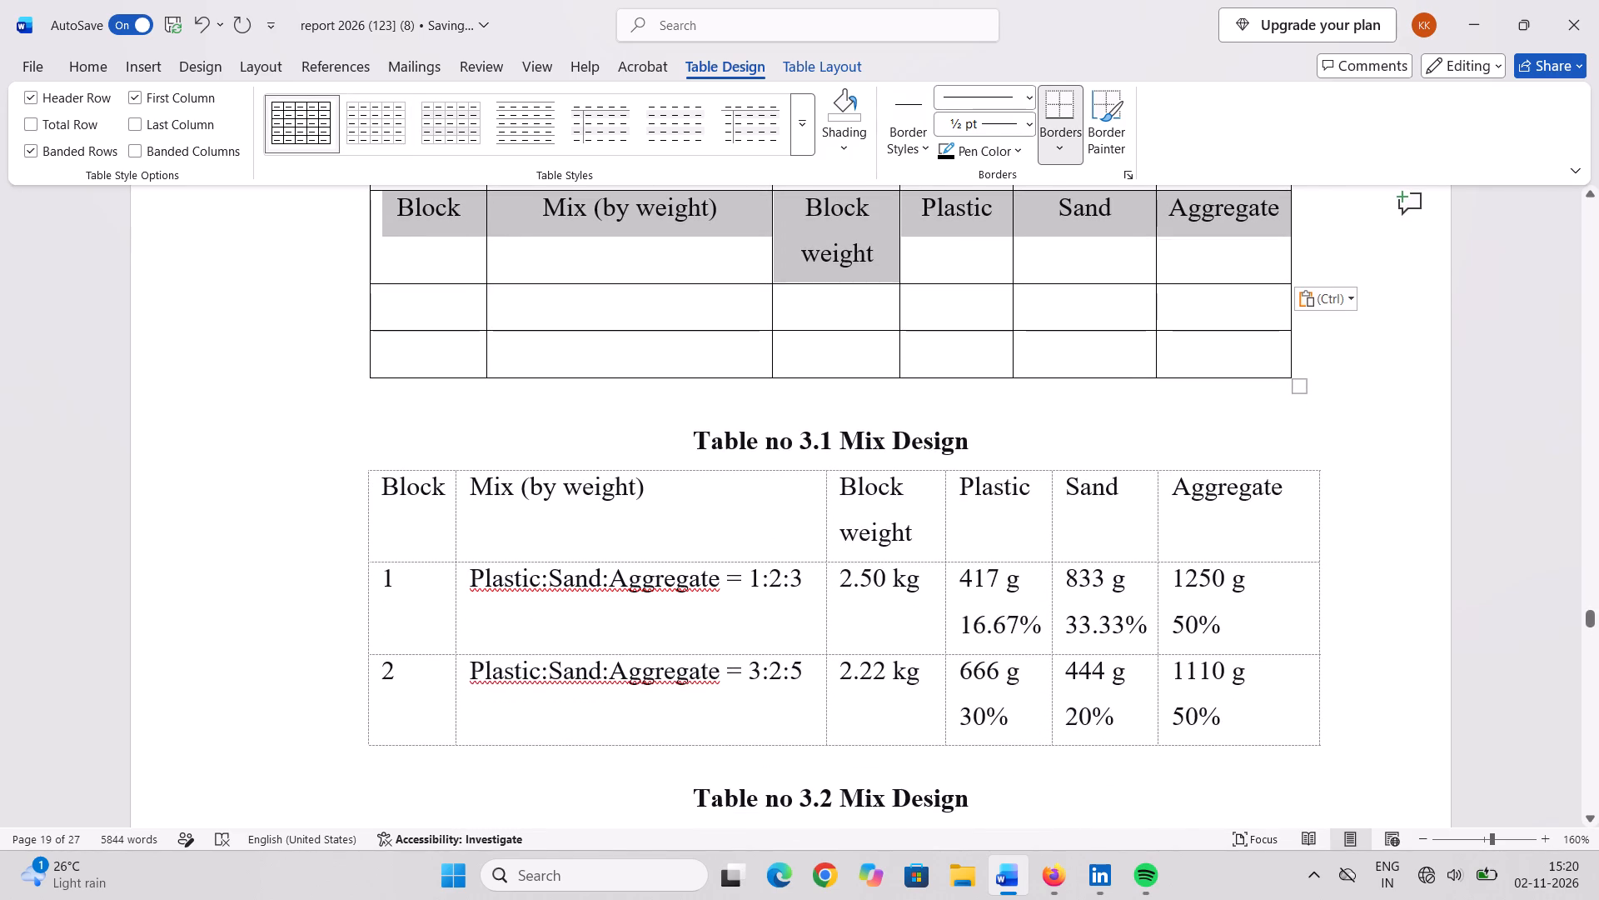
left_click_drag(384, 586, 1237, 607)
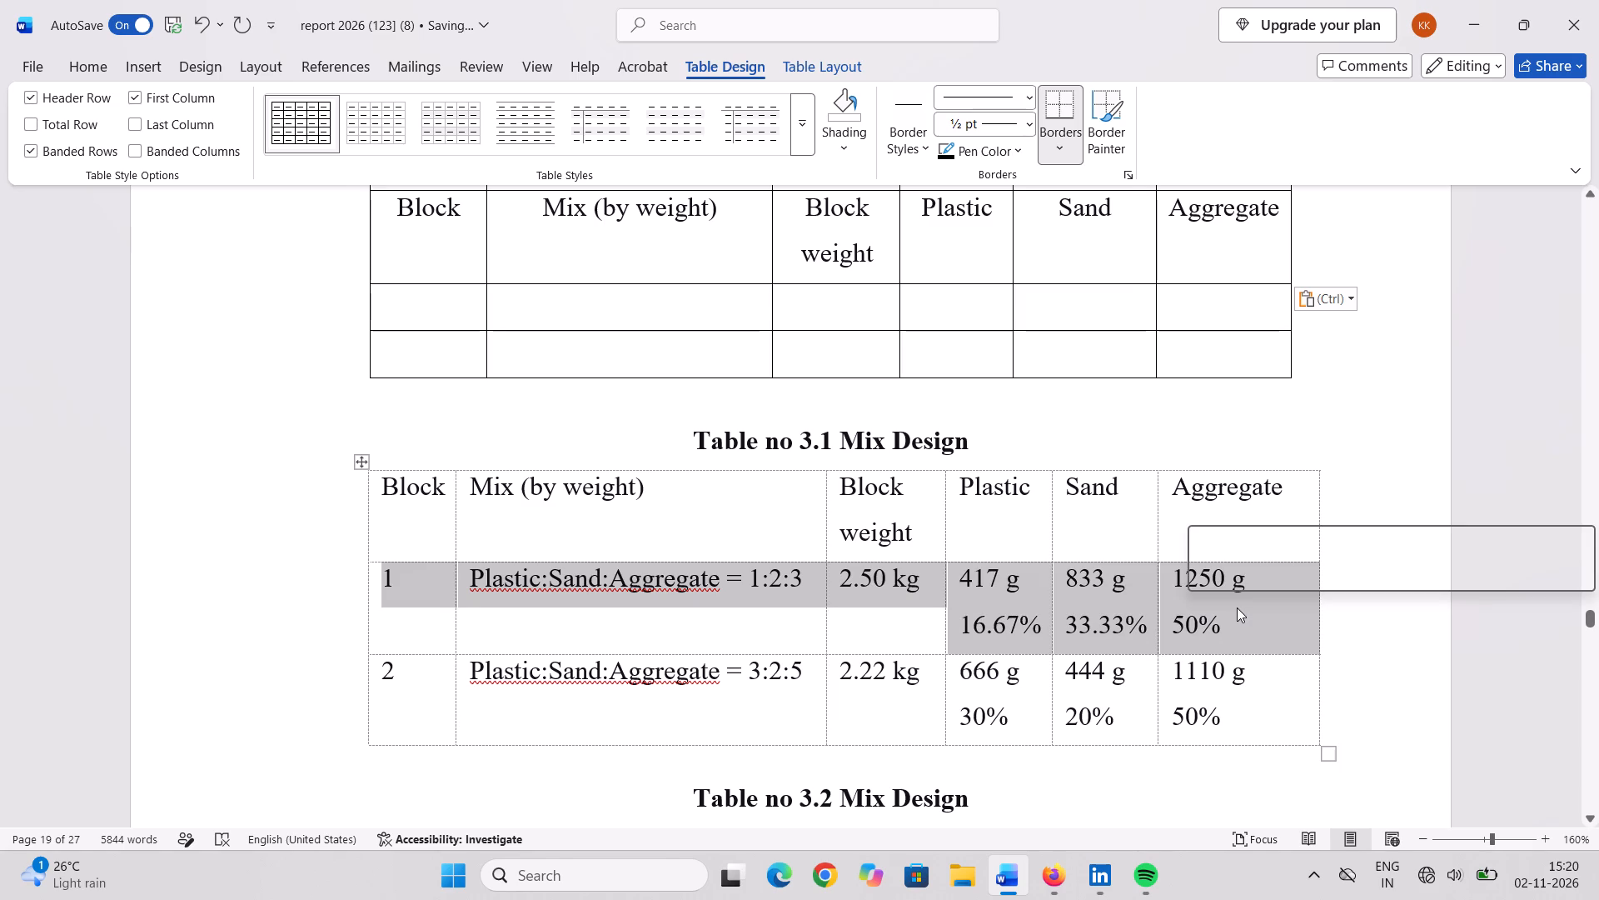
key("ctrl+c")
scroll(929, 554, "up", 2)
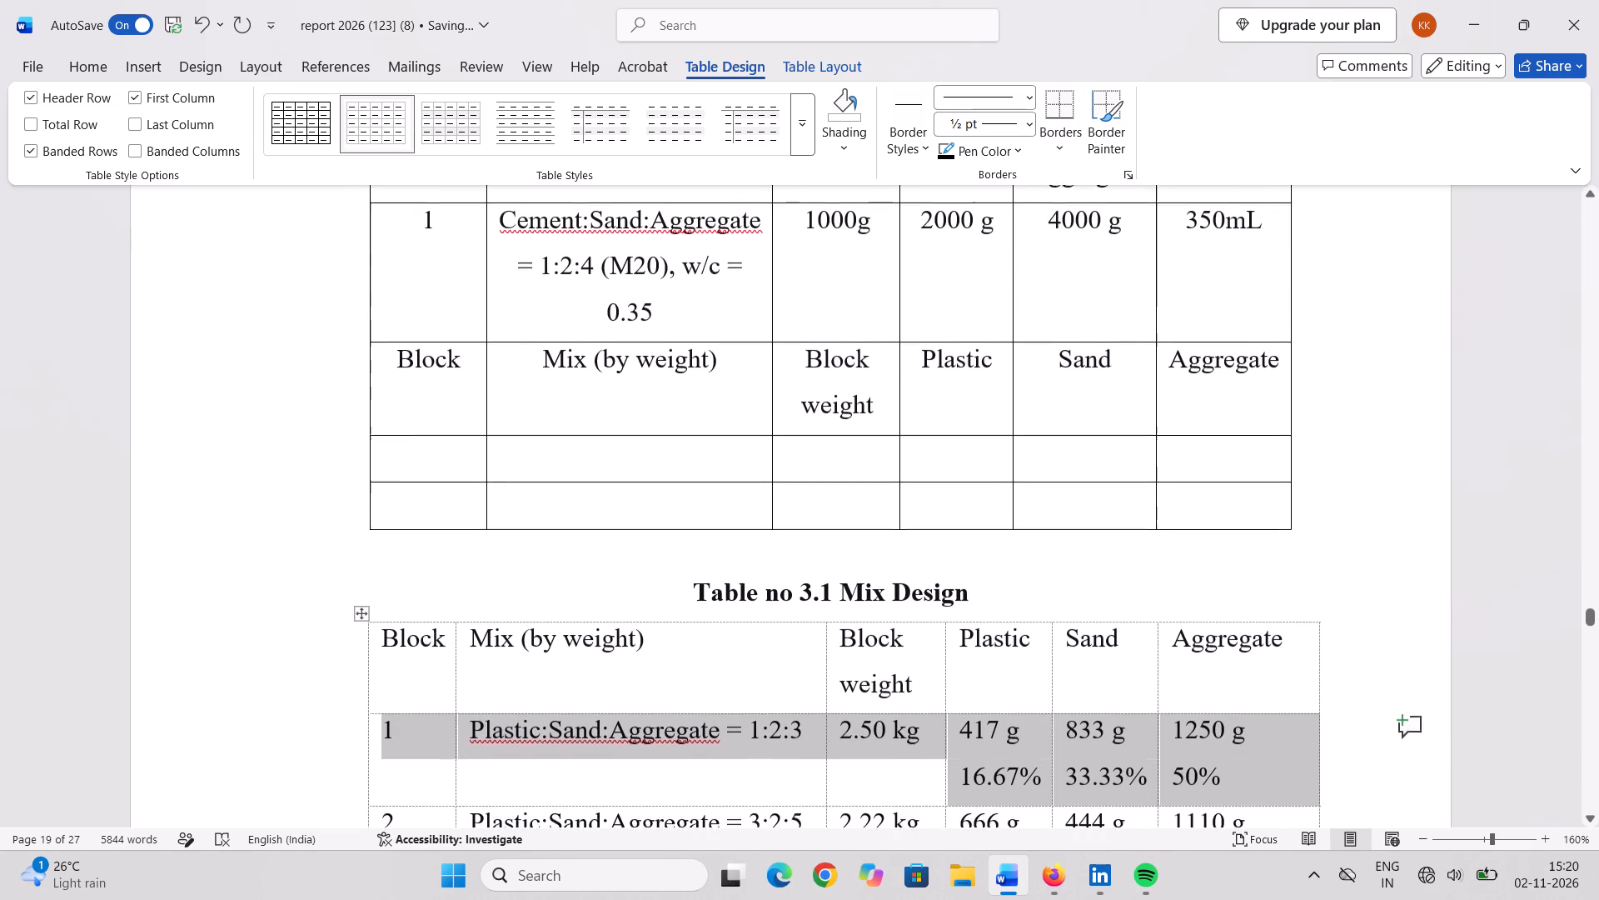
left_click(396, 471)
left_click_drag(396, 471, 1012, 482)
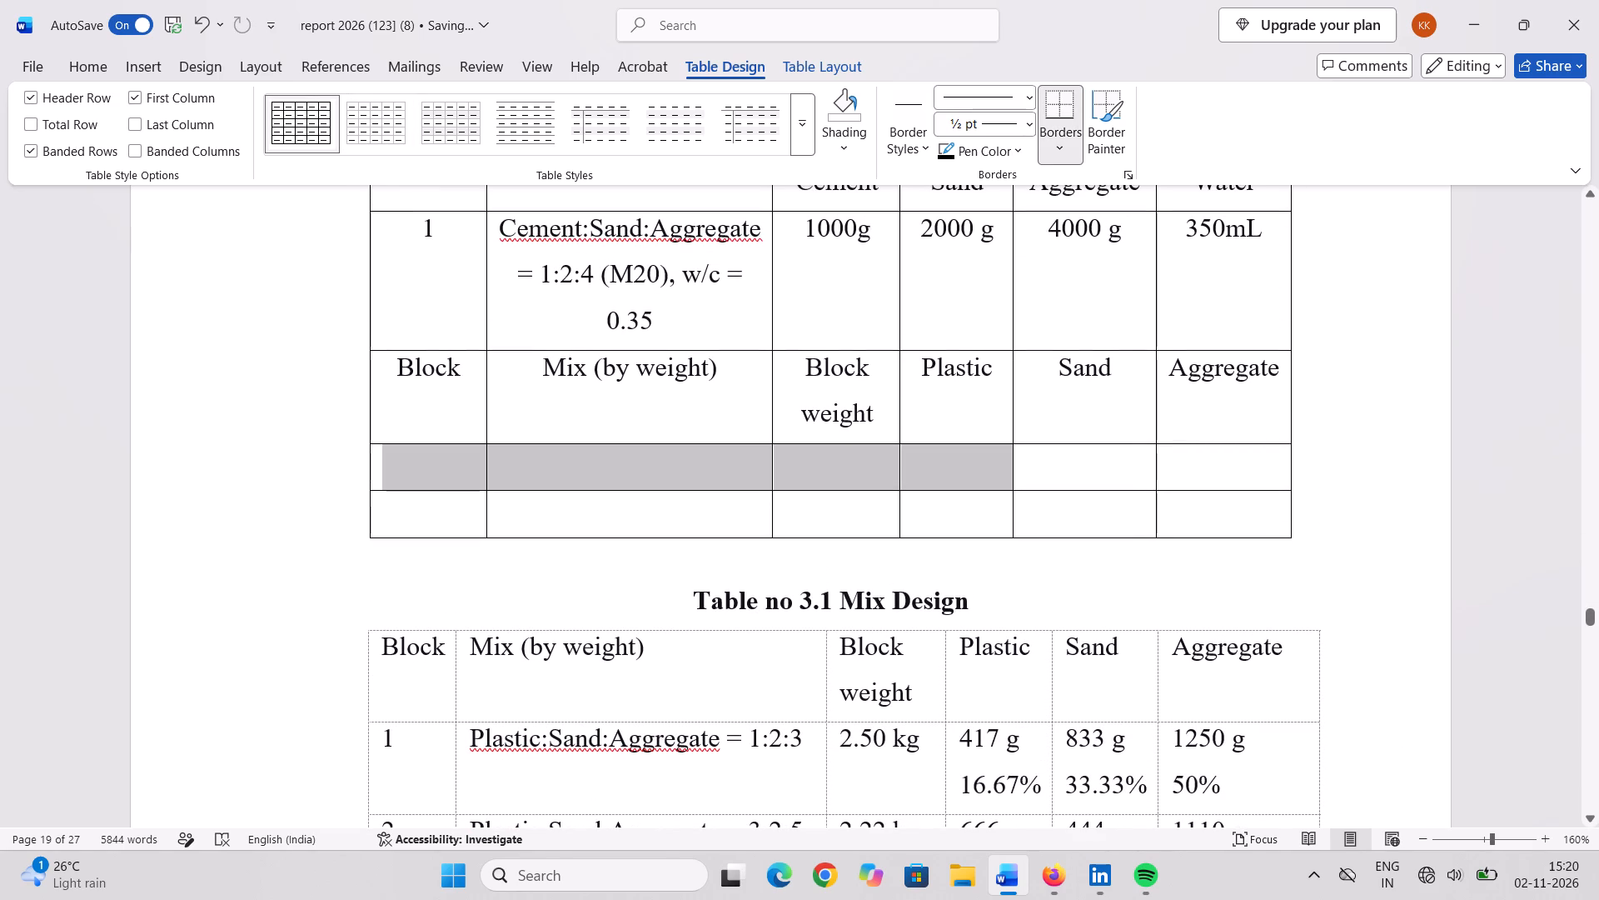
left_click_drag(1012, 482, 1168, 484)
key("ctrl+v")
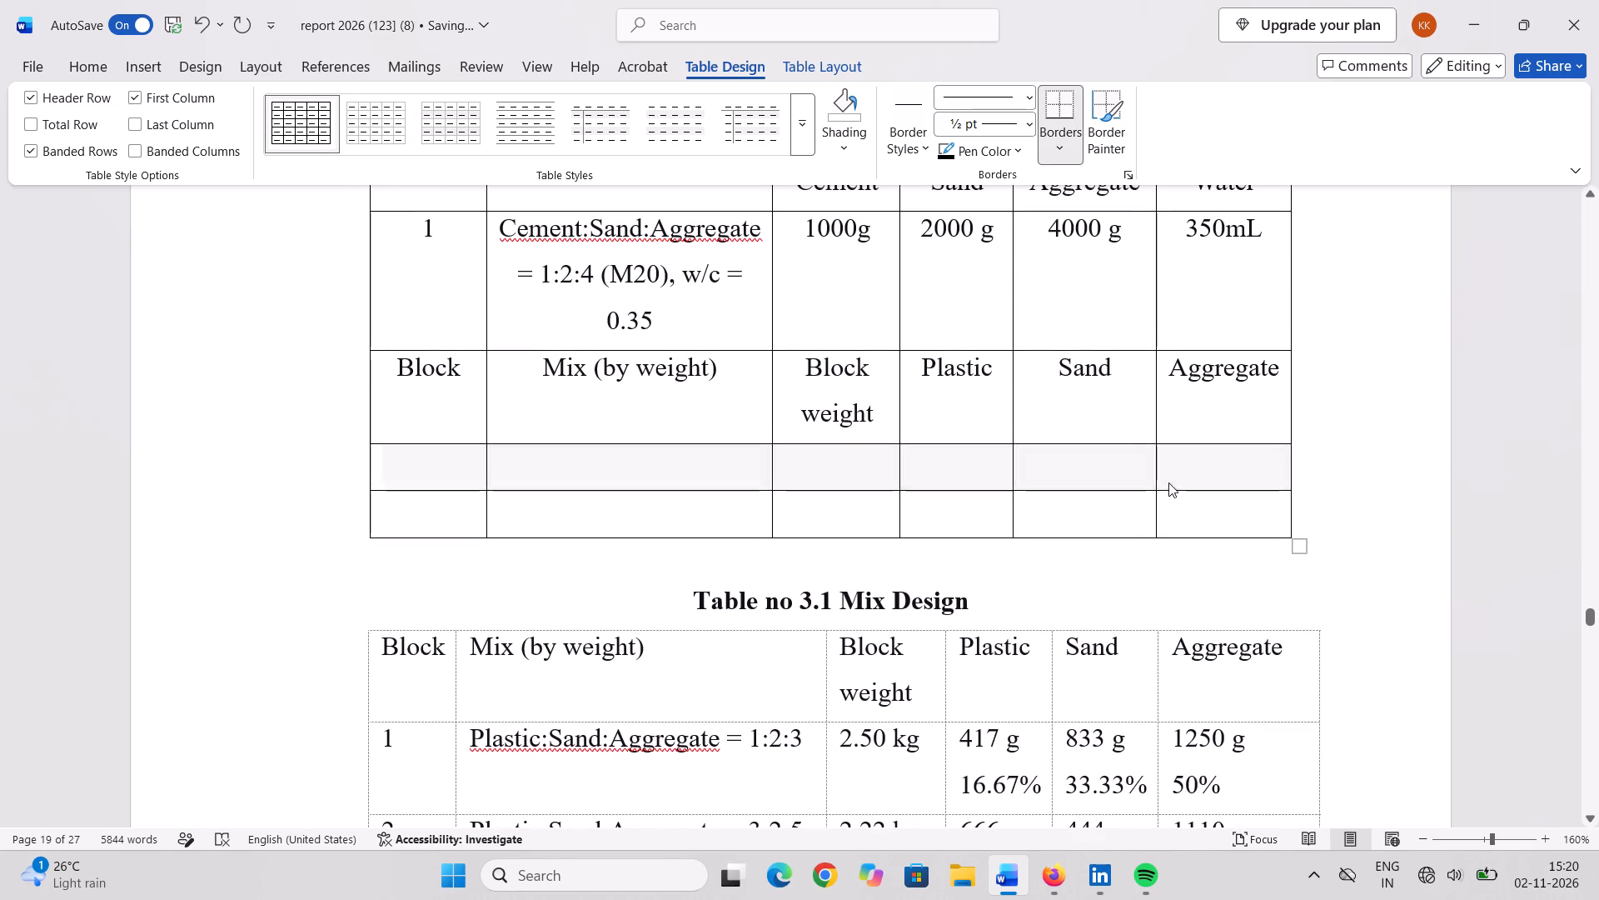
Copy the Block 2 Plastic:Sand:Aggregate = 3:2:5 row of Table 3.2 into the new table's last row.
scroll(1046, 540, "down", 3)
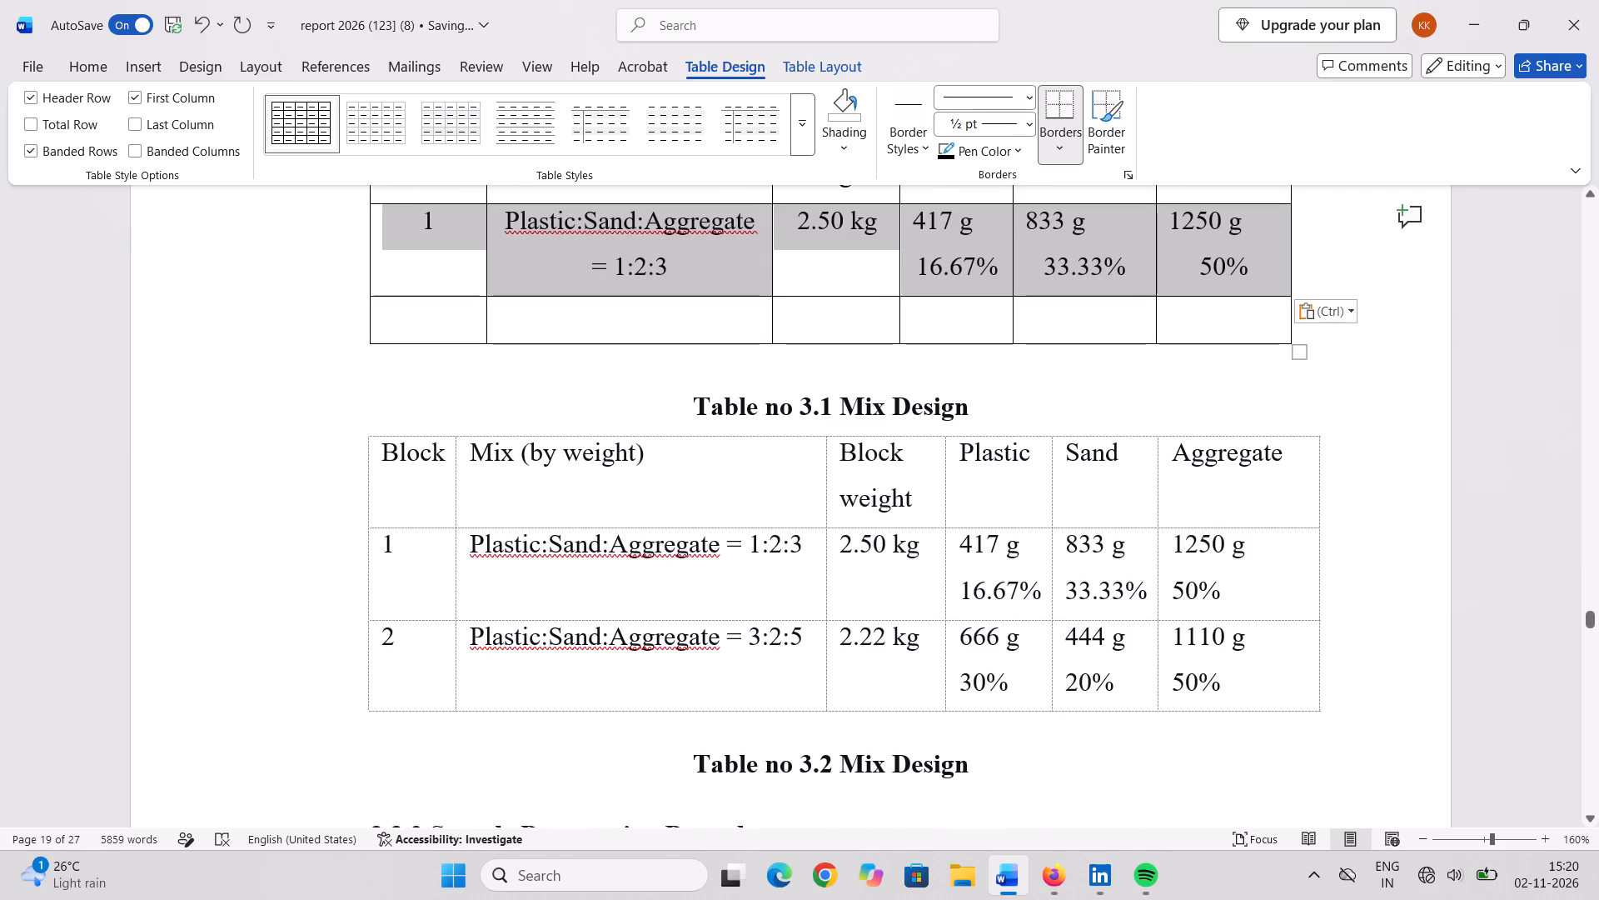
left_click(411, 650)
left_click_drag(382, 644, 1261, 634)
key("ctrl+c")
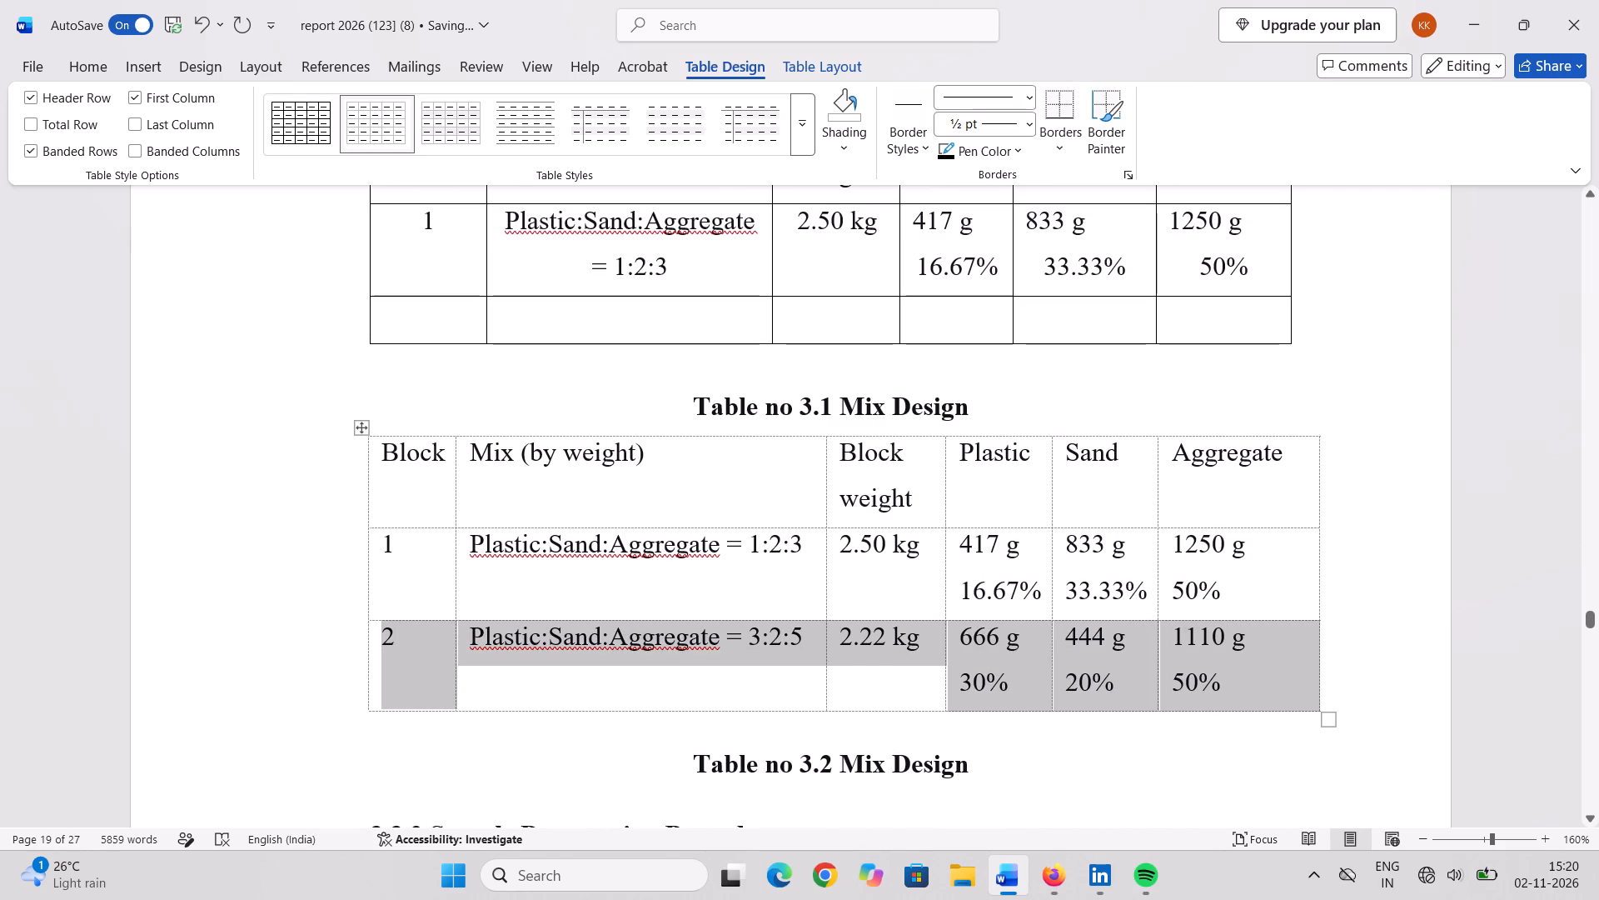
left_click(386, 326)
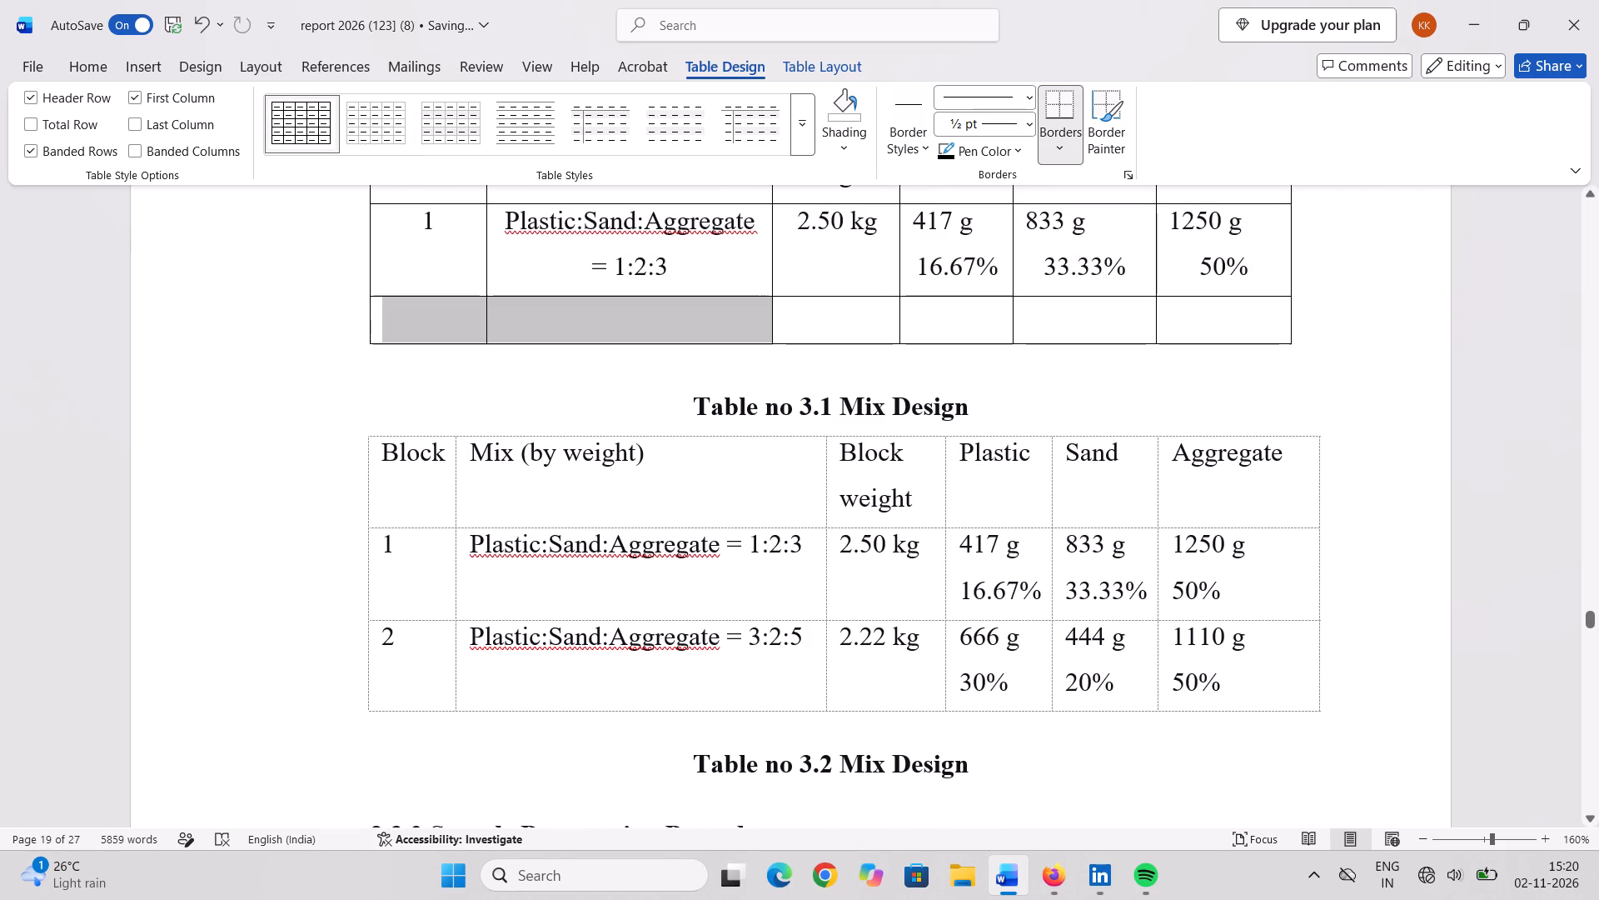
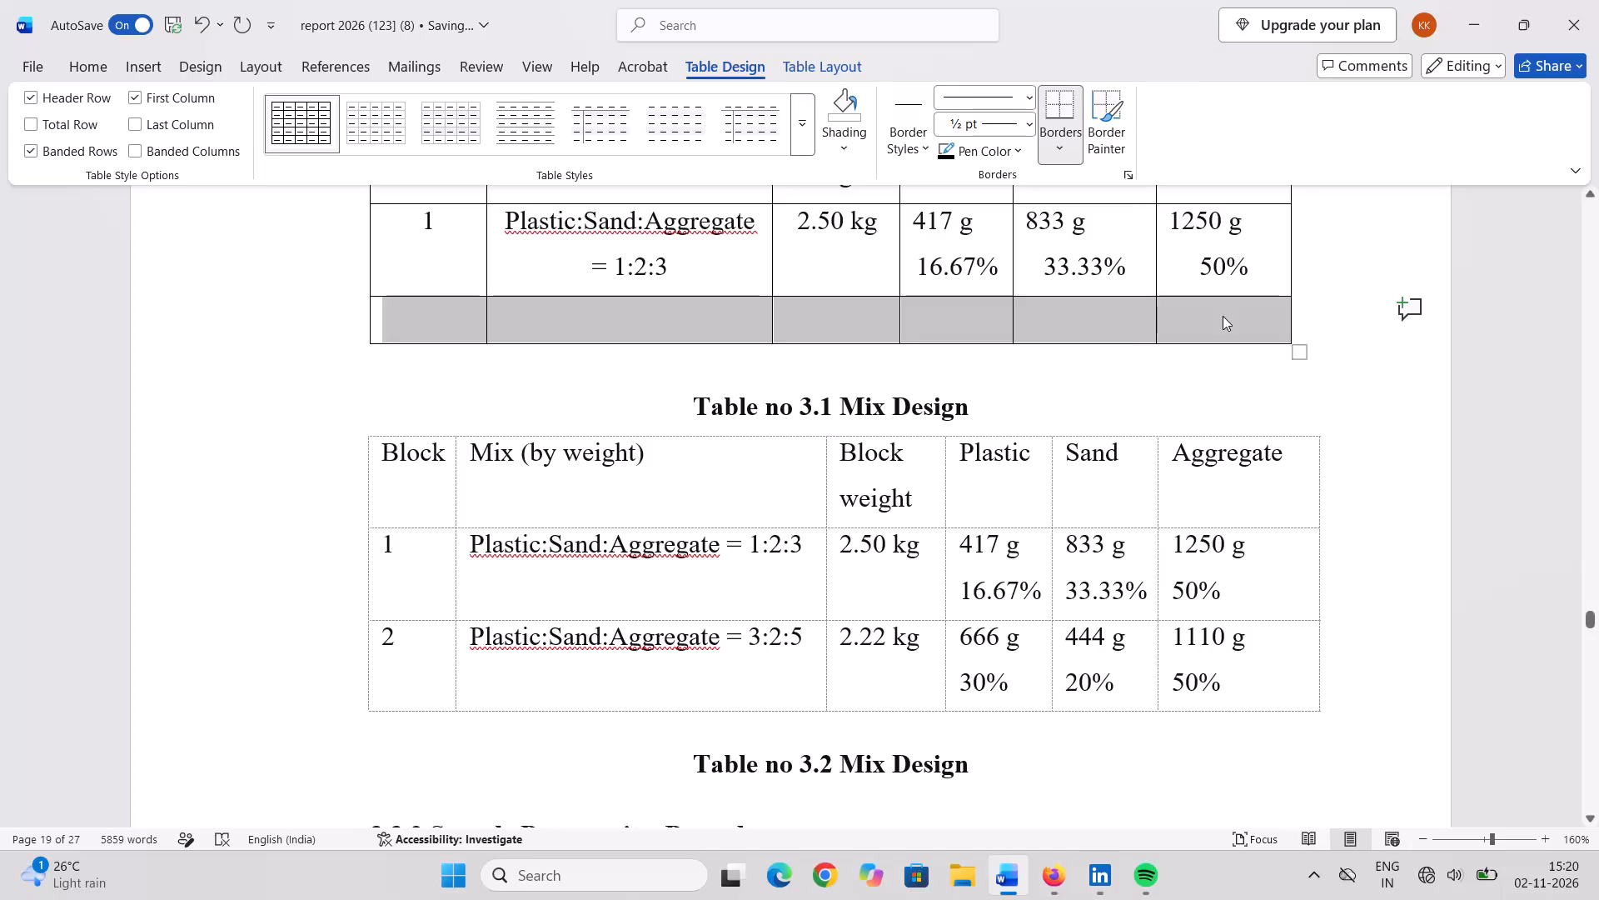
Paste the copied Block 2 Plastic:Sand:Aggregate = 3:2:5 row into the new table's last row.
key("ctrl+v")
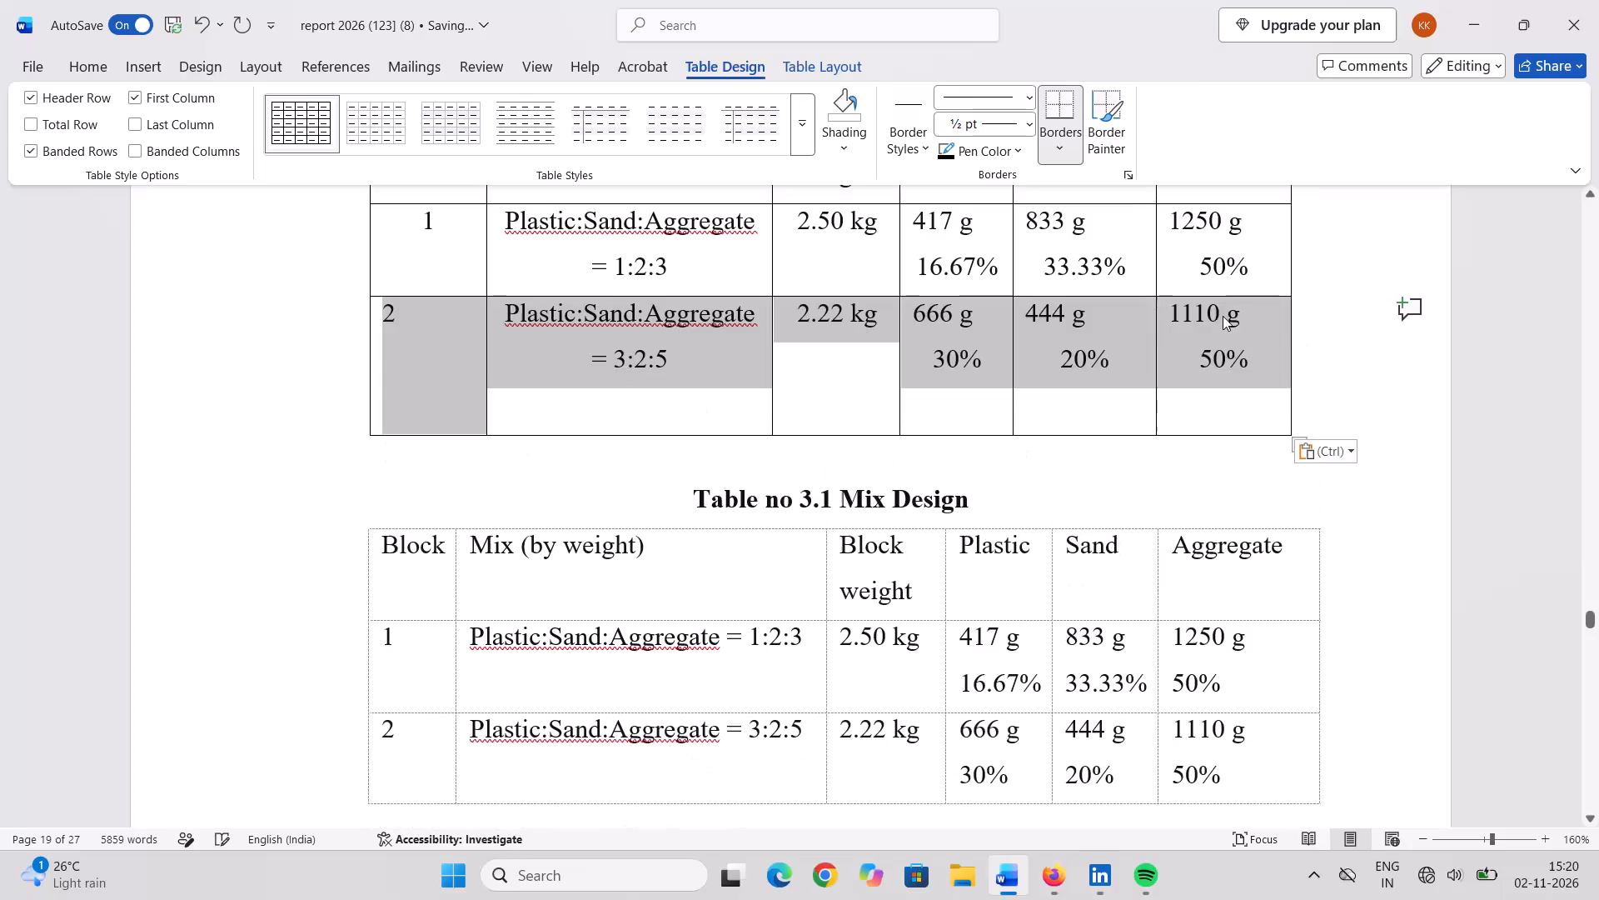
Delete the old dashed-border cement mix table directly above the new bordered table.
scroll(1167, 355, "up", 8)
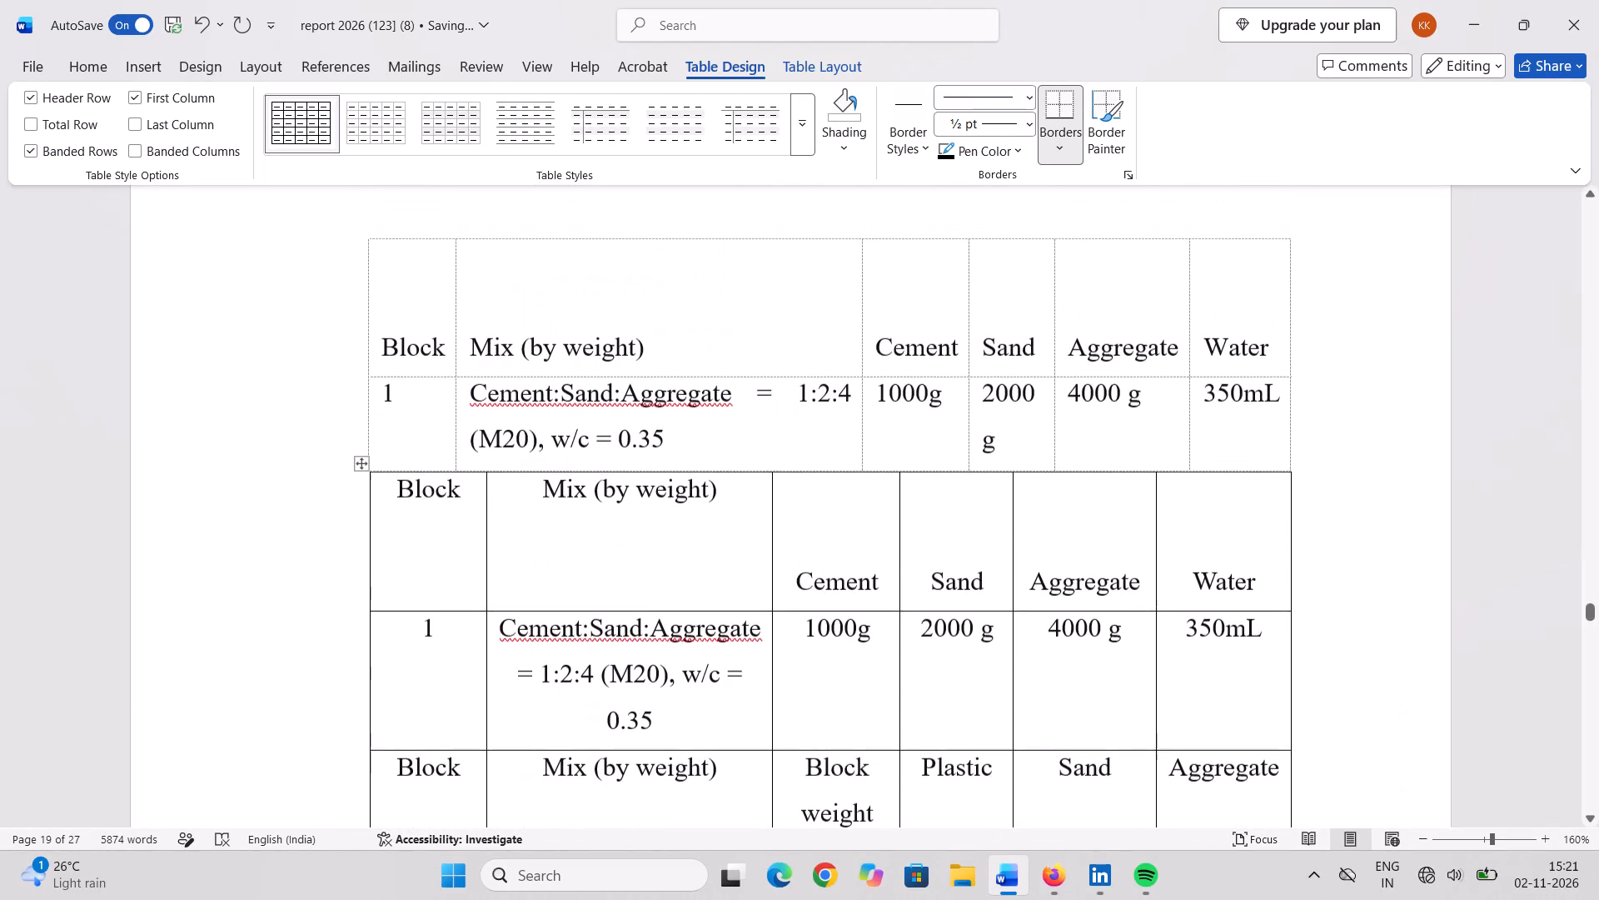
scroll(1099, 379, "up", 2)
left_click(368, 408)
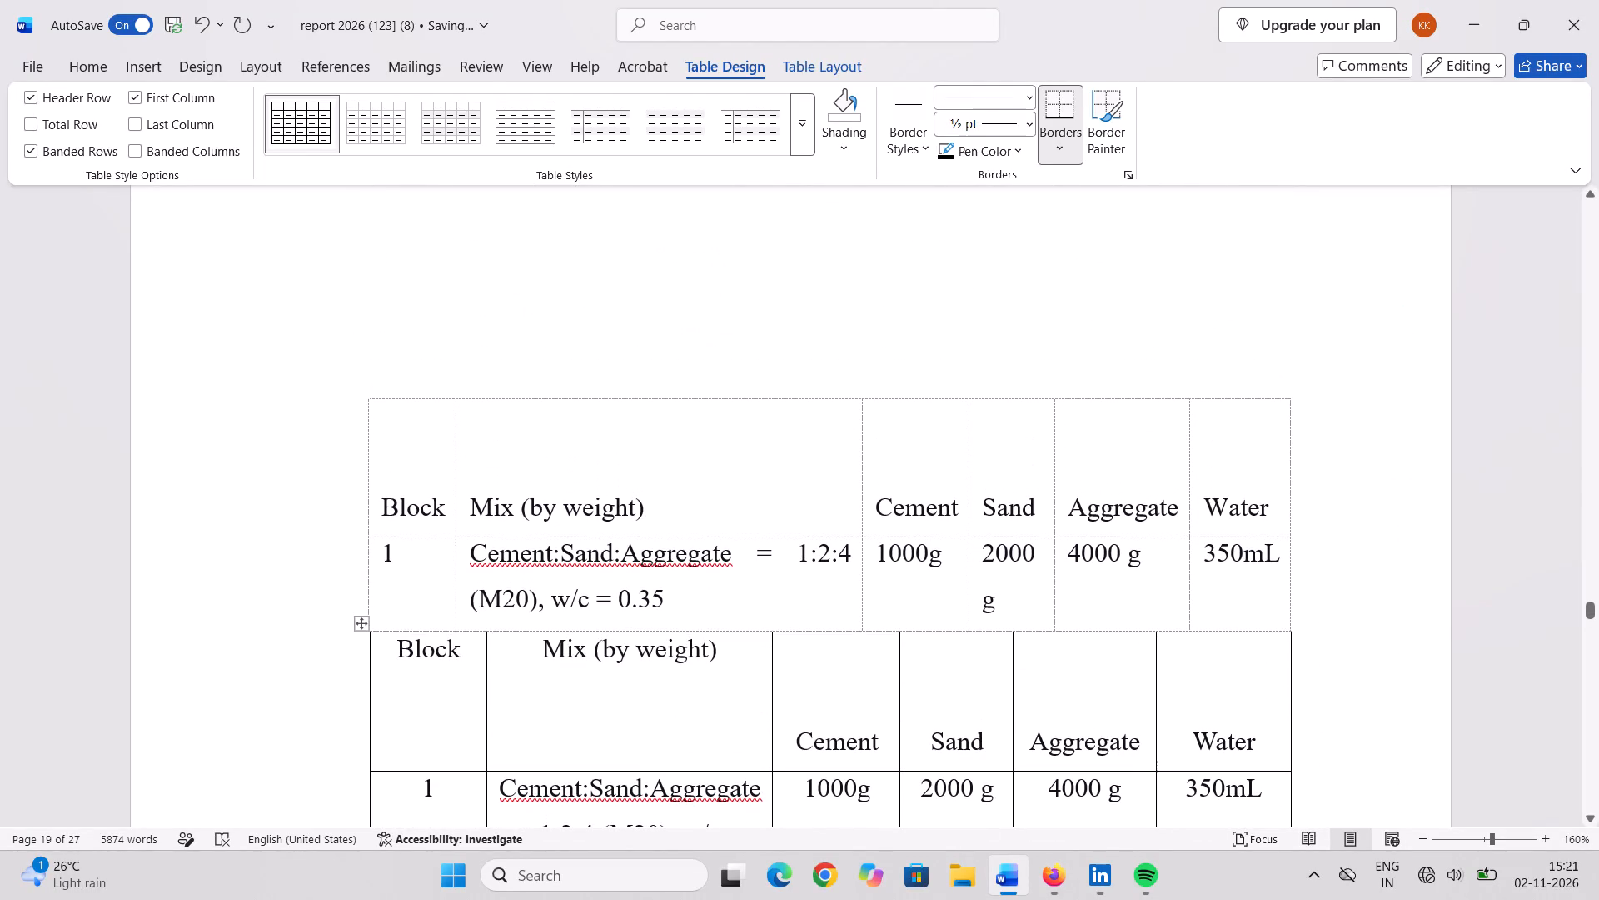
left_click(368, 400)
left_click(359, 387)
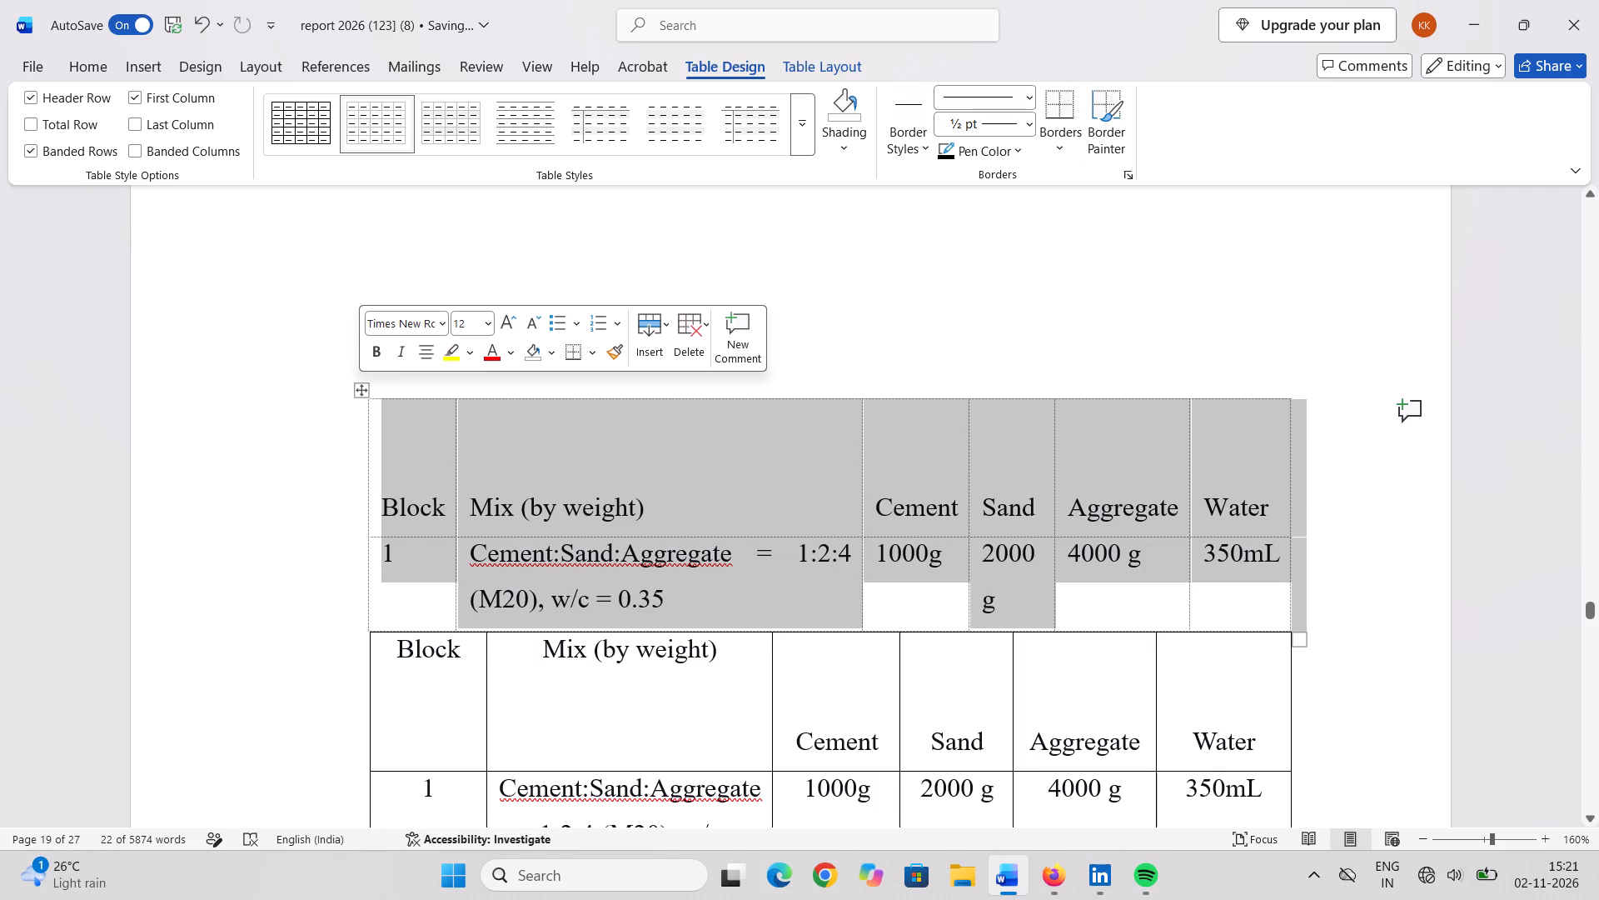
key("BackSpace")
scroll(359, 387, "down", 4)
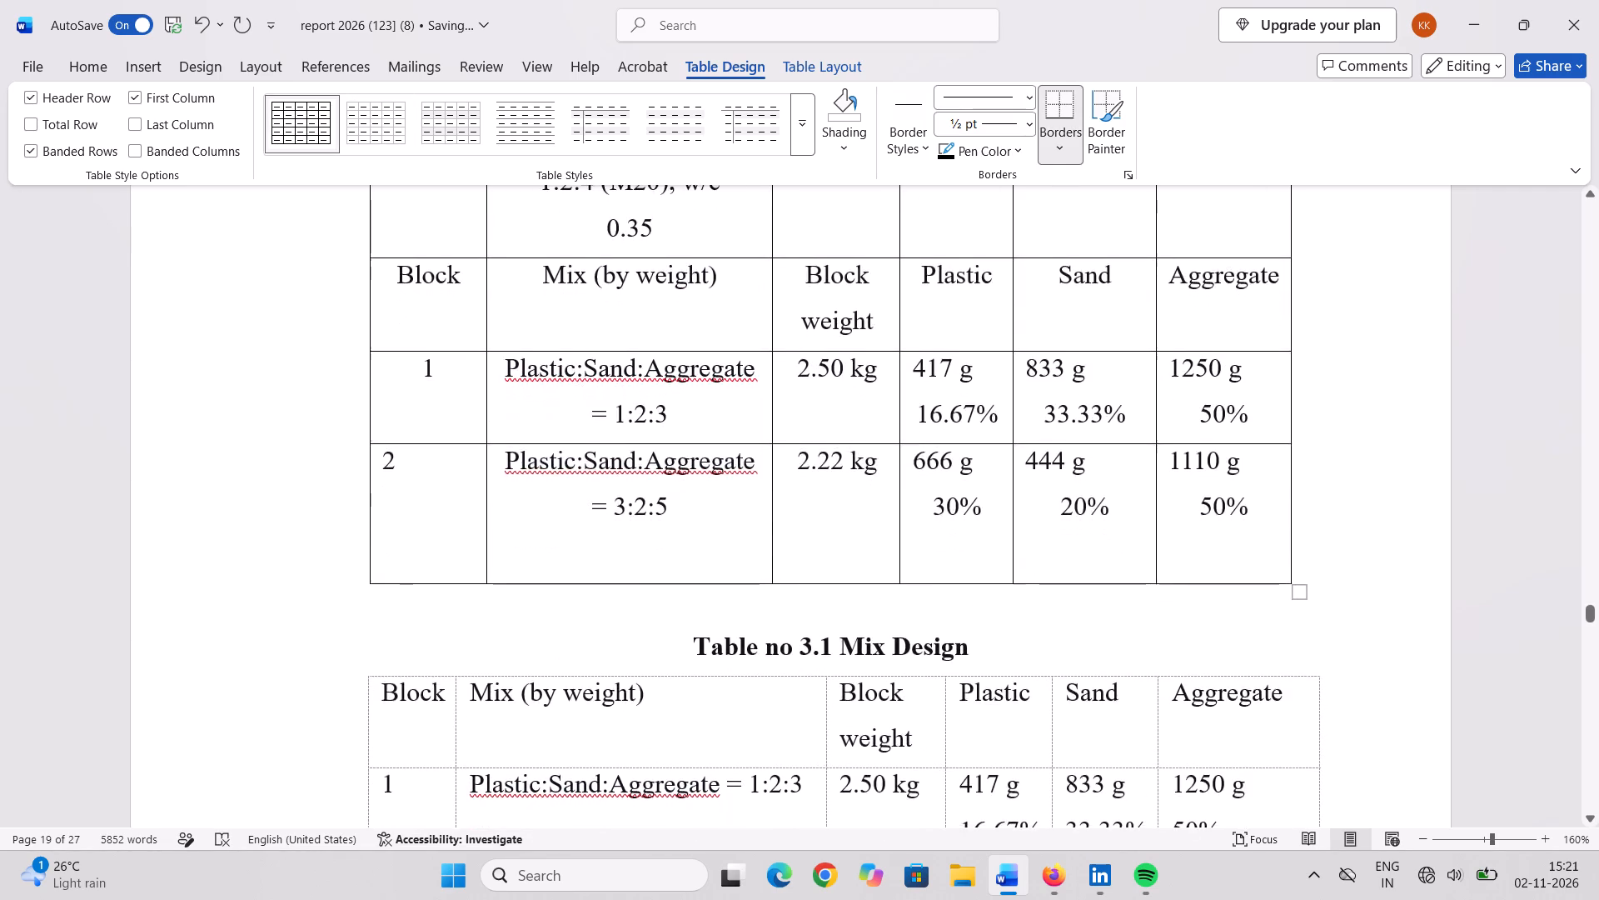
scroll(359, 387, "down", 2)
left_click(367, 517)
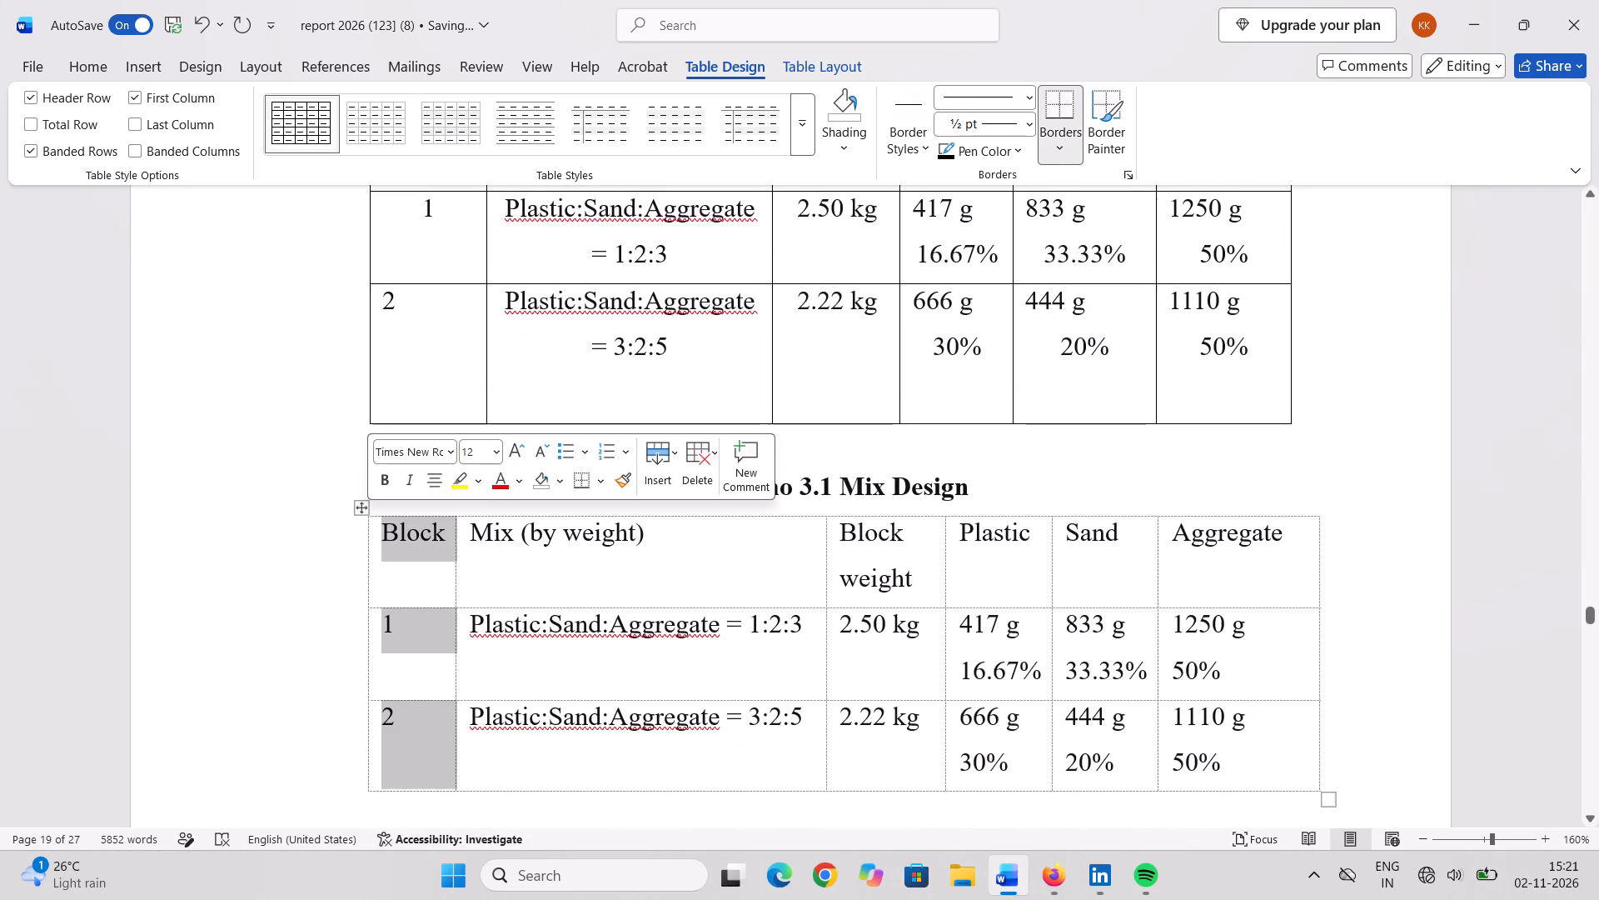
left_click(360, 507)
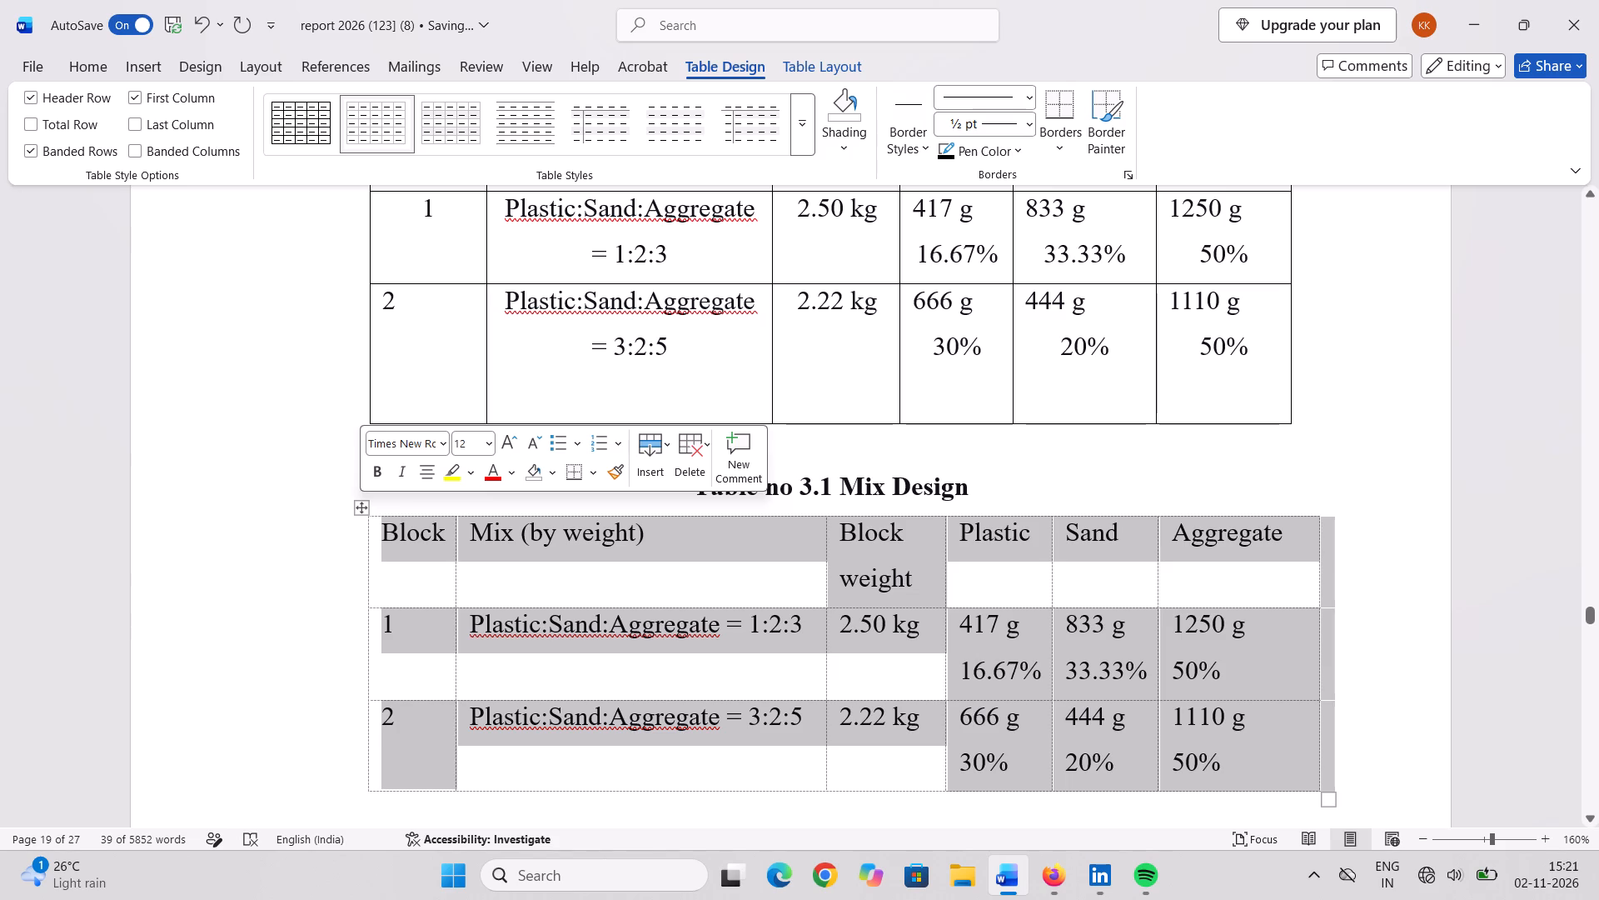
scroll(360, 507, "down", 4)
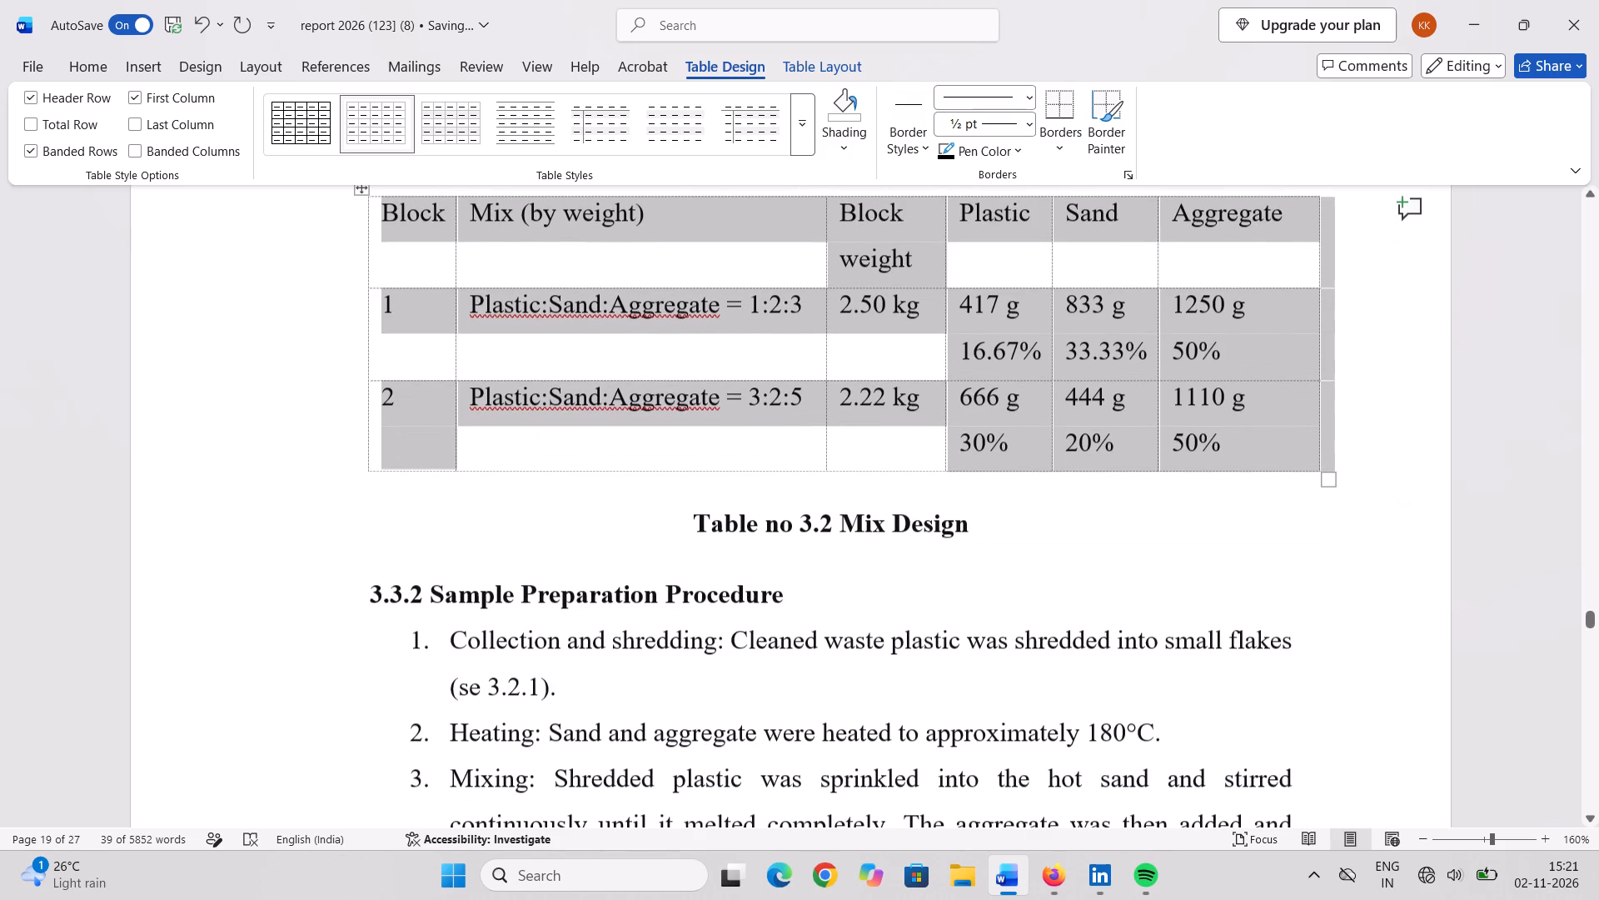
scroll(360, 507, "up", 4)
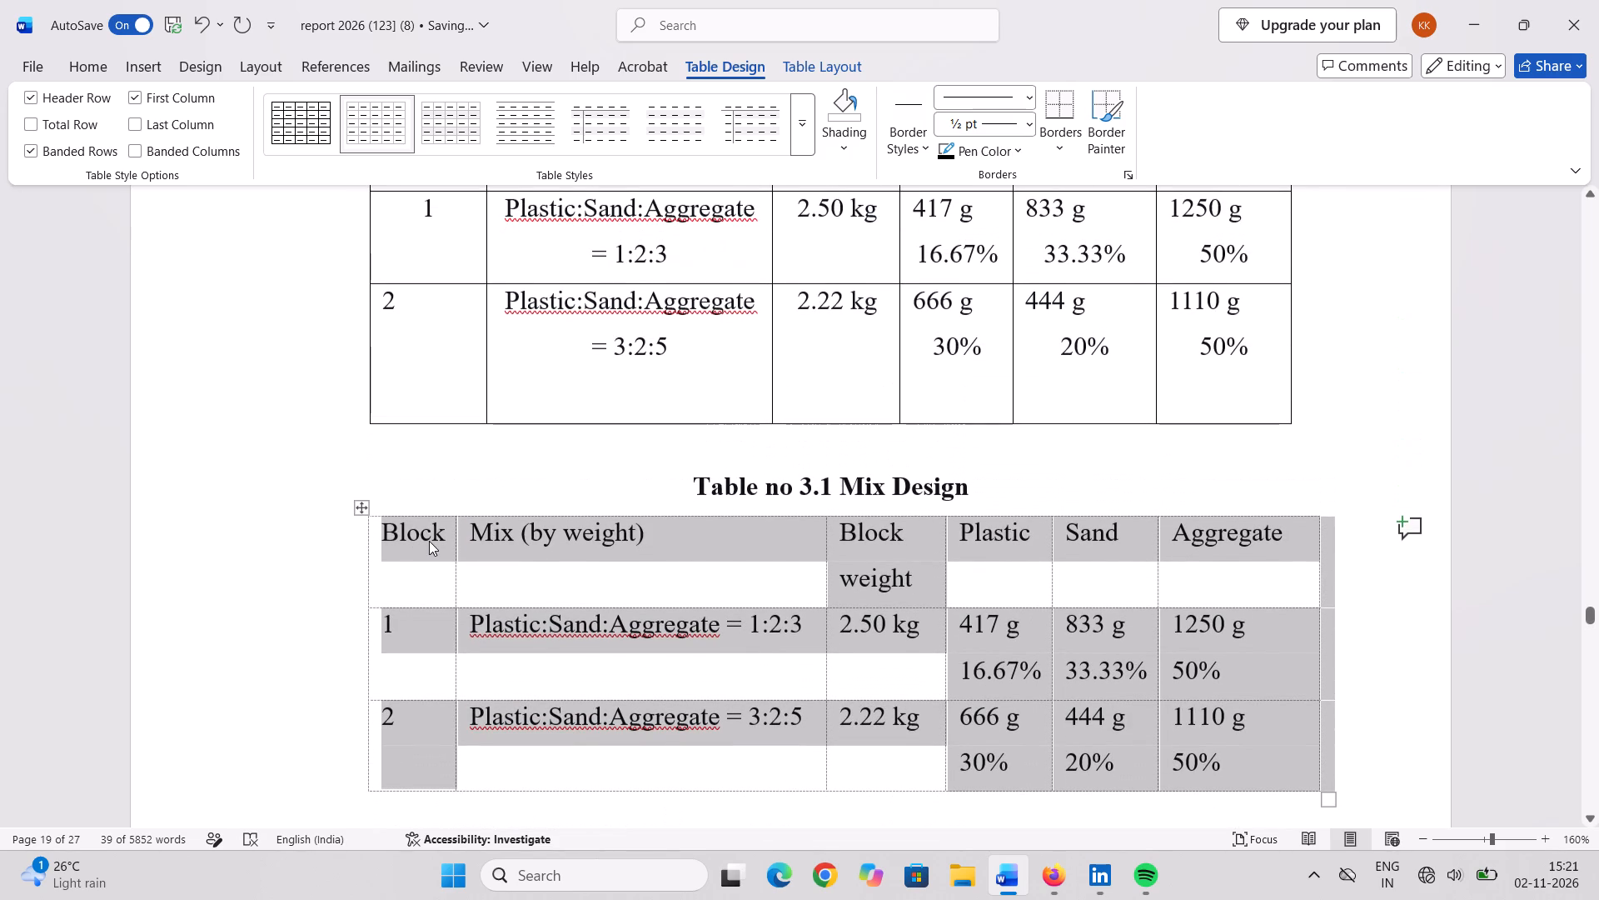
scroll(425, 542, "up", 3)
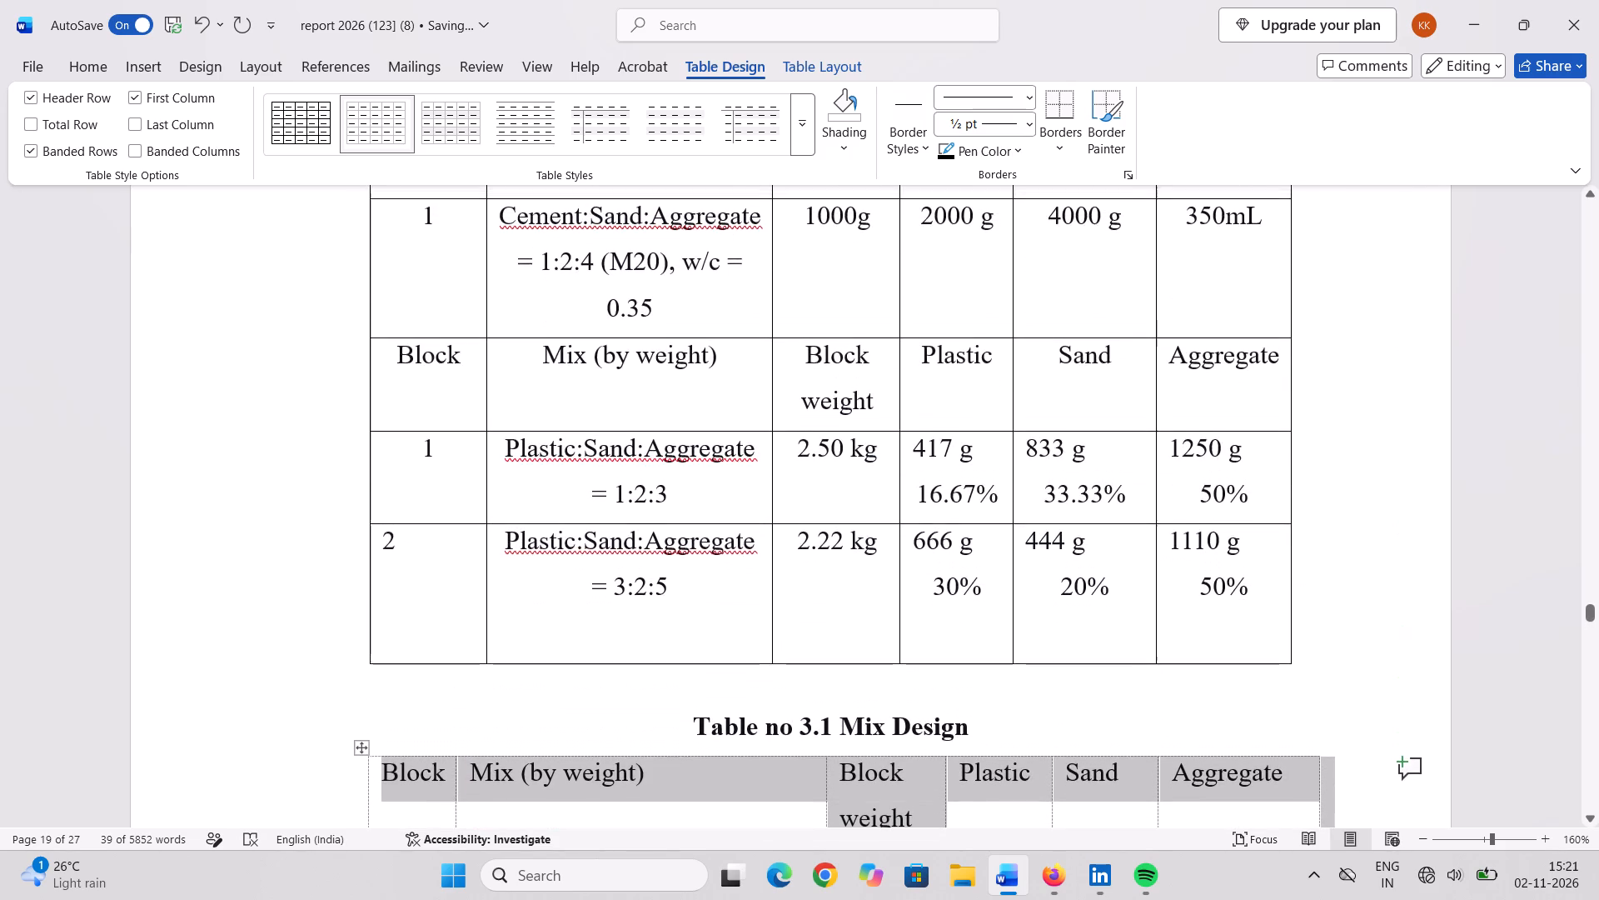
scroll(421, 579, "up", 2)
Undo the old cement table's deletion, all the rows copied into the new bordered table, and the insertion of that table.
double_click(207, 27)
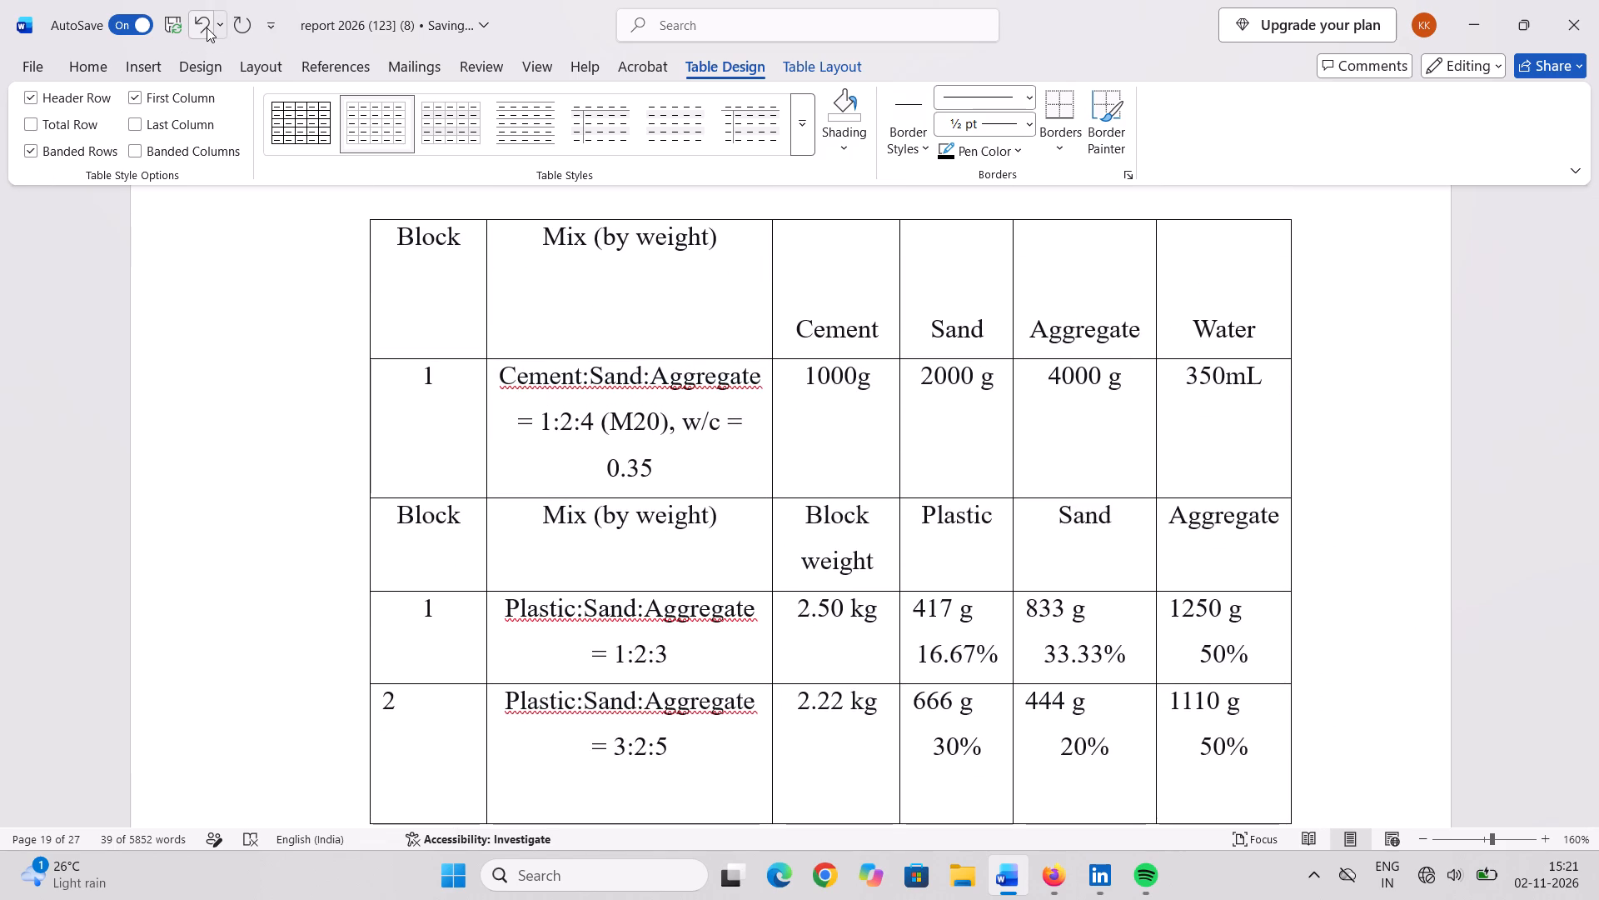
double_click(207, 27)
left_click(207, 27)
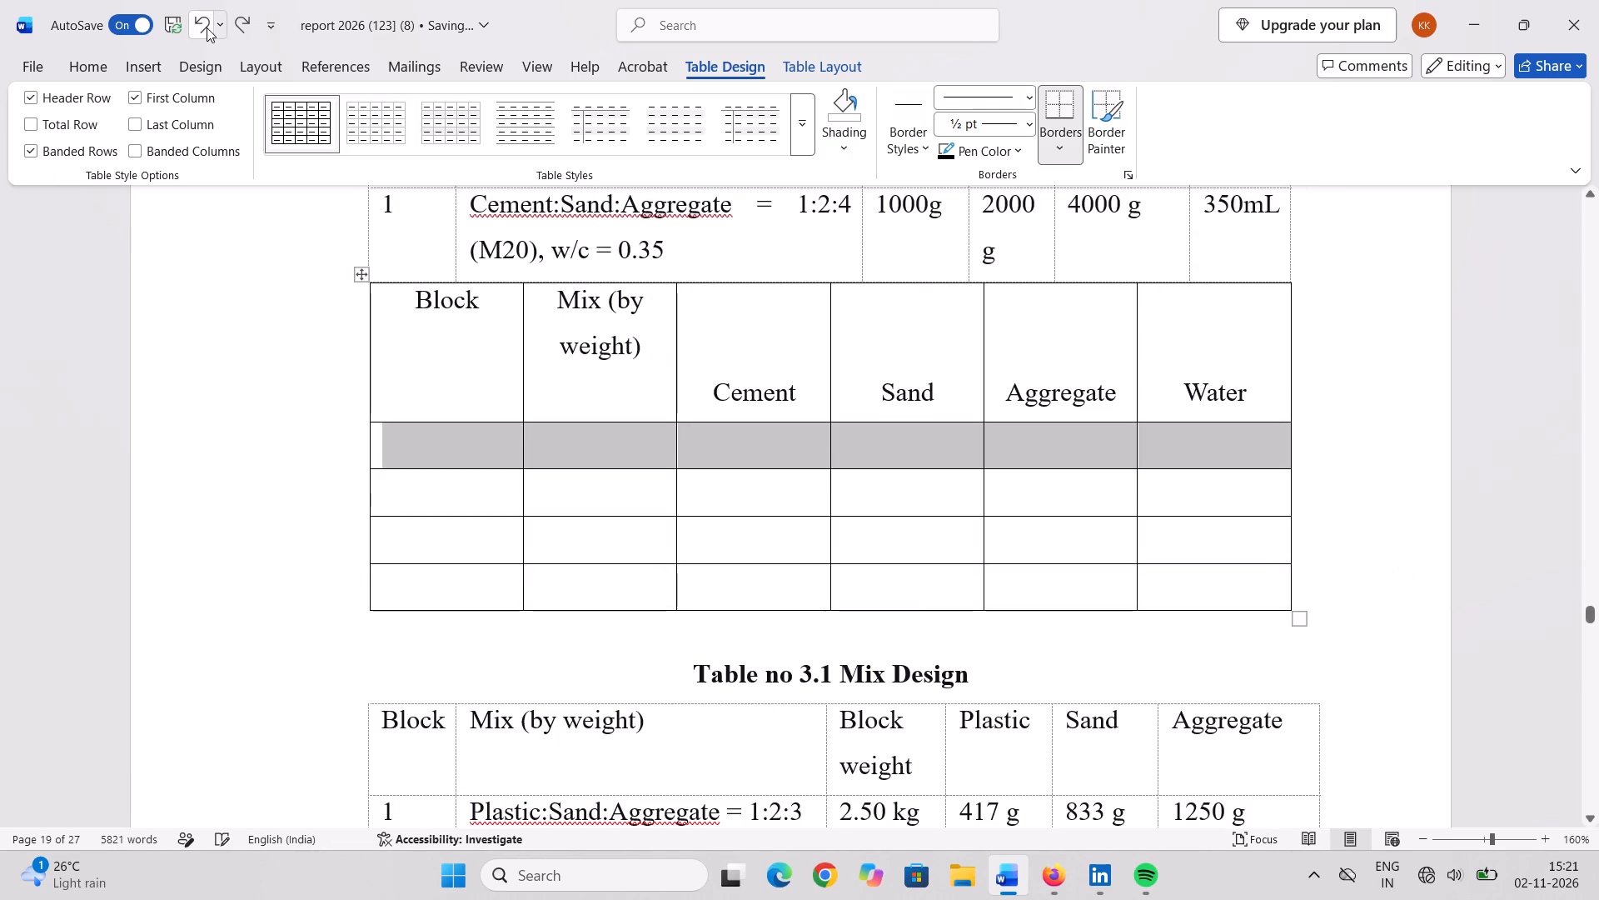
left_click(207, 27)
left_click(207, 27)
left_click(207, 27)
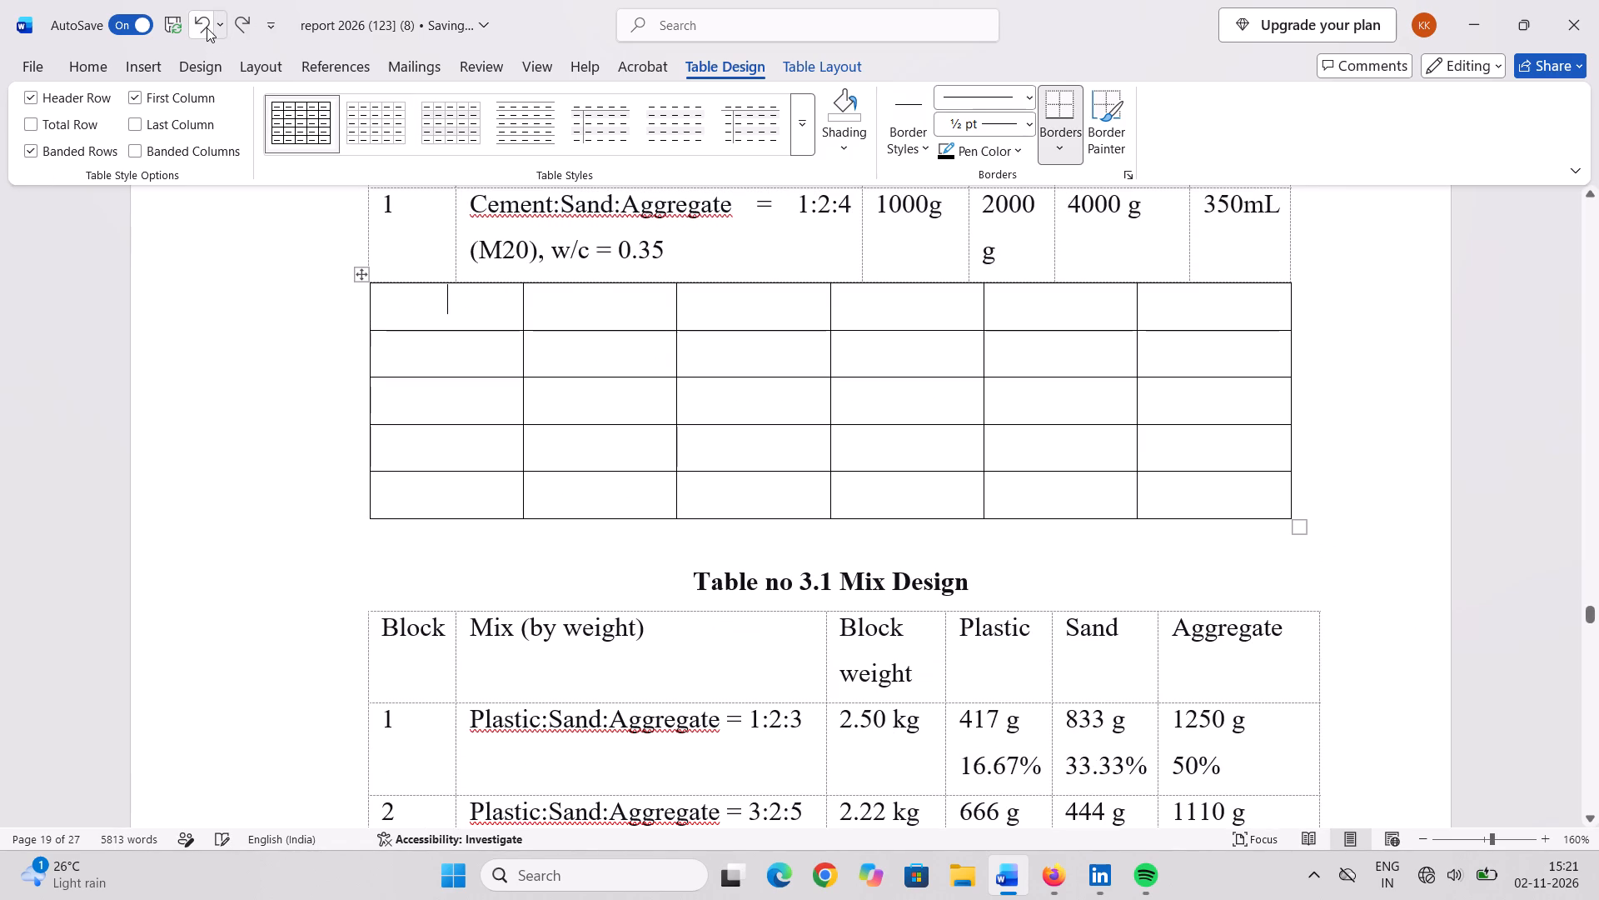
left_click(207, 27)
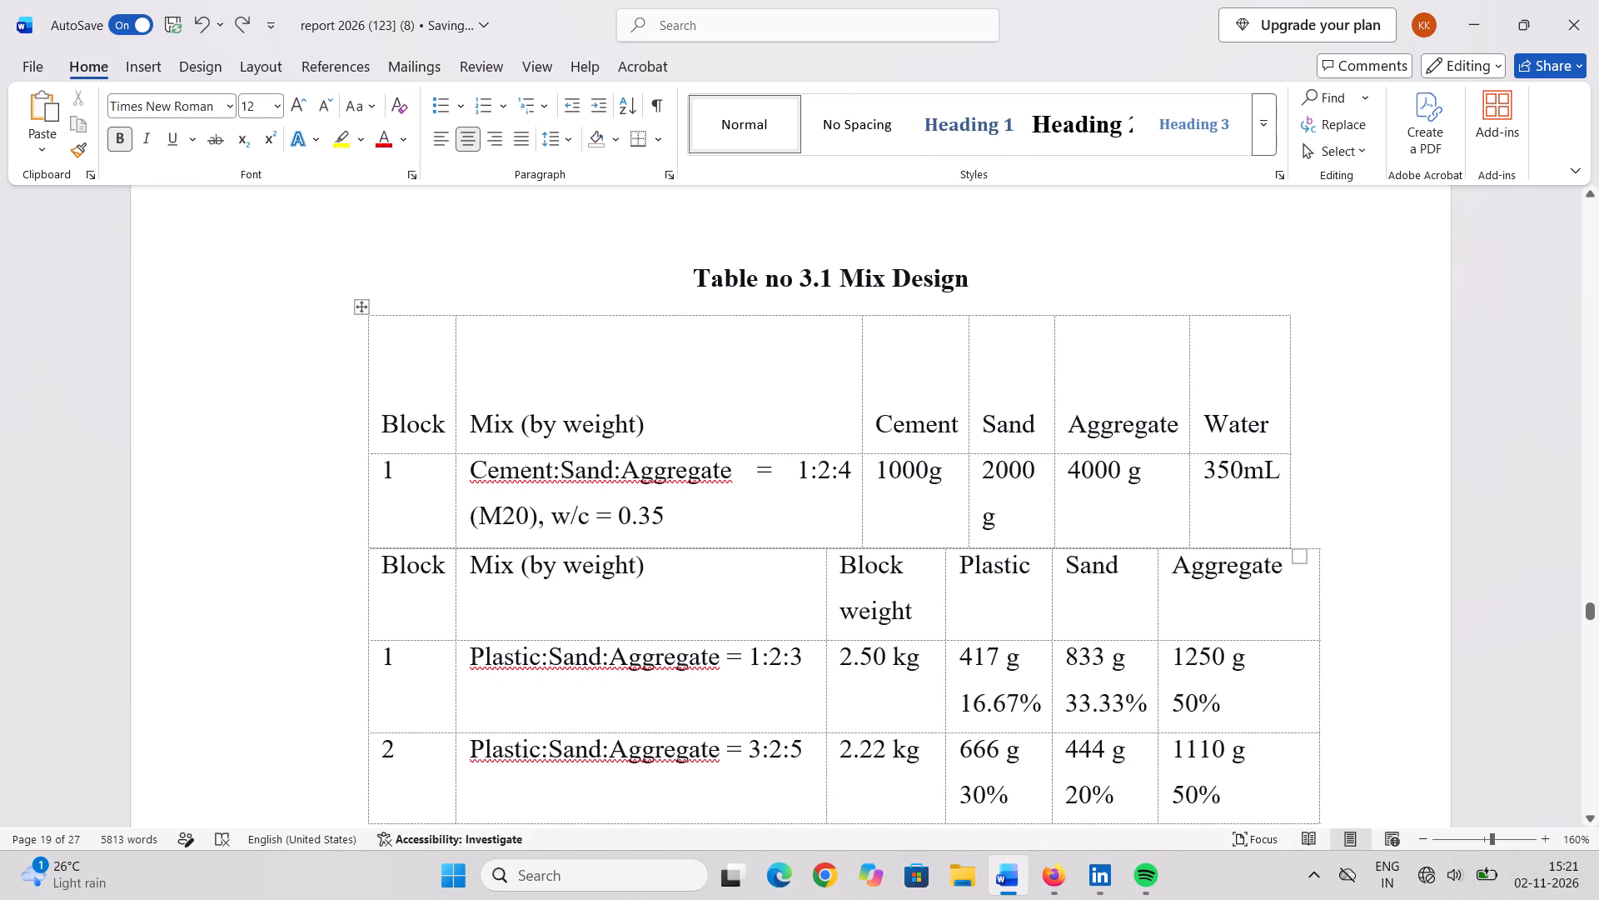
Undo the earlier edits to both mix design tables until the Table no 3.1 caption is back between them.
scroll(1170, 542, "down", 3)
scroll(1054, 552, "up", 5)
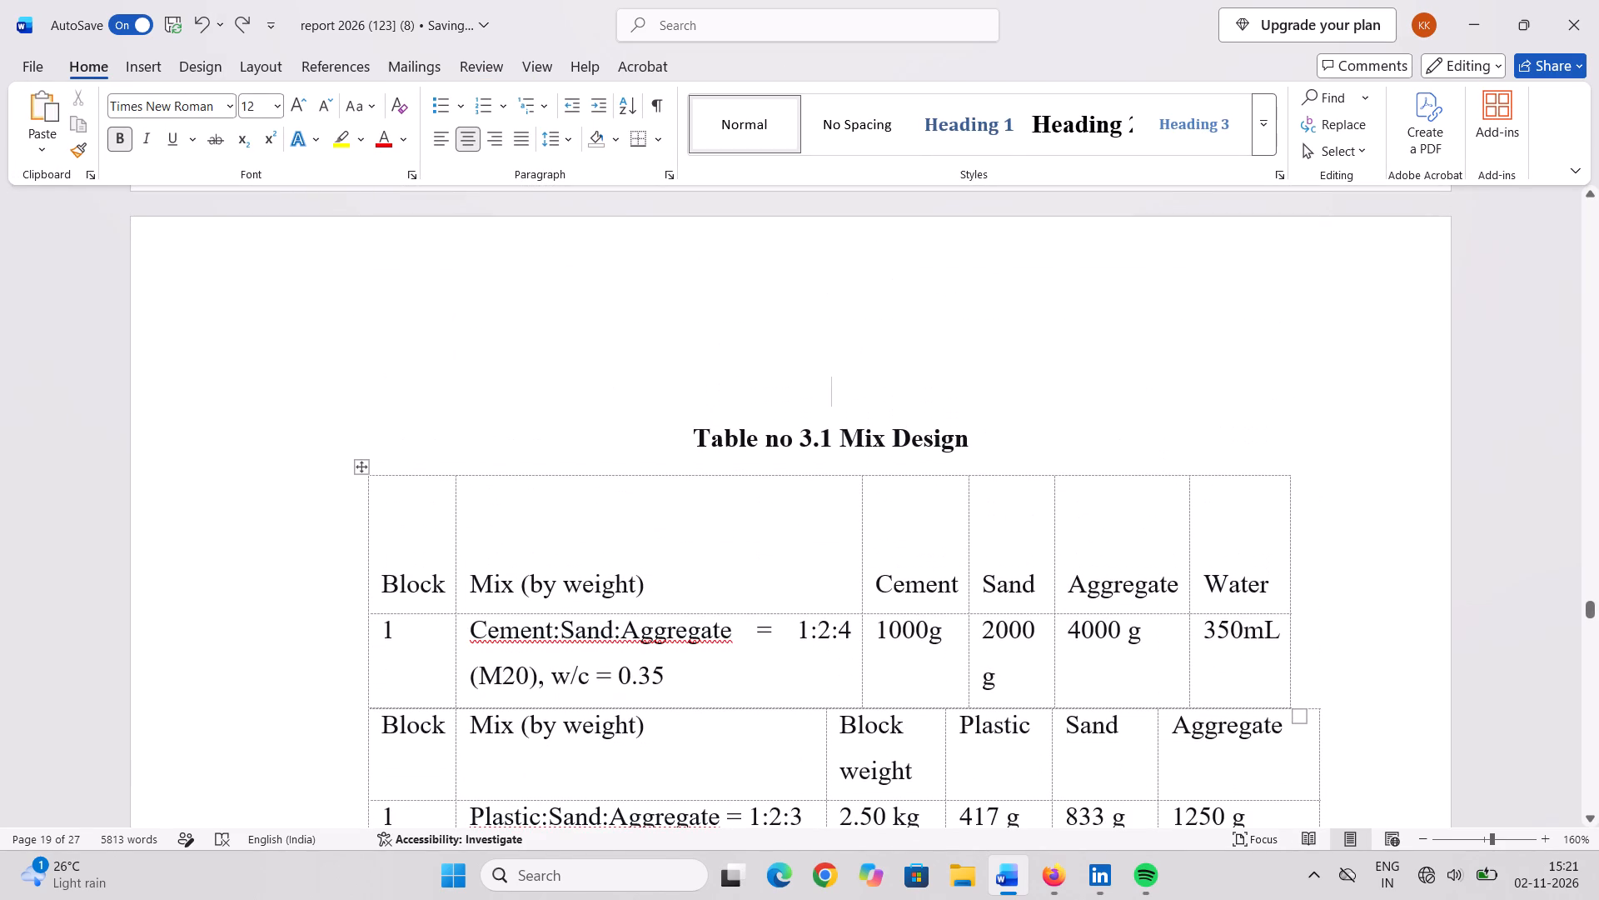
scroll(929, 439, "down", 4)
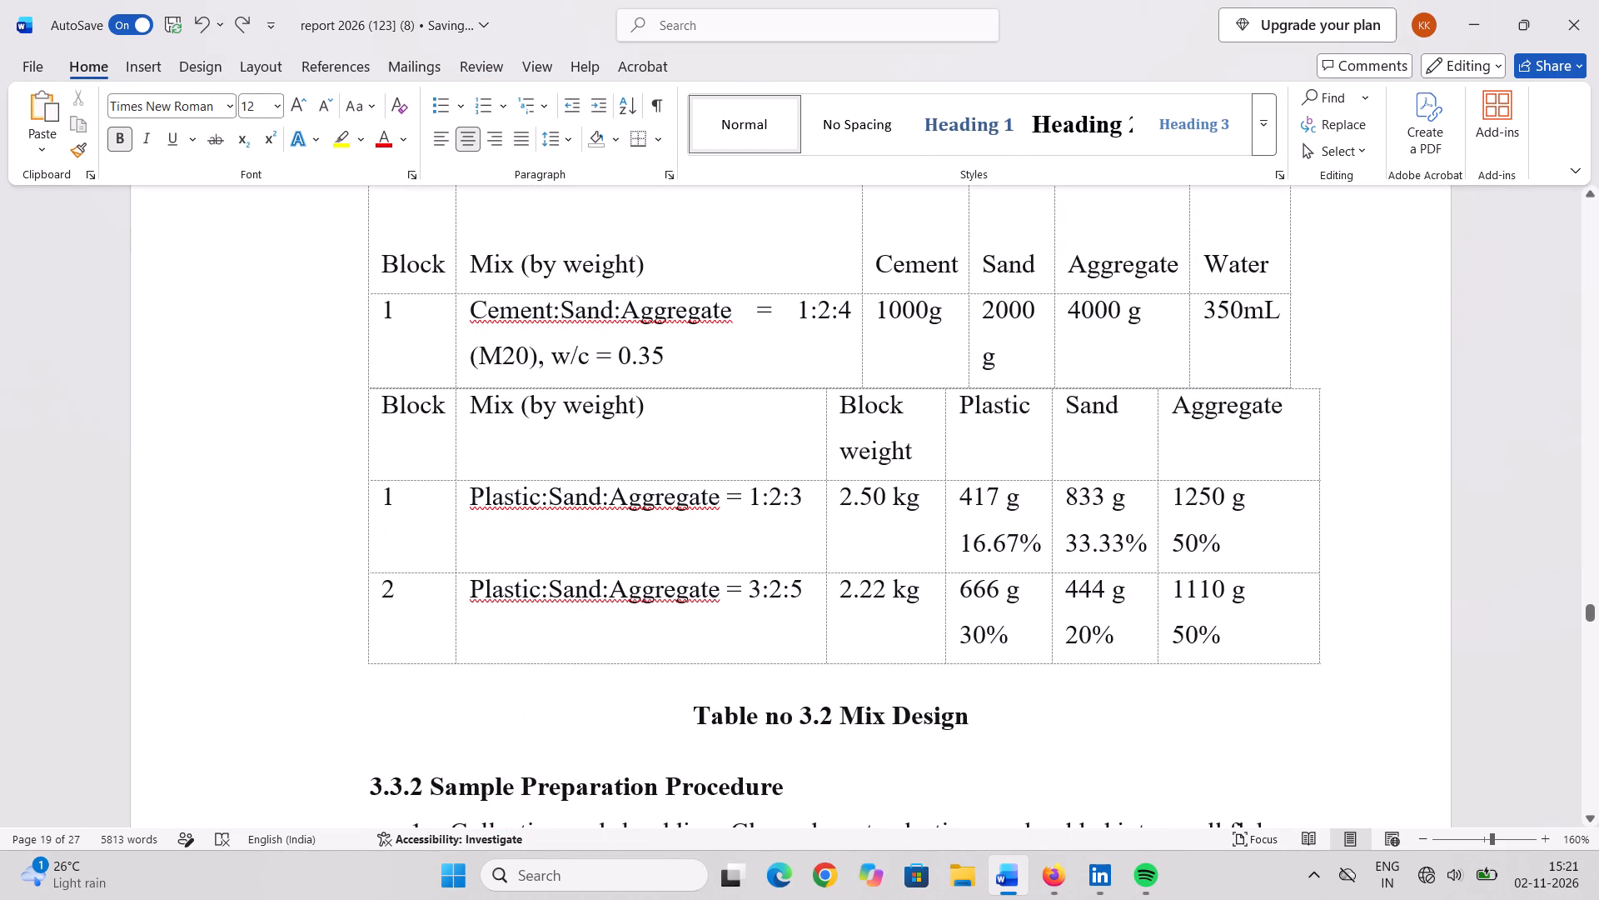
scroll(894, 694, "up", 1)
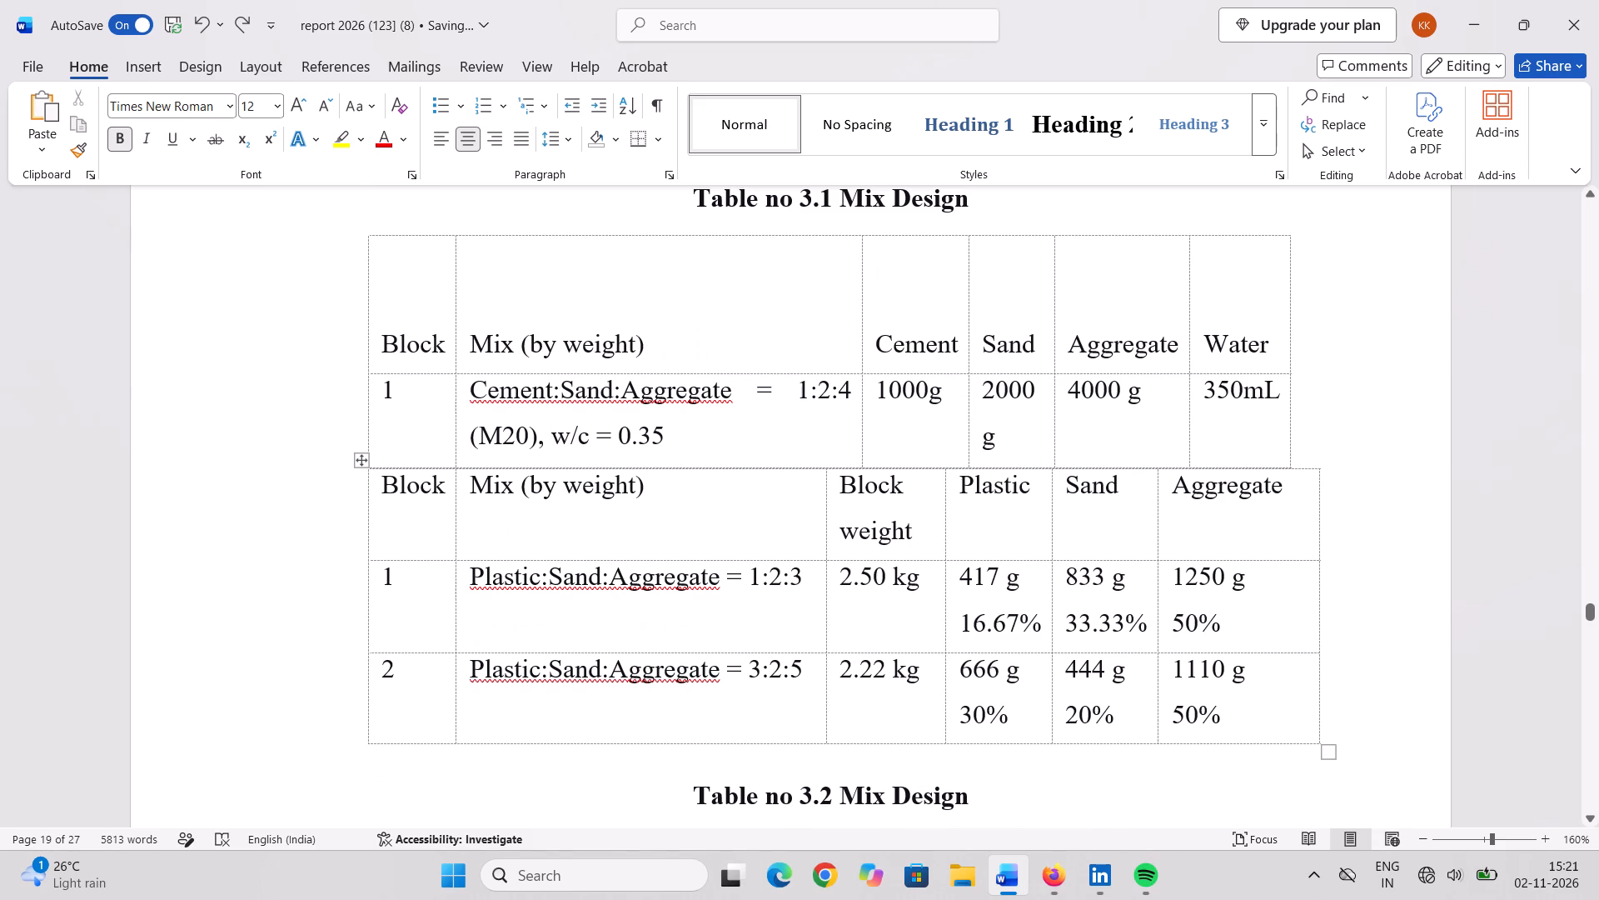
left_click(195, 22)
left_click(195, 22)
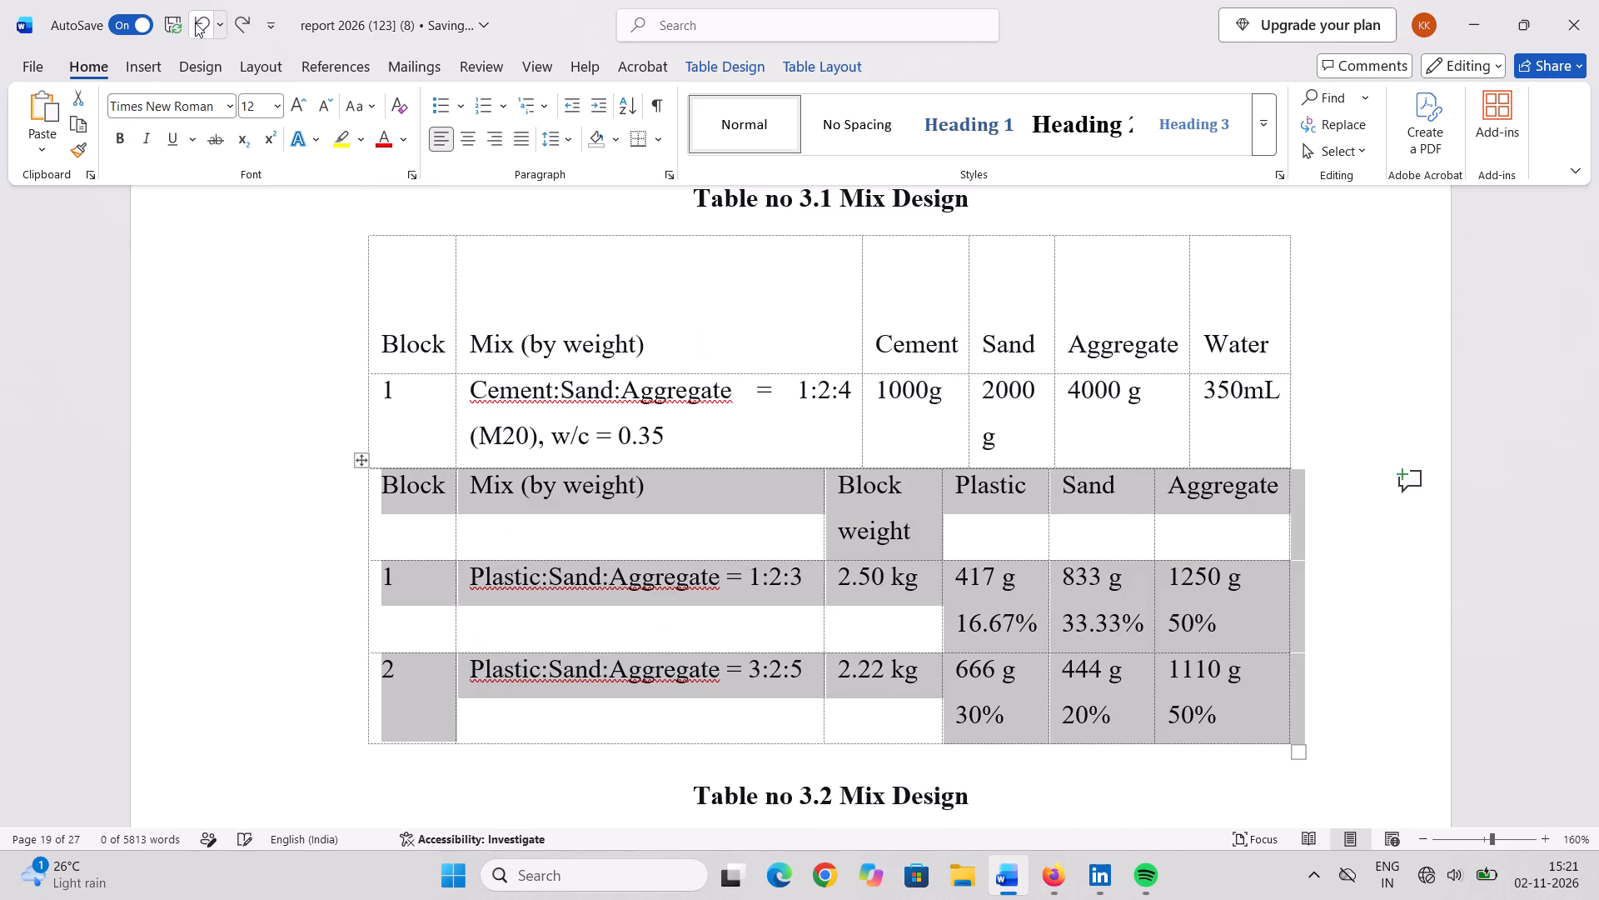
left_click(195, 22)
left_click(195, 22)
left_click(195, 22)
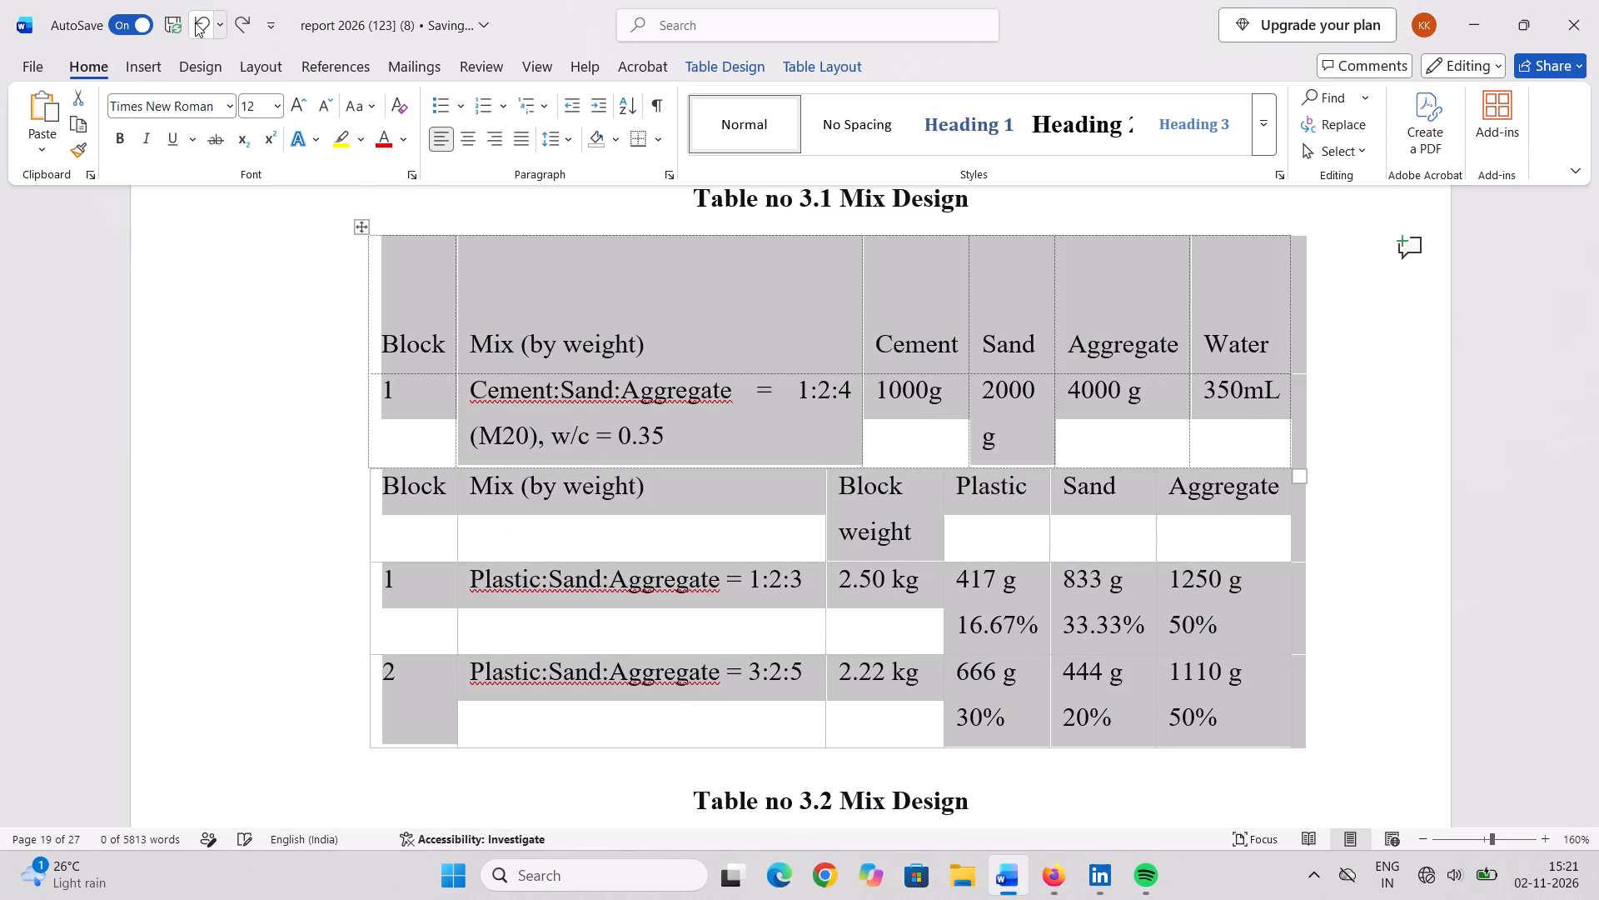
left_click(195, 22)
left_click(195, 22)
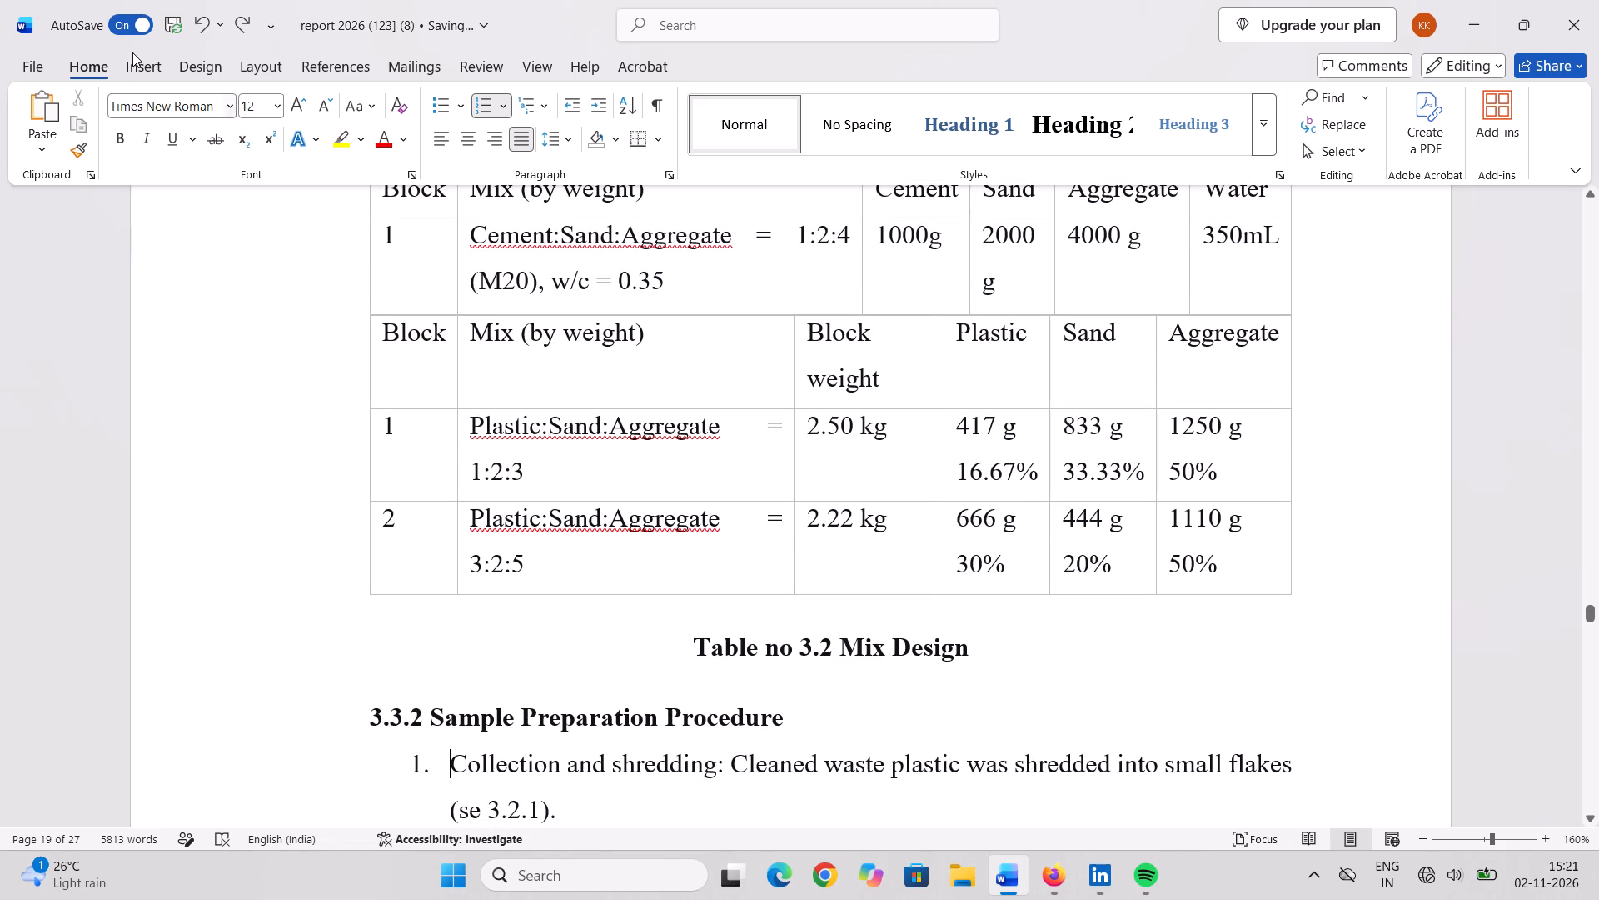
left_click(195, 23)
Review the pages from section 3.2.3 Material Properties through the cement and plastic mix design tables.
scroll(1113, 717, "down", 14)
scroll(1107, 690, "up", 6)
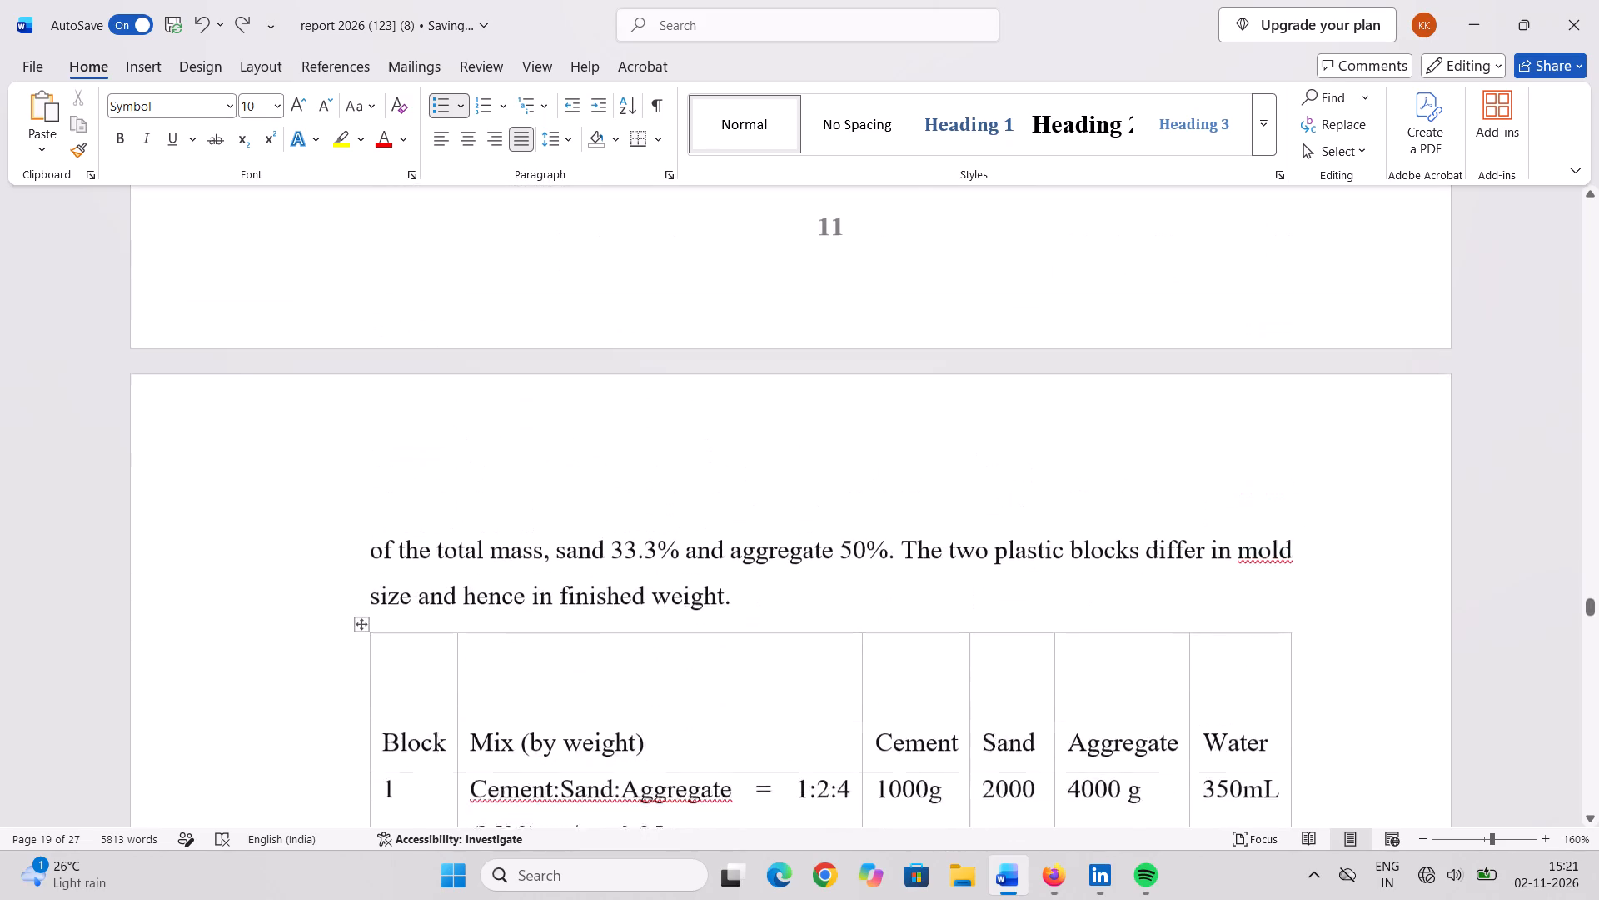
scroll(1107, 690, "up", 12)
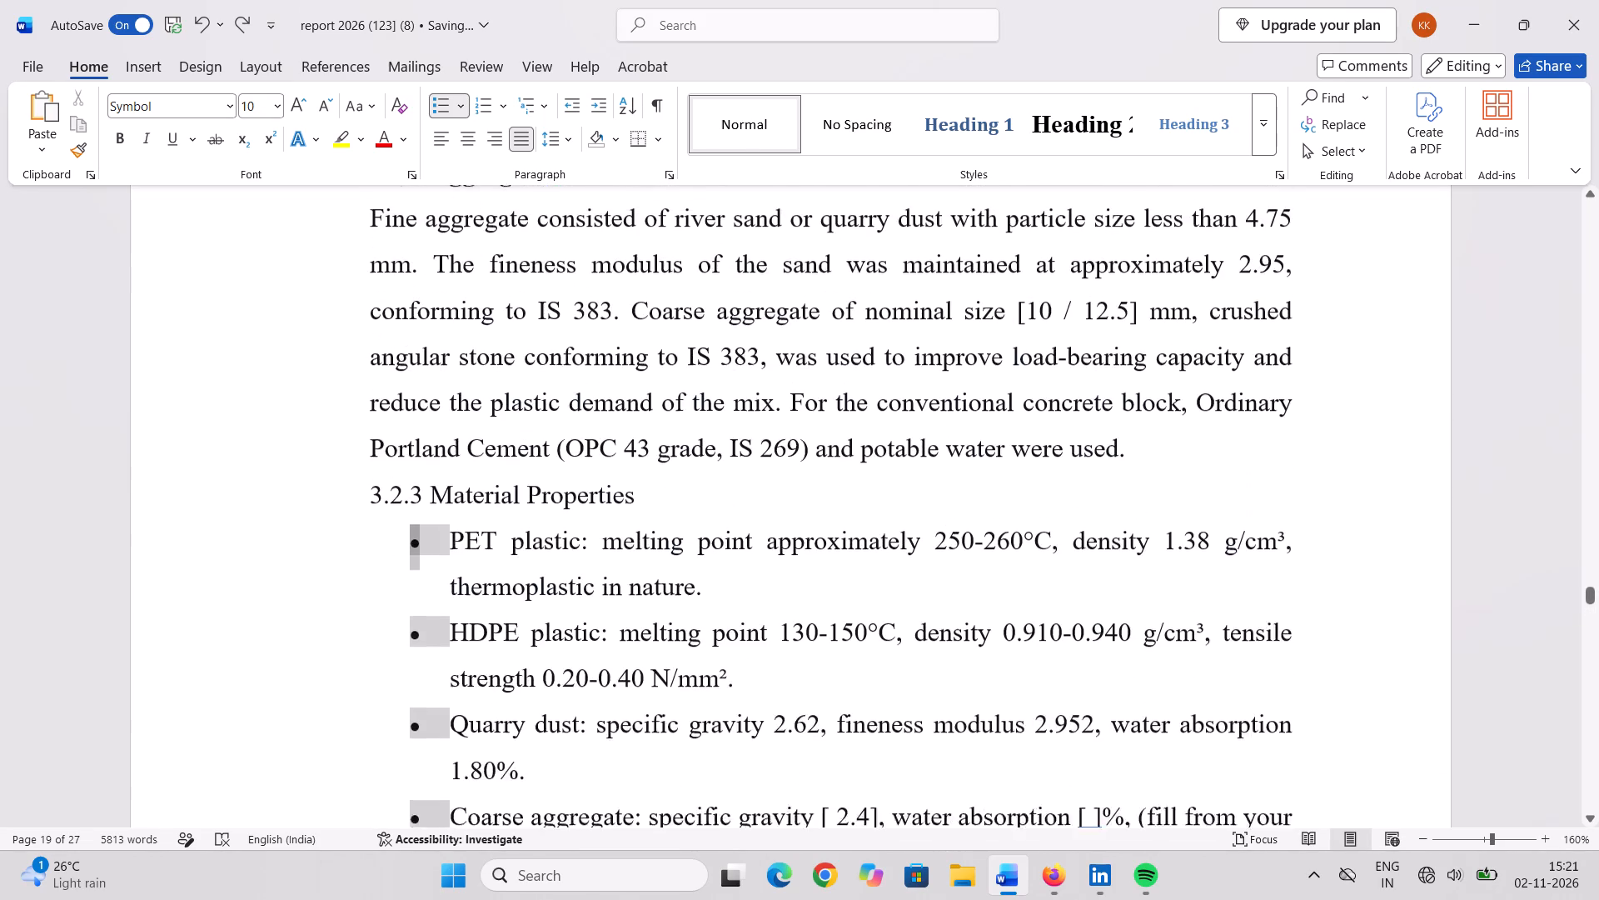
scroll(1107, 690, "down", 19)
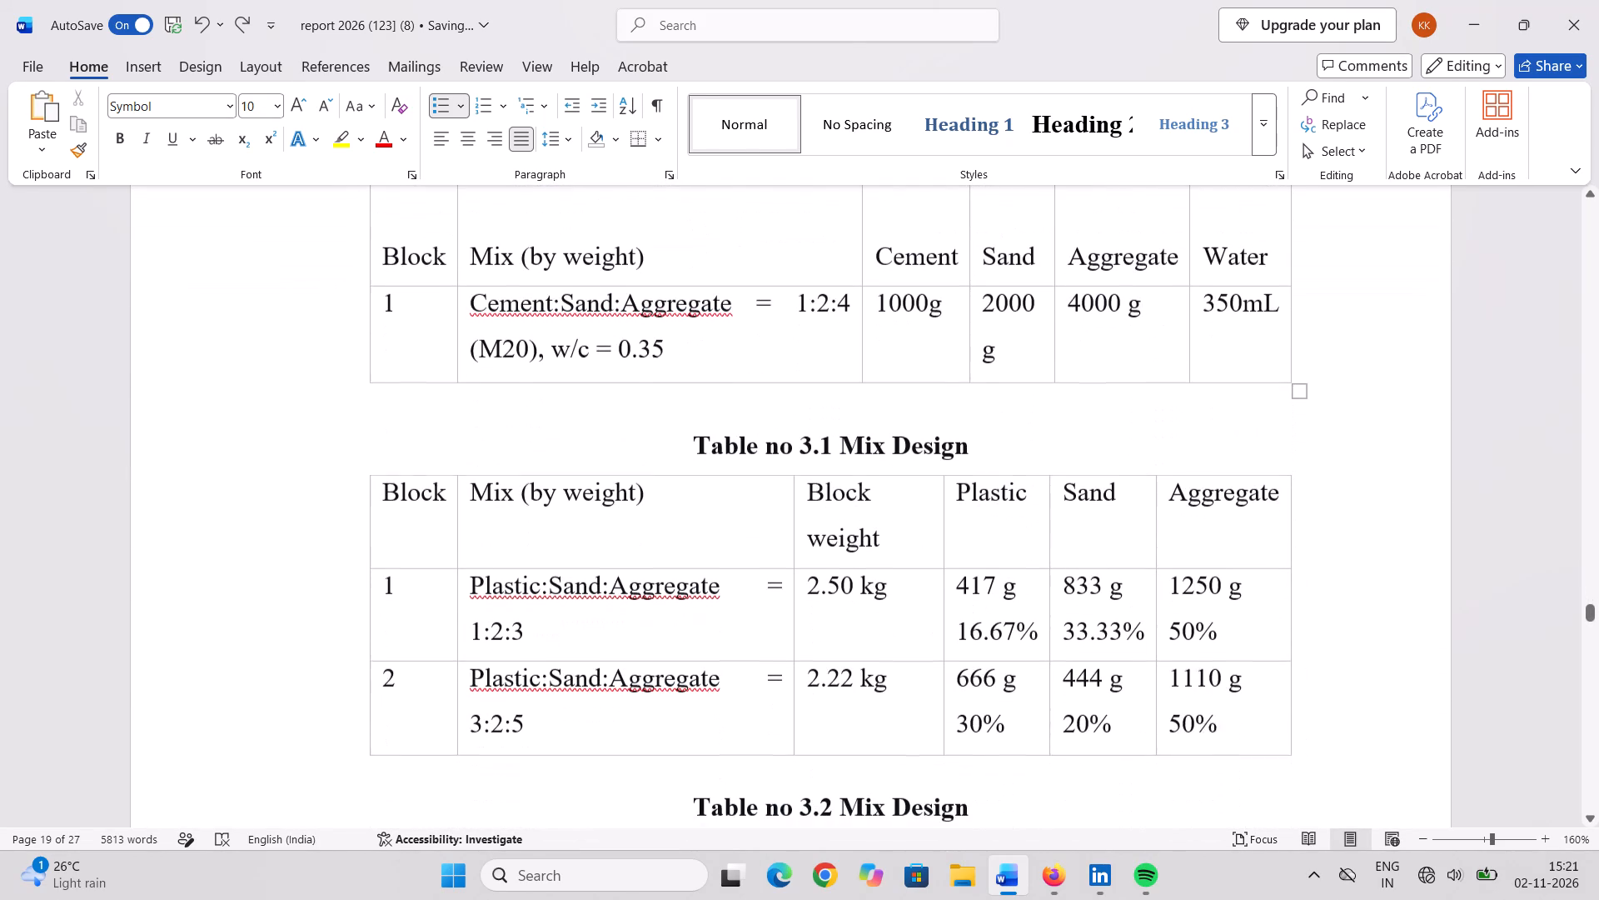
scroll(1107, 690, "up", 3)
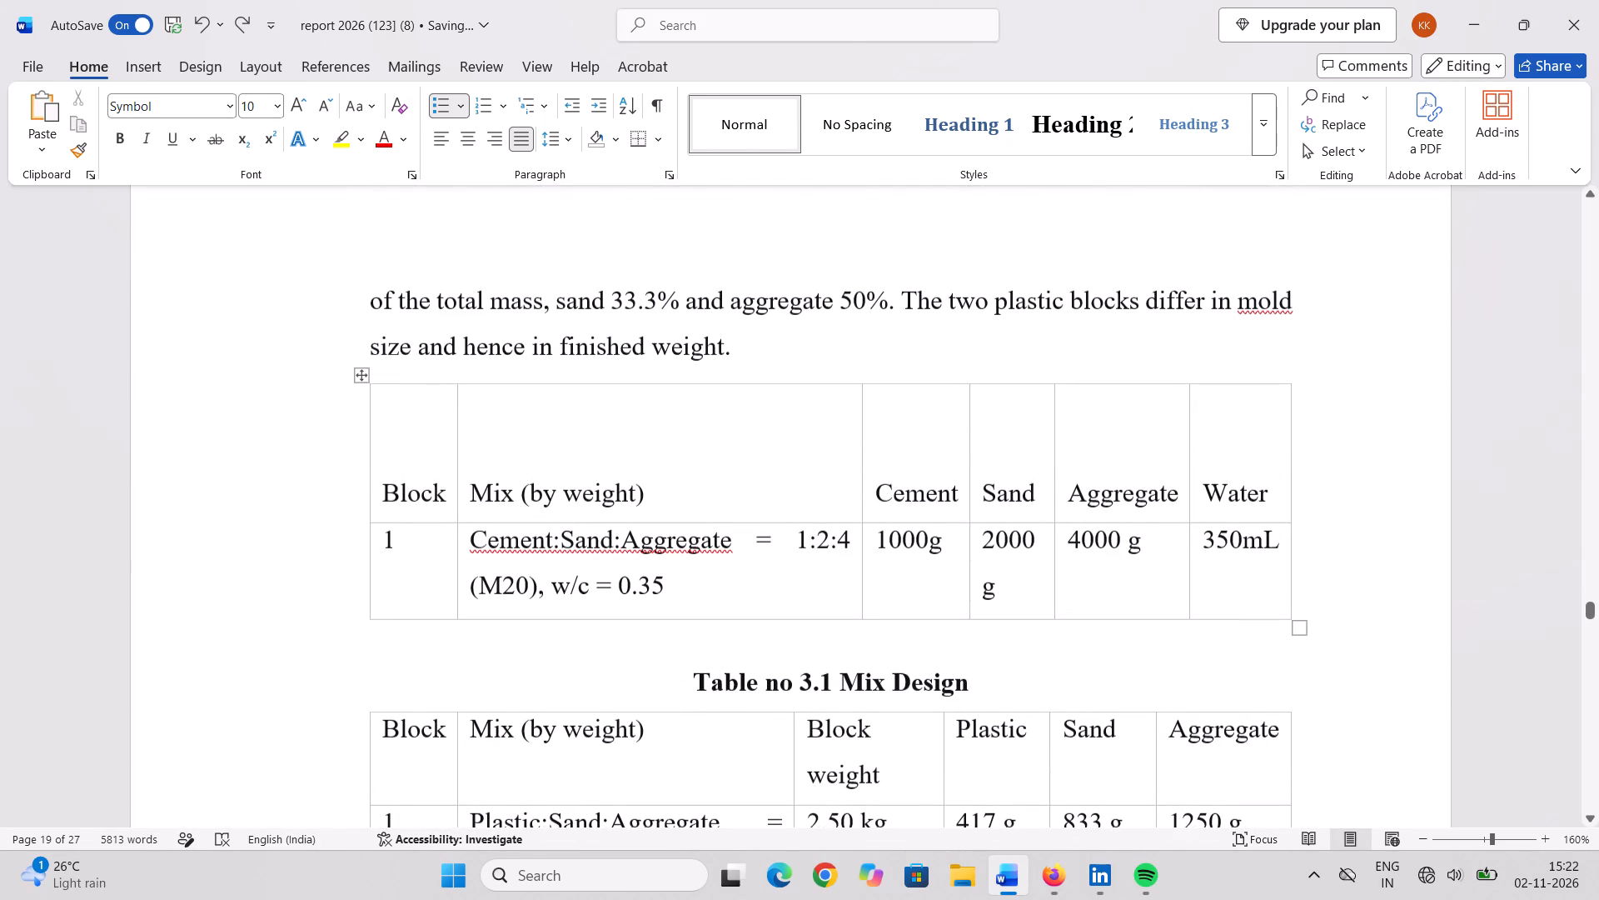
scroll(481, 399, "up", 9)
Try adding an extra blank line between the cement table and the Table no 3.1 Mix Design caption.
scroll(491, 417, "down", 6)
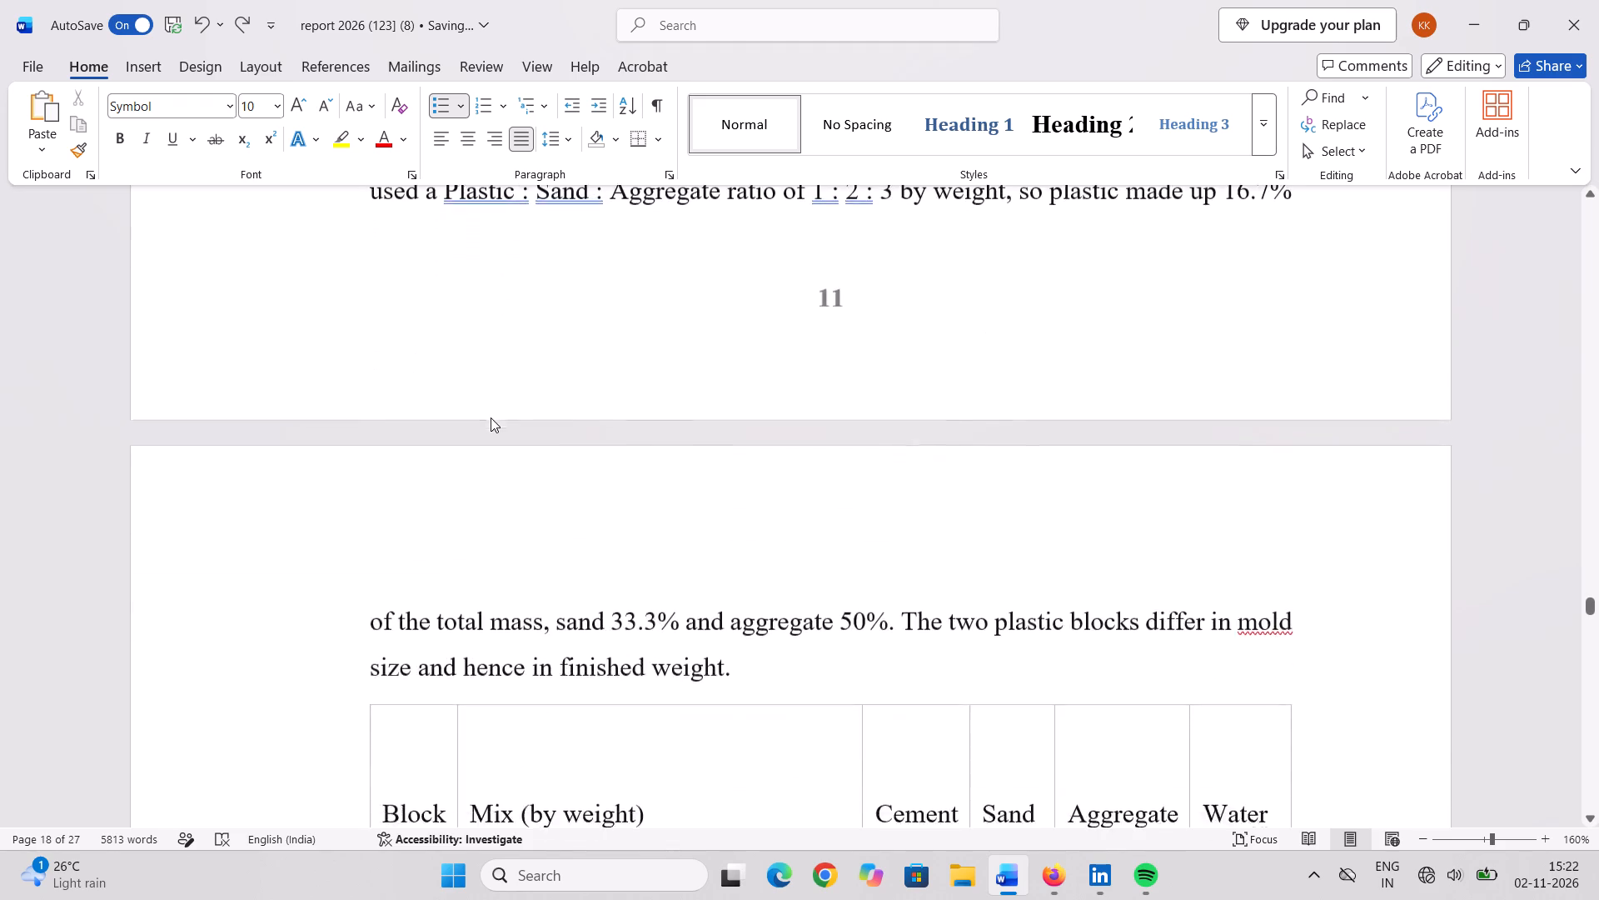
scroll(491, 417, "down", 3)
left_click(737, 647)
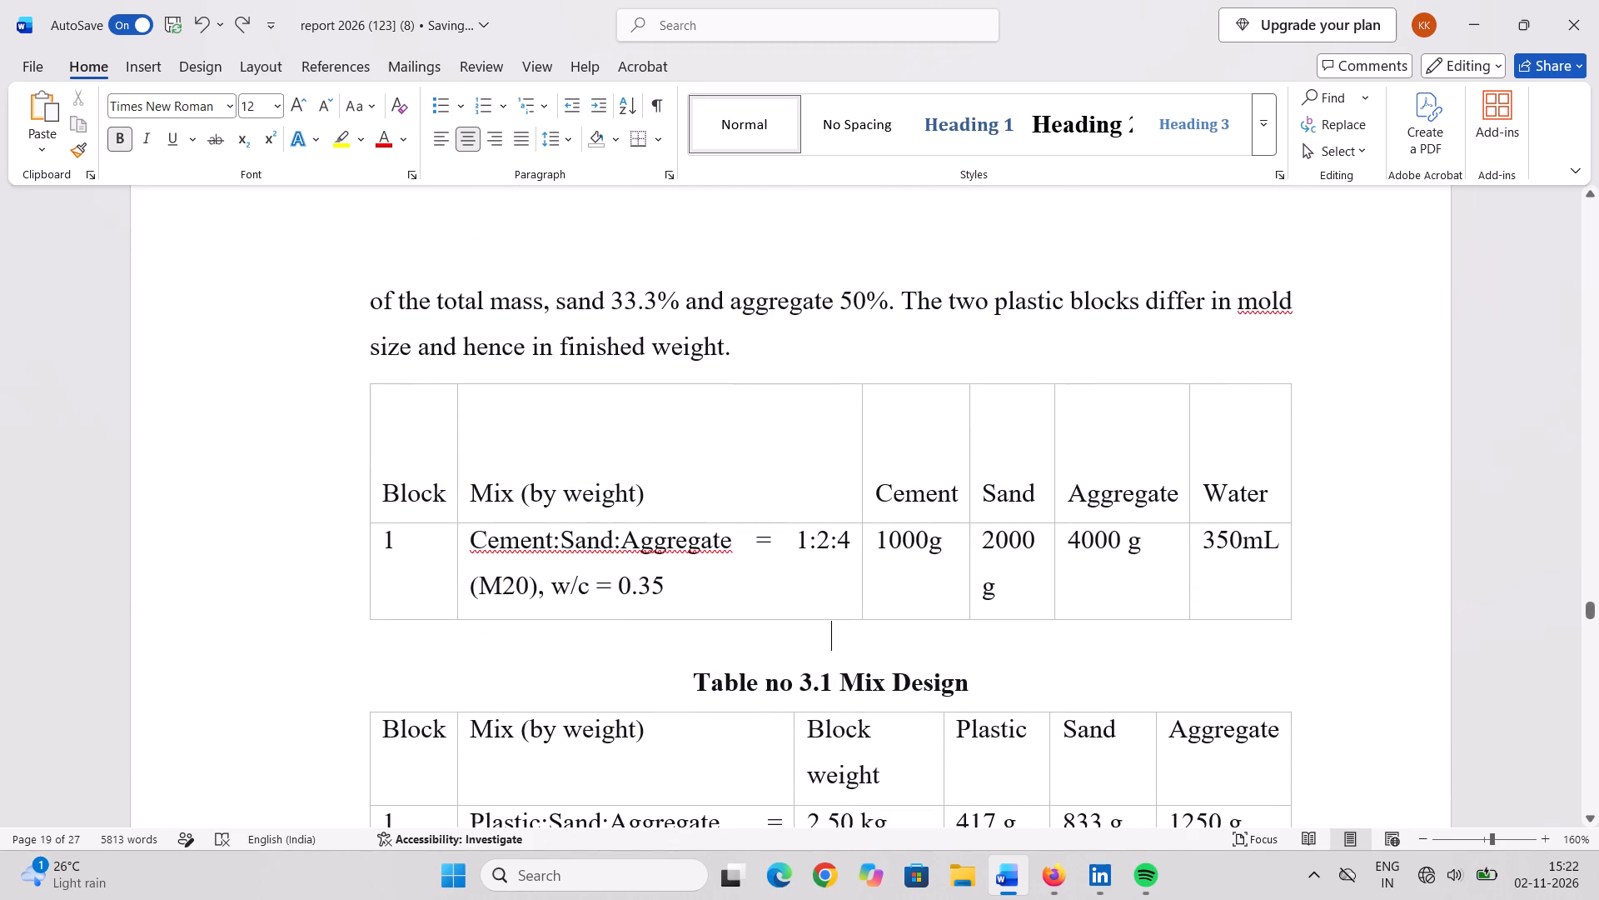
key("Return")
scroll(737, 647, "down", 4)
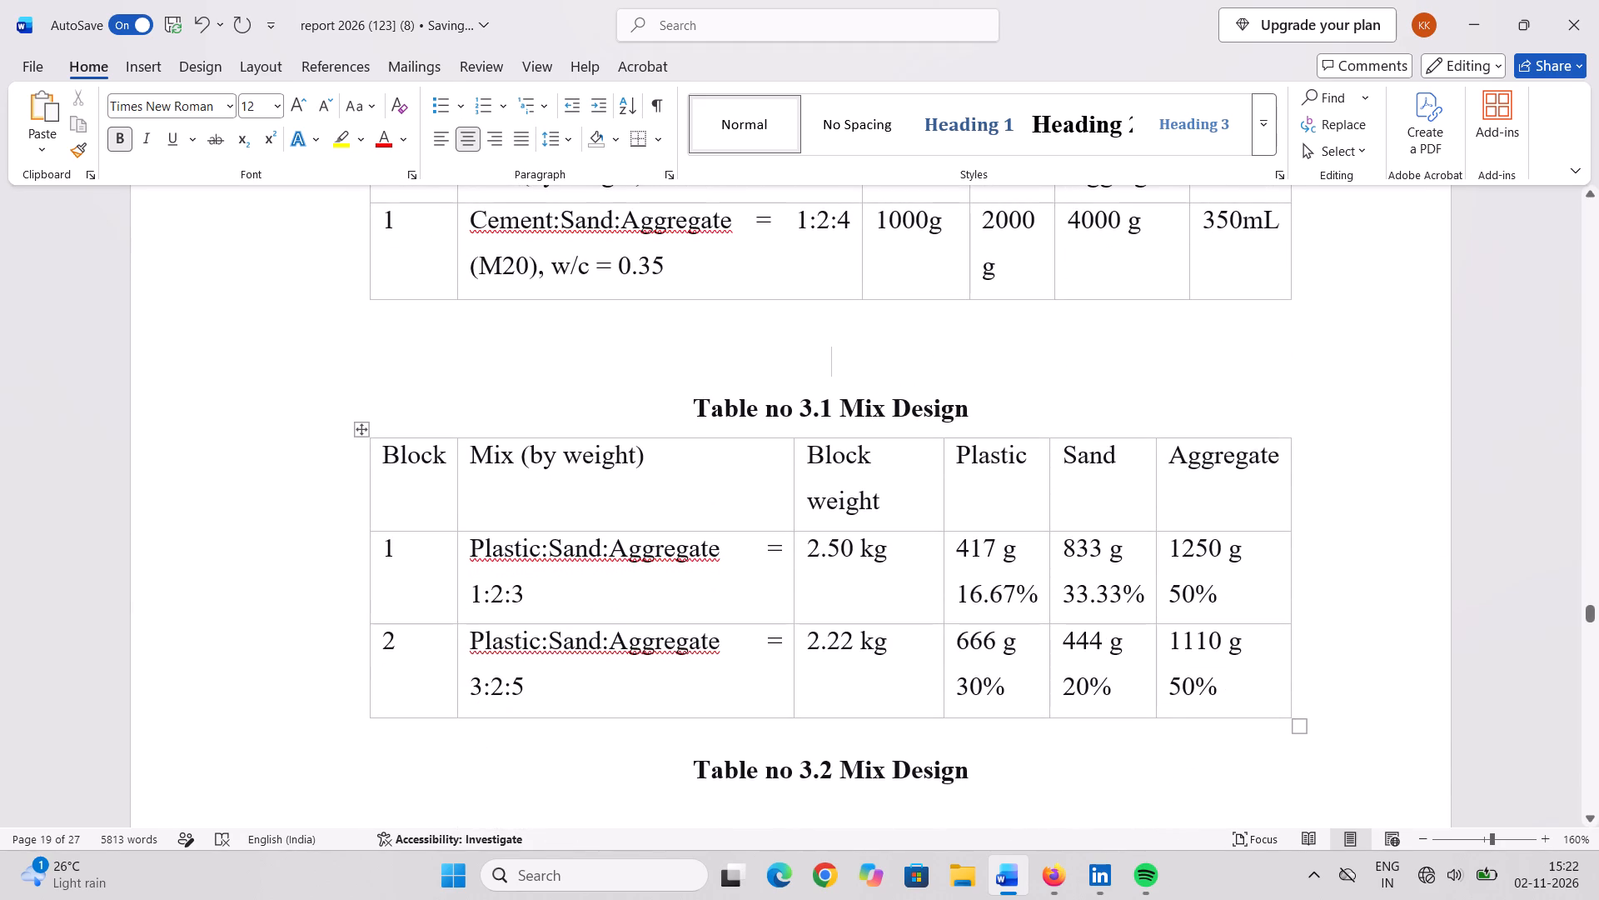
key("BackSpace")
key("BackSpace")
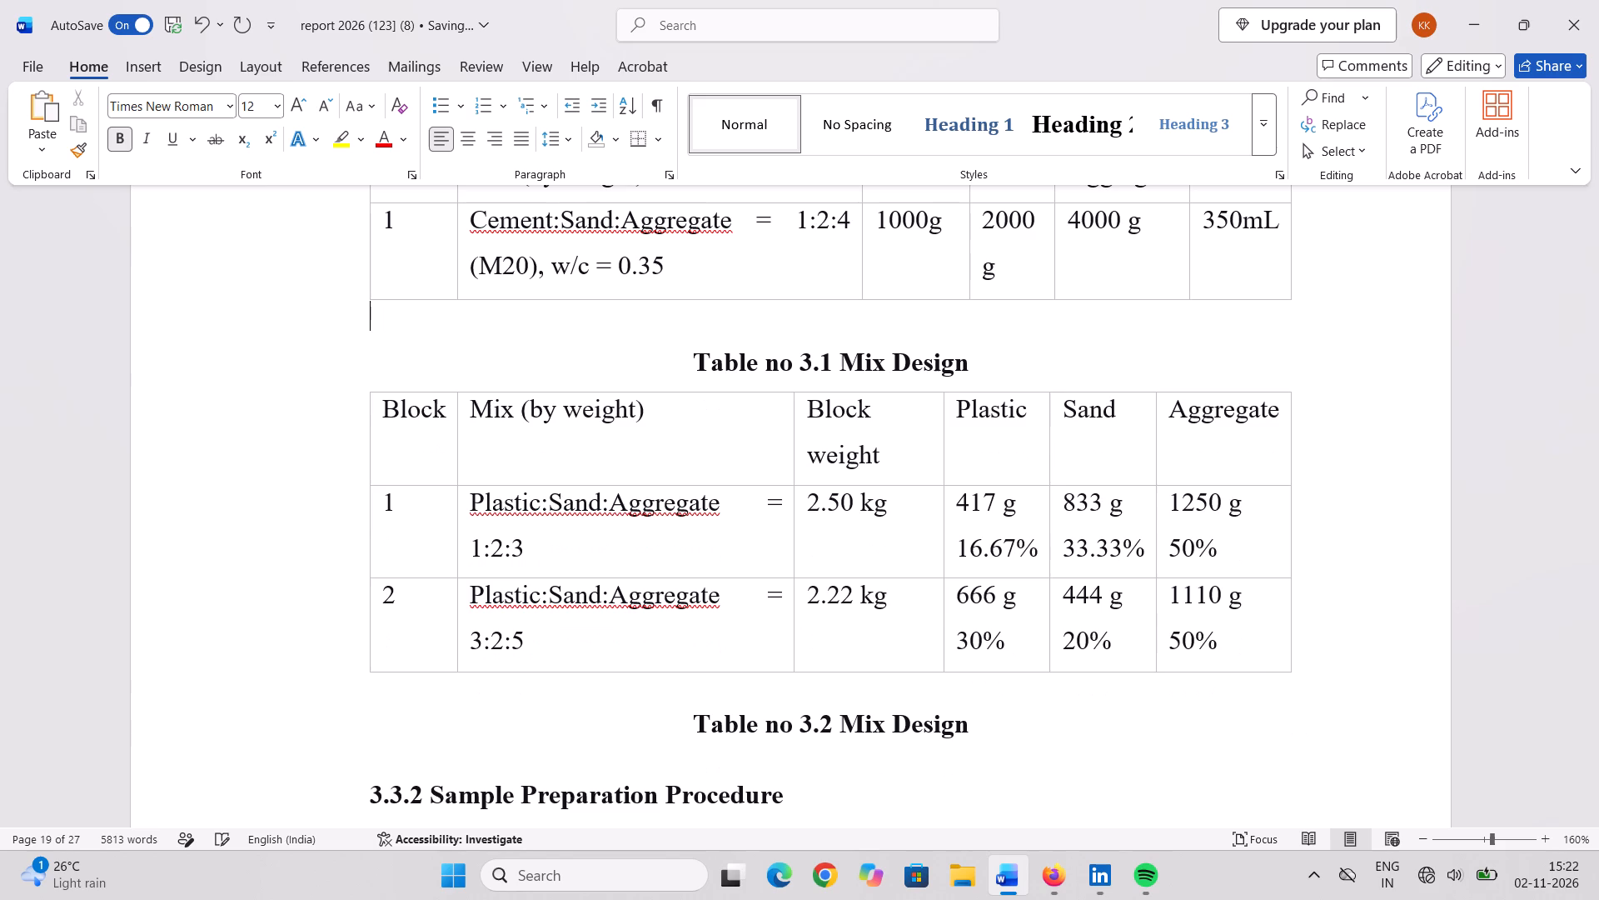
Insert a blank line between the Table no 3.1 Mix Design caption and the plastic mix table below it.
left_click(698, 382)
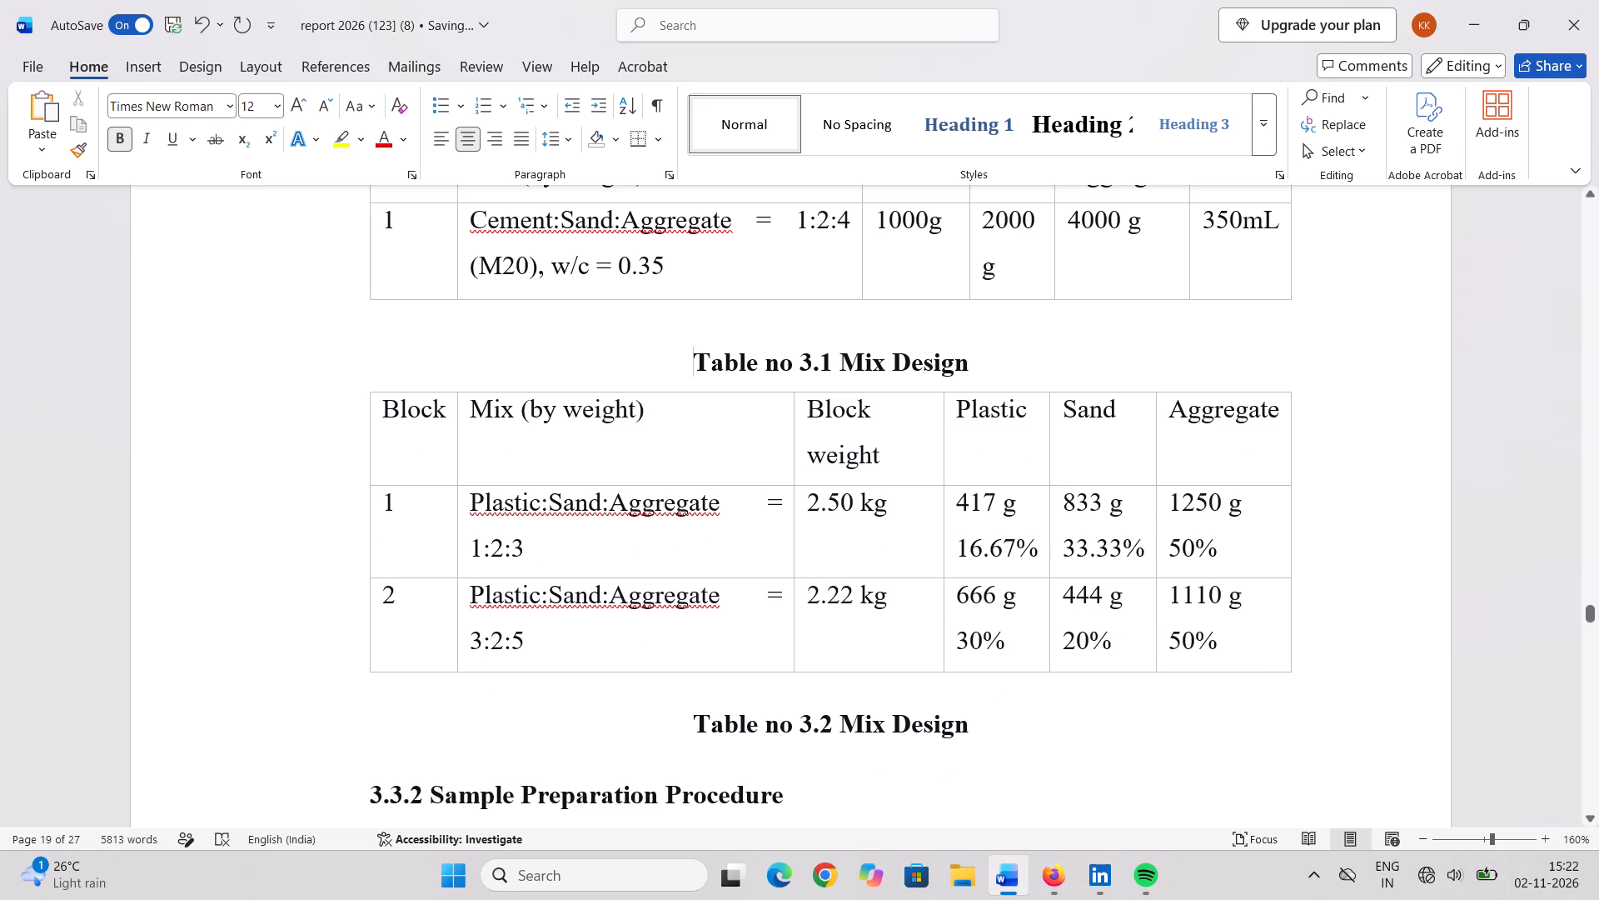
left_click(985, 387)
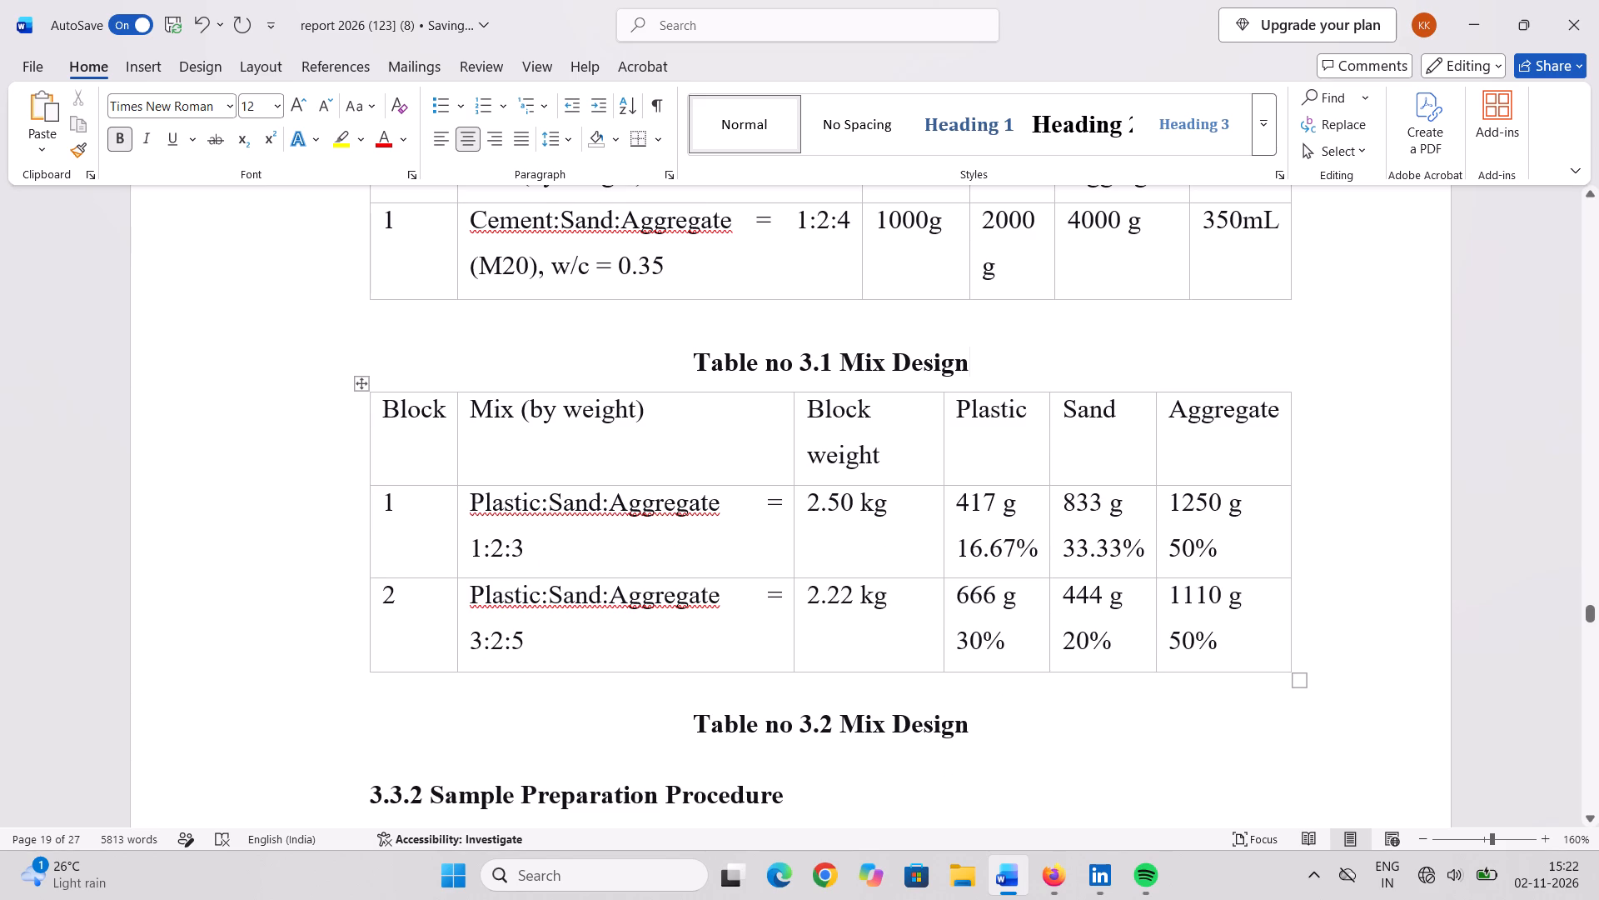
left_click(359, 402)
left_click(365, 408)
left_click(367, 390)
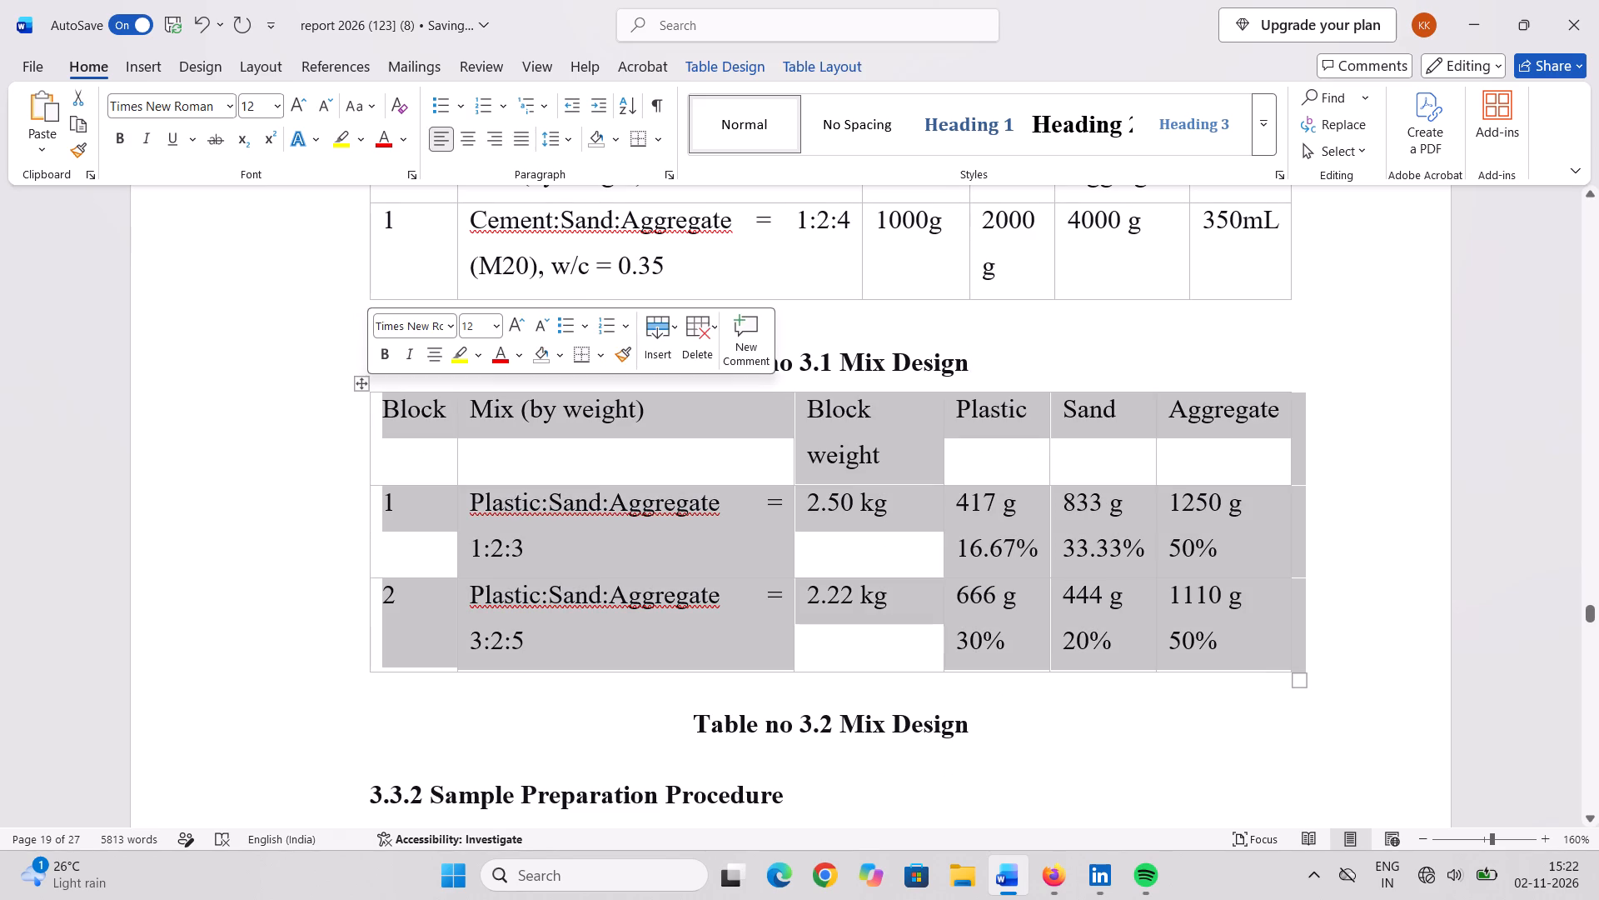
left_click(352, 394)
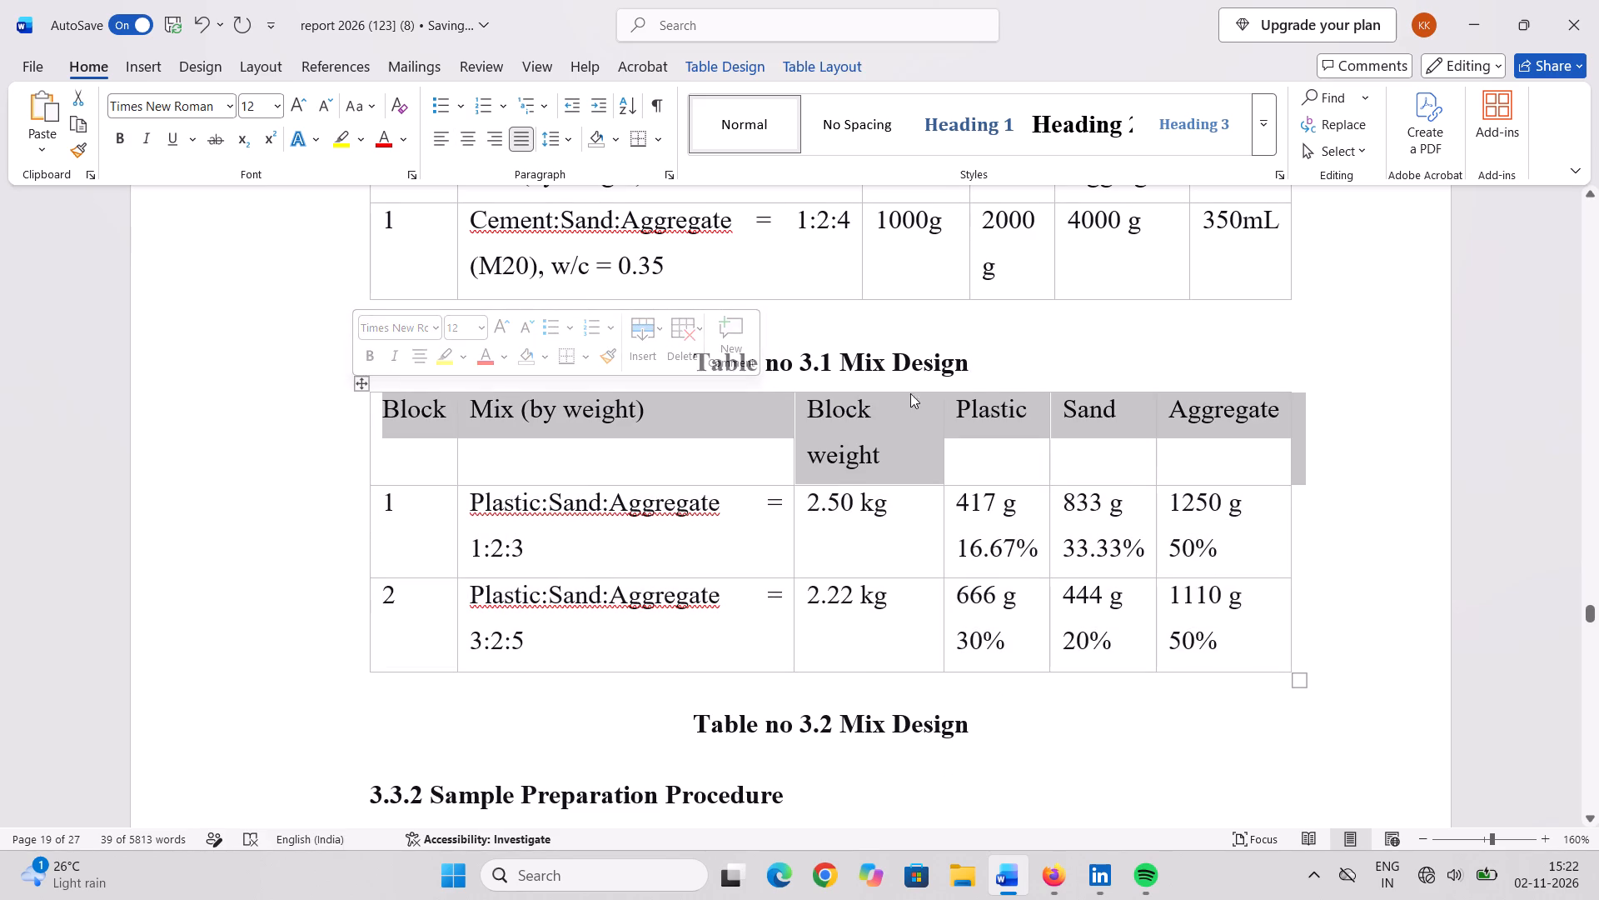
left_click(985, 378)
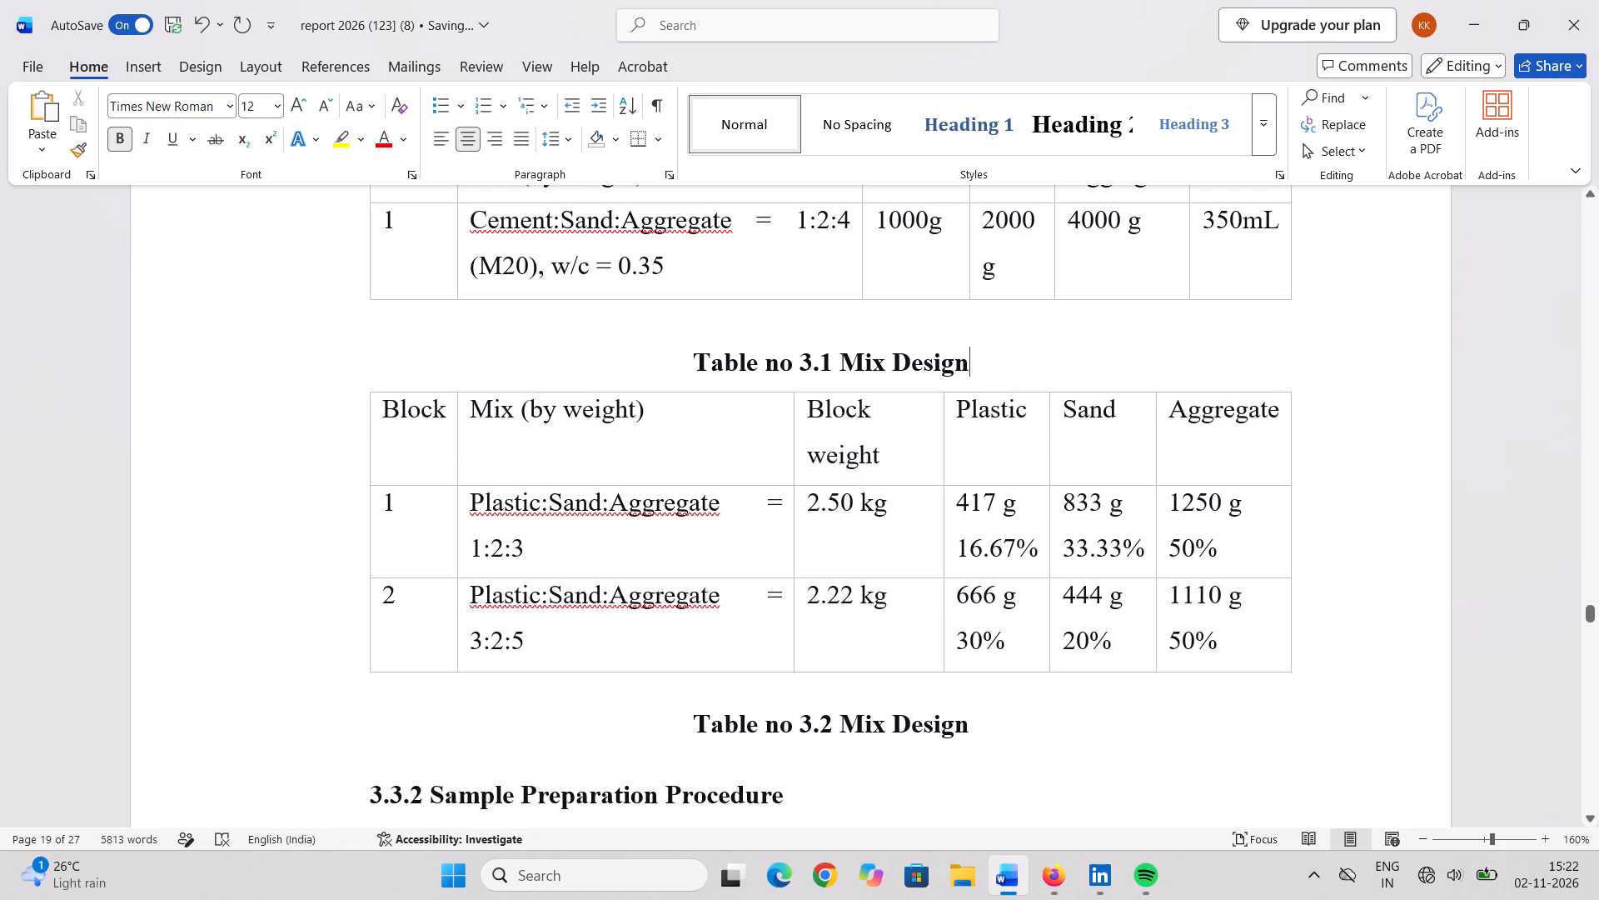
key("Return")
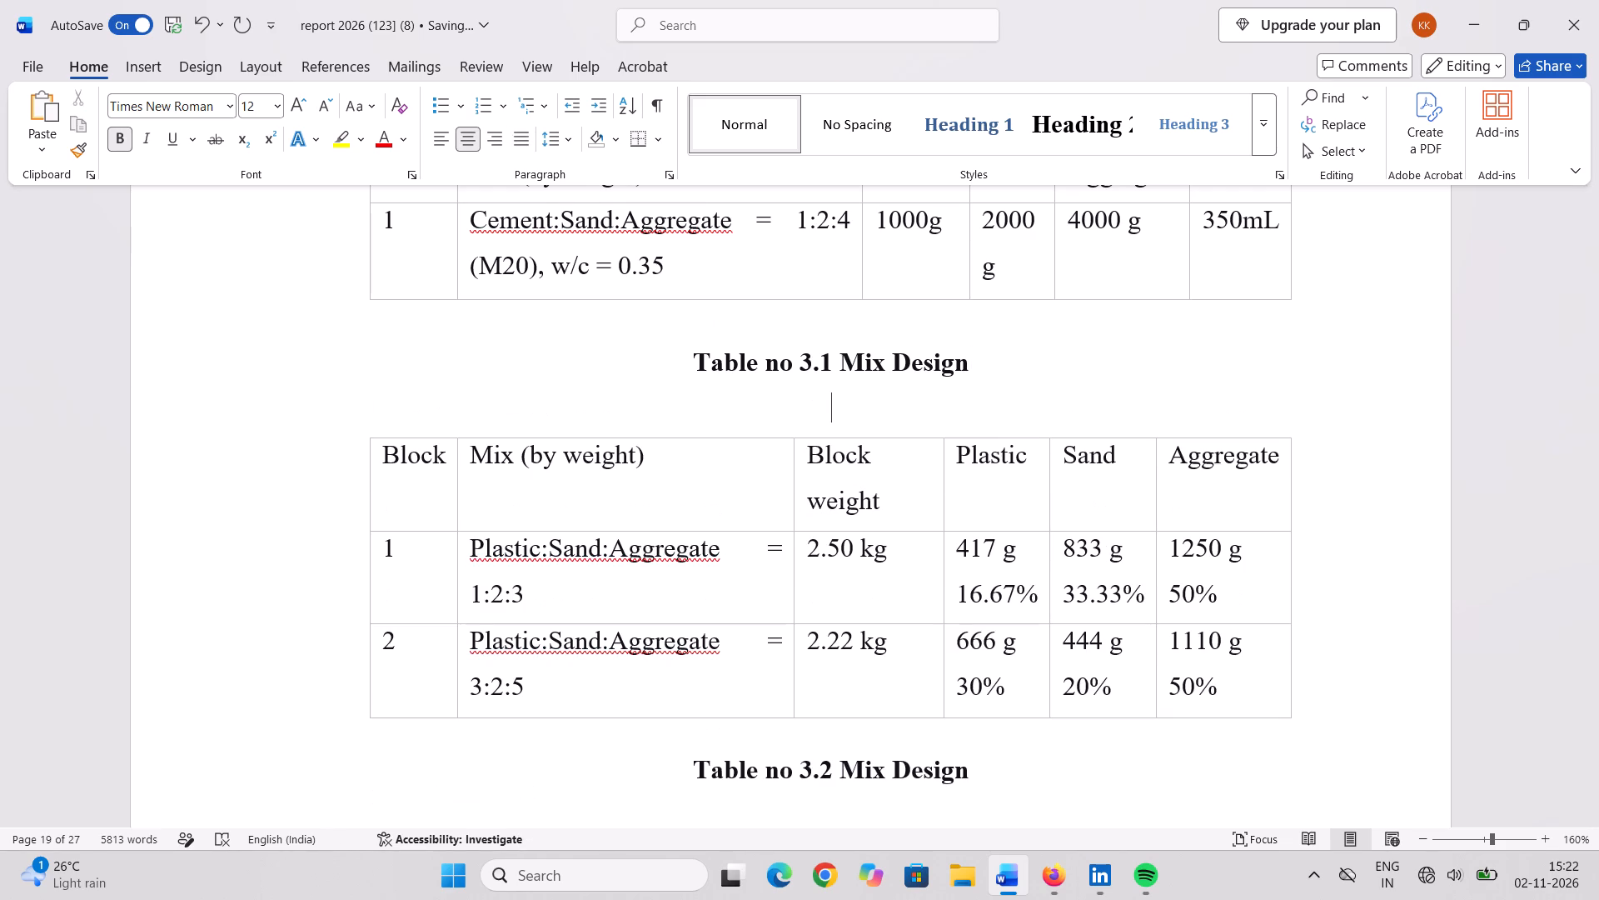
Add a second blank line between the Table no 3.1 Mix Design caption and the plastic mix table.
key("Return")
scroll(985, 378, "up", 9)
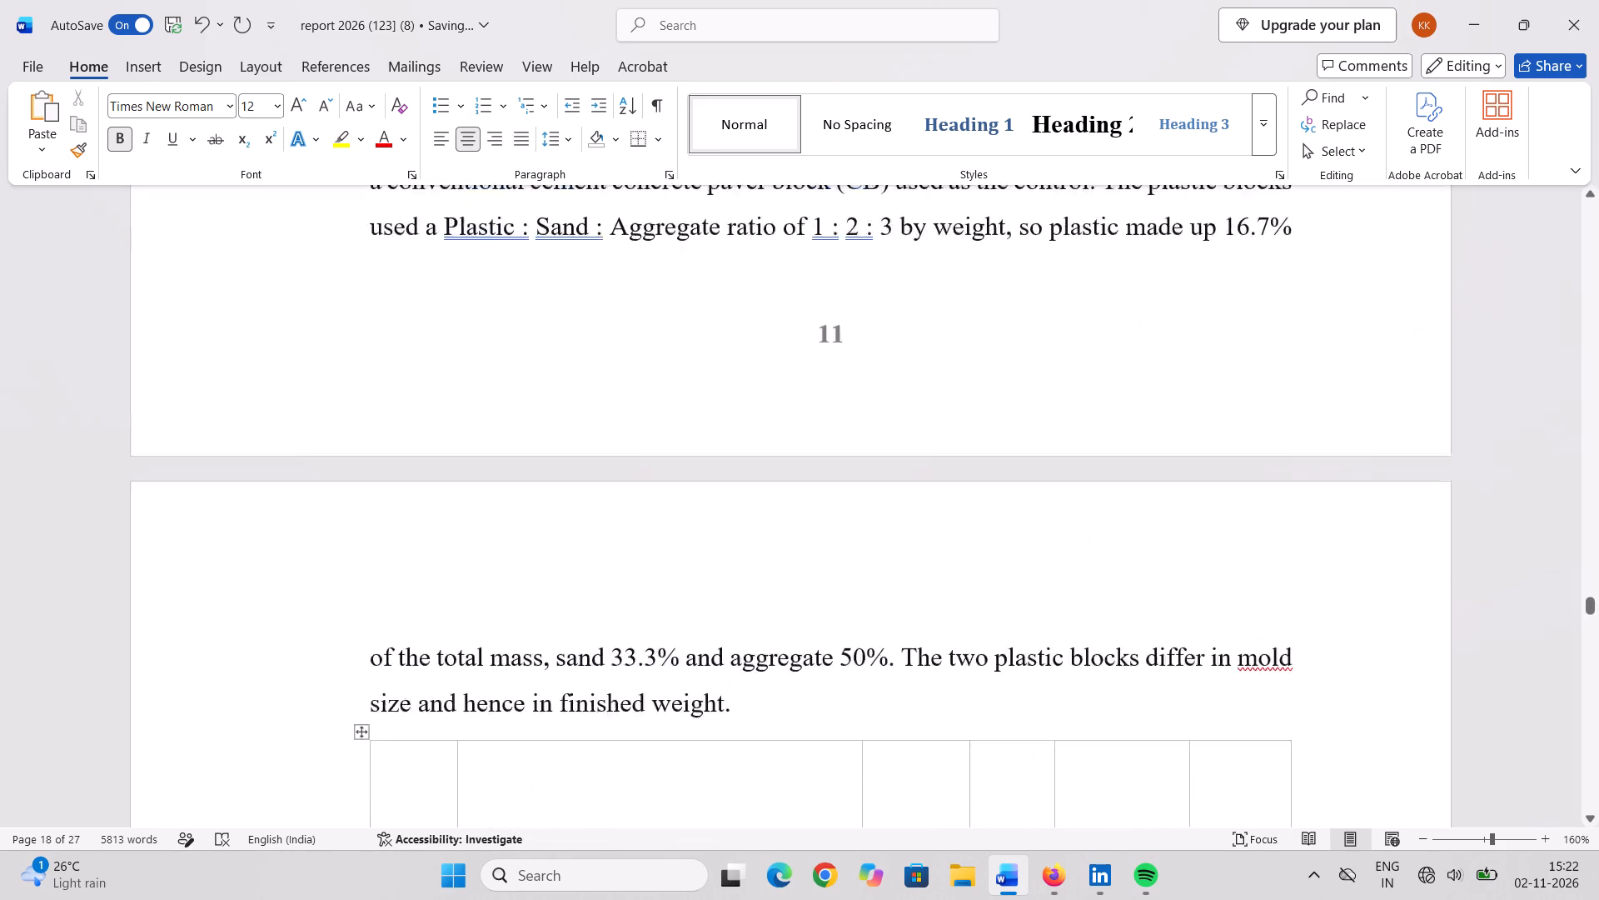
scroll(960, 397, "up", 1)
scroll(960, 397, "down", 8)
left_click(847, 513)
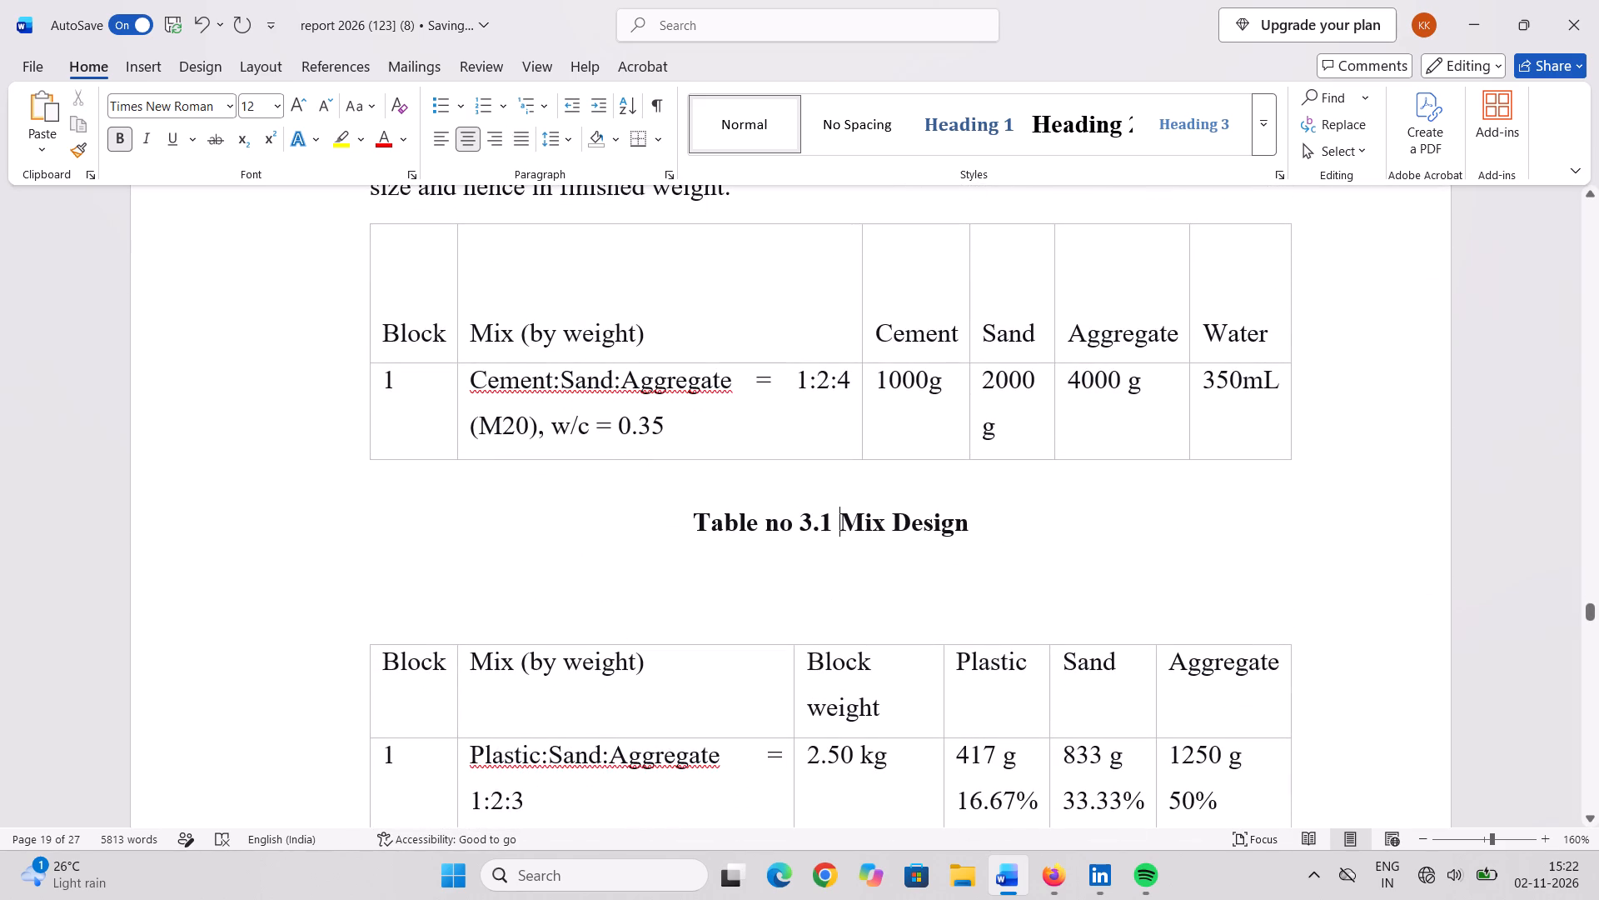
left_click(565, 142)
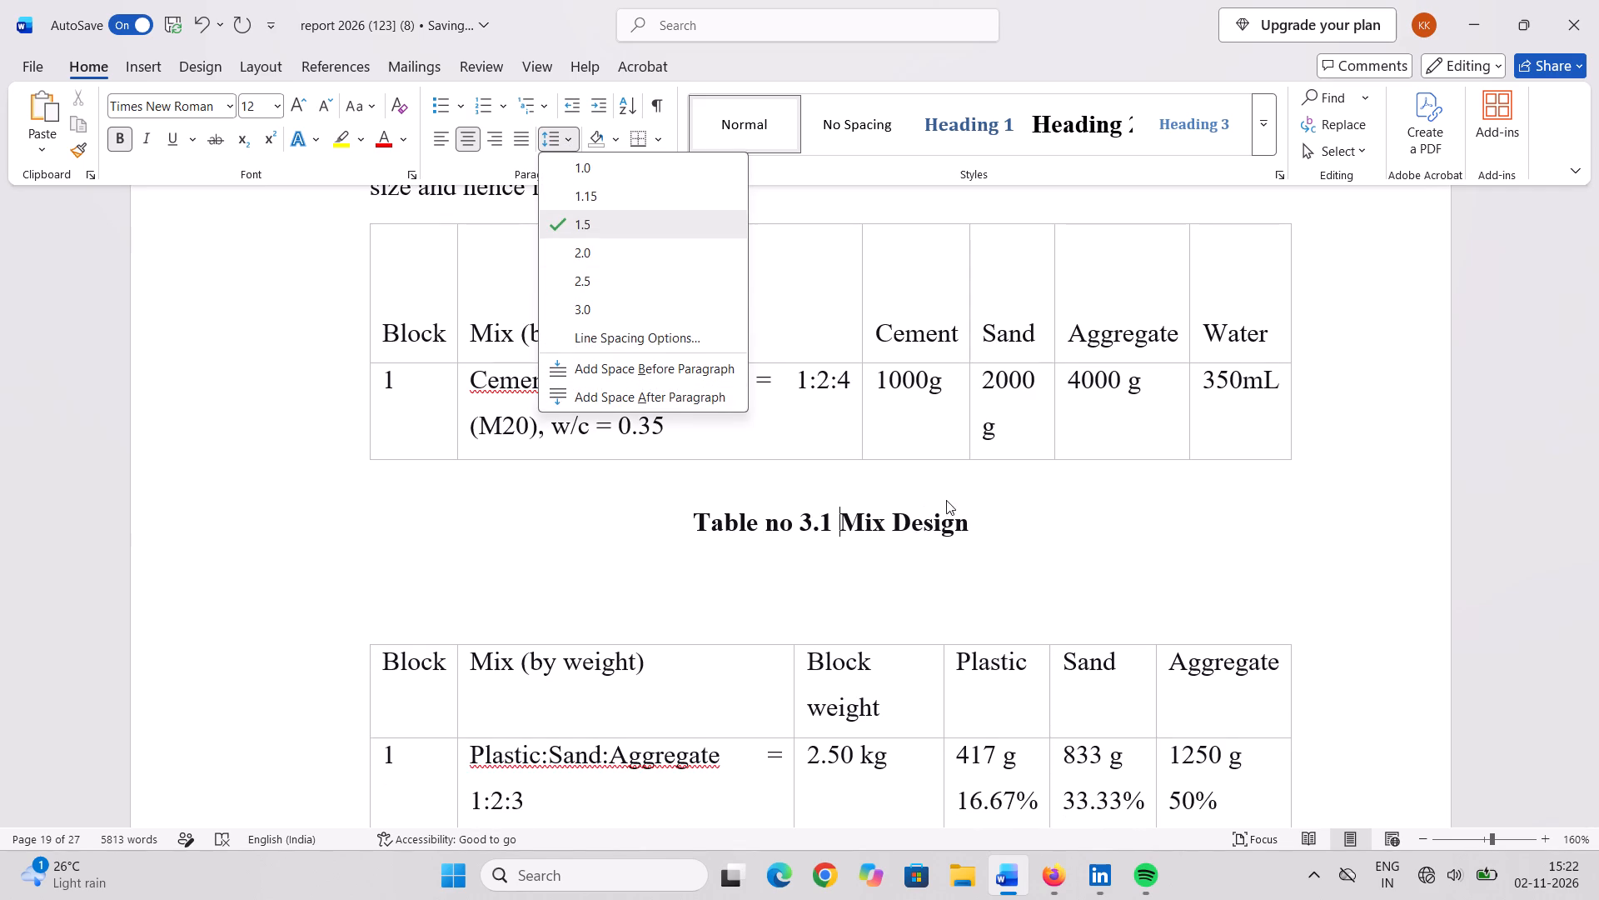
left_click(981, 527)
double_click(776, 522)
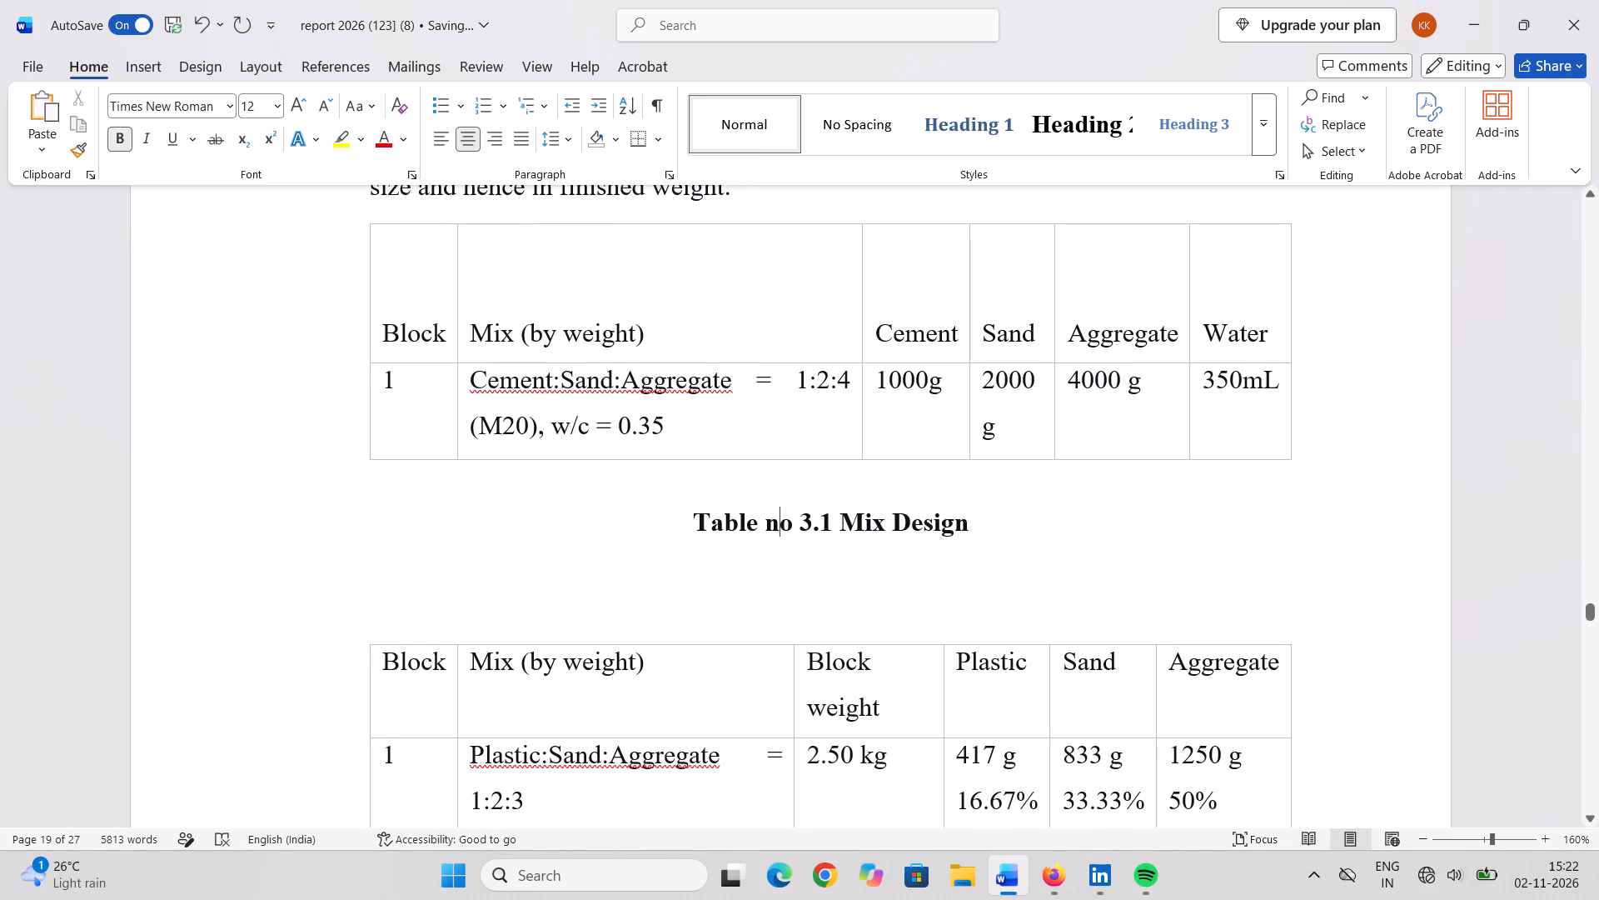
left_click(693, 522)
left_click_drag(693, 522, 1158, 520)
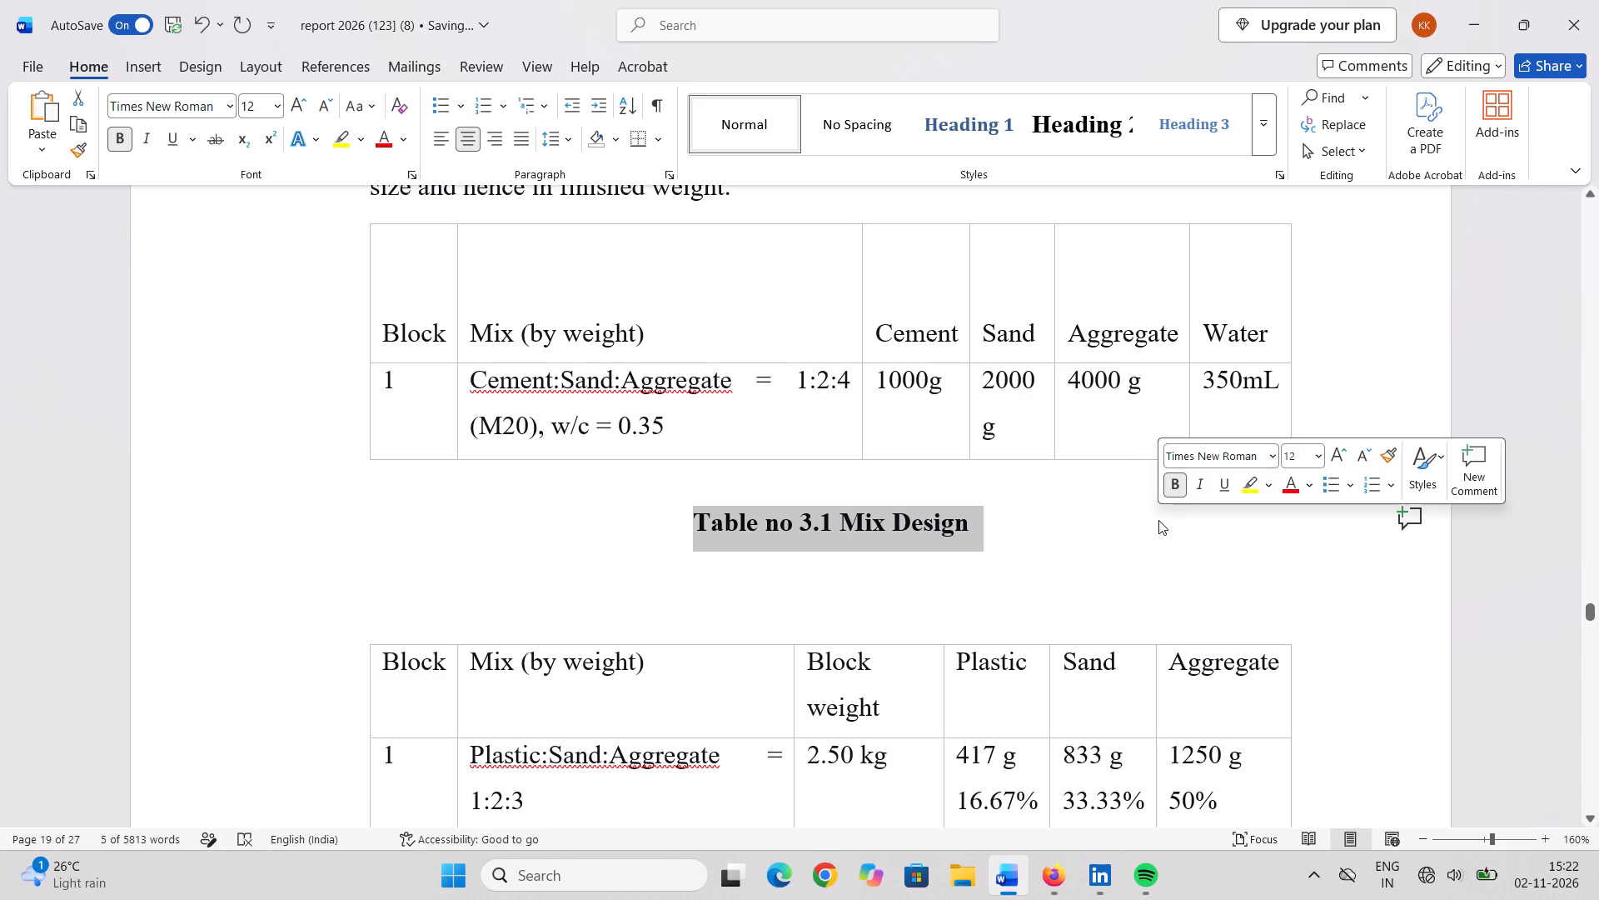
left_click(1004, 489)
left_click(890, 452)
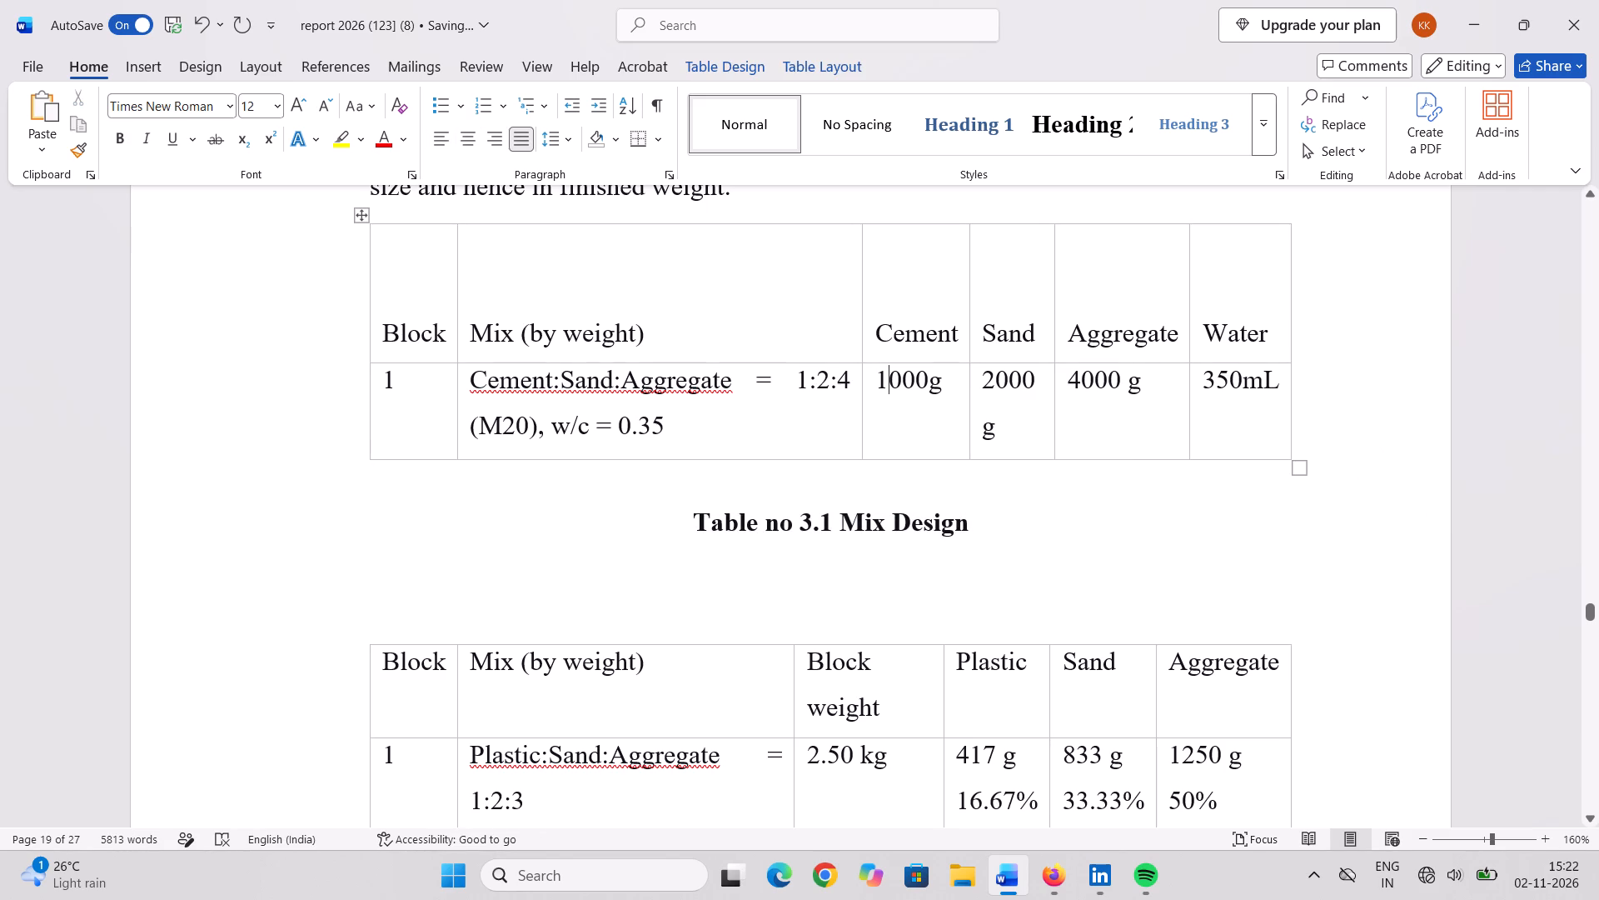
Delete the blank line between the cement mix table and the Table no 3.1 Mix Design caption.
left_click_drag(326, 397, 341, 402)
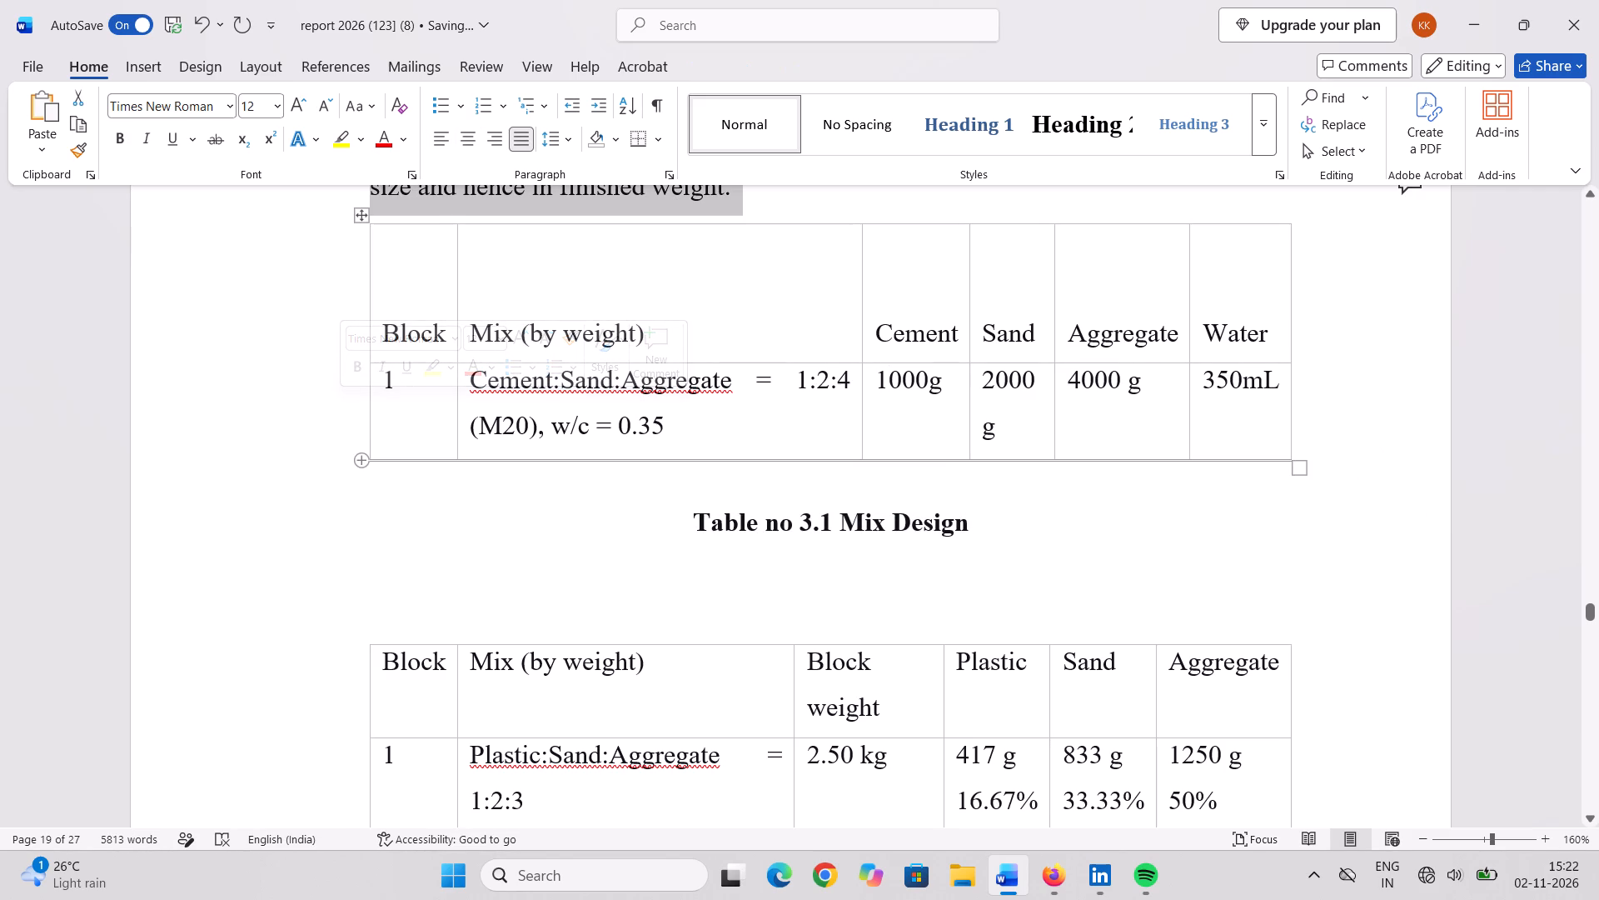
left_click(371, 461)
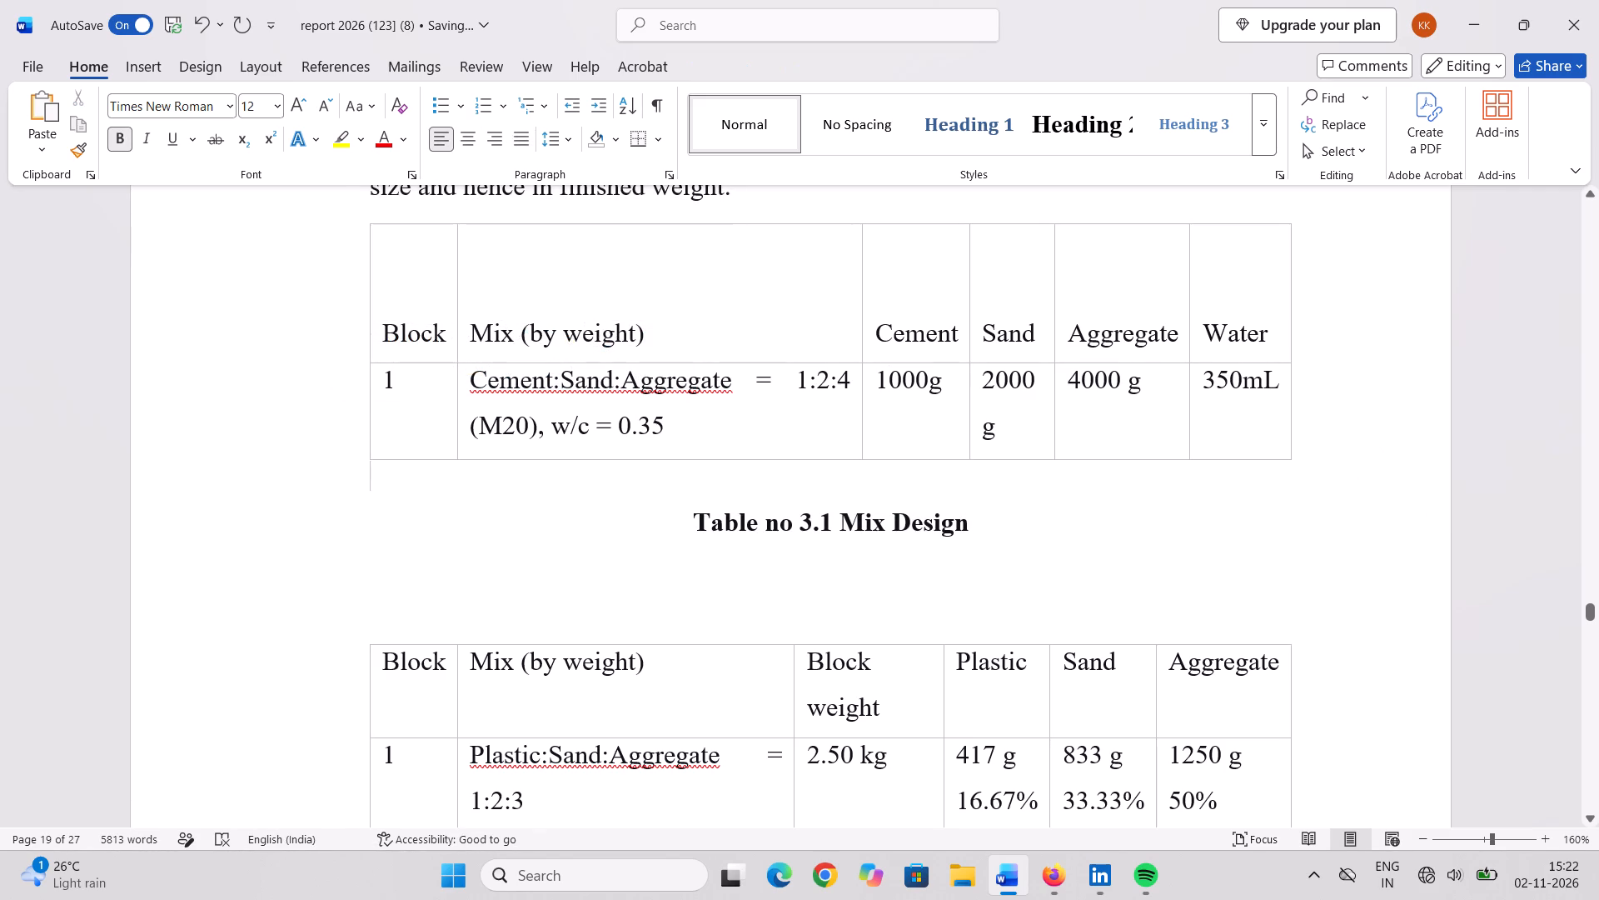
key("BackSpace")
key("BackSpace")
key("BackSpace")
key("BackSpace")
key("BackSpace")
key("BackSpace")
left_click_drag(359, 473, 785, 481)
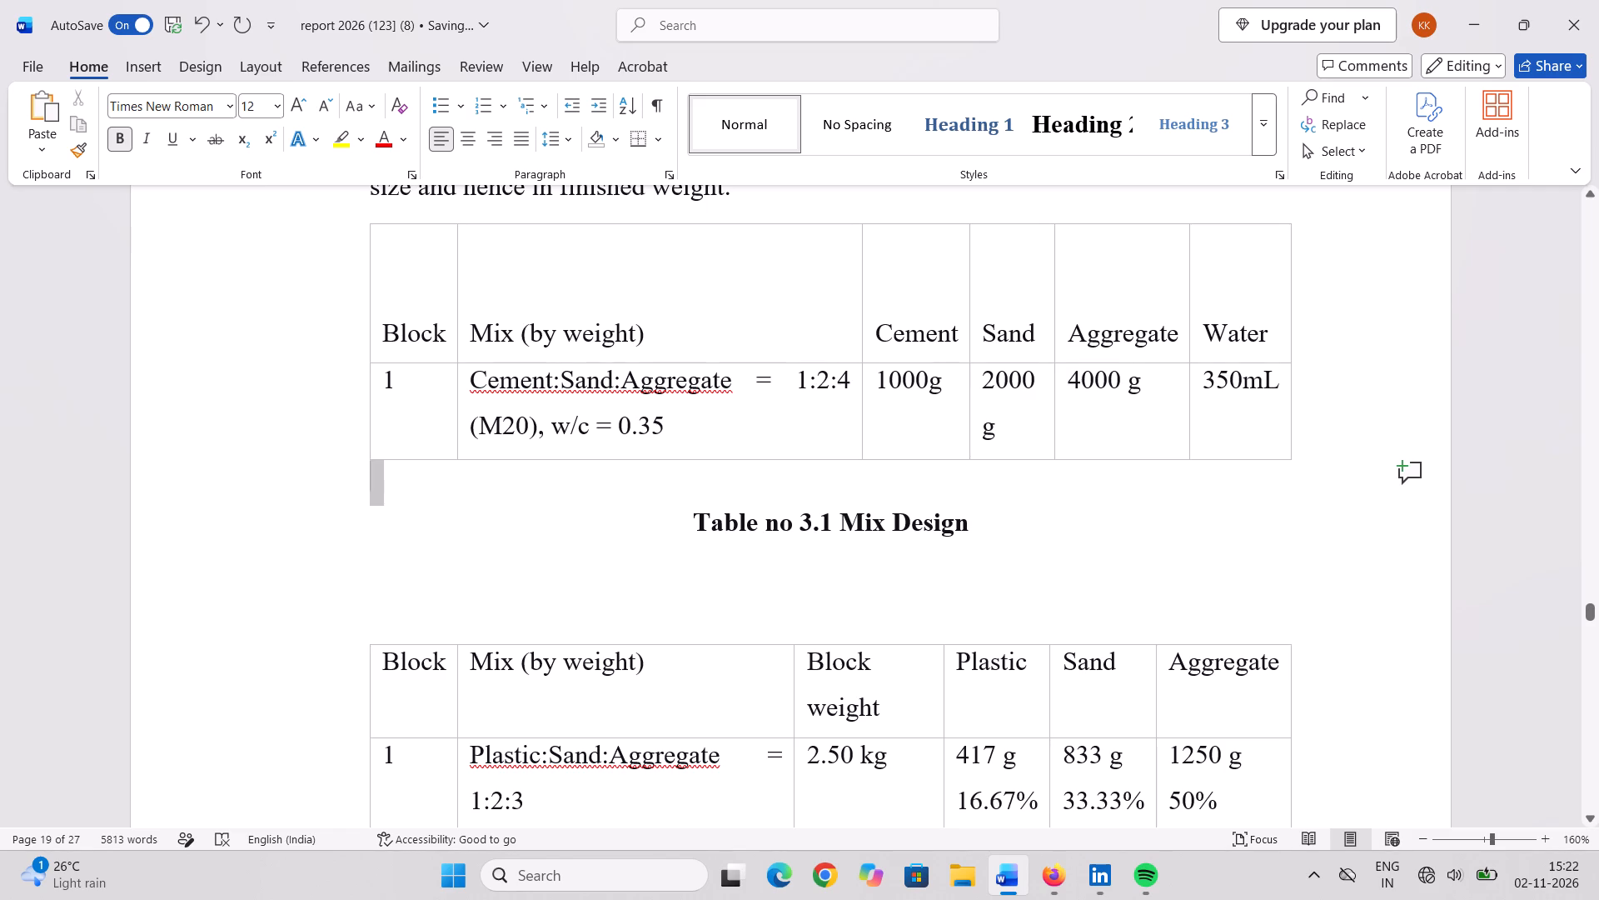
left_click_drag(785, 481, 949, 485)
key("BackSpace")
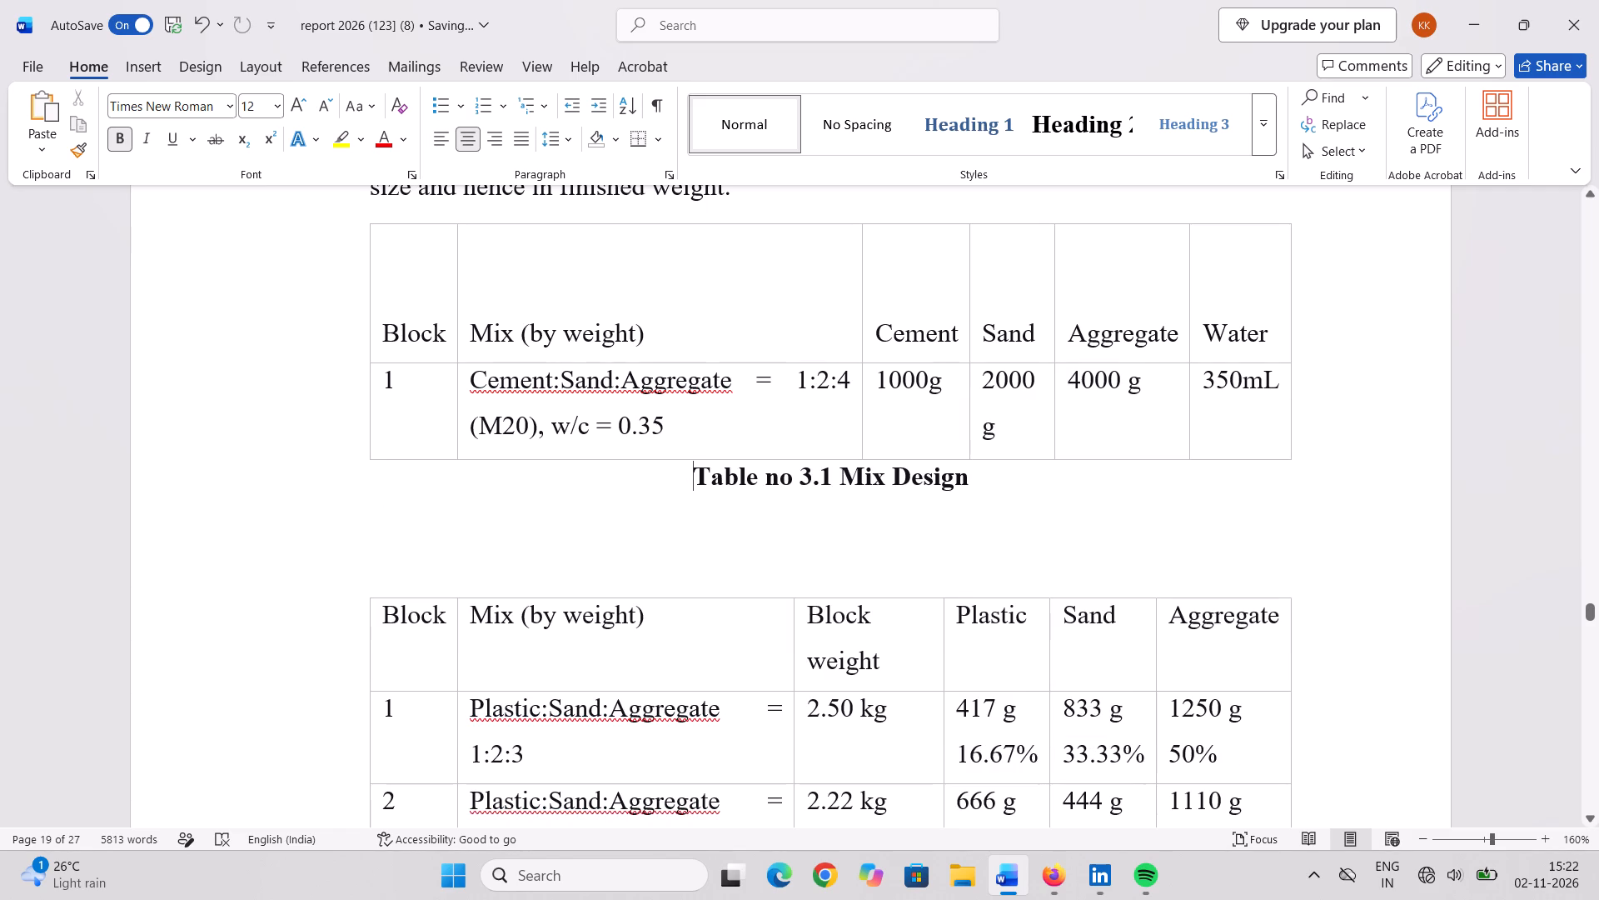
Add paragraph space before the Table no 3.1 Mix Design caption to separate it from the cement table.
left_click_drag(689, 482, 1043, 497)
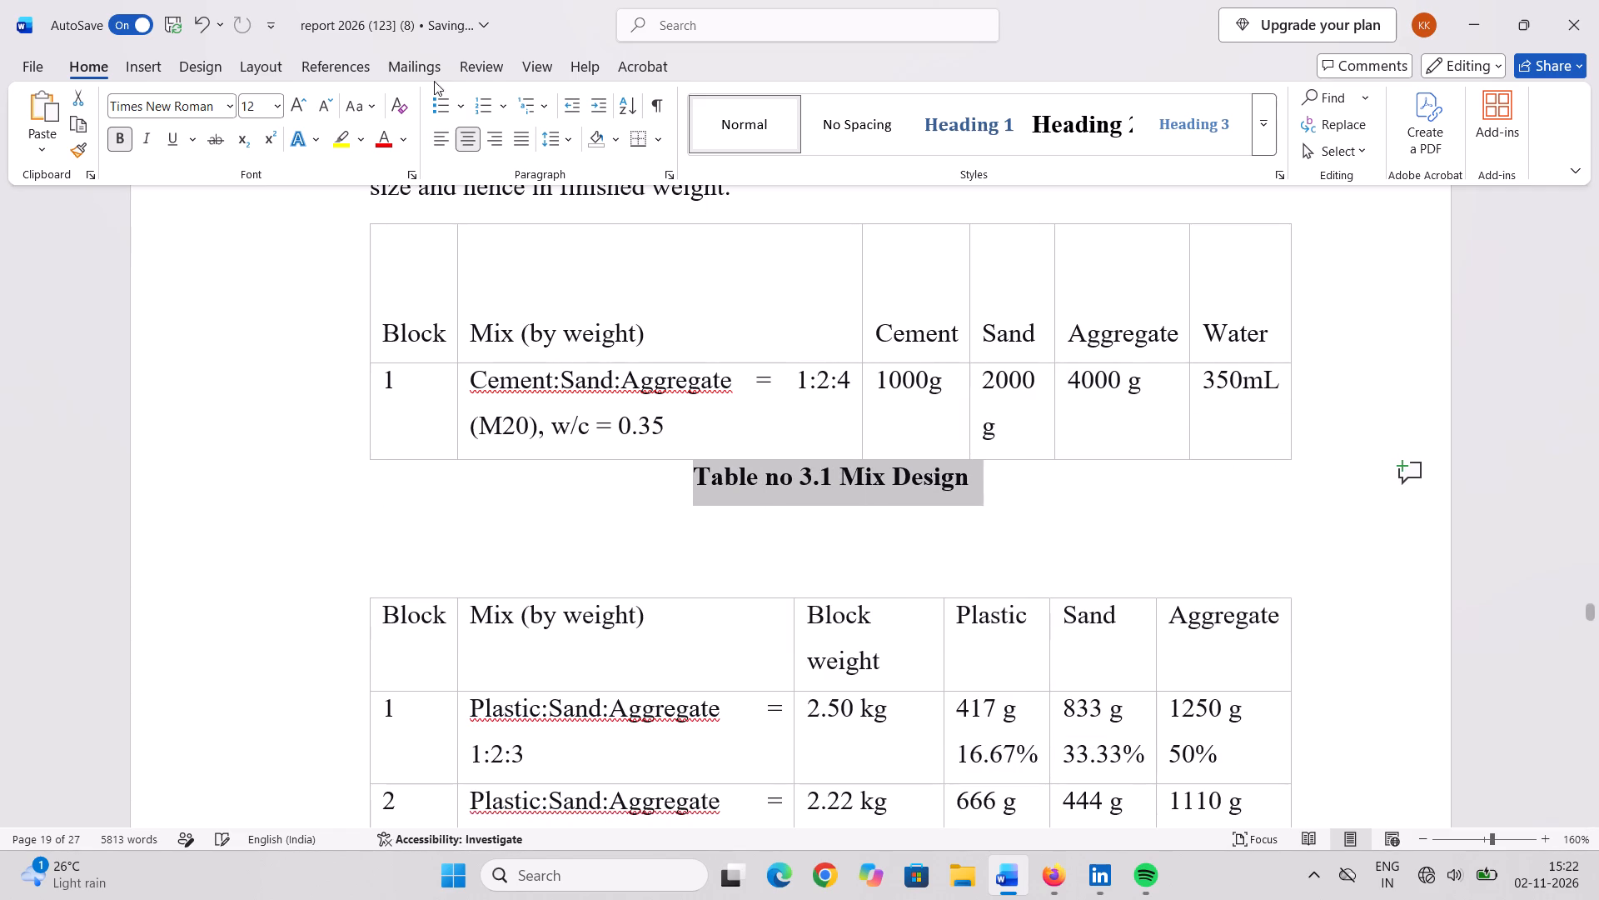
left_click(568, 140)
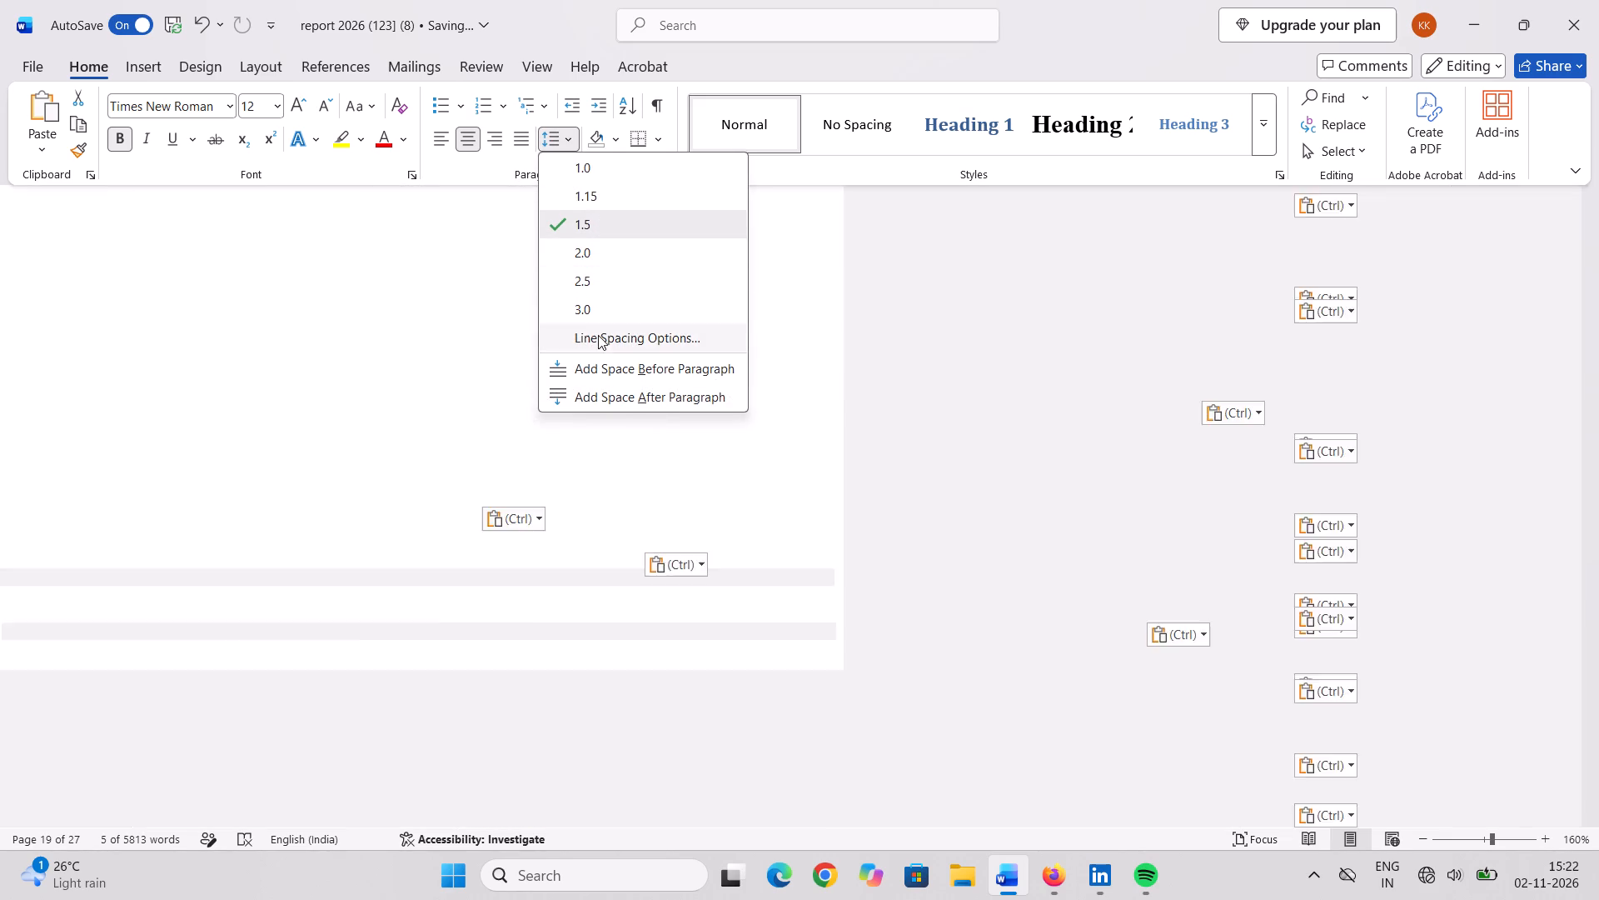
left_click(596, 360)
left_click(1148, 554)
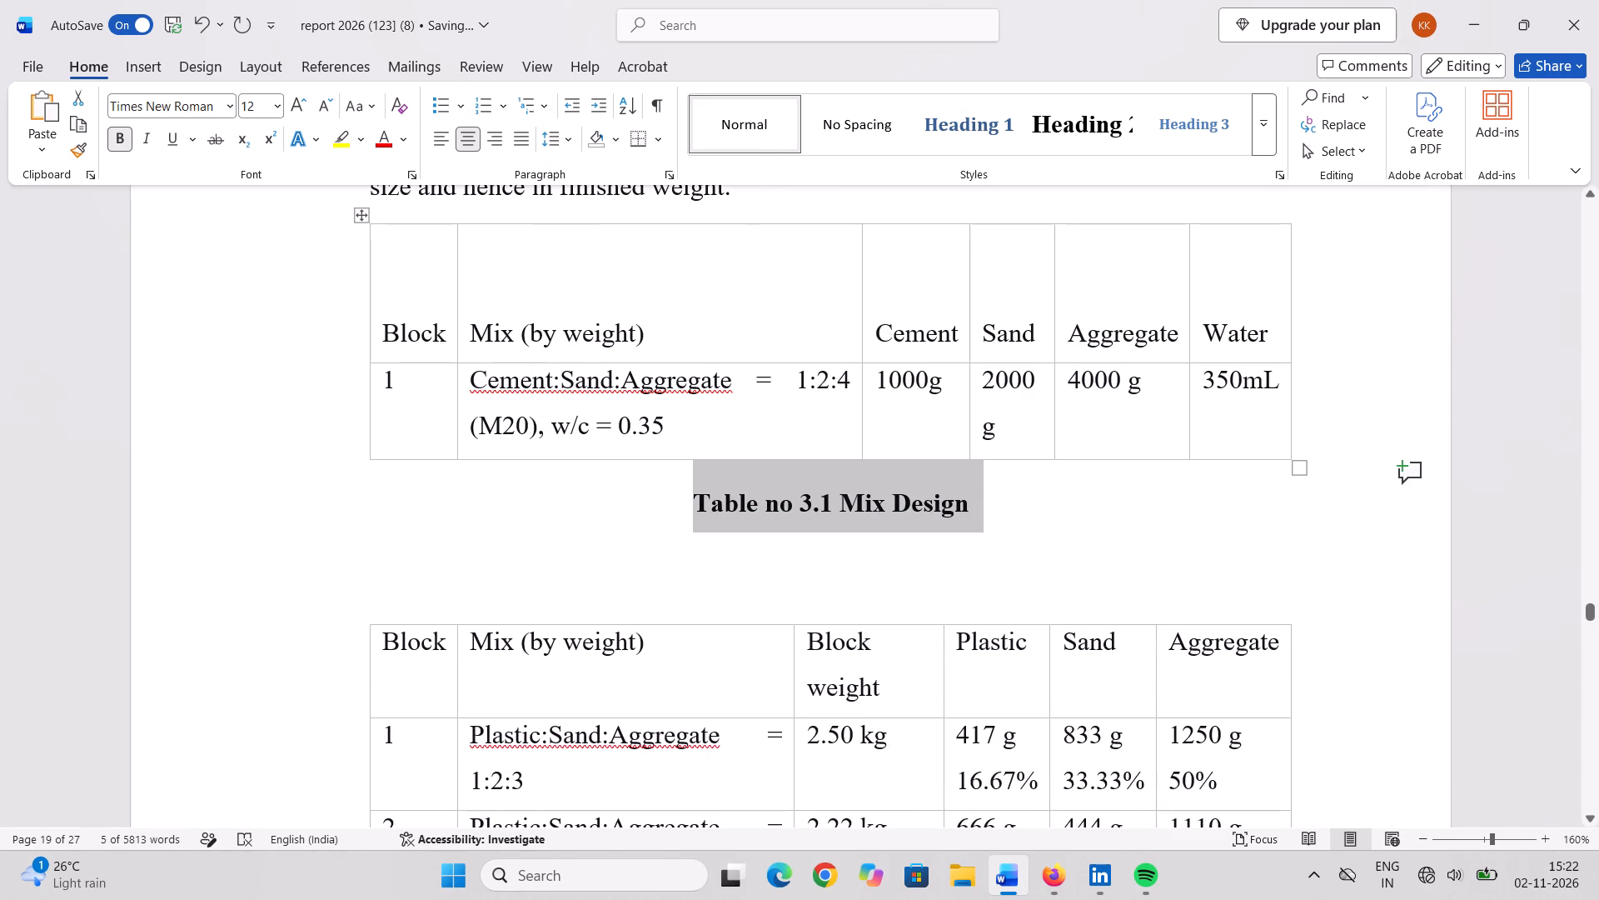
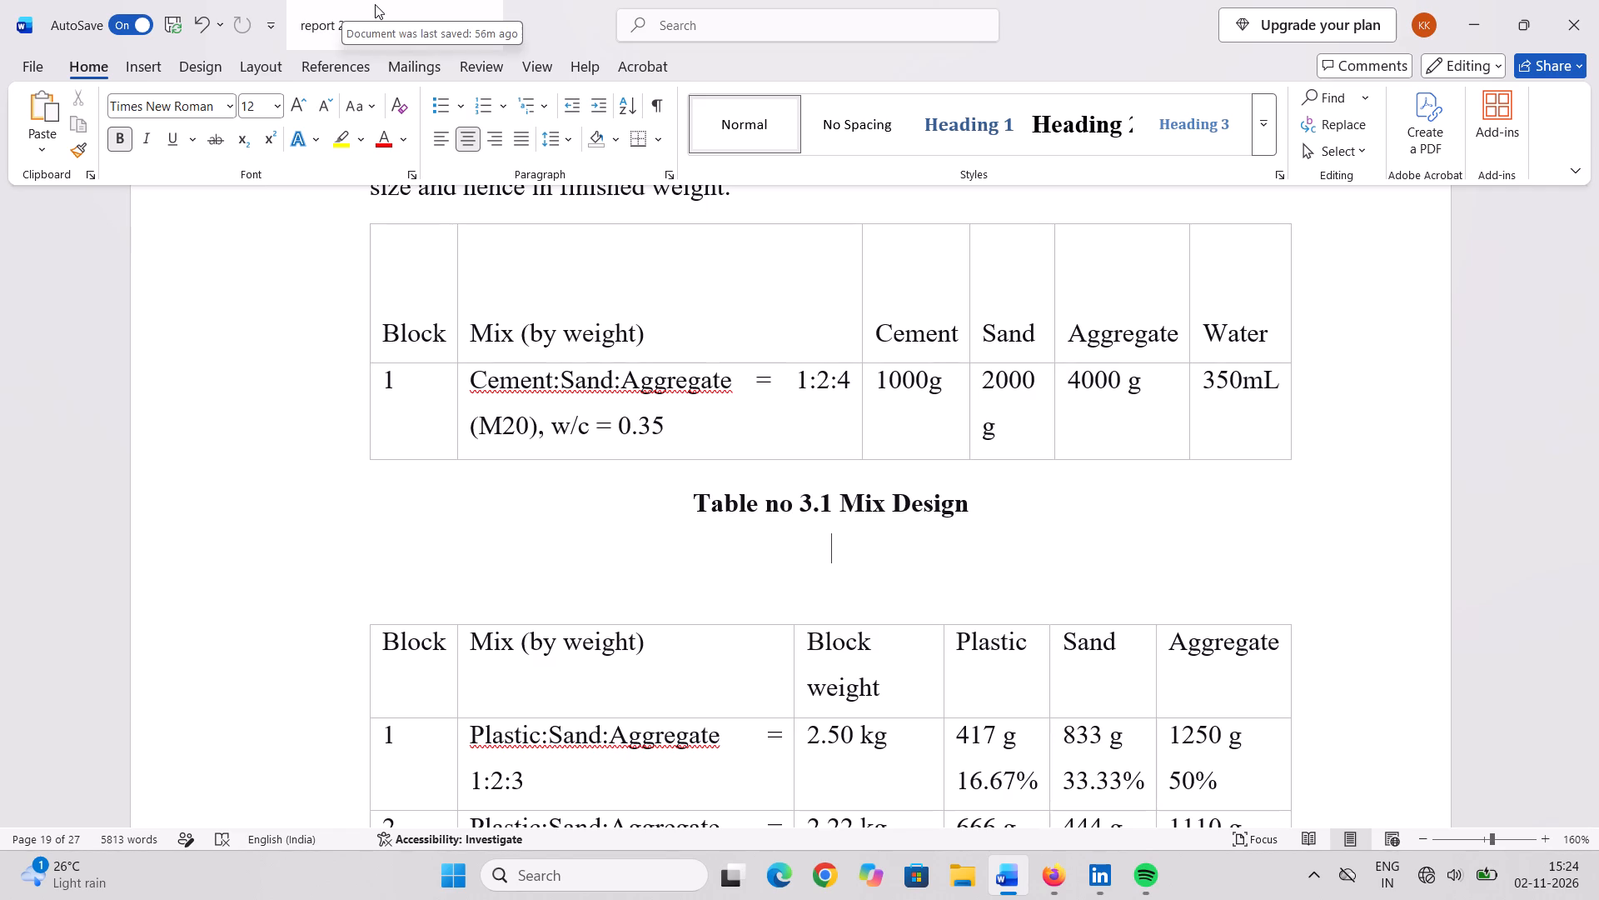
Reduce the indent of the 3.2.3 Material Properties bullet list so its bullets line up with the body text margin.
scroll(259, 0, "up", 4)
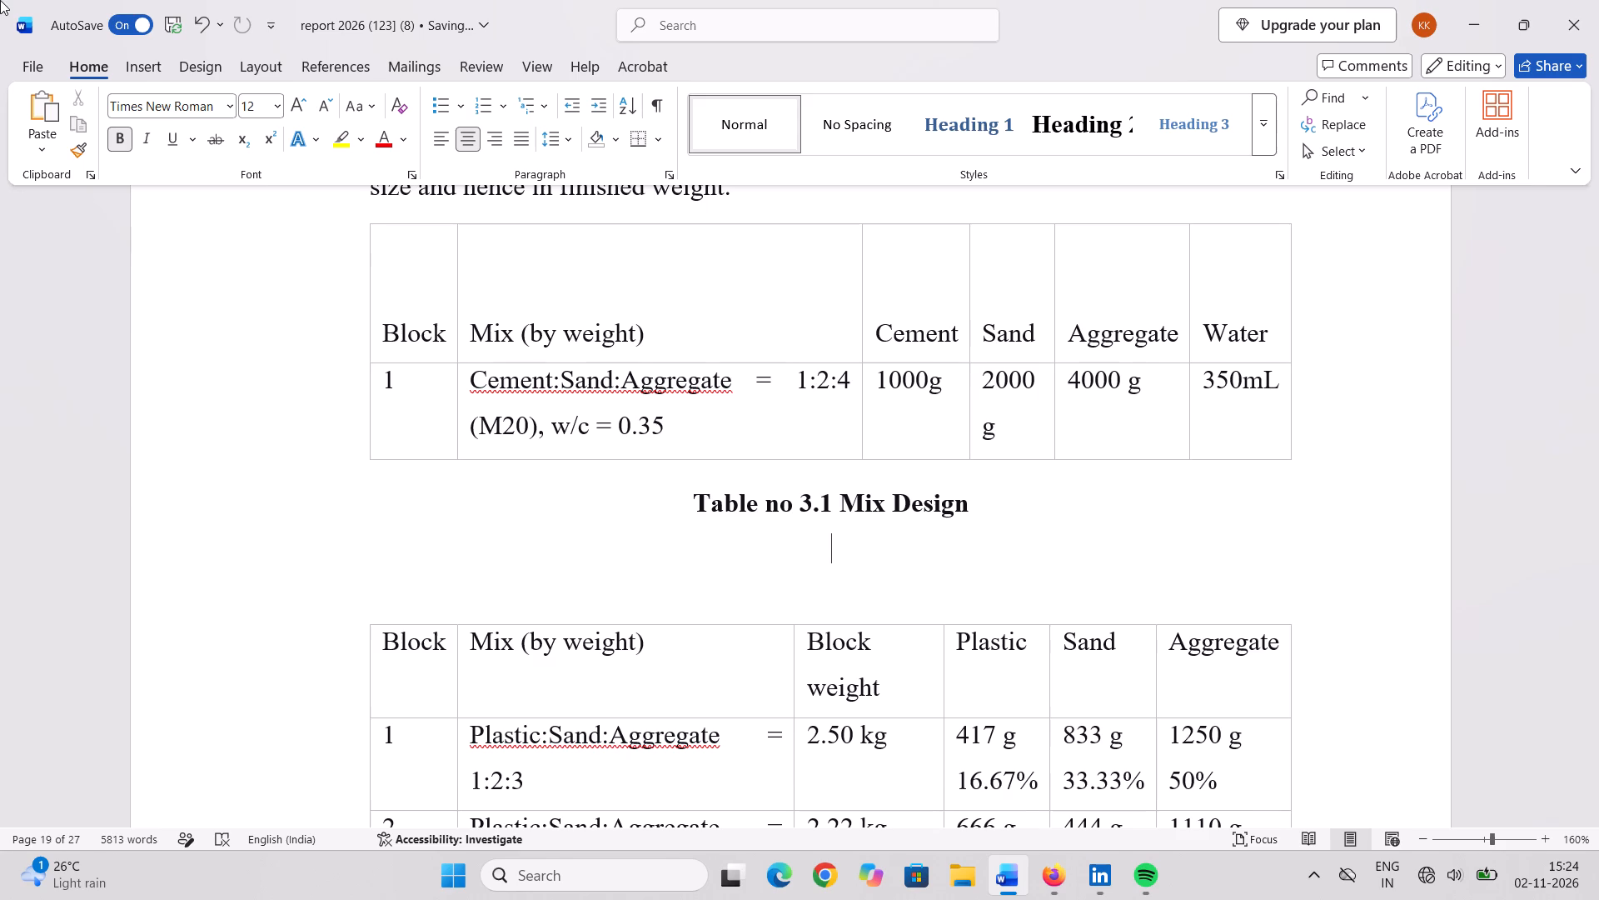
scroll(1009, 465, "up", 4)
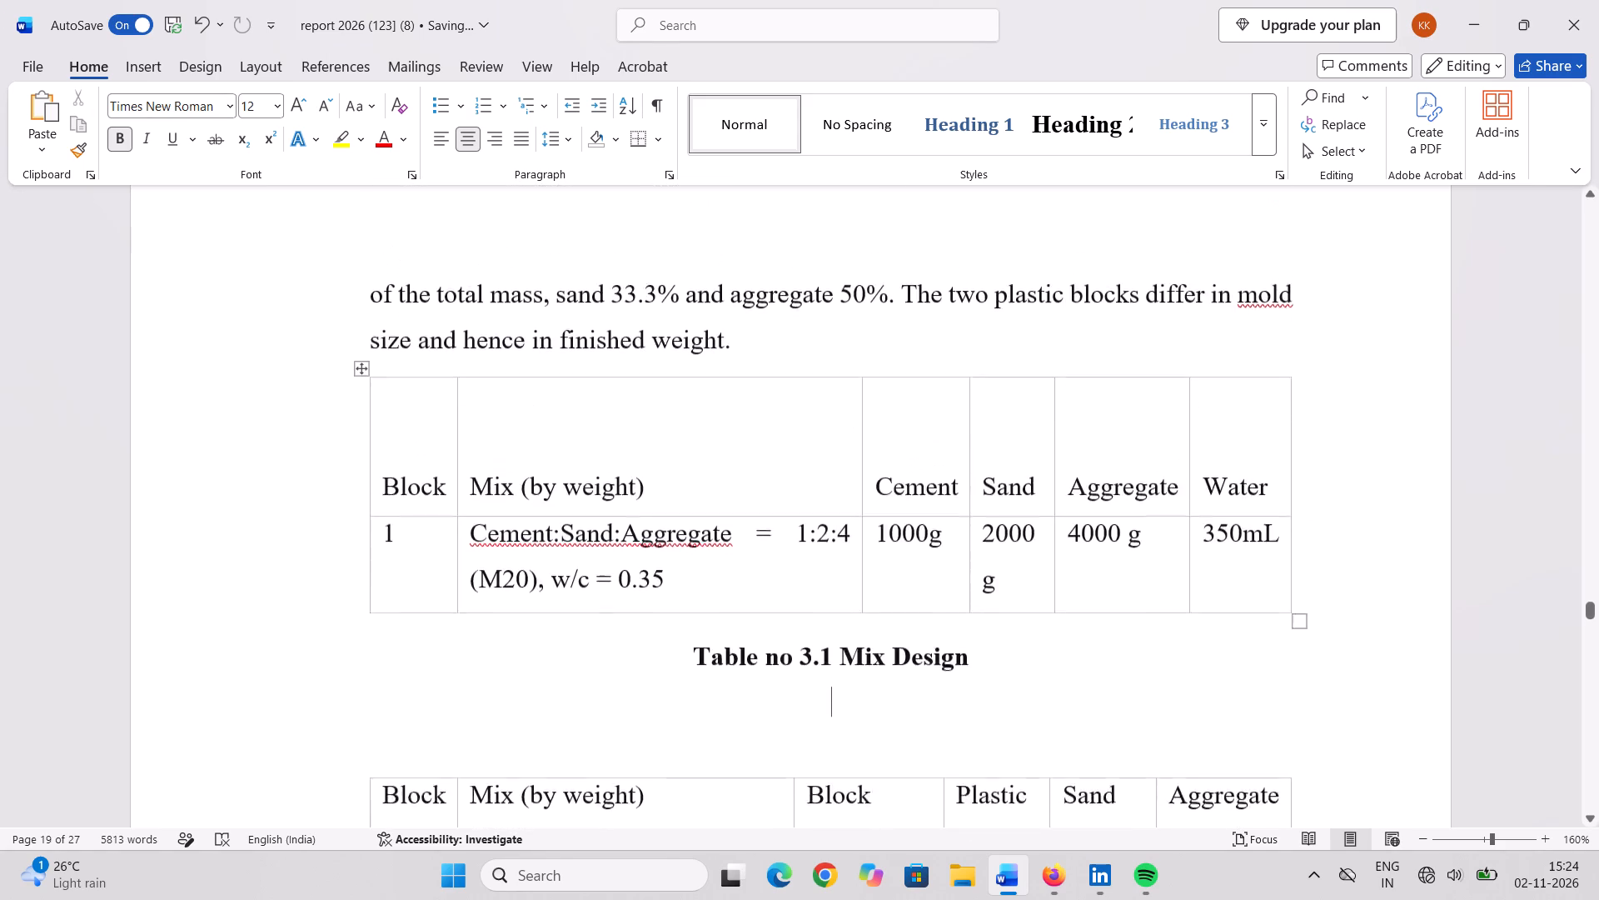
scroll(1013, 467, "up", 17)
scroll(1013, 467, "down", 4)
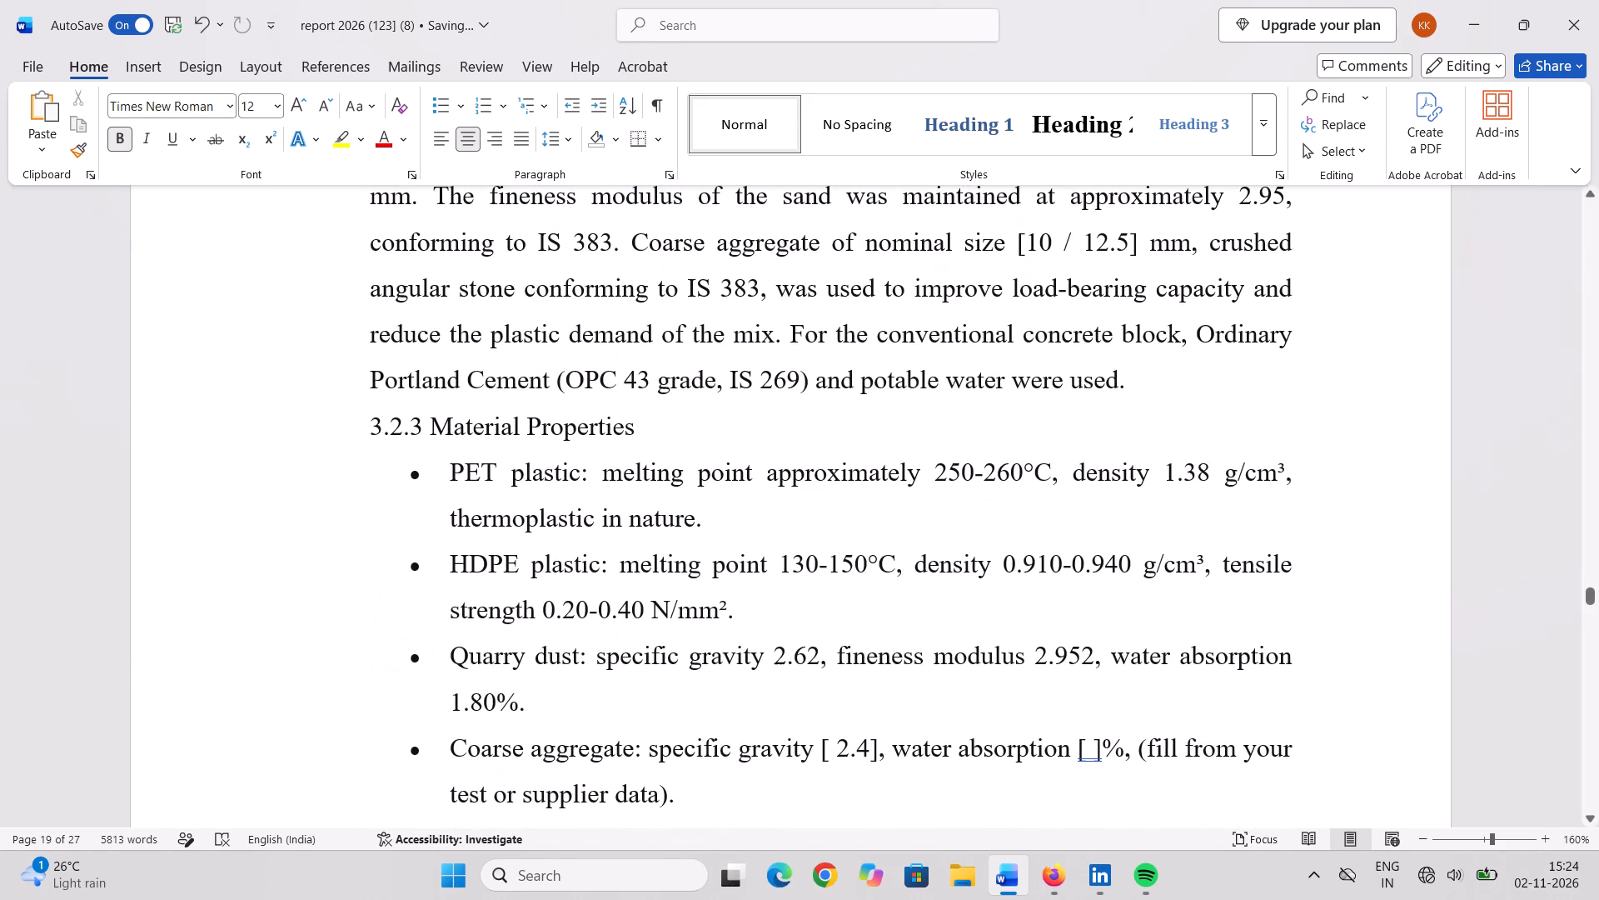
left_click_drag(146, 400, 389, 335)
left_click(497, 646)
left_click(412, 482)
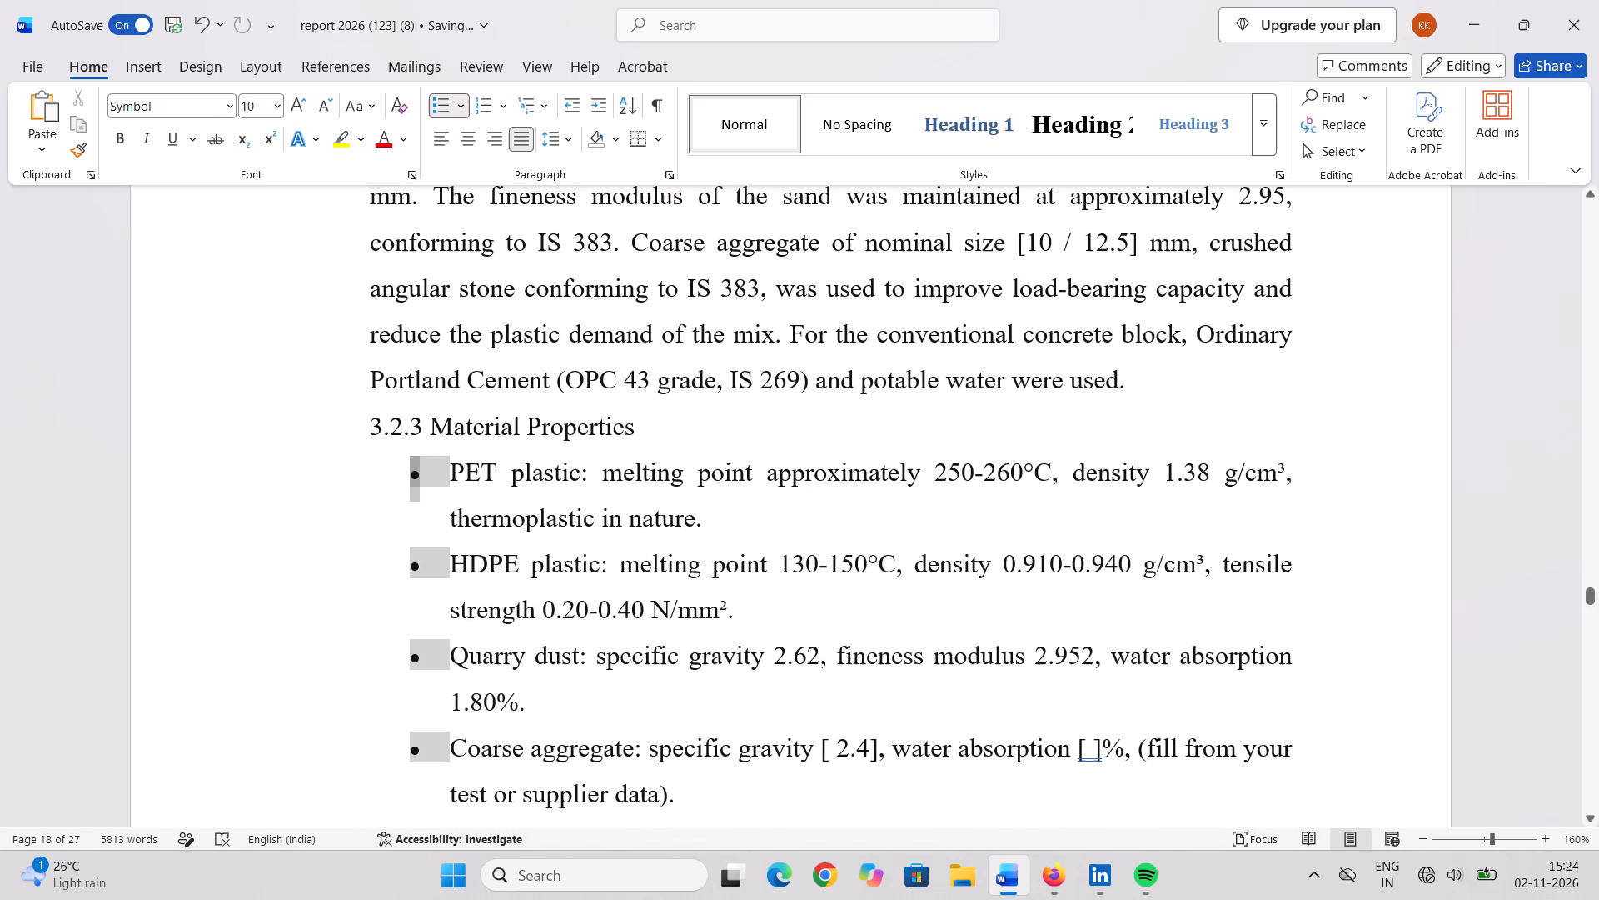
left_click_drag(411, 466, 398, 482)
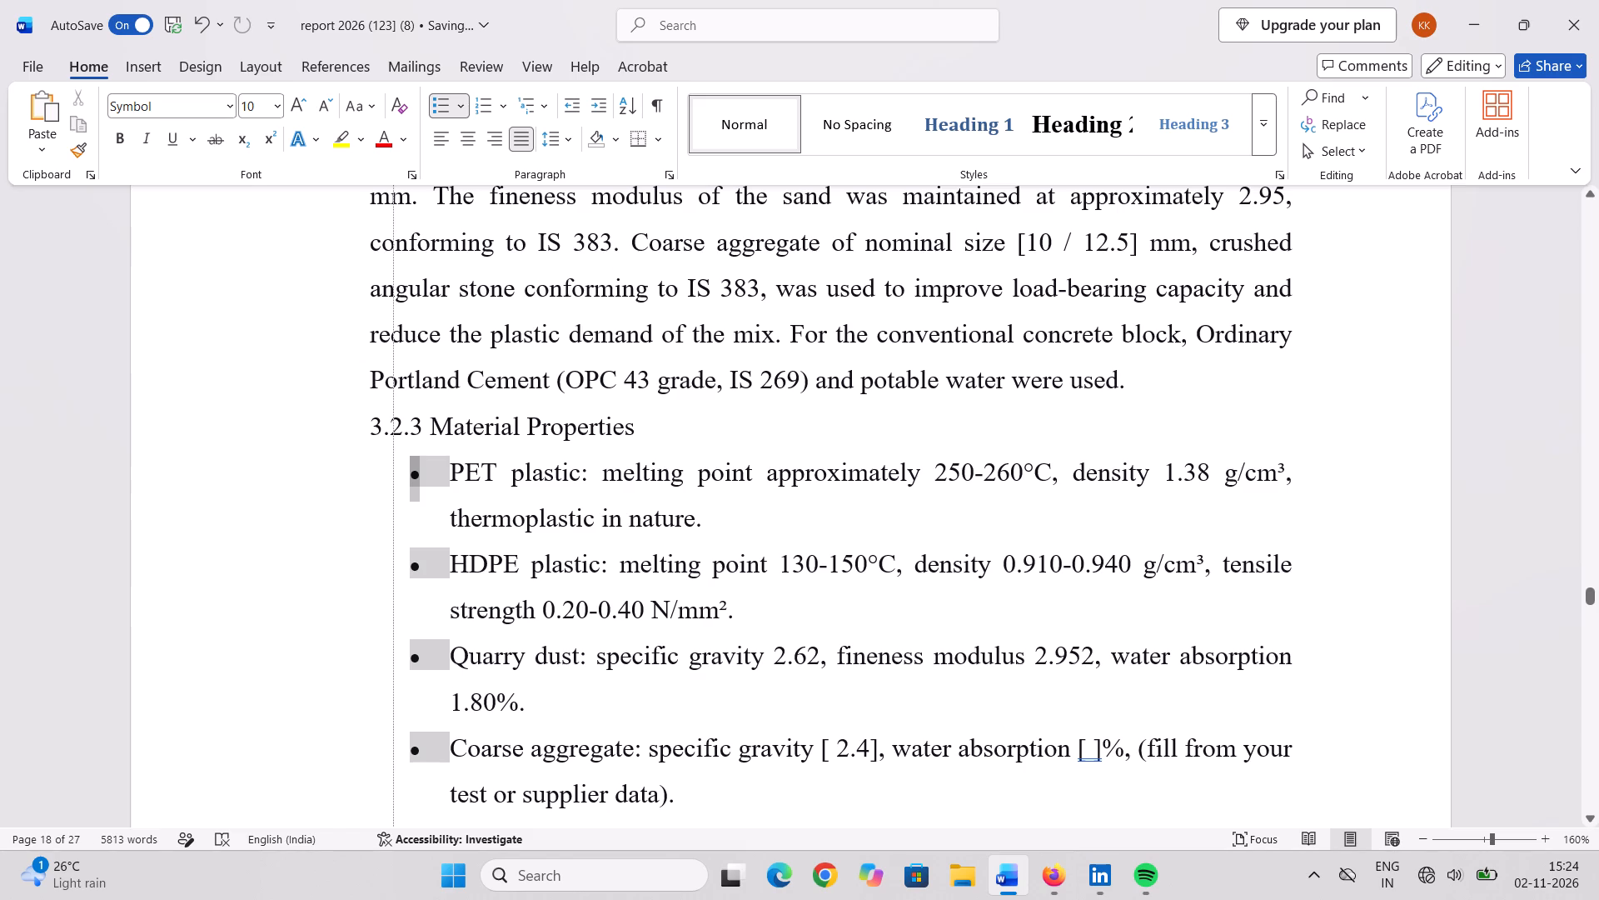
left_click_drag(398, 482, 370, 510)
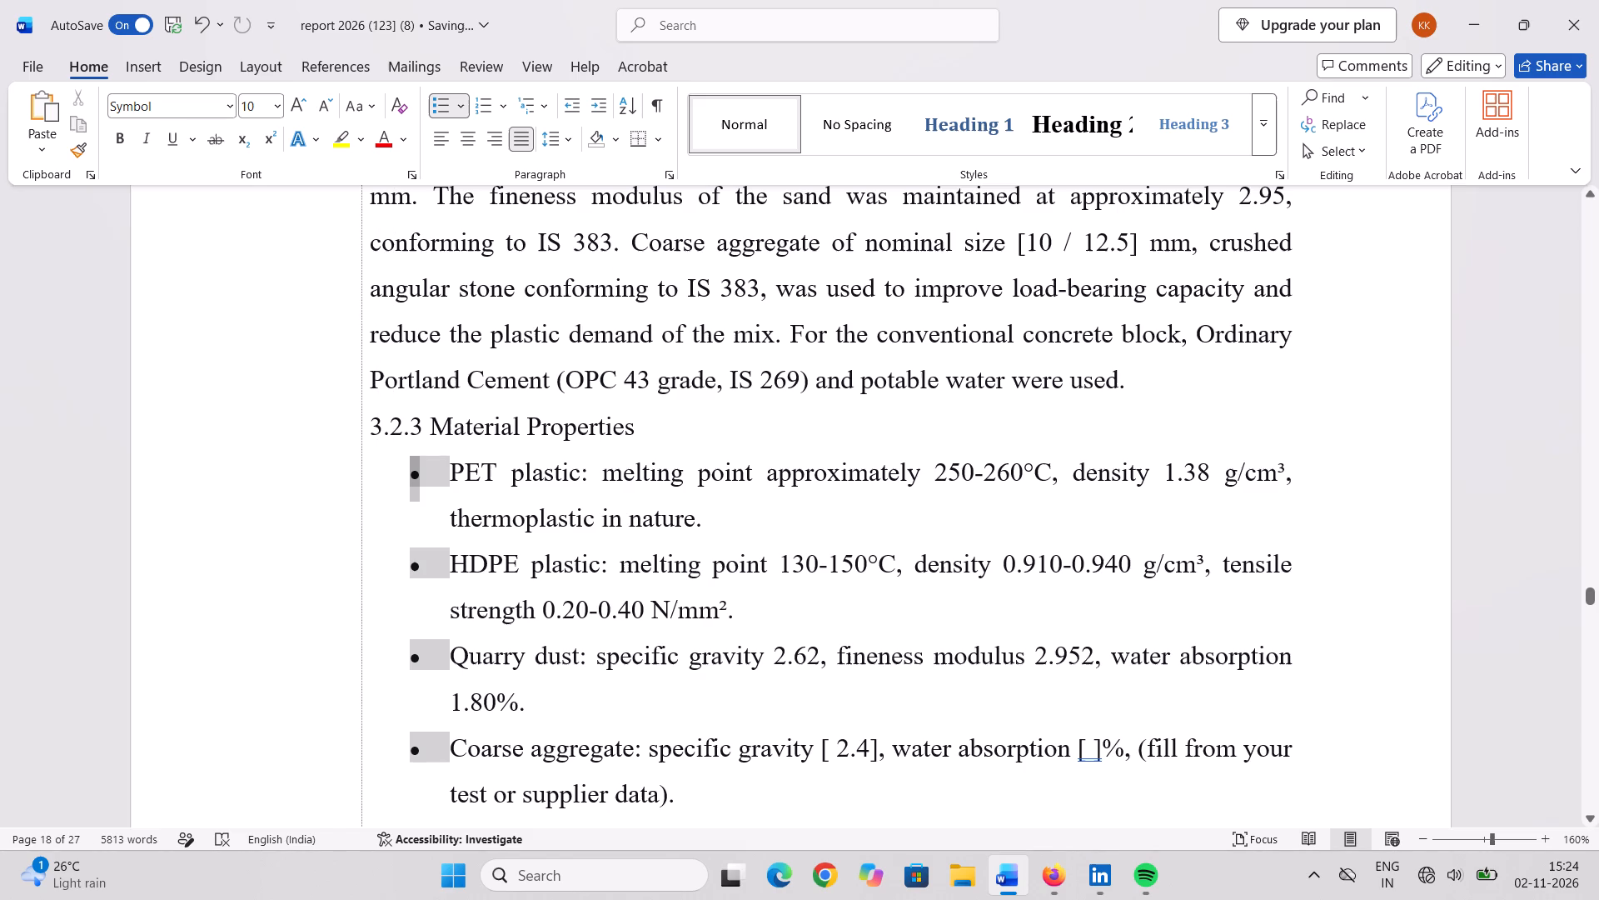
left_click_drag(370, 510, 376, 517)
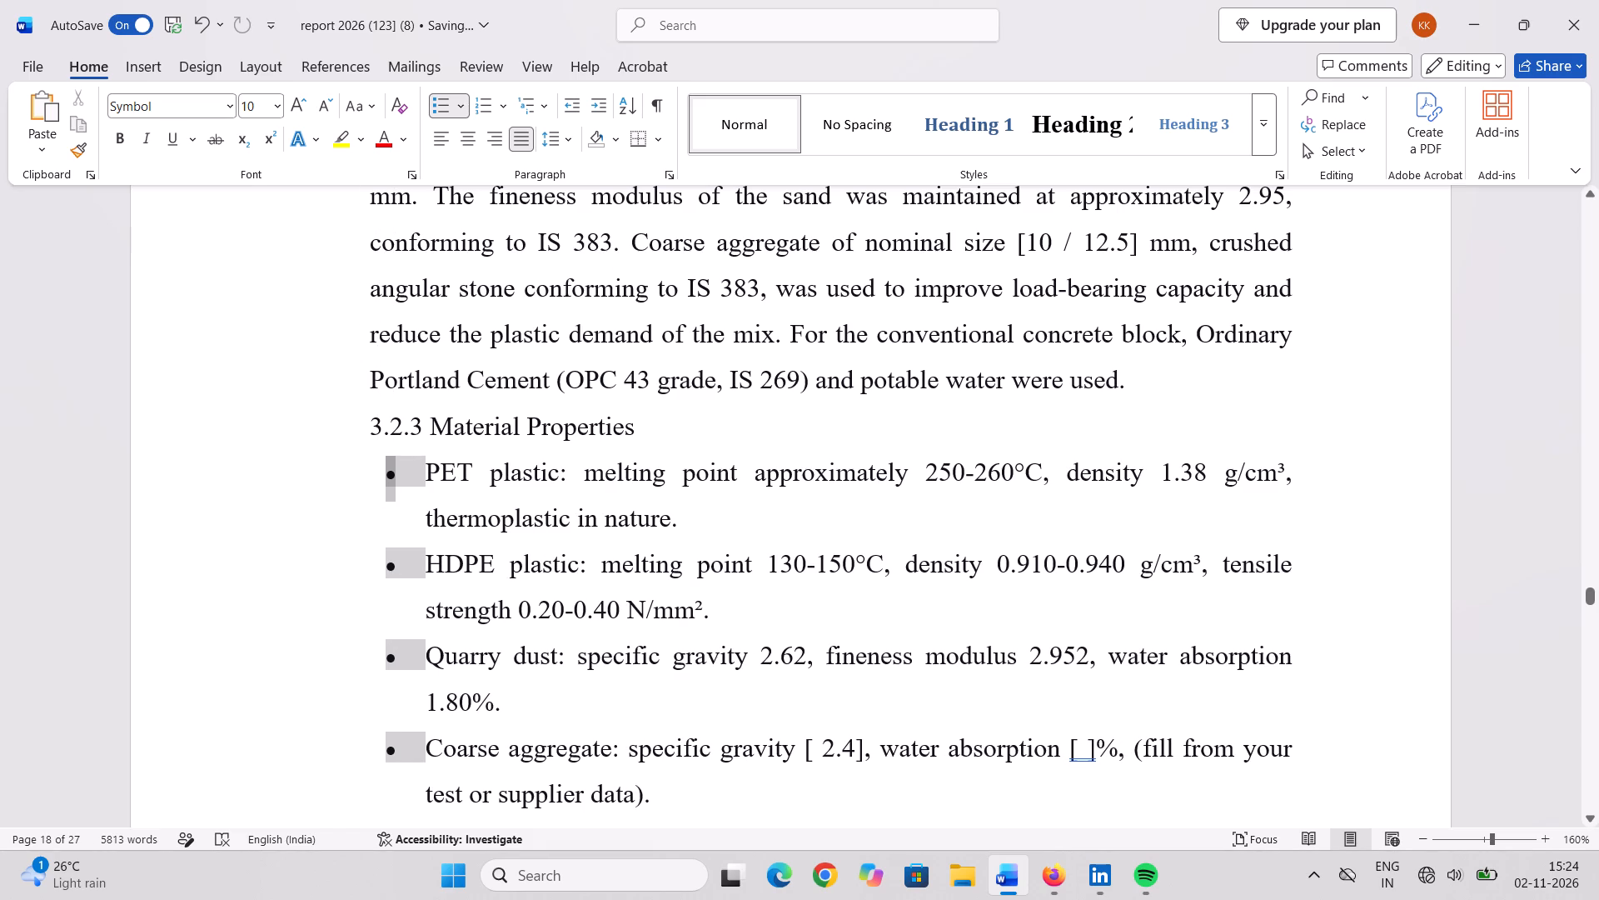
left_click(384, 474)
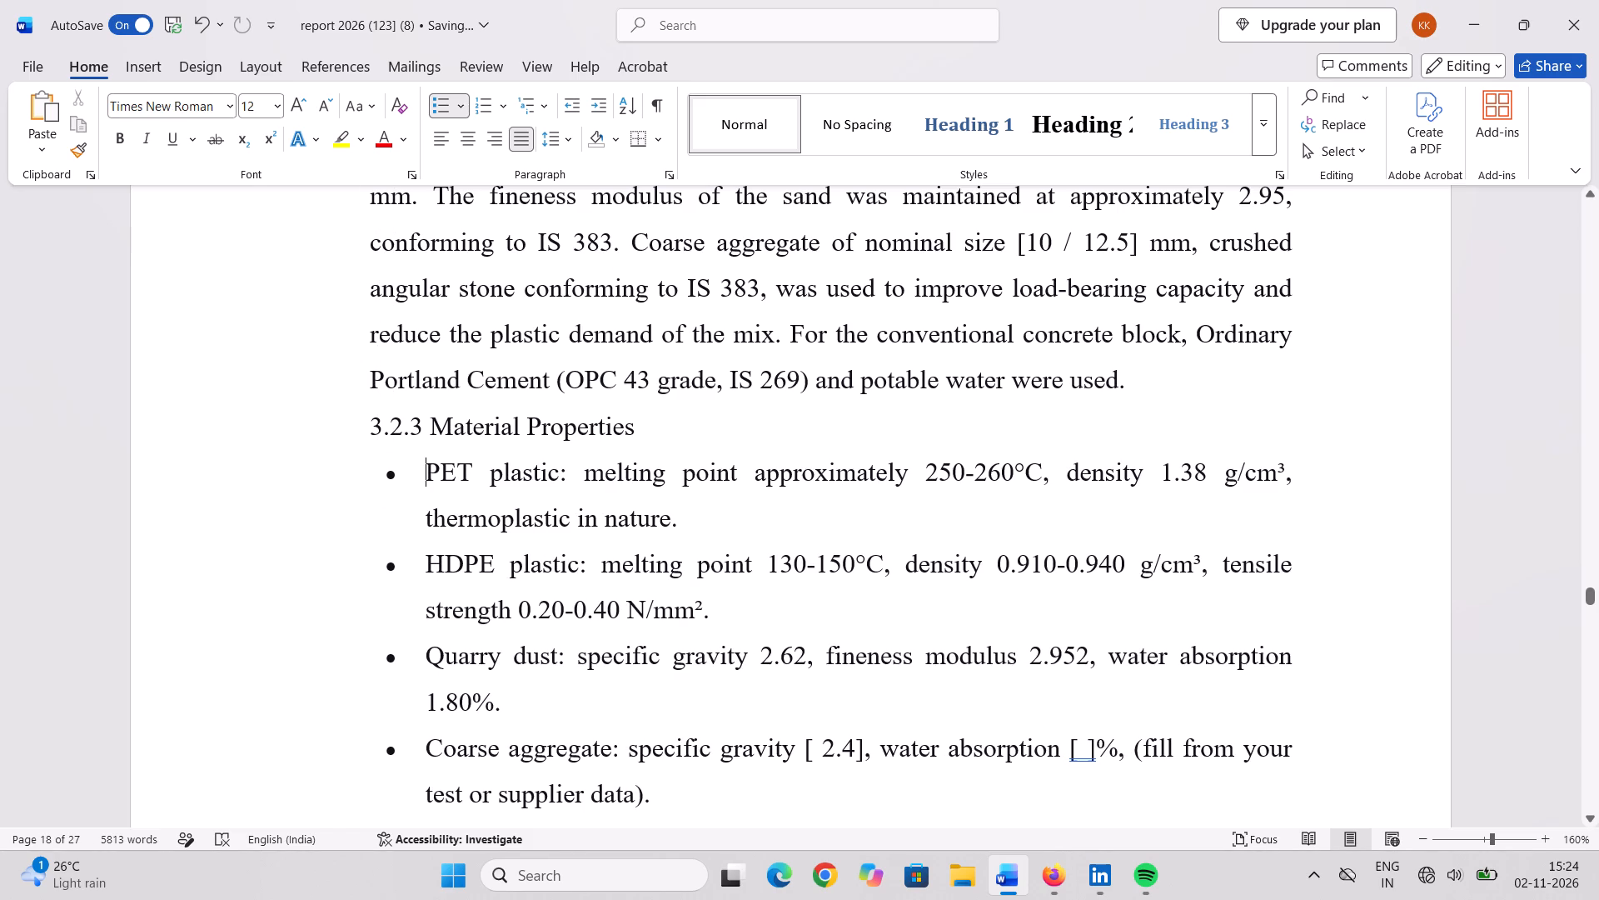
left_click(386, 475)
left_click_drag(386, 475, 371, 487)
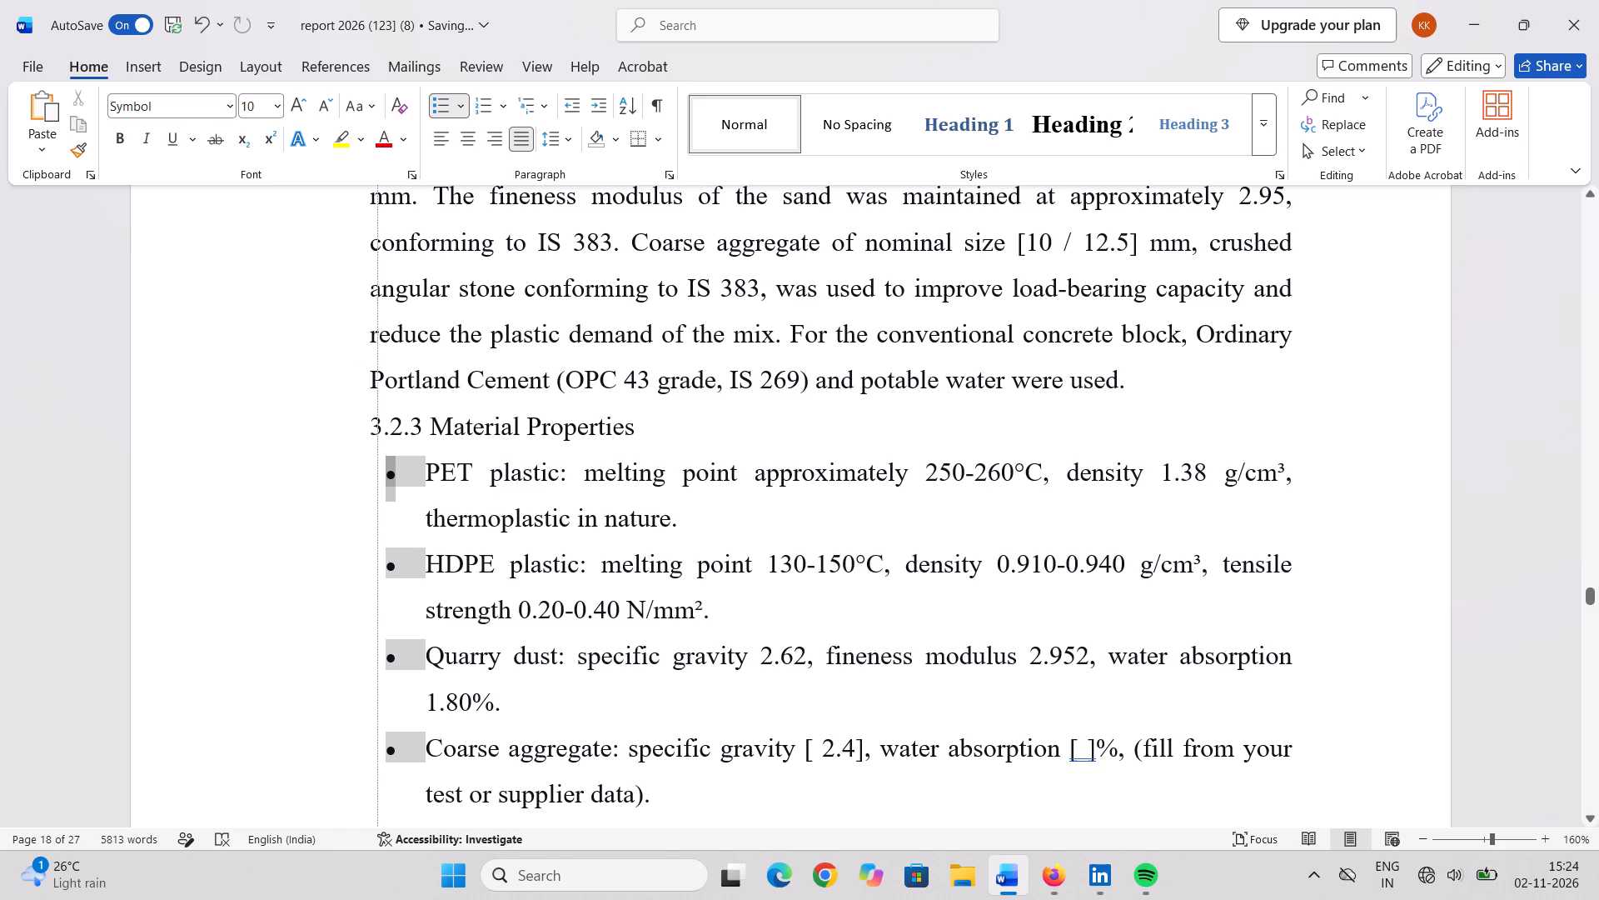
left_click_drag(371, 487, 369, 490)
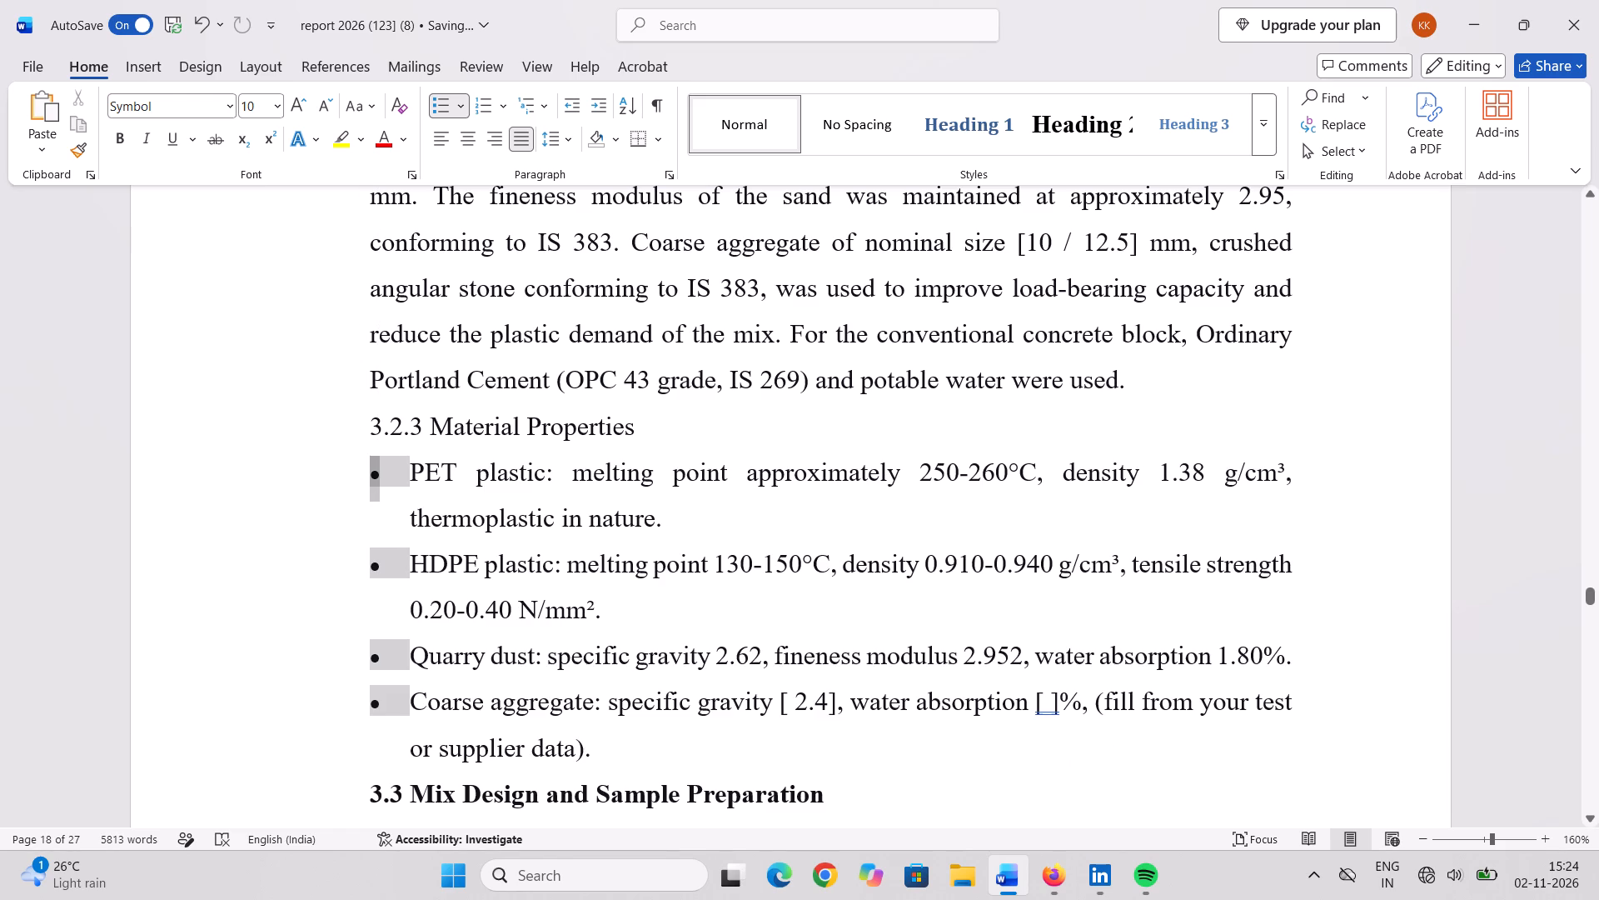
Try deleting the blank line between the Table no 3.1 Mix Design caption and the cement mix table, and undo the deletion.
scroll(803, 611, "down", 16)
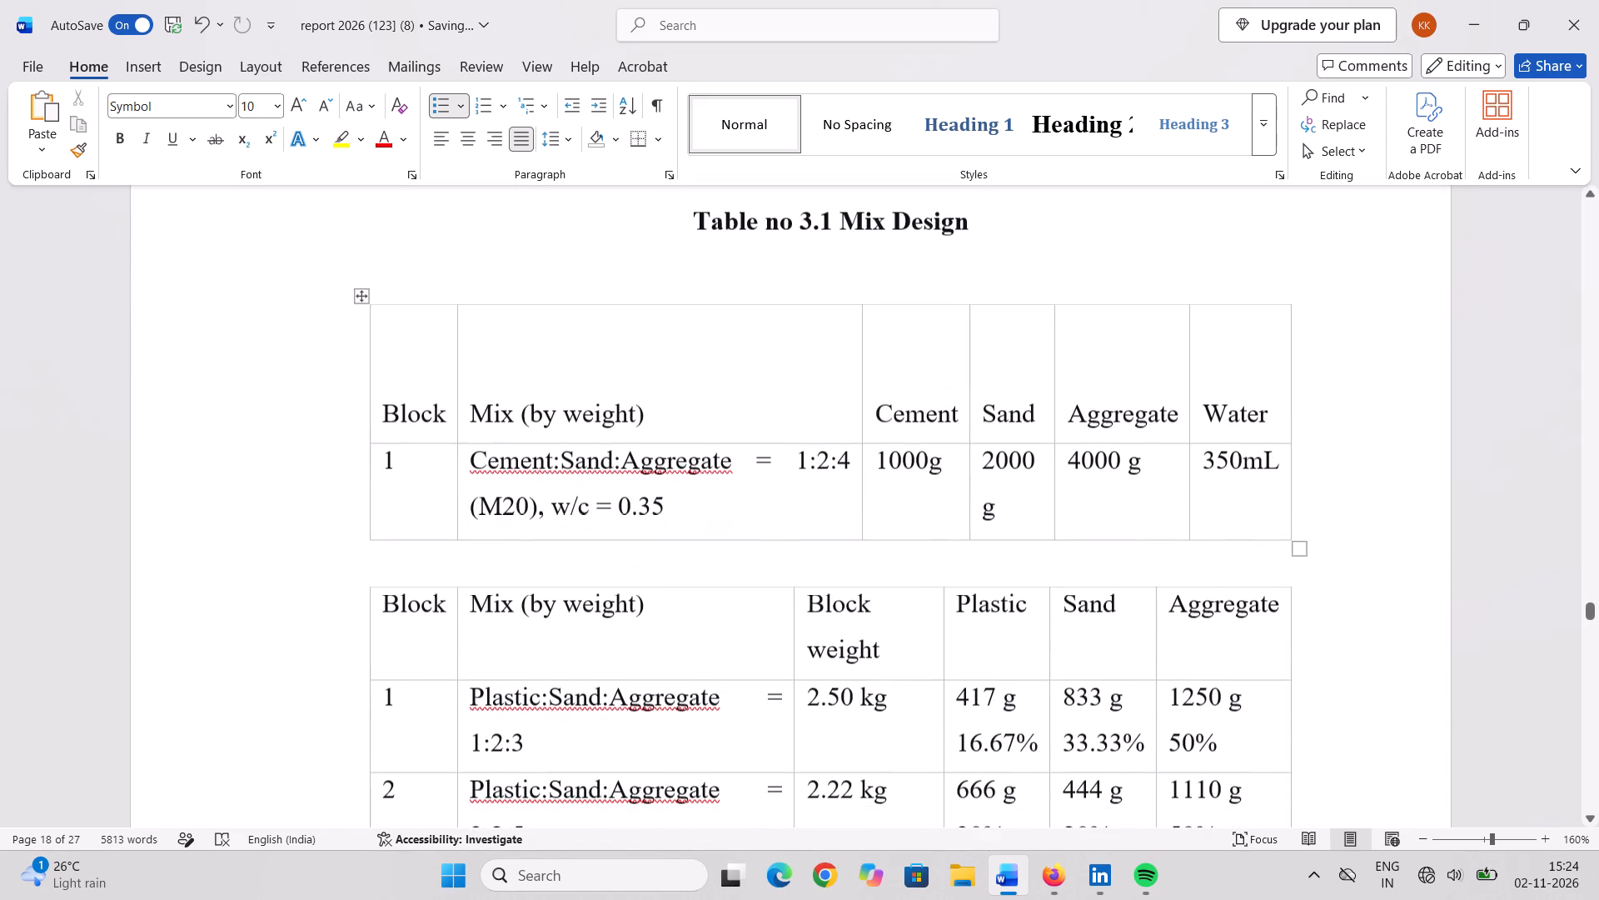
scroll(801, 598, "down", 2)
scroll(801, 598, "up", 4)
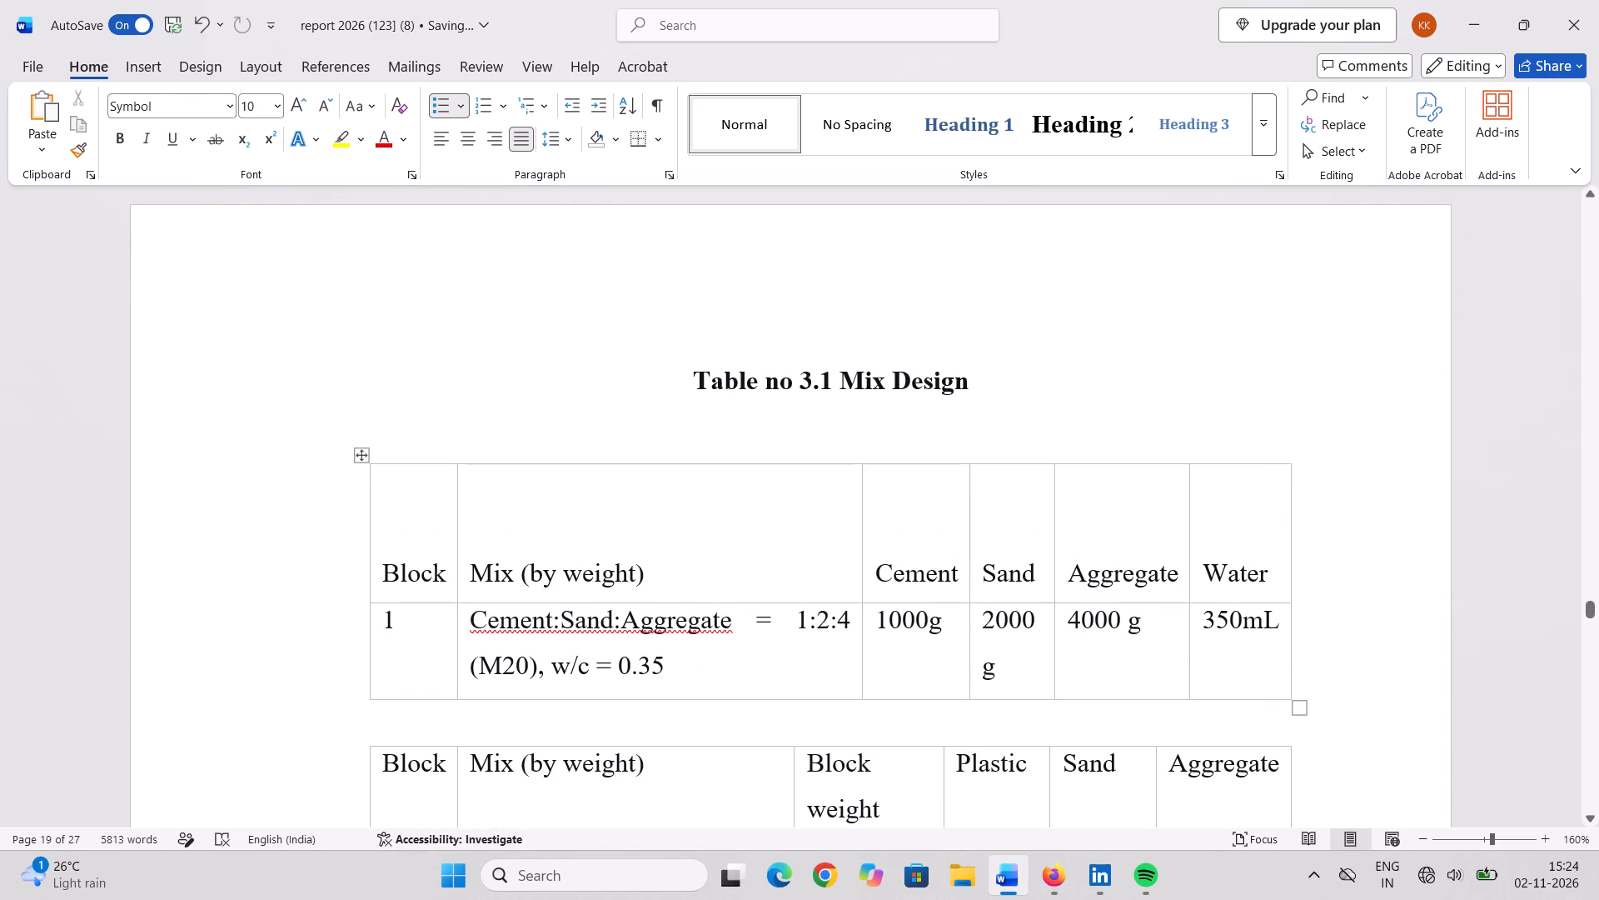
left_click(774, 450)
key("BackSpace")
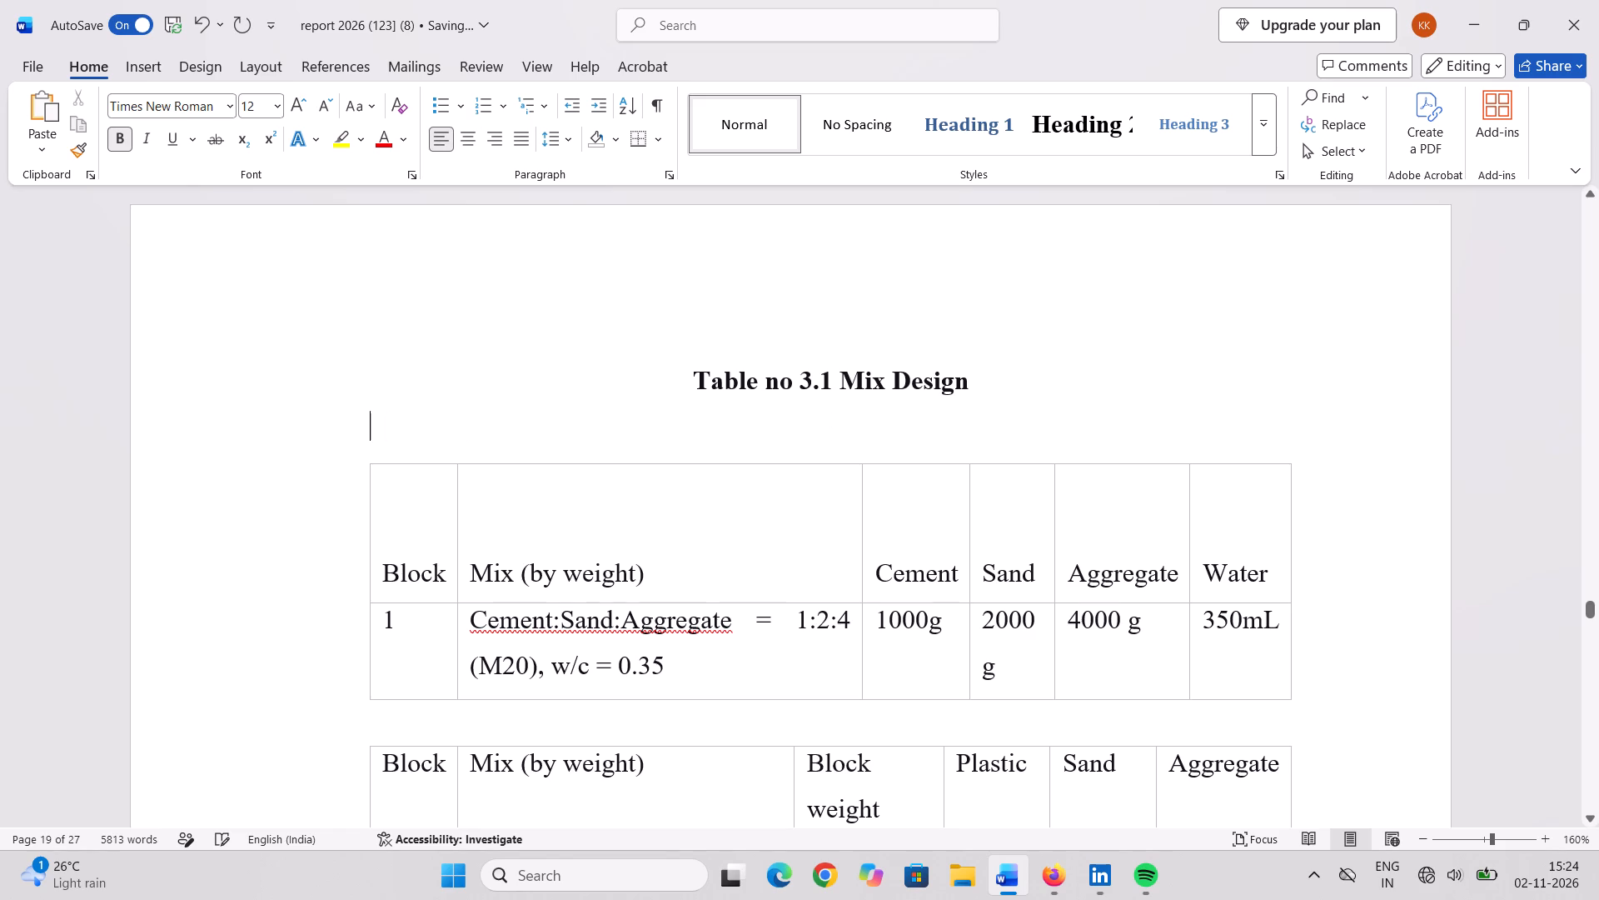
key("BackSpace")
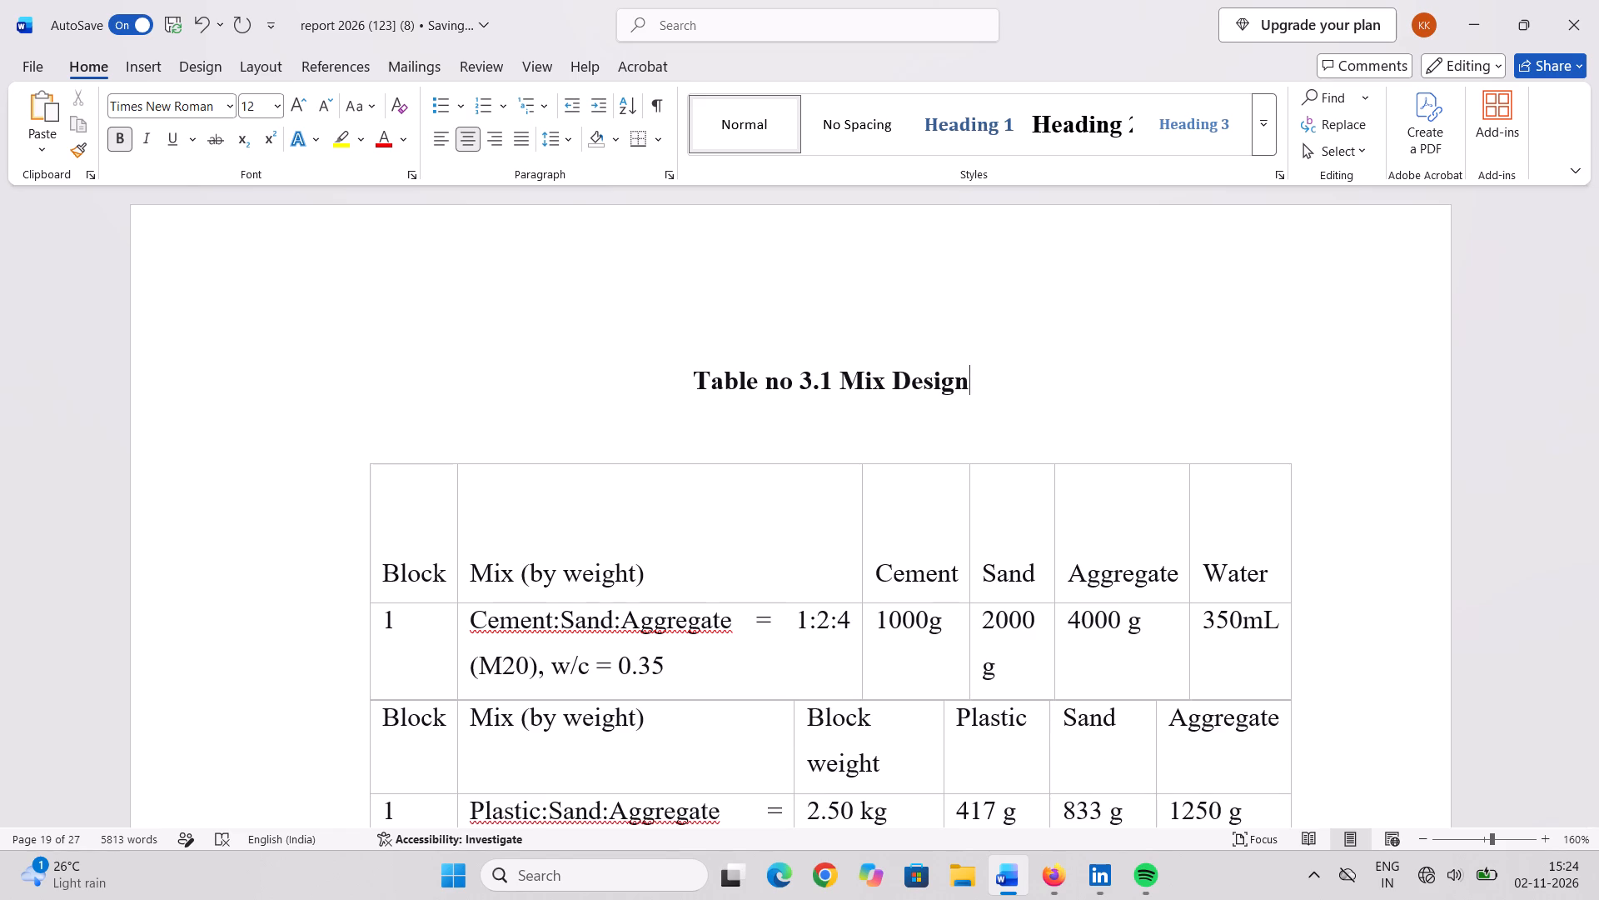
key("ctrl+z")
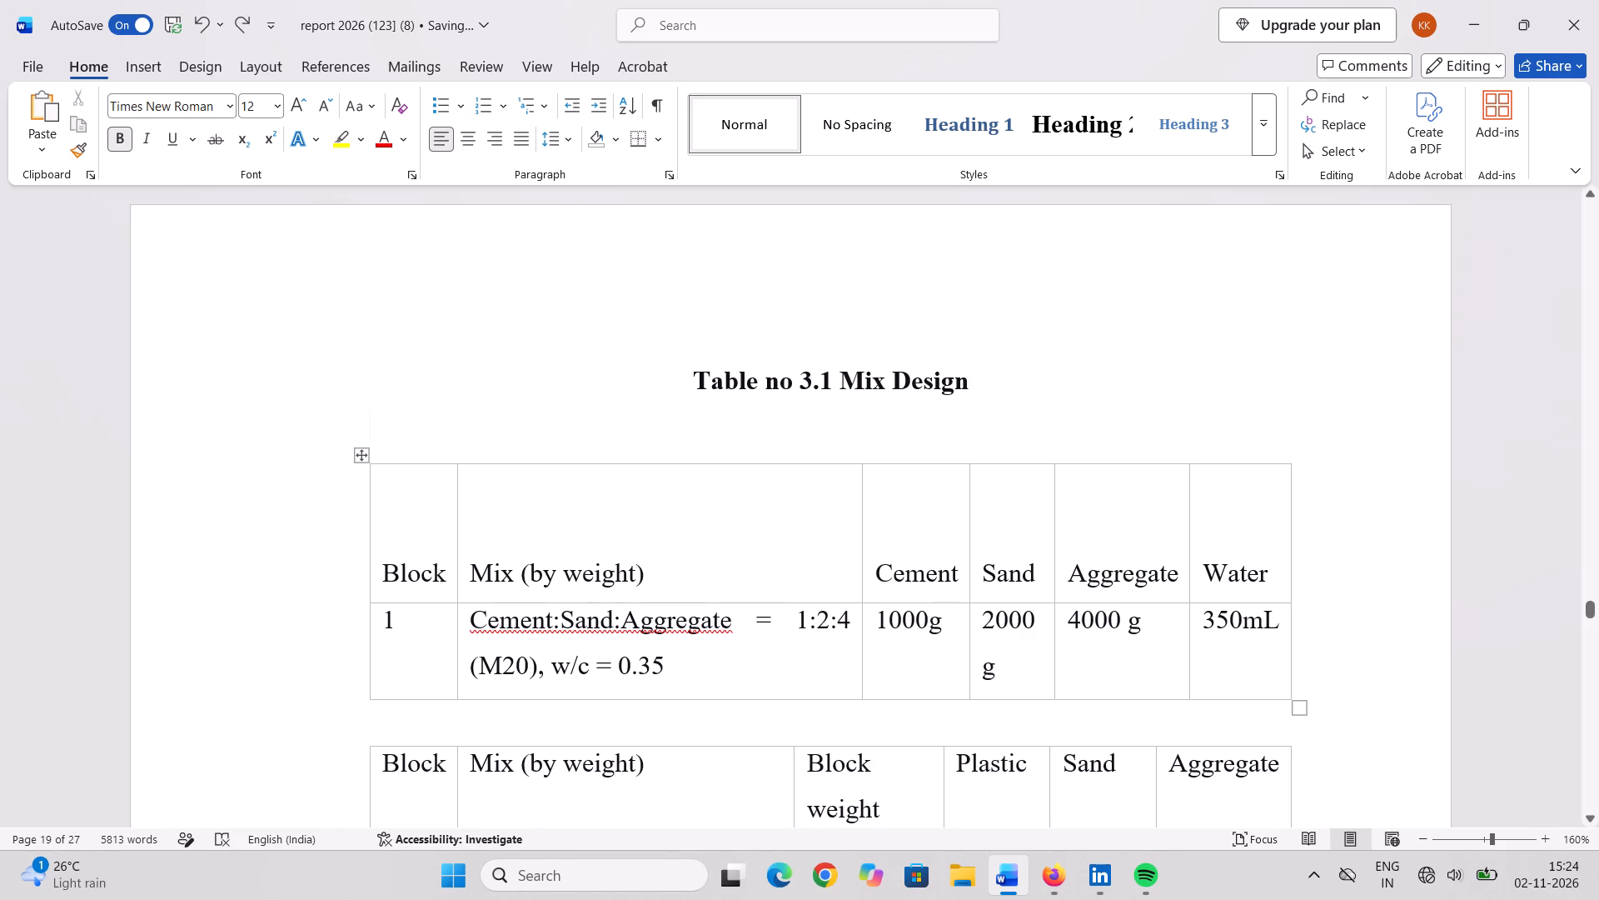
Copy the Table no 3.1 Mix Design caption onto the blank line between the cement and plastic mix tables.
left_click(835, 717)
left_click_drag(700, 384, 963, 388)
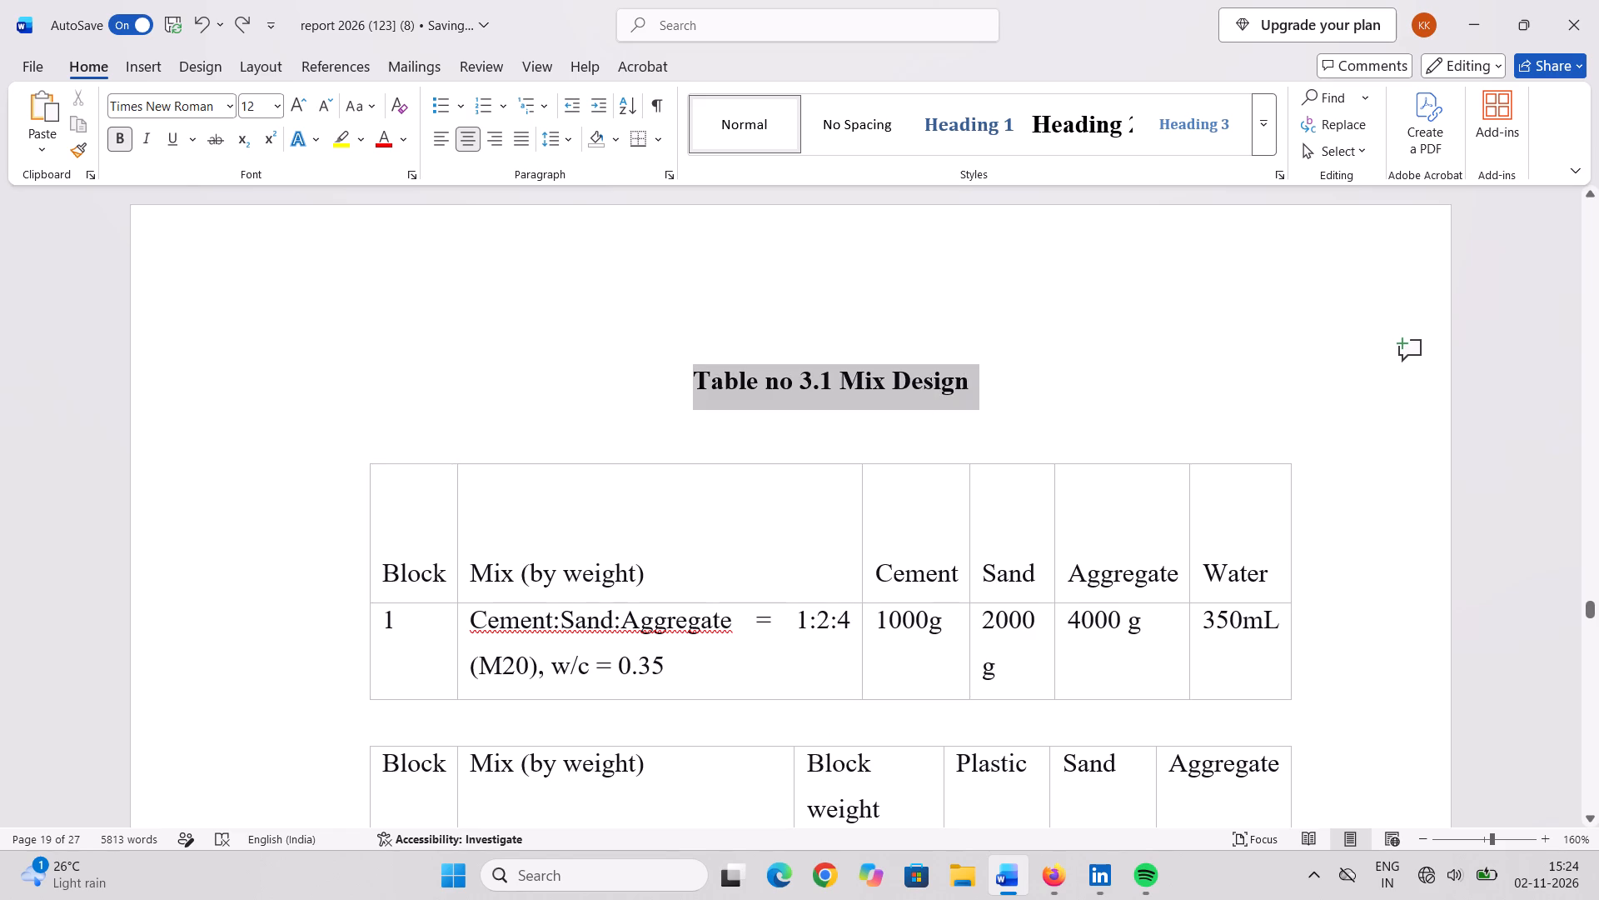
left_click_drag(963, 388, 1003, 390)
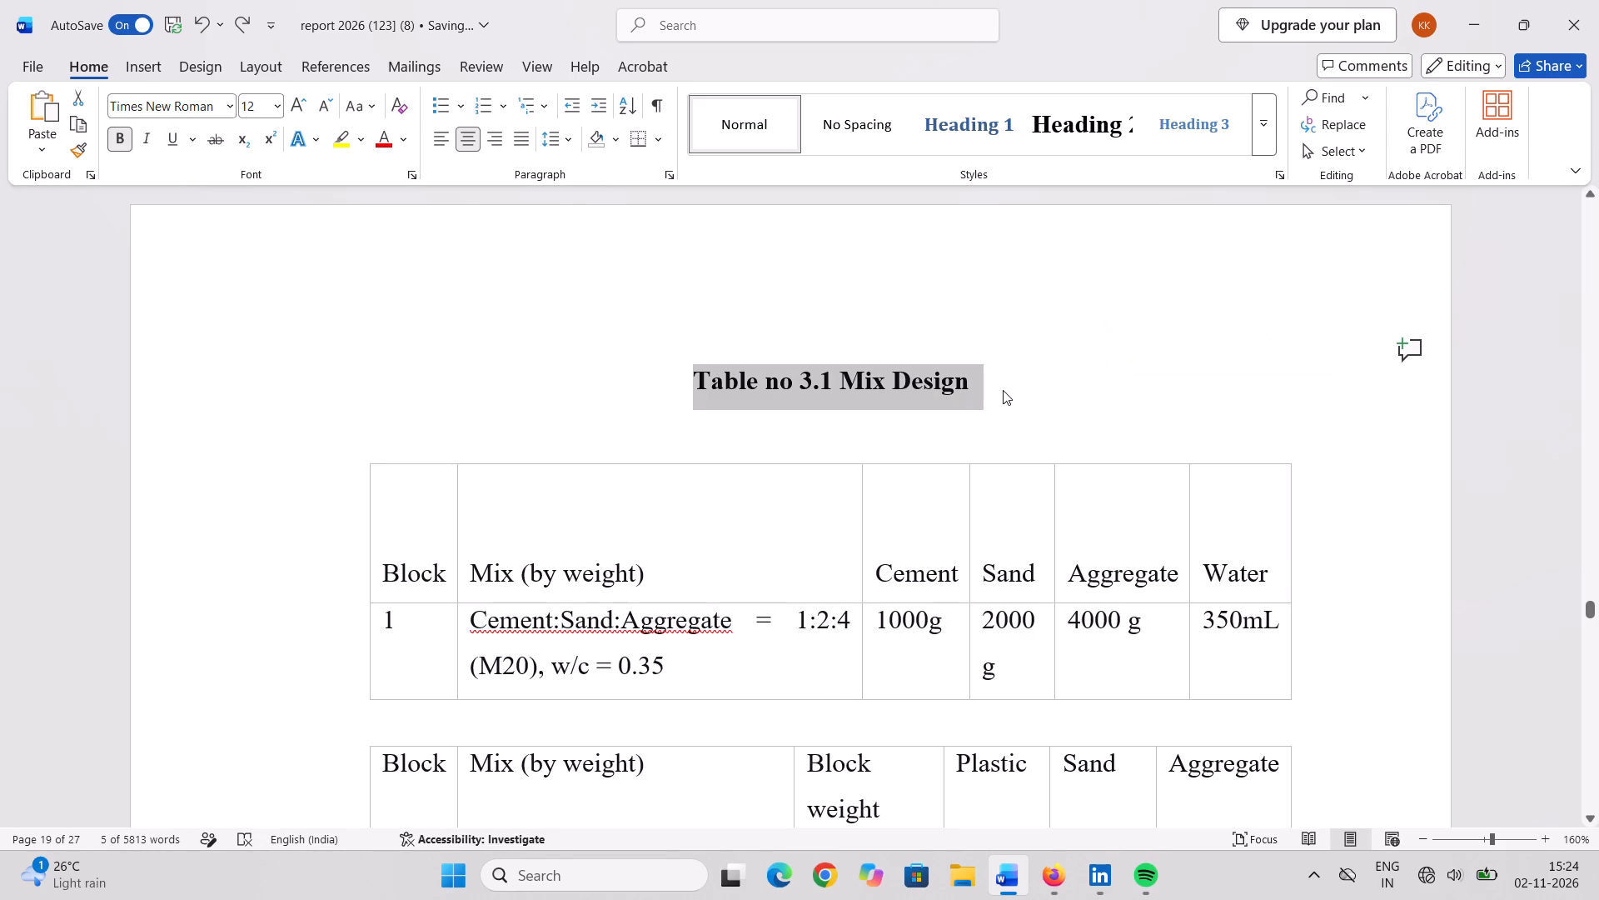
key("ctrl+c")
key("ctrl+c")
left_click(821, 722)
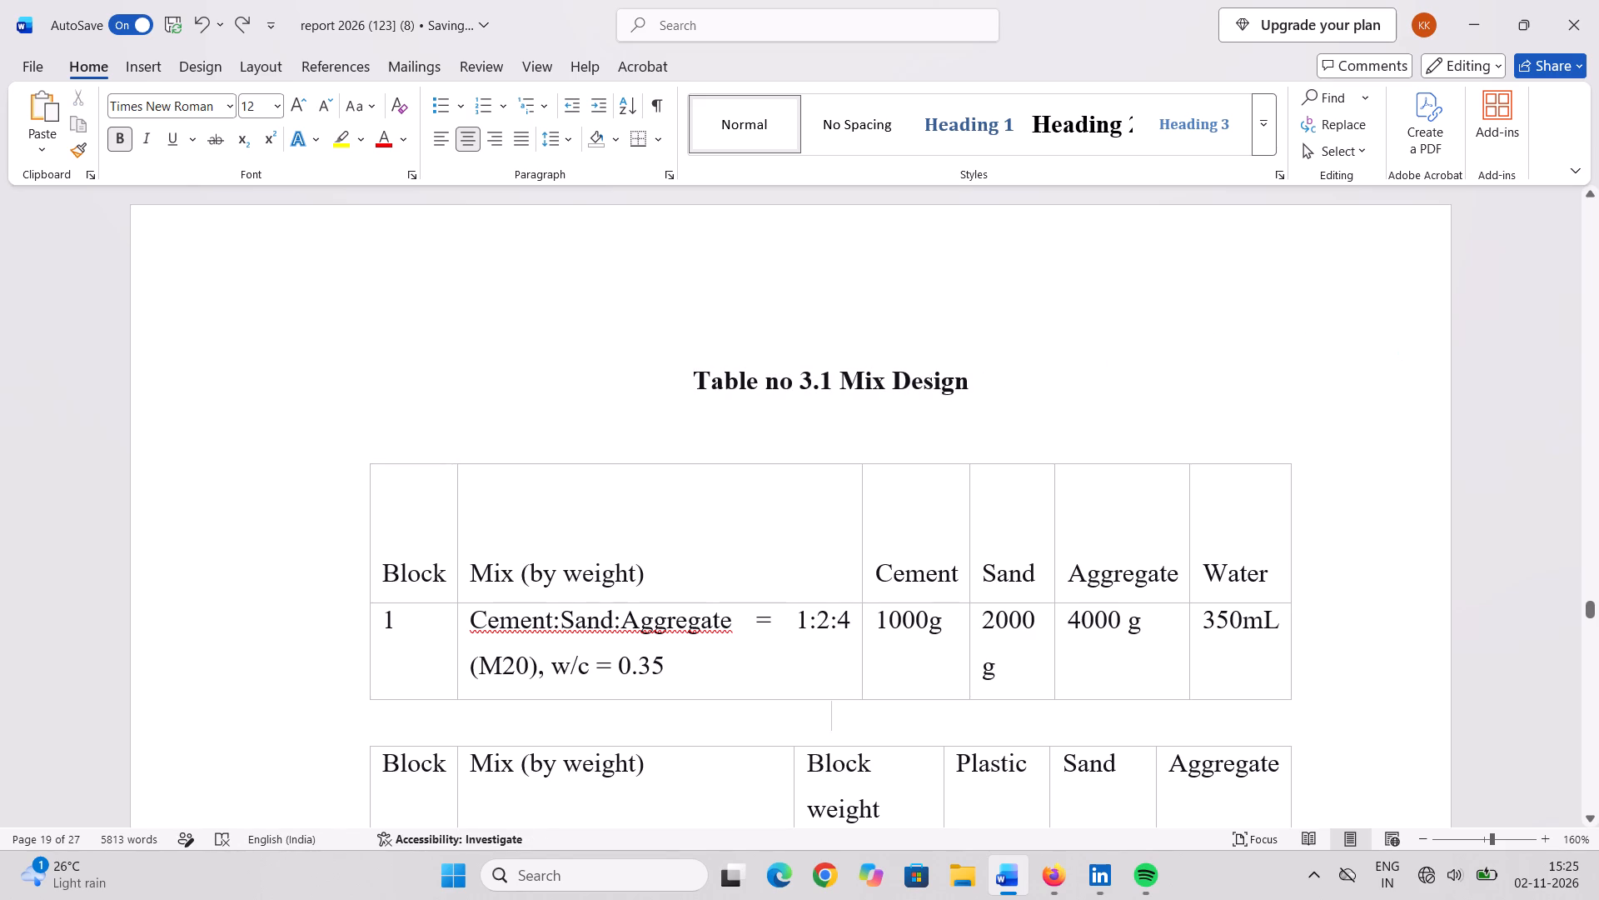
key("ctrl+v")
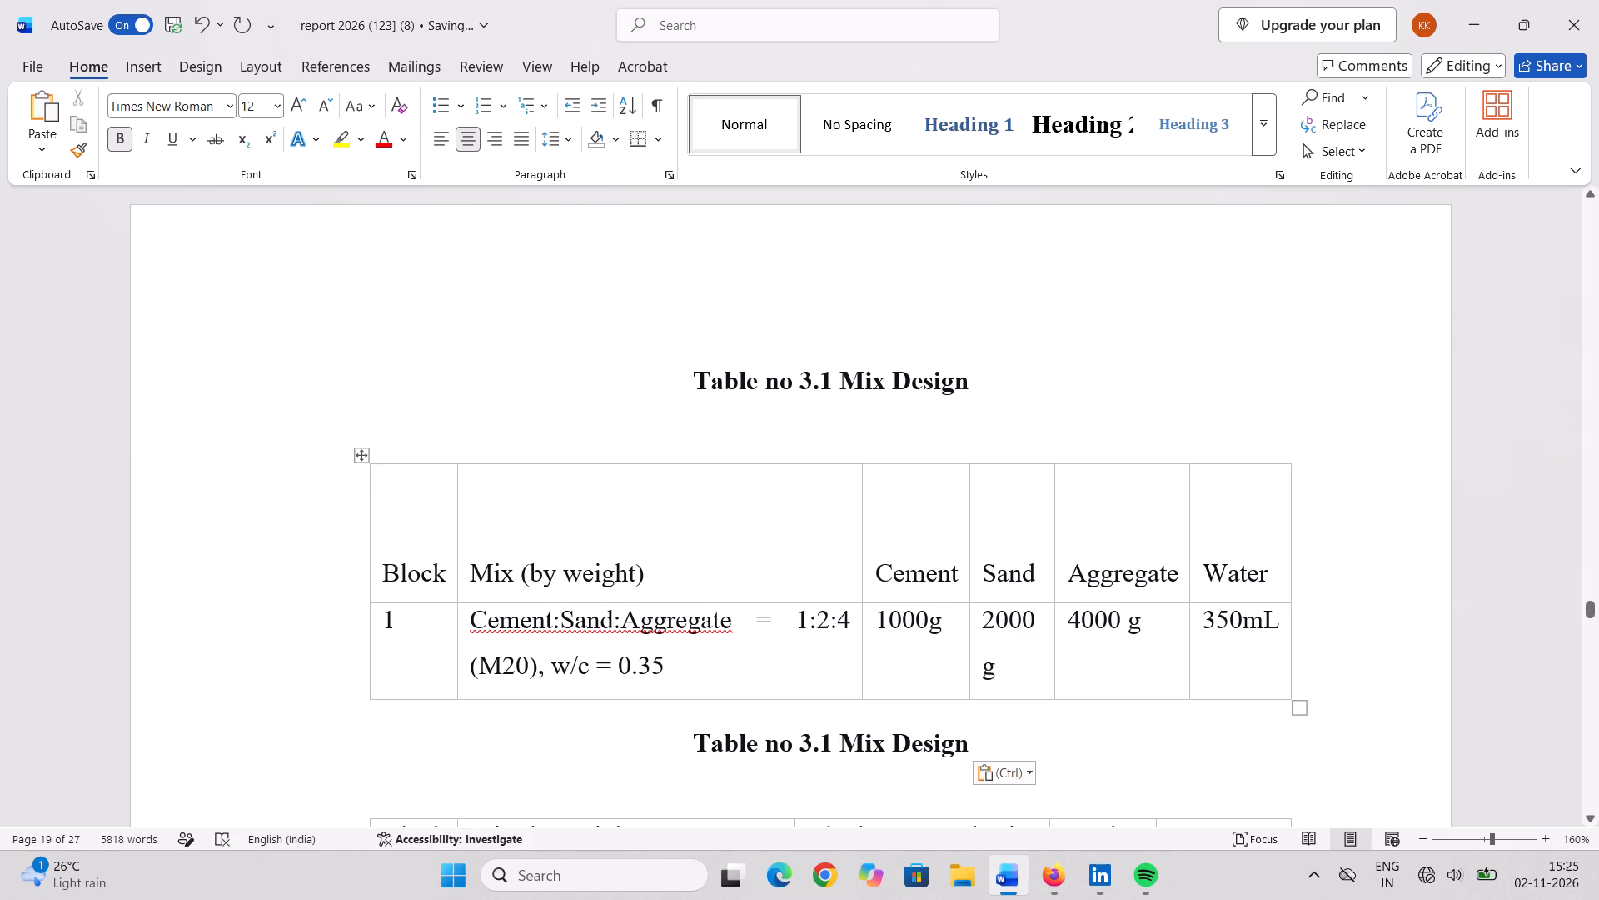
Delete the original Table no 3.1 Mix Design caption above the cement mix table.
left_click_drag(657, 379, 1162, 380)
key("BackSpace")
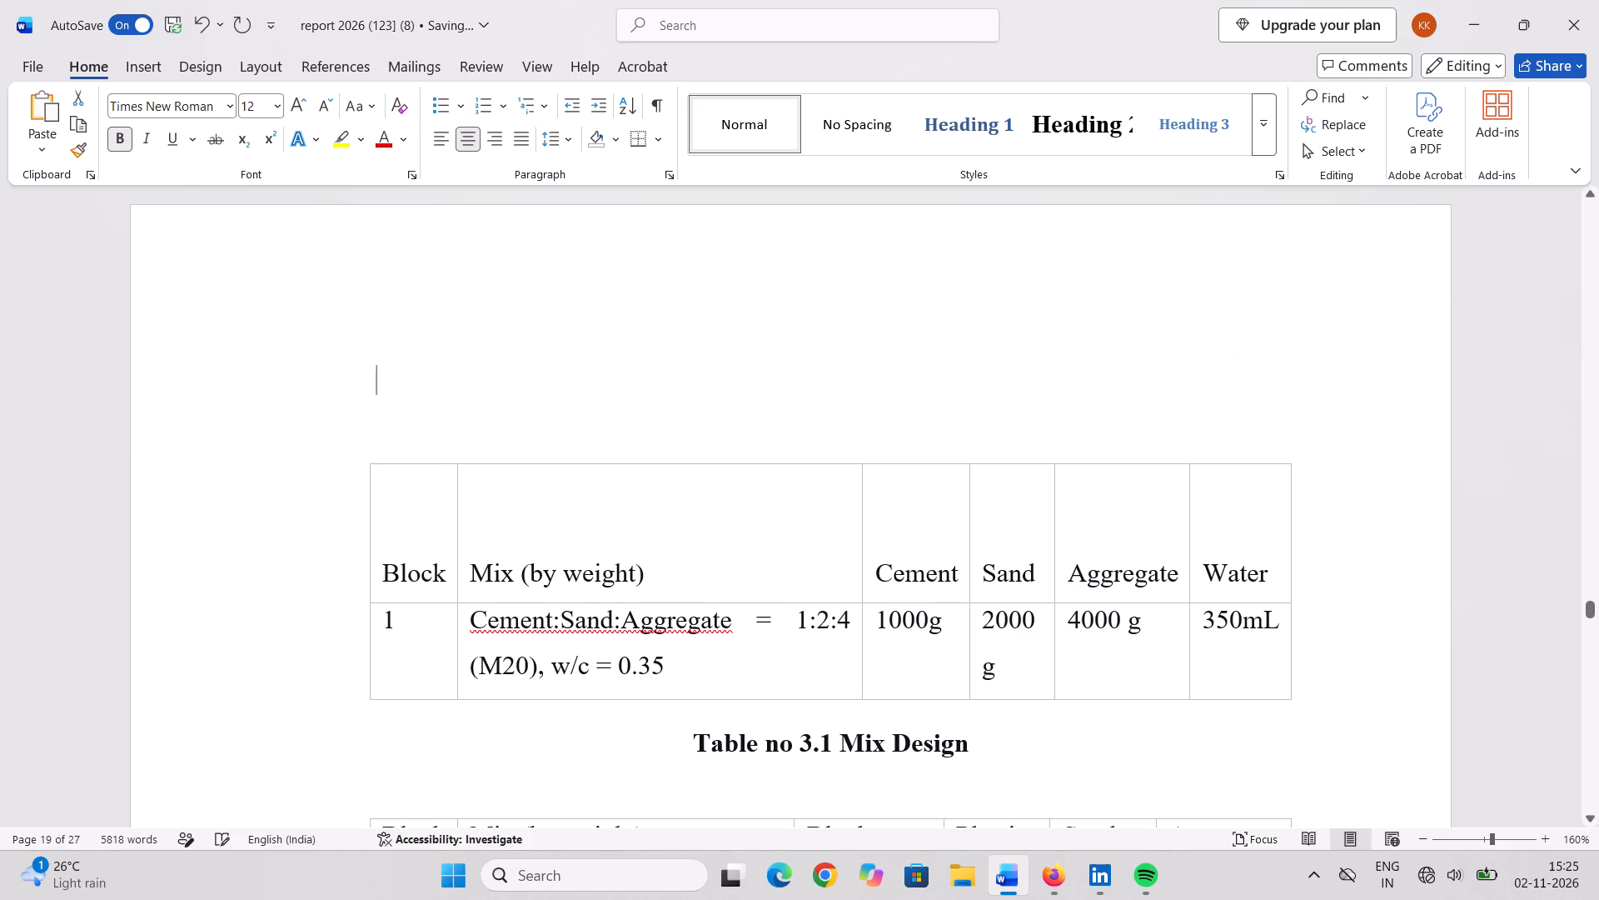
key("BackSpace")
key("BackSpace")
key("BackSpace")
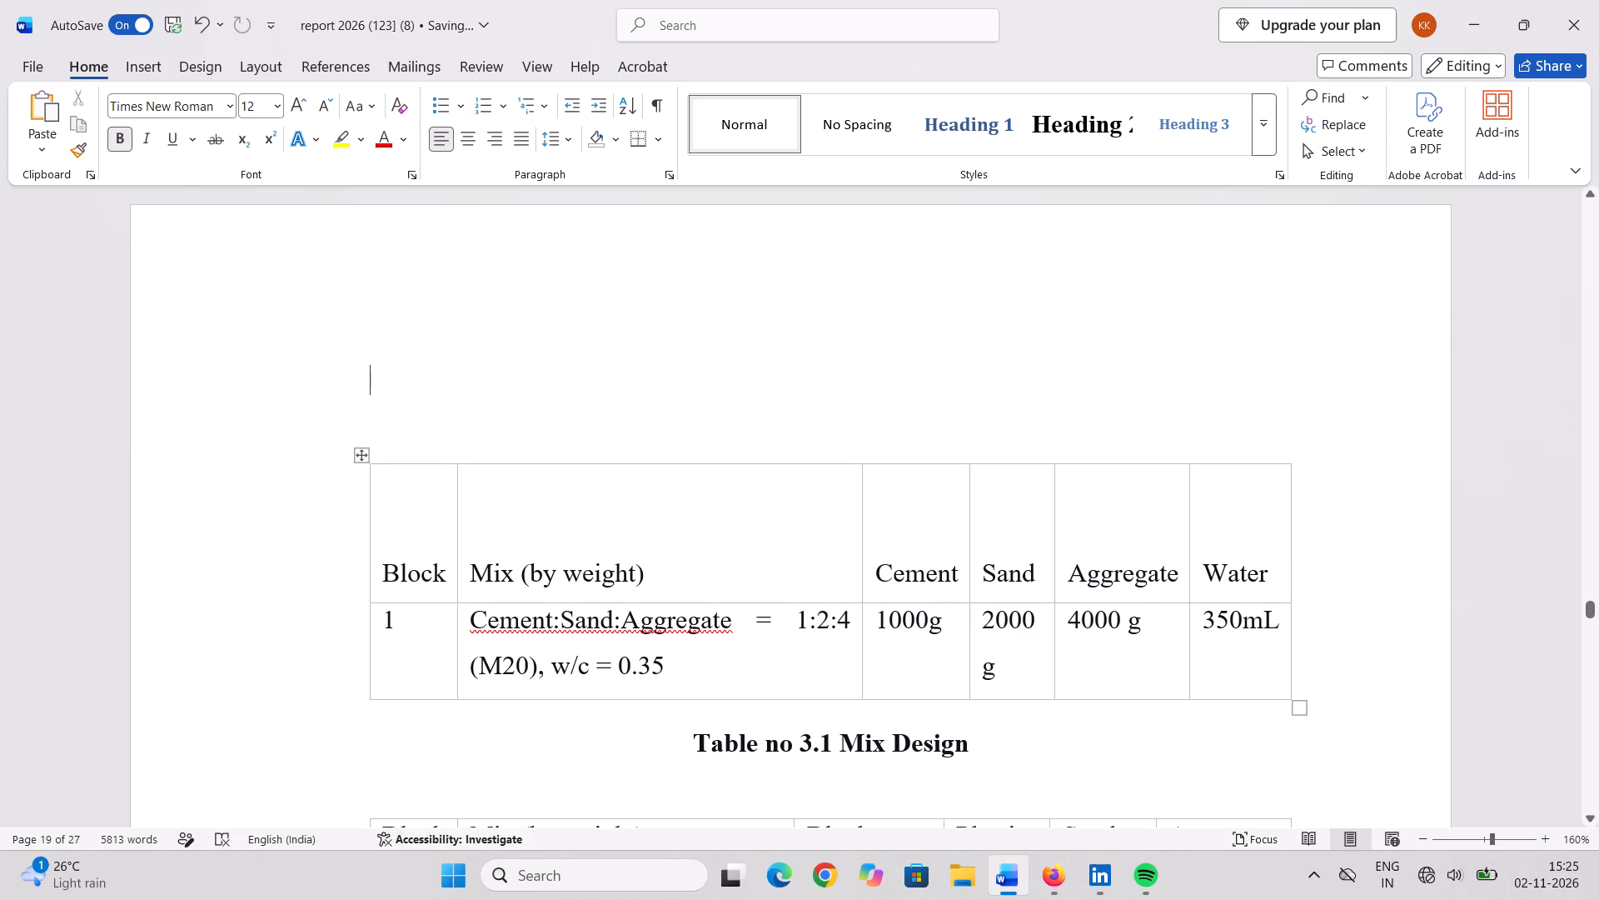
key("BackSpace")
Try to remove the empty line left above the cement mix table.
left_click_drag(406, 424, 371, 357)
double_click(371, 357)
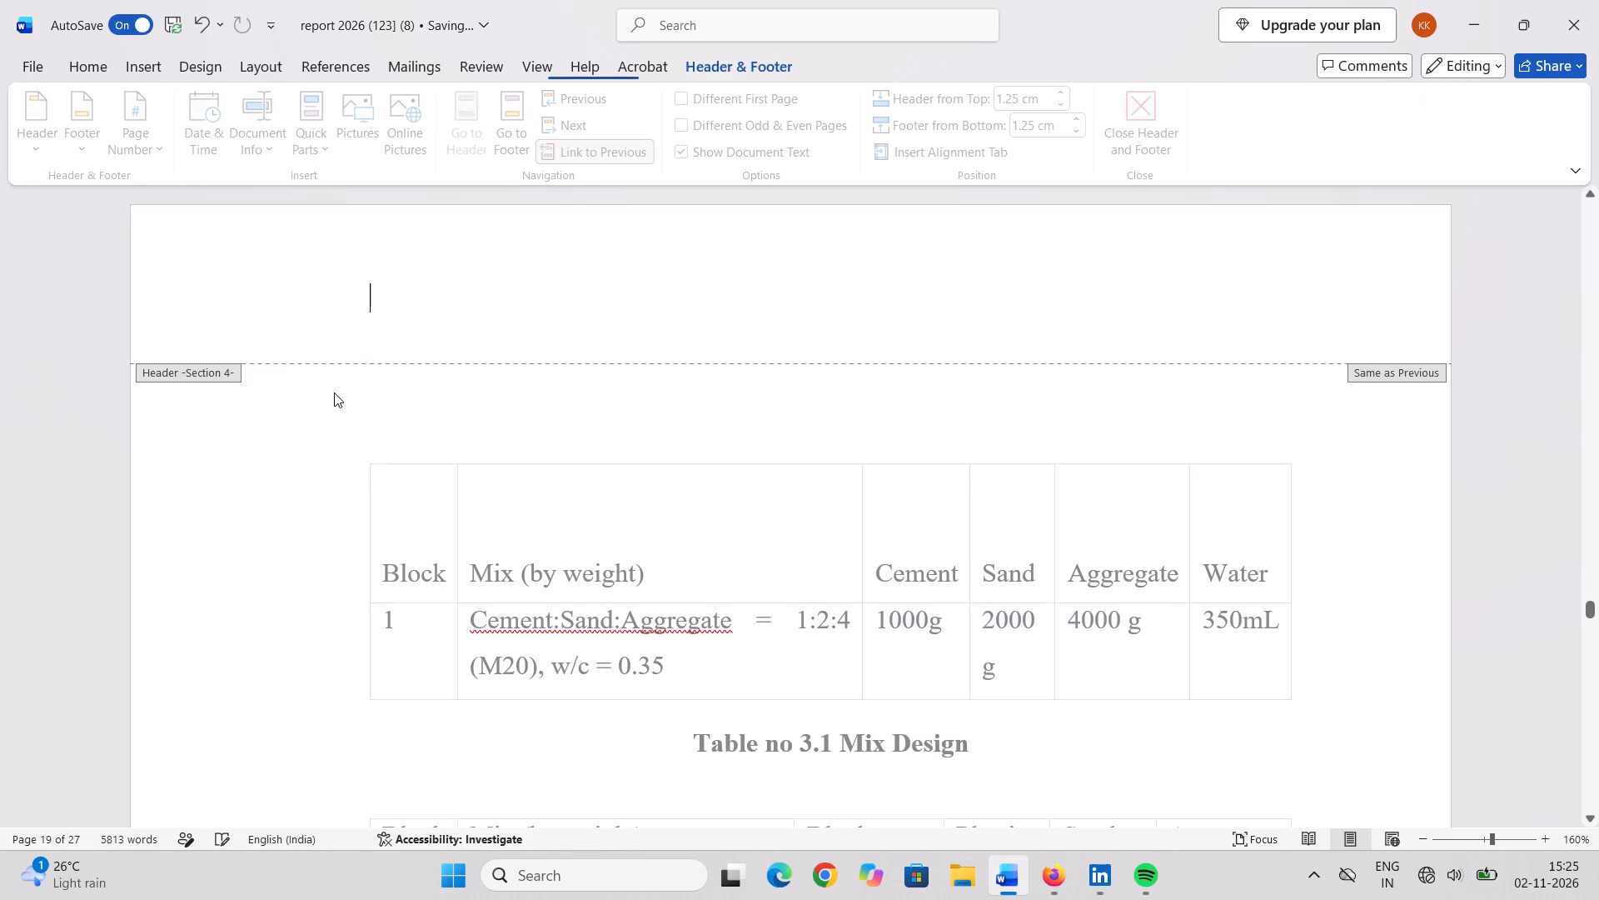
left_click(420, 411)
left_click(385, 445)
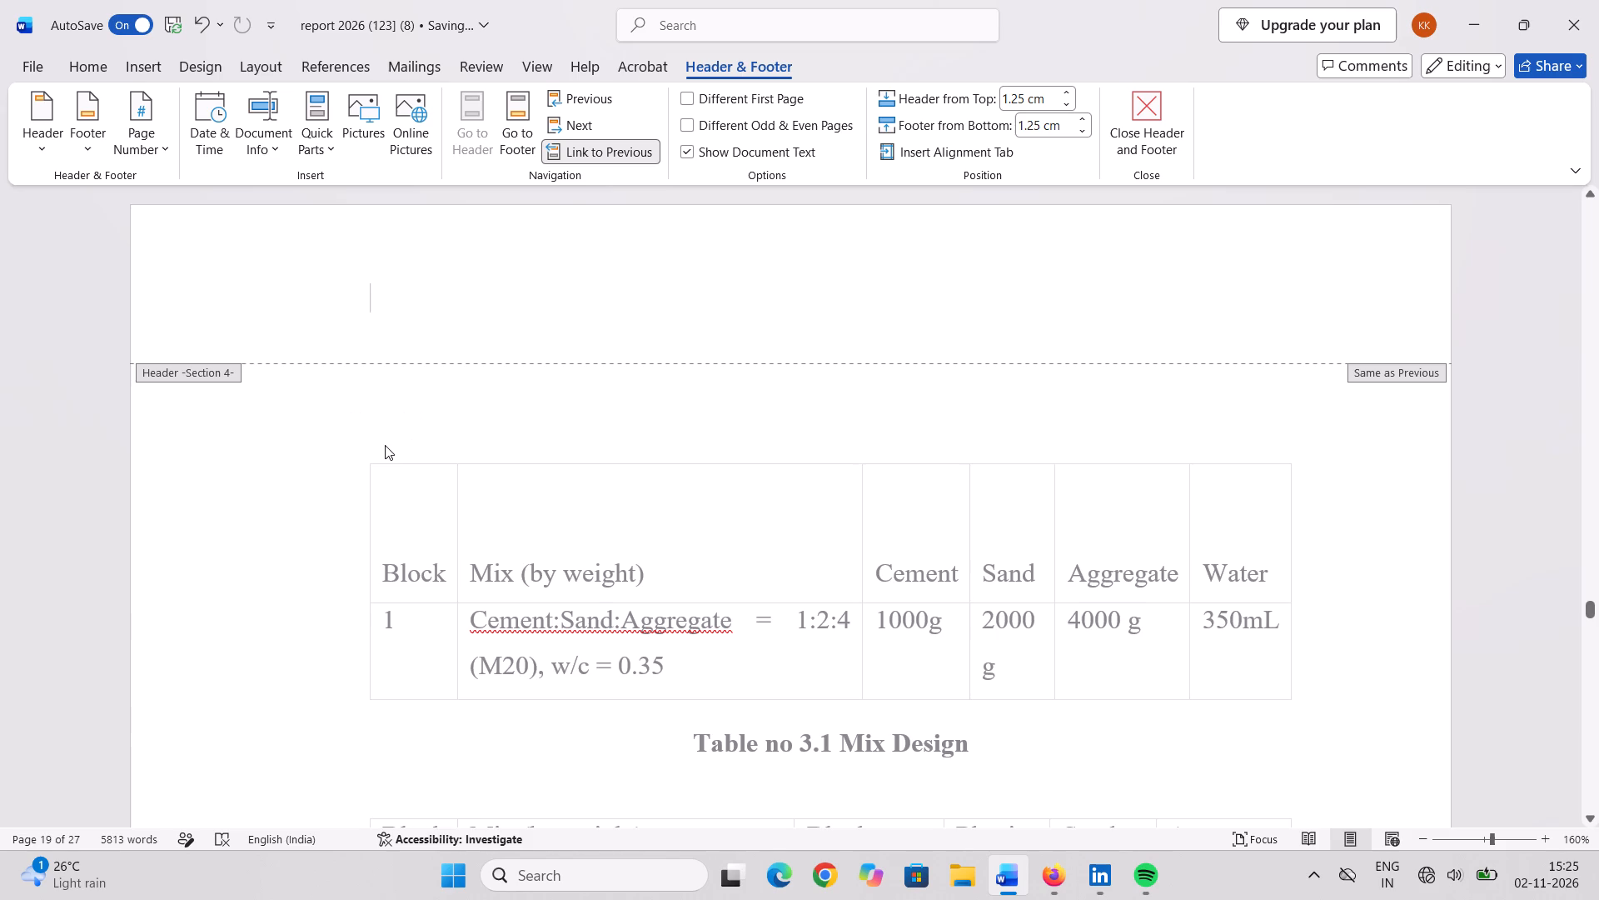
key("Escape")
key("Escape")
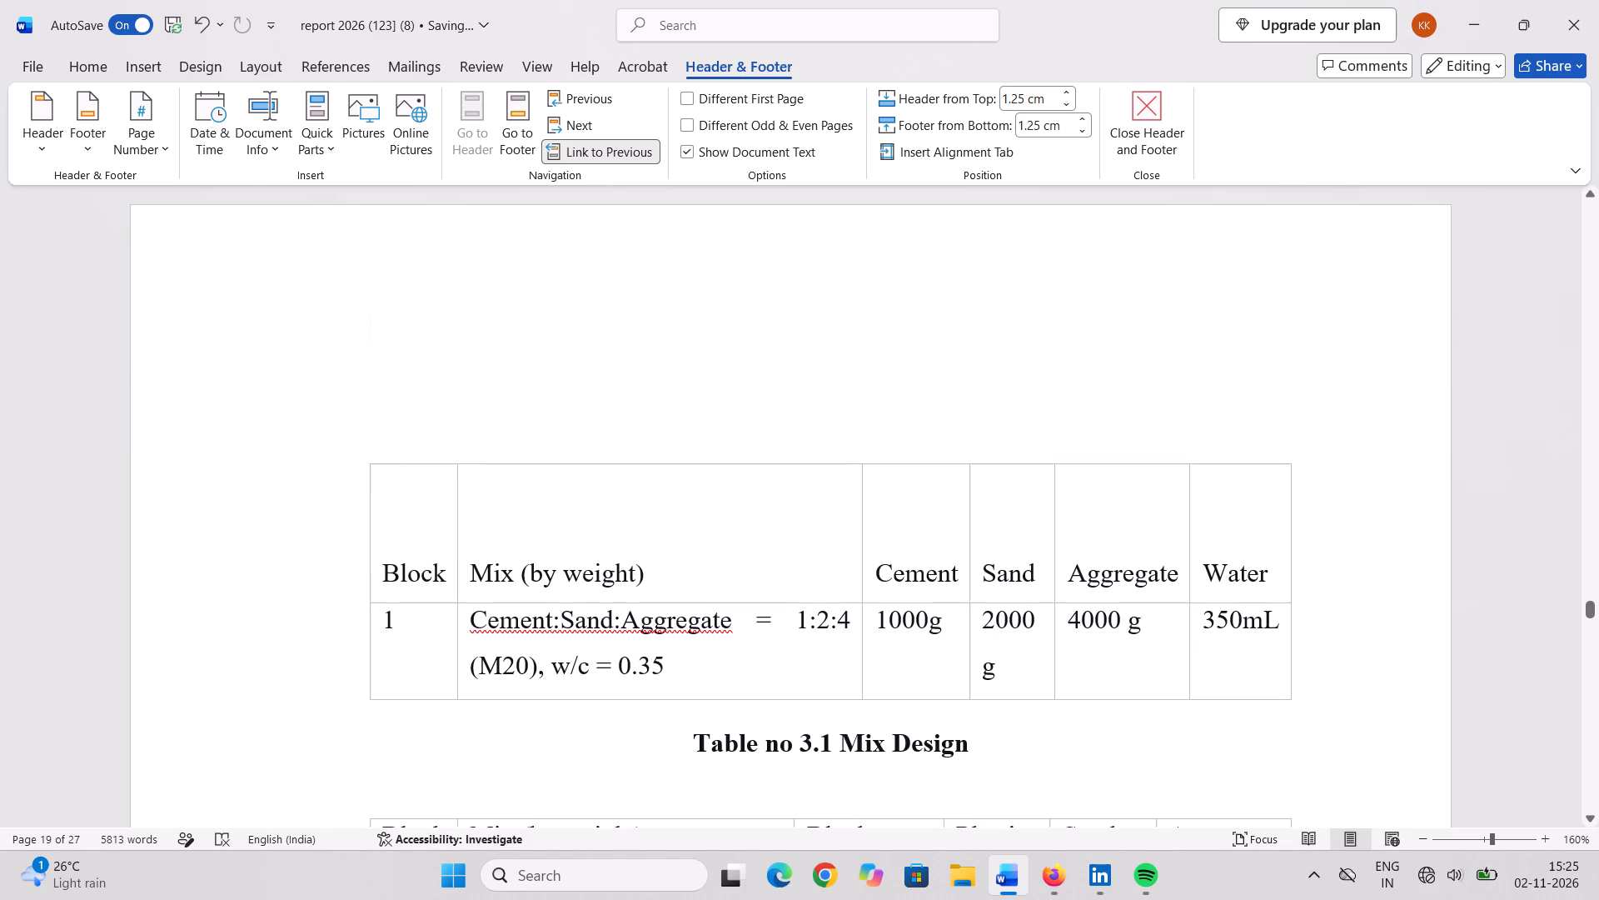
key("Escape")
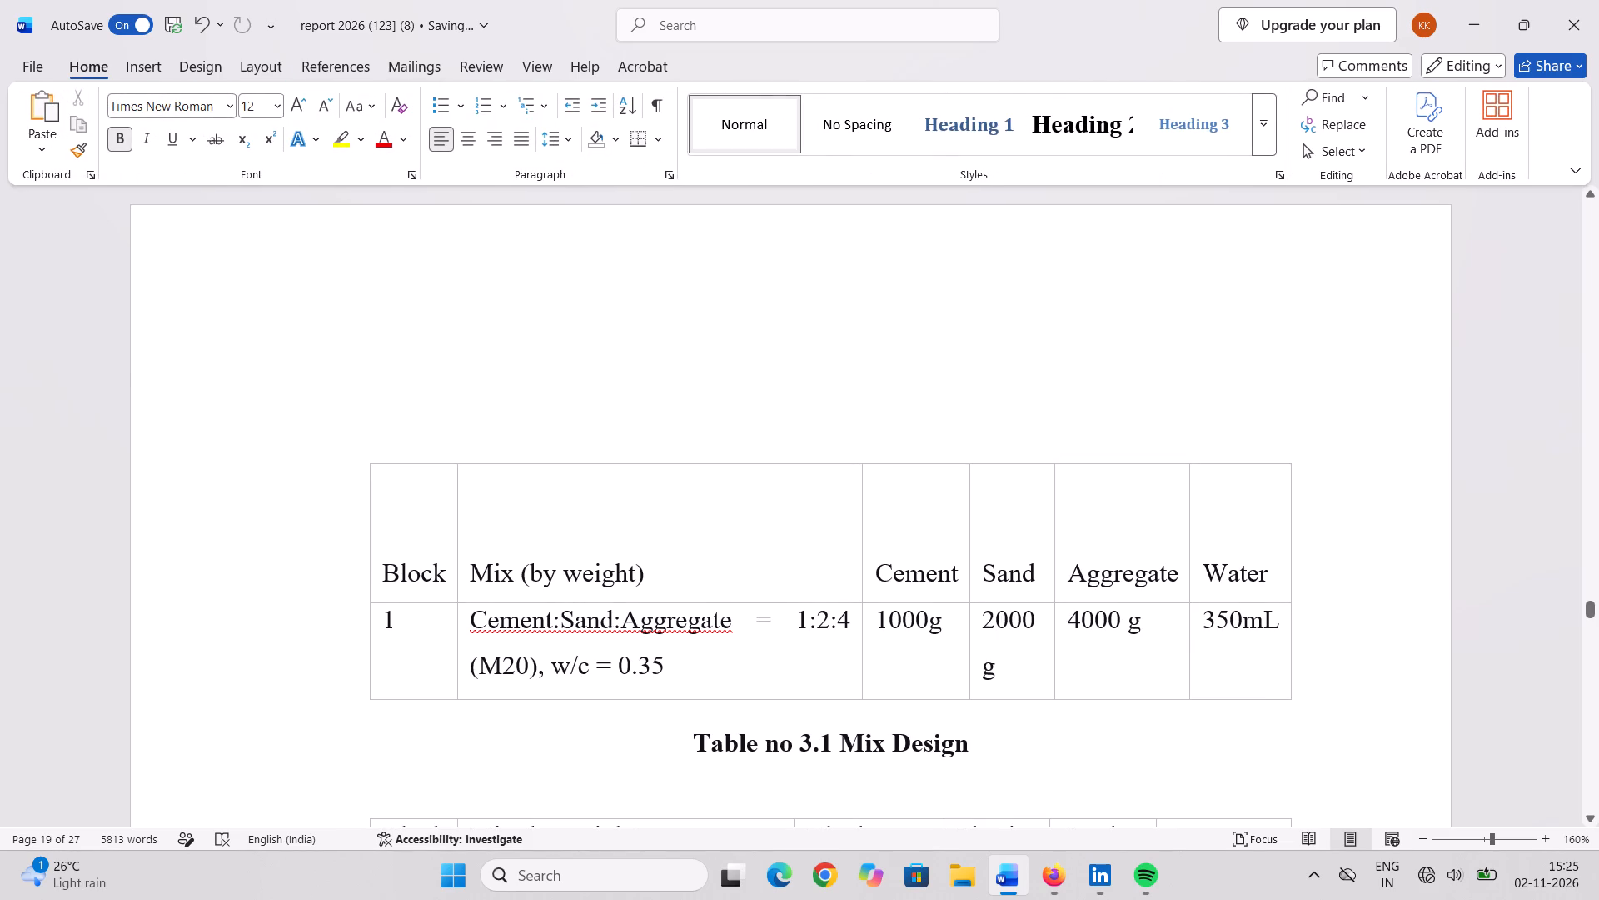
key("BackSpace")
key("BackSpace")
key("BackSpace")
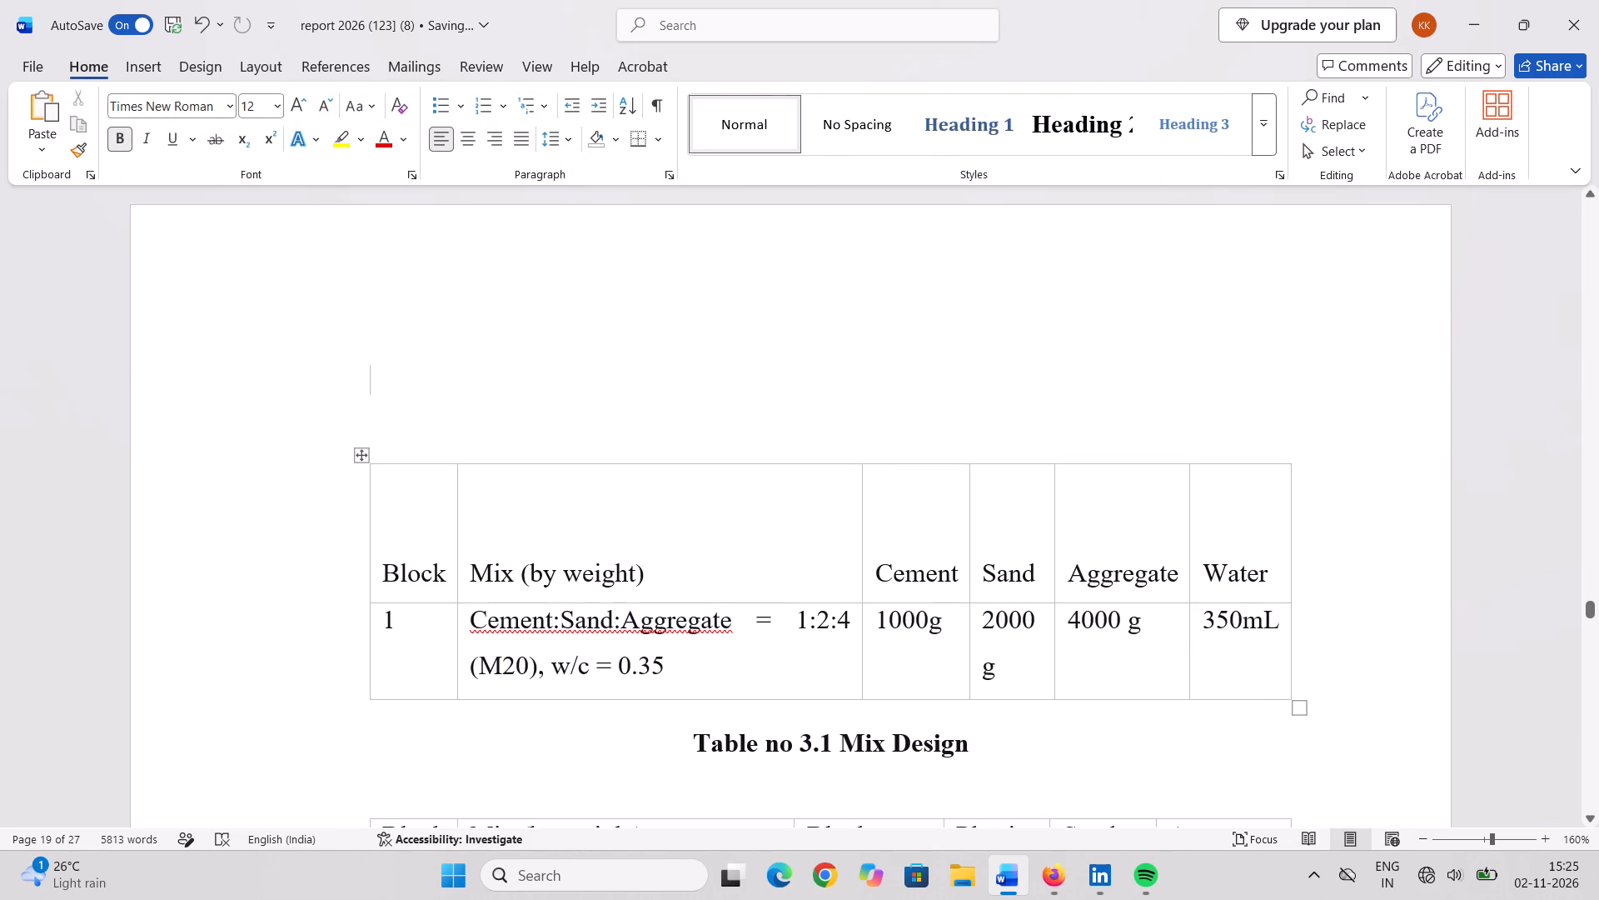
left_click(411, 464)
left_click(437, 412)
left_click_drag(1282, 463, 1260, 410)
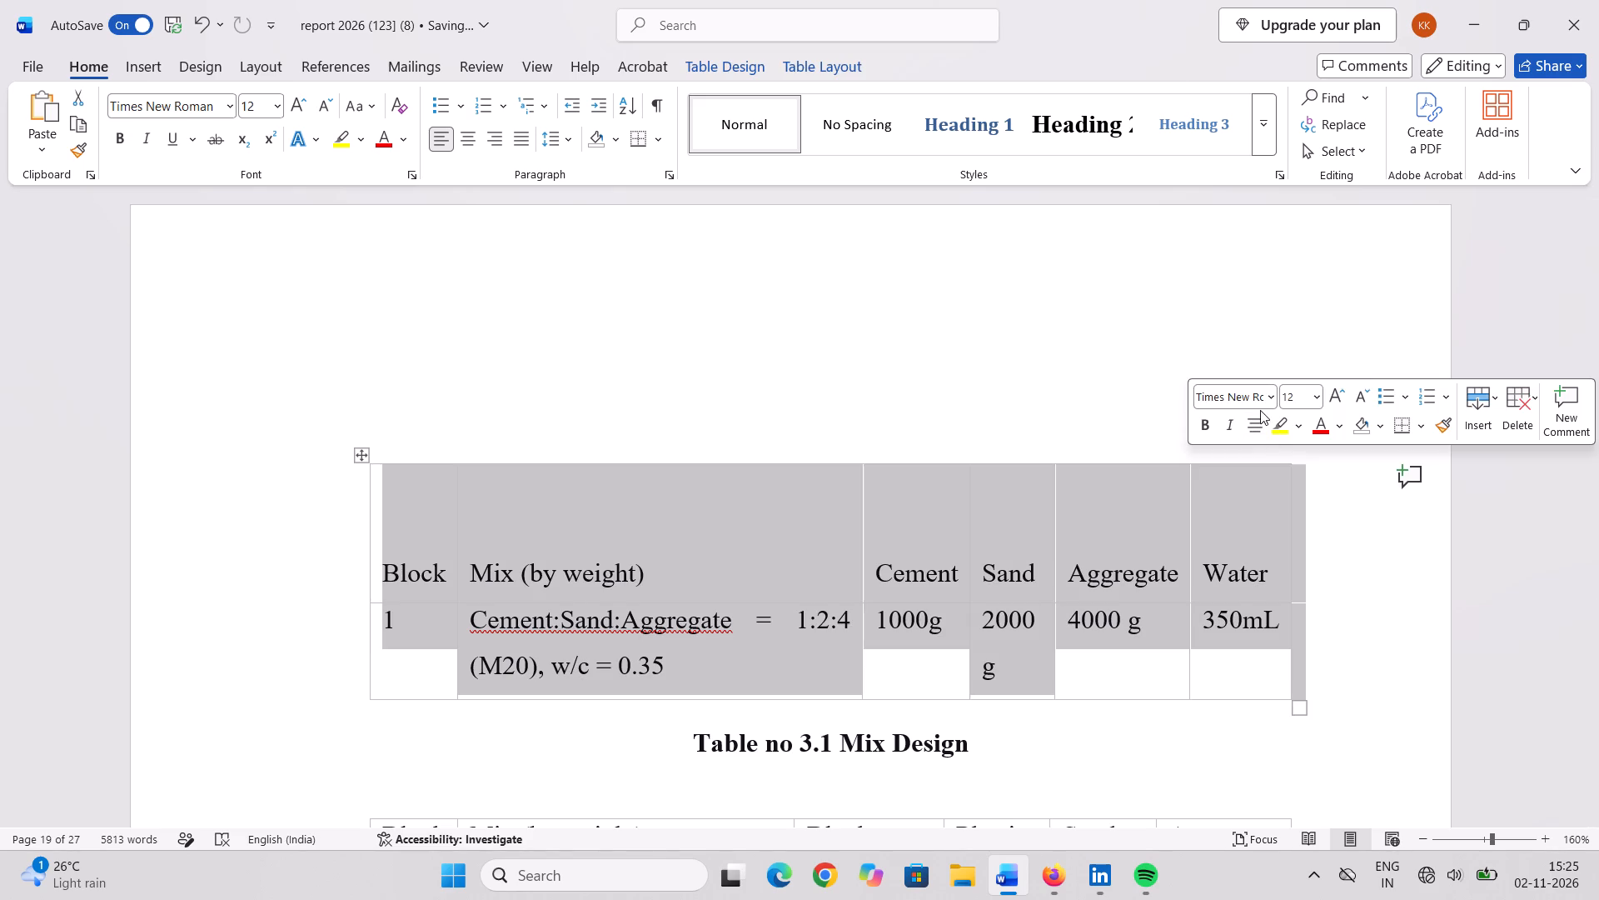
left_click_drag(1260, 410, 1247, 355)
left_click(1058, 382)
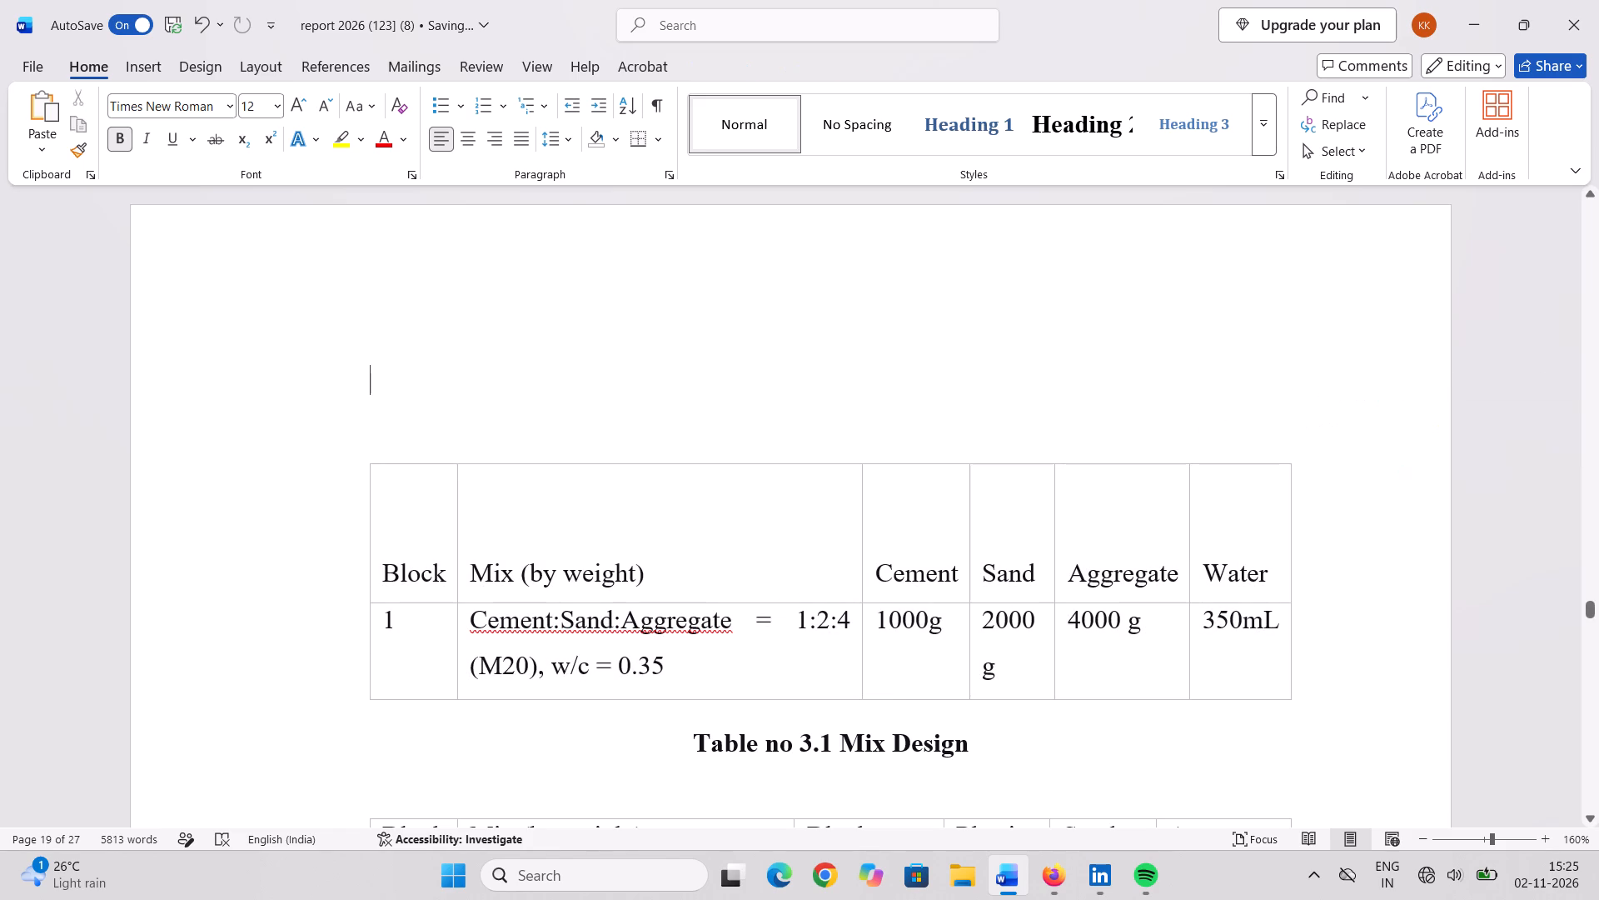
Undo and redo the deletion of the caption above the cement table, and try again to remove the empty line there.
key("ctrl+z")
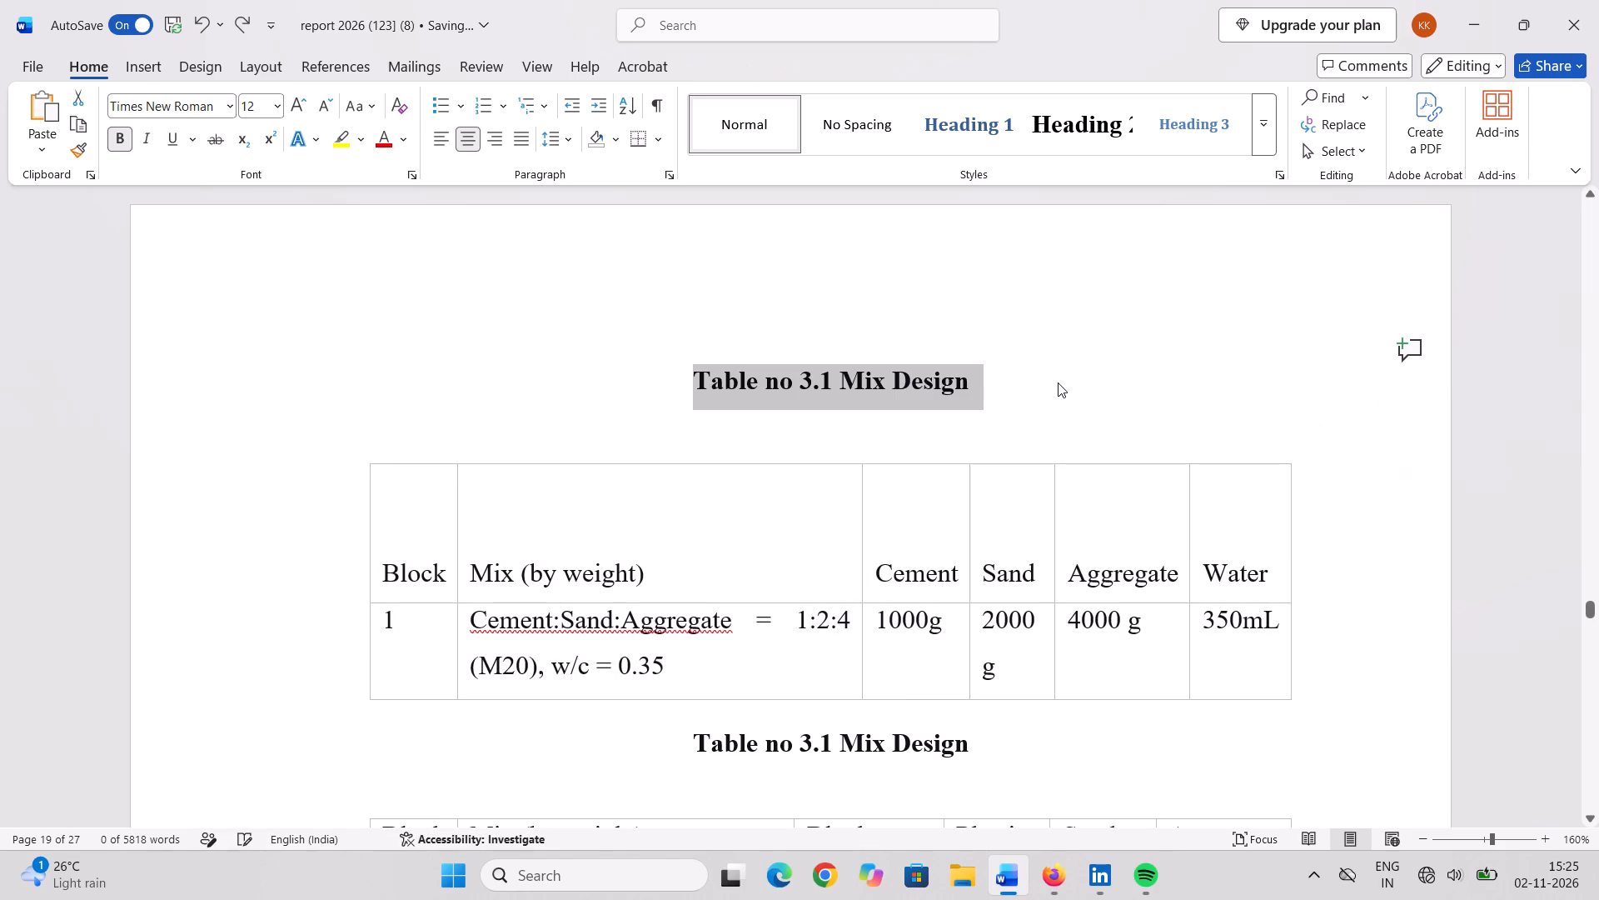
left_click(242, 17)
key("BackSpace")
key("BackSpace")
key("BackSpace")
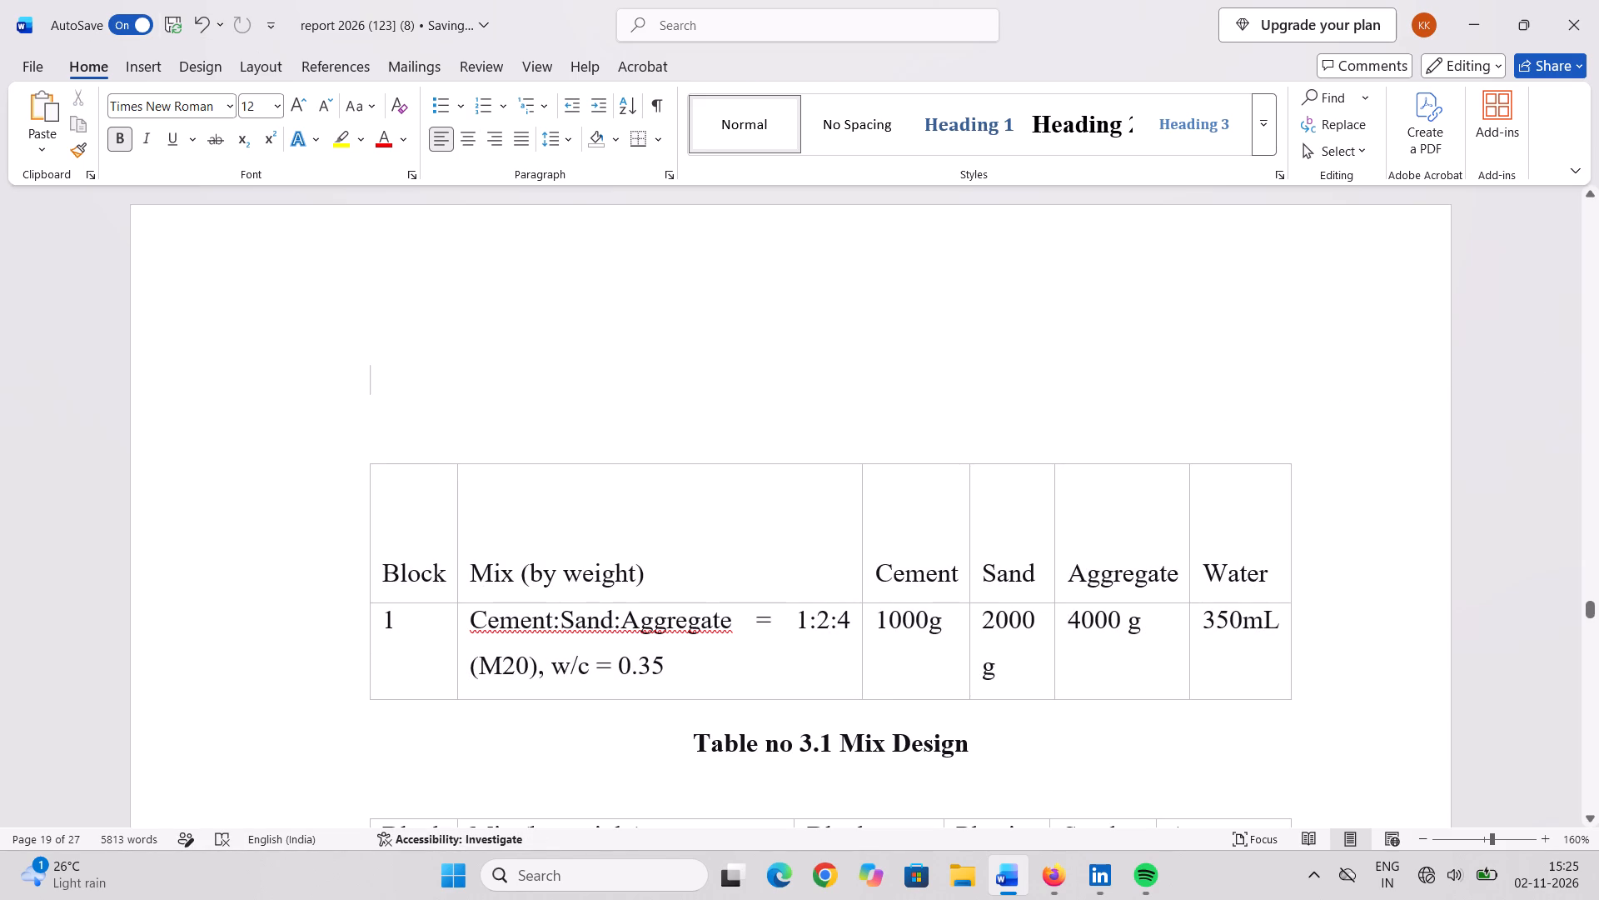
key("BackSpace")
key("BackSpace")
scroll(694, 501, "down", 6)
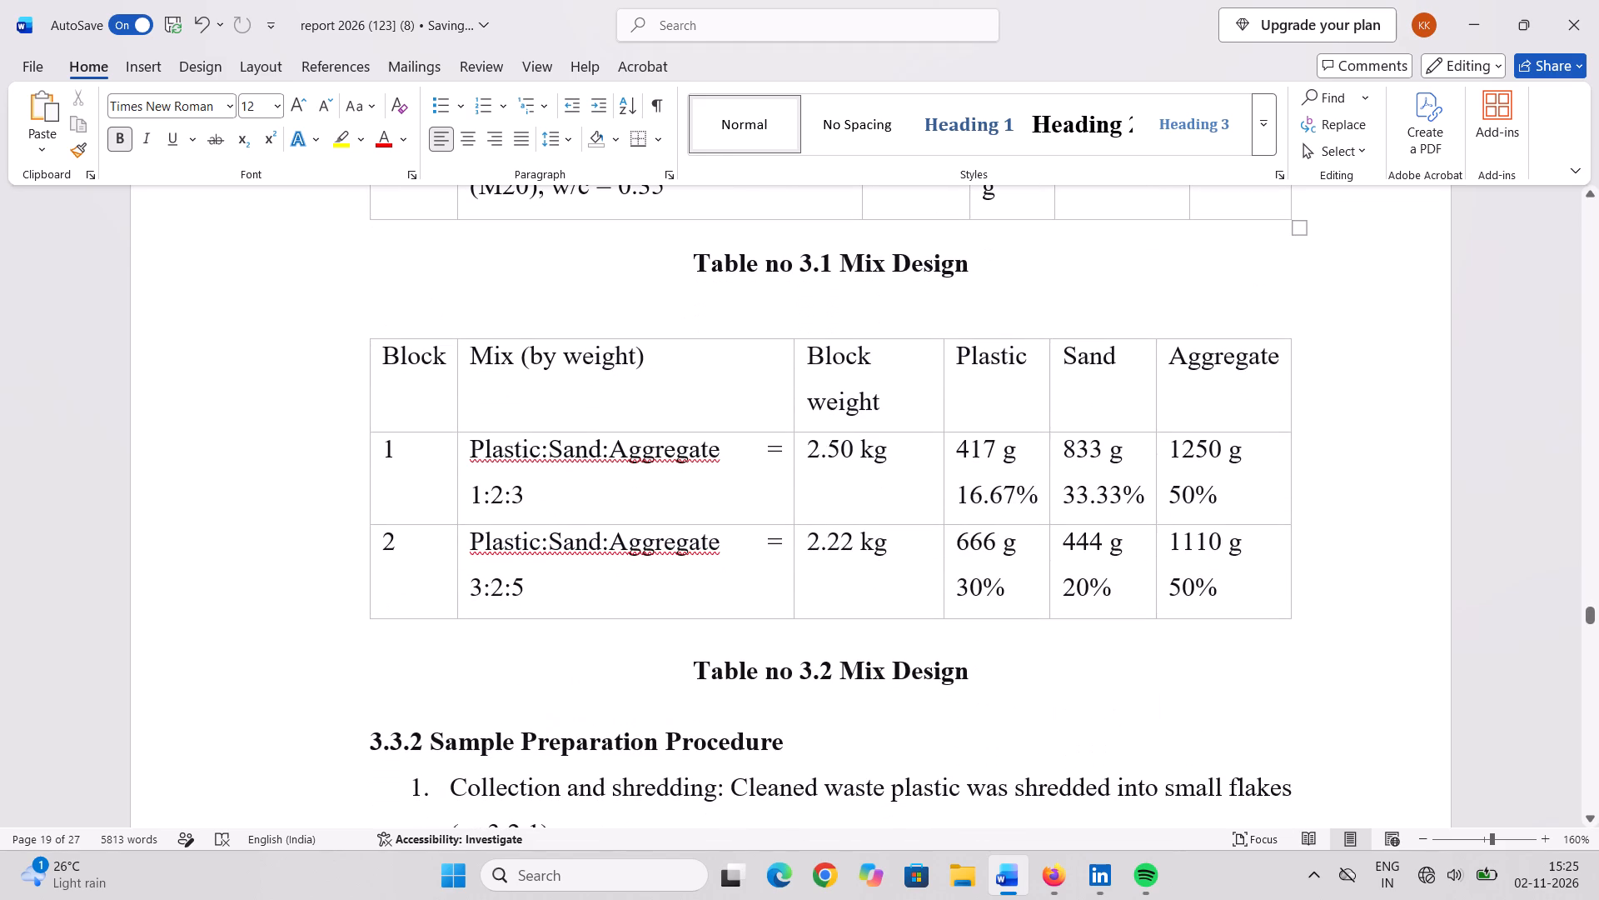
Undo the recent caption, spacing and bullet-alignment edits back through the Keywords formatting, and redo removing bold from the keywords.
scroll(694, 502, "up", 12)
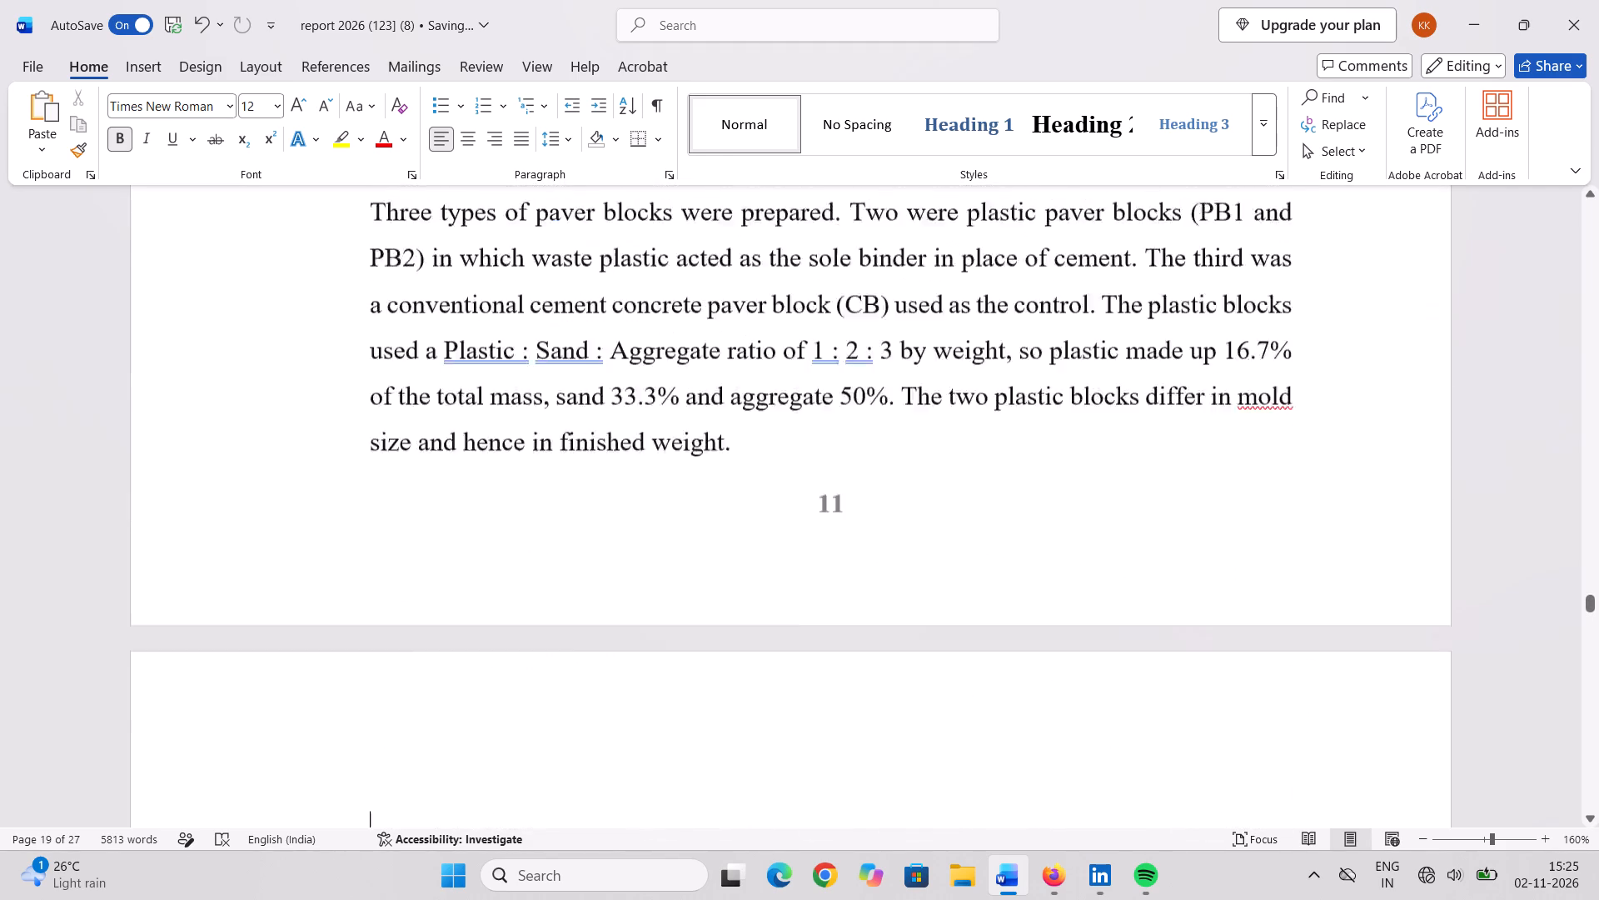
scroll(694, 502, "up", 13)
scroll(694, 502, "down", 13)
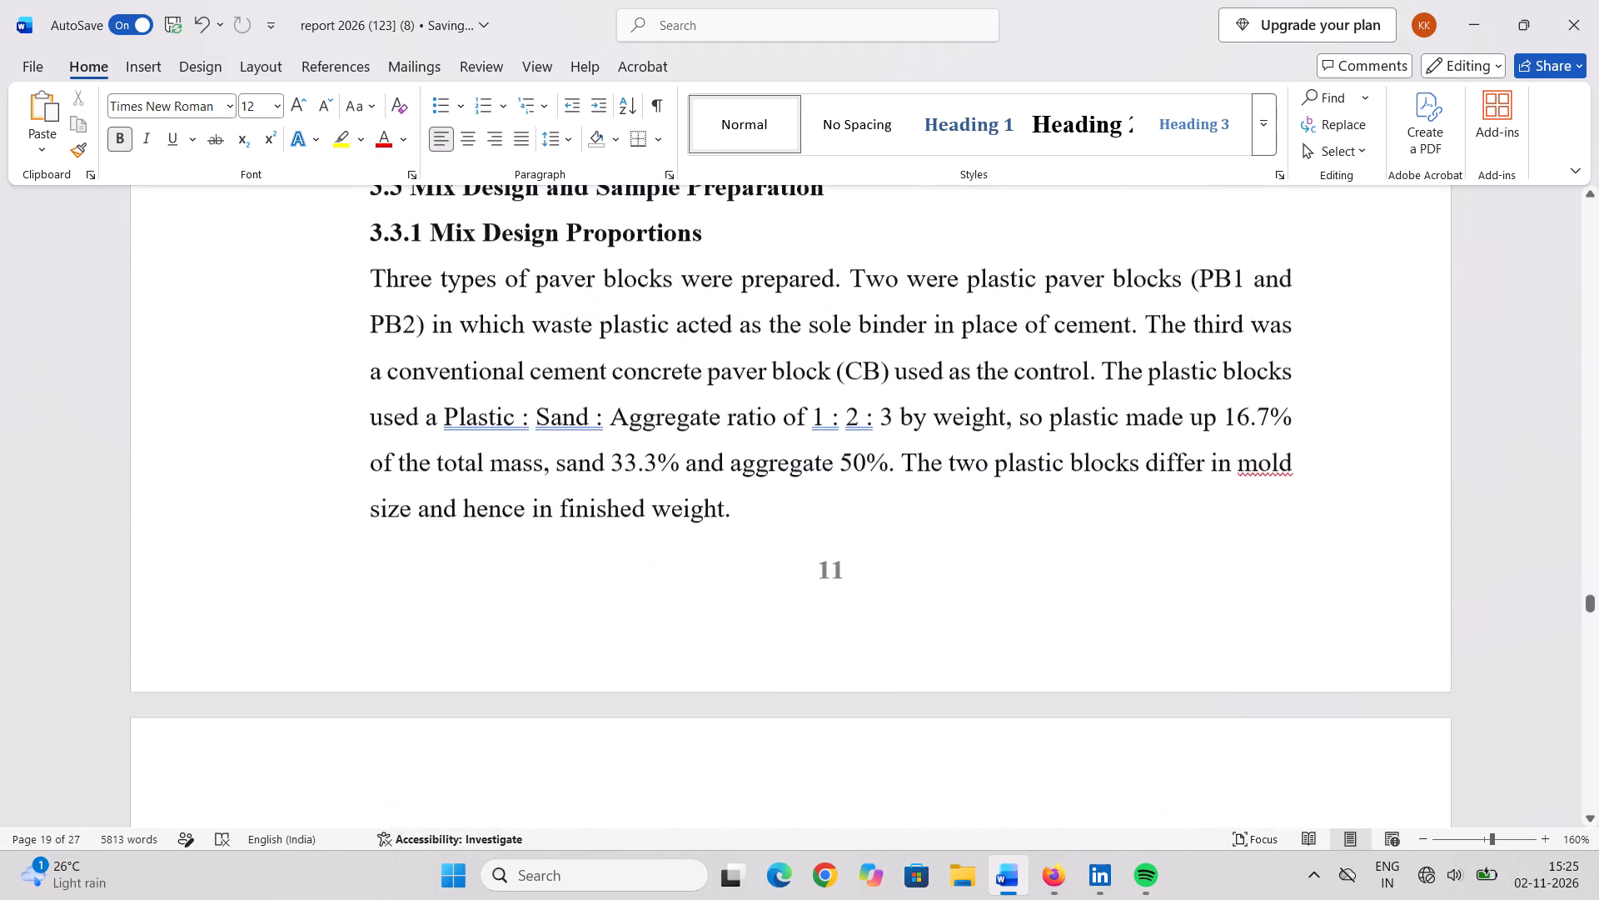
scroll(694, 502, "down", 4)
key("ctrl+z")
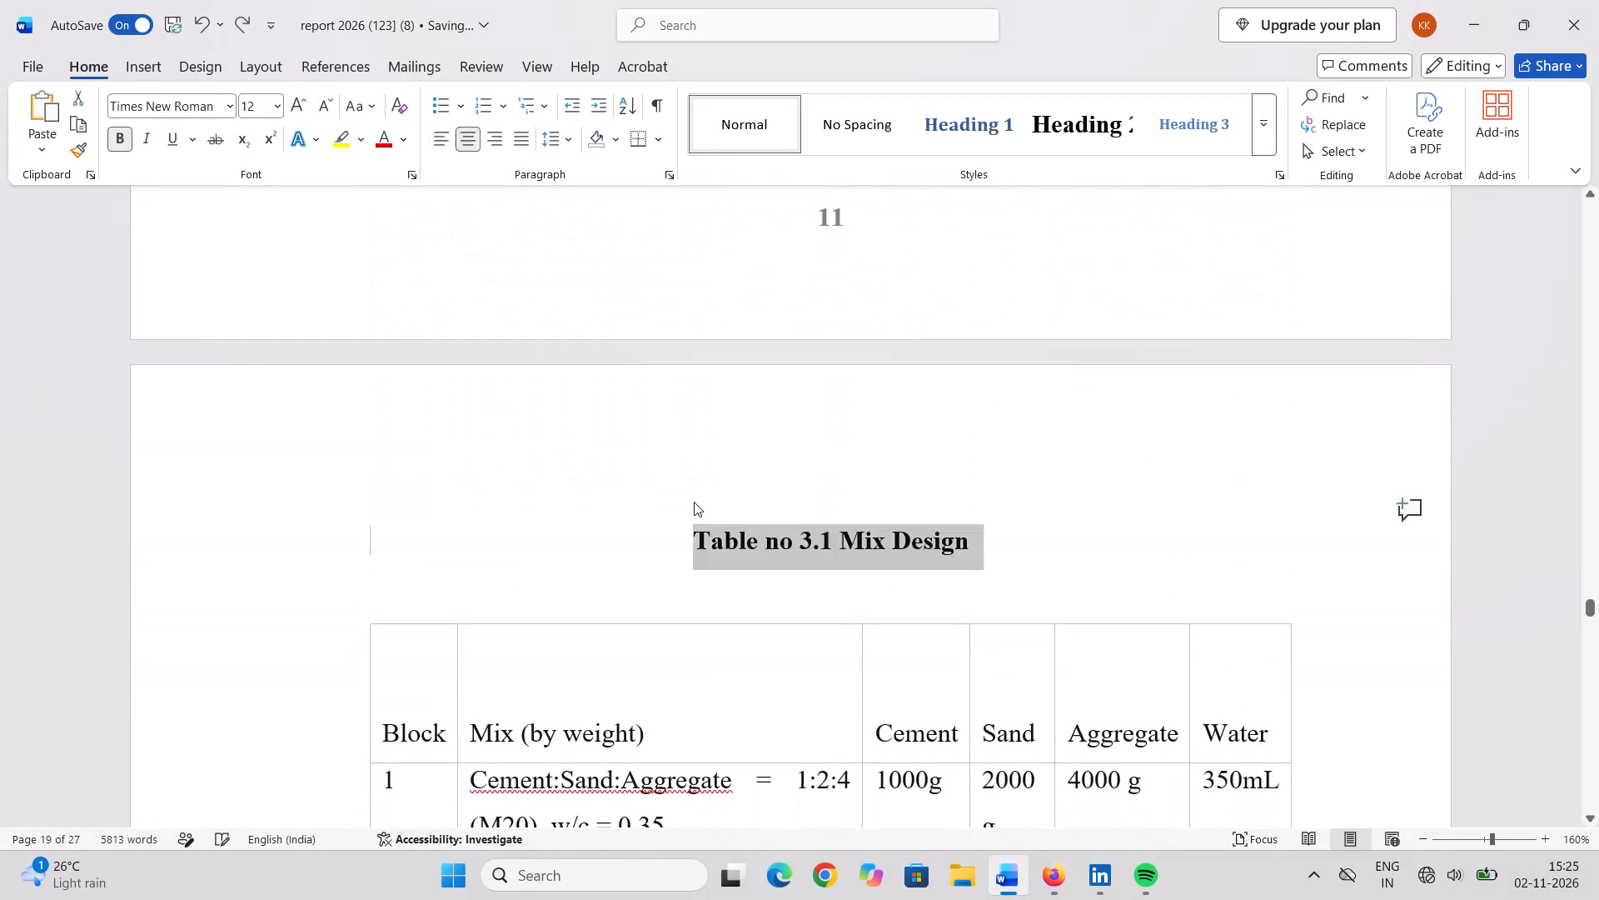
key("ctrl+z")
key("ctrl+z")
key("ctrl+z")
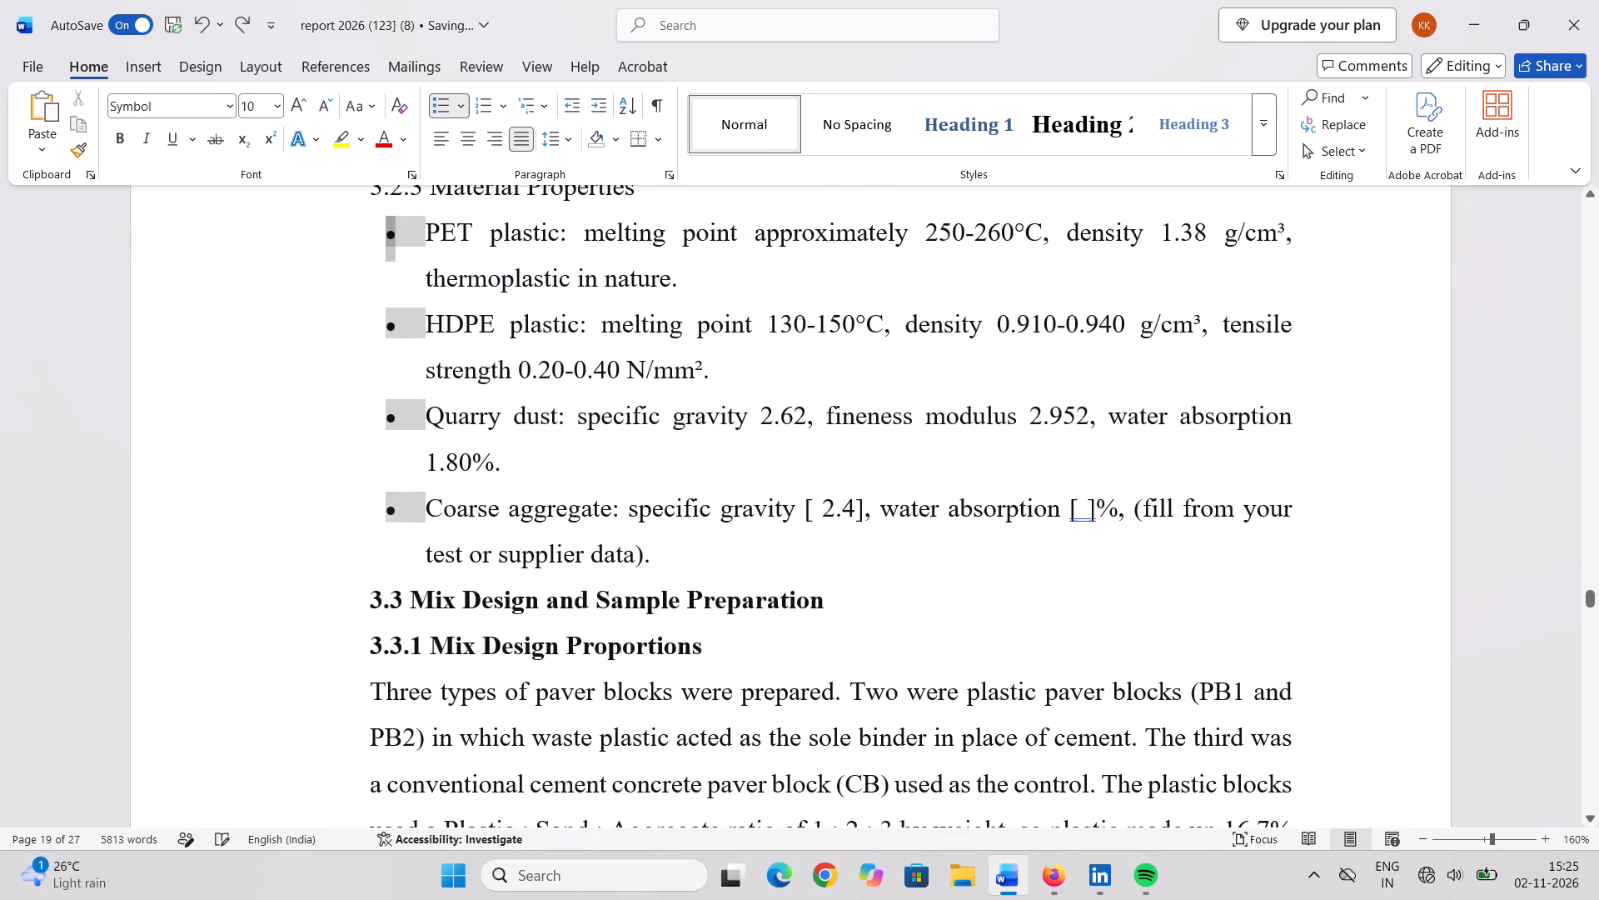
scroll(694, 502, "down", 12)
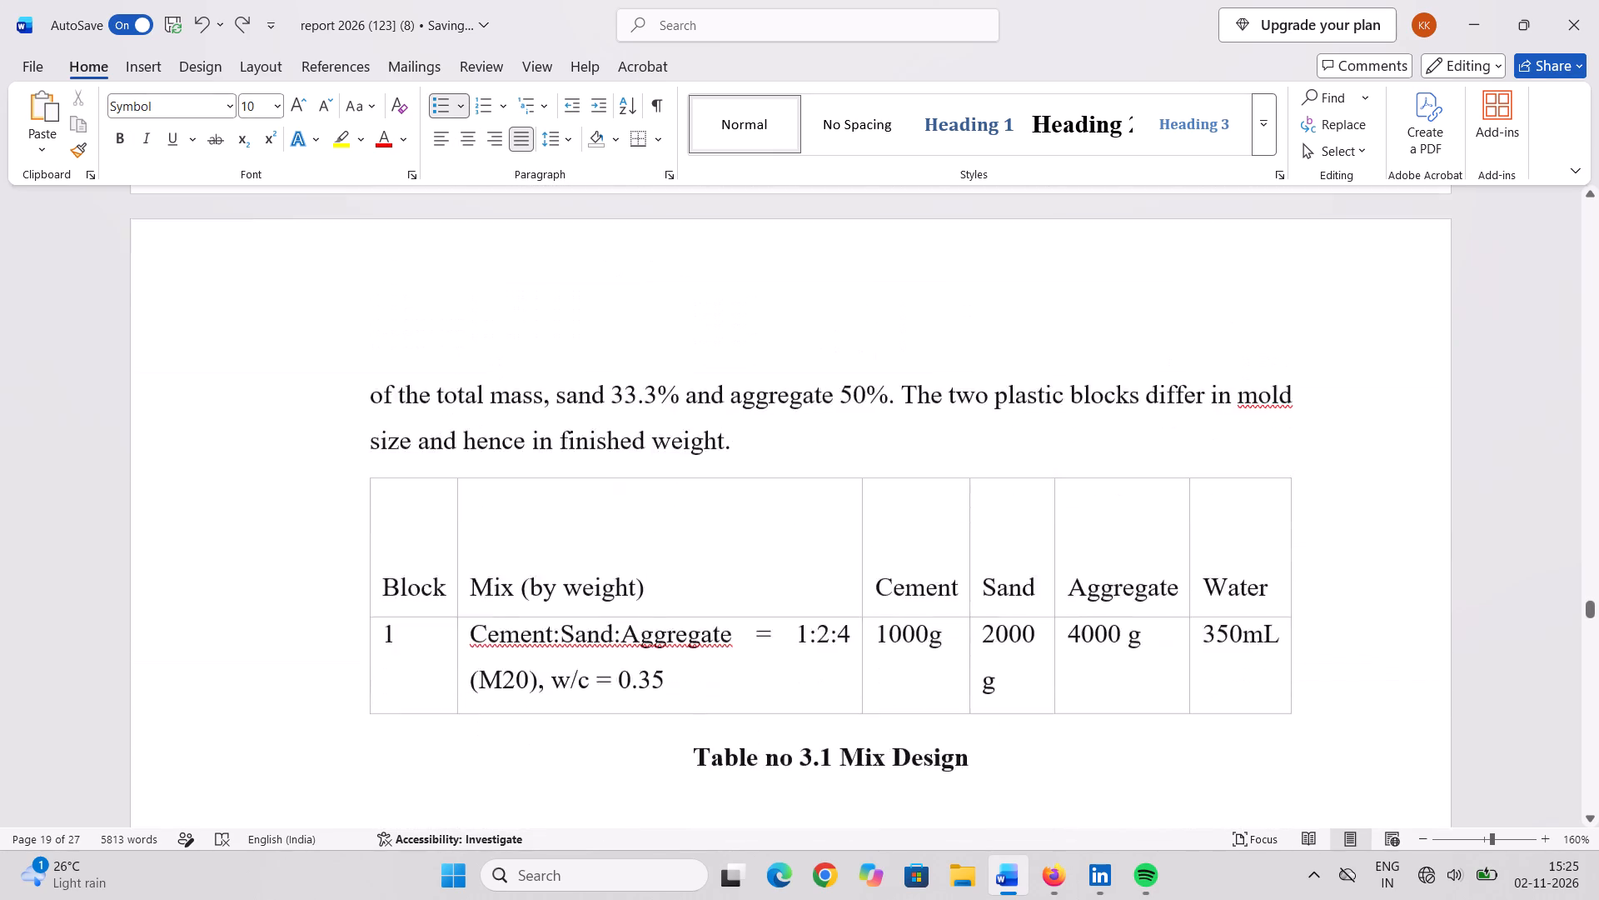
scroll(694, 502, "down", 2)
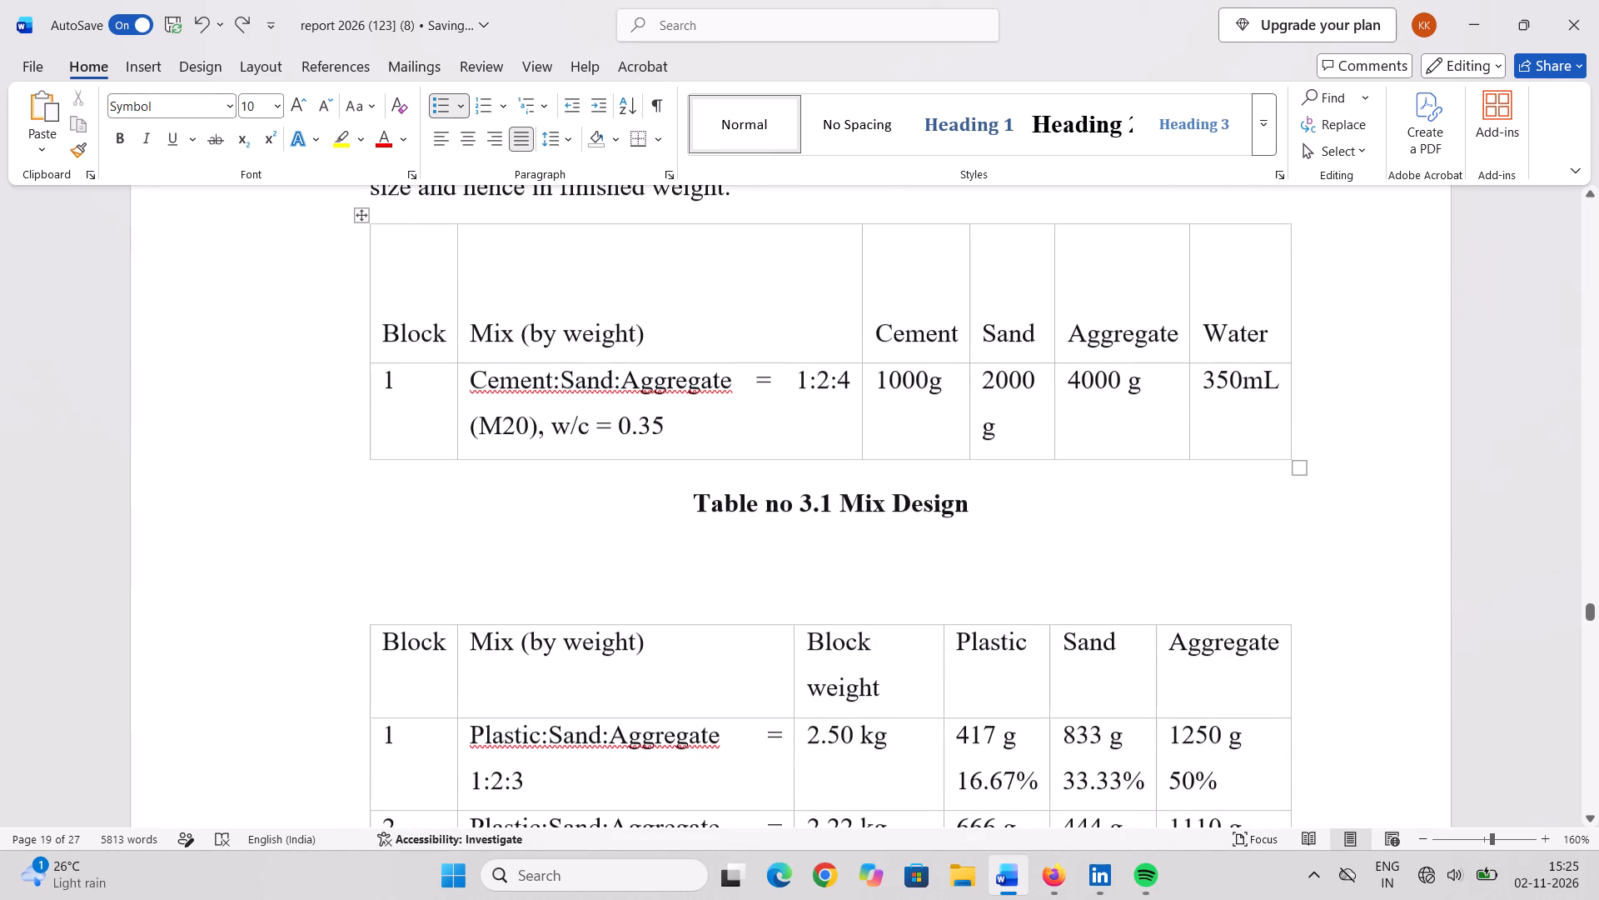
key("ctrl+z")
key("ctrl+z")
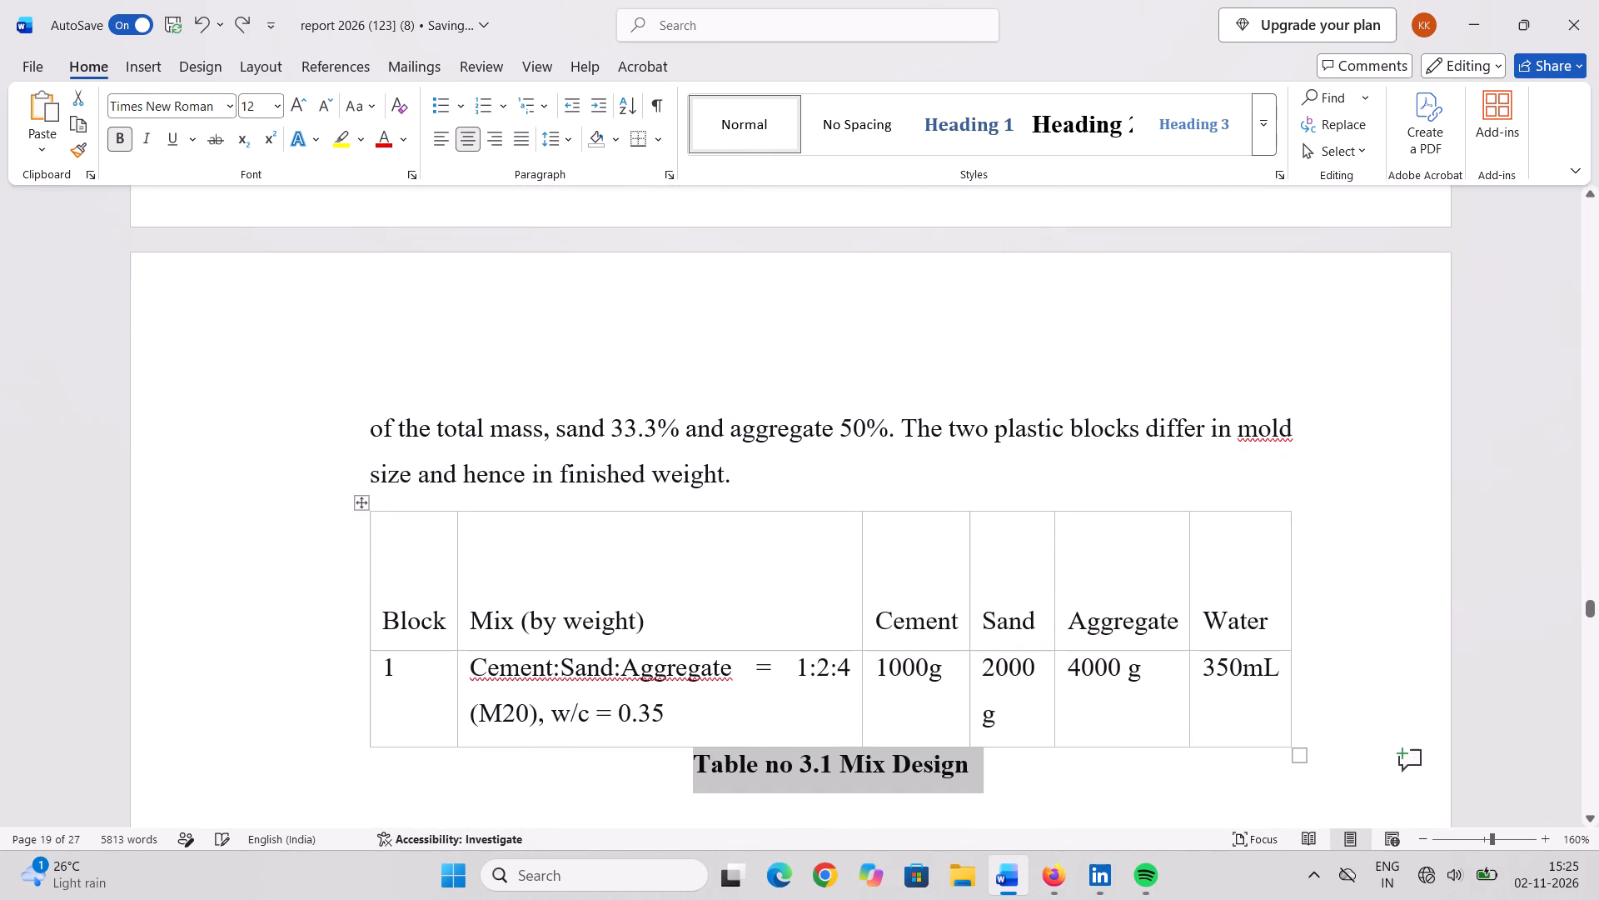
key("ctrl+z")
key("ctrl+z")
key("ctrl+z")
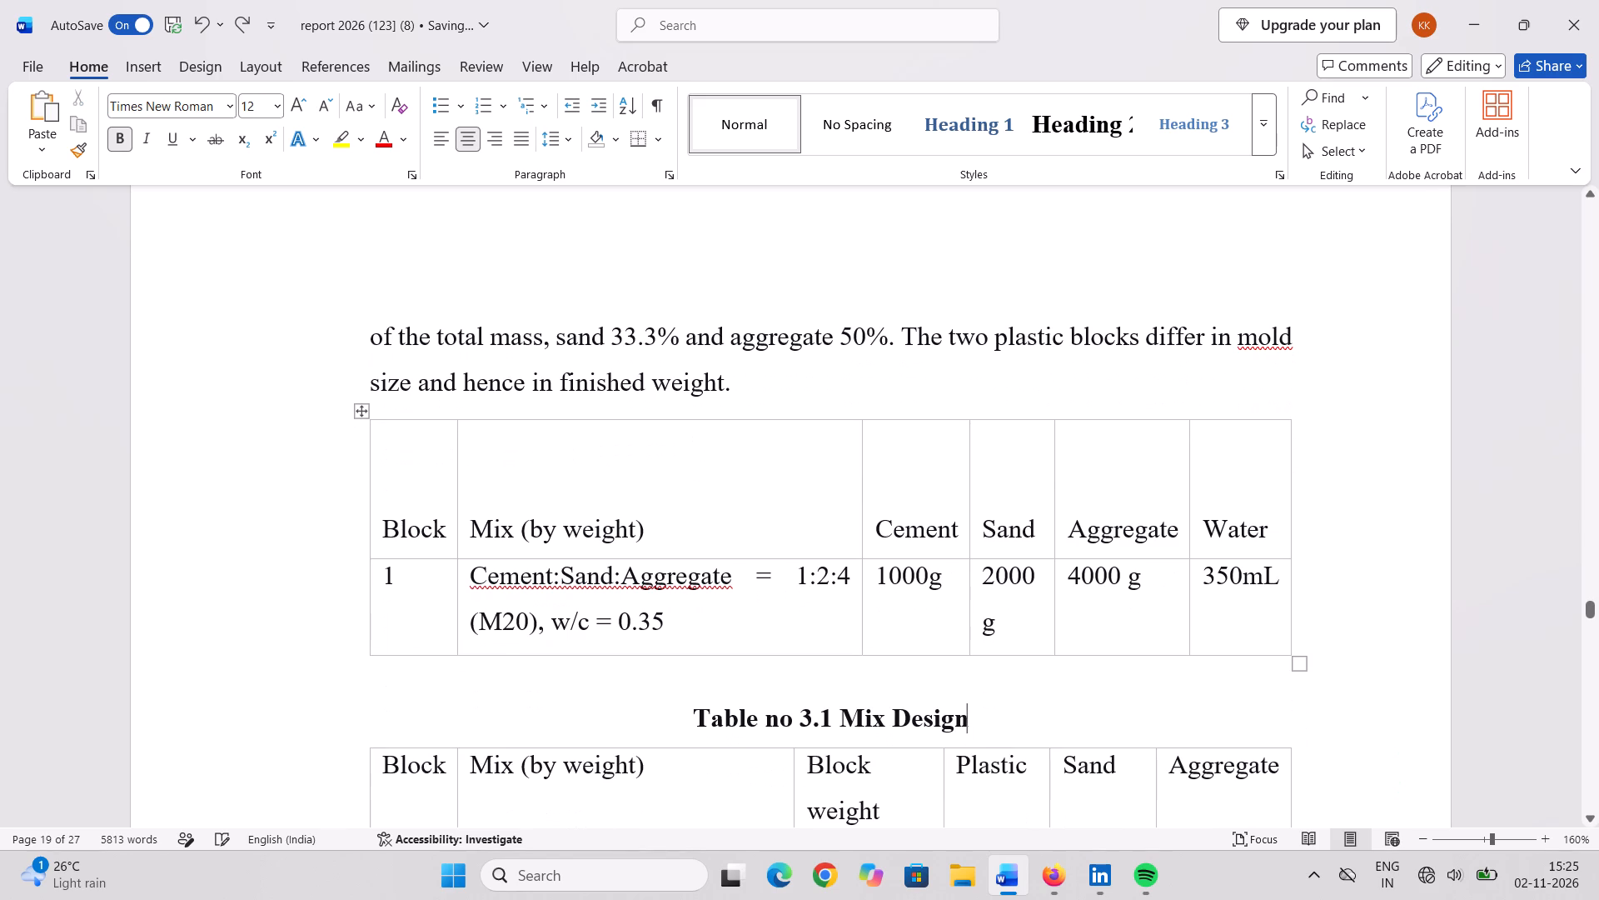
key("ctrl+z")
key("ctrl+z")
key("ctrl+z")
key("ctrl+z")
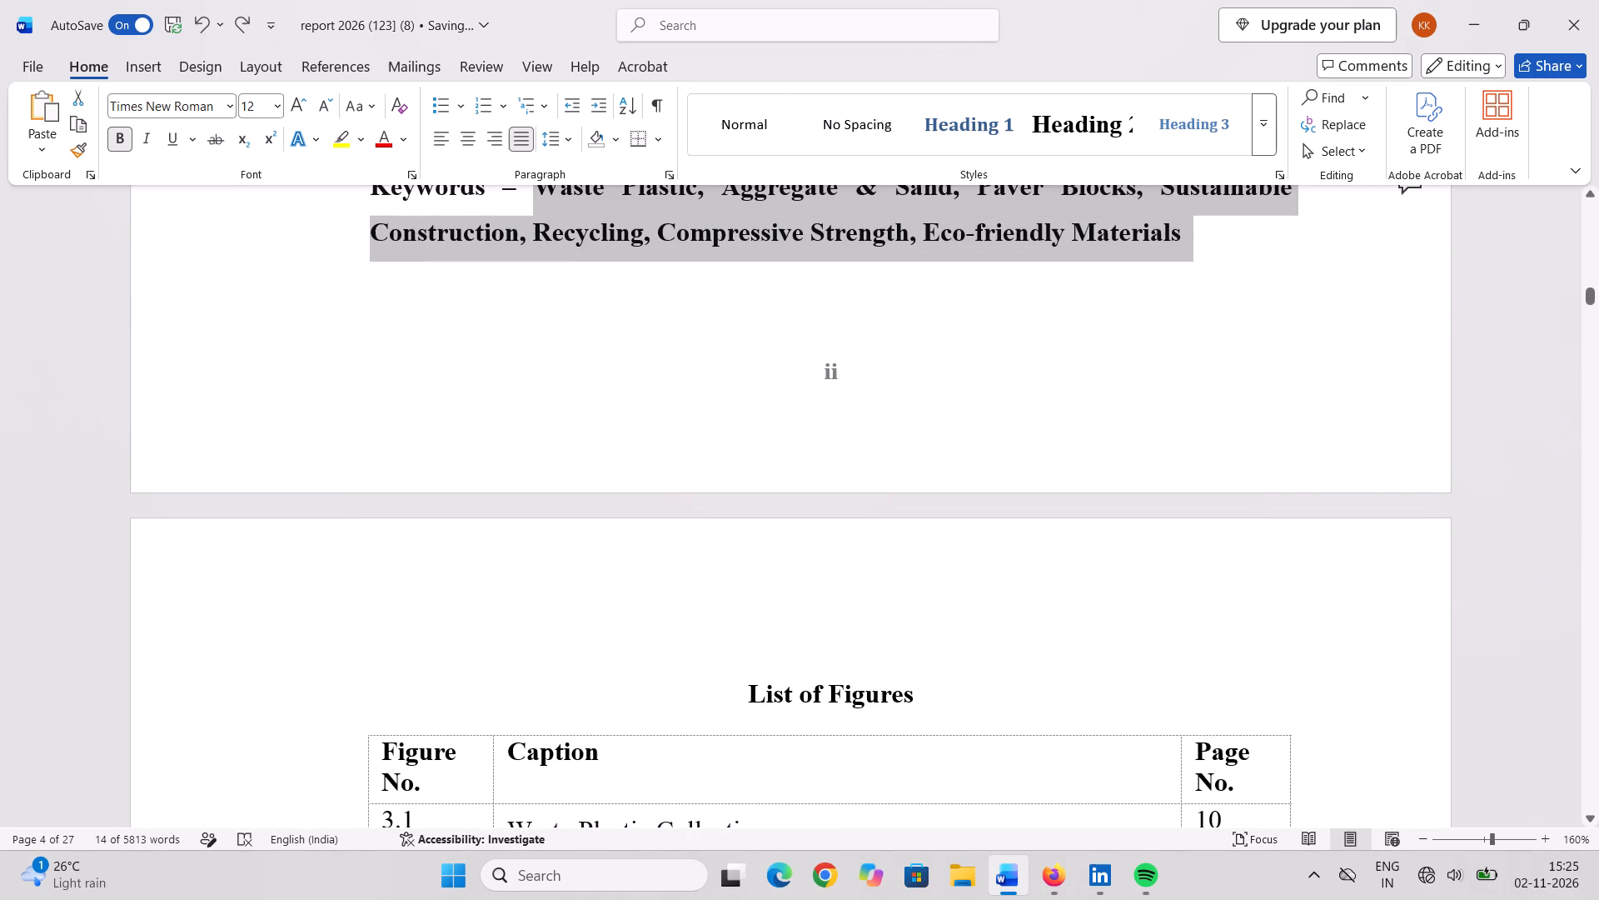
left_click(234, 34)
Remove the empty line between the cement mix table and the Table no 3.1 Mix Design caption in section 3.3.1.
scroll(905, 674, "down", 13)
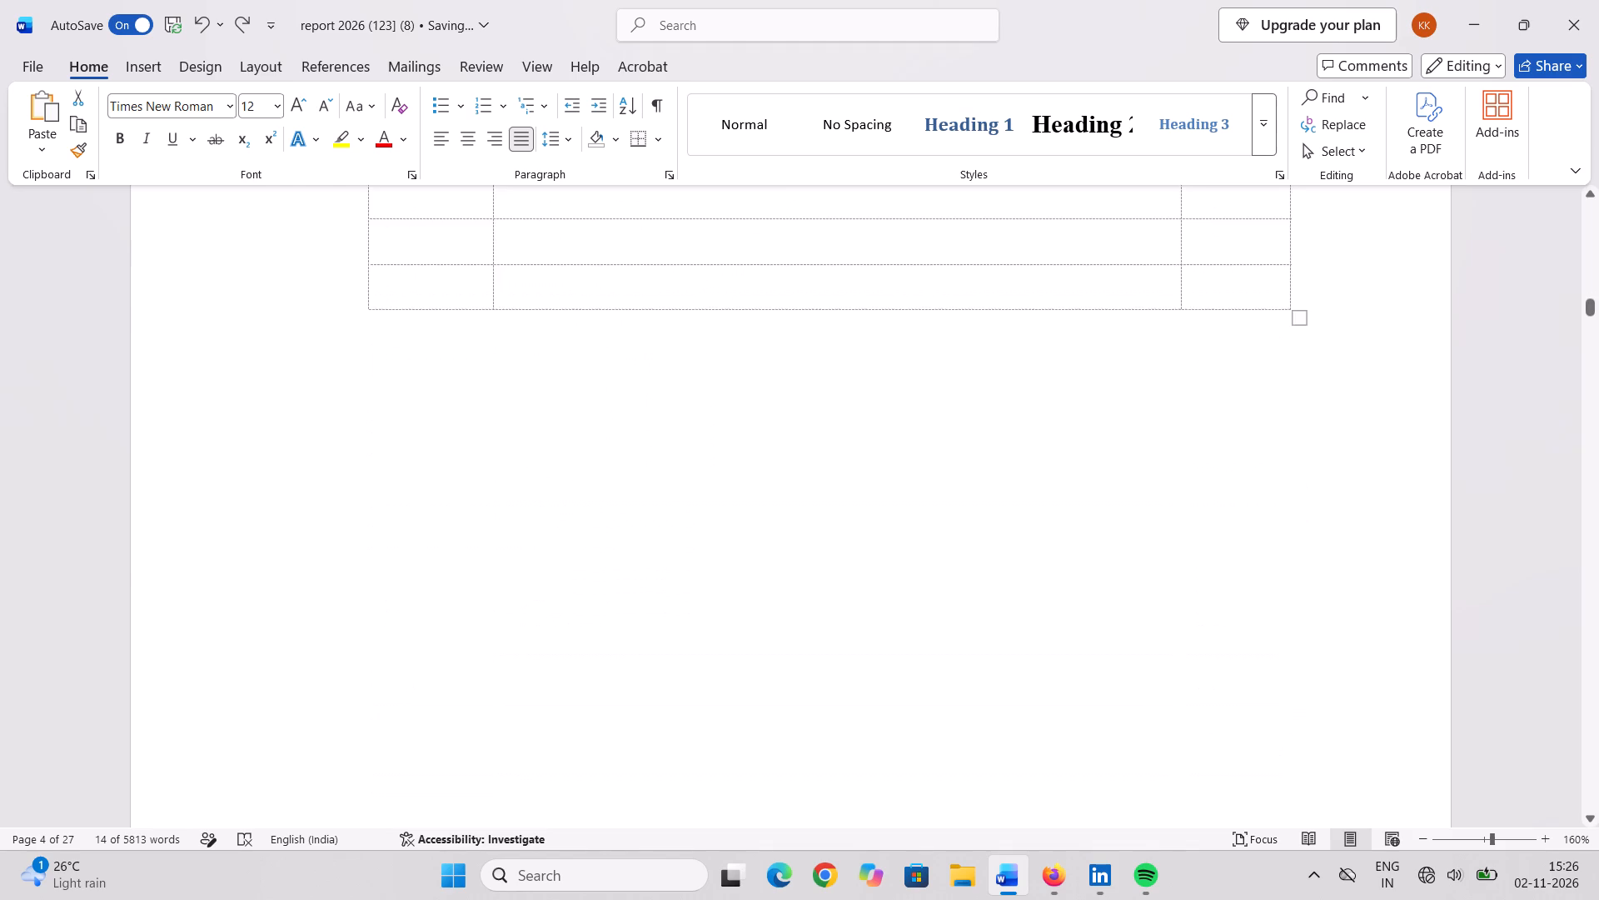
scroll(905, 673, "down", 20)
scroll(905, 673, "down", 20)
scroll(905, 673, "down", 2)
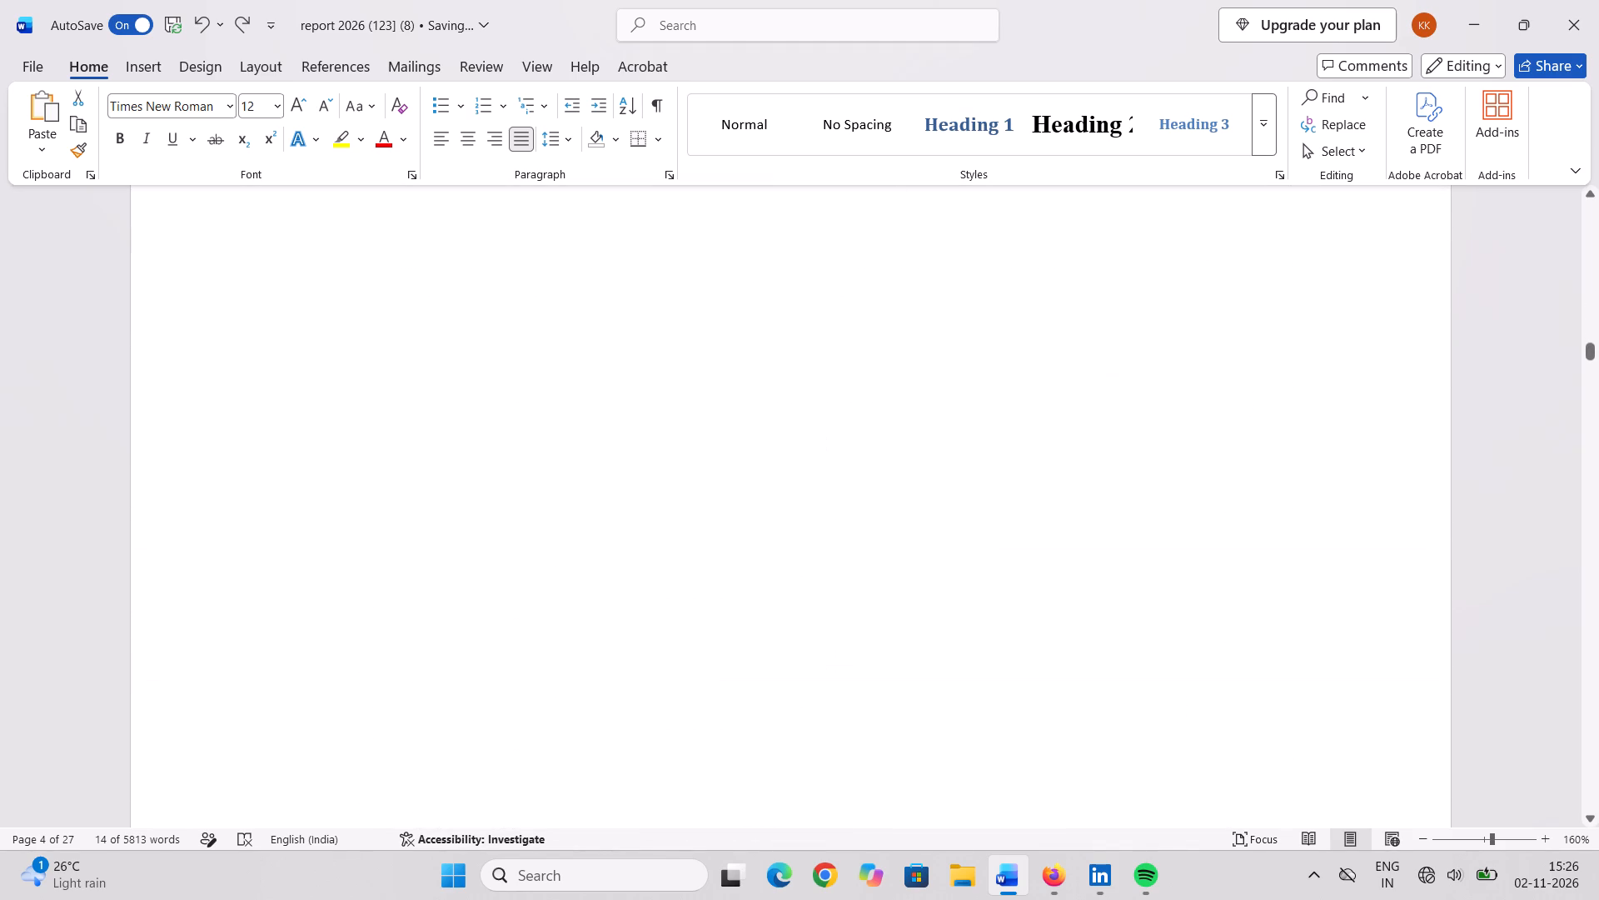
scroll(905, 673, "down", 20)
scroll(905, 673, "down", 20)
scroll(905, 673, "down", 2)
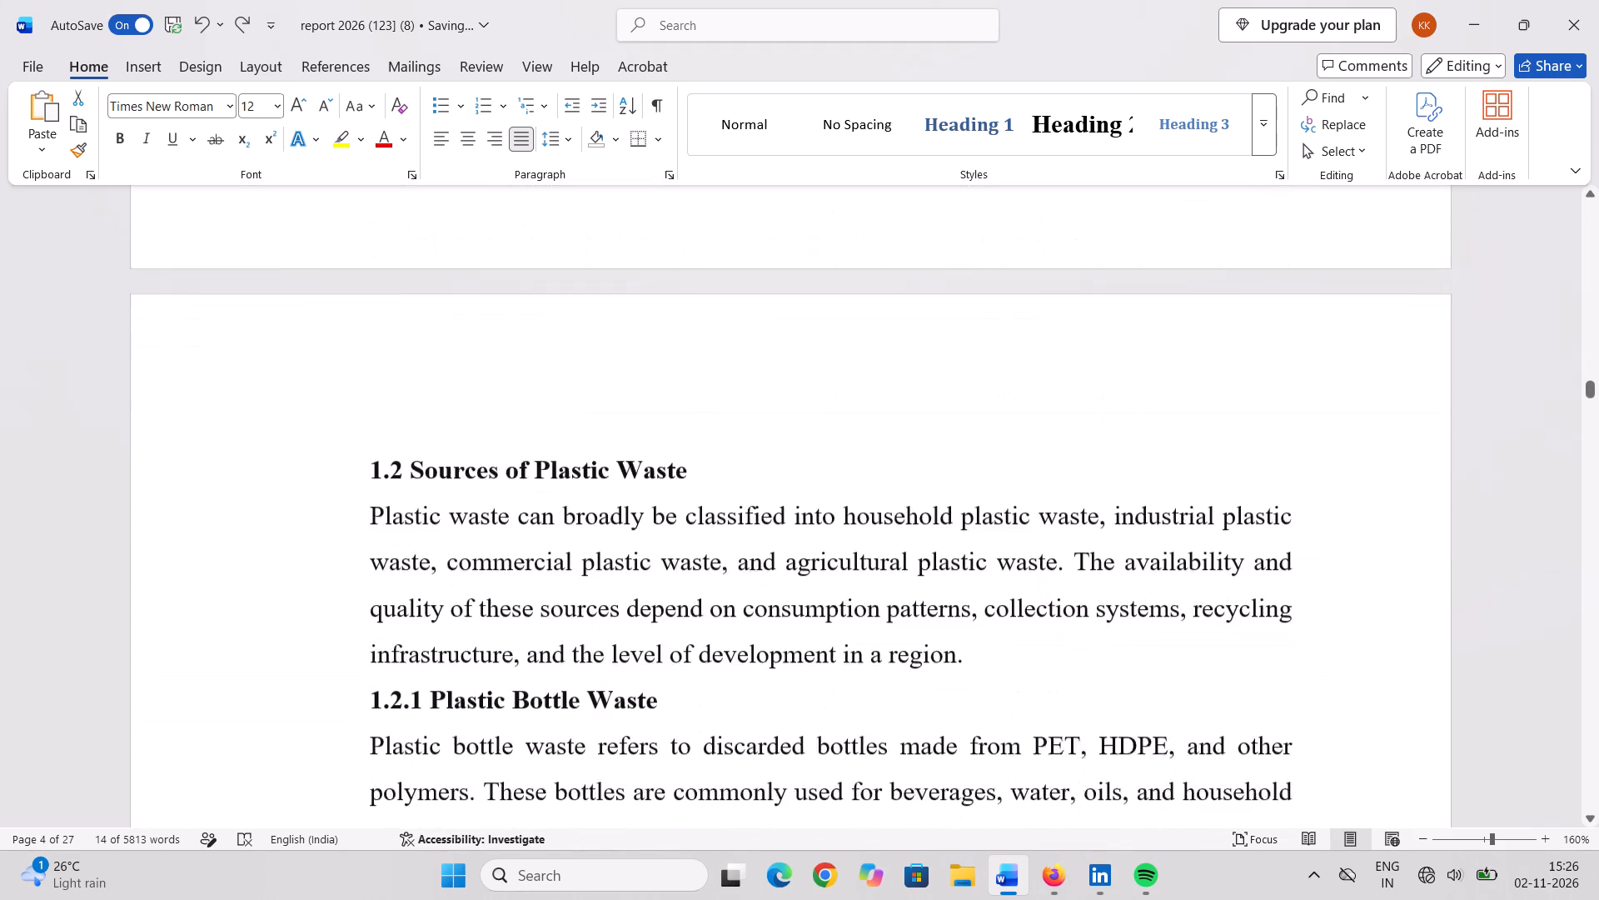
scroll(905, 658, "down", 9)
middle_click(907, 653)
scroll(907, 653, "up", 1)
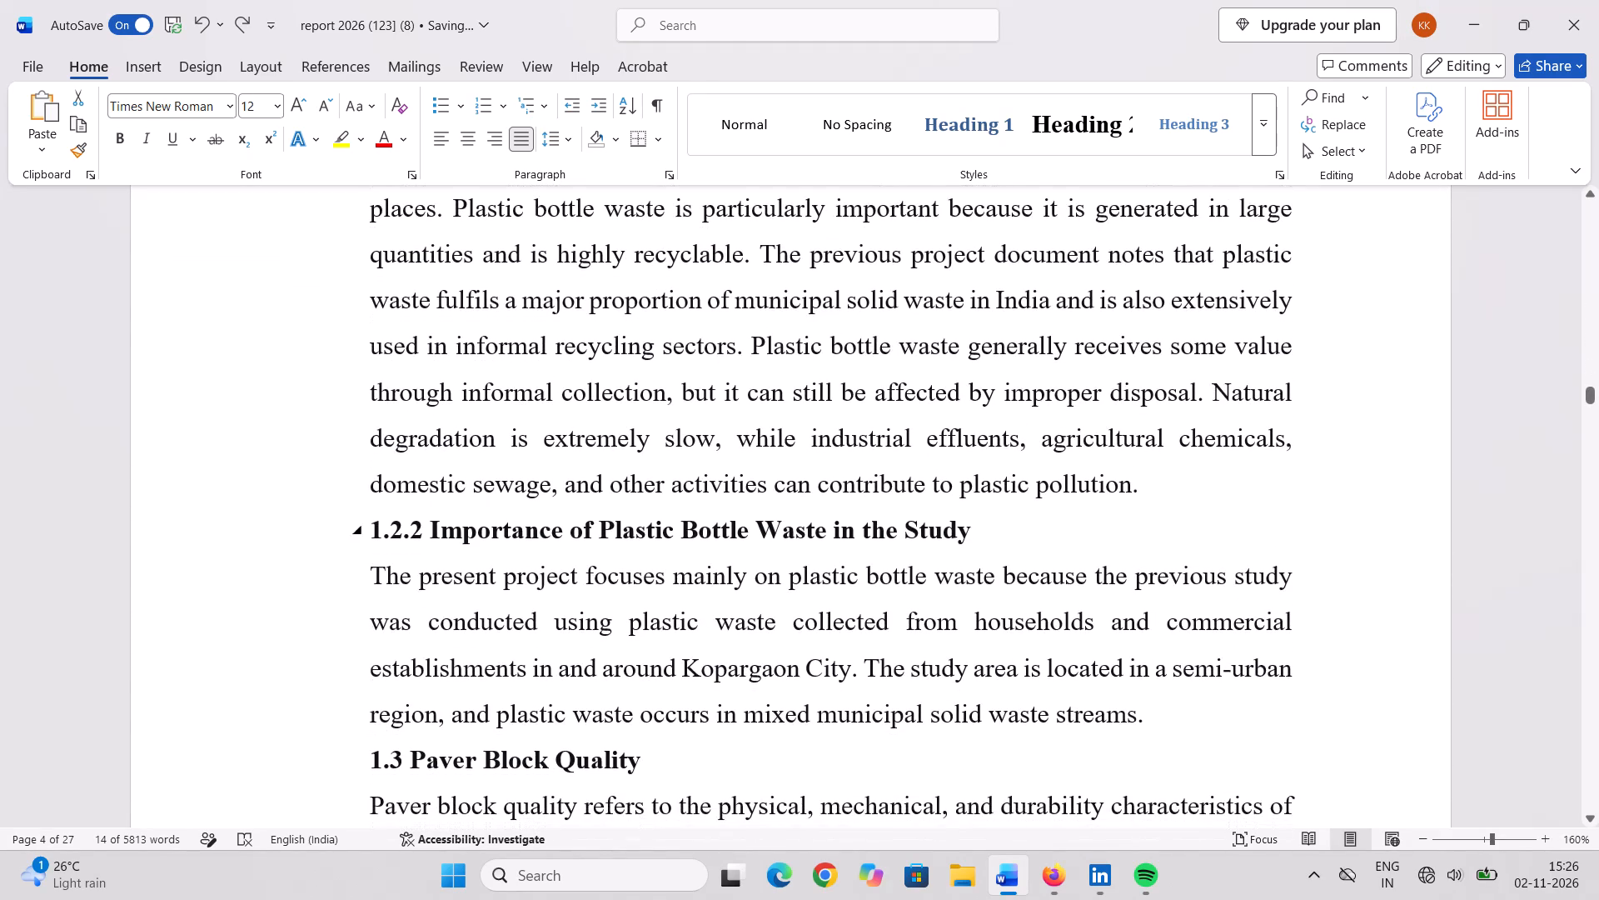
middle_click(817, 487)
scroll(817, 487, "down", 1)
scroll(898, 737, "down", 11)
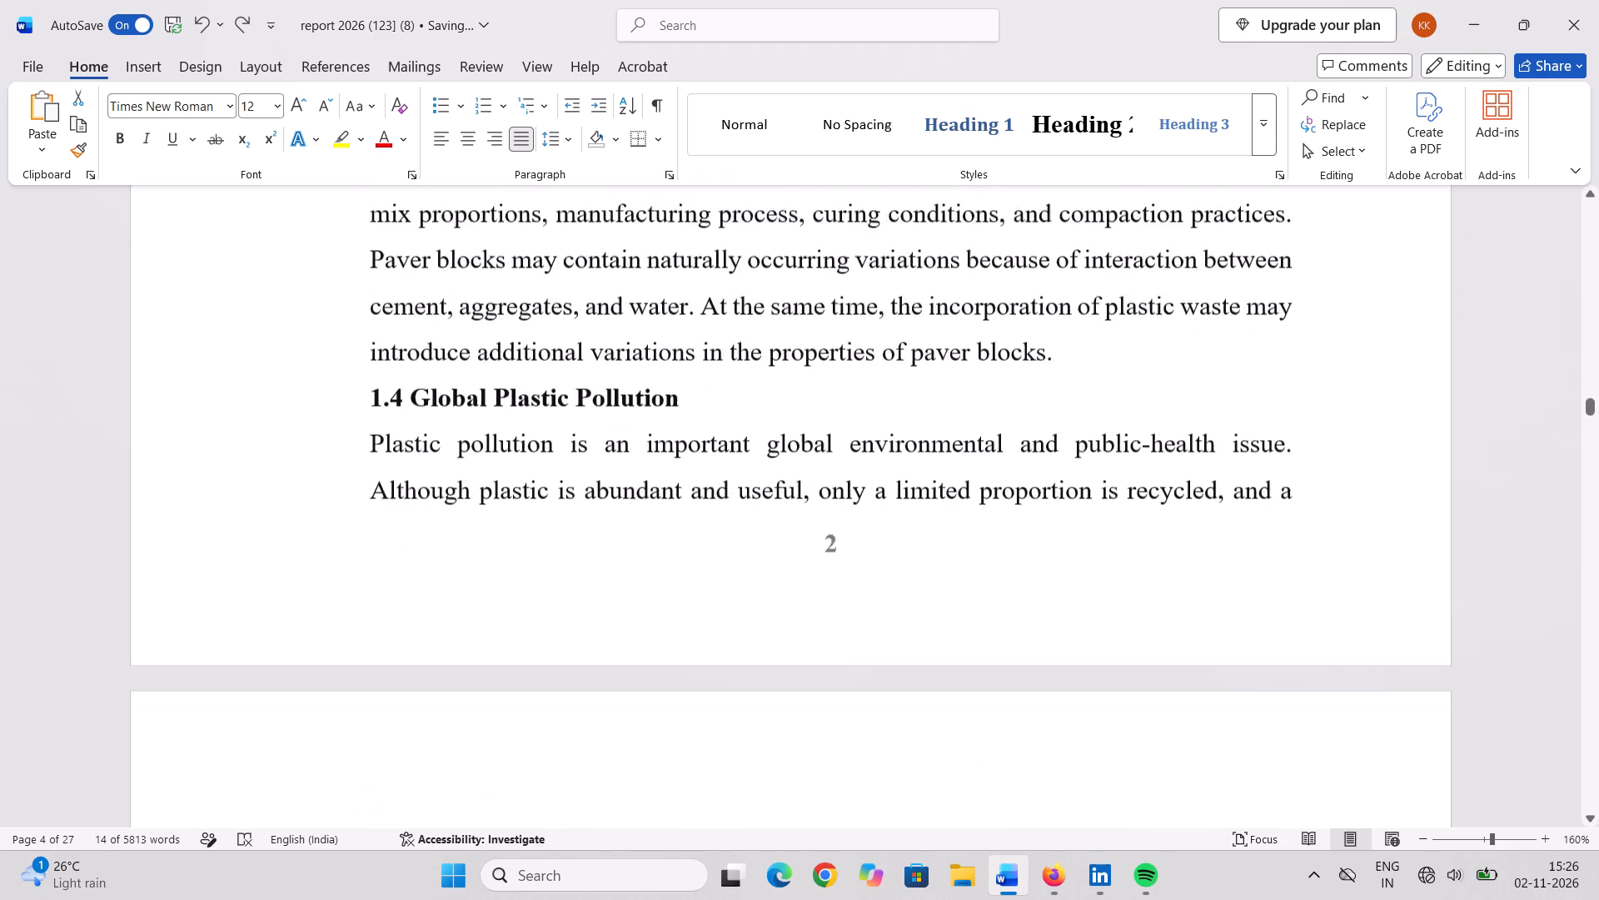
scroll(896, 734, "down", 20)
scroll(896, 734, "down", 20)
scroll(896, 734, "down", 1)
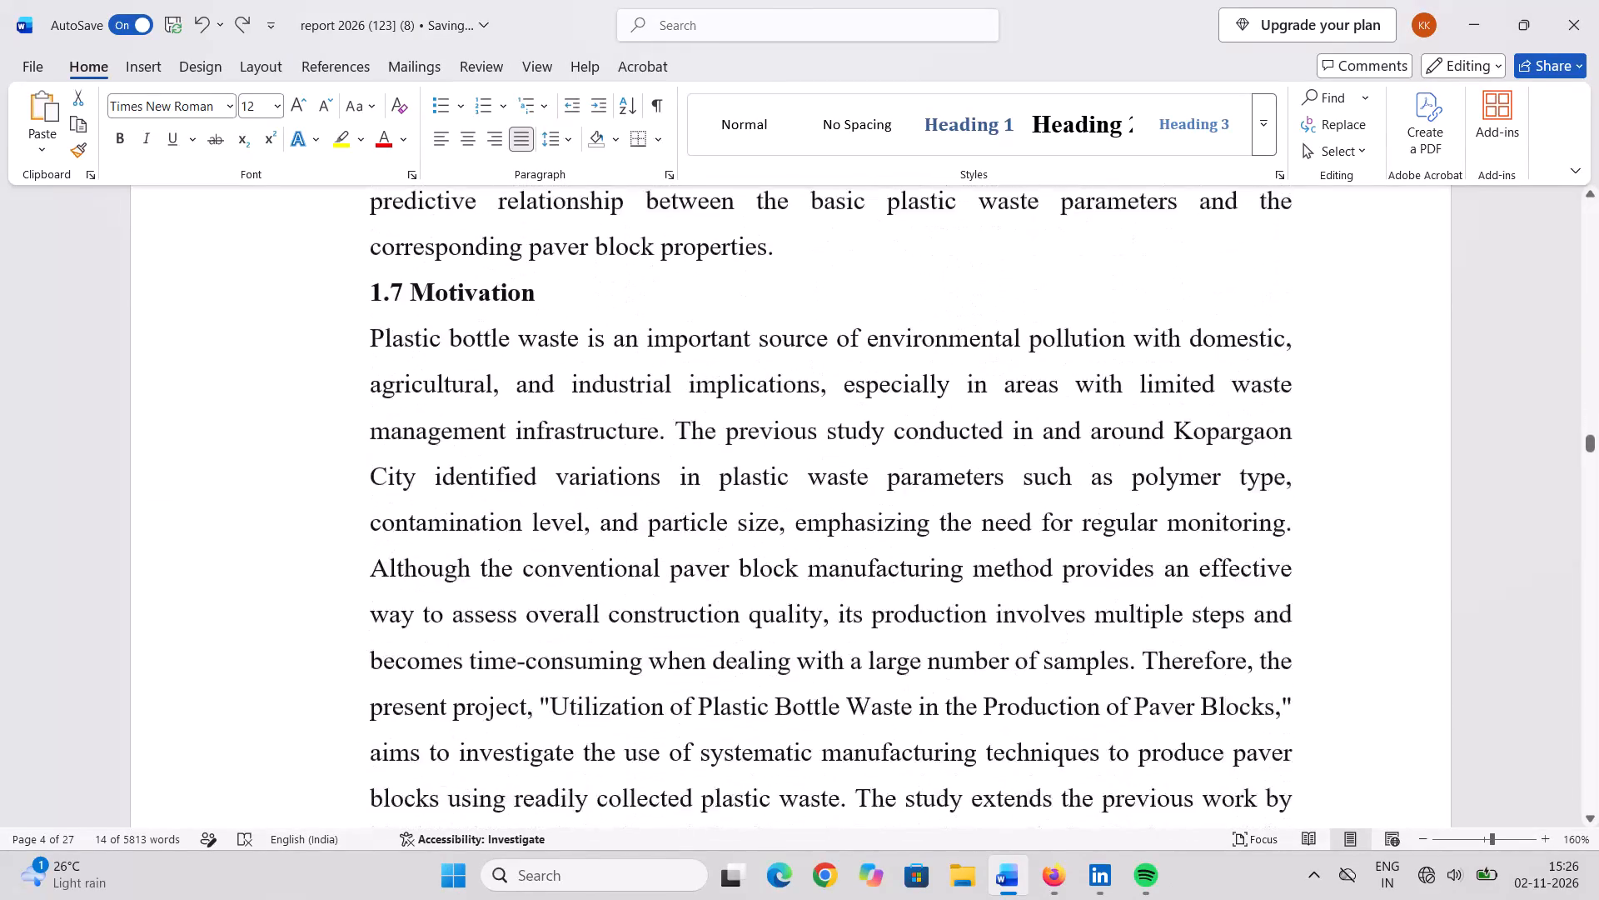
scroll(896, 732, "down", 17)
scroll(896, 732, "down", 16)
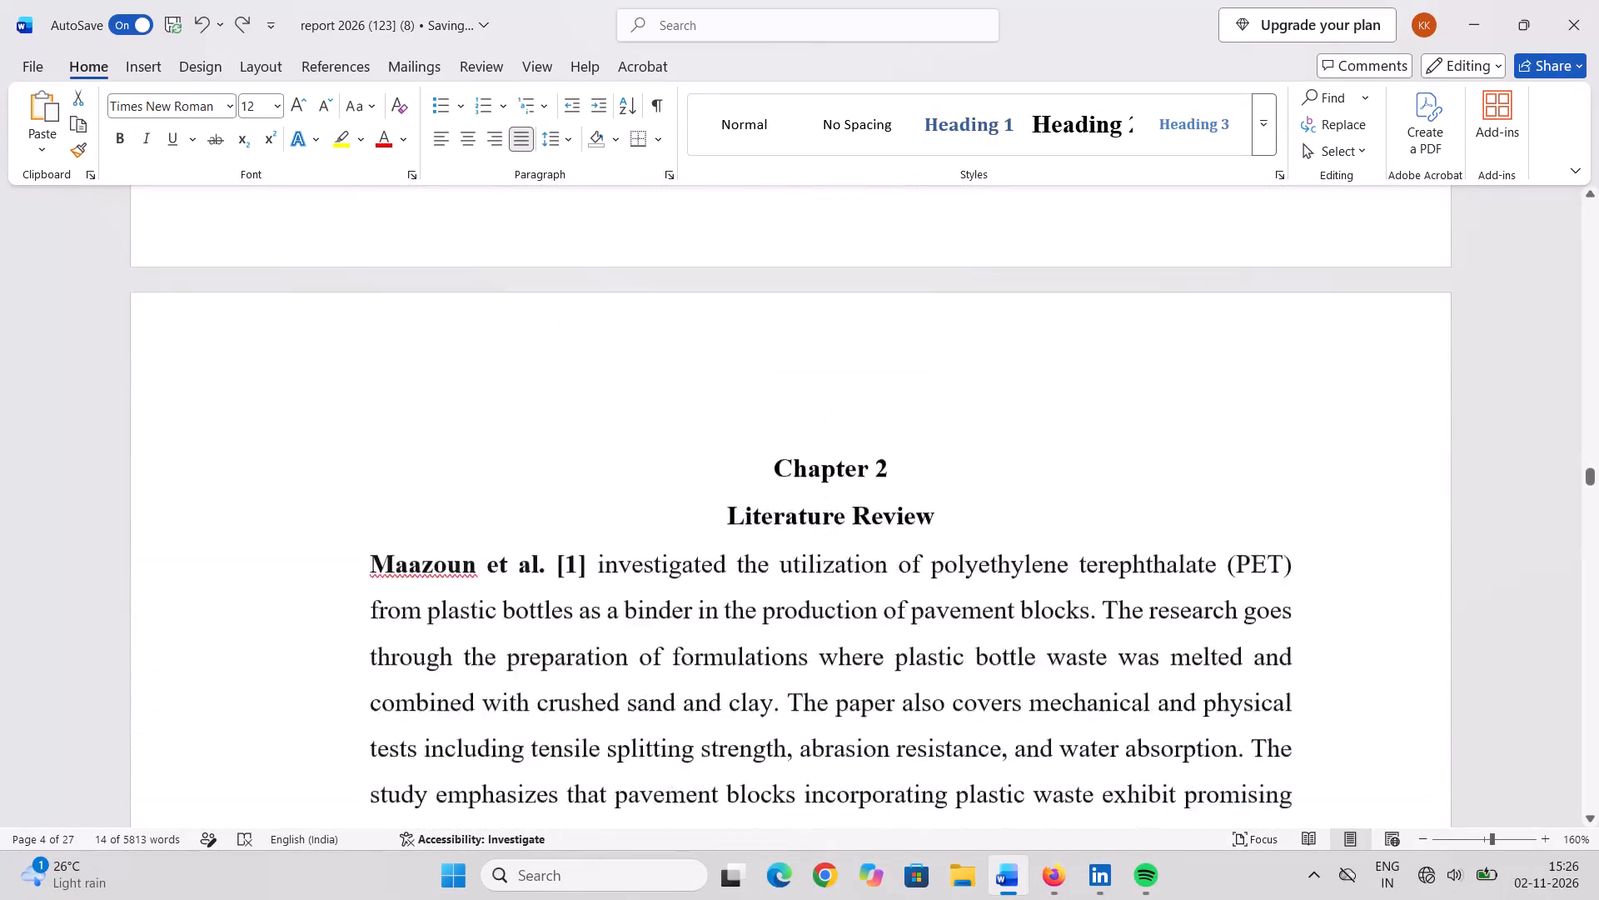
scroll(896, 732, "down", 20)
scroll(896, 732, "down", 20)
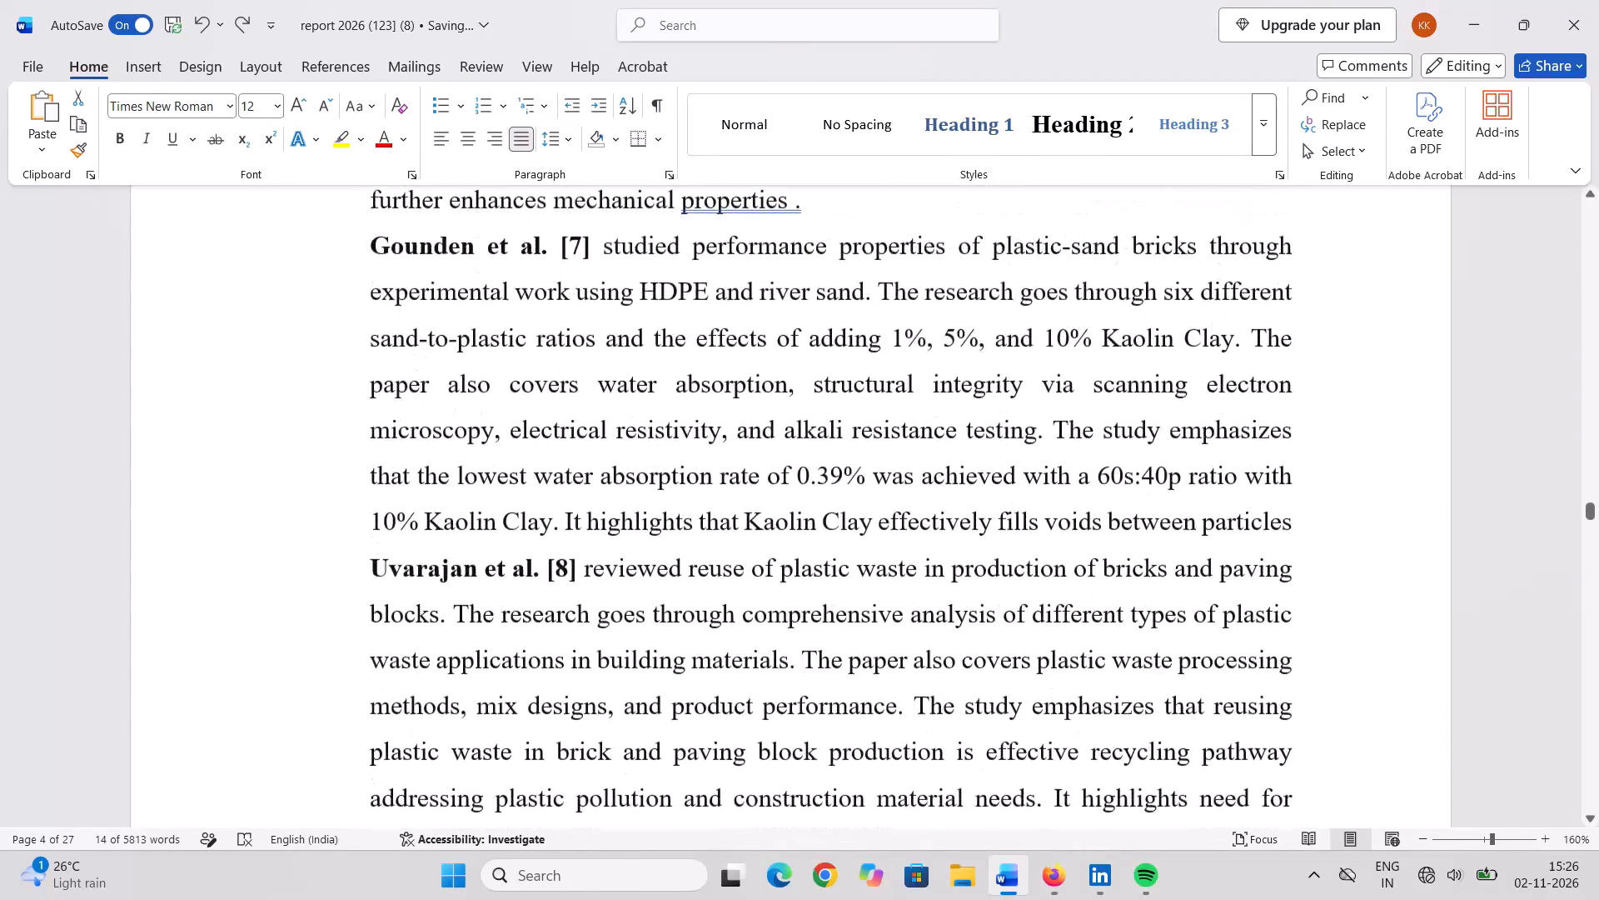
scroll(896, 732, "down", 20)
scroll(896, 732, "down", 5)
scroll(869, 500, "down", 4)
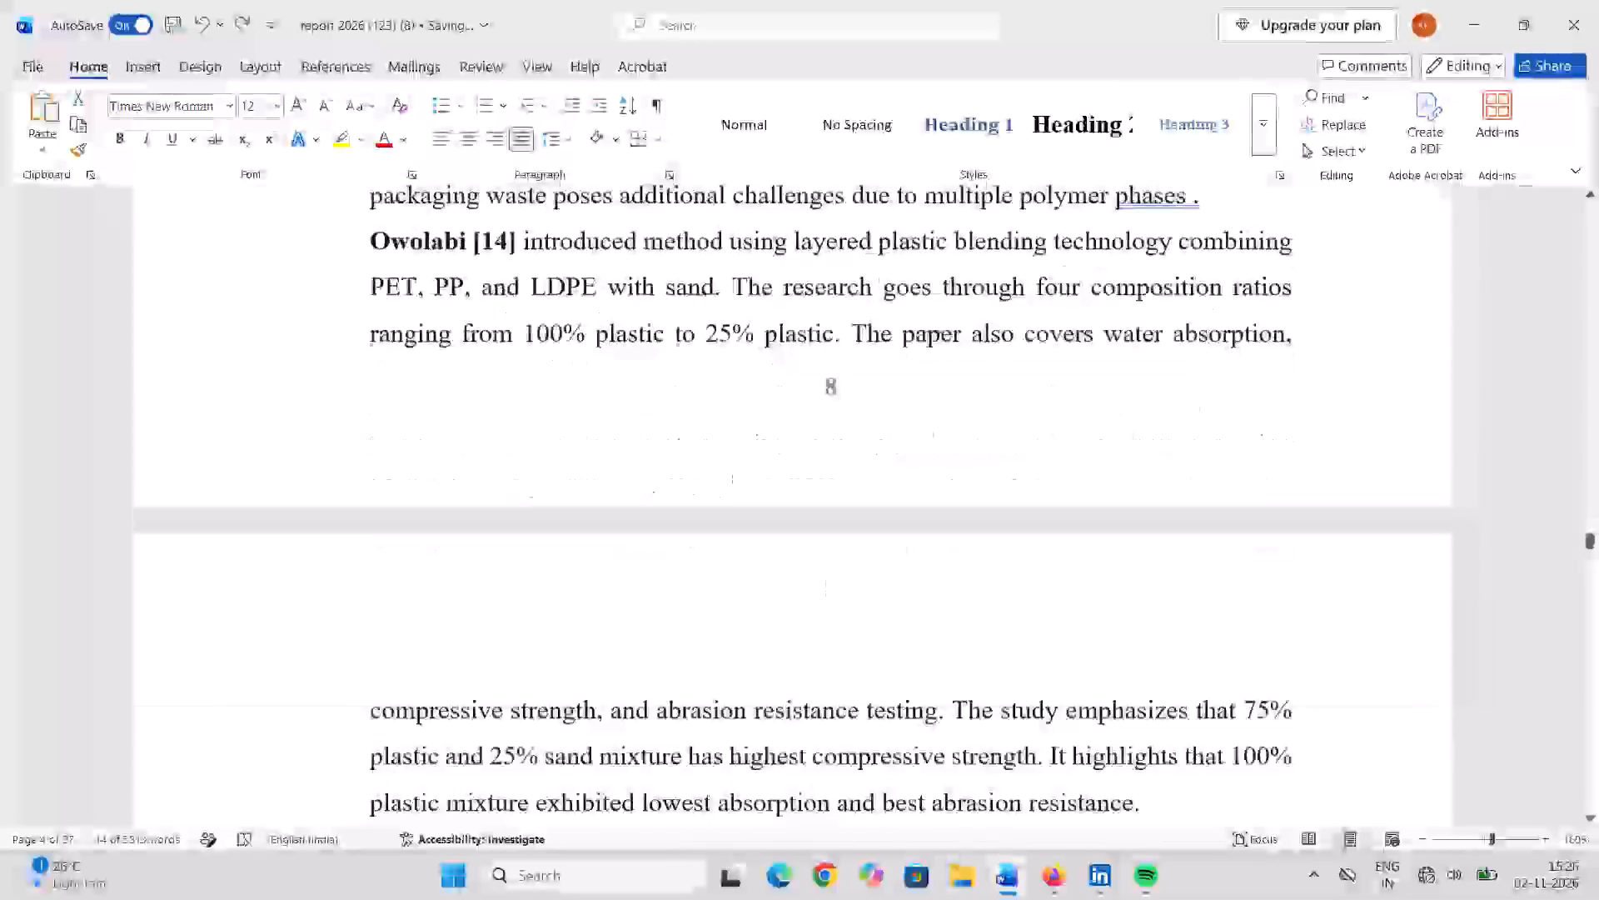
scroll(869, 500, "down", 20)
scroll(869, 500, "down", 17)
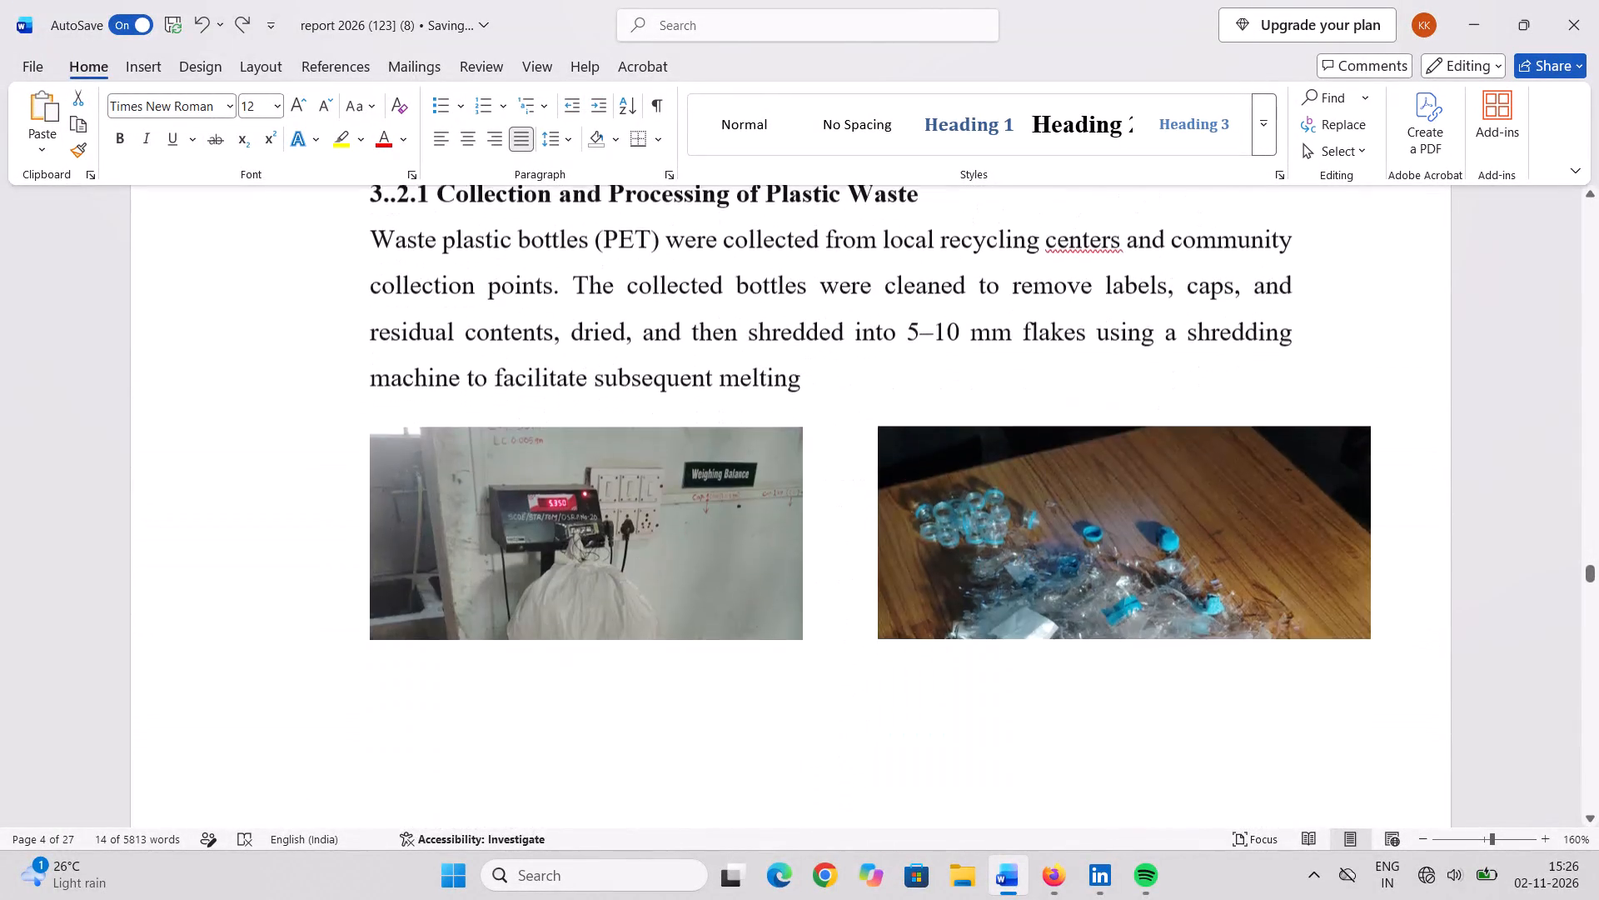
scroll(869, 500, "down", 13)
scroll(869, 500, "down", 13)
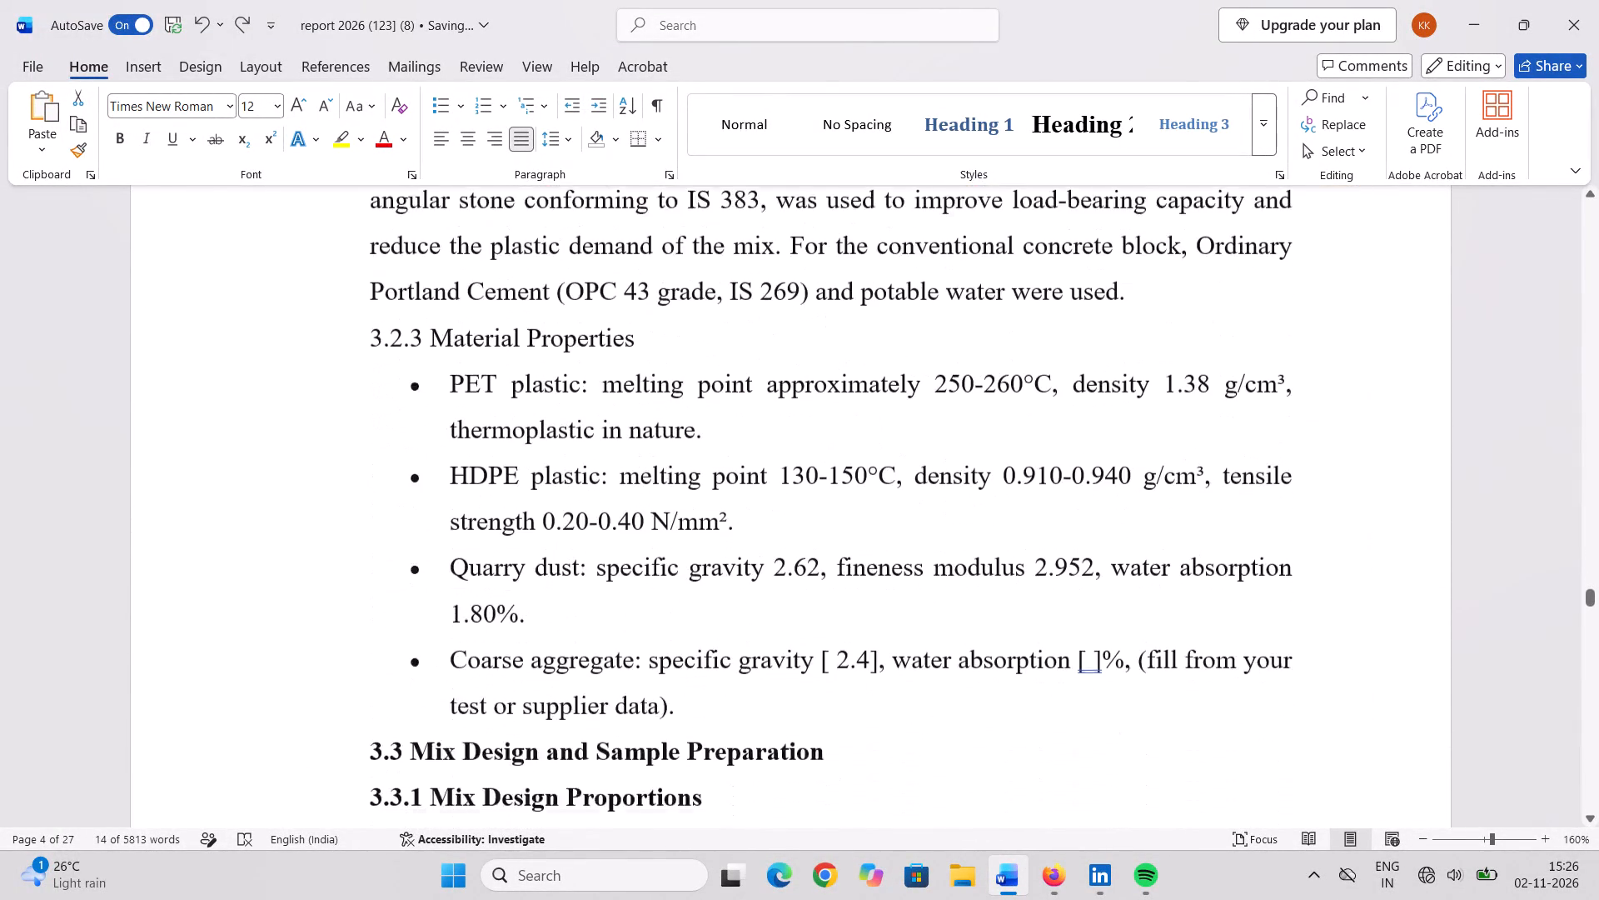
scroll(869, 500, "down", 4)
scroll(869, 500, "up", 4)
scroll(869, 500, "down", 9)
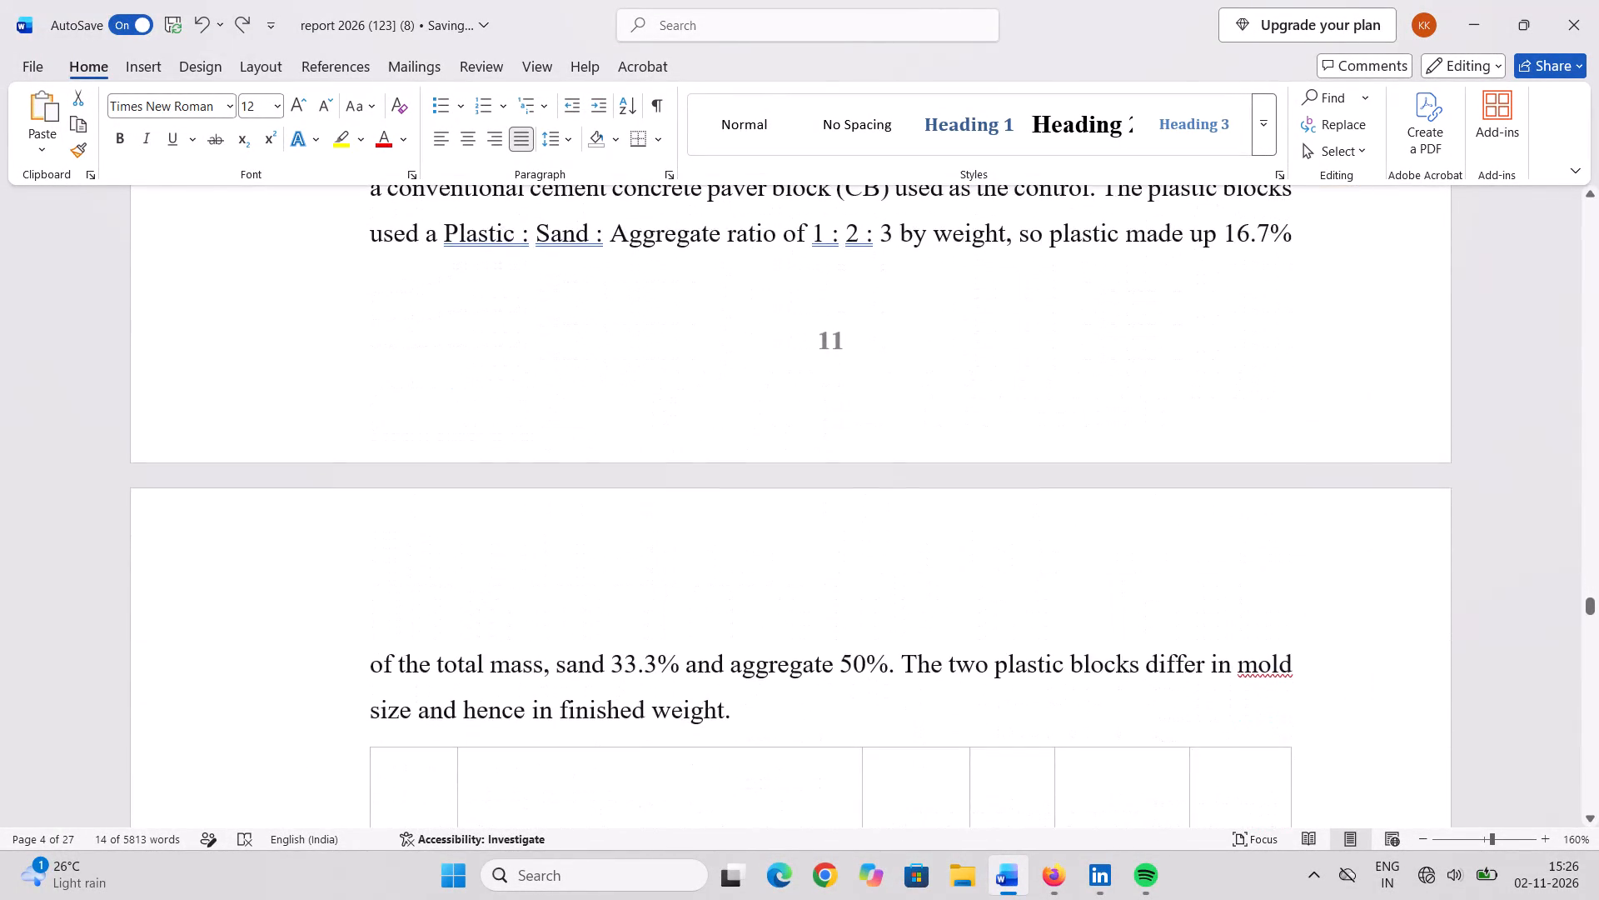
scroll(869, 500, "down", 7)
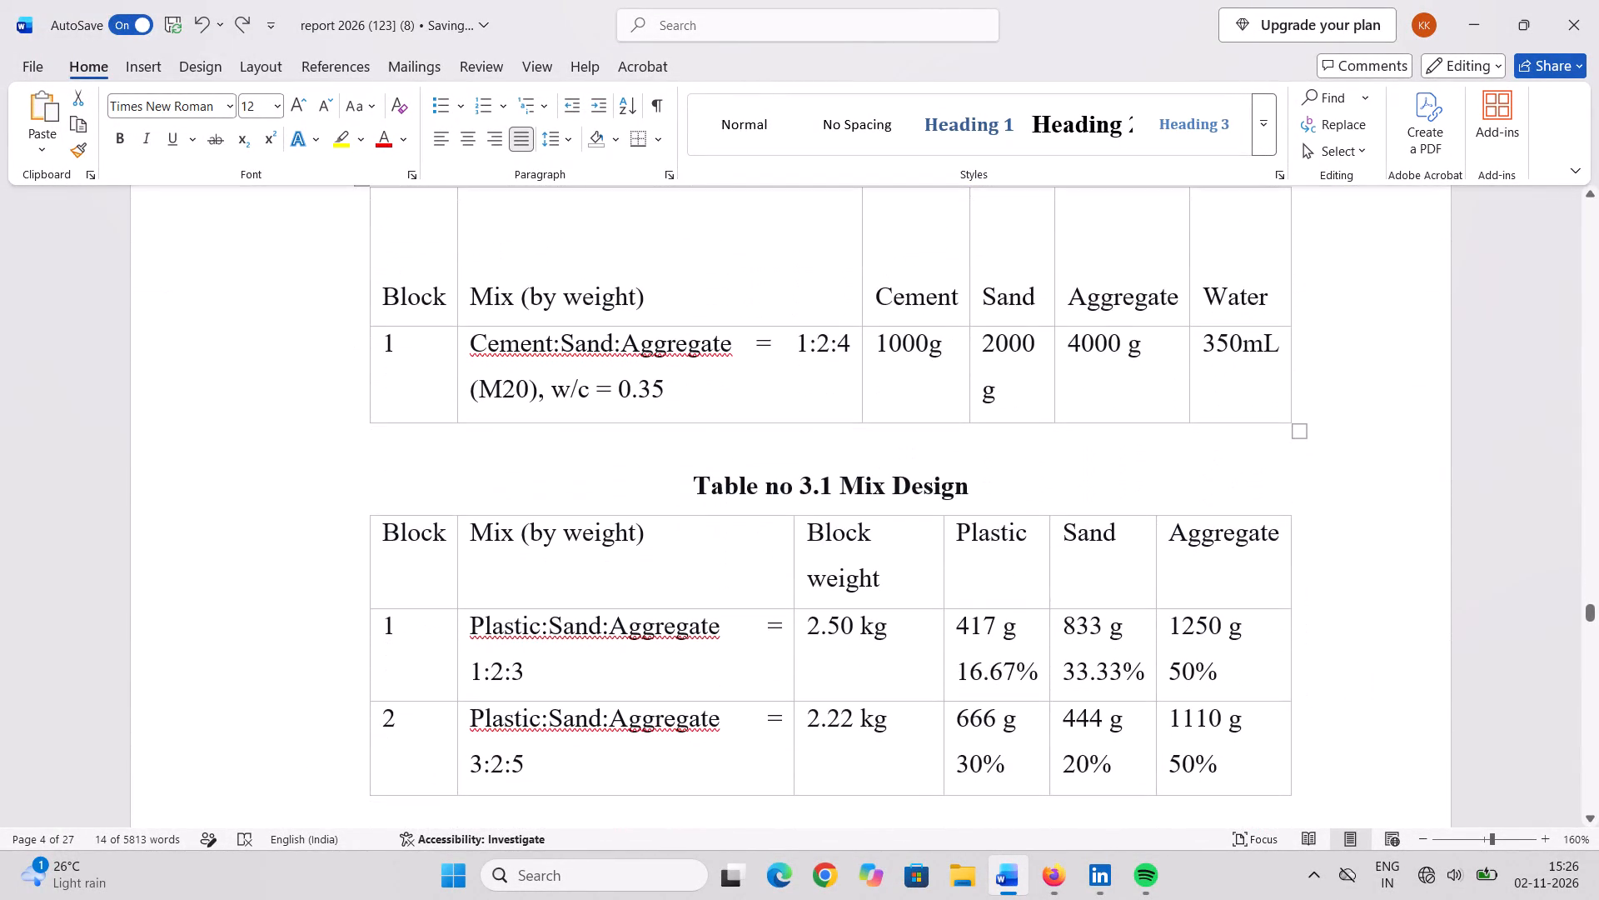
scroll(711, 478, "down", 3)
scroll(711, 478, "up", 3)
left_click_drag(690, 488, 1007, 478)
left_click(824, 438)
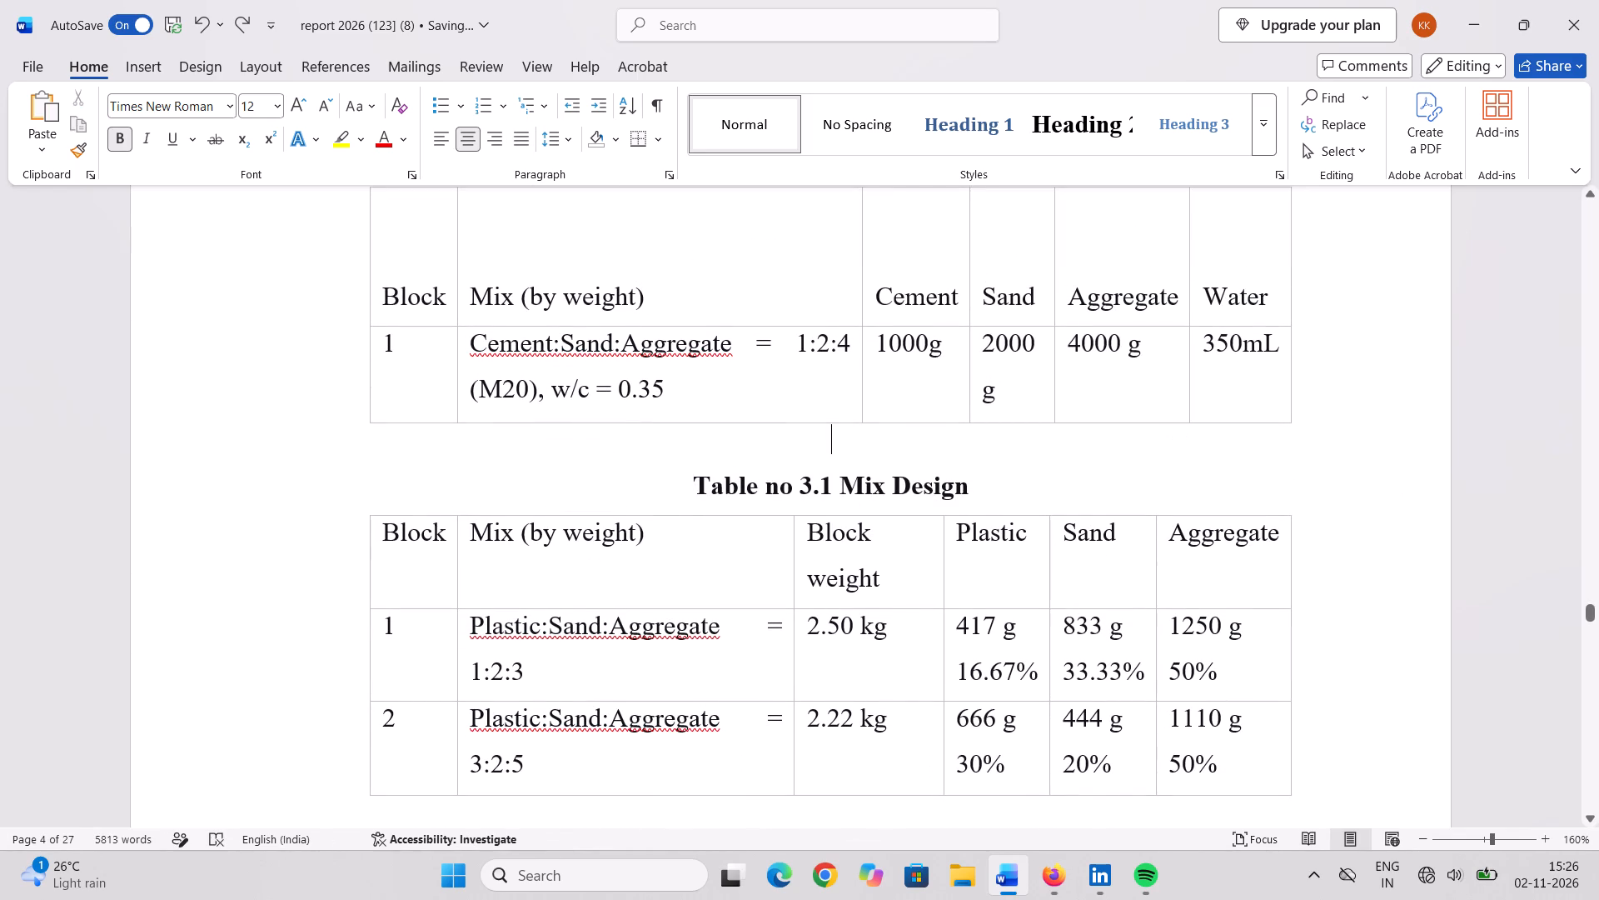
key("BackSpace")
key("BackSpace")
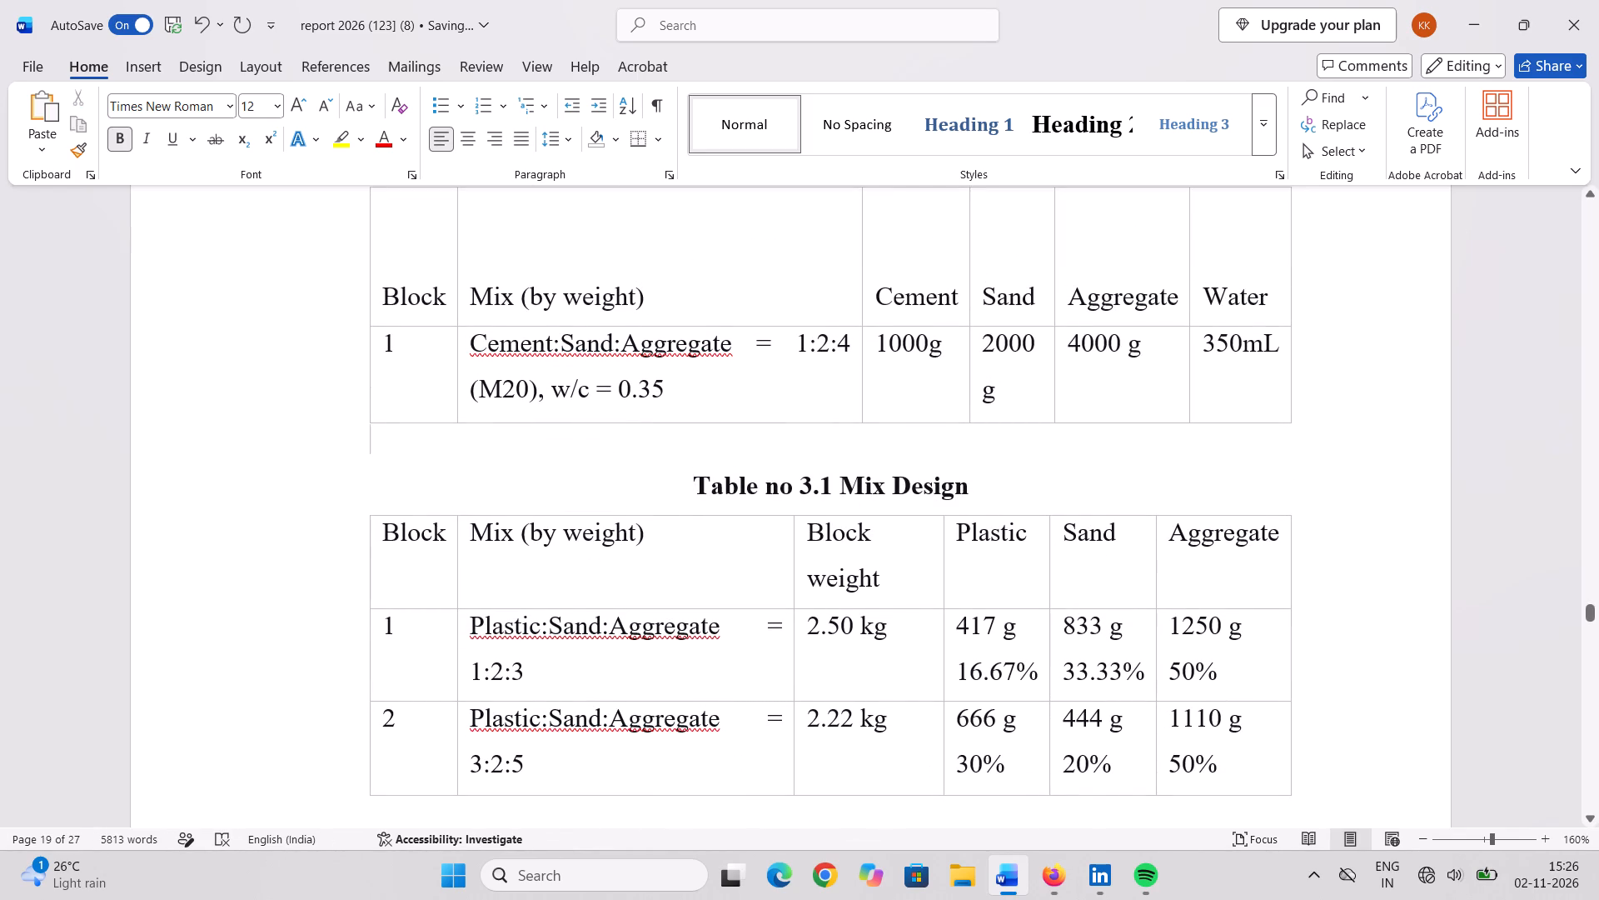
key("BackSpace")
left_click_drag(360, 436, 815, 432)
key("BackSpace")
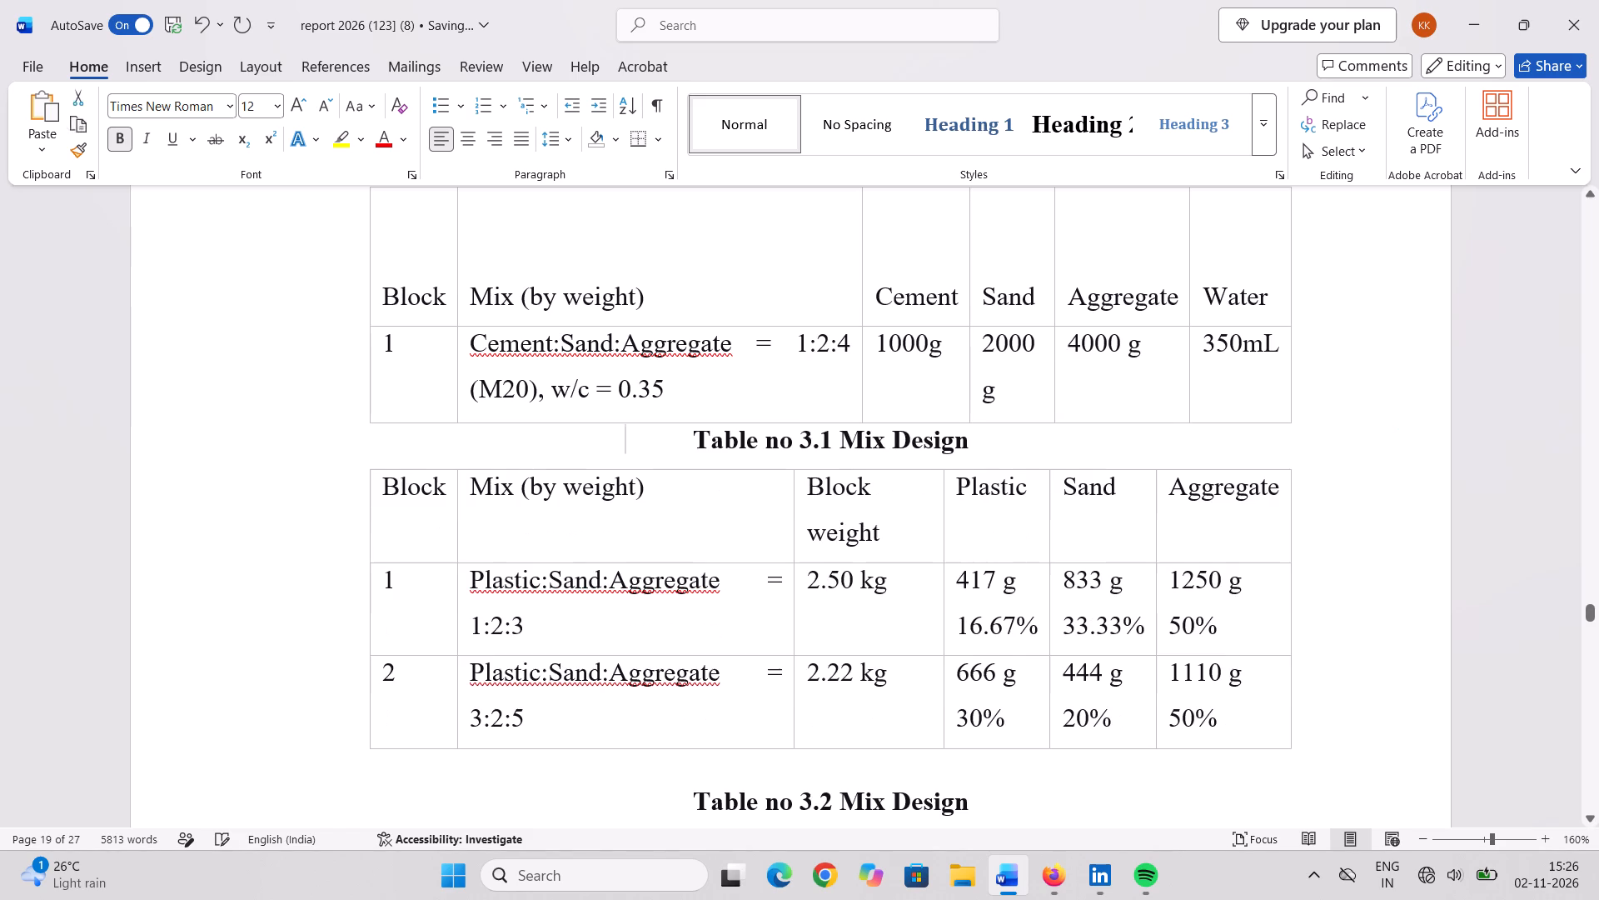
Add paragraph space before and after the Table no 3.1 Mix Design caption.
left_click_drag(696, 446, 968, 444)
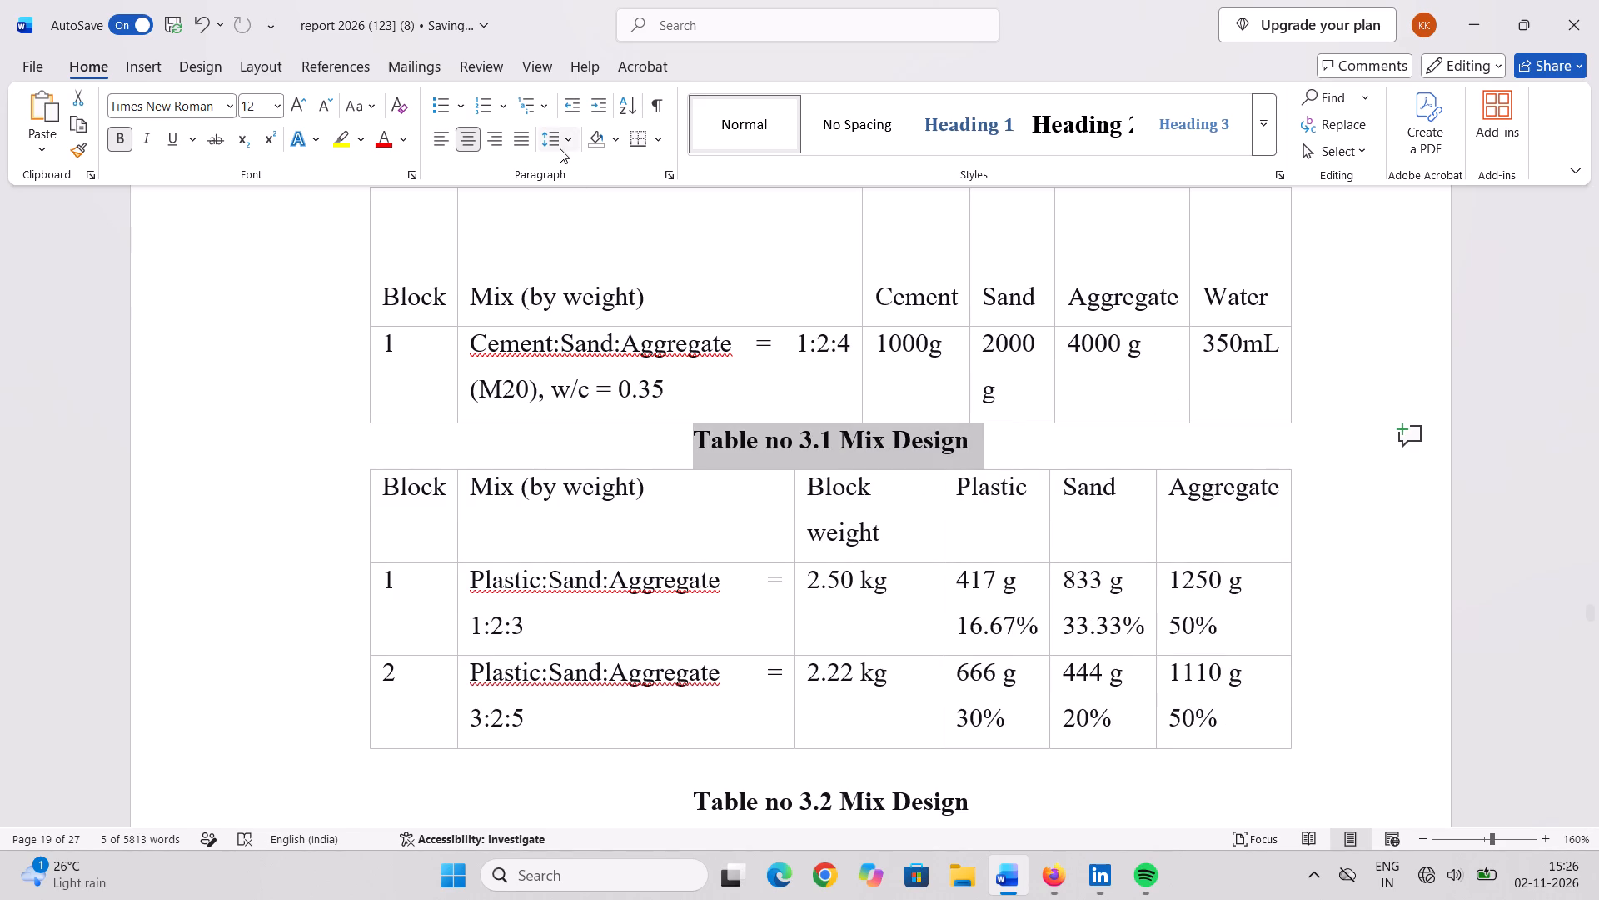
left_click(567, 144)
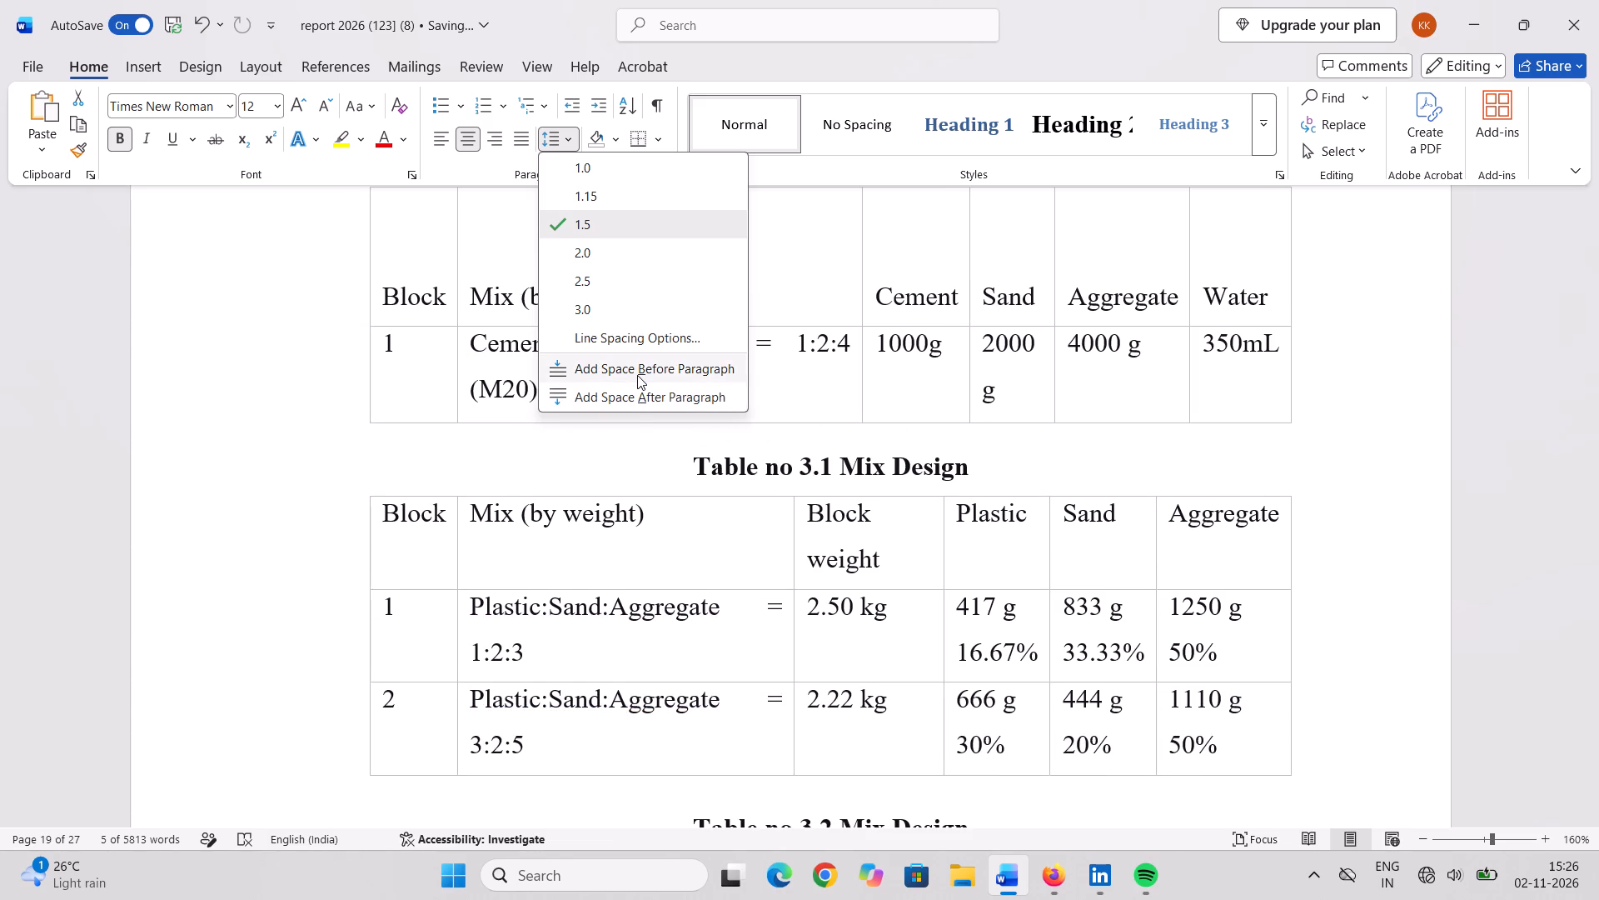
left_click(637, 382)
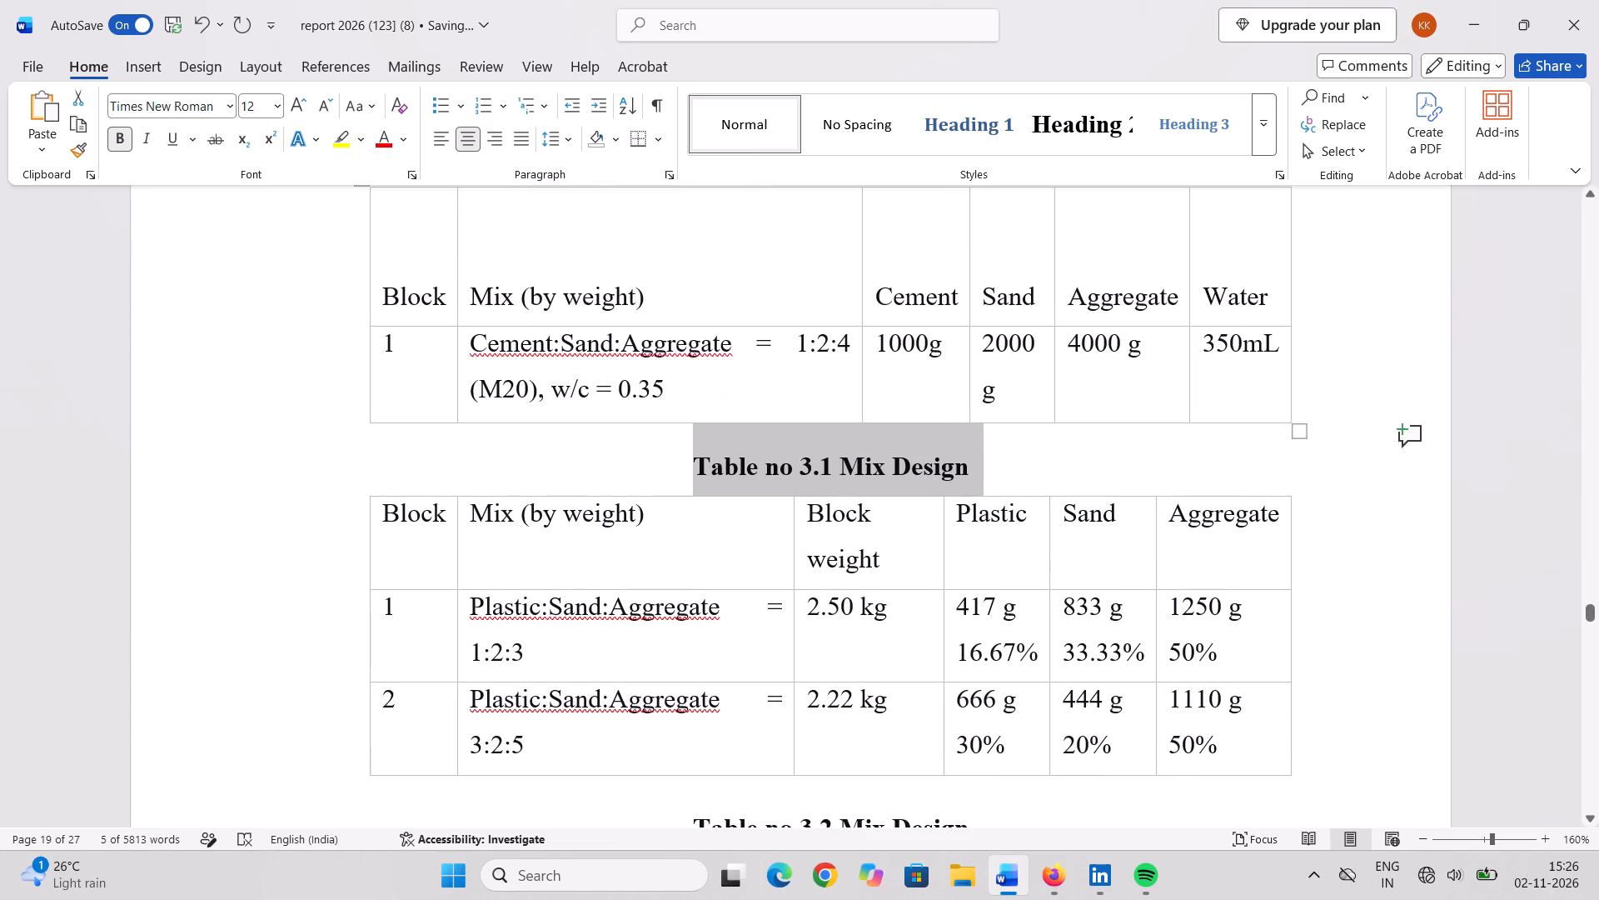
left_click(566, 144)
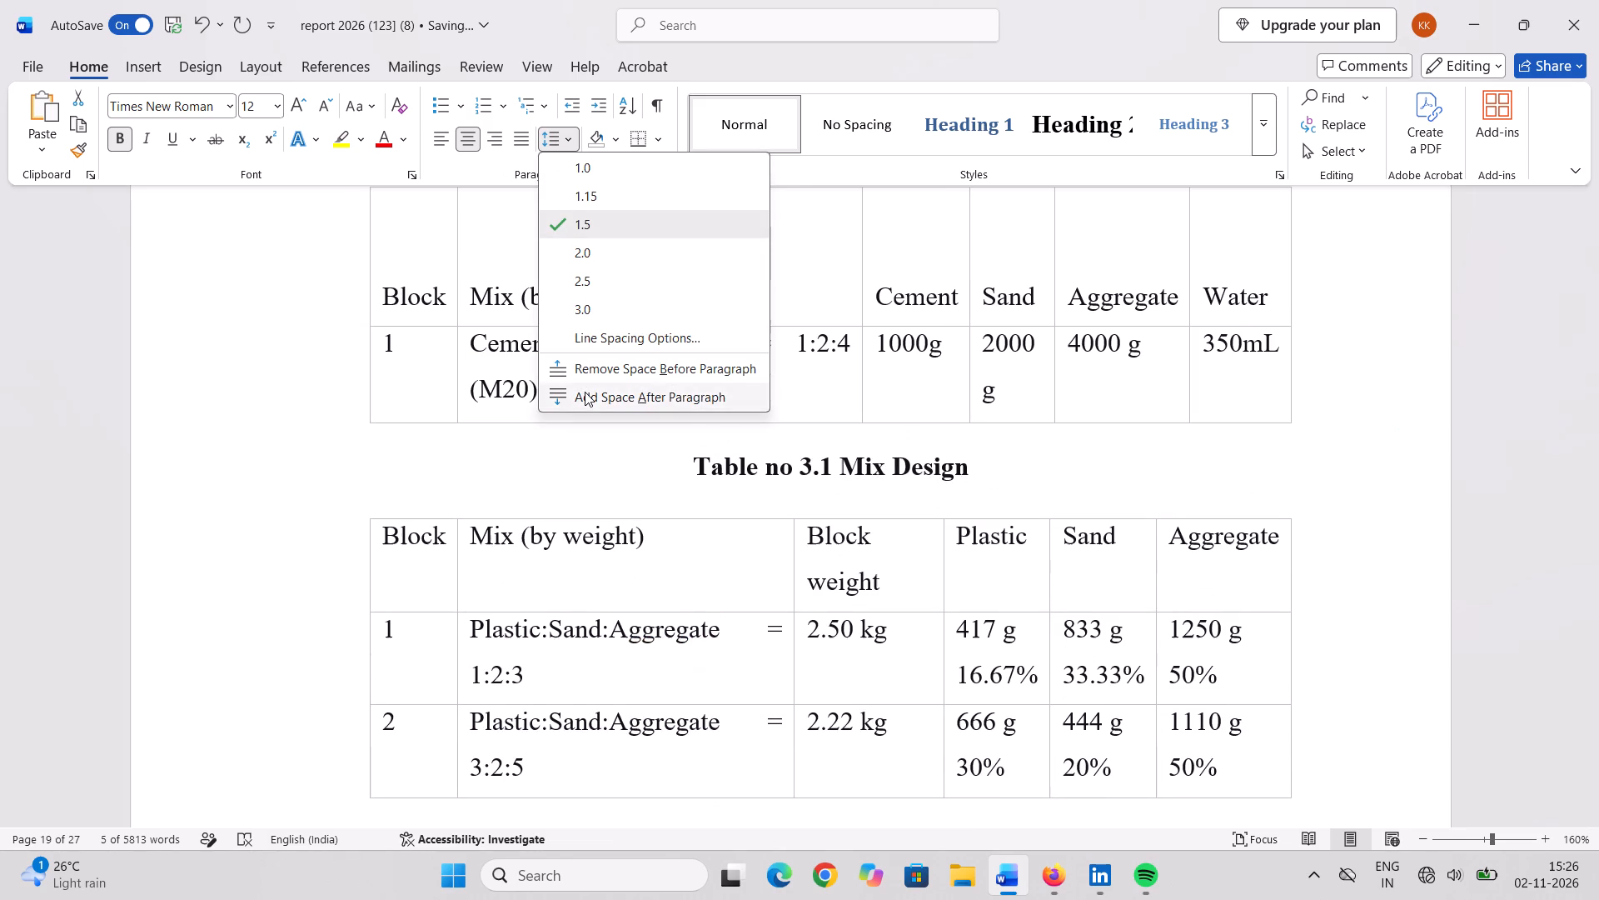
left_click(585, 392)
left_click(1176, 471)
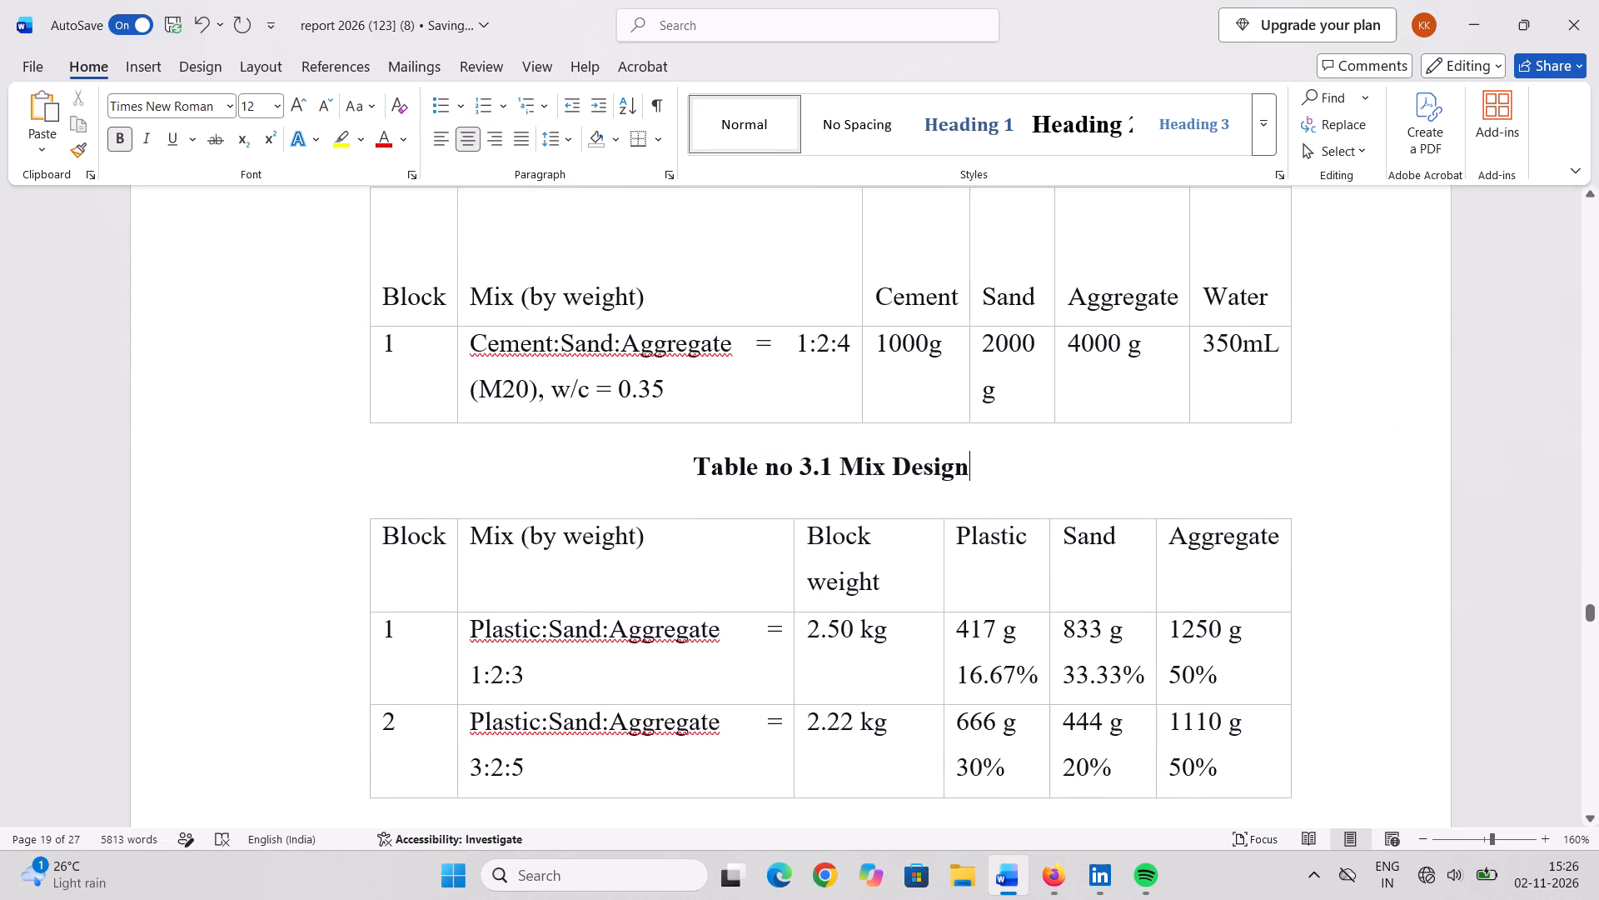
Review the layout of the two mix design tables, their captions and the start of section 3.3.2 Sample Preparation Procedure.
scroll(804, 475, "down", 4)
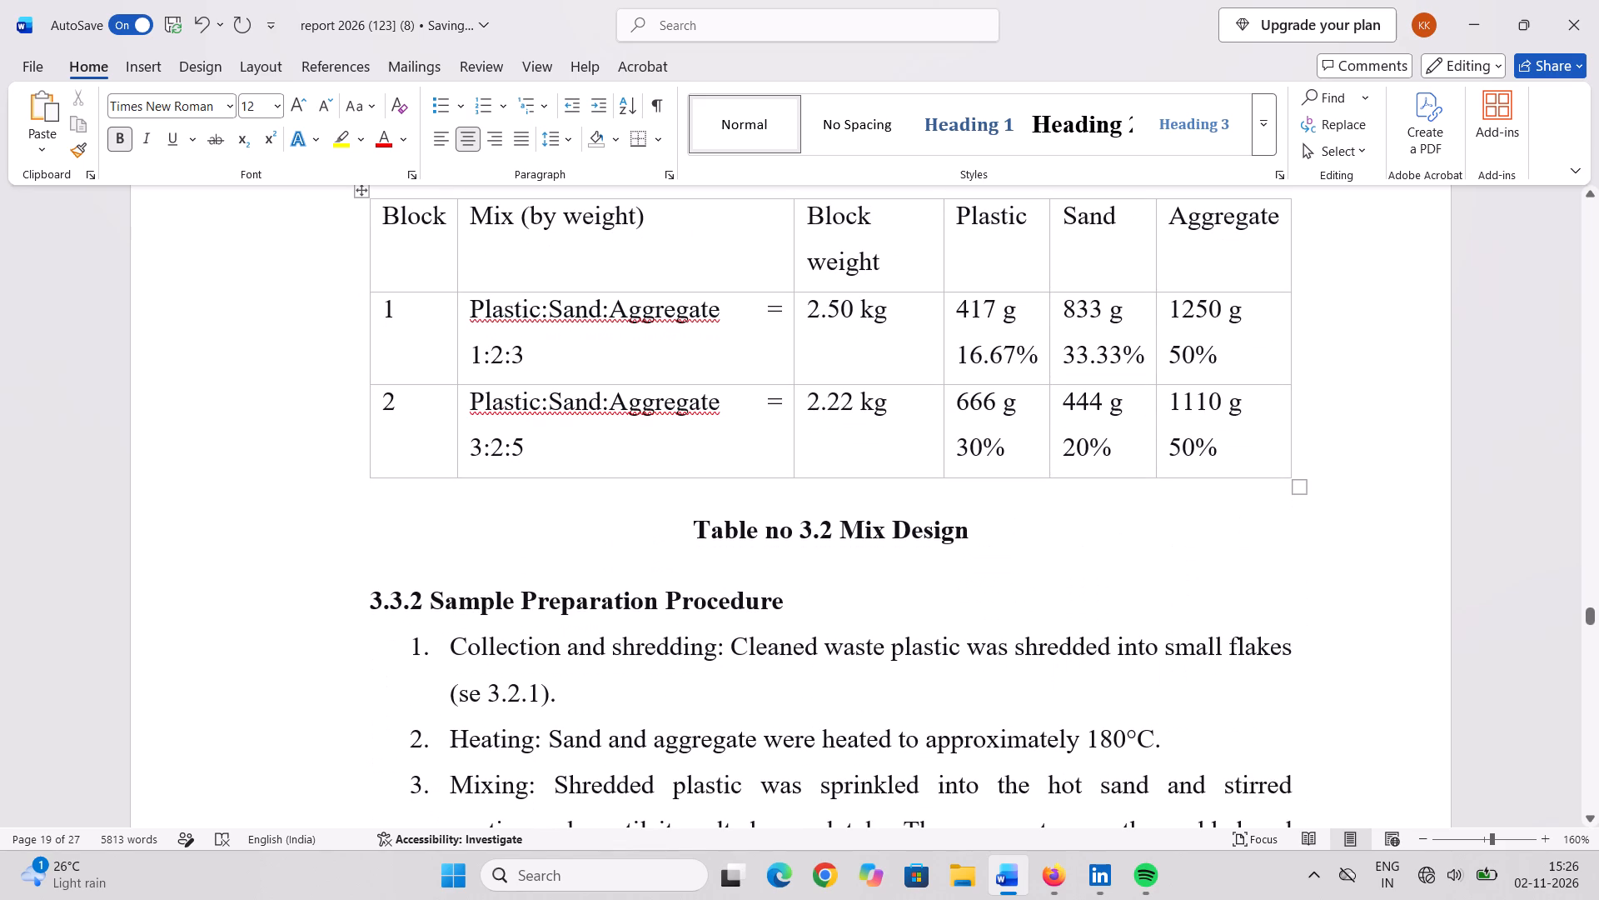
scroll(770, 518, "down", 2)
scroll(770, 518, "up", 7)
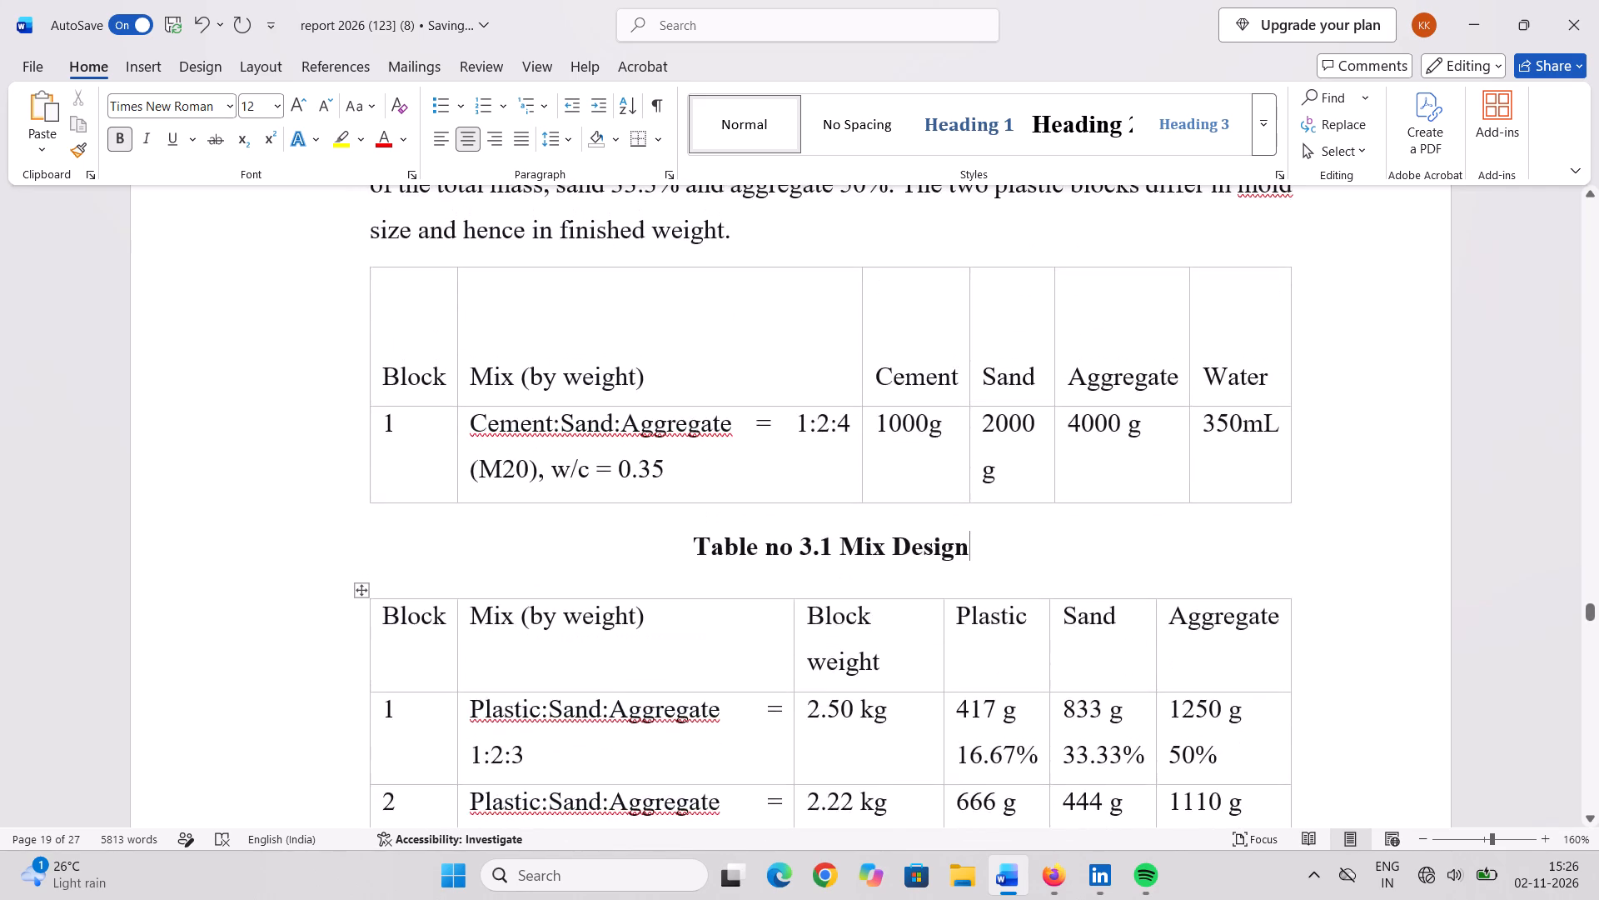
scroll(770, 518, "up", 5)
scroll(770, 518, "down", 2)
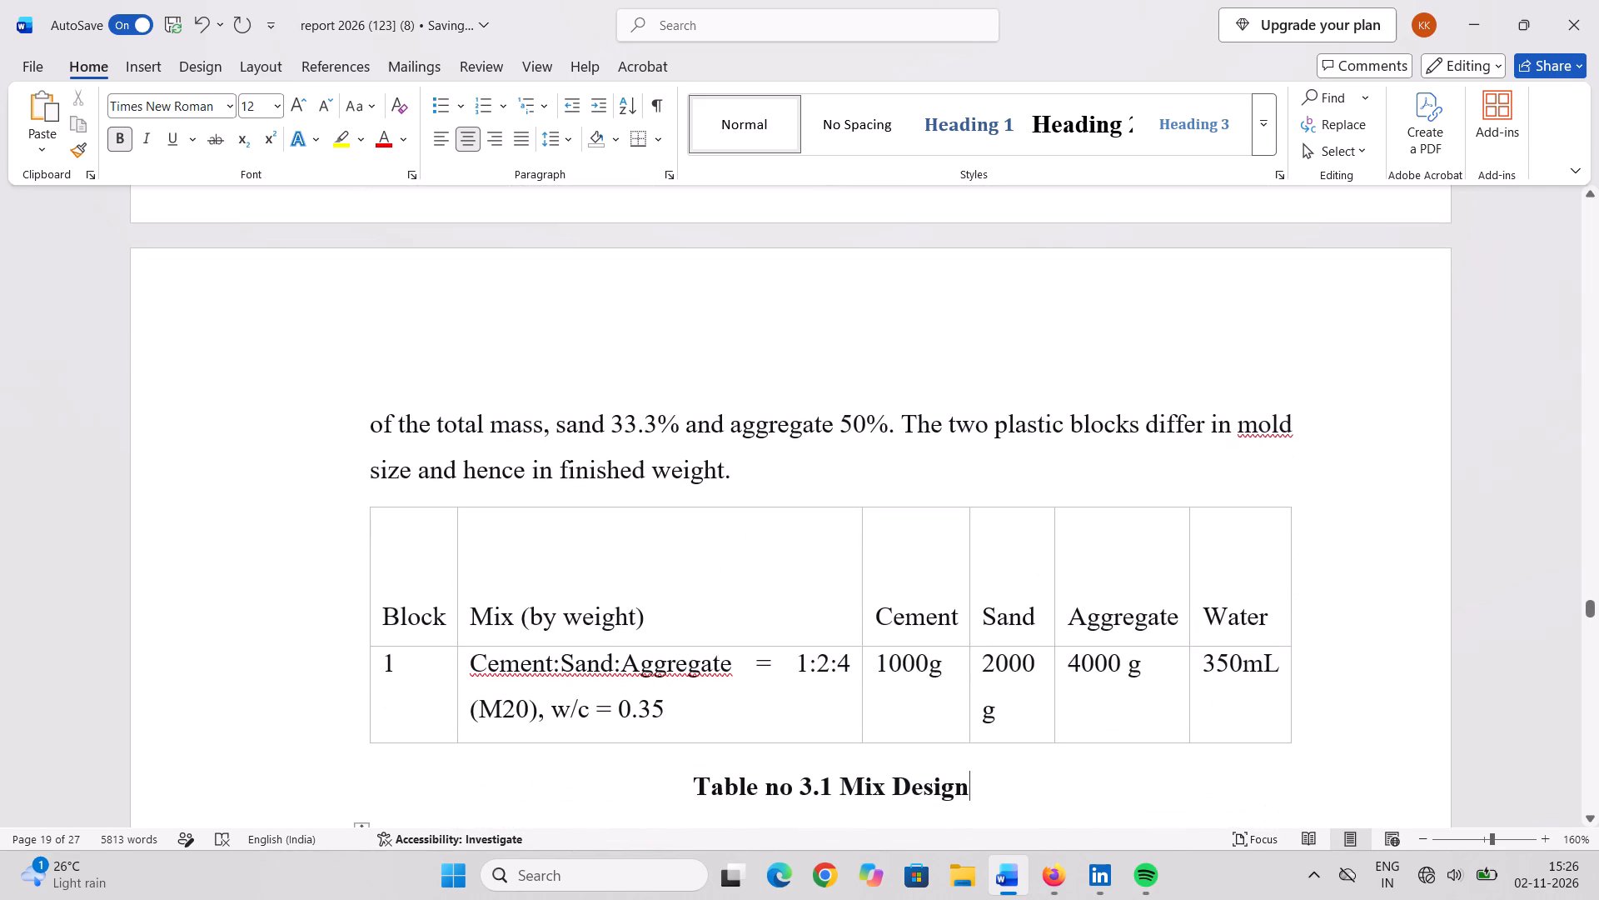
scroll(770, 518, "down", 10)
scroll(770, 518, "down", 12)
scroll(770, 518, "up", 12)
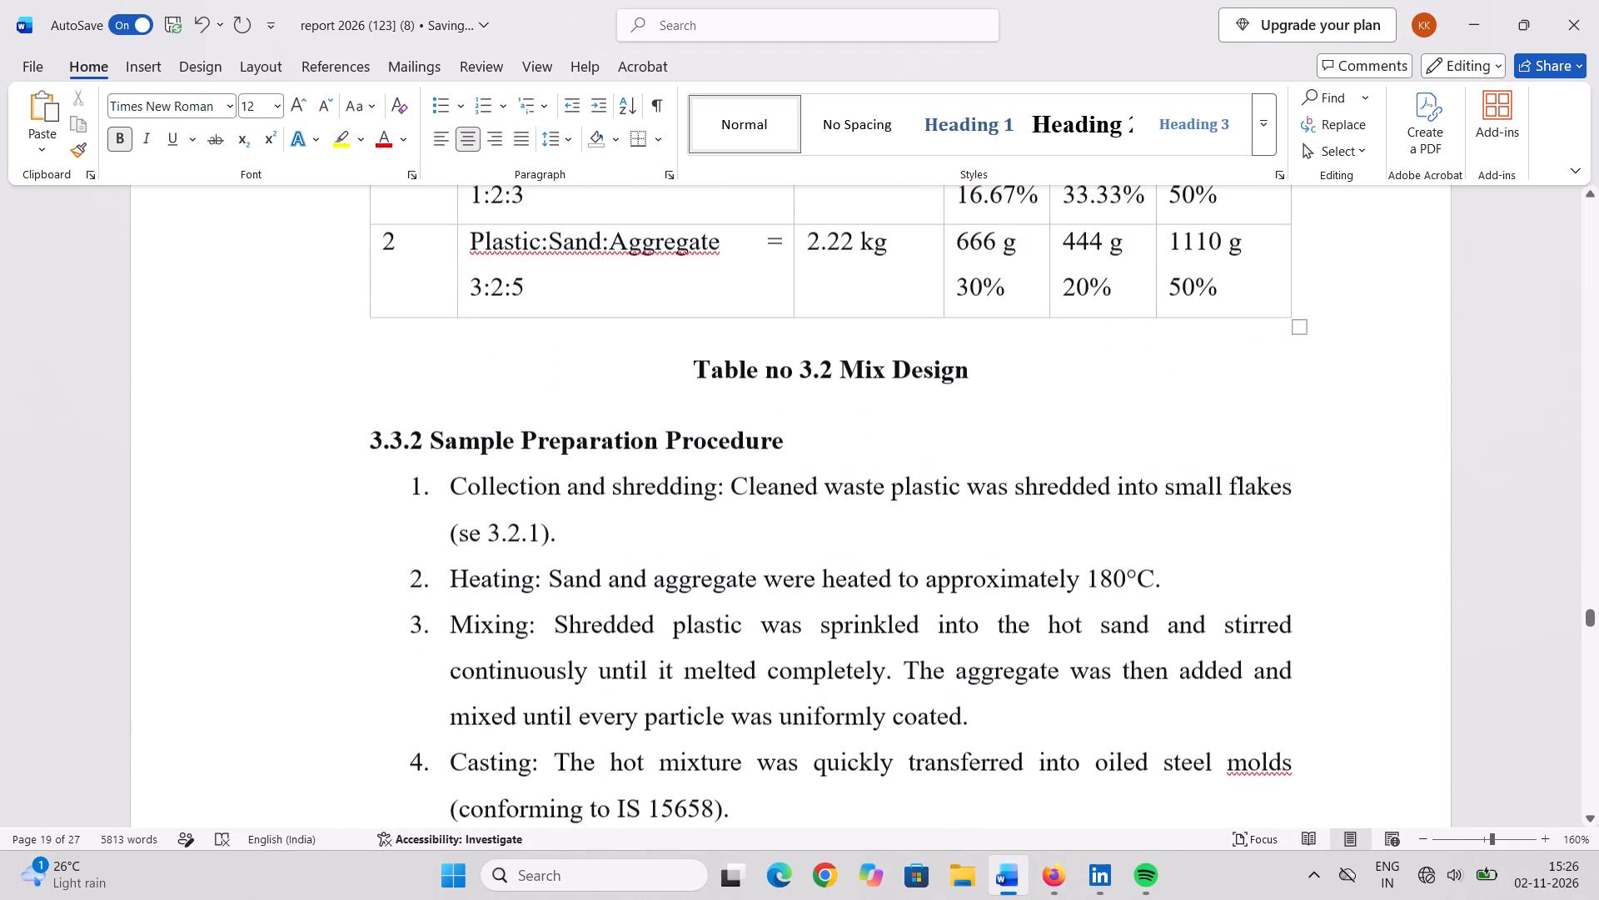
Review the sample preparation figures, the Table no 3.3 comparison and sections 3.6 to 3.9 for remaining formatting problems.
scroll(770, 518, "up", 2)
scroll(770, 518, "down", 14)
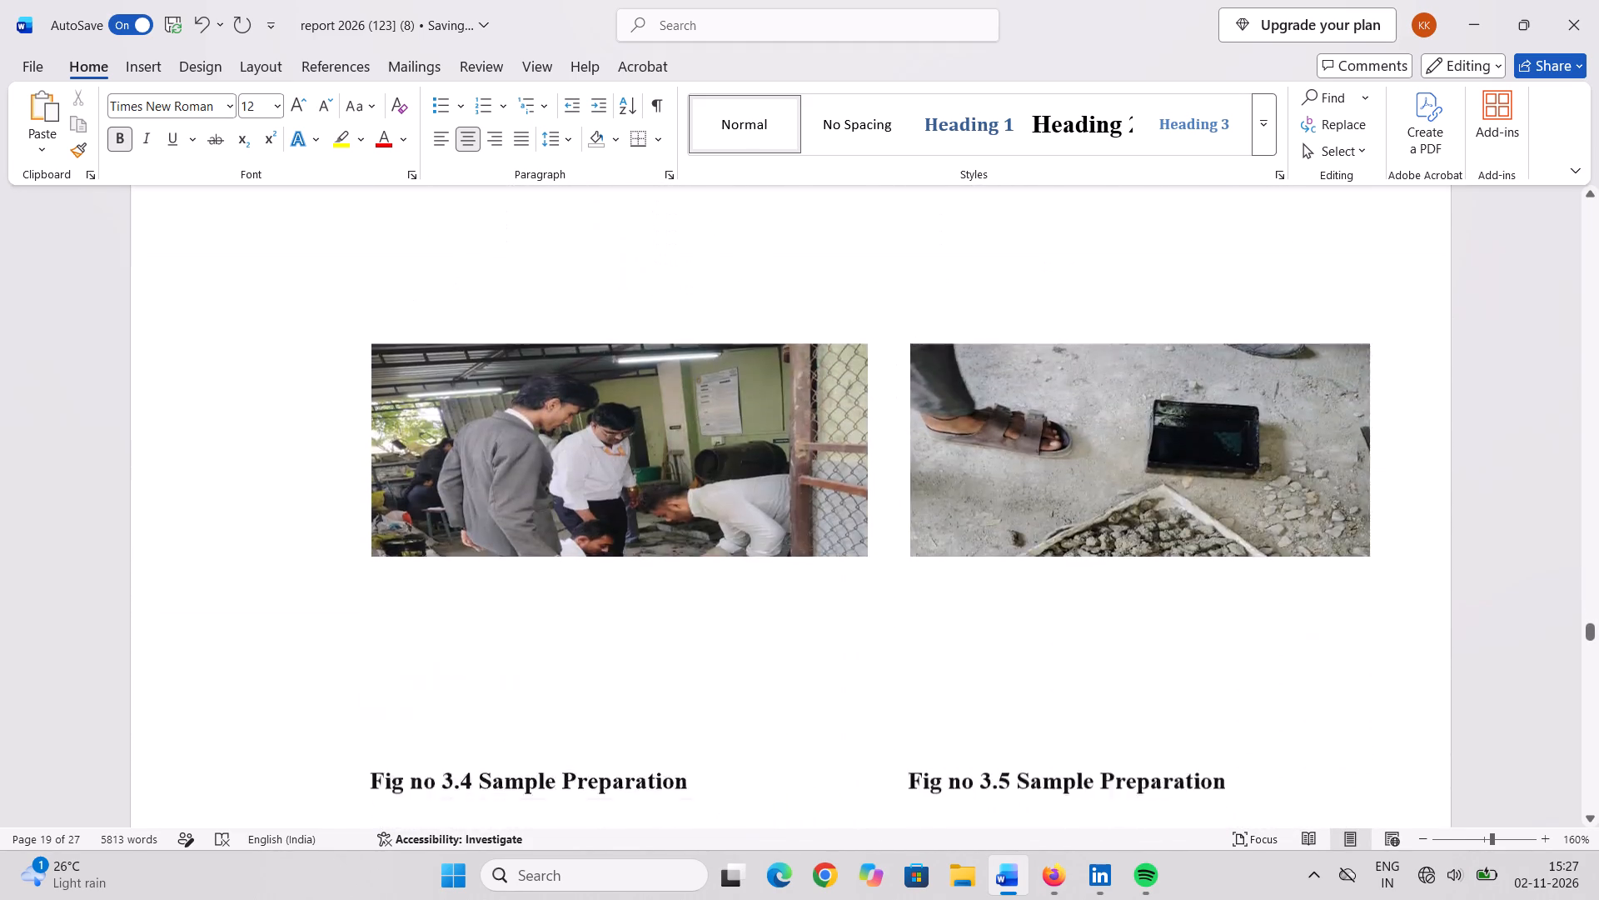
scroll(770, 512, "down", 20)
scroll(770, 512, "down", 12)
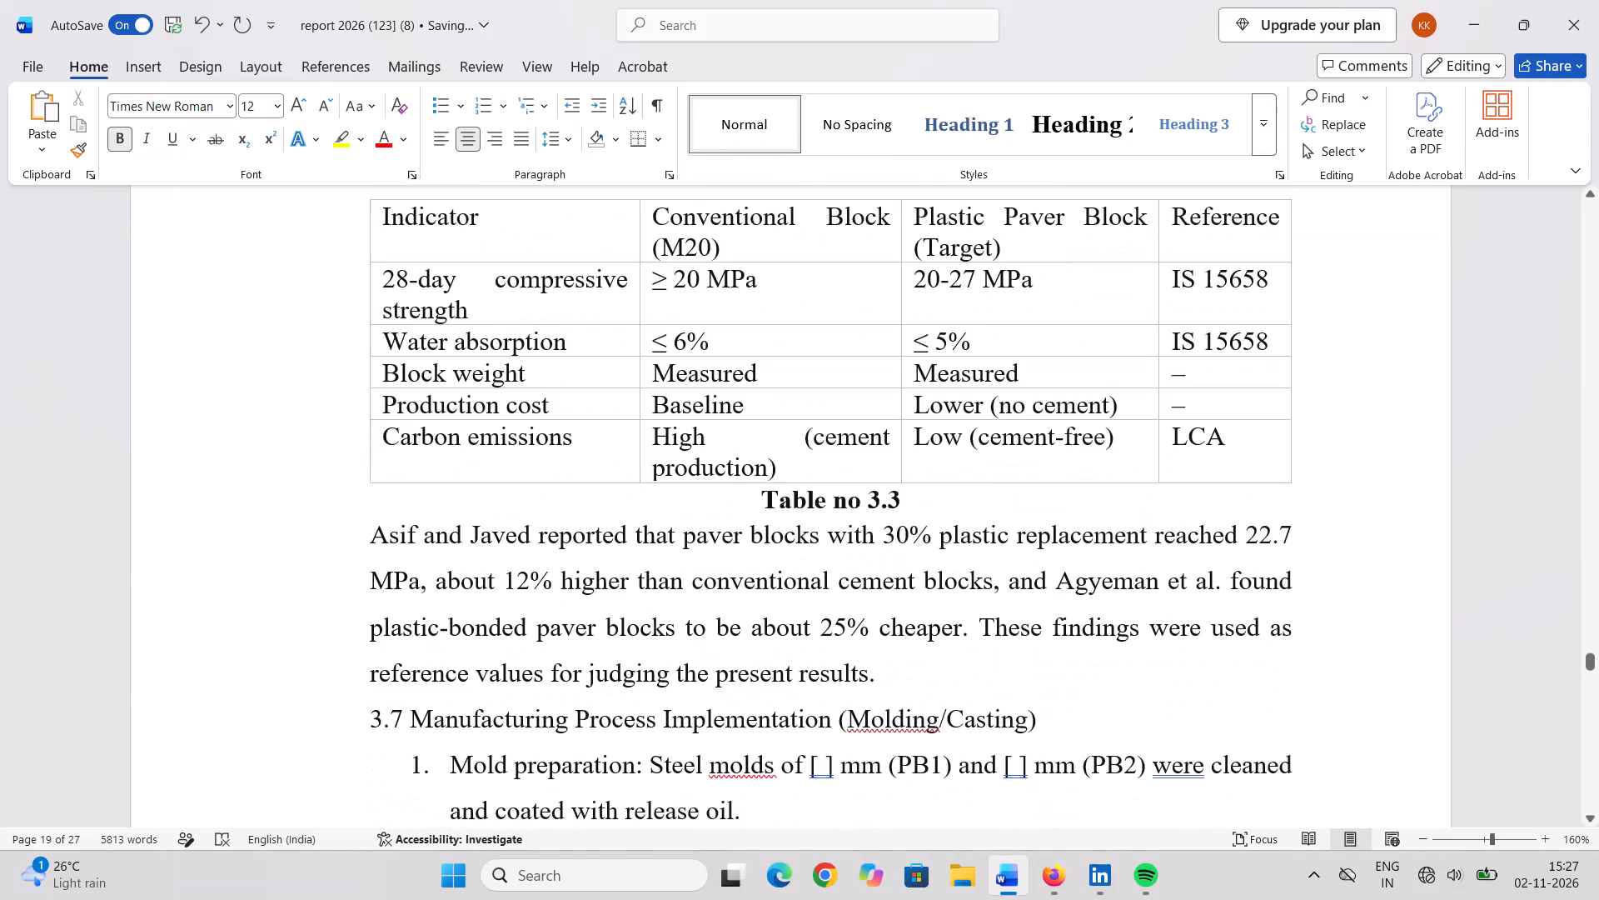
scroll(770, 512, "down", 10)
scroll(770, 512, "up", 3)
scroll(770, 512, "down", 1)
scroll(770, 512, "up", 8)
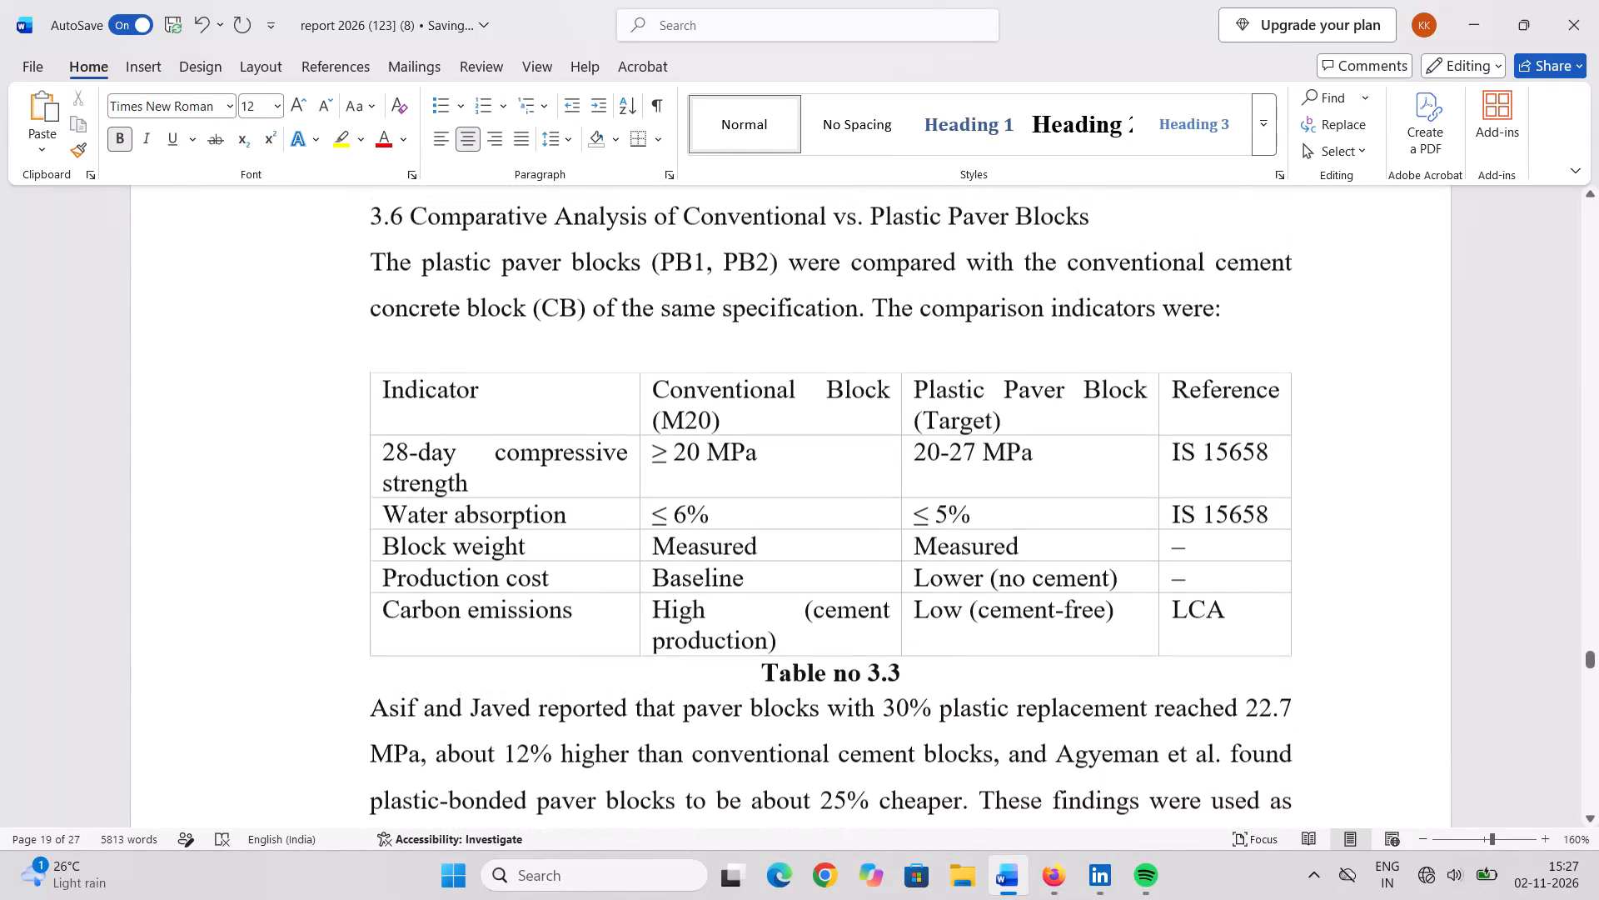
scroll(770, 512, "down", 19)
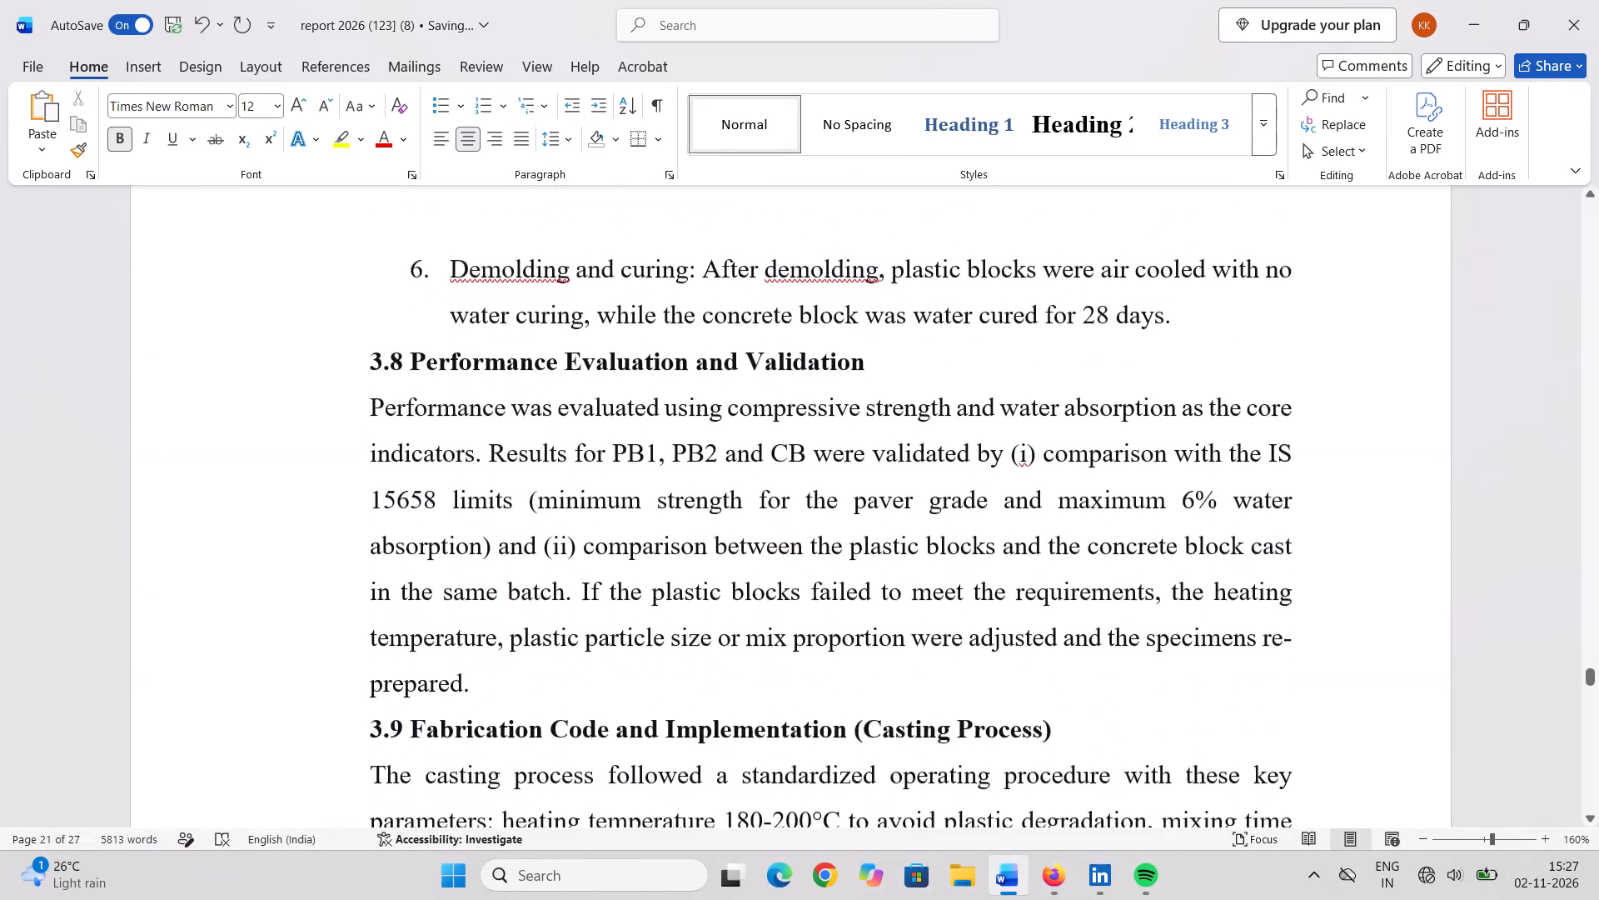
scroll(770, 512, "down", 20)
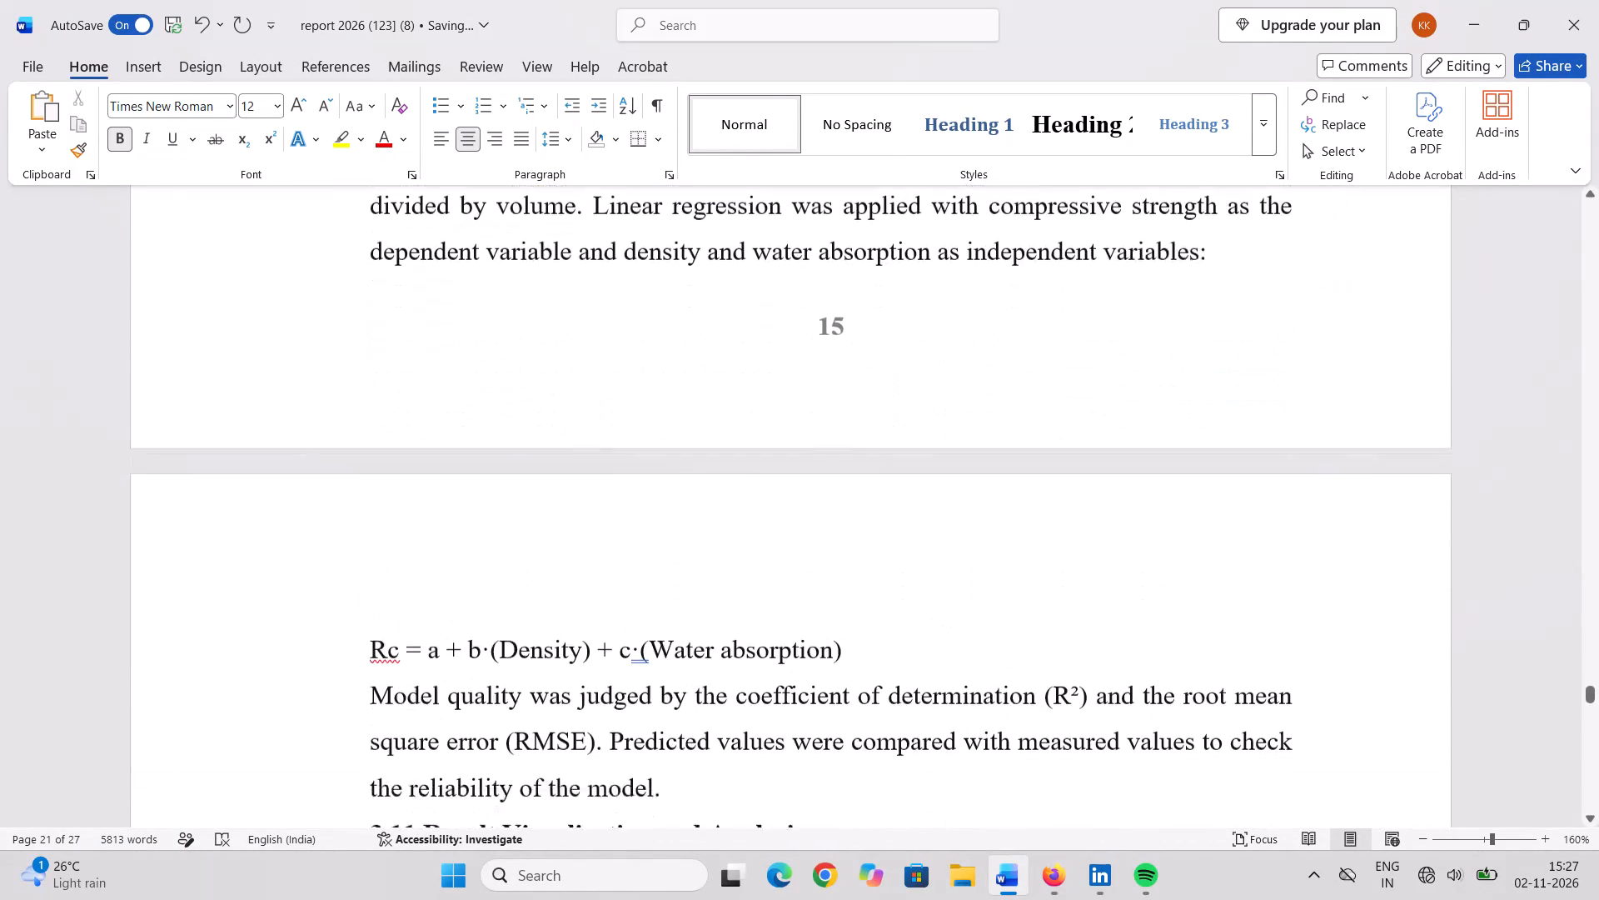
Examine the compressive strength results table, the Fig 3.8 photos, the Chapter 4 Conclusions layout and the start of the references.
scroll(770, 512, "down", 13)
scroll(770, 512, "up", 2)
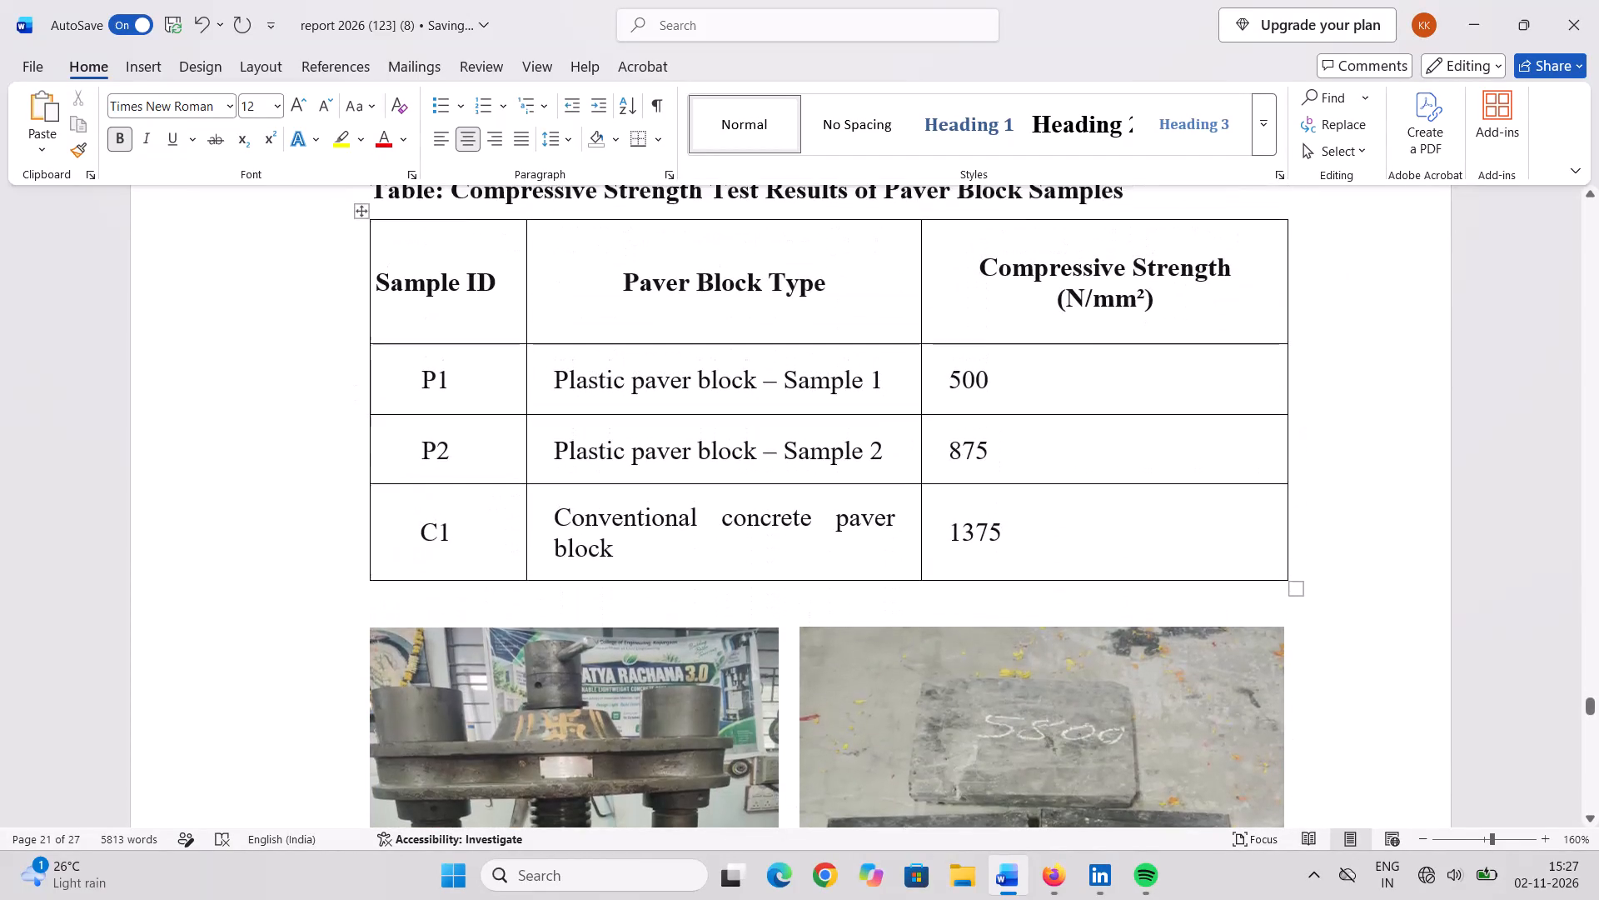
scroll(770, 512, "up", 1)
scroll(770, 512, "down", 7)
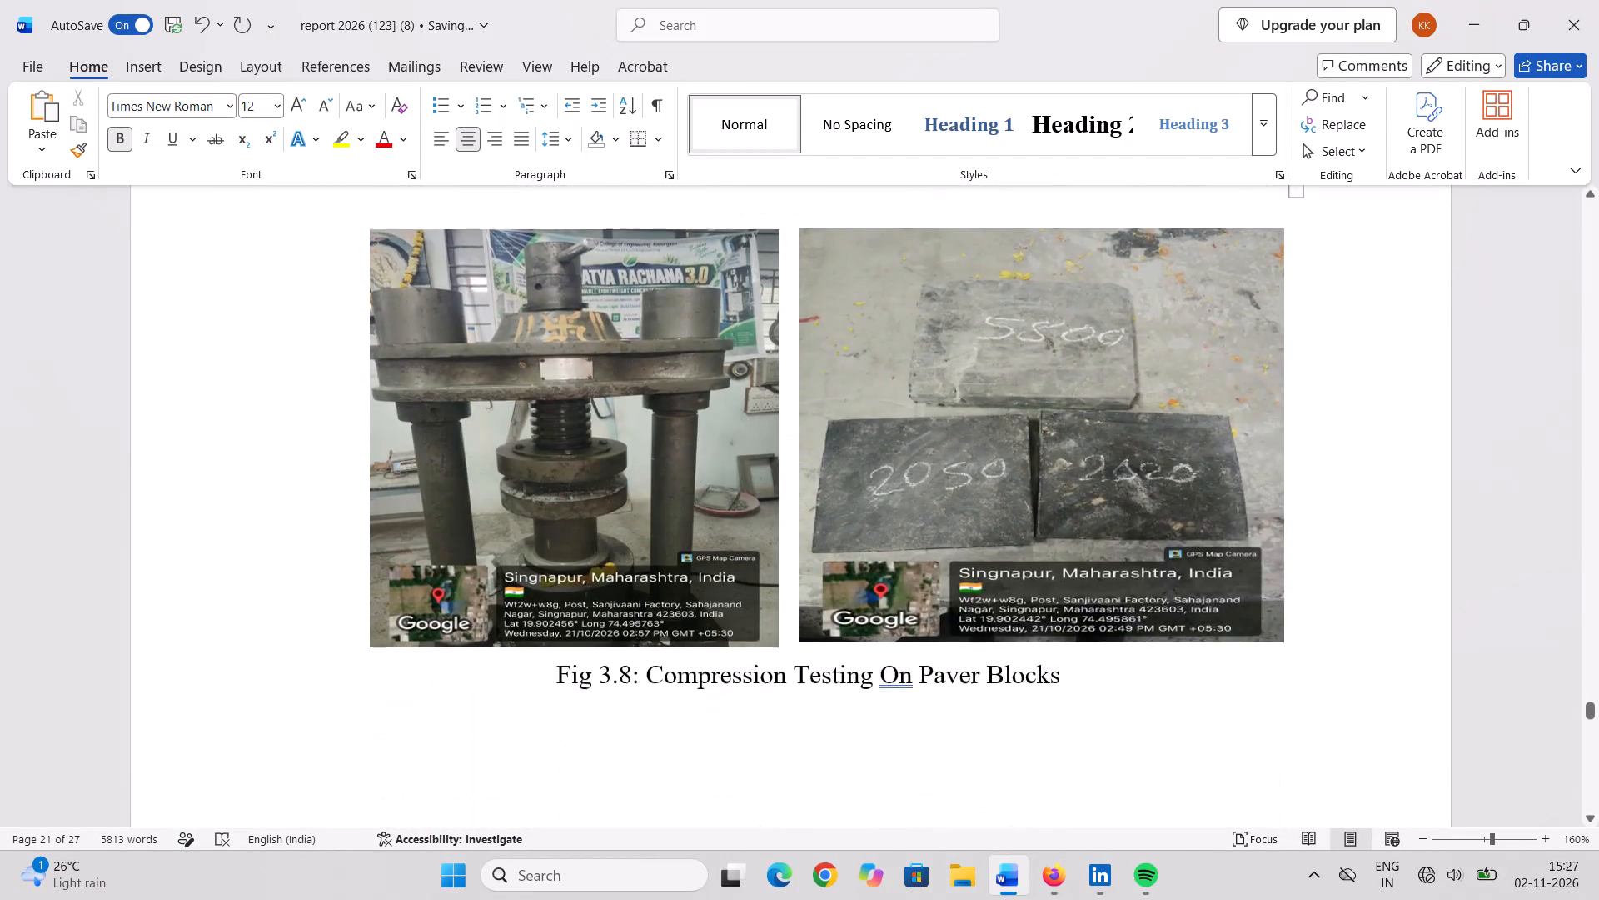
scroll(770, 512, "down", 18)
scroll(770, 512, "up", 19)
scroll(770, 512, "down", 5)
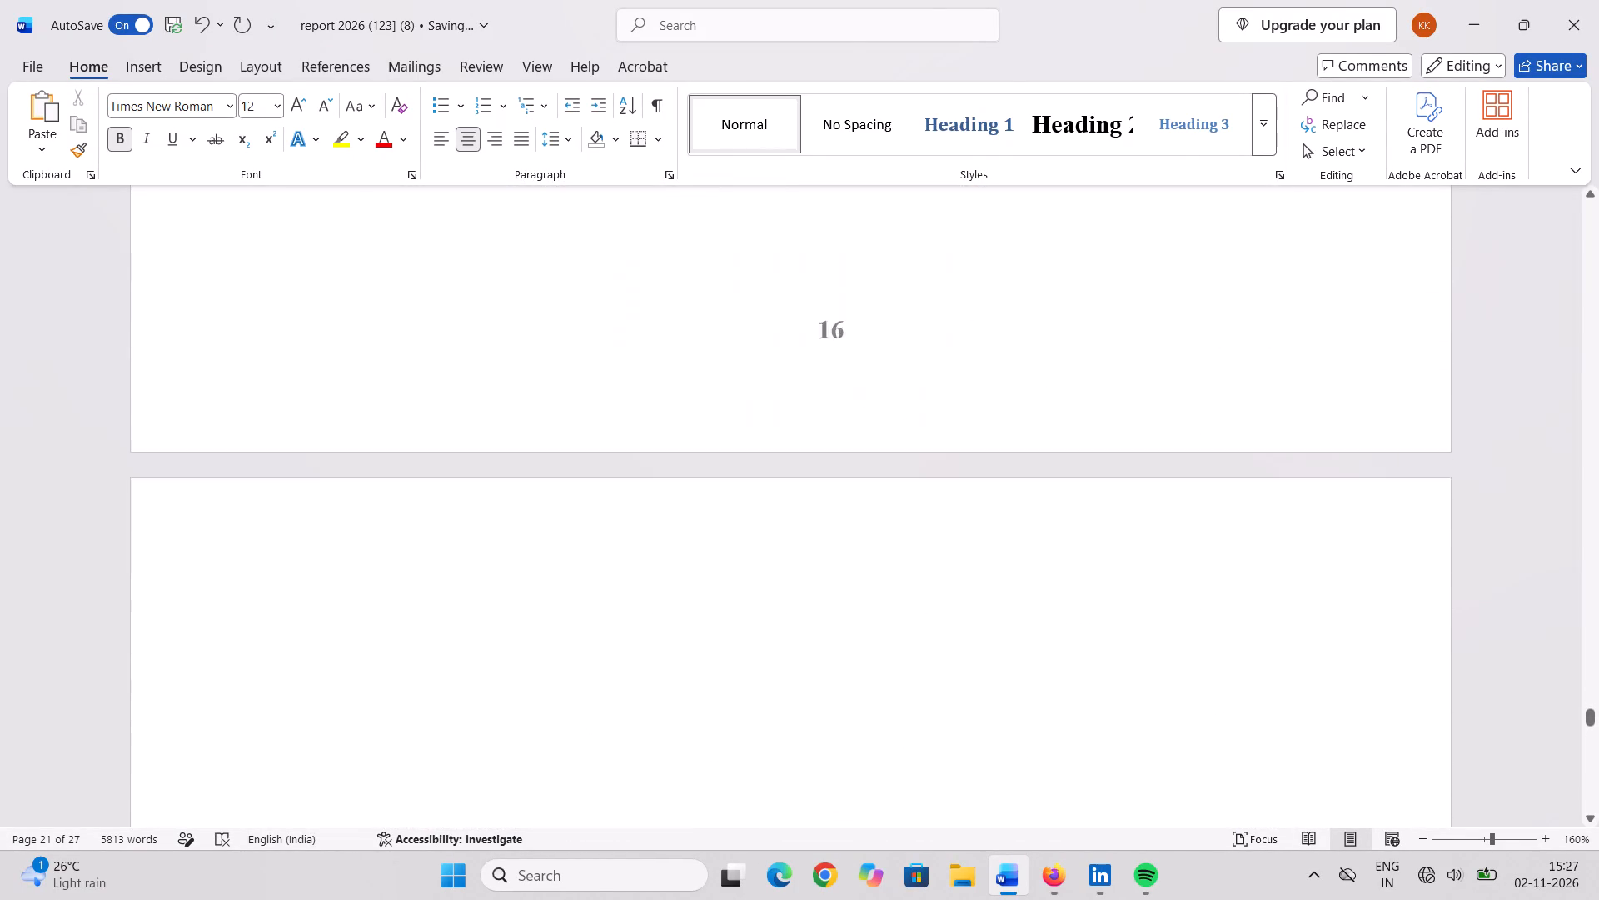
scroll(770, 512, "down", 20)
scroll(770, 512, "down", 14)
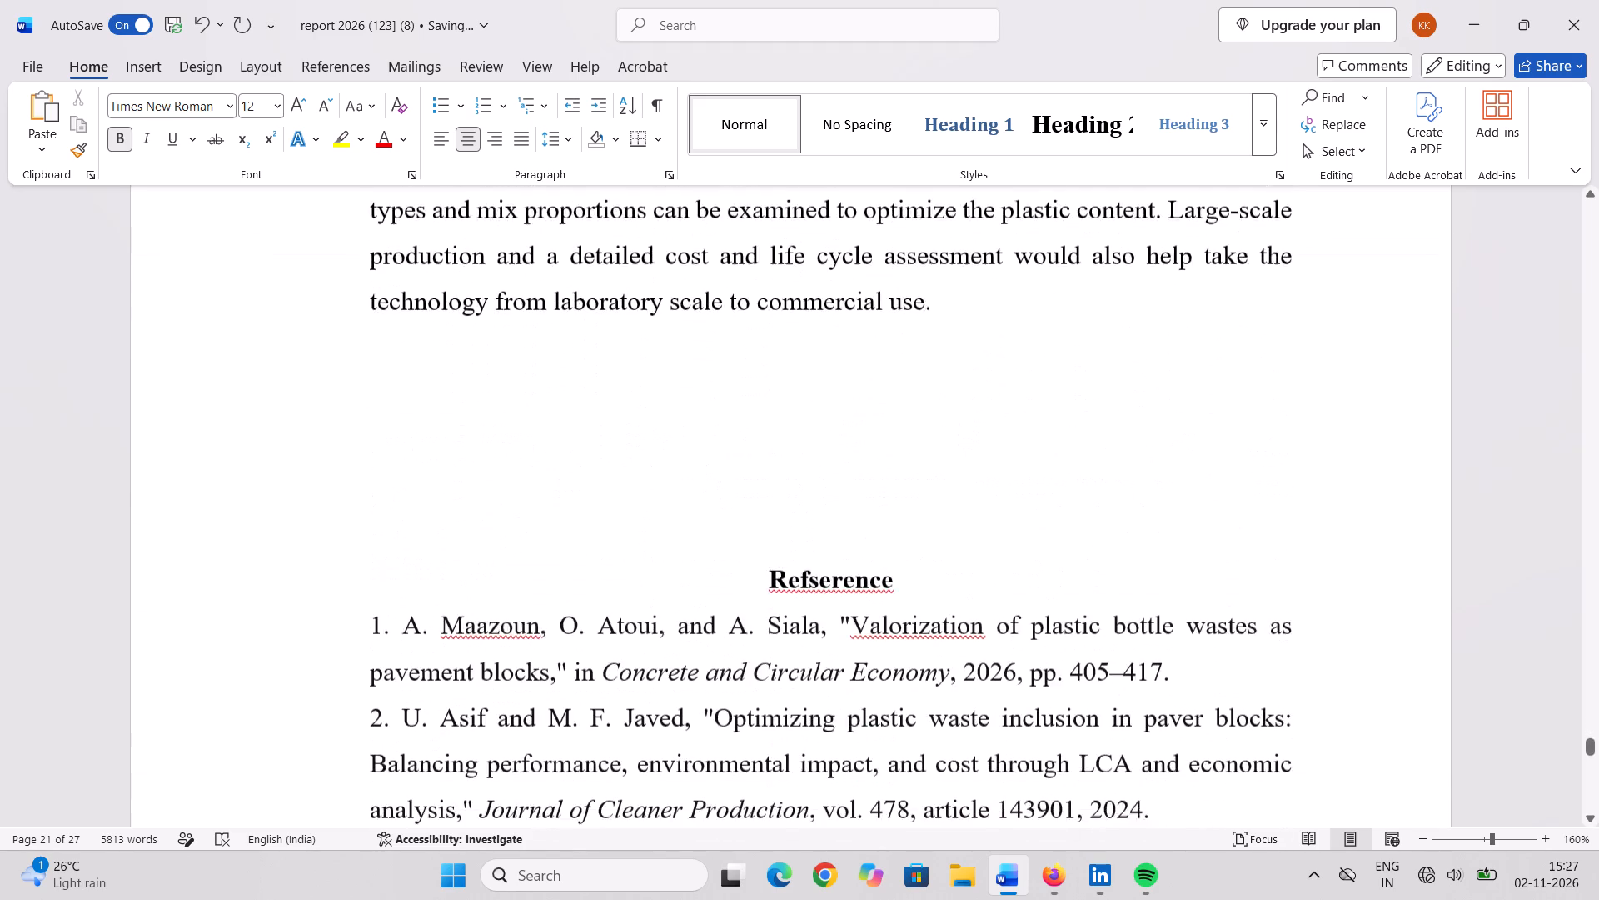
scroll(770, 512, "down", 4)
scroll(770, 512, "up", 4)
scroll(770, 512, "up", 18)
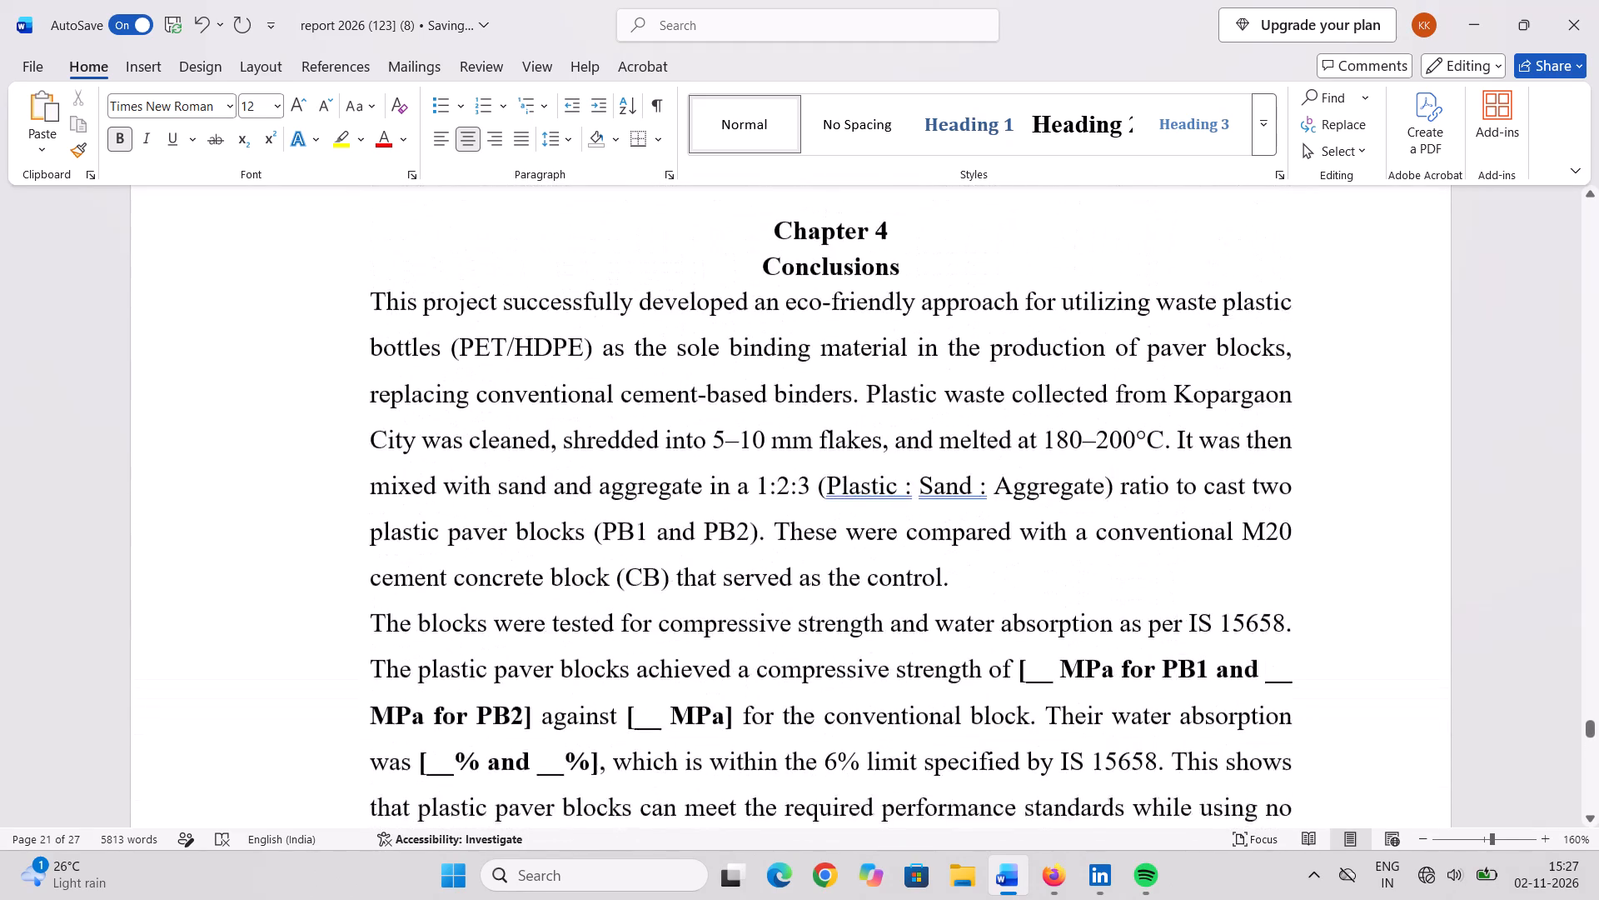
scroll(770, 512, "up", 12)
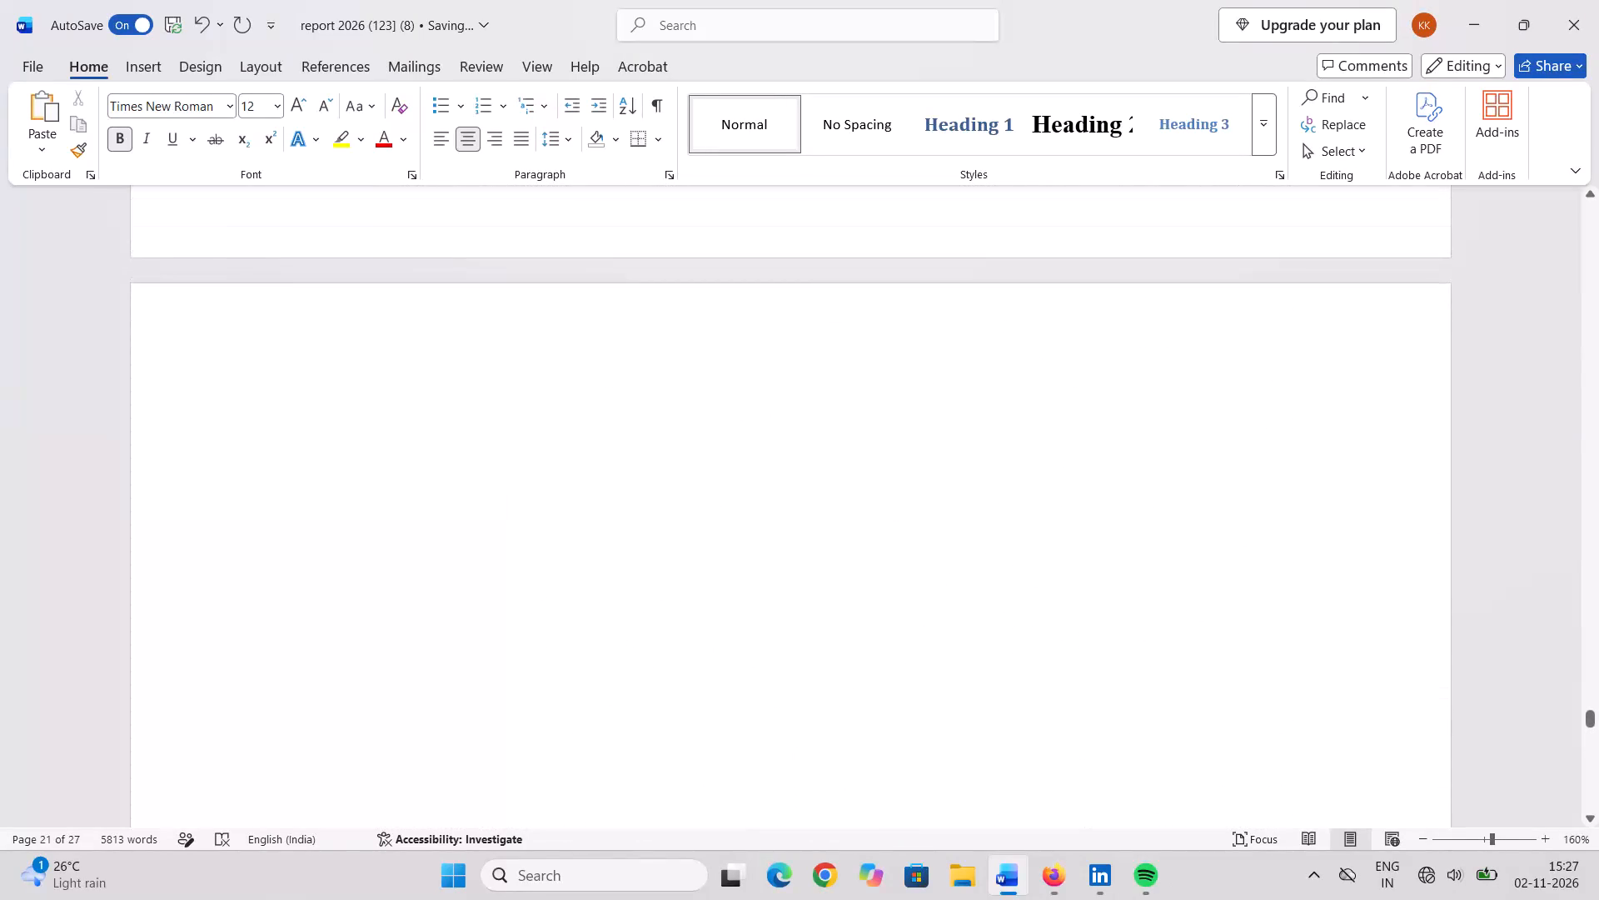
Insert empty lines above the Chapter 4 Conclusions heading so that the chapter starts at the top of a new page.
scroll(770, 512, "down", 4)
left_click(791, 598)
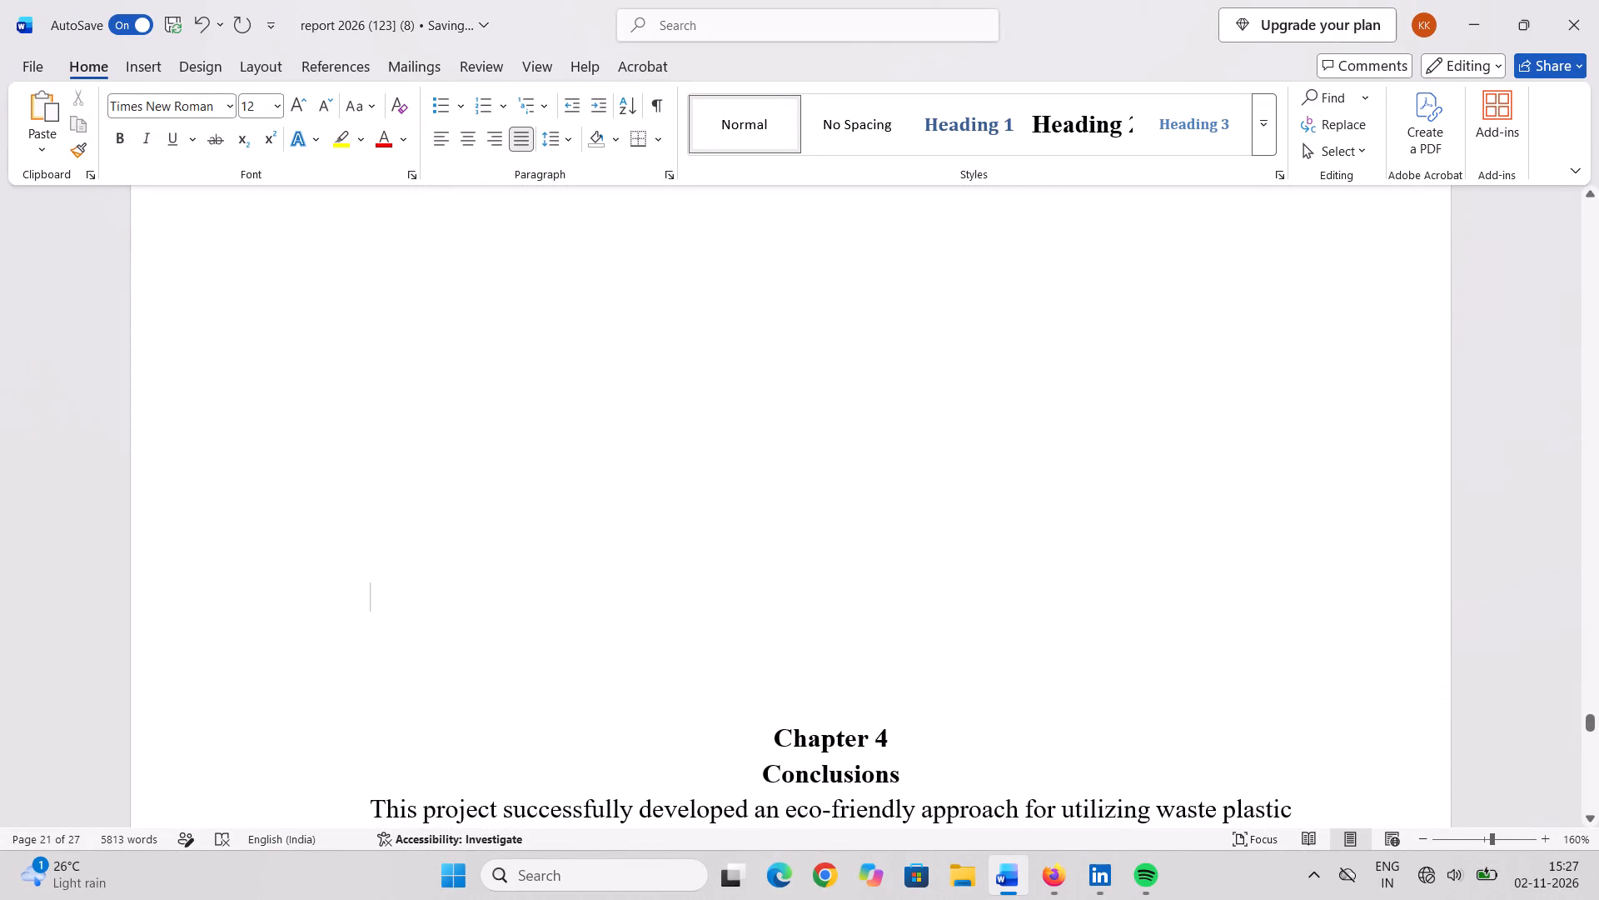
key("Return")
key("Return")
key("Return")
key("Return")
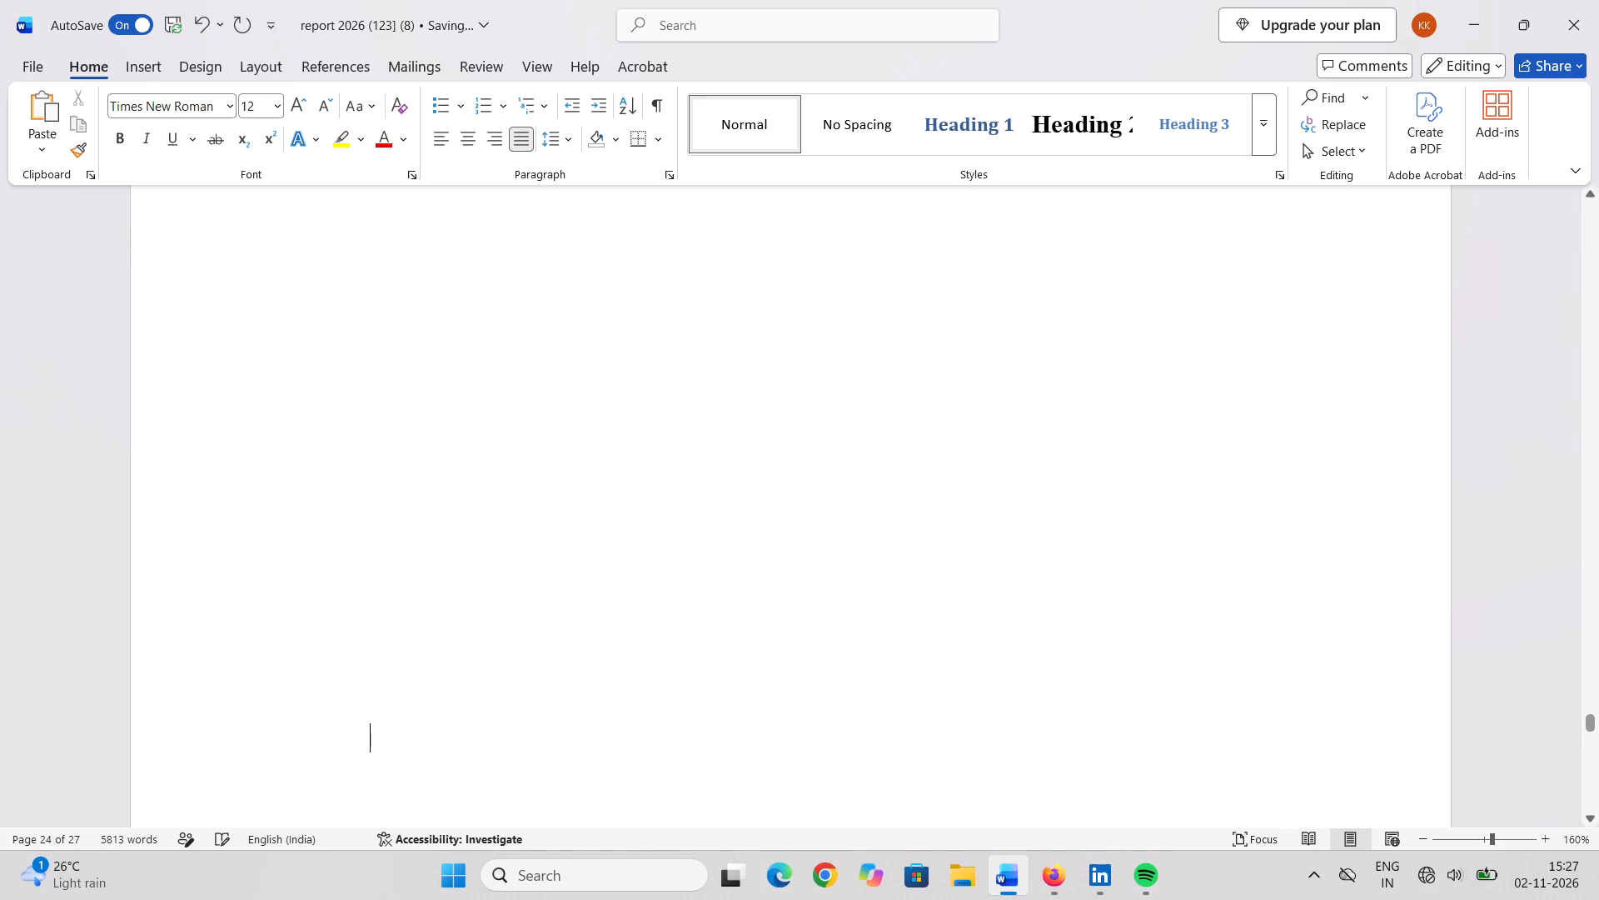
scroll(777, 554, "down", 6)
key("Return")
key("Return")
key("Return")
key("Return")
scroll(777, 554, "down", 4)
key("Return")
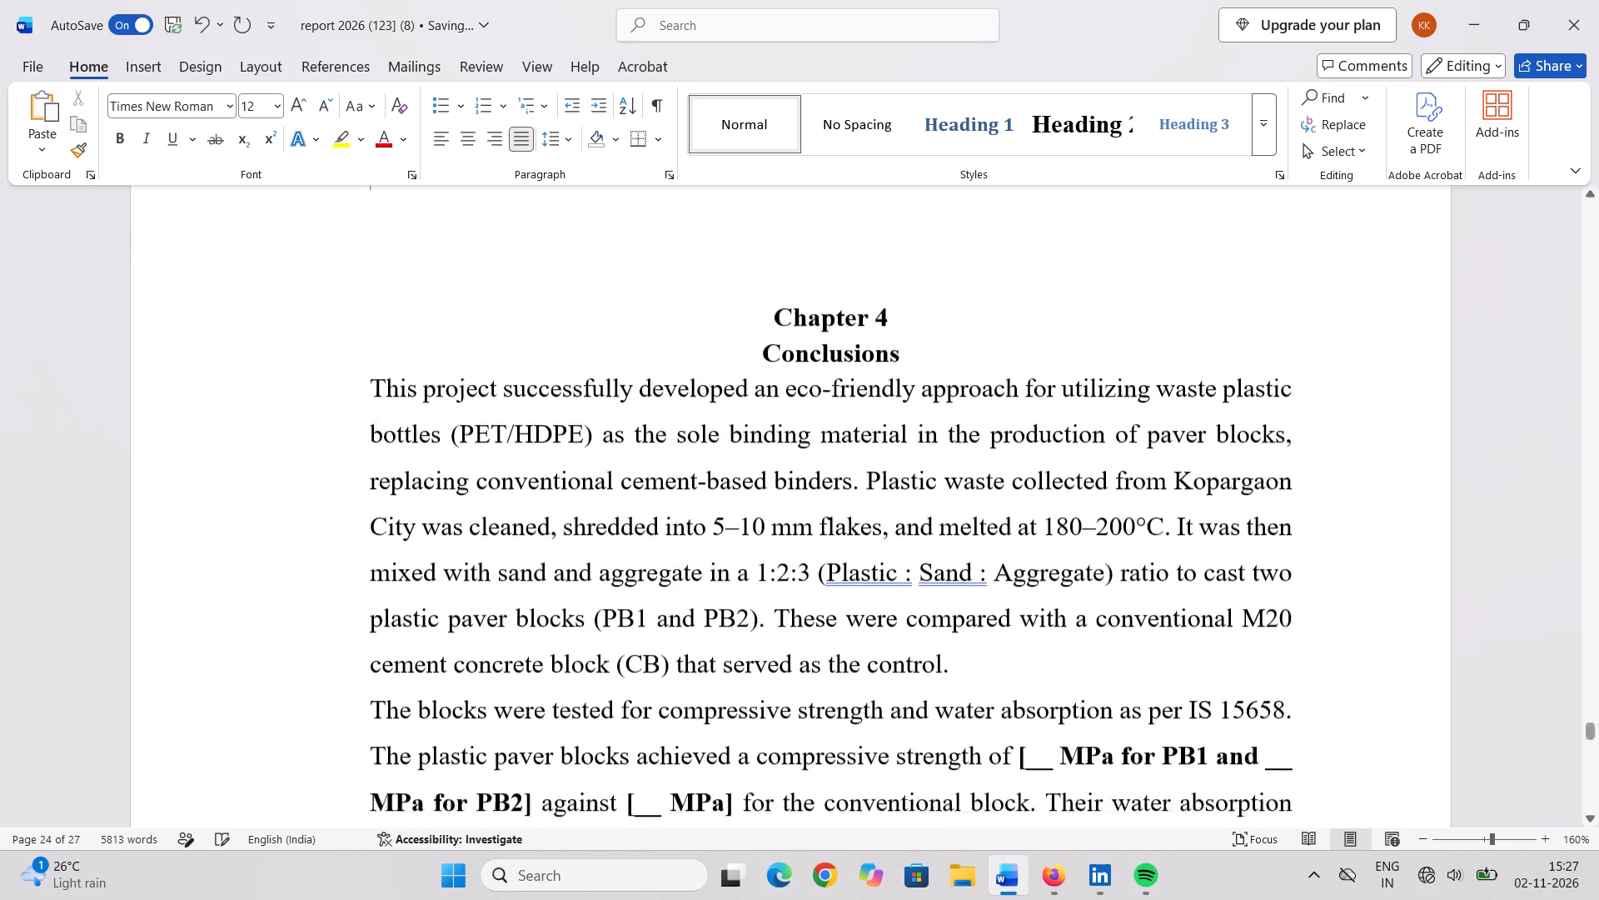
key("Return")
key("Return")
key("Return")
key("Return")
scroll(777, 554, "down", 6)
key("Return")
key("Return")
key("Return")
key("Return")
key("Return")
key("Return")
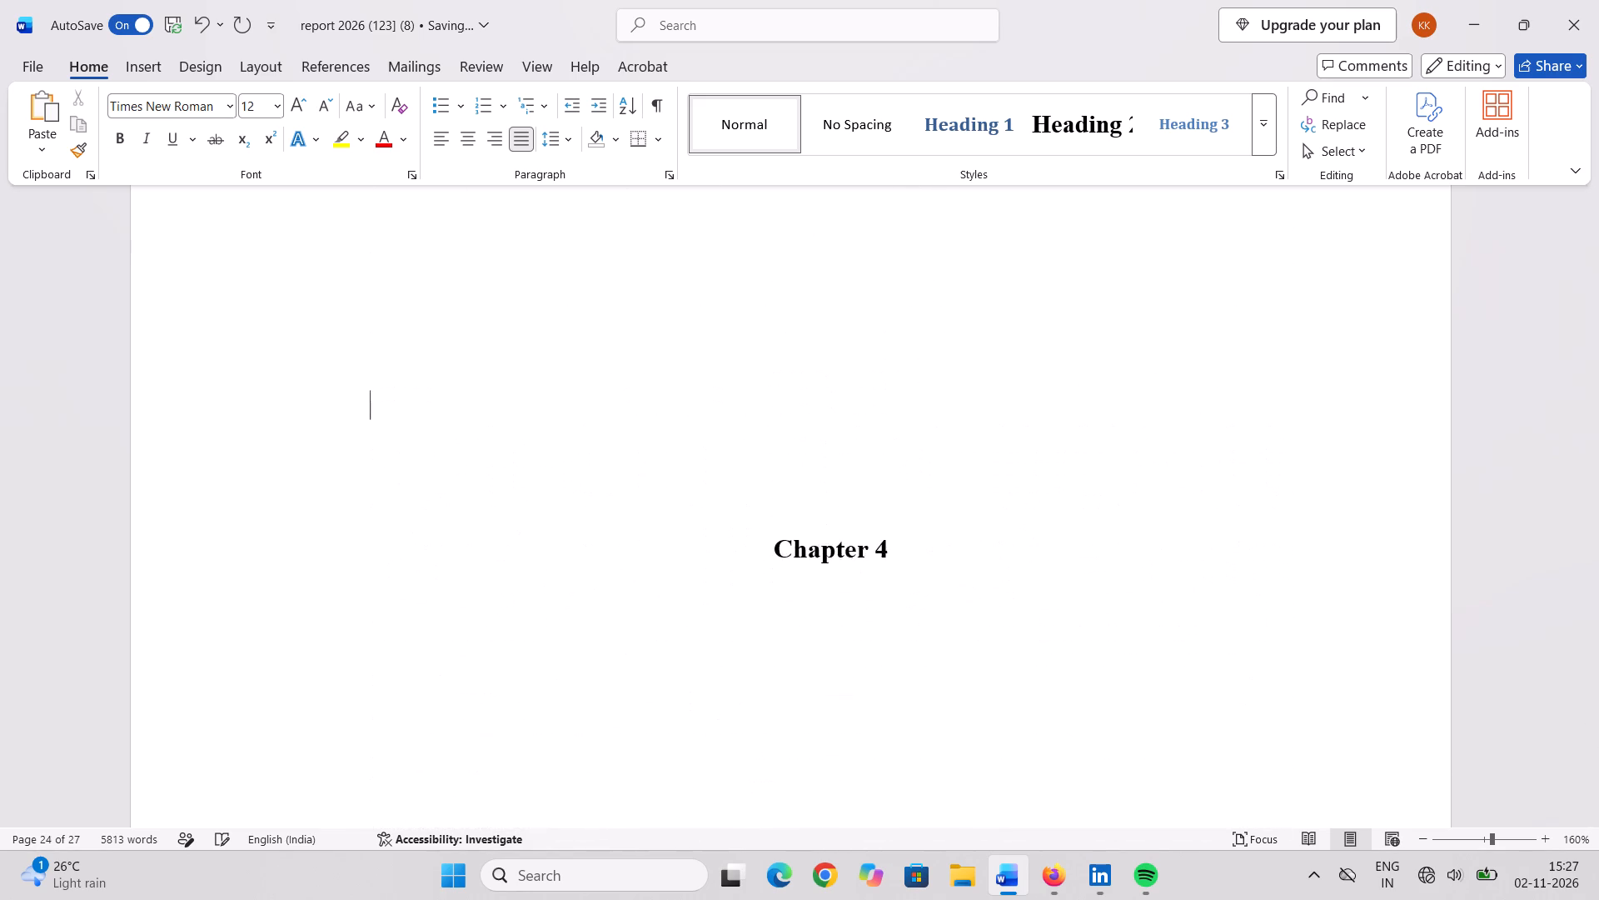
key("Return")
key("Return")
key("Return")
key("Return")
key("Return")
scroll(777, 554, "down", 1)
key("Return")
key("Return")
key("Return")
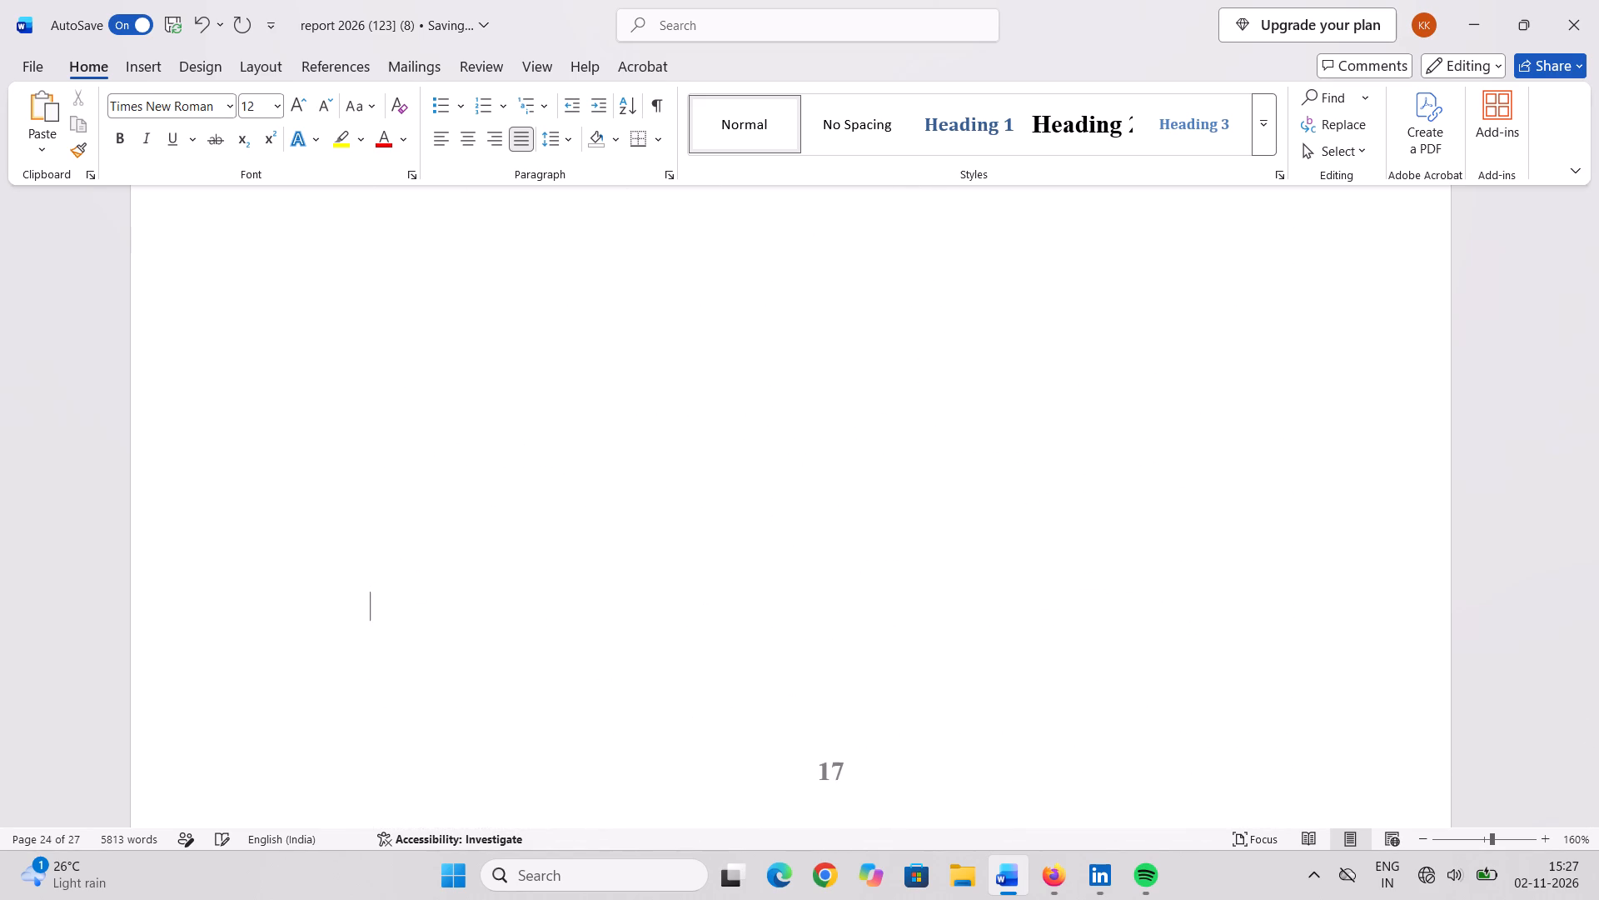
scroll(777, 554, "down", 4)
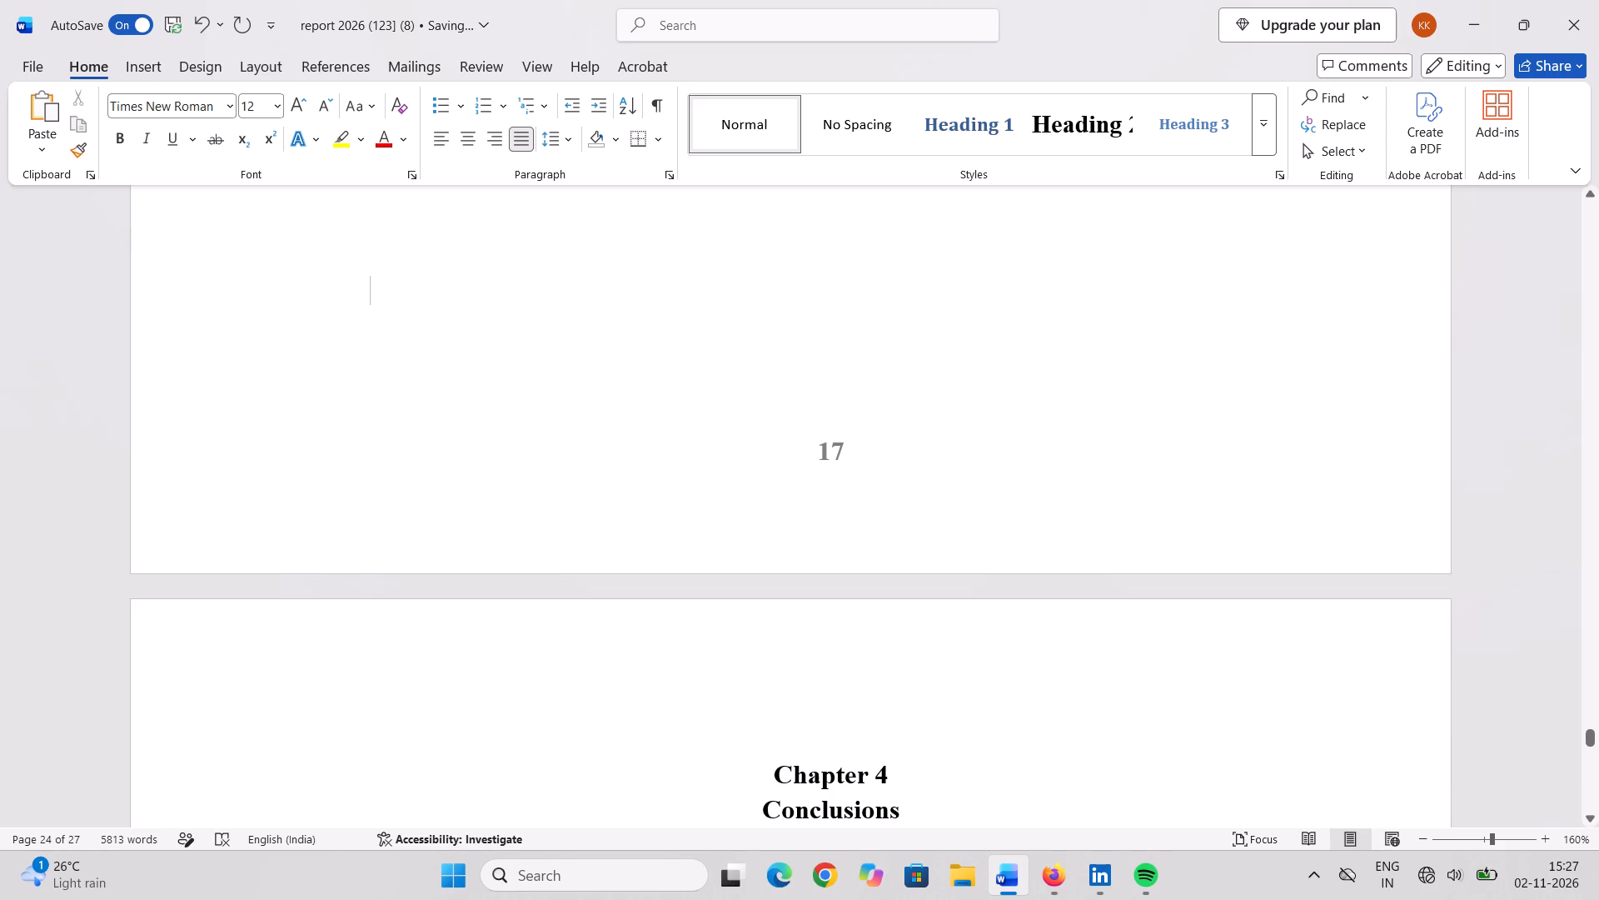
key("BackSpace")
key("BackSpace")
key("Return")
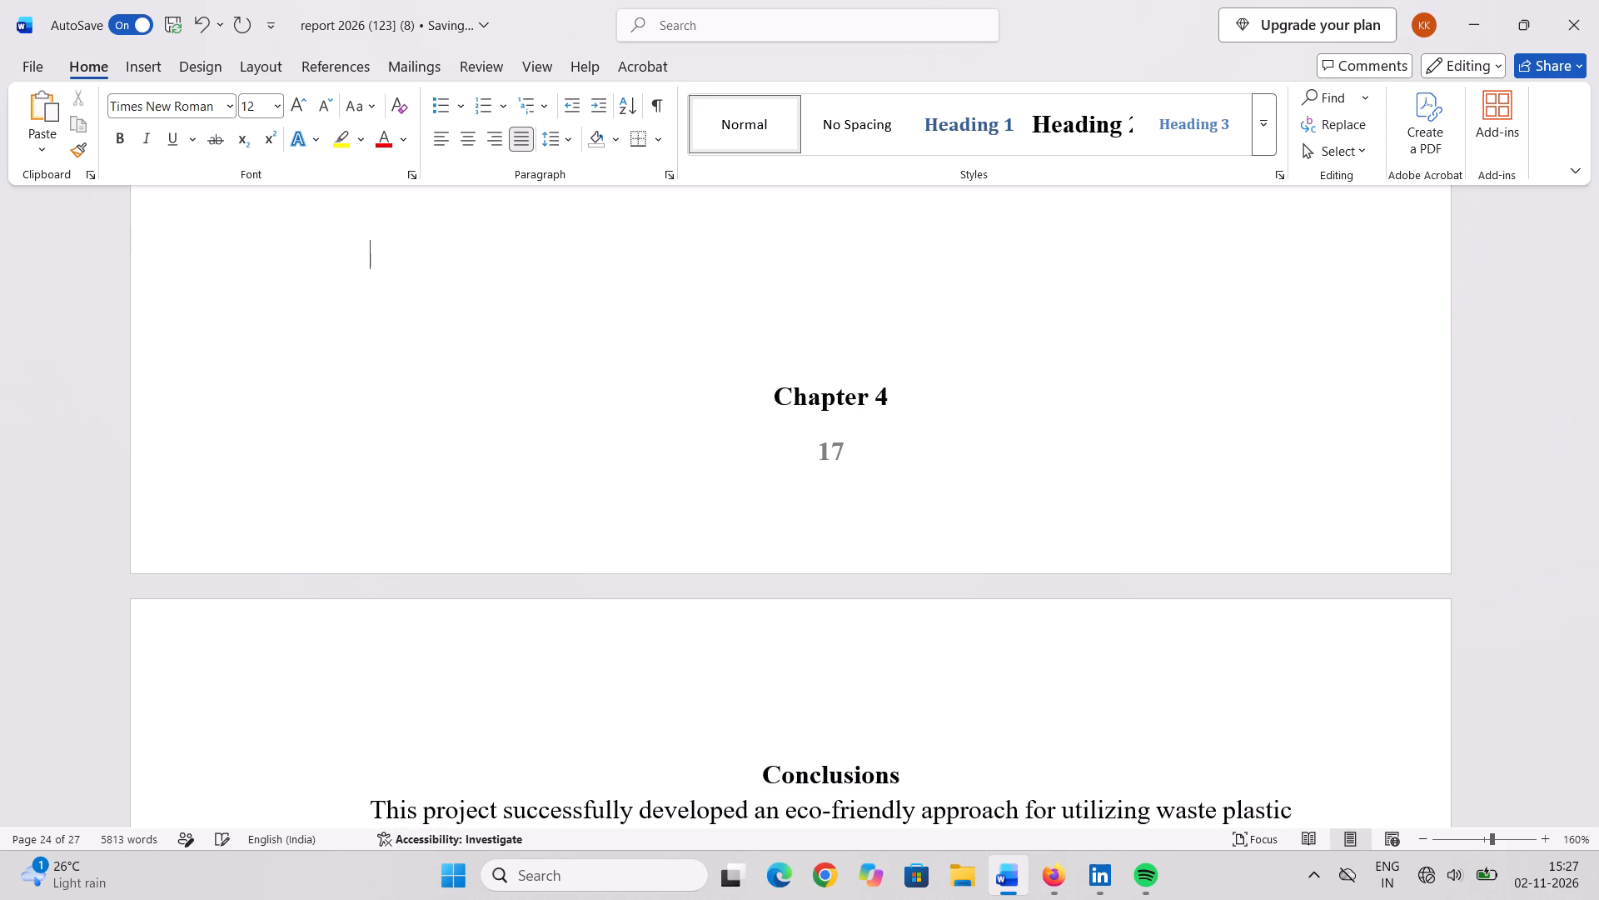
key("Return")
Remove bold from the compressive strength placeholder "[__ MPa for PB1 and __ MPa for PB2]" in the second Conclusions paragraph.
scroll(778, 554, "down", 5)
scroll(778, 554, "up", 20)
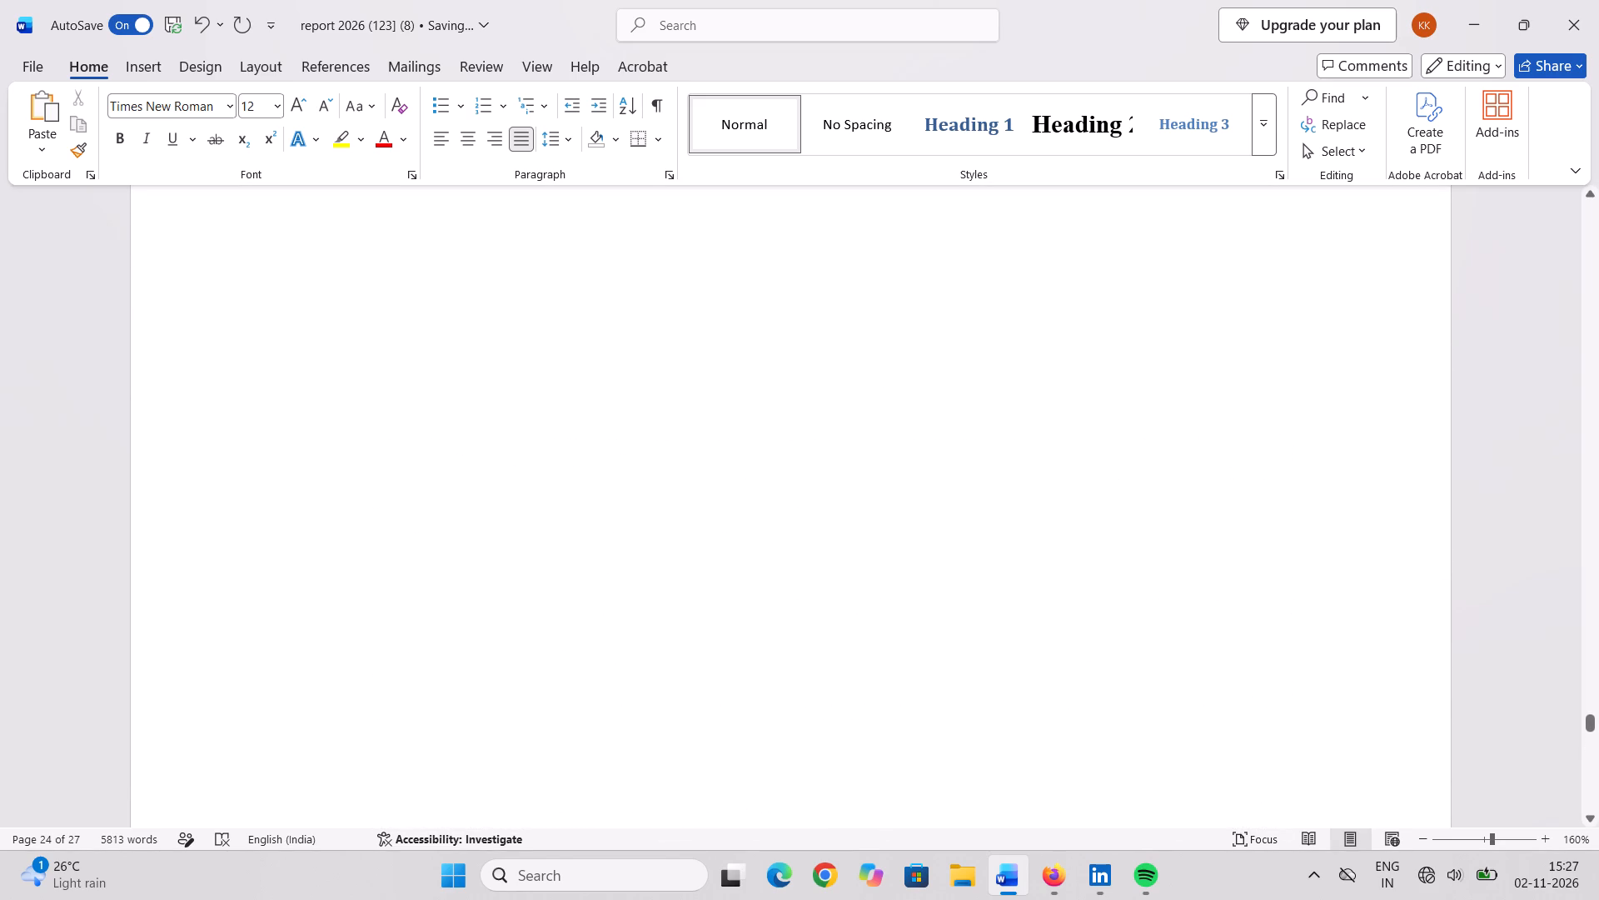
scroll(778, 554, "up", 14)
scroll(778, 554, "down", 12)
scroll(778, 554, "down", 20)
scroll(778, 554, "down", 4)
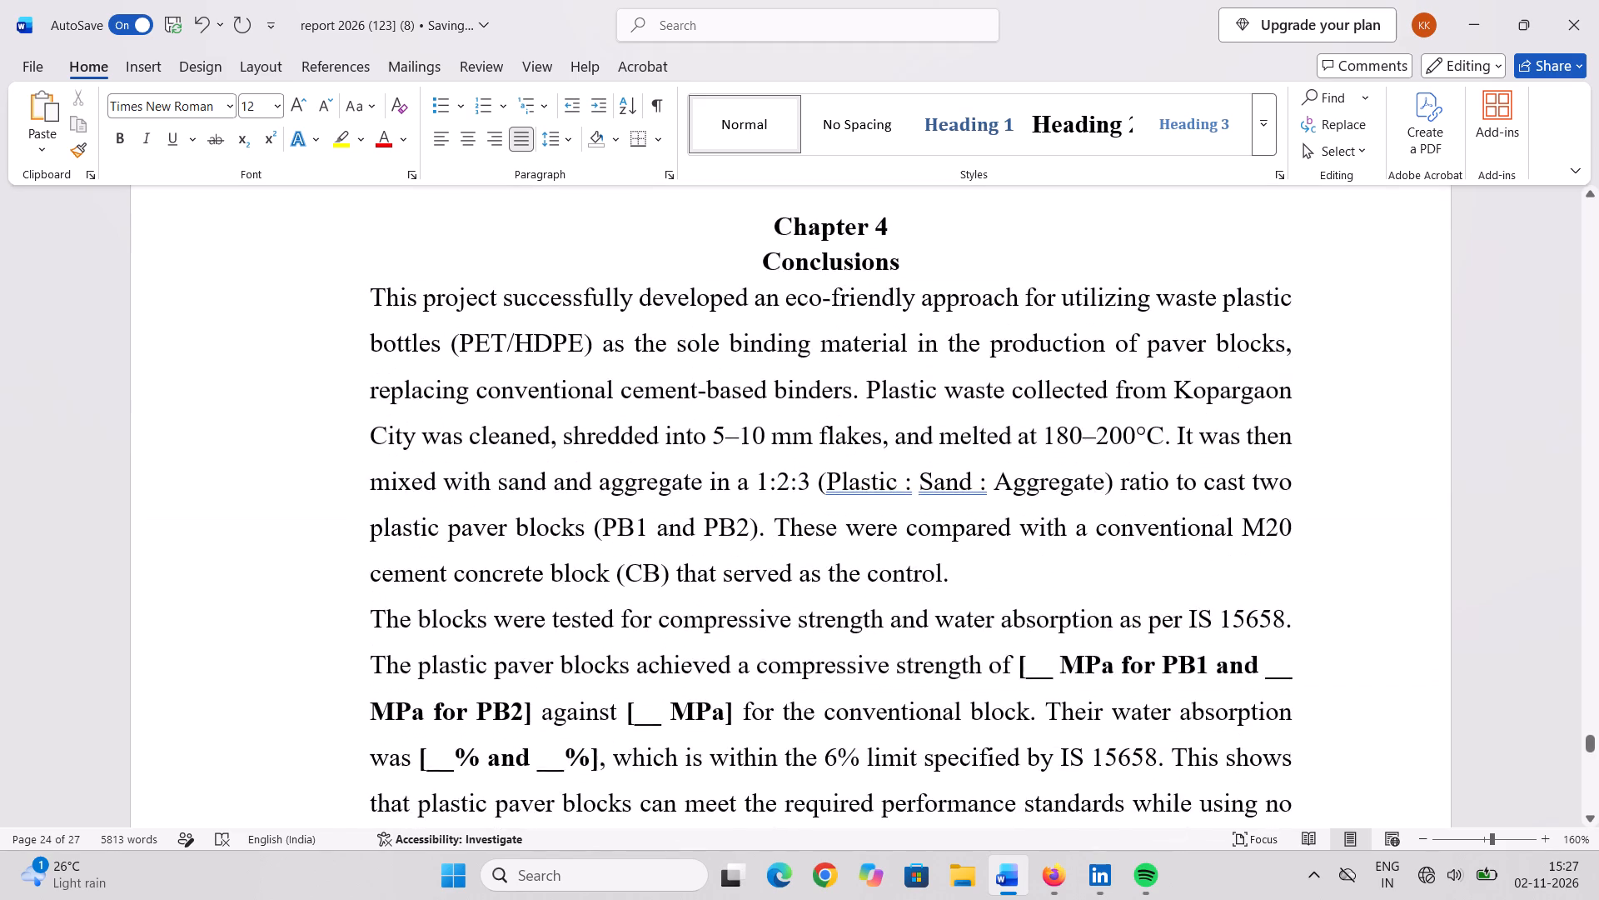
scroll(778, 554, "down", 3)
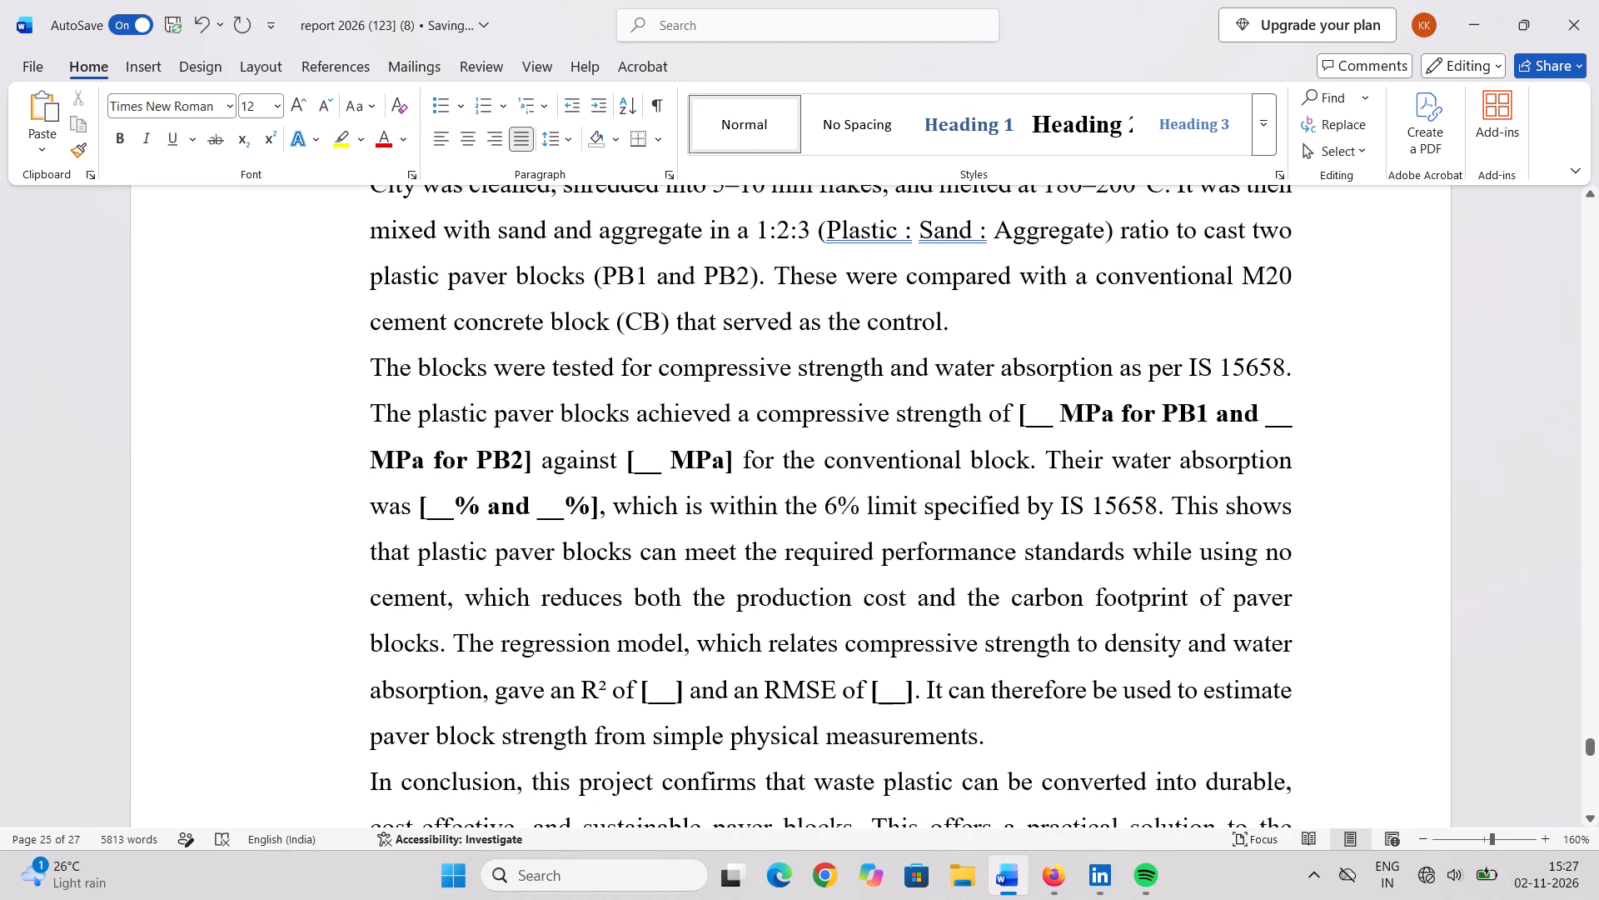
left_click_drag(1019, 413, 1078, 445)
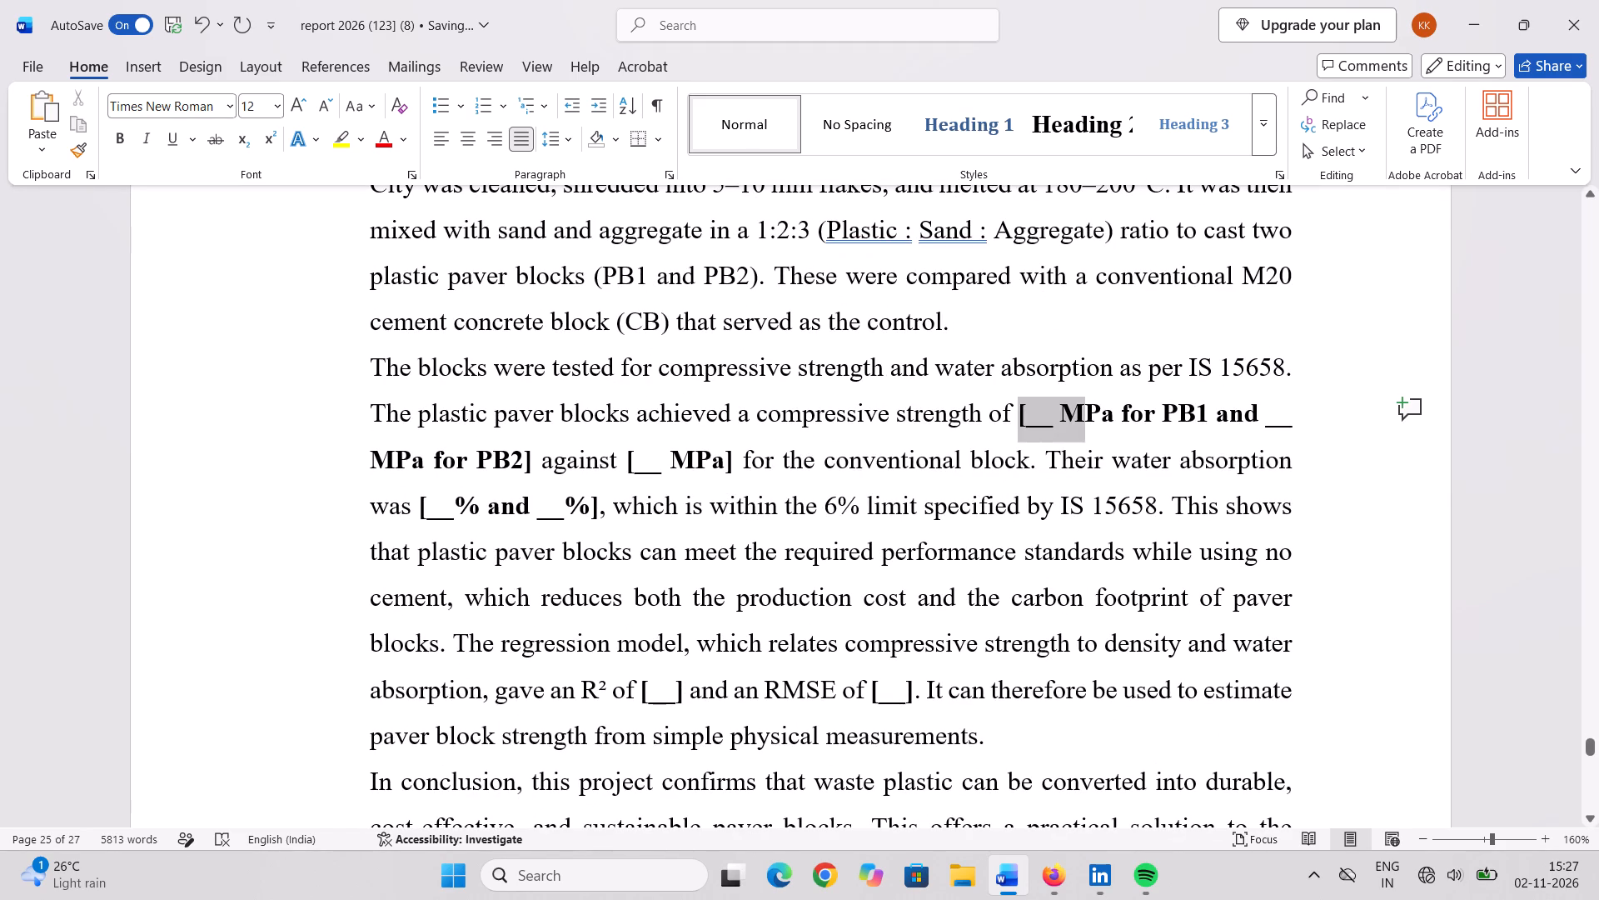
left_click_drag(1078, 445, 519, 455)
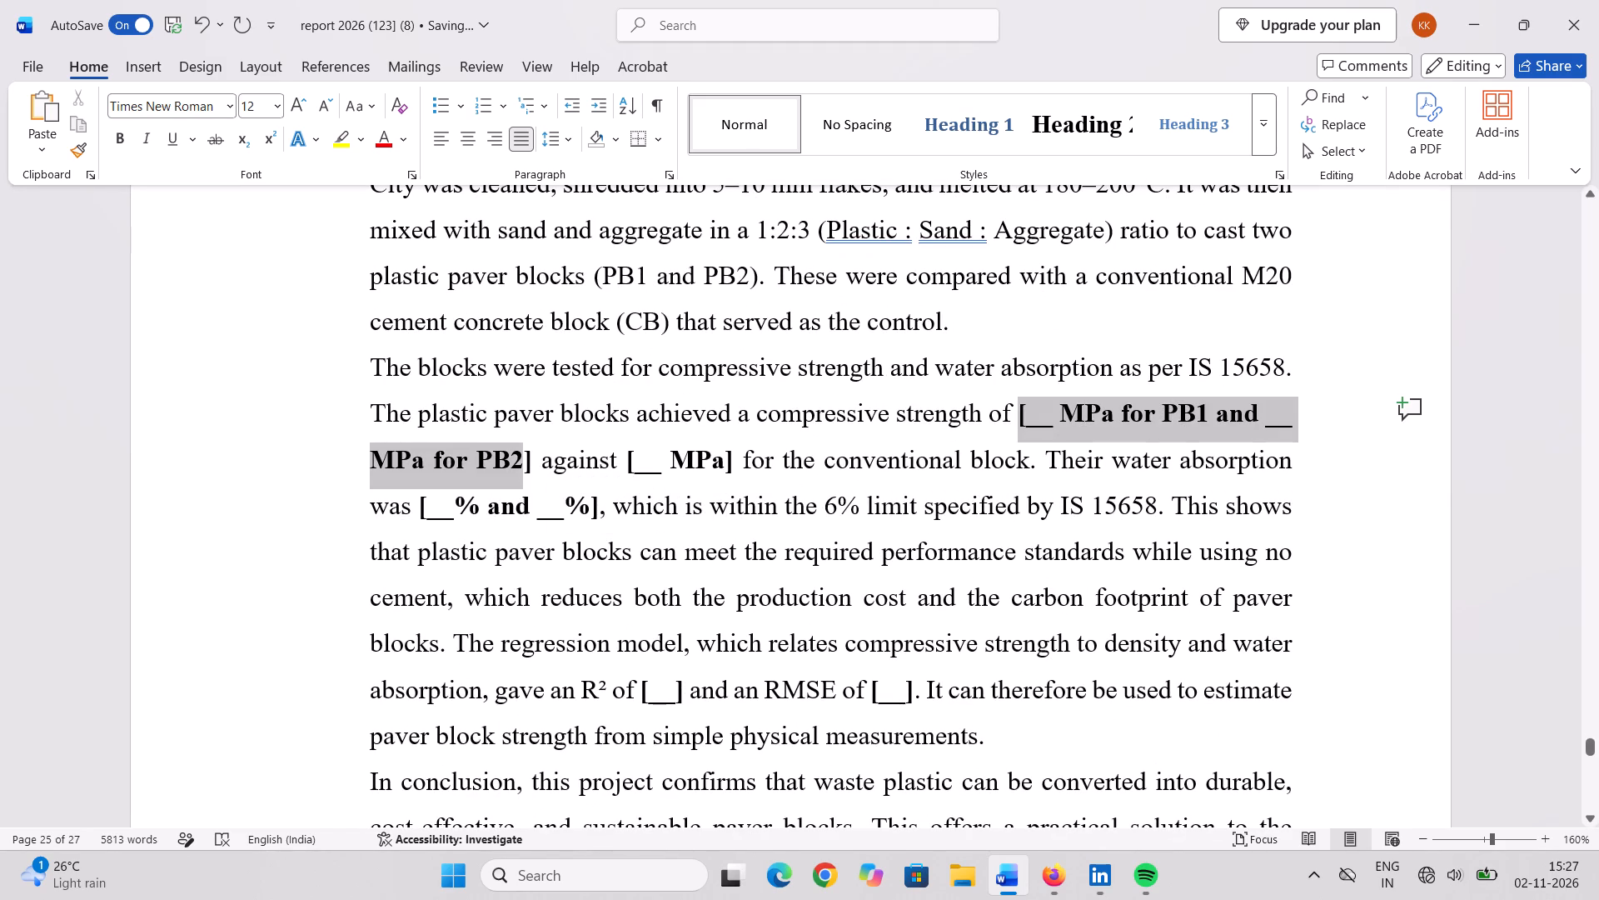
left_click_drag(519, 455, 530, 459)
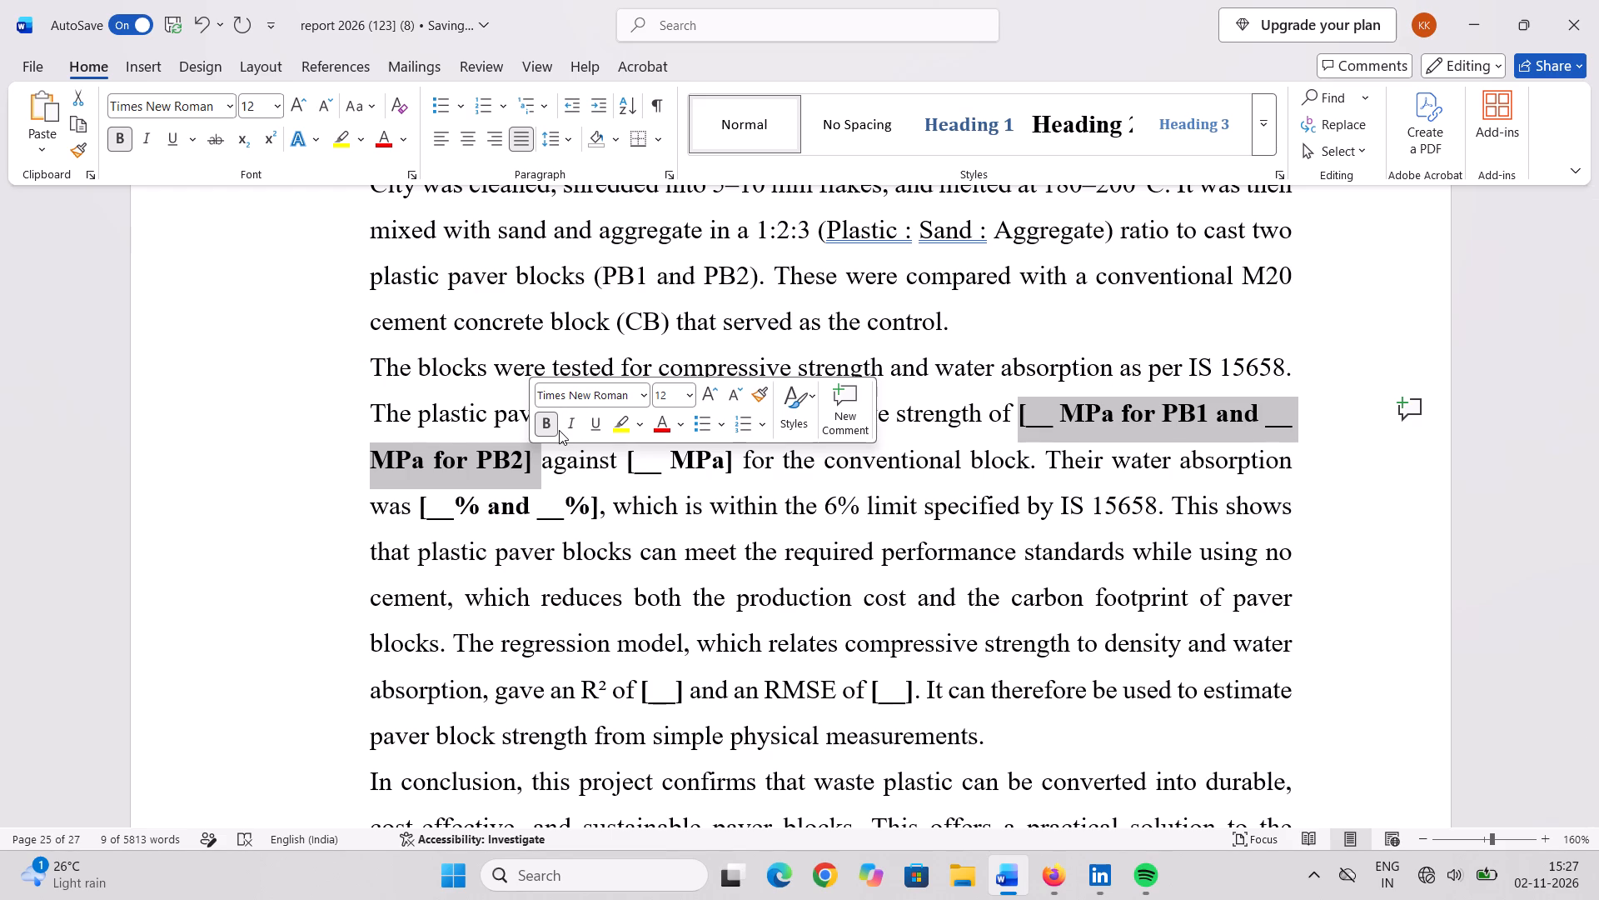
left_click(550, 429)
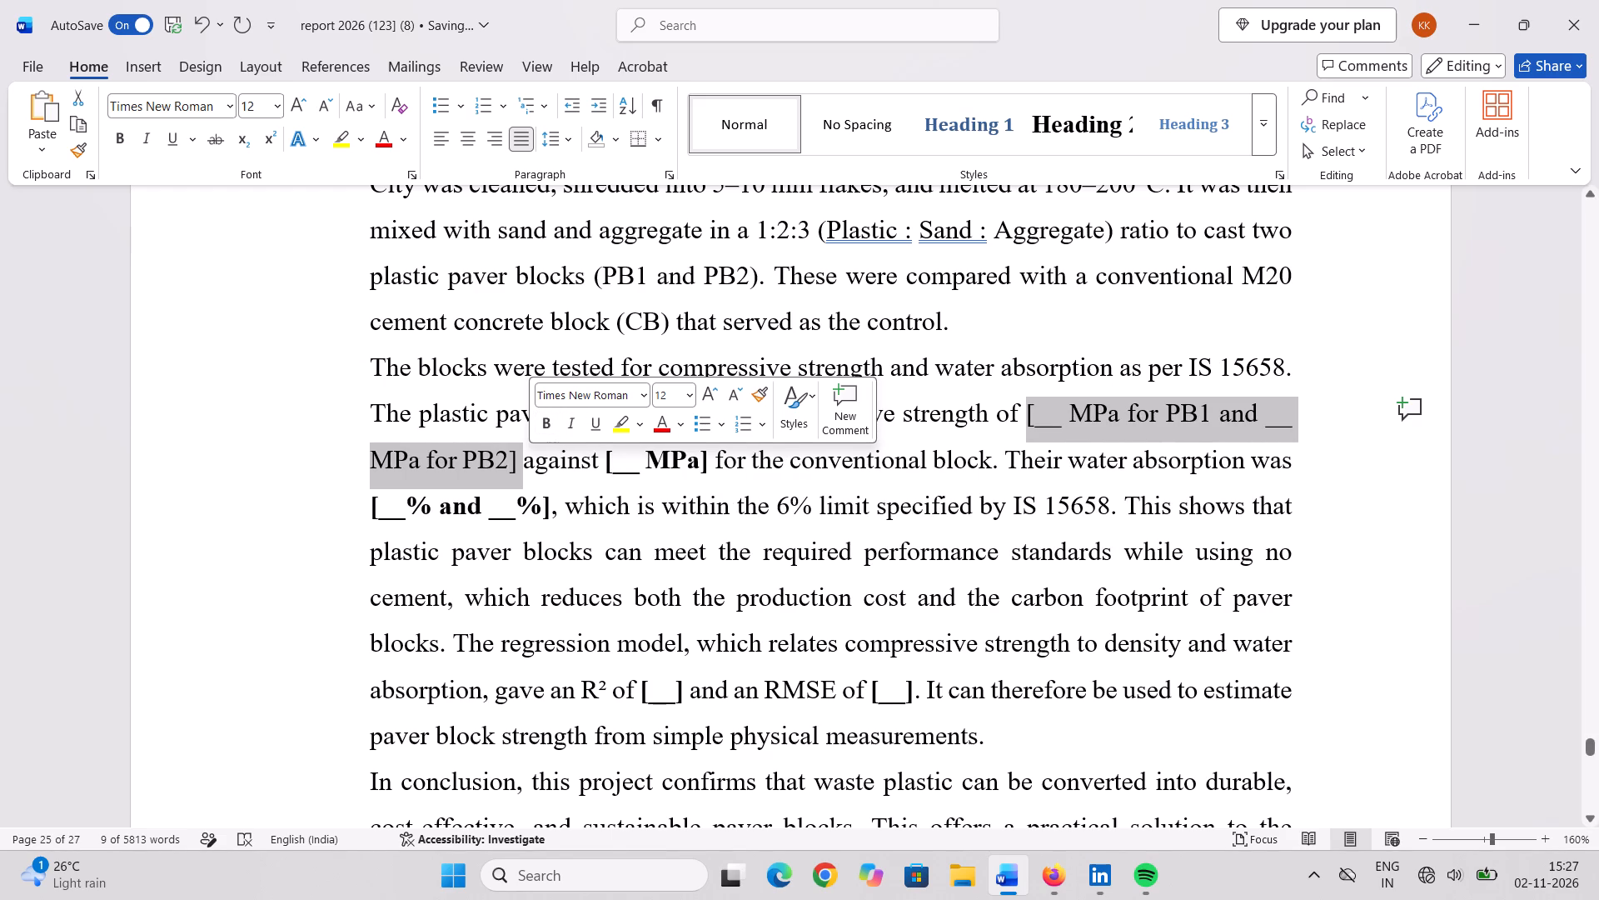
Remove bold from the conventional block's strength placeholder "[__ MPa]", including its closing bracket.
left_click_drag(600, 468, 659, 469)
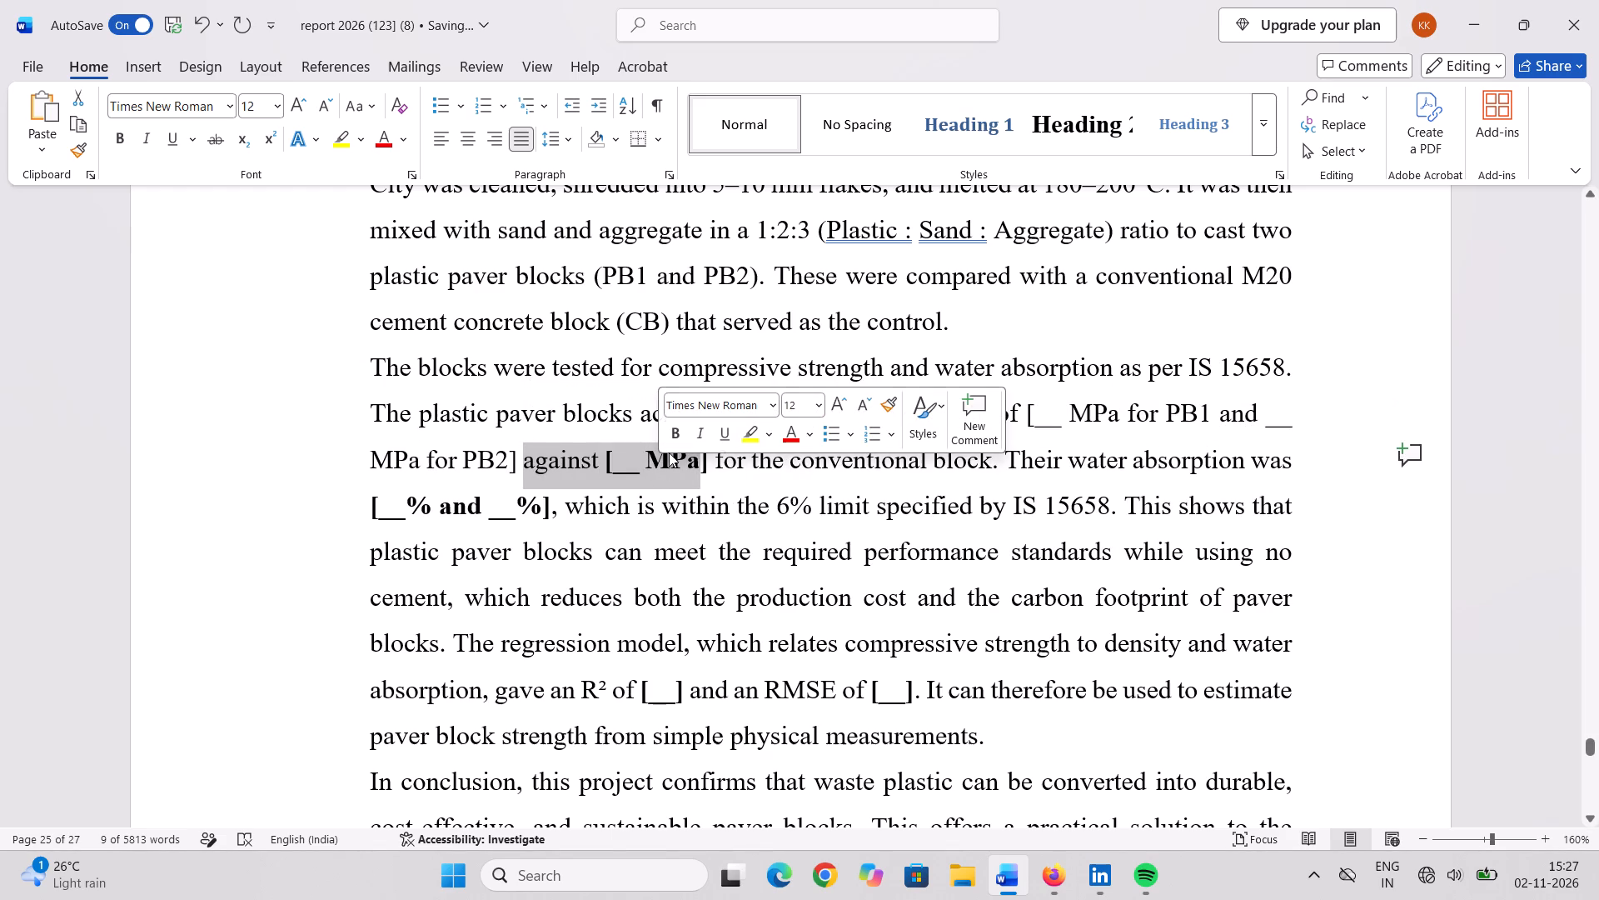
left_click(670, 439)
left_click(670, 439)
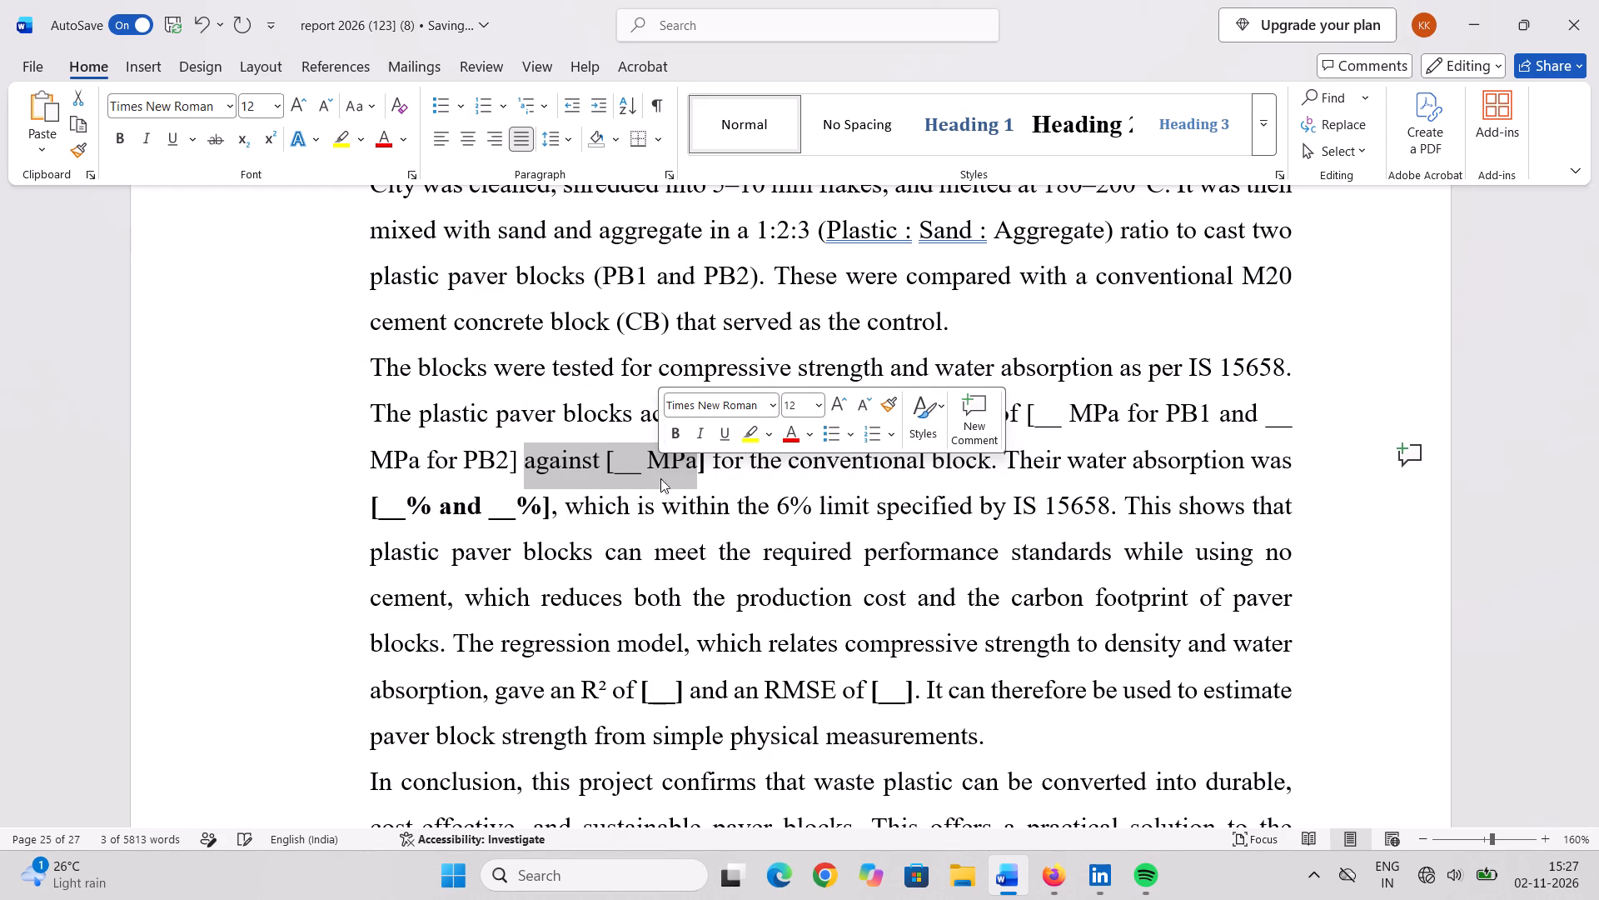
left_click(695, 479)
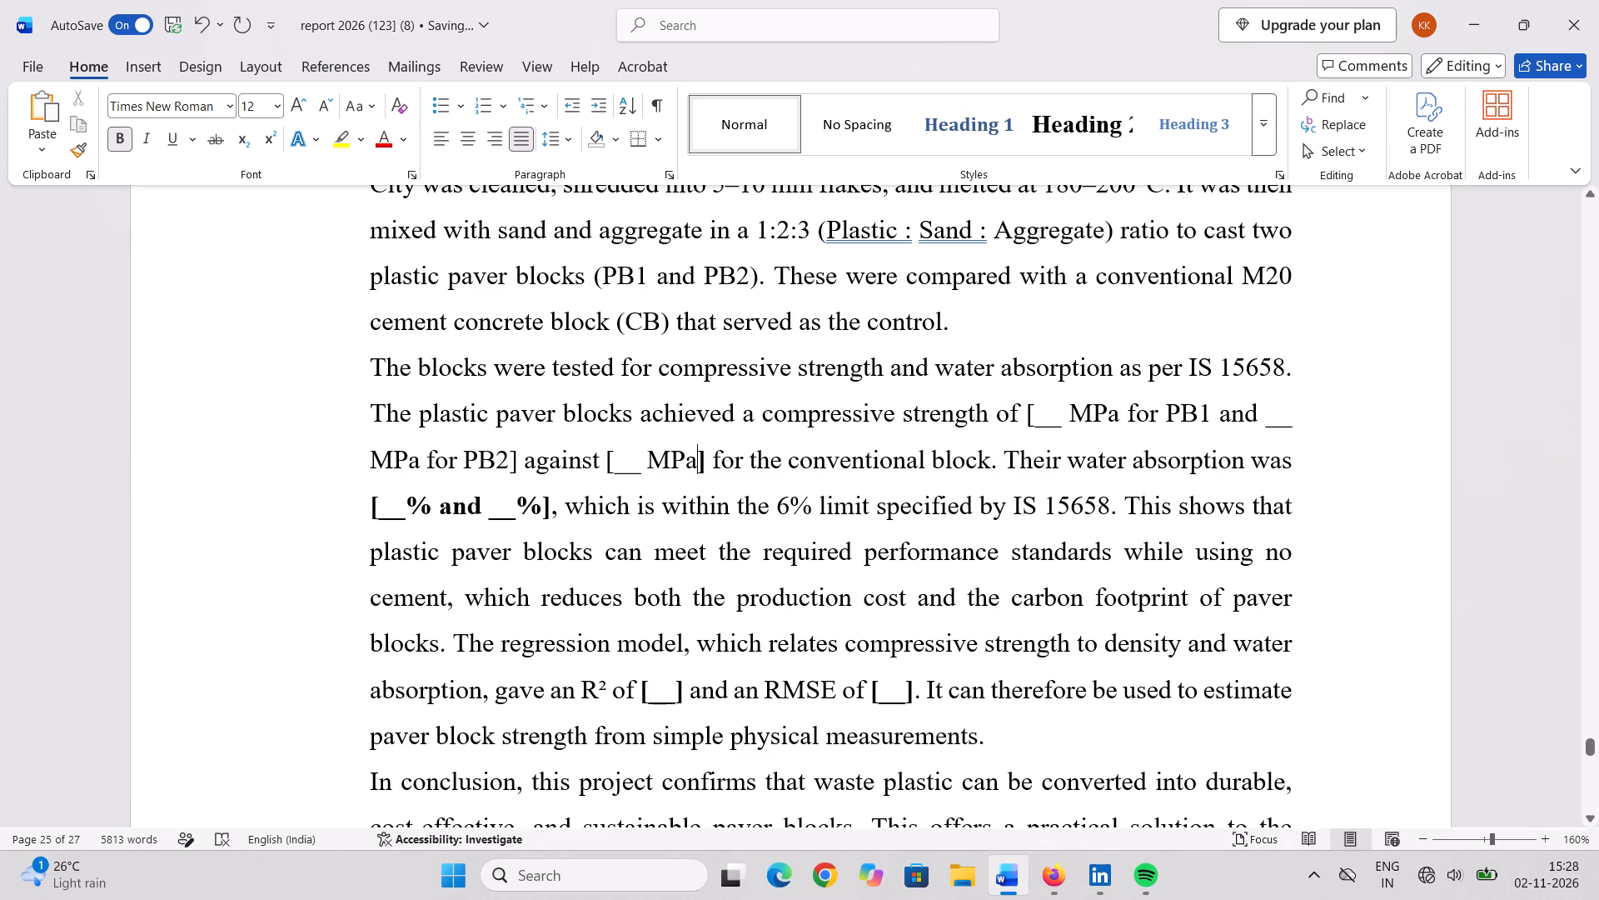
double_click(706, 477)
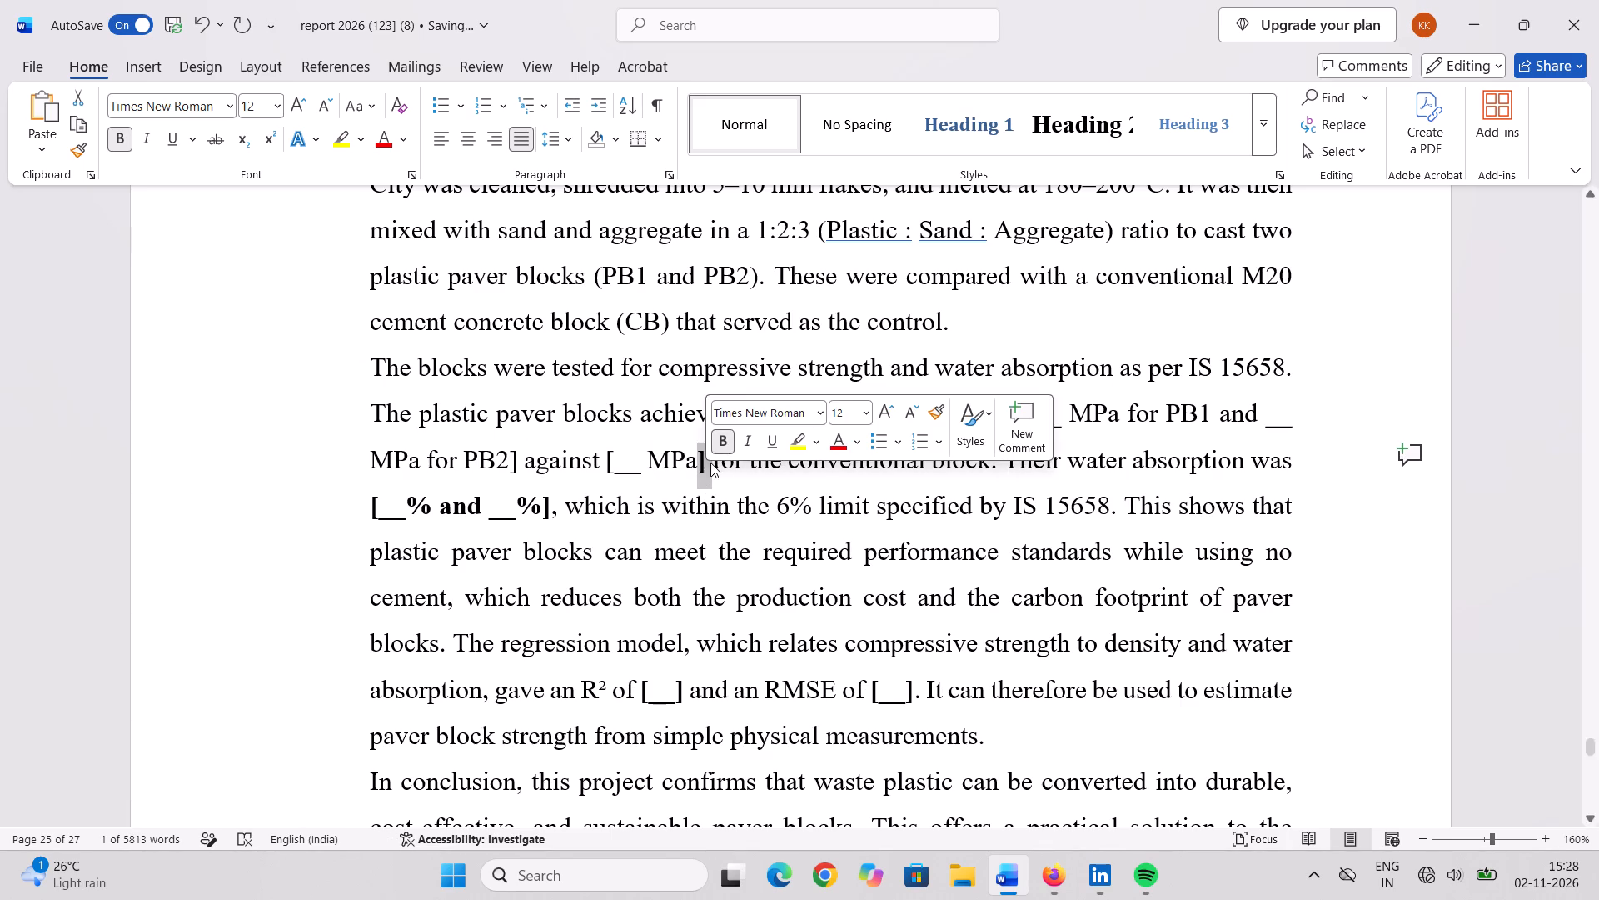
left_click(720, 442)
Remove bold from the water absorption placeholder "[__% and __%]" in the same Conclusions paragraph.
left_click_drag(366, 507, 436, 499)
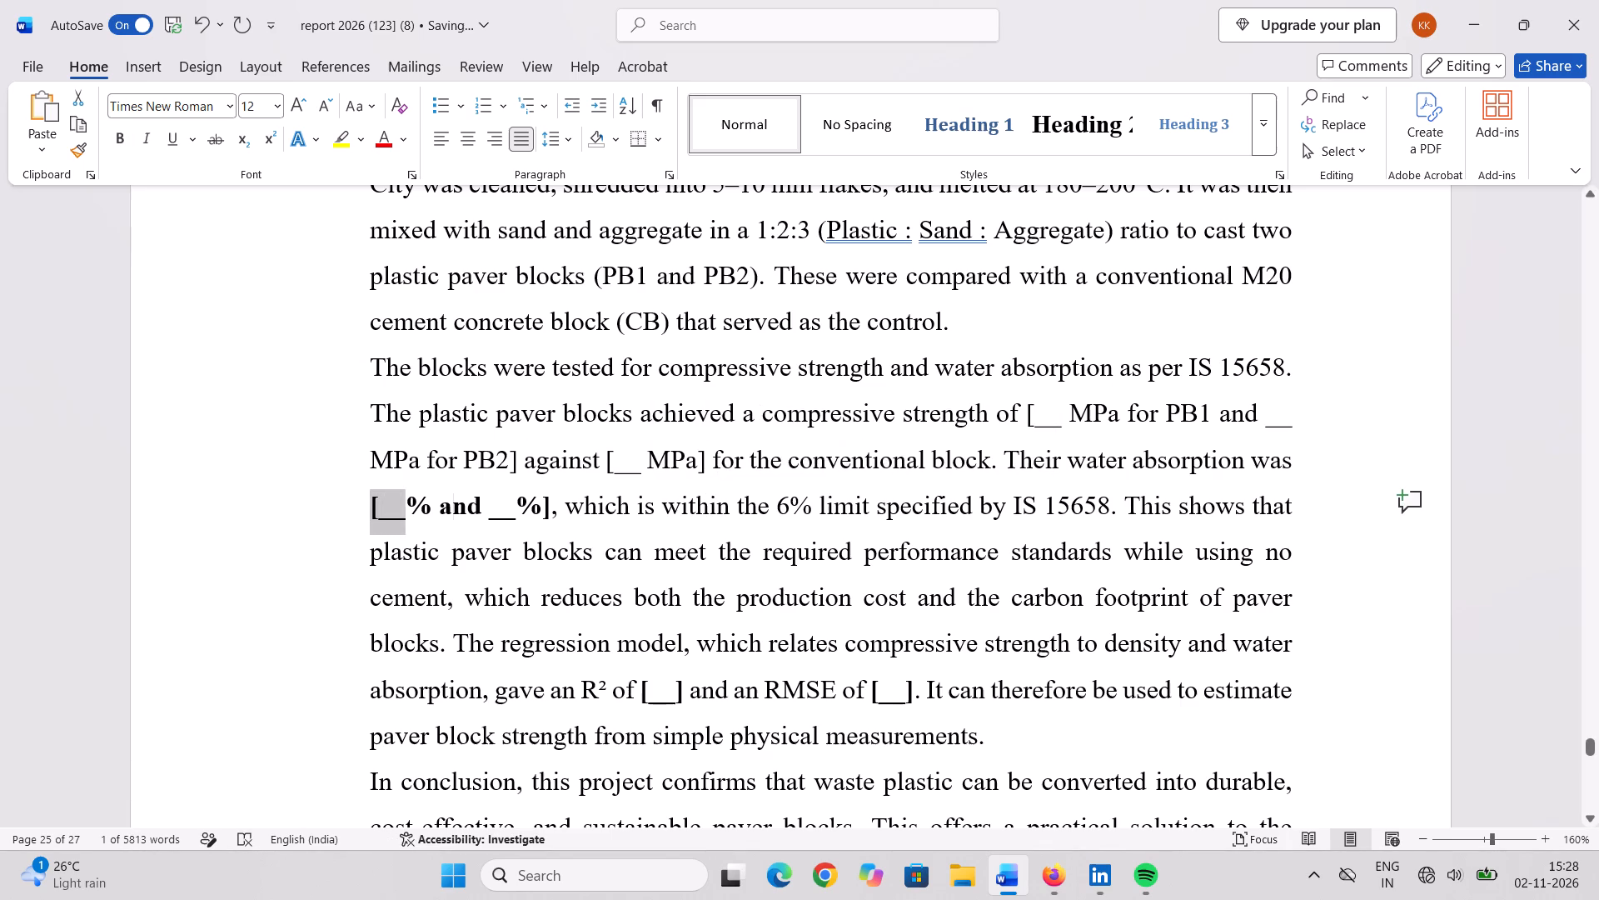
left_click_drag(436, 499, 547, 502)
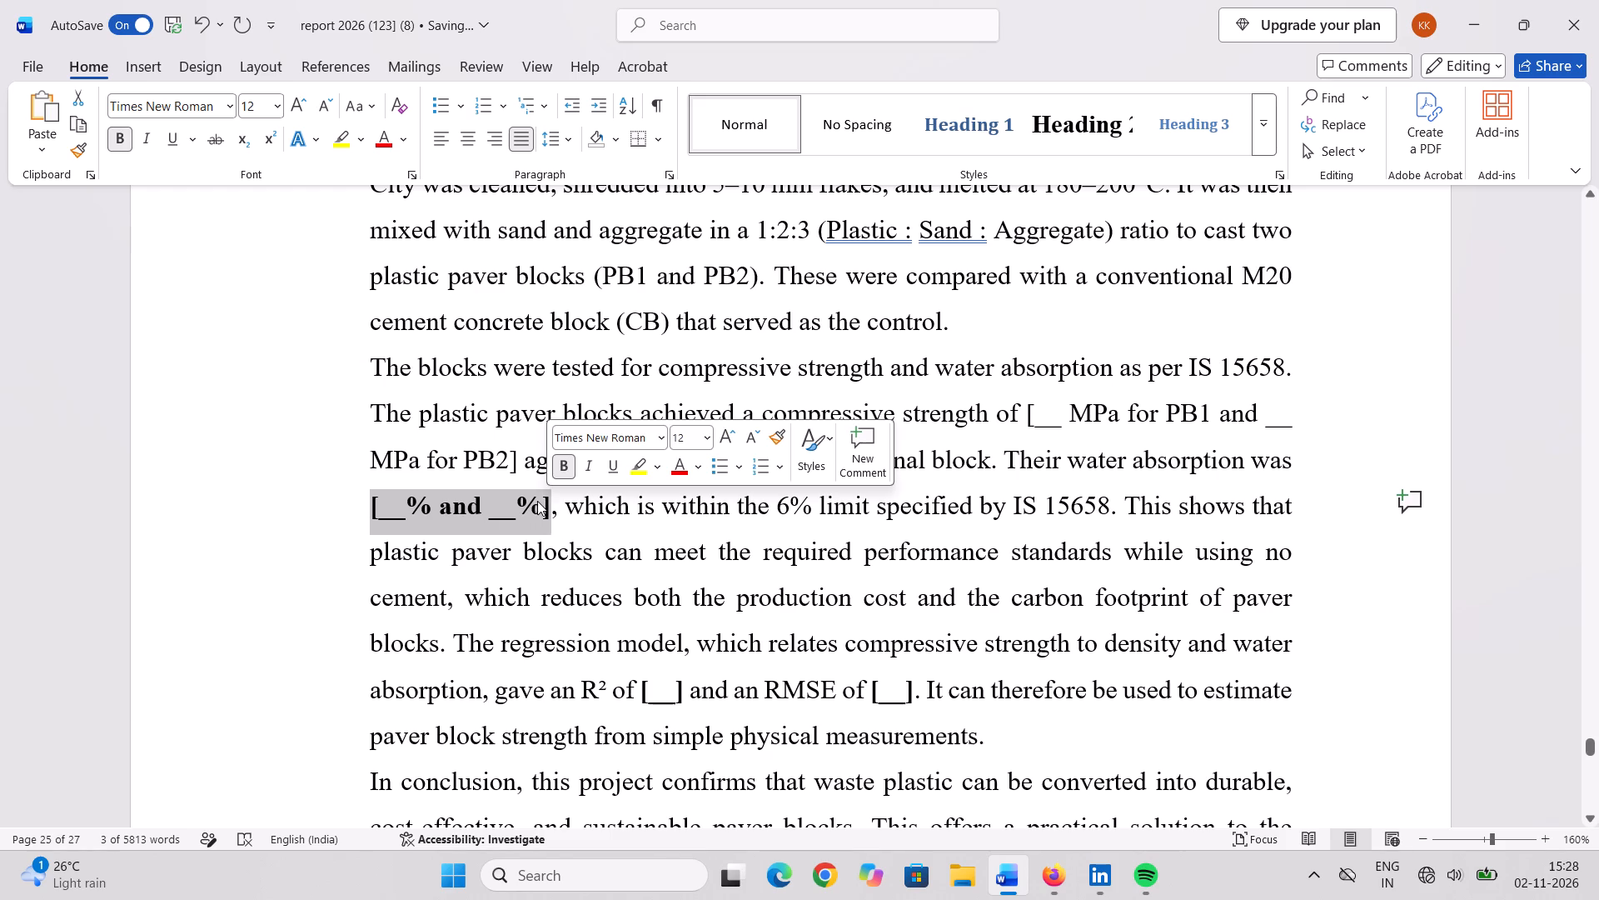
left_click(556, 464)
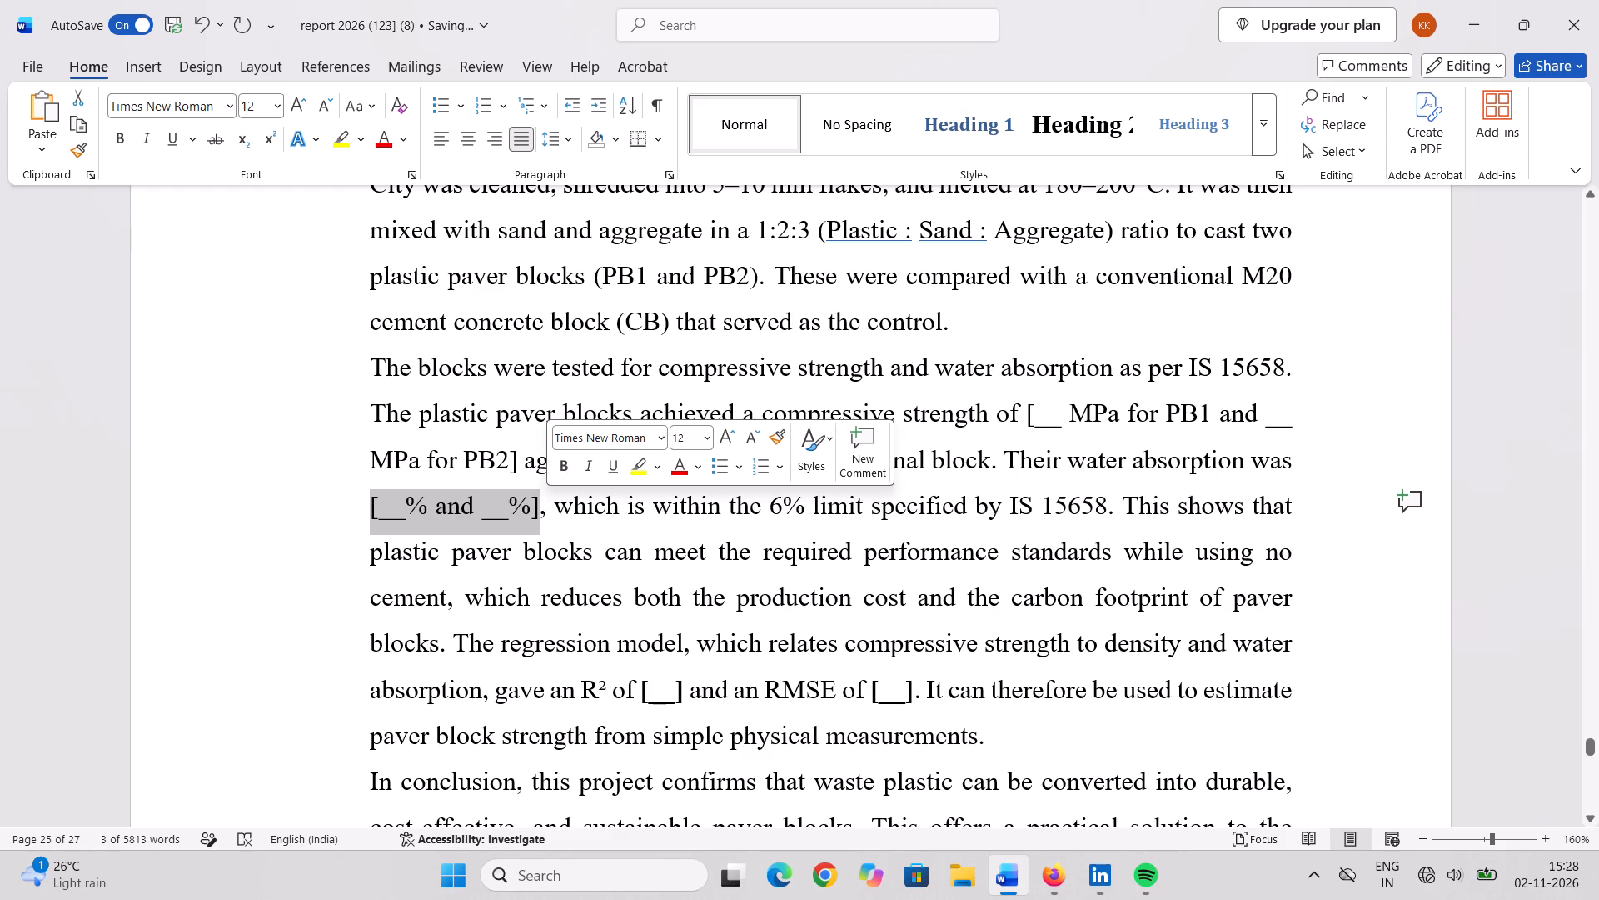
left_click(444, 530)
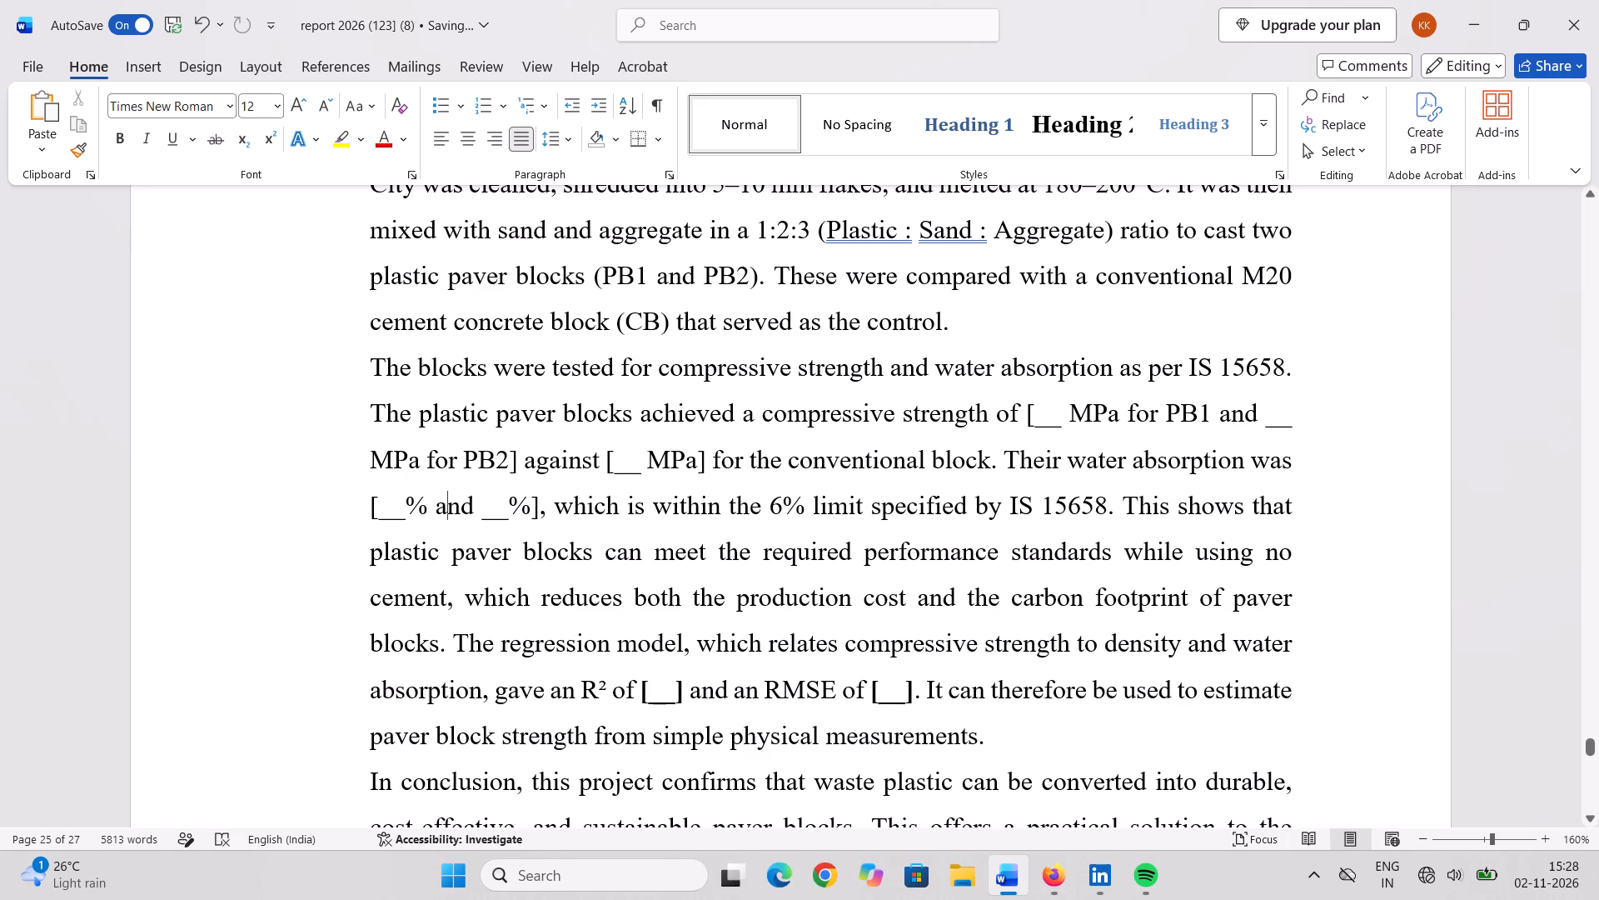
Remove bold from the R² placeholder "[__]" in the second Conclusions paragraph.
scroll(901, 332, "up", 4)
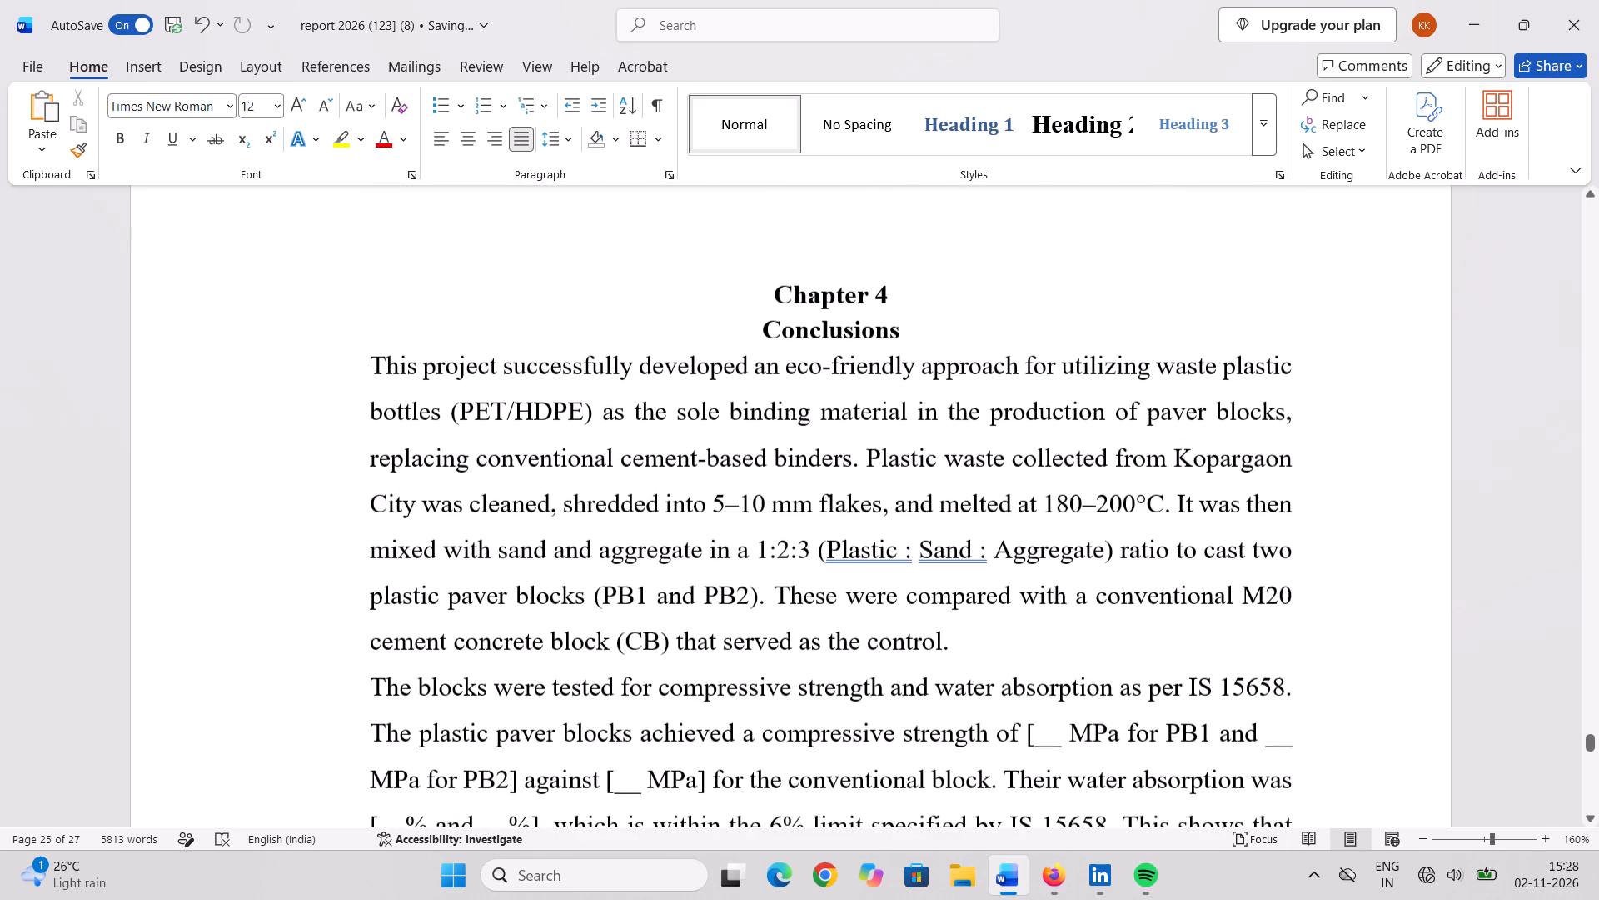
scroll(901, 332, "down", 3)
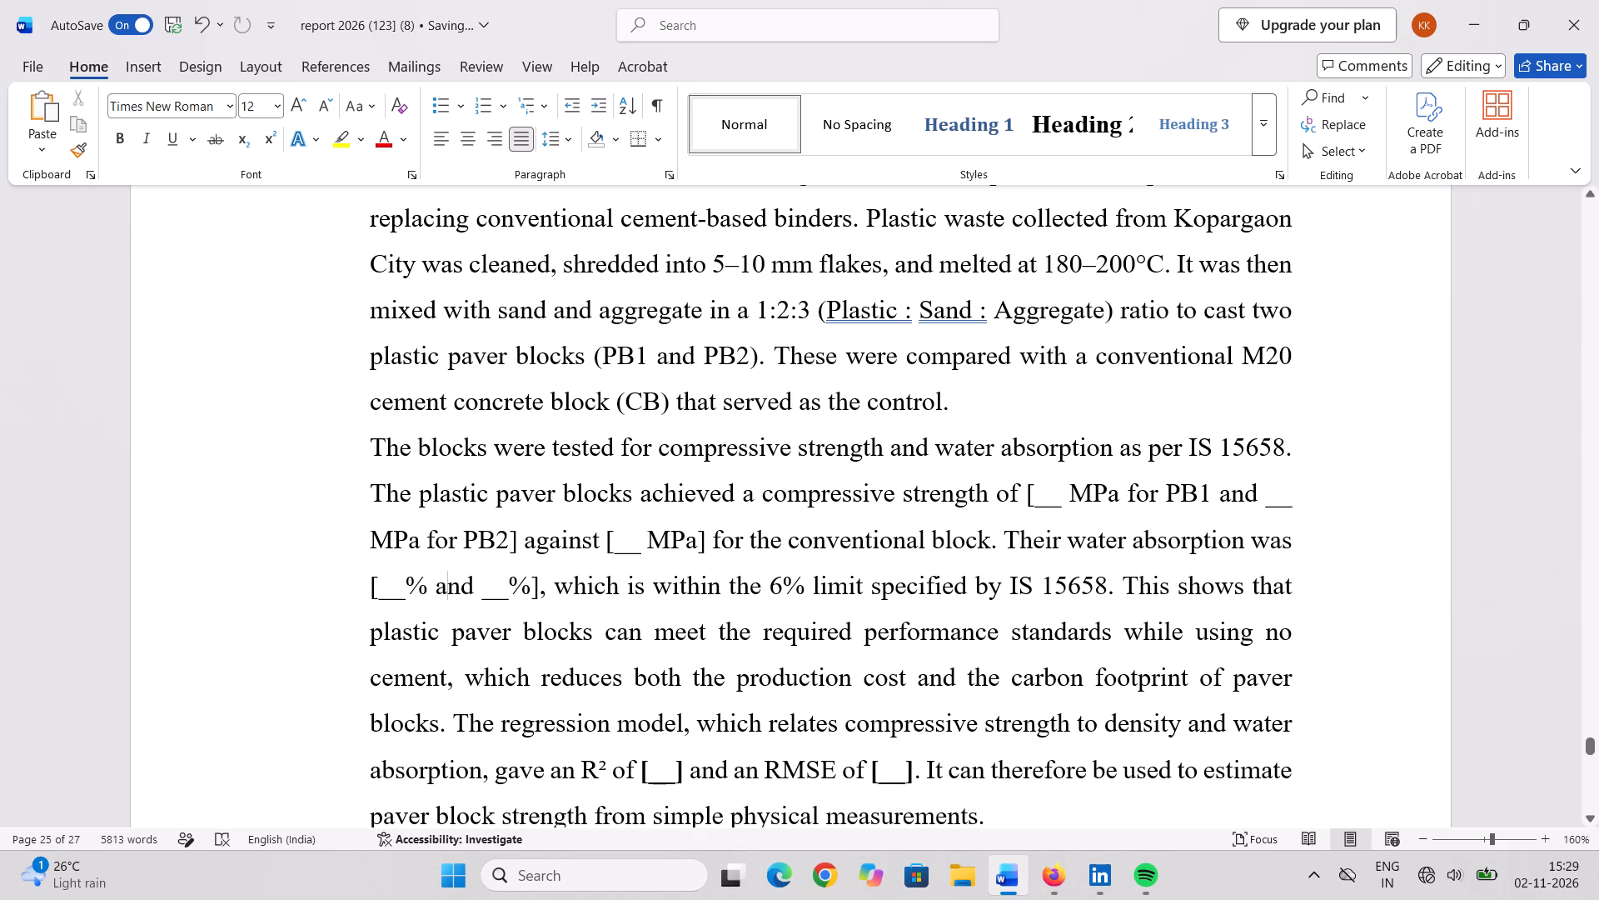
left_click_drag(635, 772, 675, 779)
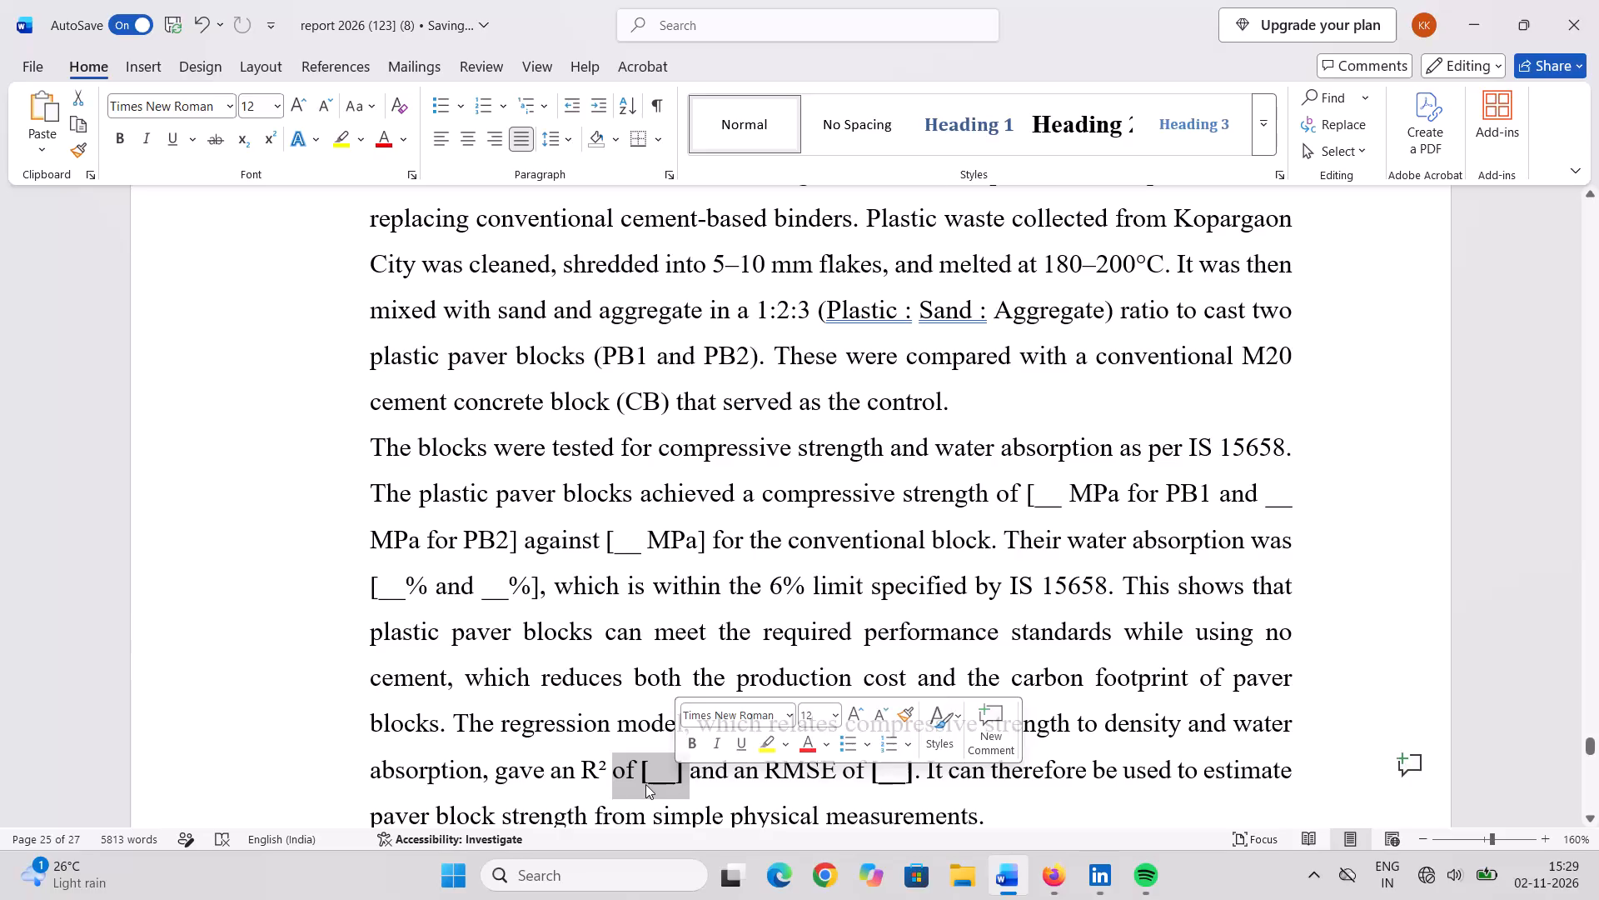
left_click(645, 784)
double_click(653, 777)
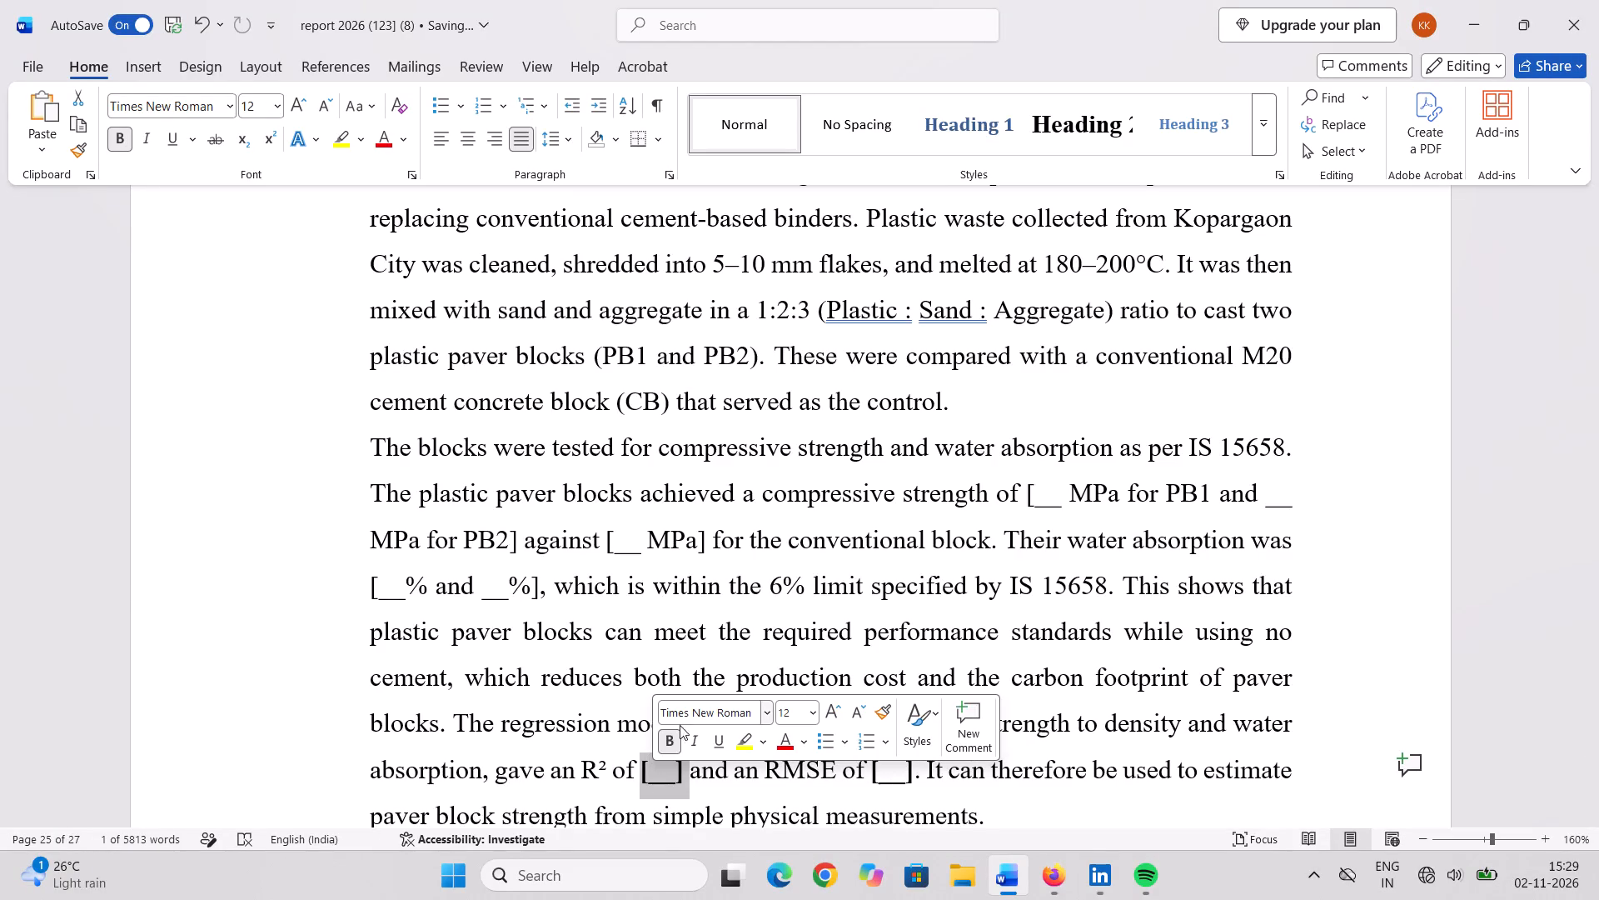
left_click(680, 737)
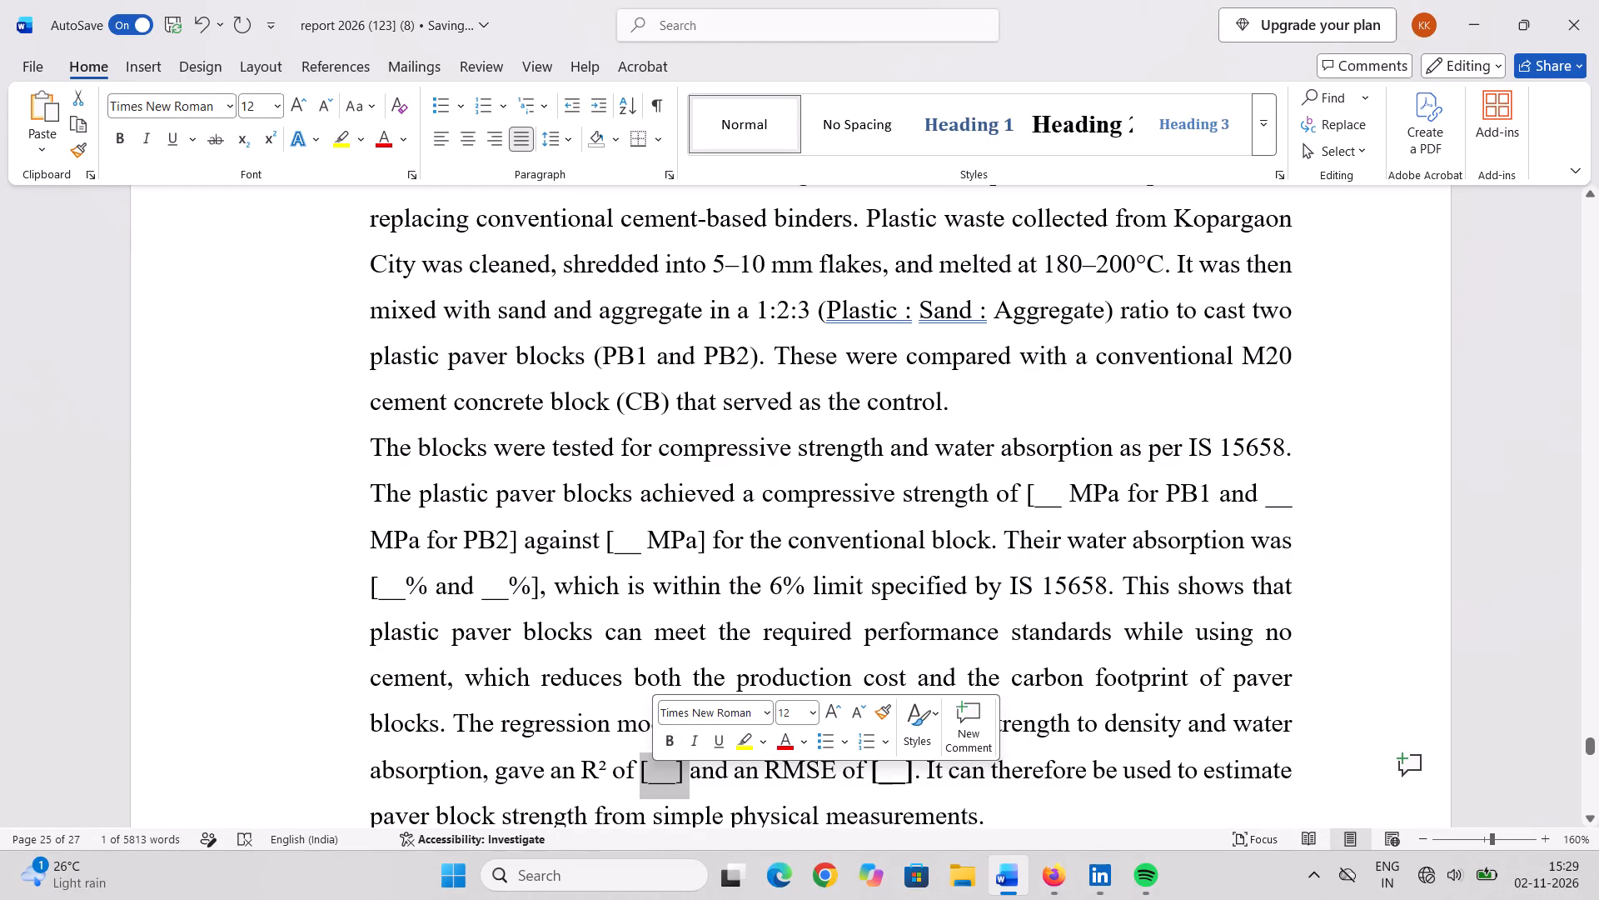
Remove bold from the RMSE placeholder "[__]" in the same Conclusions paragraph.
left_click(371, 589)
left_click(371, 589)
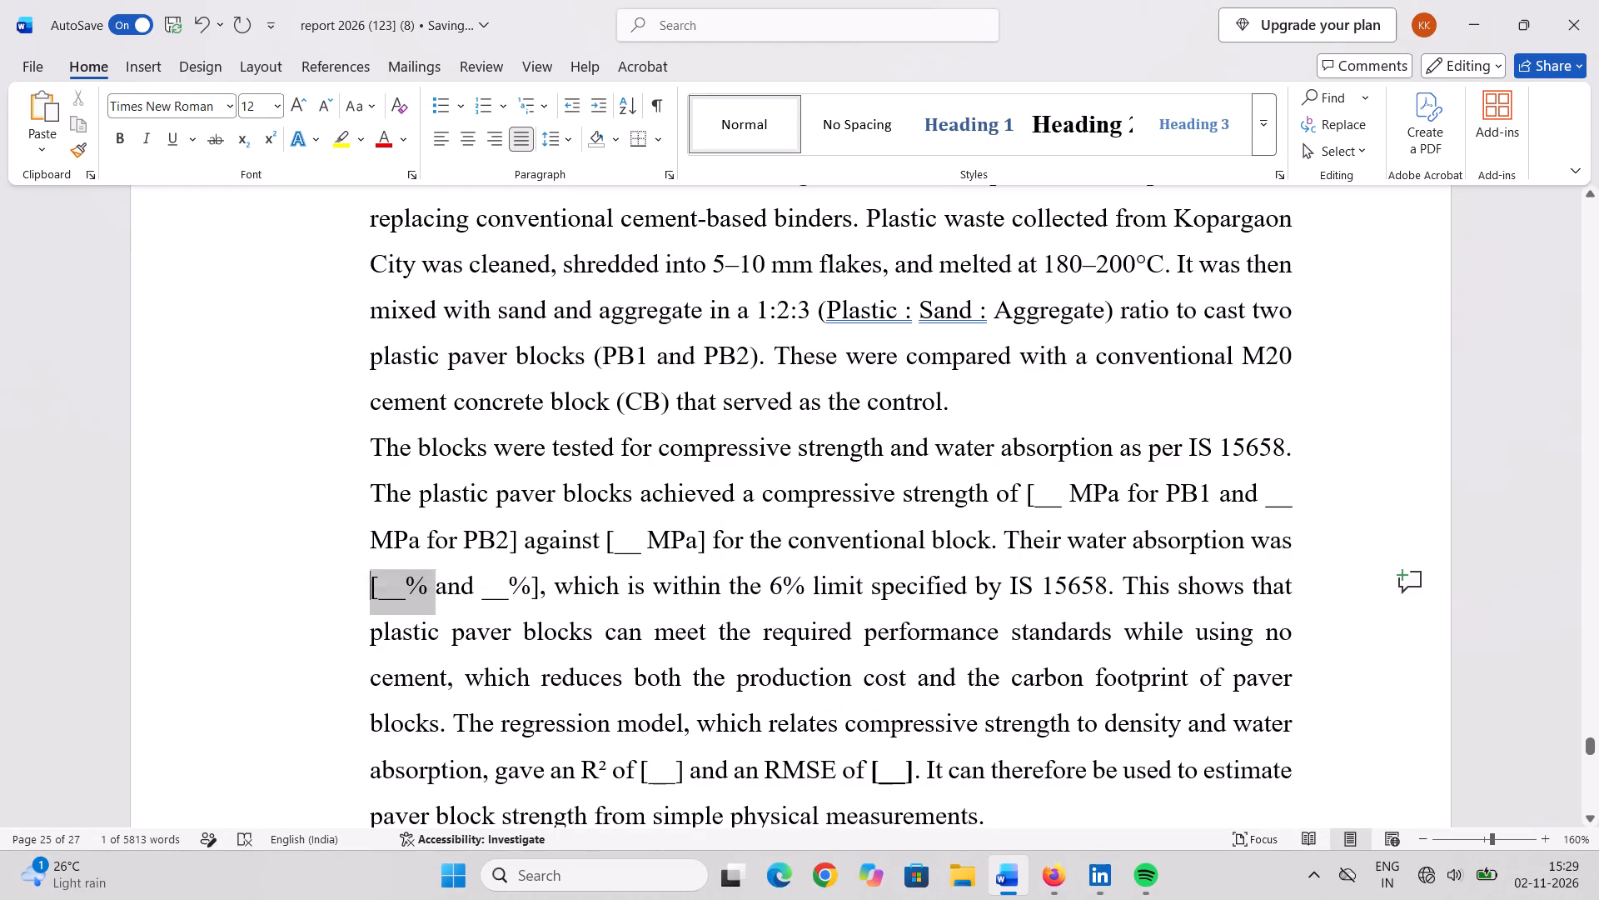
left_click(371, 589)
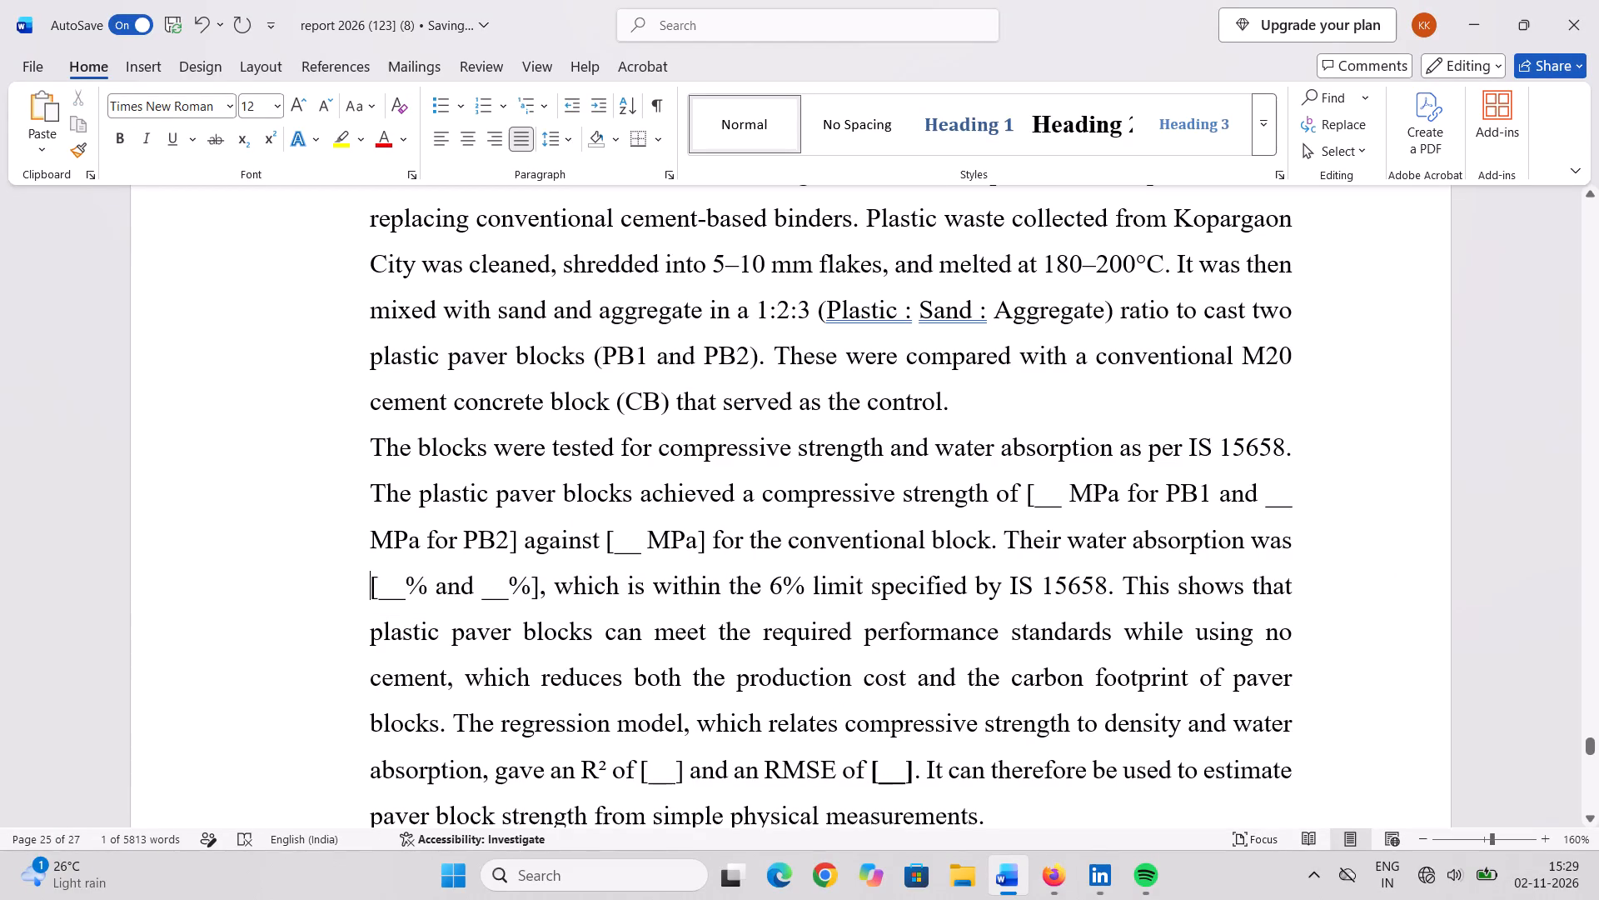
left_click_drag(377, 590, 340, 612)
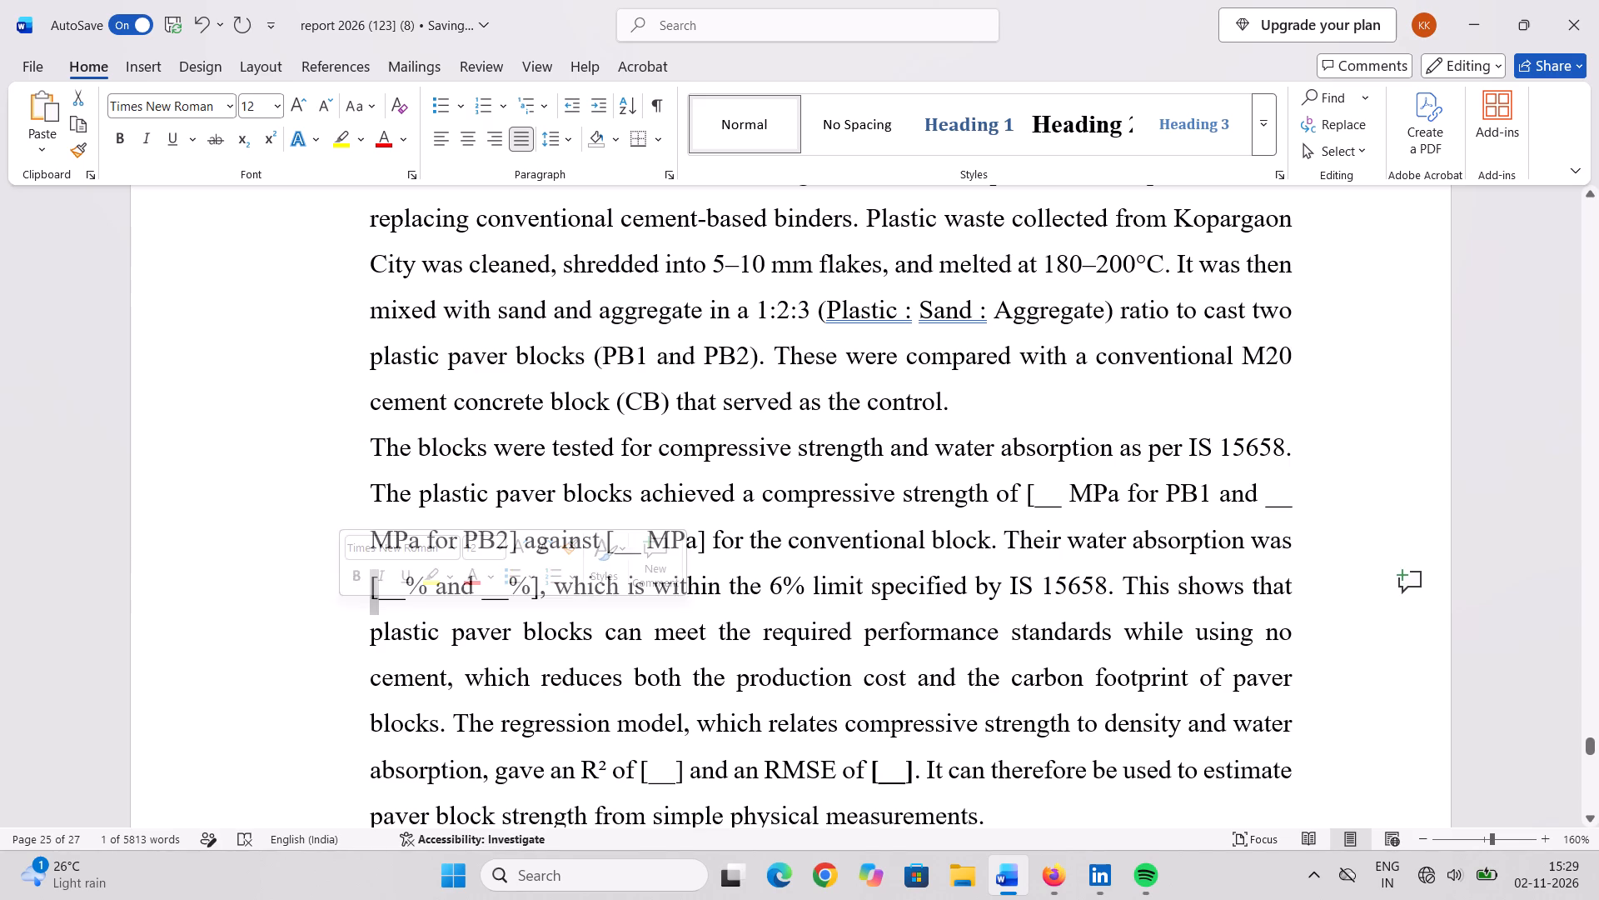
double_click(891, 772)
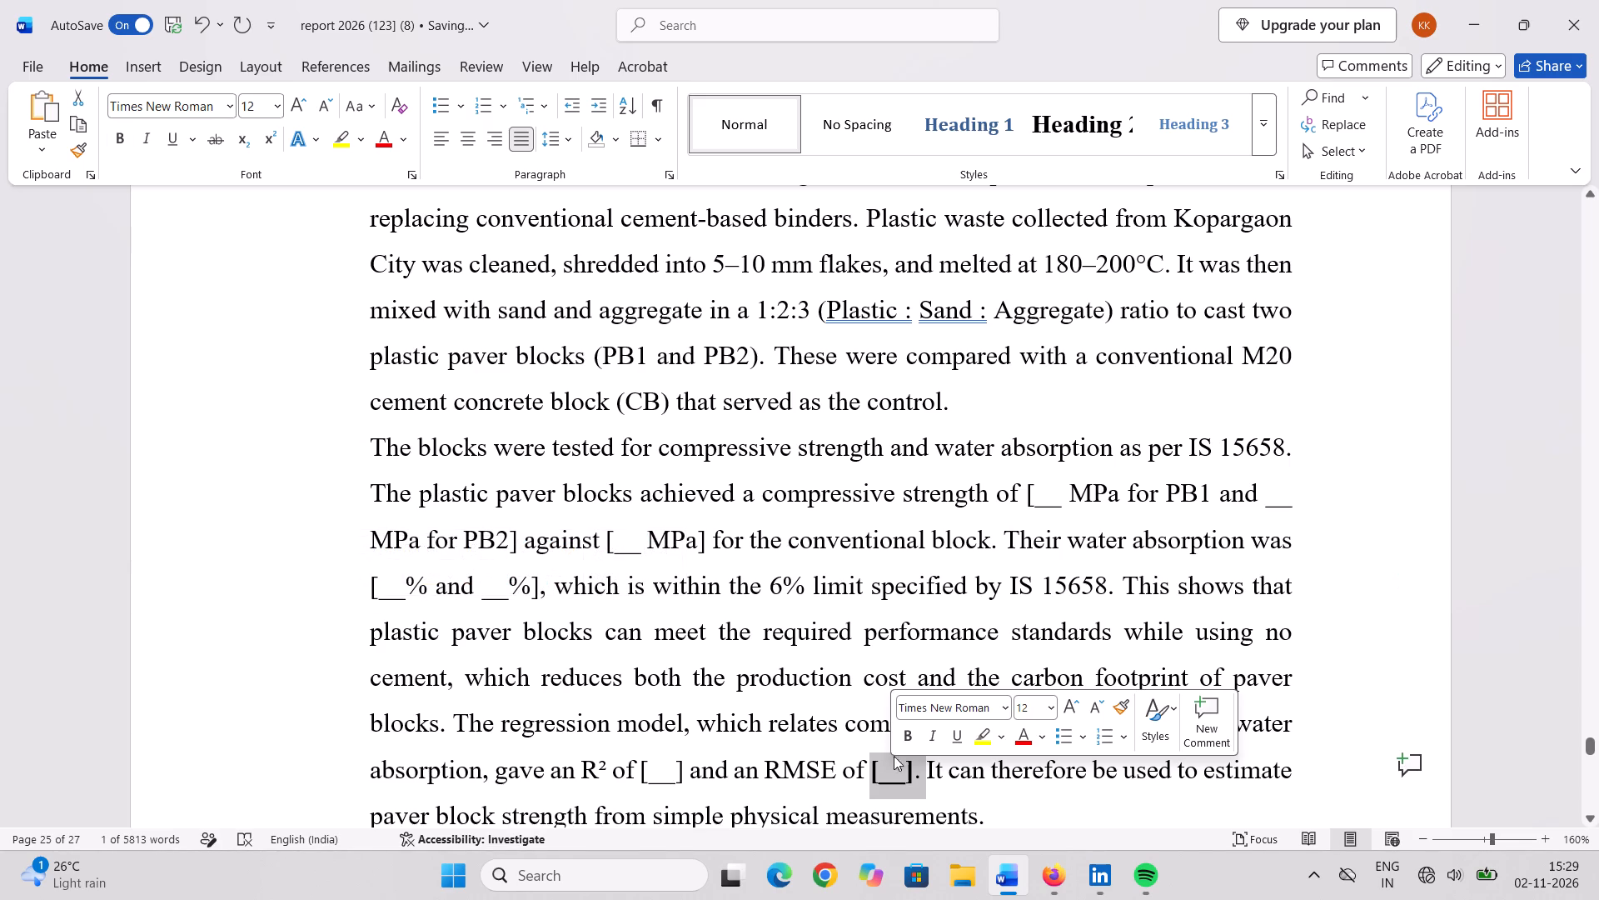
left_click(902, 744)
Review the rest of the Conclusions, the Future Scope and the reference list through to the document's end.
scroll(810, 667, "down", 4)
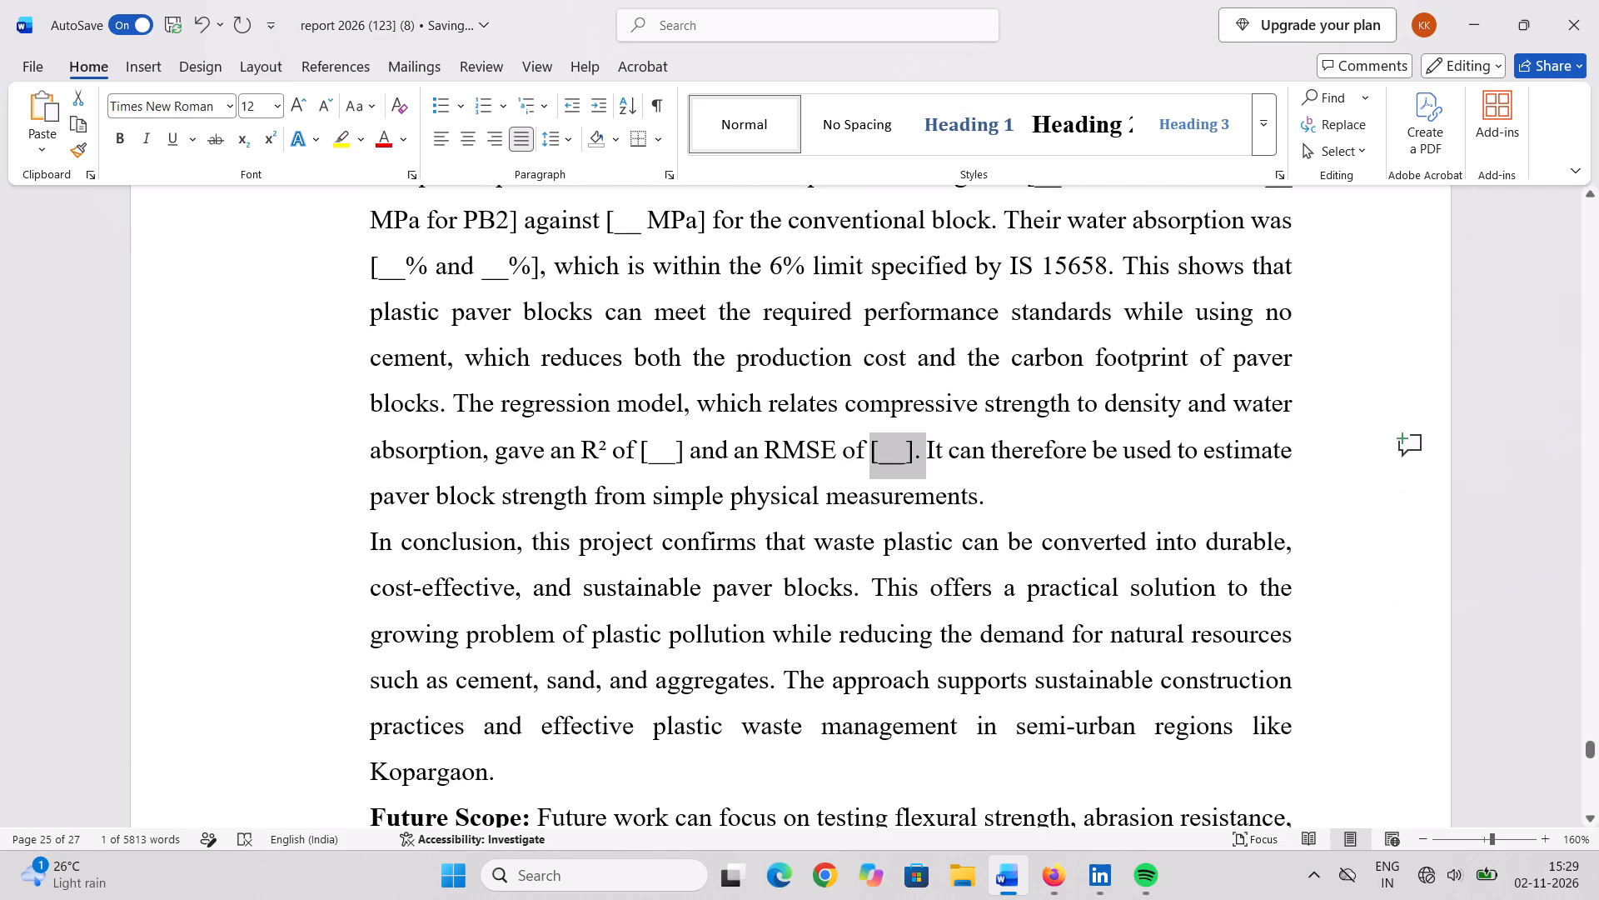
scroll(810, 667, "down", 5)
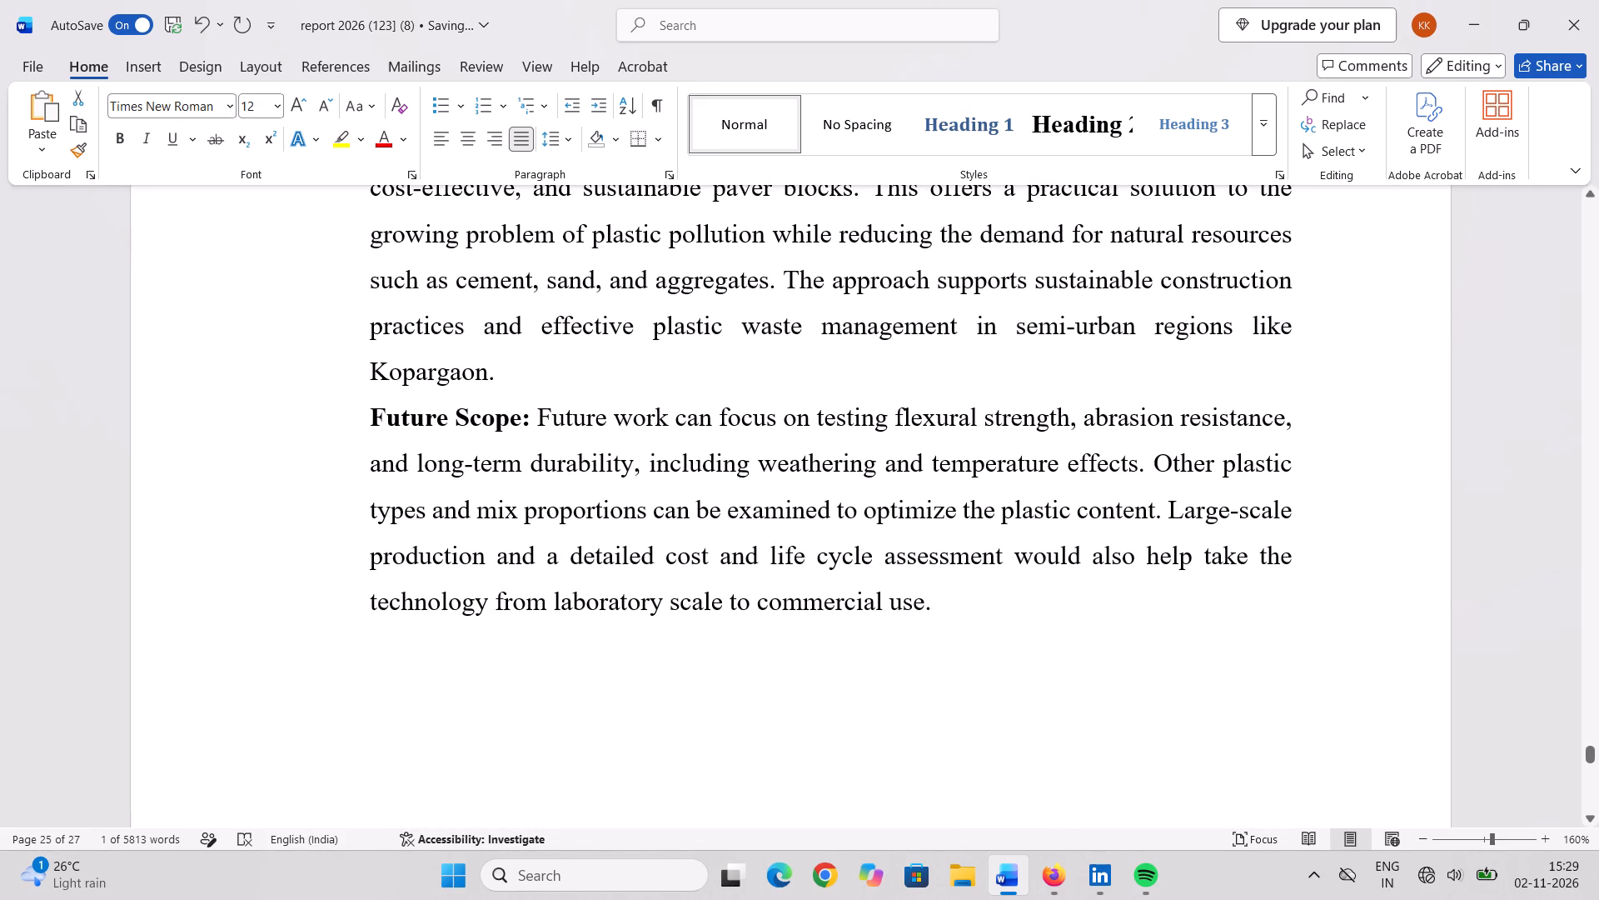
scroll(769, 428, "down", 11)
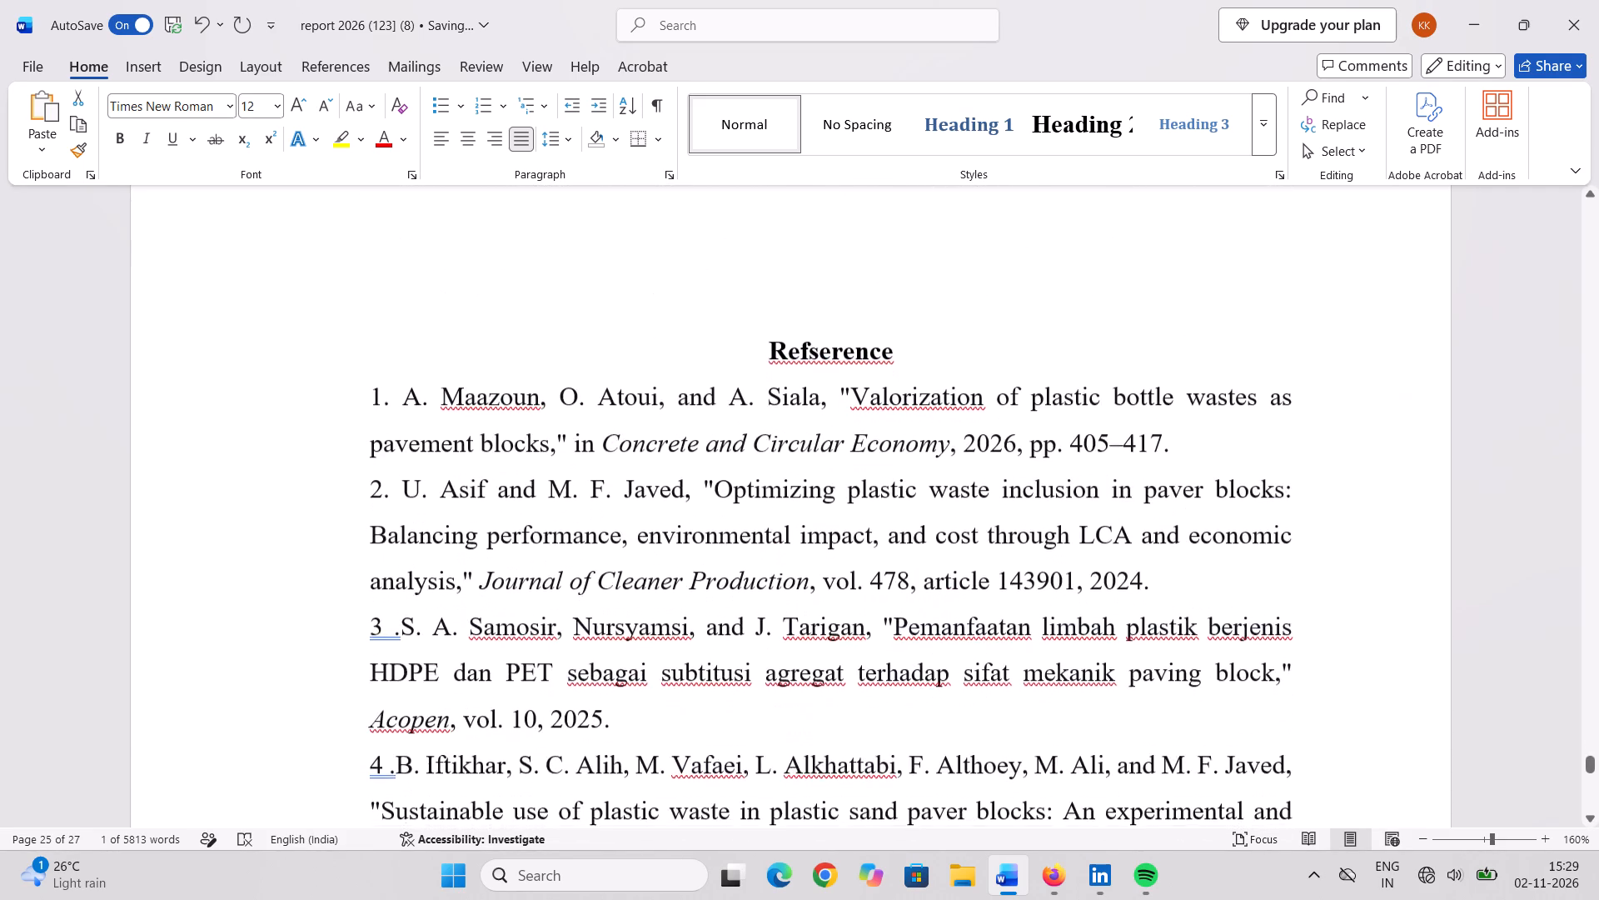
scroll(769, 429, "down", 20)
scroll(769, 429, "down", 16)
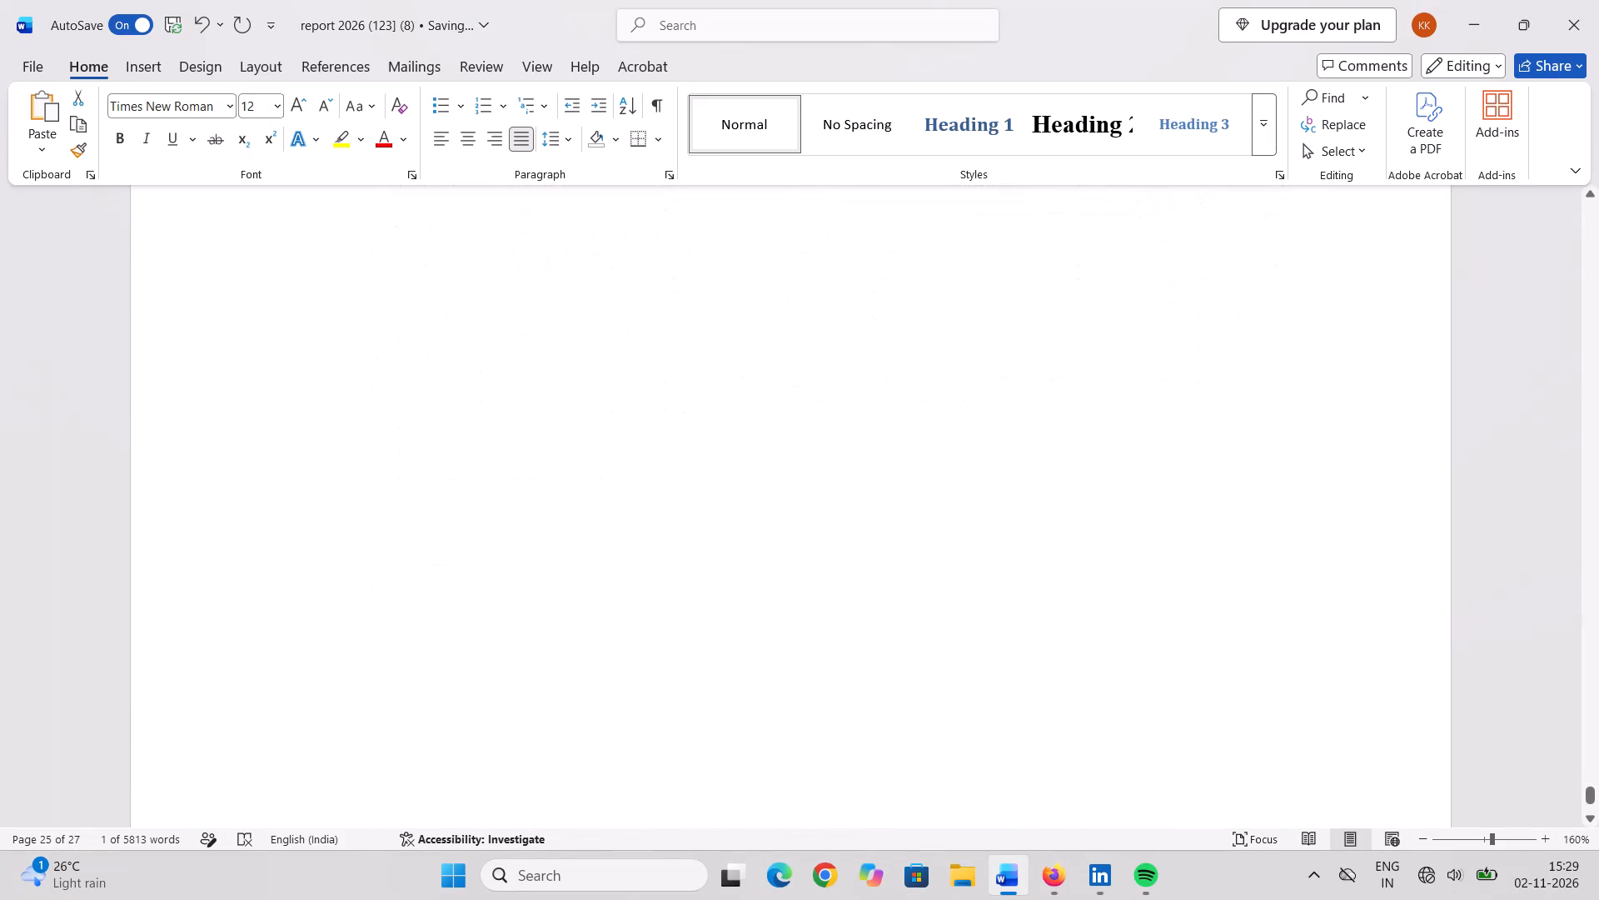
scroll(769, 429, "down", 16)
scroll(769, 429, "up", 15)
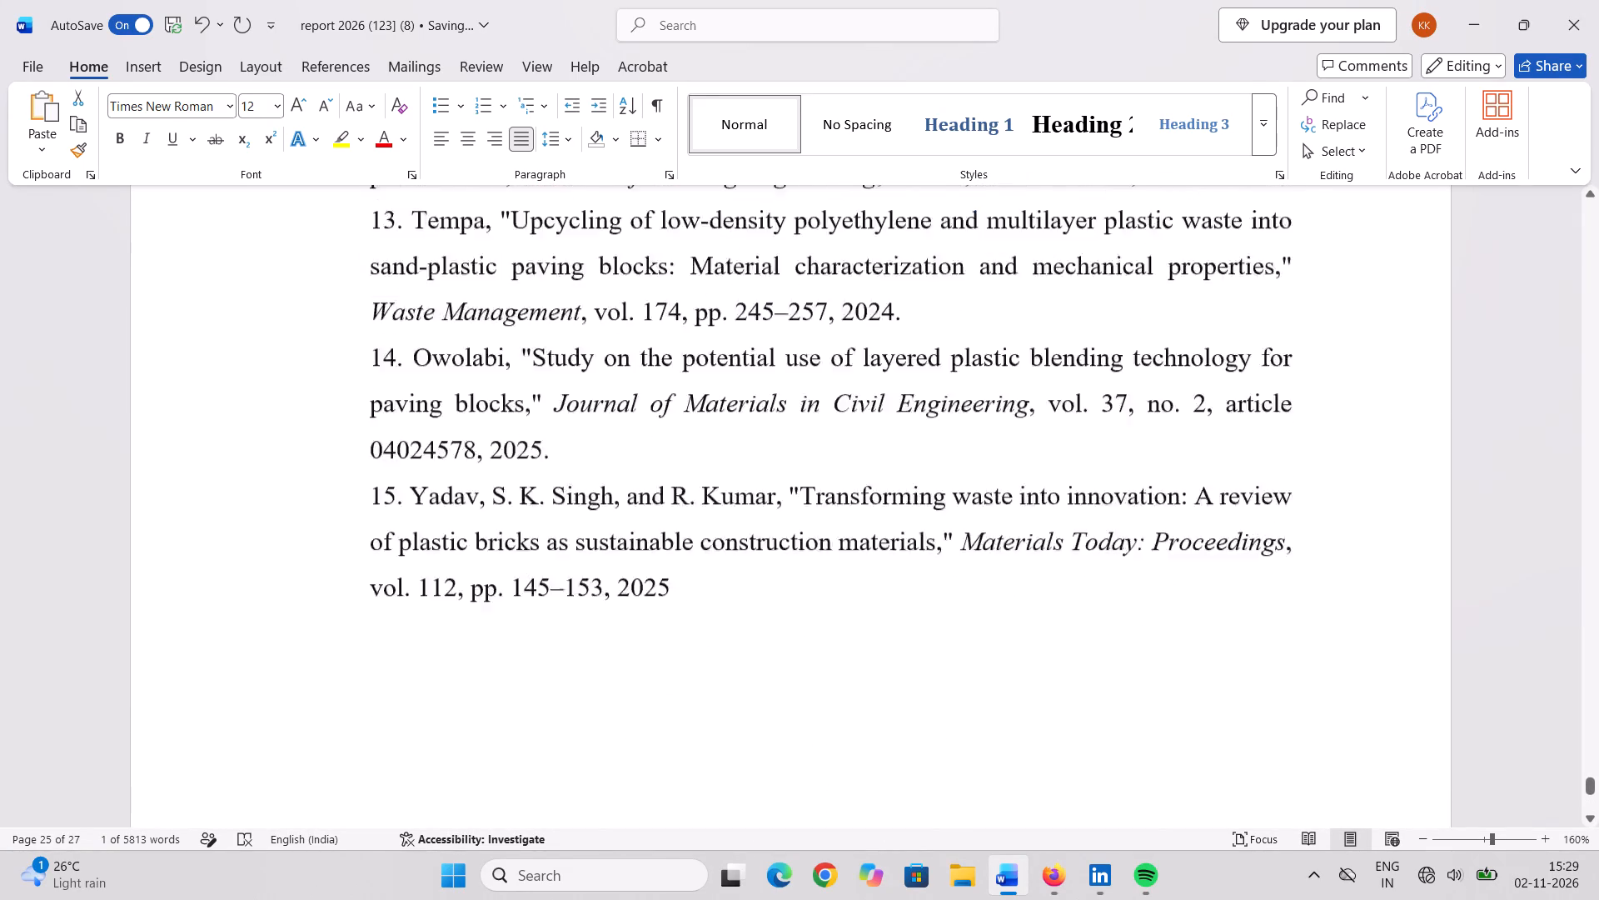
scroll(769, 429, "up", 20)
scroll(769, 429, "up", 7)
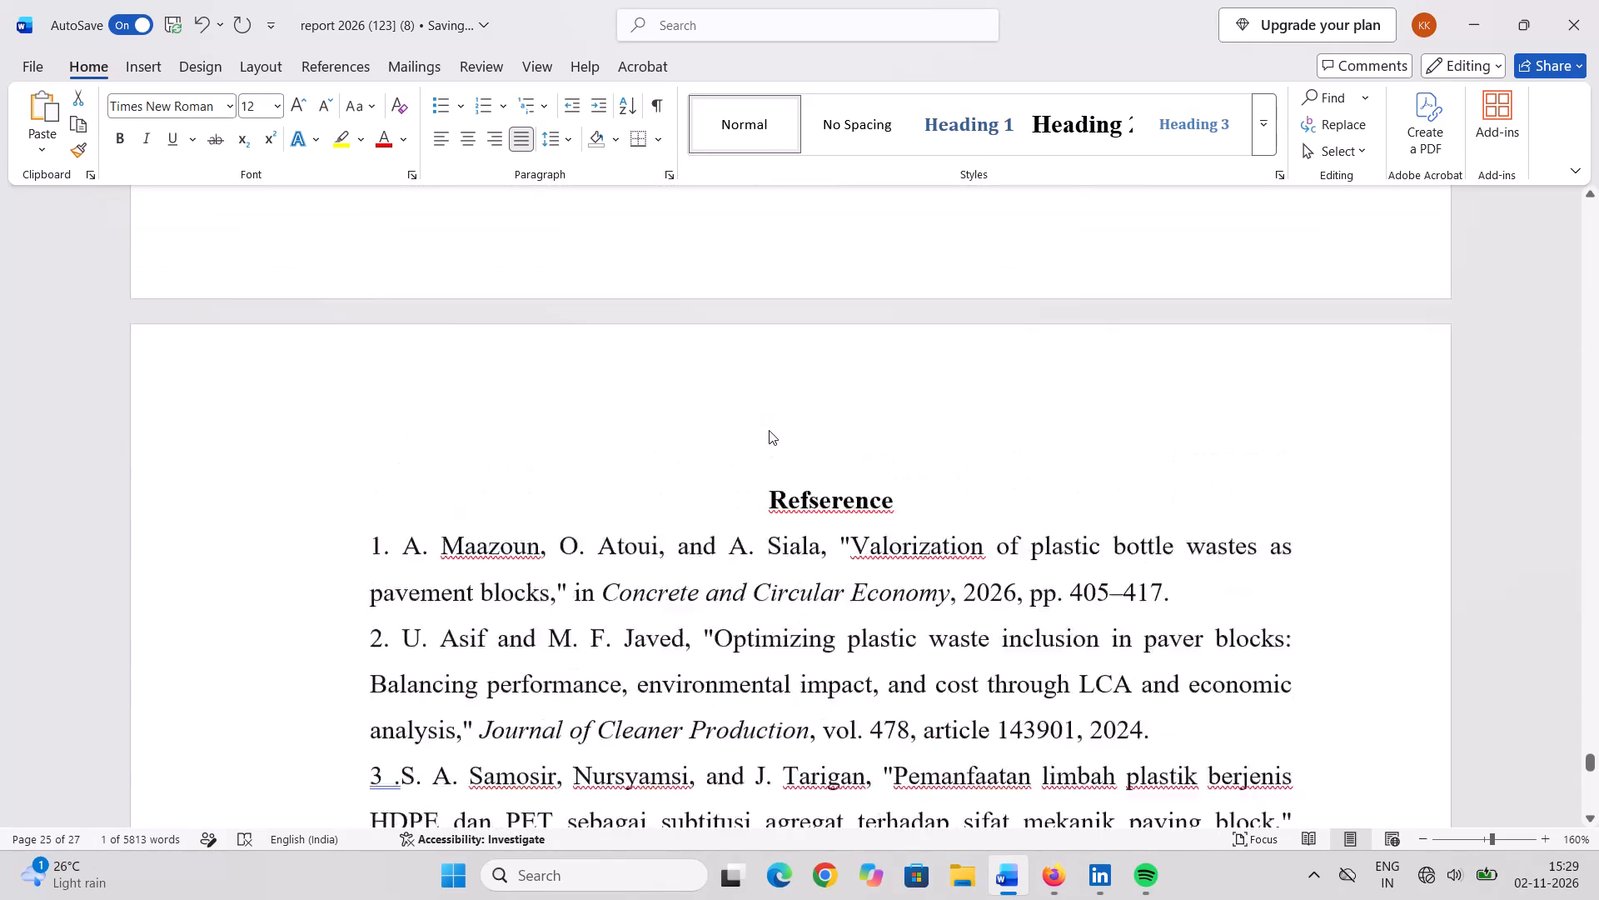
scroll(769, 430, "up", 14)
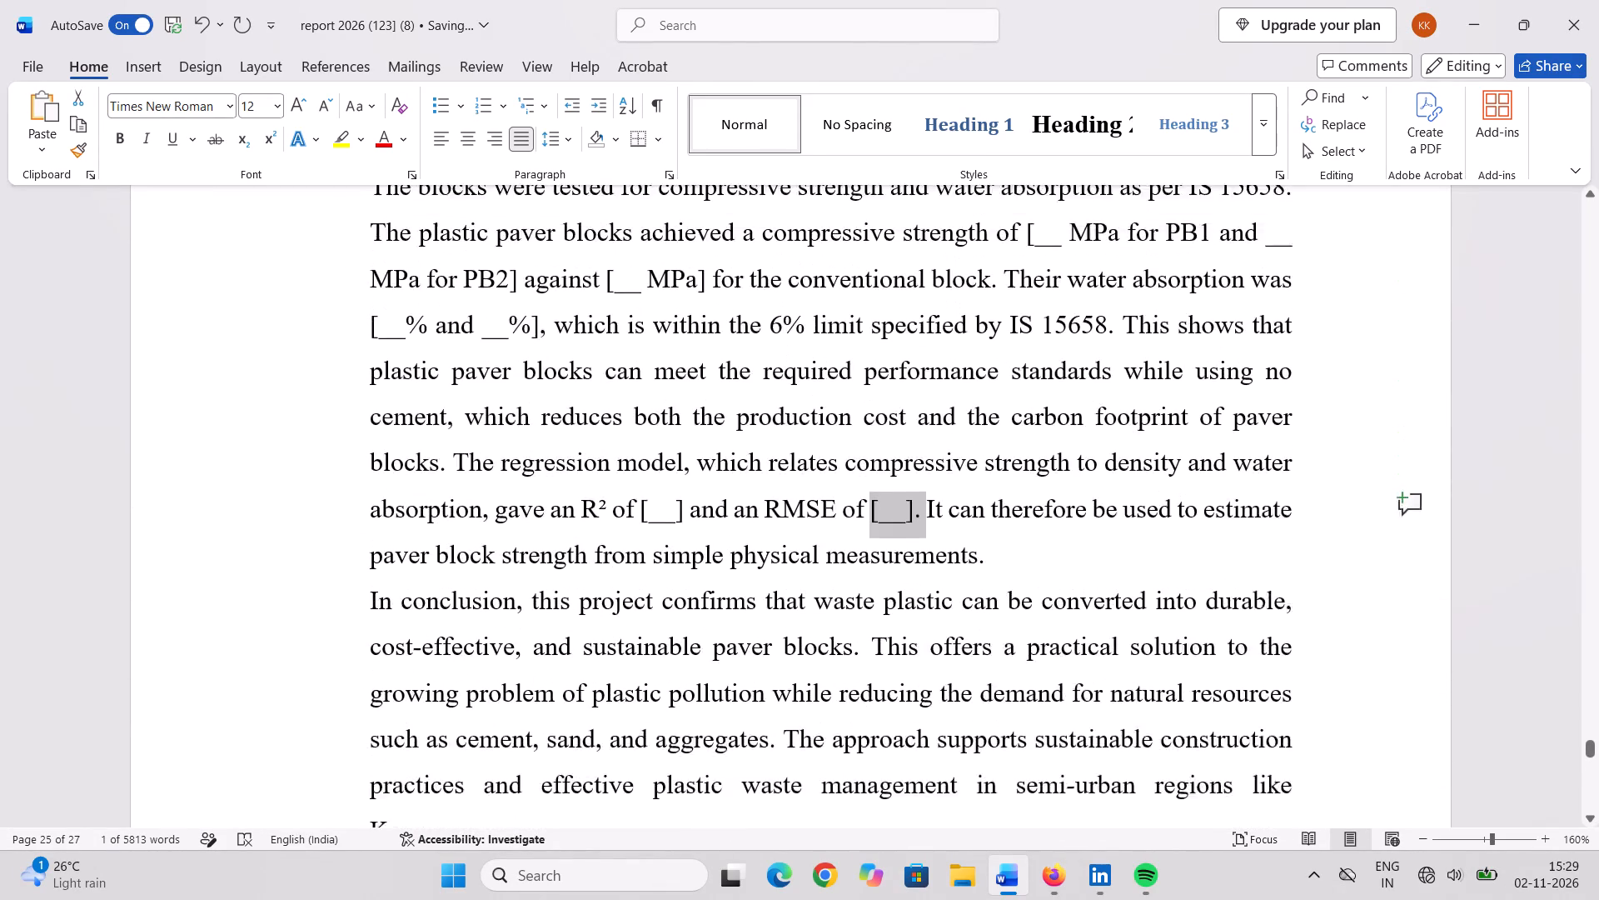
scroll(769, 430, "up", 2)
left_click(1034, 702)
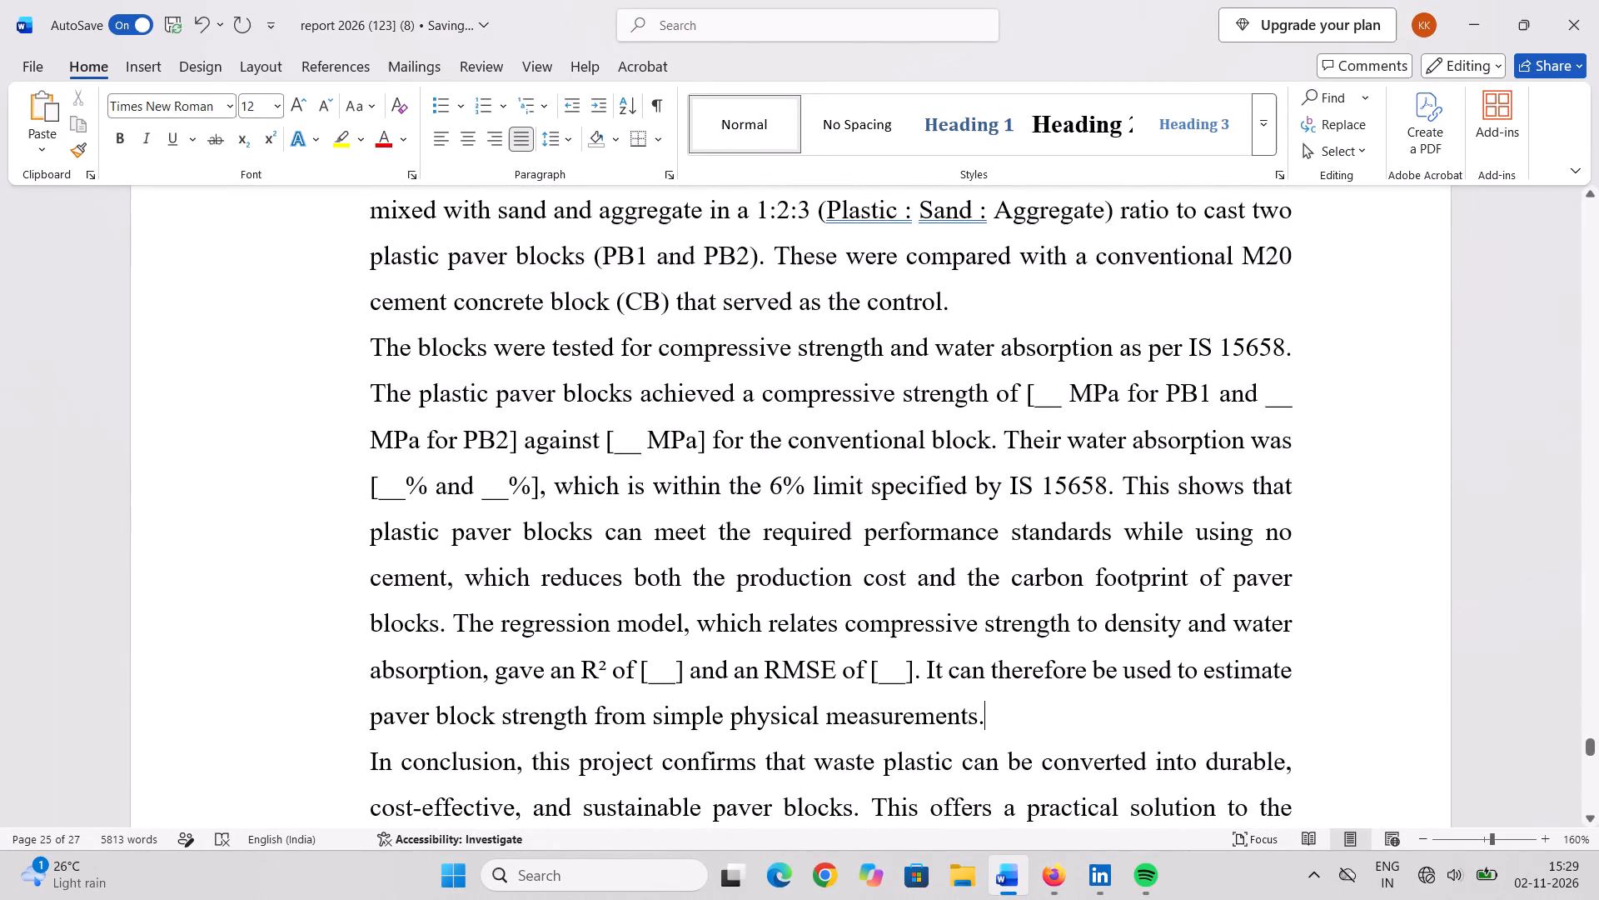
Narrow the photo of the three marked blocks below the compressive strength results table slightly, keeping its height.
scroll(777, 595, "up", 13)
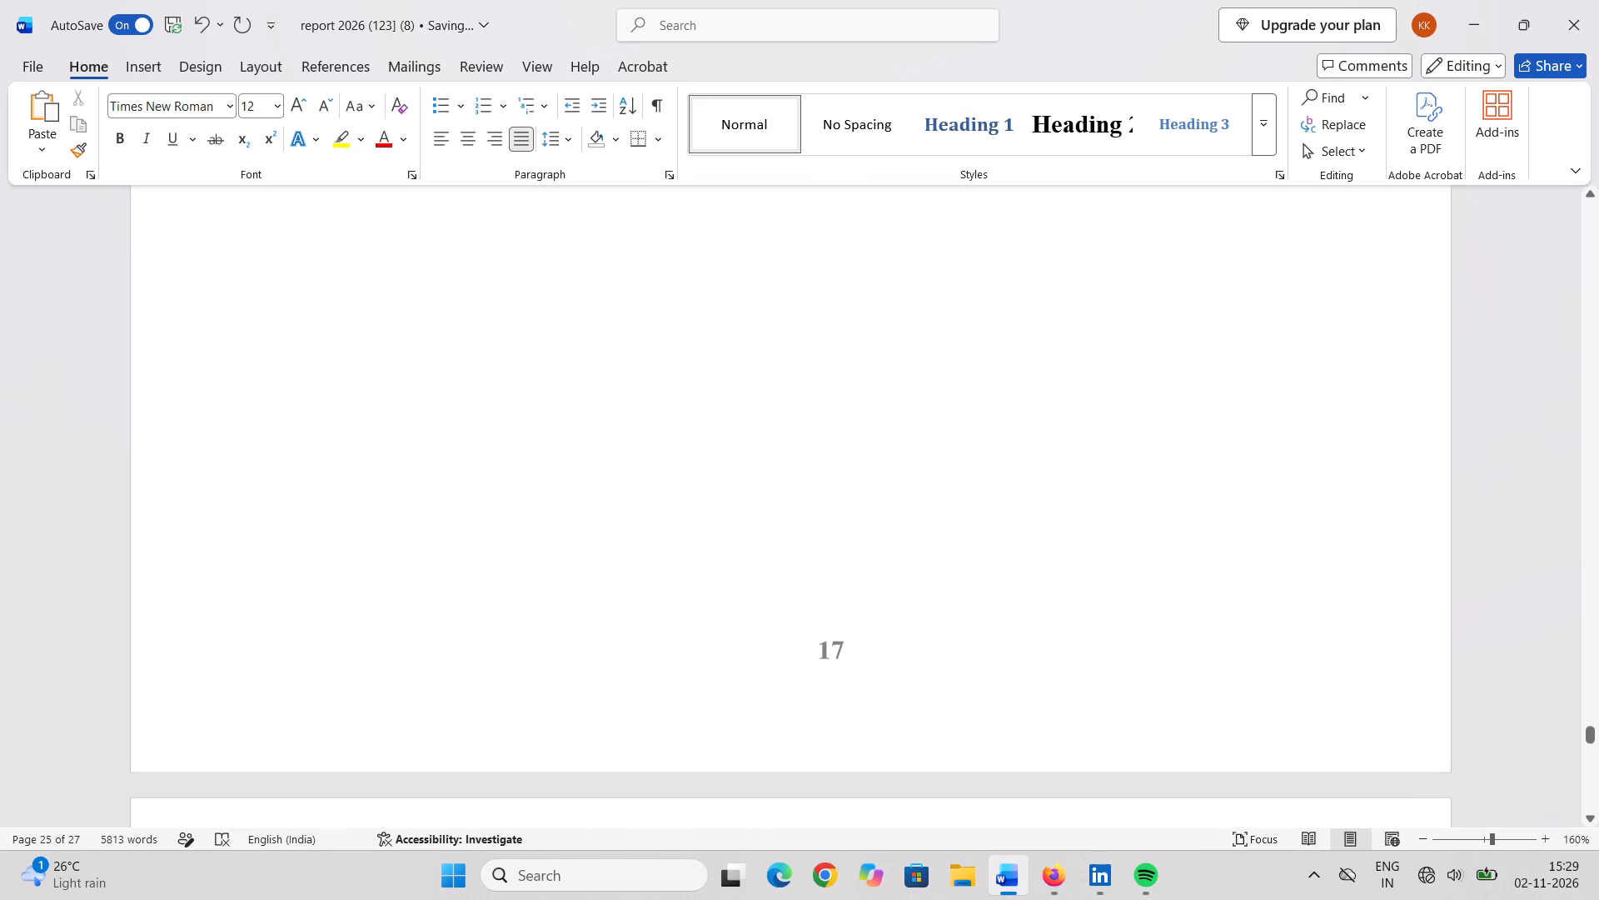
scroll(777, 595, "up", 20)
scroll(777, 595, "up", 14)
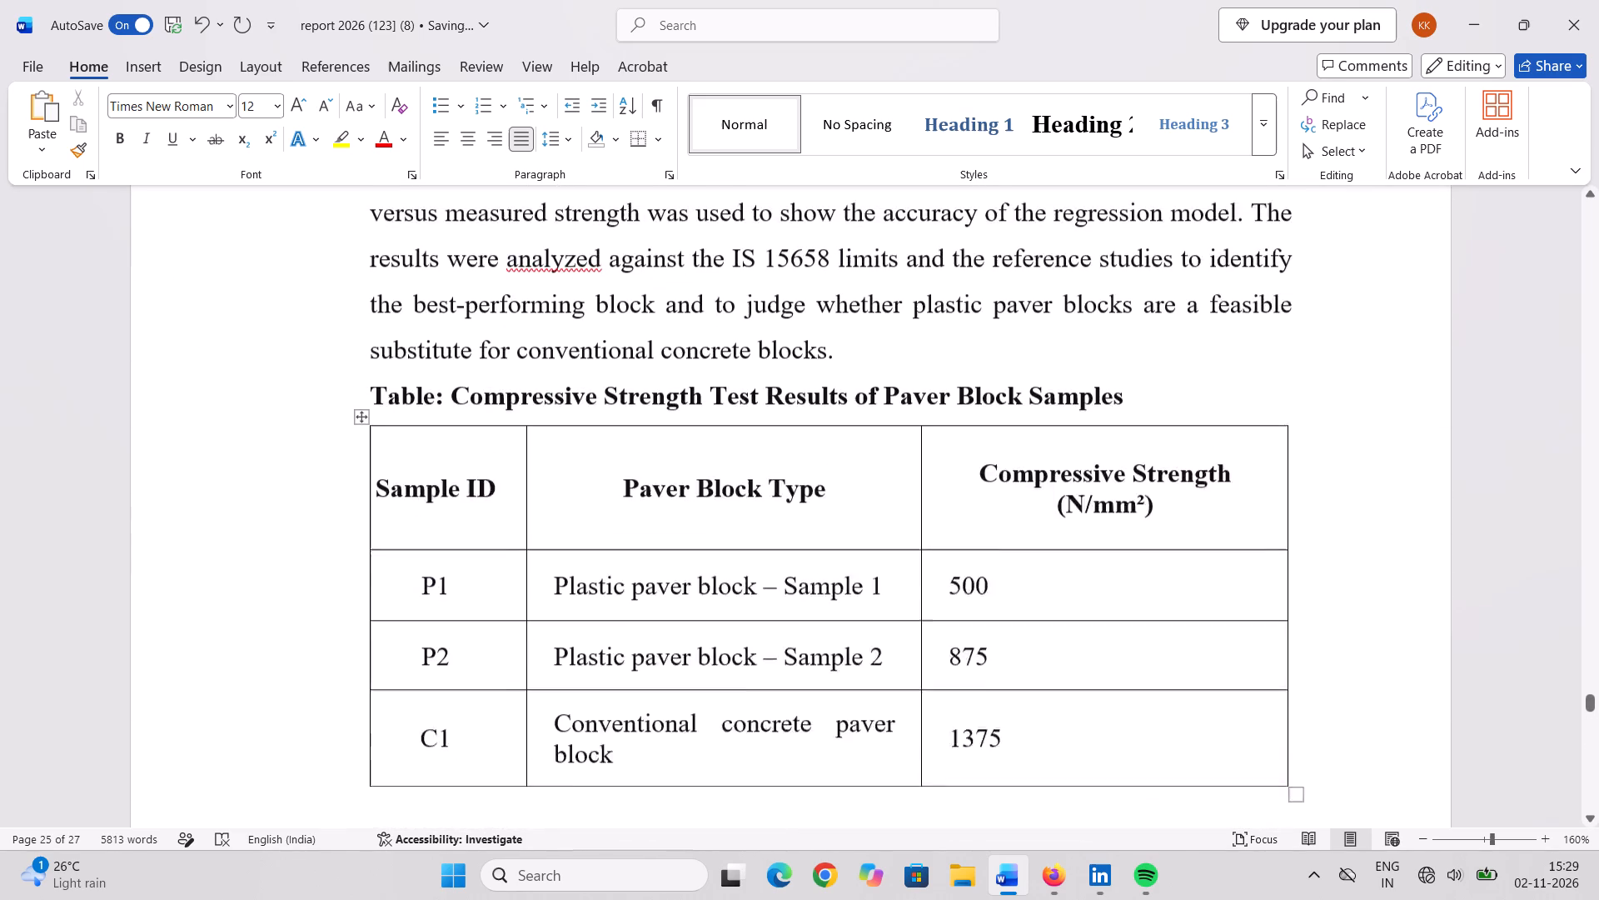
scroll(777, 595, "down", 6)
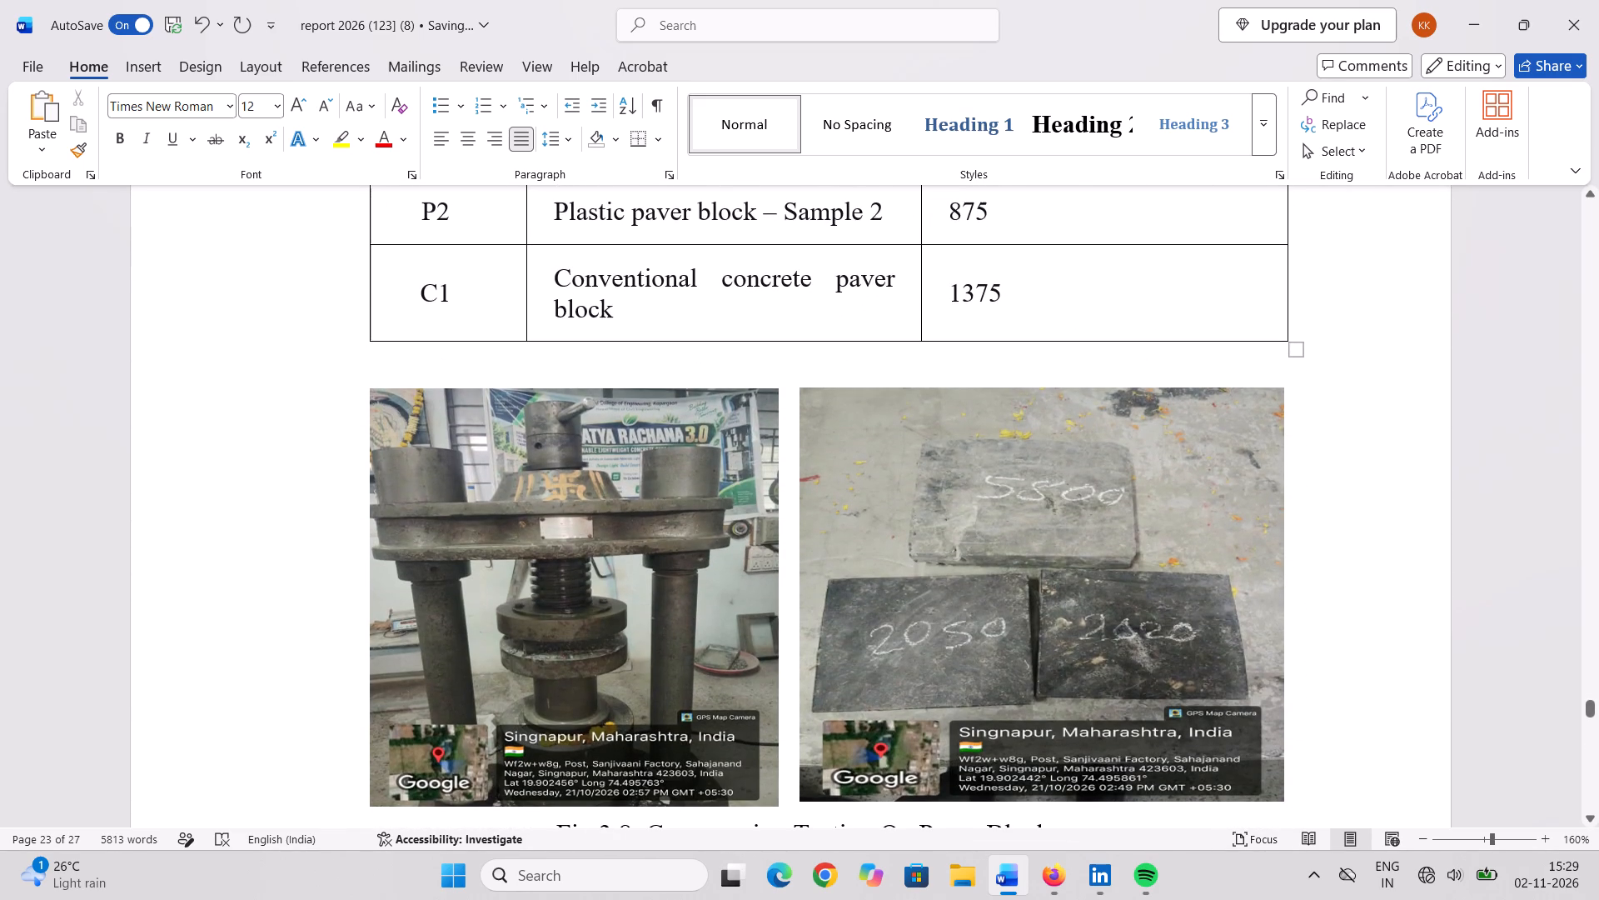
left_click(805, 612)
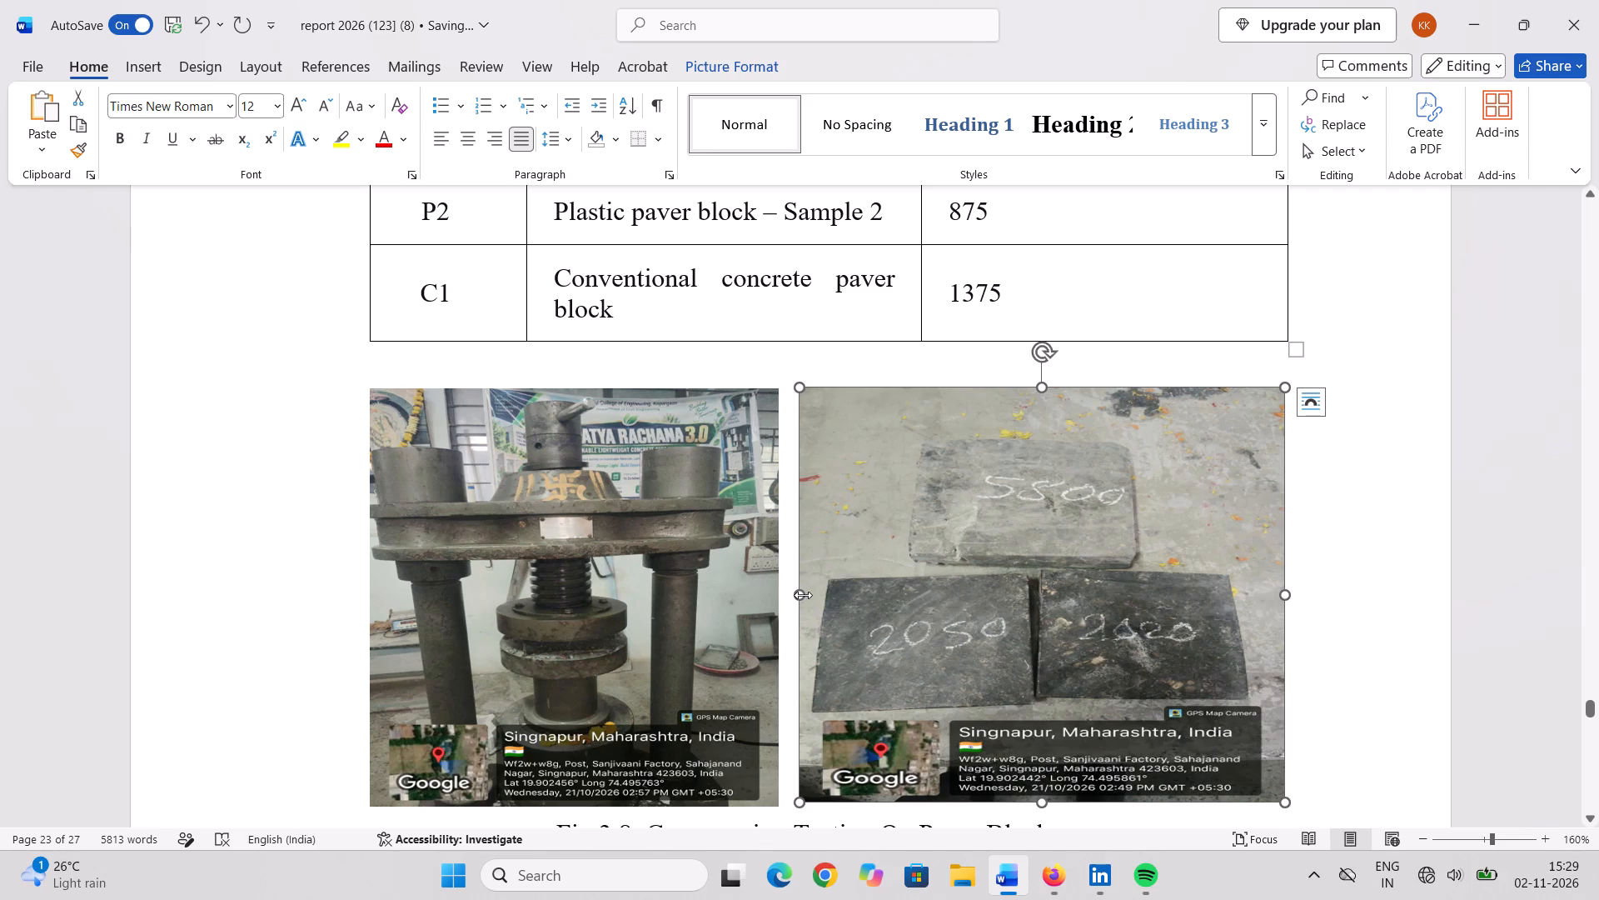
left_click_drag(803, 595, 833, 597)
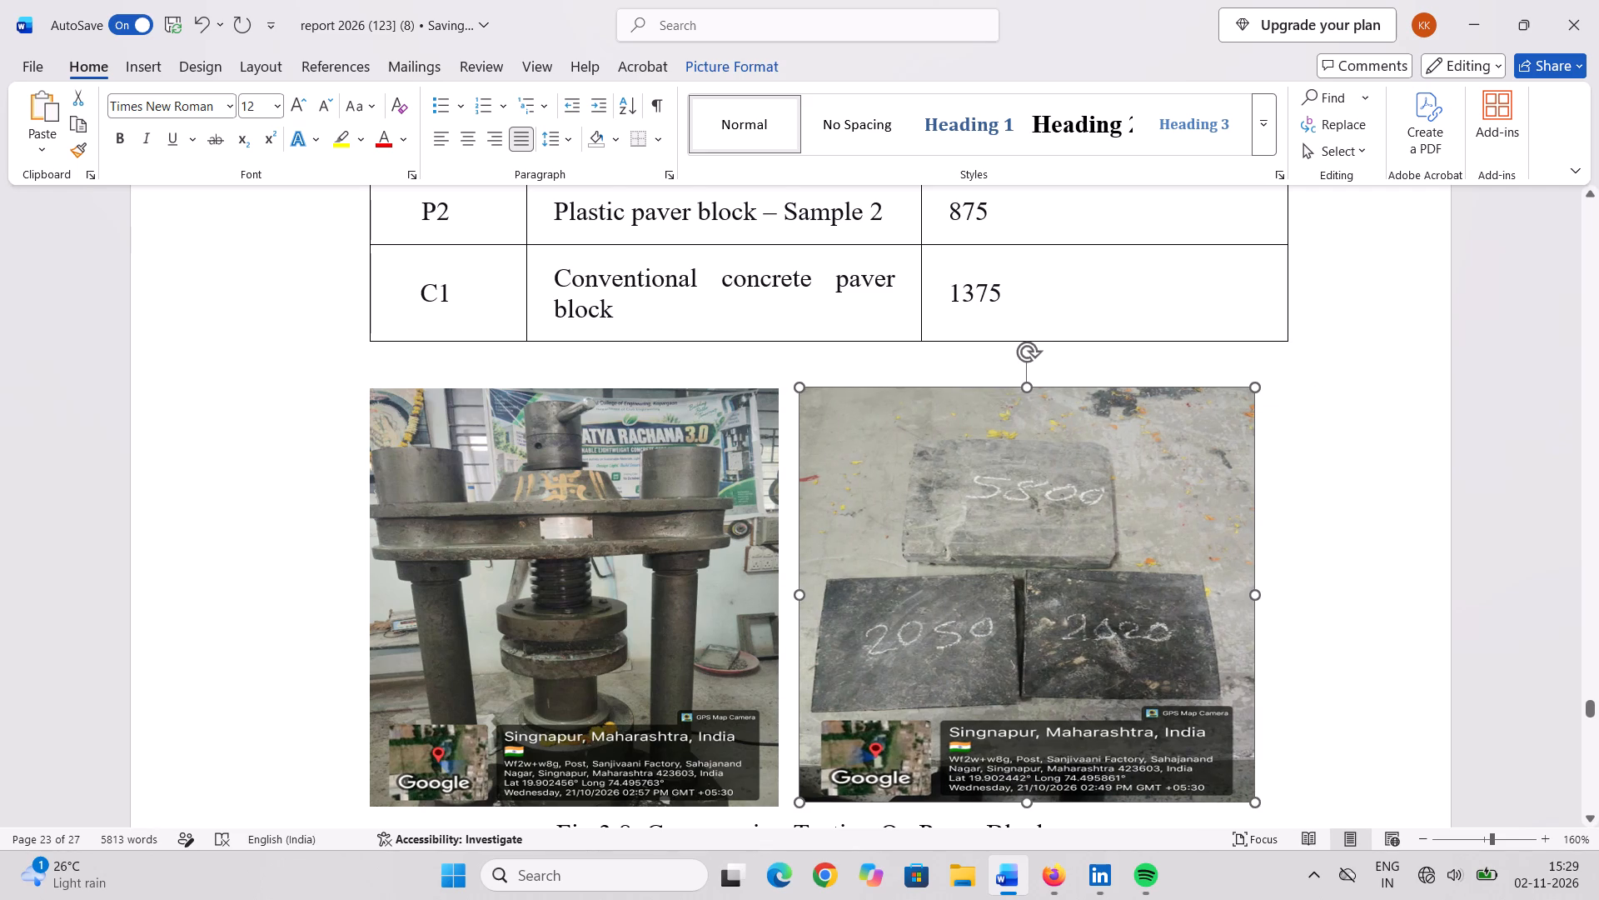
Insert five spaces between the testing machine photo and the marked blocks photo, bringing the blocks photo to the table's right edge.
left_click(795, 569)
left_click(795, 777)
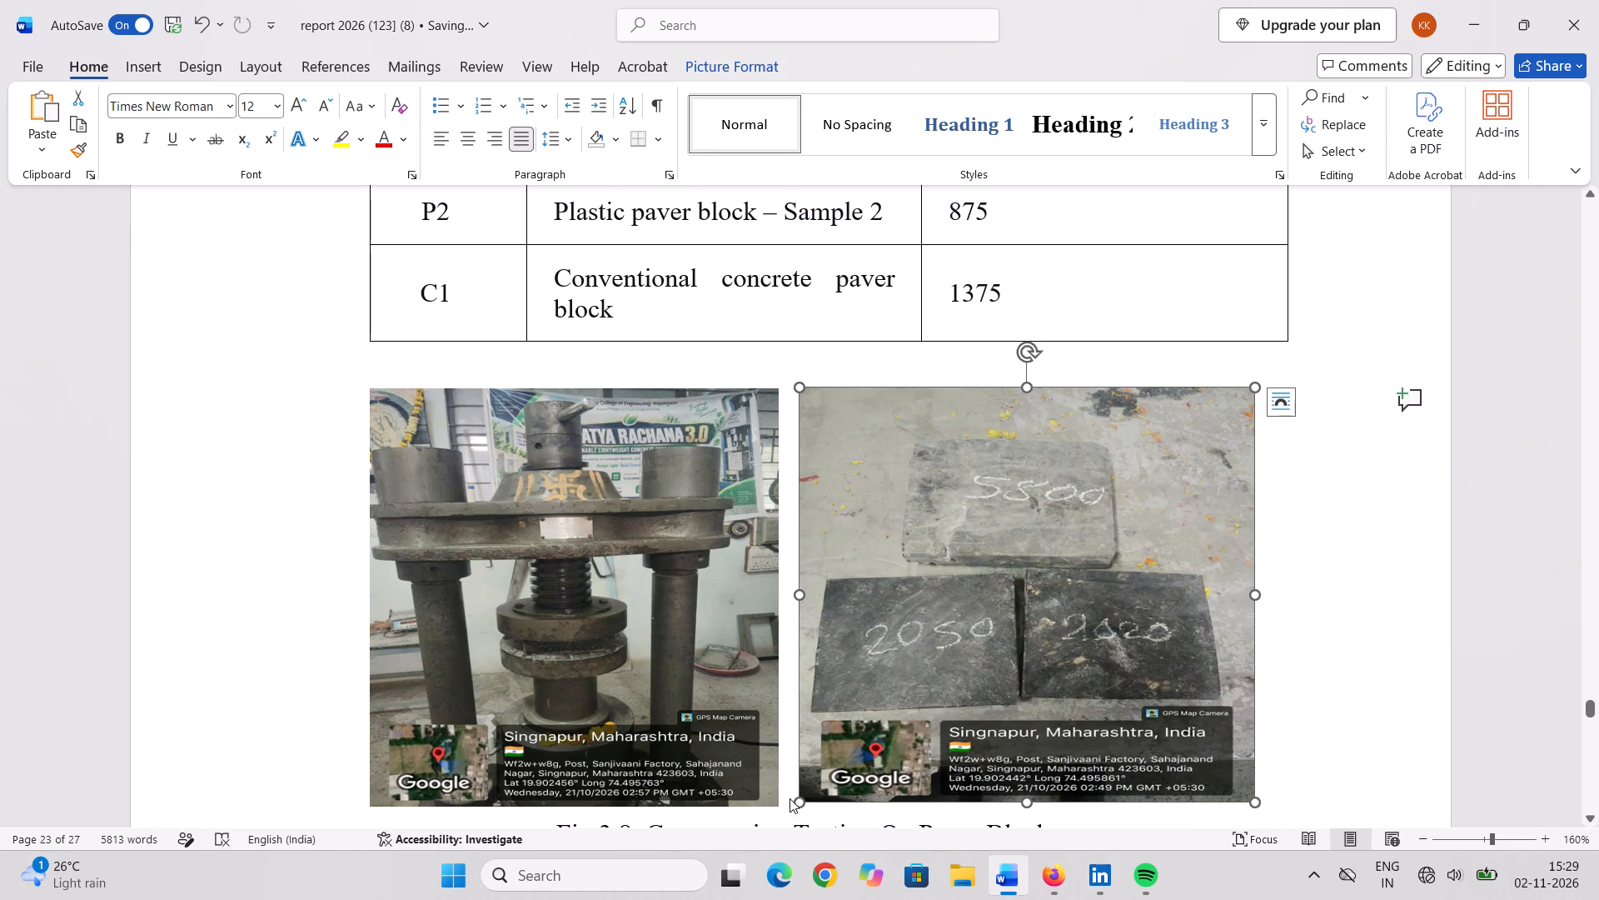
left_click(785, 804)
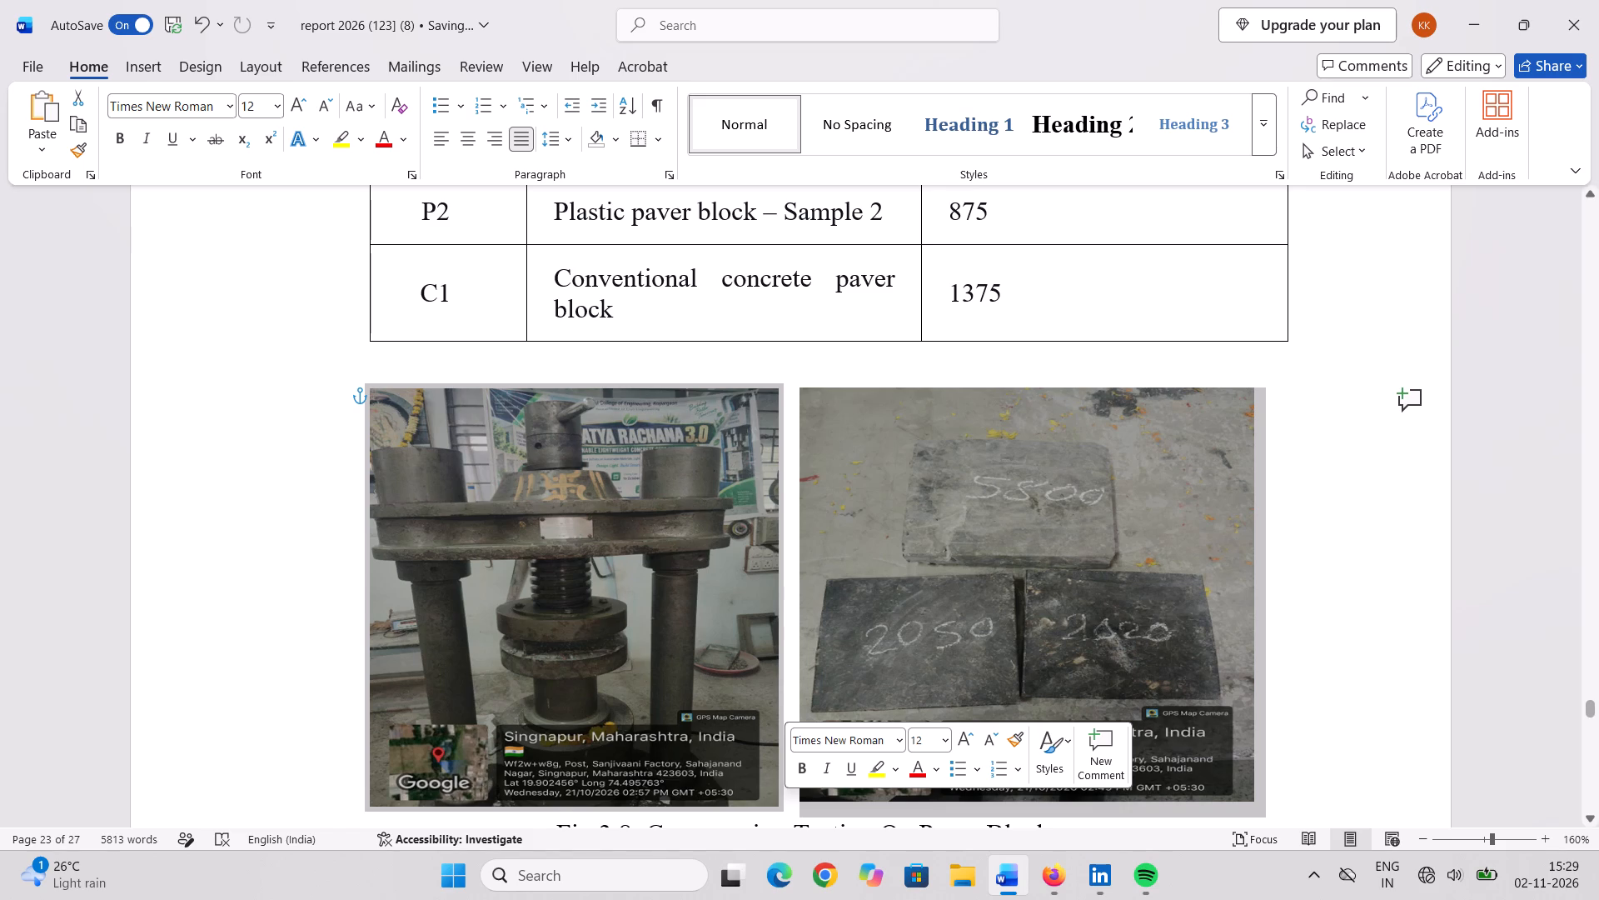
left_click(931, 413)
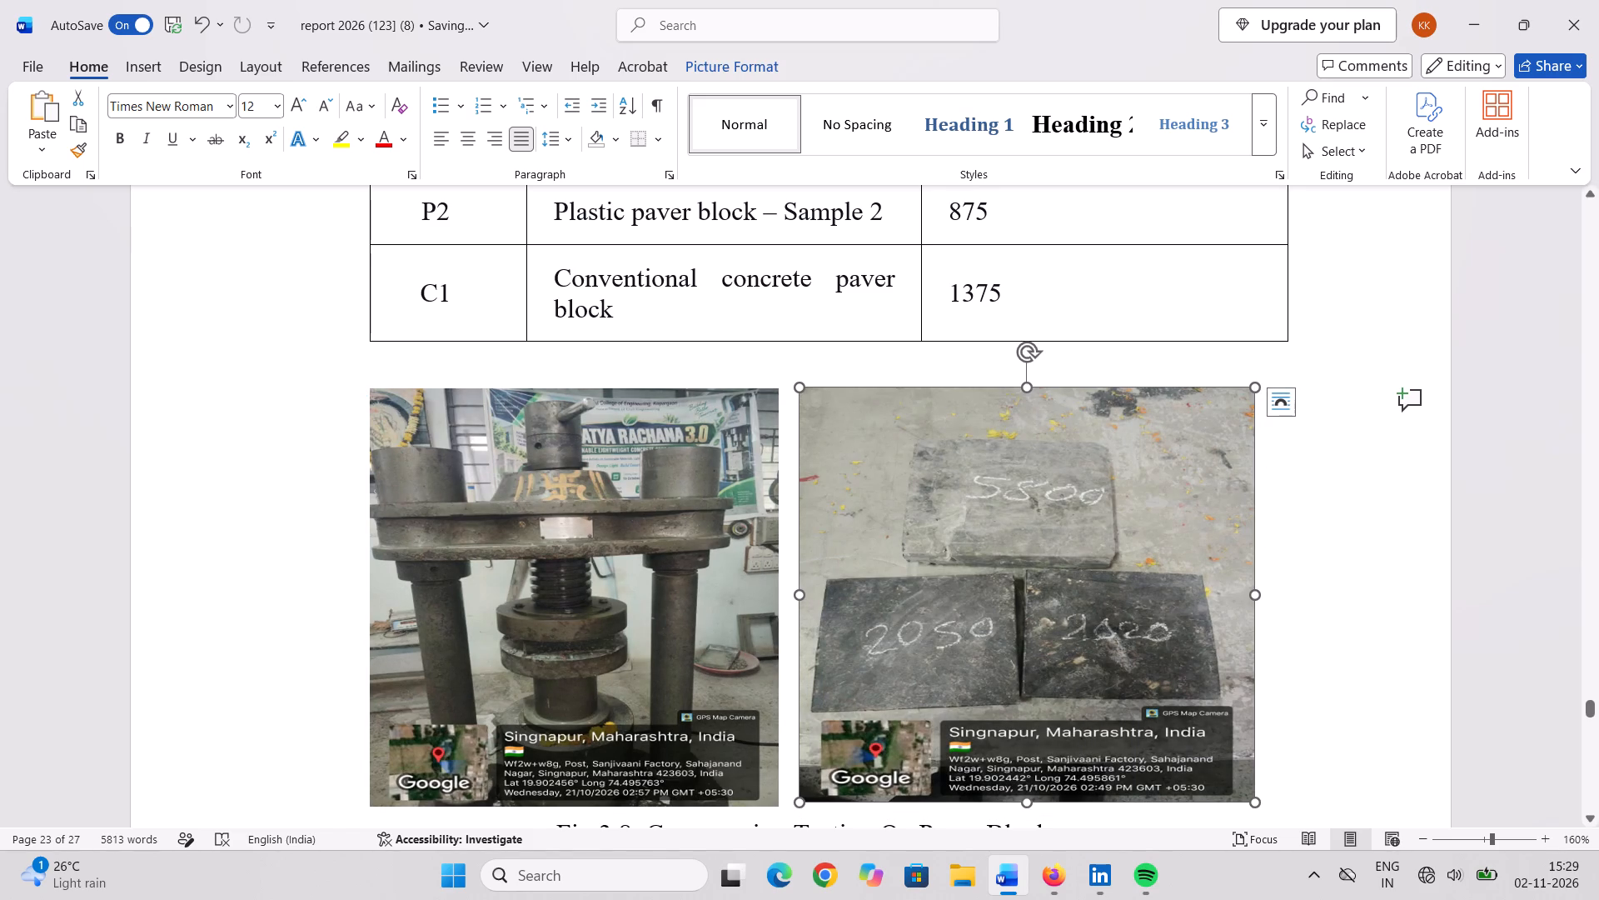
left_click(791, 788)
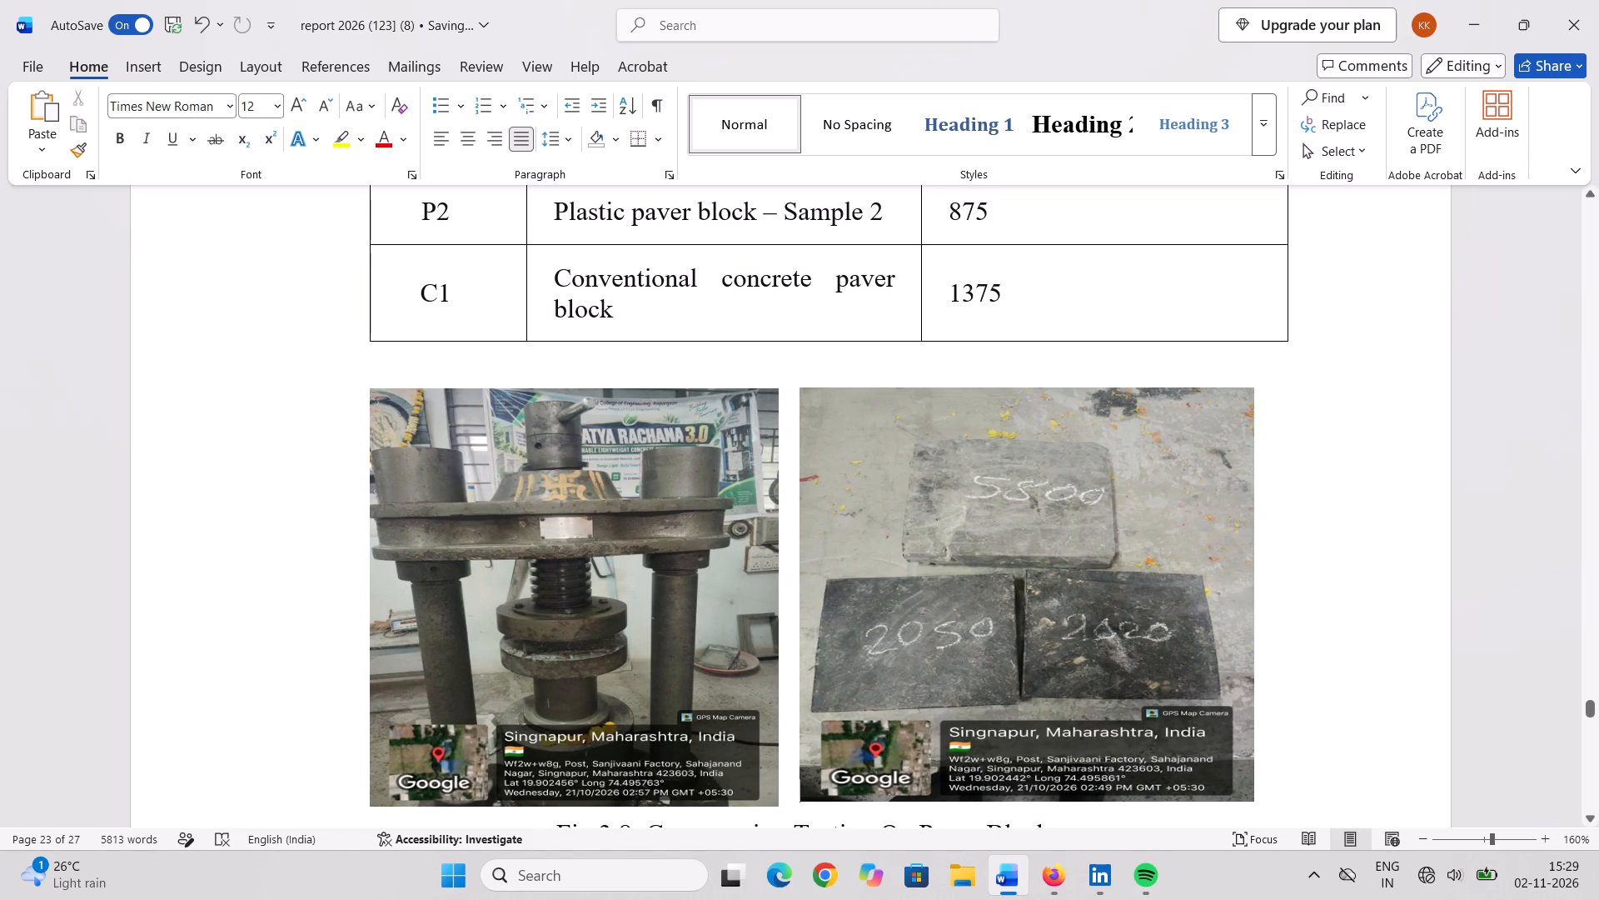
key("space")
key("space")
key("space")
key("space")
key("space")
key("space")
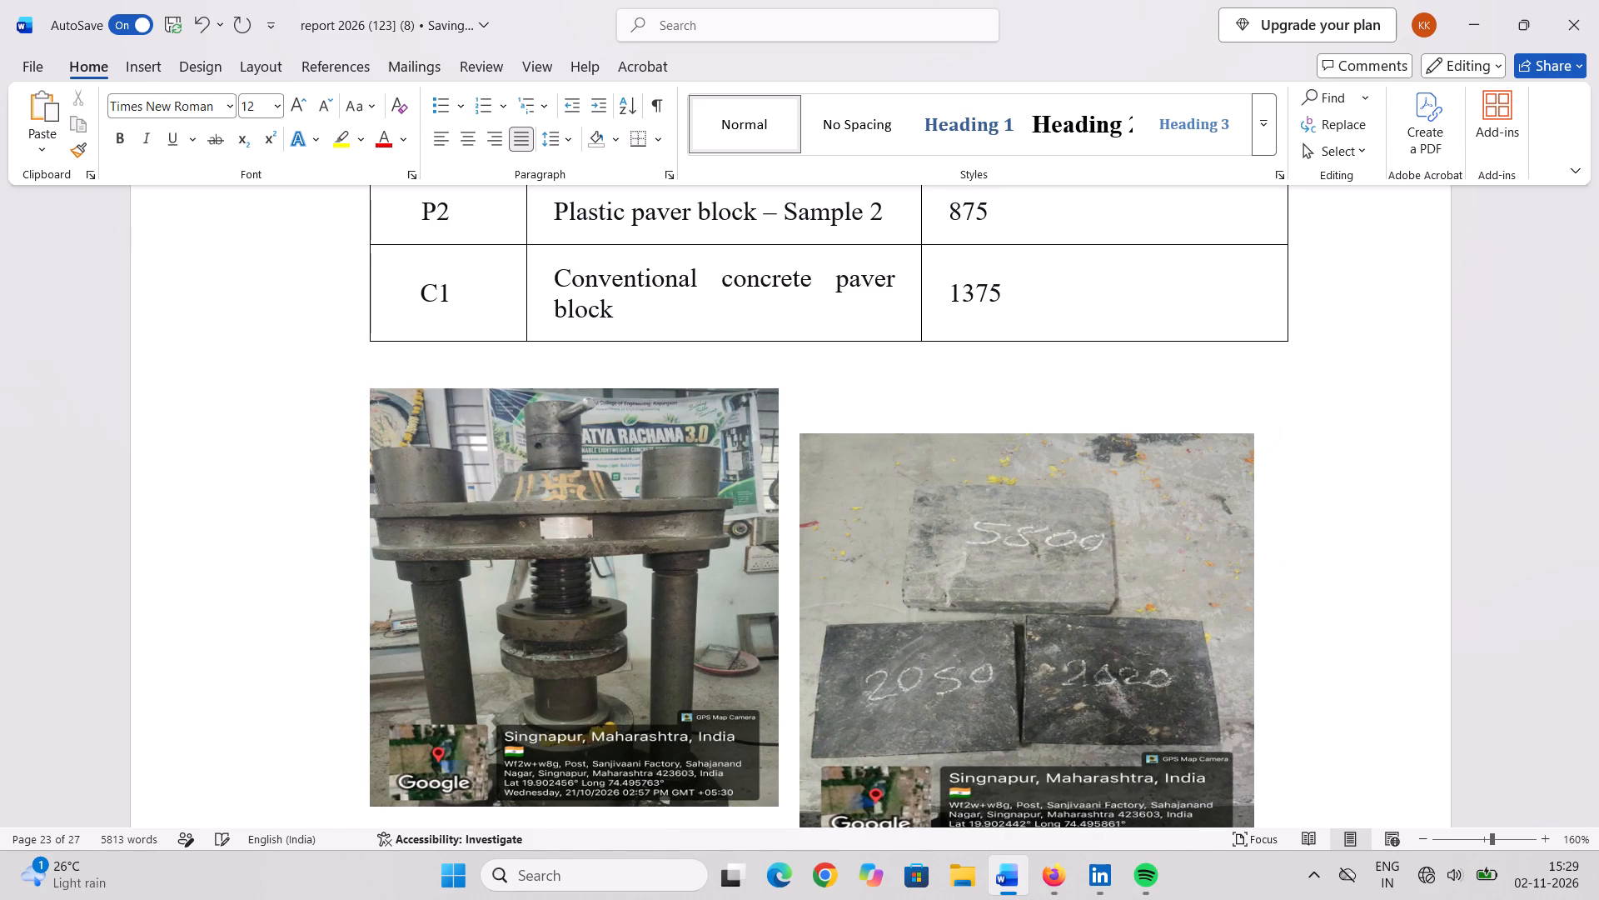
key("BackSpace")
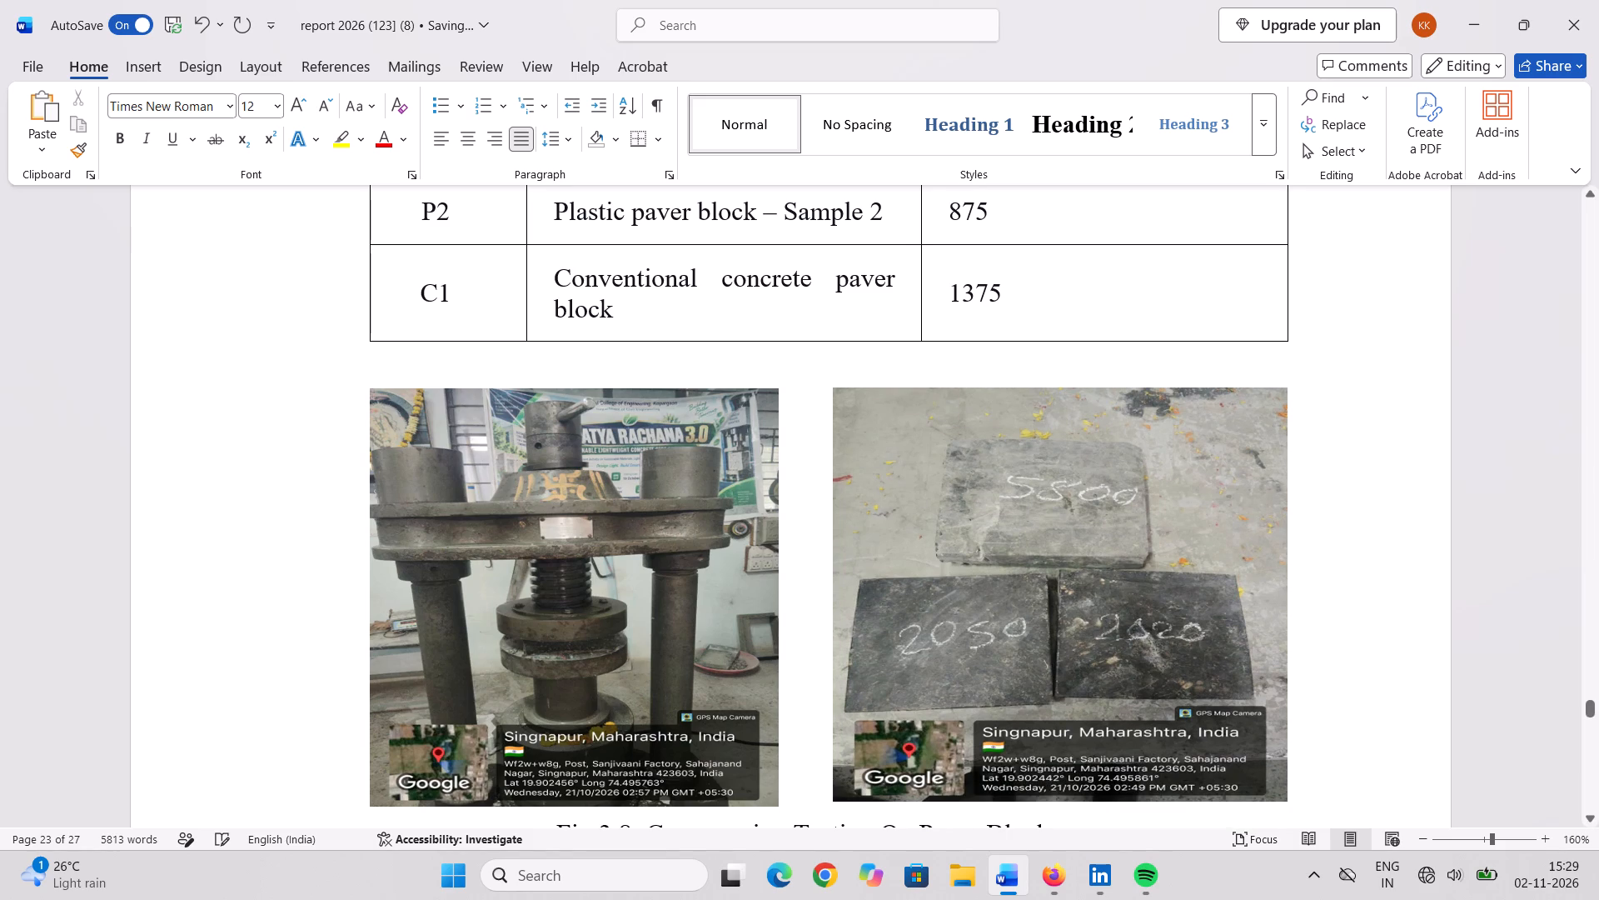
Widen the testing machine photo very slightly while keeping the blocks photo beside it on the same line.
left_click(681, 558)
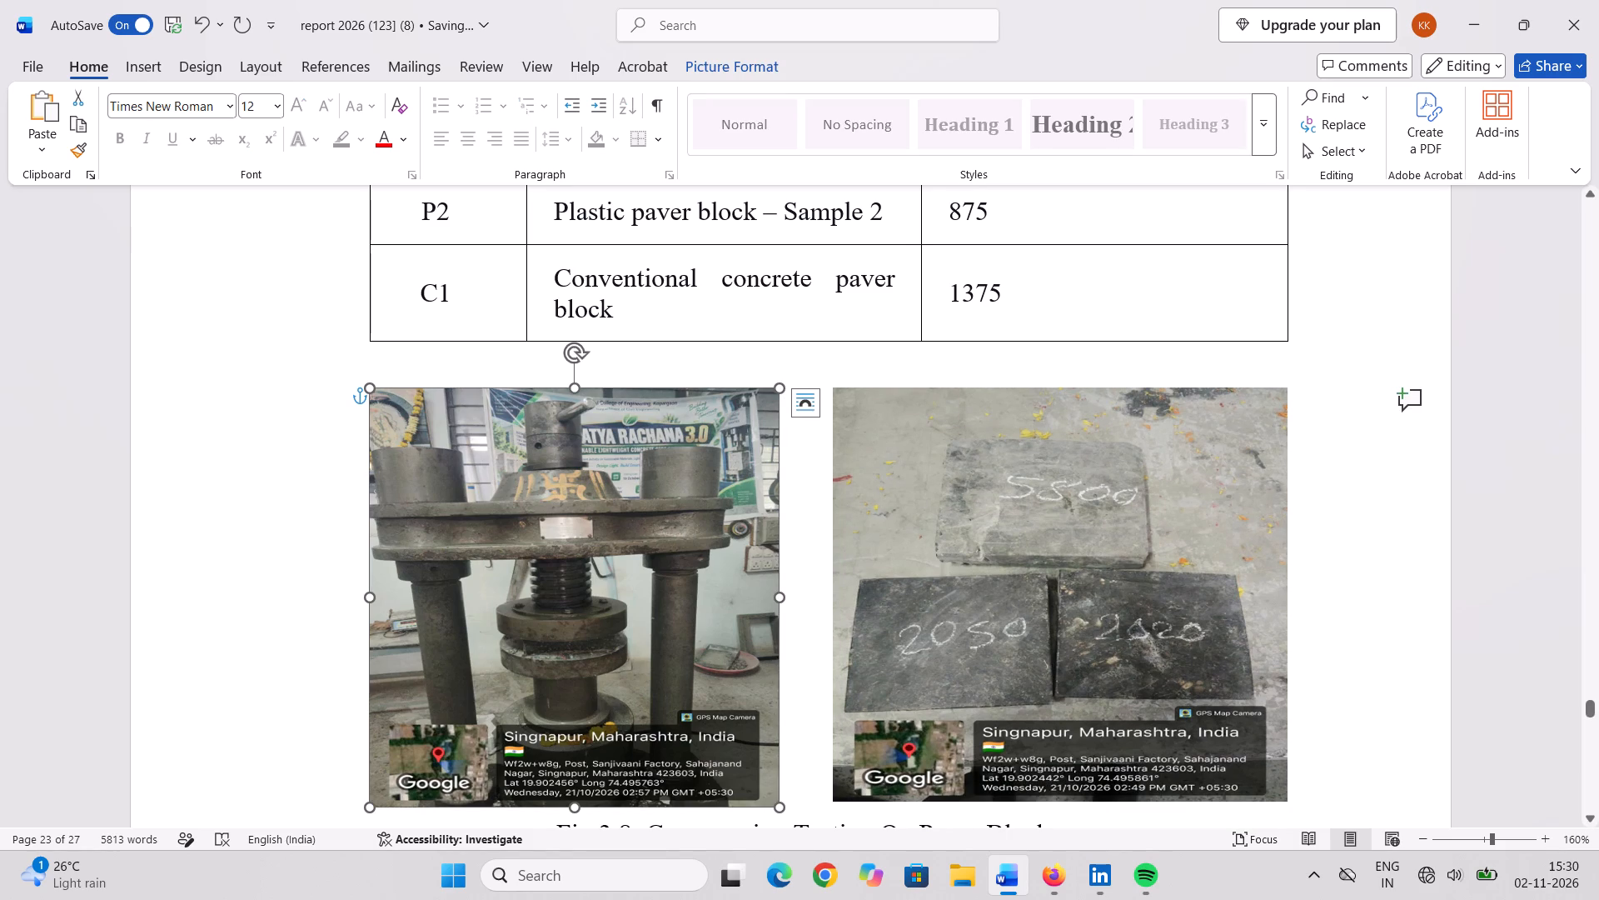
left_click_drag(775, 602, 808, 602)
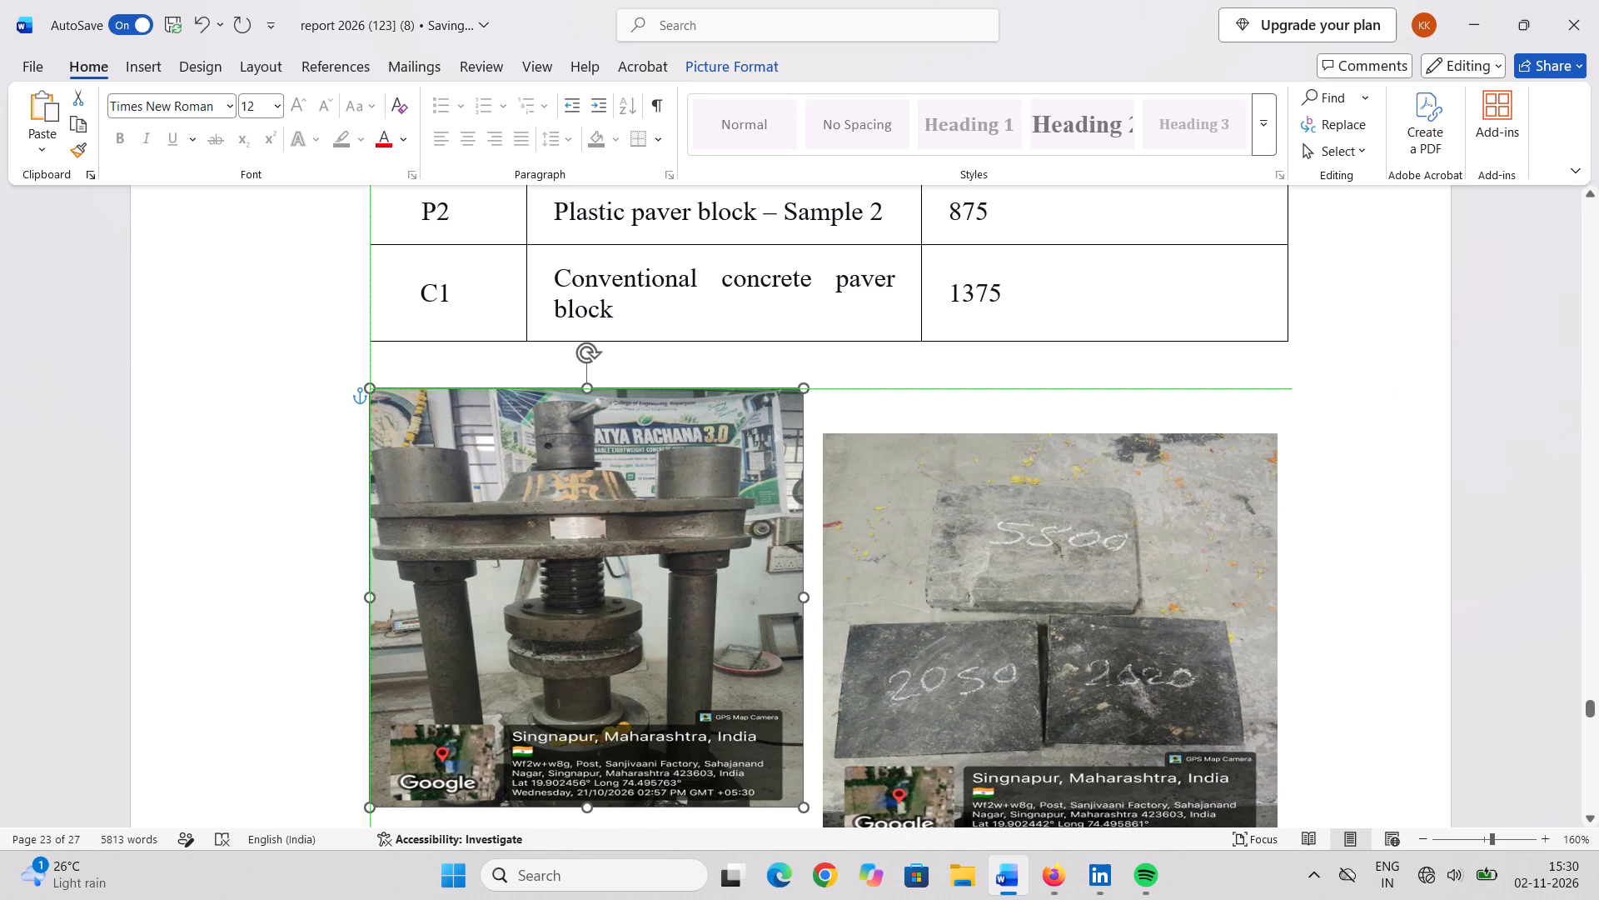
left_click_drag(808, 602, 784, 602)
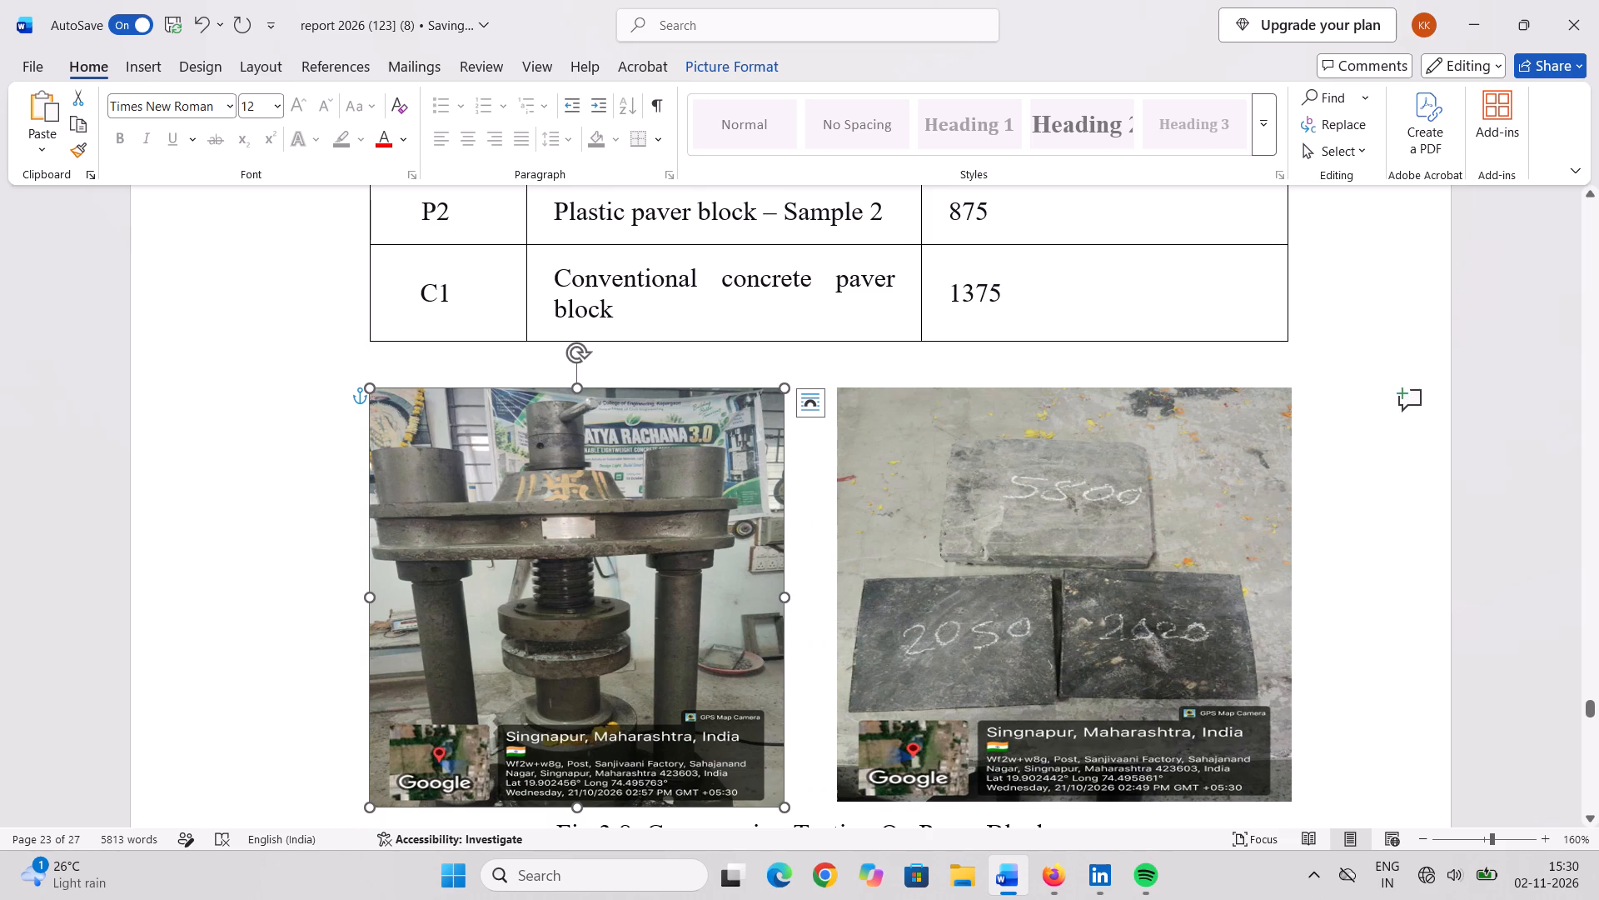
Delete three of the spaces in front of the marked blocks photo to reduce the gap between the photos.
left_click(829, 691)
key("BackSpace")
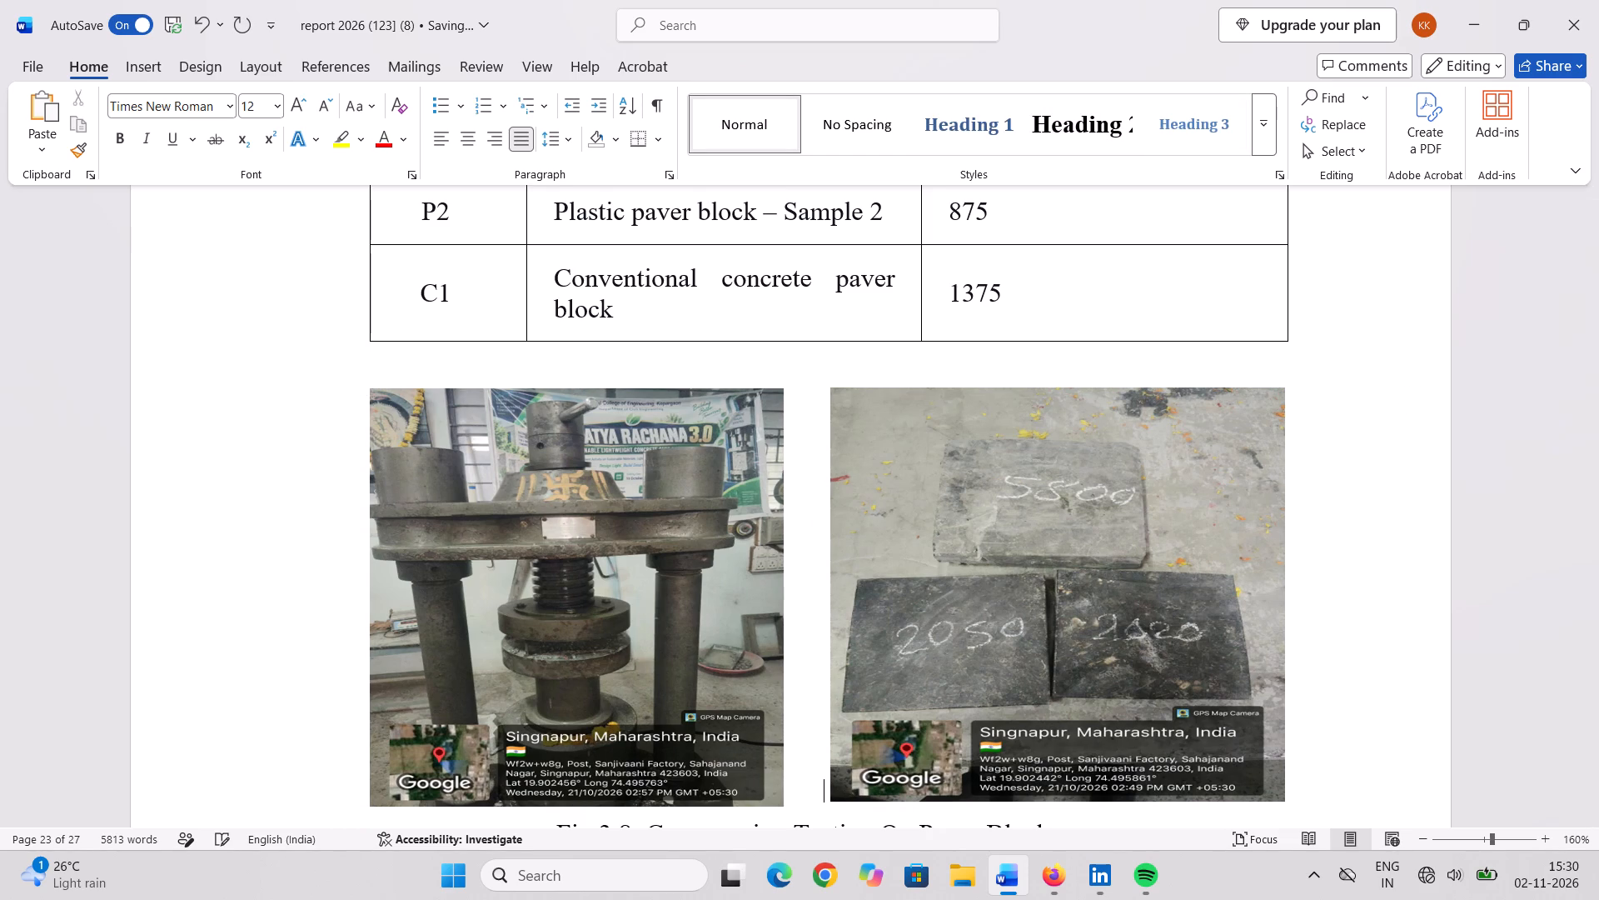
key("BackSpace")
key("BackSpace")
Widen the testing machine photo slightly until the marked blocks photo beside it lines up with the results table's right edge.
left_click(735, 627)
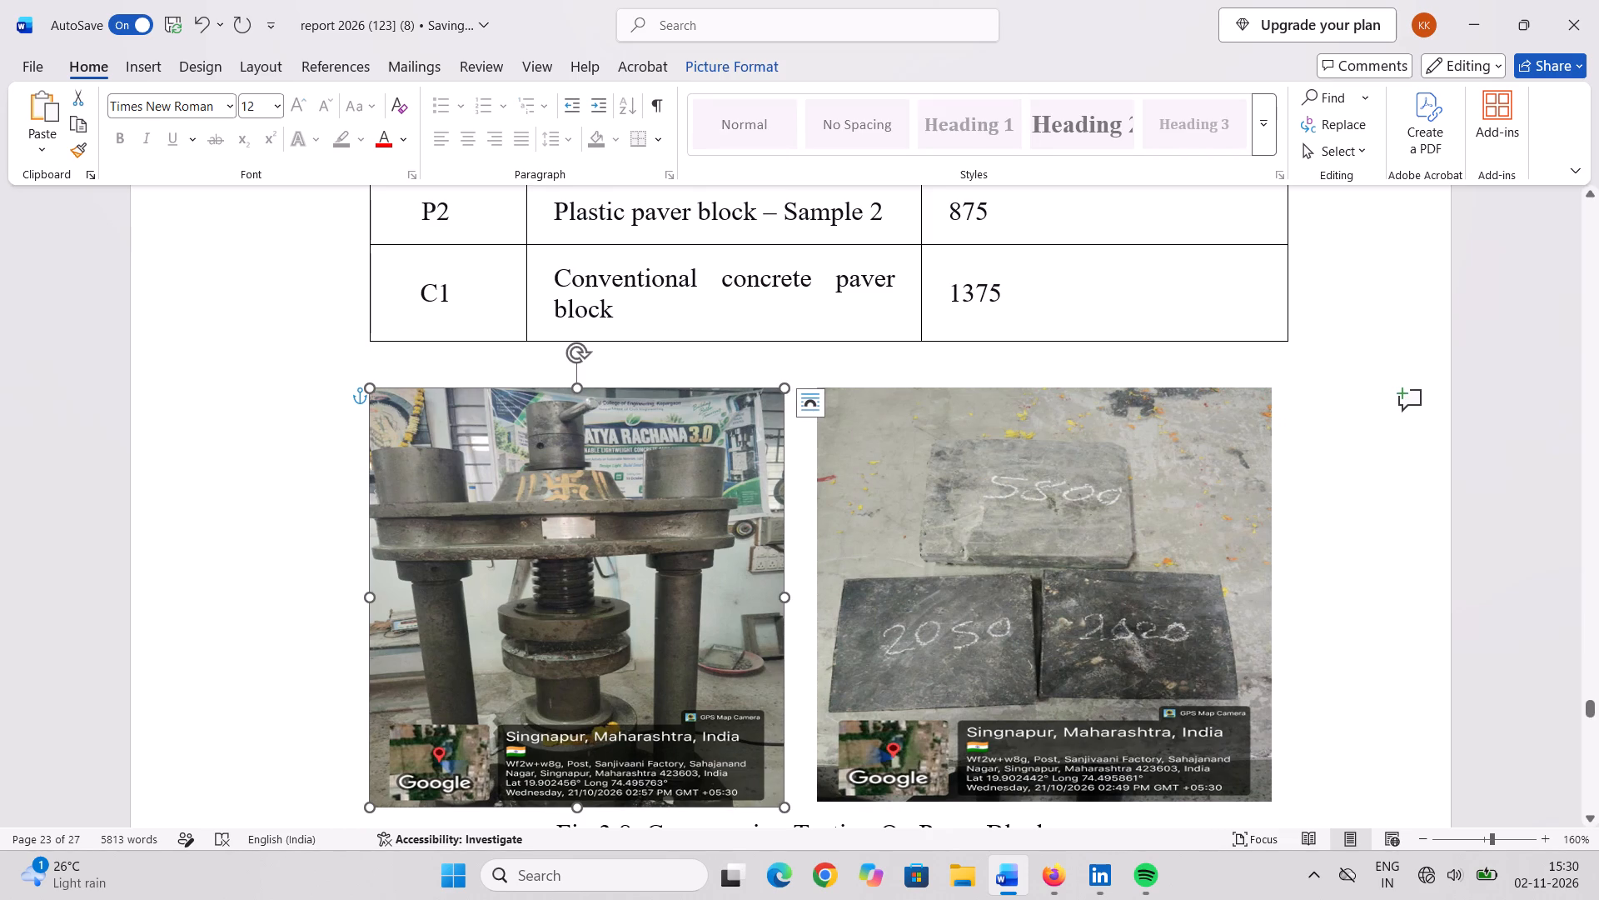
left_click_drag(784, 599, 811, 600)
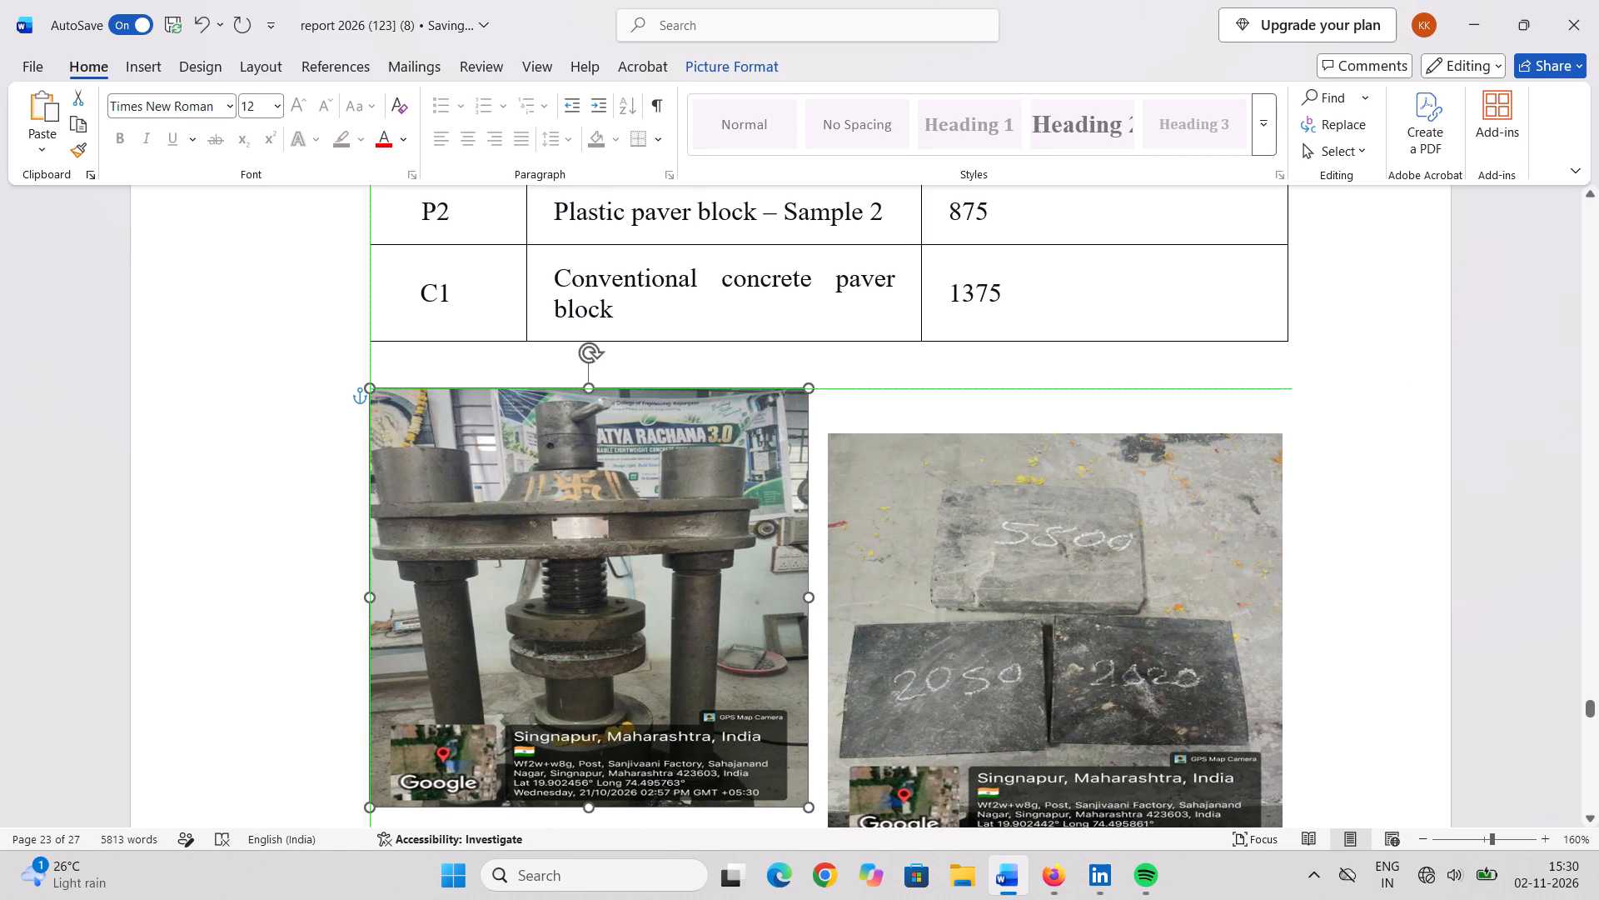
left_click_drag(811, 600, 800, 600)
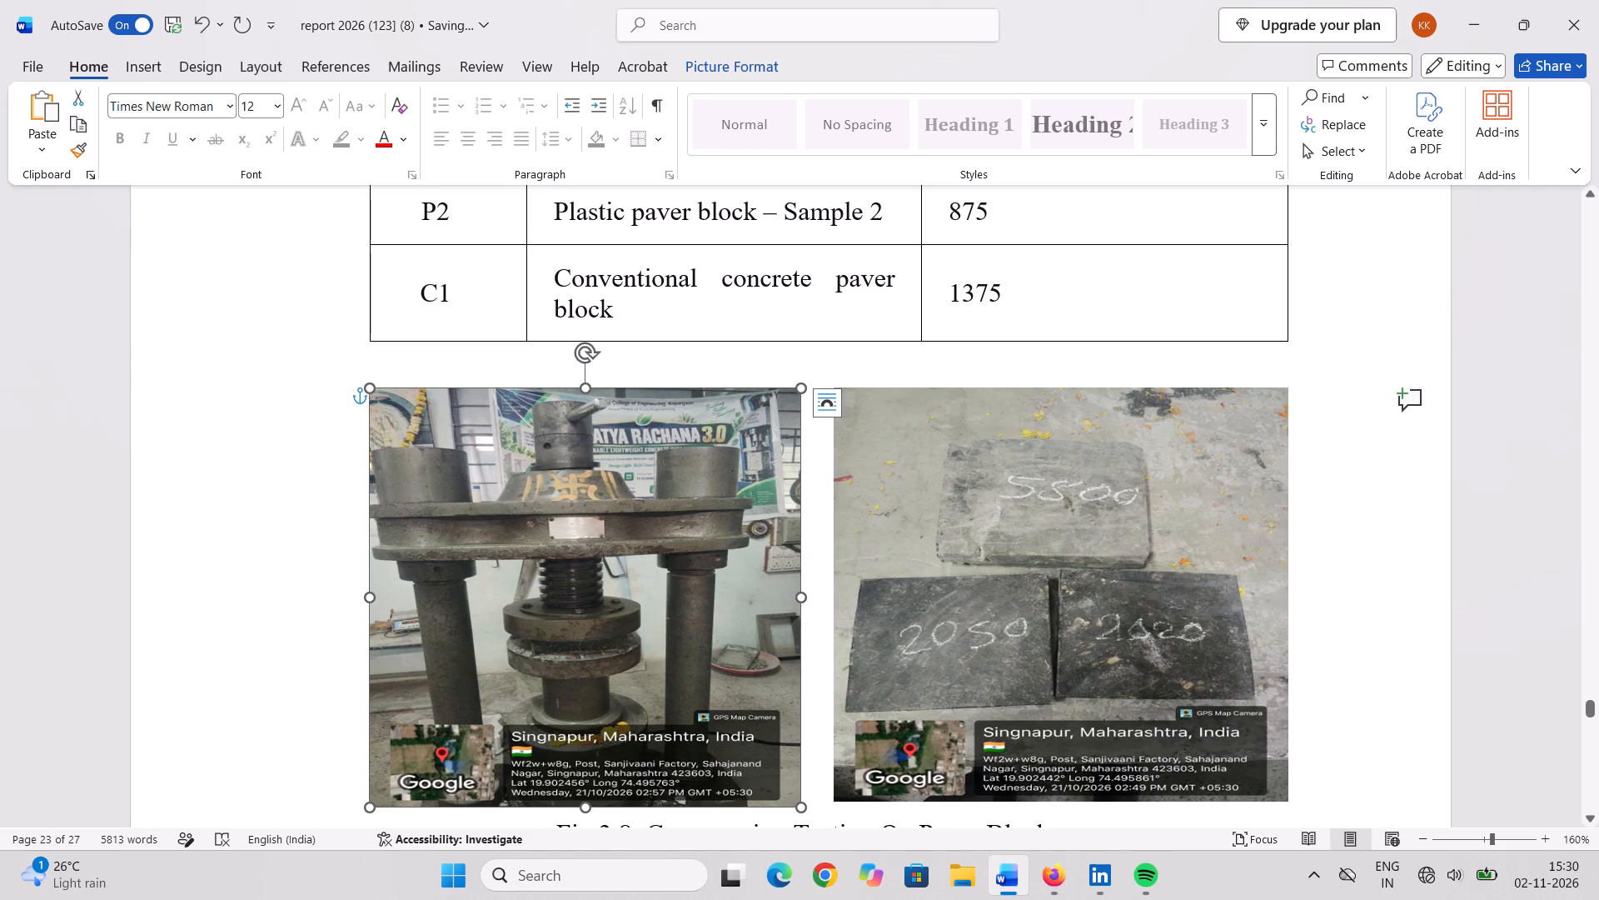
left_click(1328, 561)
Check the layout from the compressive strength results table and Fig 3.8 through to the Chapter 4 Conclusions page.
scroll(998, 593, "up", 4)
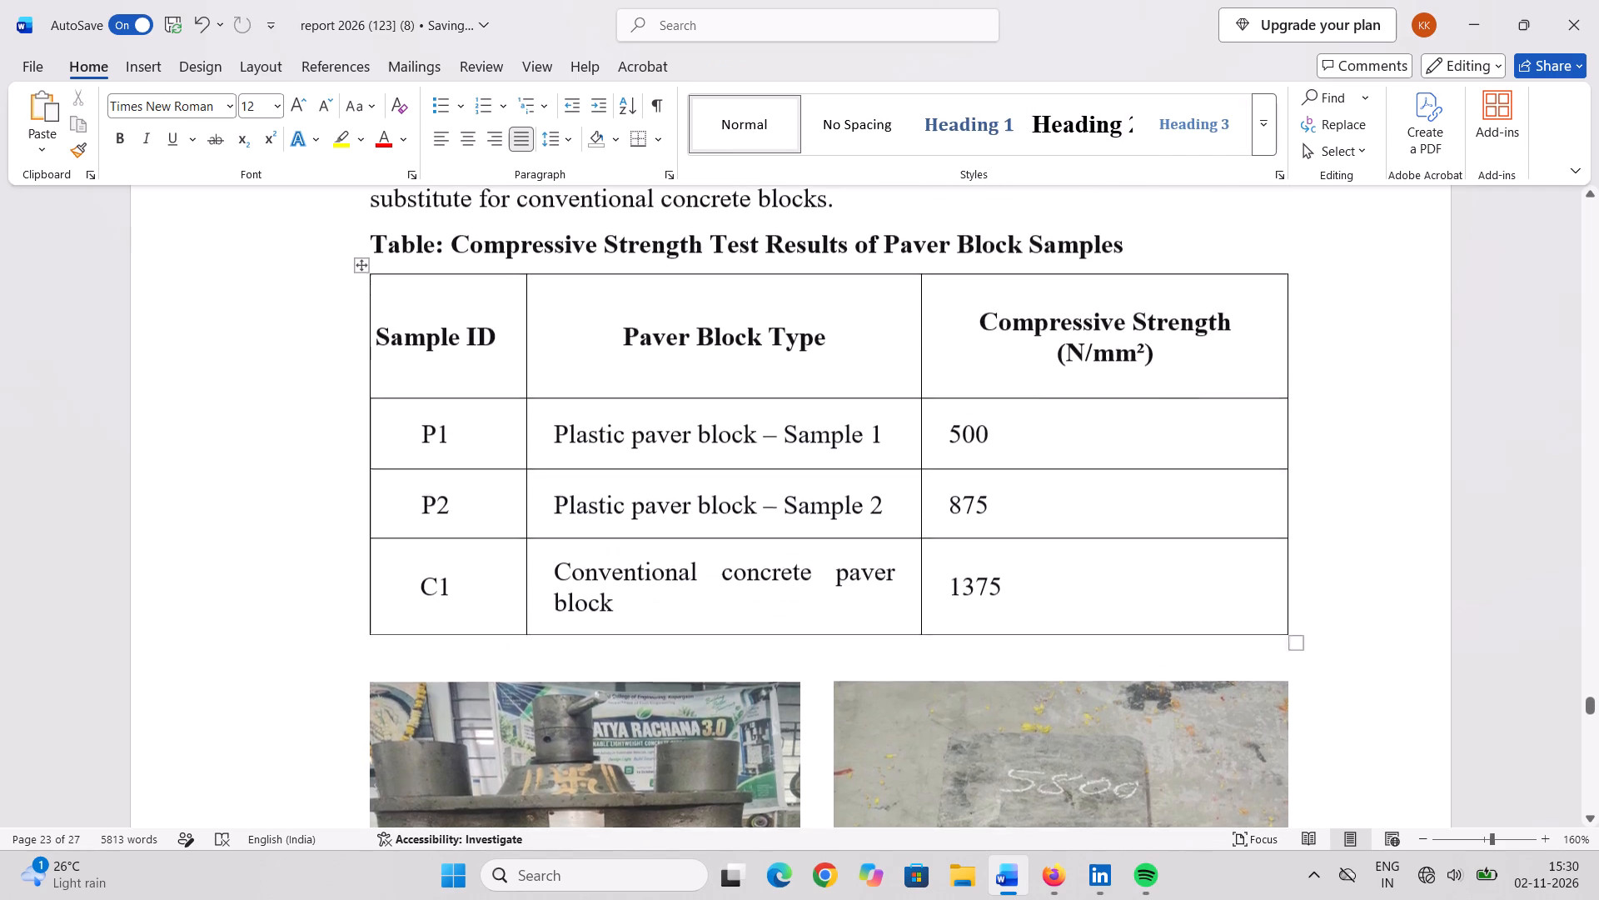
scroll(998, 593, "up", 1)
scroll(998, 593, "down", 17)
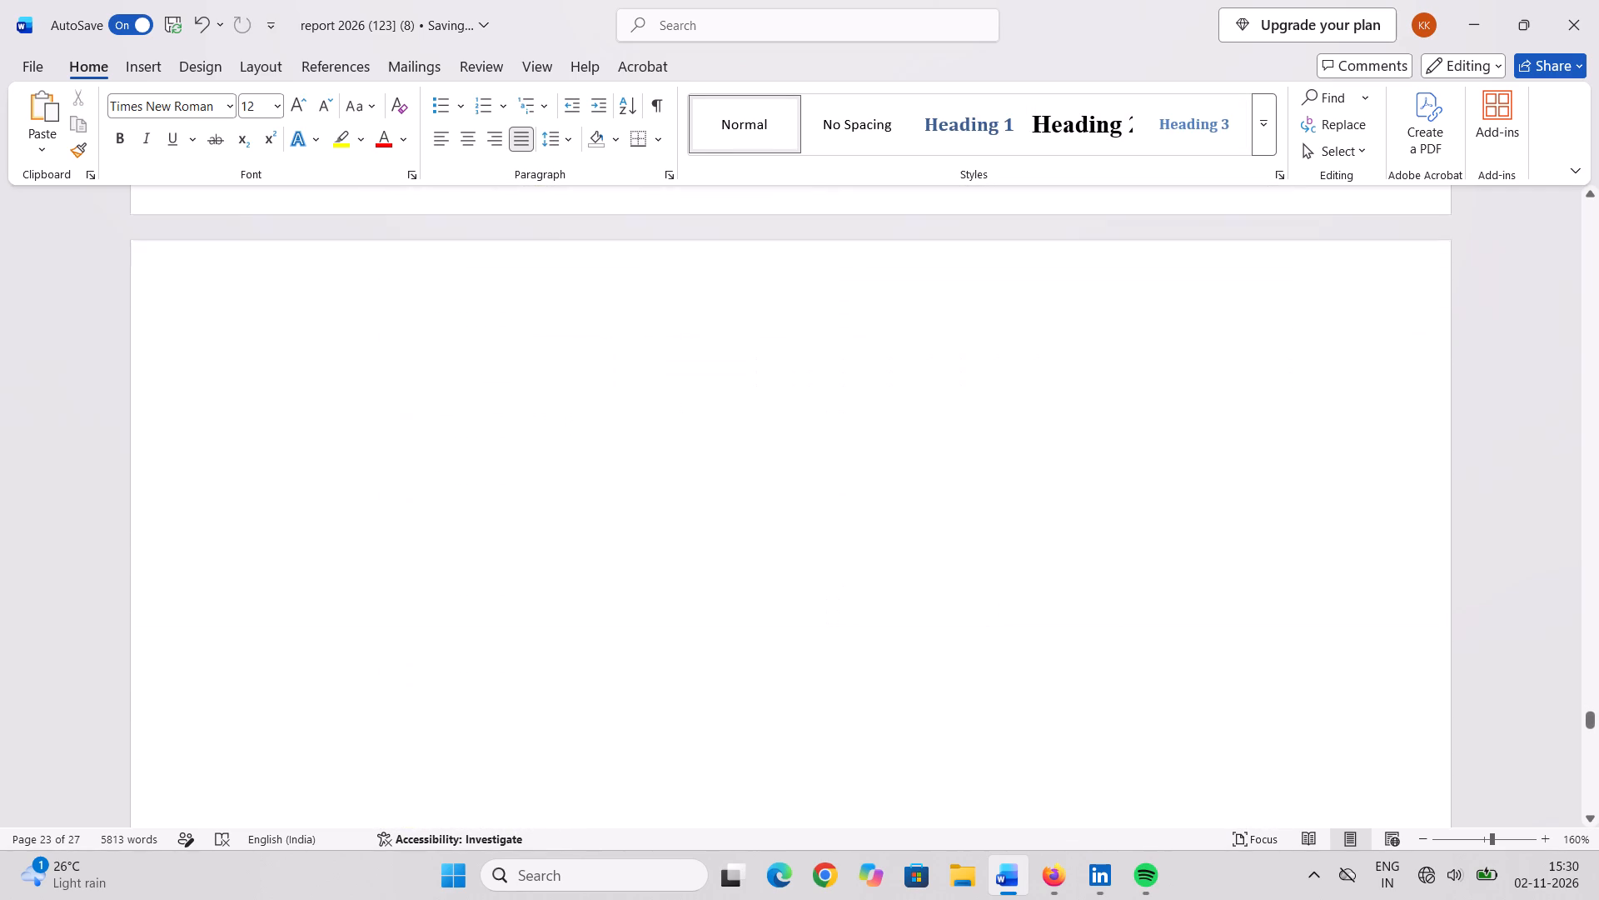
scroll(999, 592, "down", 18)
scroll(999, 592, "down", 6)
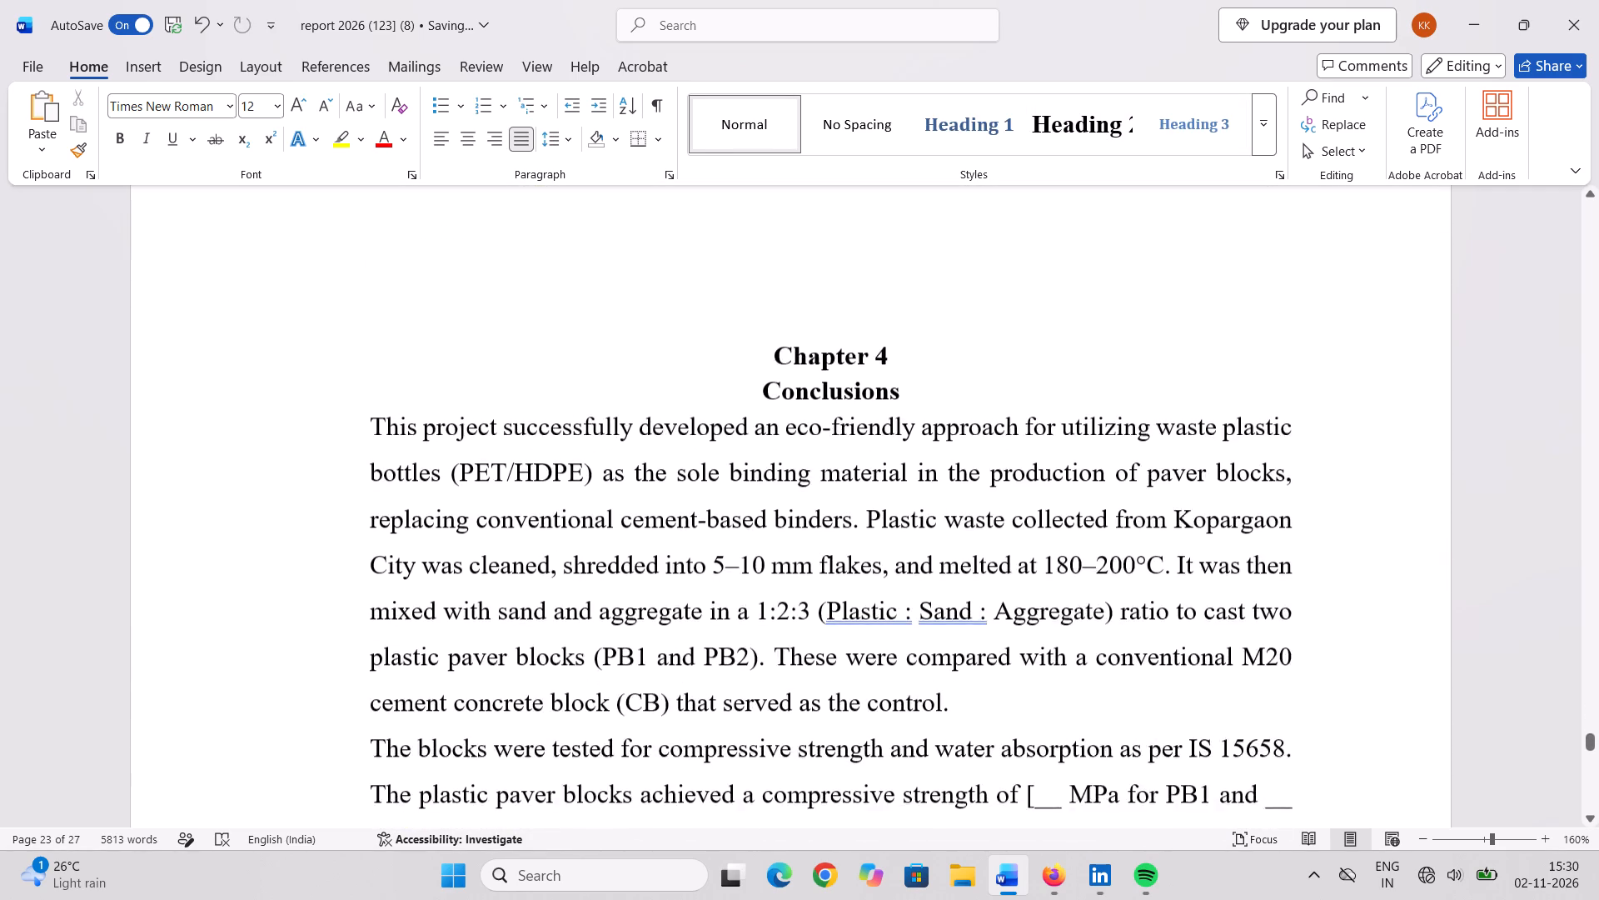
scroll(999, 592, "up", 20)
scroll(999, 592, "up", 12)
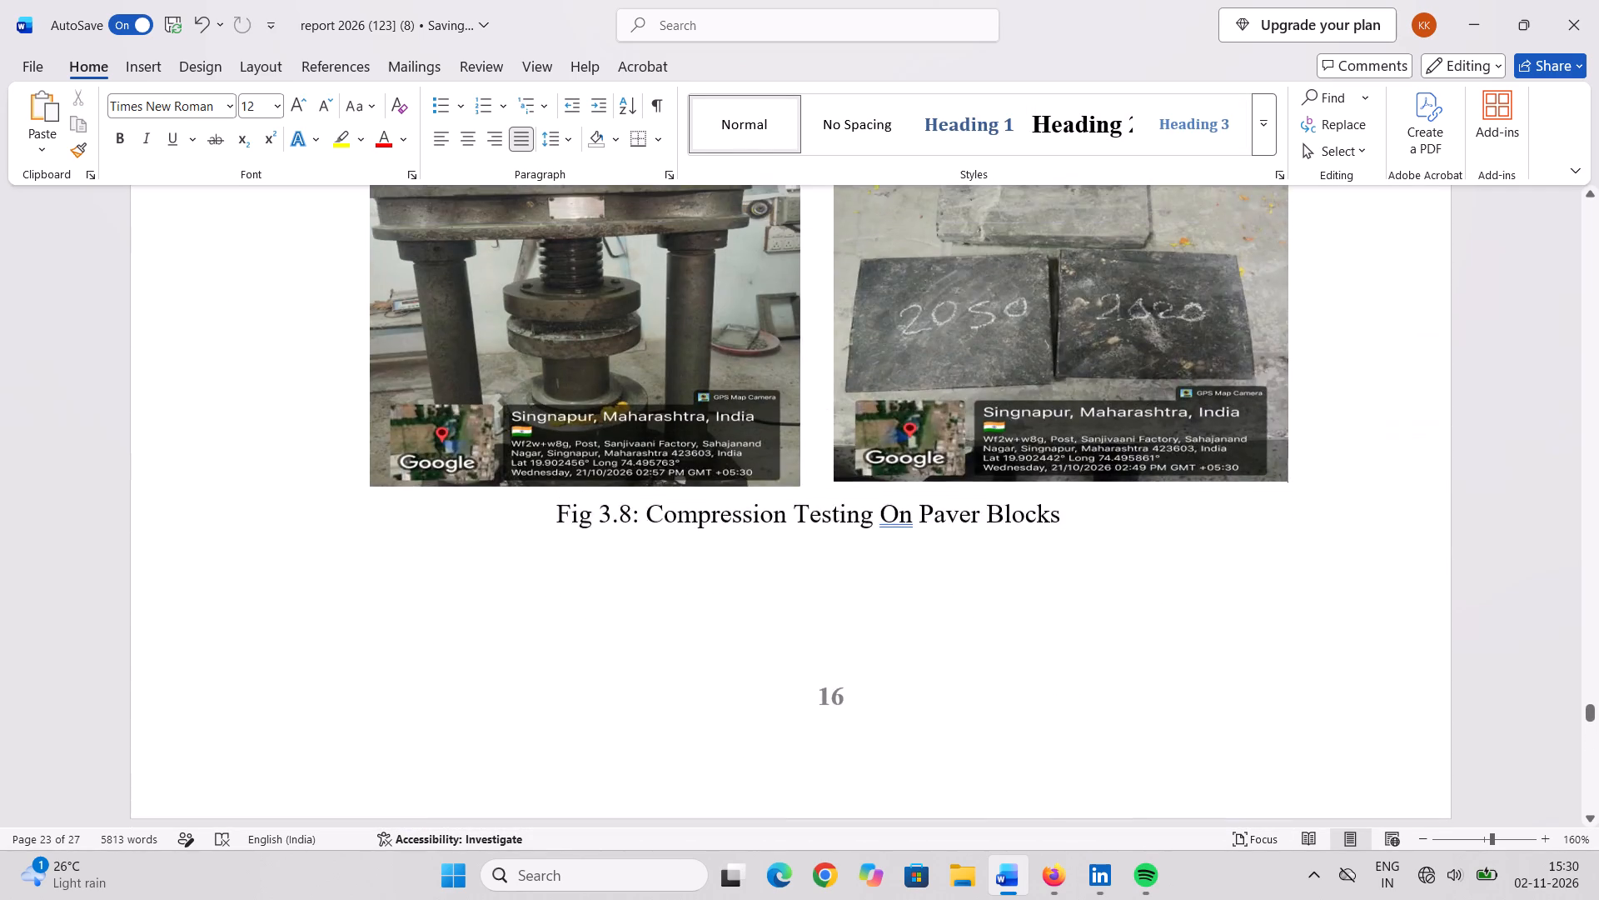
scroll(999, 592, "up", 3)
scroll(999, 592, "down", 9)
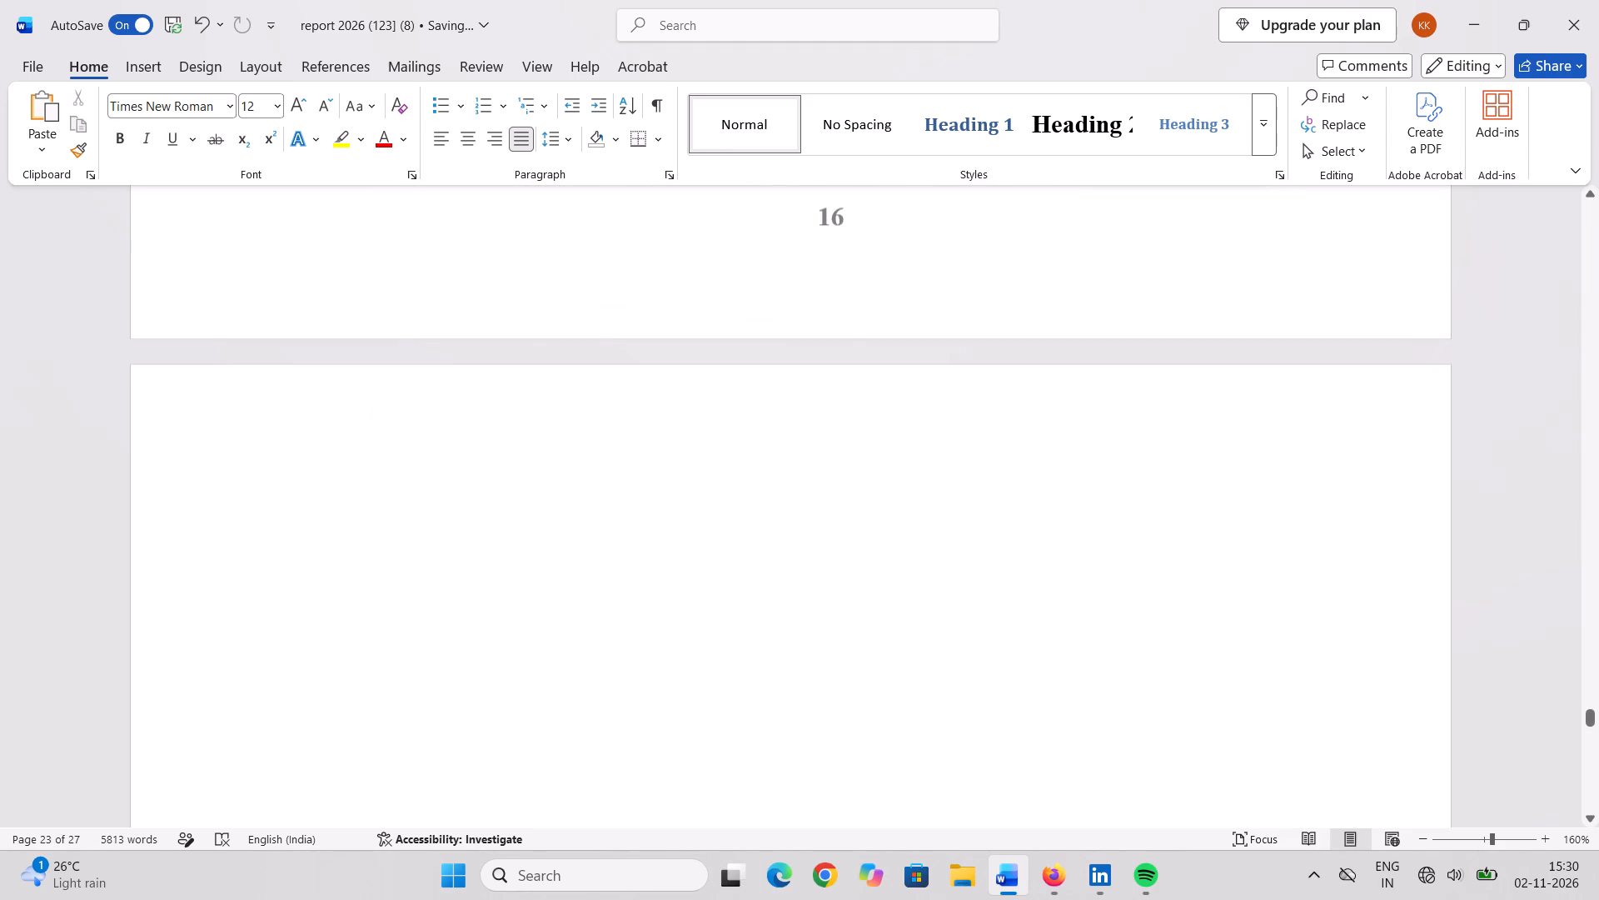
scroll(1004, 587, "down", 6)
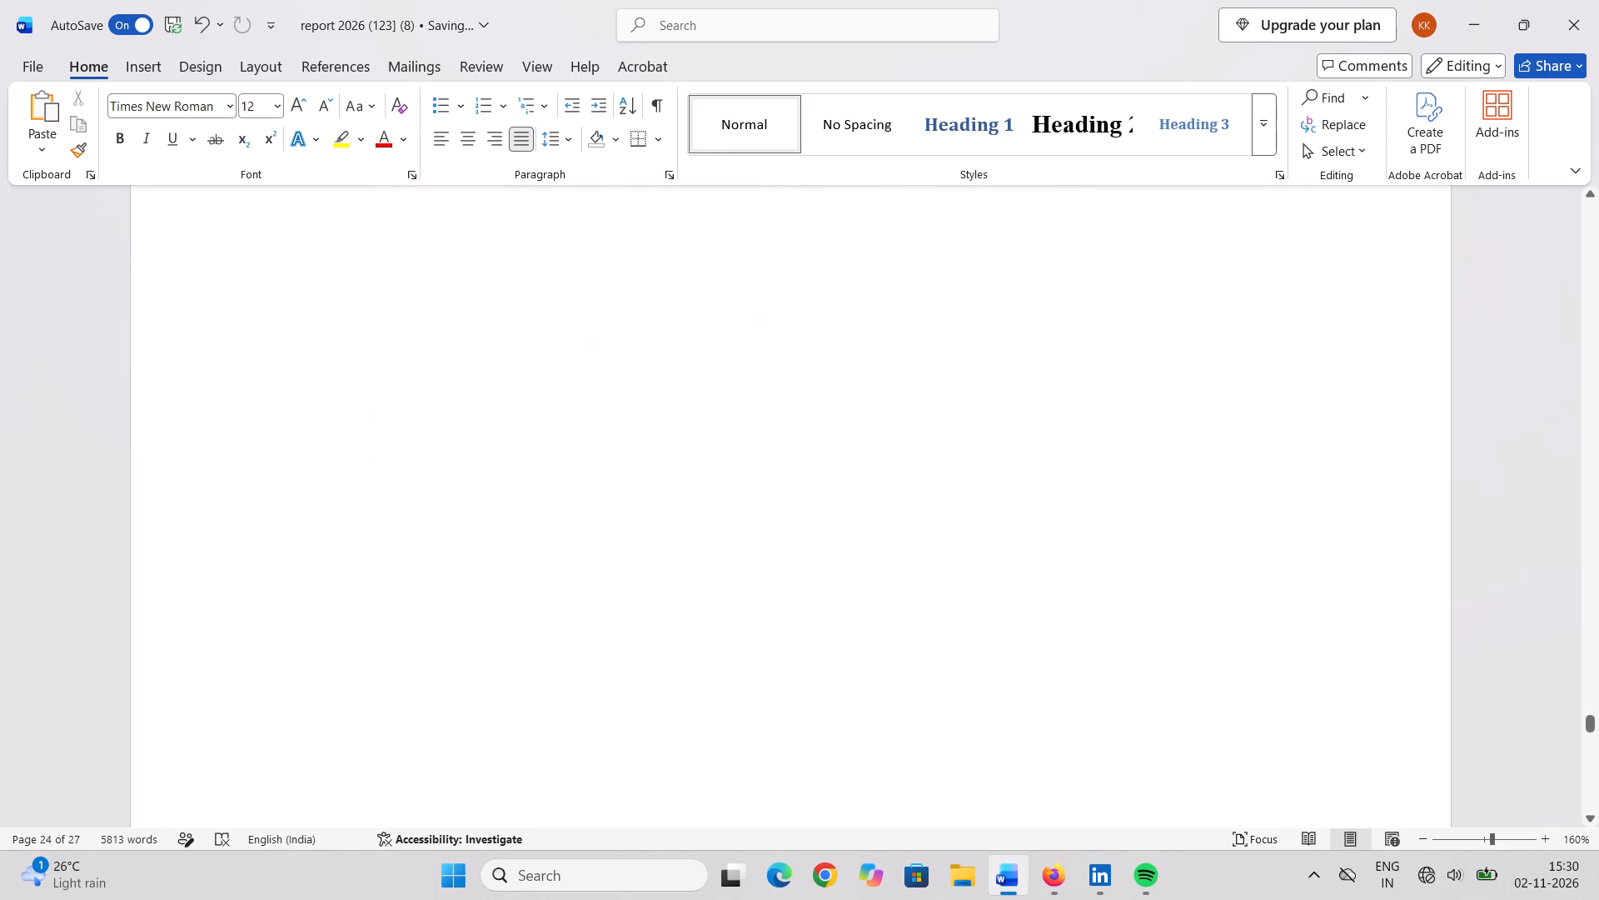
scroll(1022, 592, "down", 14)
Review the formatting of the Chapter 3 sections backwards from 3.11 to 3.4.2, with the page zoom reduced to 120%.
scroll(903, 571, "up", 8)
scroll(788, 597, "up", 20)
scroll(788, 597, "up", 12)
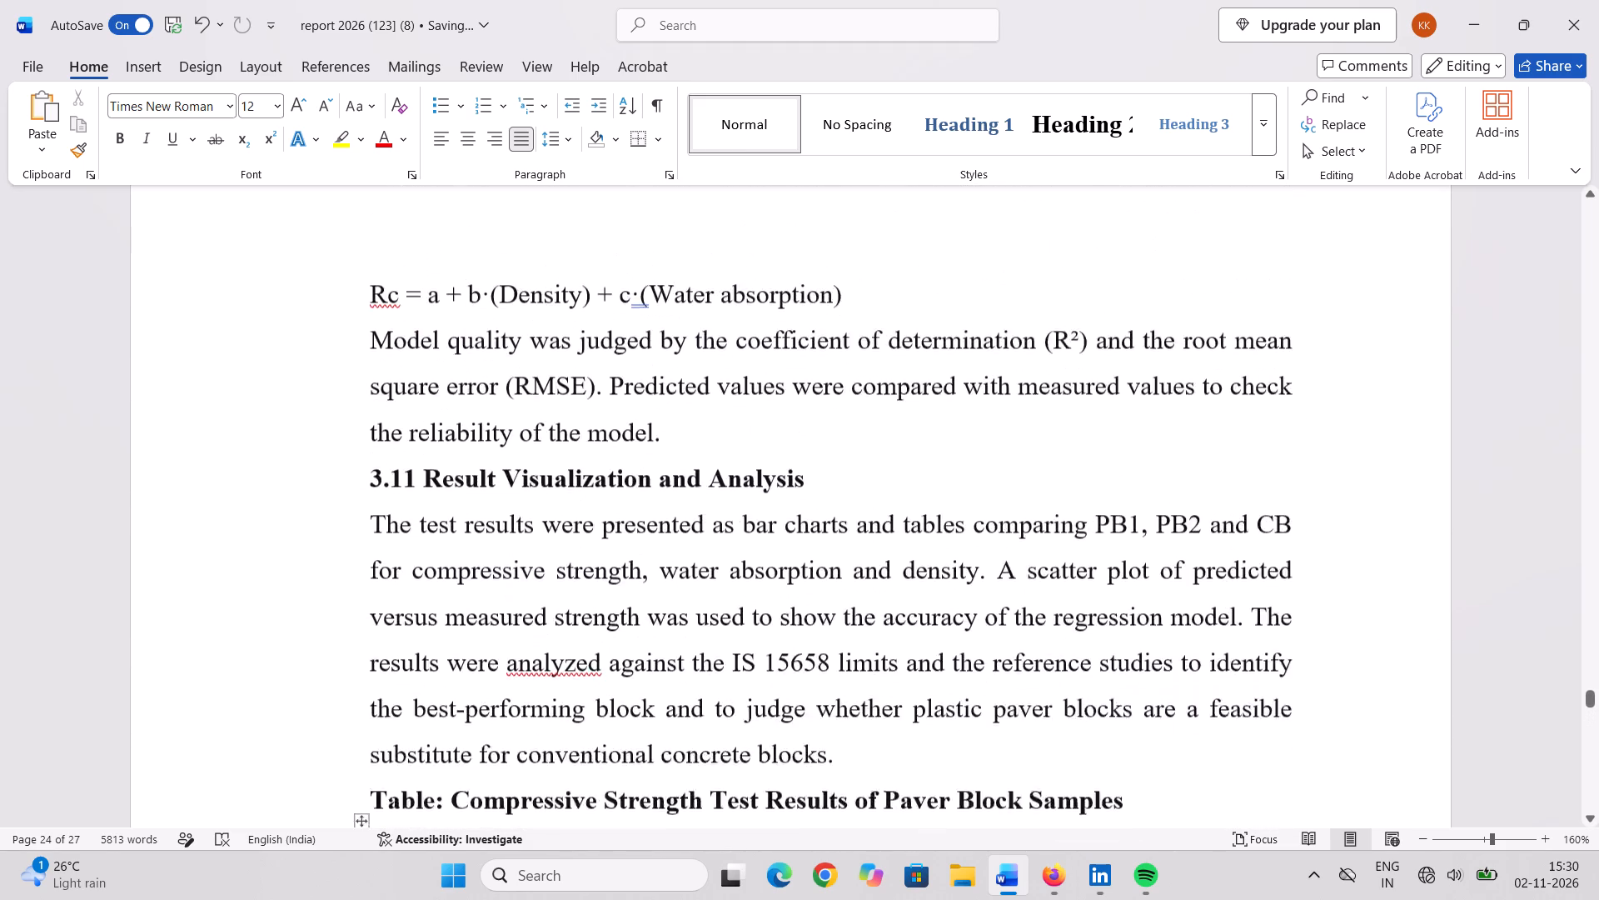
scroll(783, 595, "up", 7)
scroll(783, 595, "up", 20)
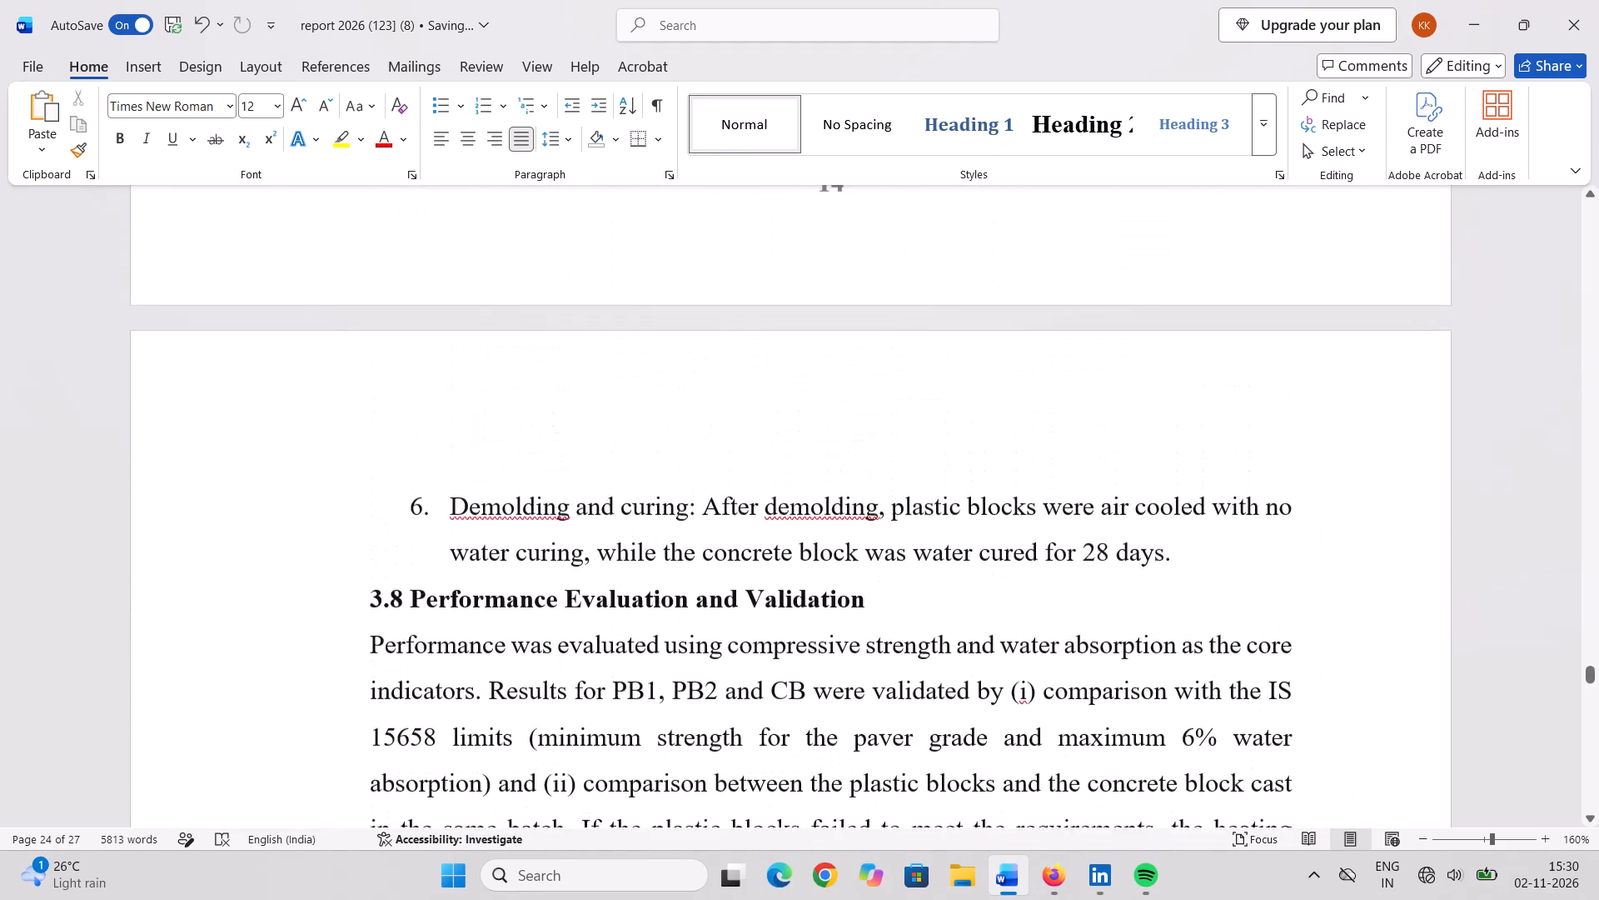
scroll(783, 595, "up", 1)
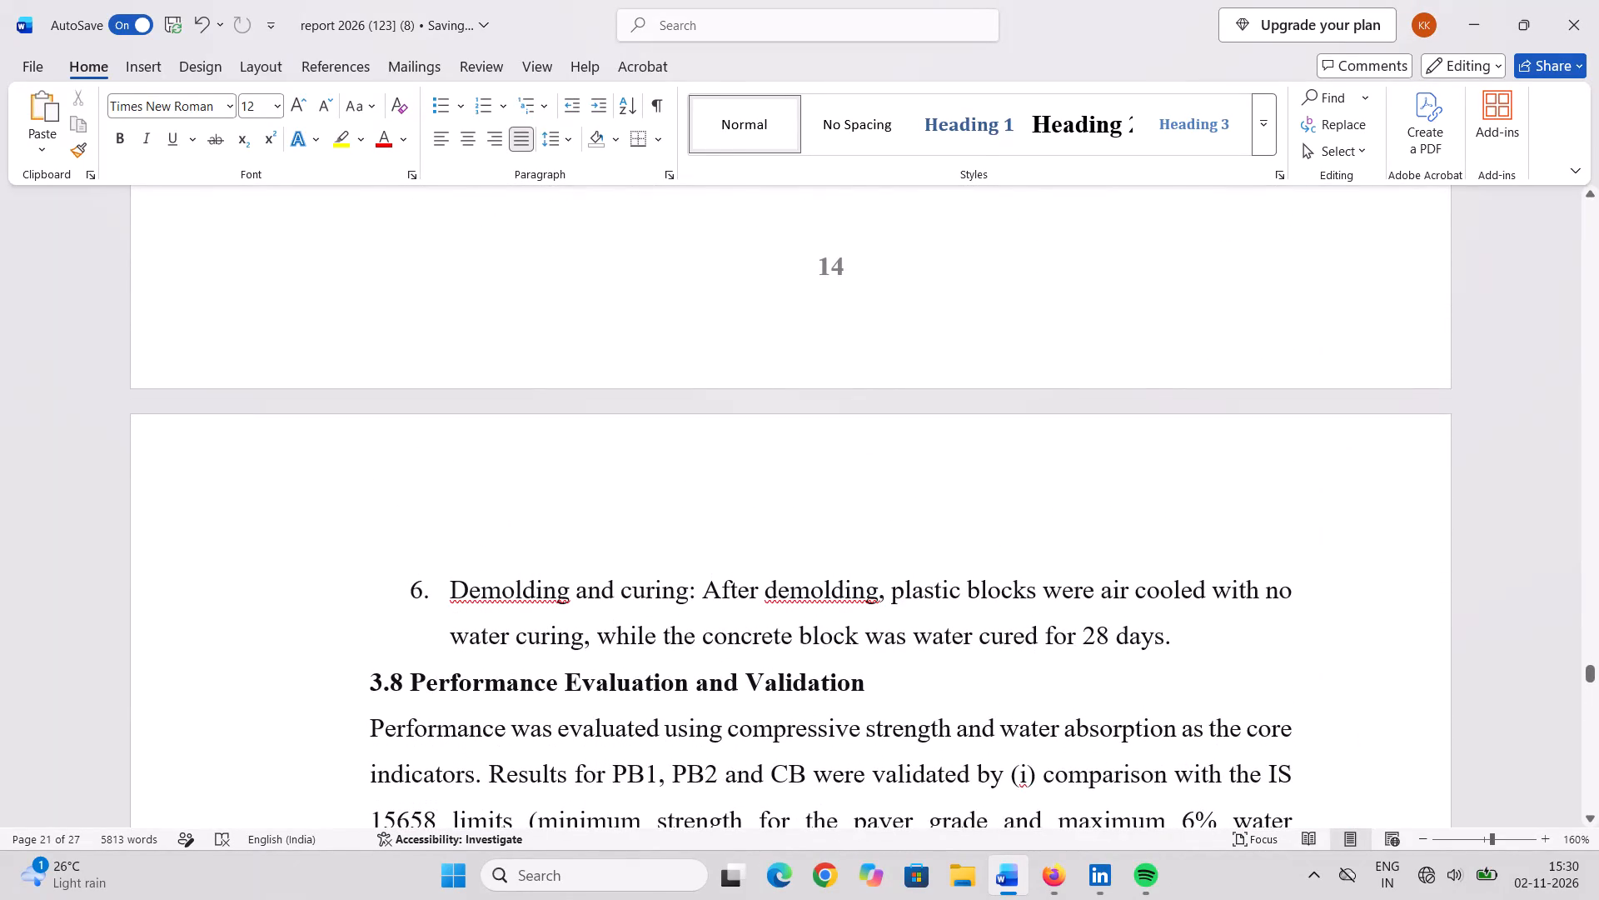
scroll(409, 611, "up", 5)
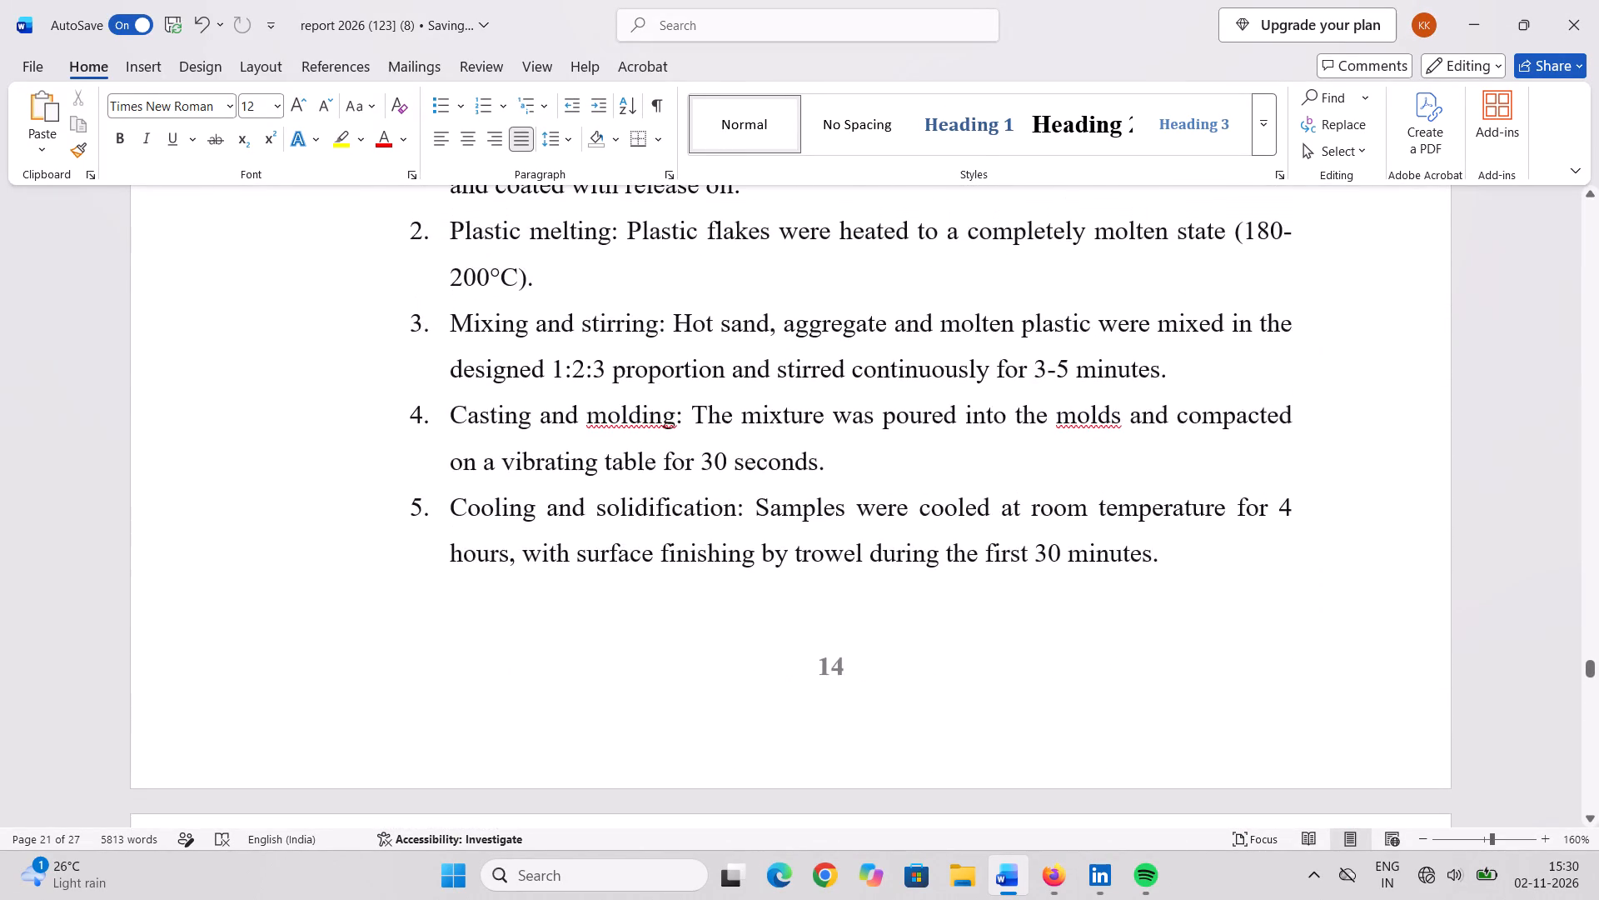
scroll(409, 611, "up", 5)
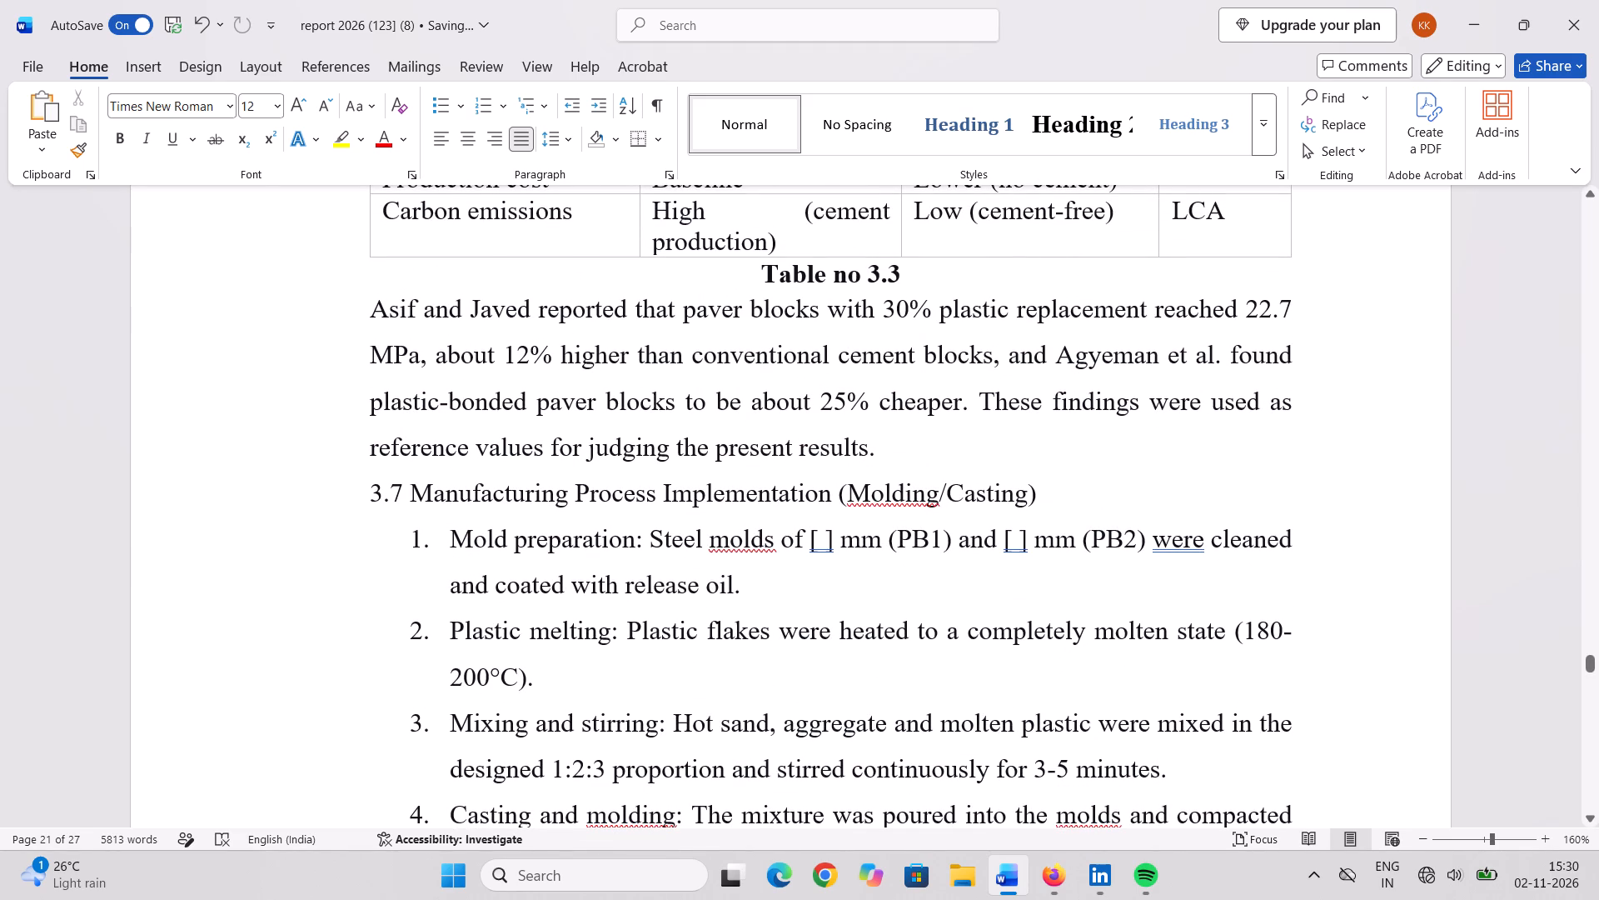
triple_click(1423, 835)
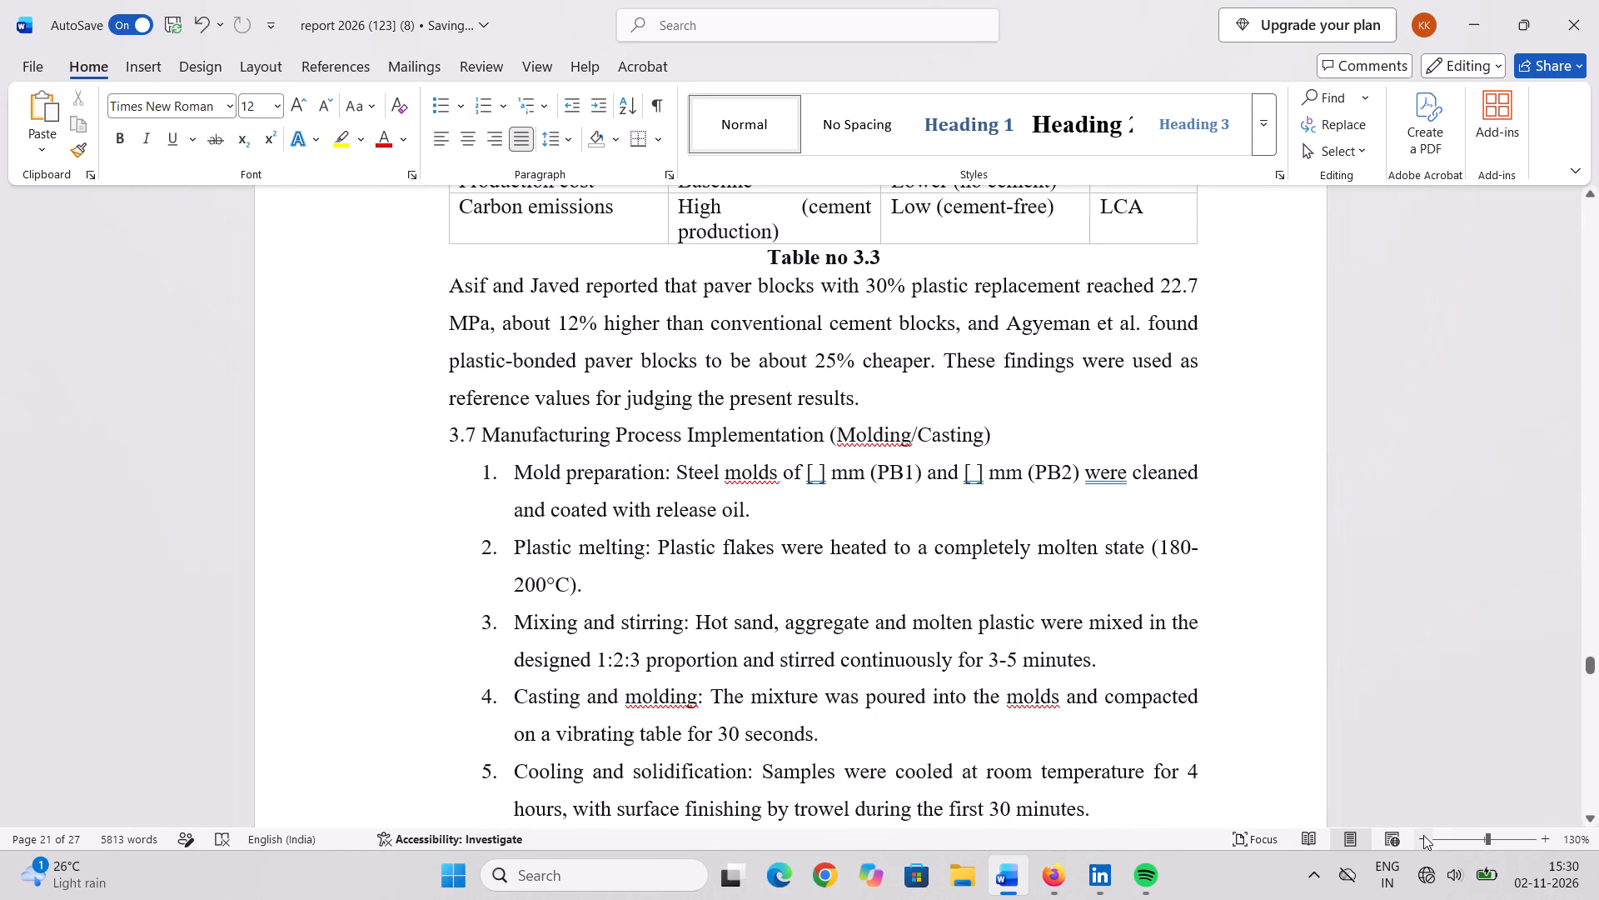
left_click(1423, 835)
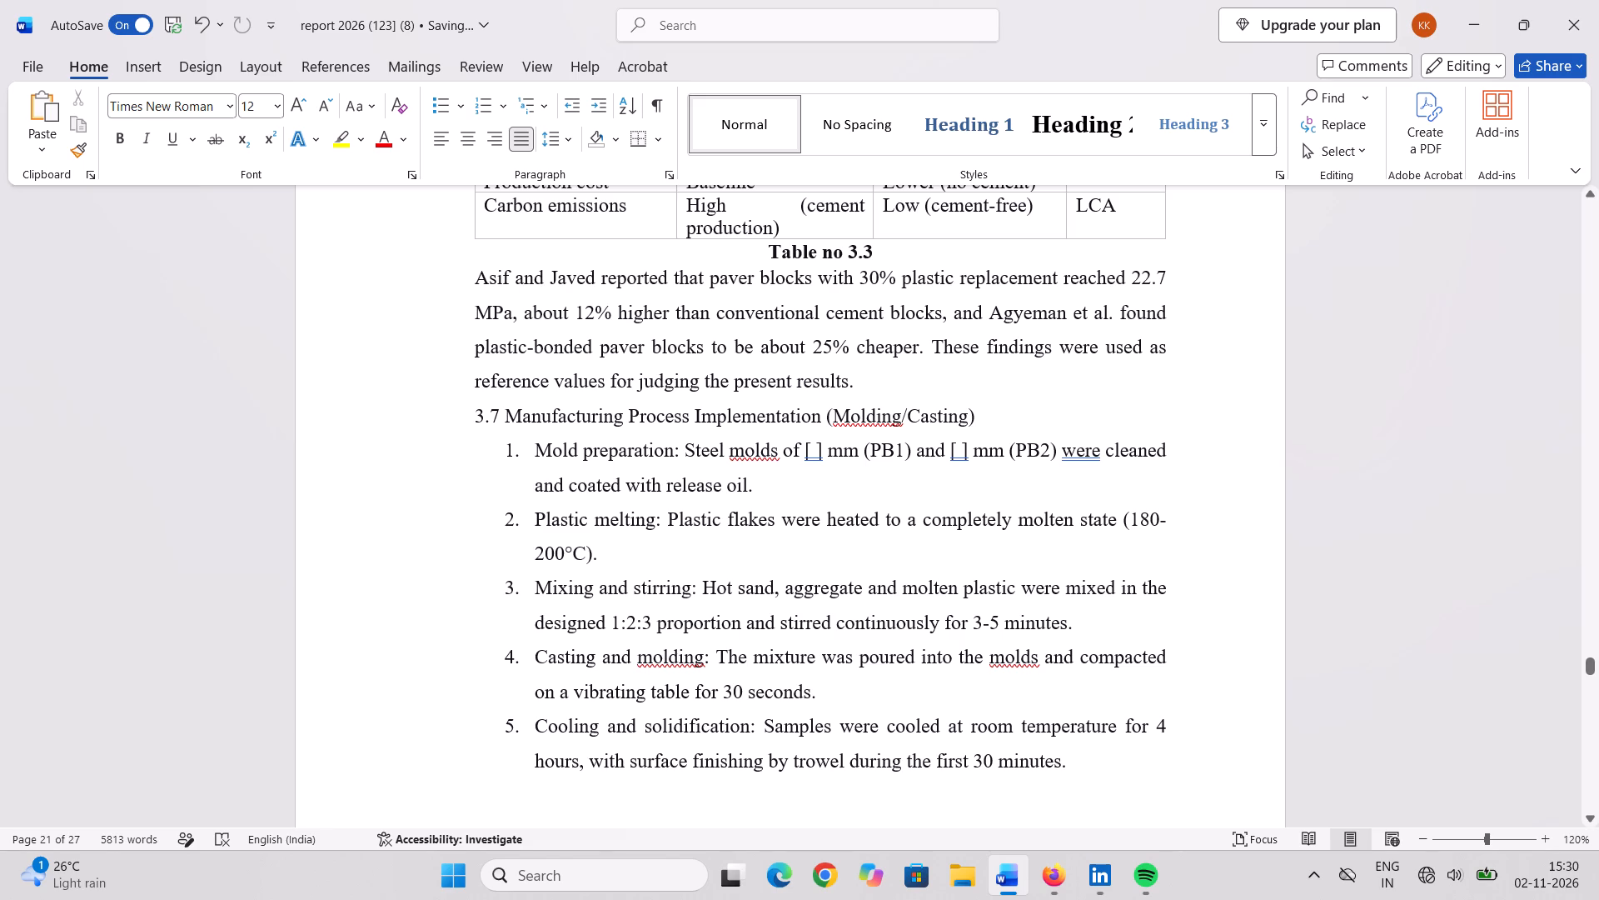
scroll(501, 442, "up", 3)
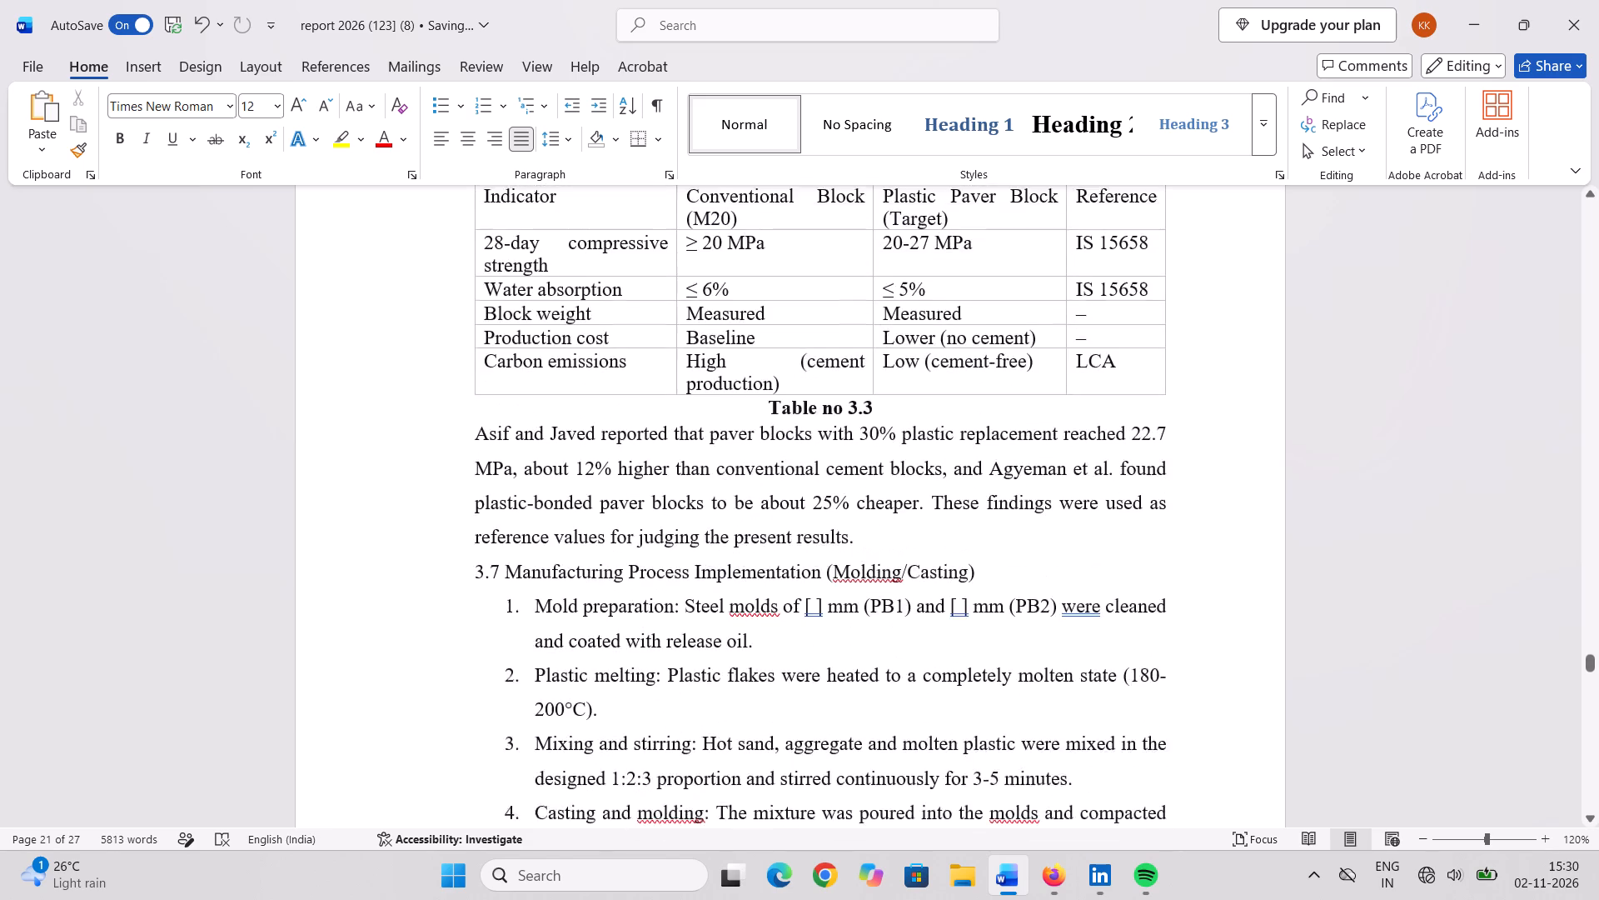
scroll(501, 442, "up", 5)
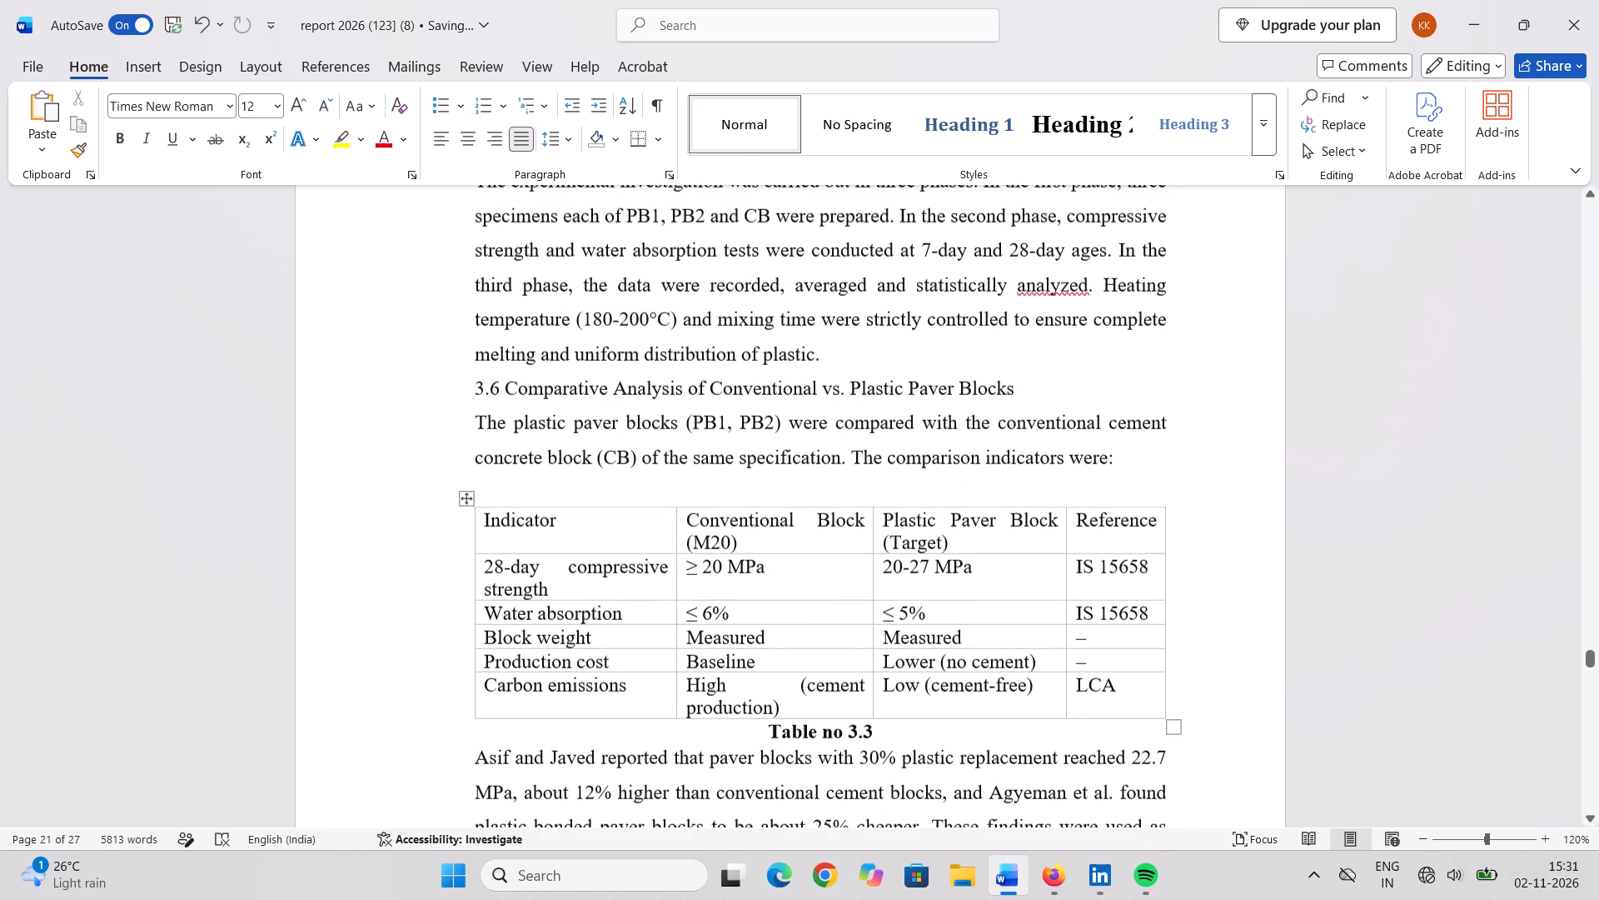
scroll(501, 445, "up", 13)
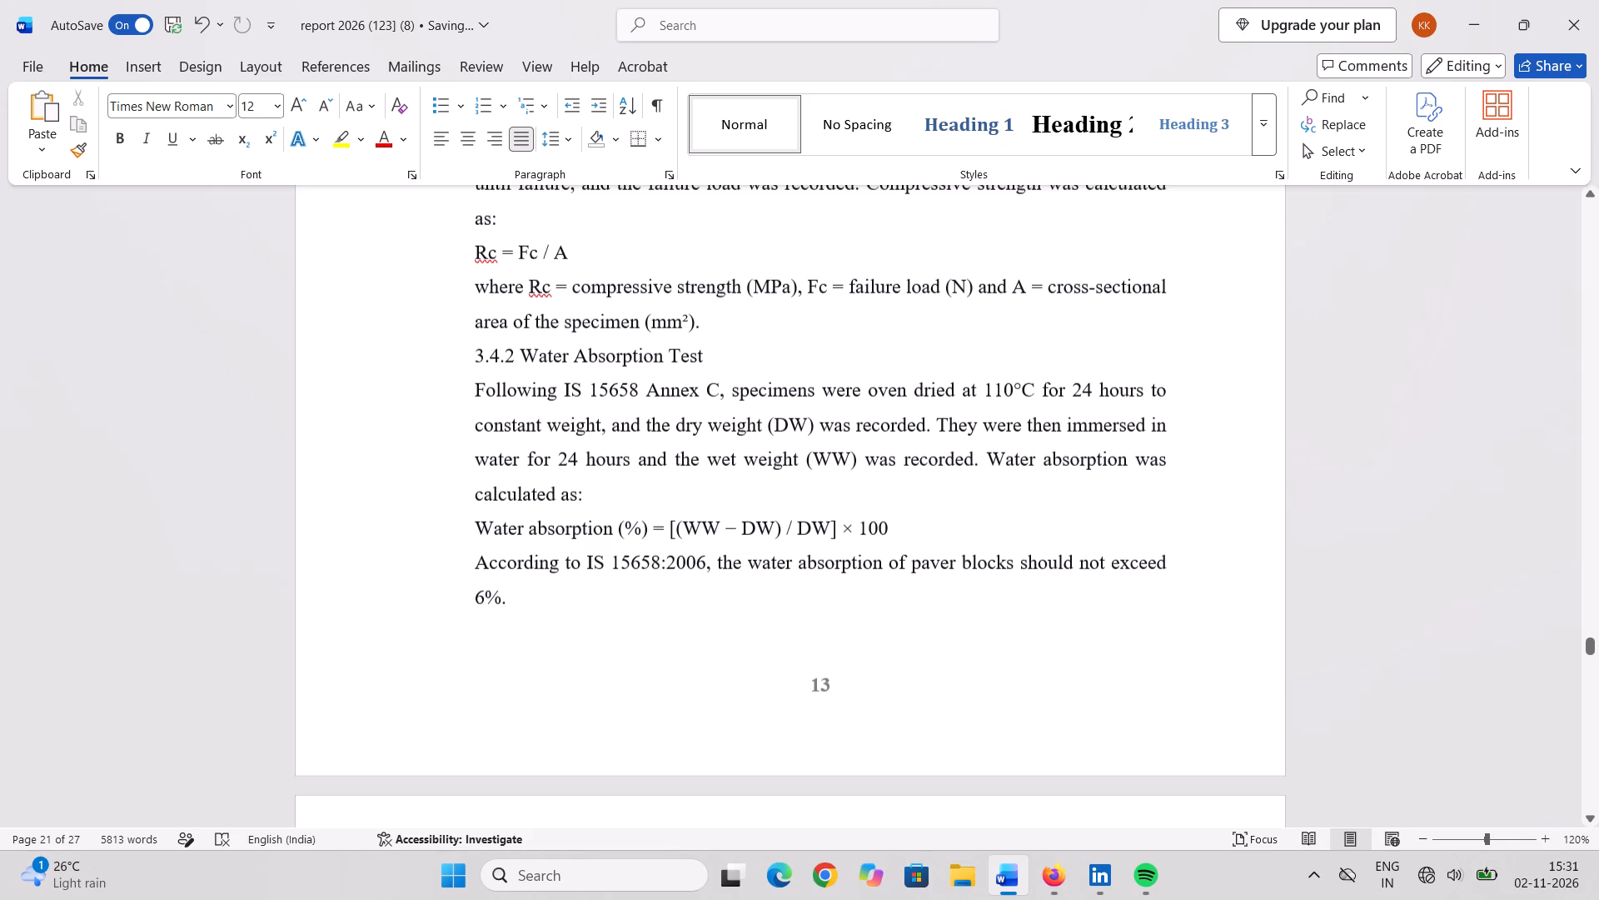
Shift the numbered list under 3.7 Manufacturing Process Implementation outward so its numbers align with the body text margin.
scroll(494, 457, "down", 13)
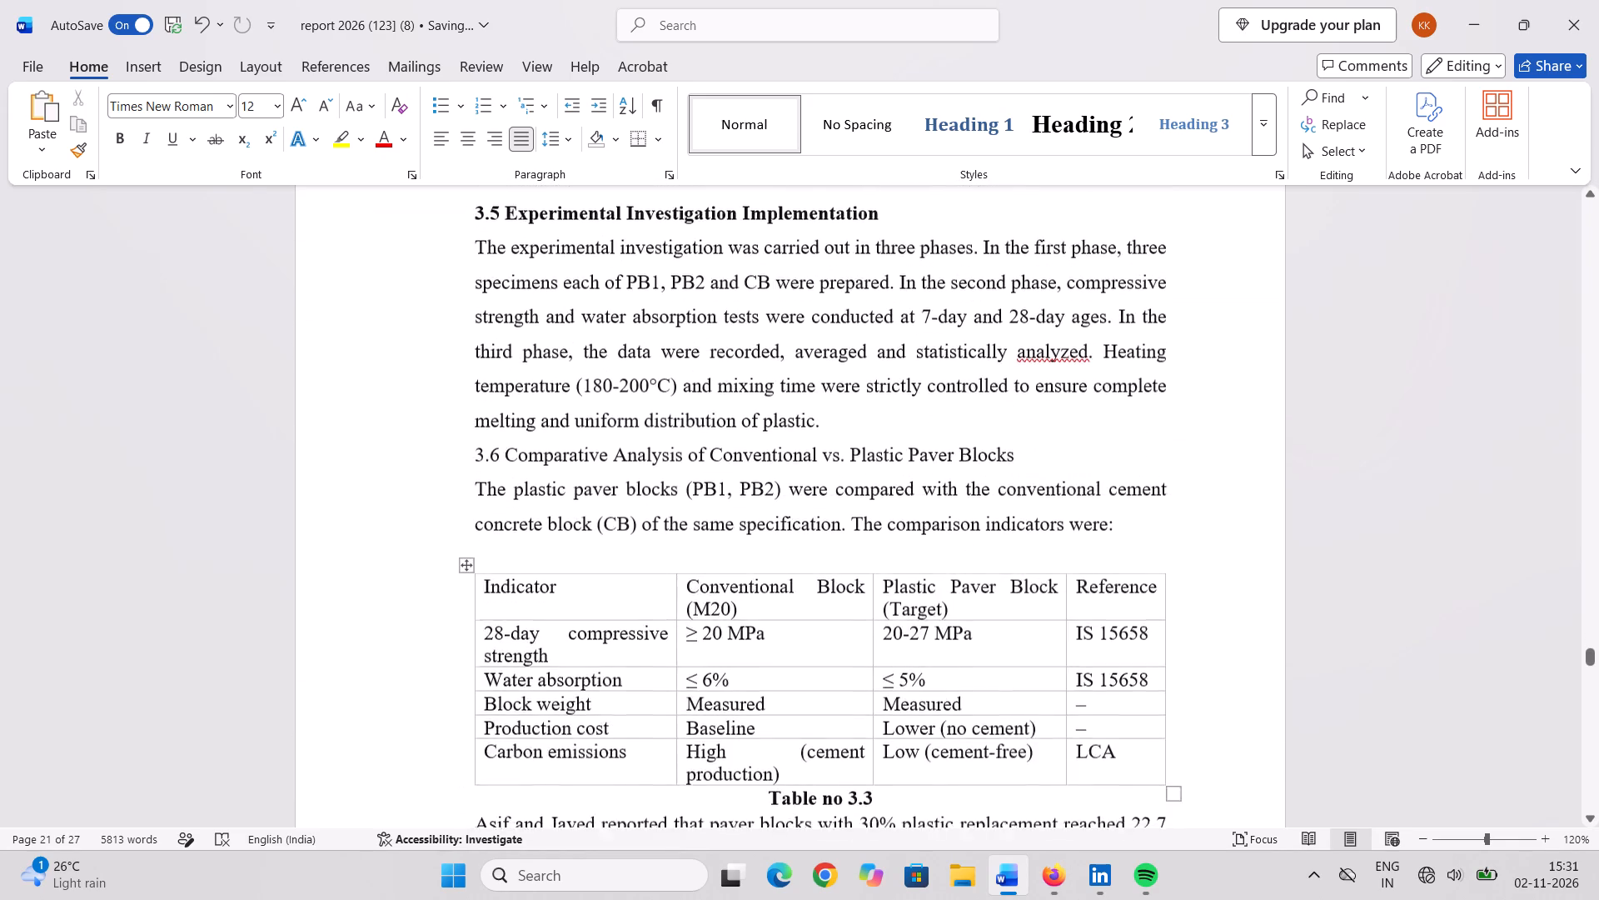
scroll(494, 457, "down", 10)
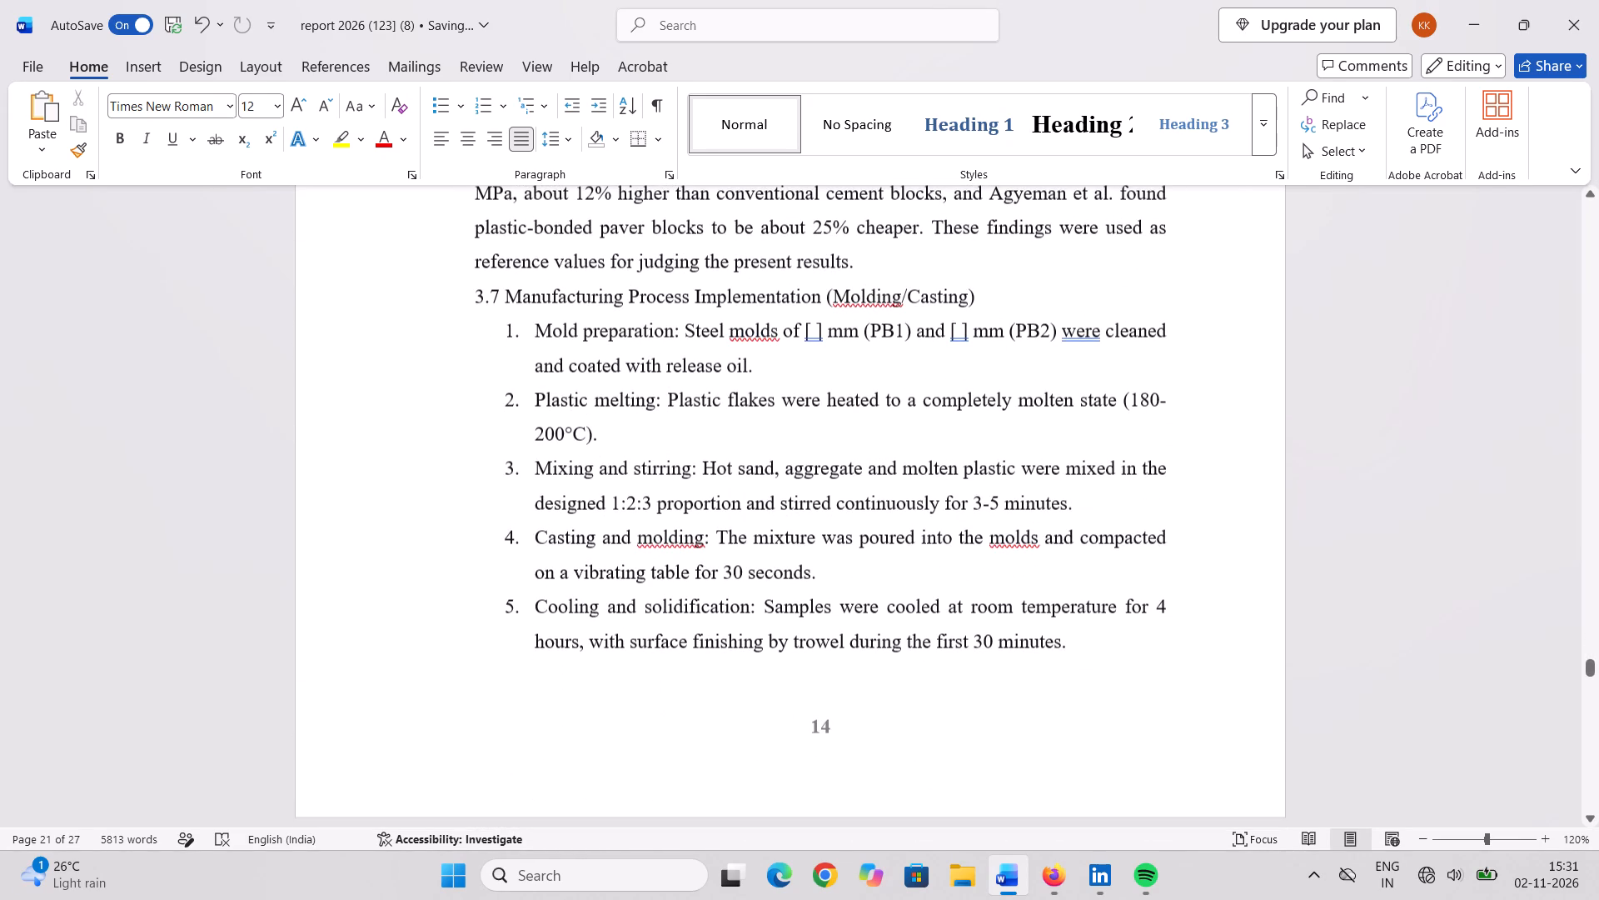
left_click(506, 345)
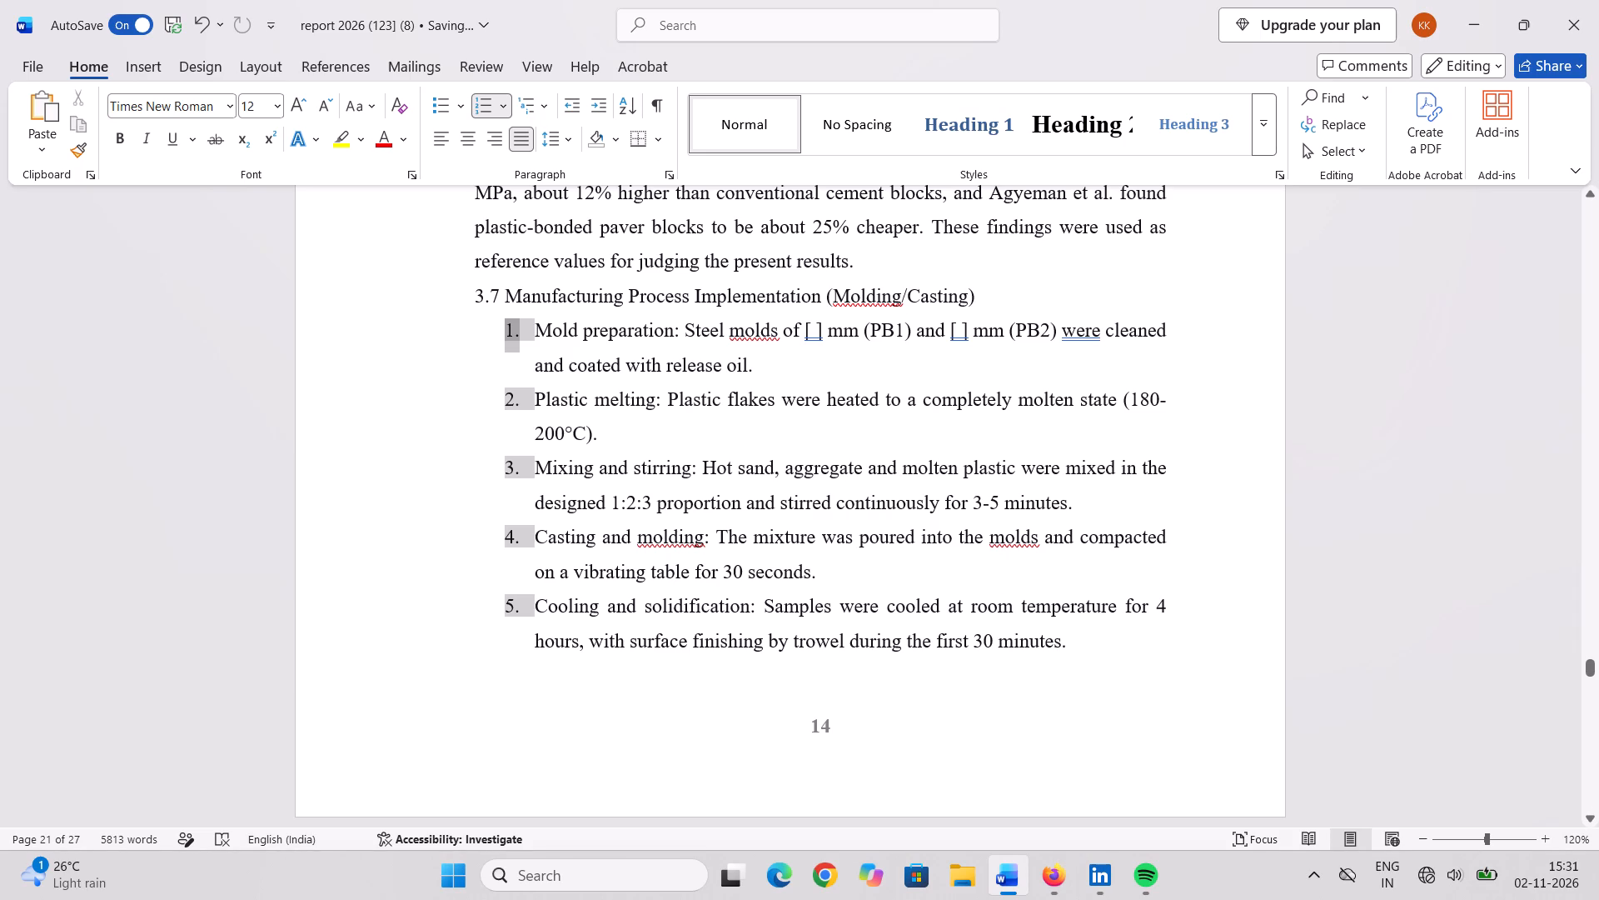
left_click_drag(506, 349, 469, 362)
Examine the page flow around the shifted 3.7 list, from section 3.9 back to the concrete block preparation steps.
scroll(521, 517, "down", 7)
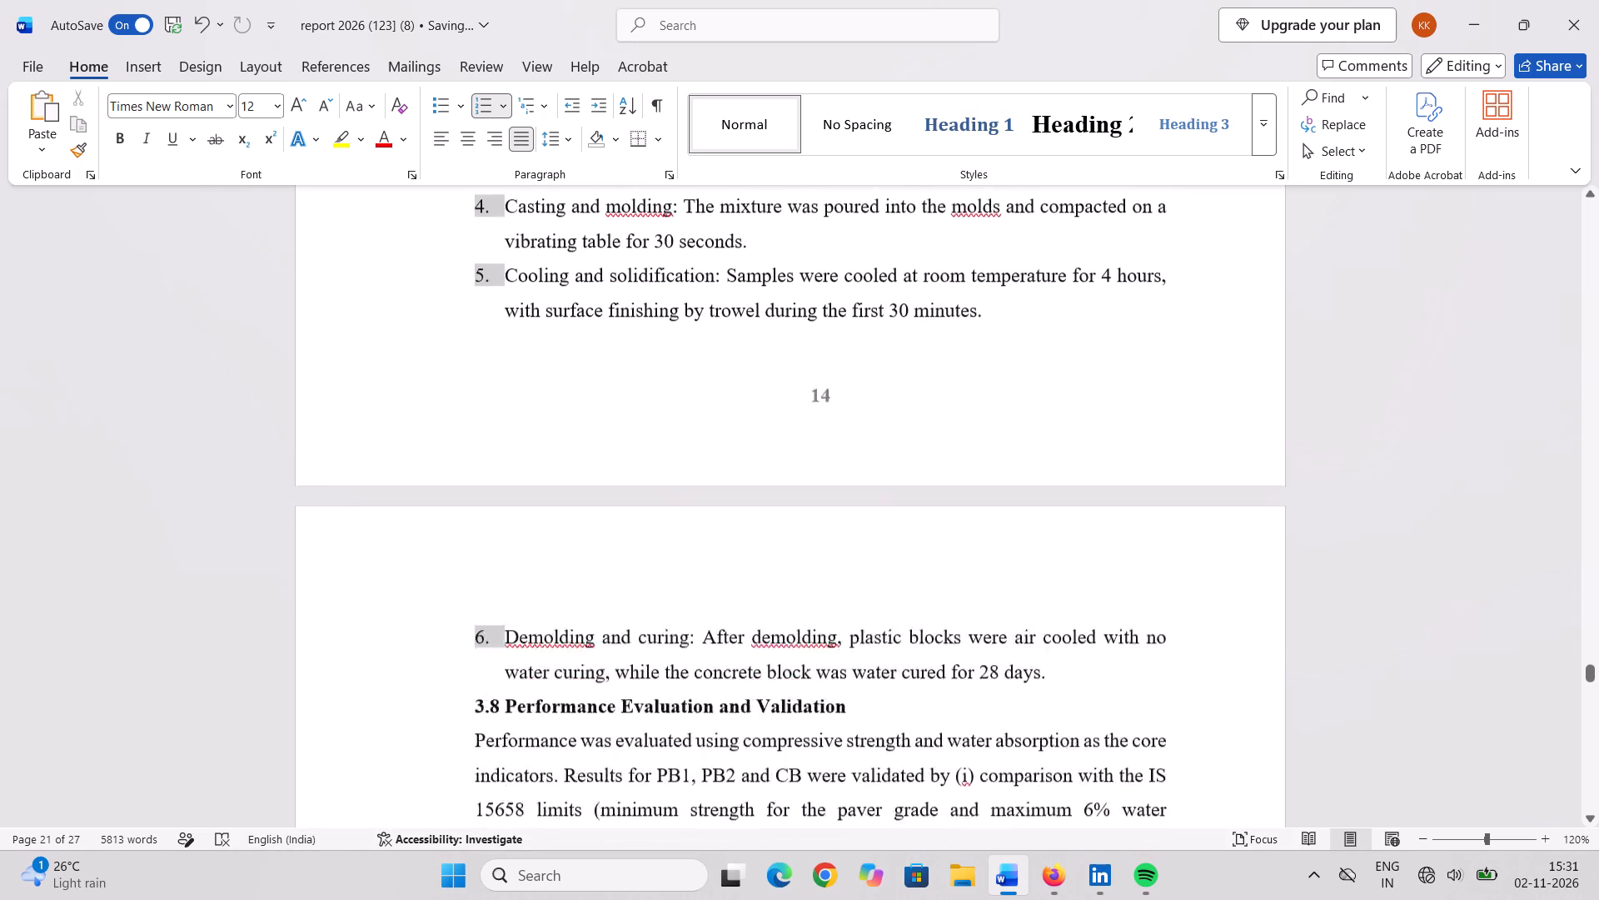
scroll(521, 517, "down", 9)
scroll(521, 517, "up", 6)
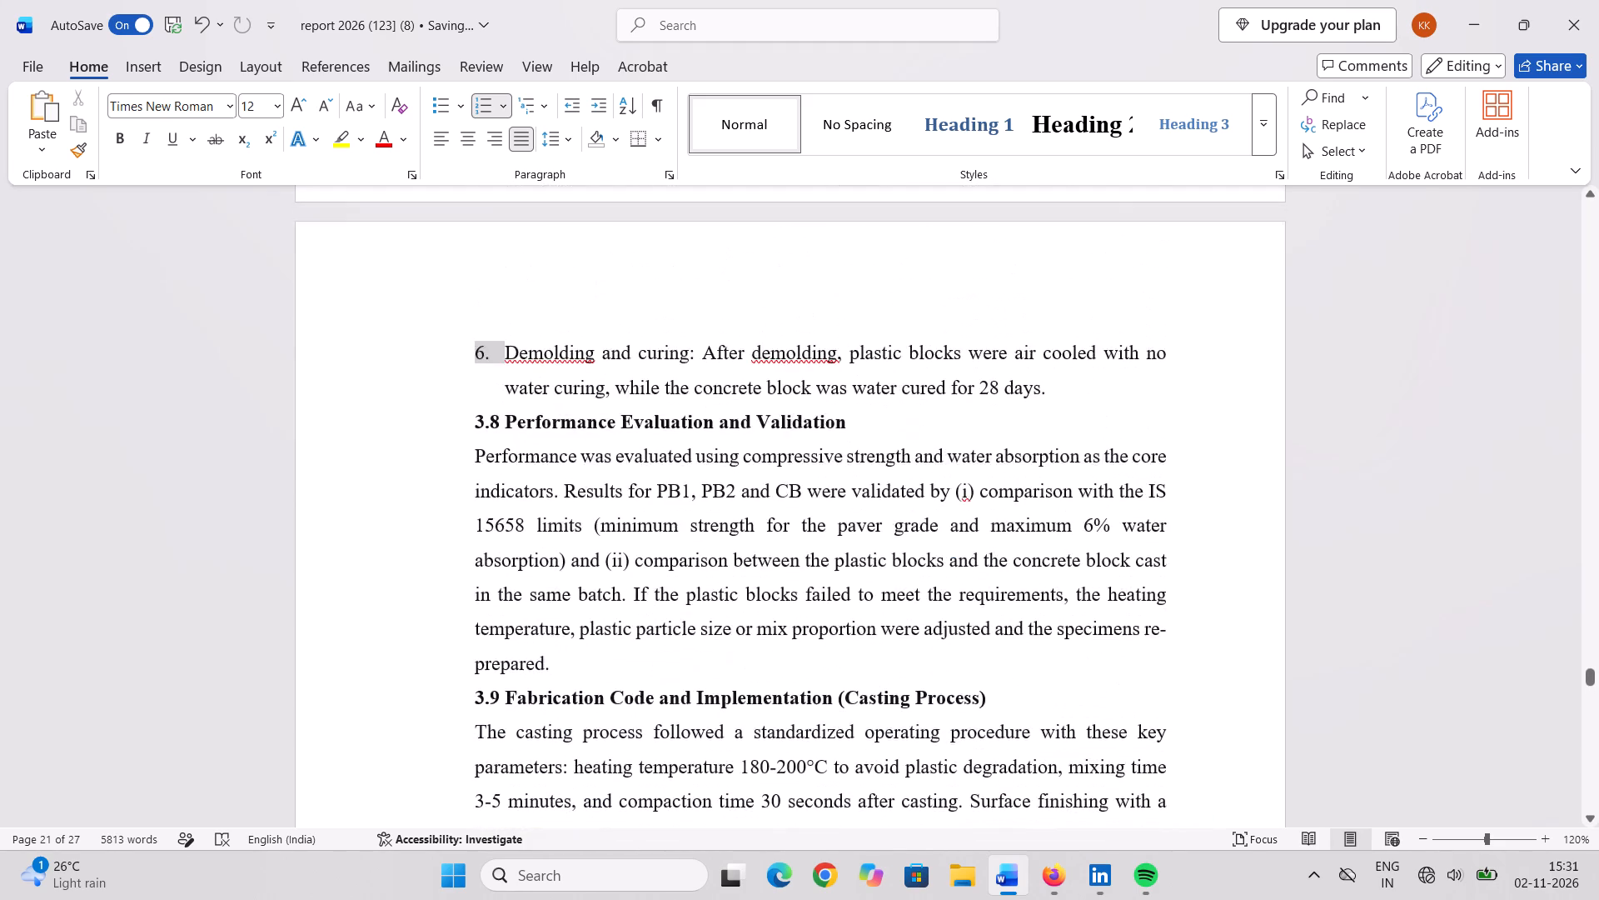
scroll(521, 517, "up", 13)
scroll(522, 517, "up", 20)
scroll(522, 517, "up", 1)
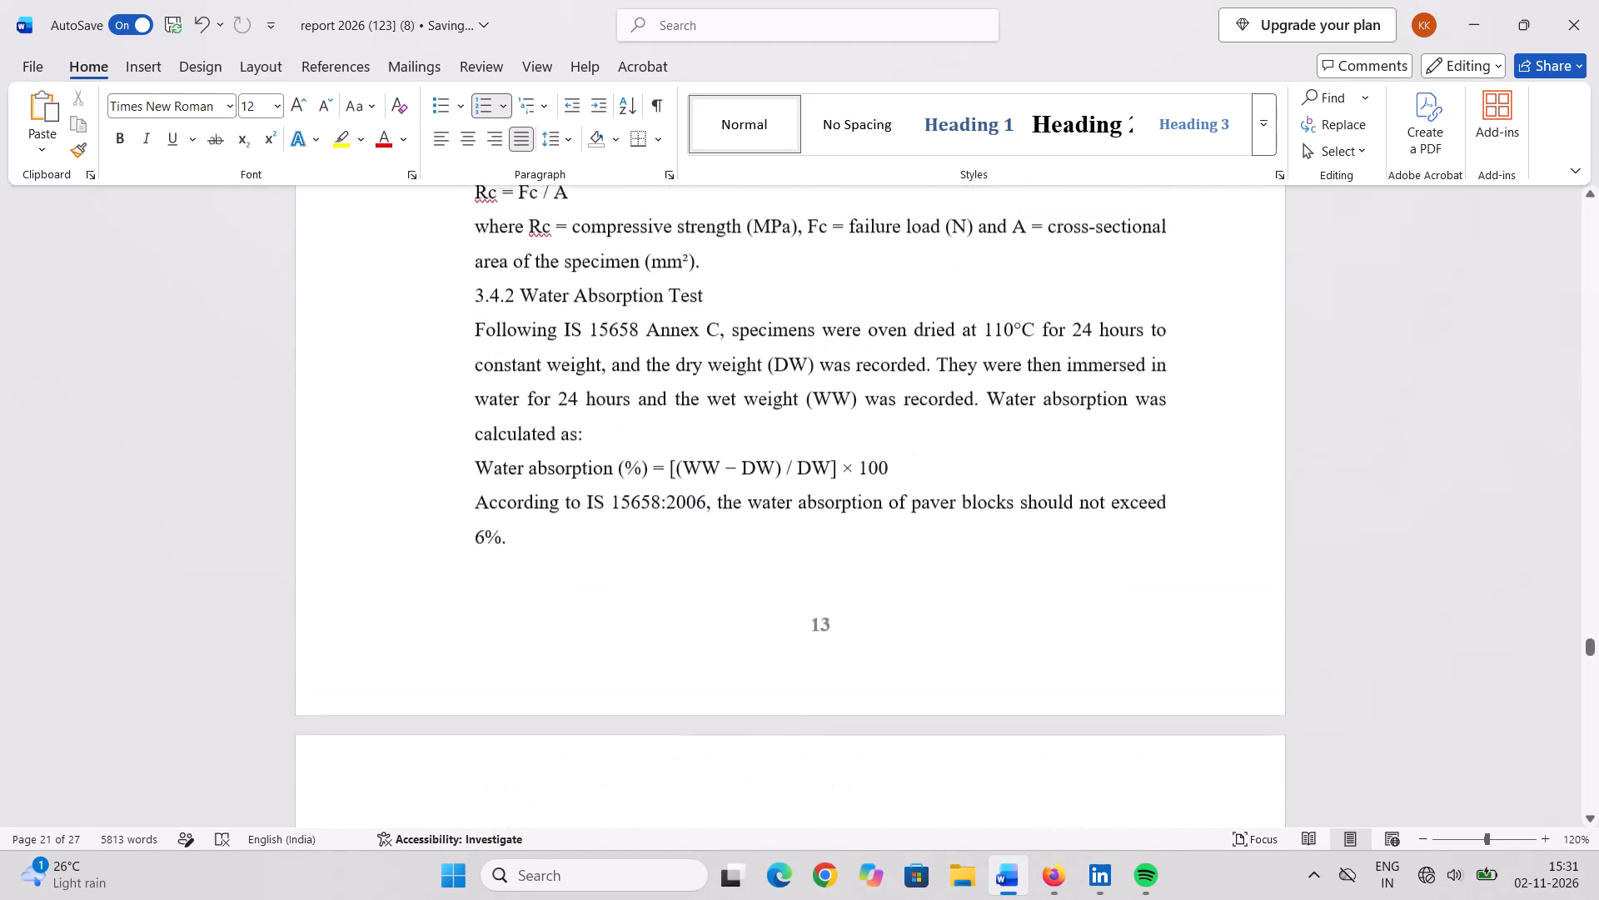
scroll(522, 517, "up", 11)
scroll(522, 552, "down", 4)
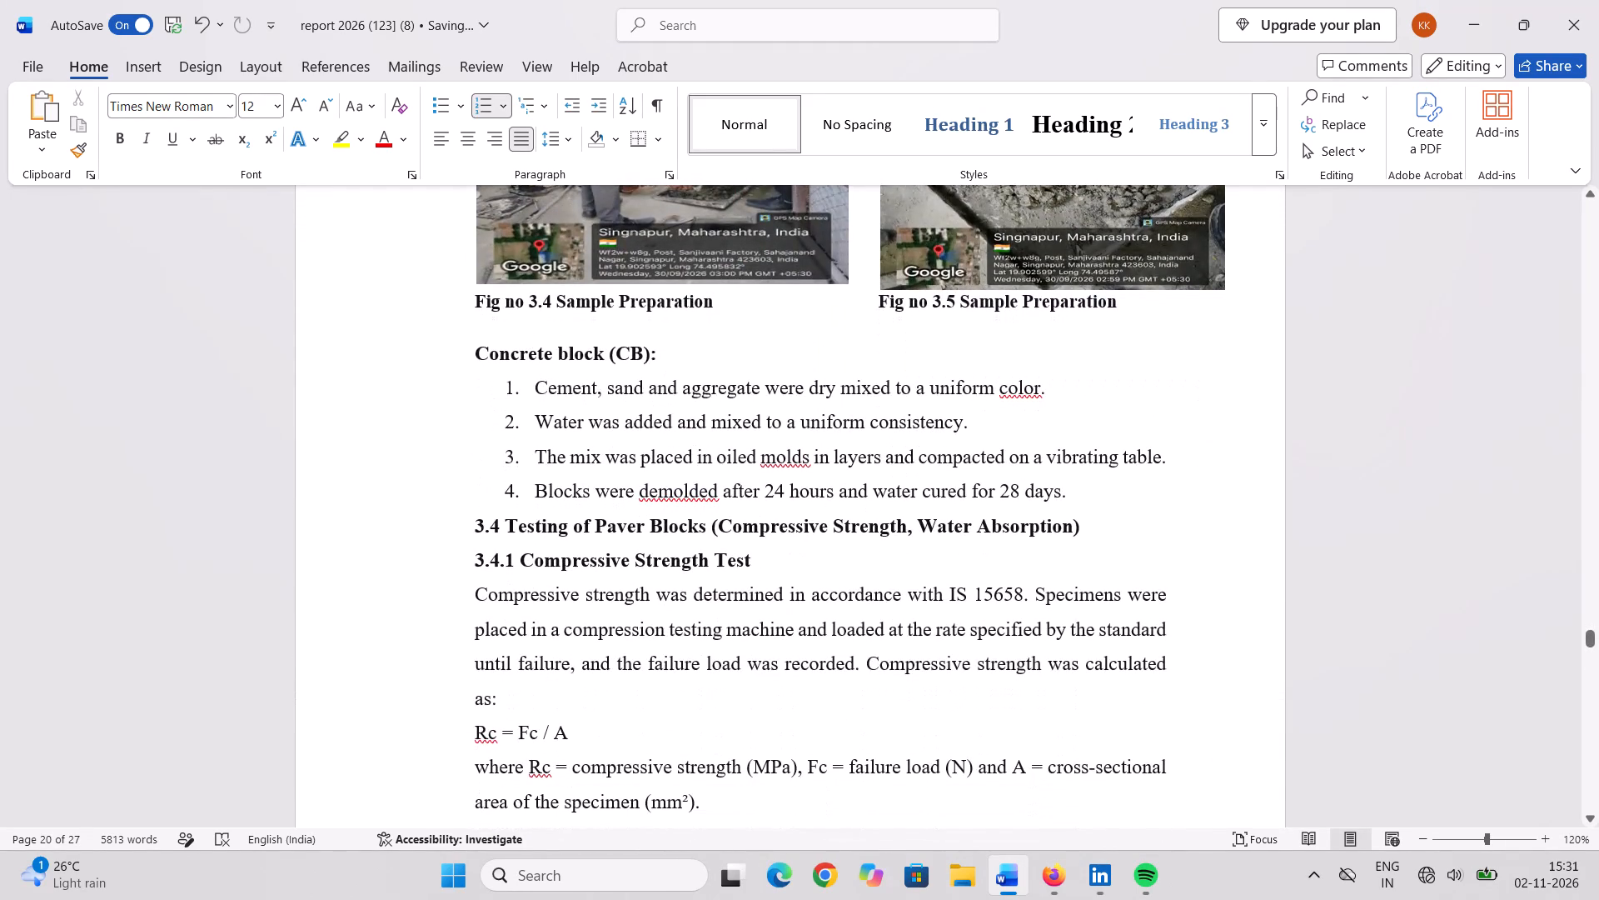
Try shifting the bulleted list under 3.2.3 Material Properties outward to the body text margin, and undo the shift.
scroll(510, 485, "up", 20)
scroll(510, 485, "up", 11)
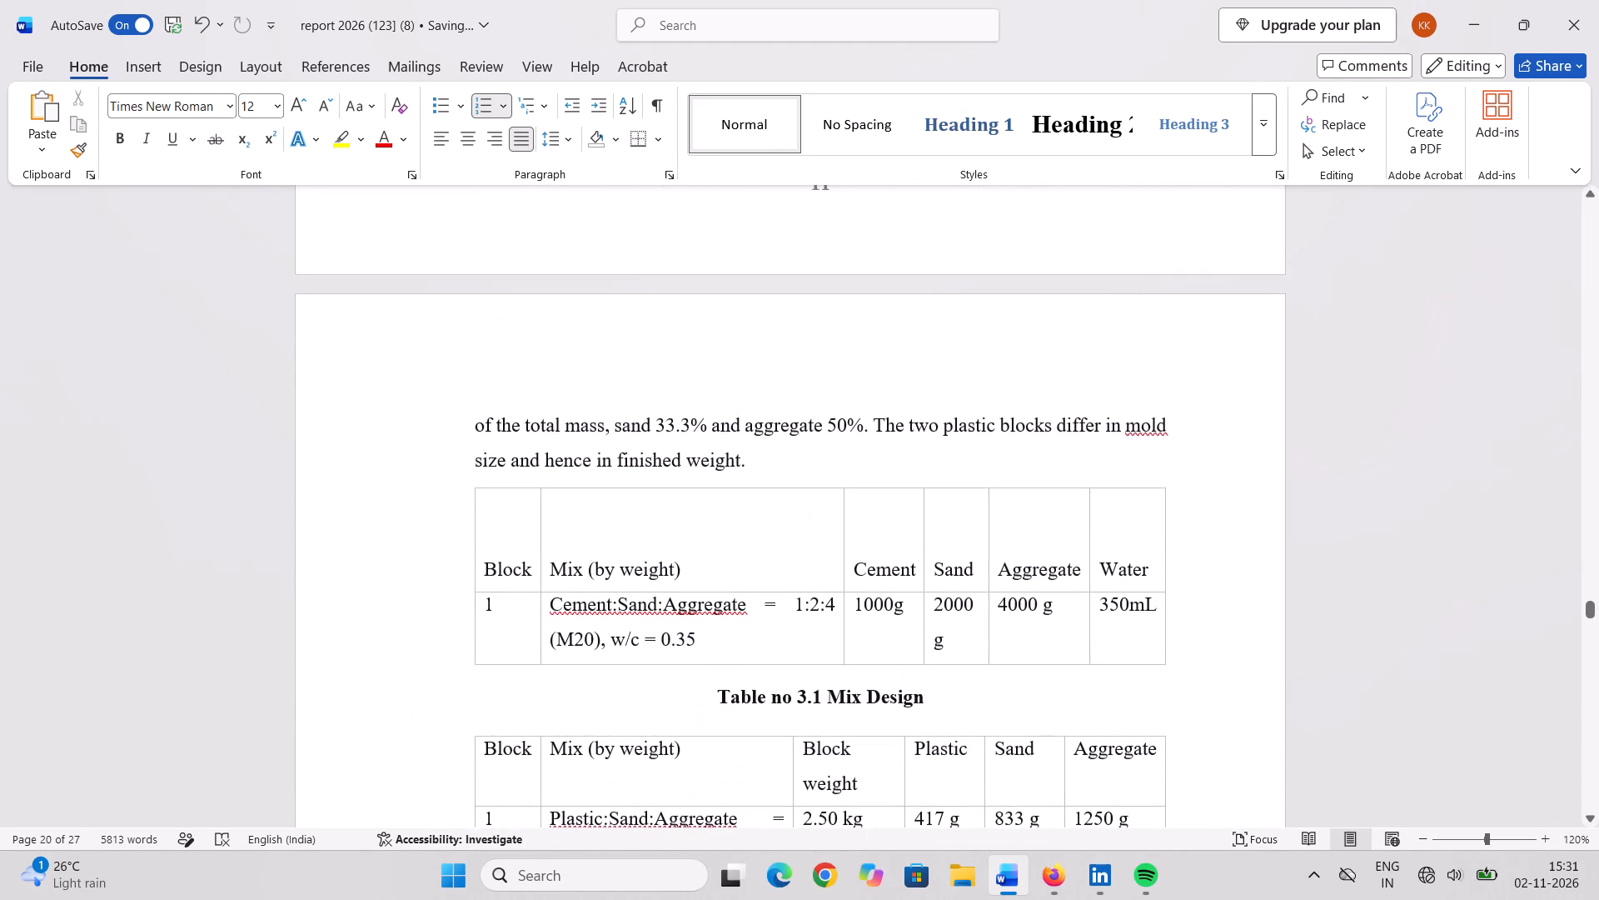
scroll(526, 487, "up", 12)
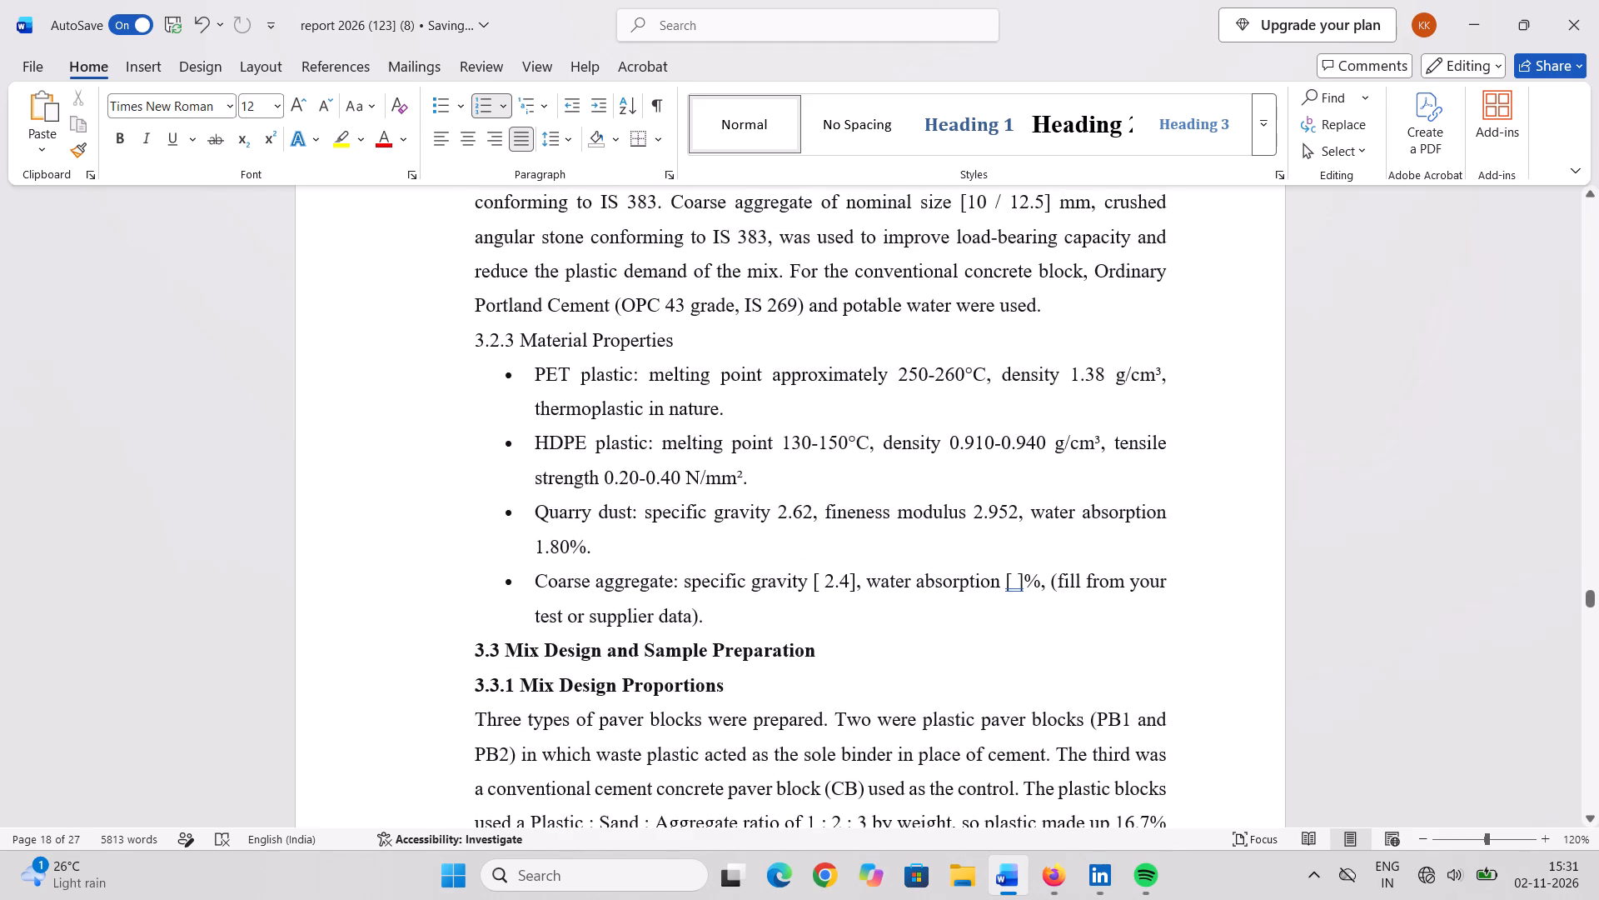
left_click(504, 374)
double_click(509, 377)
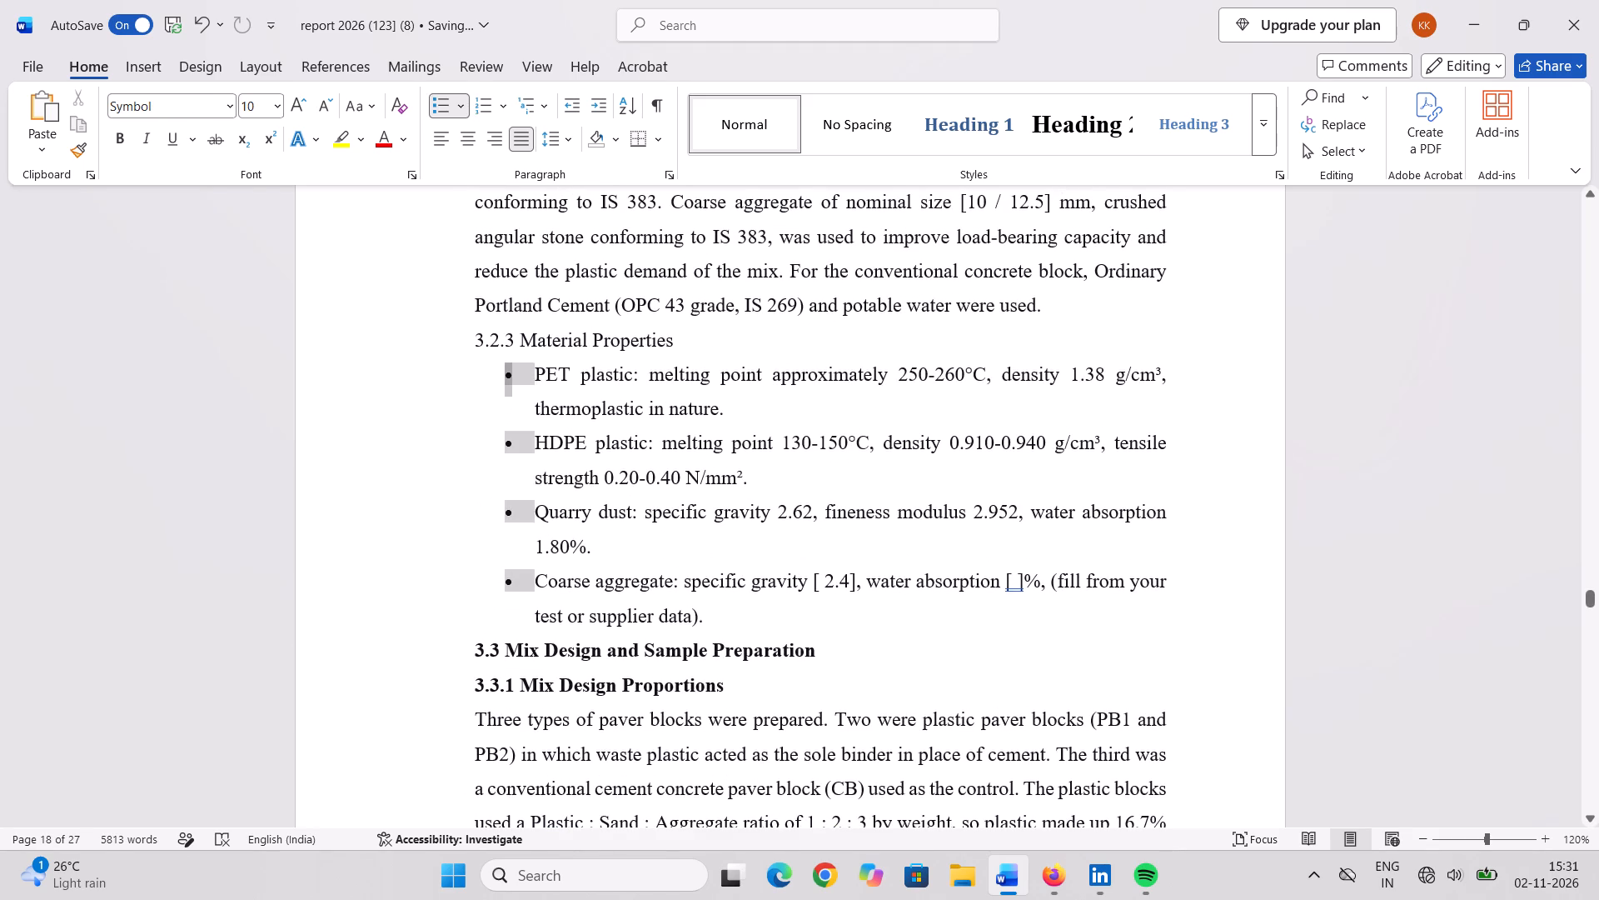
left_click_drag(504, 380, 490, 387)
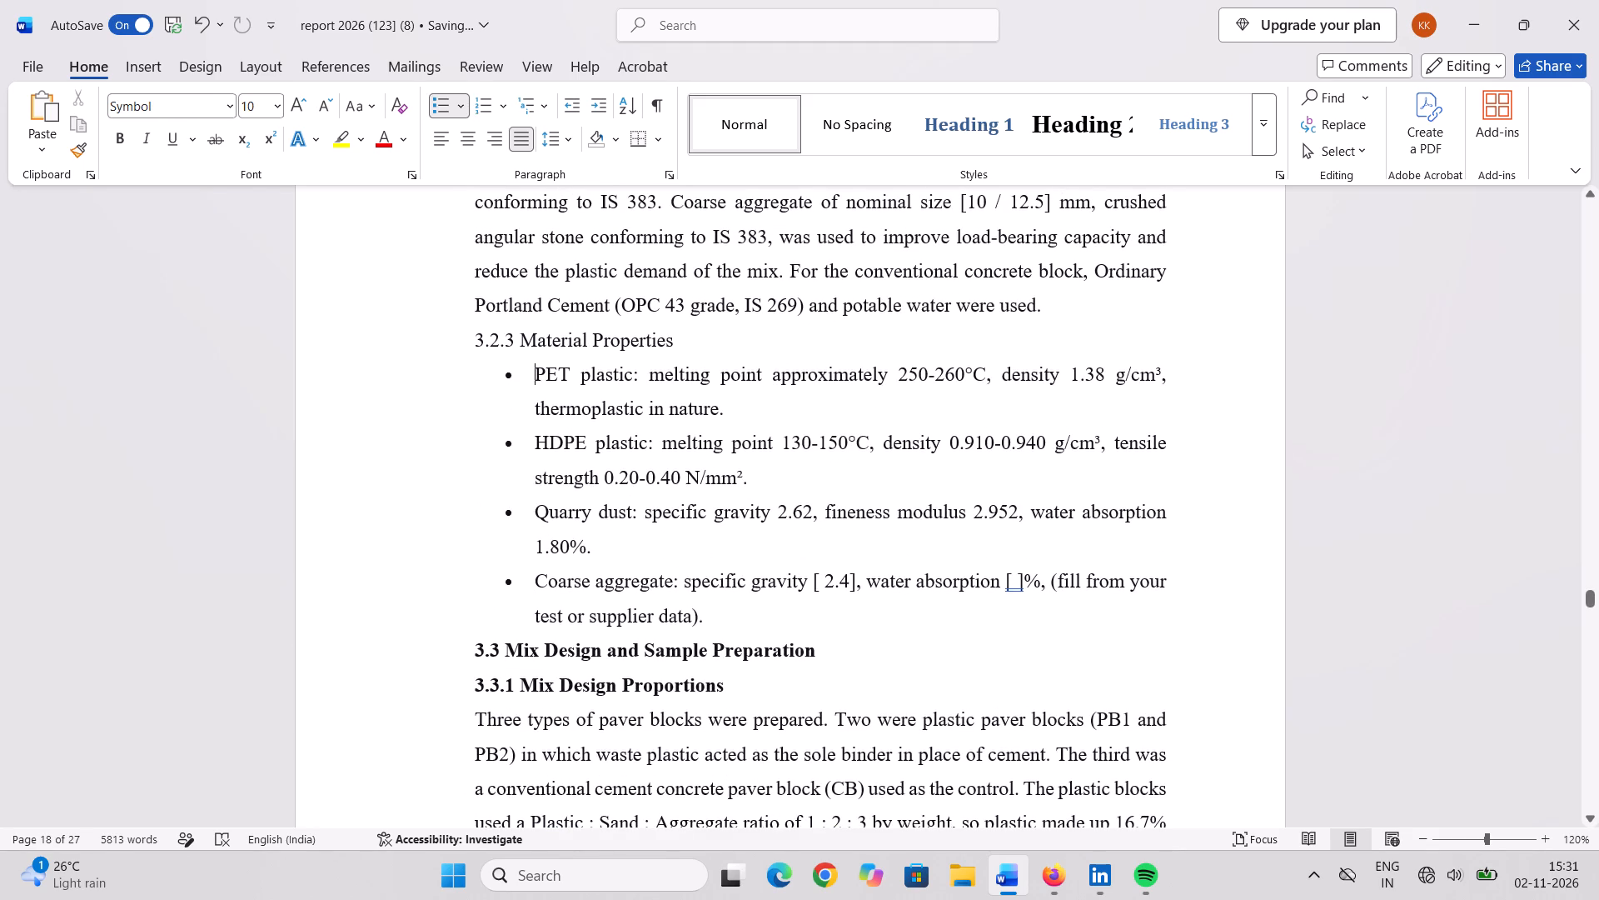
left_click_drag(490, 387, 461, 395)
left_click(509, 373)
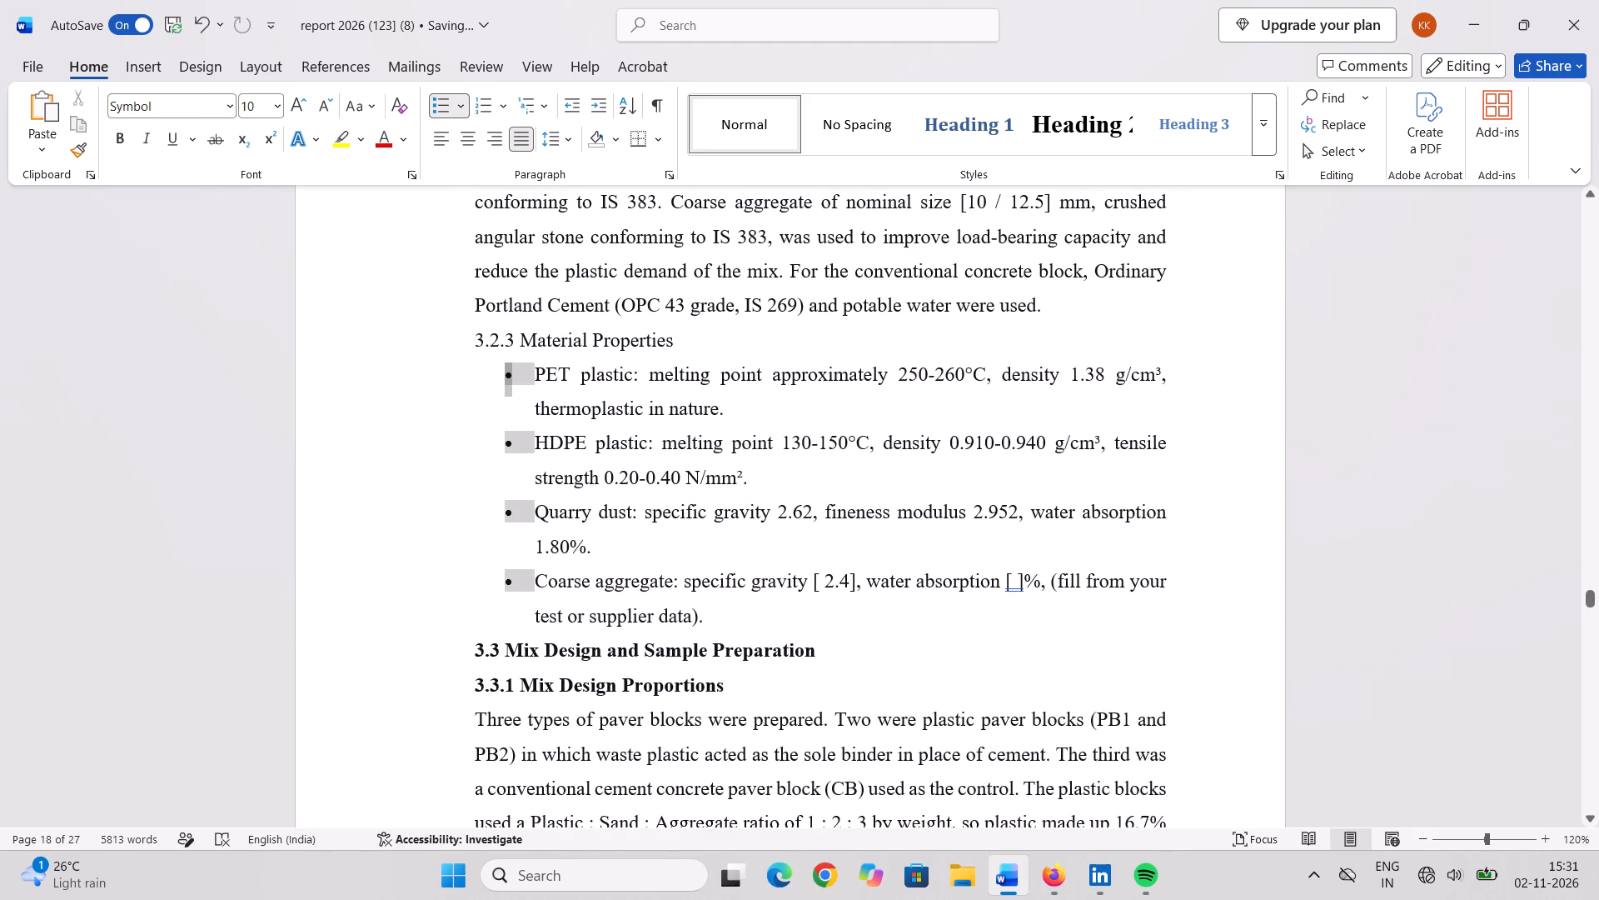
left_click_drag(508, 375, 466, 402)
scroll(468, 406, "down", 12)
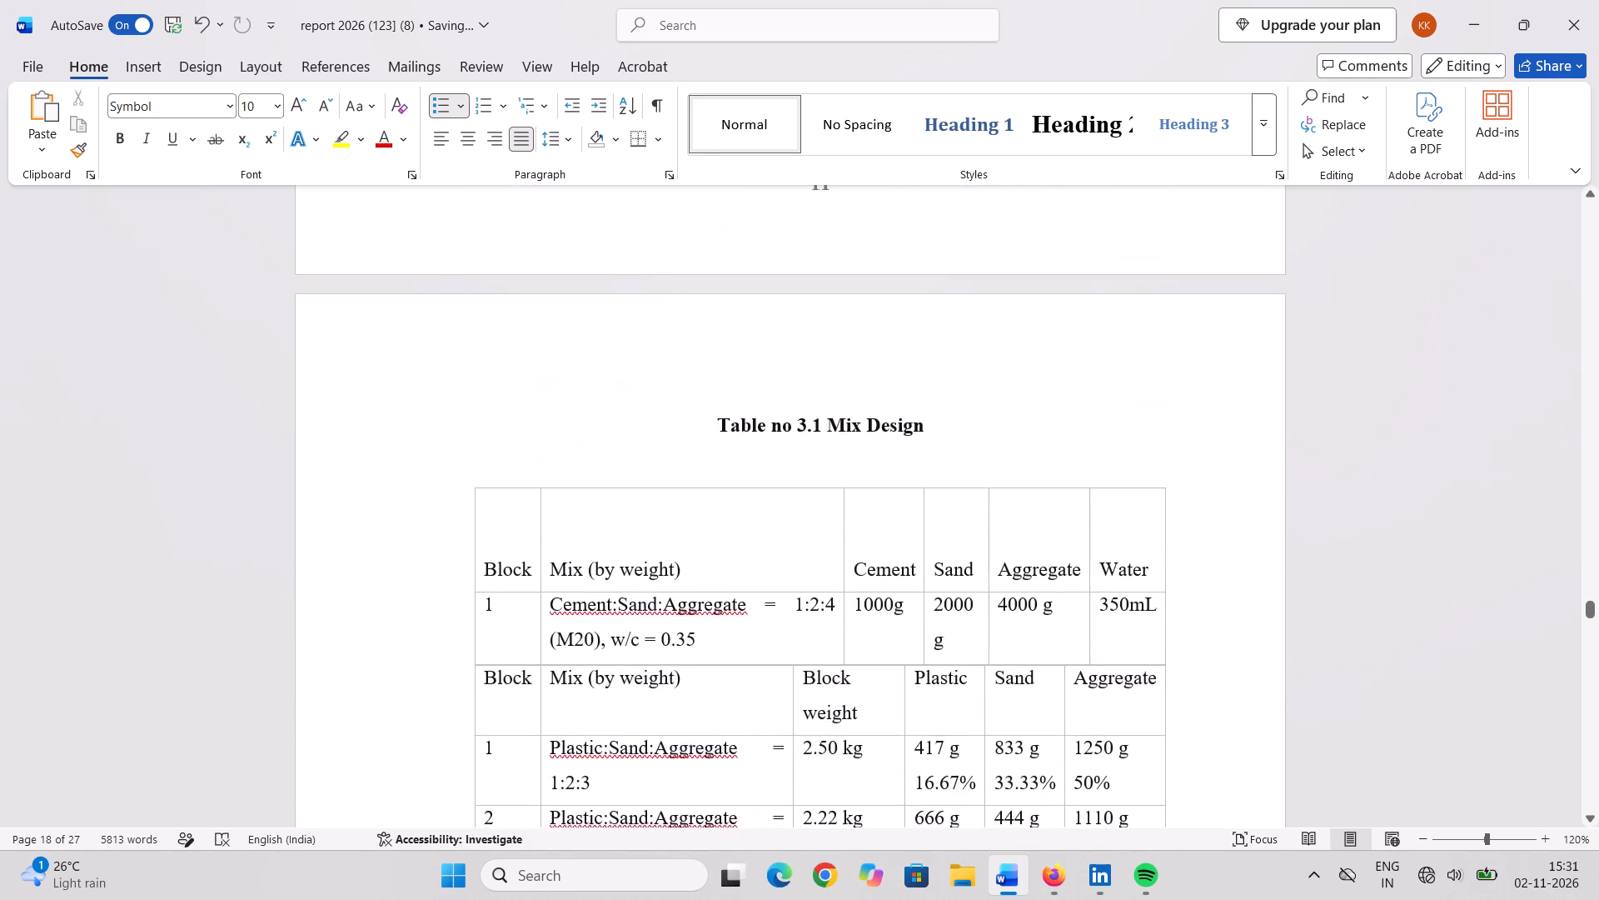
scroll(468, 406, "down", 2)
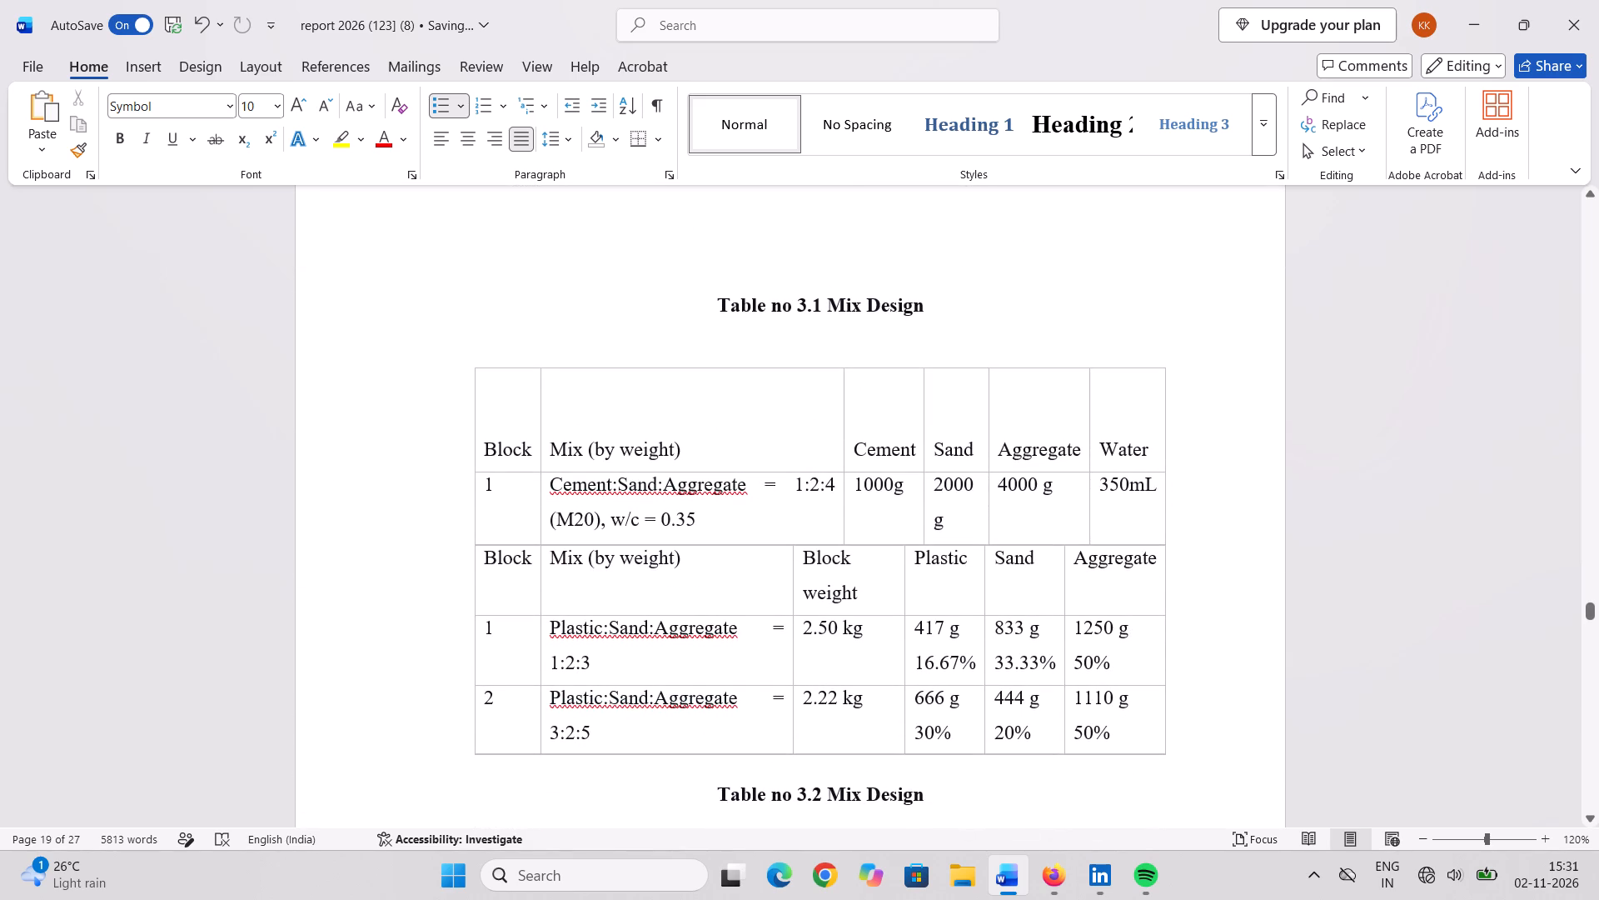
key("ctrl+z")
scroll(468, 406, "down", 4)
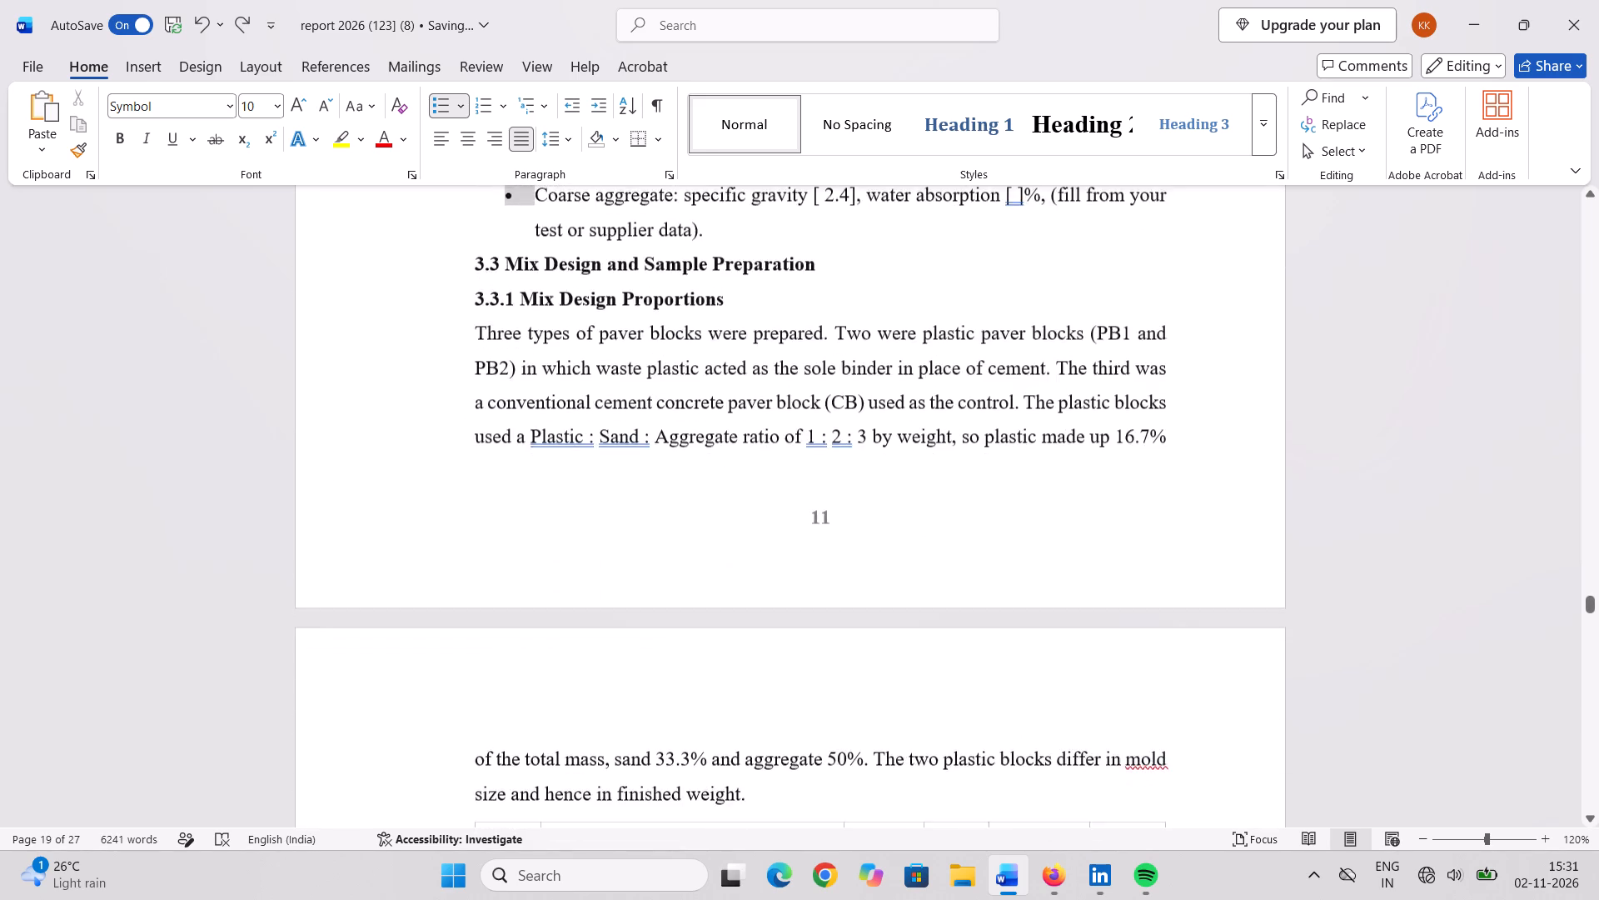
Shift the numbered list under 3.3.2 Sample Preparation Procedure outward so its numbers align with the body text margin.
scroll(468, 406, "down", 9)
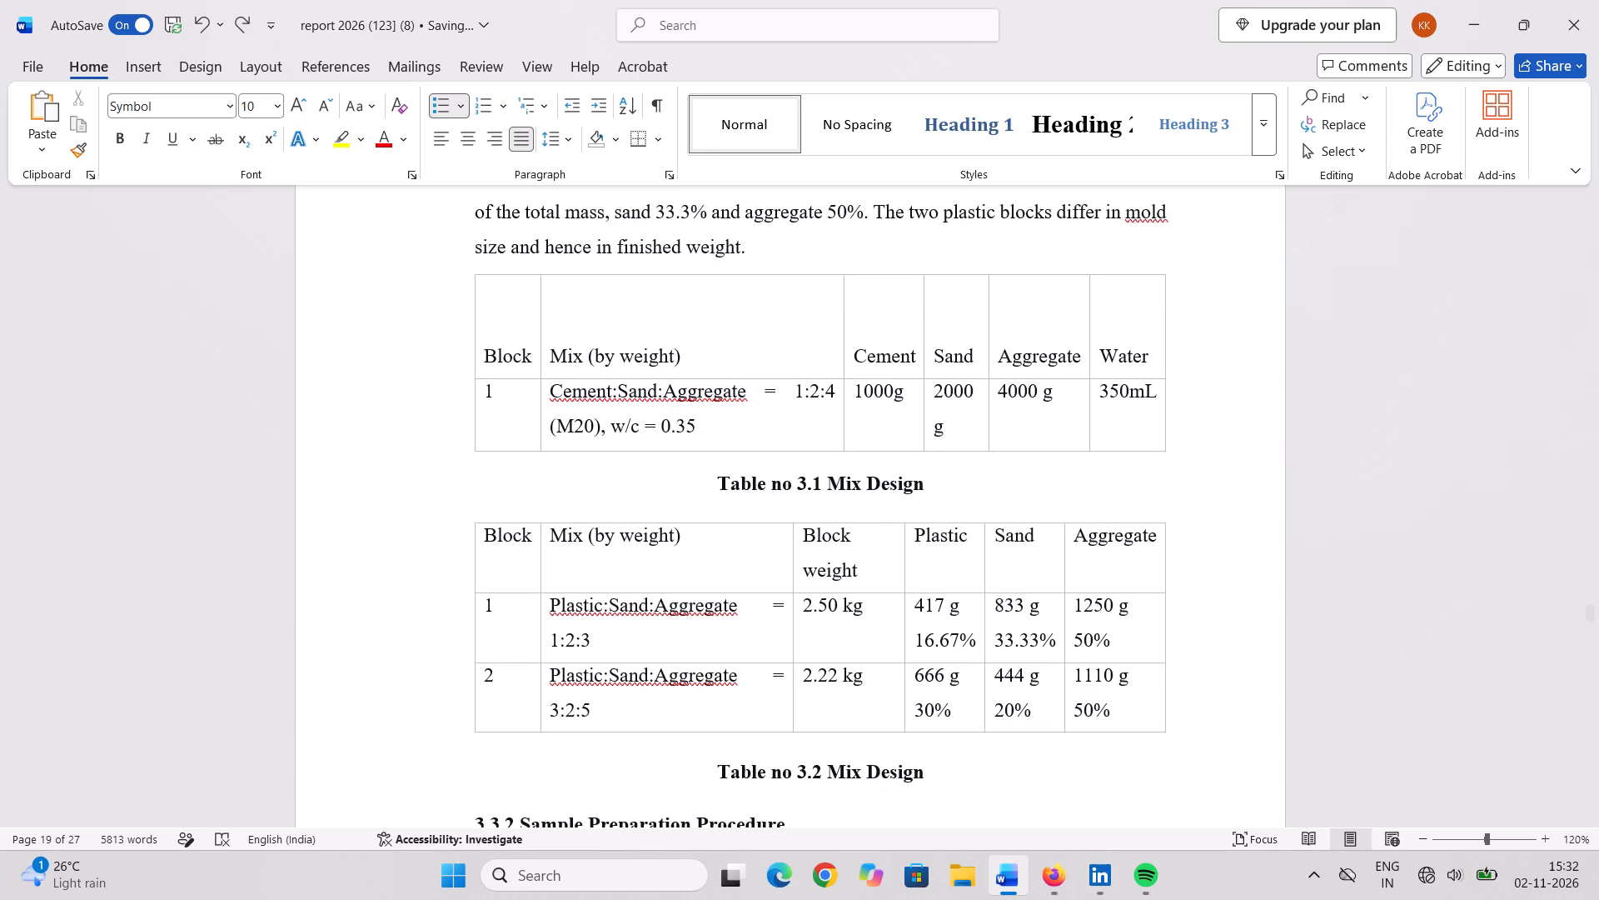
scroll(705, 482, "up", 3)
scroll(705, 482, "down", 9)
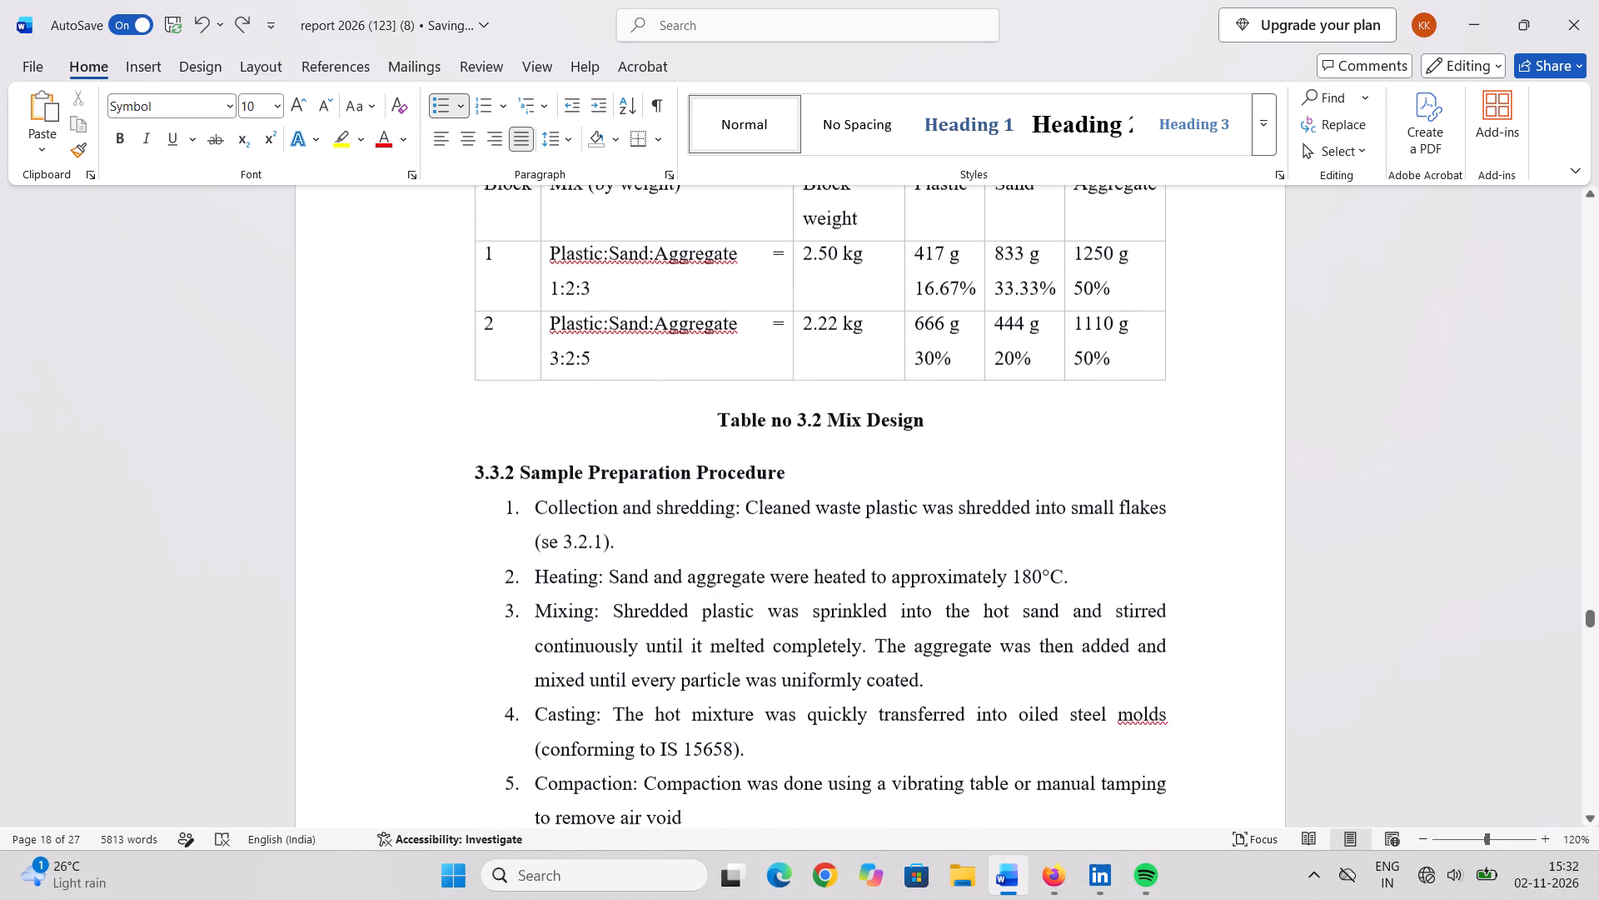
scroll(705, 482, "down", 5)
scroll(705, 482, "up", 4)
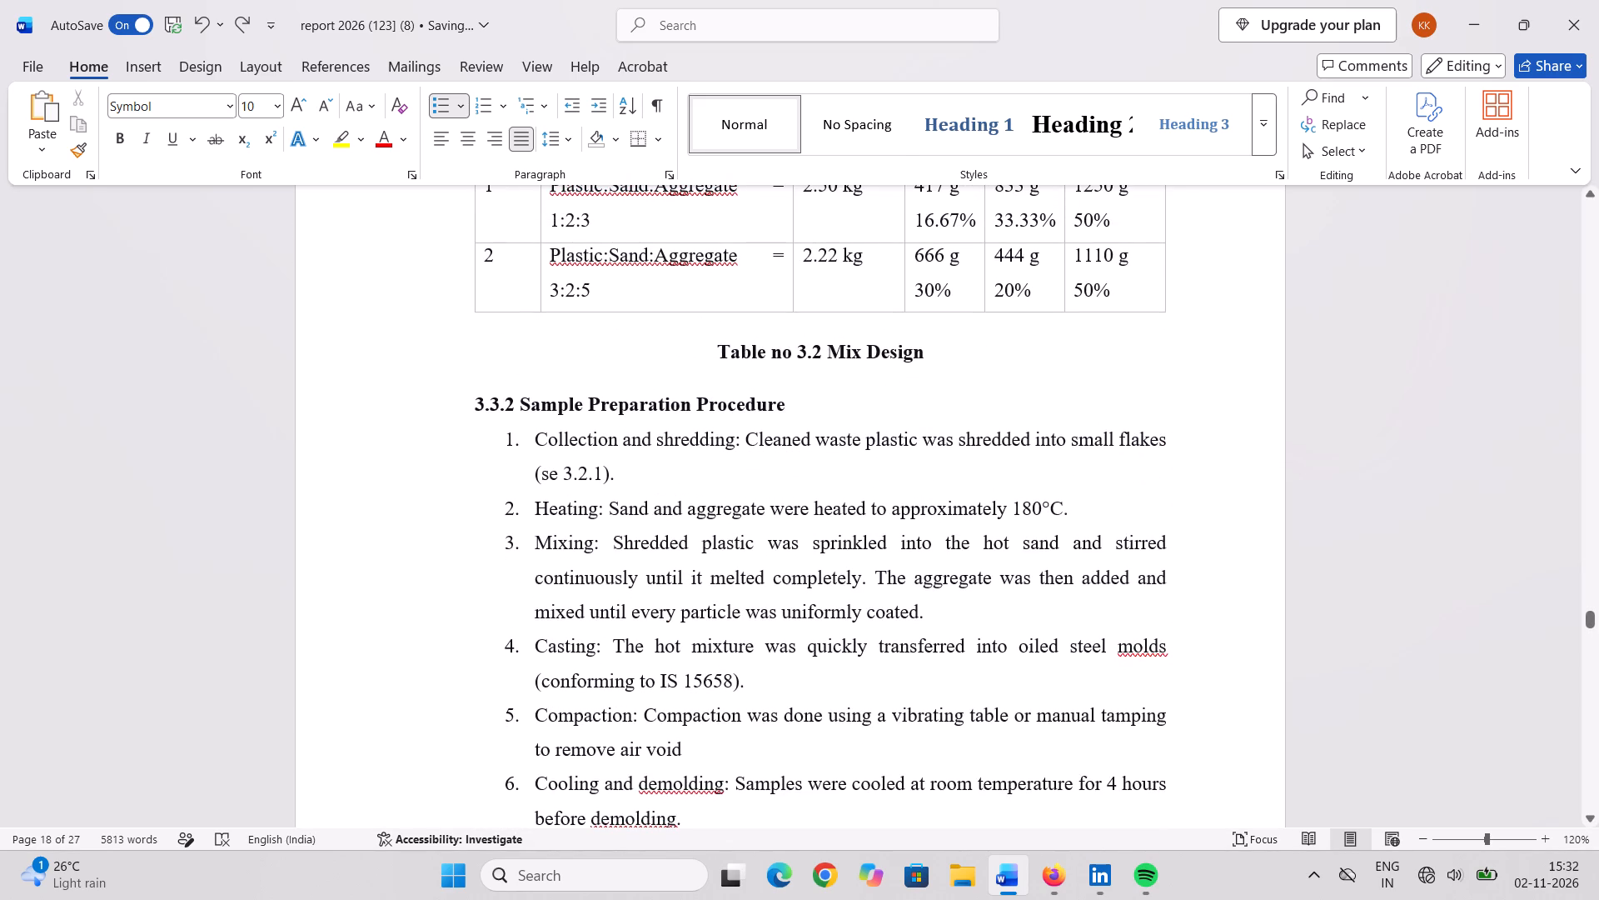
left_click(502, 445)
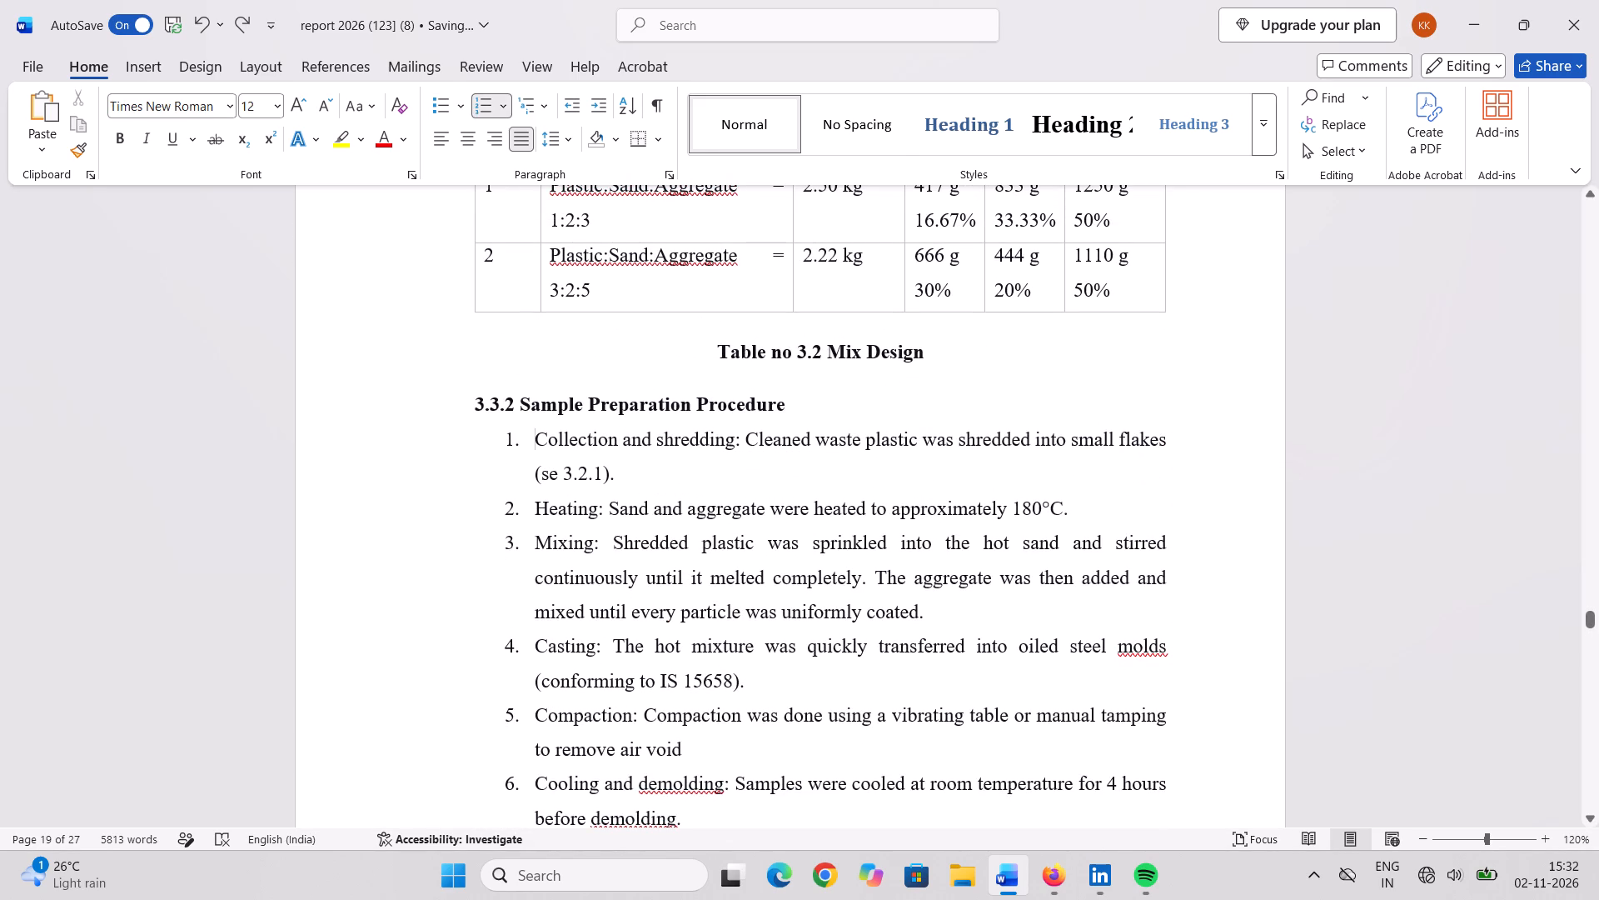
double_click(507, 438)
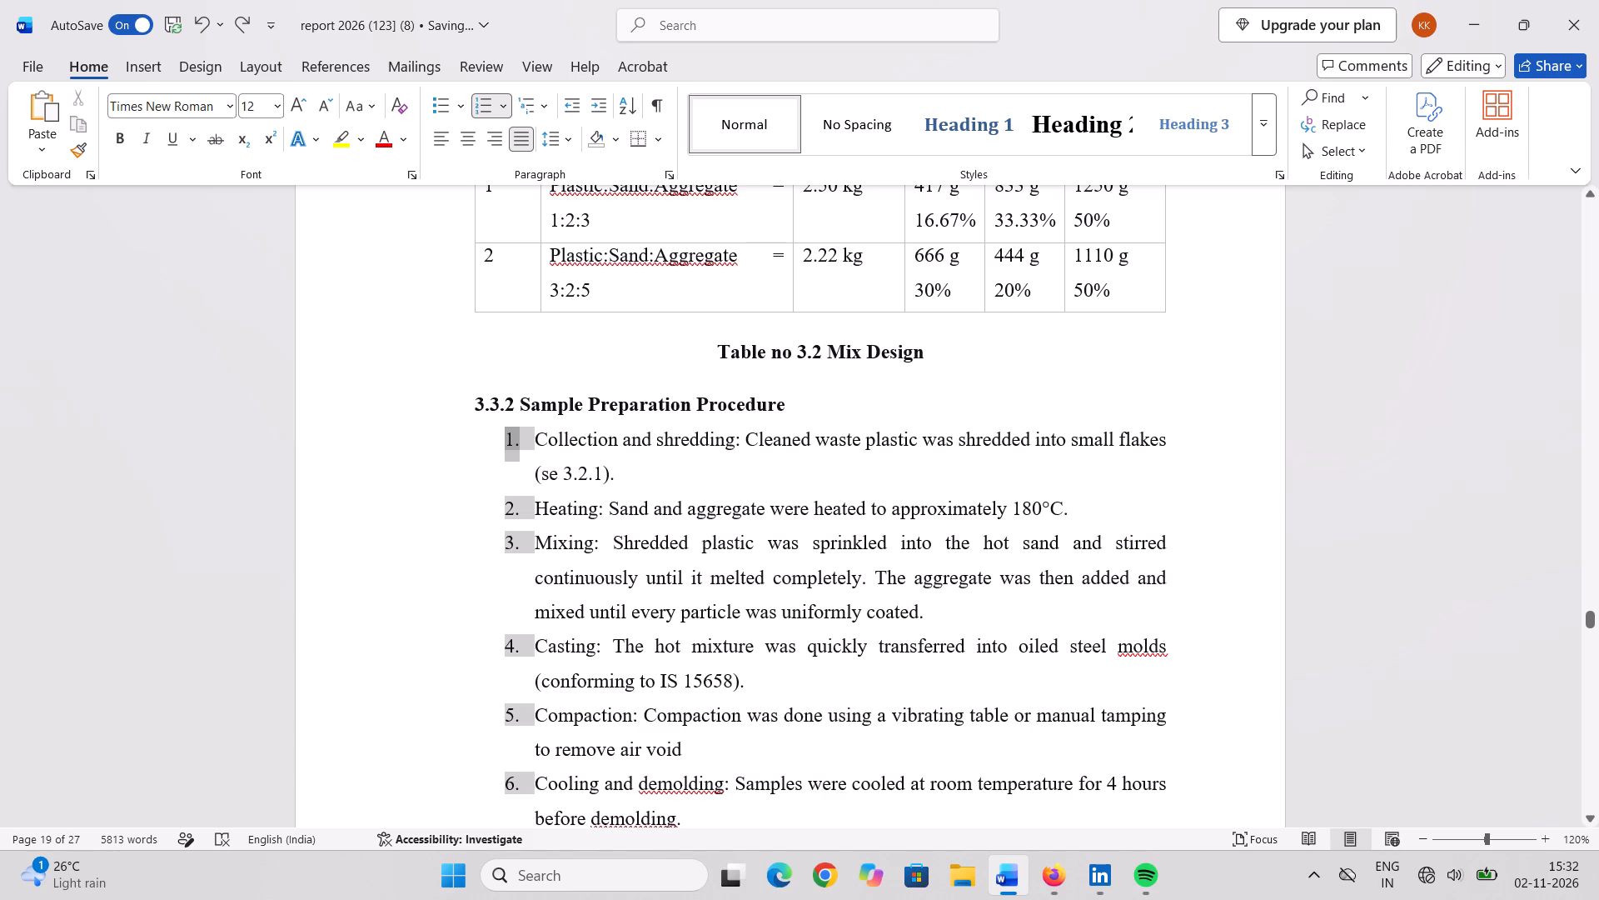
left_click_drag(505, 446, 496, 450)
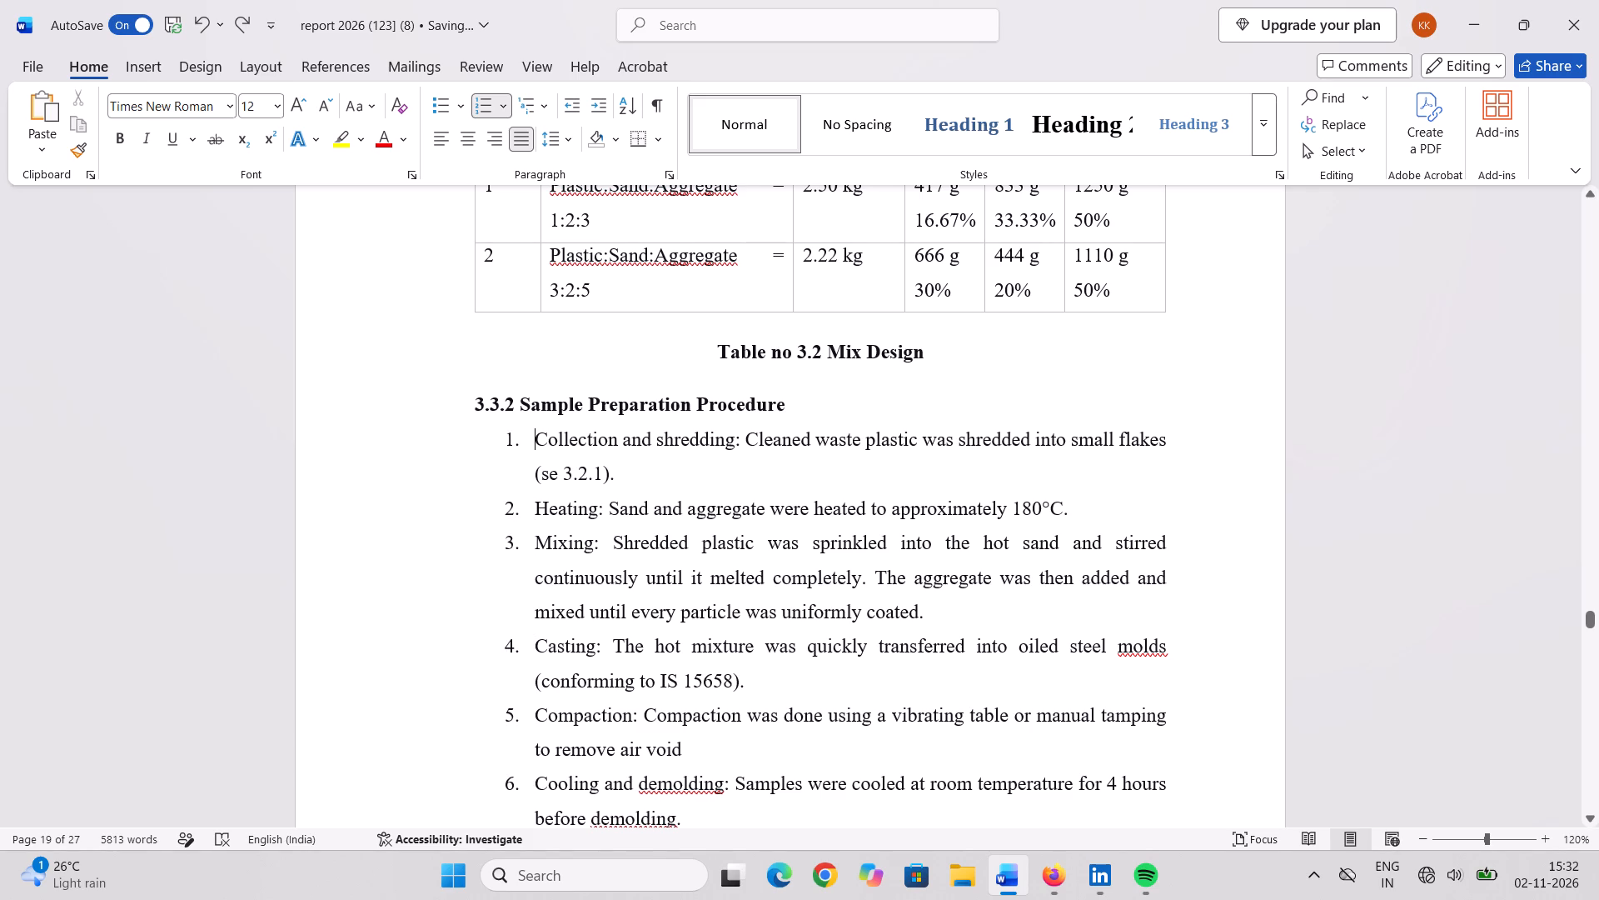
left_click_drag(496, 450, 481, 453)
left_click(513, 437)
left_click_drag(509, 441, 471, 457)
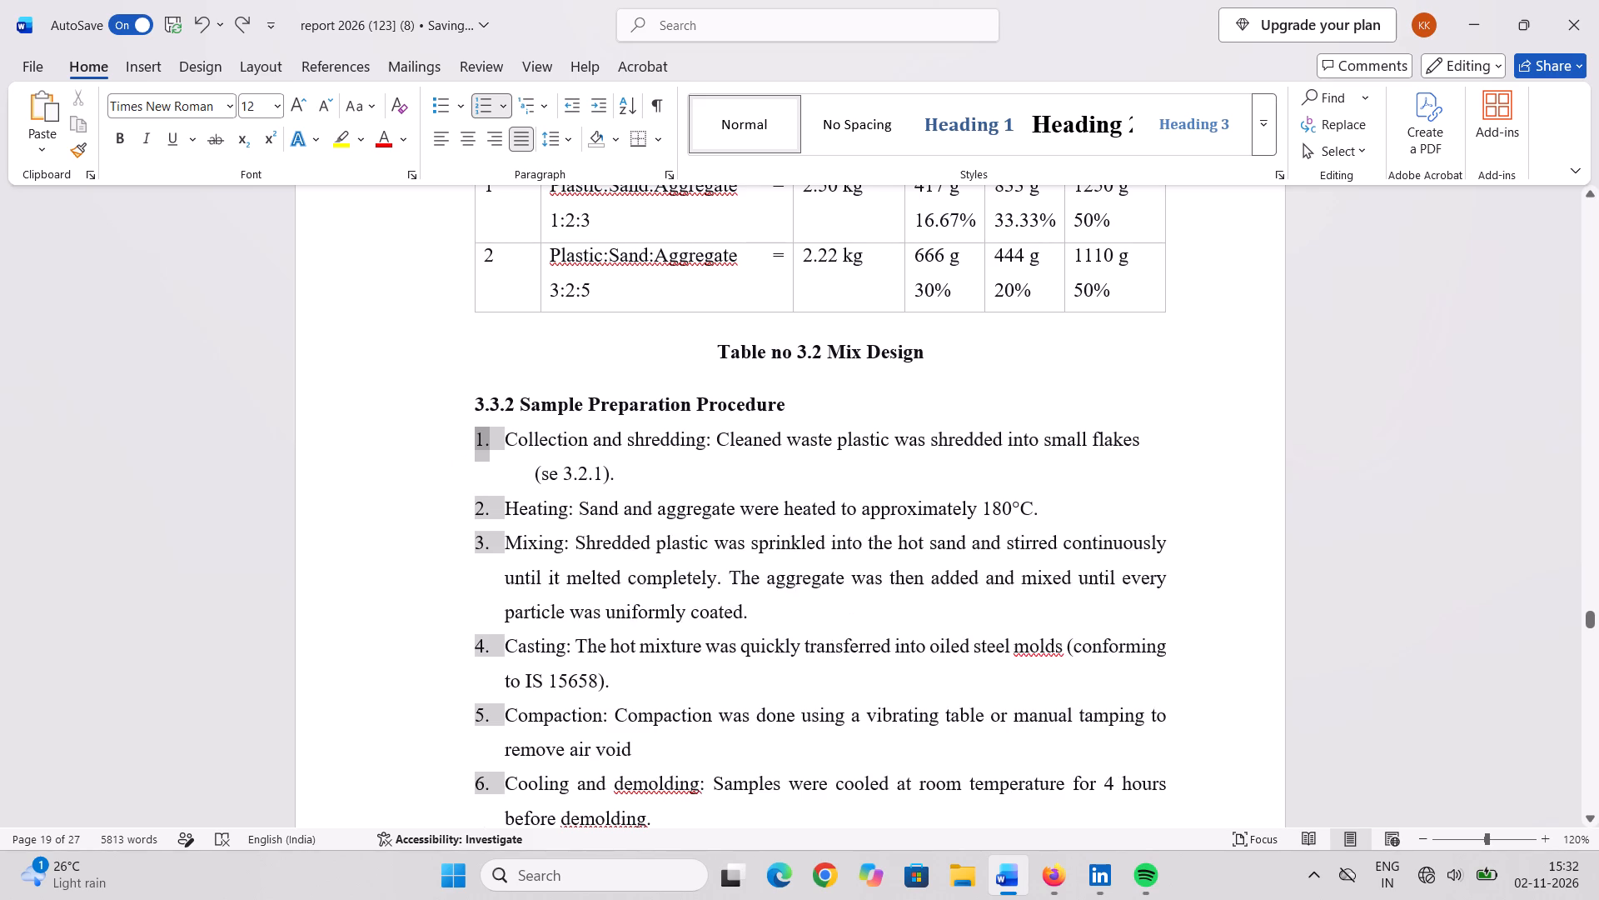
Shift the numbered list under Concrete block (CB) outward so its numbers align with the body text margin.
scroll(471, 457, "down", 20)
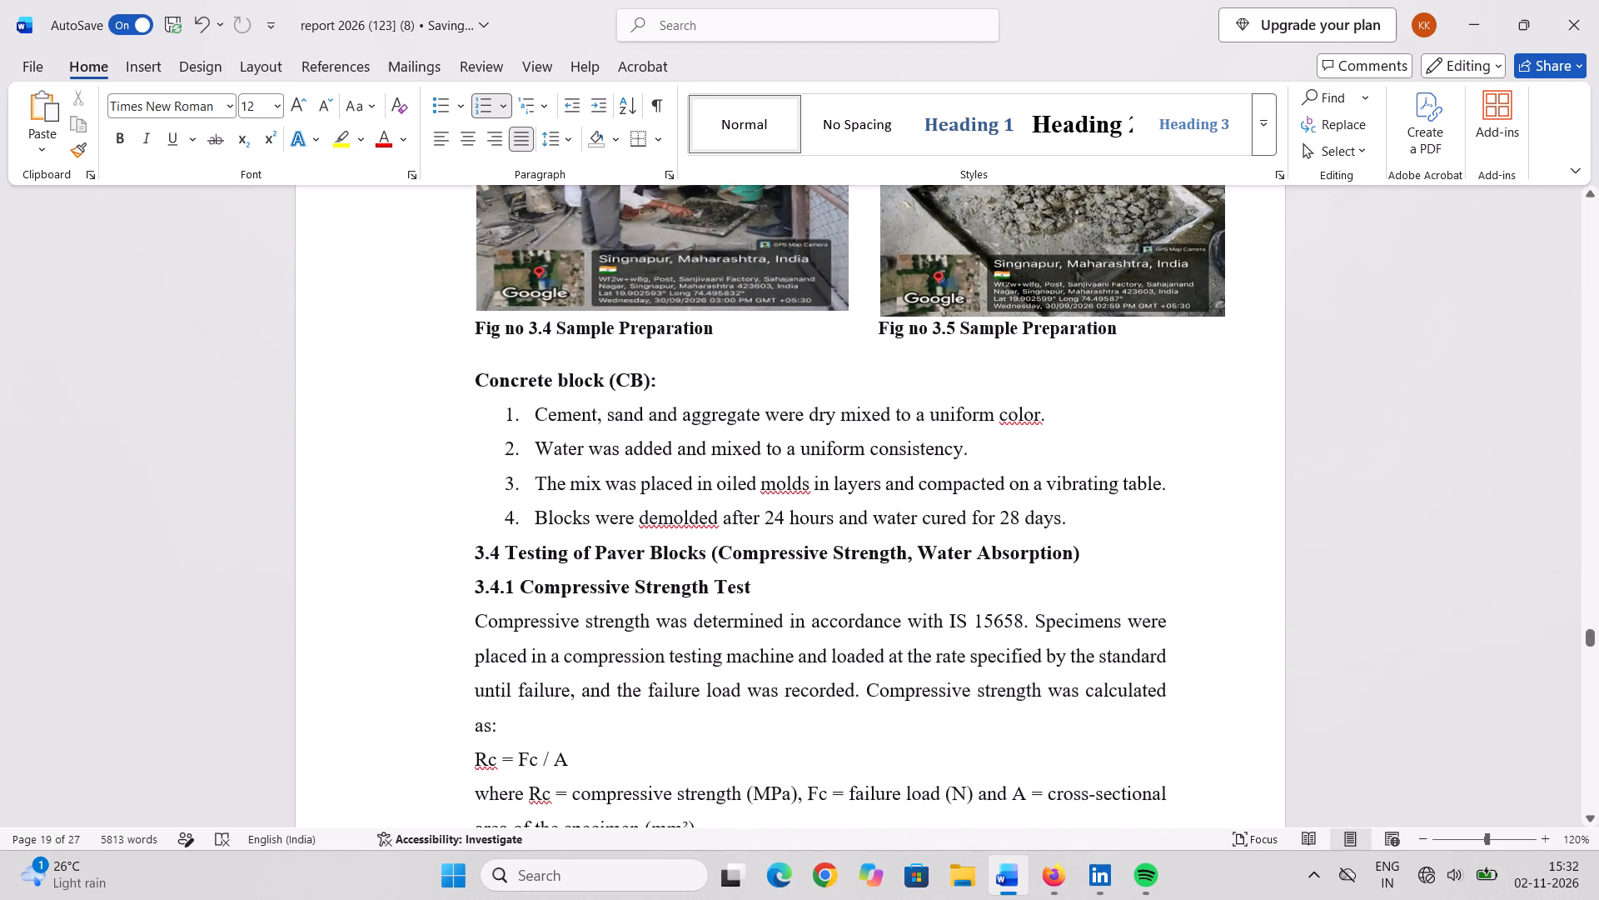
left_click(512, 415)
left_click_drag(508, 422, 505, 426)
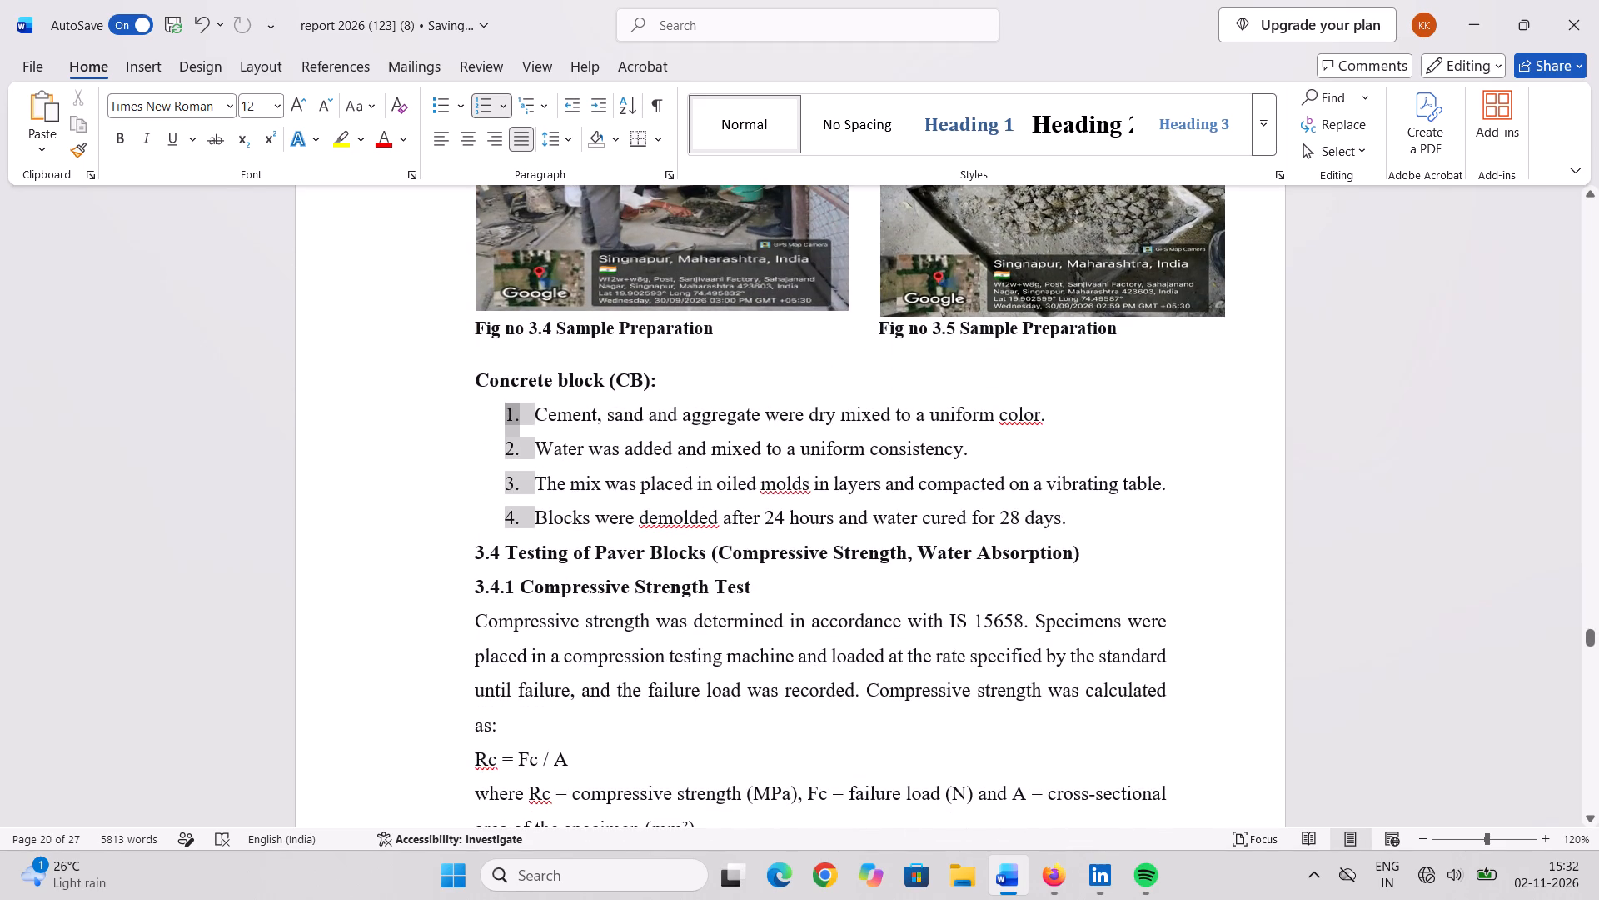
left_click_drag(505, 426, 478, 436)
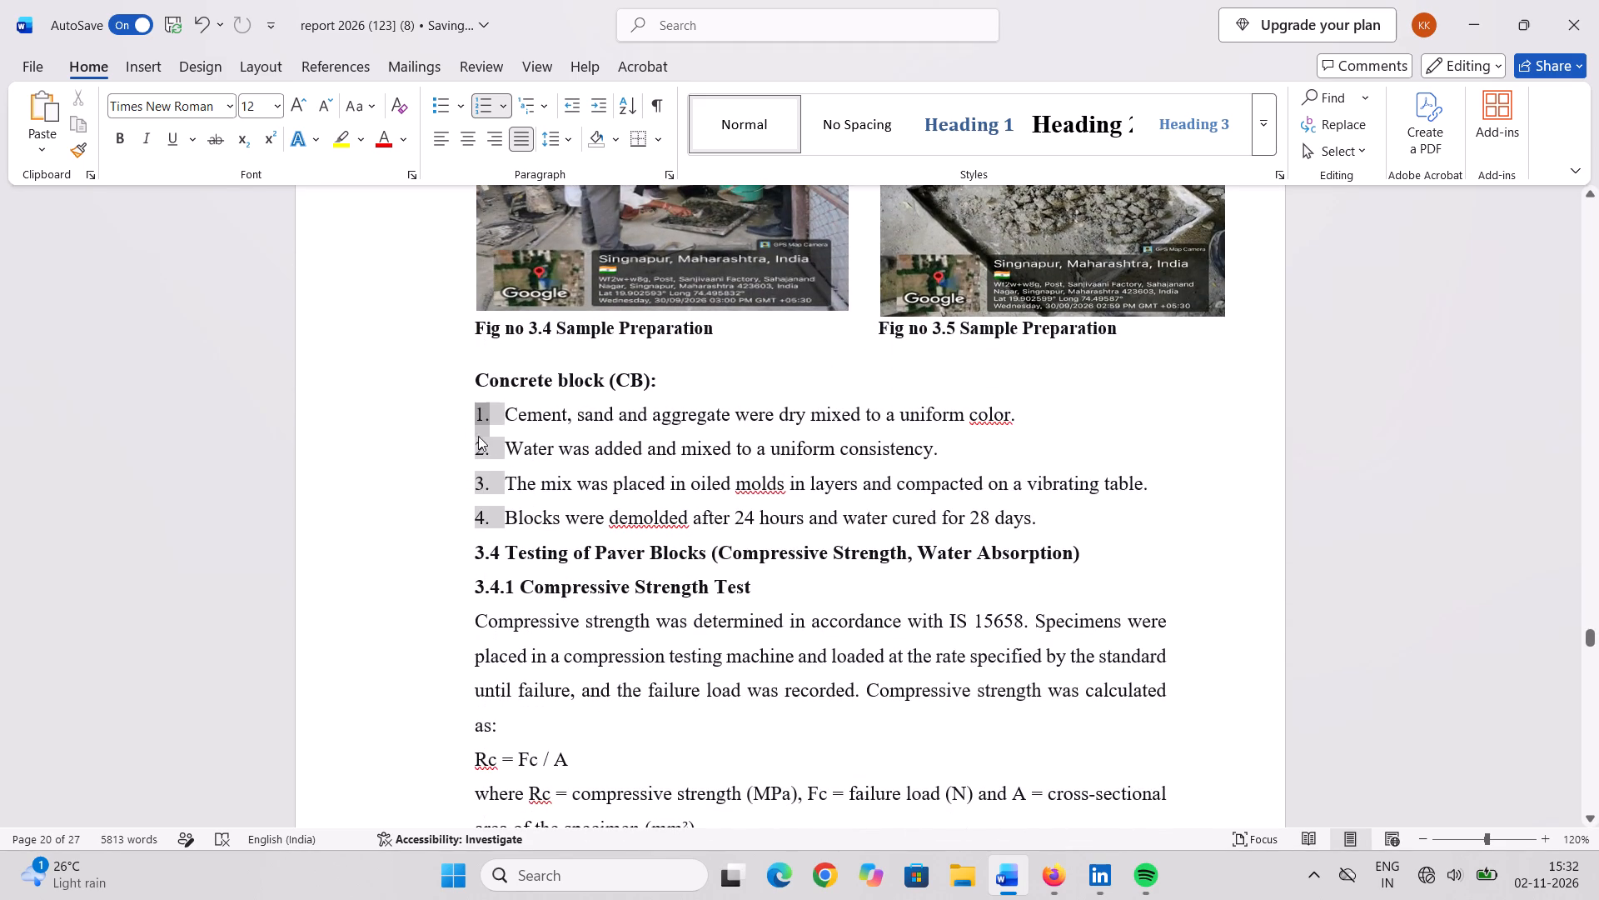
Review the layout from the 3.4.2 Water Absorption Test to the compression testing photos and back to the 3.7 list.
scroll(541, 472, "down", 14)
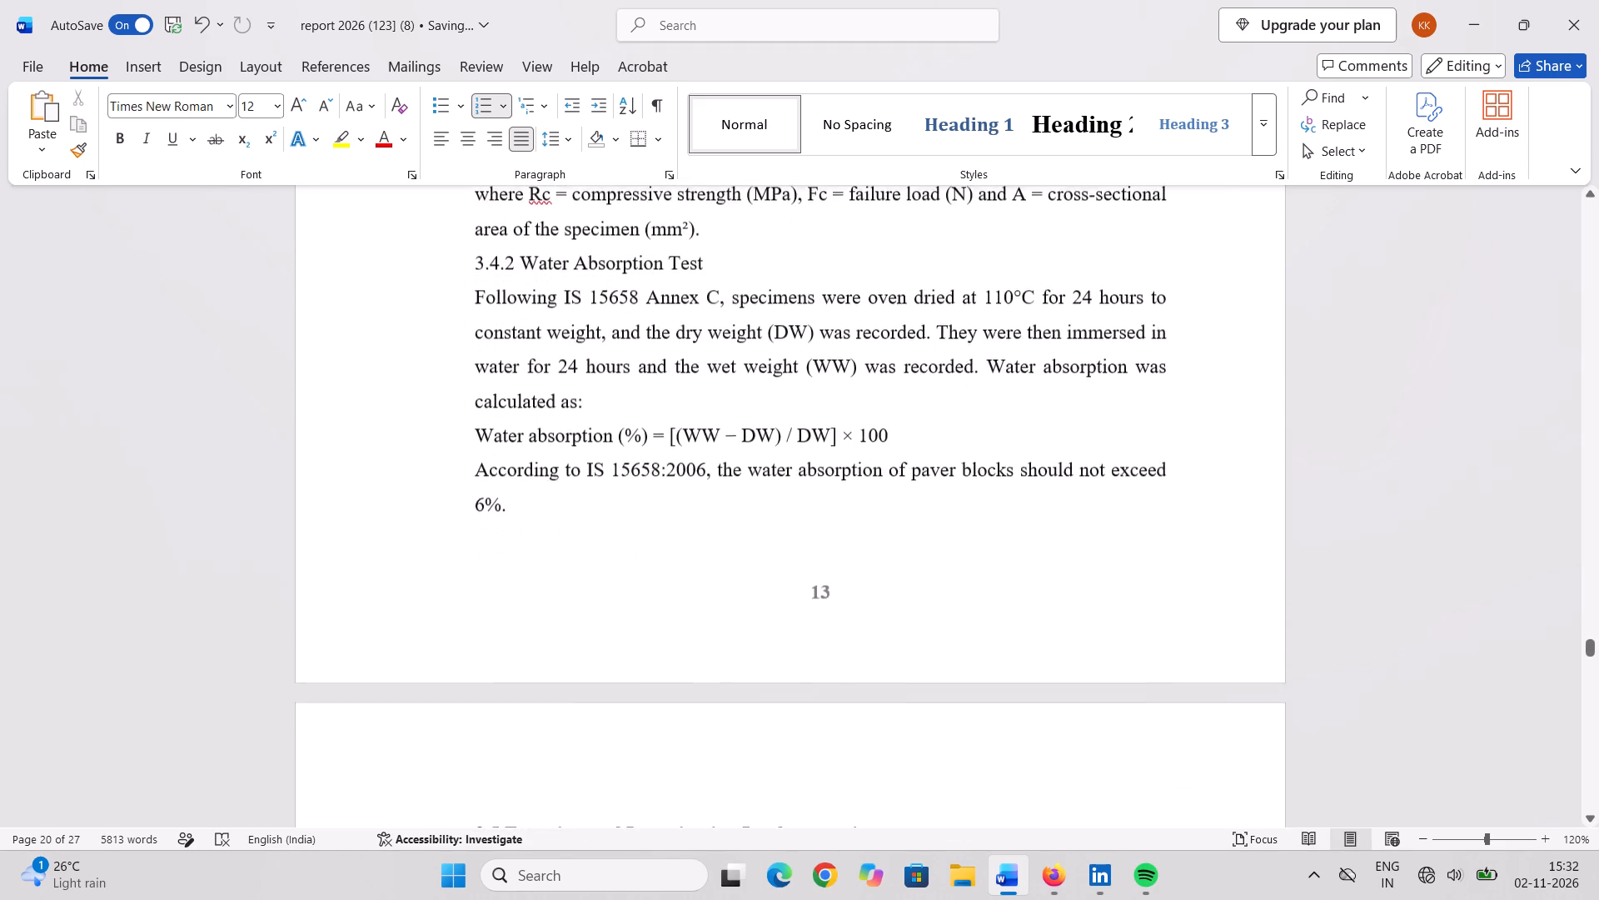
scroll(541, 472, "down", 17)
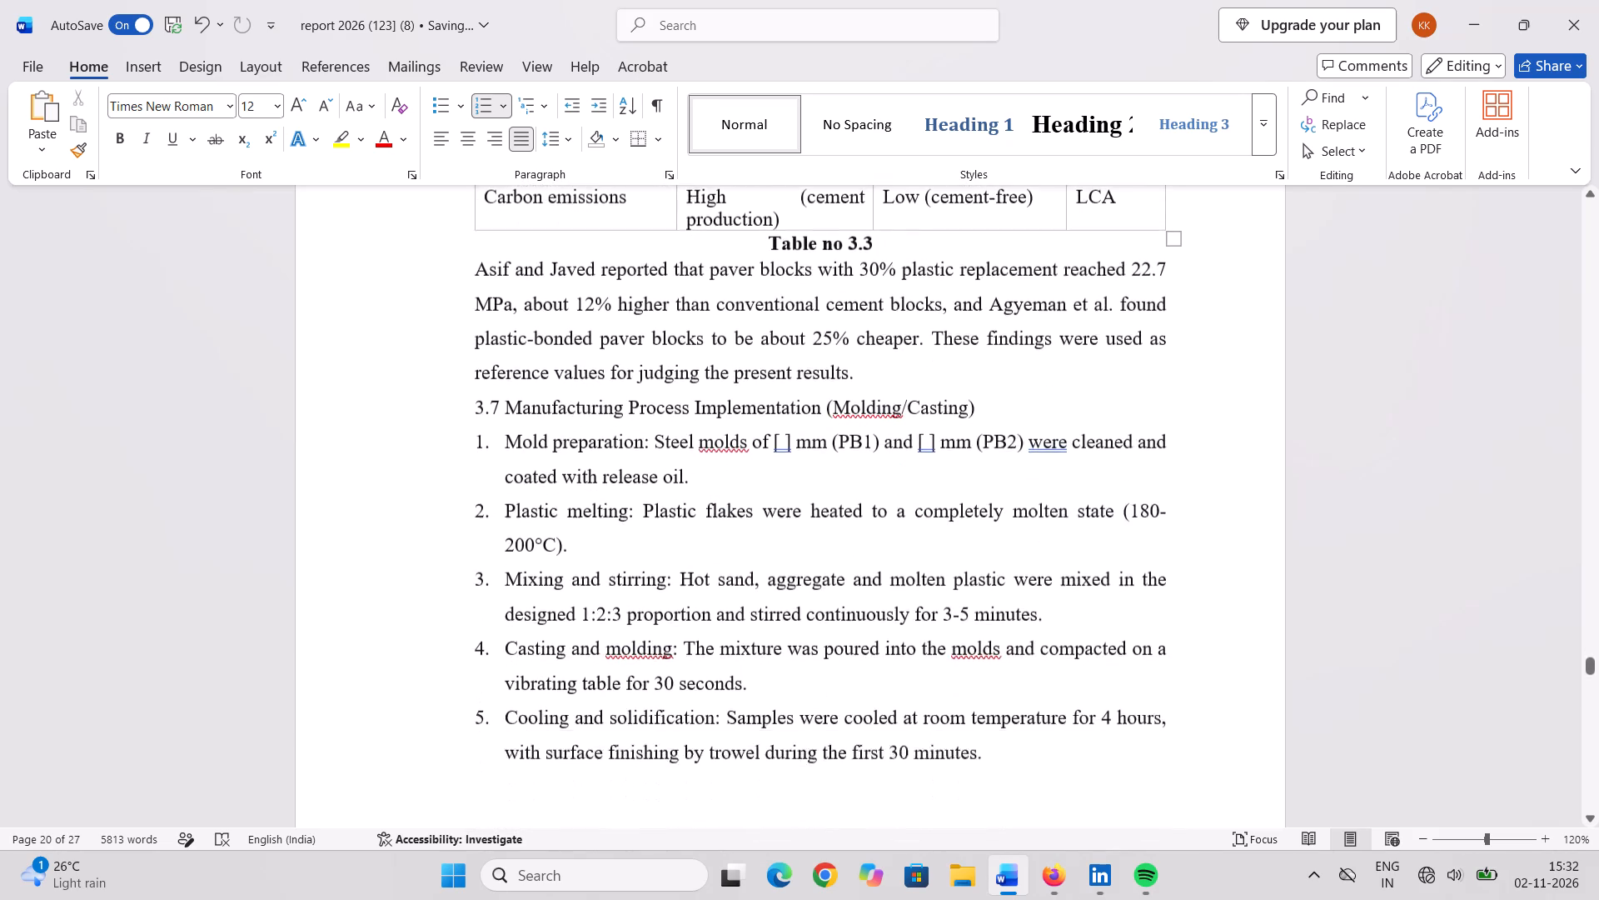
scroll(541, 472, "down", 17)
scroll(541, 472, "down", 17)
scroll(541, 472, "down", 10)
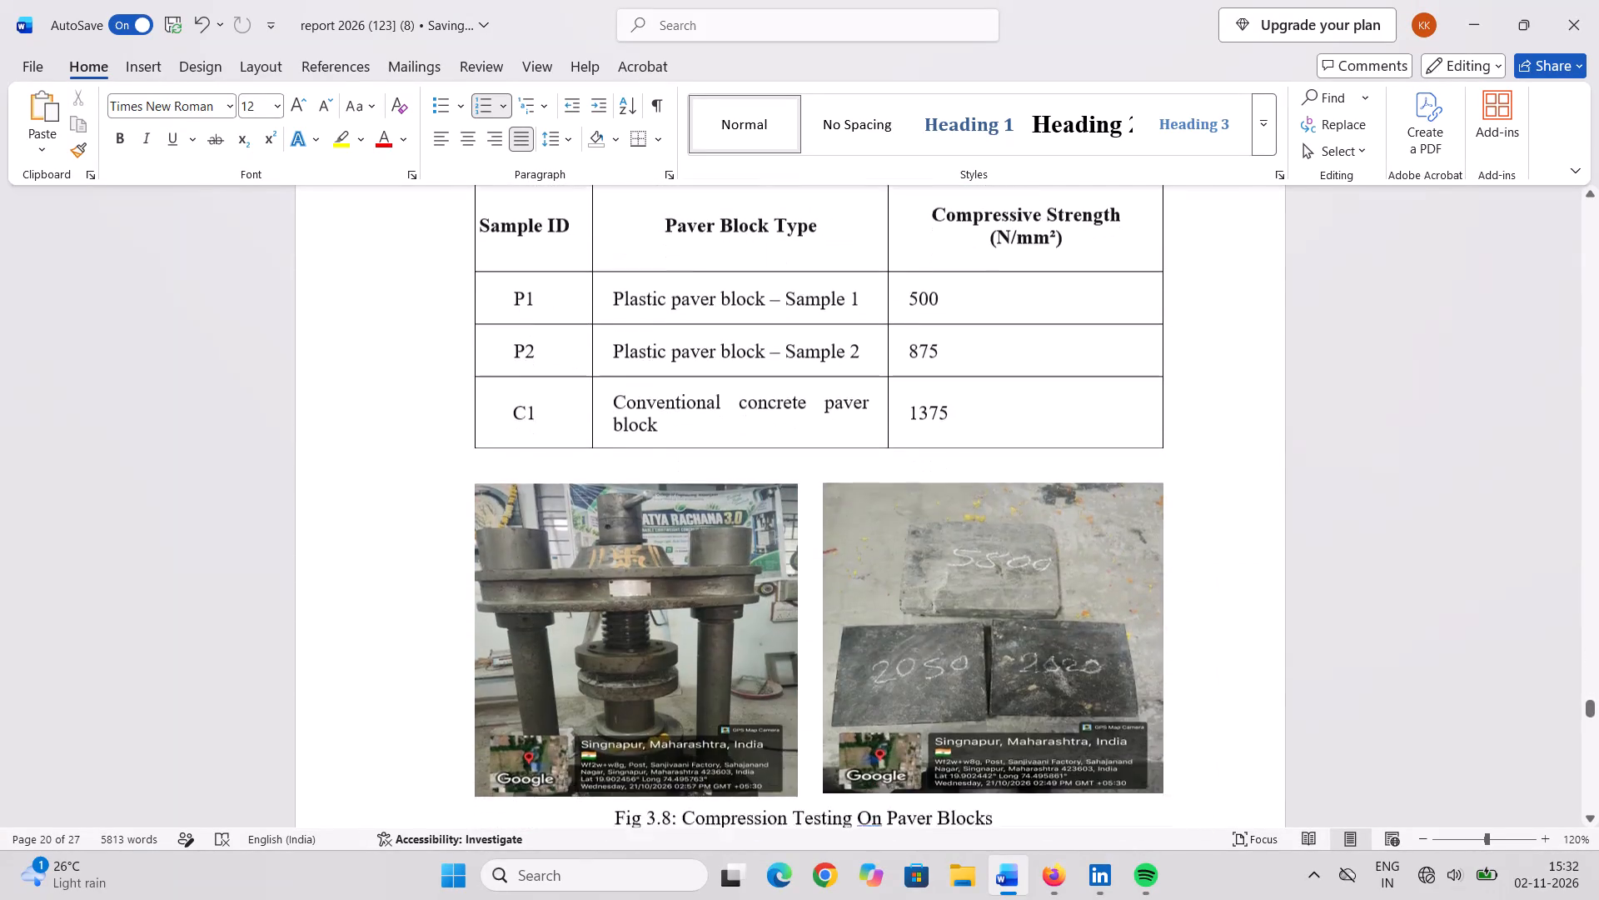
scroll(541, 472, "down", 20)
scroll(541, 472, "up", 14)
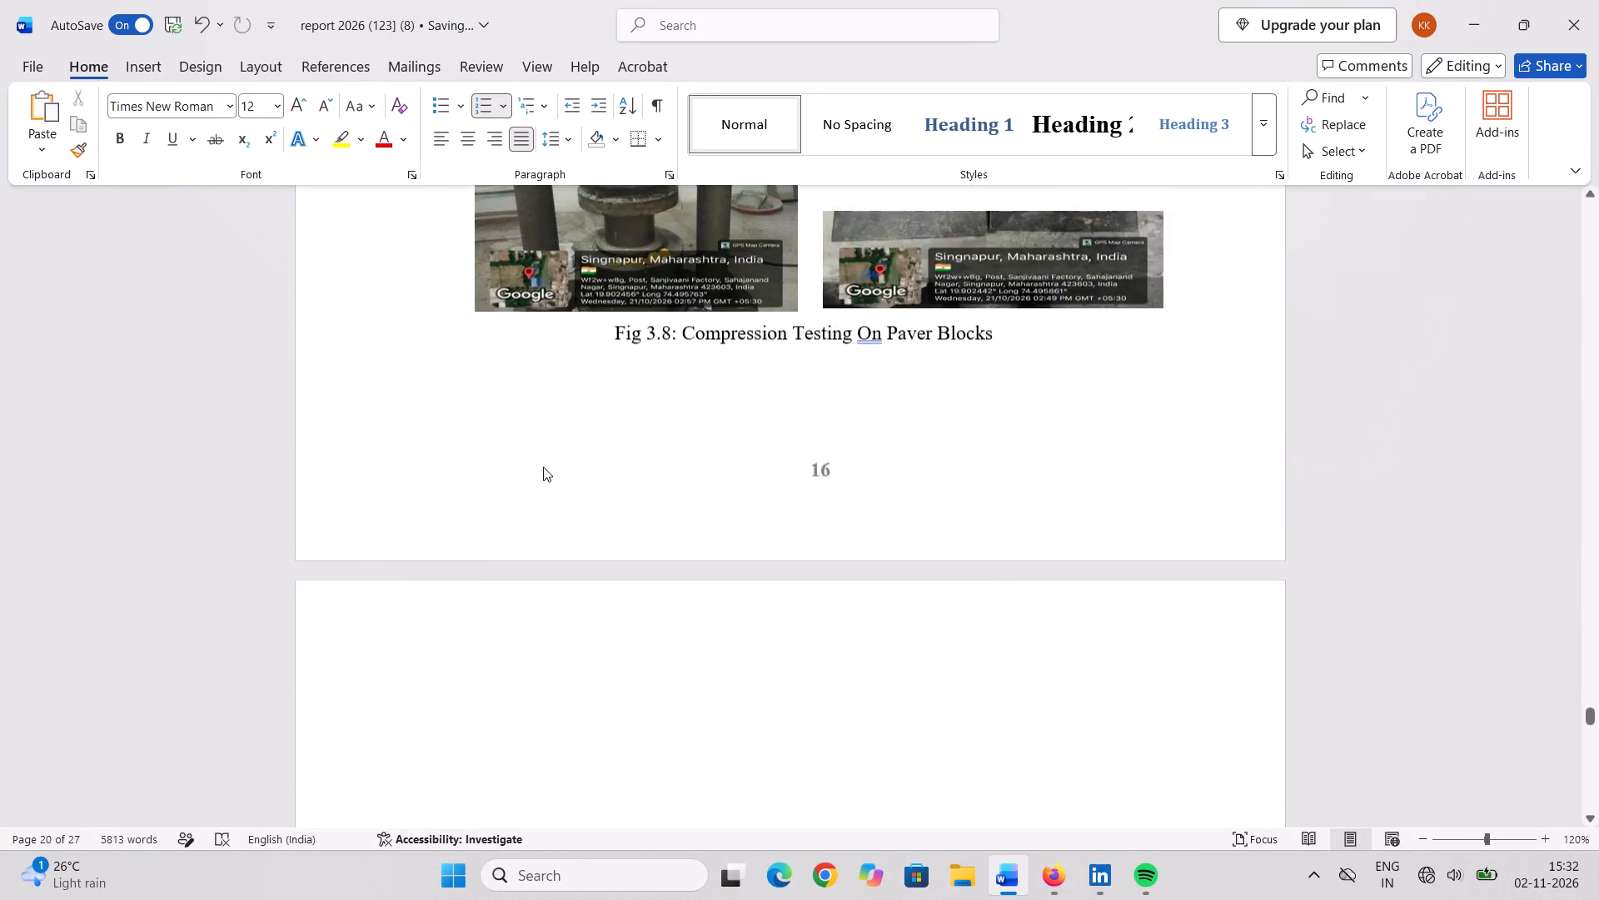
scroll(543, 467, "up", 20)
scroll(544, 466, "up", 15)
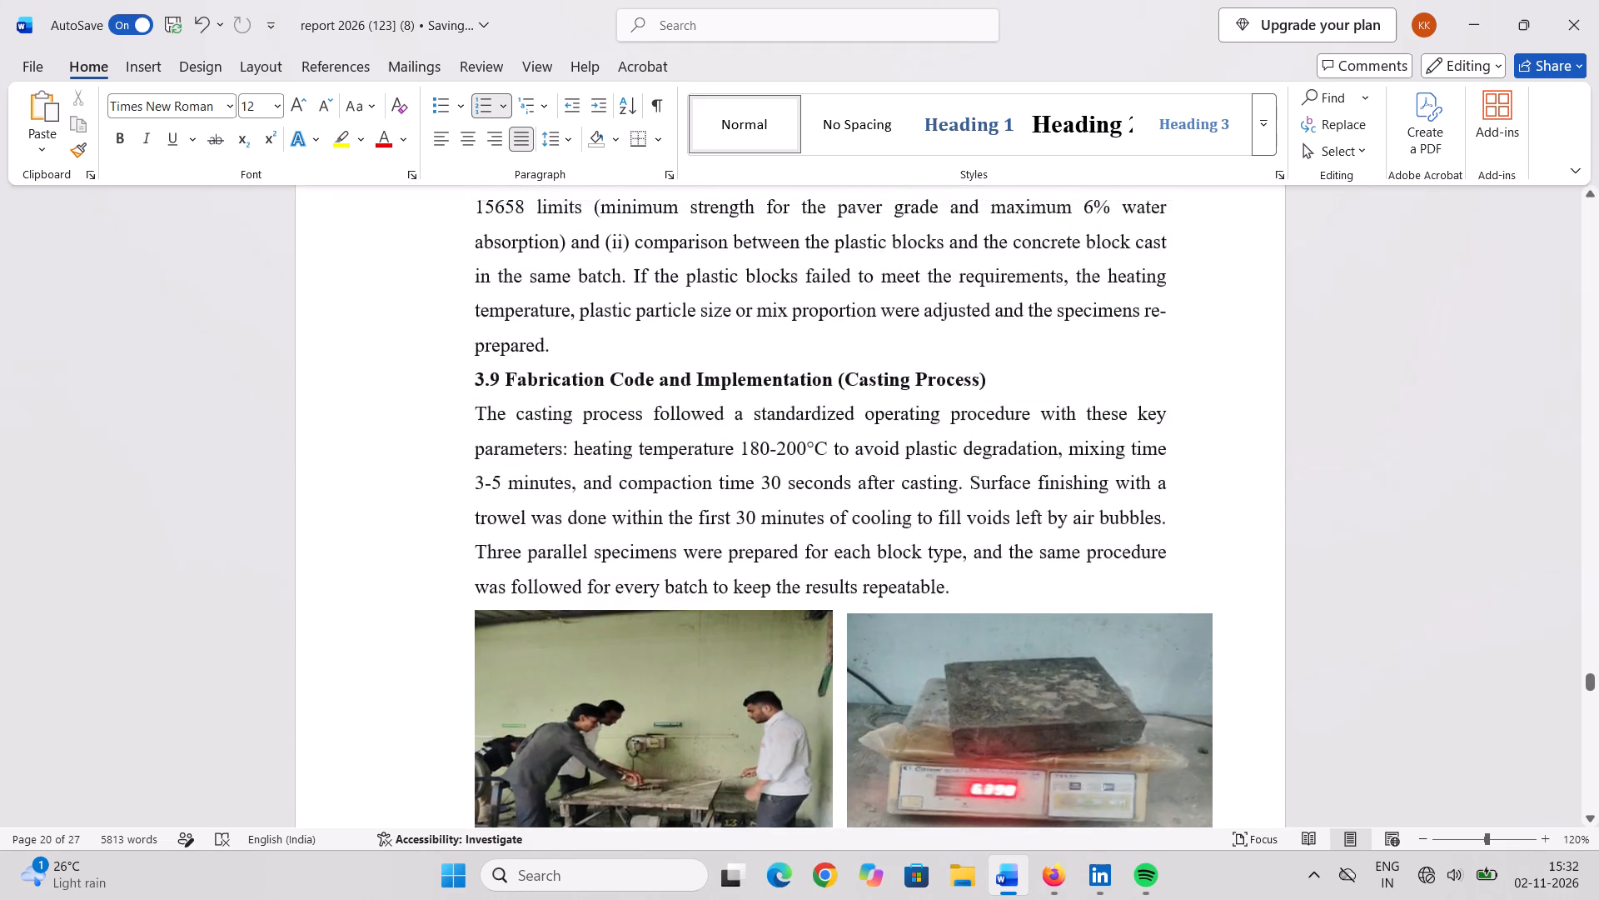
scroll(544, 466, "up", 14)
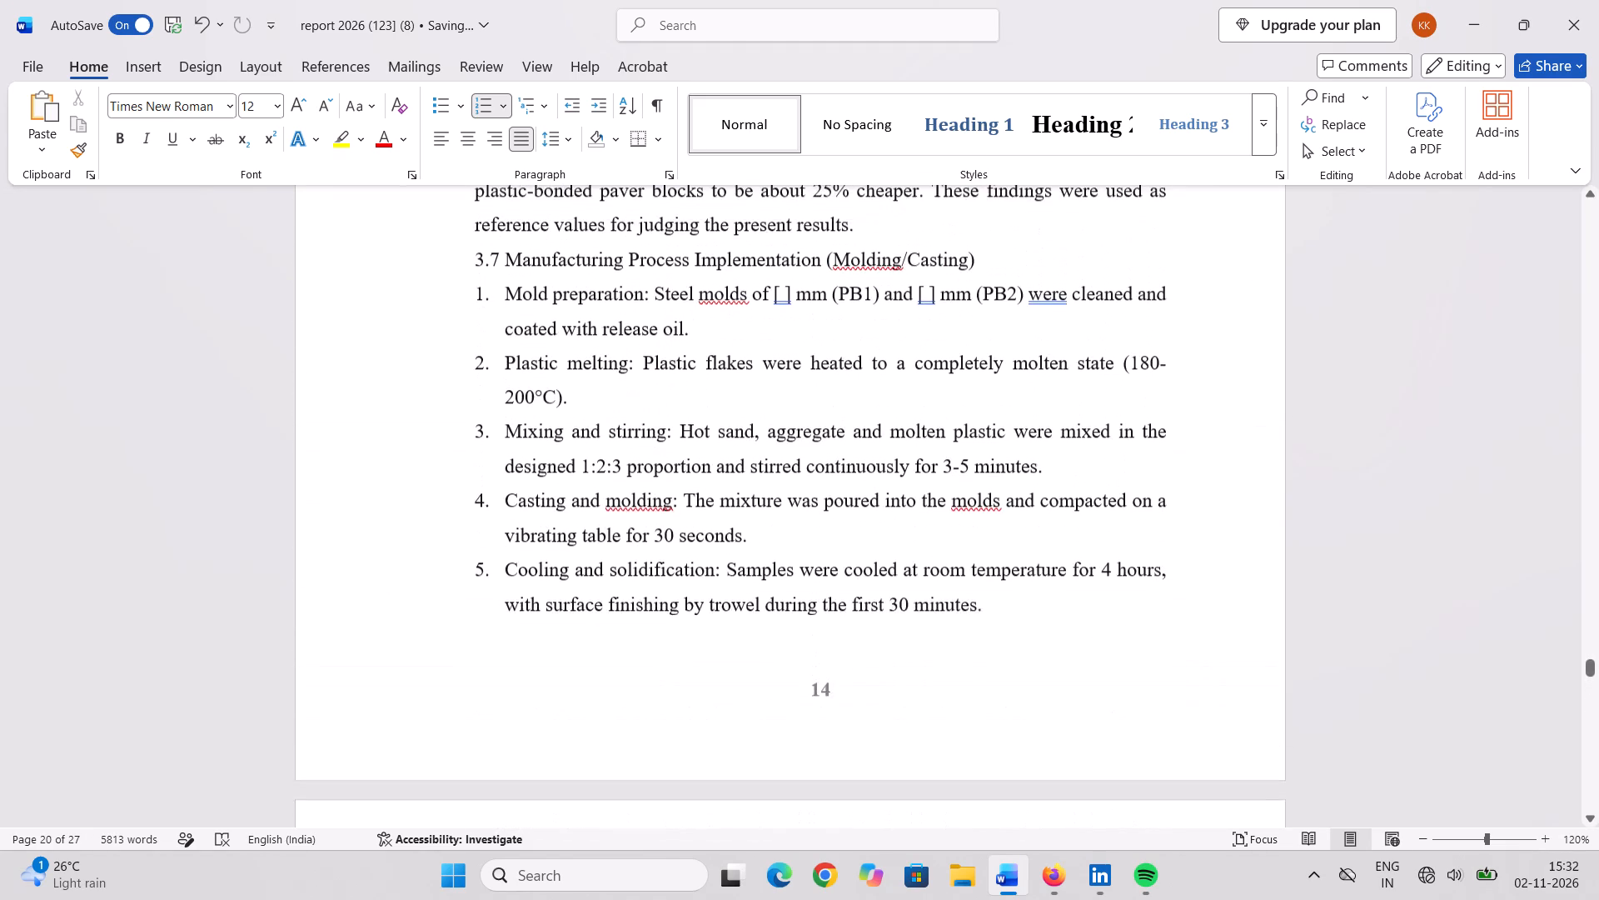
scroll(544, 466, "up", 2)
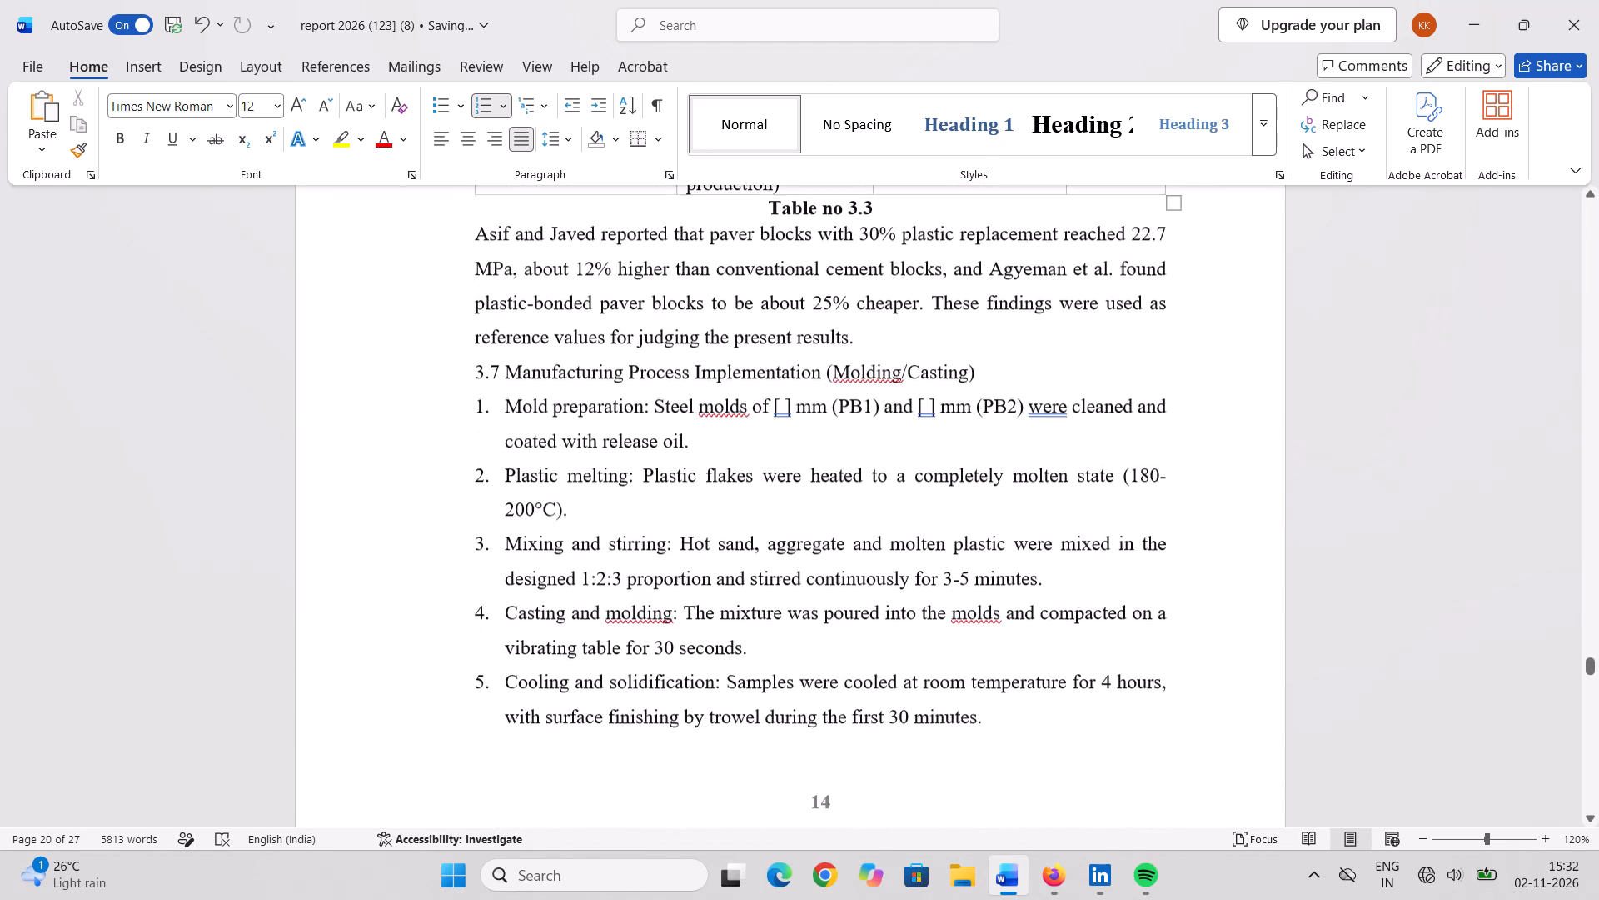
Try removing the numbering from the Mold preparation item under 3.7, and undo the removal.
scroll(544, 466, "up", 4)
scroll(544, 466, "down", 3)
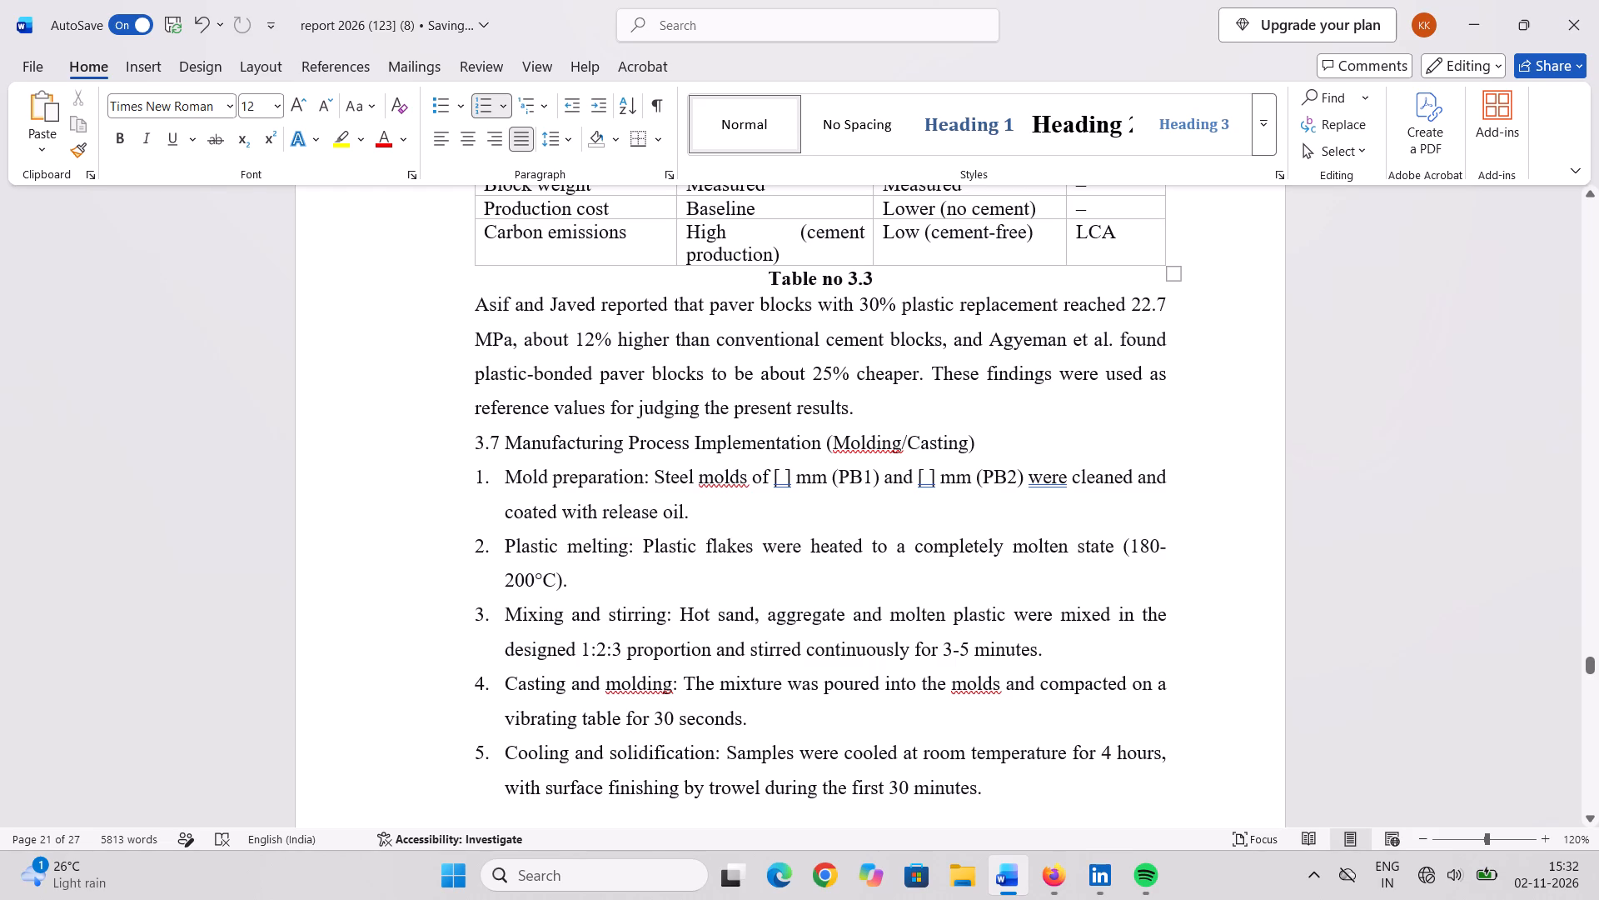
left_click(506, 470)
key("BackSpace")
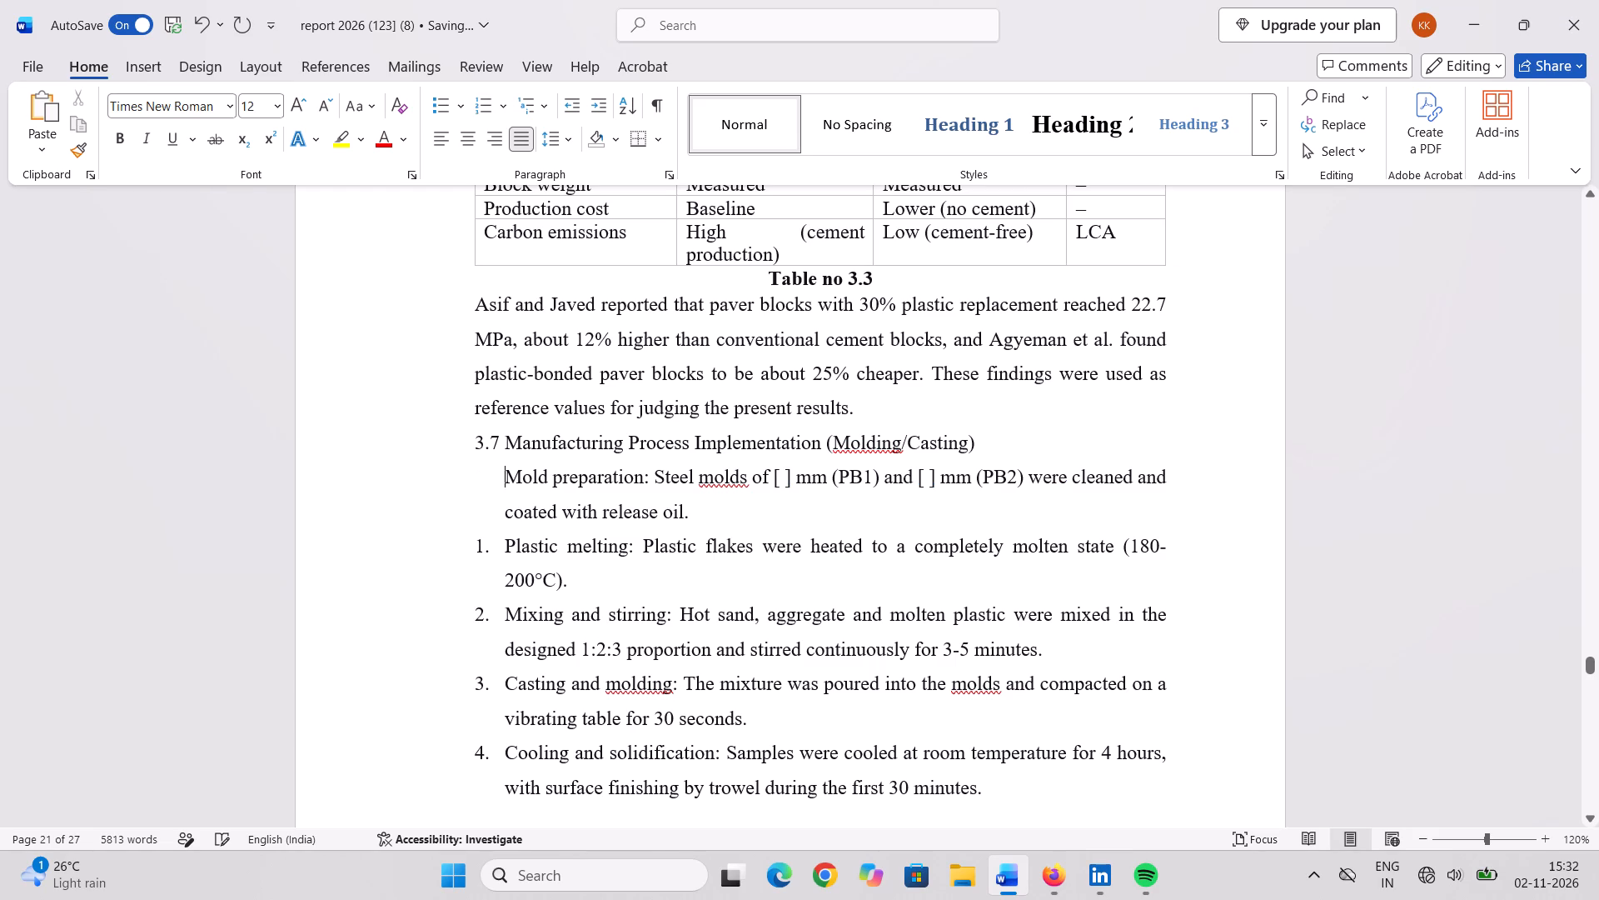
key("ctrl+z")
Review the formatting from the 3.7 list through section 3.11 and its compressive strength results table.
scroll(558, 544, "down", 4)
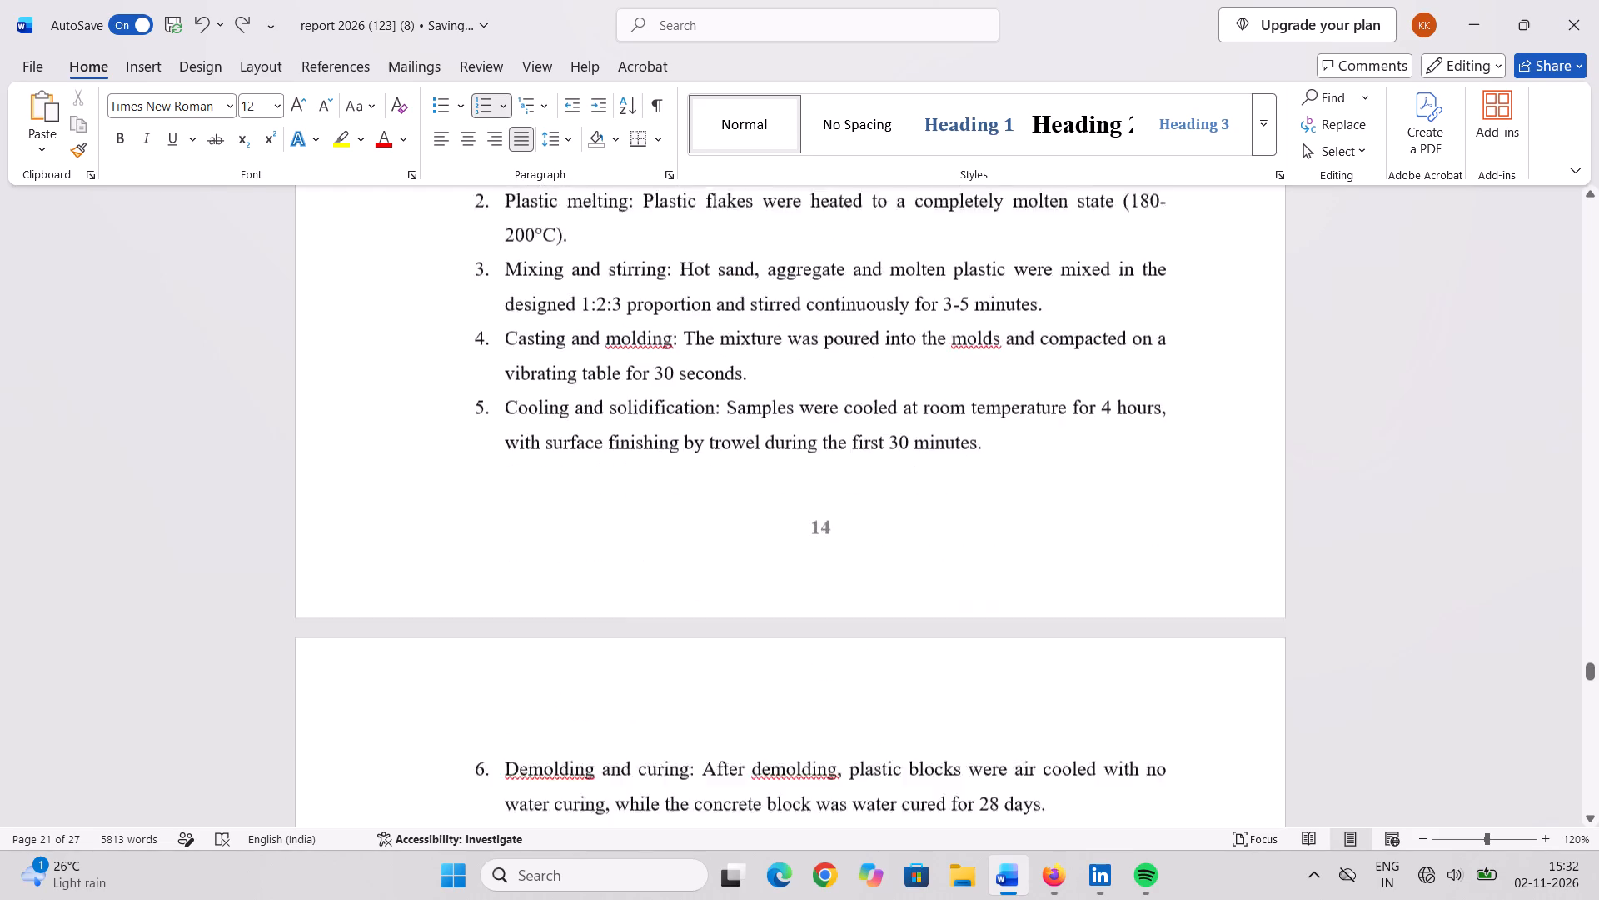
scroll(558, 544, "down", 20)
scroll(558, 544, "down", 7)
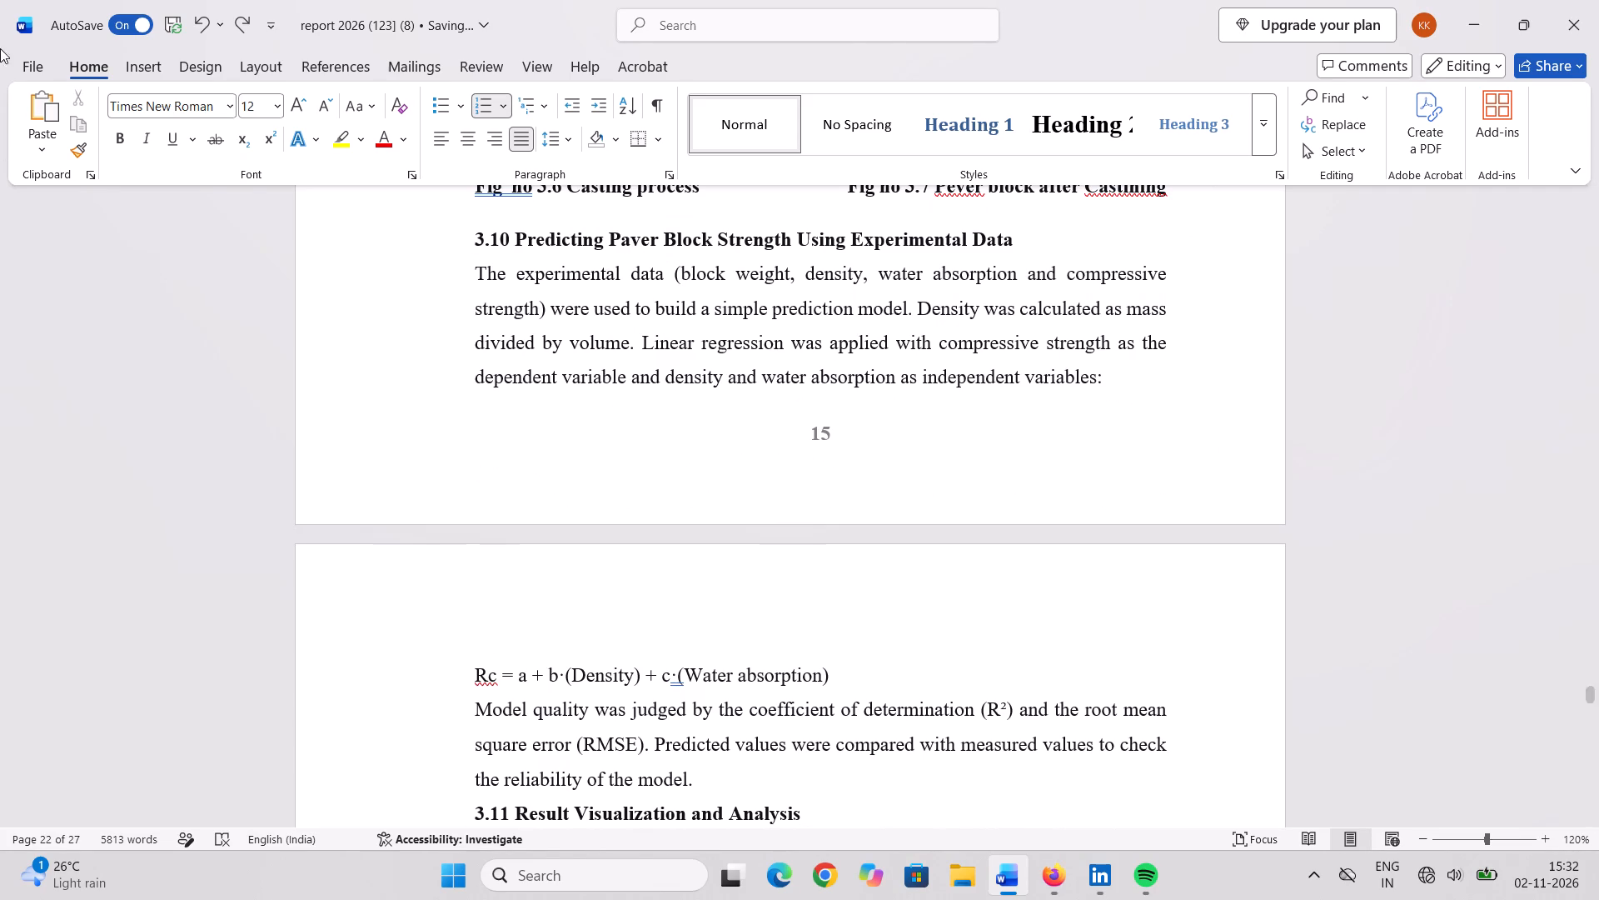
scroll(620, 512, "down", 10)
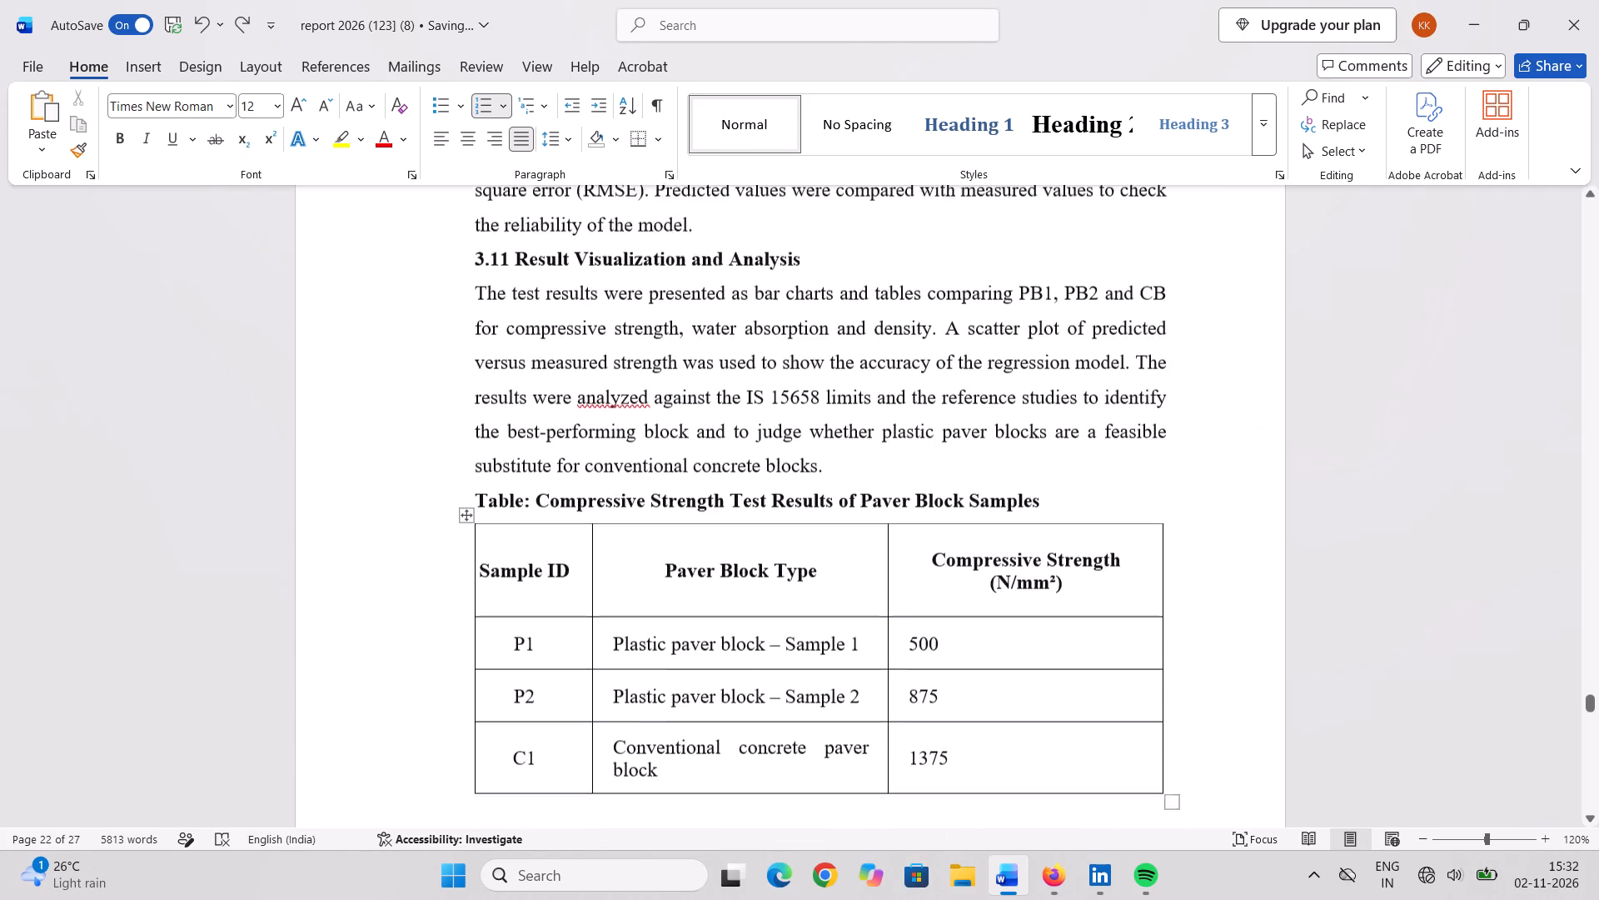
scroll(620, 512, "down", 7)
scroll(620, 512, "up", 4)
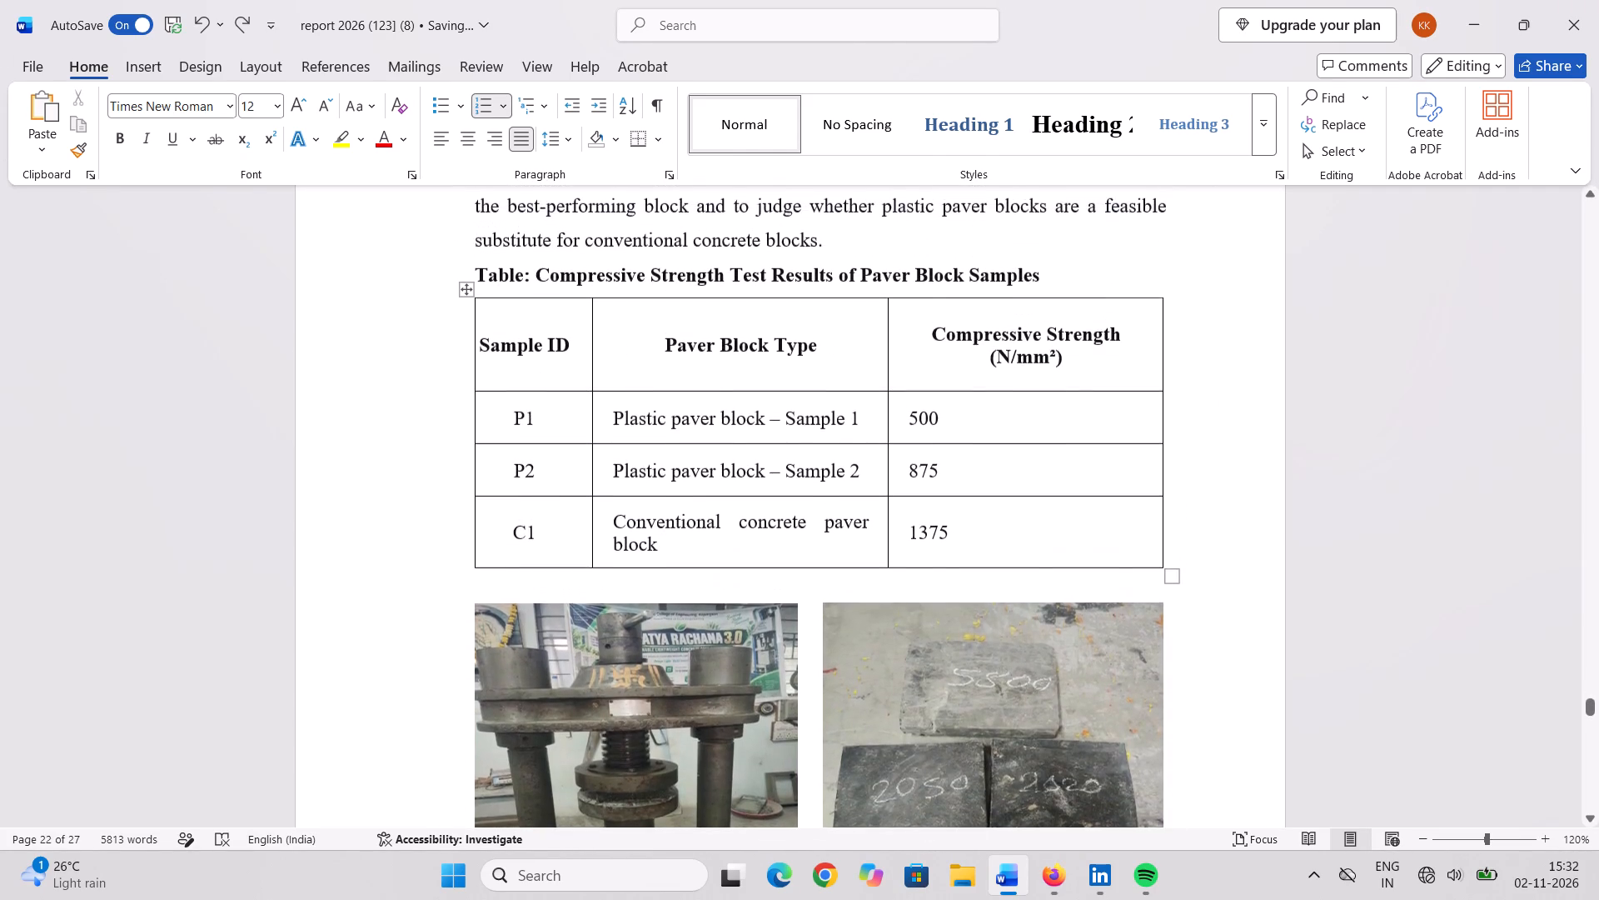
scroll(620, 512, "up", 3)
scroll(620, 512, "down", 4)
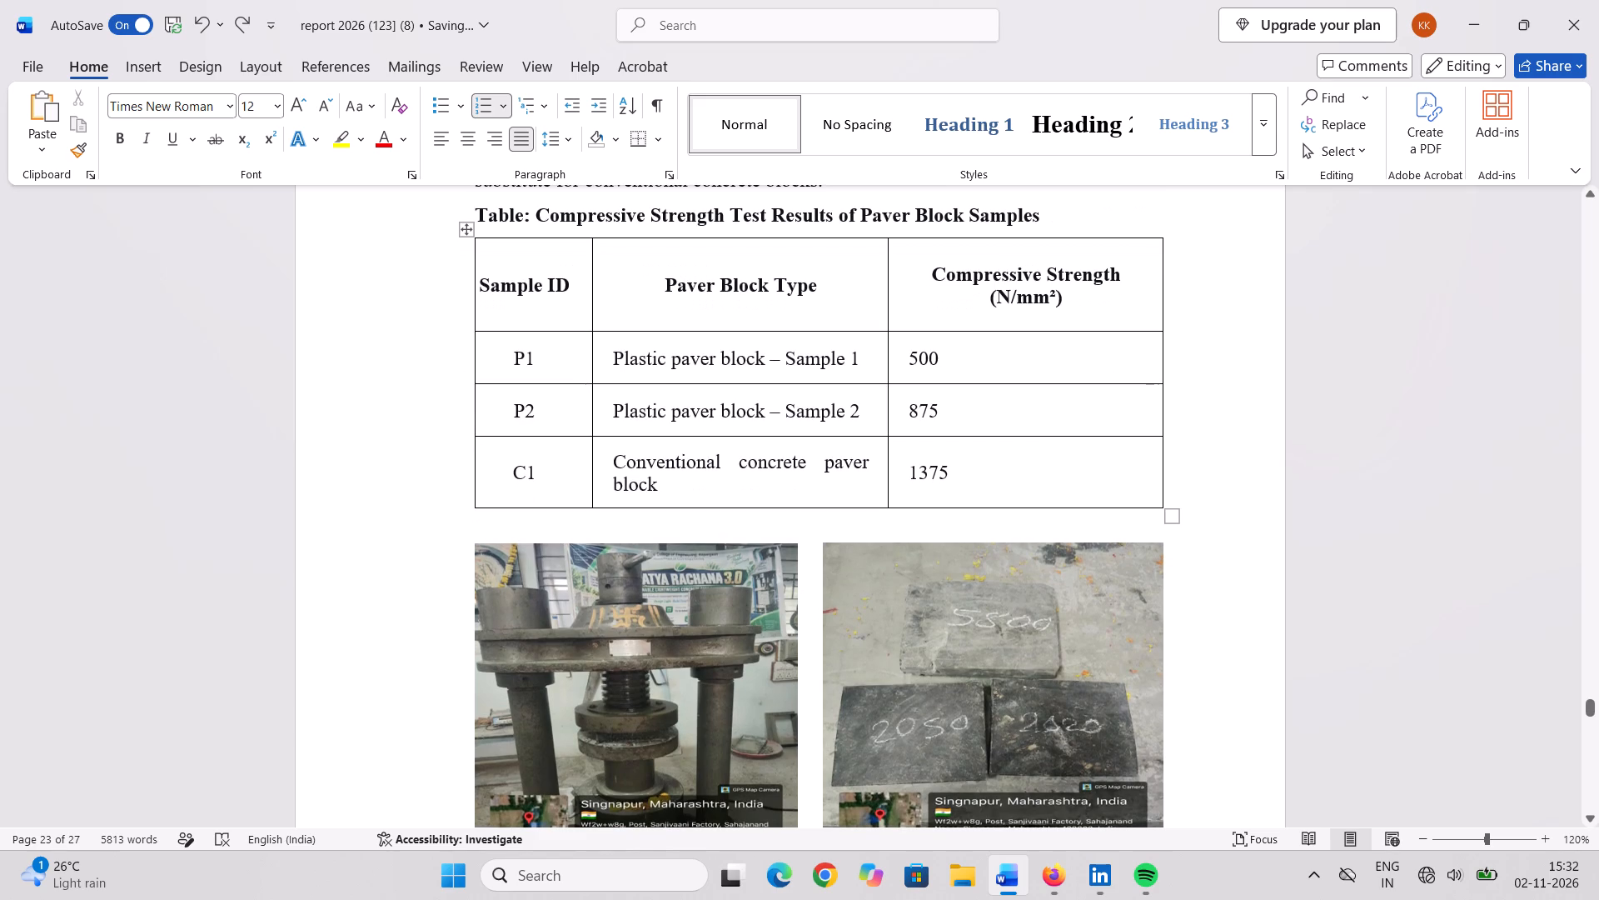
Examine the page between the compression testing photos and the Chapter 4 Conclusions heading.
scroll(646, 519, "down", 11)
scroll(655, 534, "down", 12)
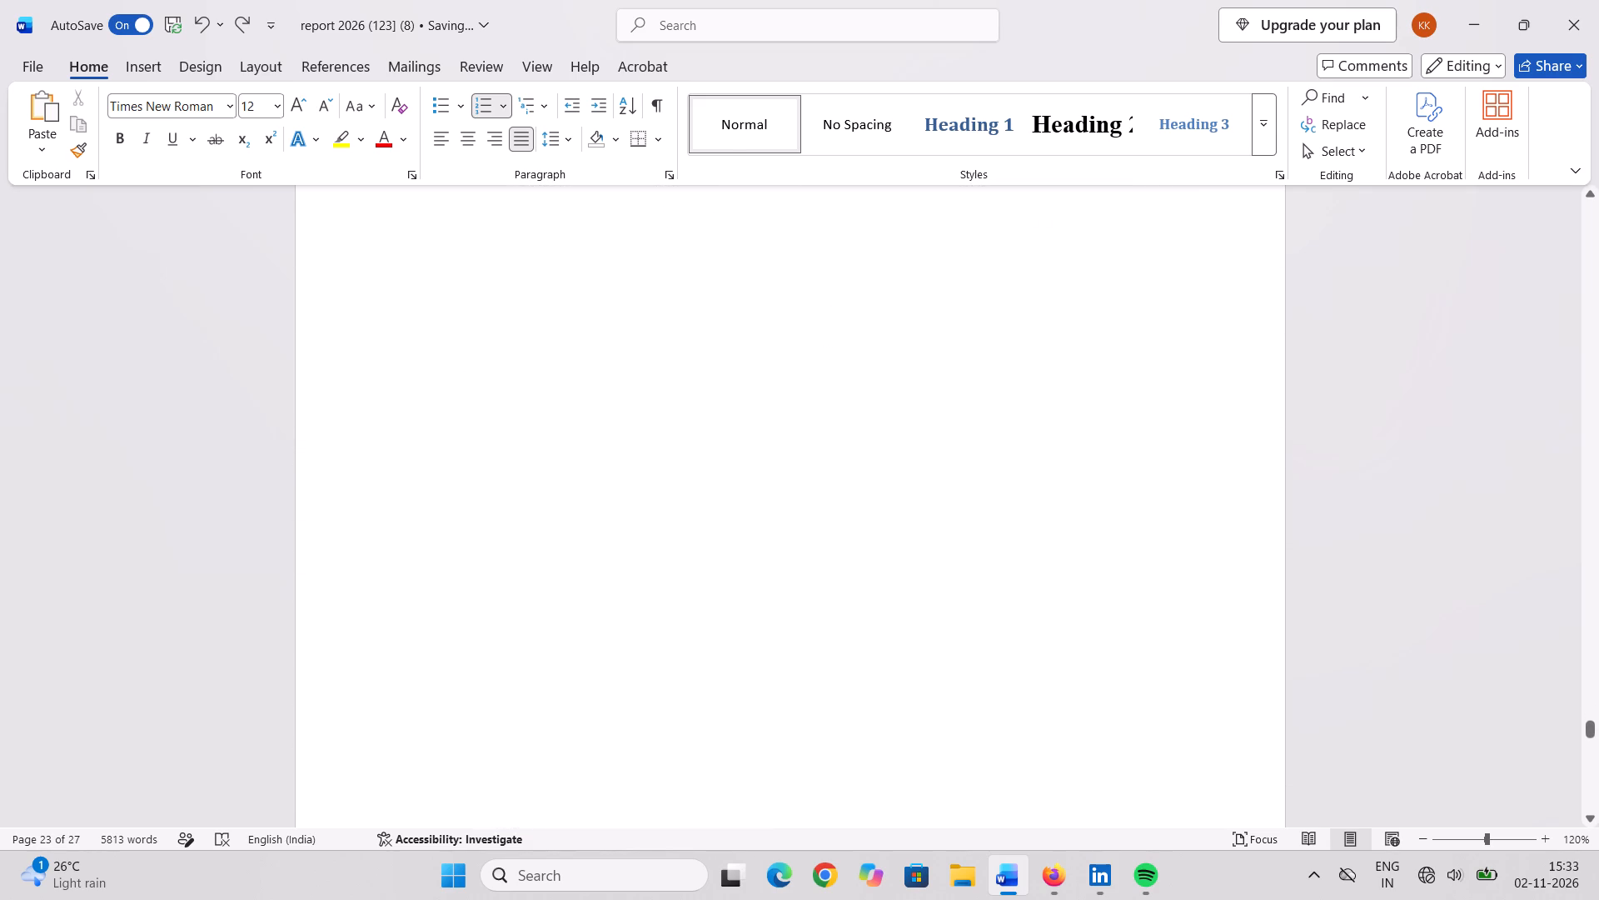
scroll(658, 534, "down", 4)
scroll(743, 563, "down", 12)
scroll(766, 563, "up", 8)
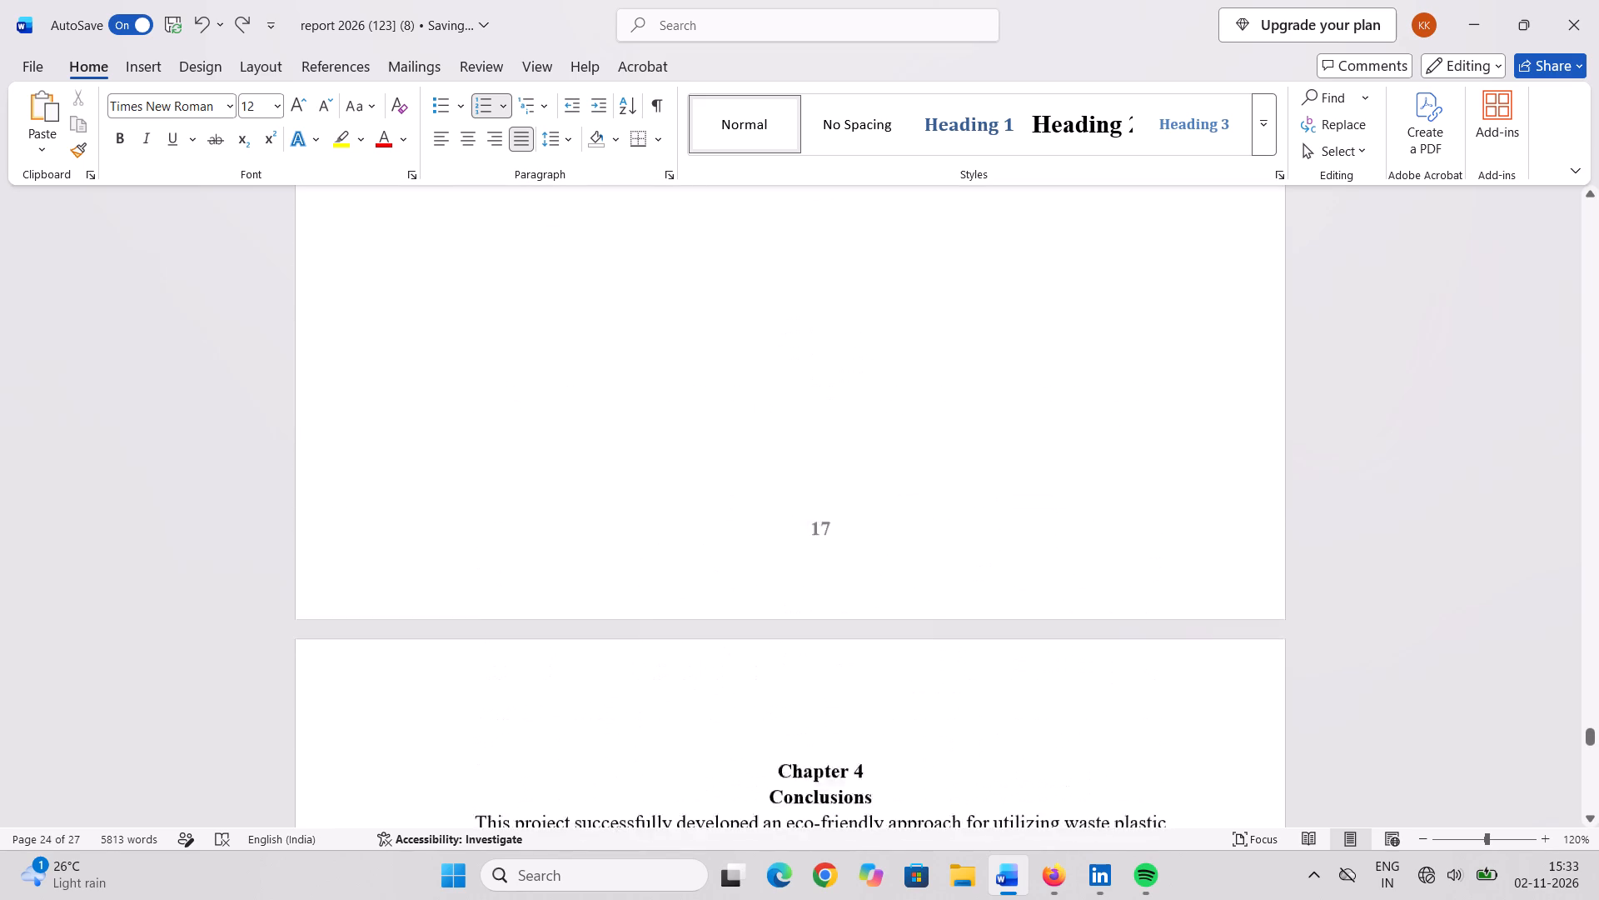
scroll(768, 563, "up", 3)
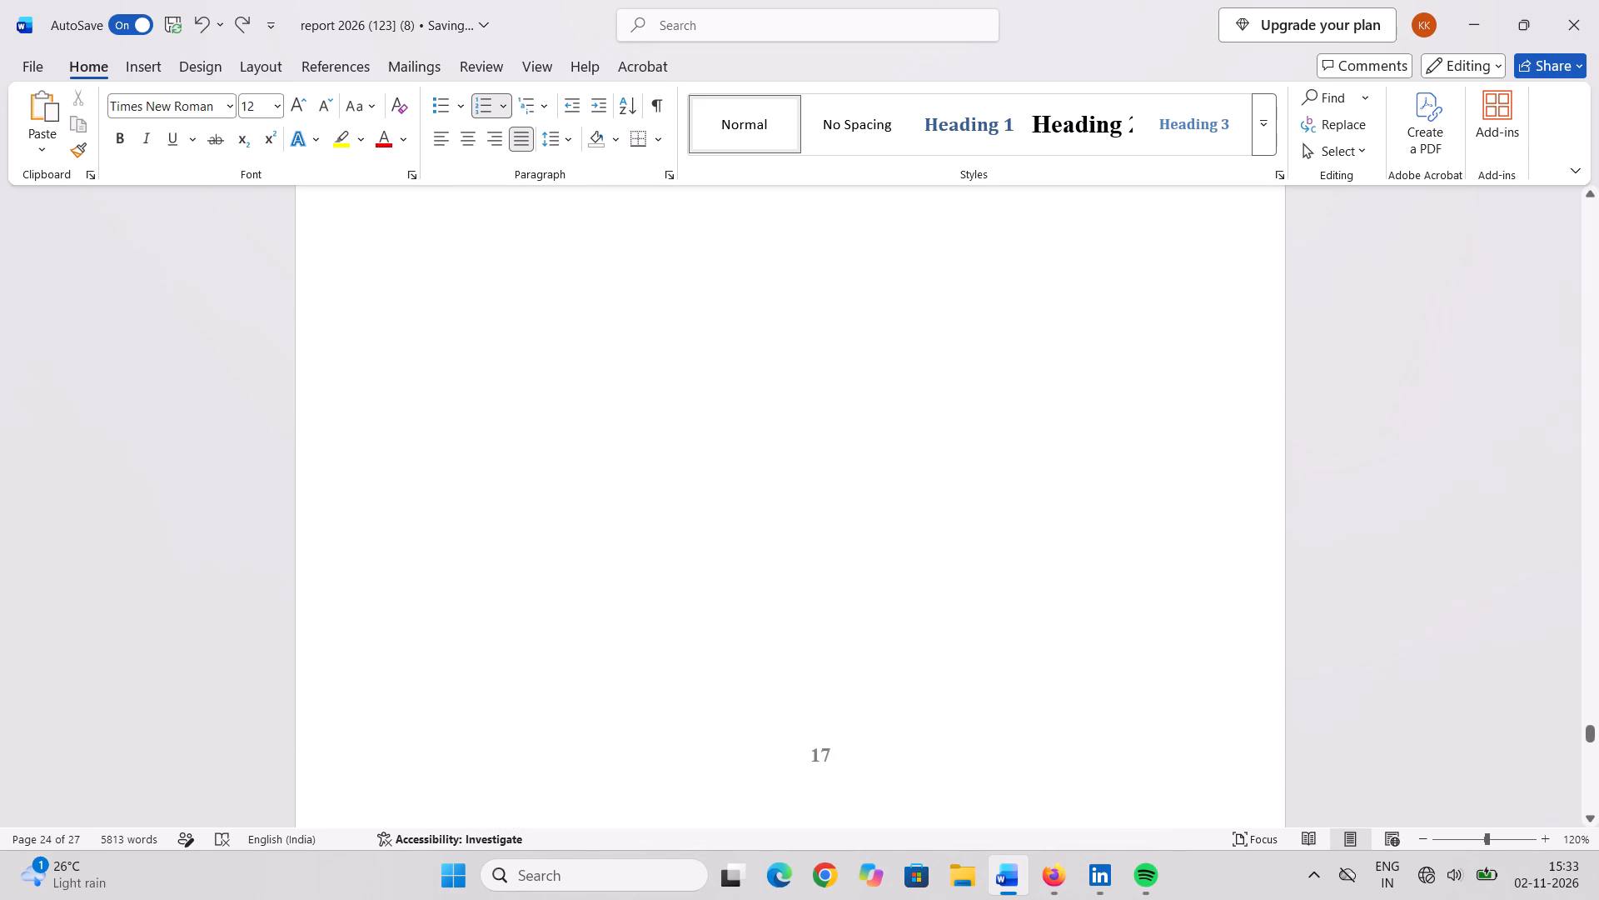
scroll(776, 589, "down", 2)
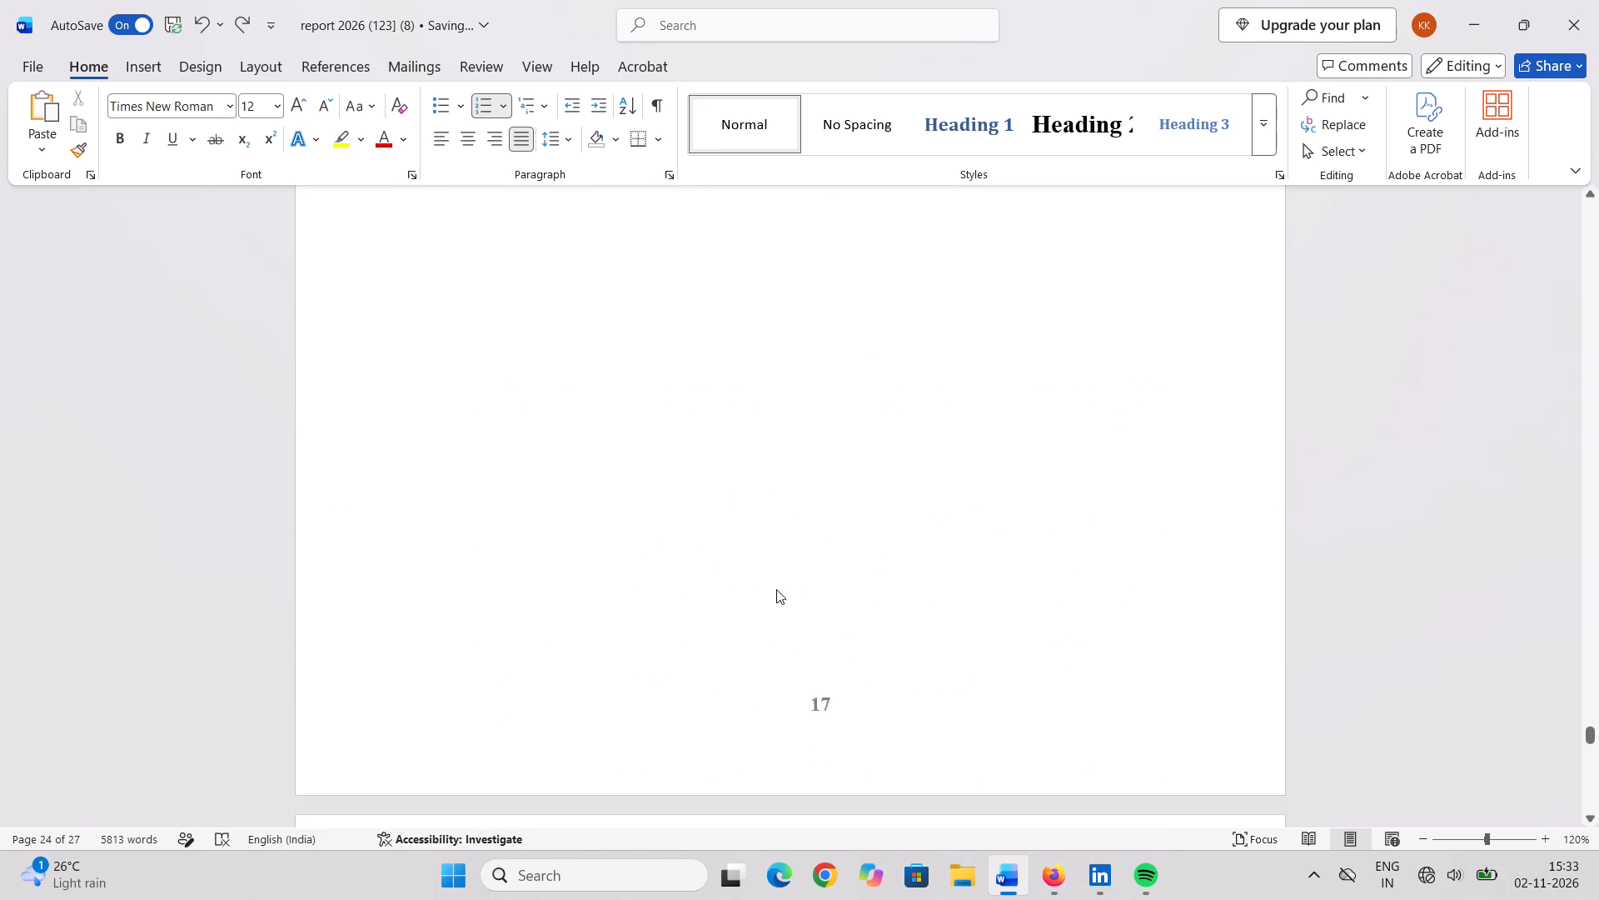
scroll(776, 589, "down", 13)
scroll(780, 566, "up", 12)
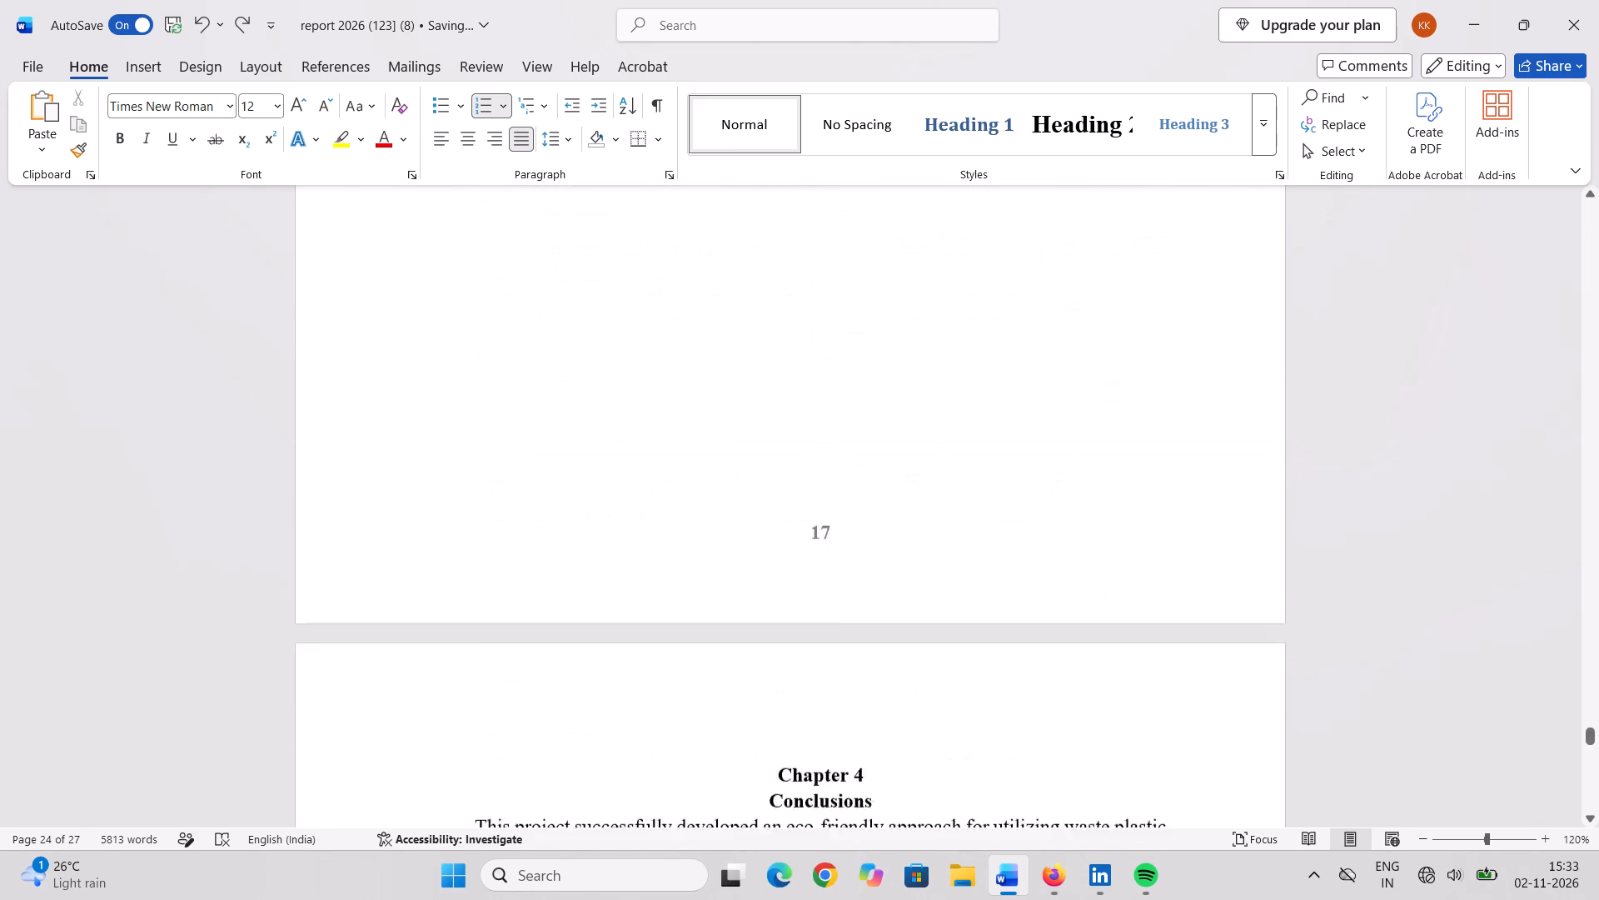
scroll(780, 566, "up", 18)
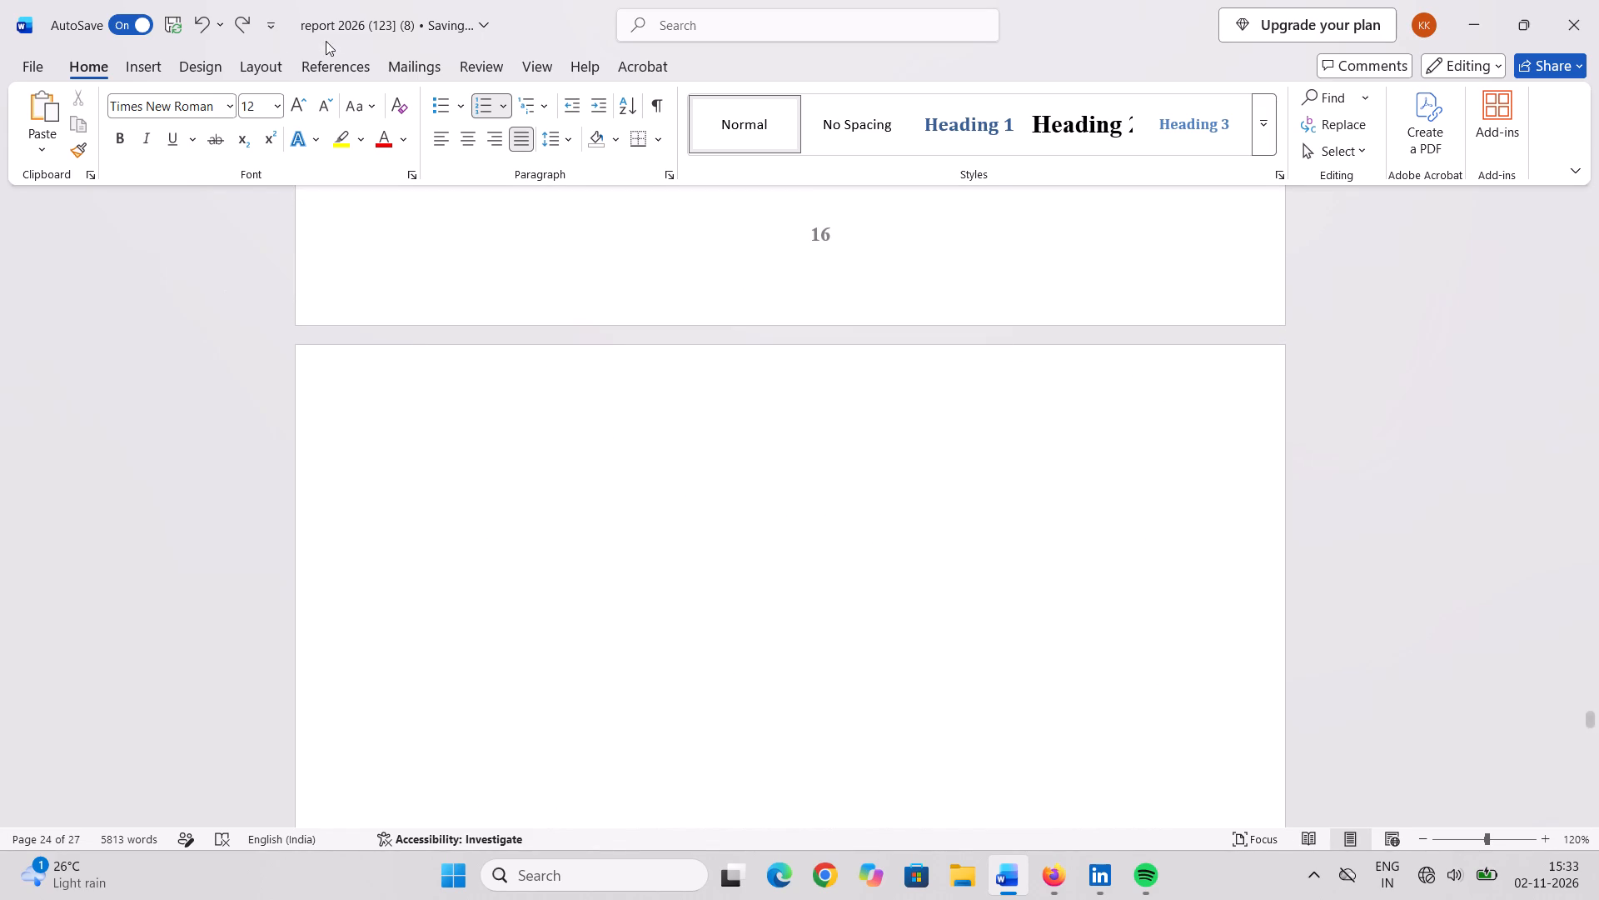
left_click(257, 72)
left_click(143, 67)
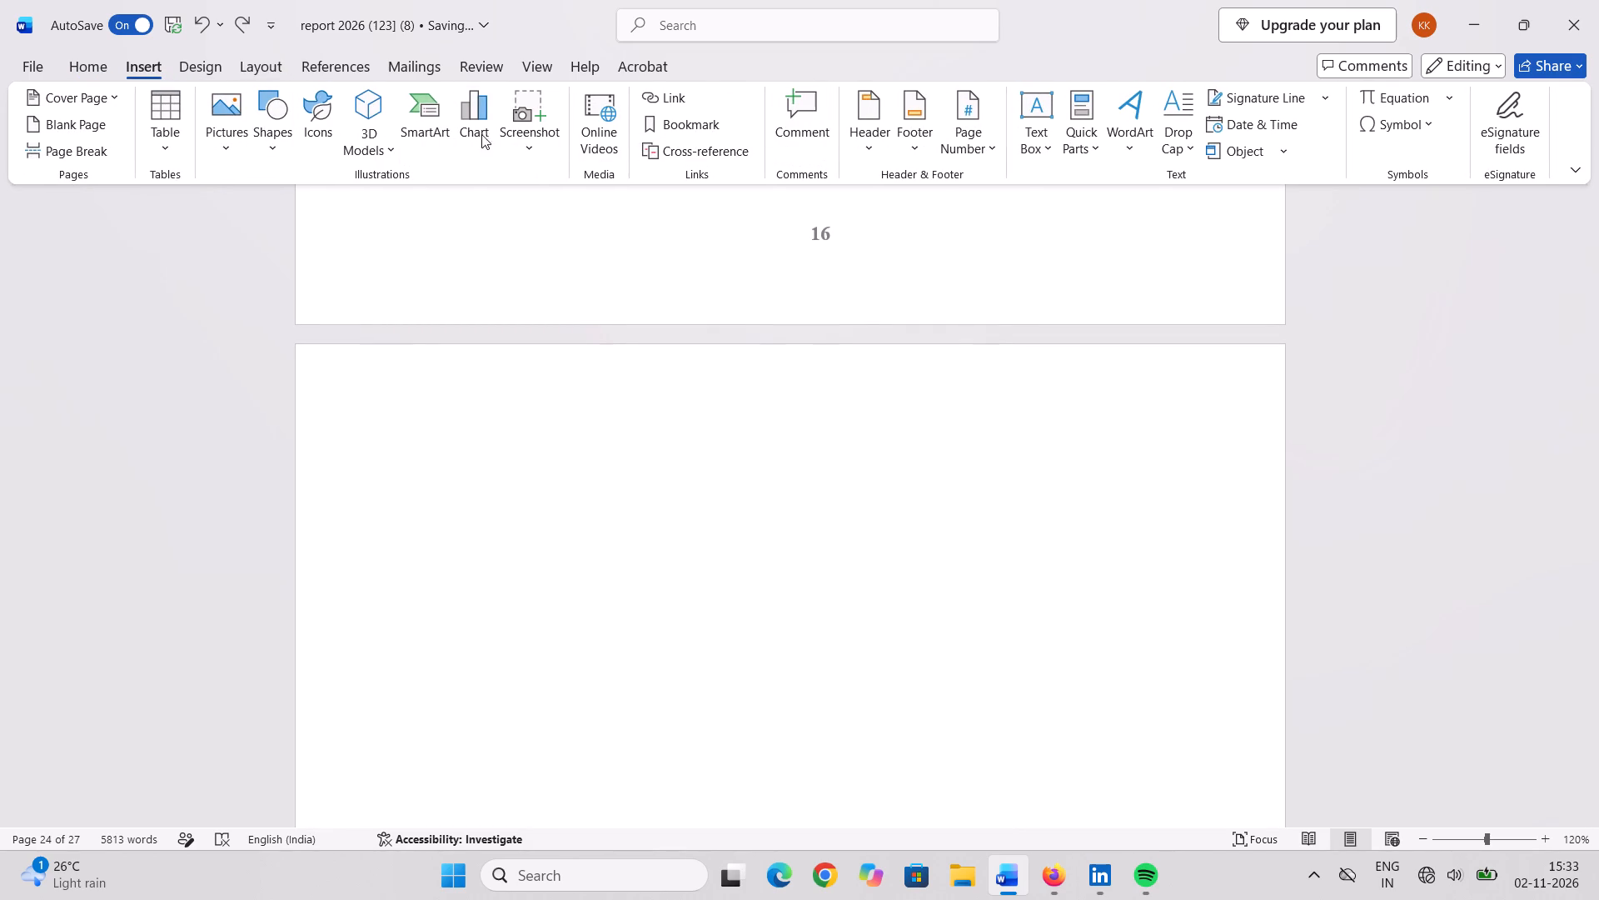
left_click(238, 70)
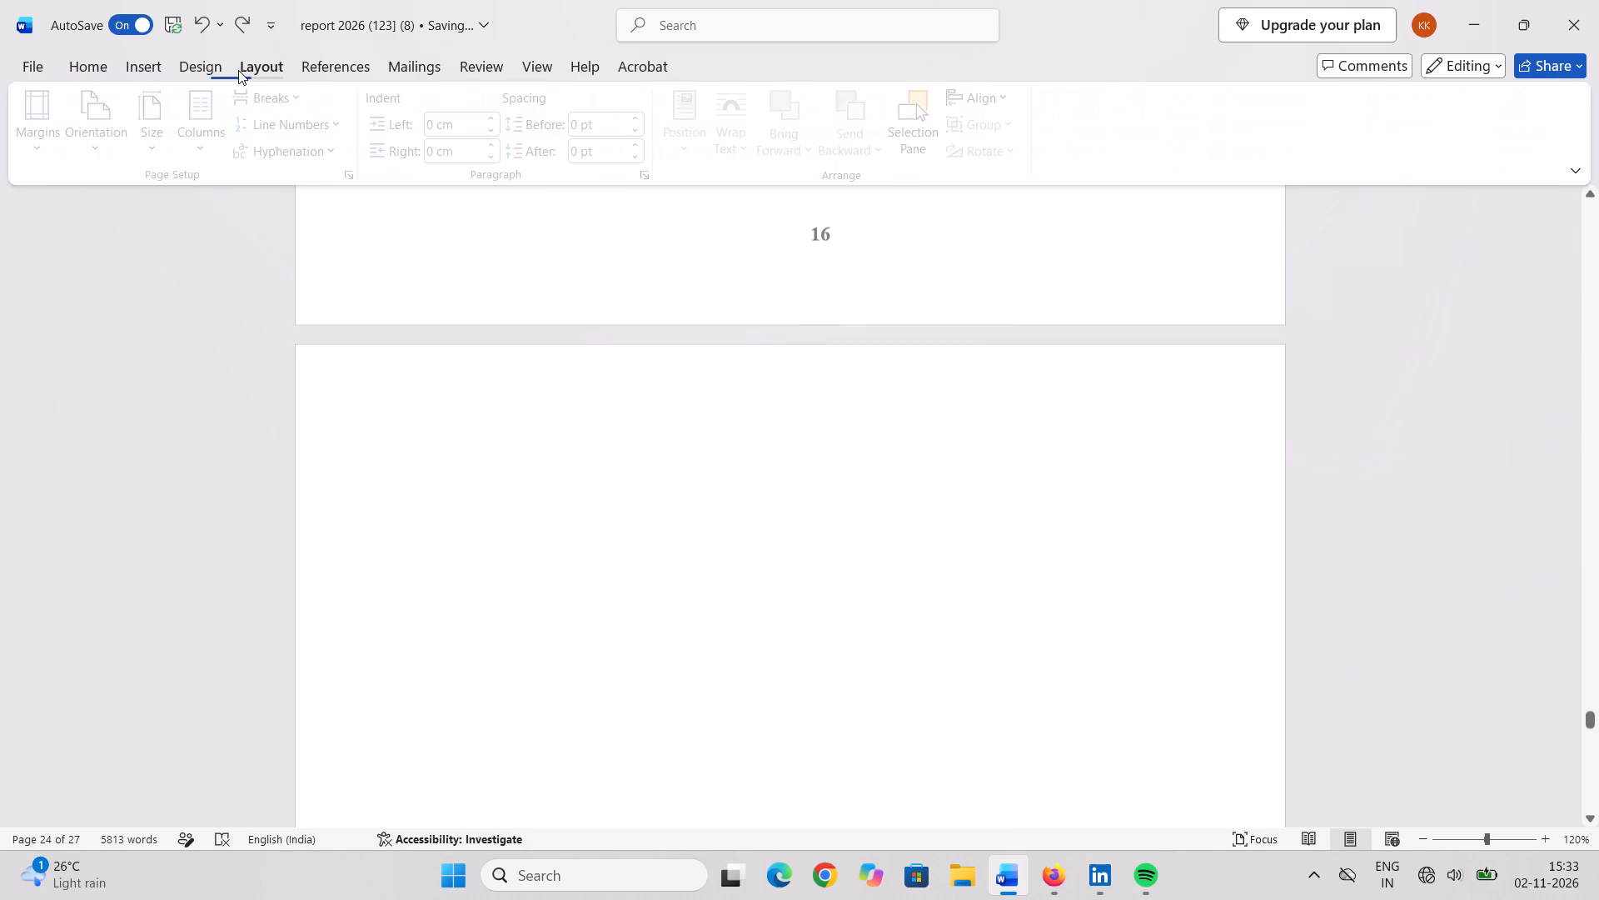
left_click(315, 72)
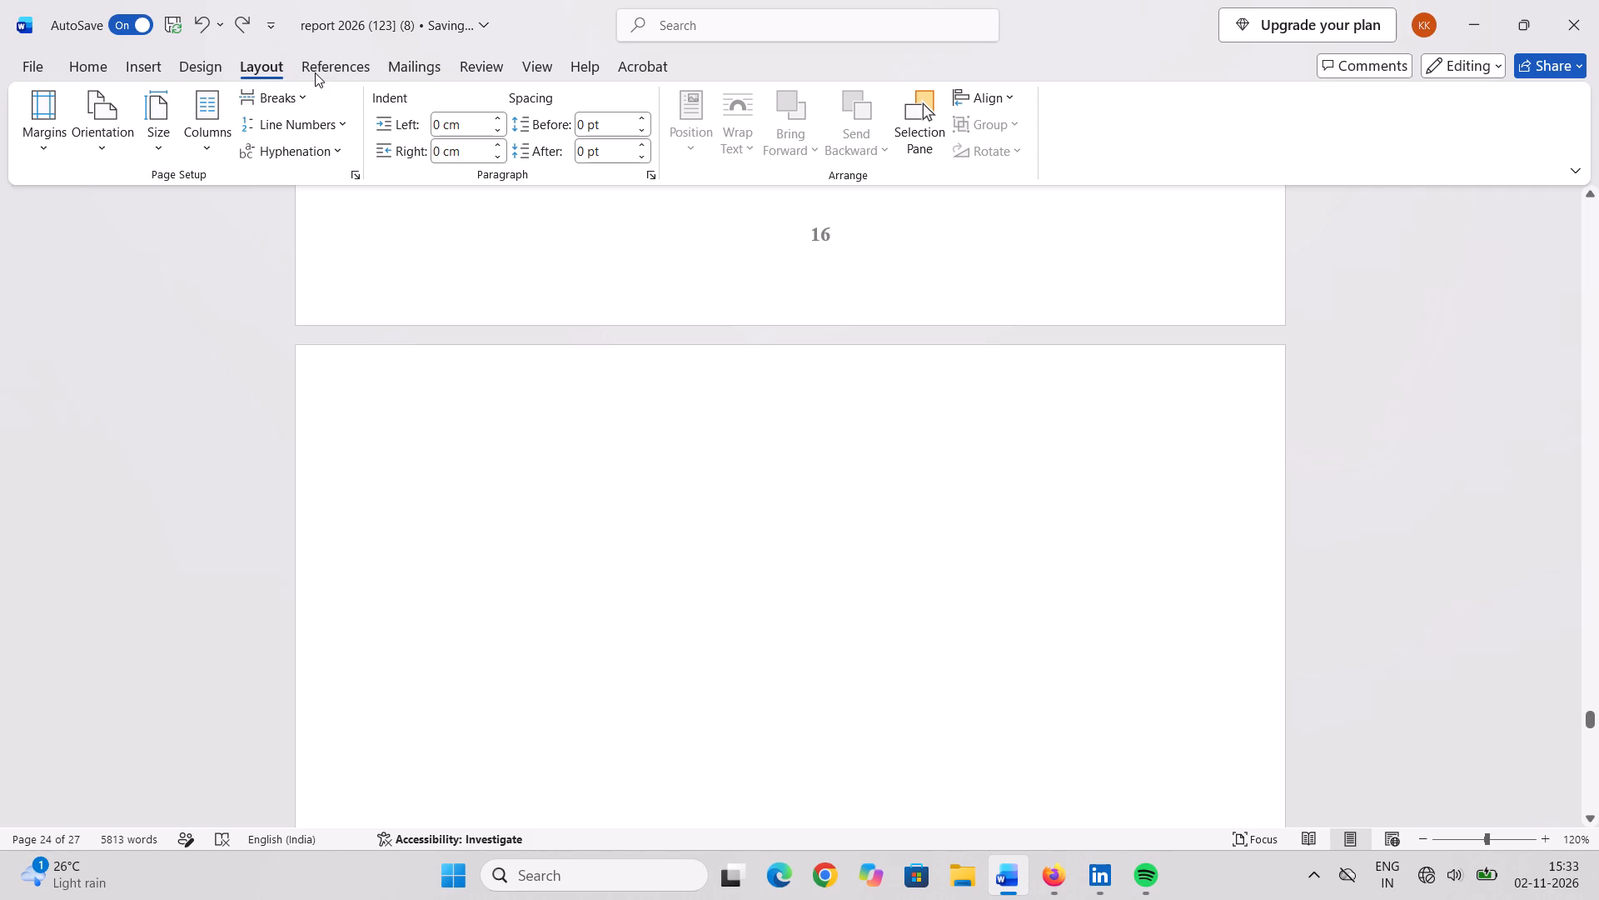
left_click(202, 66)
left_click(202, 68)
Insert a Clustered Column chart on the blank page following the Fig 3.8 compression testing photos.
left_click(132, 62)
left_click(136, 67)
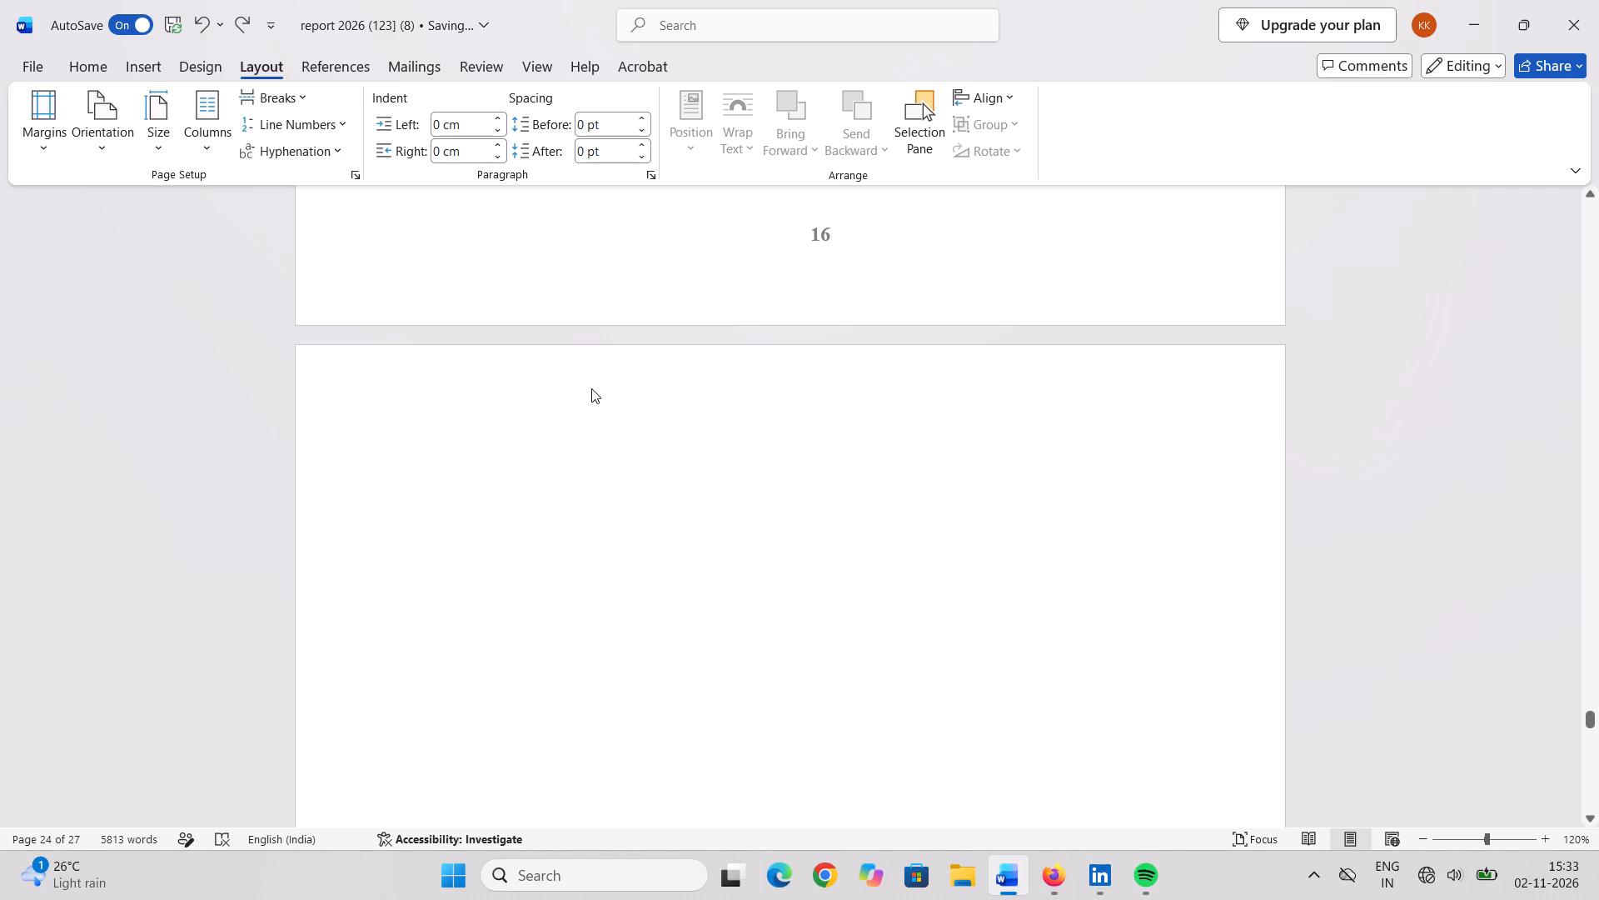
left_click(591, 388)
scroll(577, 258, "up", 9)
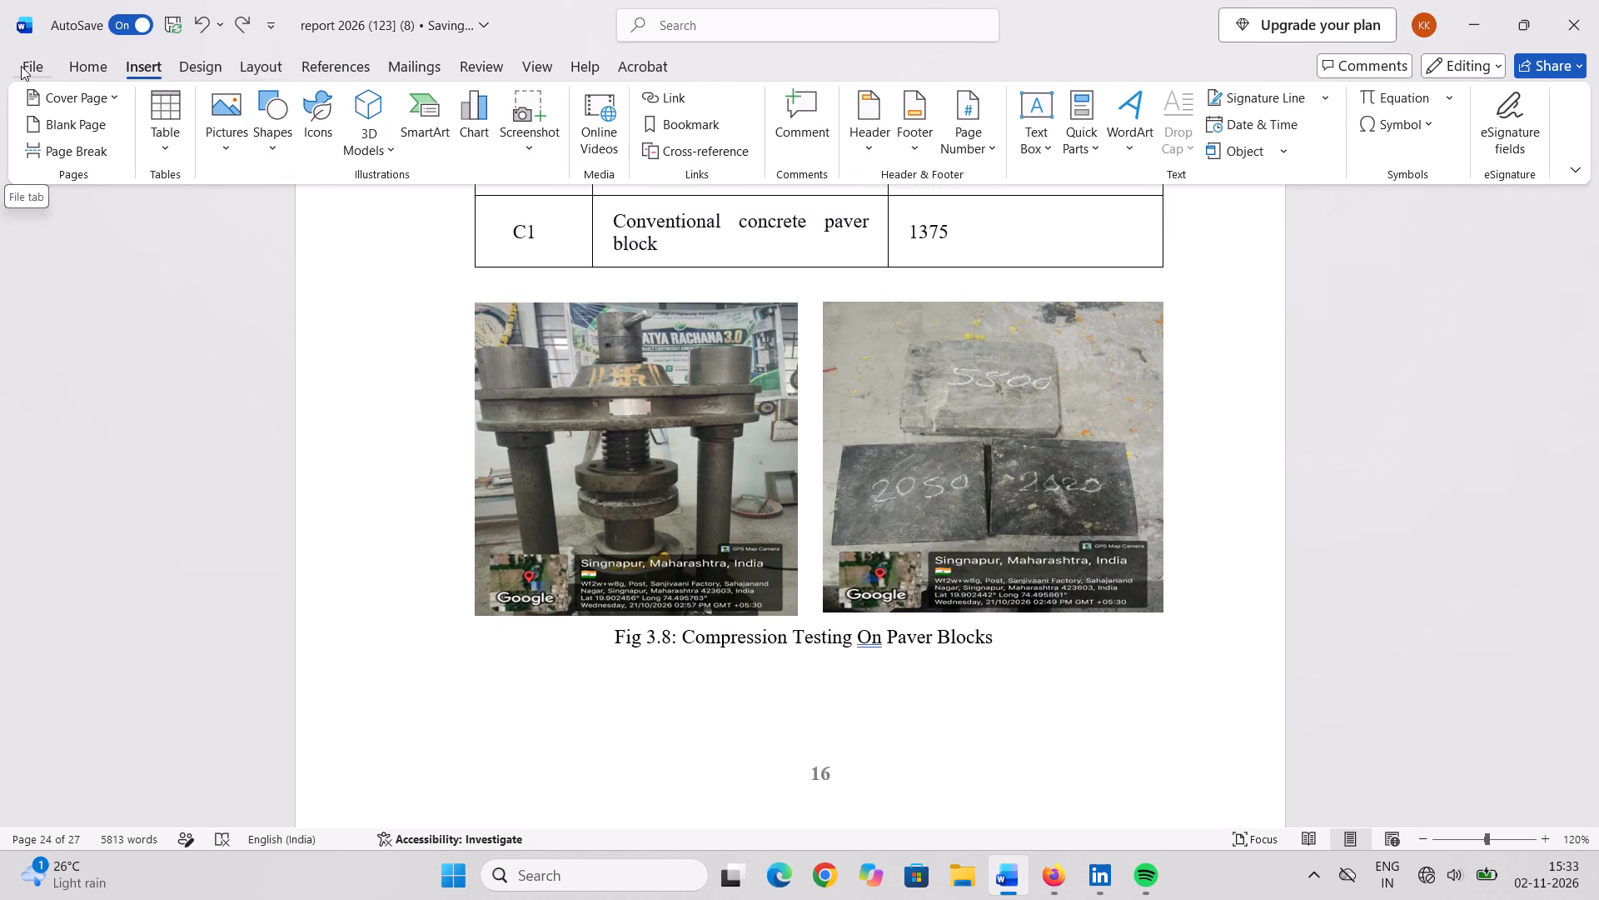
left_click(472, 100)
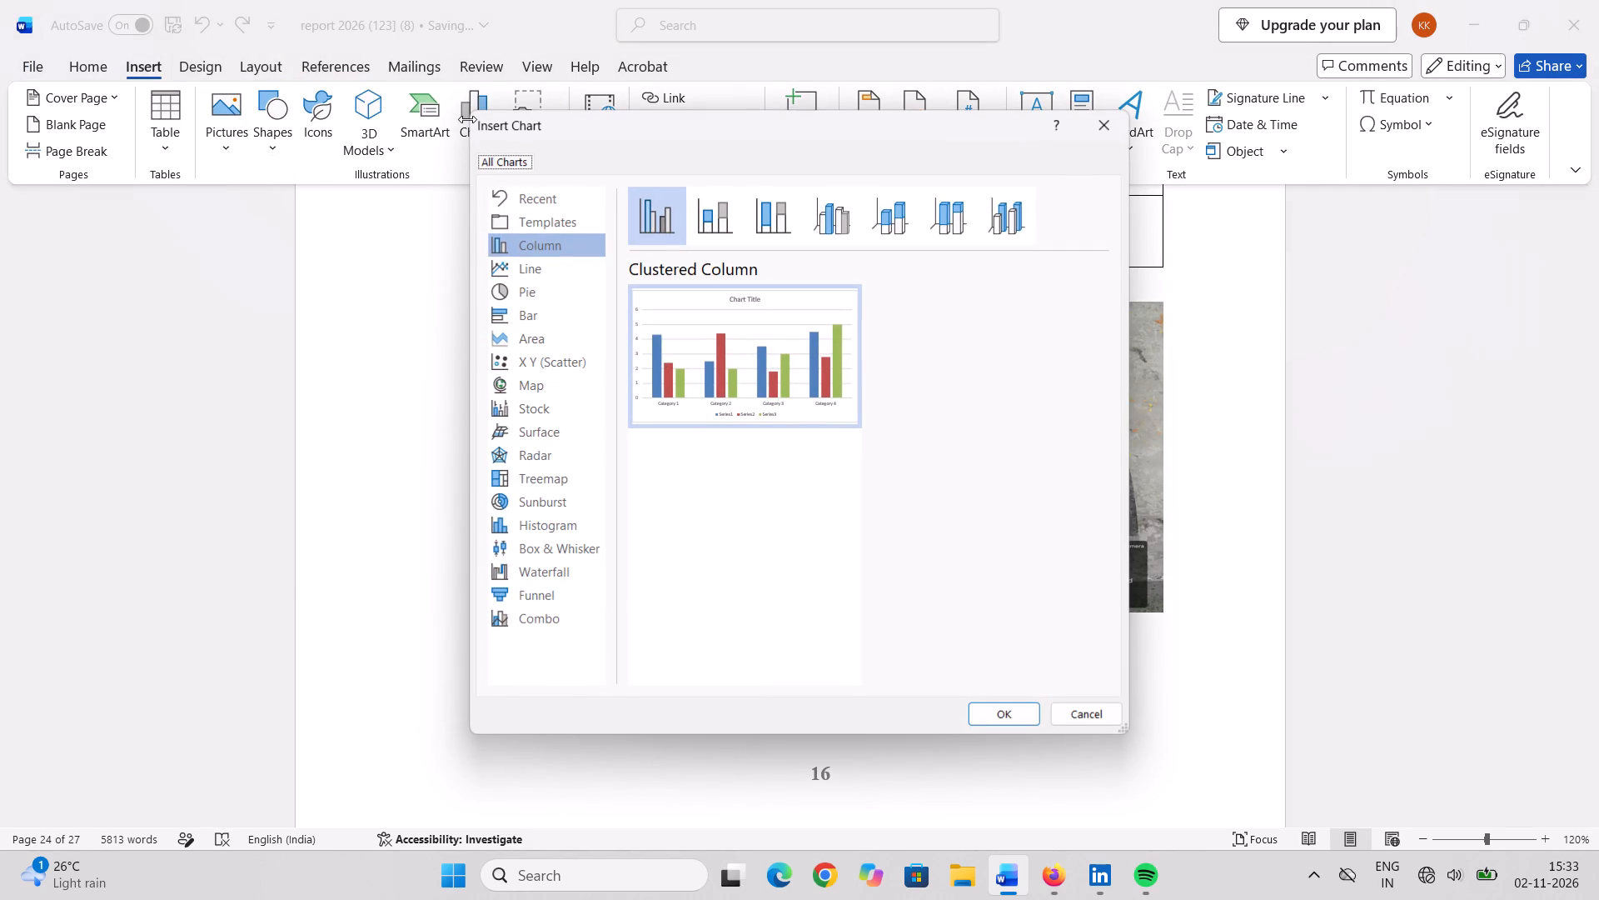
left_click(703, 217)
left_click(775, 223)
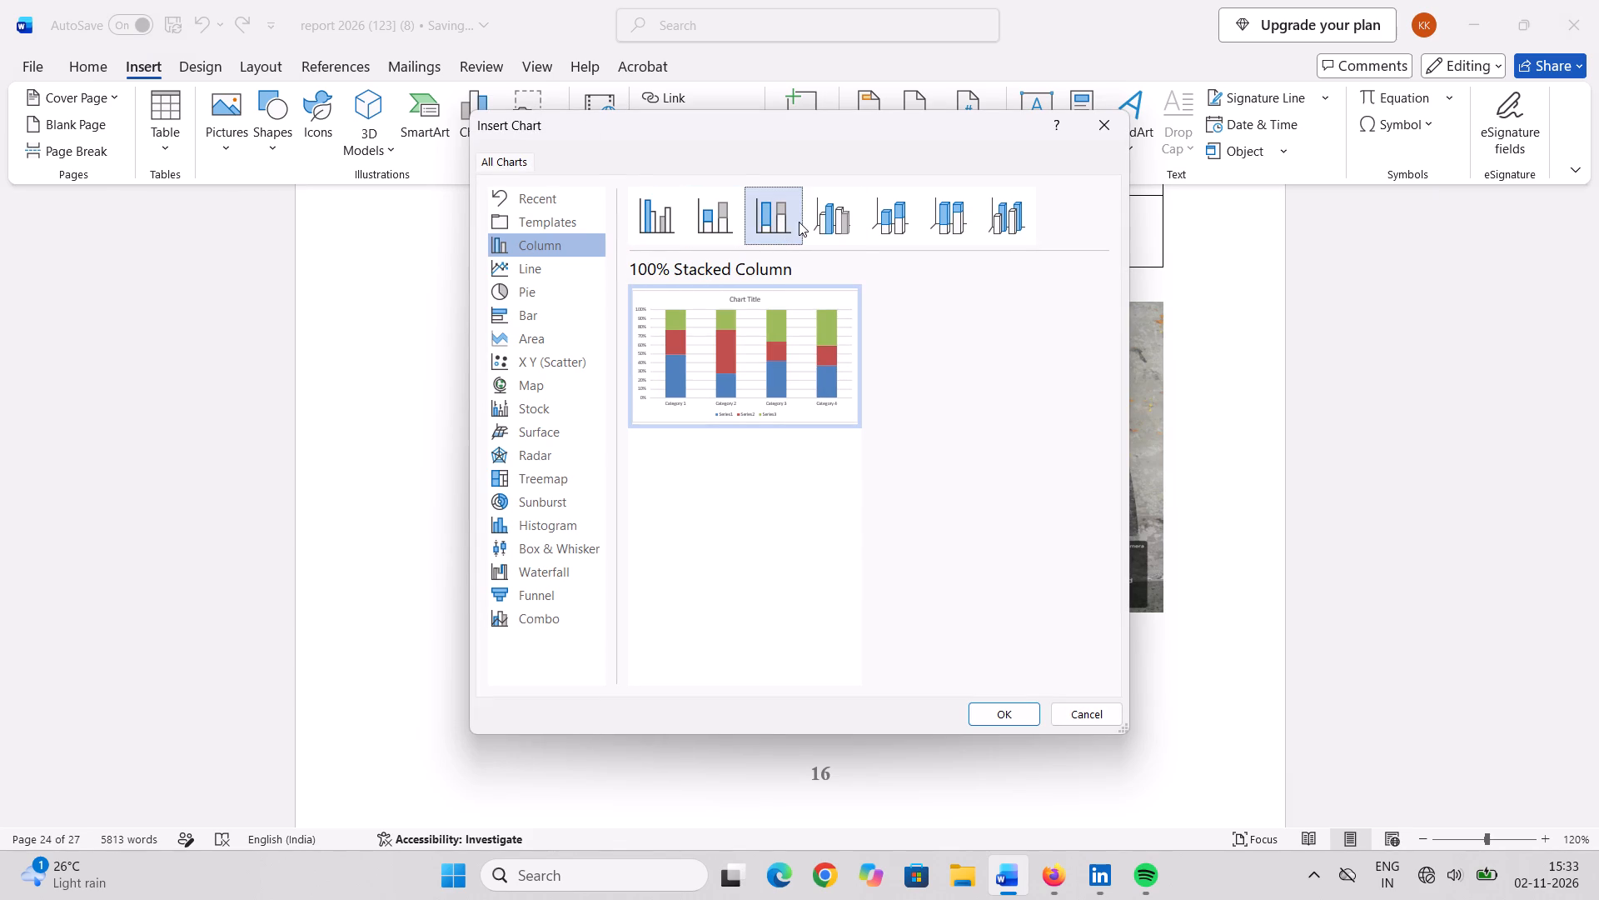
left_click(838, 222)
left_click(908, 227)
left_click(963, 224)
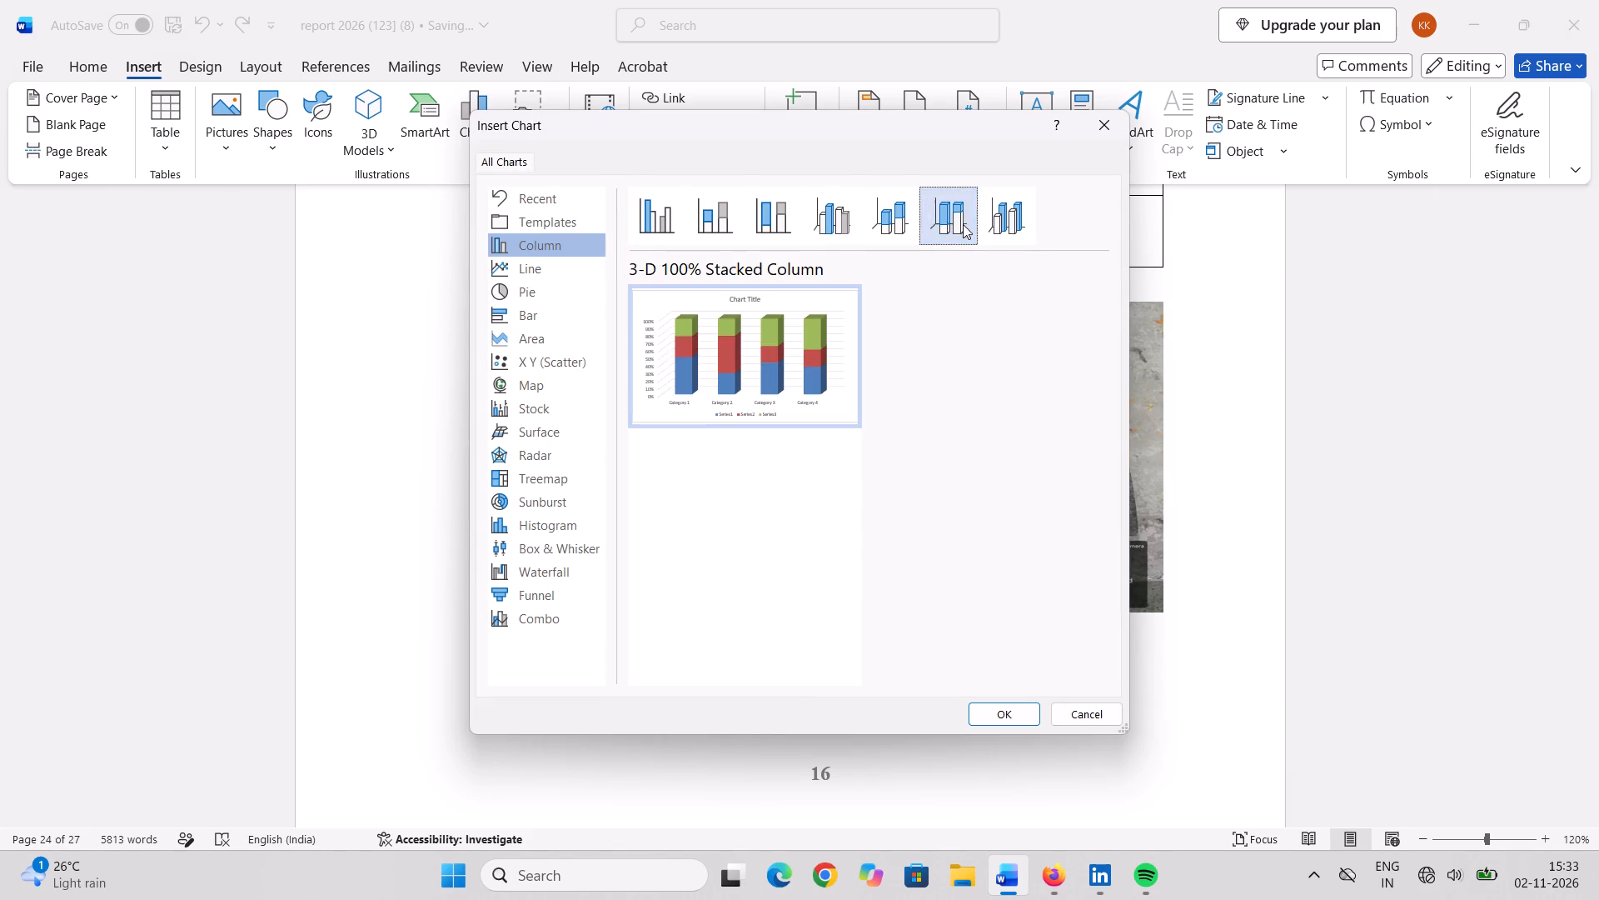
left_click(1024, 221)
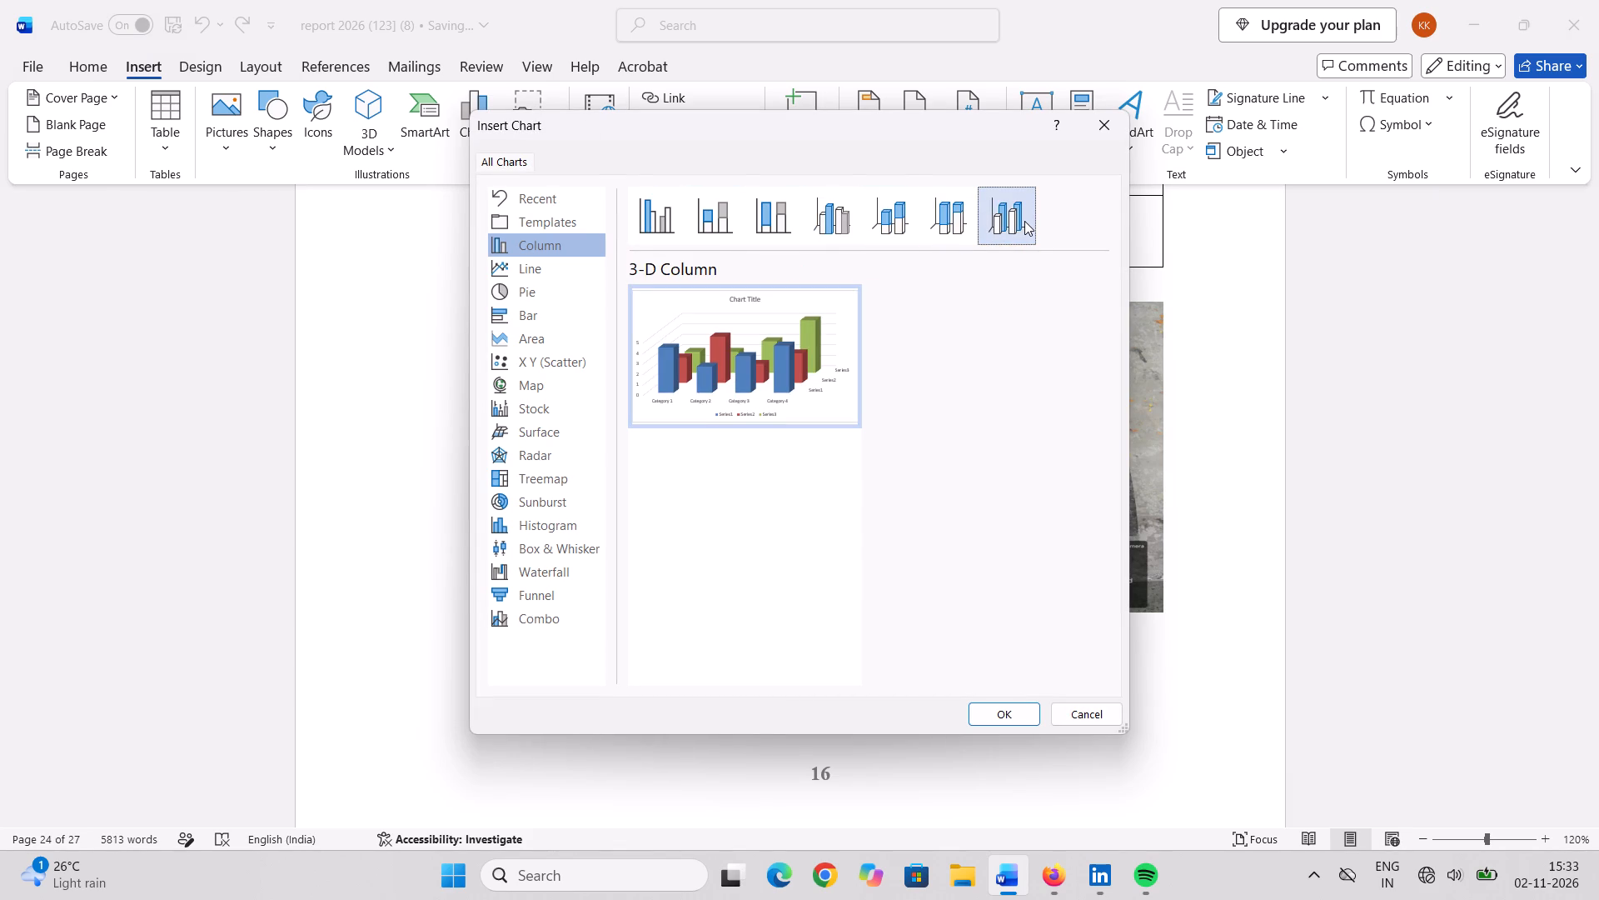
left_click(650, 217)
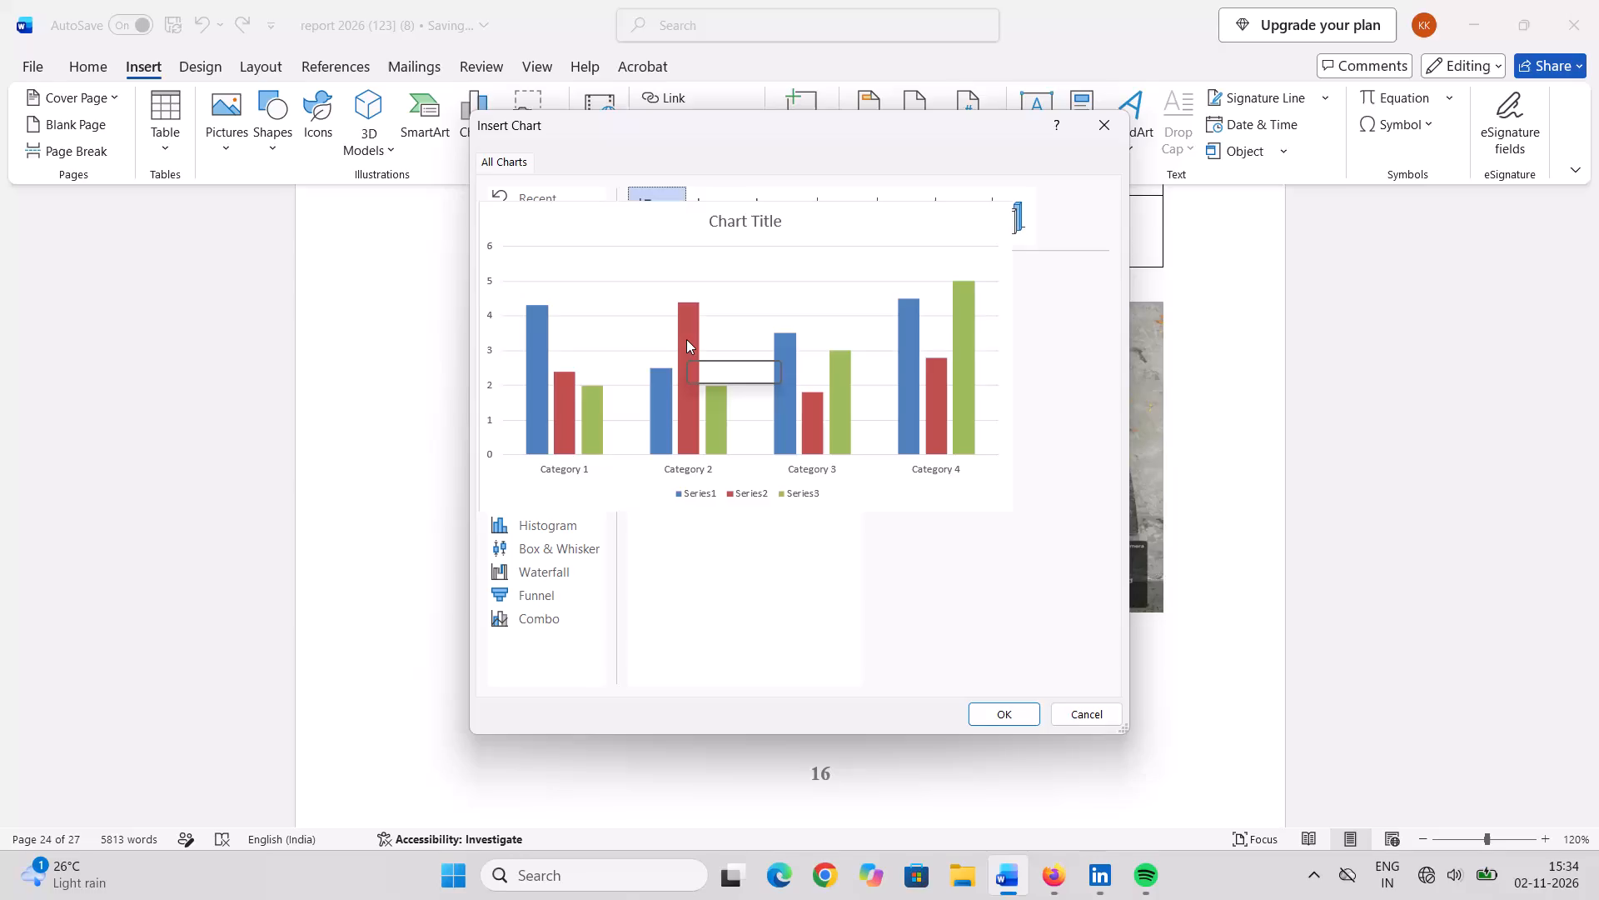
left_click(1030, 709)
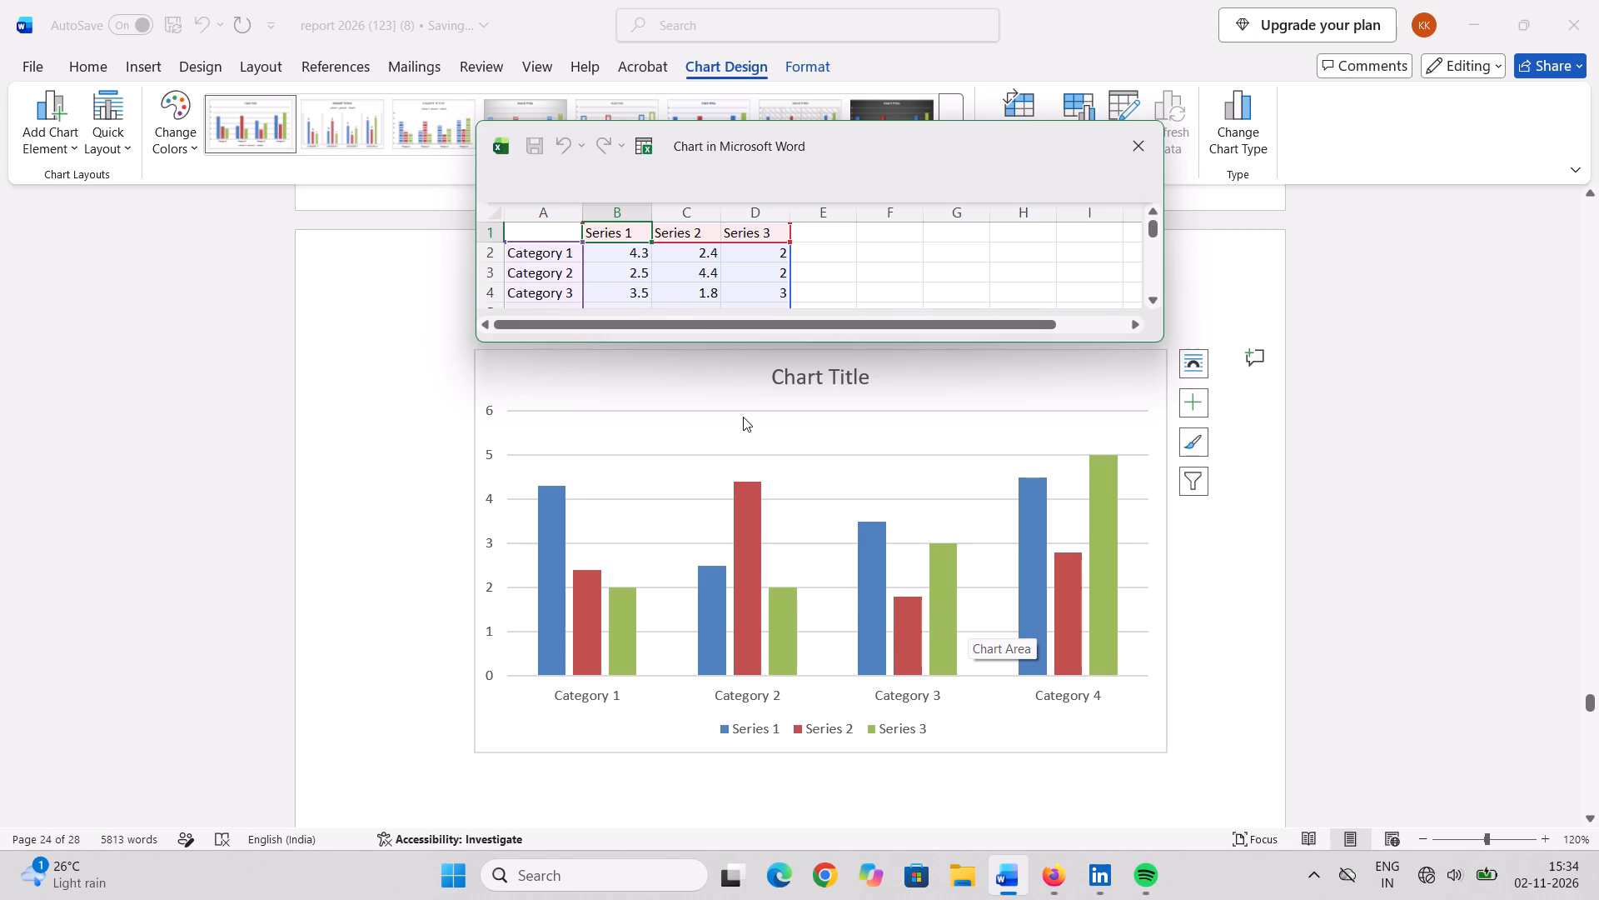
Clear the Category 4 label and its Series 1, Series 2 and Series 3 values from the chart data.
scroll(682, 247, "down", 2)
scroll(682, 247, "up", 2)
scroll(637, 301, "down", 2)
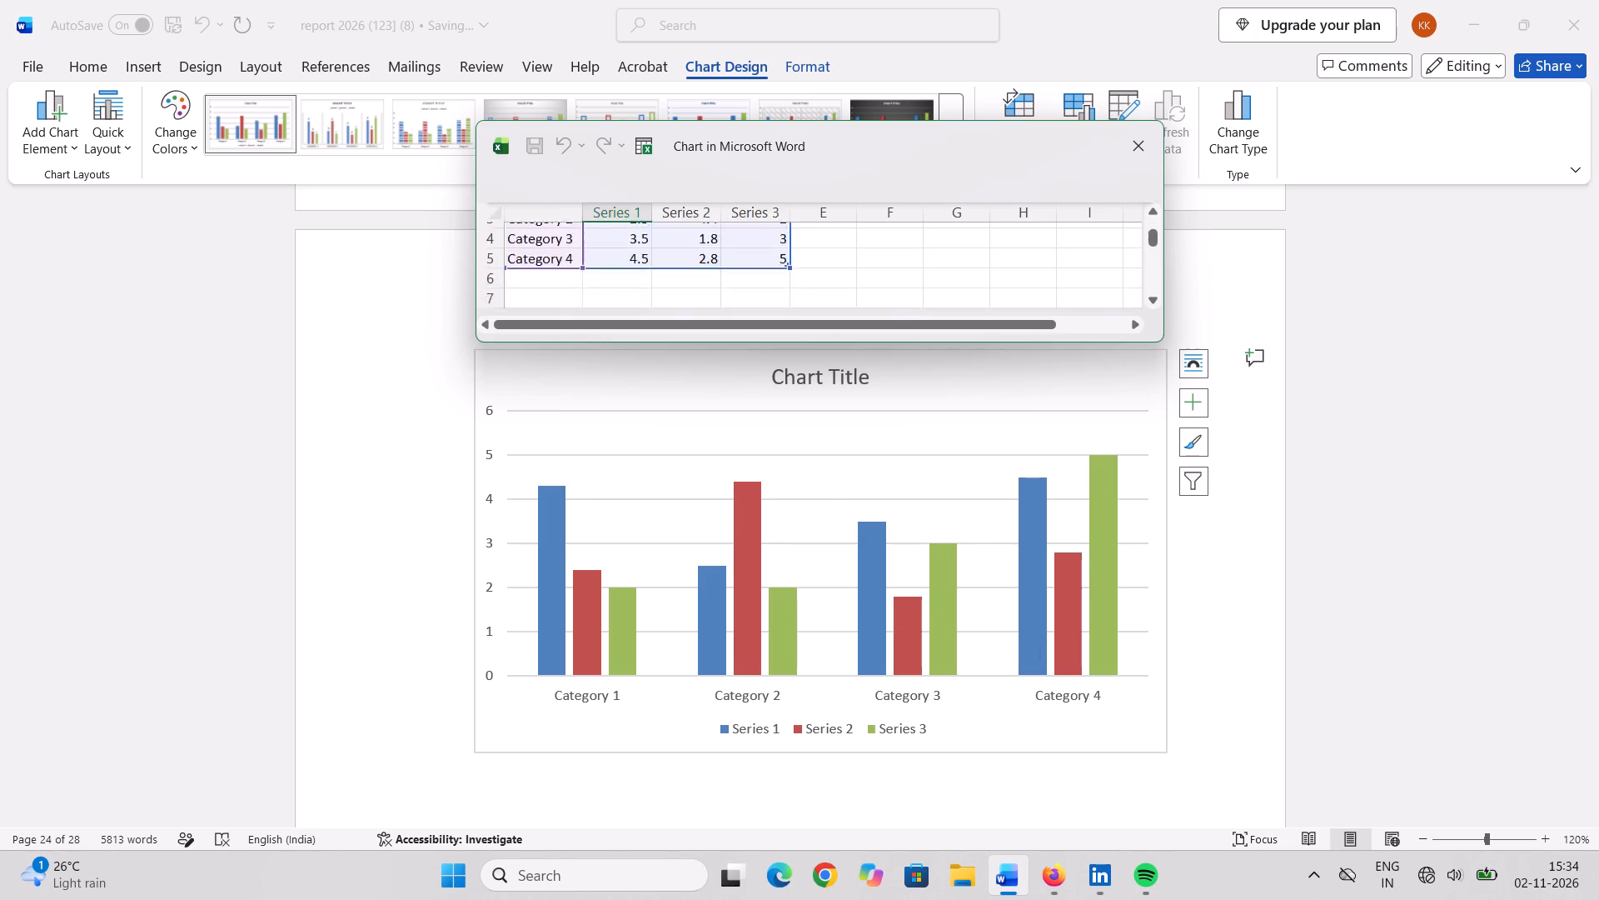
scroll(637, 301, "up", 1)
left_click(507, 262)
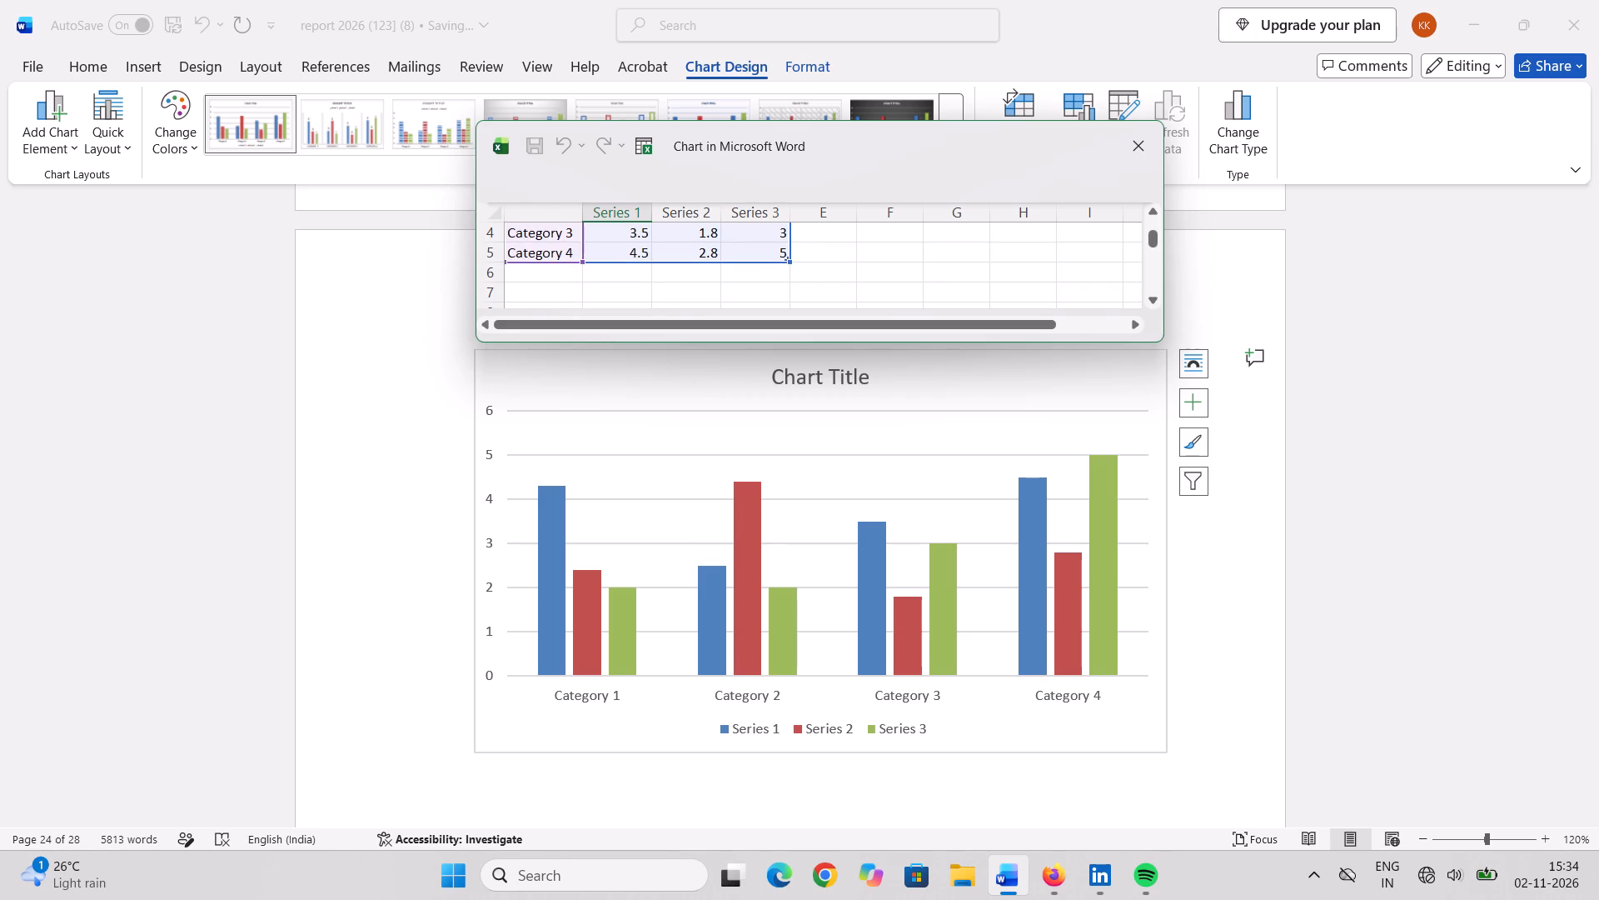
left_click(509, 256)
key("BackSpace")
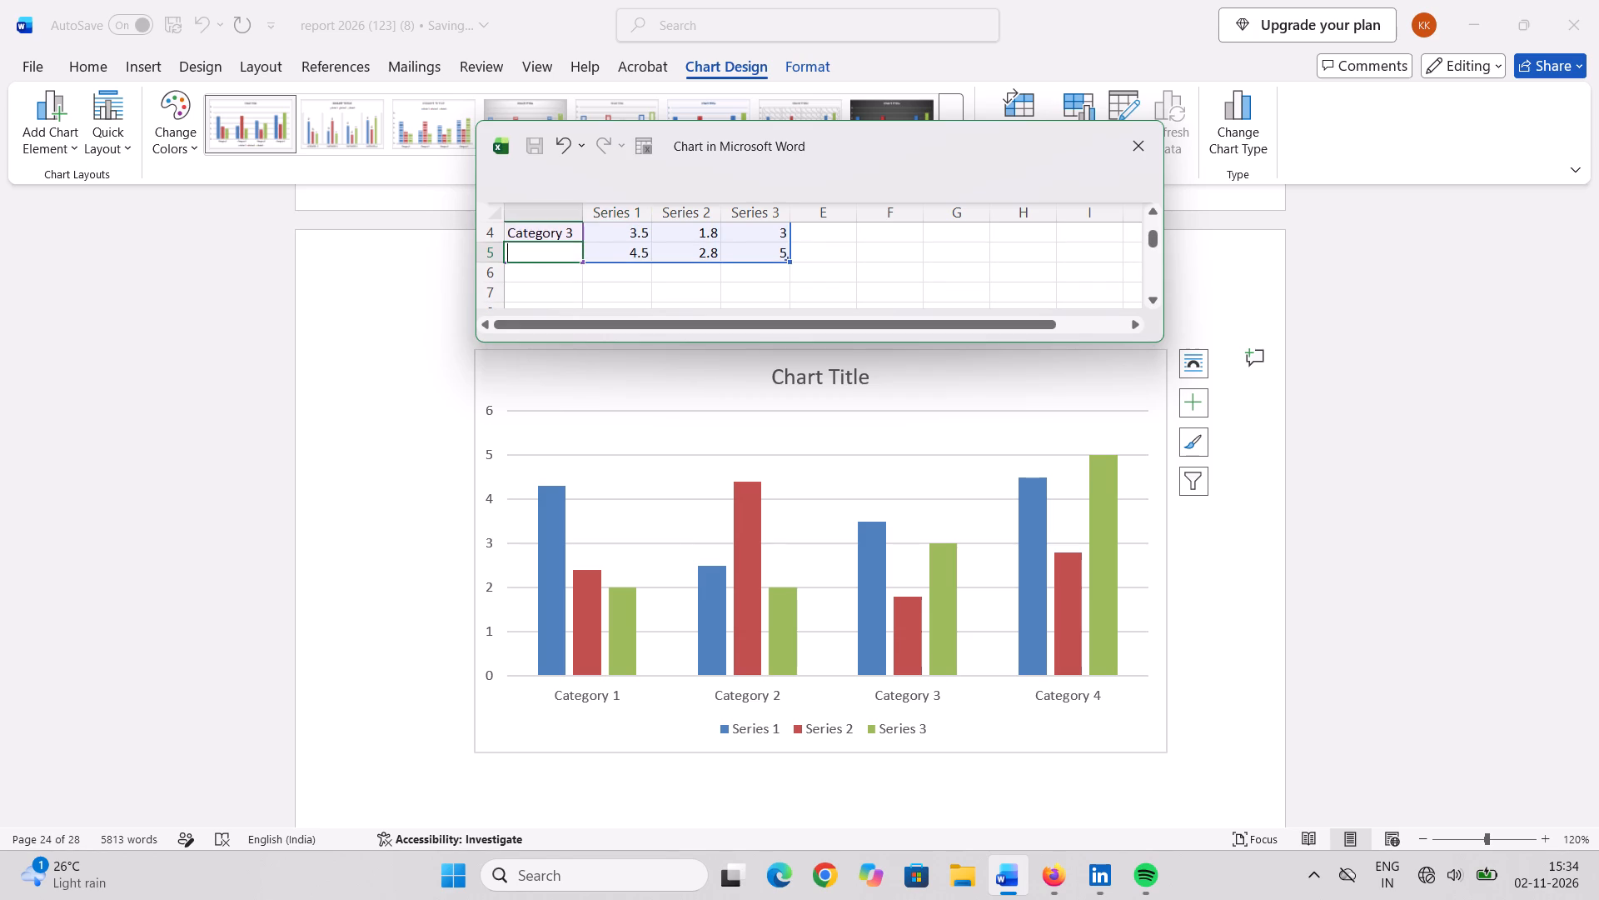
left_click(613, 256)
key("BackSpace")
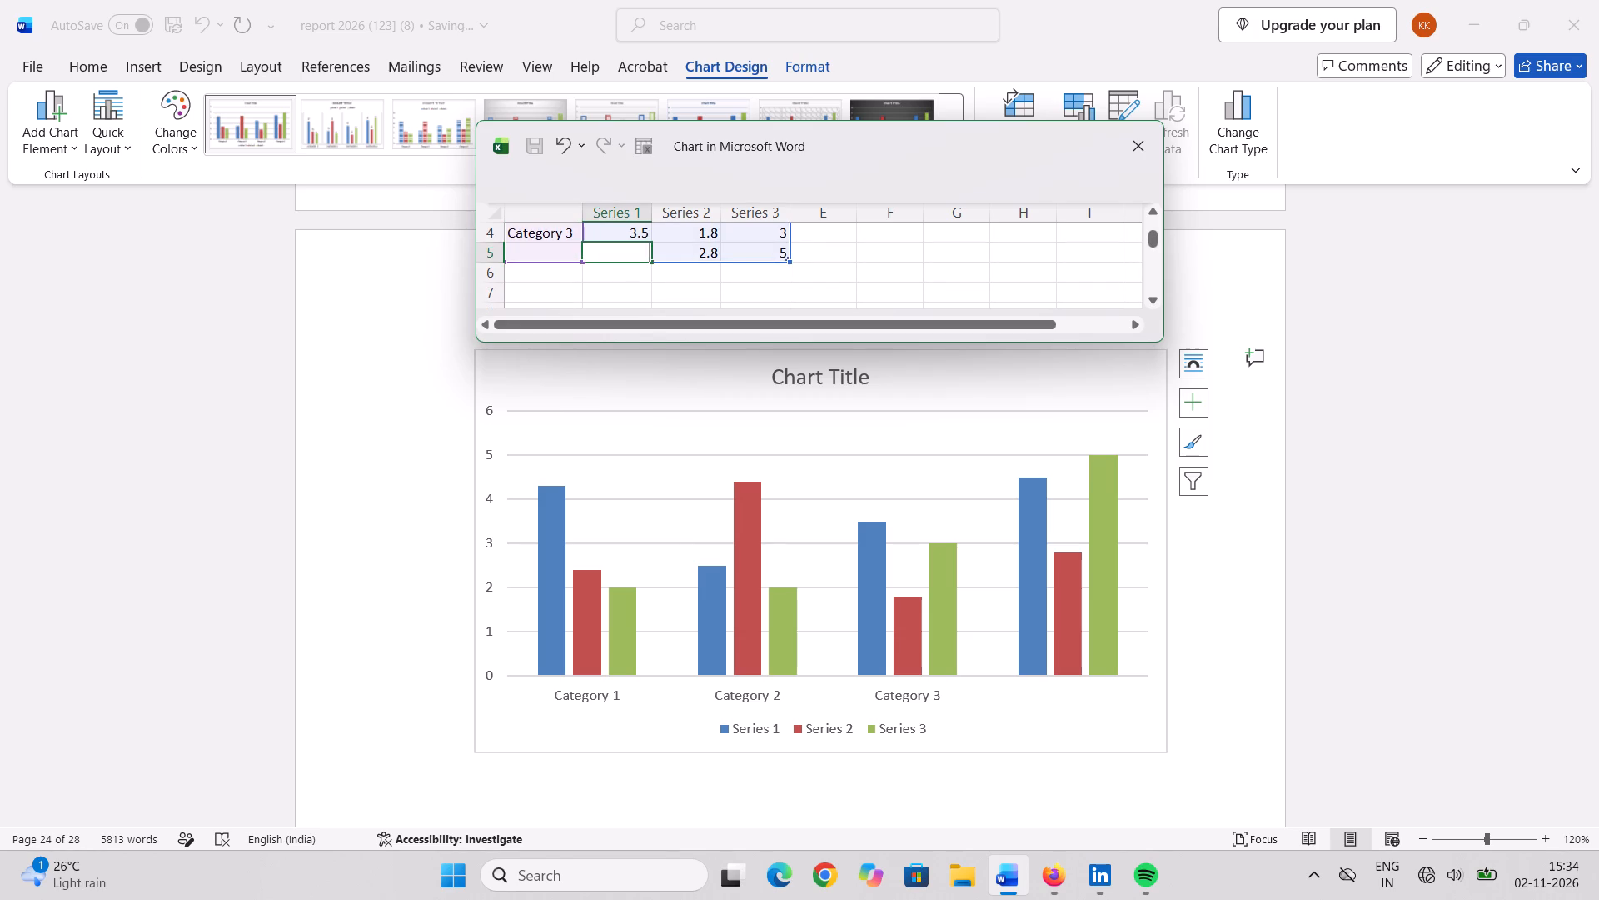
left_click(677, 254)
key("BackSpace")
left_click(746, 249)
key("BackSpace")
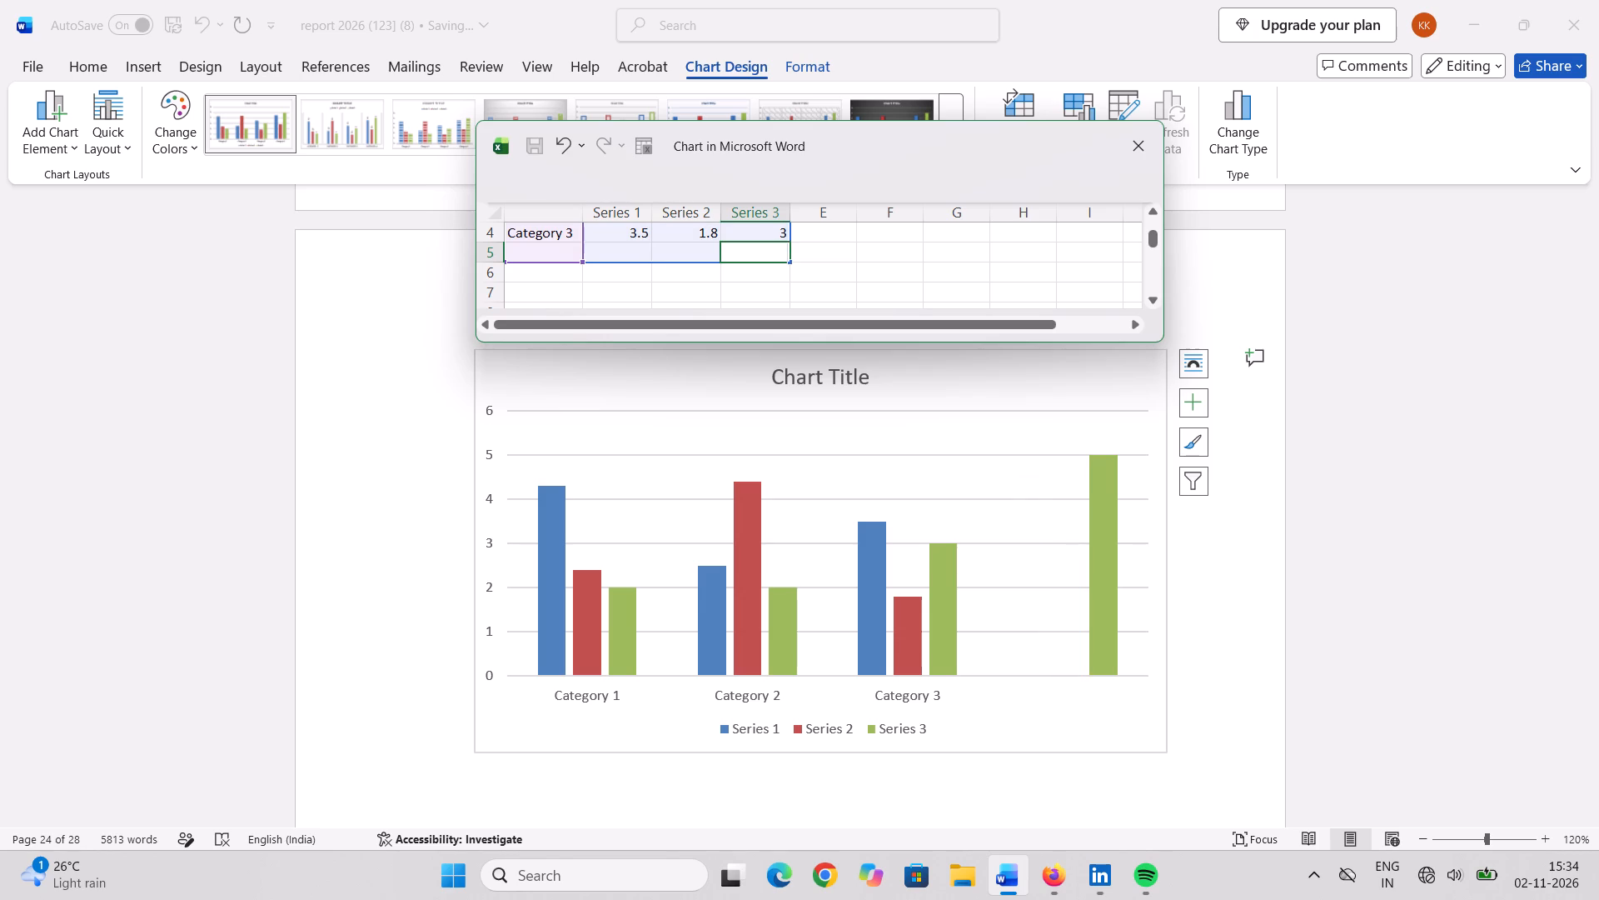
left_click(792, 264)
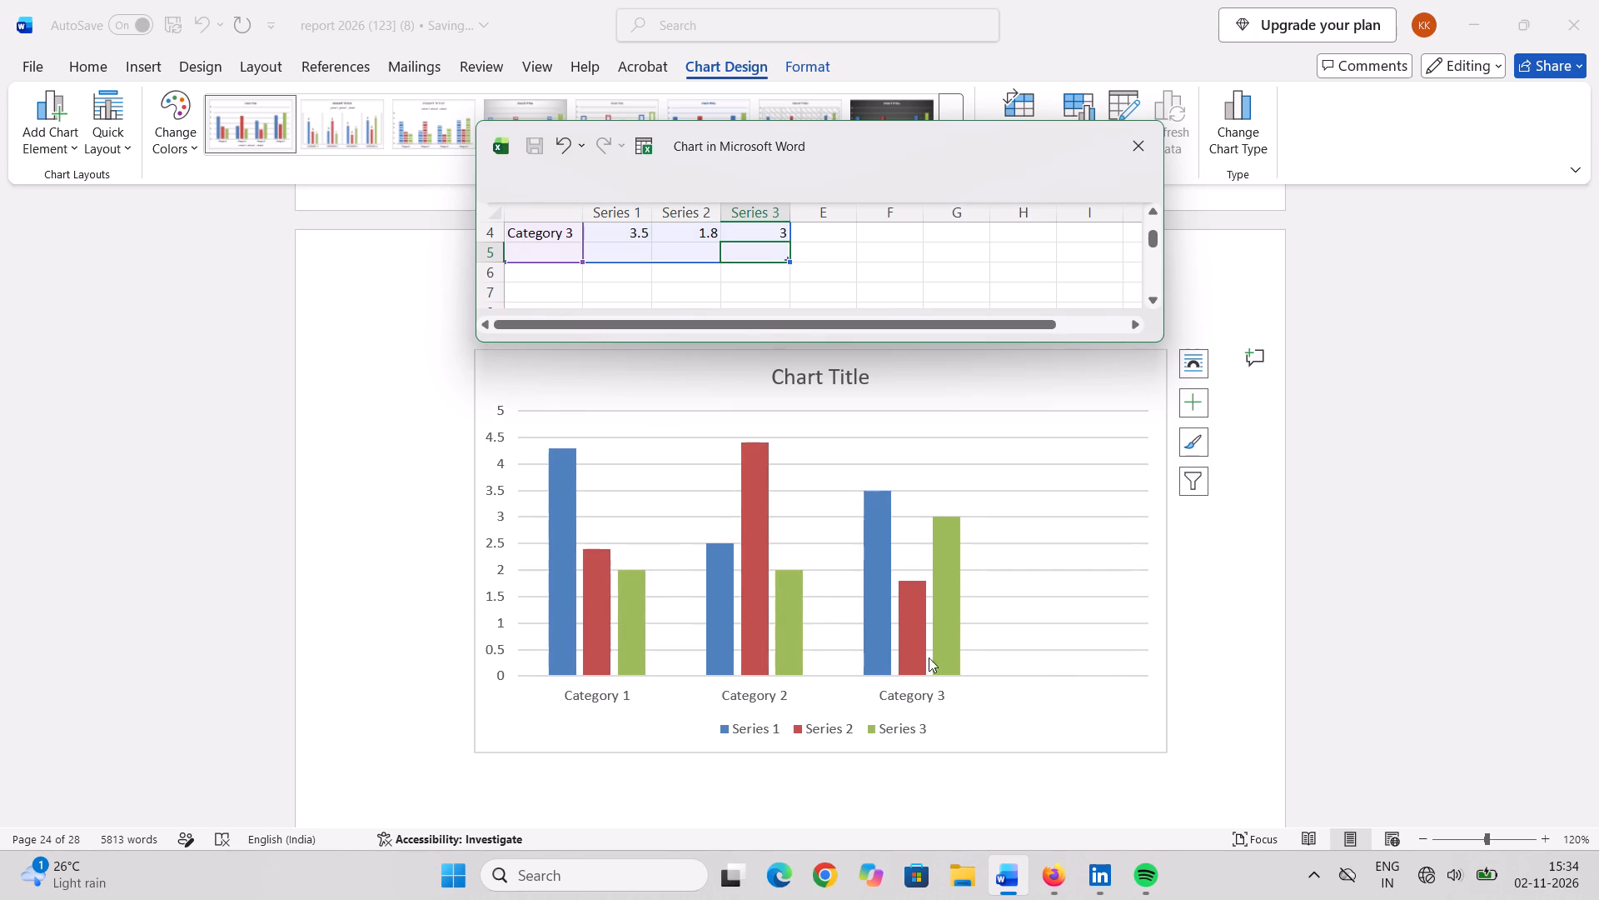
Enlarge the chart data window to show rows 1 to 13.
scroll(927, 566, "up", 4)
scroll(927, 566, "down", 2)
scroll(927, 566, "up", 1)
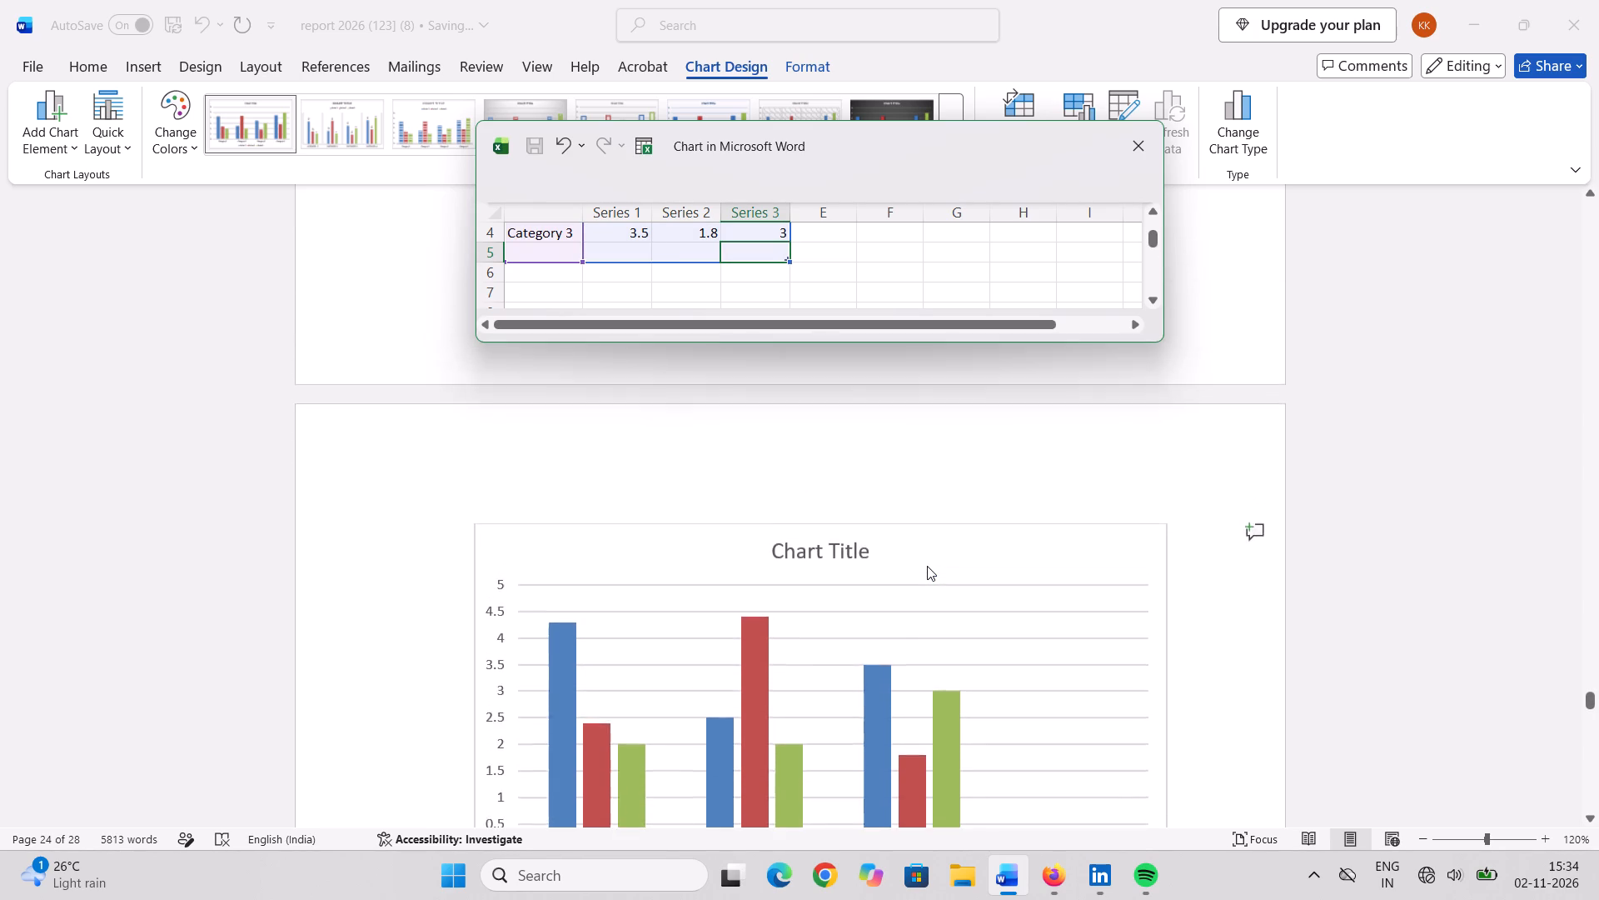
scroll(927, 566, "down", 1)
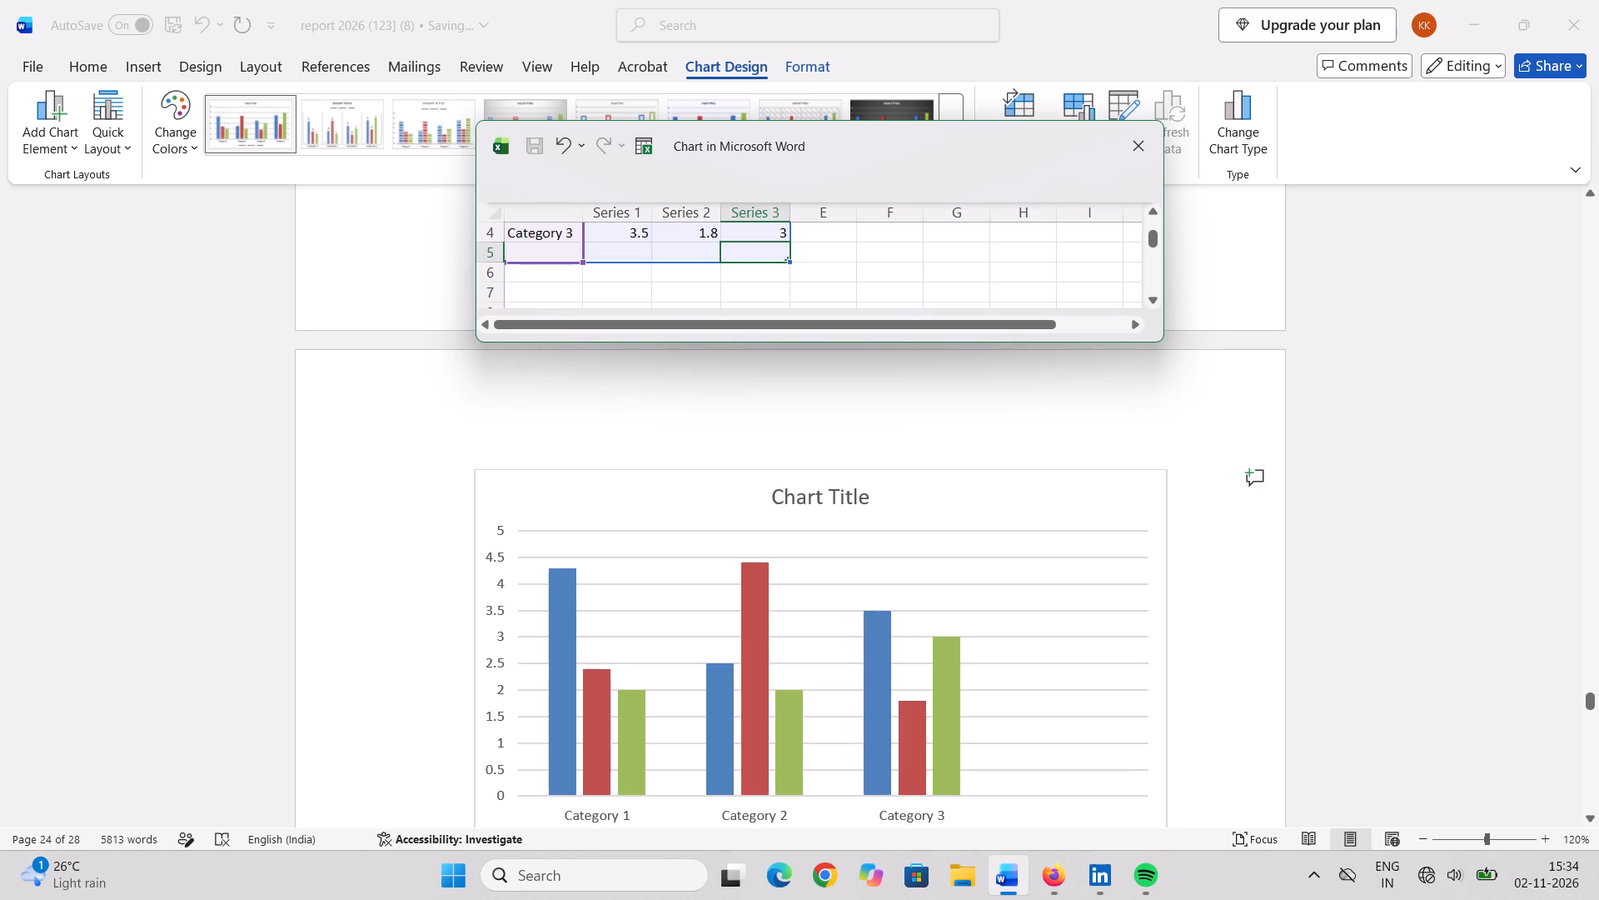
left_click_drag(506, 251, 648, 252)
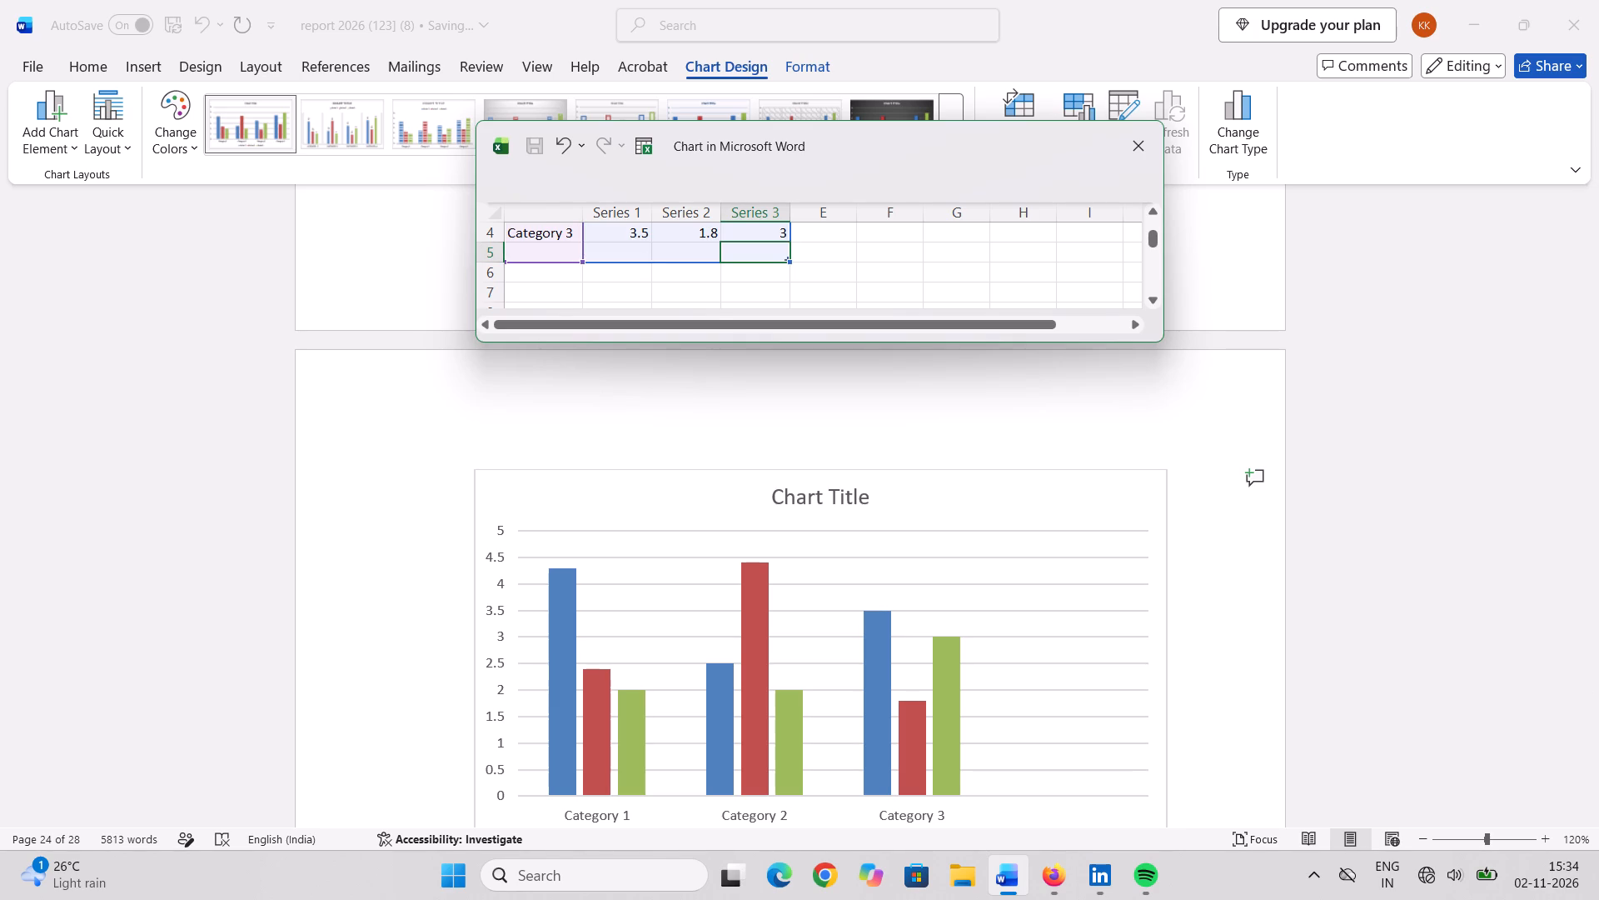
left_click(721, 266)
left_click(695, 249)
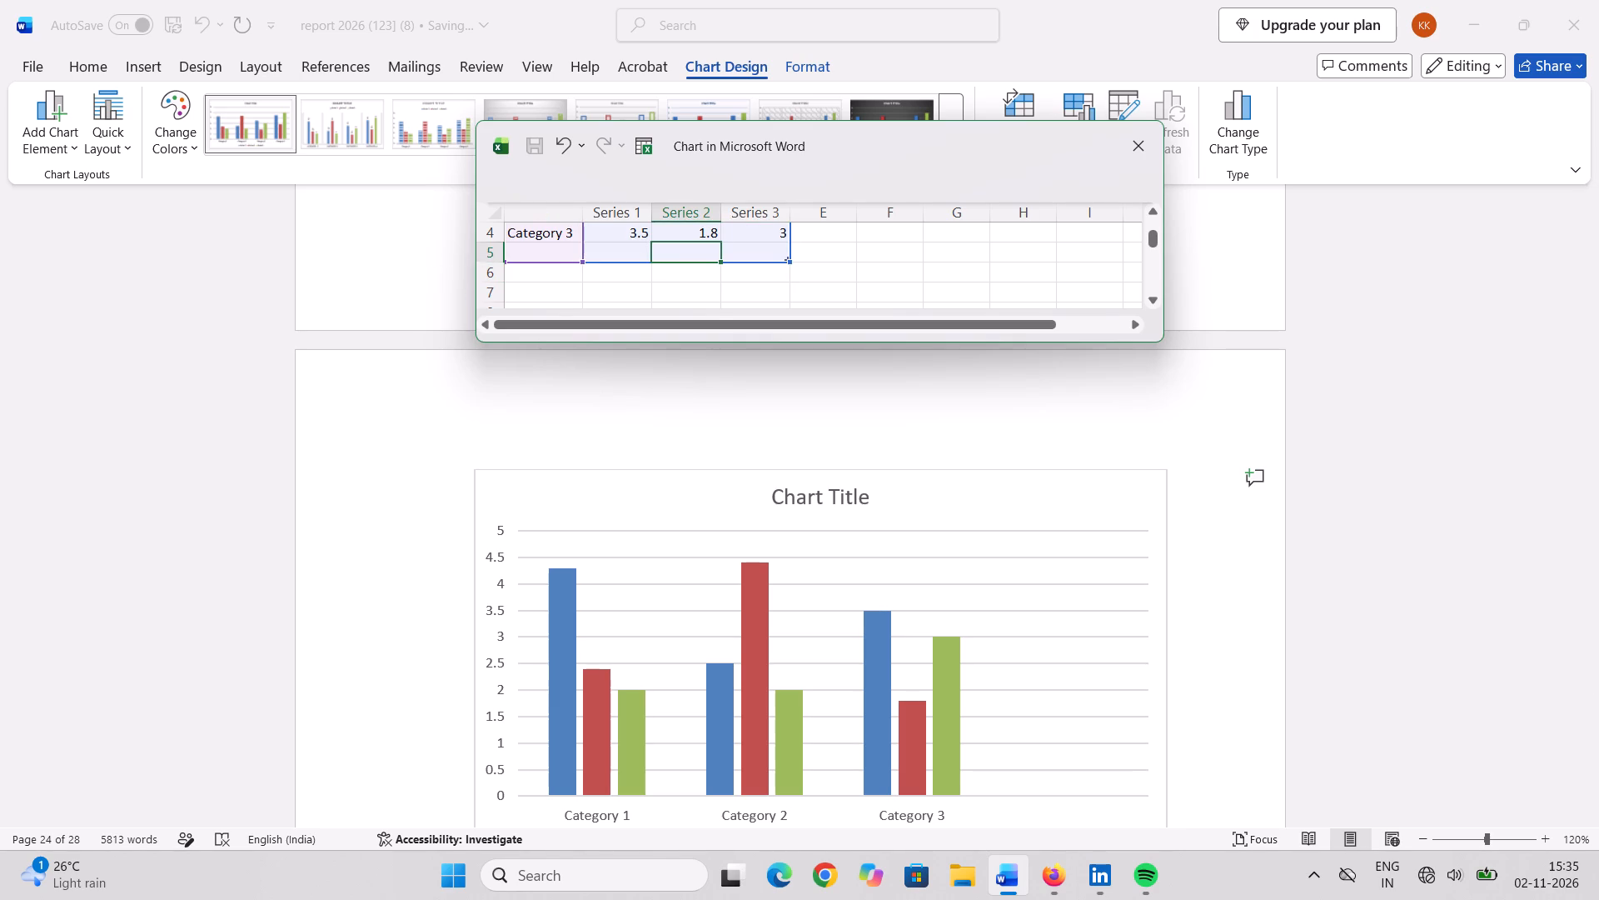
triple_click(559, 247)
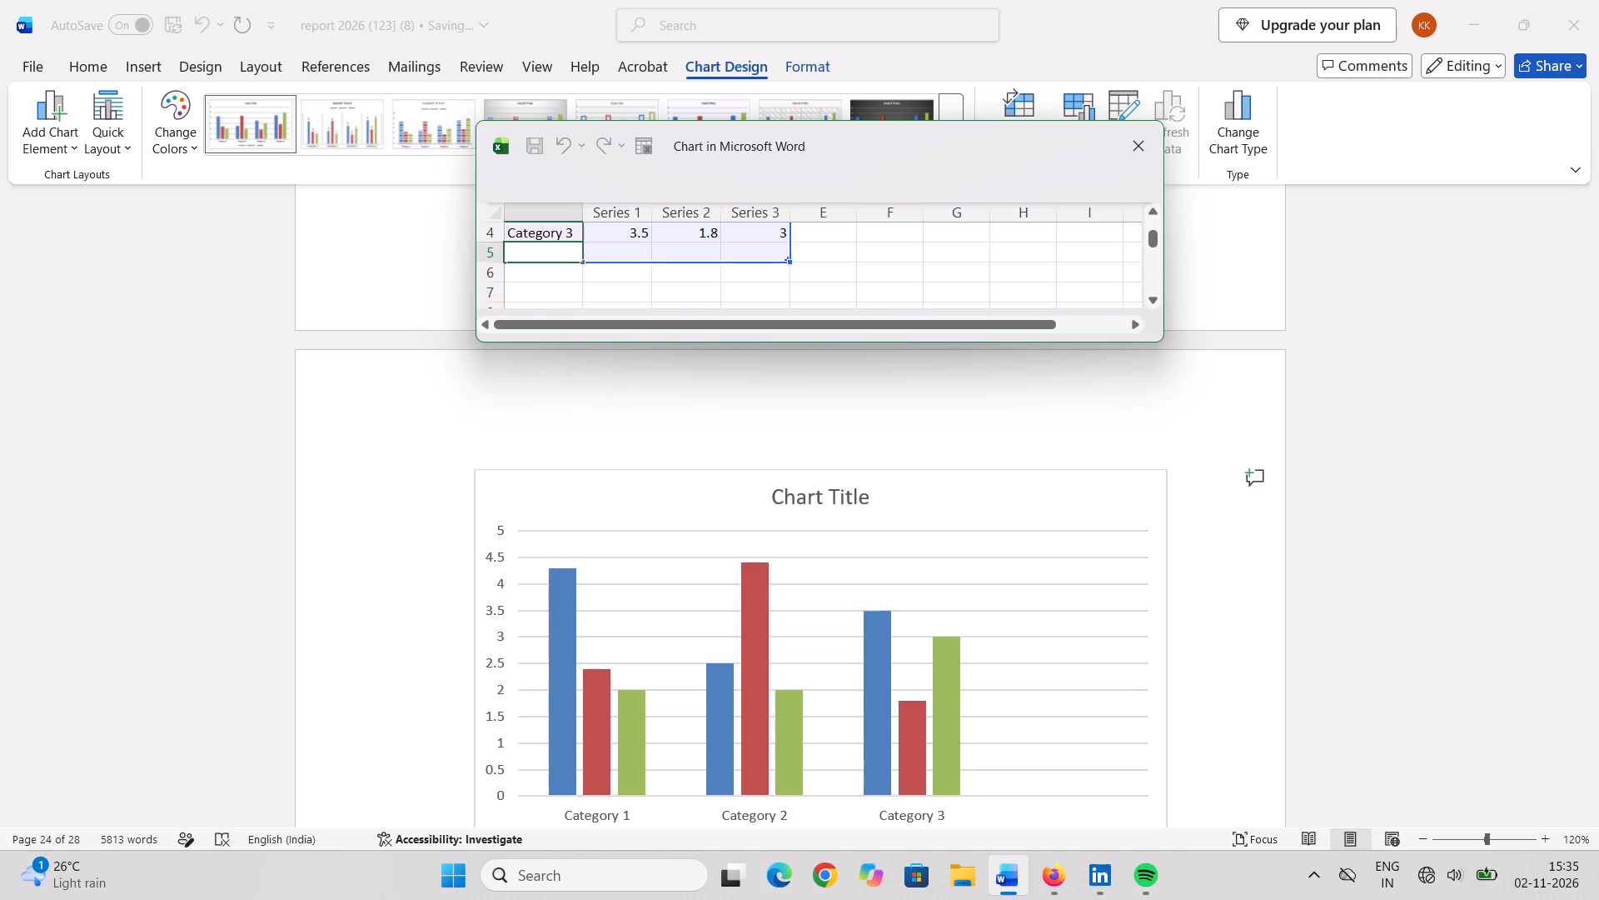
scroll(792, 261, "up", 1)
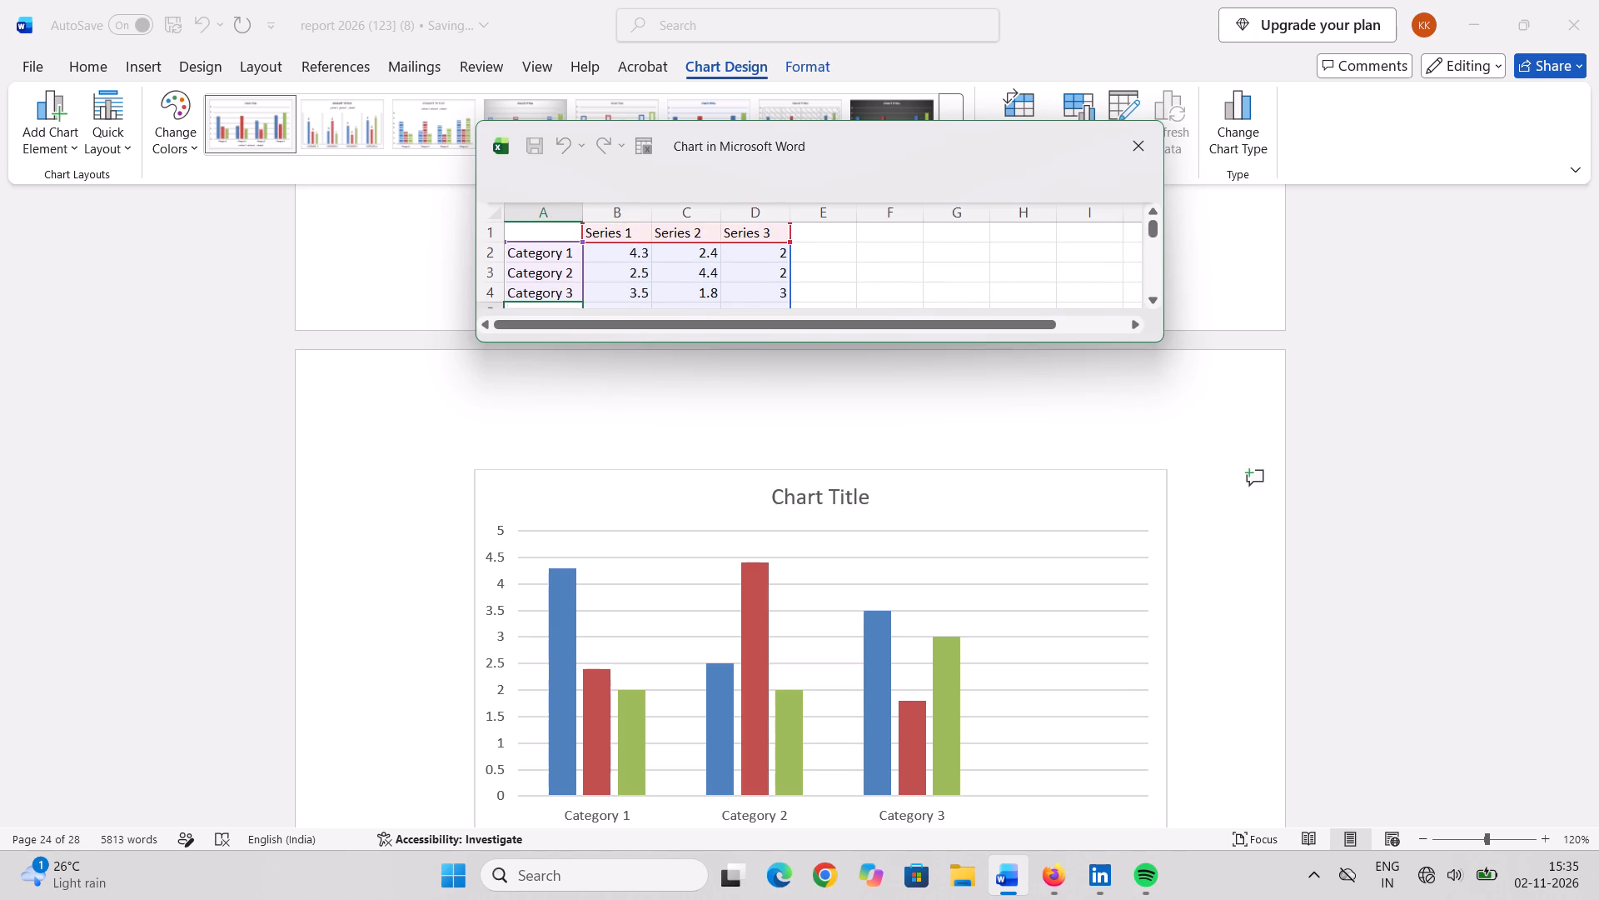
left_click_drag(904, 342, 907, 442)
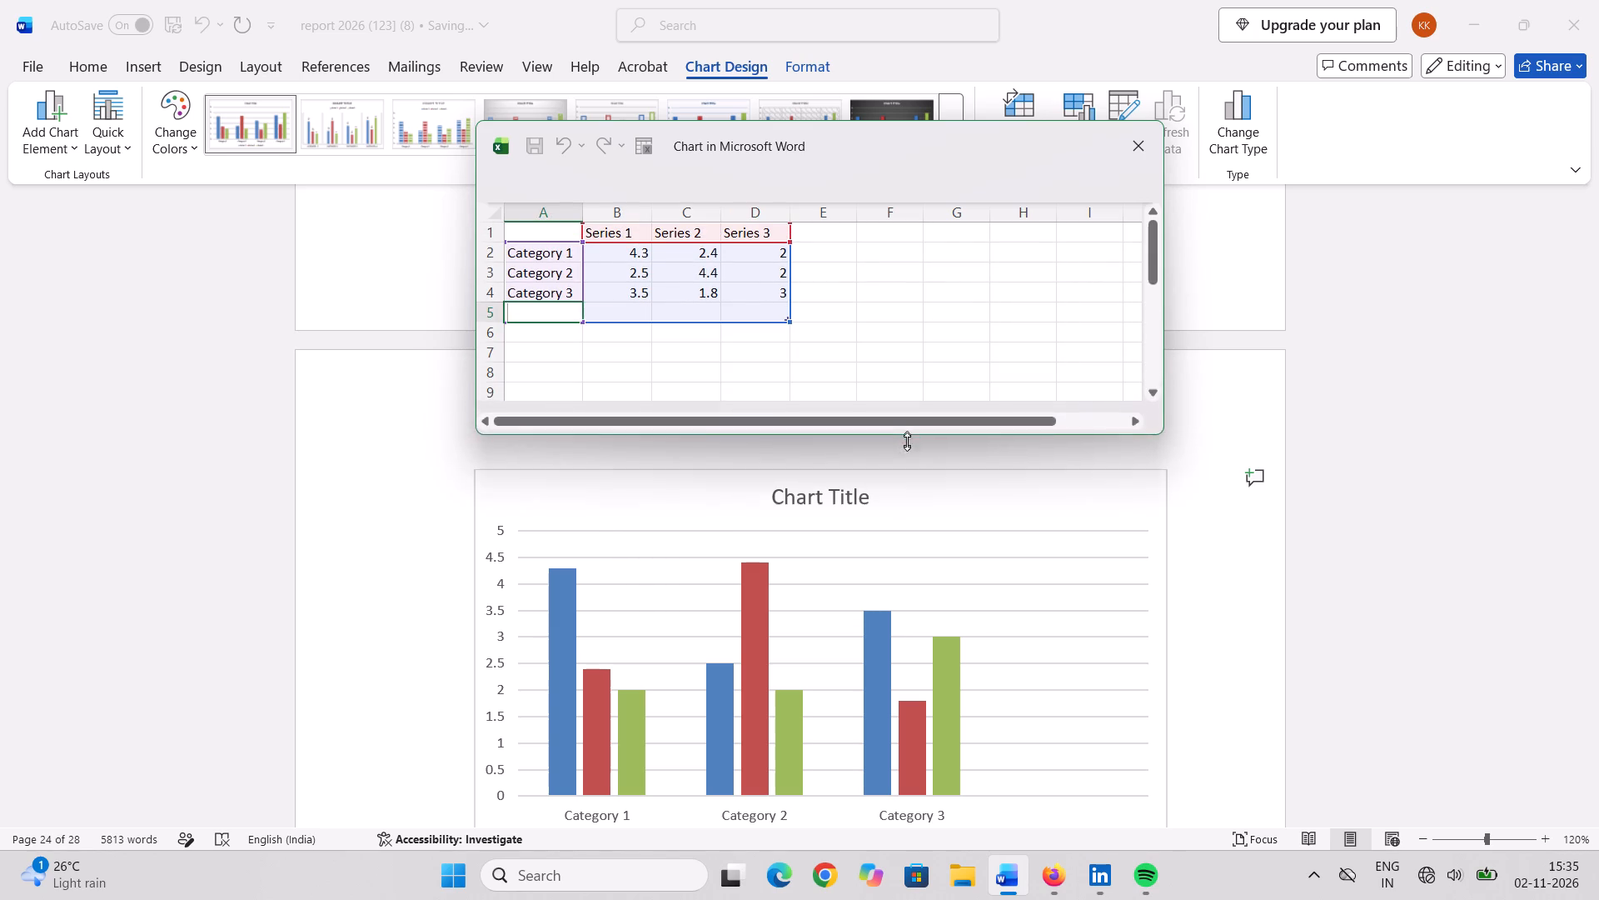
left_click_drag(907, 442, 914, 518)
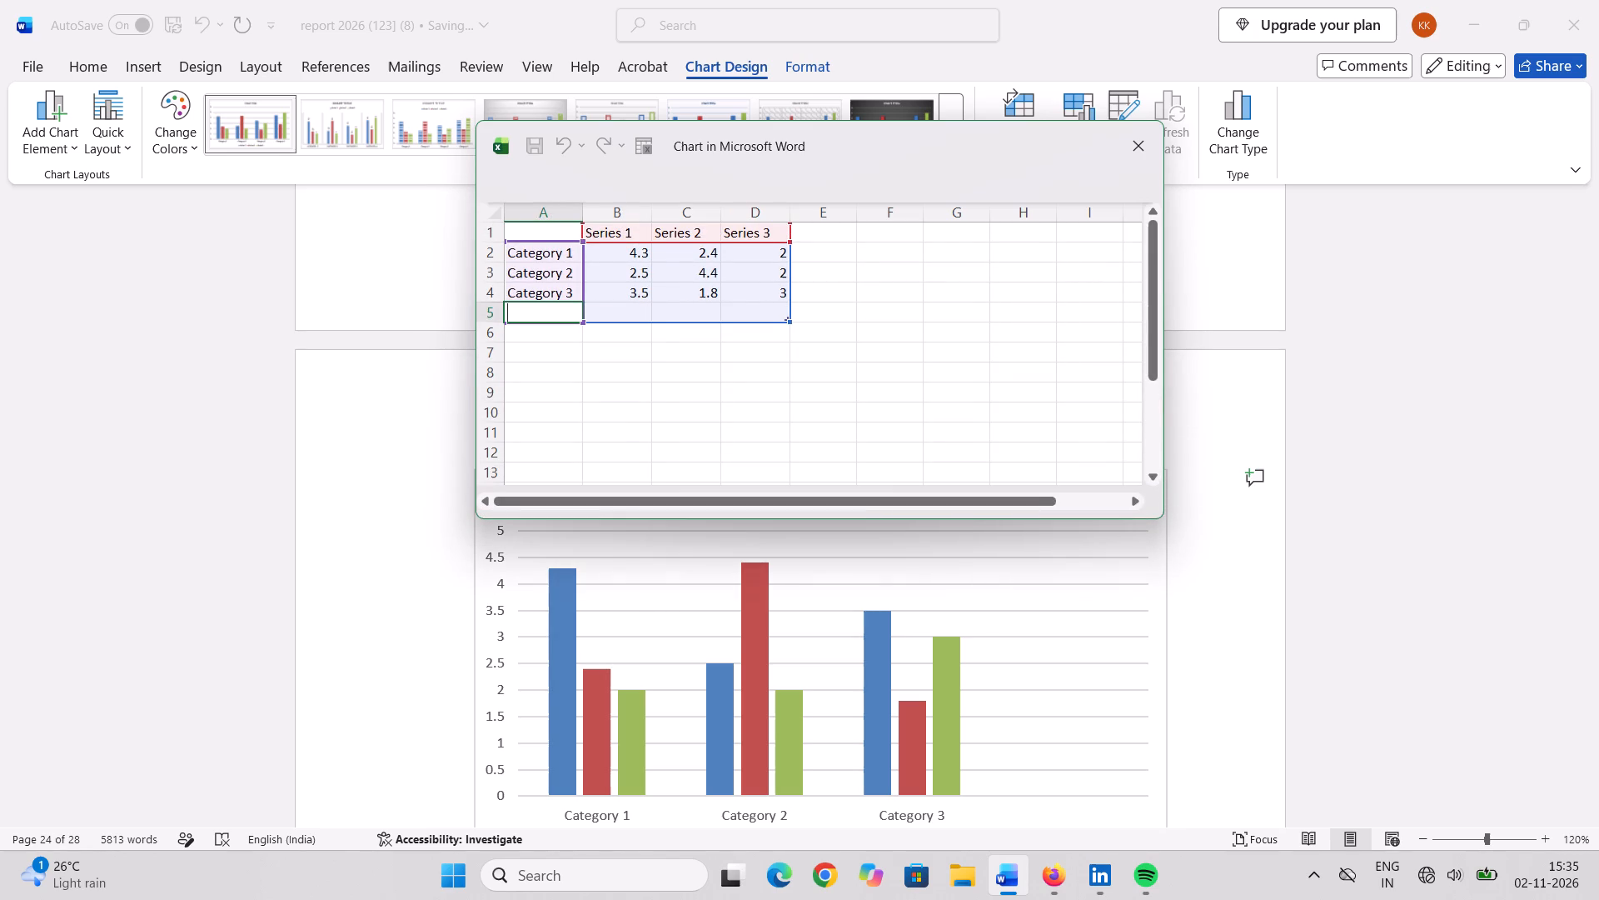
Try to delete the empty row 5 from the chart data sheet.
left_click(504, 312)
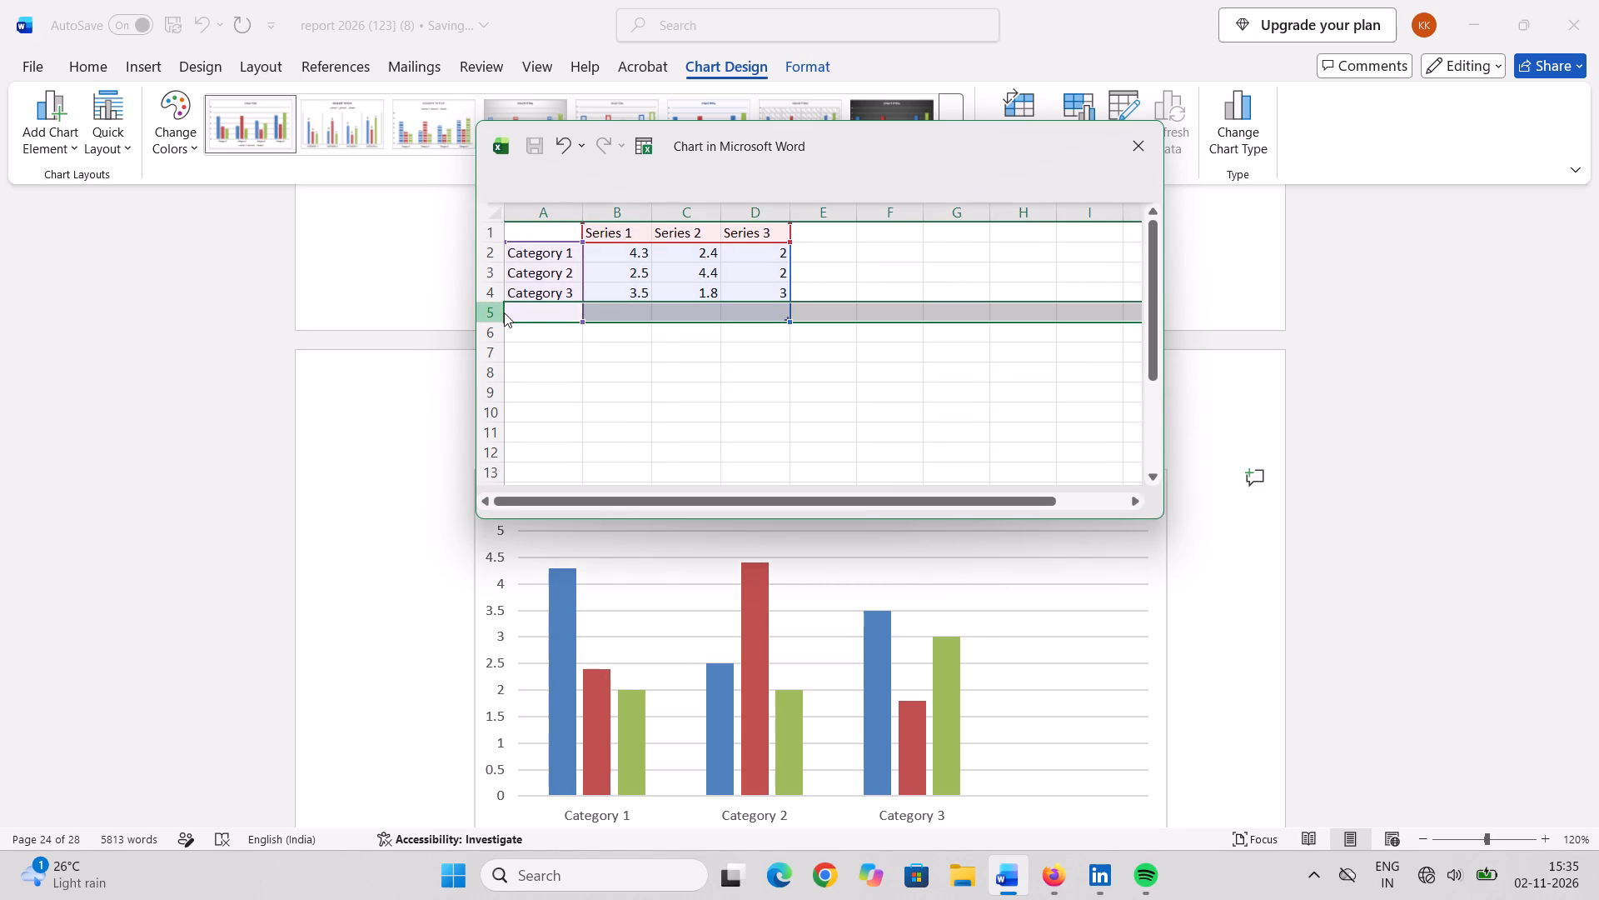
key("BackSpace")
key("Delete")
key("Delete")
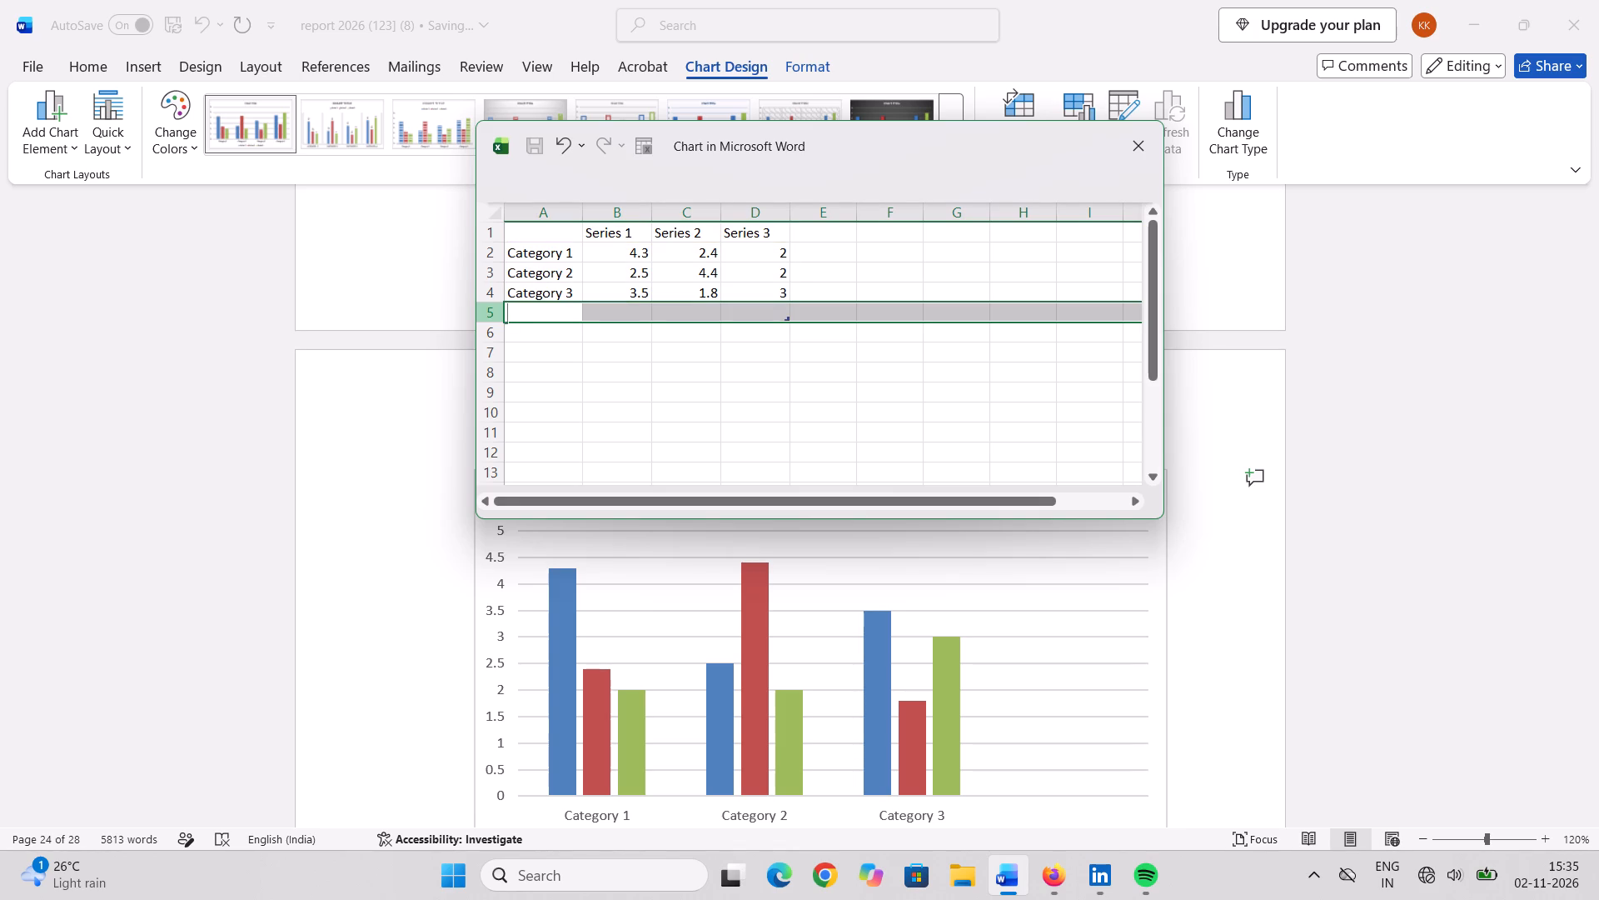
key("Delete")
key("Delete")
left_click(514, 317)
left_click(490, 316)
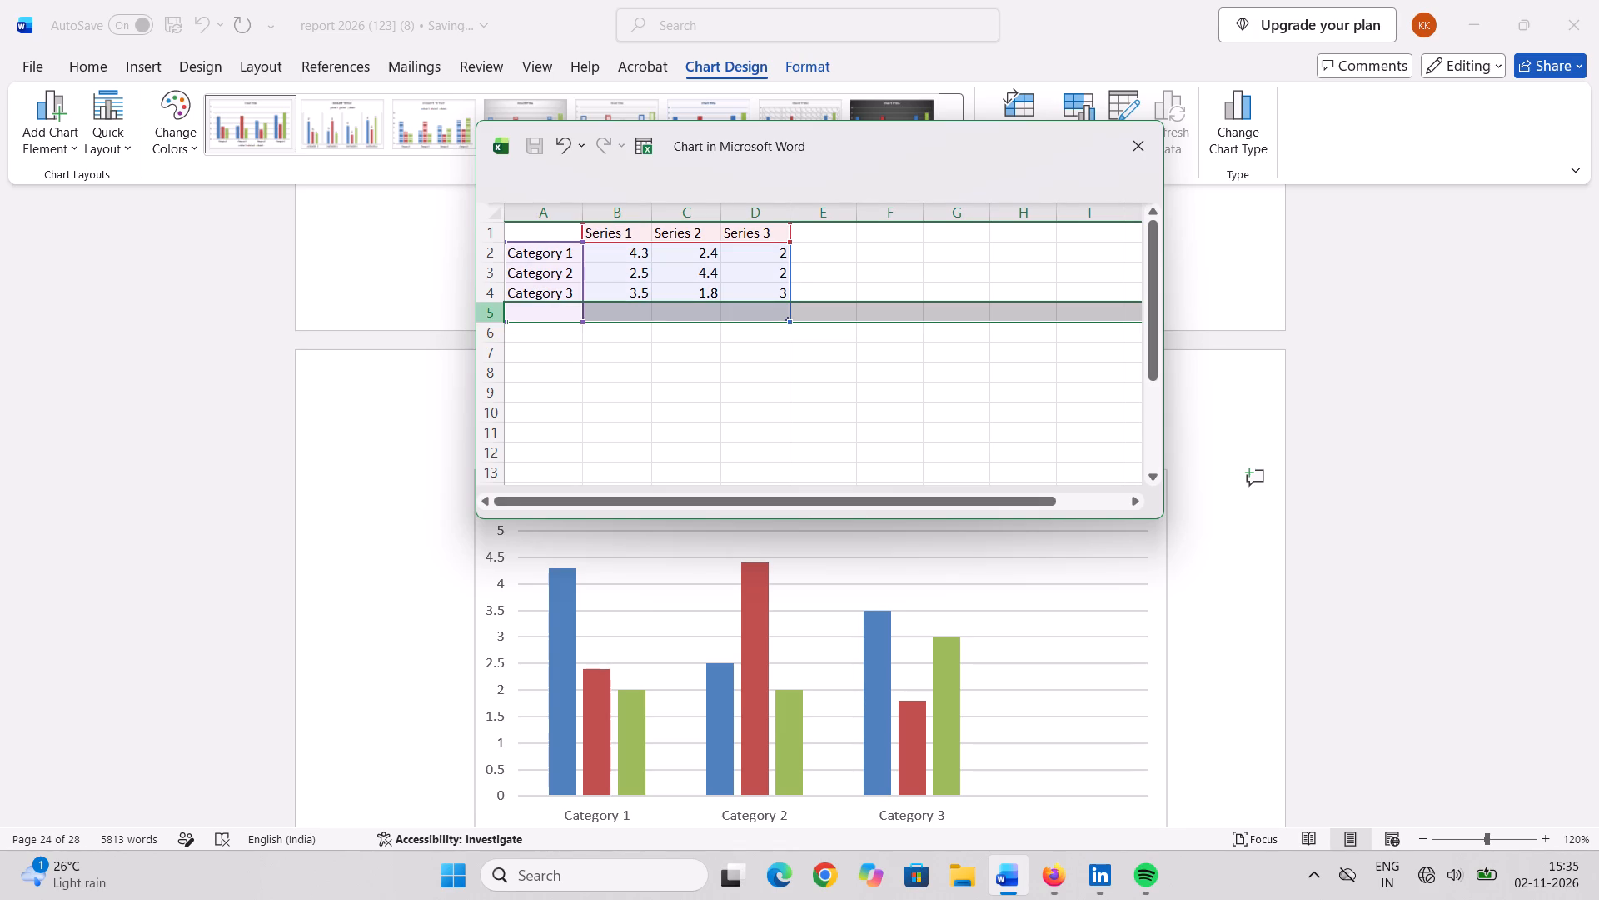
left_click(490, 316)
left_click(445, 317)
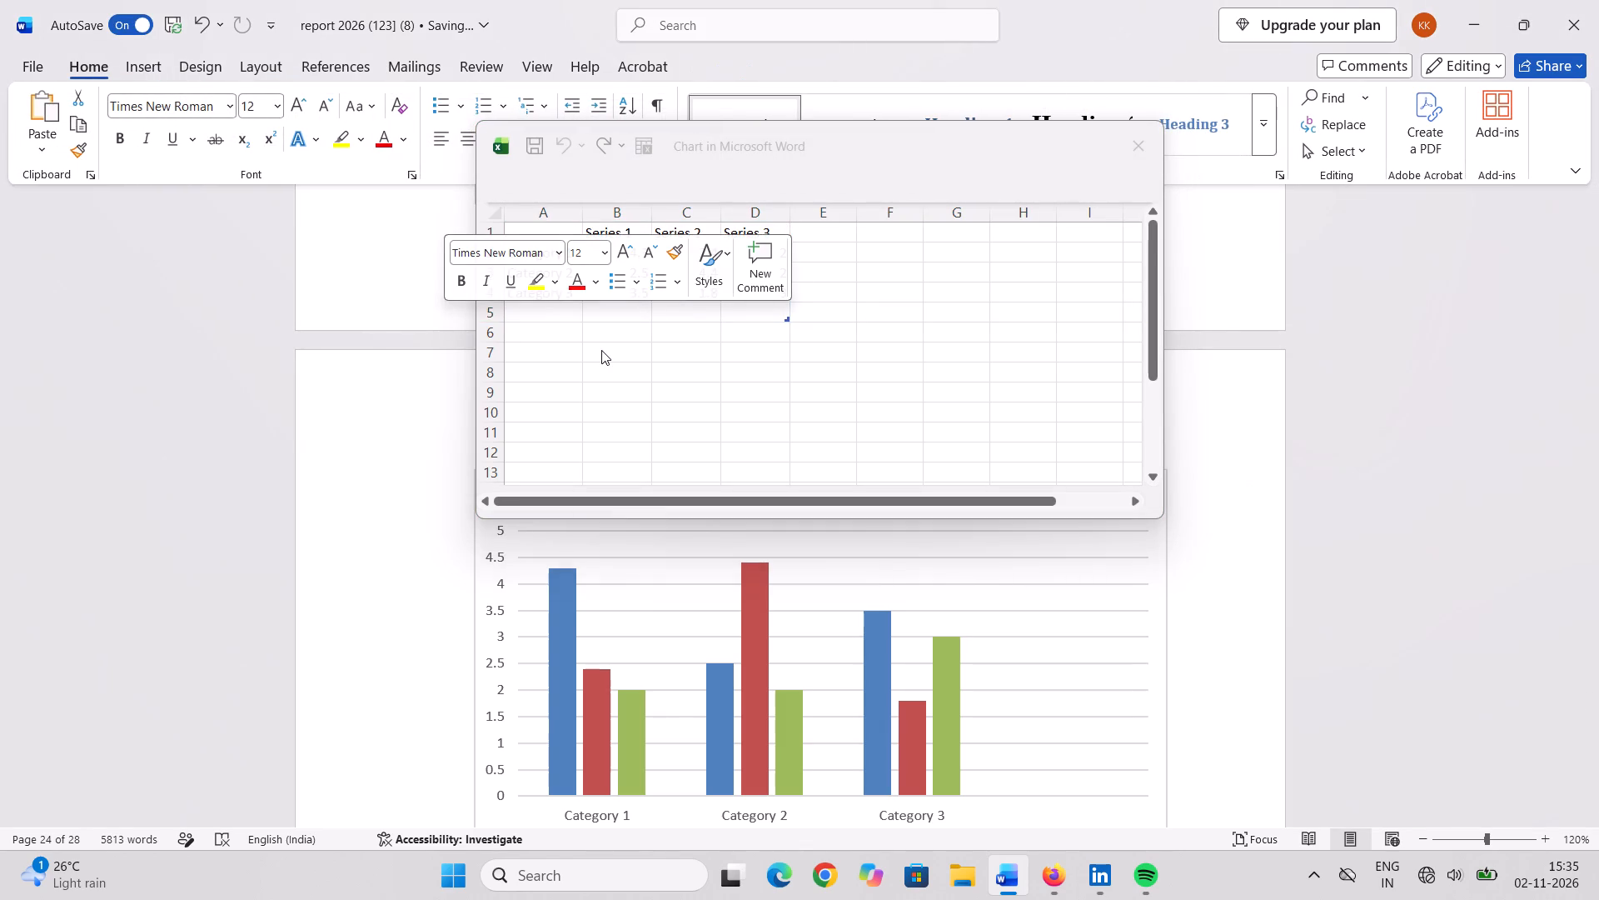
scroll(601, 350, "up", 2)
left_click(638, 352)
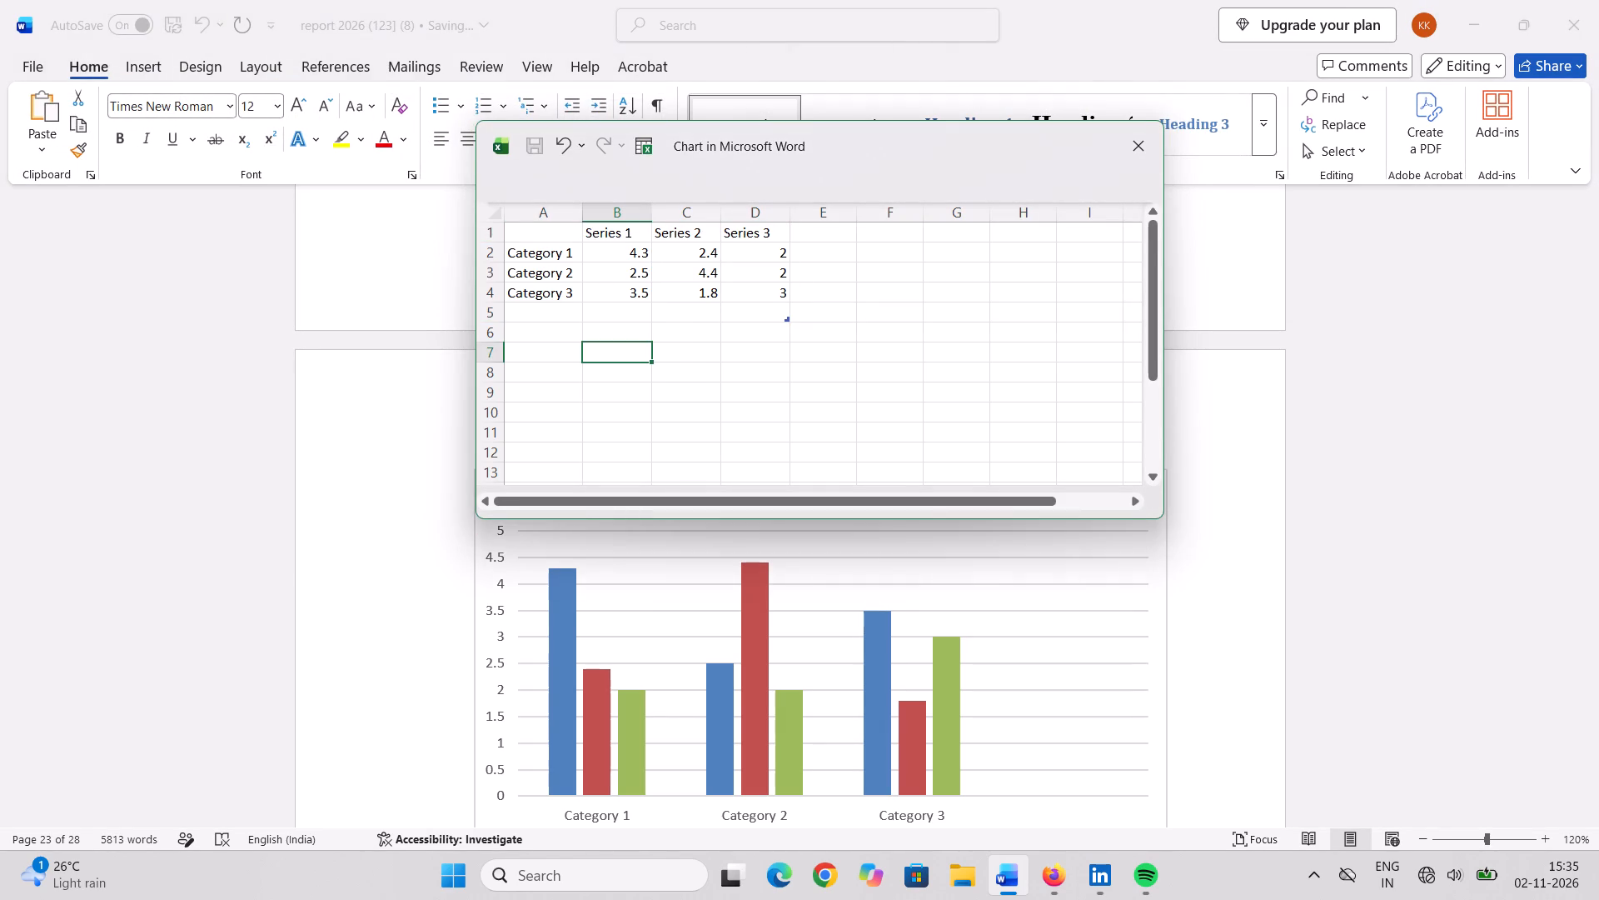
Shrink the chart's data range so it ends at the Category 3 row, leaving out empty row 5.
left_click_drag(788, 317, 788, 312)
left_click_drag(788, 312, 786, 305)
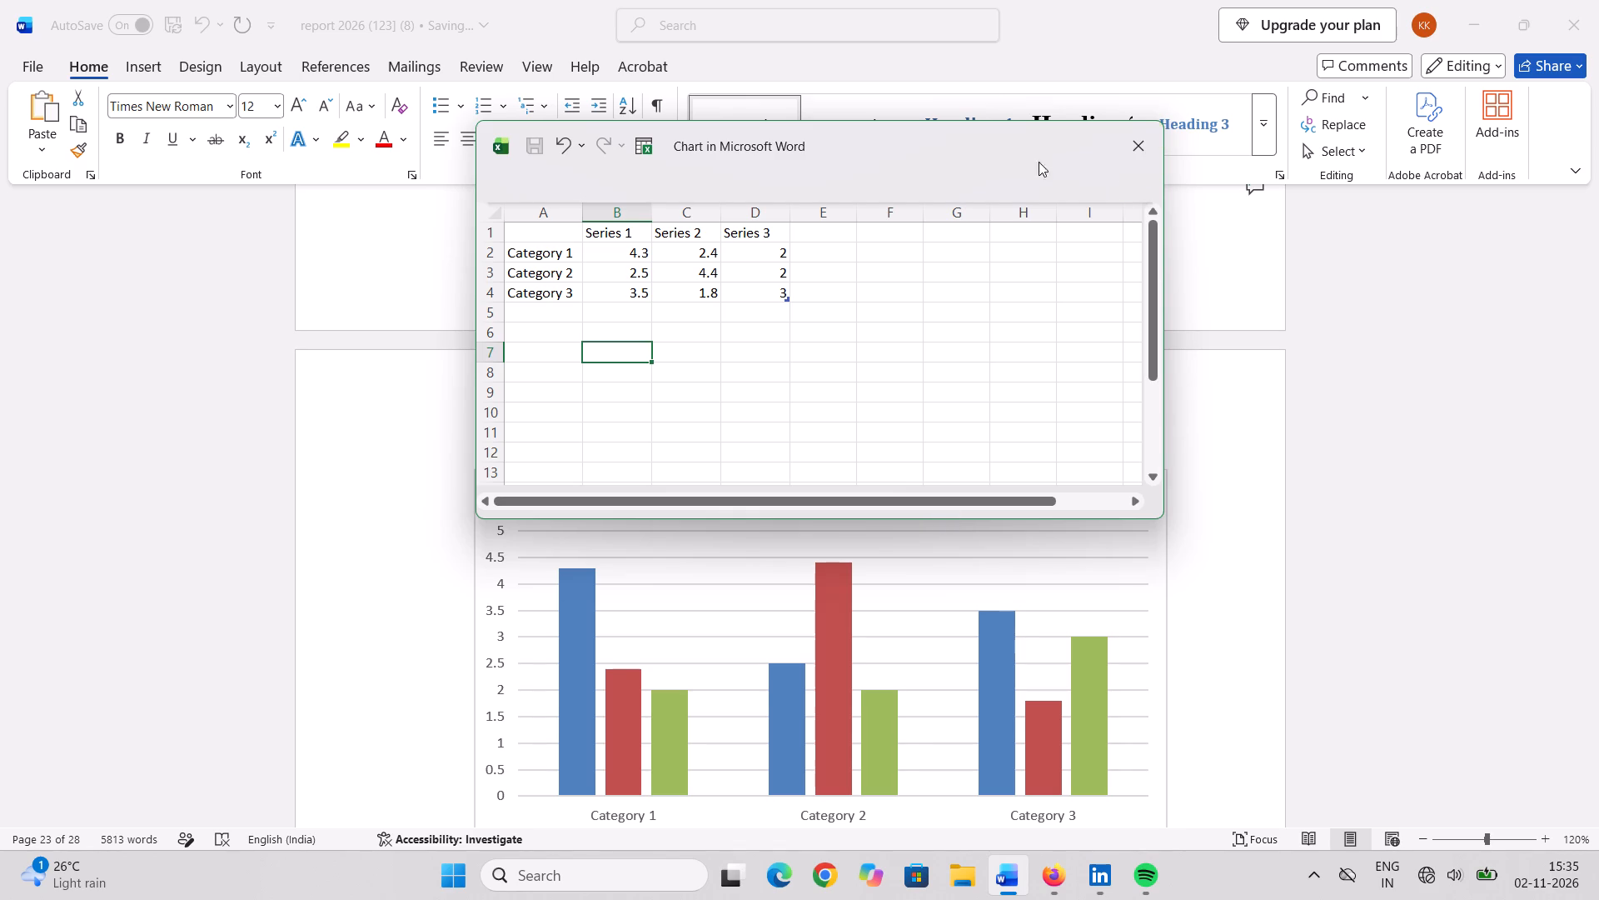
Move the chart data window off the chart and look back through Chapter 3's mix design and test result tables for the chart's source data.
left_click_drag(904, 137, 1303, 154)
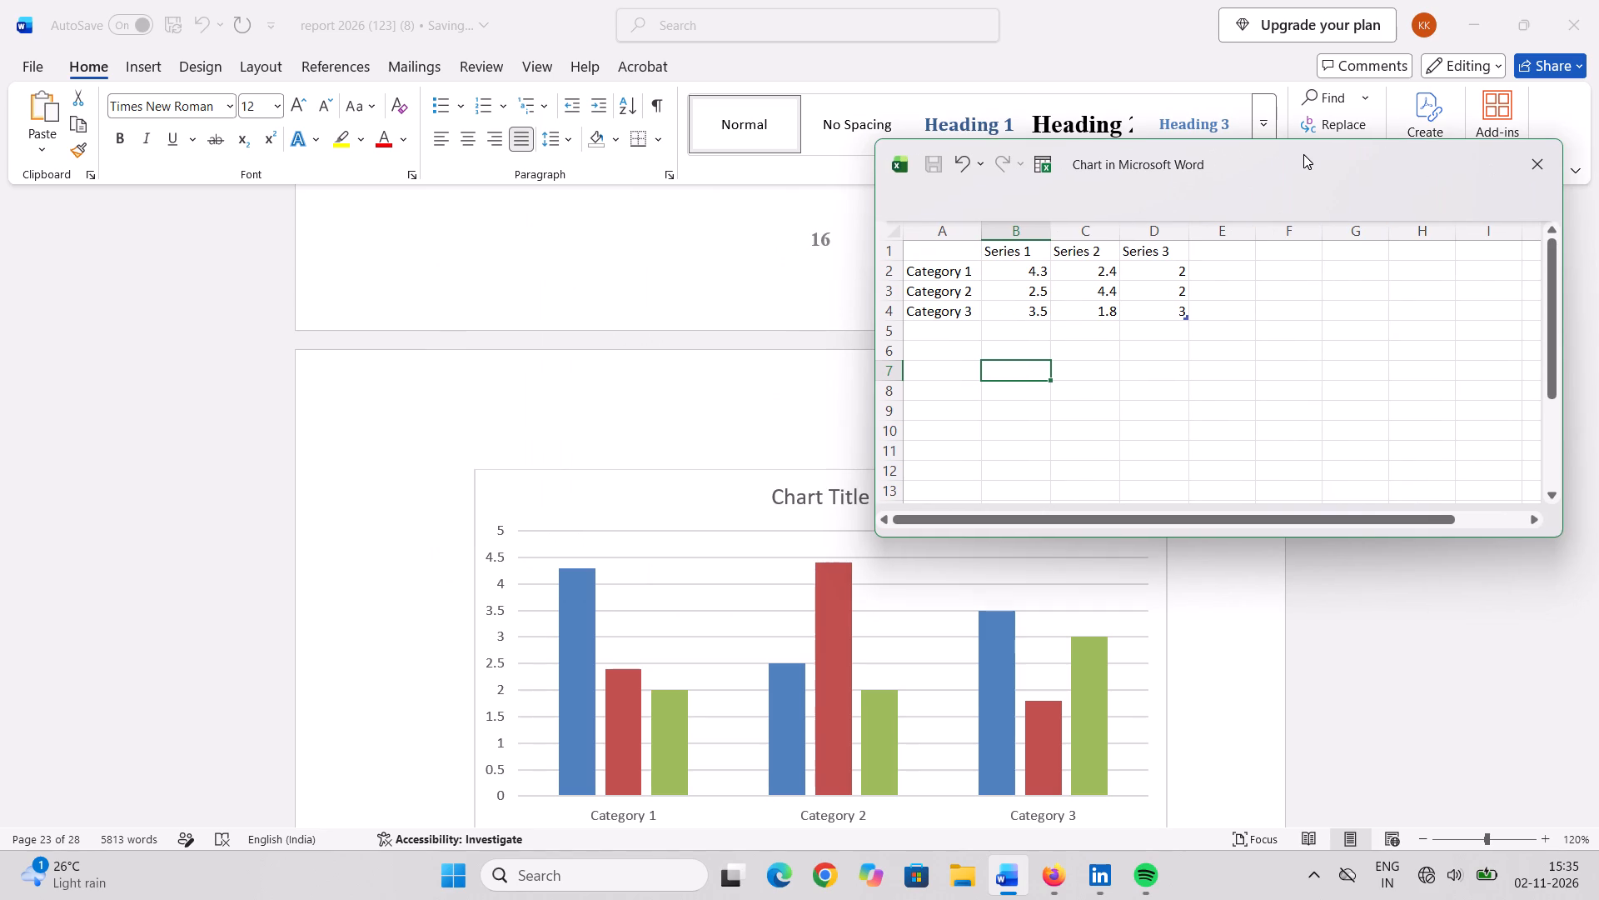
left_click_drag(1303, 154, 1303, 153)
scroll(404, 527, "down", 3)
scroll(404, 527, "up", 10)
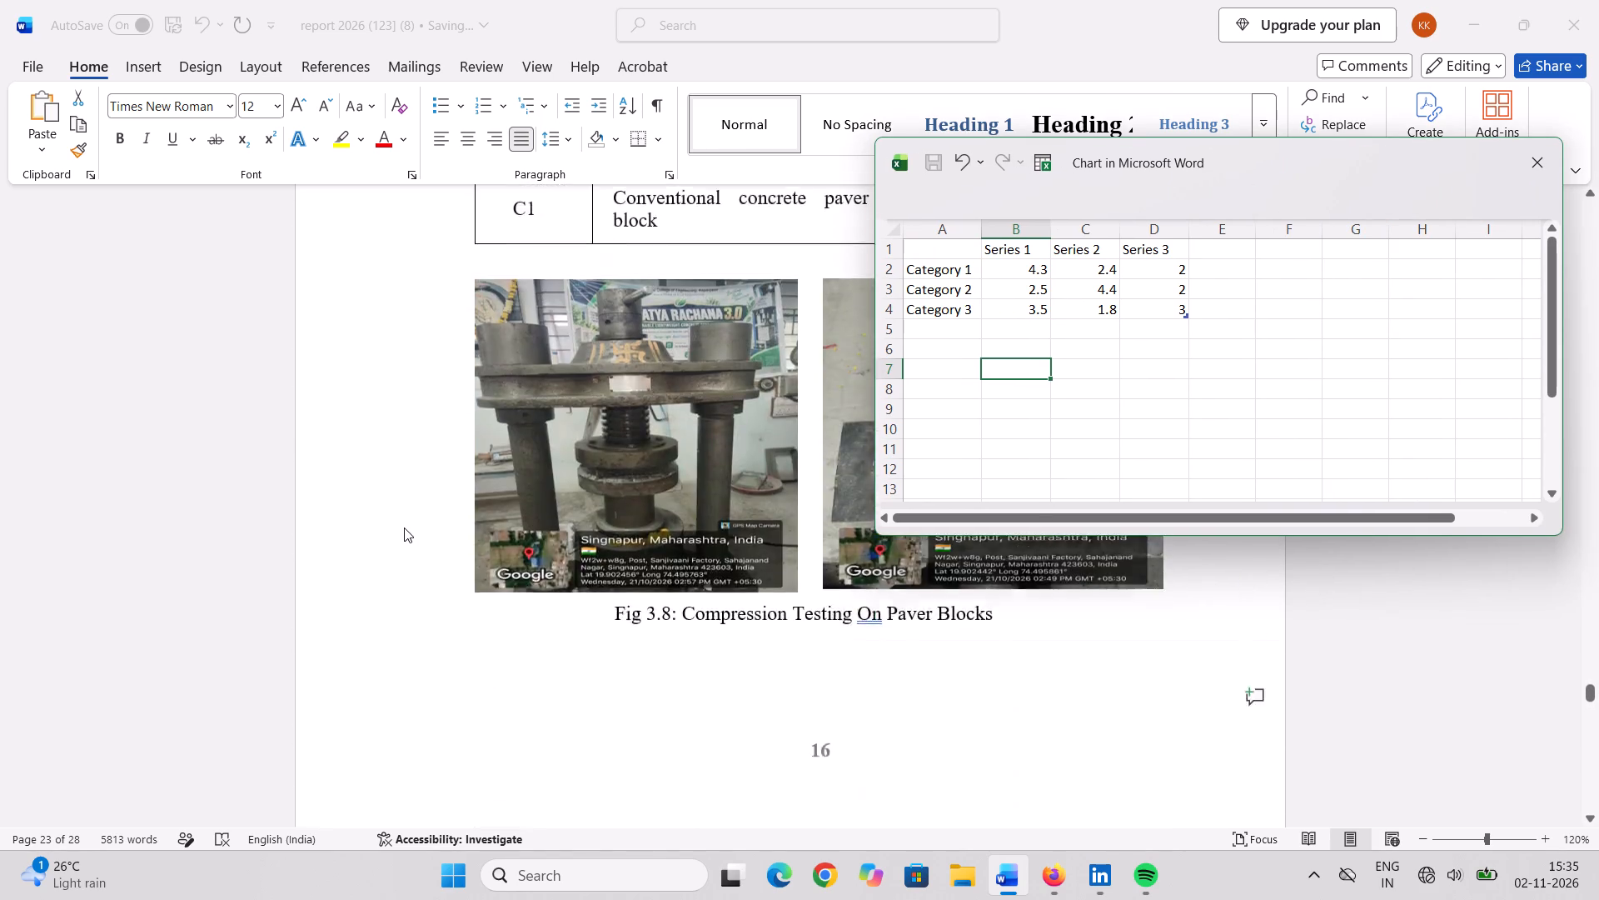
scroll(404, 527, "up", 20)
scroll(404, 527, "up", 14)
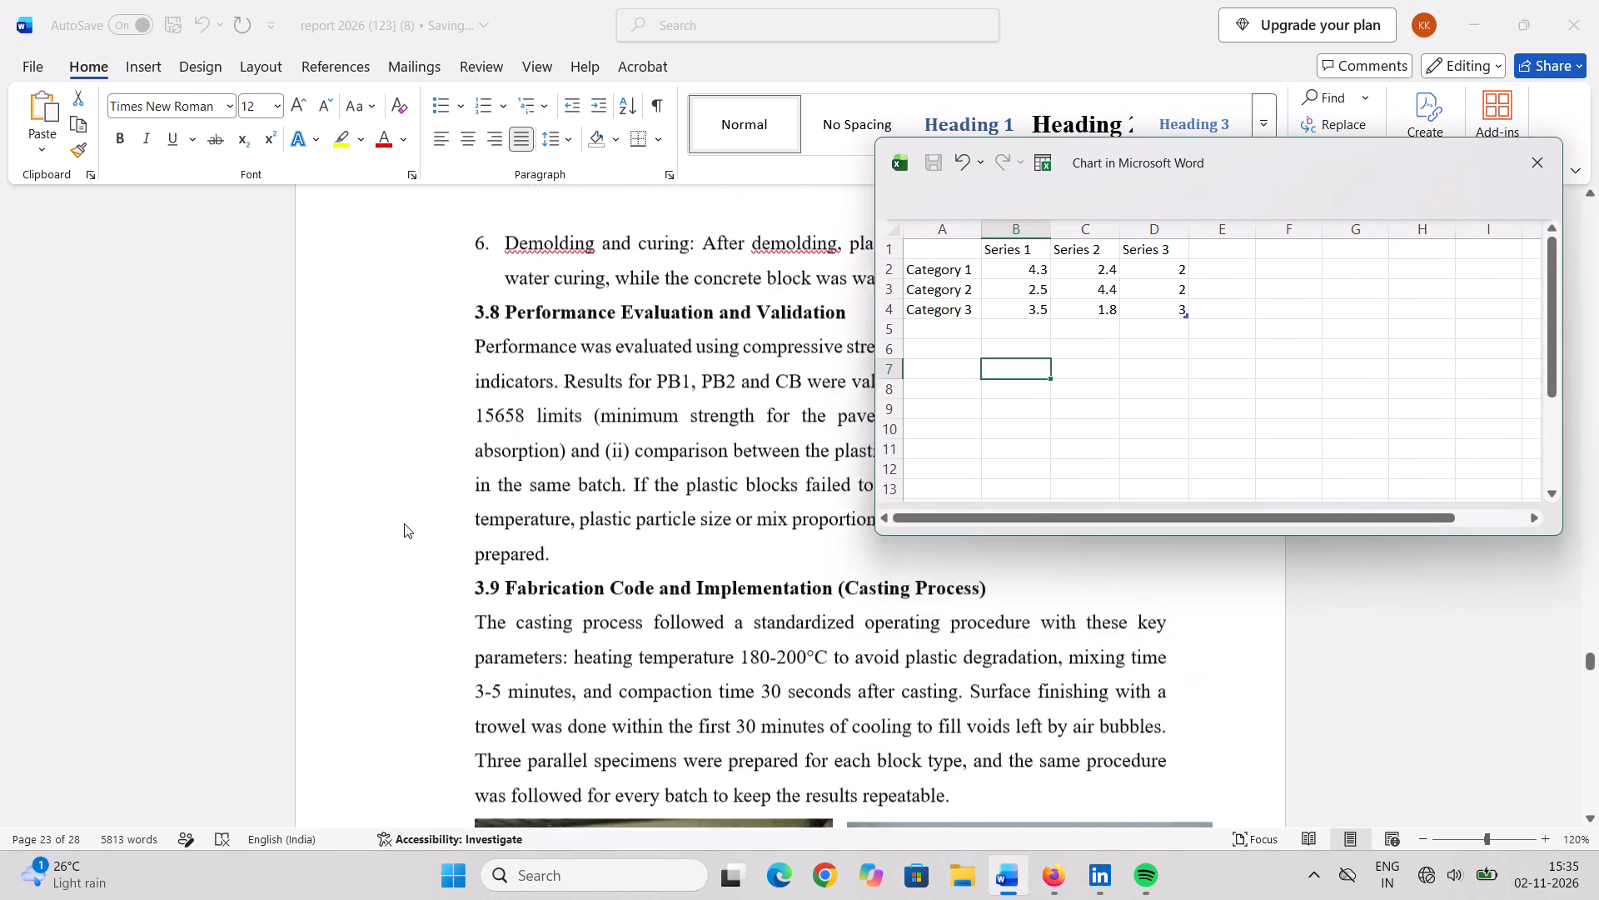
scroll(404, 523, "up", 20)
scroll(404, 523, "up", 11)
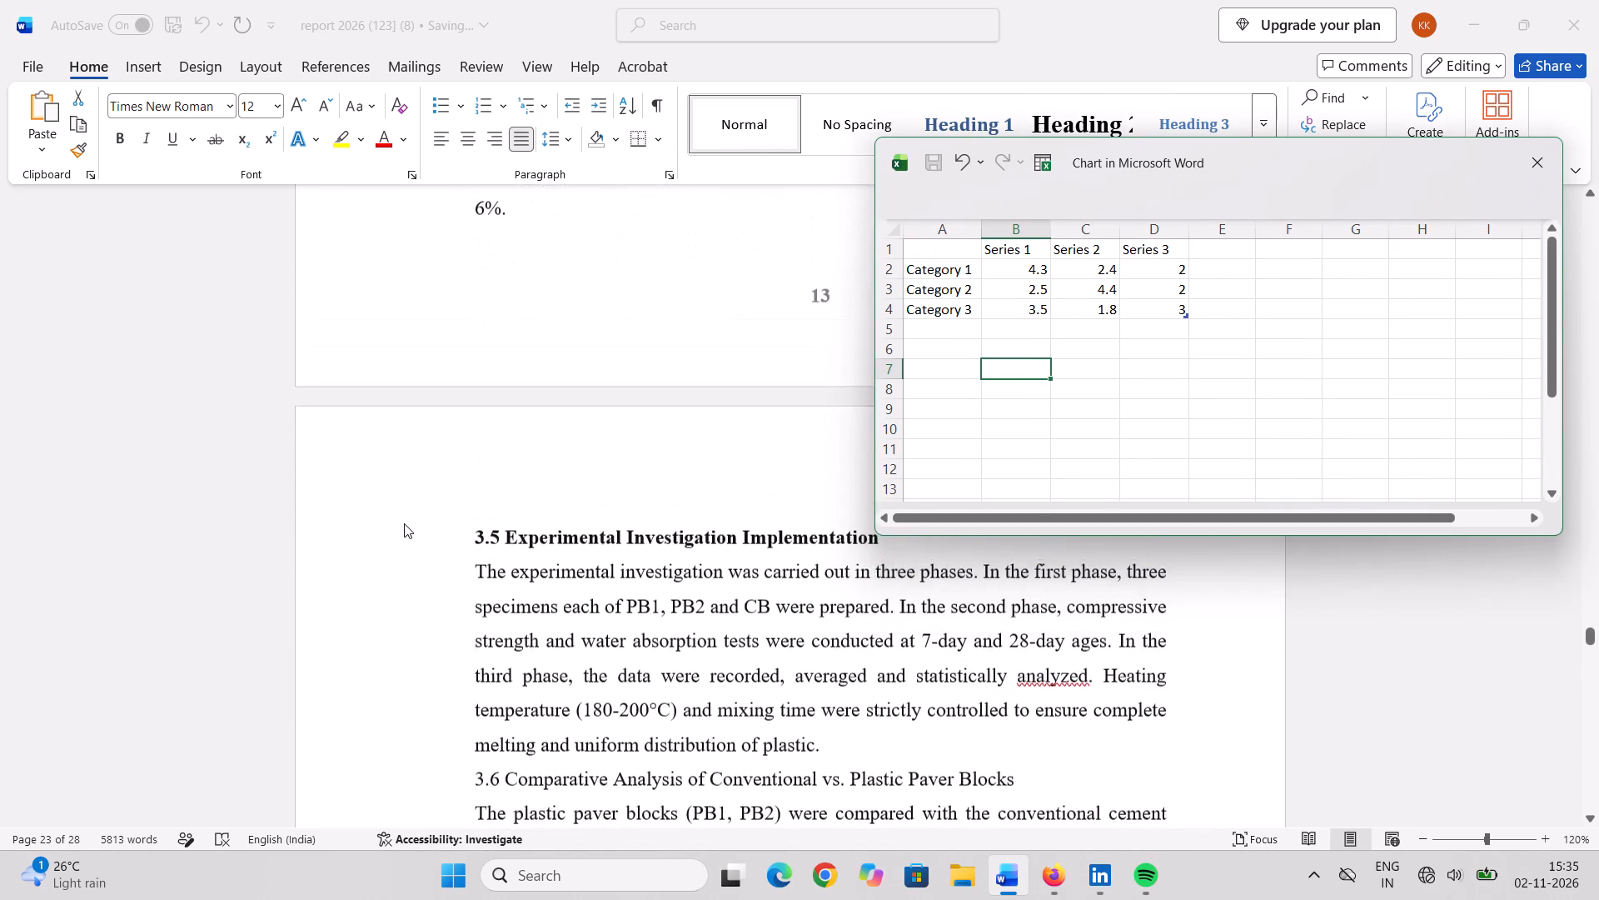
scroll(404, 523, "up", 20)
scroll(404, 523, "up", 13)
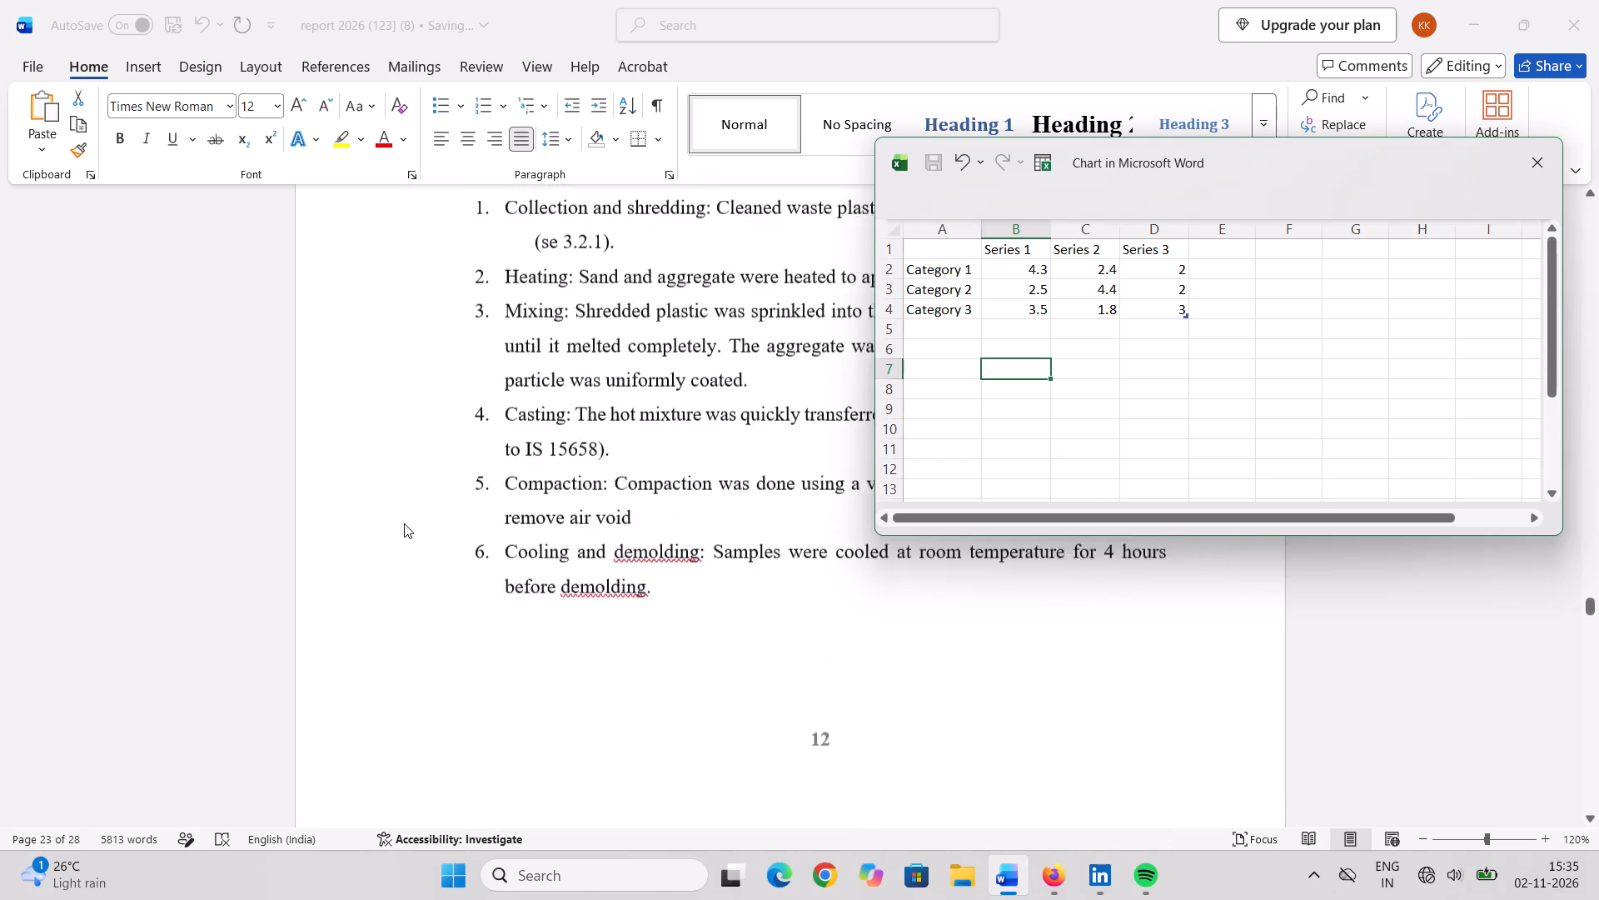
scroll(404, 523, "up", 13)
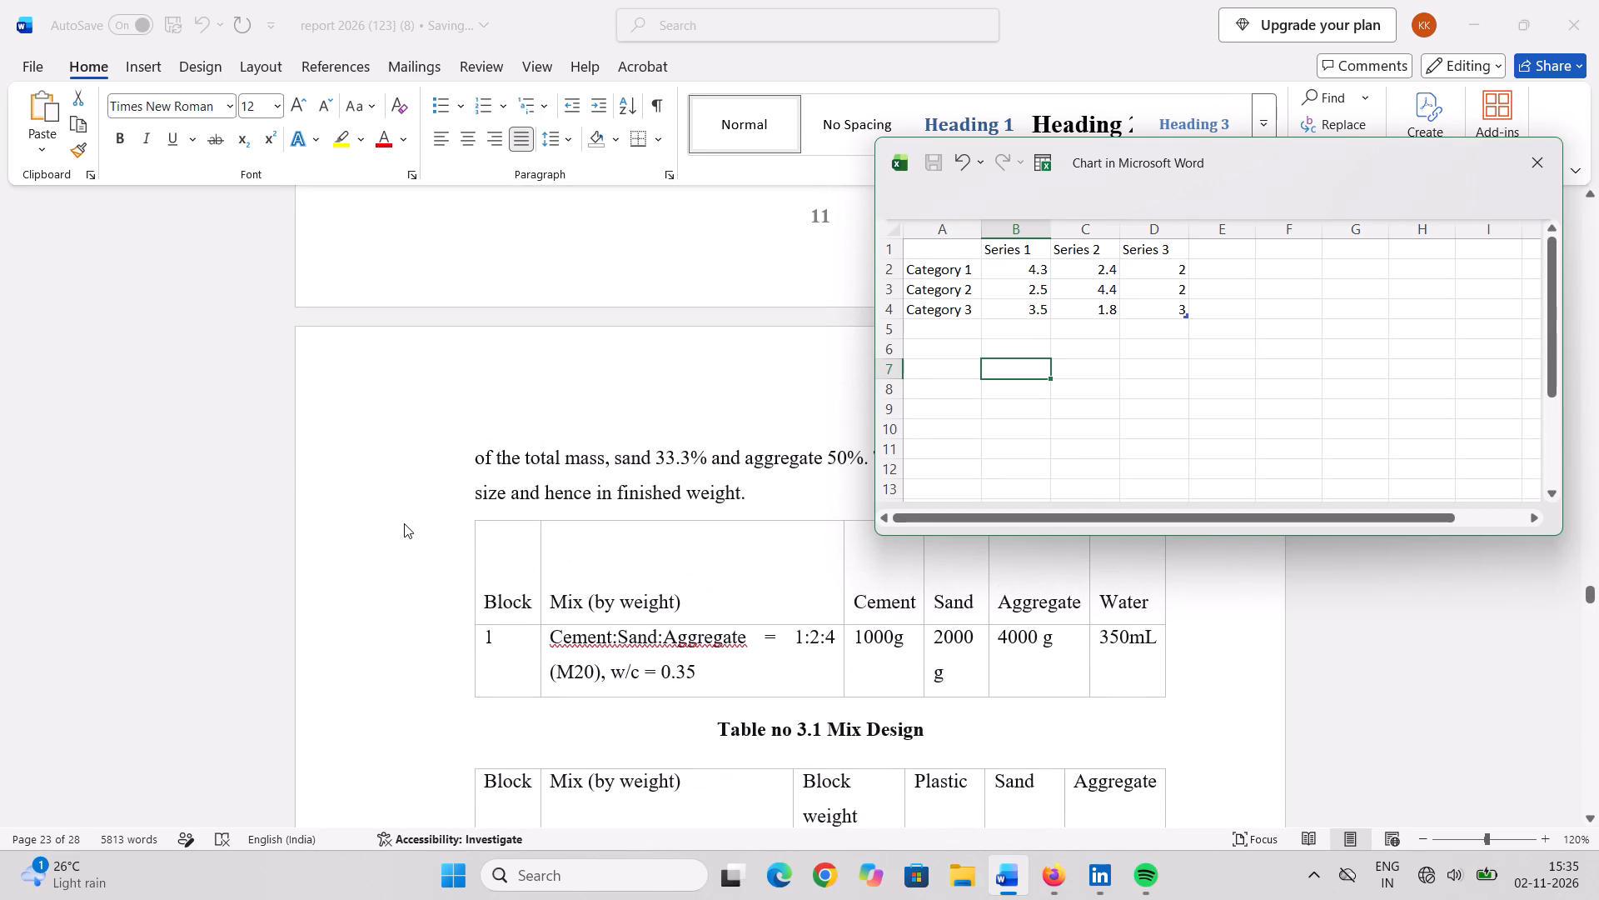
scroll(401, 523, "down", 4)
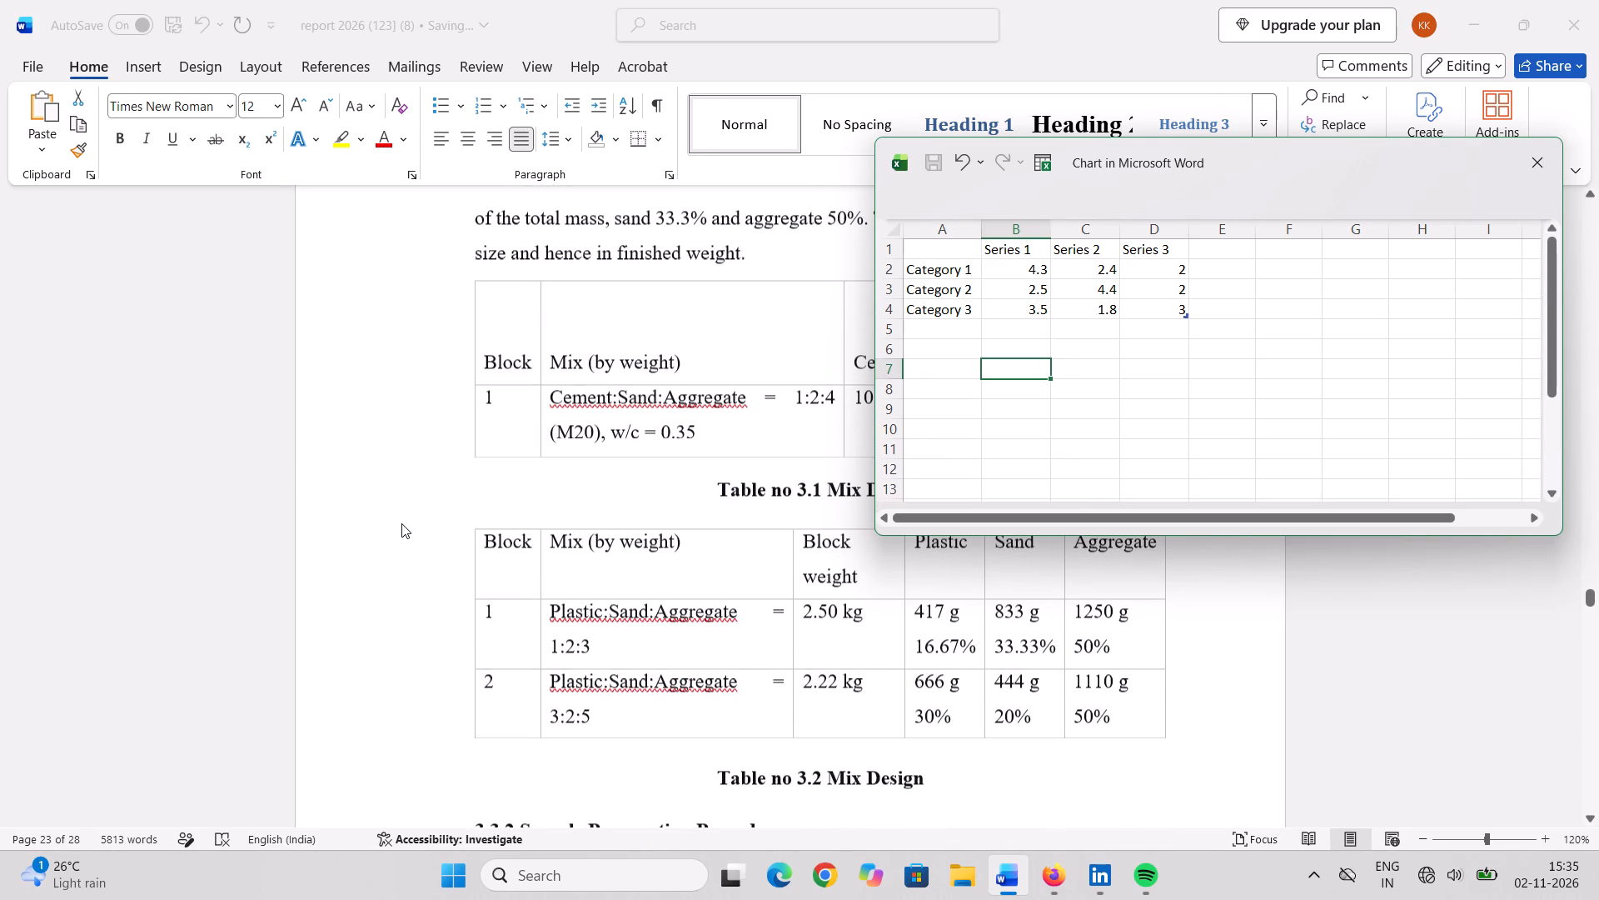
scroll(650, 500, "down", 7)
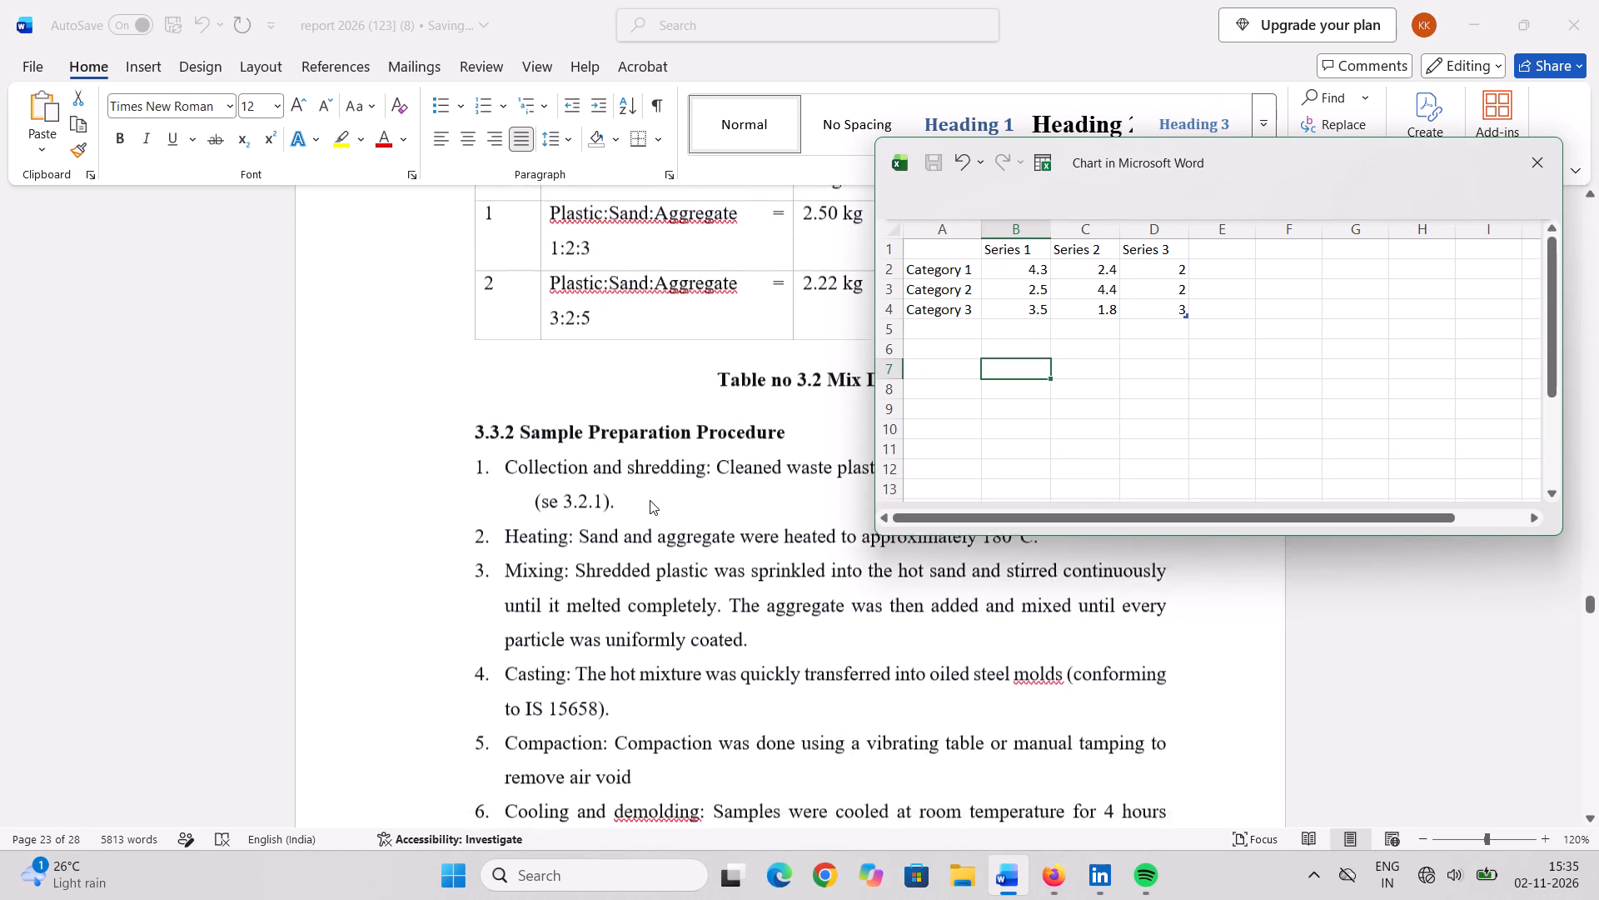
scroll(650, 500, "down", 20)
scroll(650, 500, "down", 12)
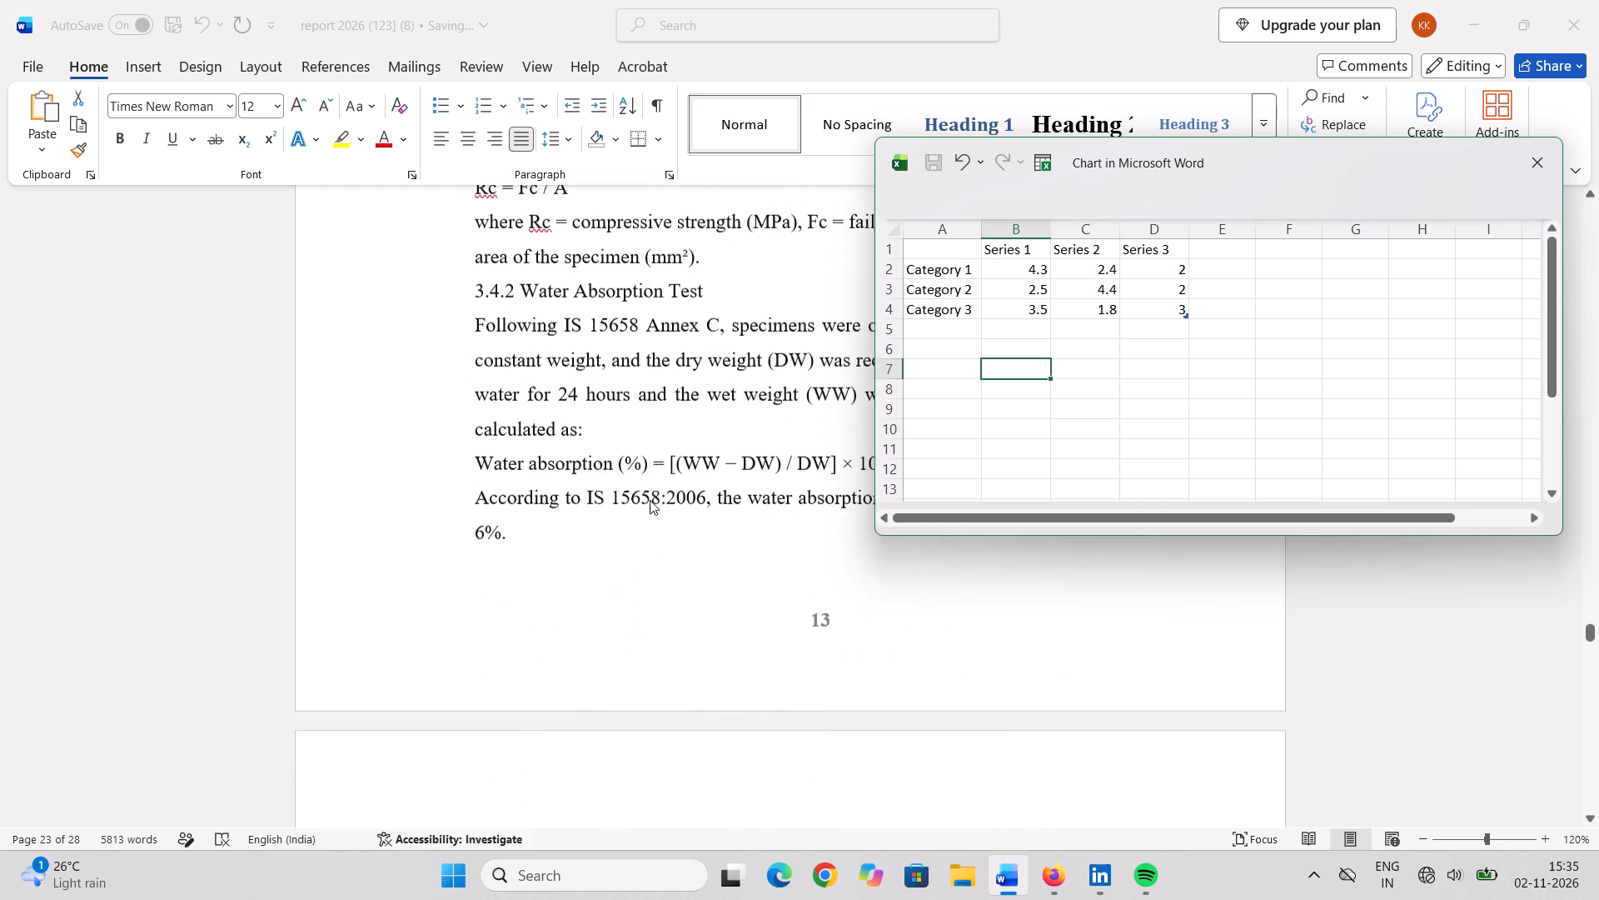
scroll(650, 500, "down", 19)
scroll(650, 500, "up", 1)
scroll(650, 500, "down", 18)
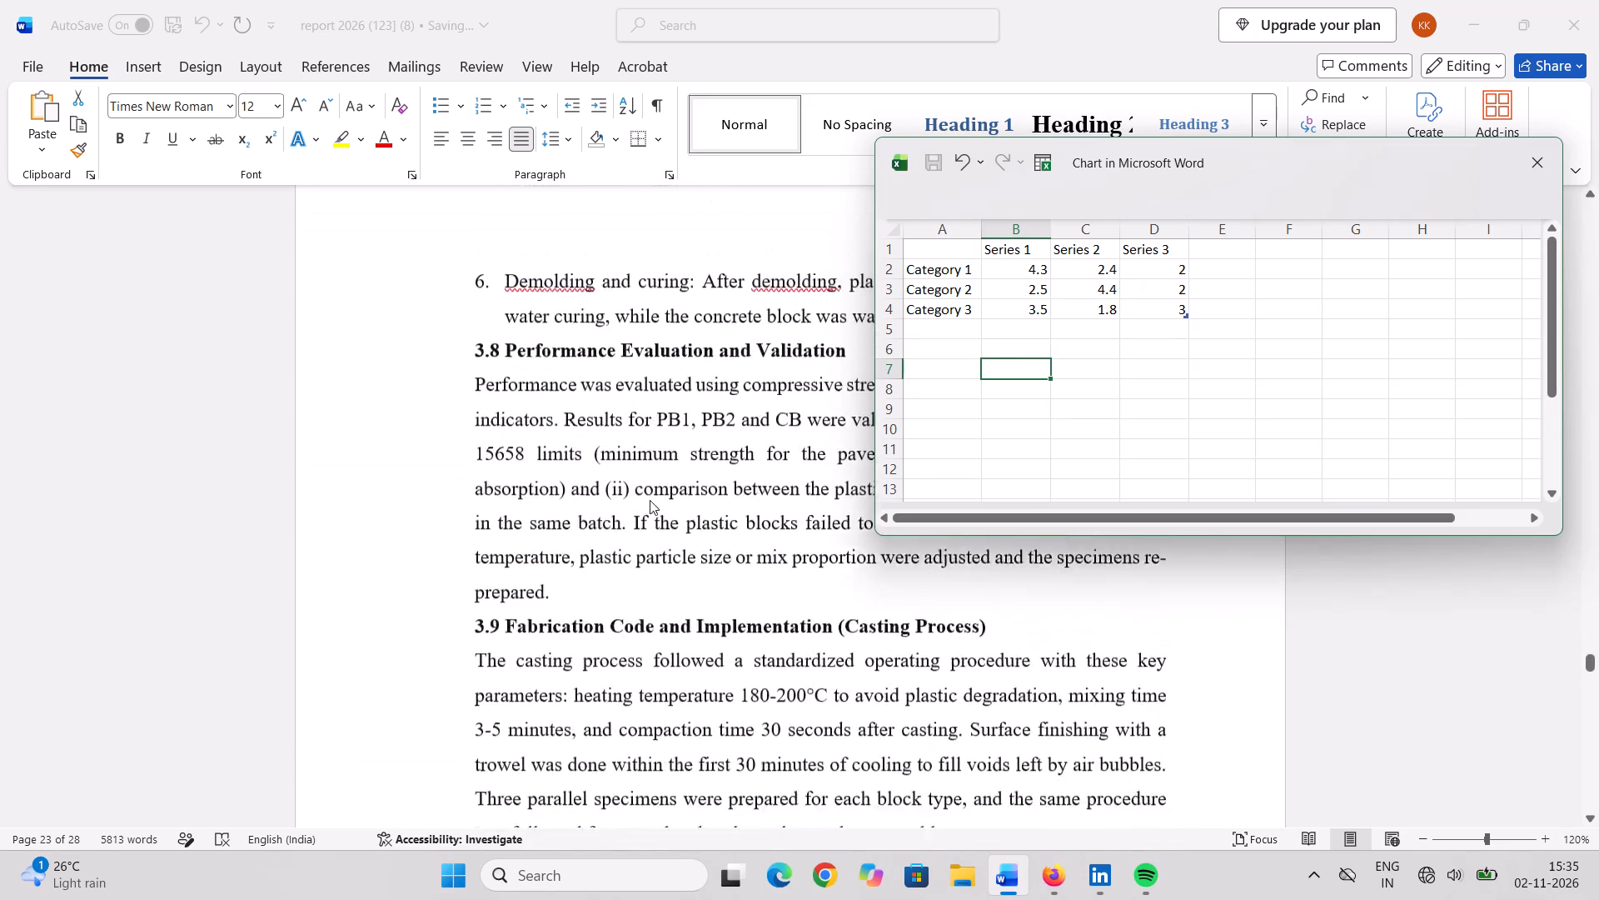
scroll(650, 500, "down", 20)
scroll(650, 500, "down", 4)
scroll(650, 500, "up", 3)
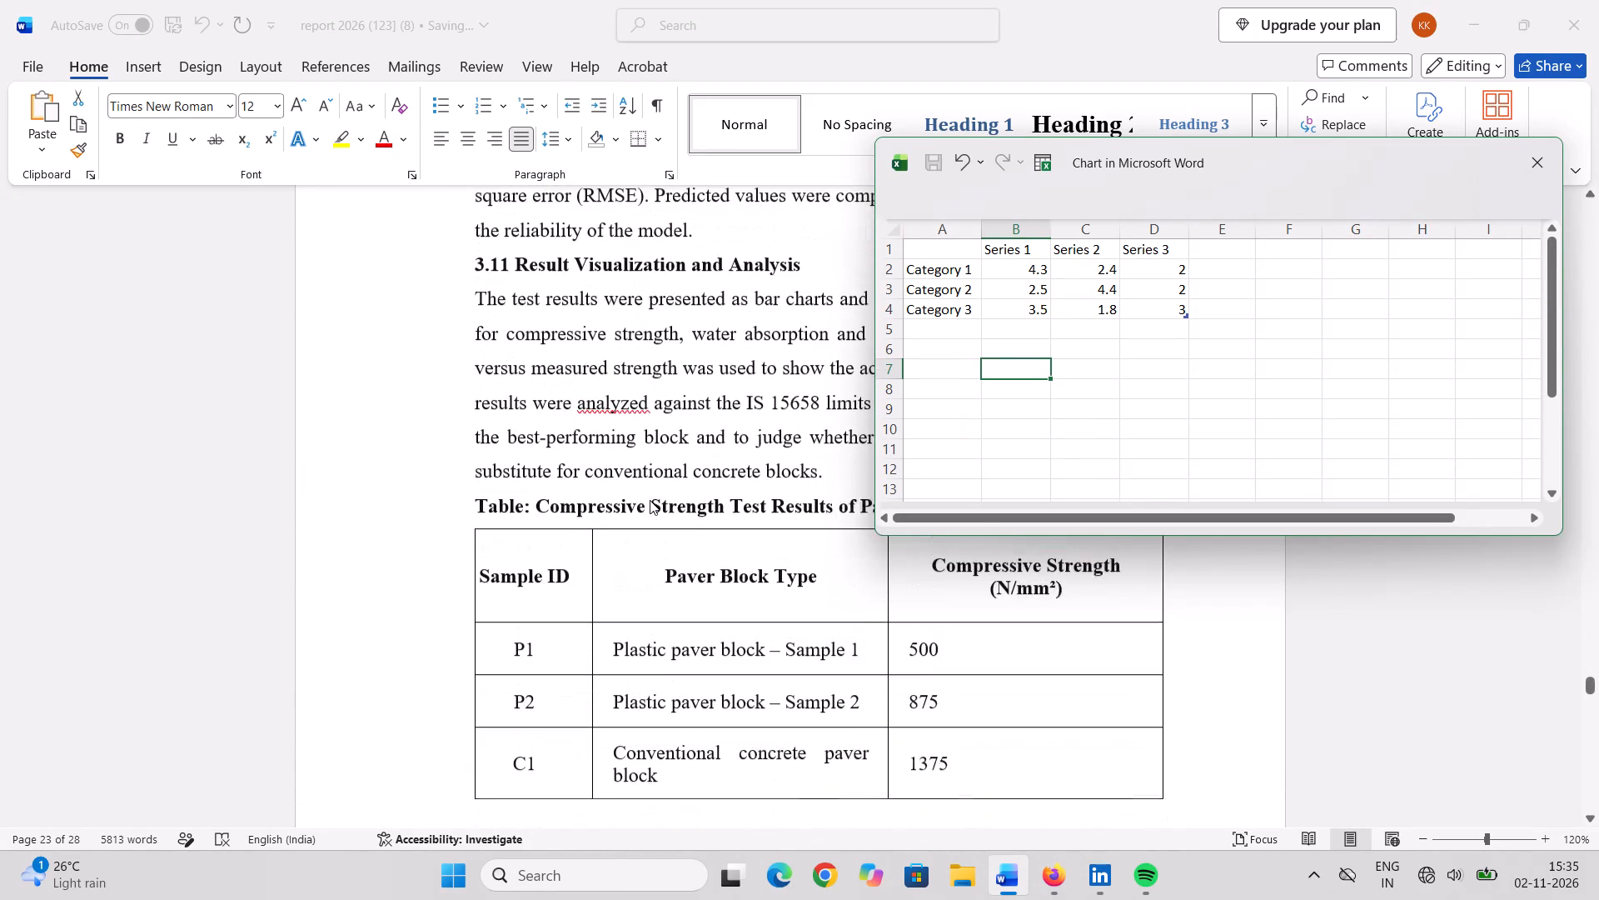
scroll(650, 500, "up", 1)
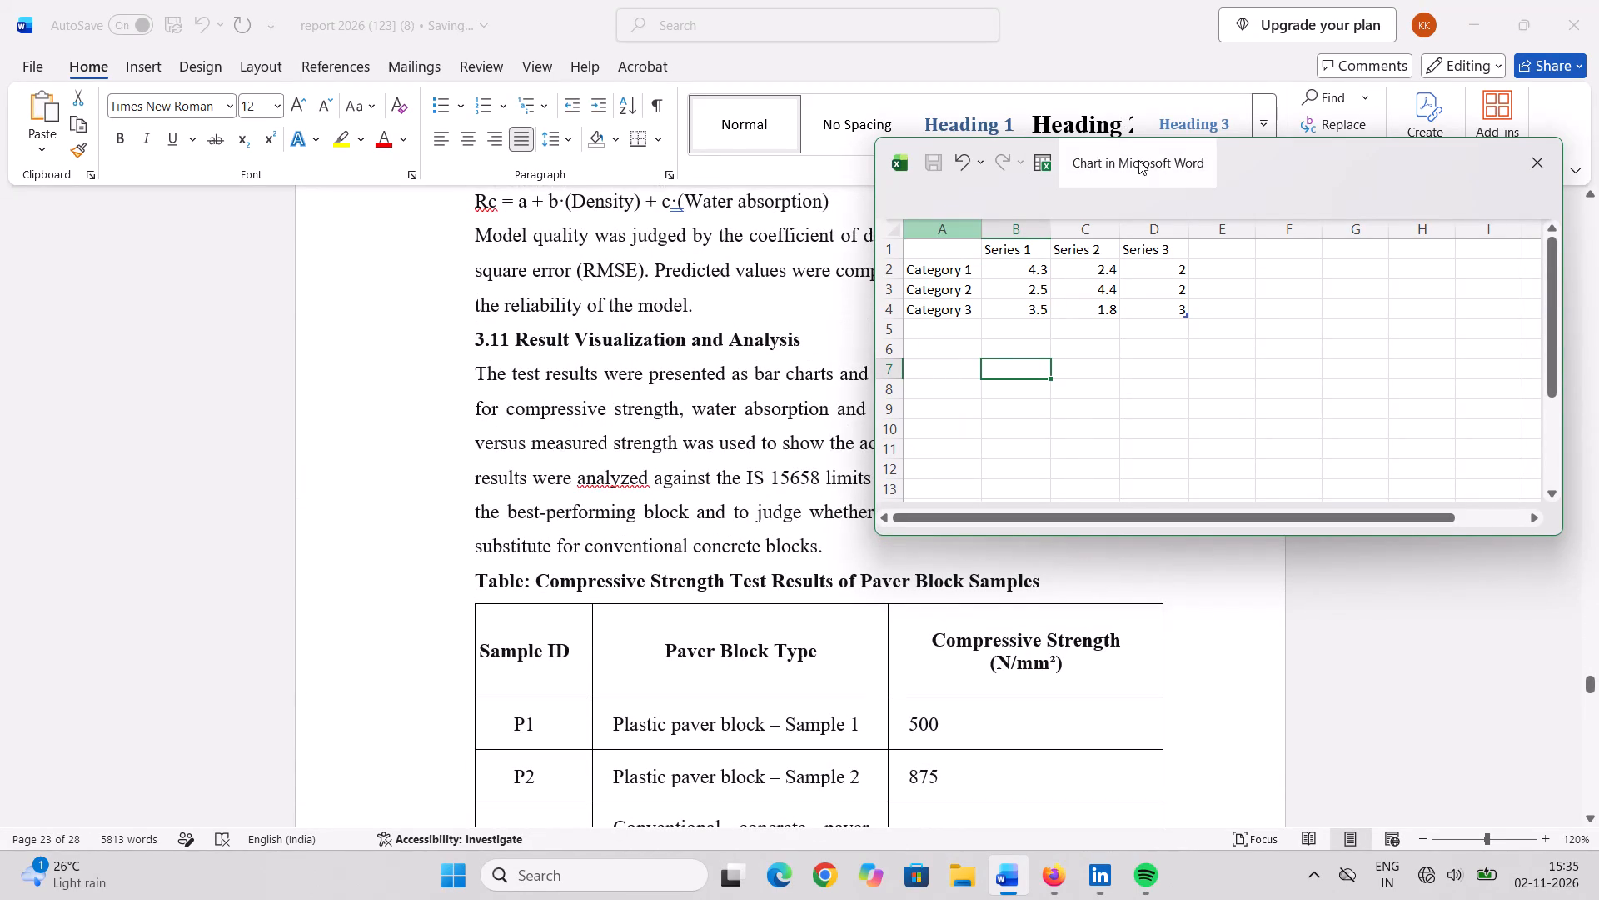
Move the chart data window clear of the compressive strength table and examine its sample IDs and strengths against the chart.
left_click_drag(1222, 149, 1214, 0)
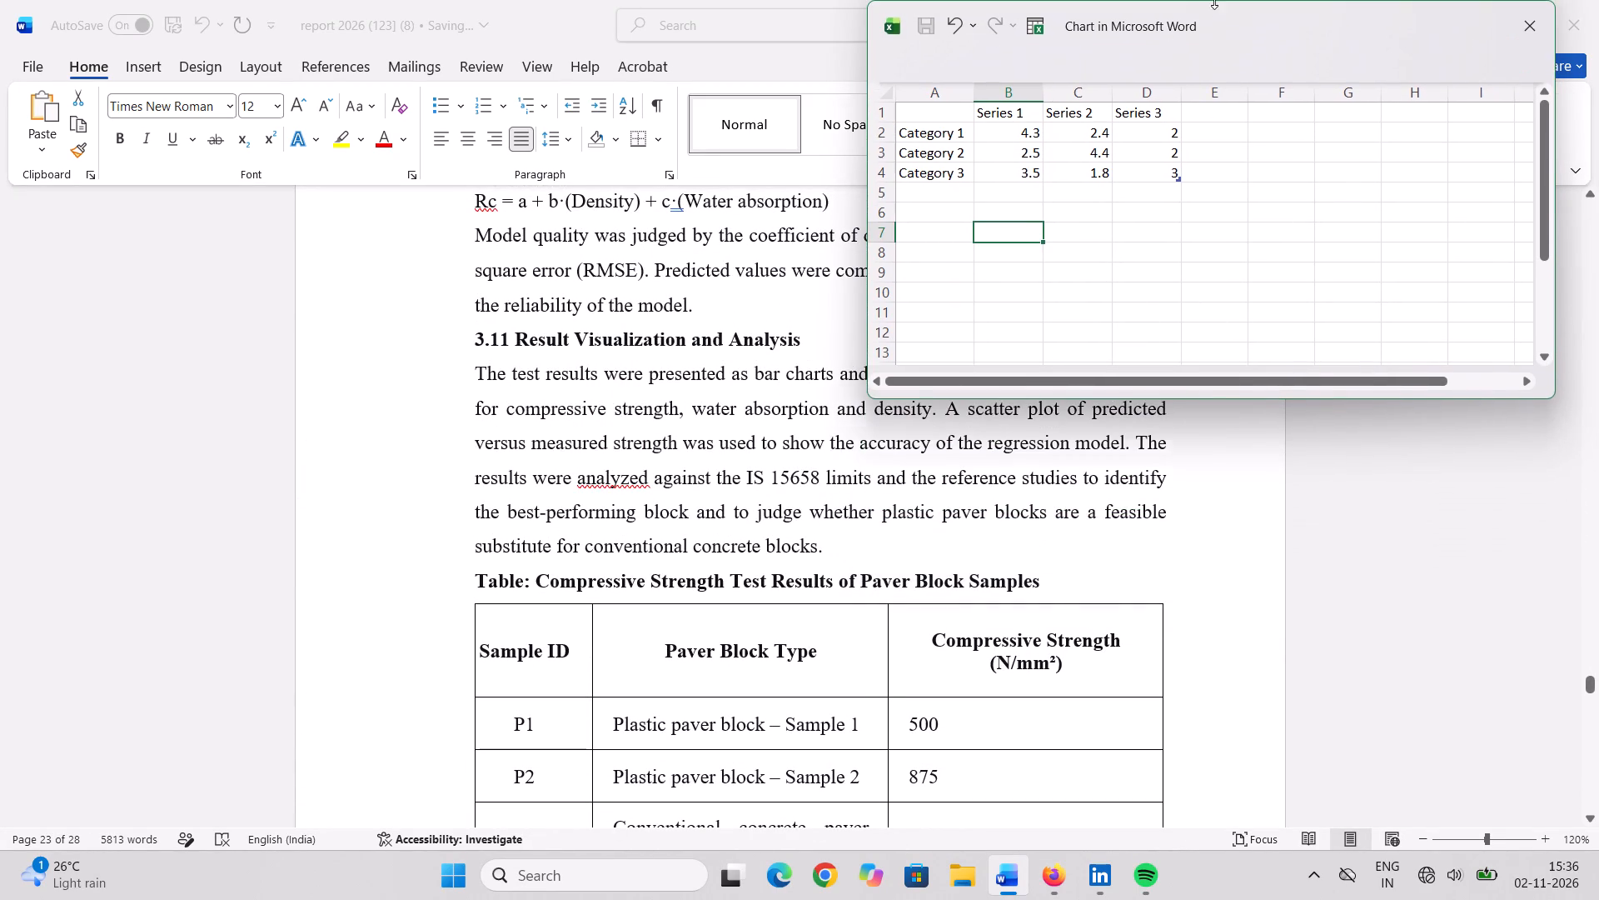
scroll(748, 695, "down", 3)
scroll(748, 694, "up", 1)
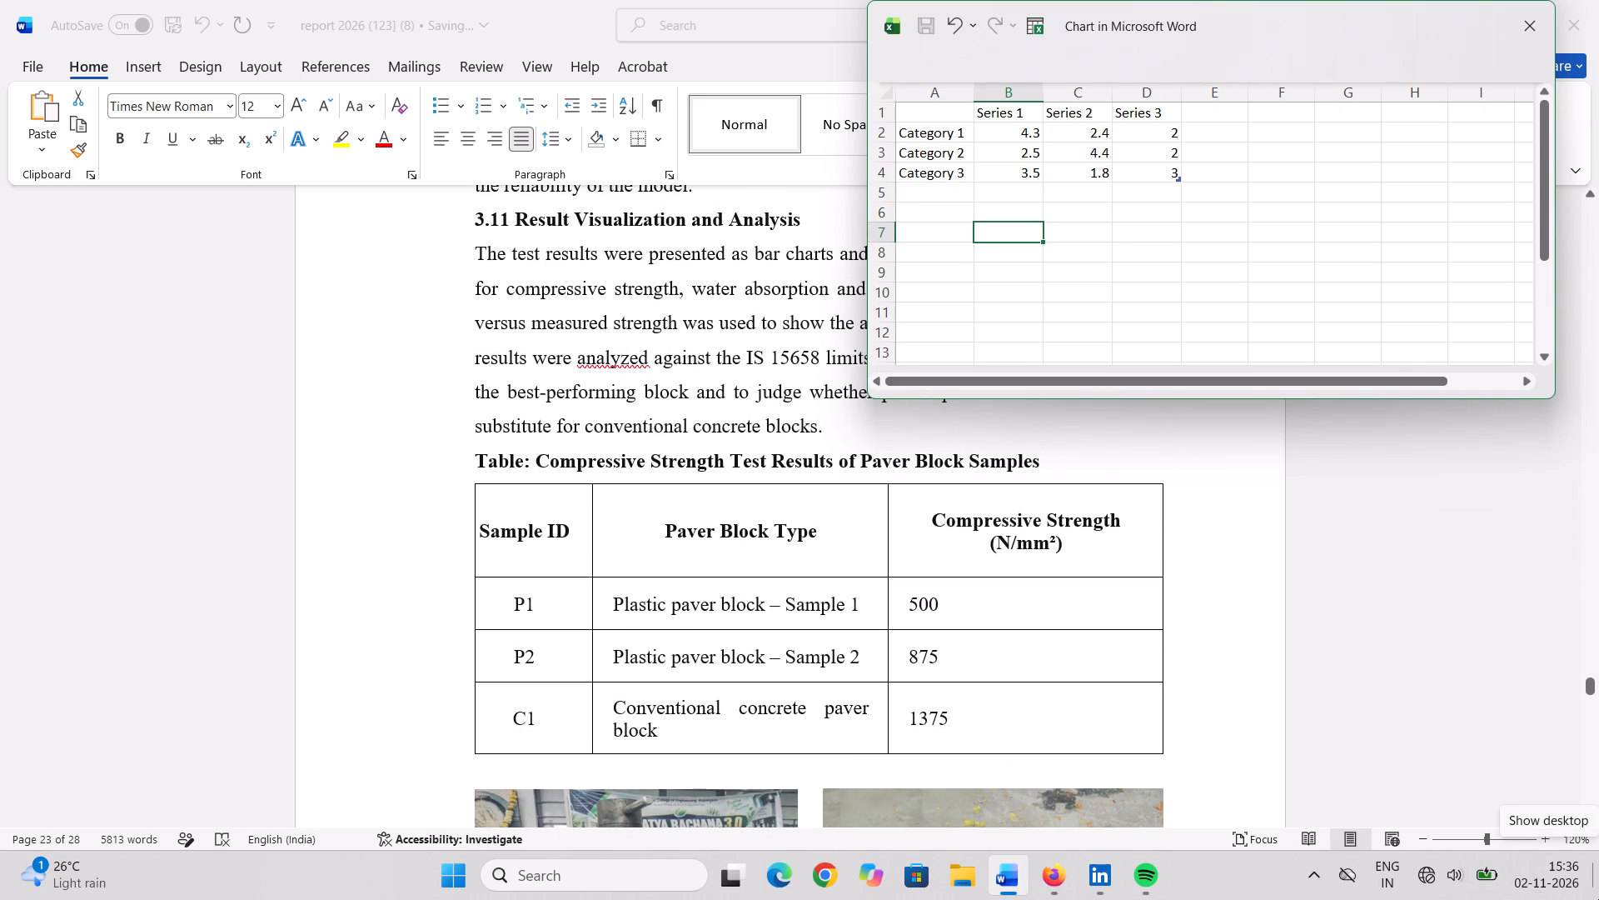
scroll(783, 647, "down", 7)
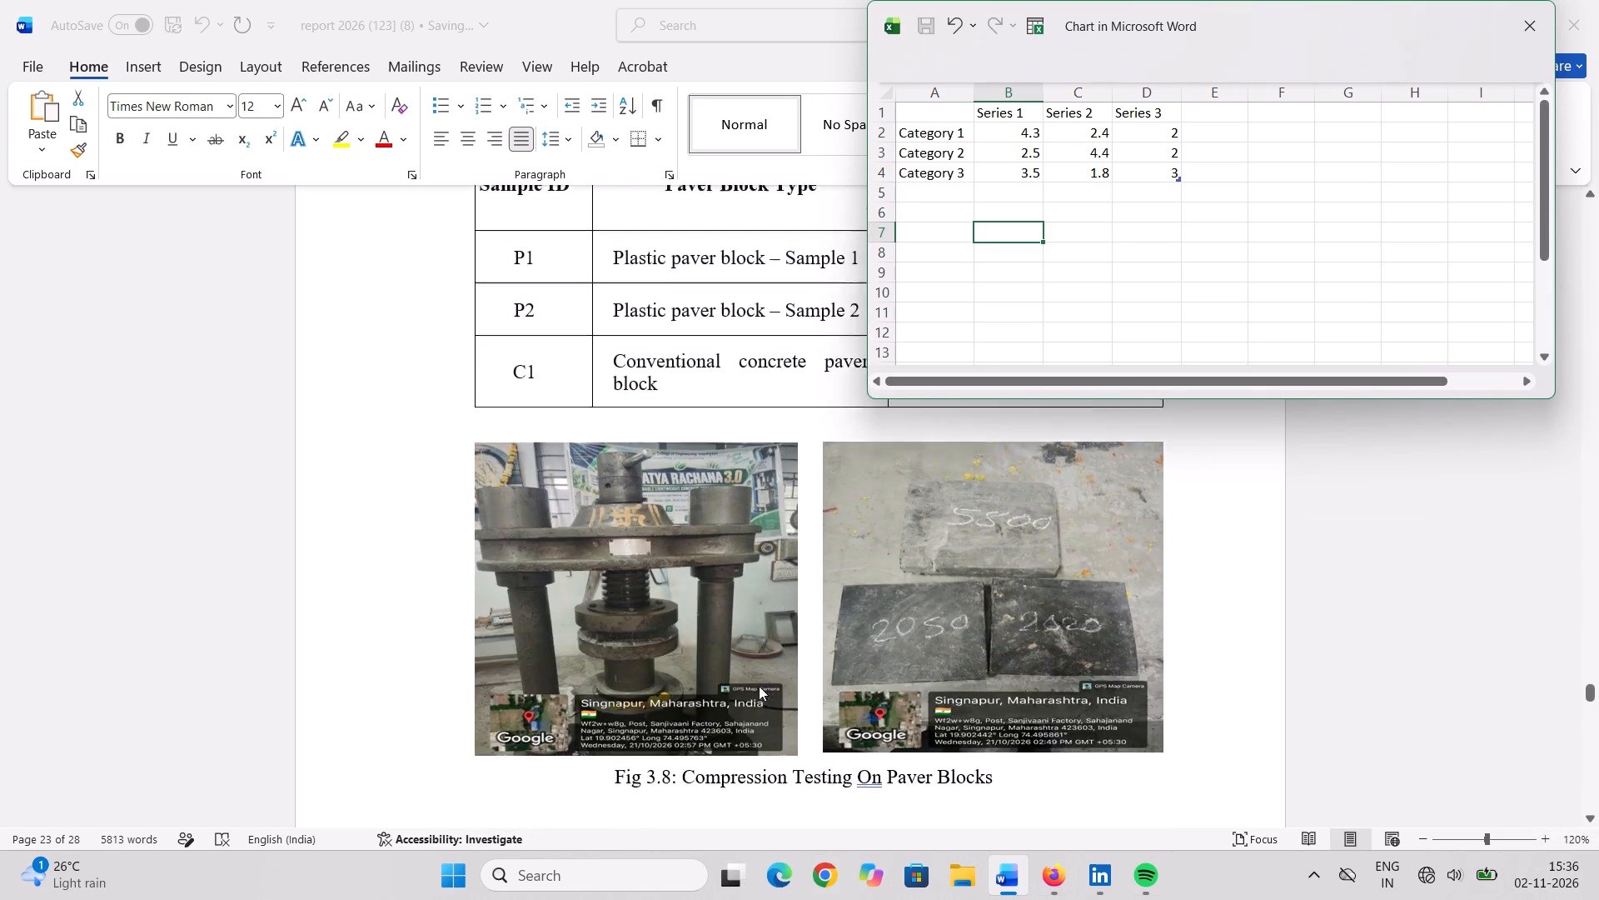
scroll(759, 686, "down", 15)
scroll(759, 686, "up", 2)
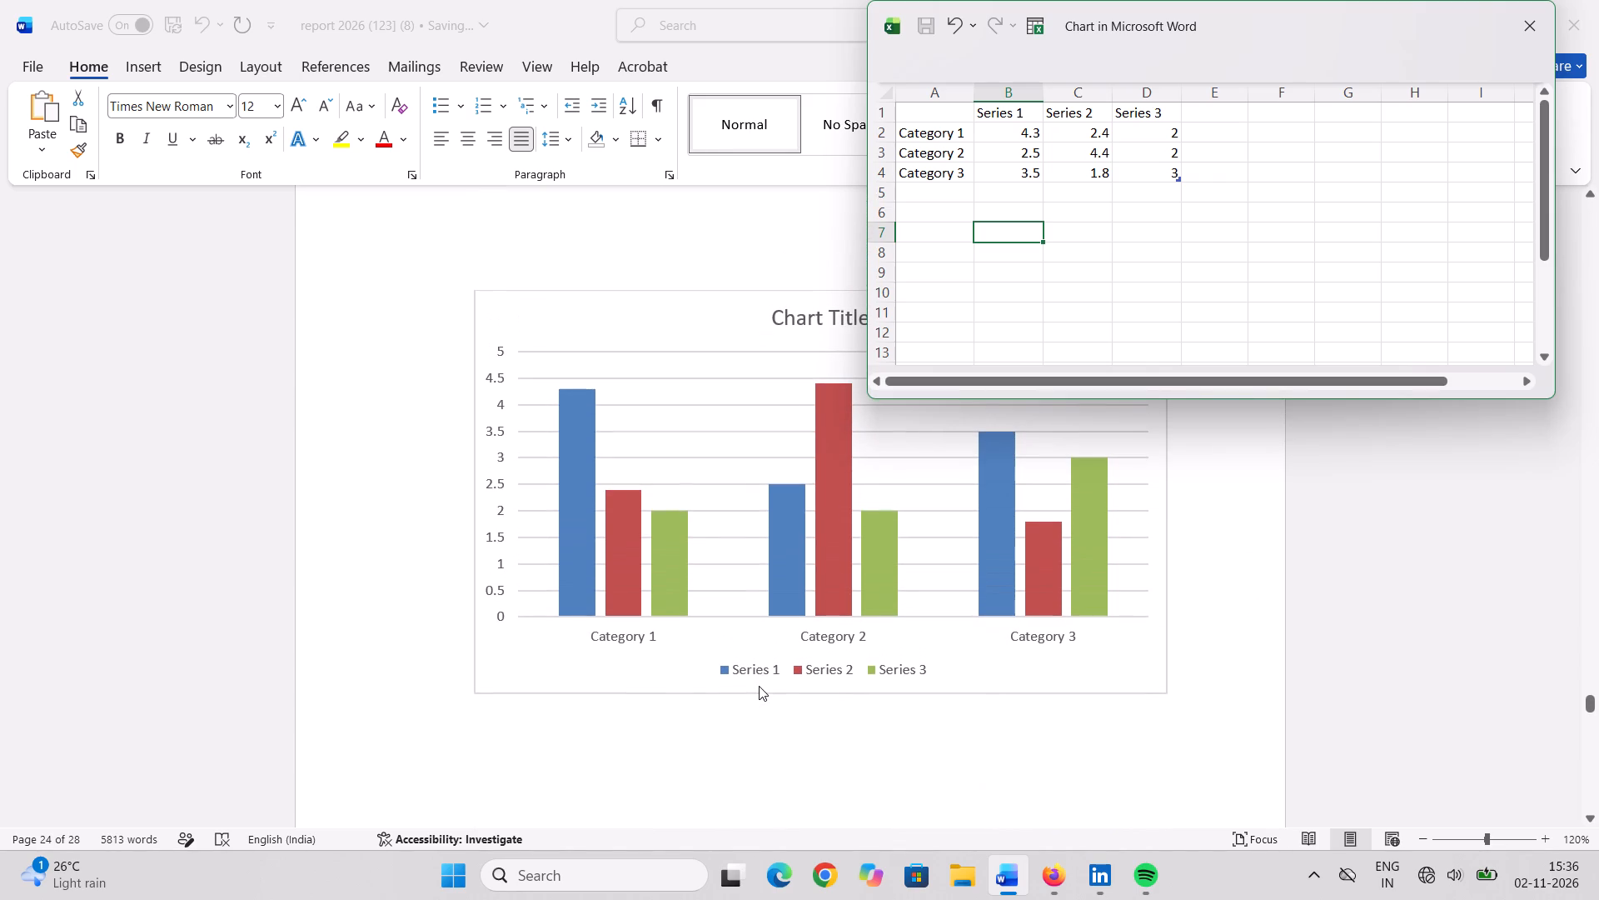
Replace the Category 1 label in the chart data with P1.
left_click(963, 137)
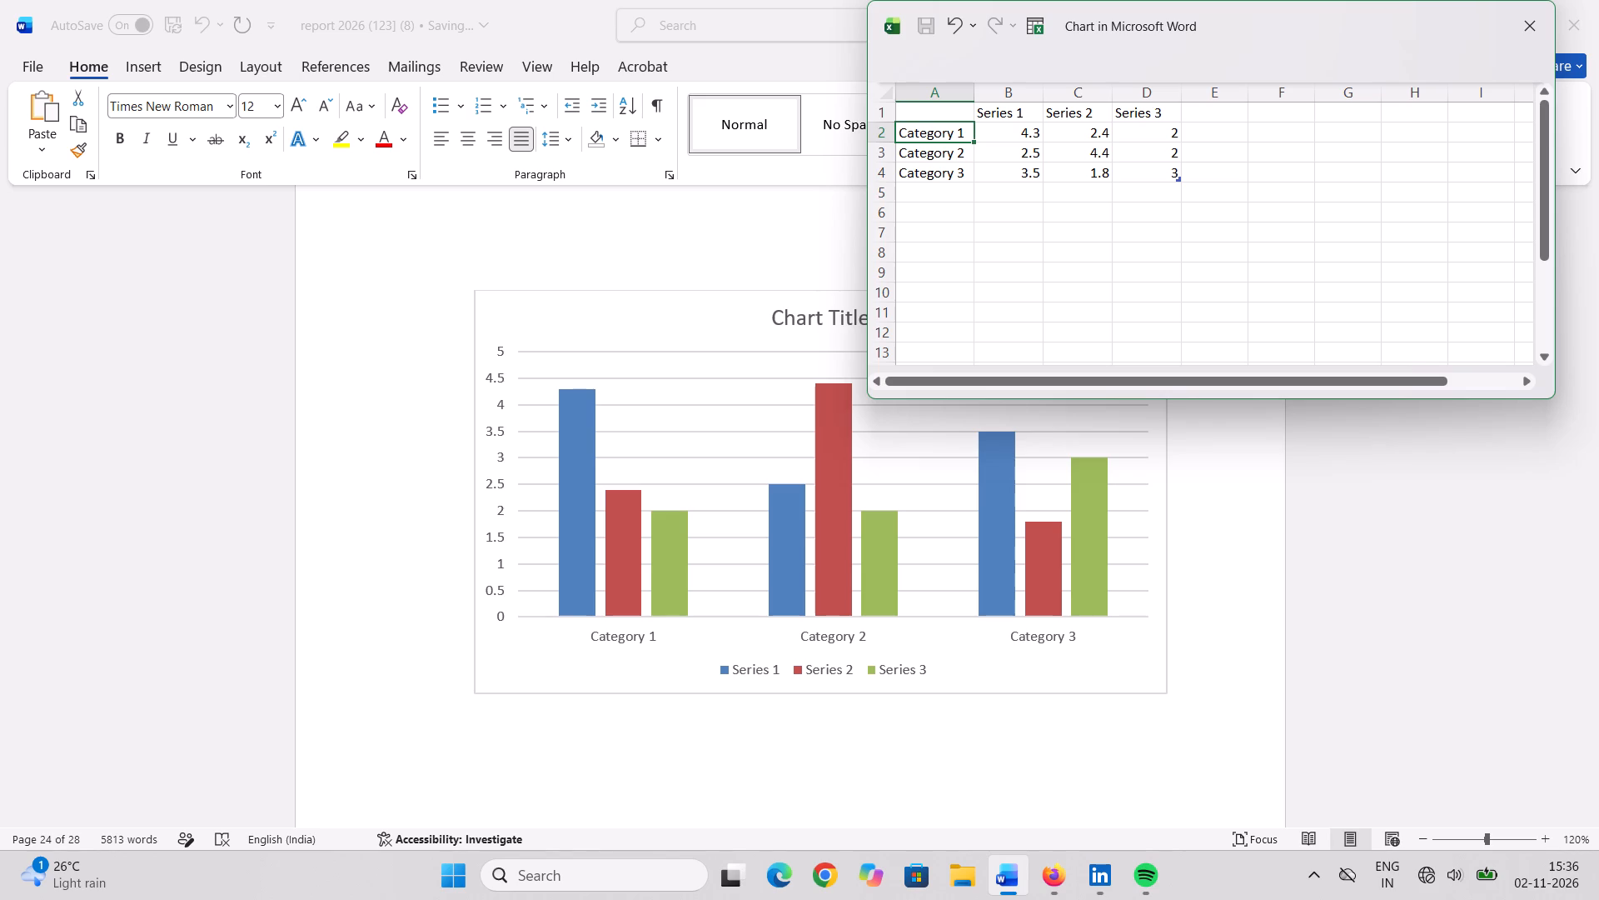
key("shift+p")
key("shift+exclam")
key("BackSpace")
key("1")
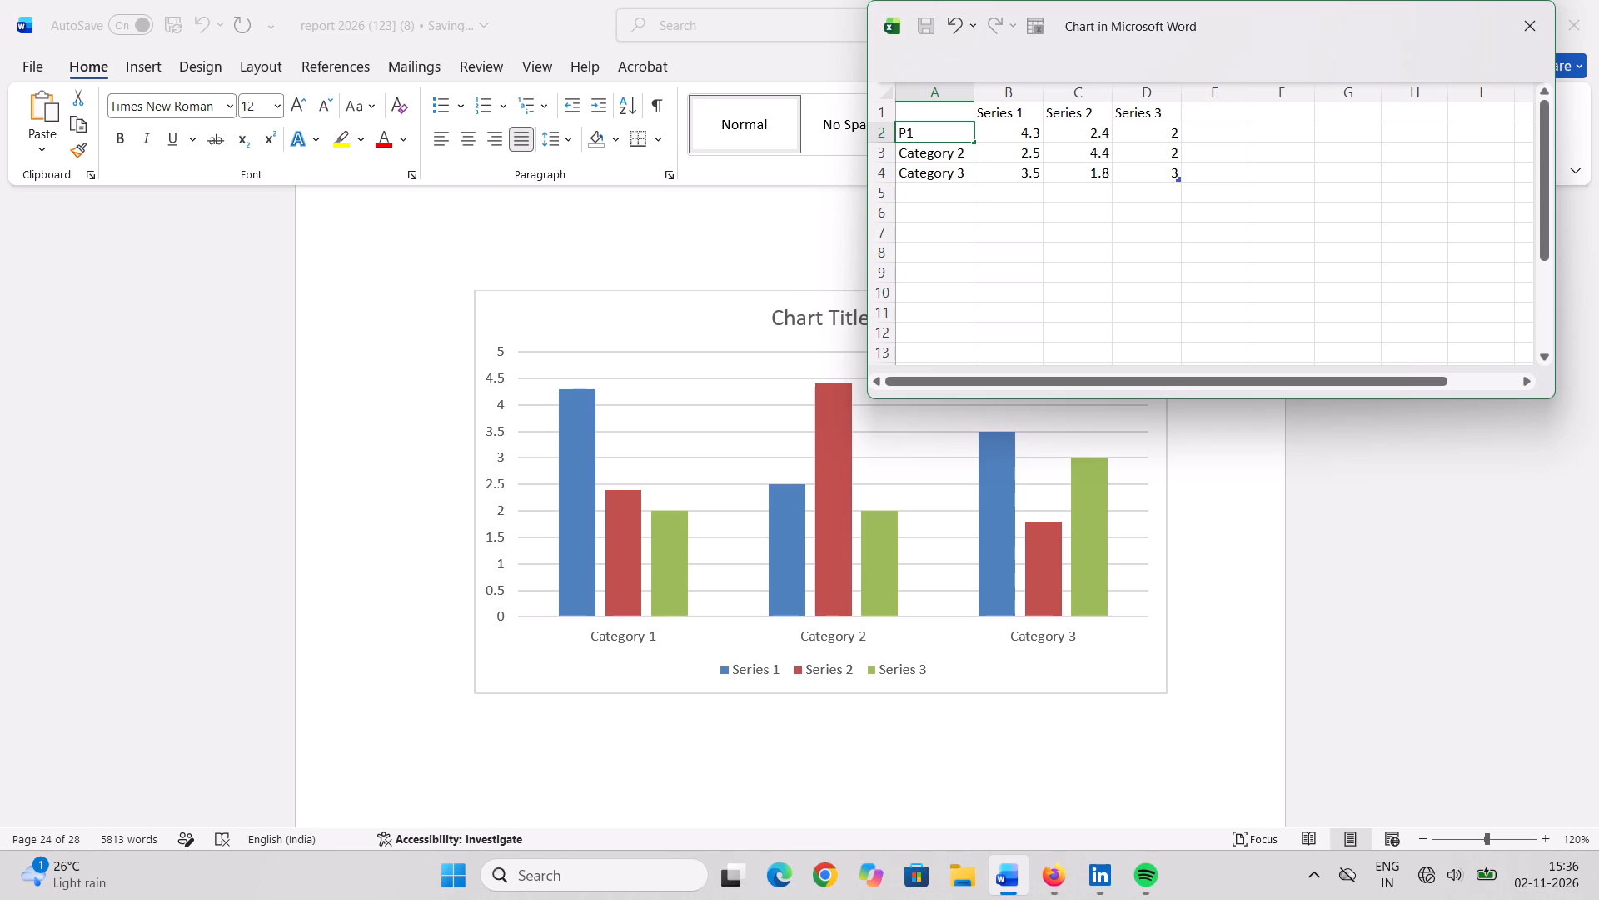
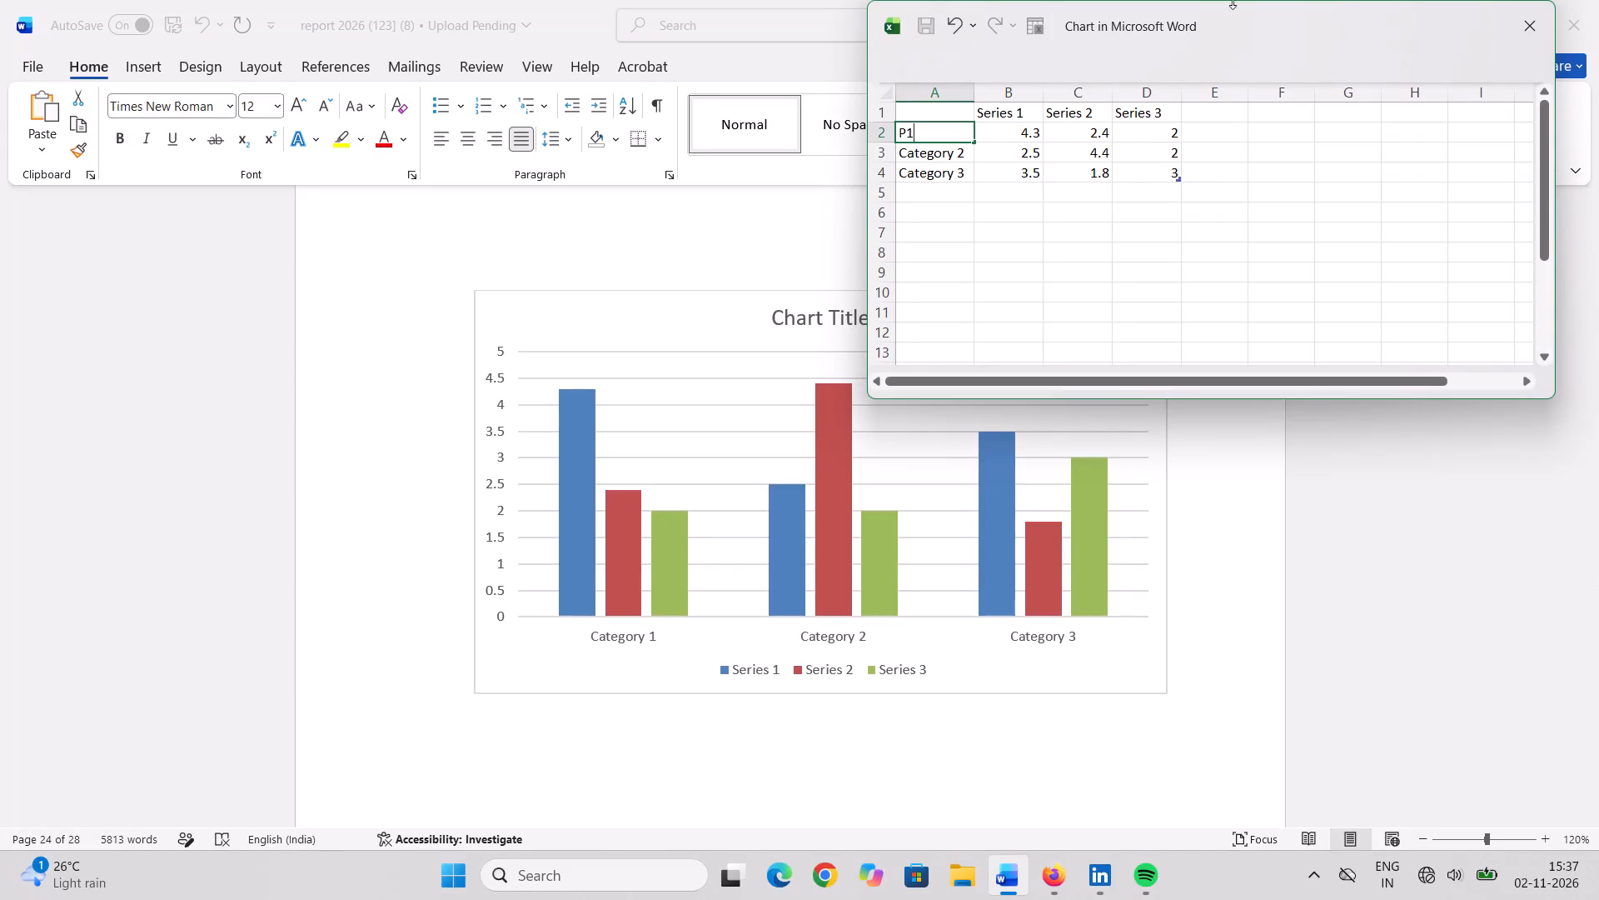
Examine the compressive strength table's sample IDs and values against the chart below it.
scroll(364, 817, "down", 2)
scroll(364, 817, "up", 15)
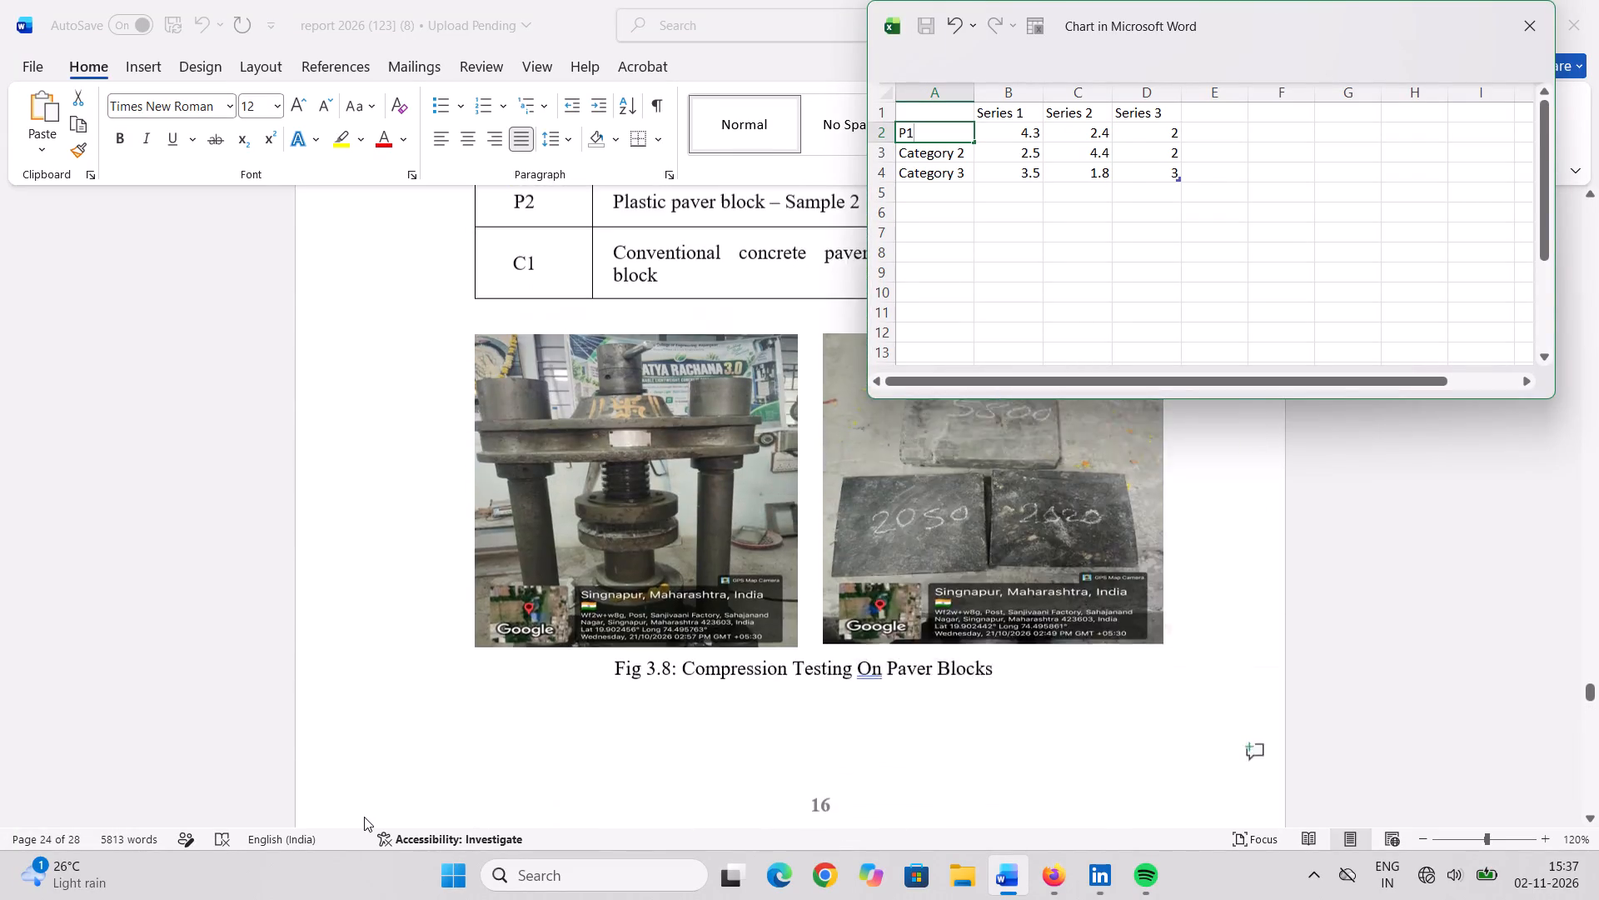
scroll(364, 817, "up", 5)
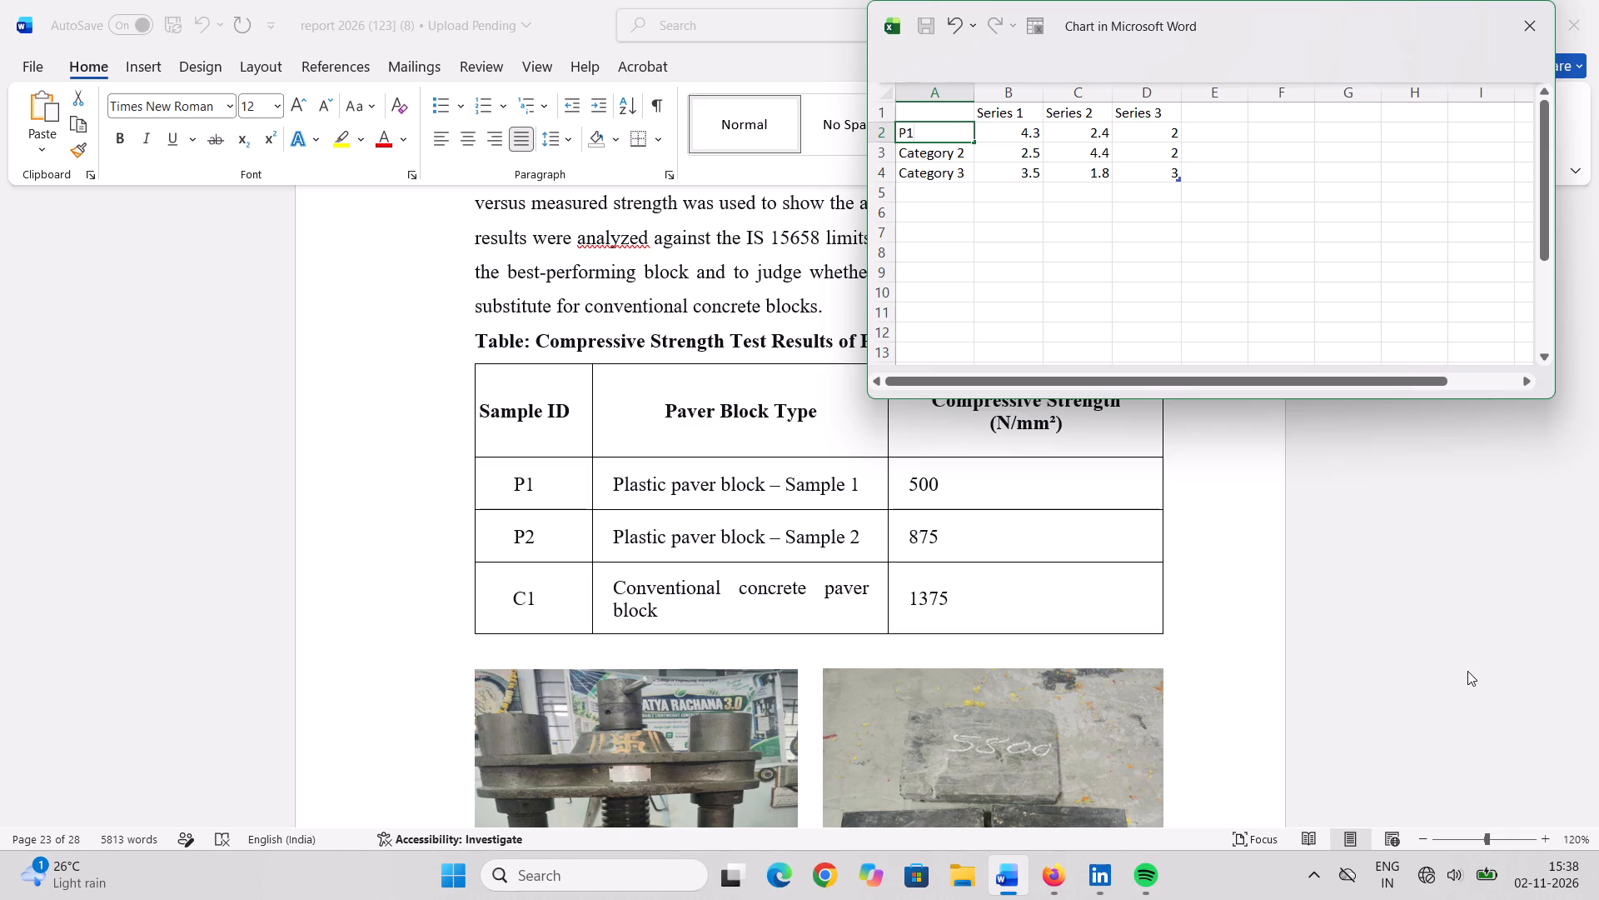
scroll(1467, 671, "down", 5)
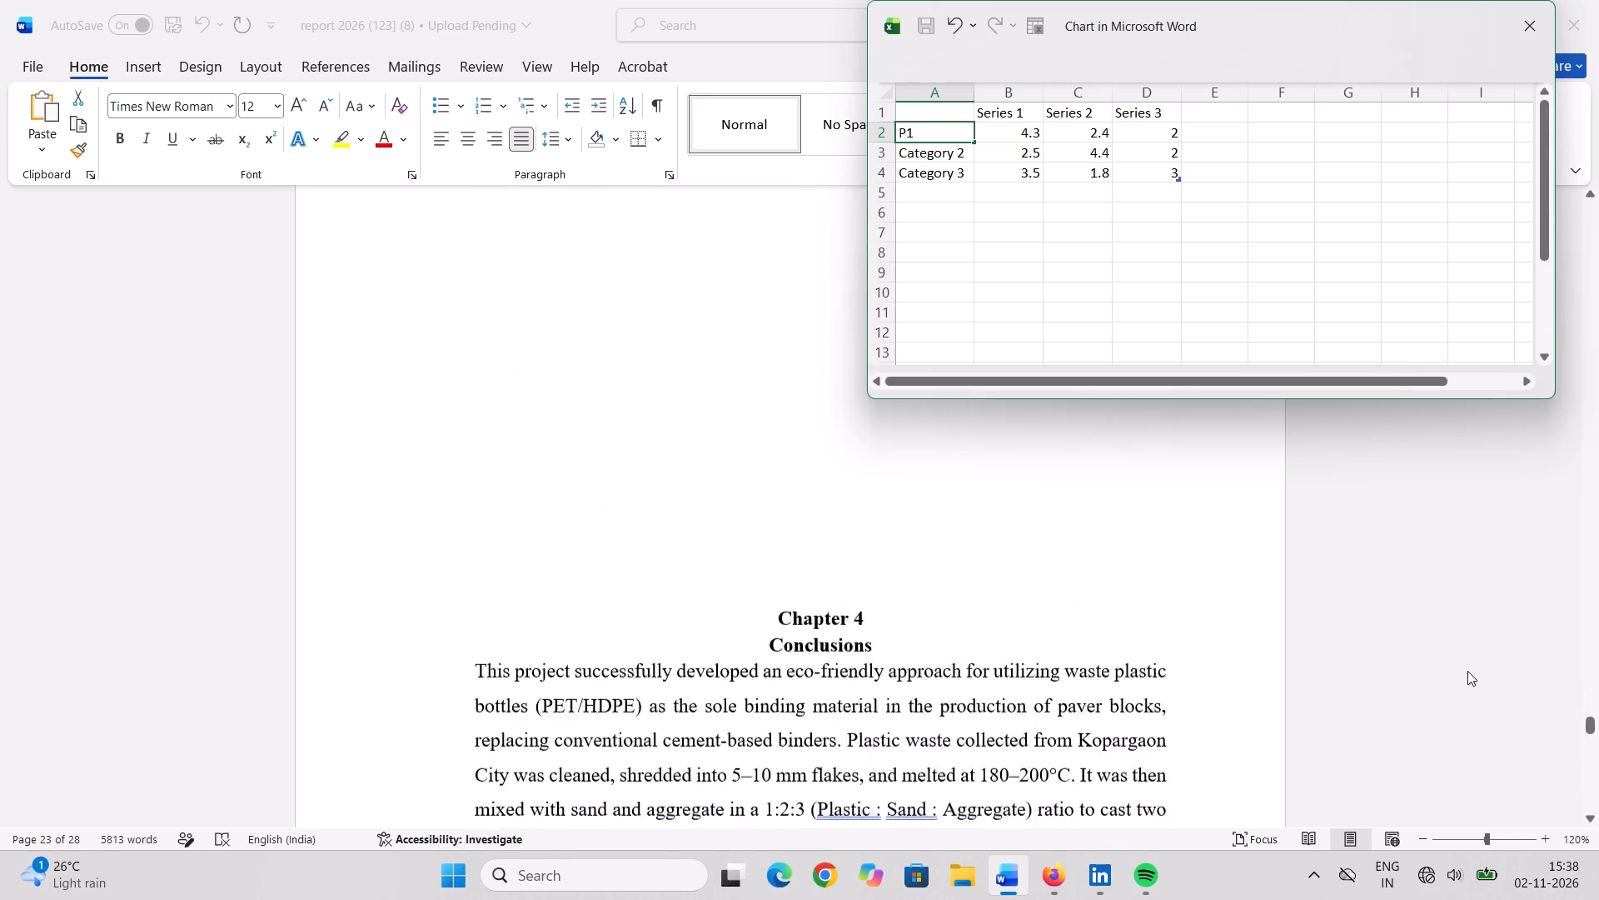
scroll(1467, 671, "up", 4)
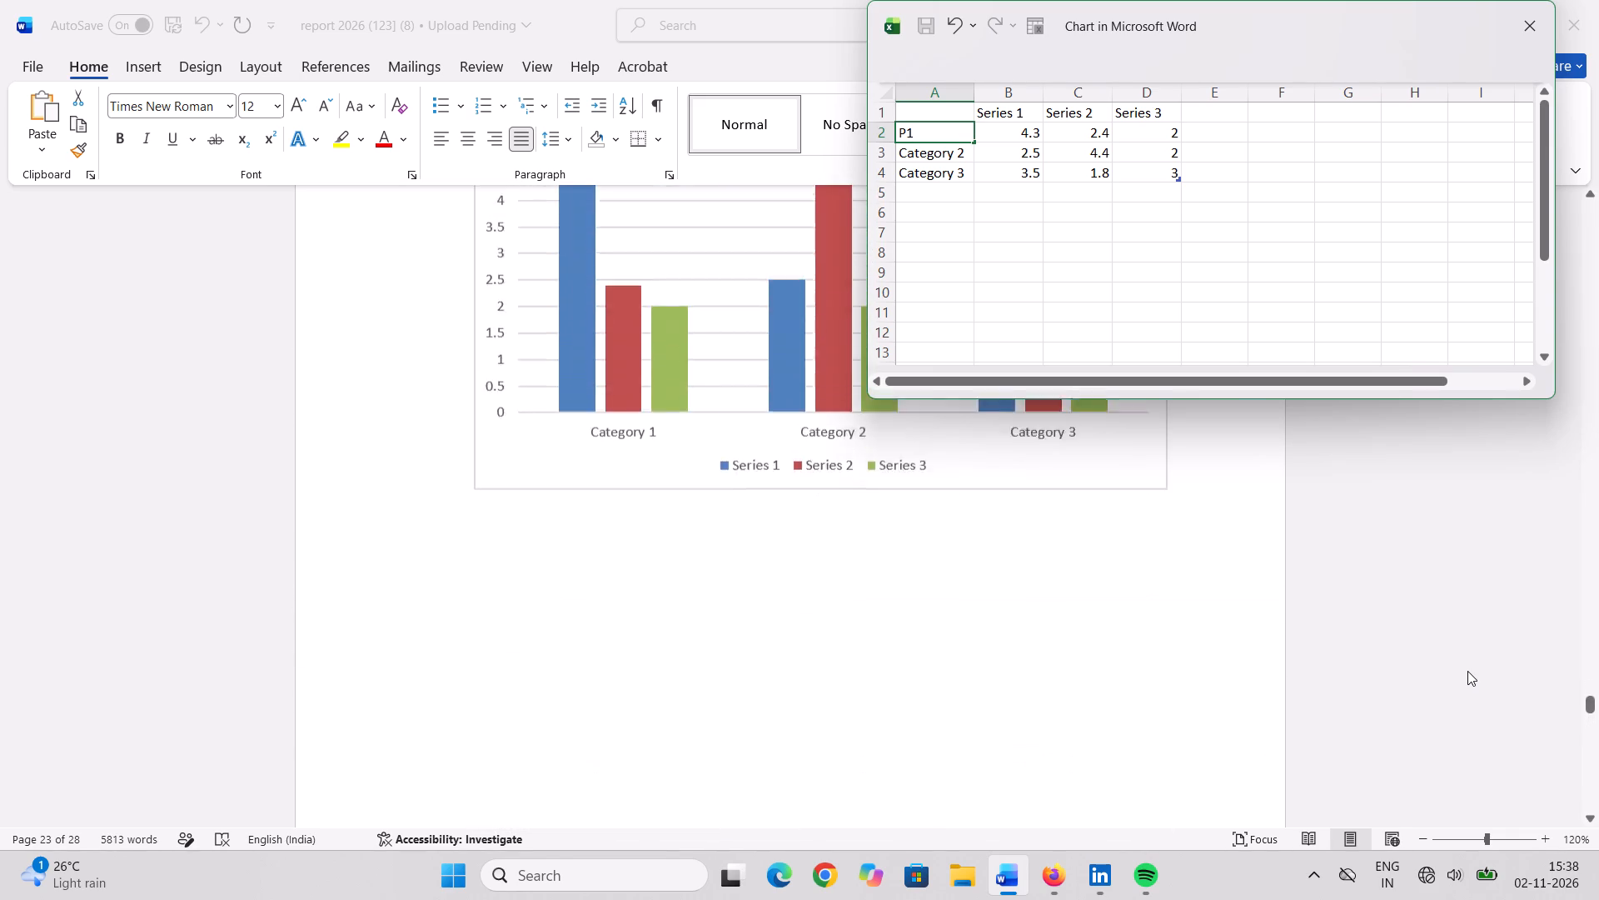
scroll(1467, 671, "up", 1)
scroll(1467, 671, "down", 1)
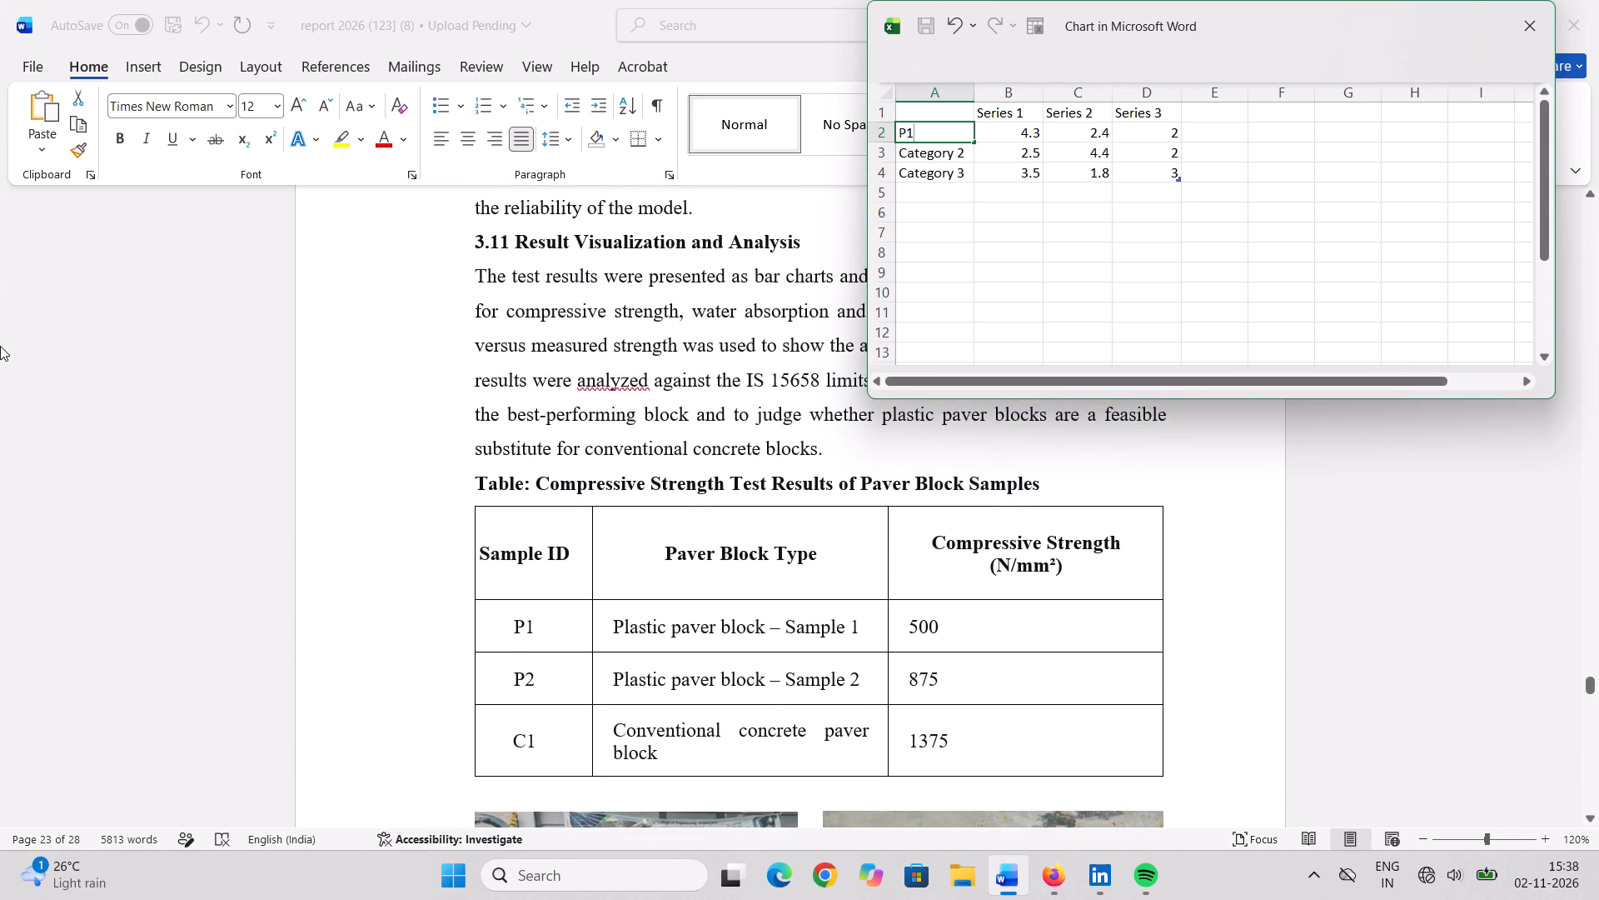
scroll(2, 346, "down", 19)
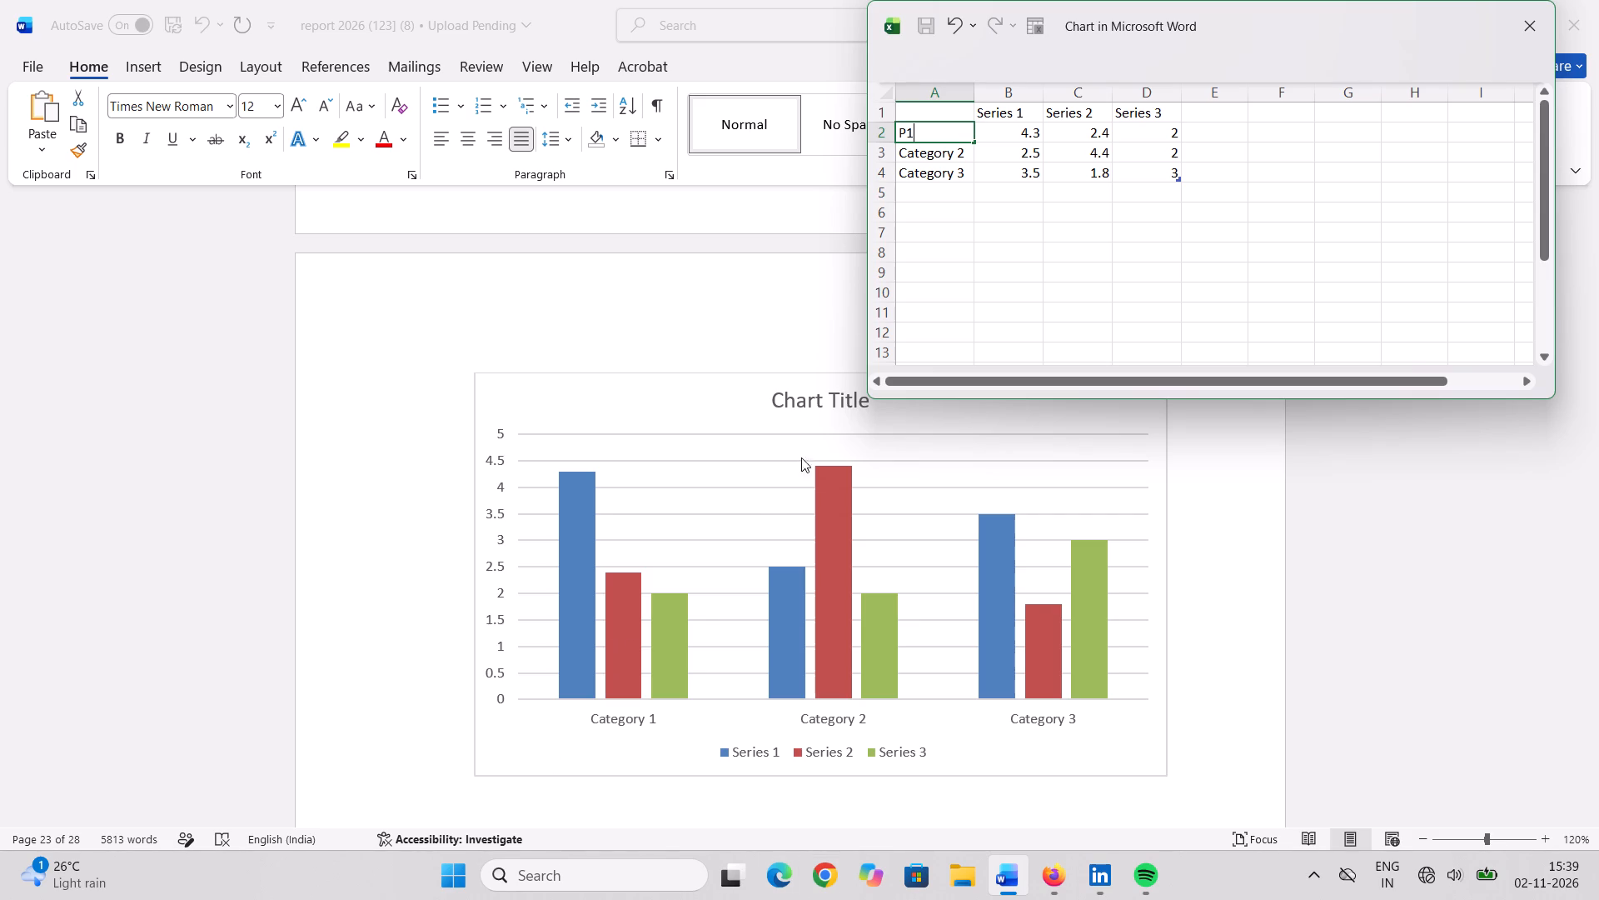
Set the P1 row's Series 1 value in the chart data to 5.
left_click(1025, 132)
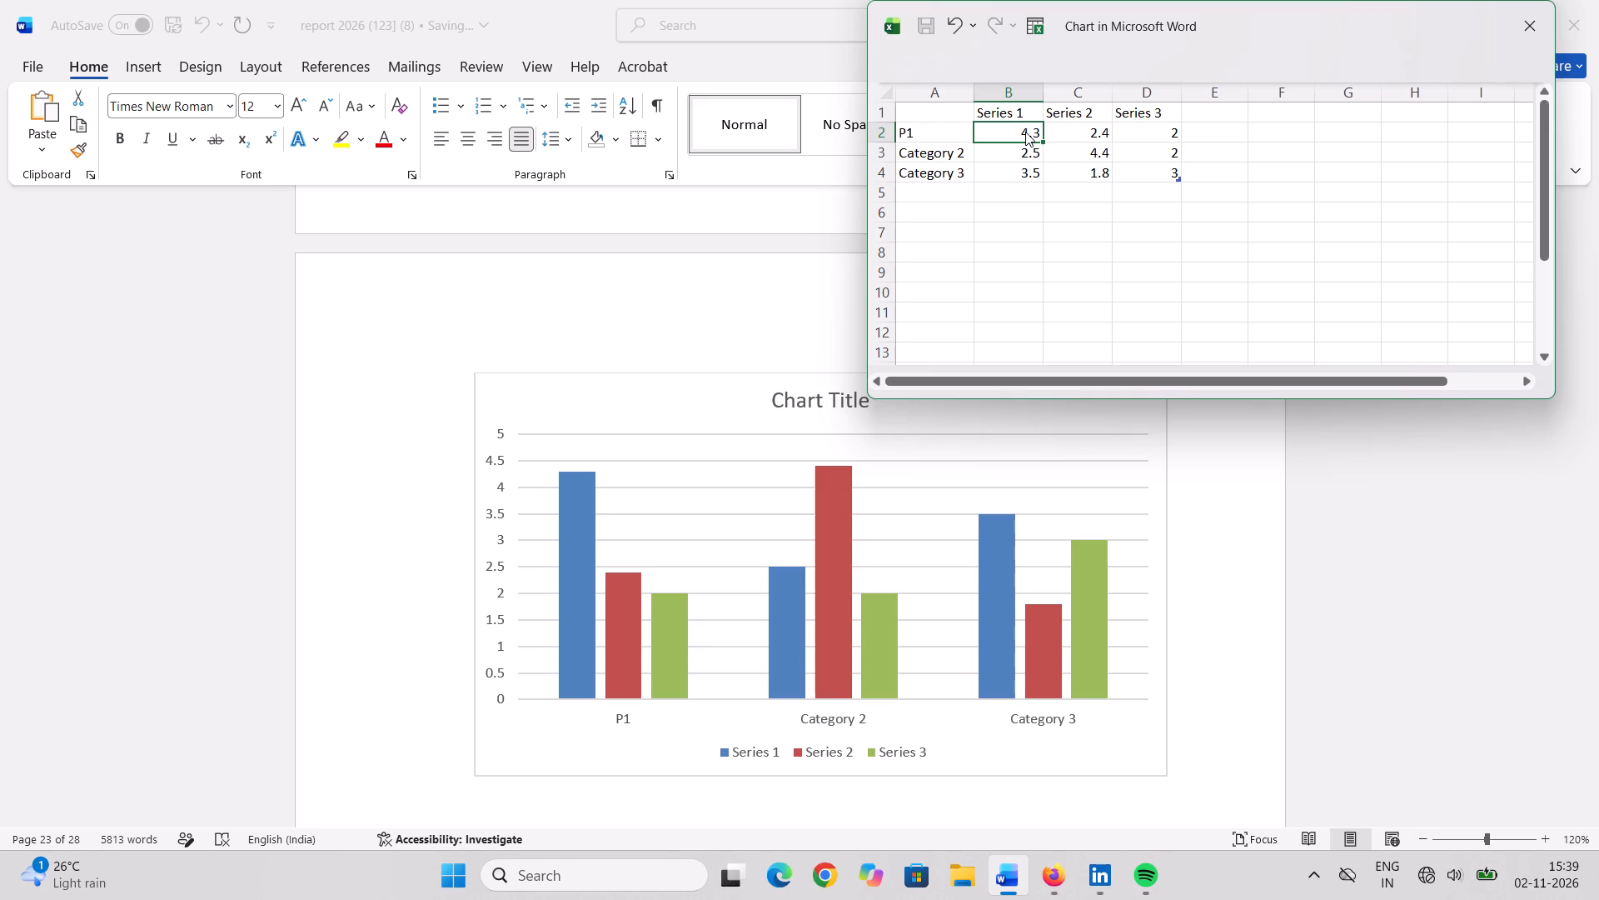
key("5")
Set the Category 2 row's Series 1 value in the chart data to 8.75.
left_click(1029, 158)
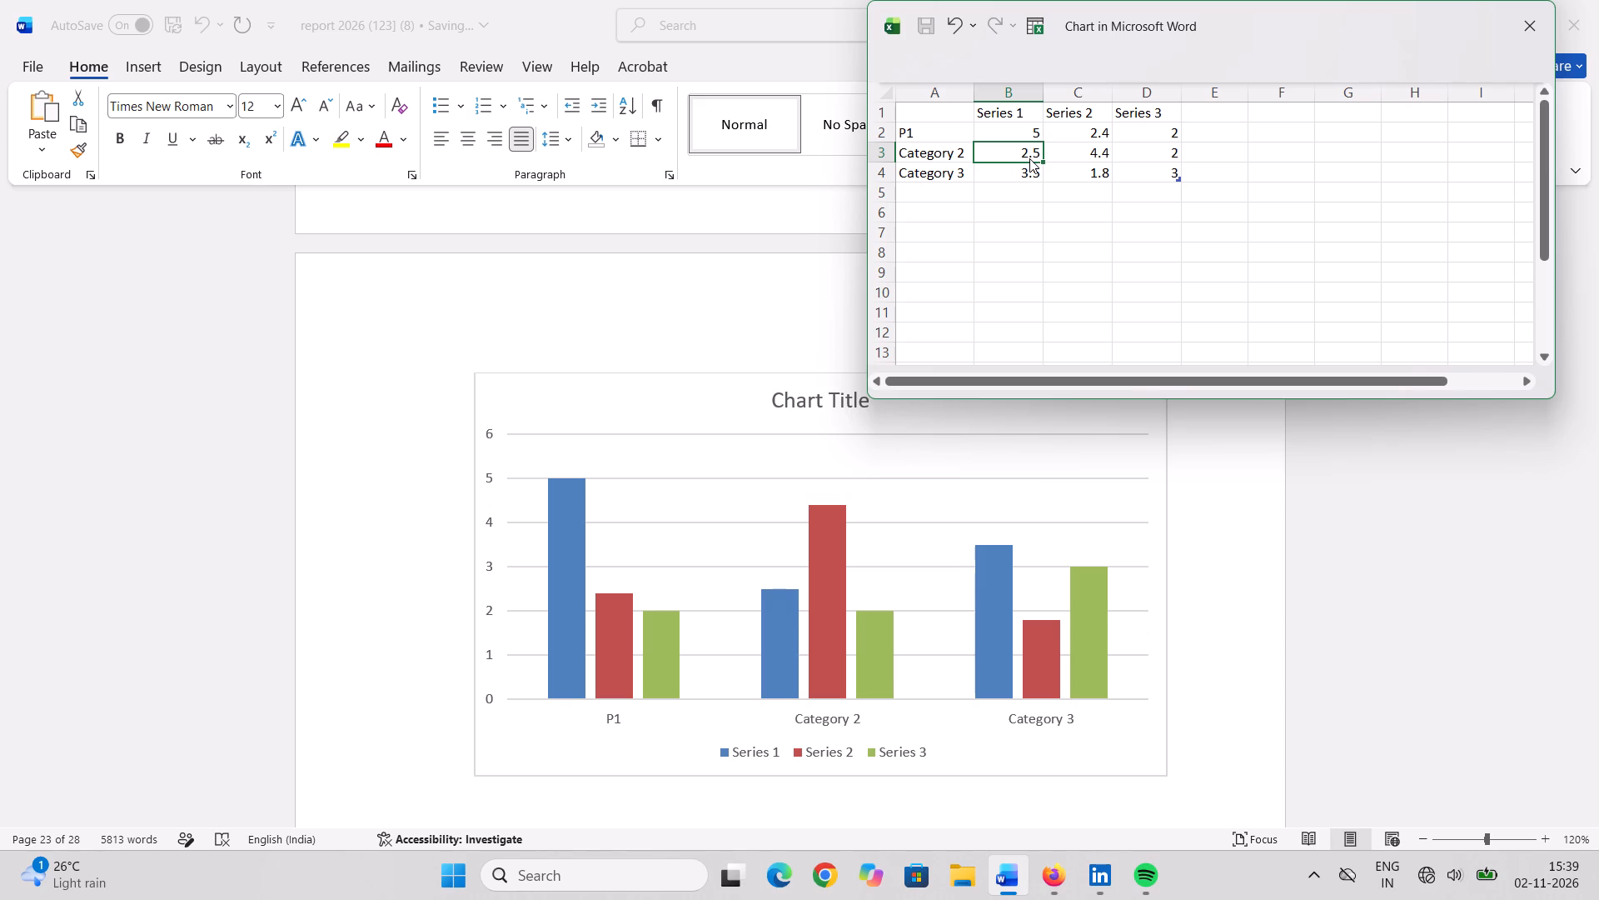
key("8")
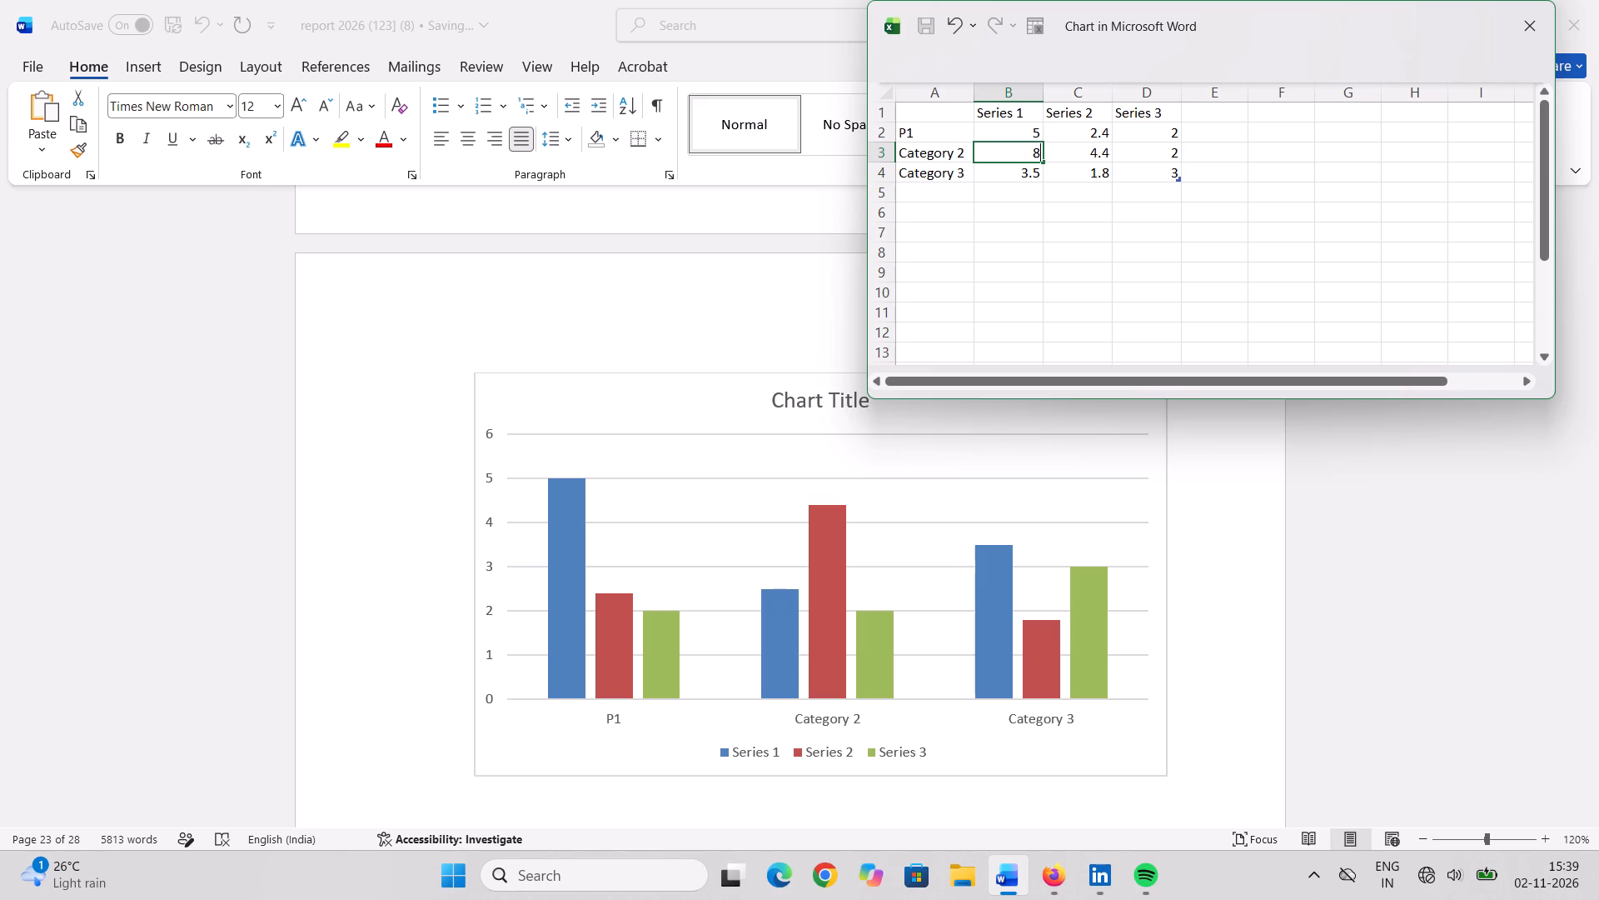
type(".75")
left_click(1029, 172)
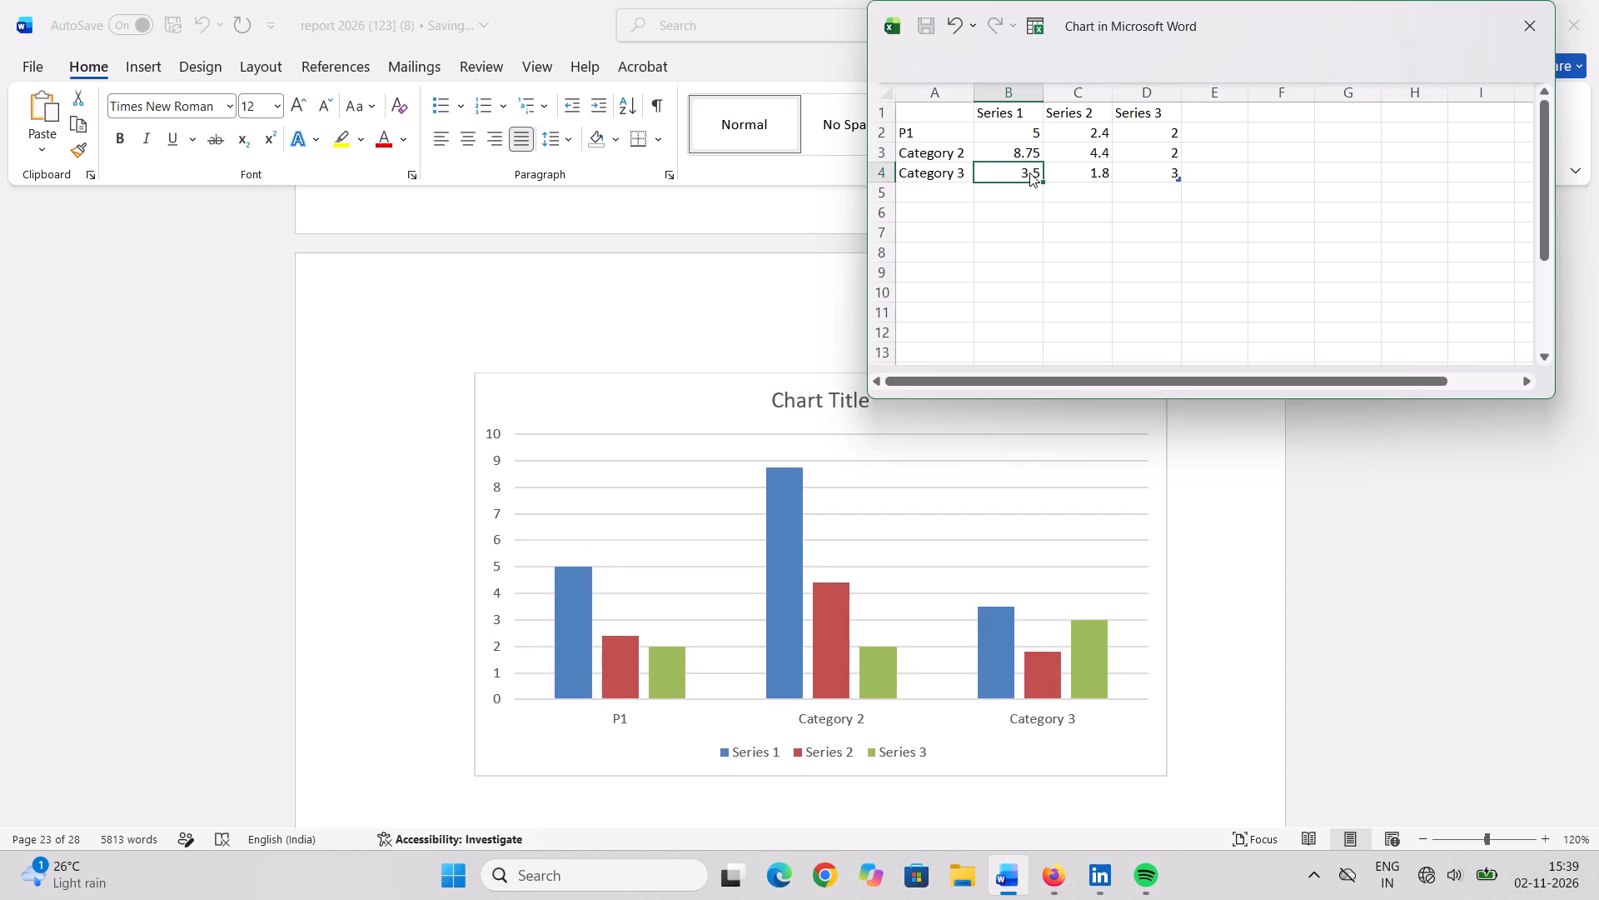
Set the P1 row's Series 2 value to 8.75 and its Series 3 value to 13.75 in the chart data.
left_click(1079, 132)
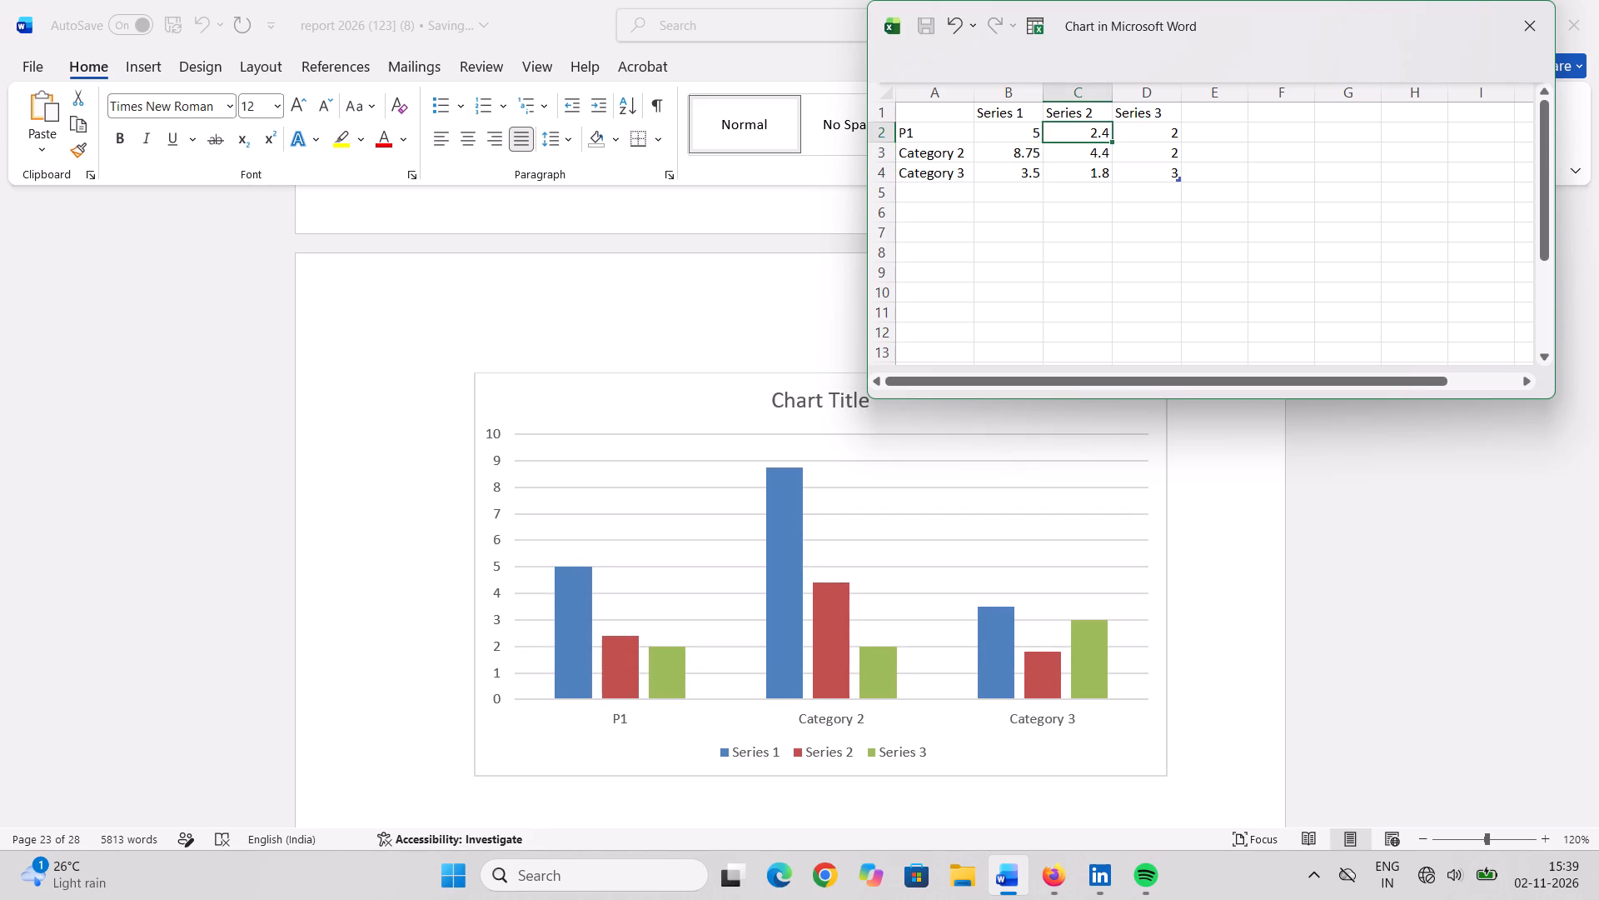
key("8")
type(".75")
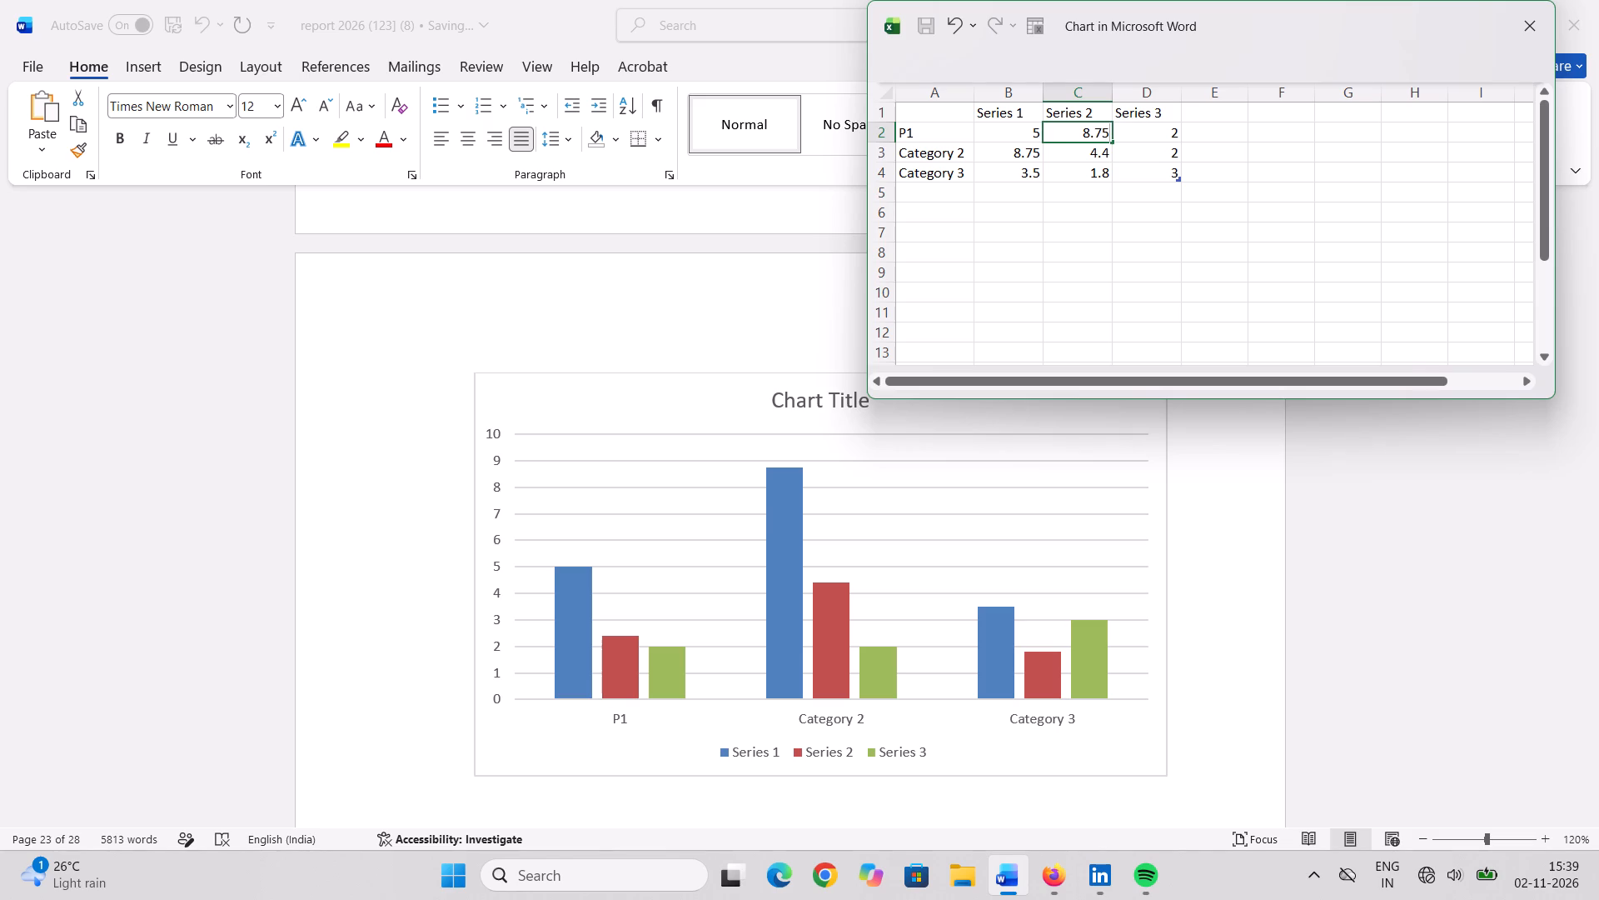
left_click(1163, 138)
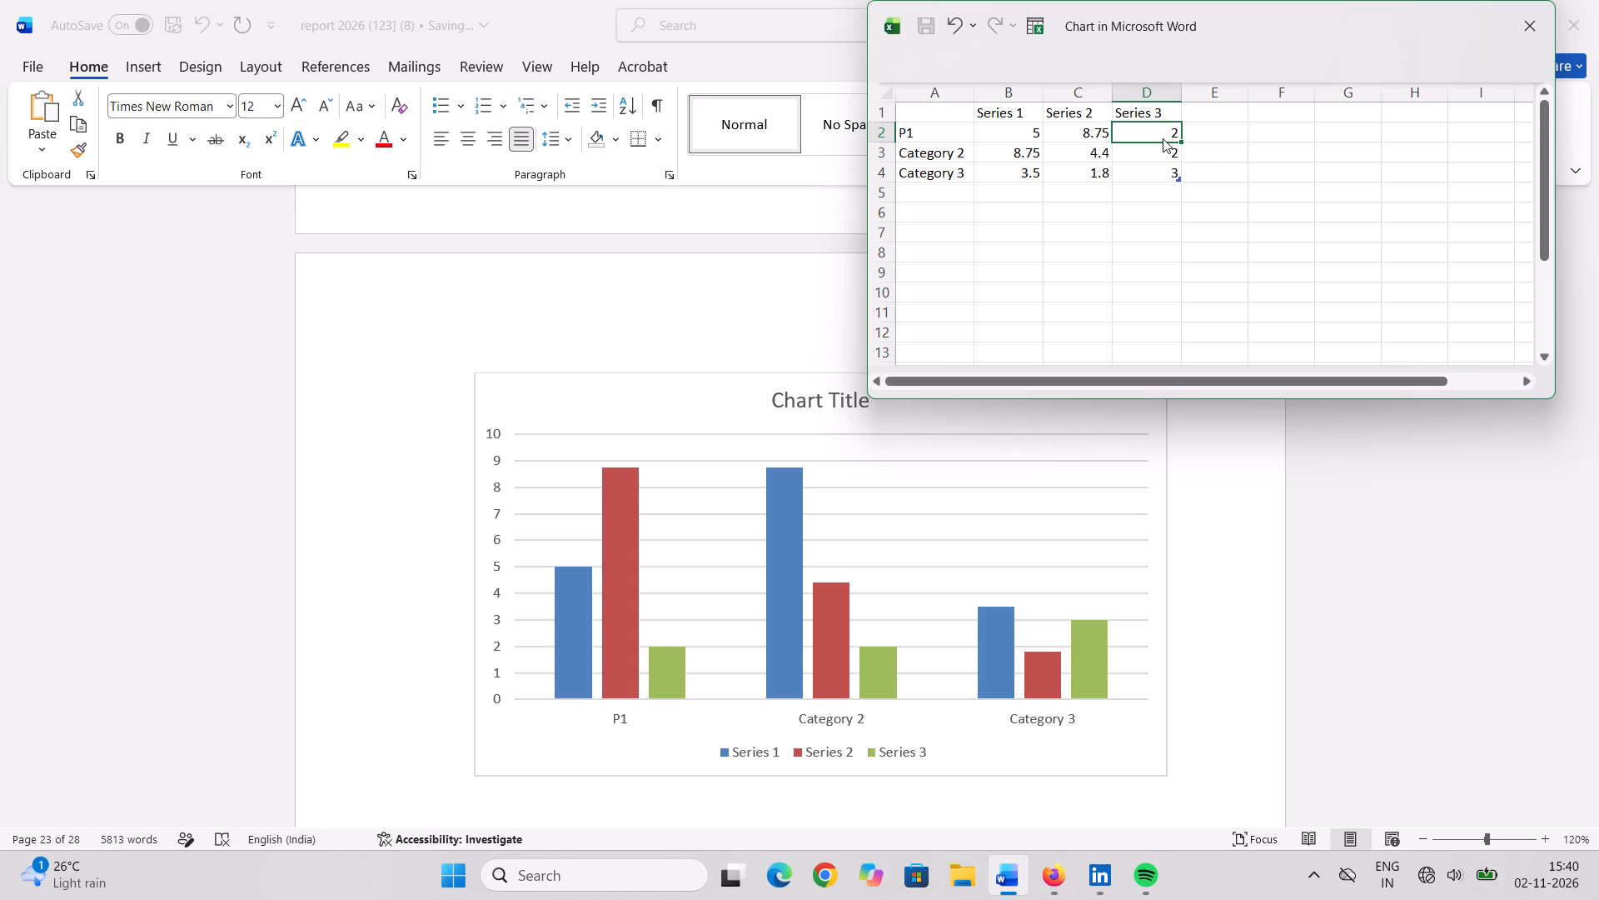
type("13")
type(".7")
key("5")
left_click(996, 157)
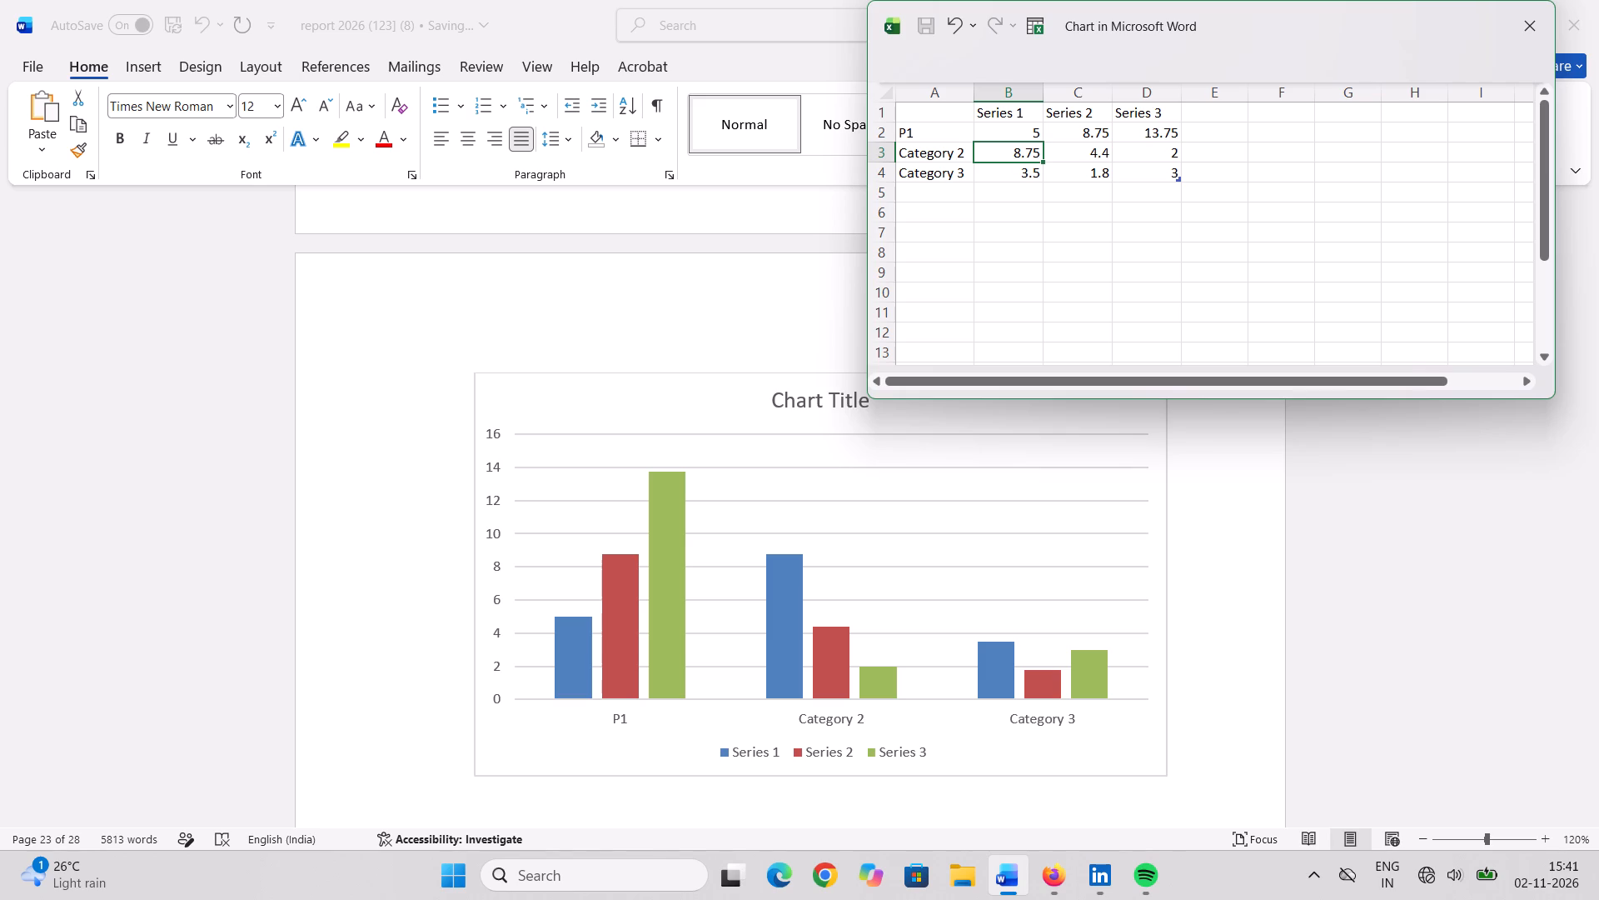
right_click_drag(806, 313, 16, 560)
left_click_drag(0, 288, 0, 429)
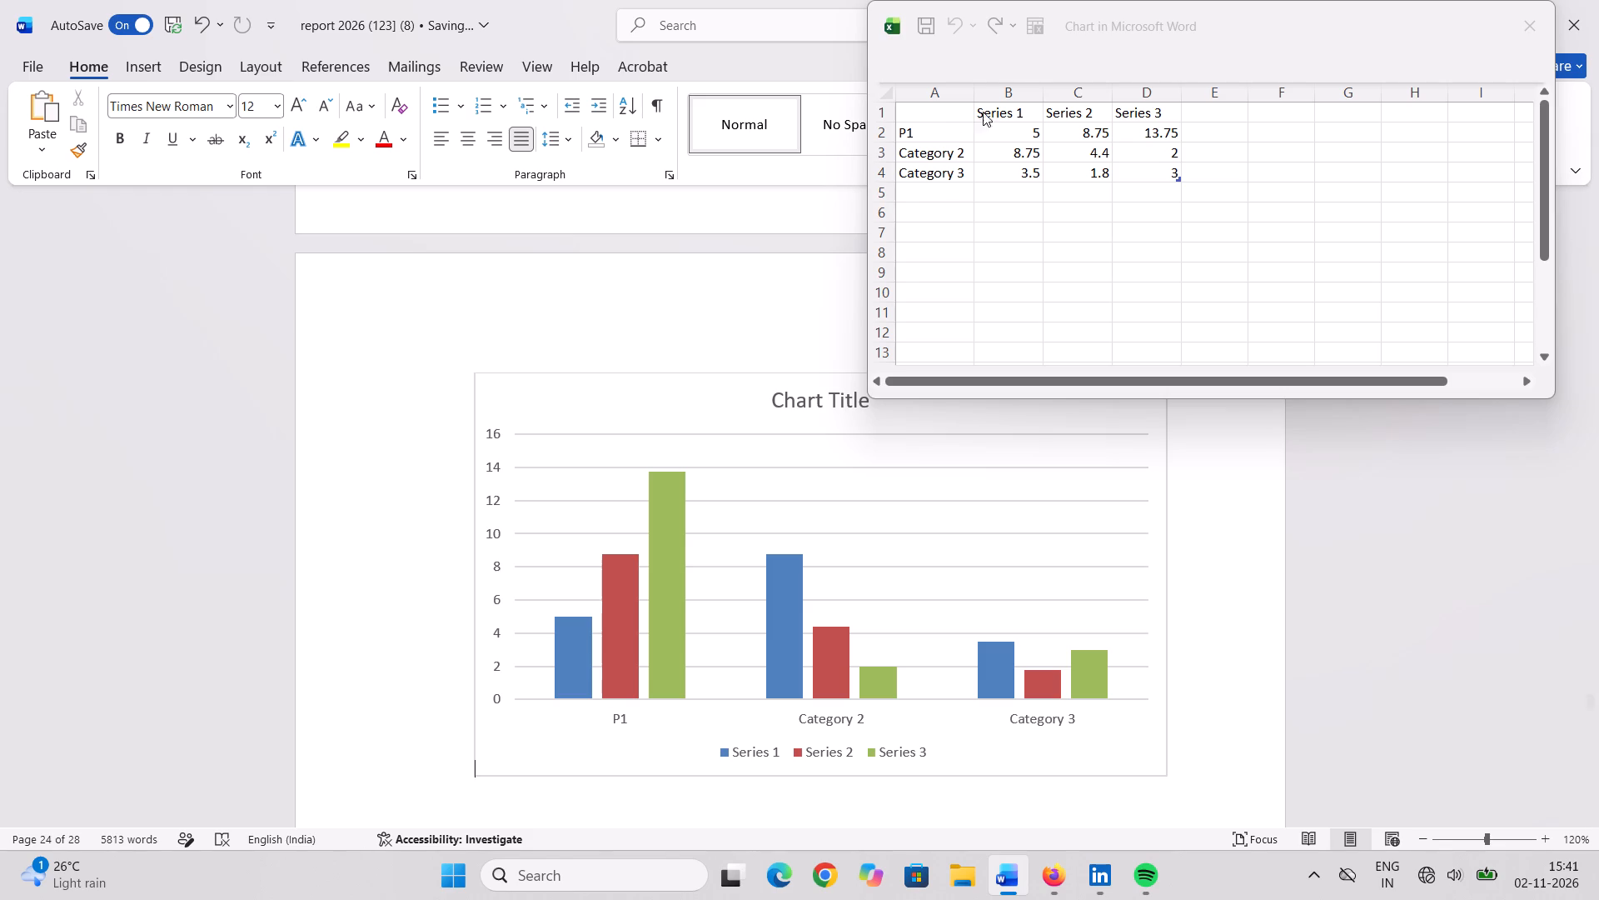
Rename the three series headings in the chart data as P1, P2 and C1.
left_click(1027, 111)
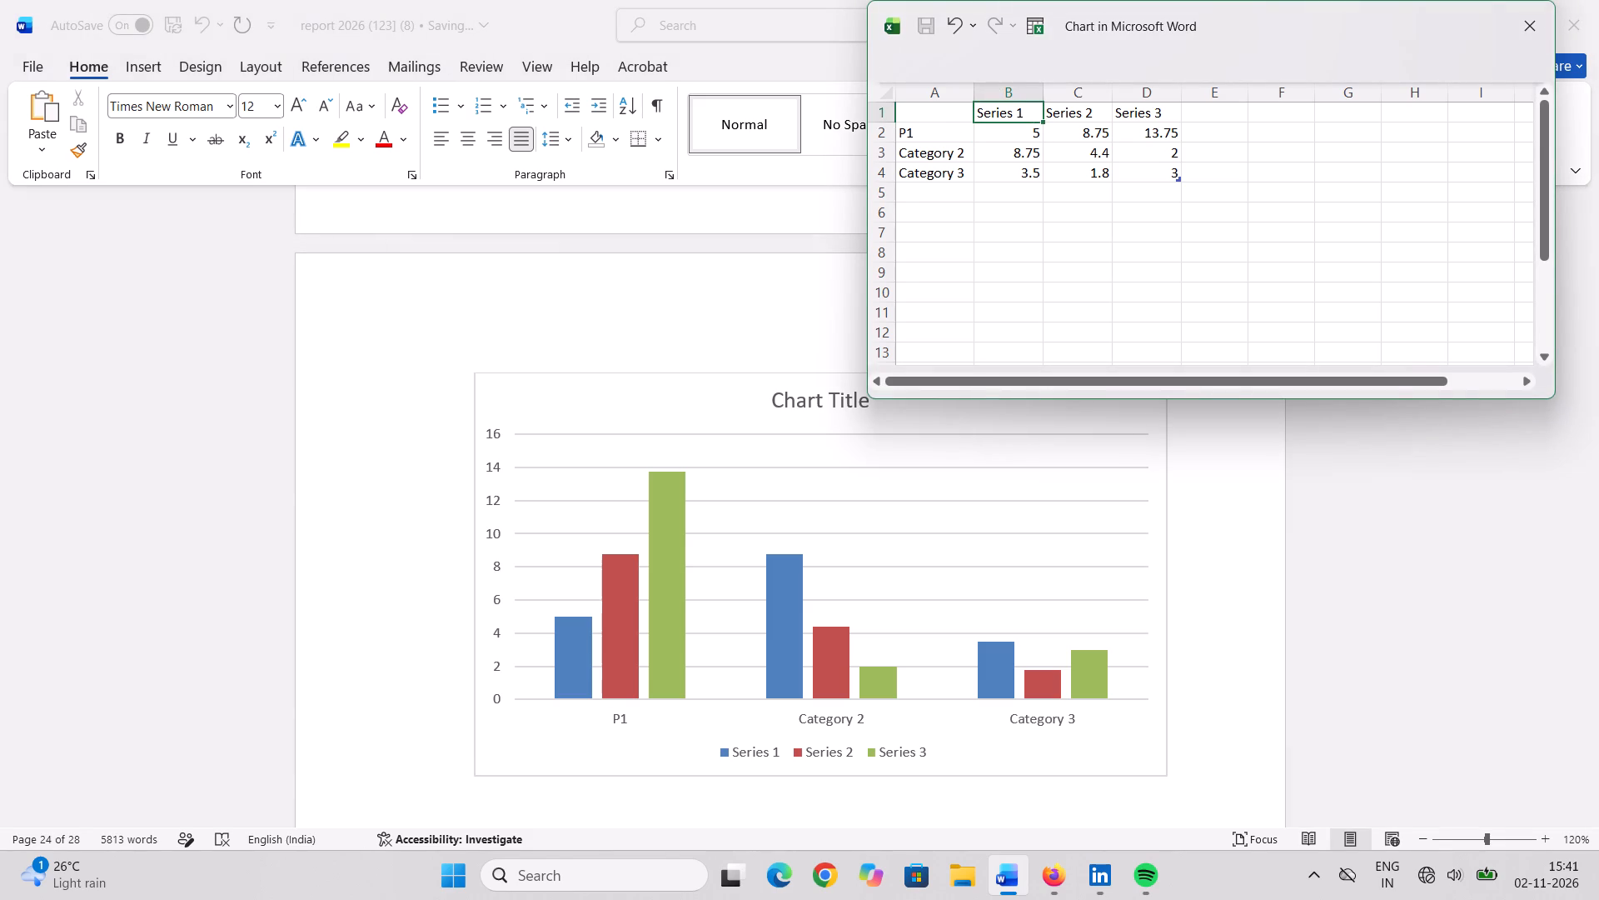
key("shift+p")
key("1")
left_click(1088, 116)
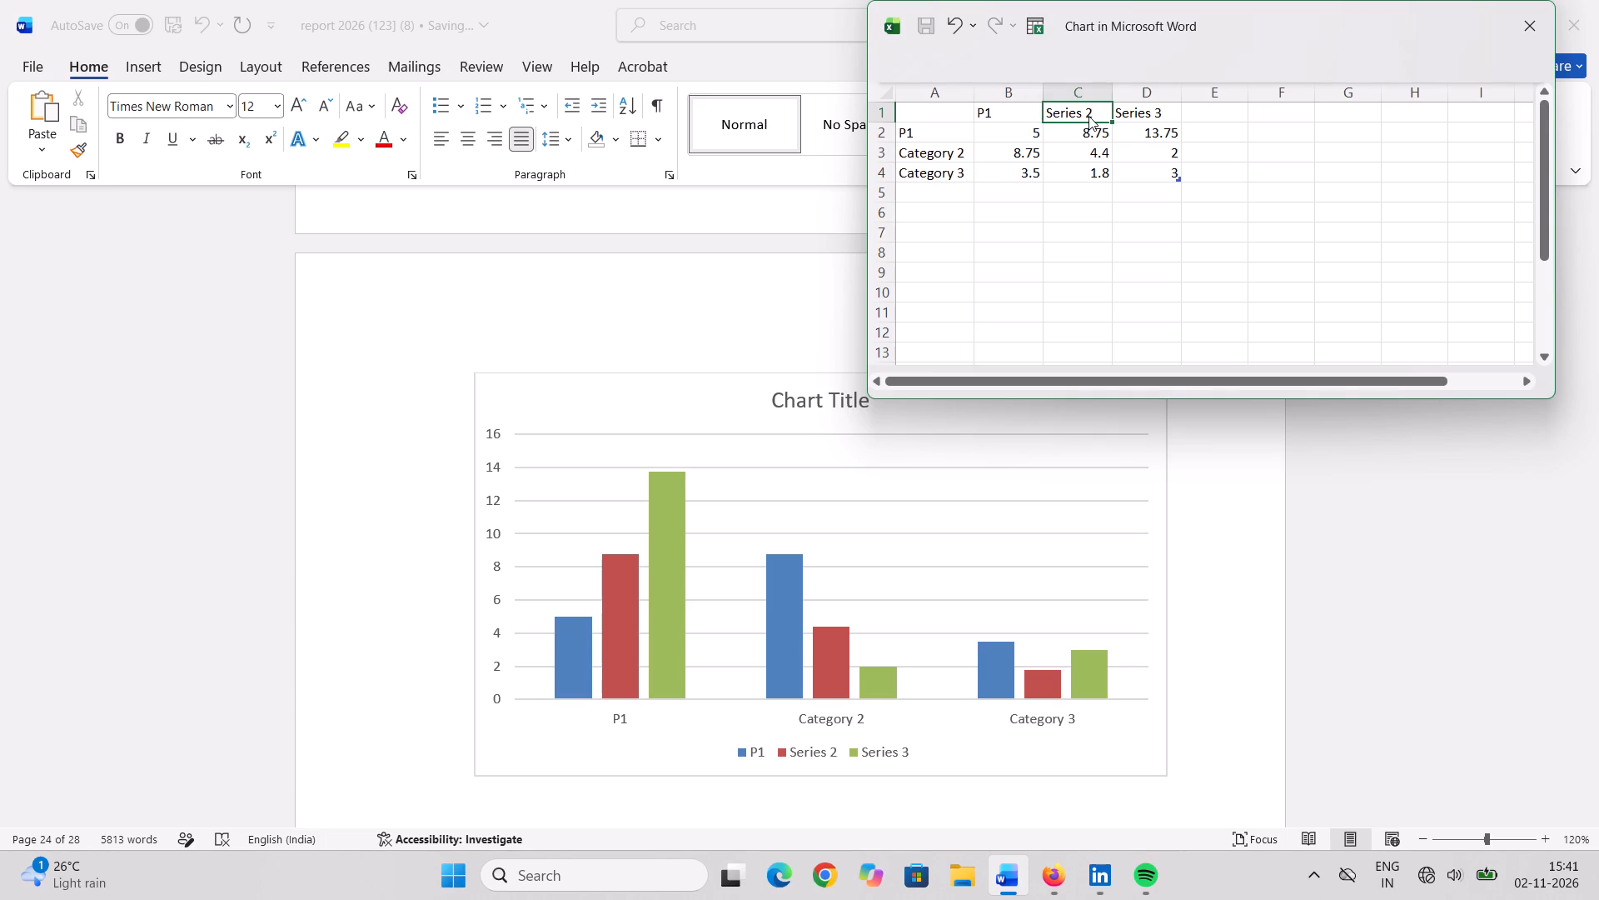
type("P2")
left_click(1131, 119)
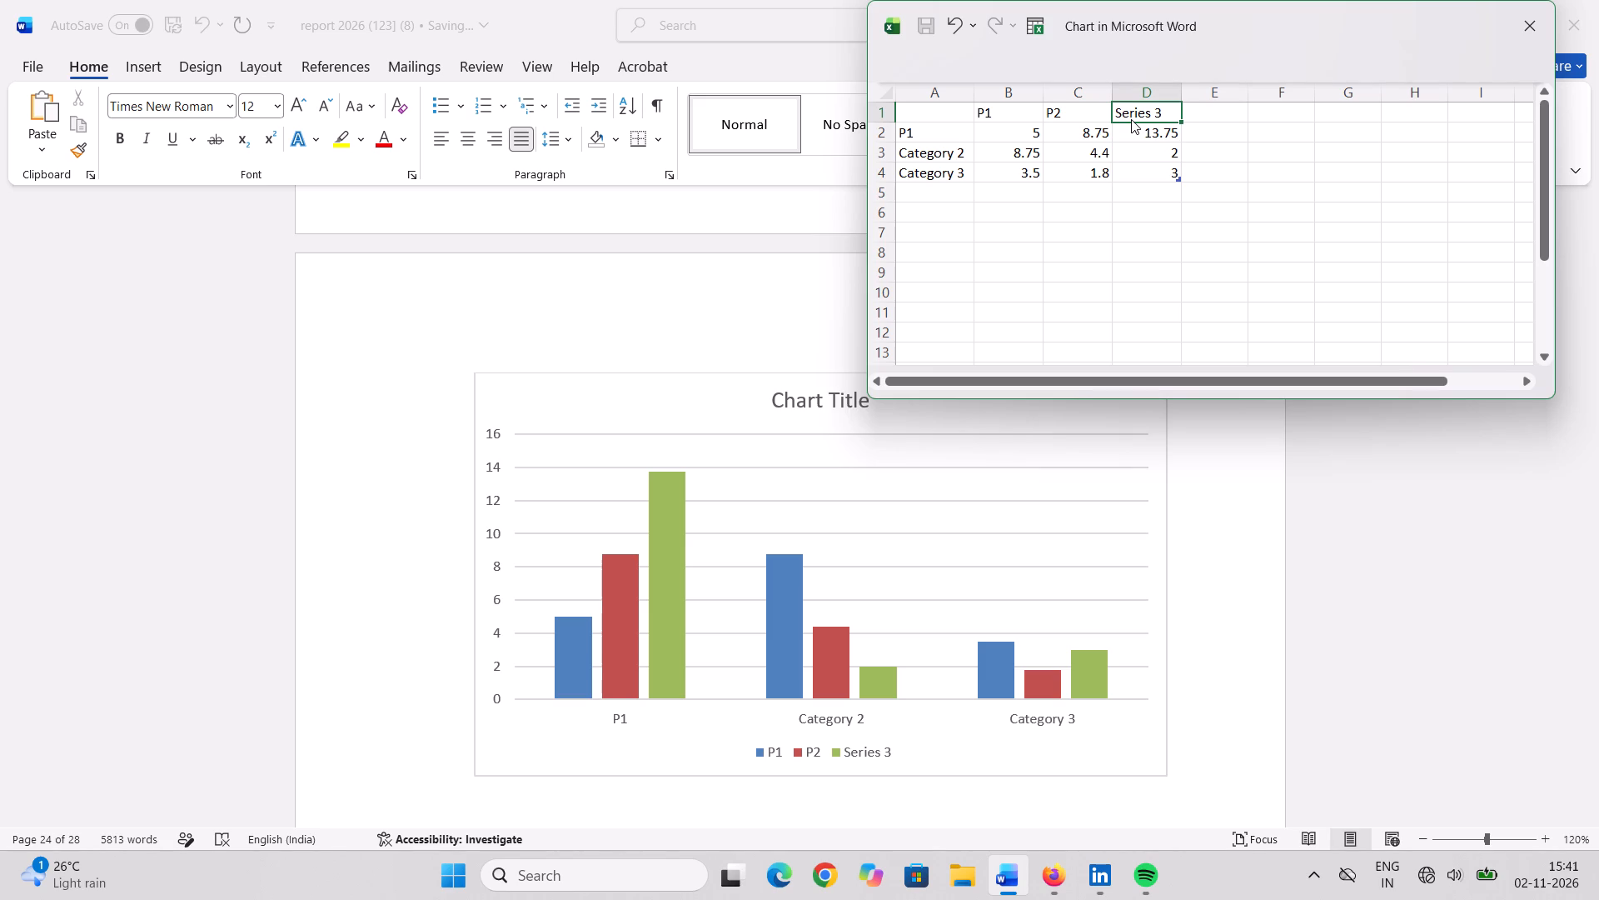
type("C1")
Replace the P1 row label in the chart data's first category with Compressive Strength.
left_click(946, 154)
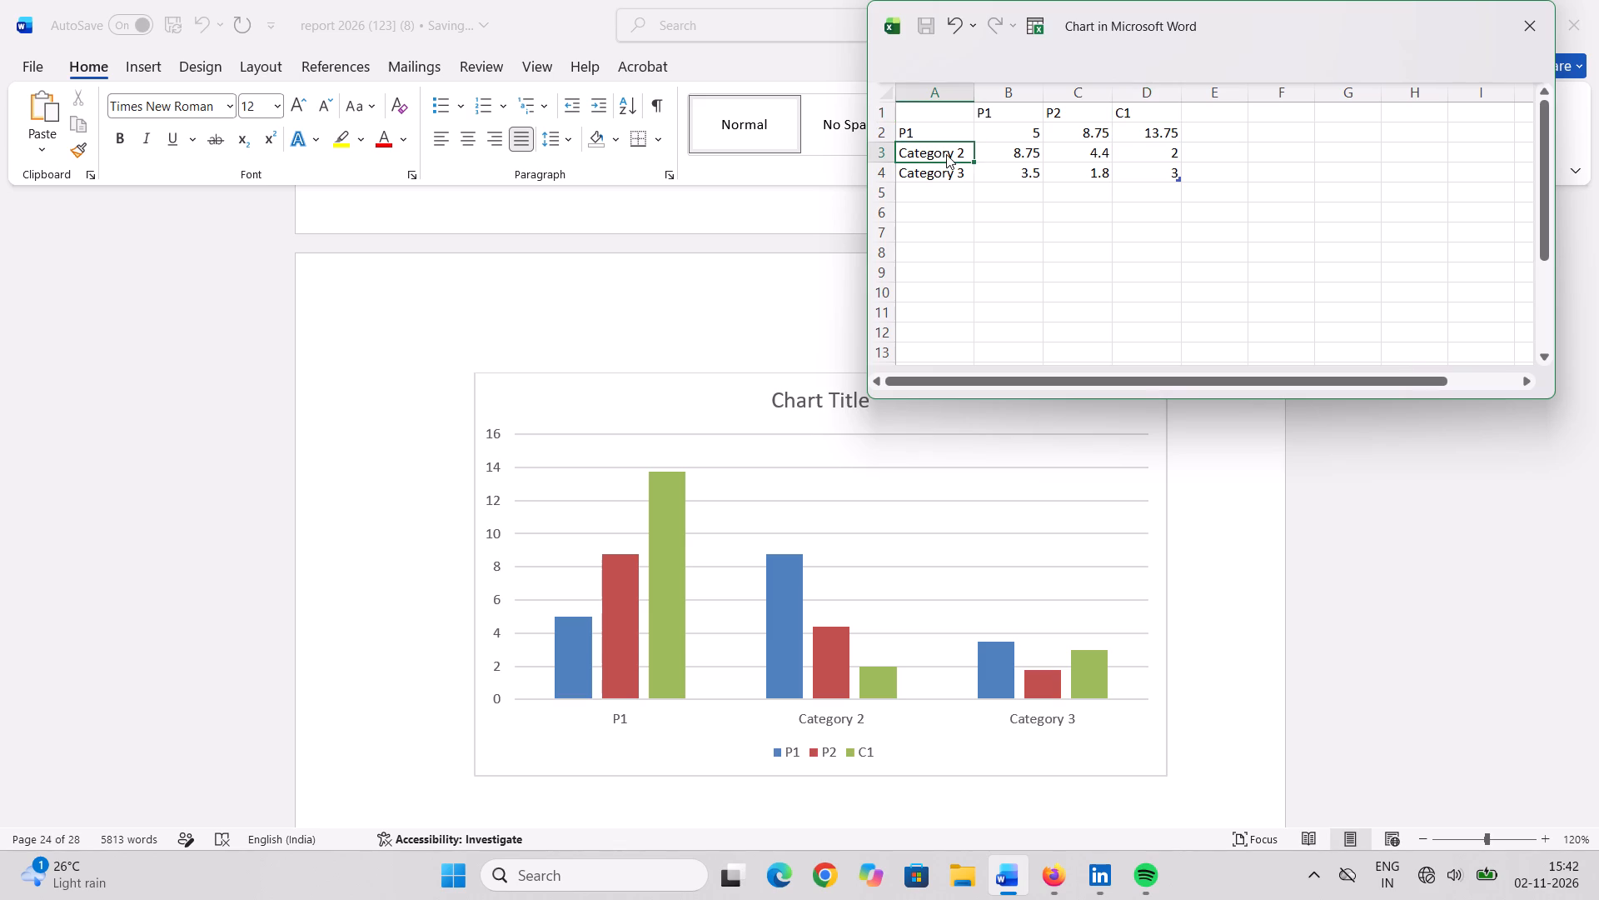
left_click(914, 132)
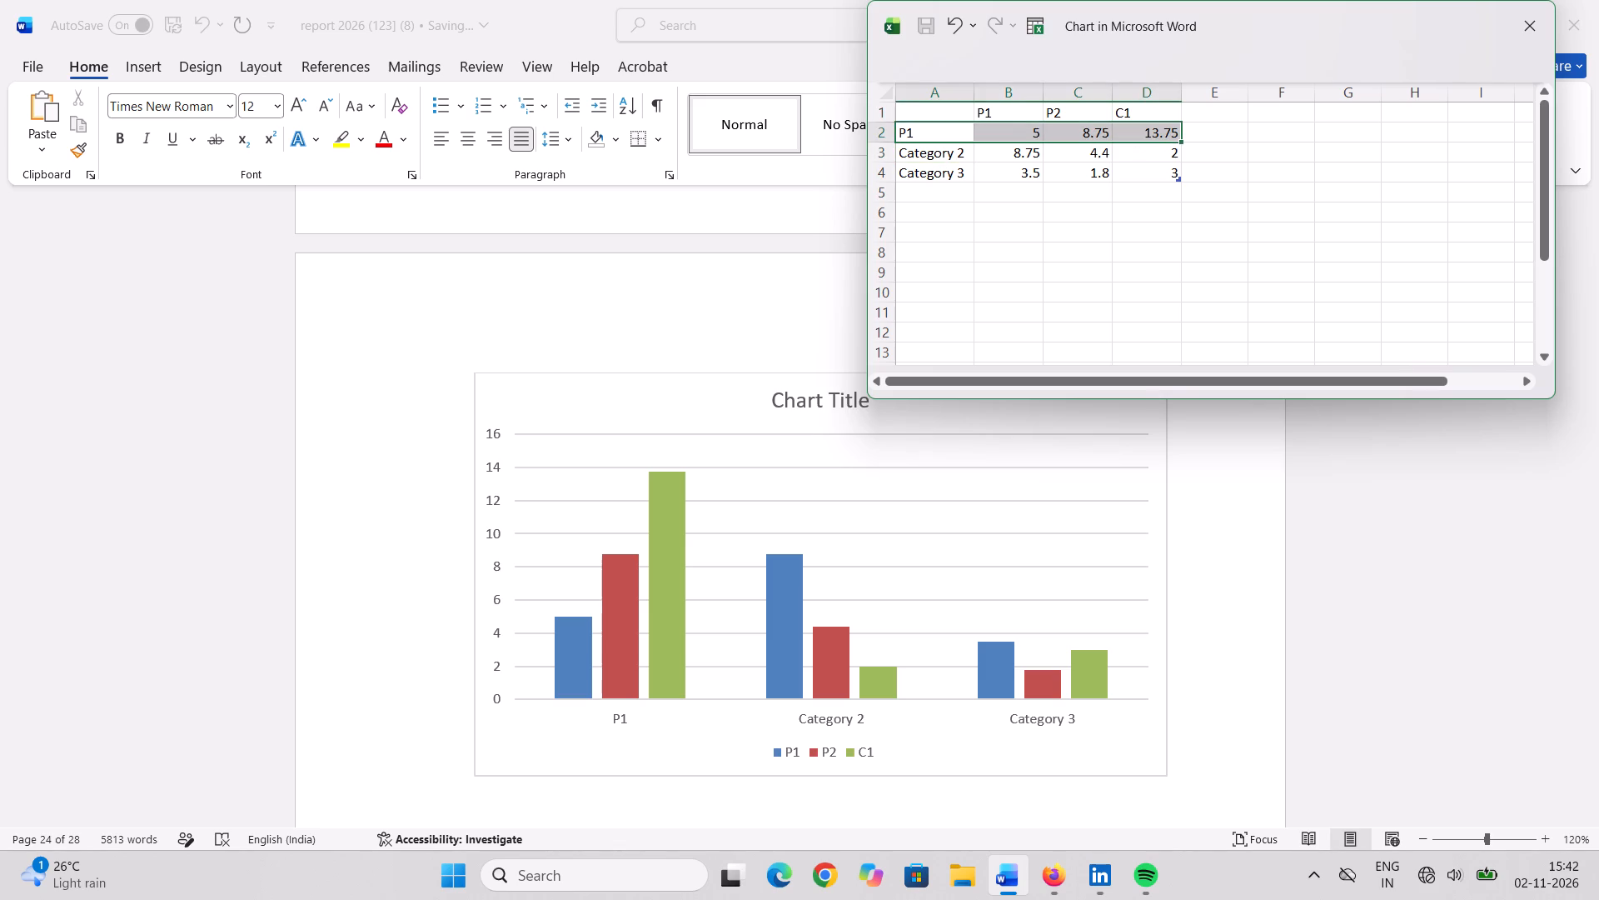
left_click(914, 135)
left_click(975, 253)
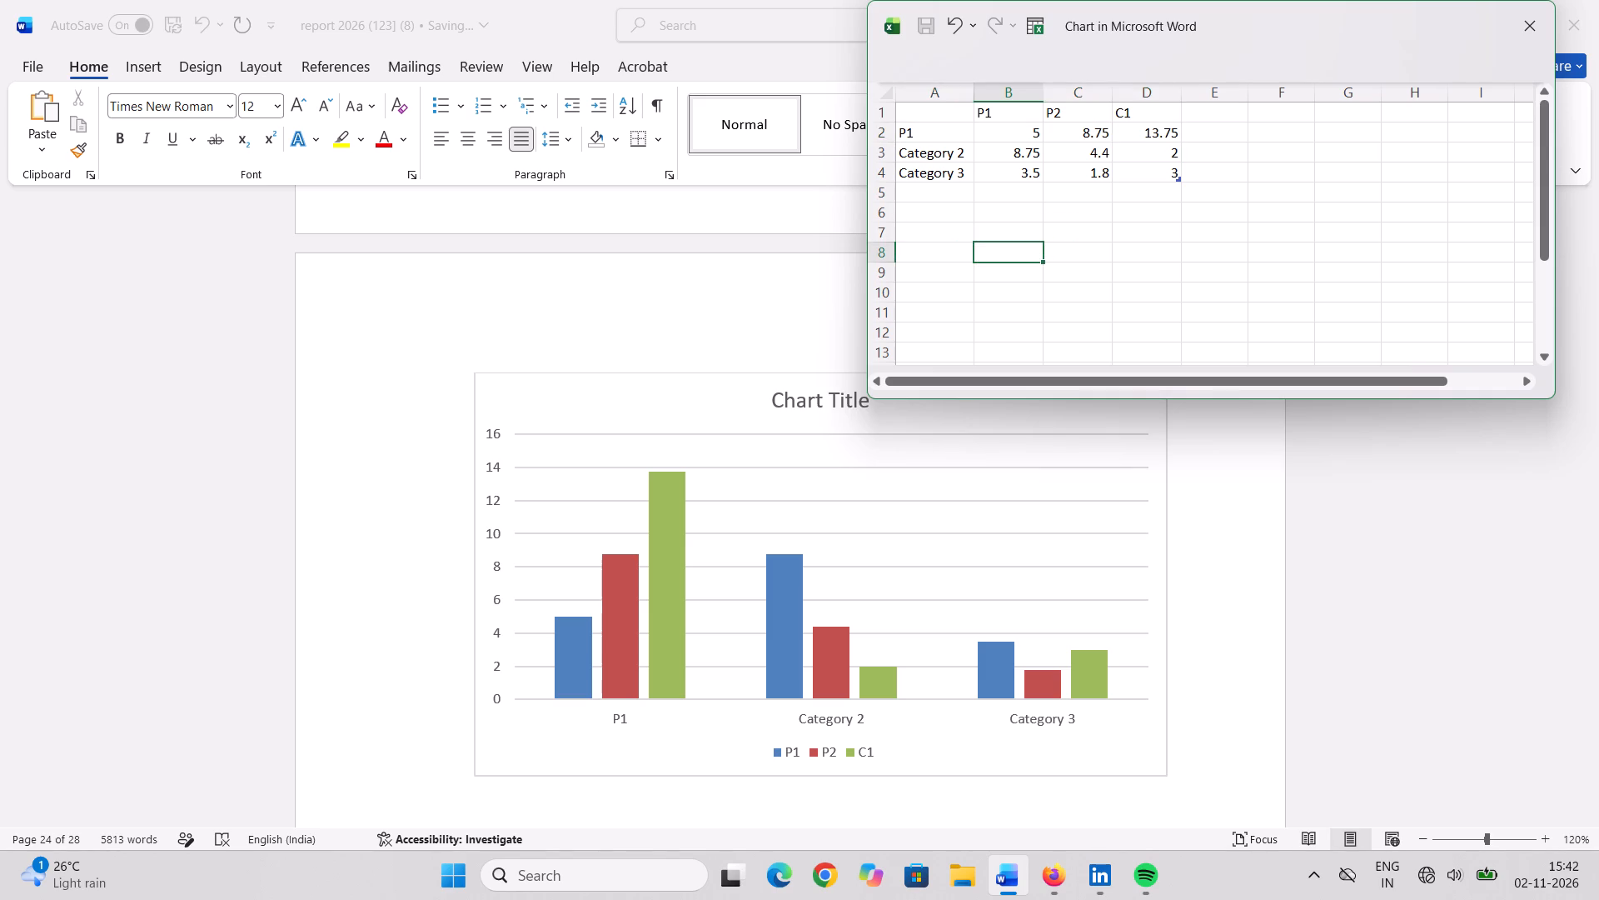
left_click(941, 137)
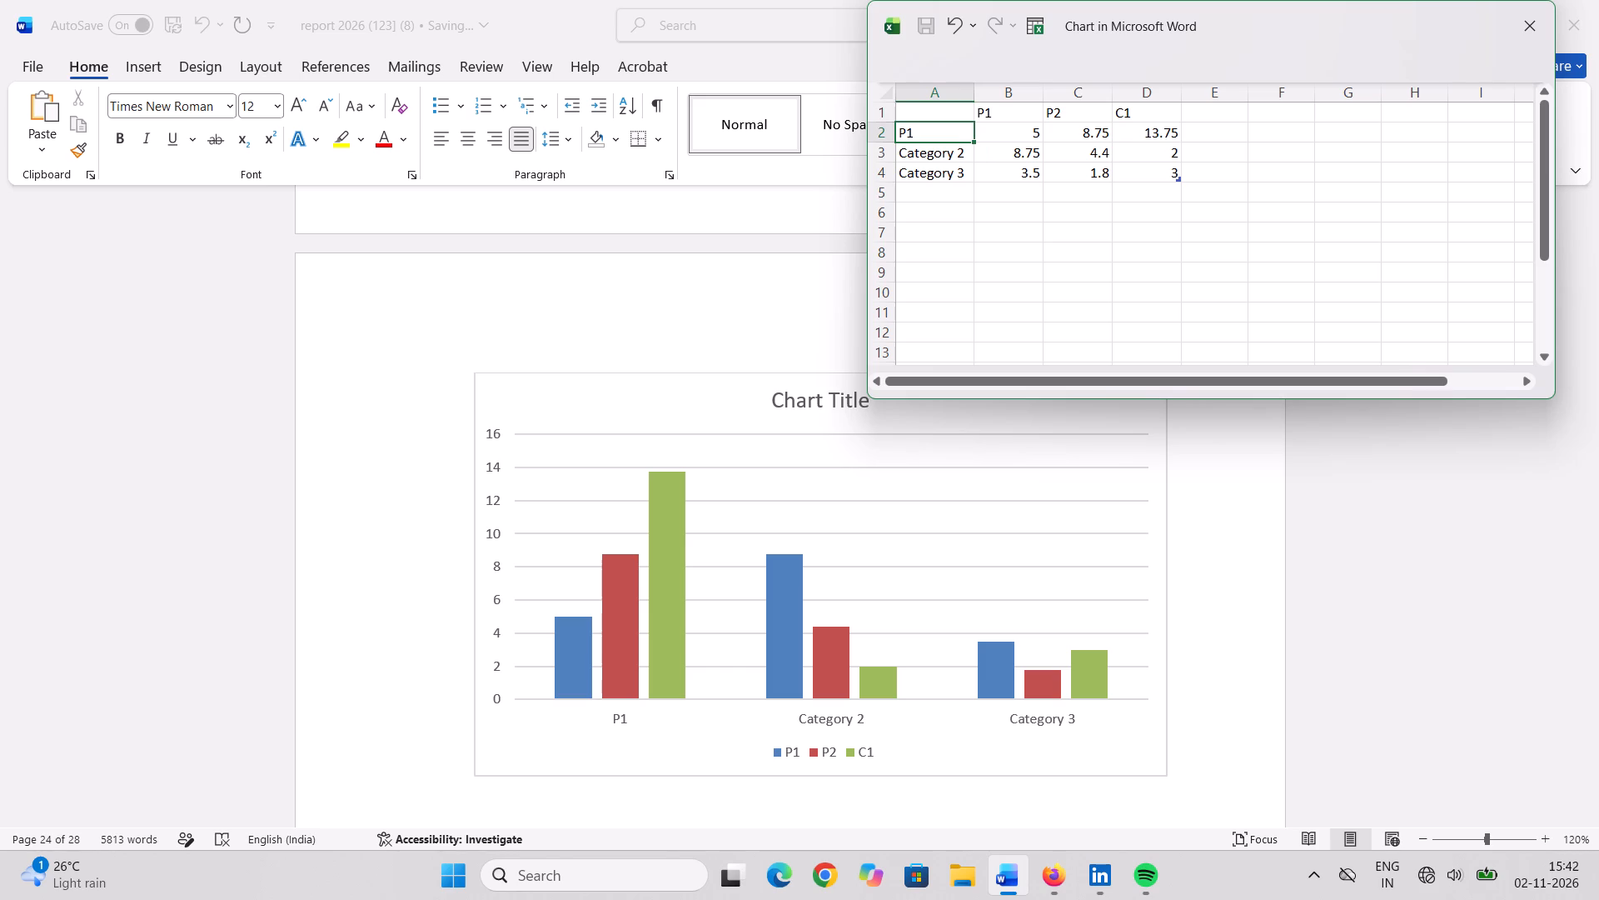
type("Compre")
type("ssiv")
key("e")
key("space")
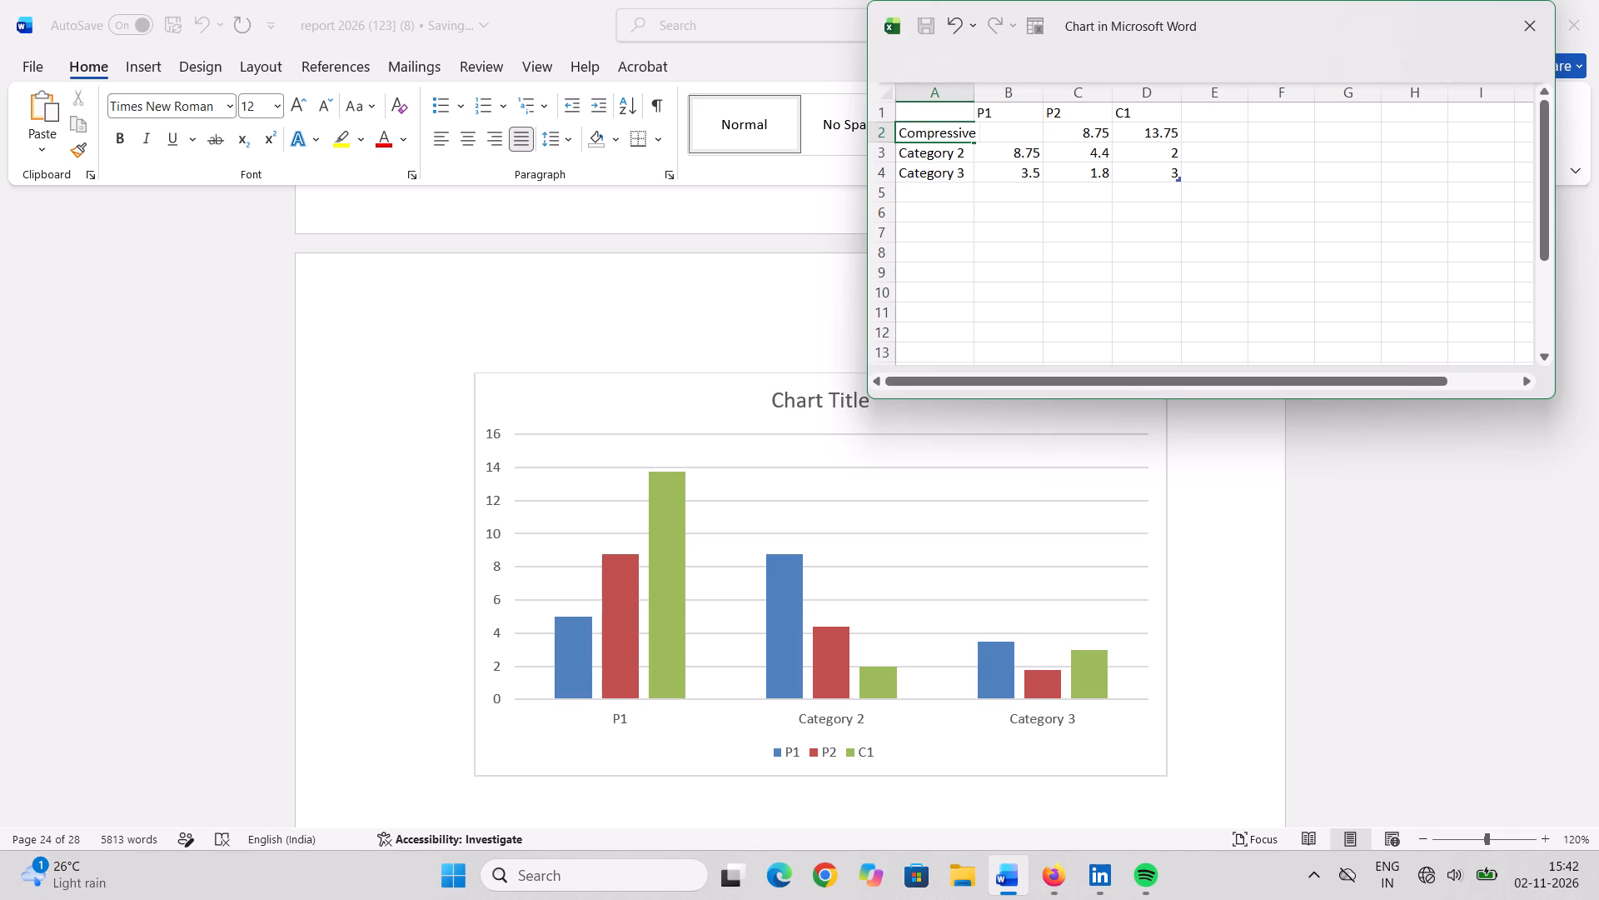
key("shift+s")
type("tre")
key("n")
key("g")
type("th")
Clear the labels and values of the Category 2 and Category 3 rows from the chart data.
left_click(905, 157)
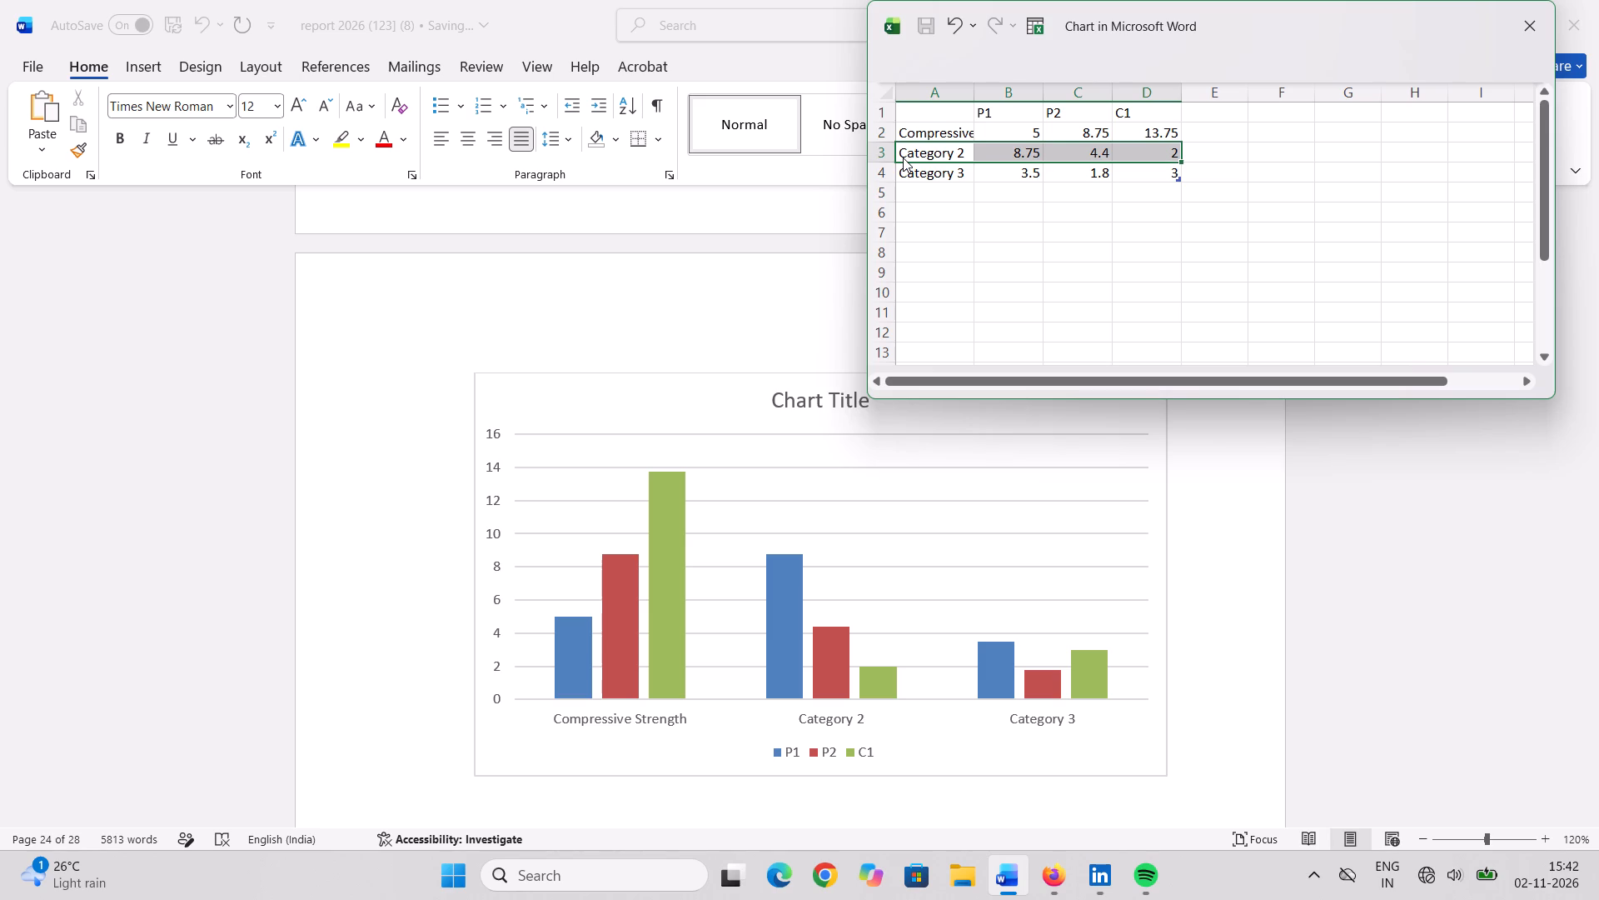
key("Delete")
left_click(911, 172)
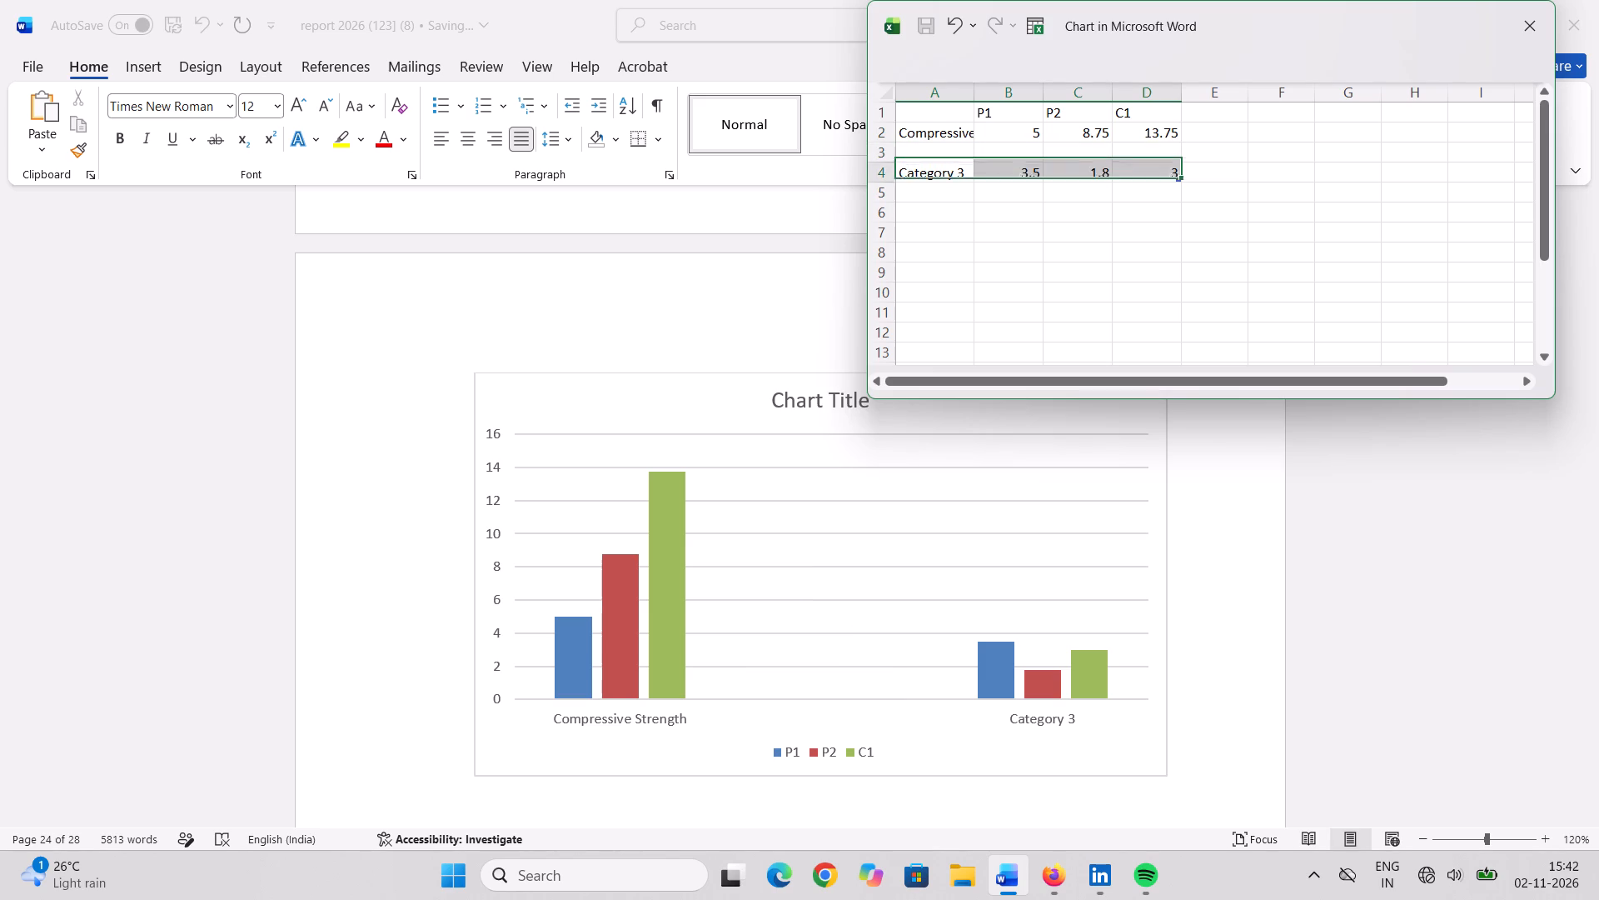
key("Delete")
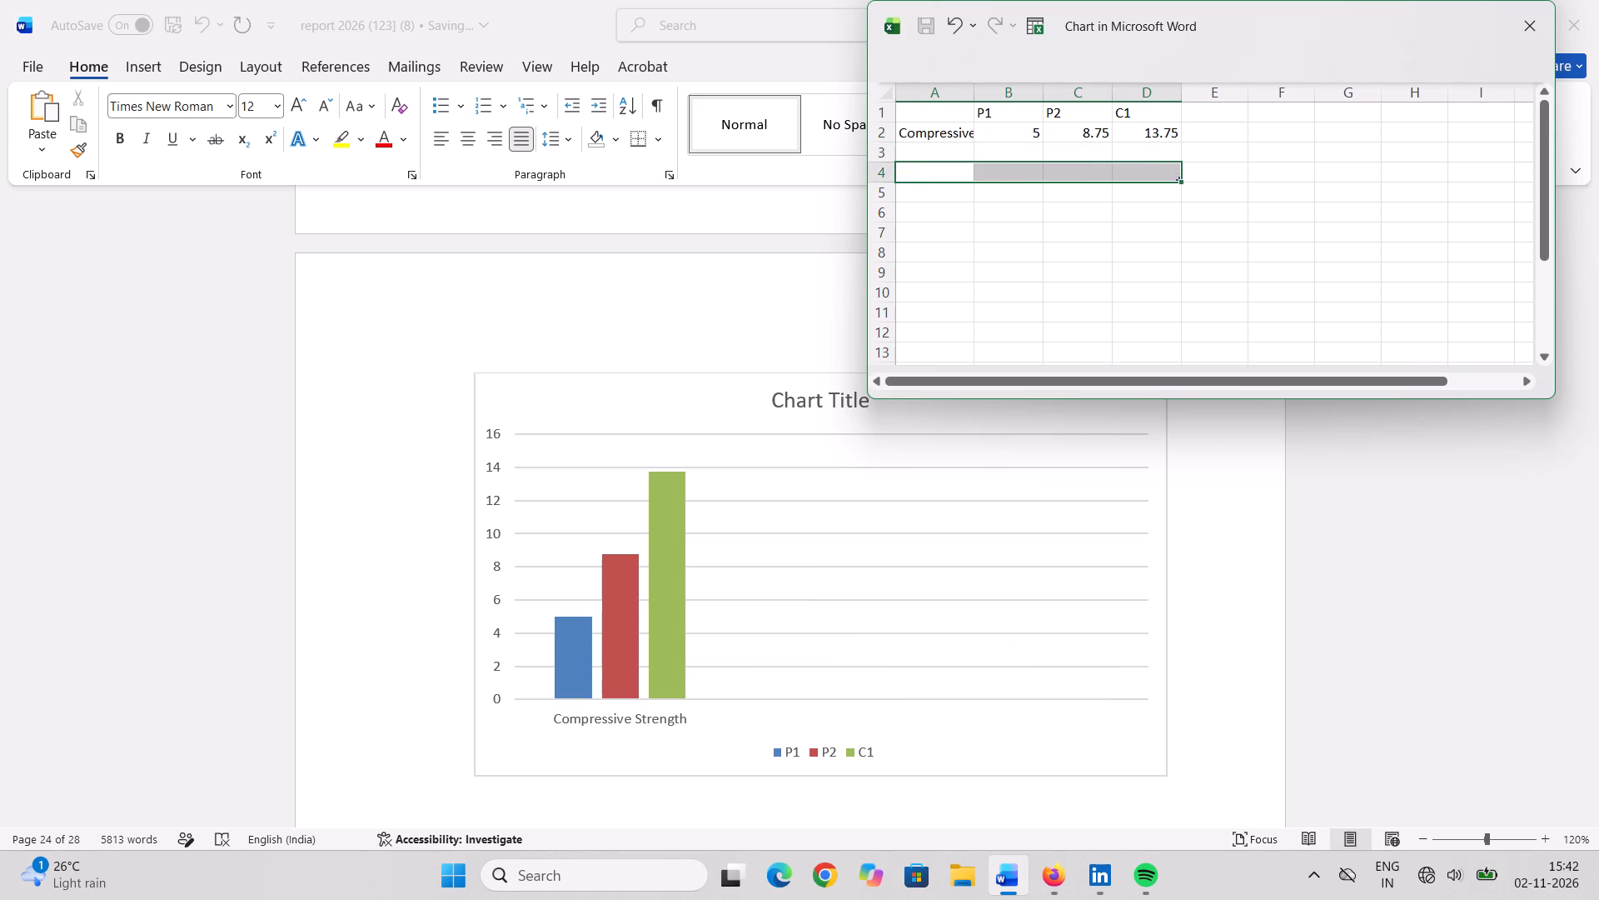
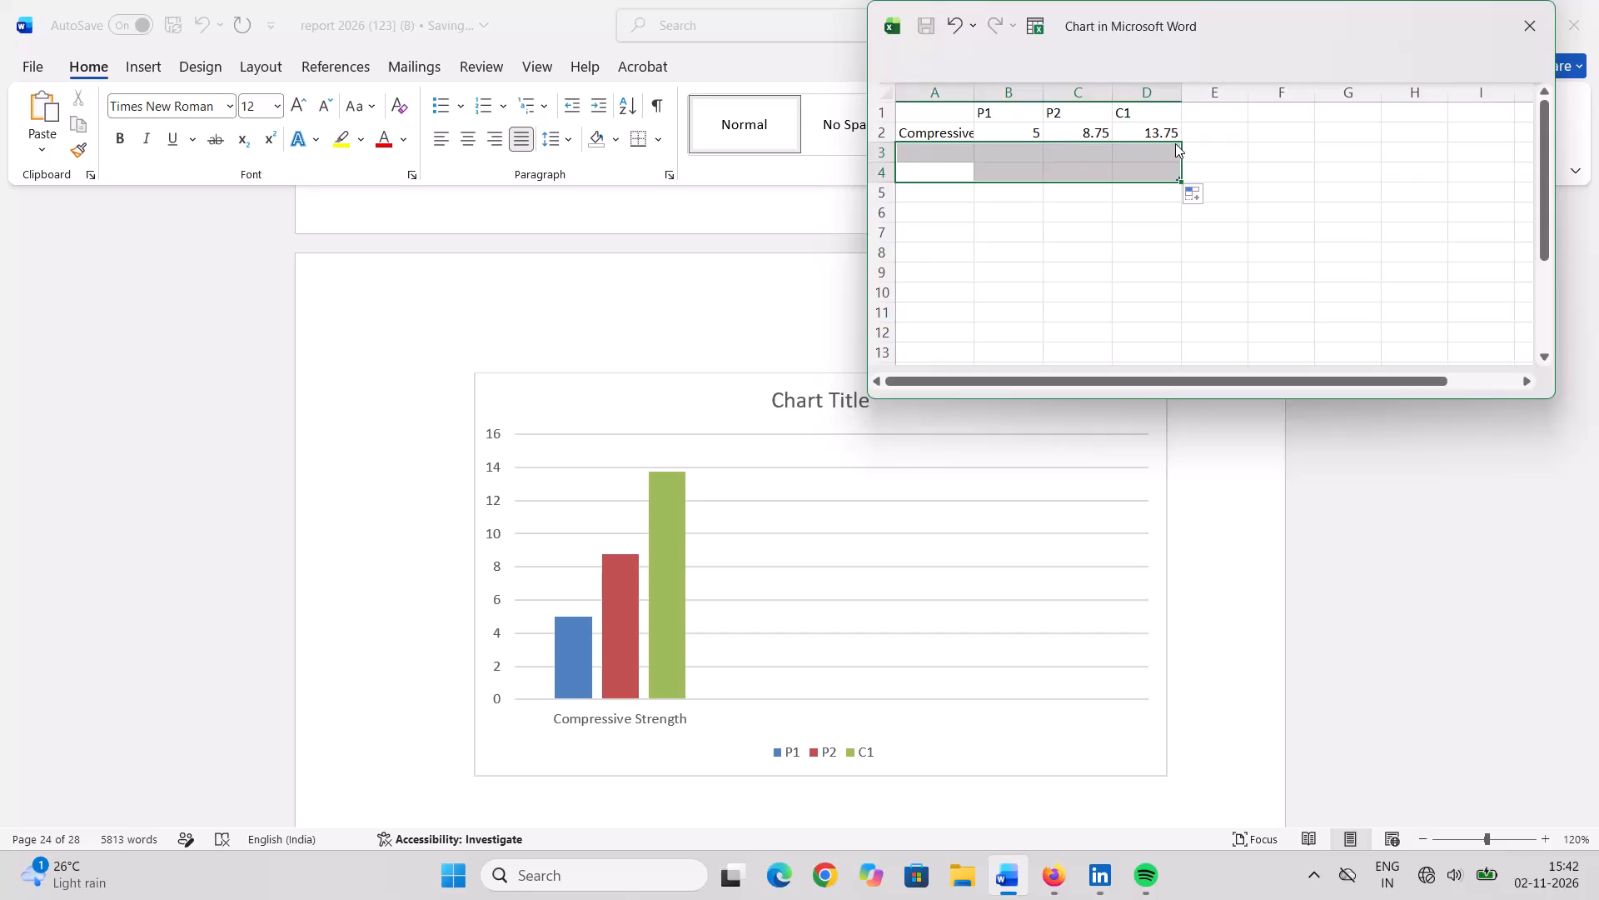
Shrink the chart's data range to the heading row and the Compressive Strength row, leaving out the two emptied rows.
key("Delete")
left_click(1164, 247)
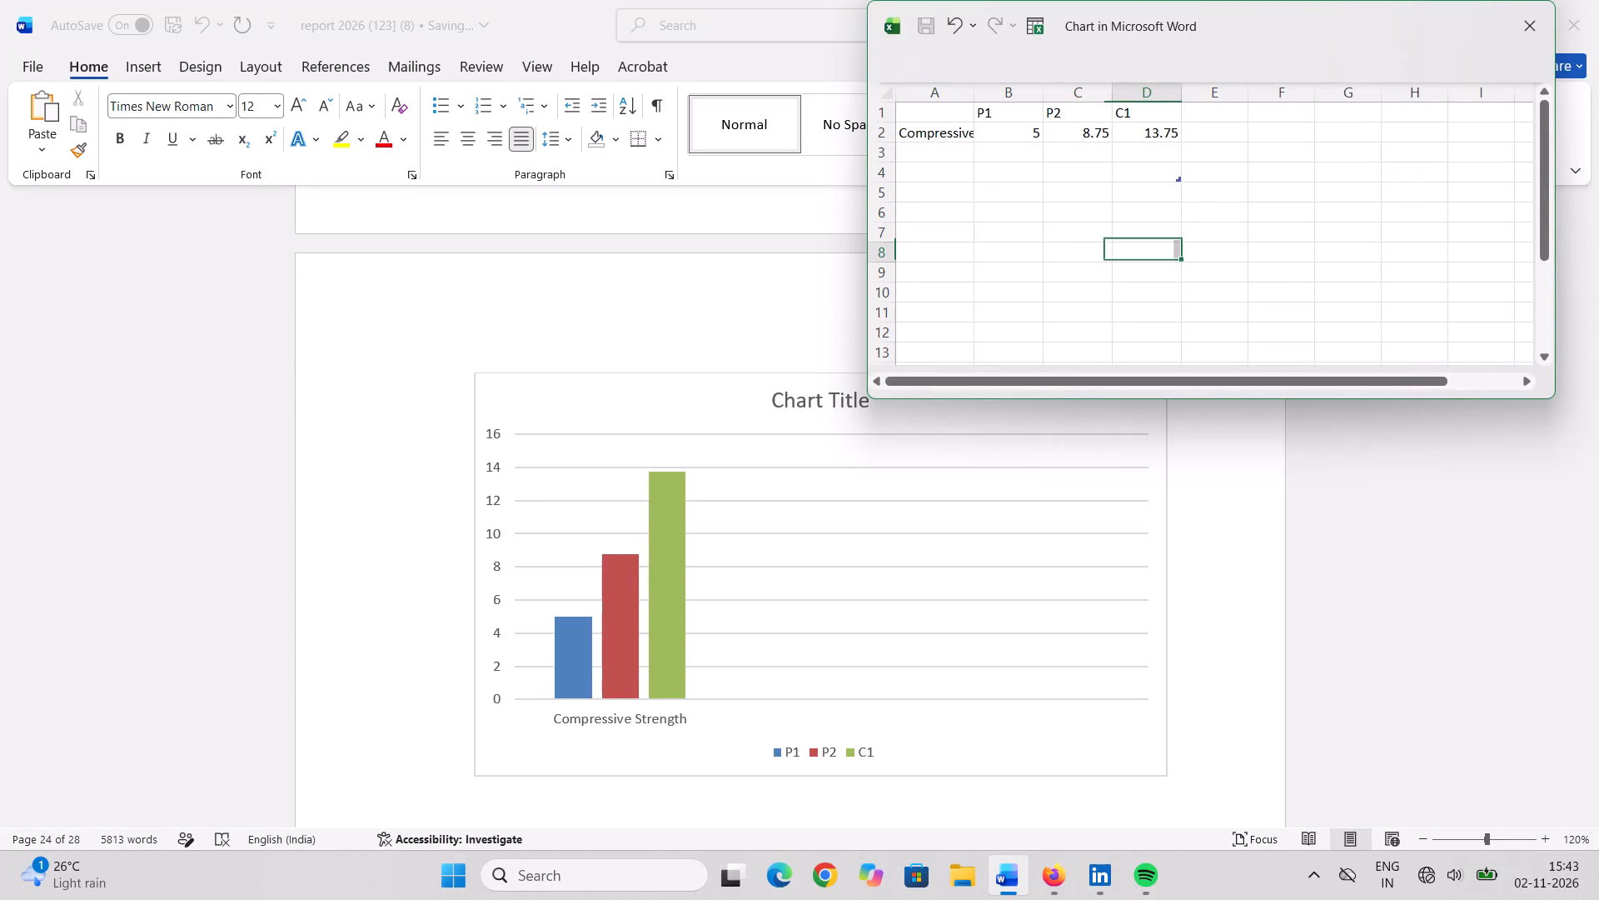
left_click(925, 139)
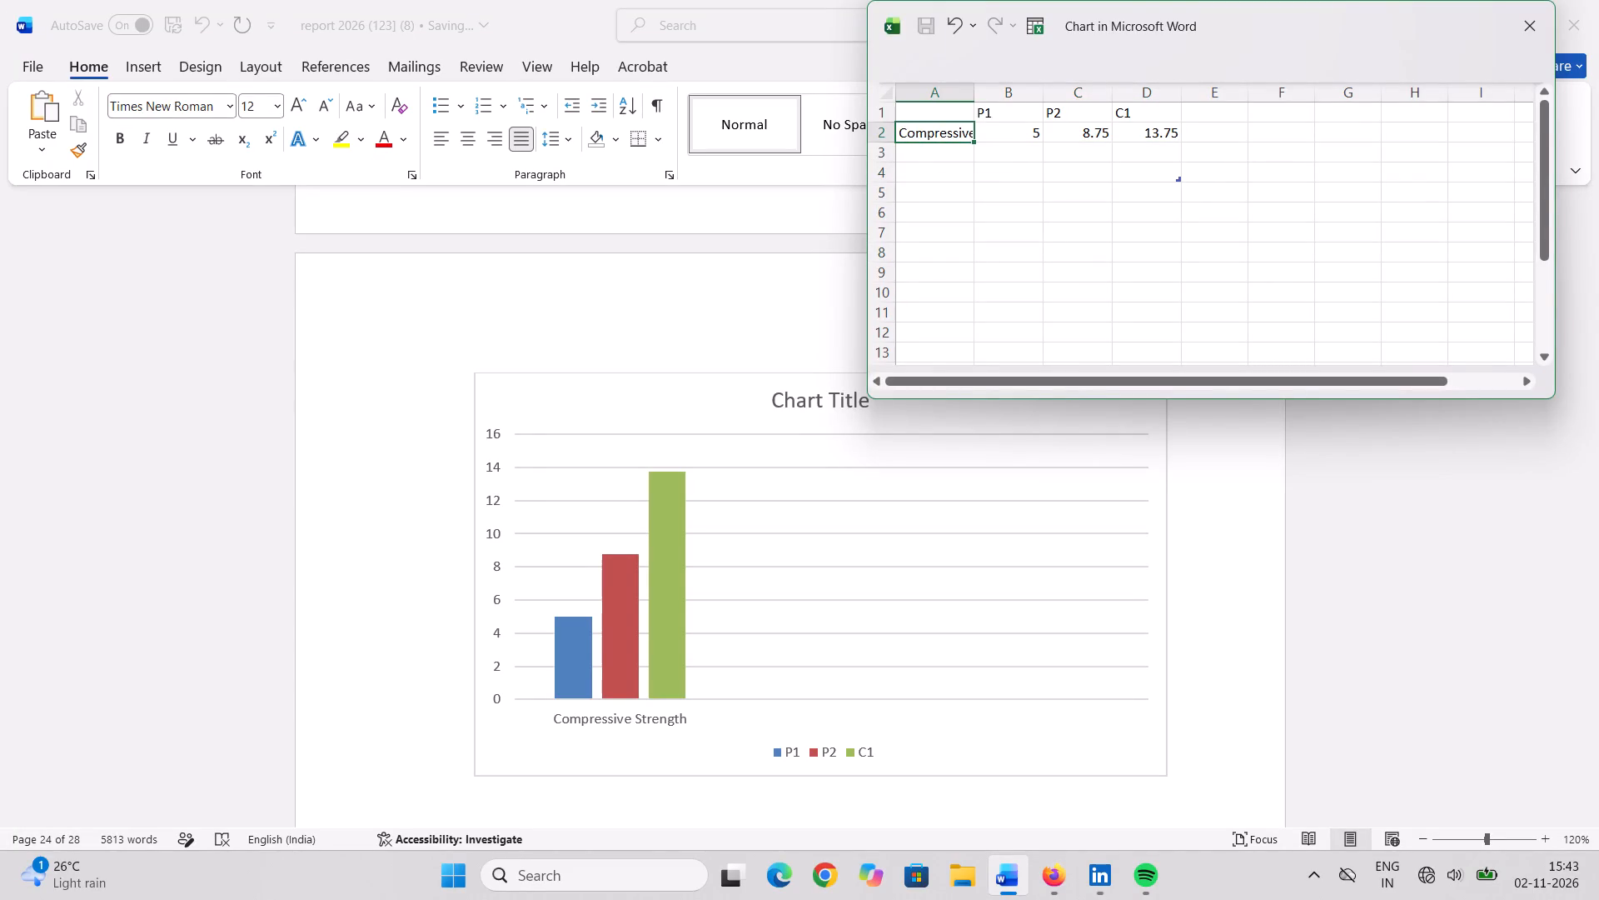
left_click_drag(1176, 174, 1173, 138)
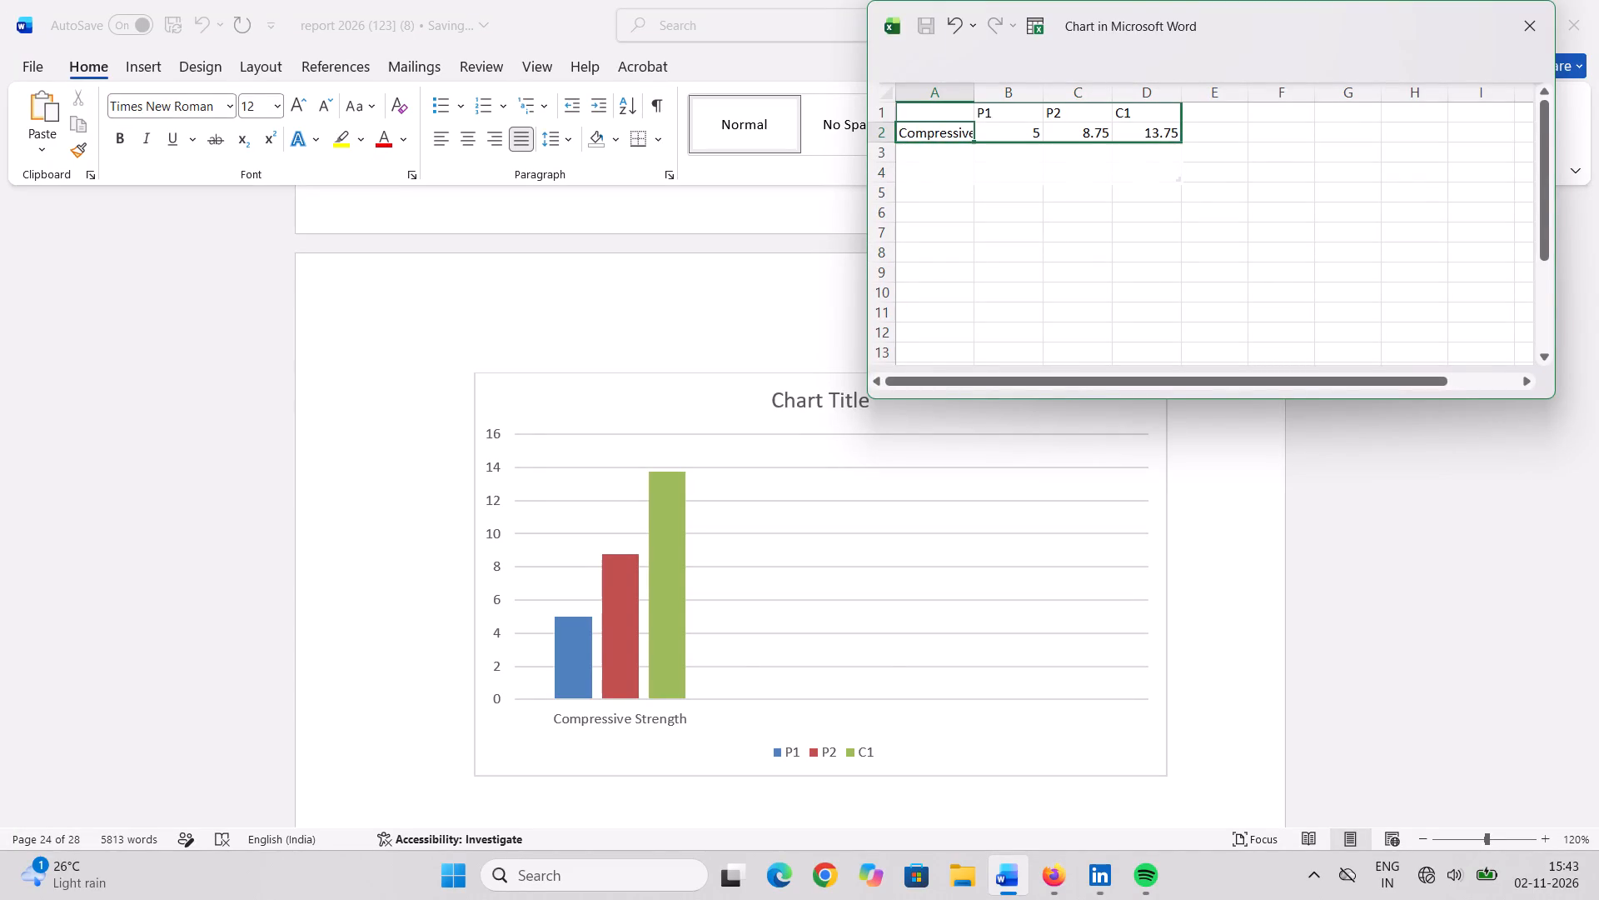
left_click_drag(1173, 138, 1172, 137)
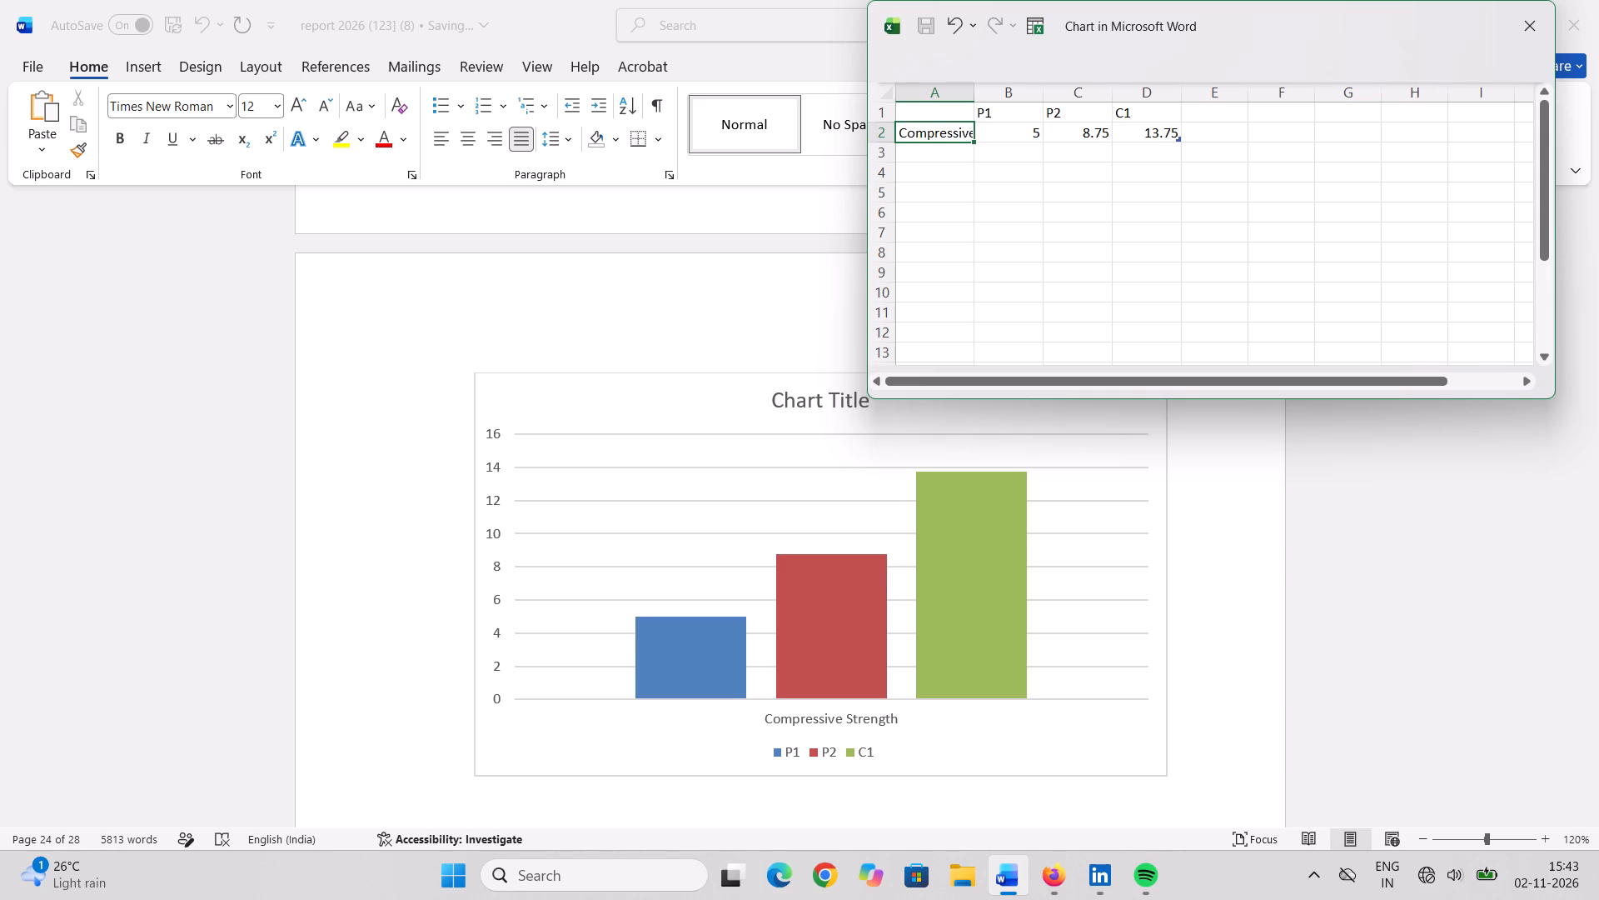
Close the chart's data sheet and return to the report with the chart's vertical value axis selected.
left_click(502, 697)
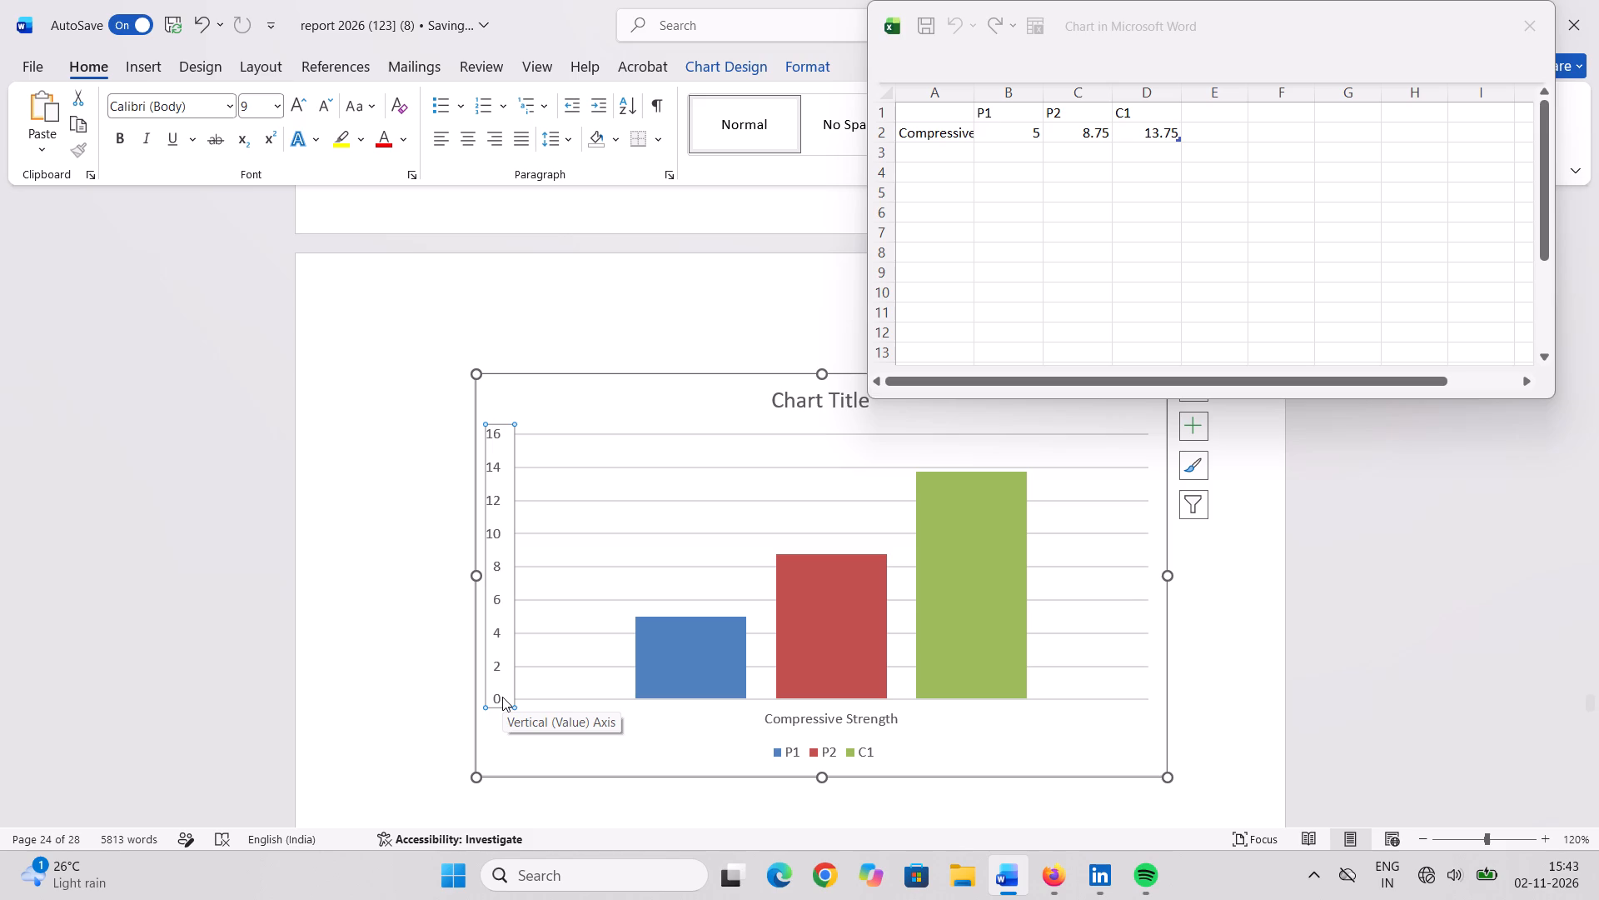
left_click(502, 697)
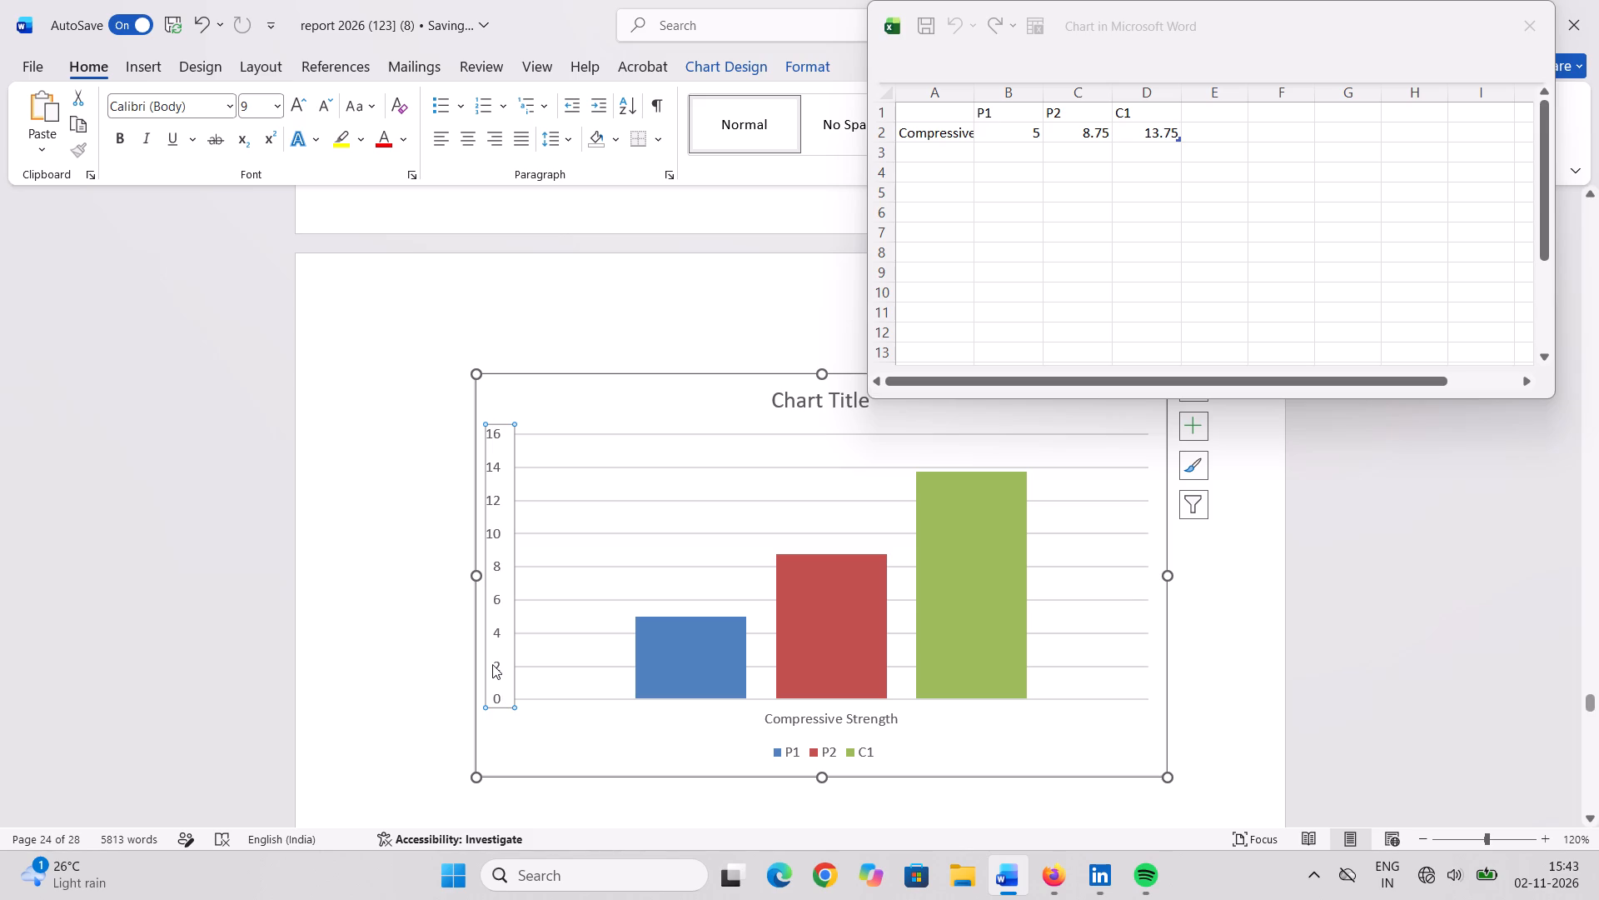
left_click(492, 664)
scroll(937, 222, "up", 4)
left_click(492, 327)
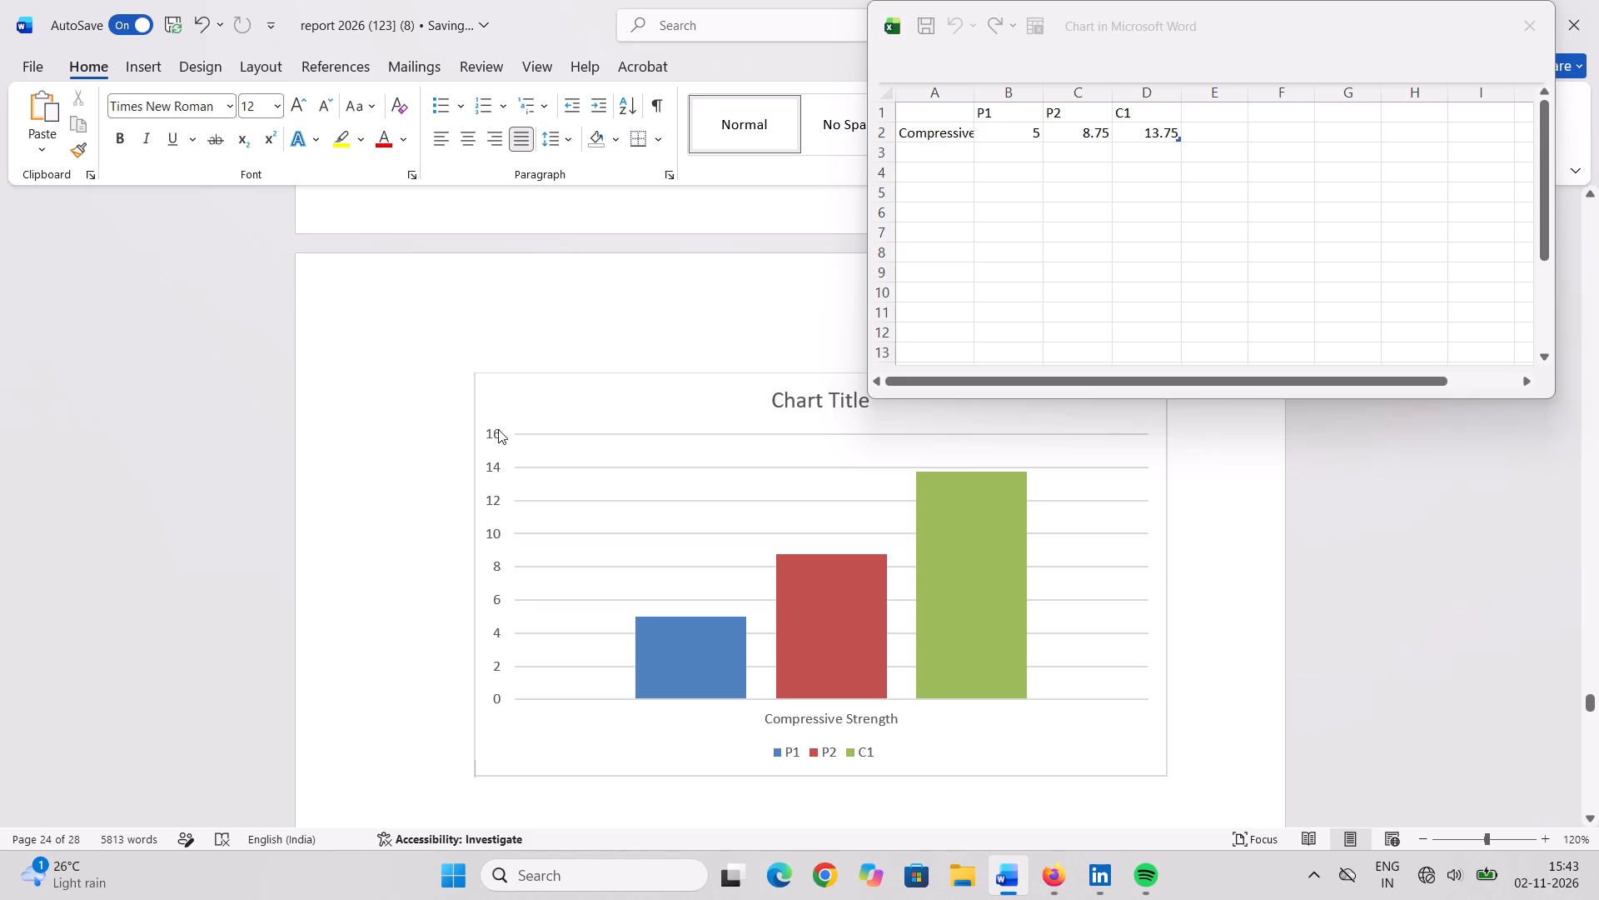
left_click(498, 429)
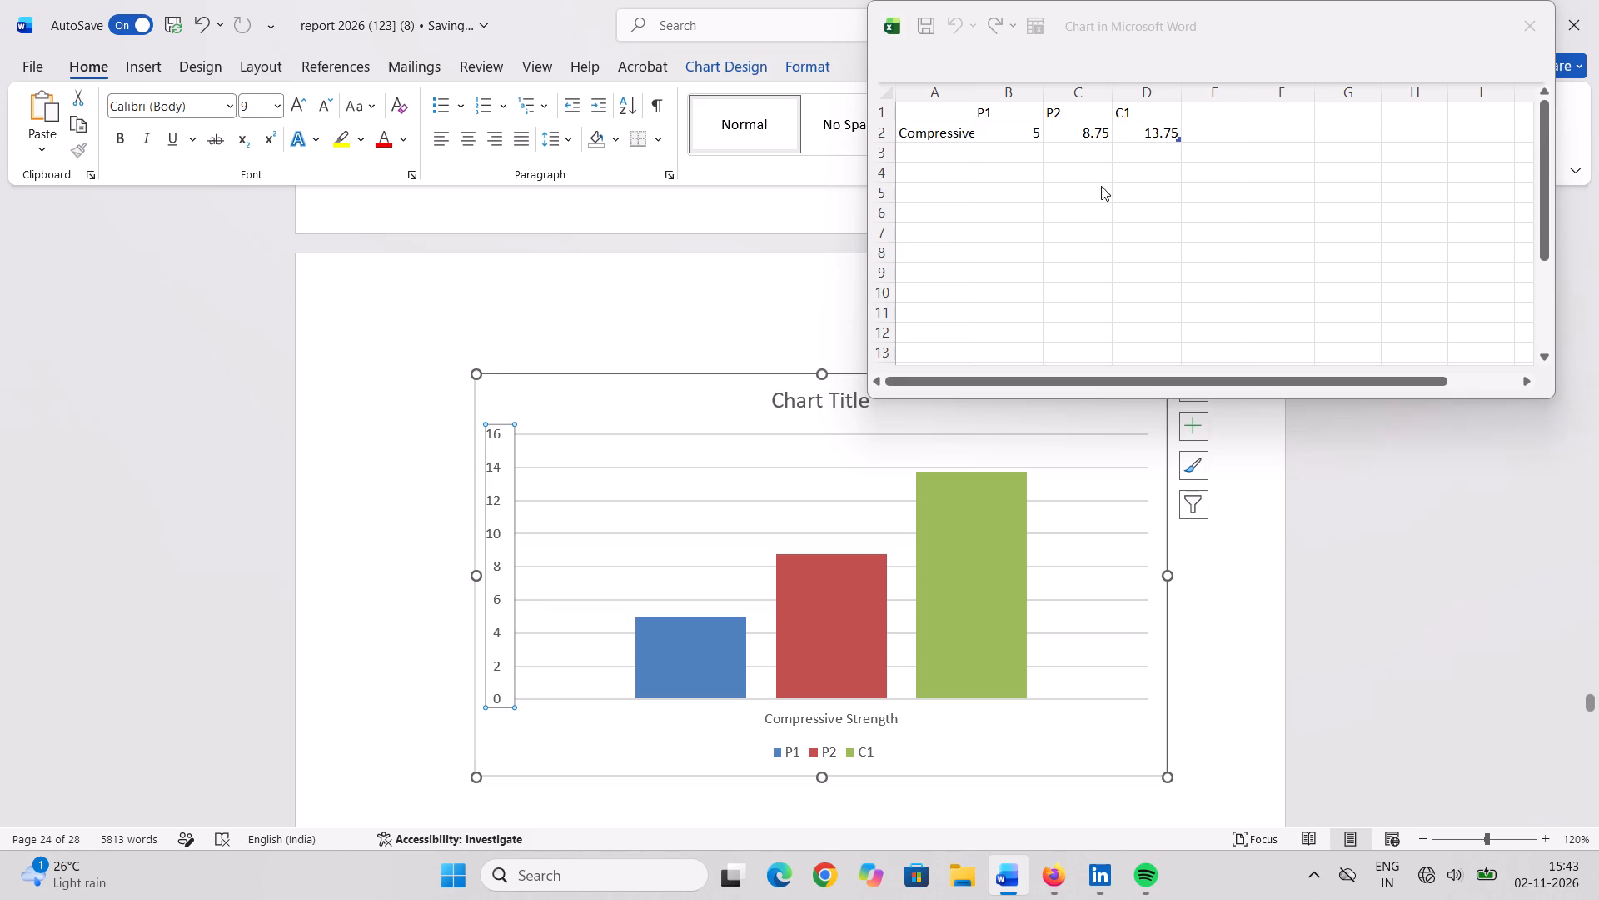
left_click(1528, 27)
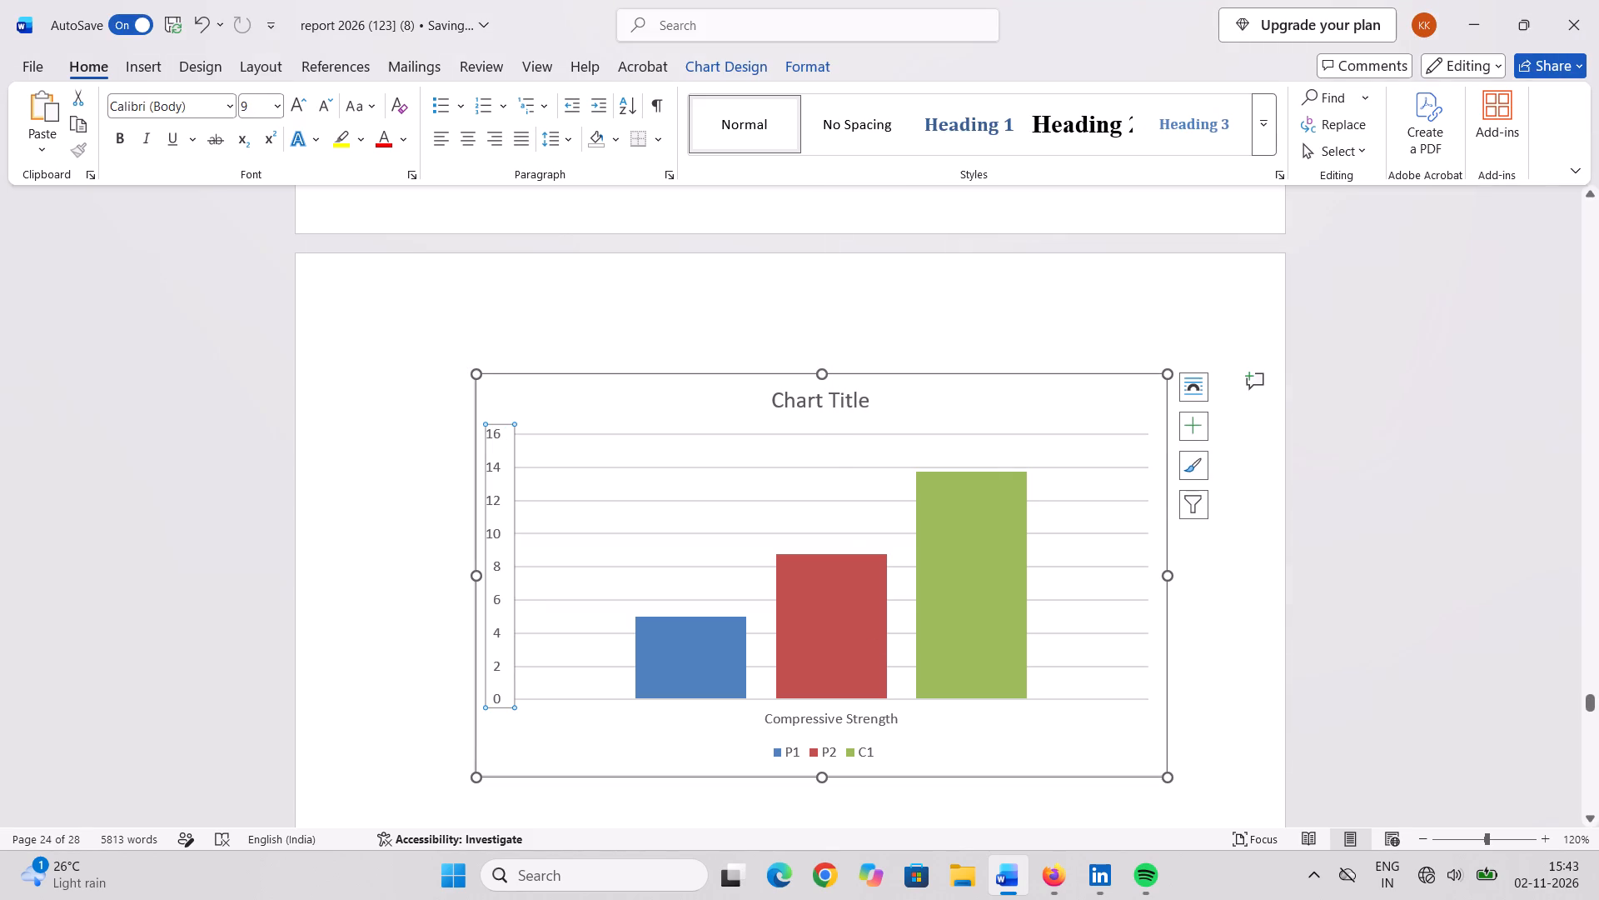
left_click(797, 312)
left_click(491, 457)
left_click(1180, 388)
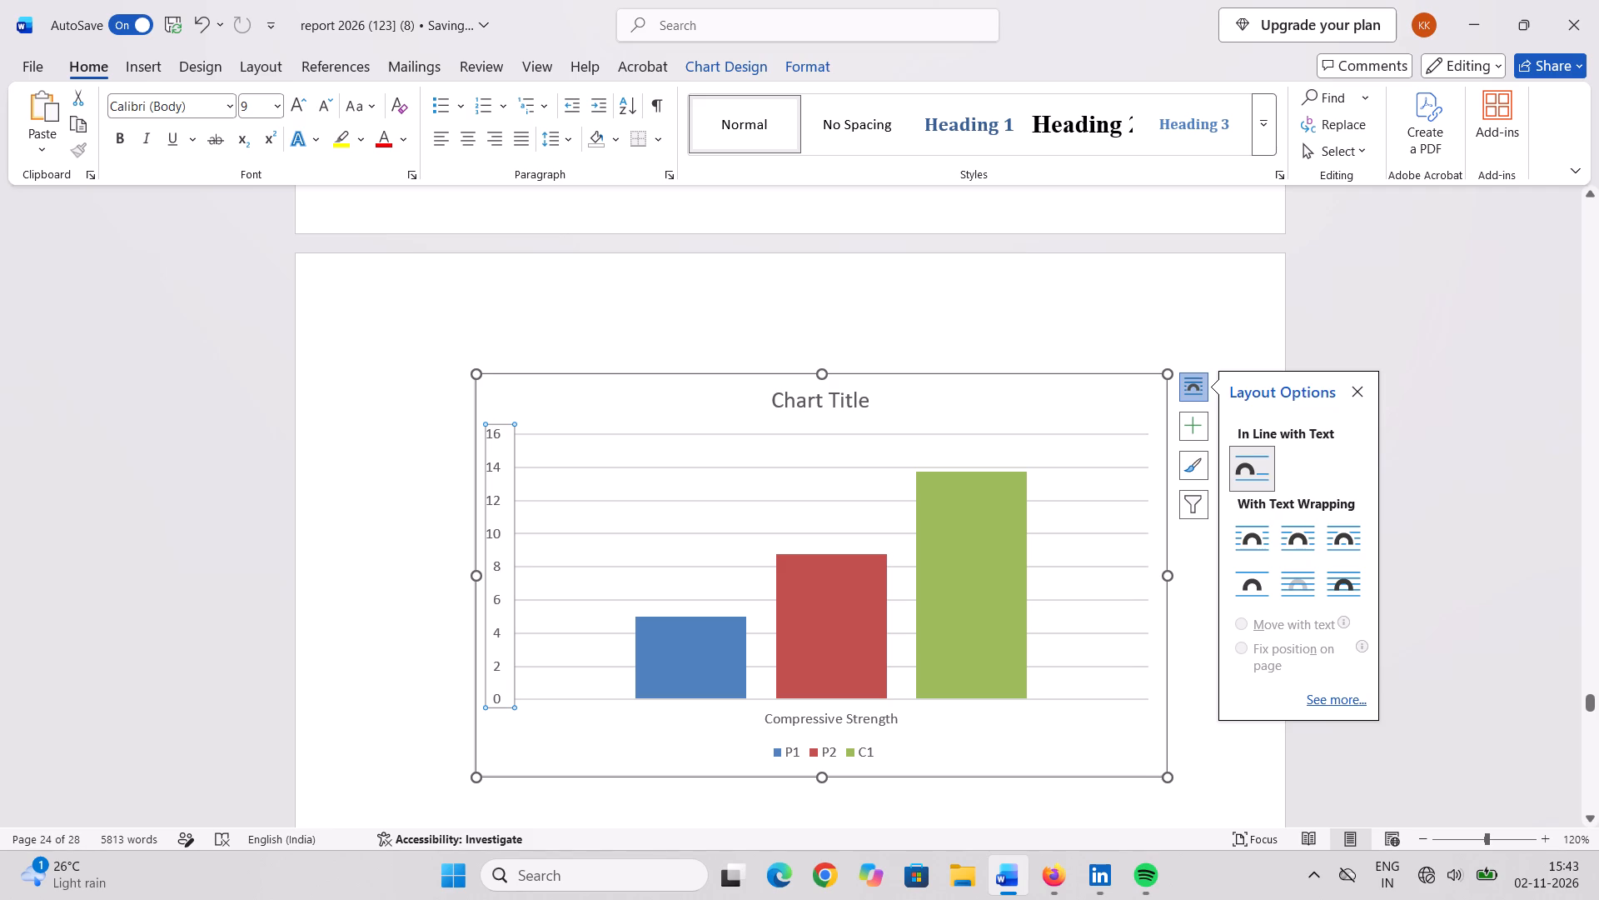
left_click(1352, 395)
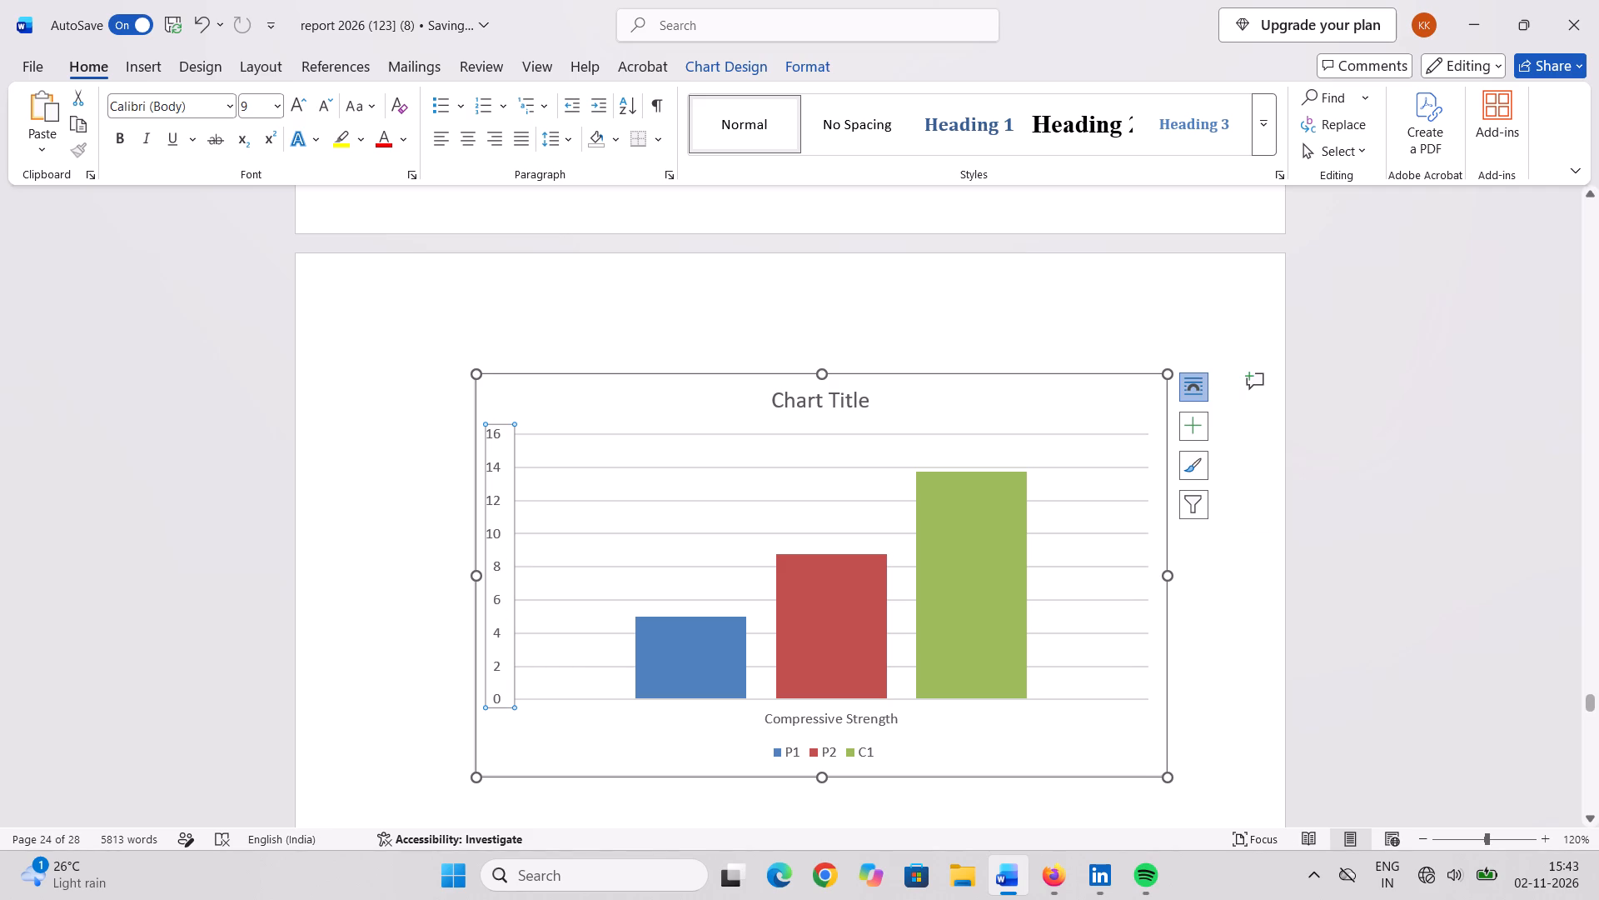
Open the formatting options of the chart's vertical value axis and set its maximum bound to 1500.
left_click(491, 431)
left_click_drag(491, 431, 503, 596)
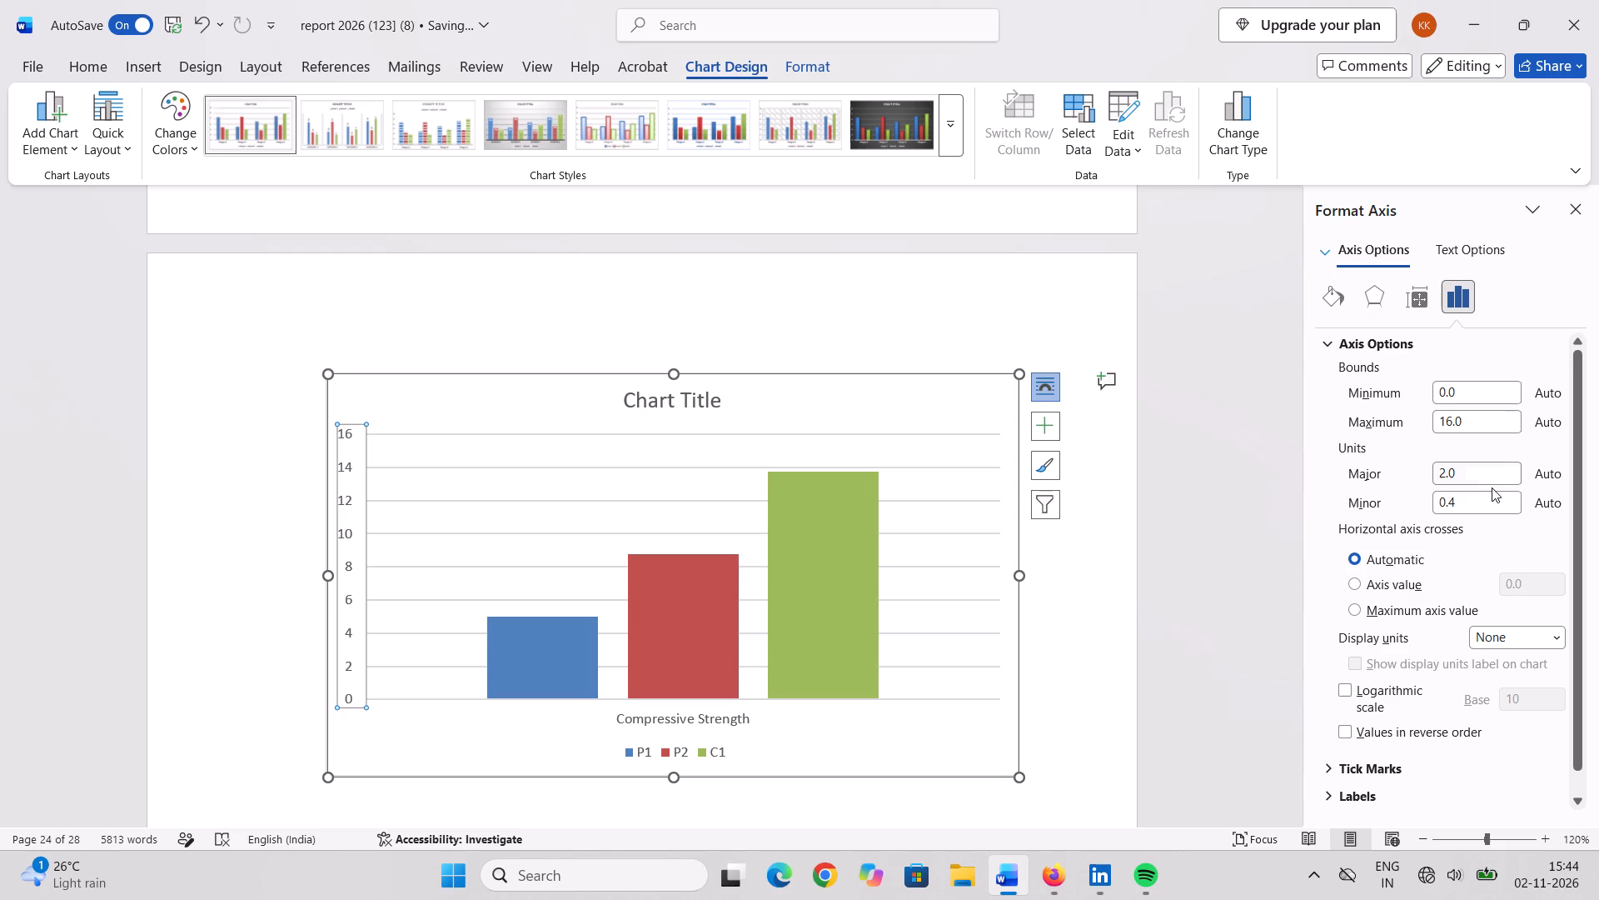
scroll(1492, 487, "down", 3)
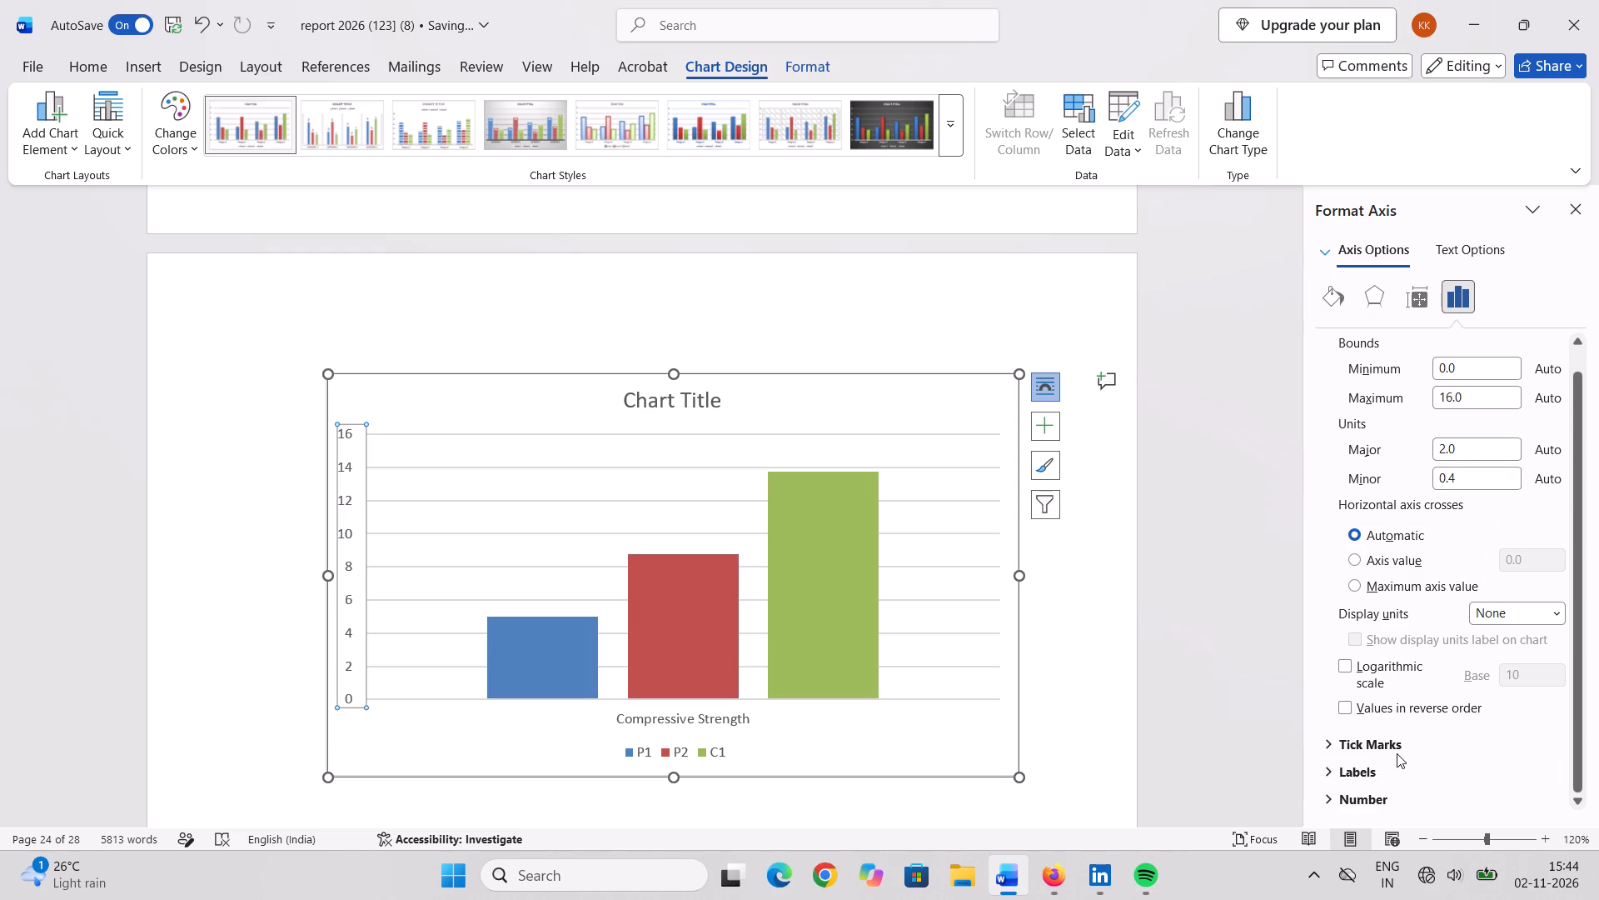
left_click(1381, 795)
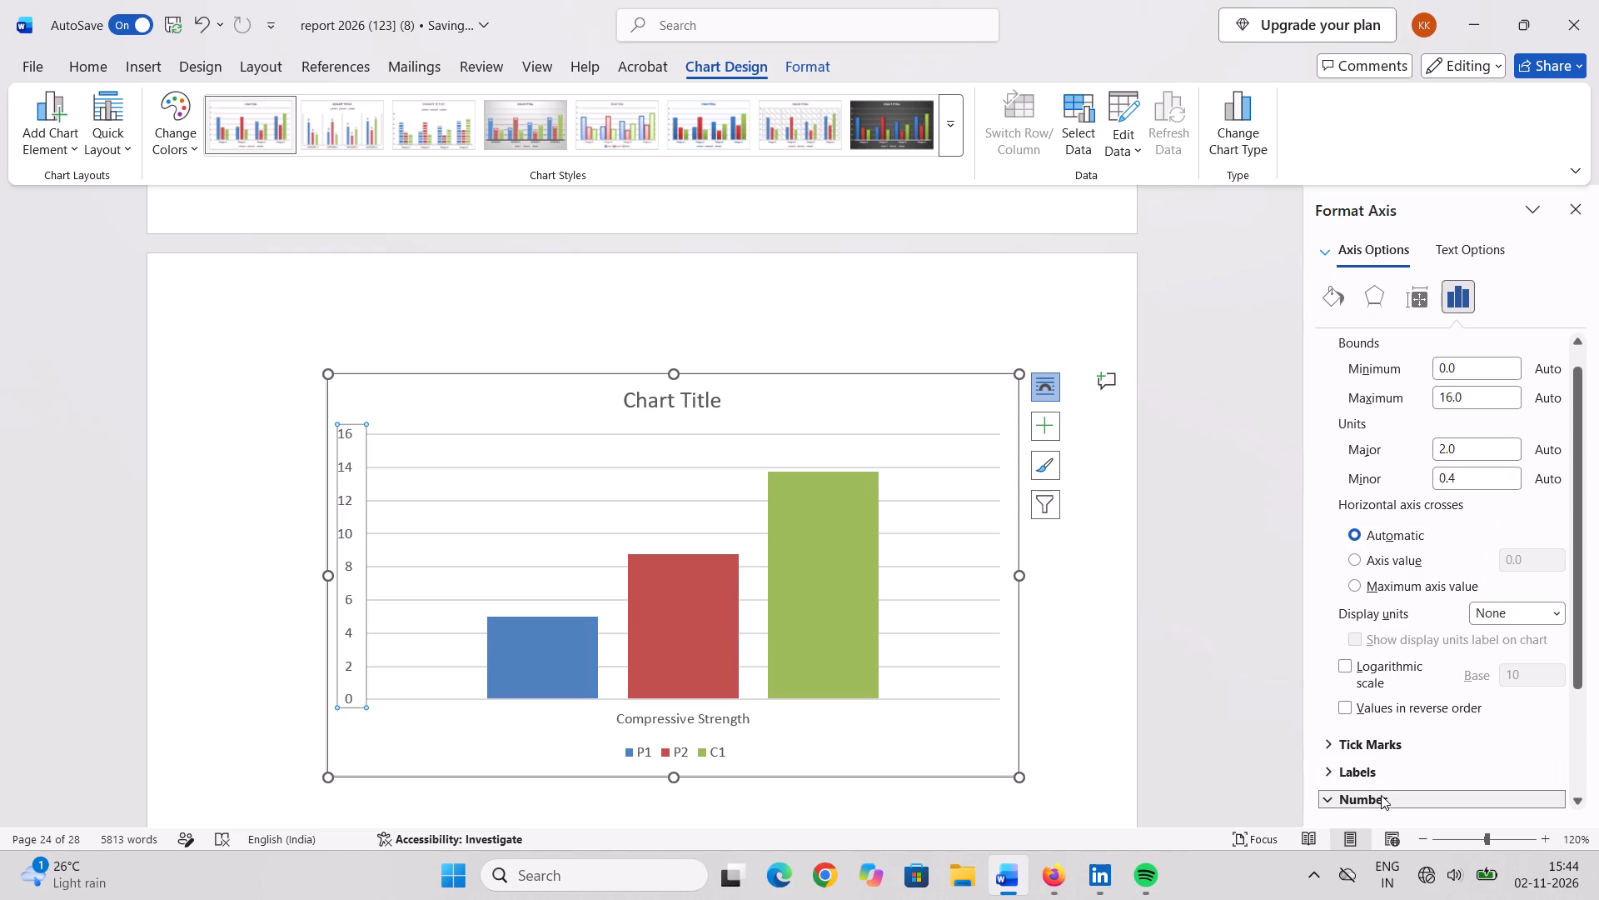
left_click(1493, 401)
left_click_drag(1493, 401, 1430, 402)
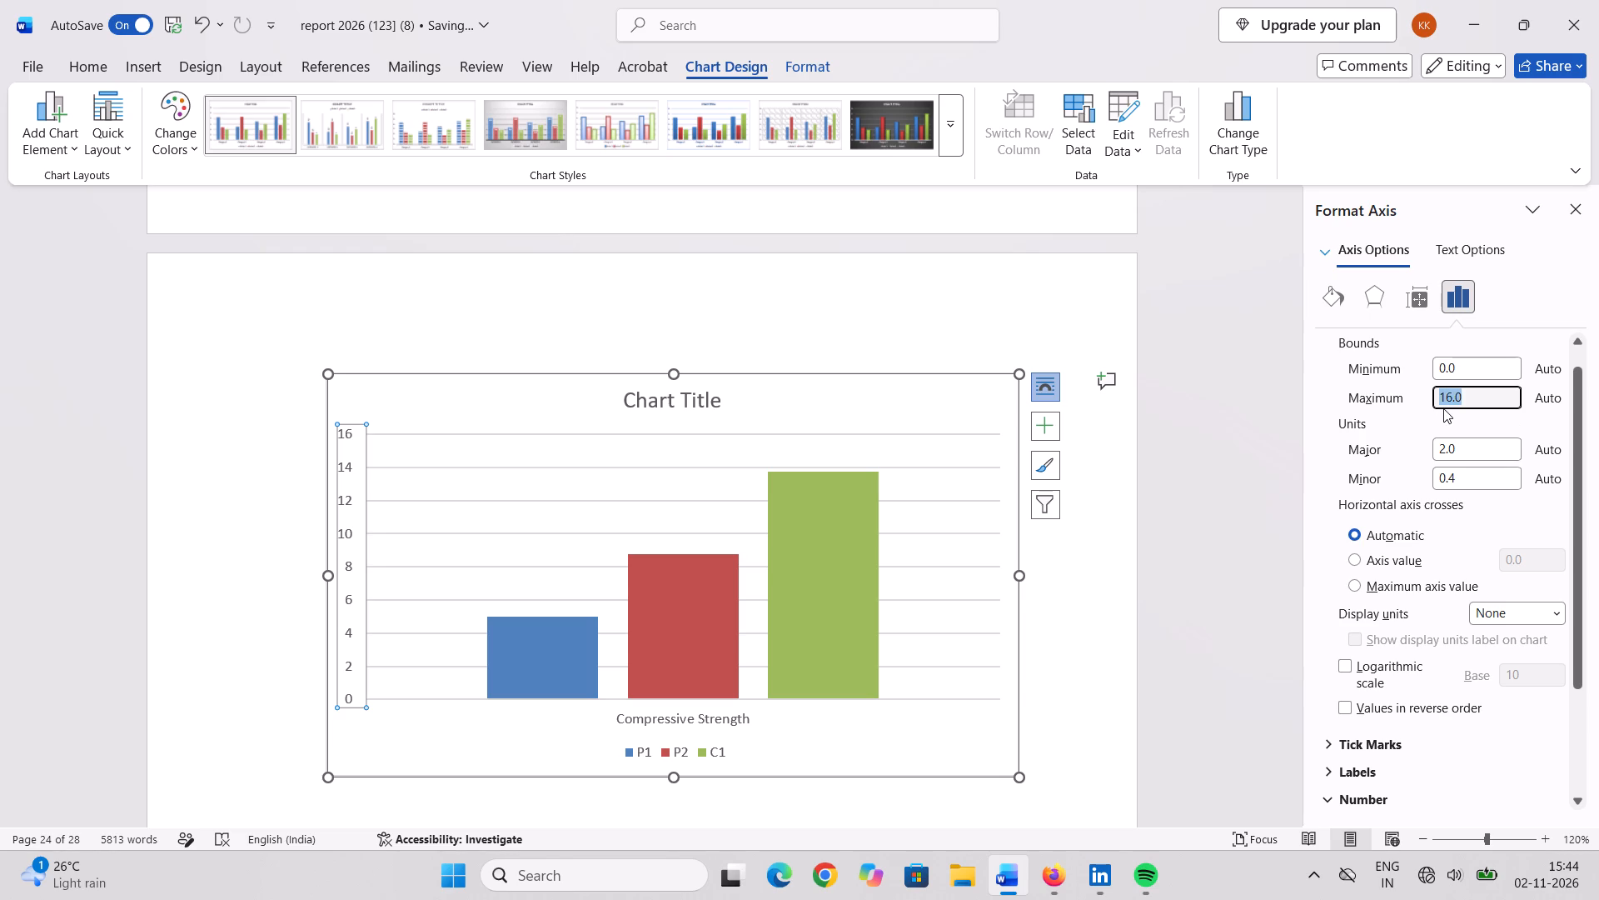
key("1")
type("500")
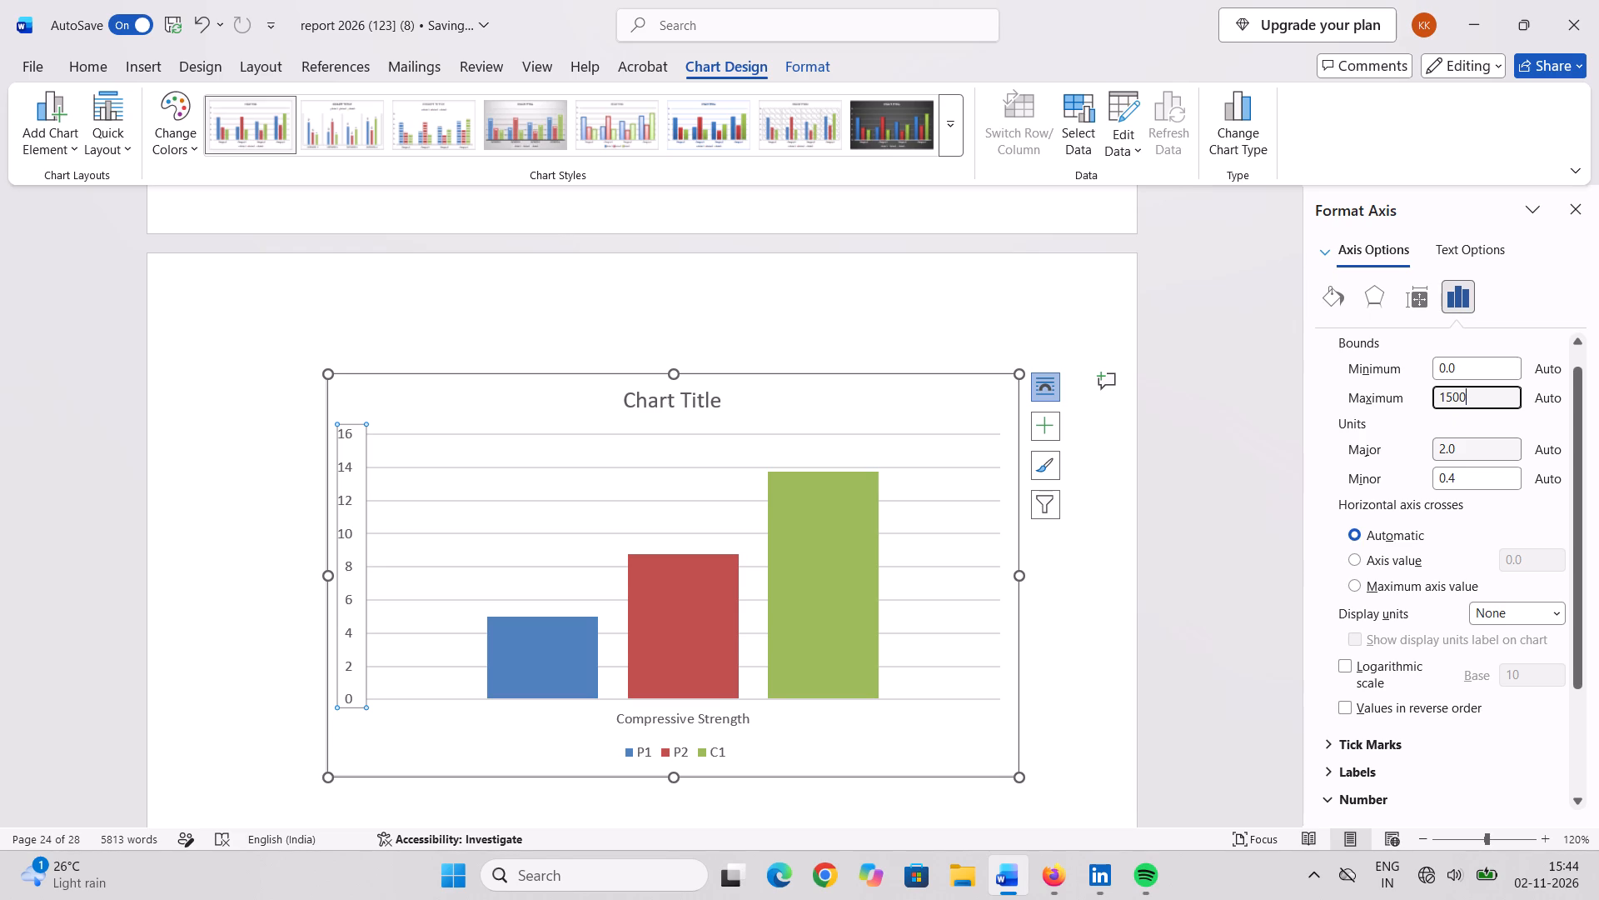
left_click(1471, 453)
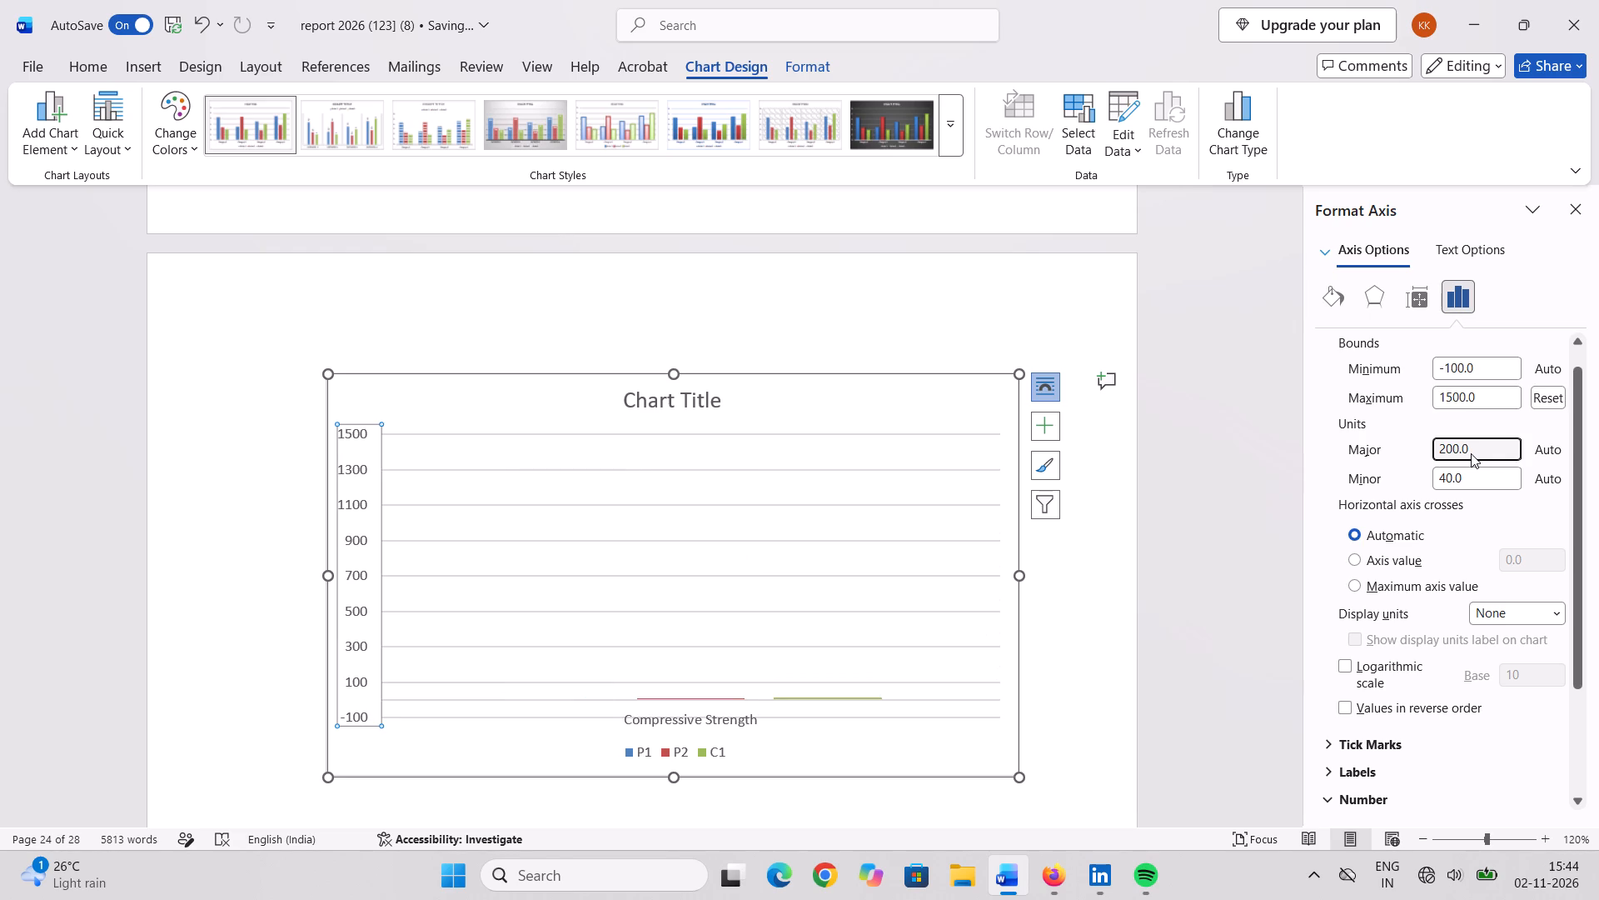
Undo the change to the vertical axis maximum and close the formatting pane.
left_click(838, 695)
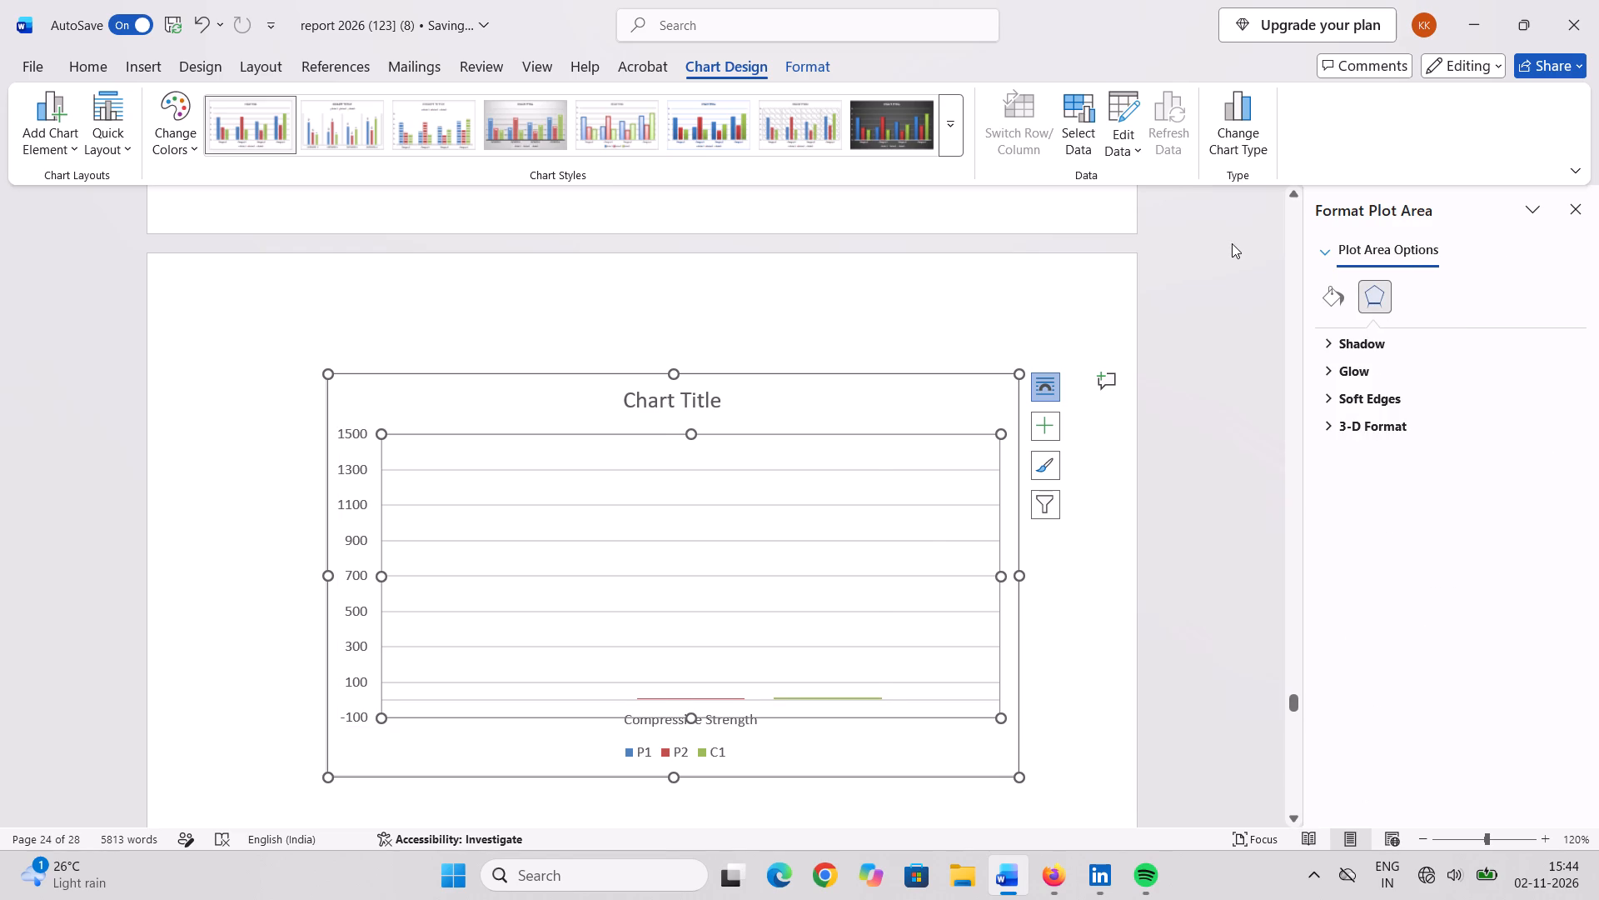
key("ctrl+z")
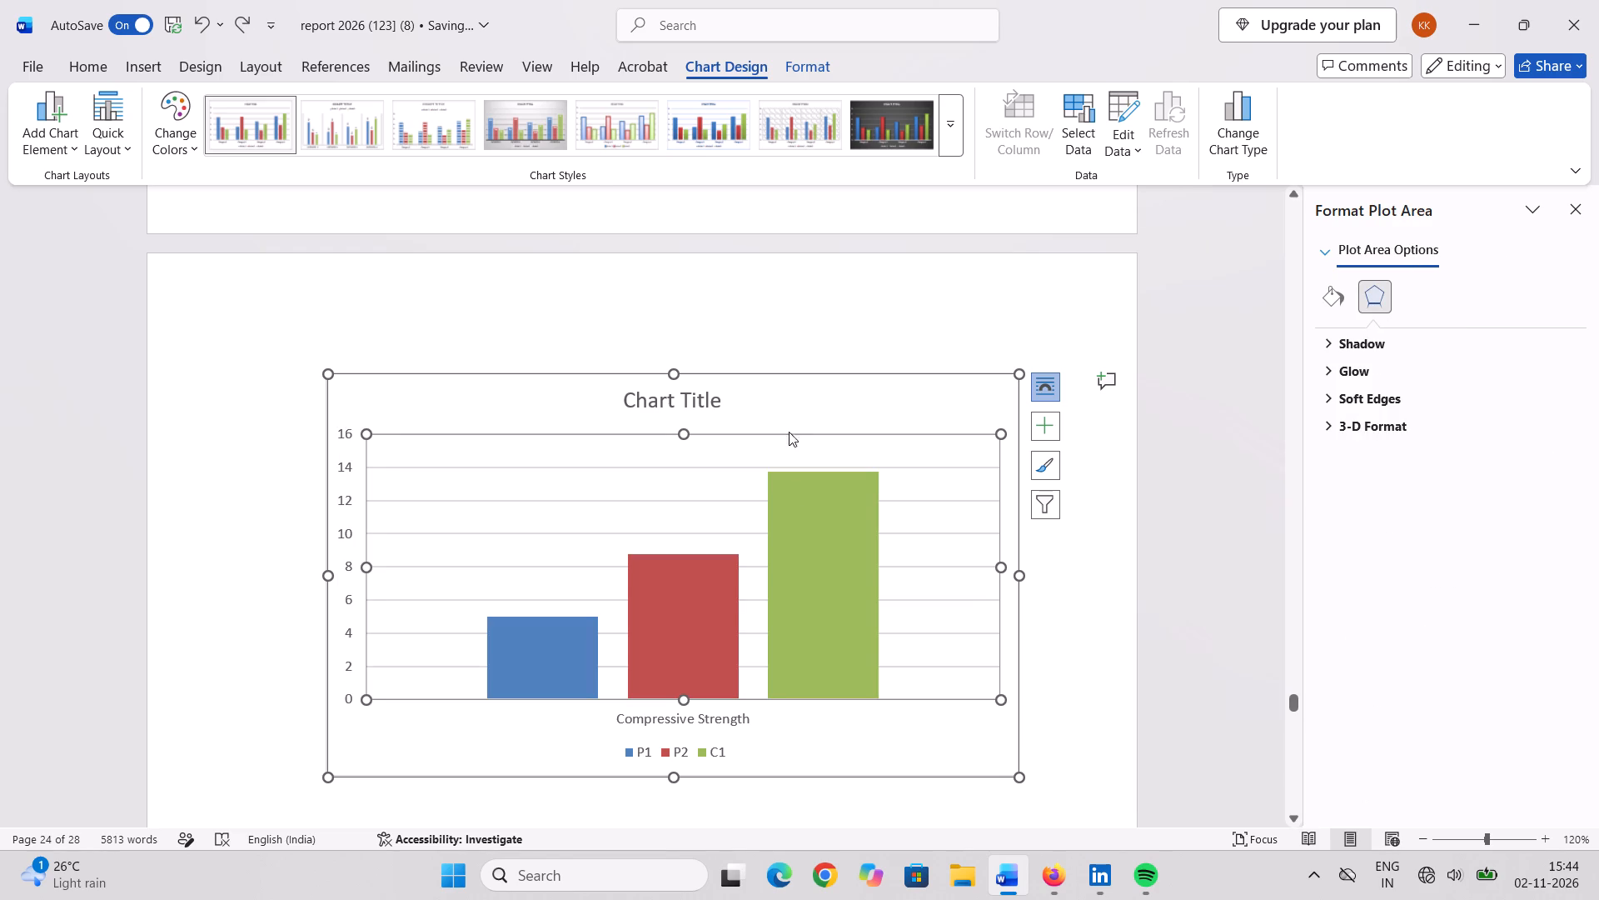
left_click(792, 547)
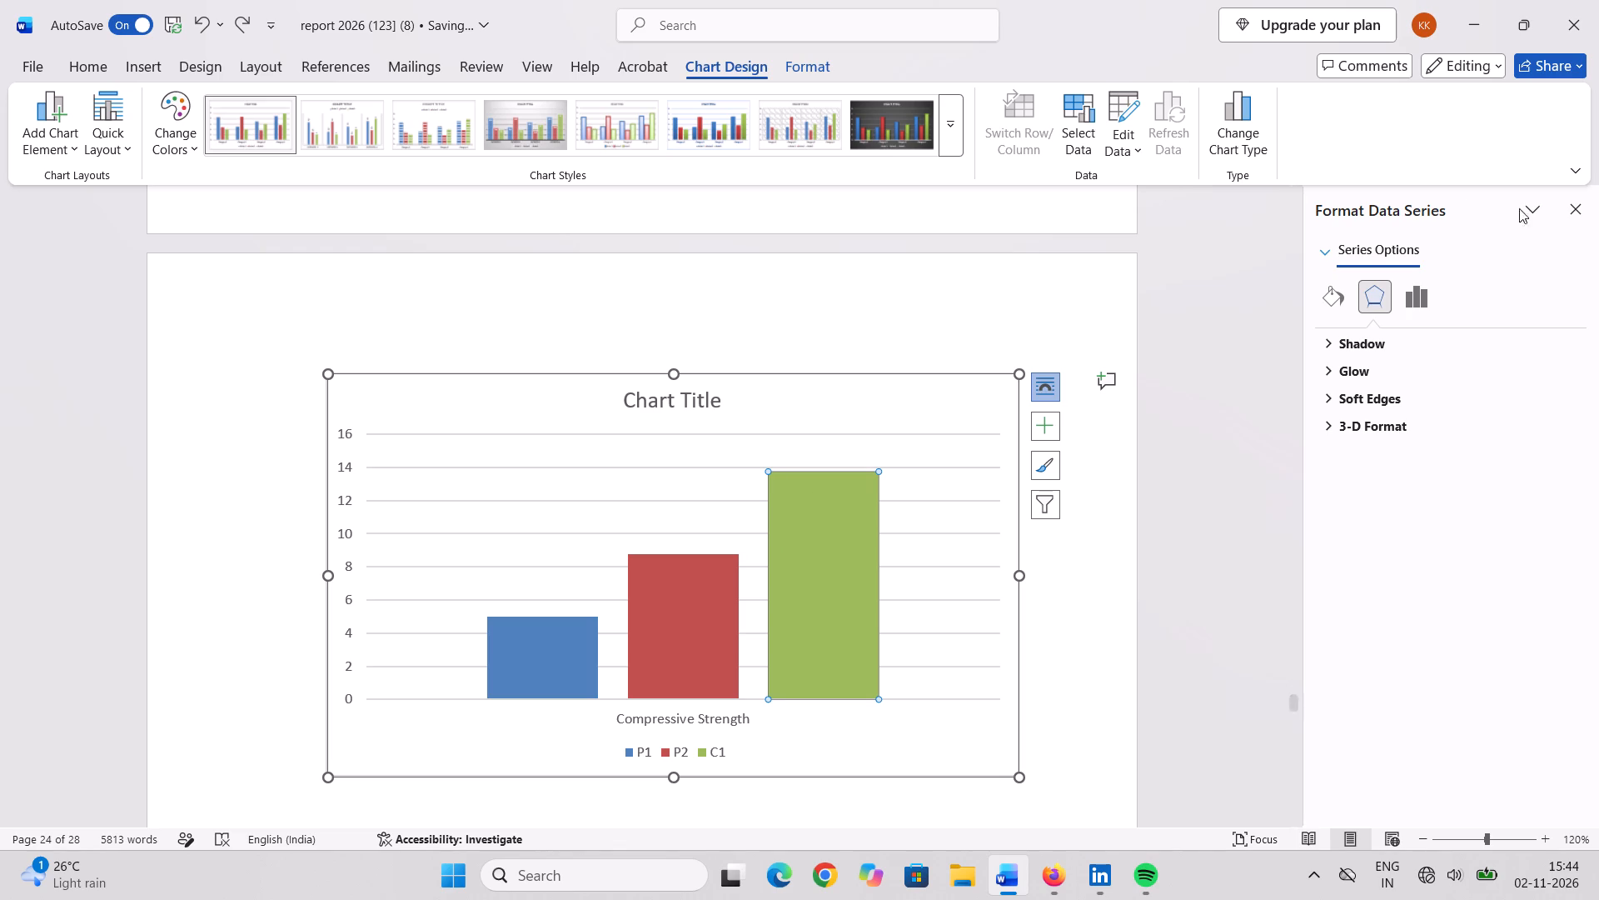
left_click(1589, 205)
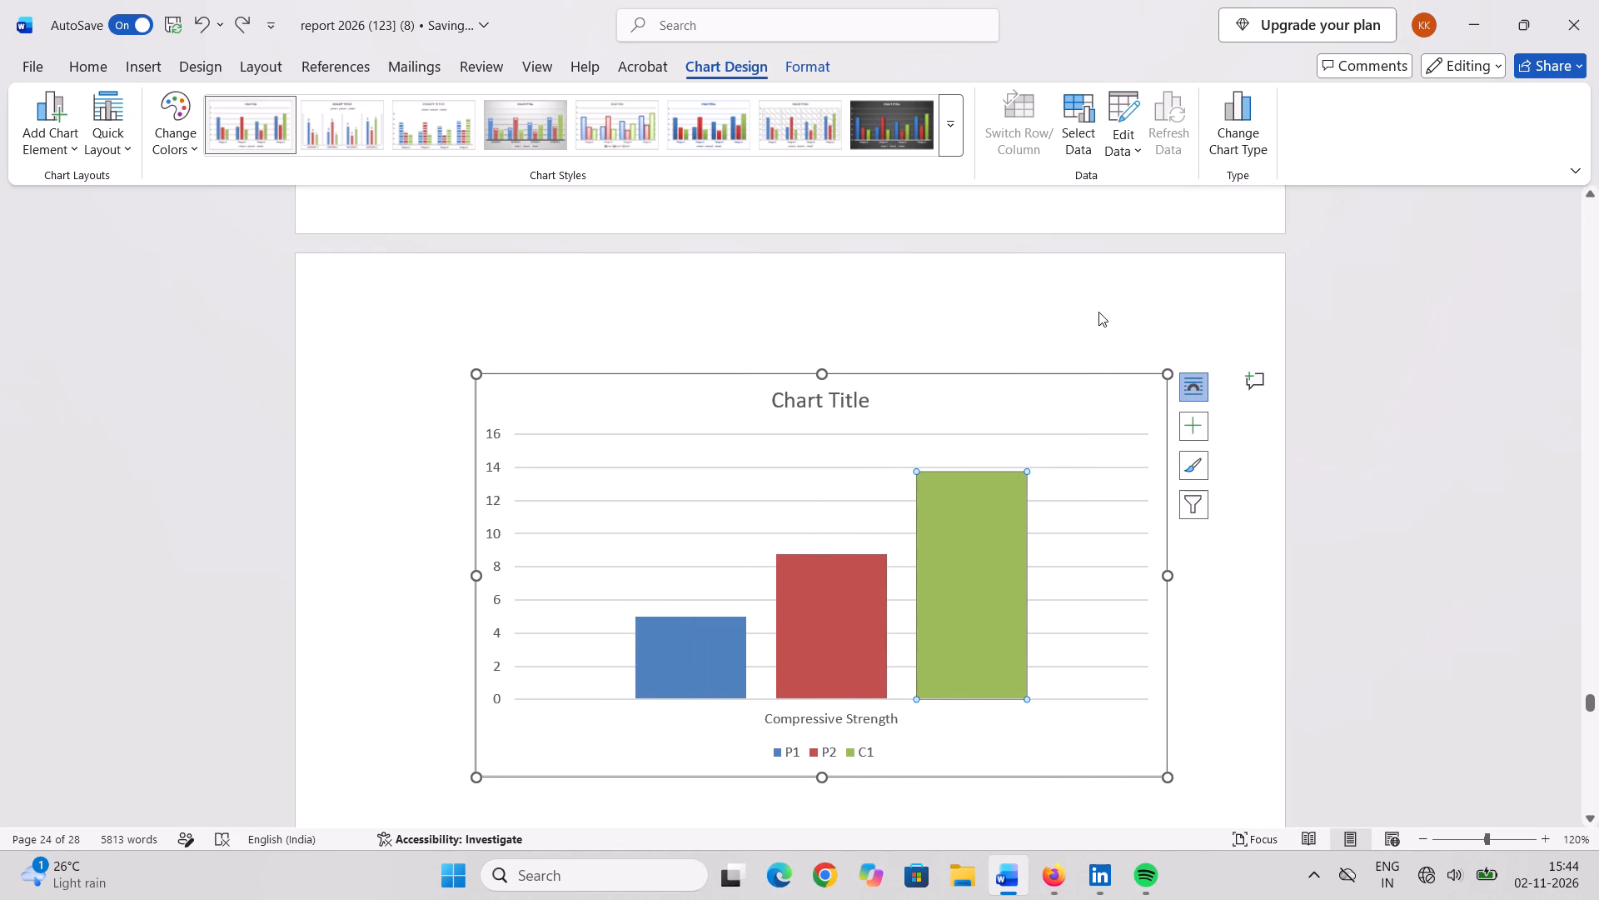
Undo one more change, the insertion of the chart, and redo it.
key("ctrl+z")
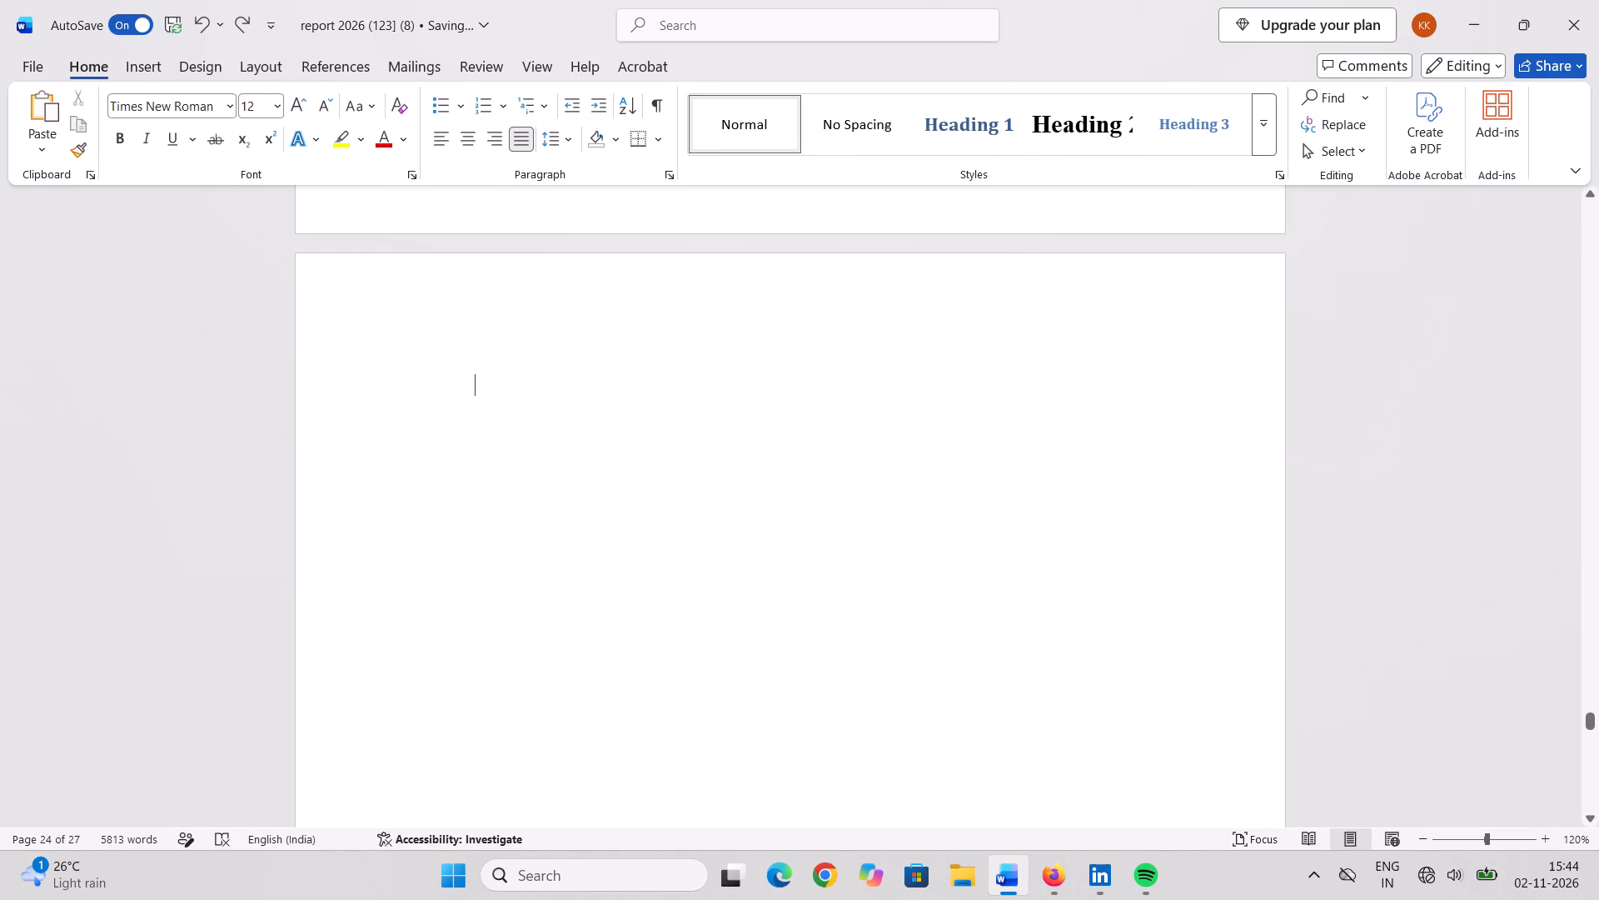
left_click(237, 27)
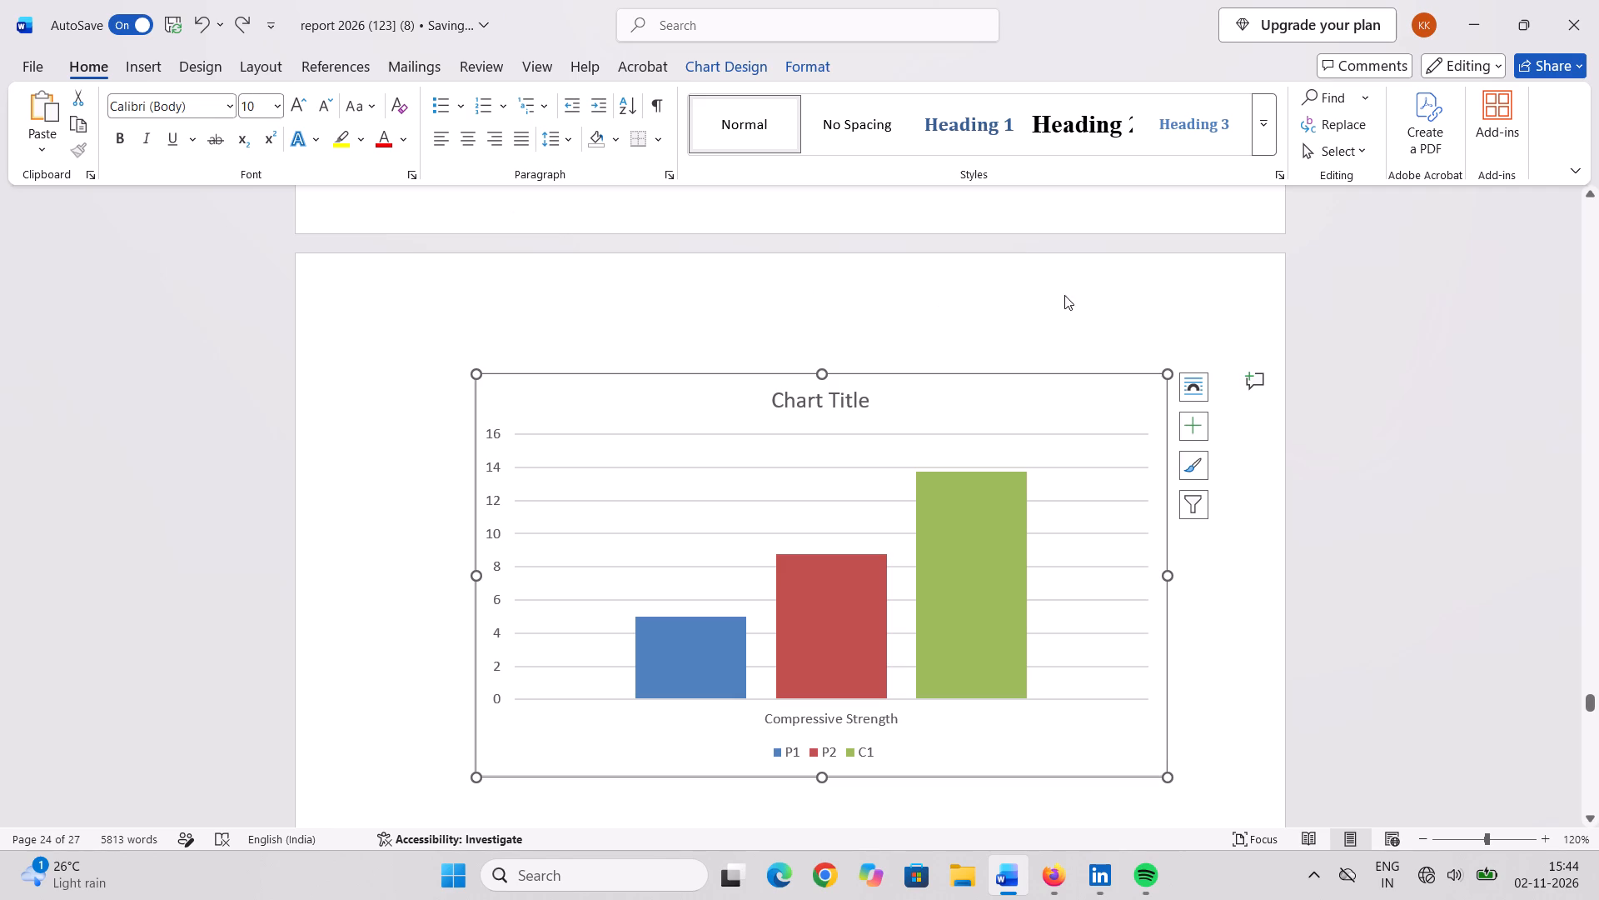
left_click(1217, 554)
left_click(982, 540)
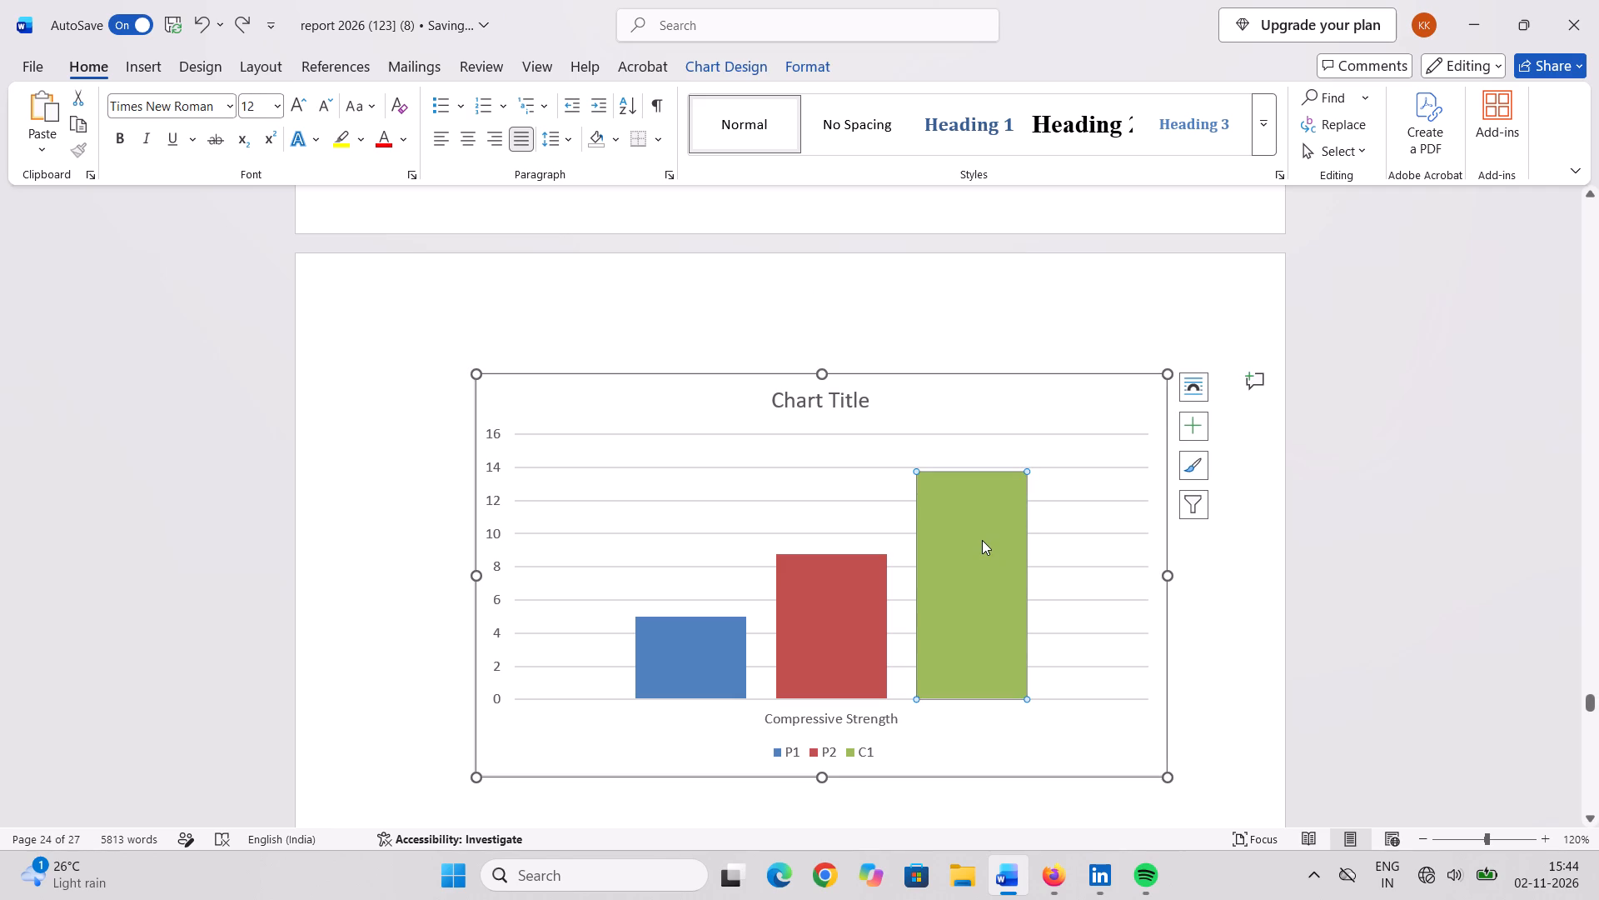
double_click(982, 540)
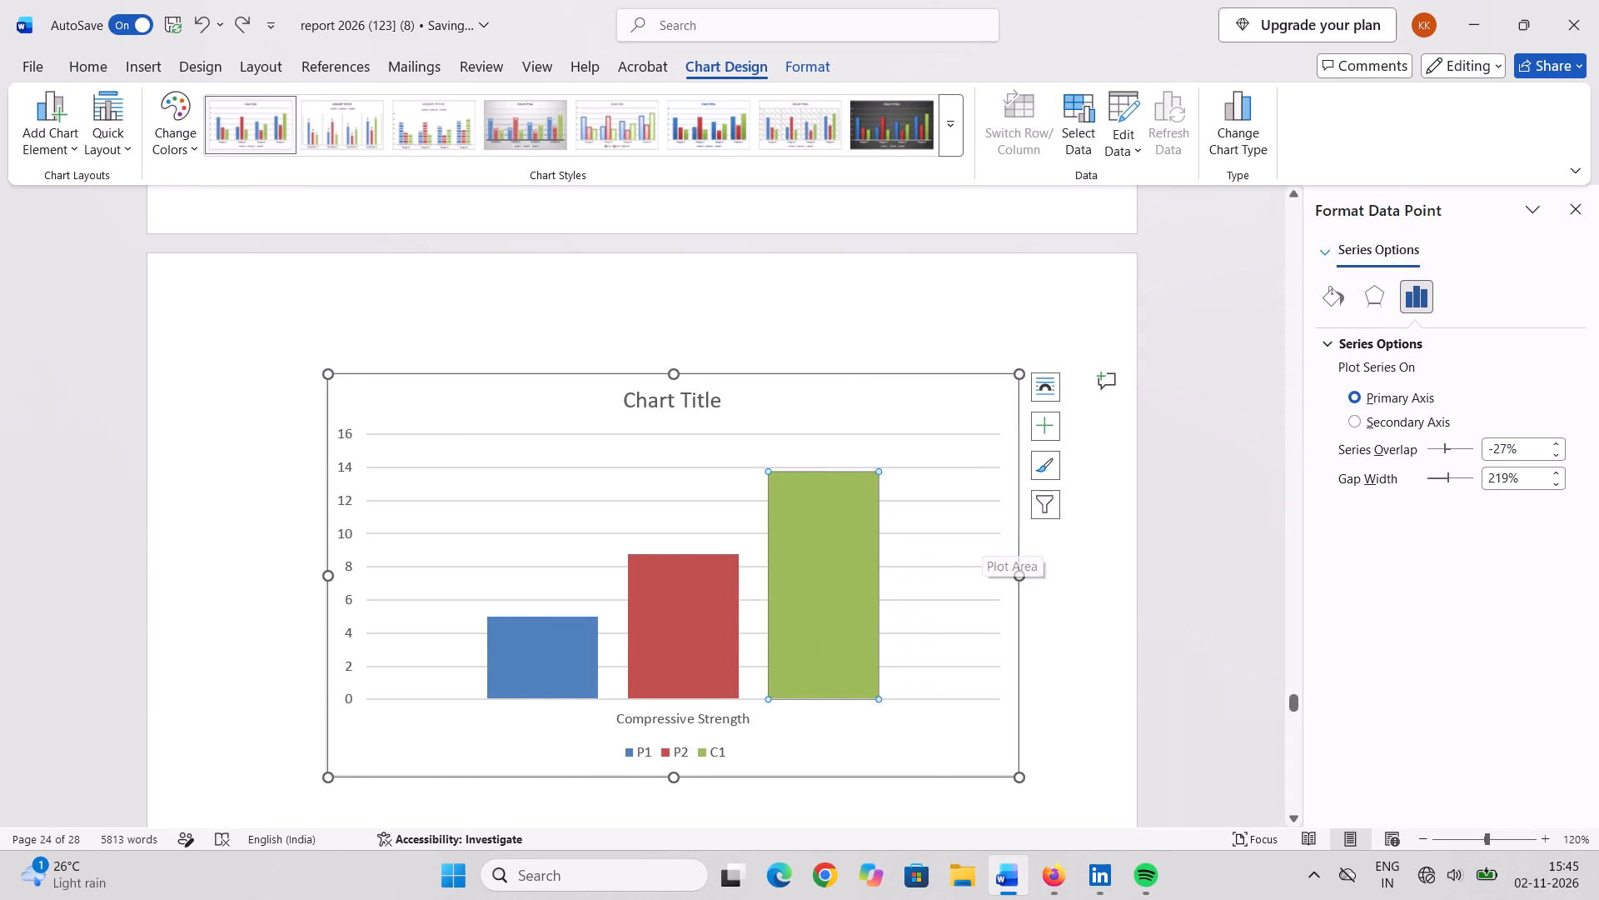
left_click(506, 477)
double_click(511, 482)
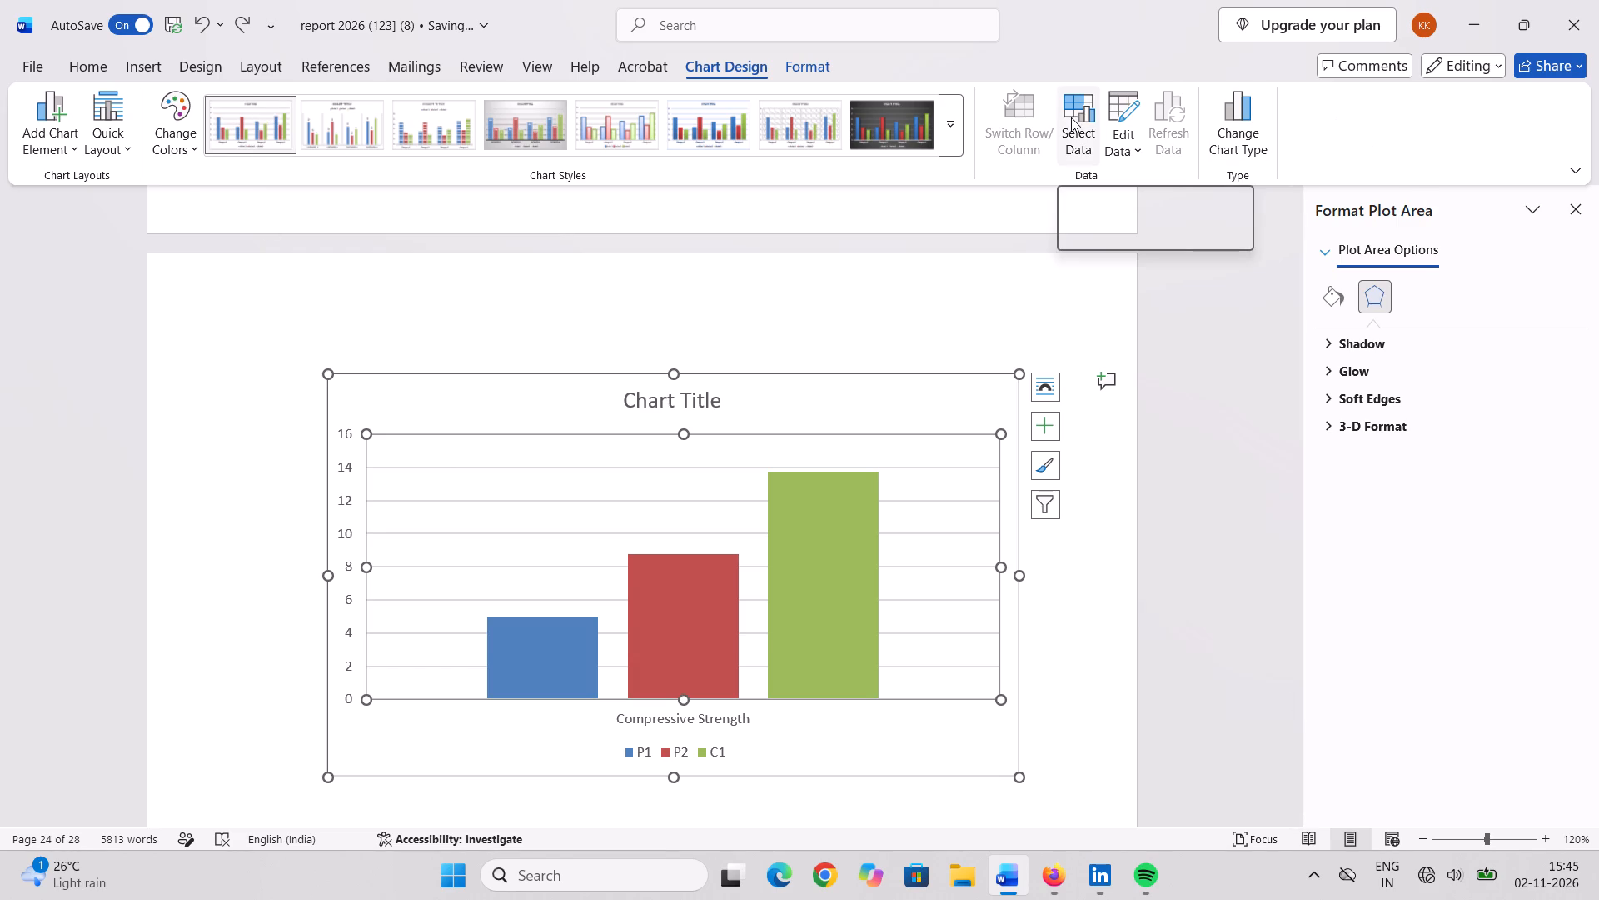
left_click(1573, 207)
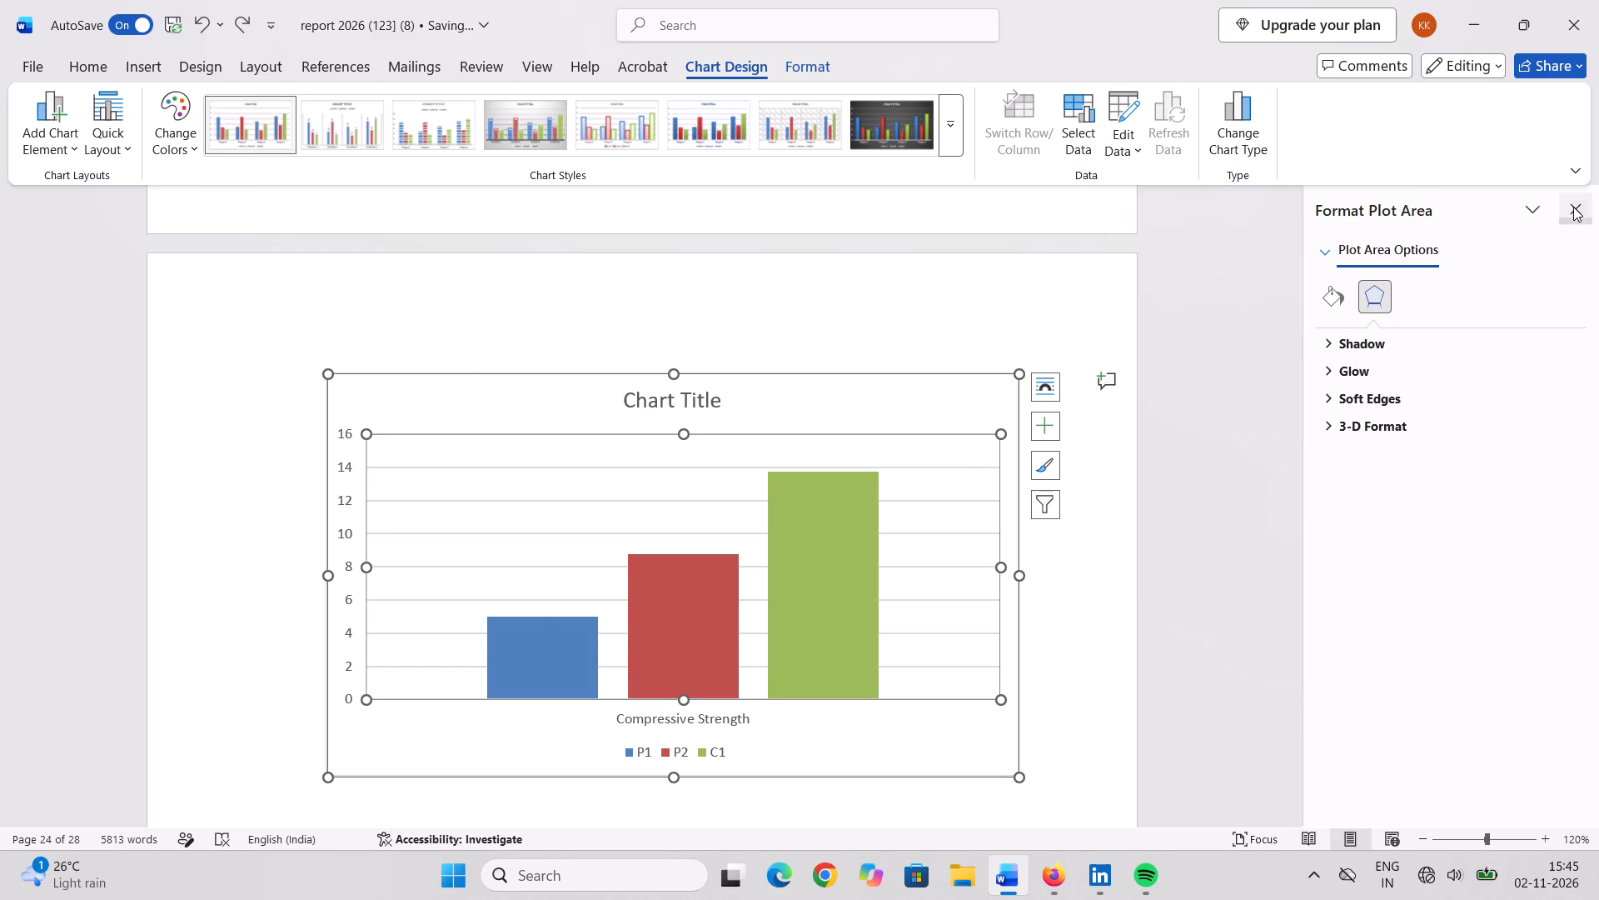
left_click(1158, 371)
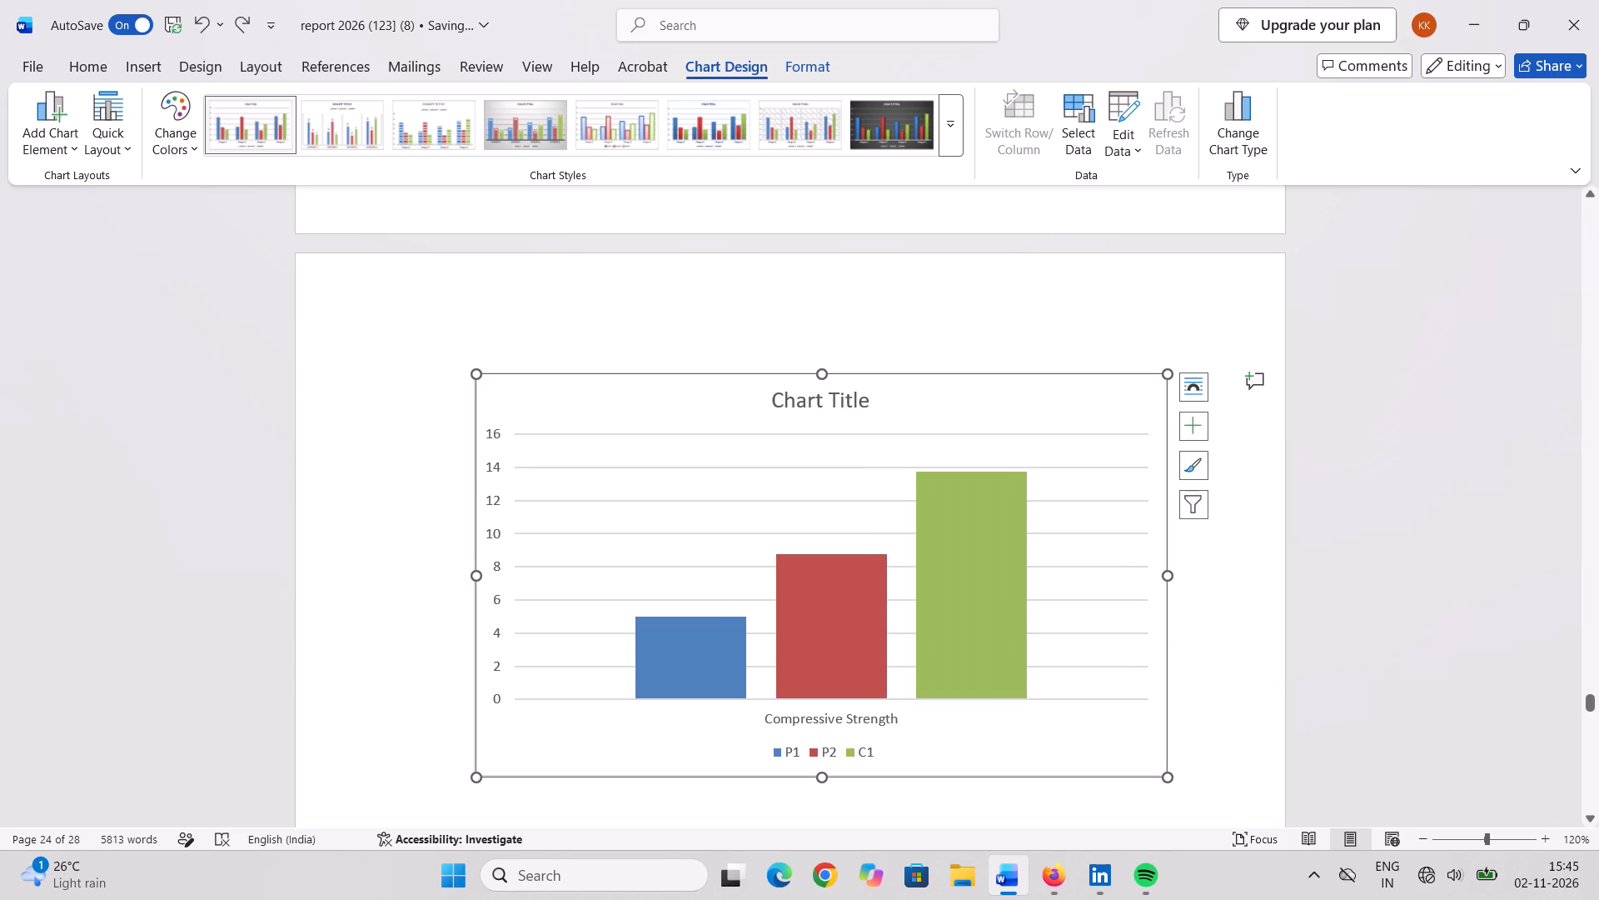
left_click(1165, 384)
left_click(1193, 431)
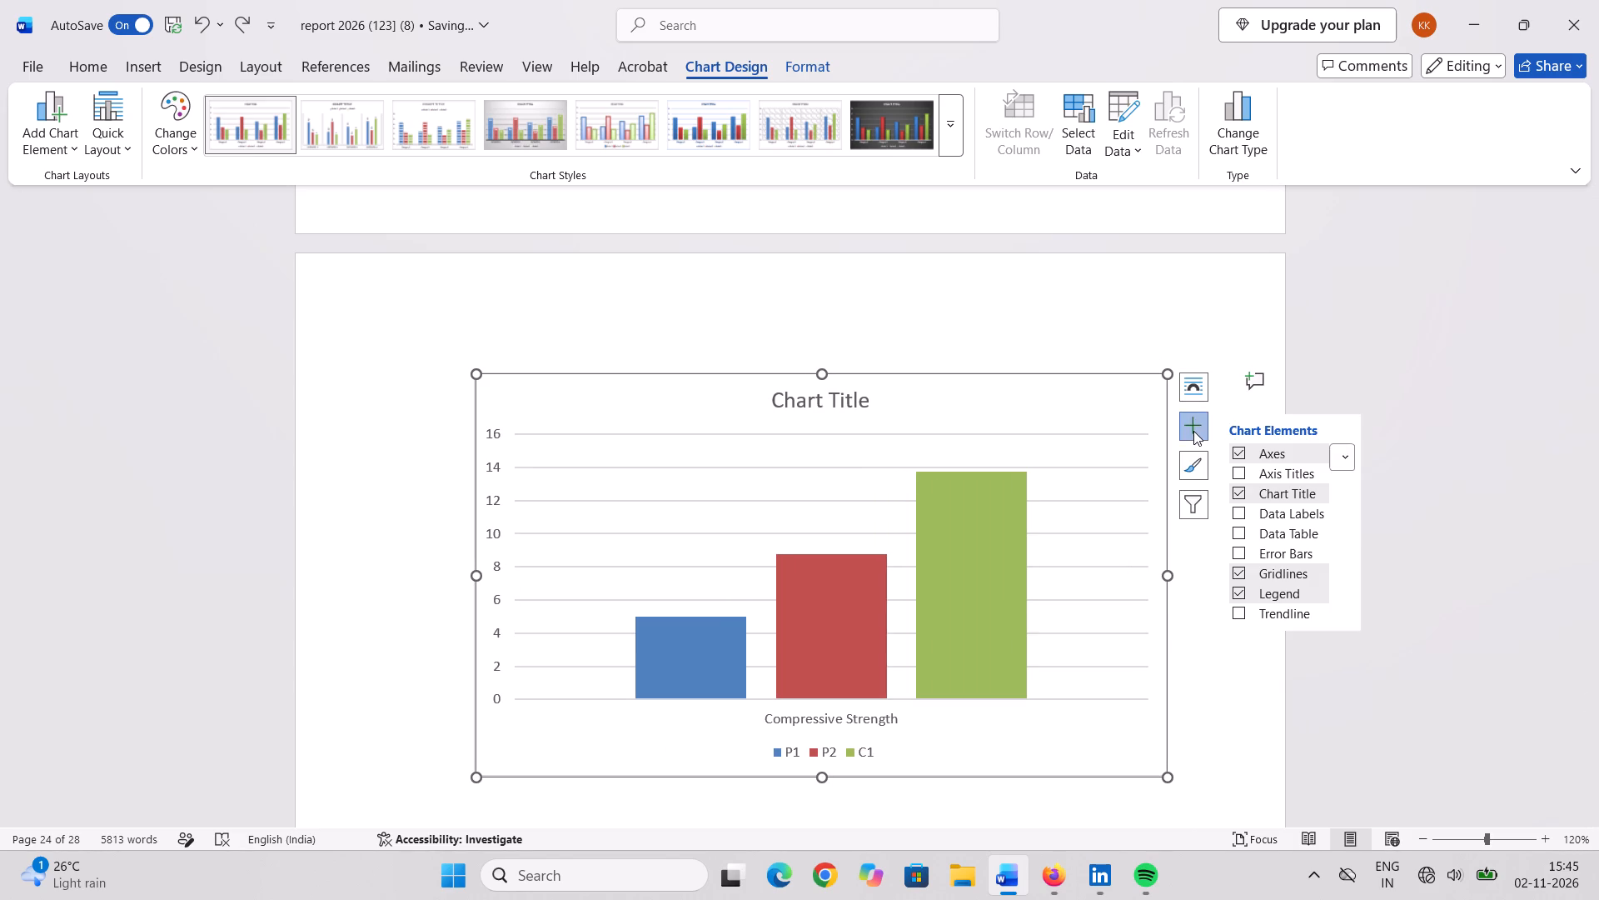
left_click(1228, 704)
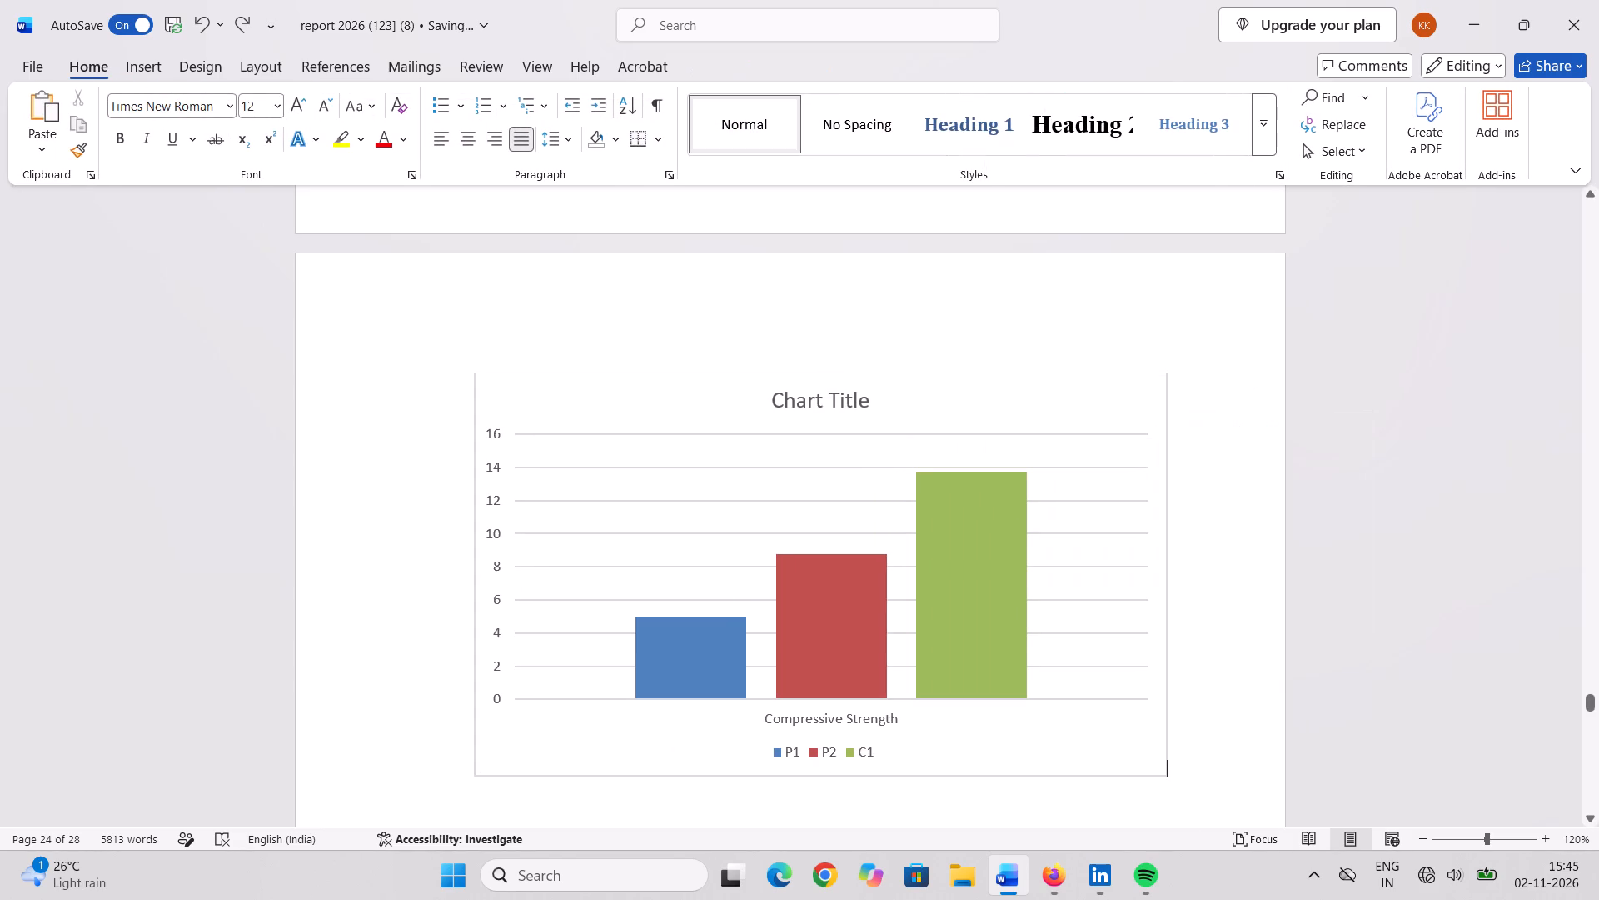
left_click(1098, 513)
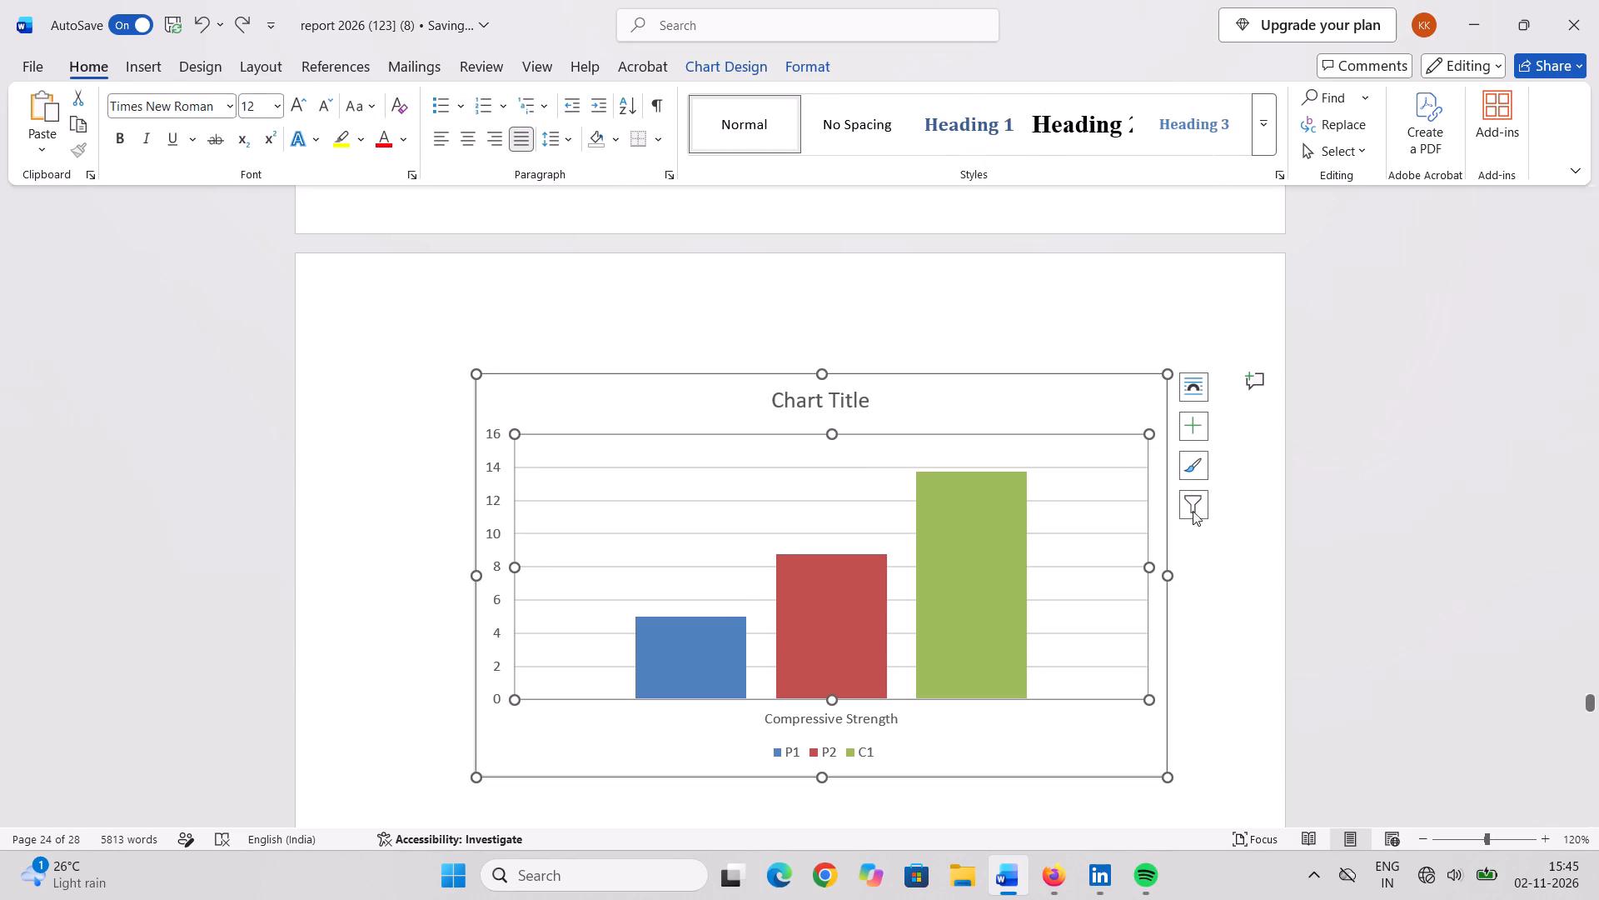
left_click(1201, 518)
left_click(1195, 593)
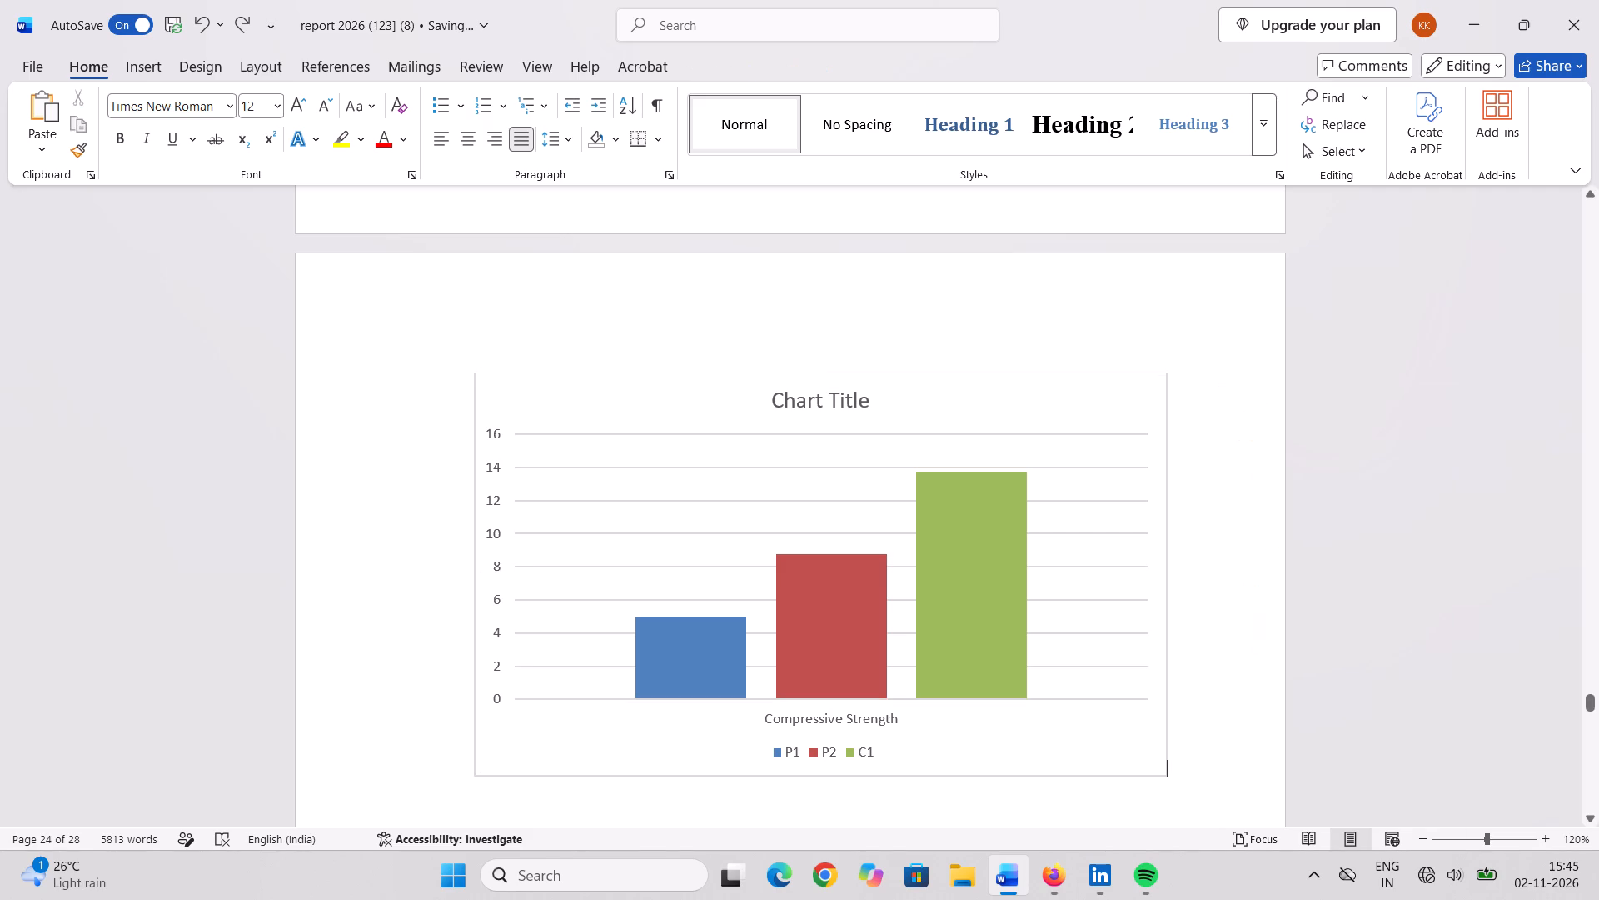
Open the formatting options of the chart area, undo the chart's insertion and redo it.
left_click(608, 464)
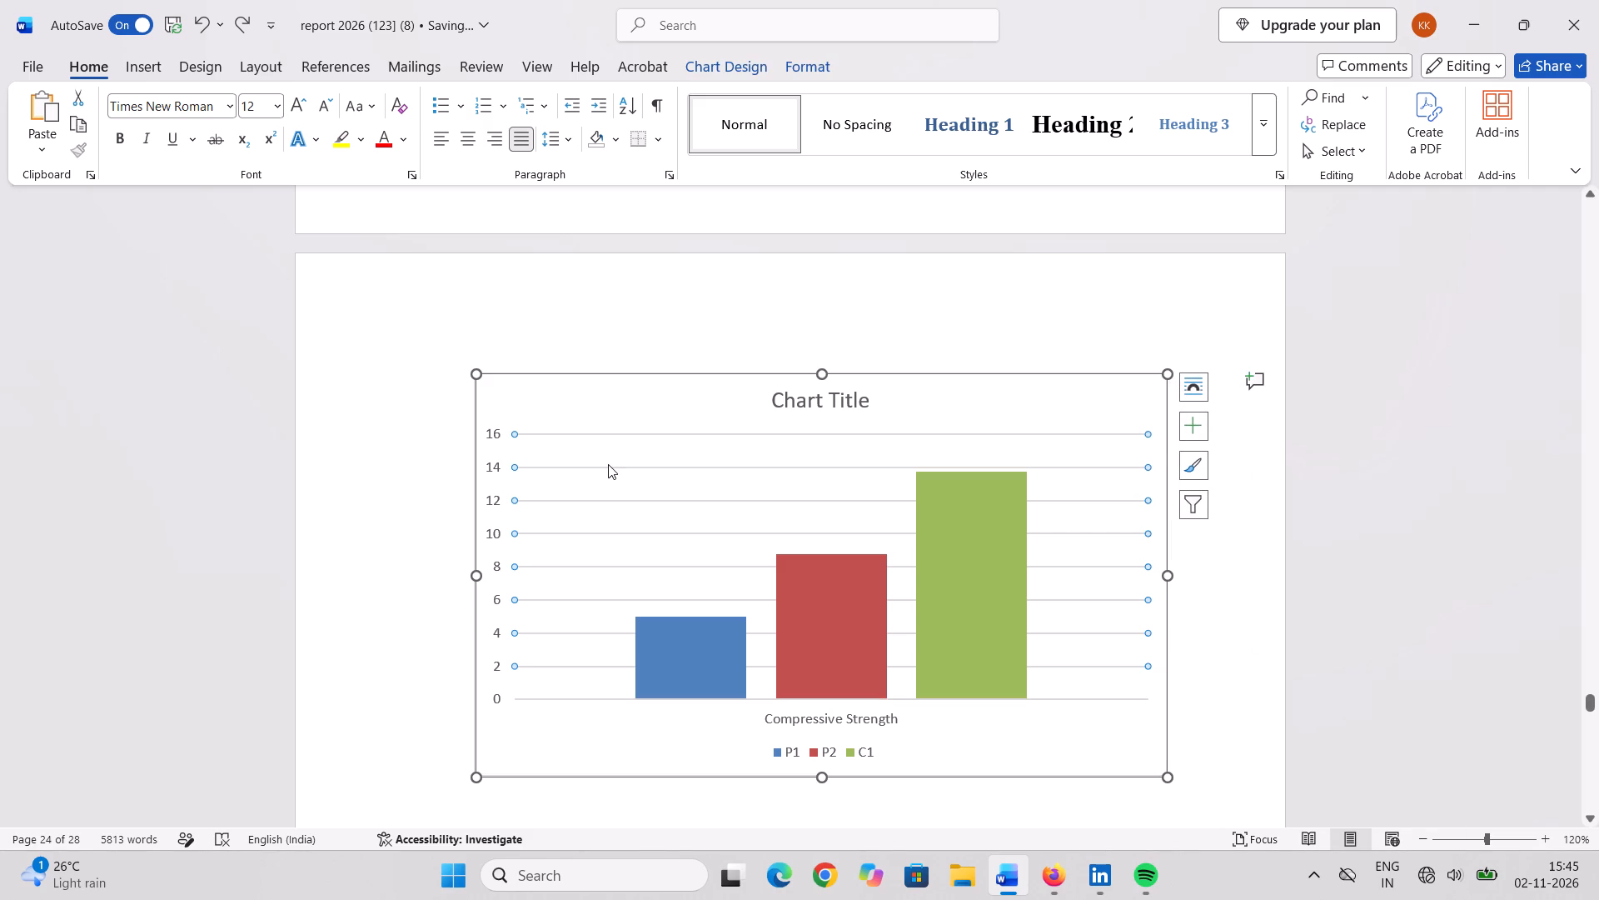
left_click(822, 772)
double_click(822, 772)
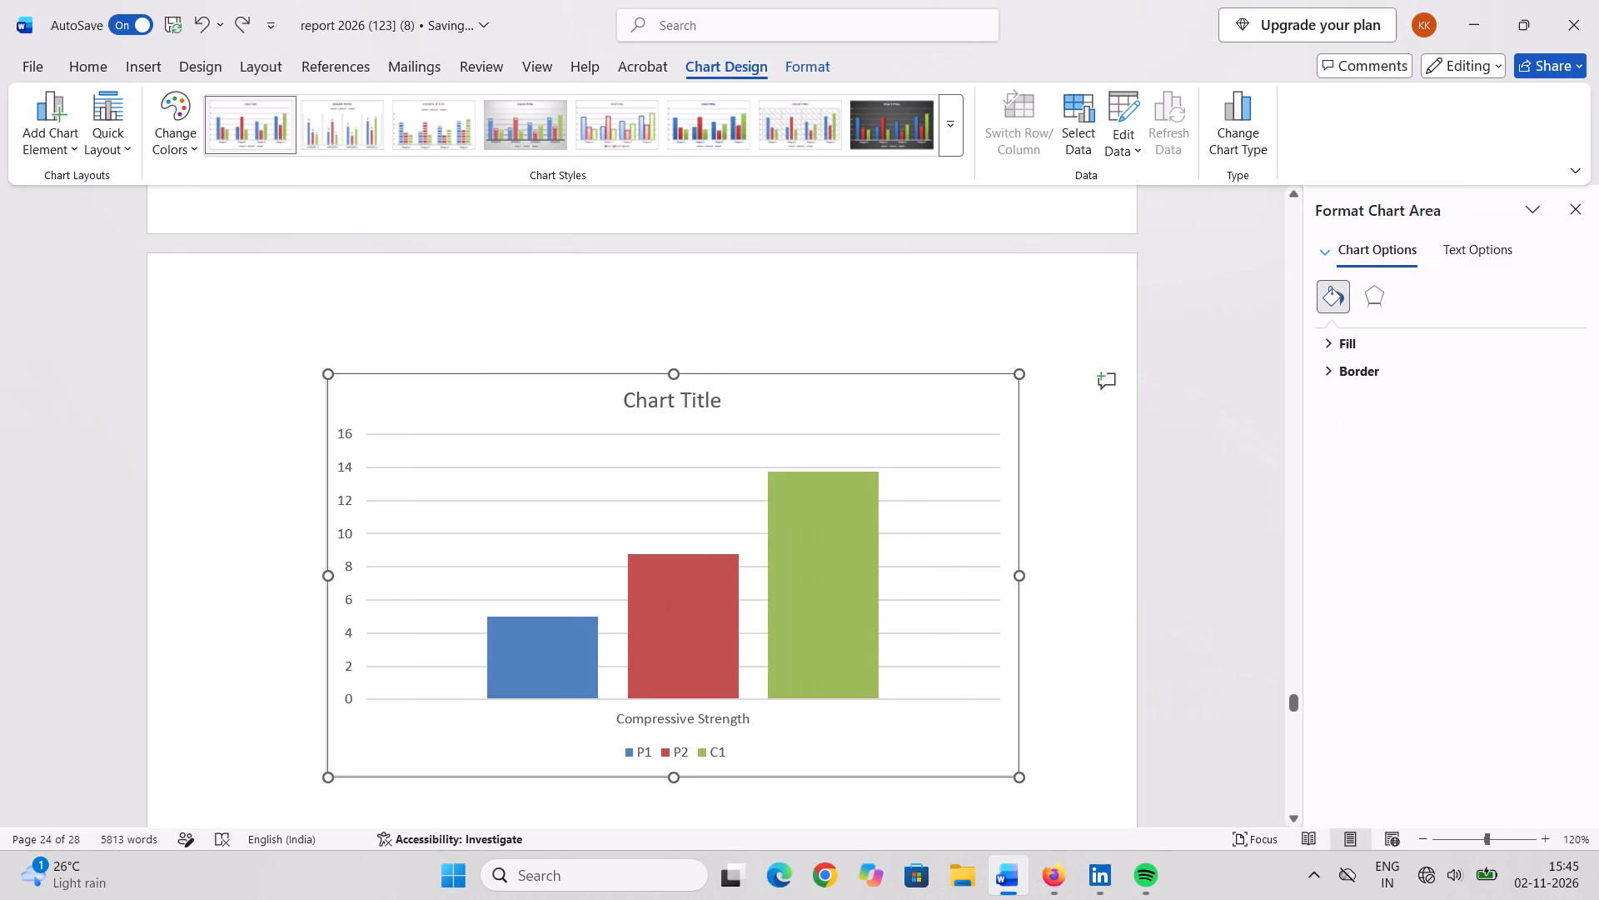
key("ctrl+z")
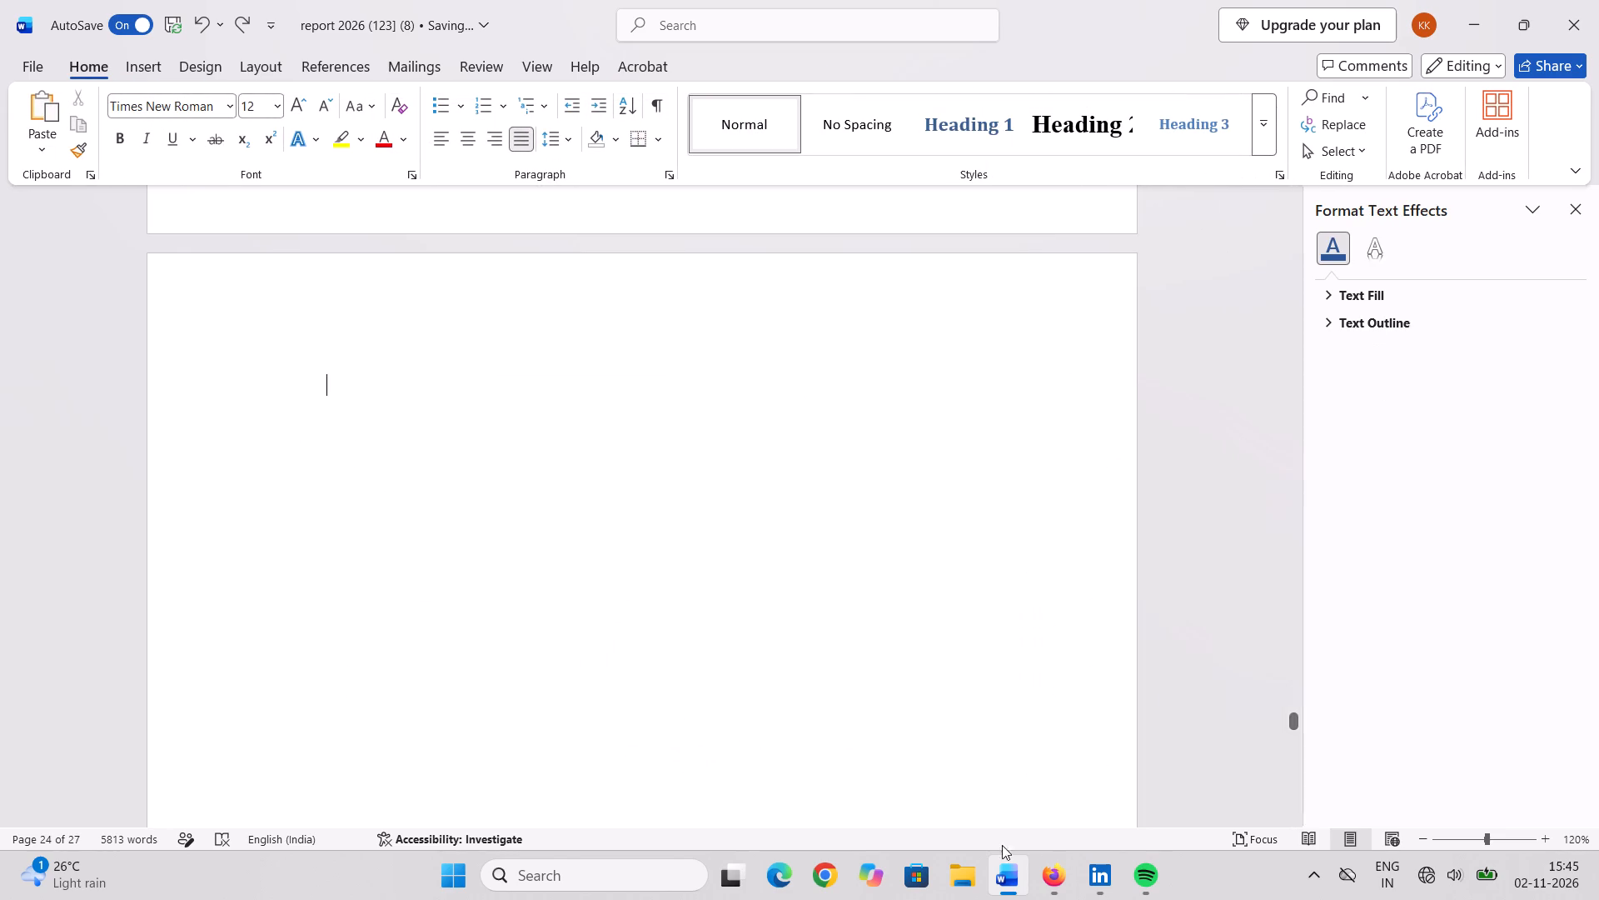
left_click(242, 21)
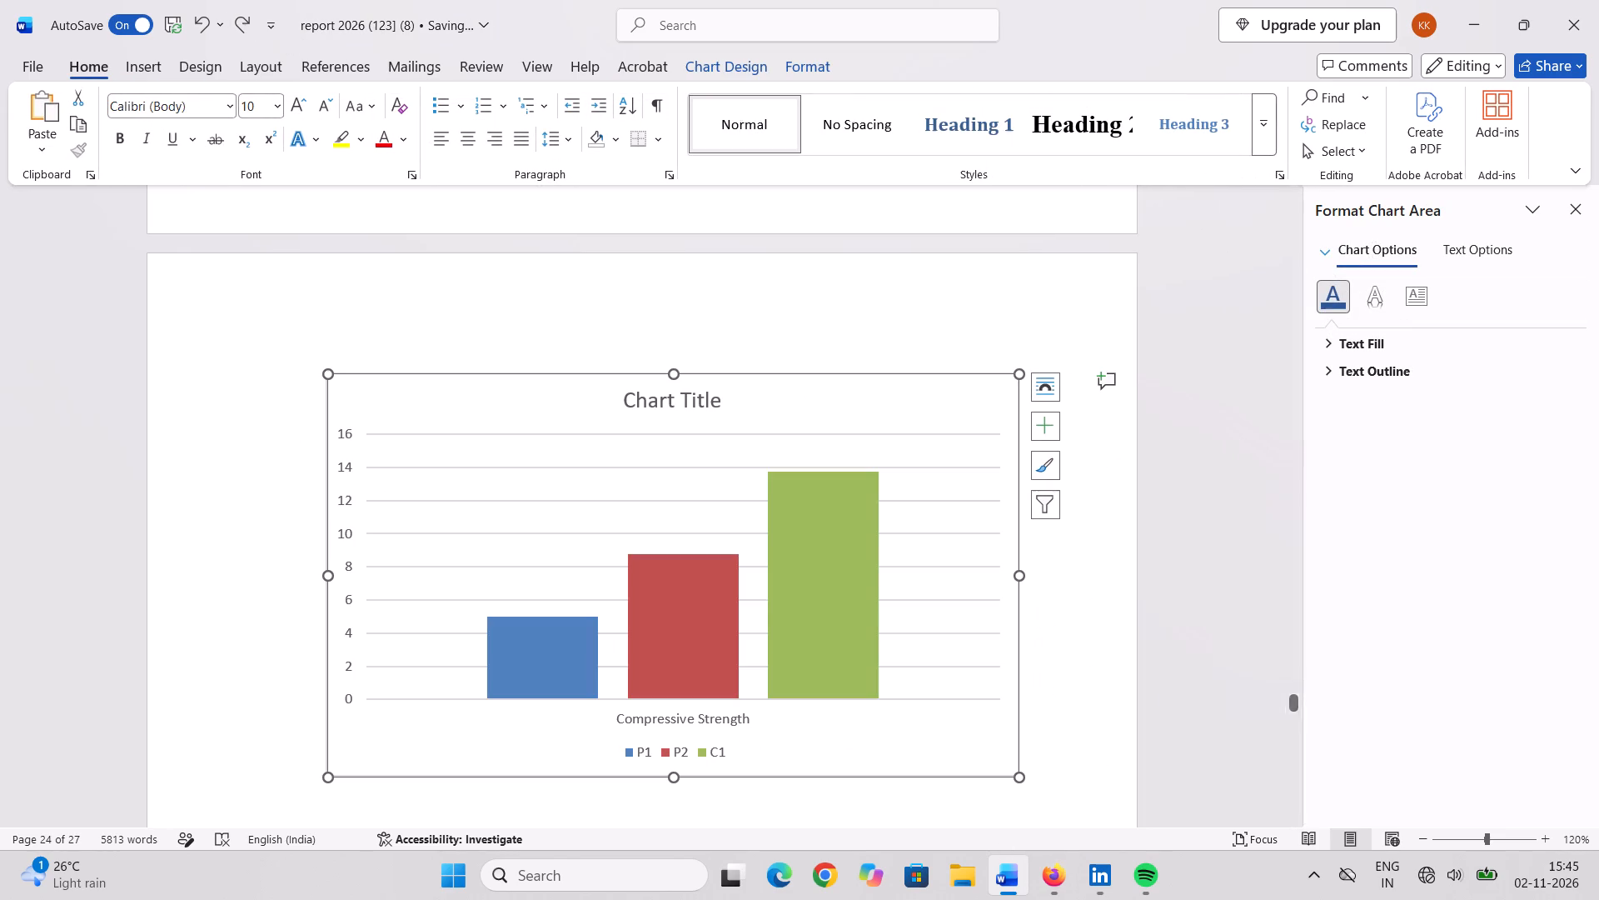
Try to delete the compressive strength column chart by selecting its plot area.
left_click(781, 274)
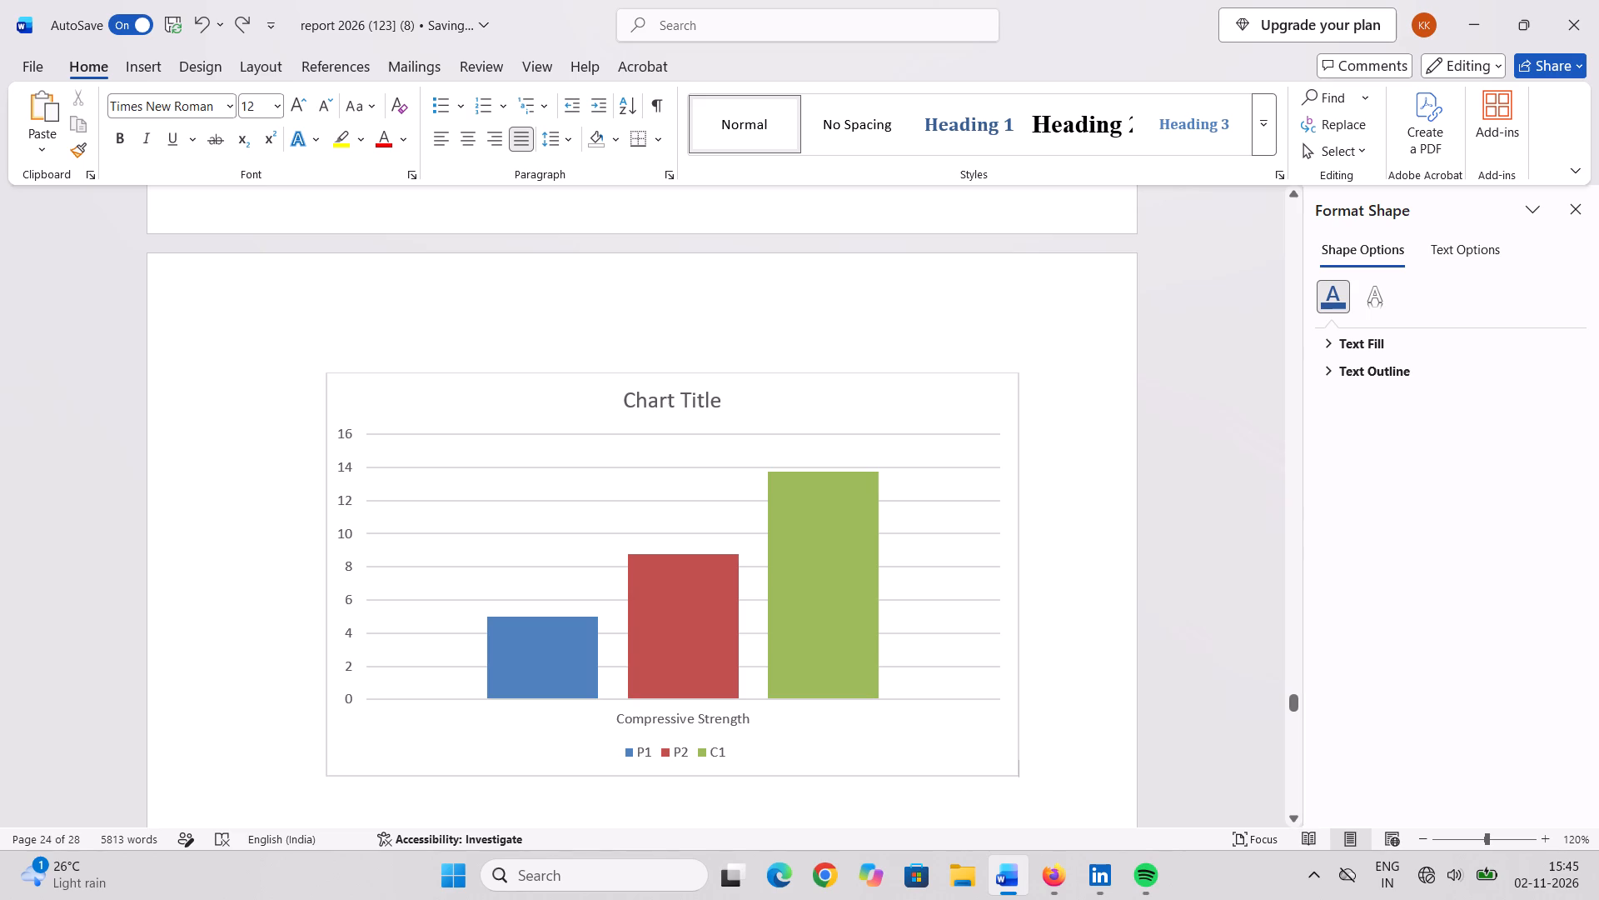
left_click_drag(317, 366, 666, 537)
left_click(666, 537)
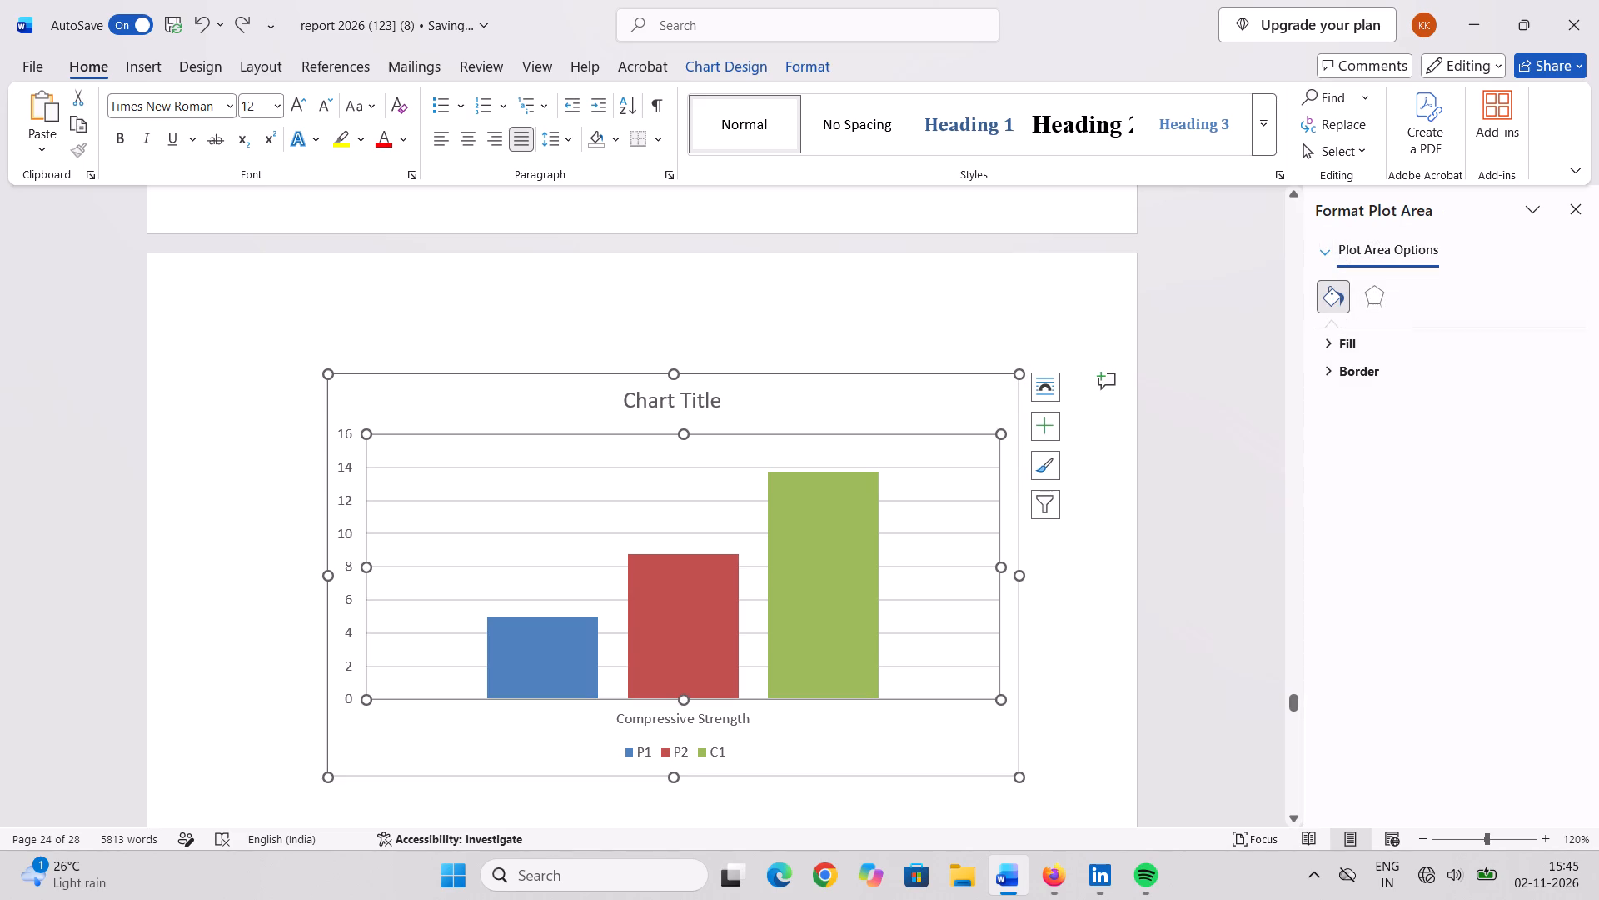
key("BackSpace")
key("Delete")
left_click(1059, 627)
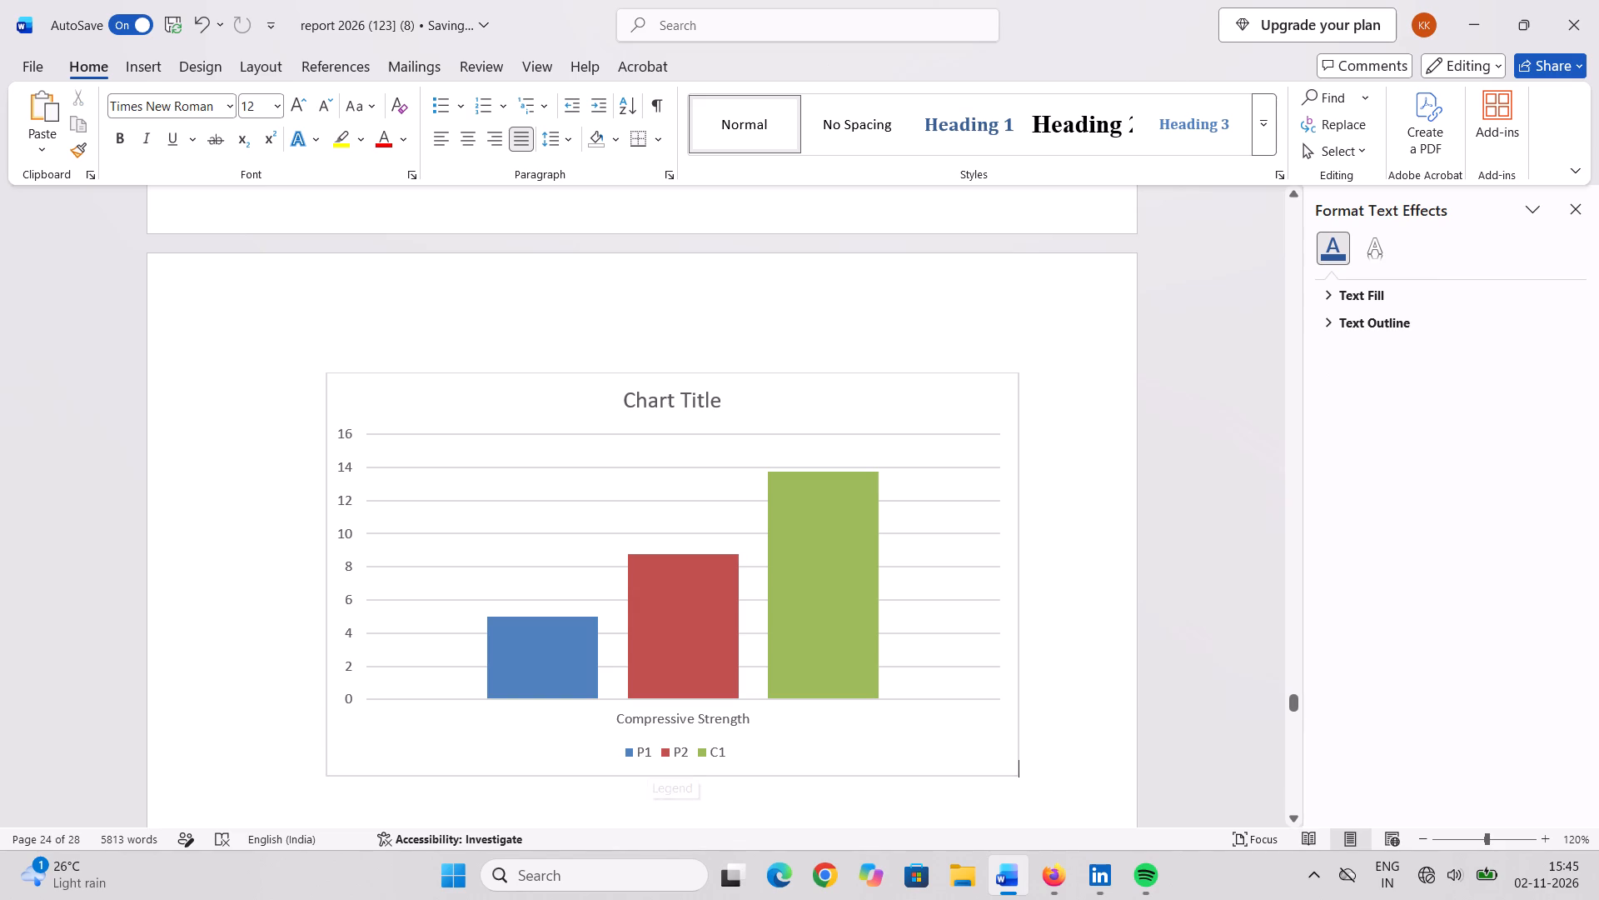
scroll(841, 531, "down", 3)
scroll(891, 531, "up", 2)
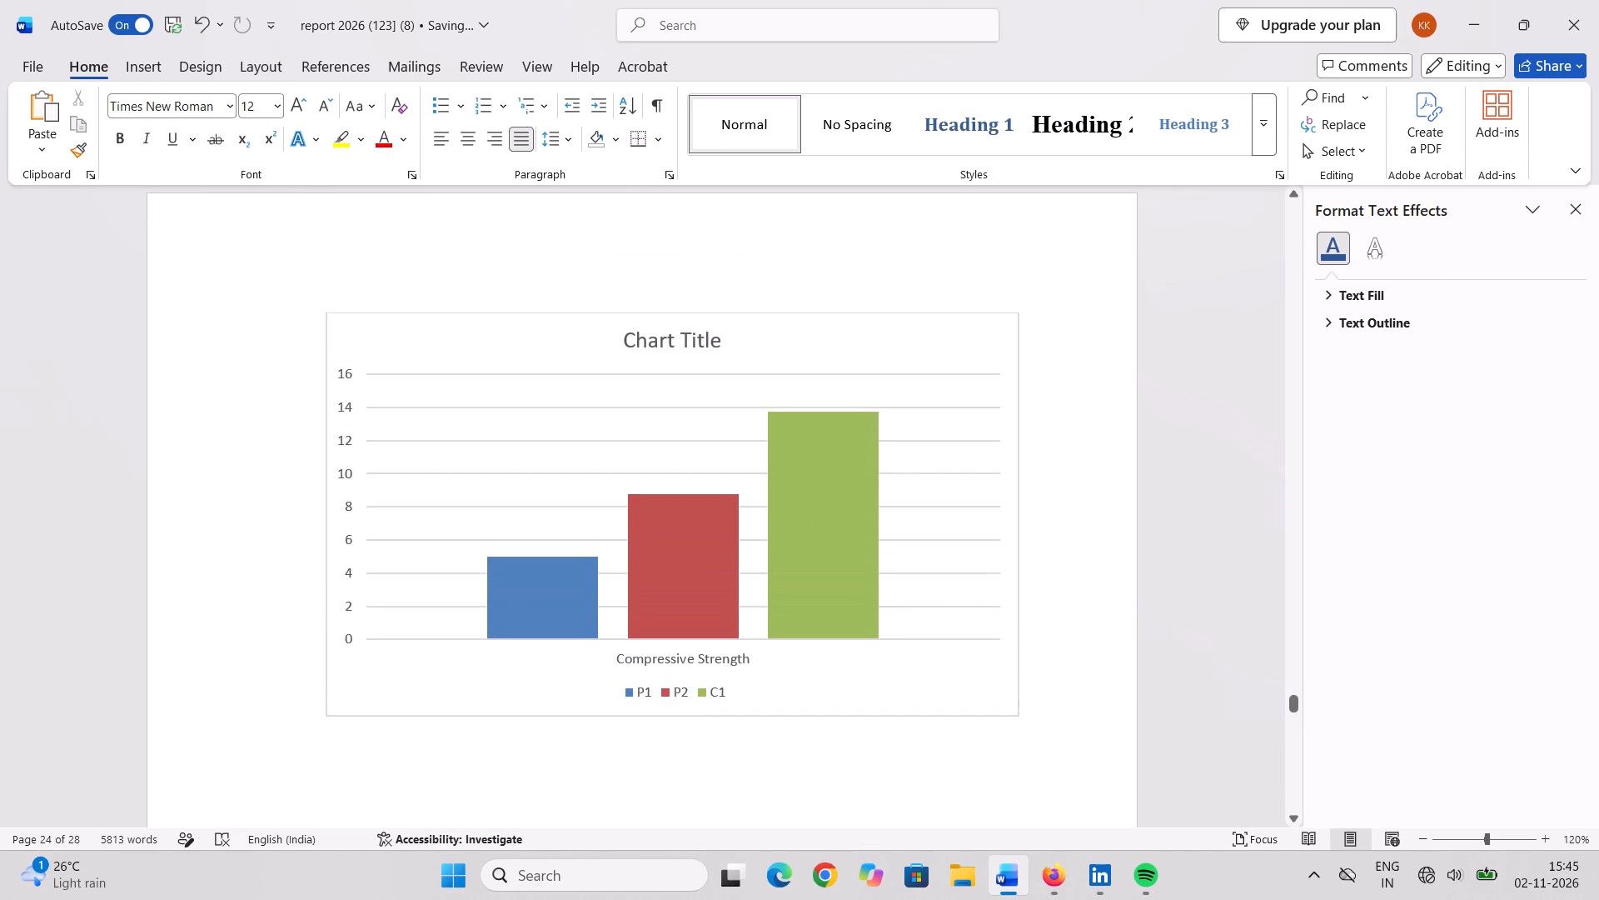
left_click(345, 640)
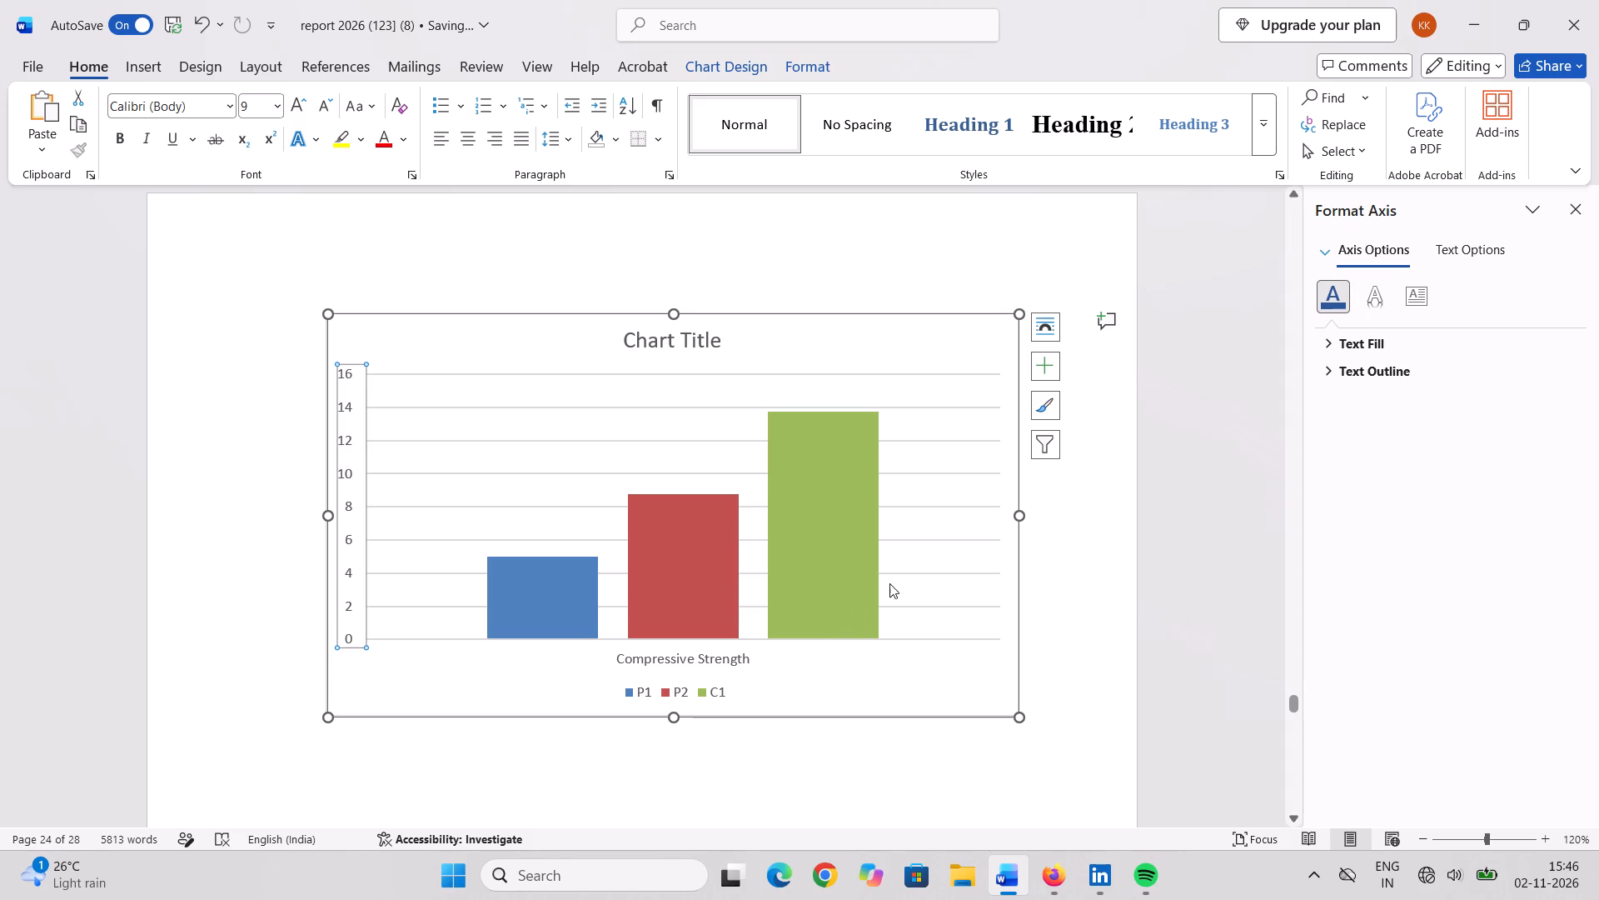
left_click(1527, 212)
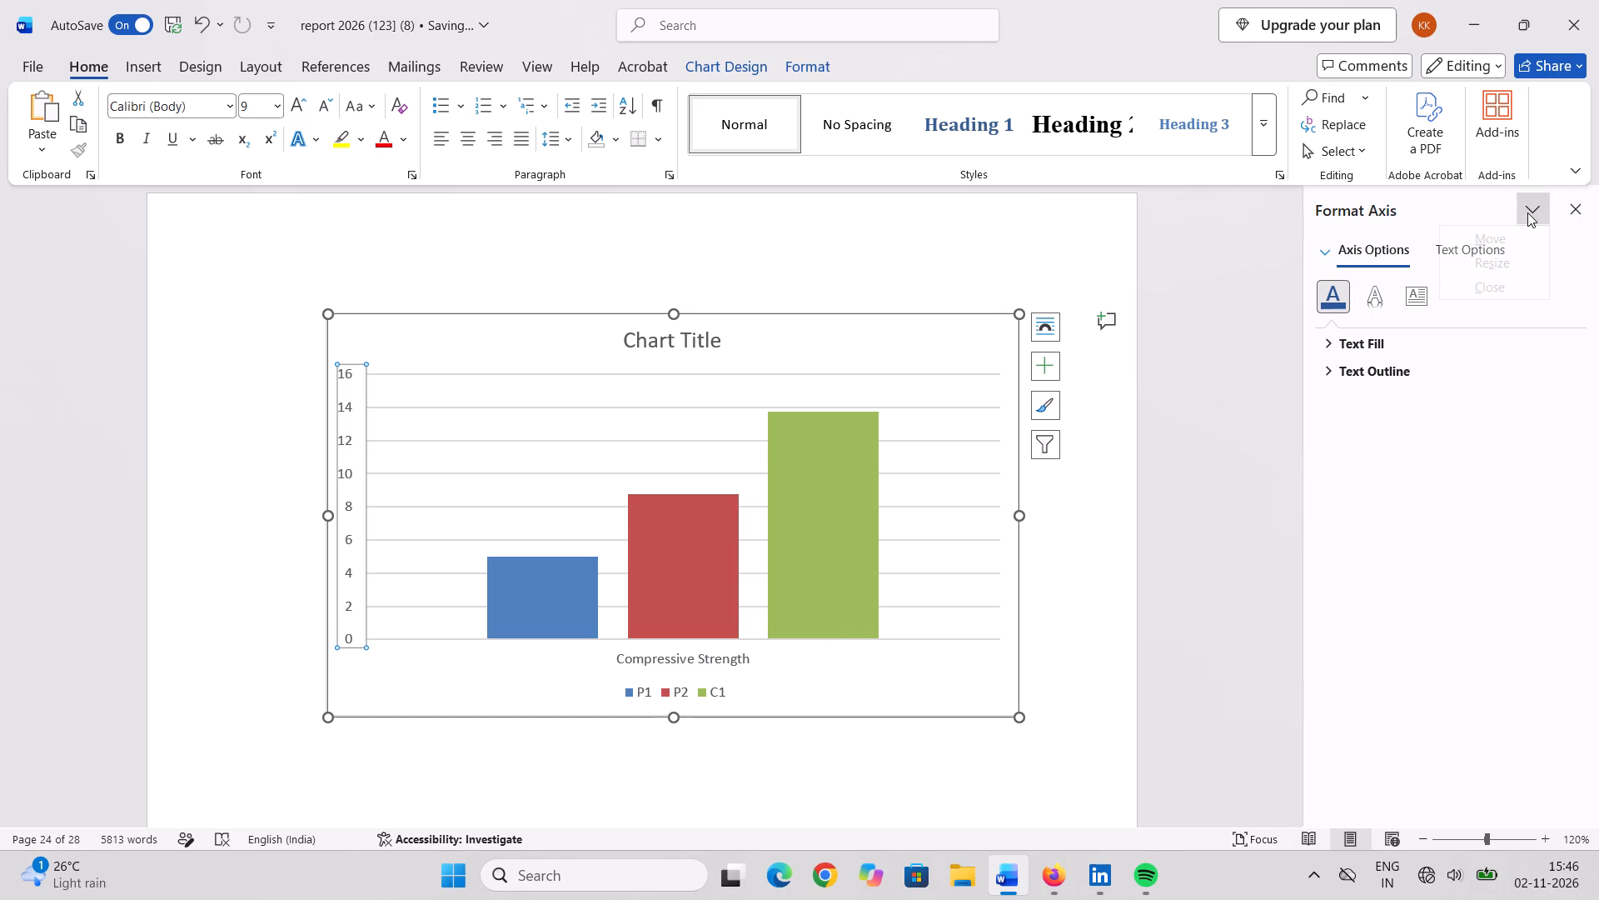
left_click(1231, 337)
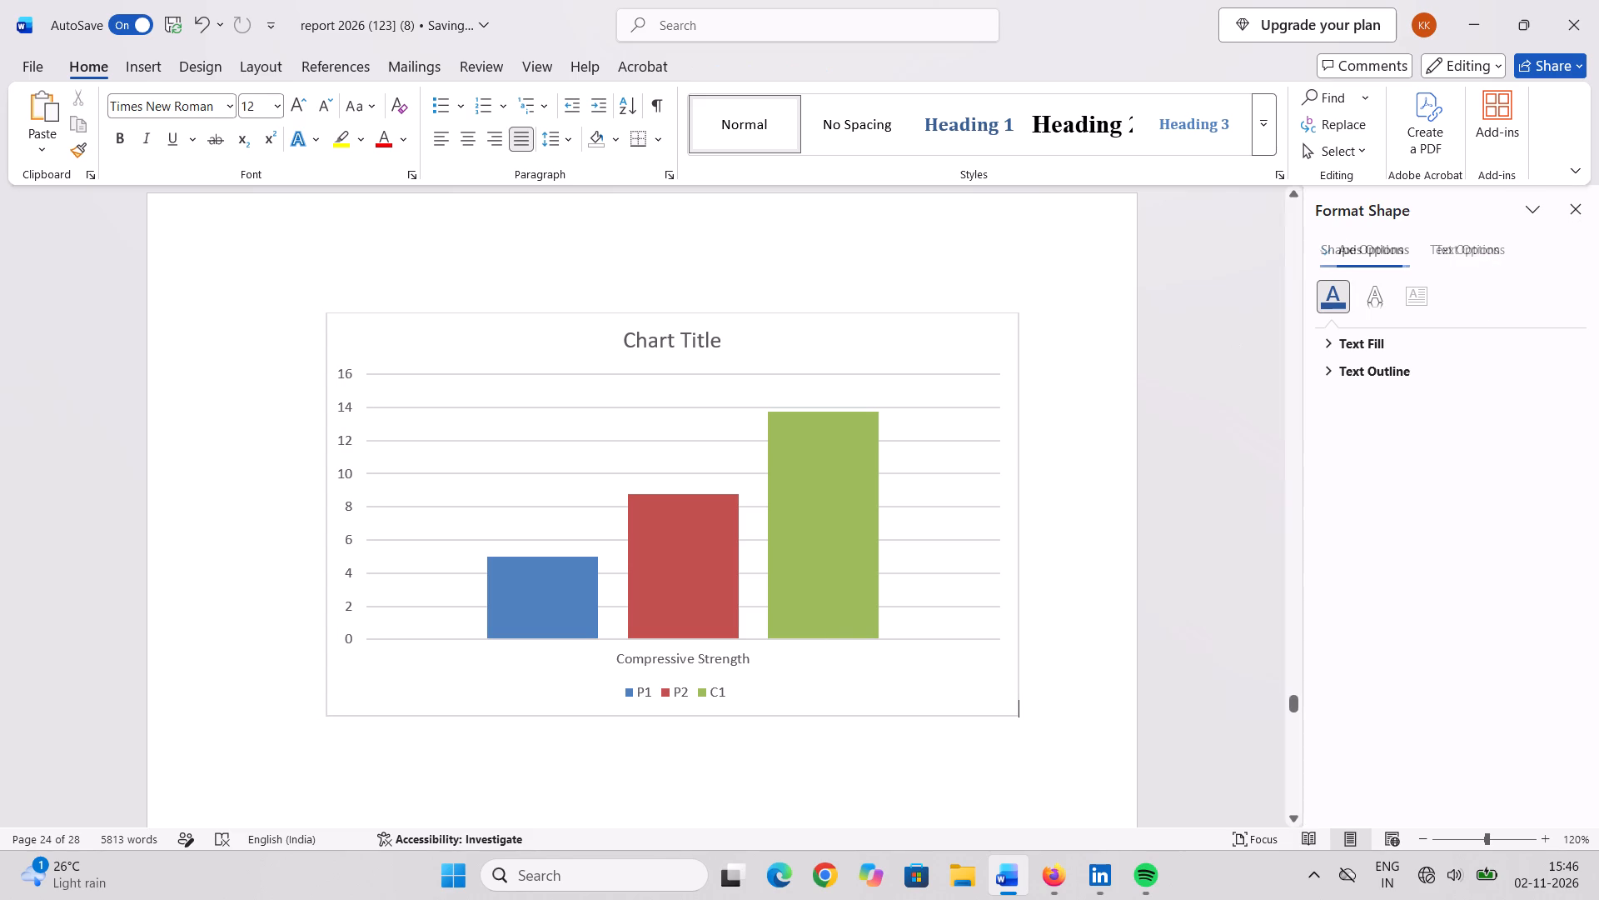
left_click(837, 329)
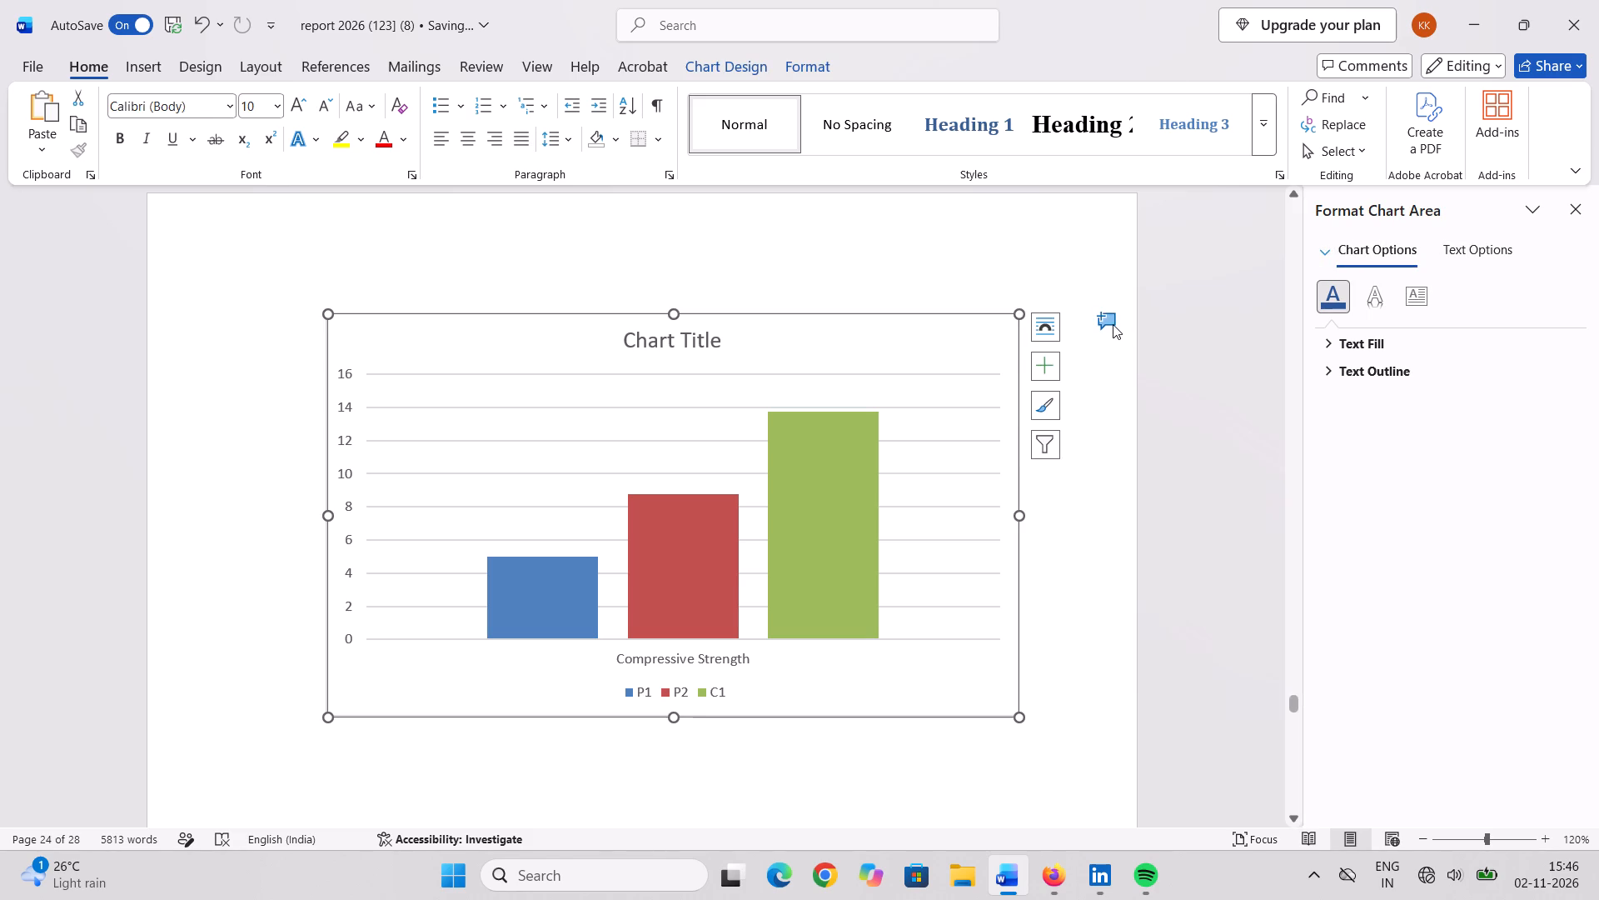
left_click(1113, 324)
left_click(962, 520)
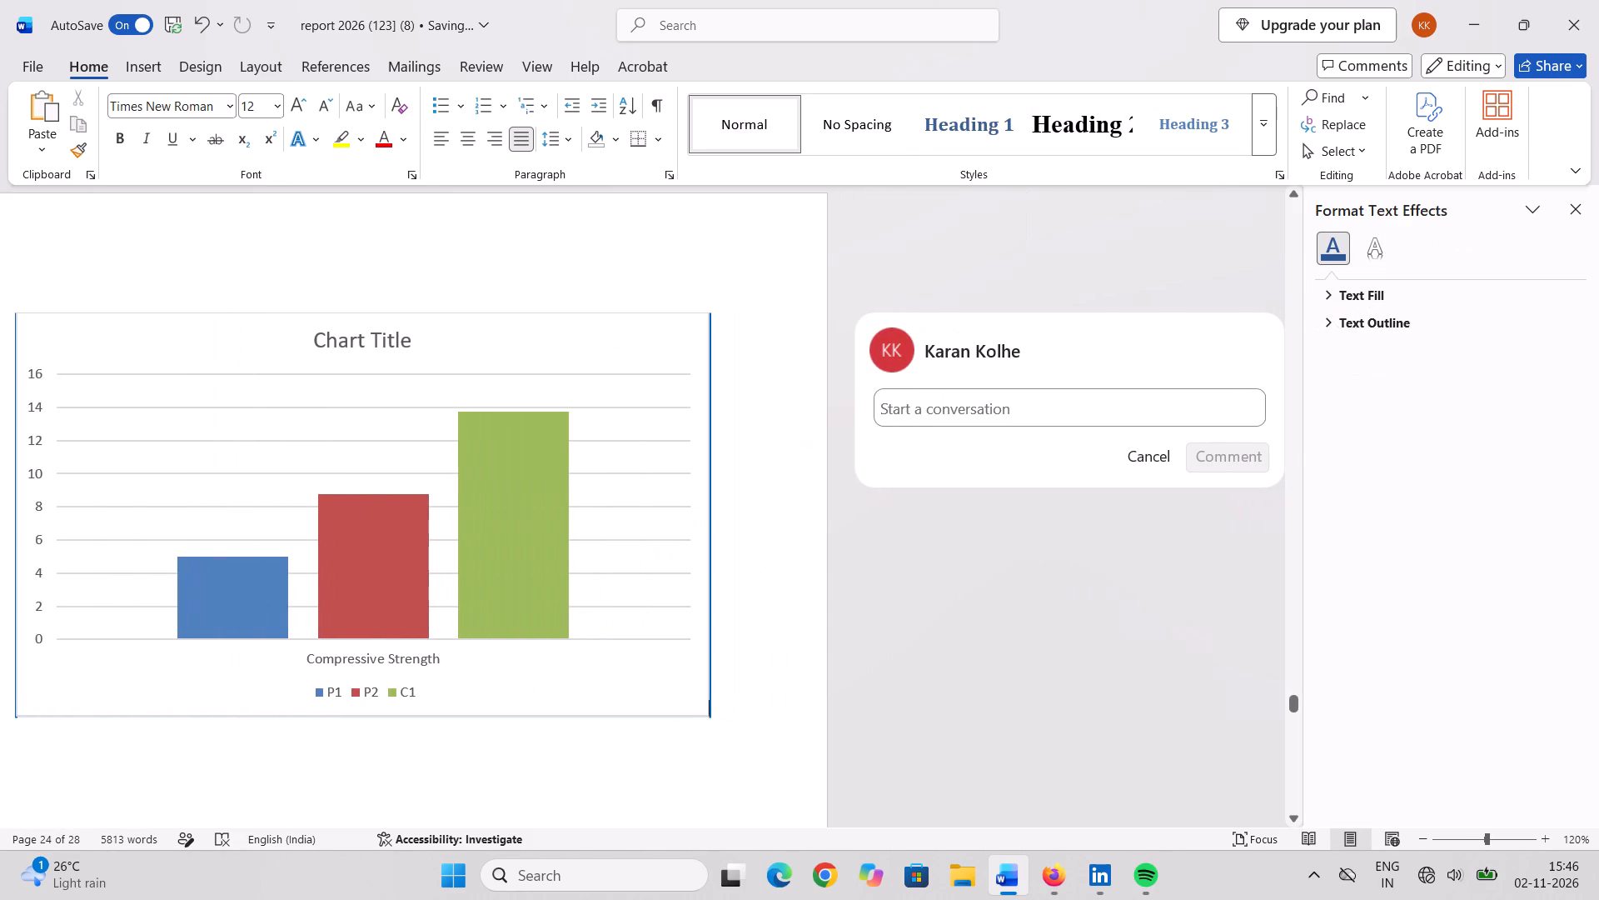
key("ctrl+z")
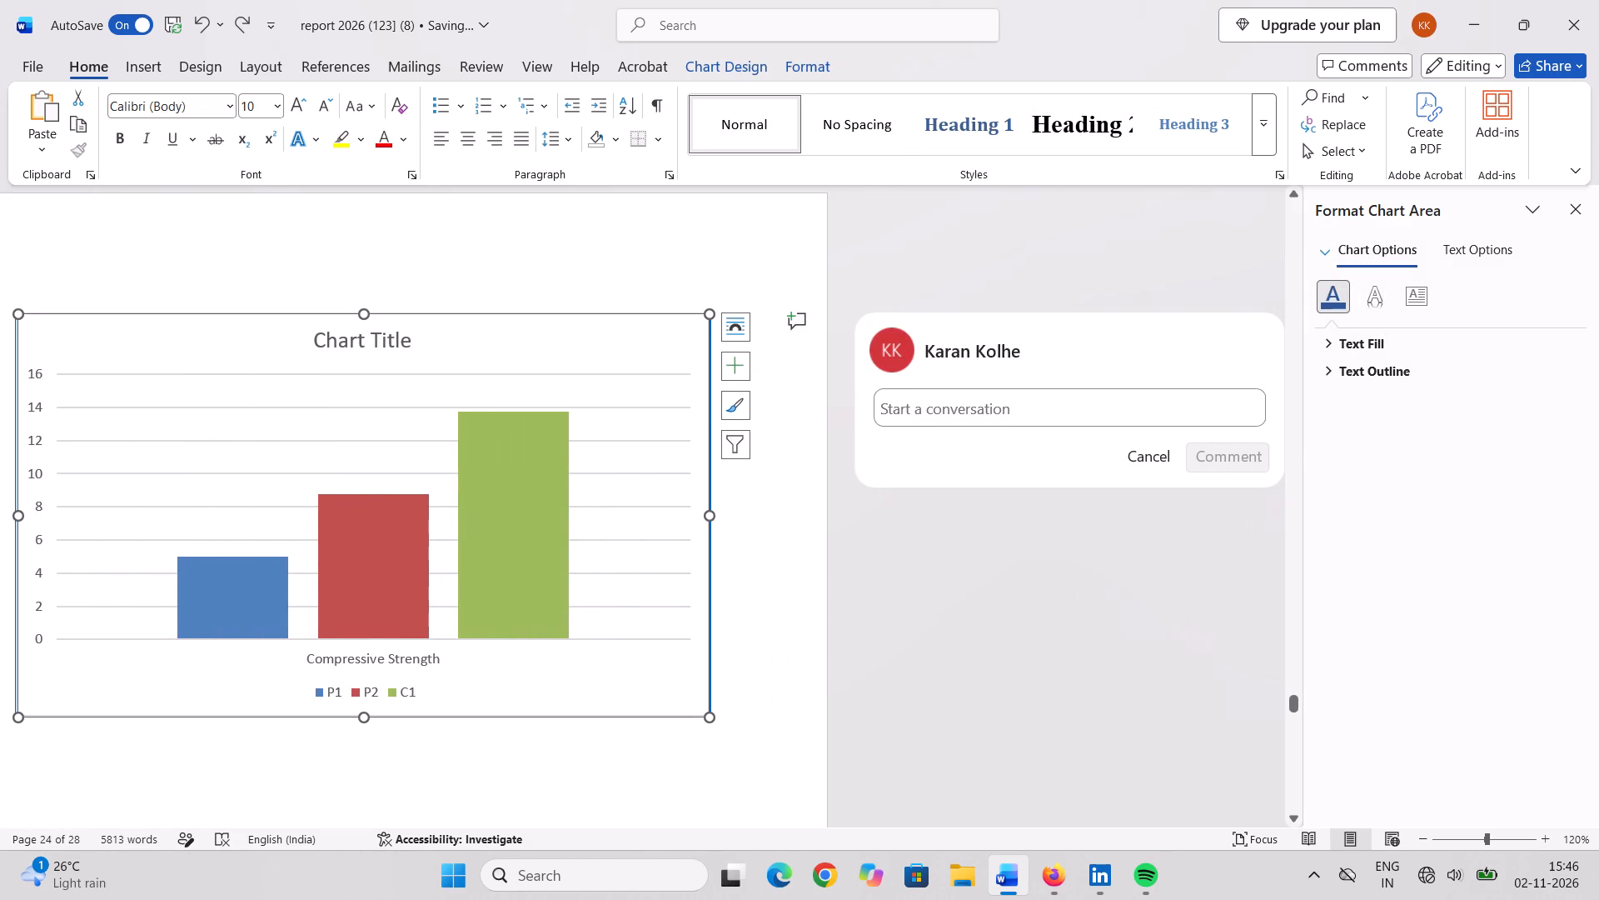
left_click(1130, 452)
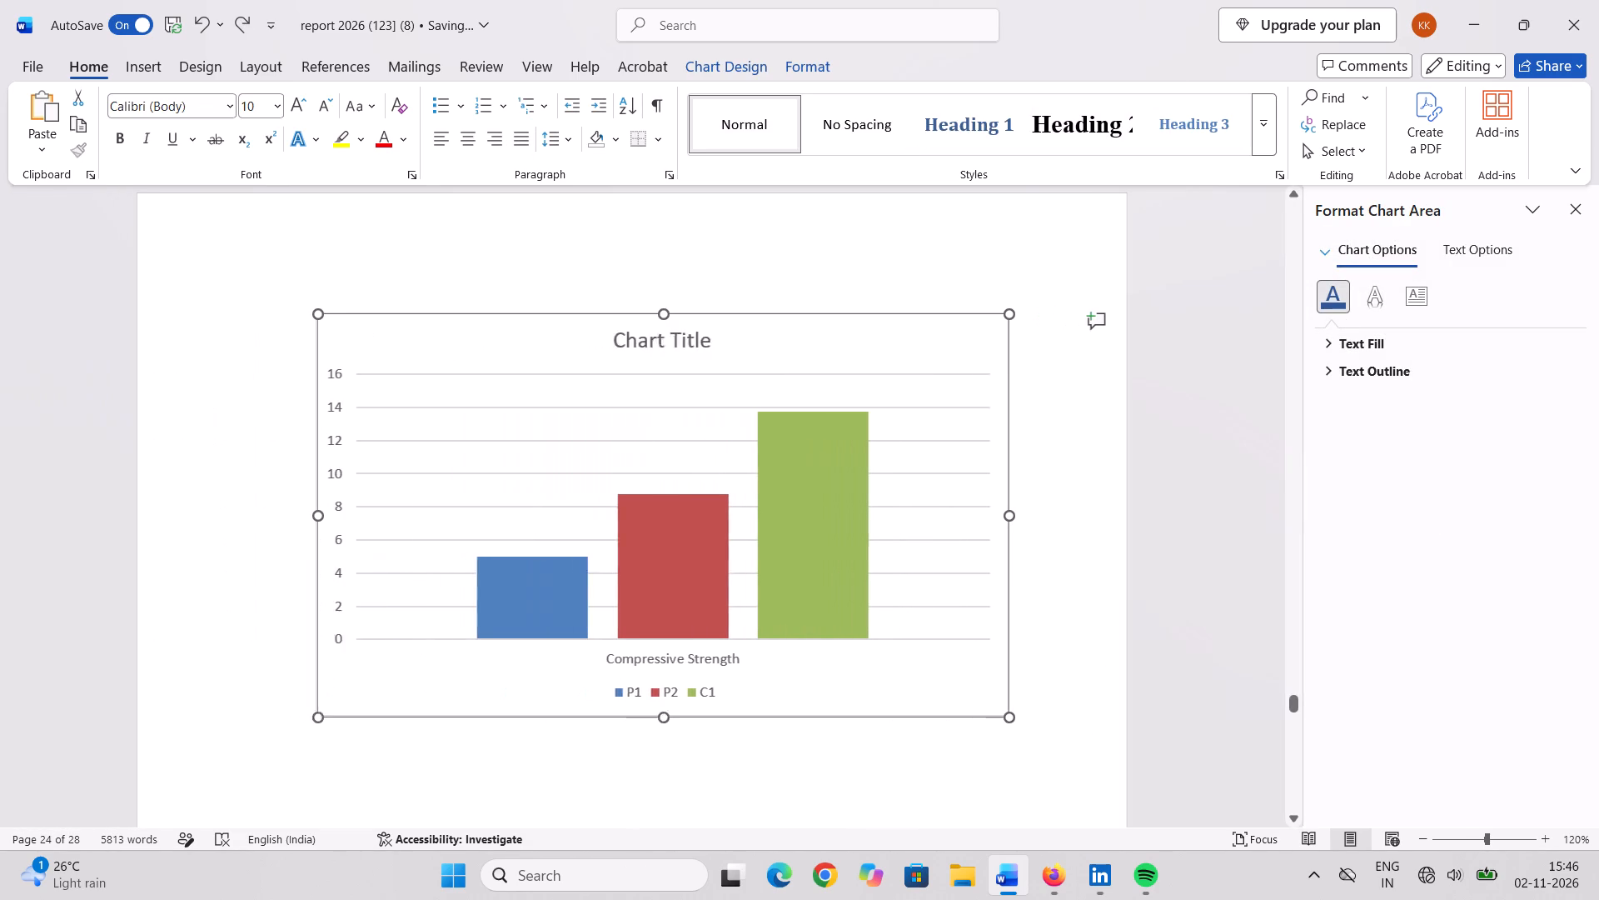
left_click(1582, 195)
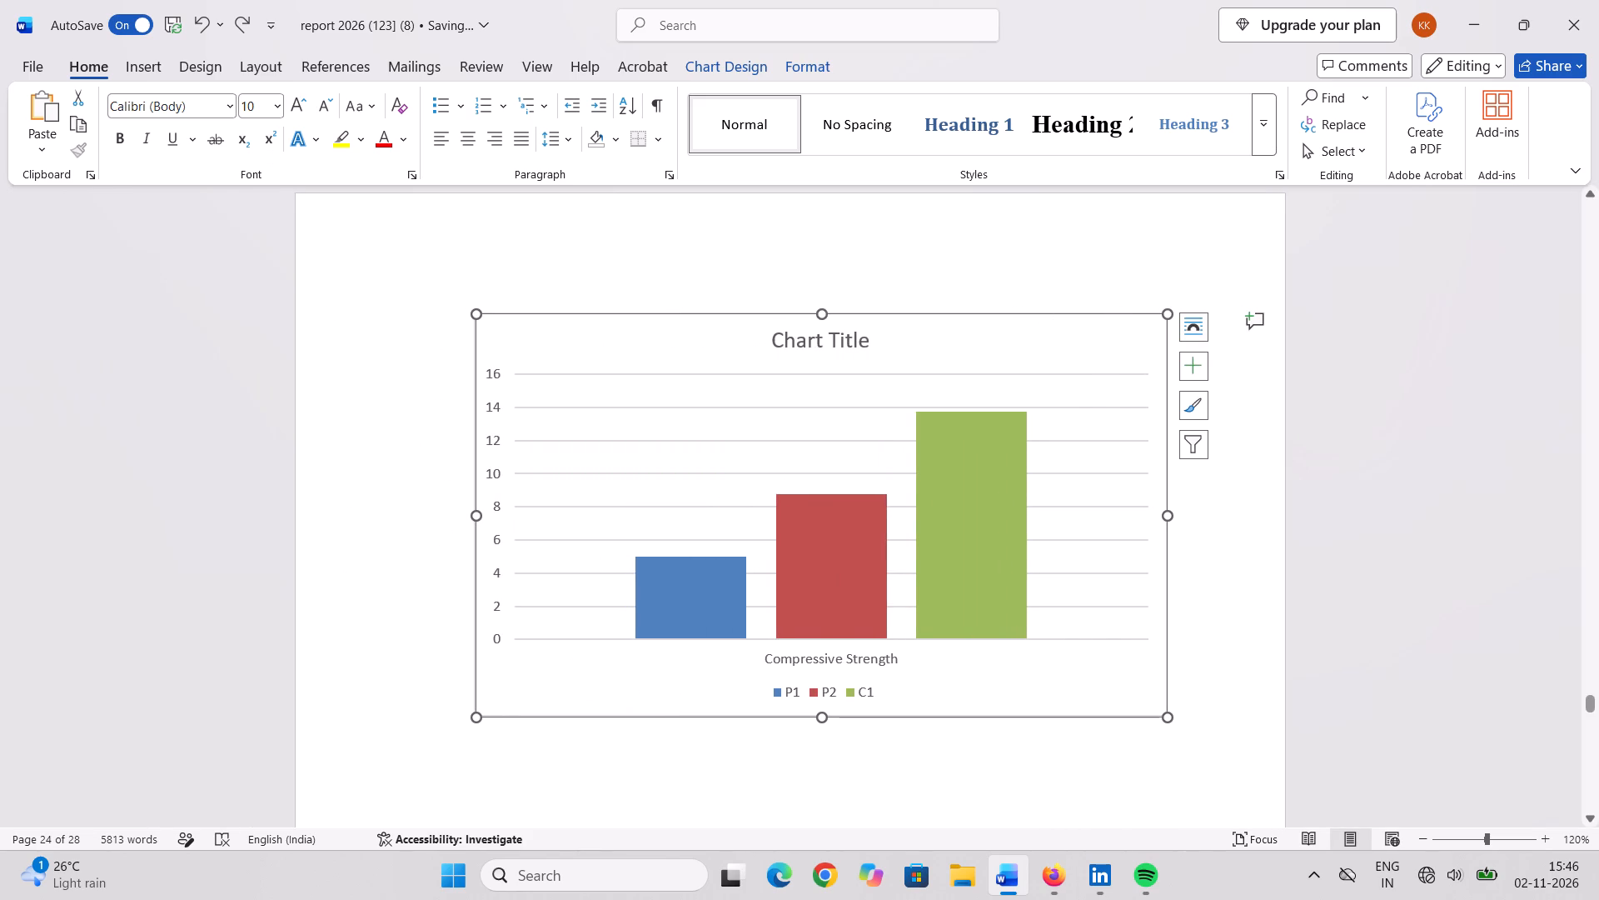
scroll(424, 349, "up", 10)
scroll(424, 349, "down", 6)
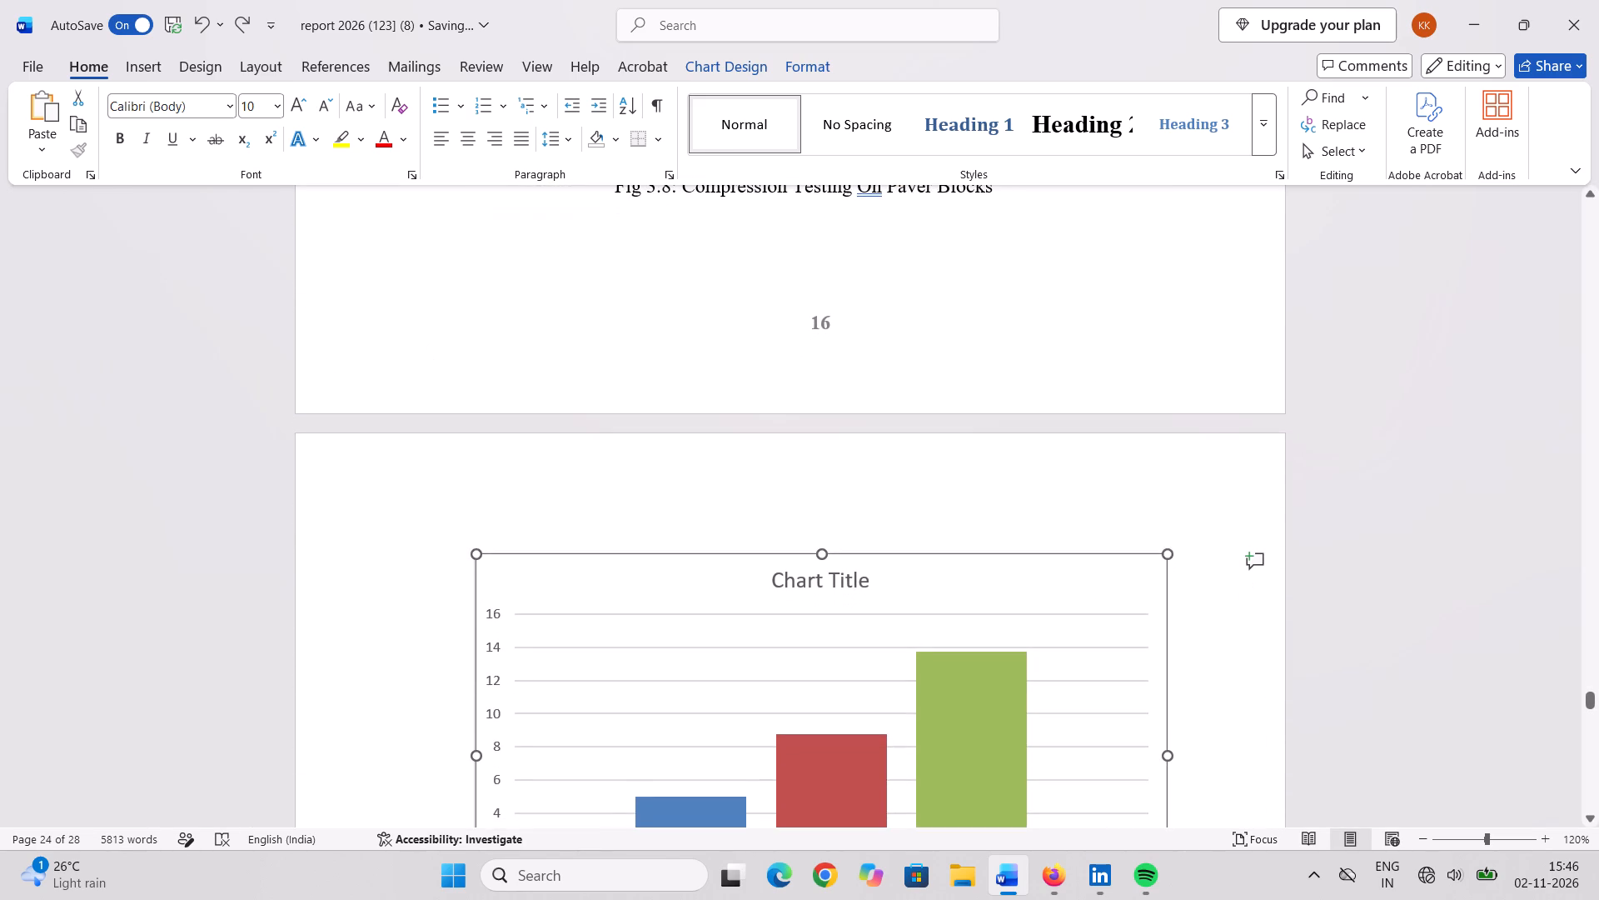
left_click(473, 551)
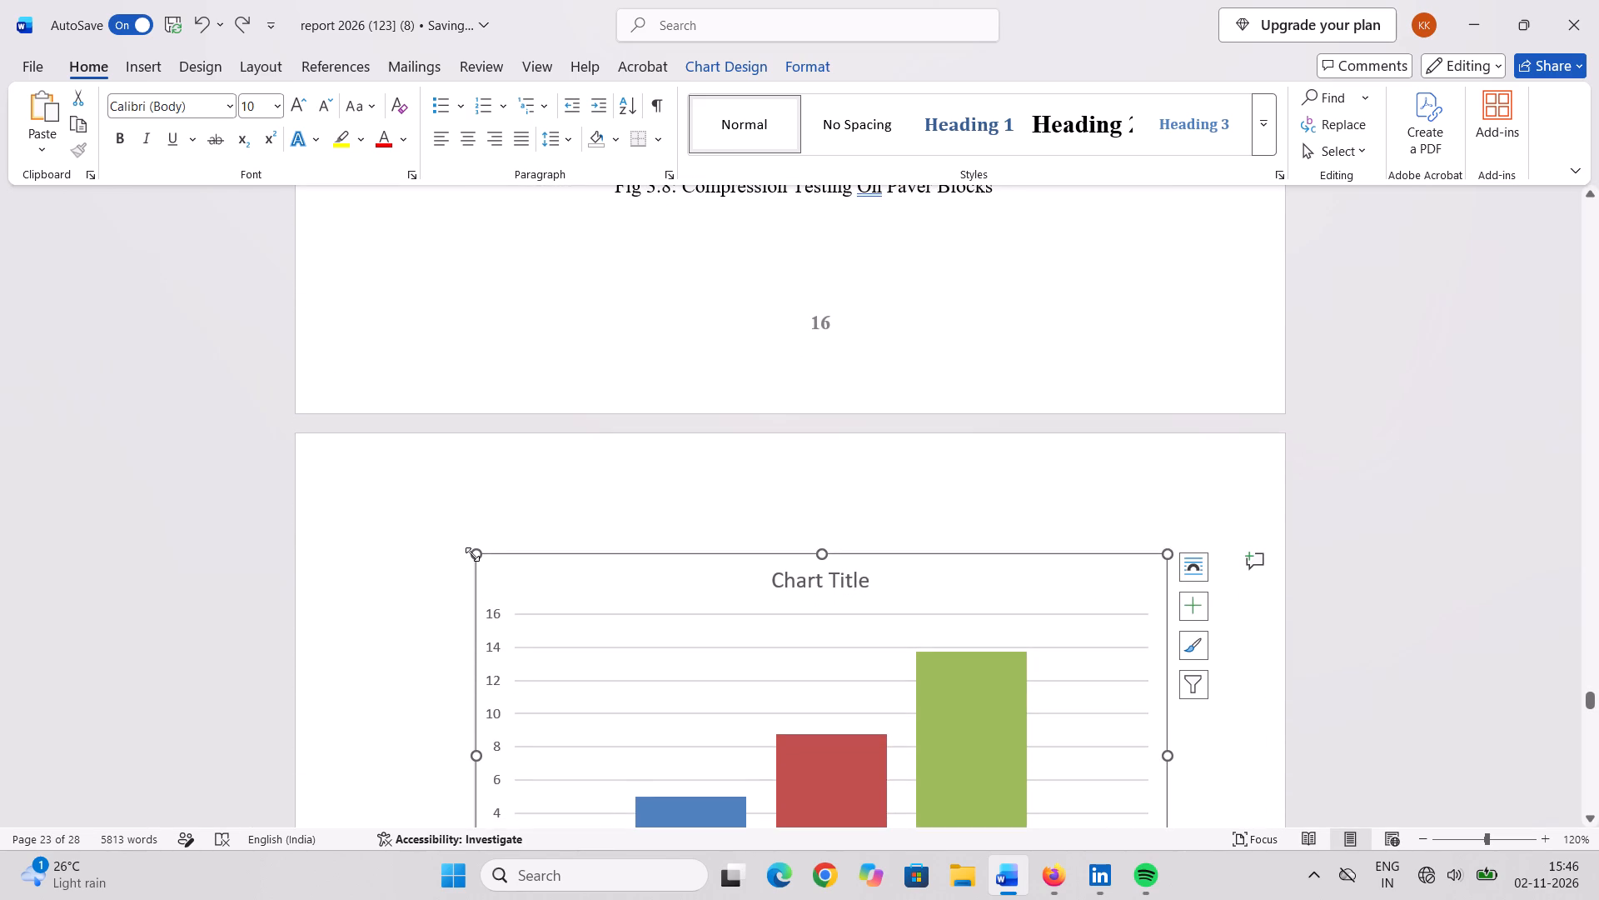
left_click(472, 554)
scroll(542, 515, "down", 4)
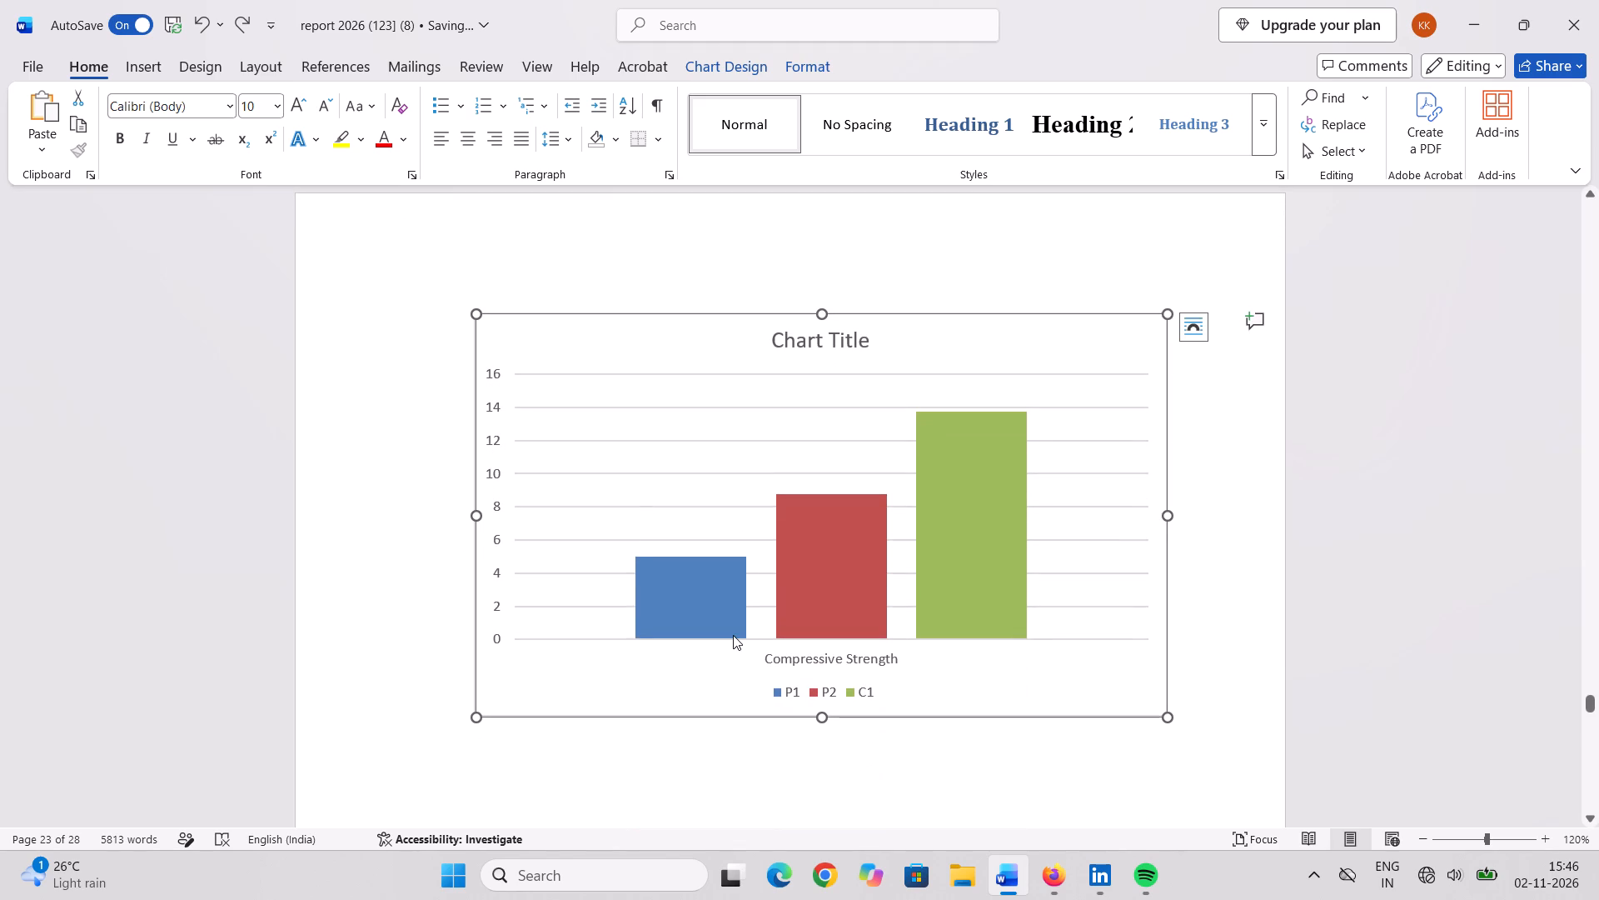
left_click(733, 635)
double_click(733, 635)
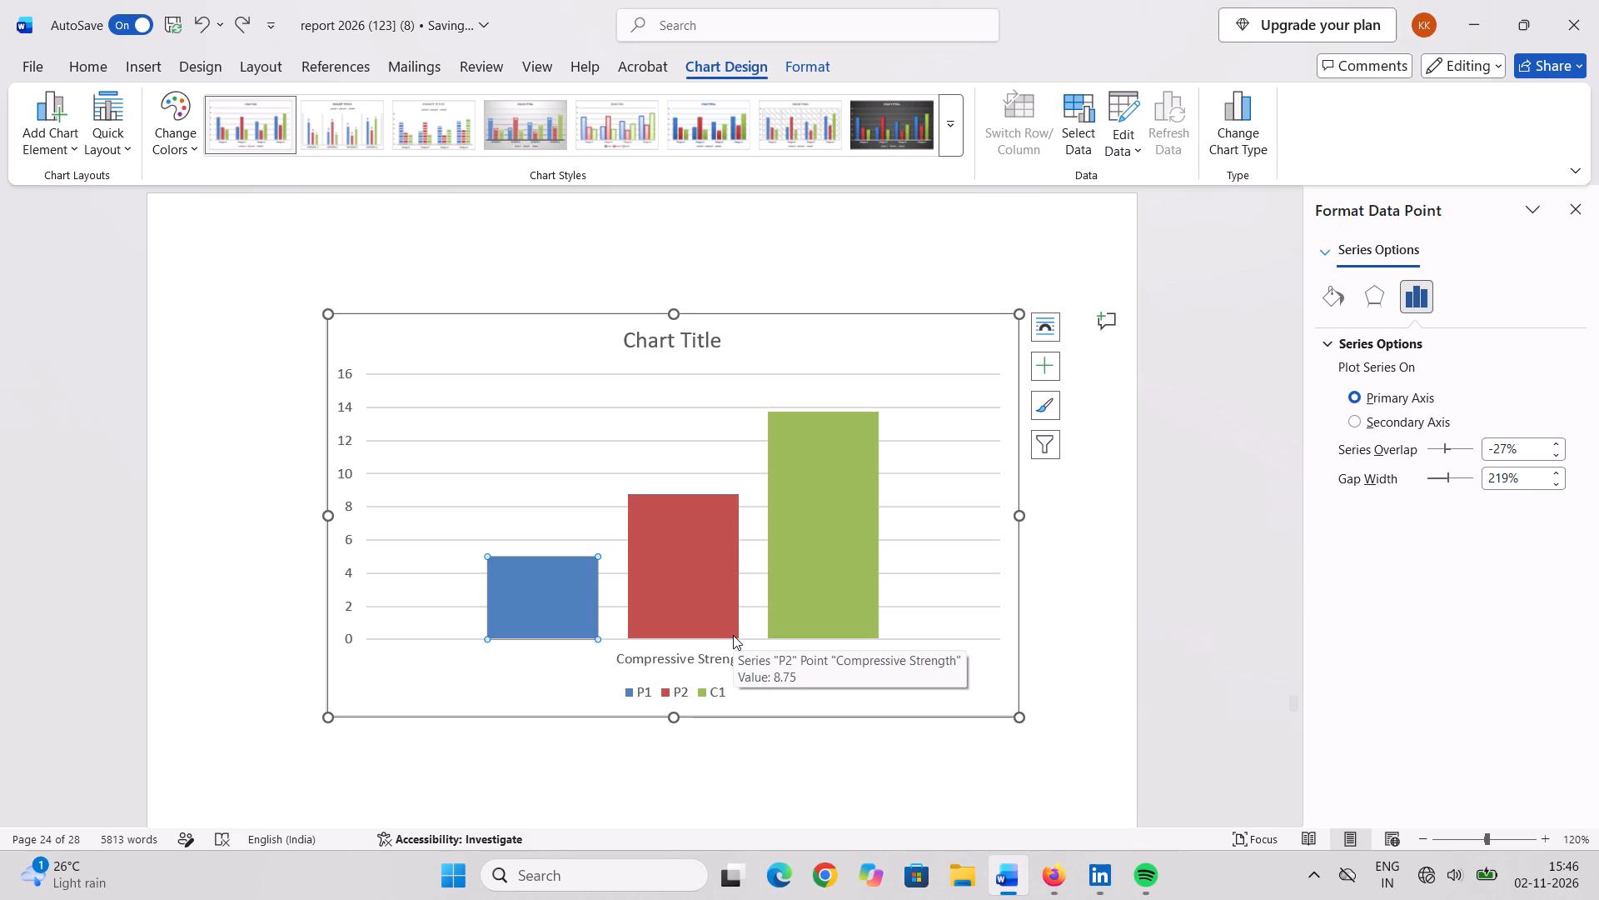
Undo the column chart's insertion and the recent spacing changes between the two Fig 3.8 photos, and close the formatting pane.
key("ctrl+z")
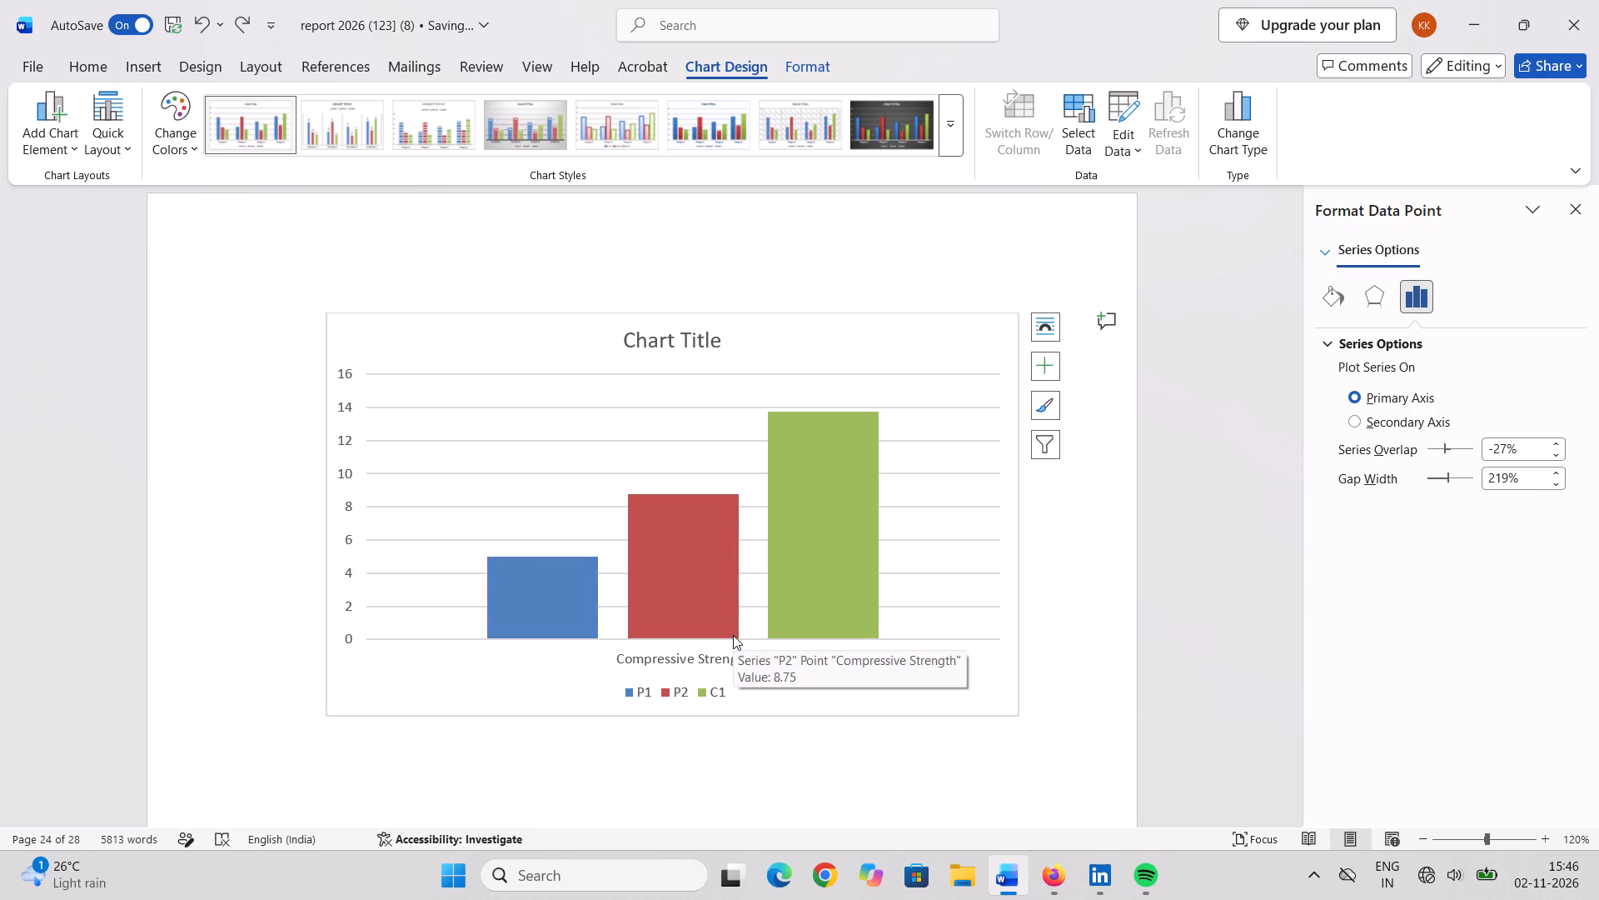
key("ctrl+z")
key("ctrl+z")
key("ctrl+z")
key("ctrl+z")
key("ctrl+z")
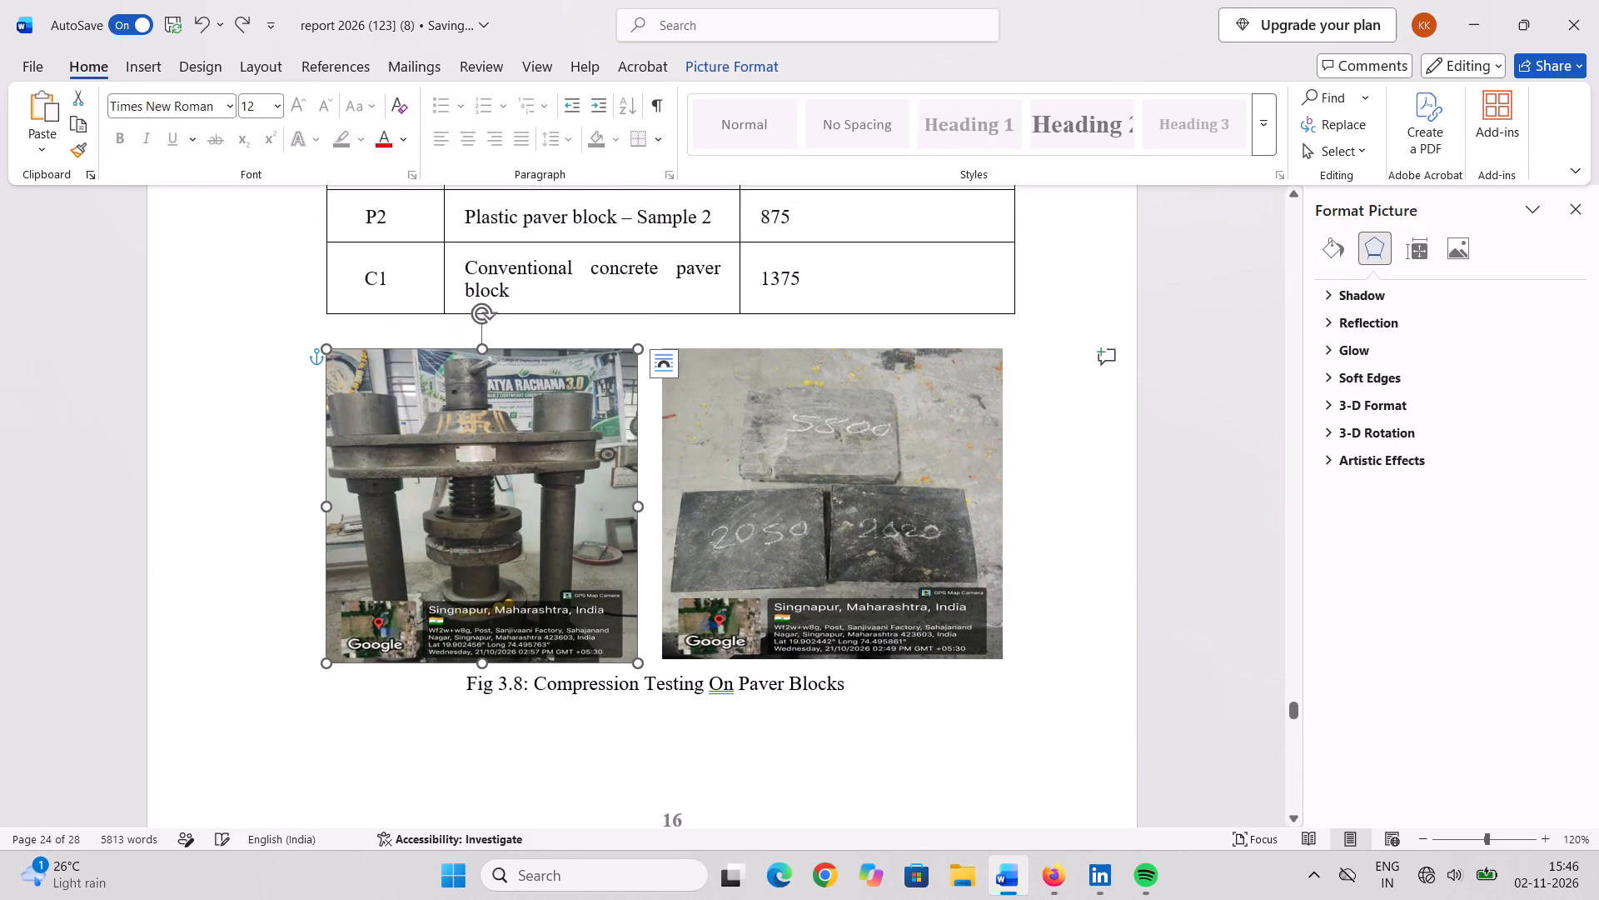
key("ctrl+z")
key("ctrl+z")
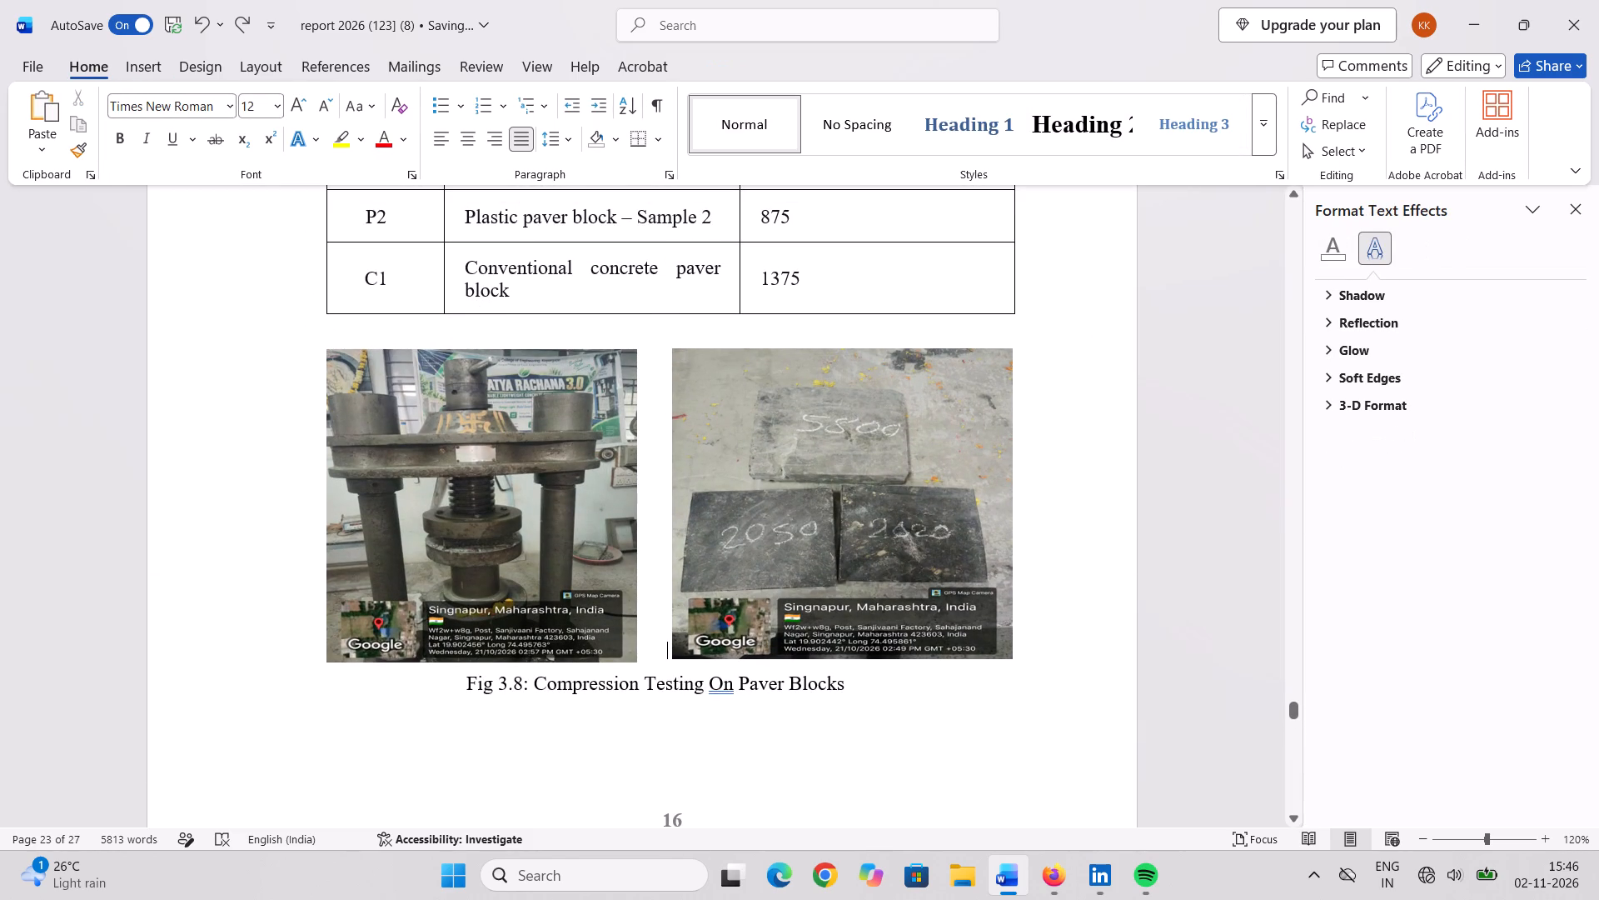
double_click(232, 18)
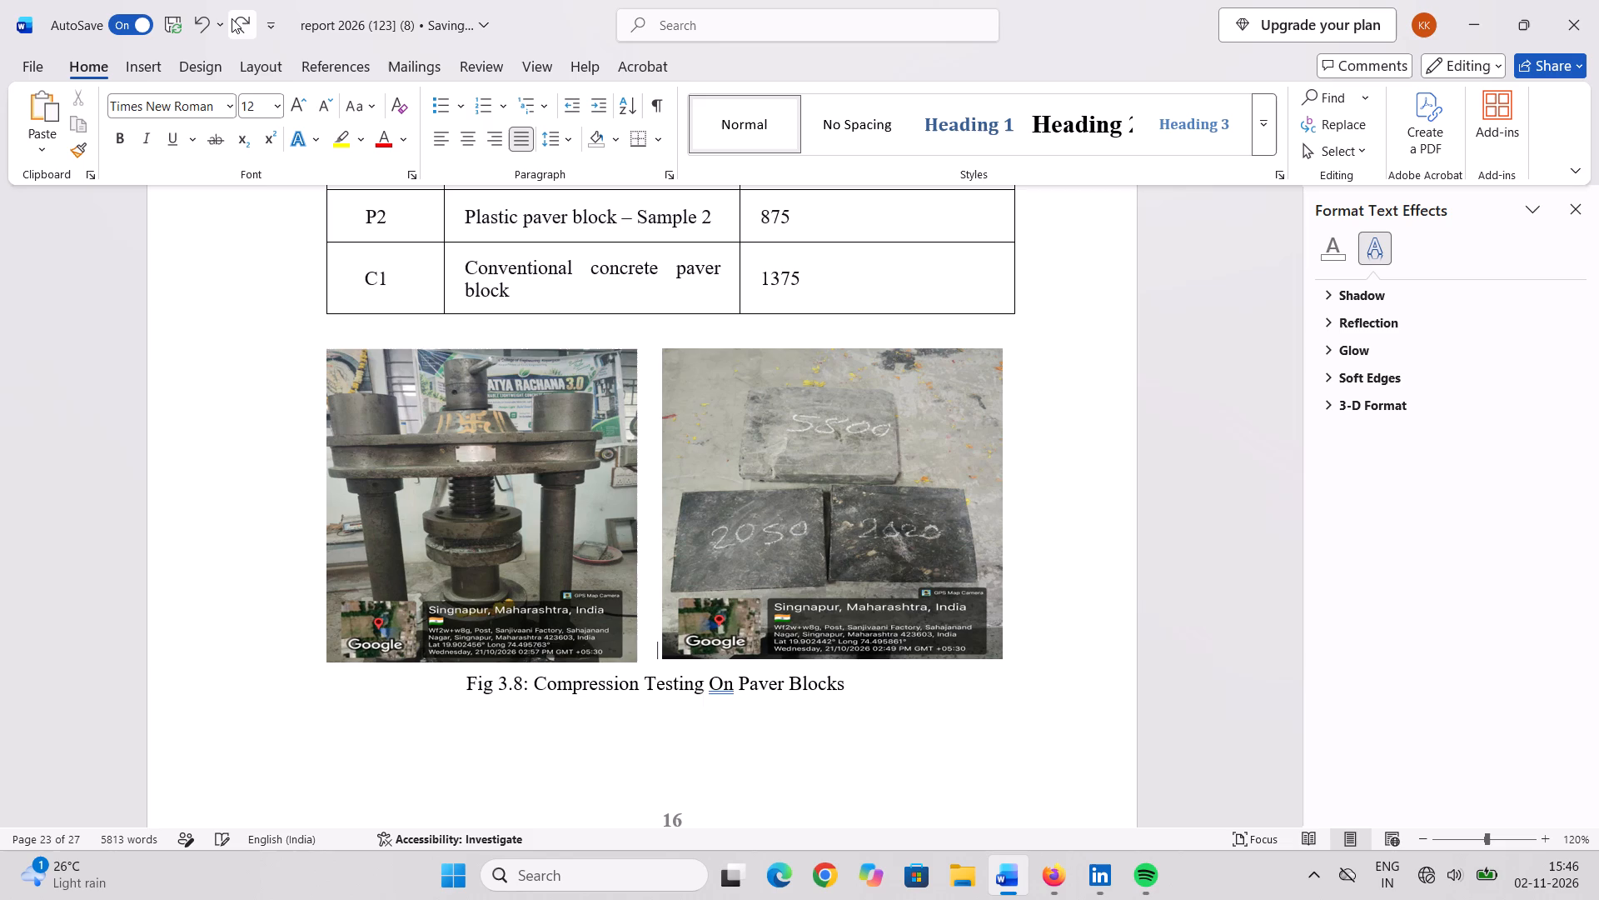
double_click(194, 26)
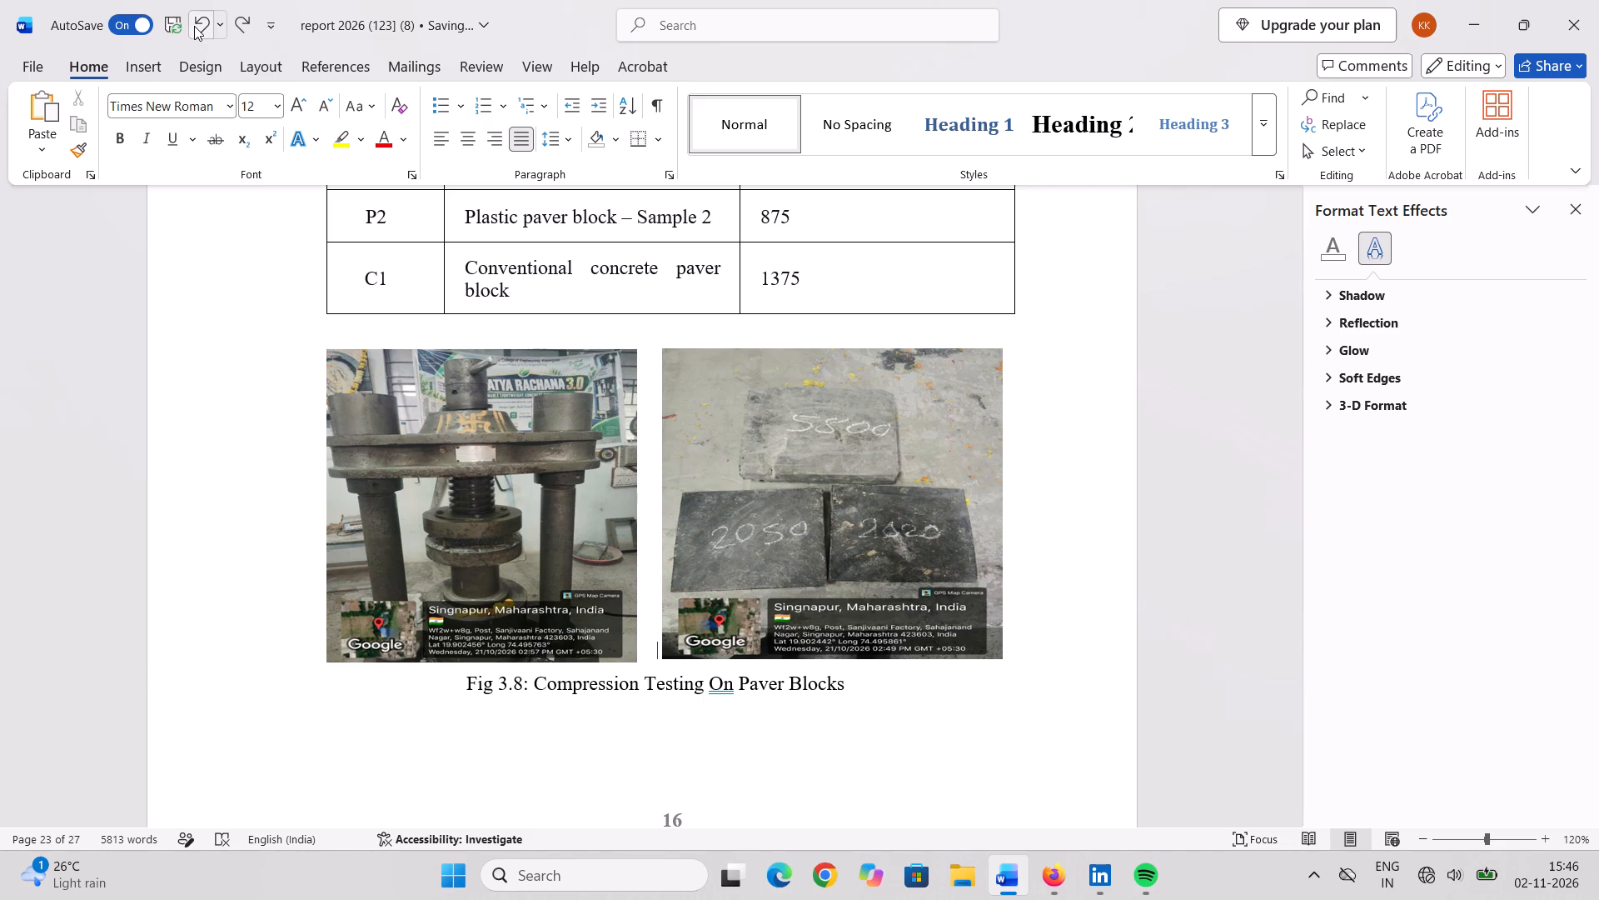
left_click(194, 26)
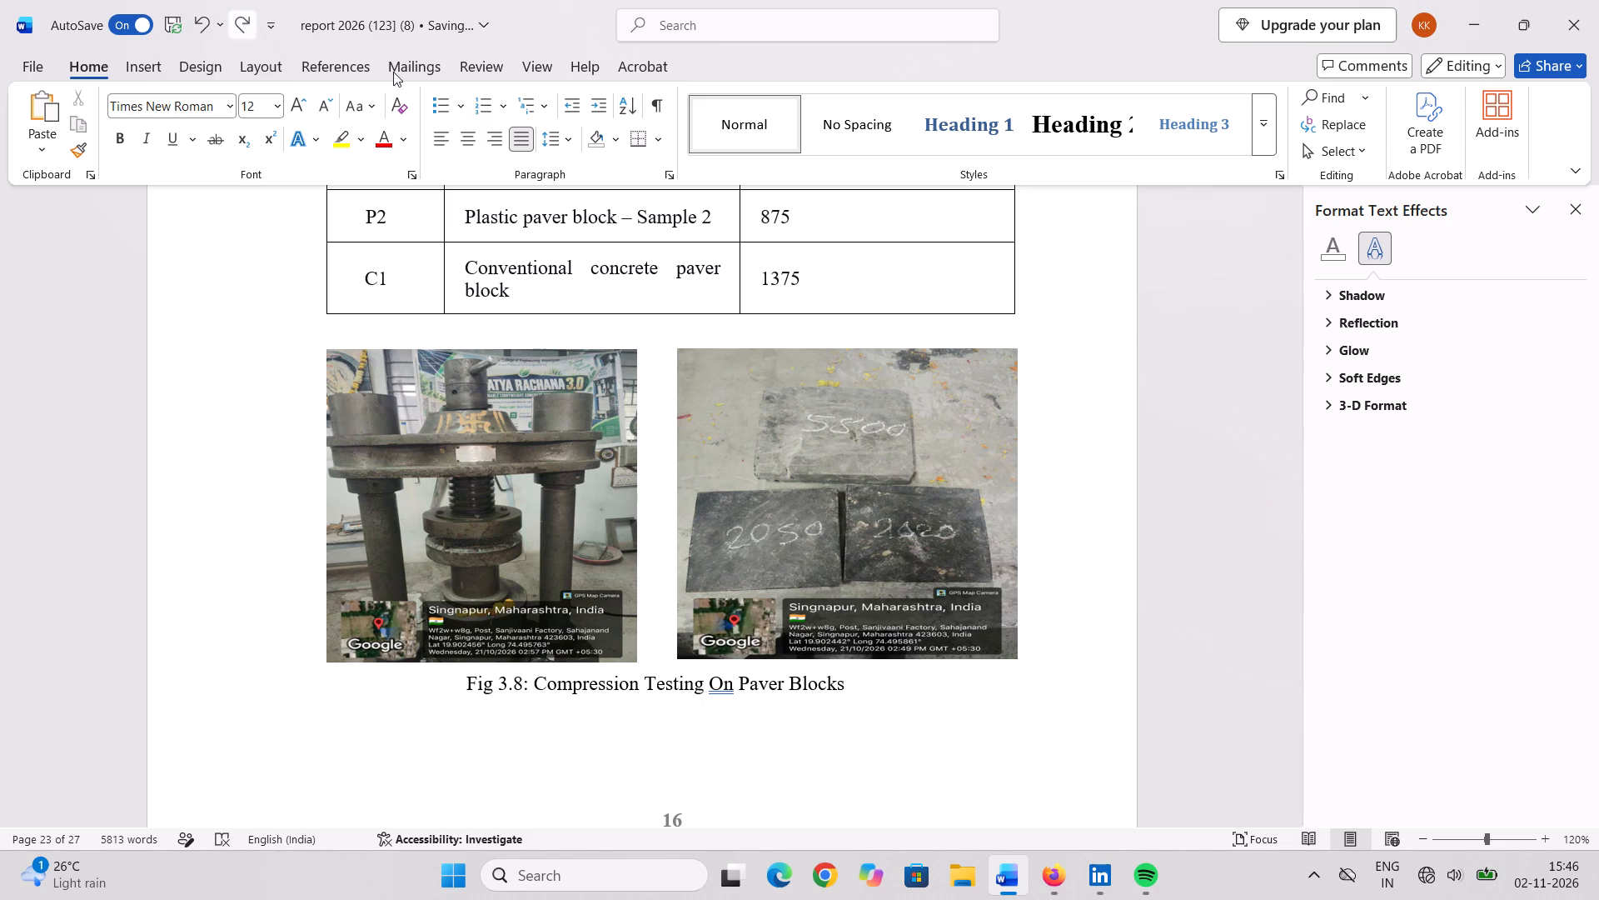
left_click(1572, 208)
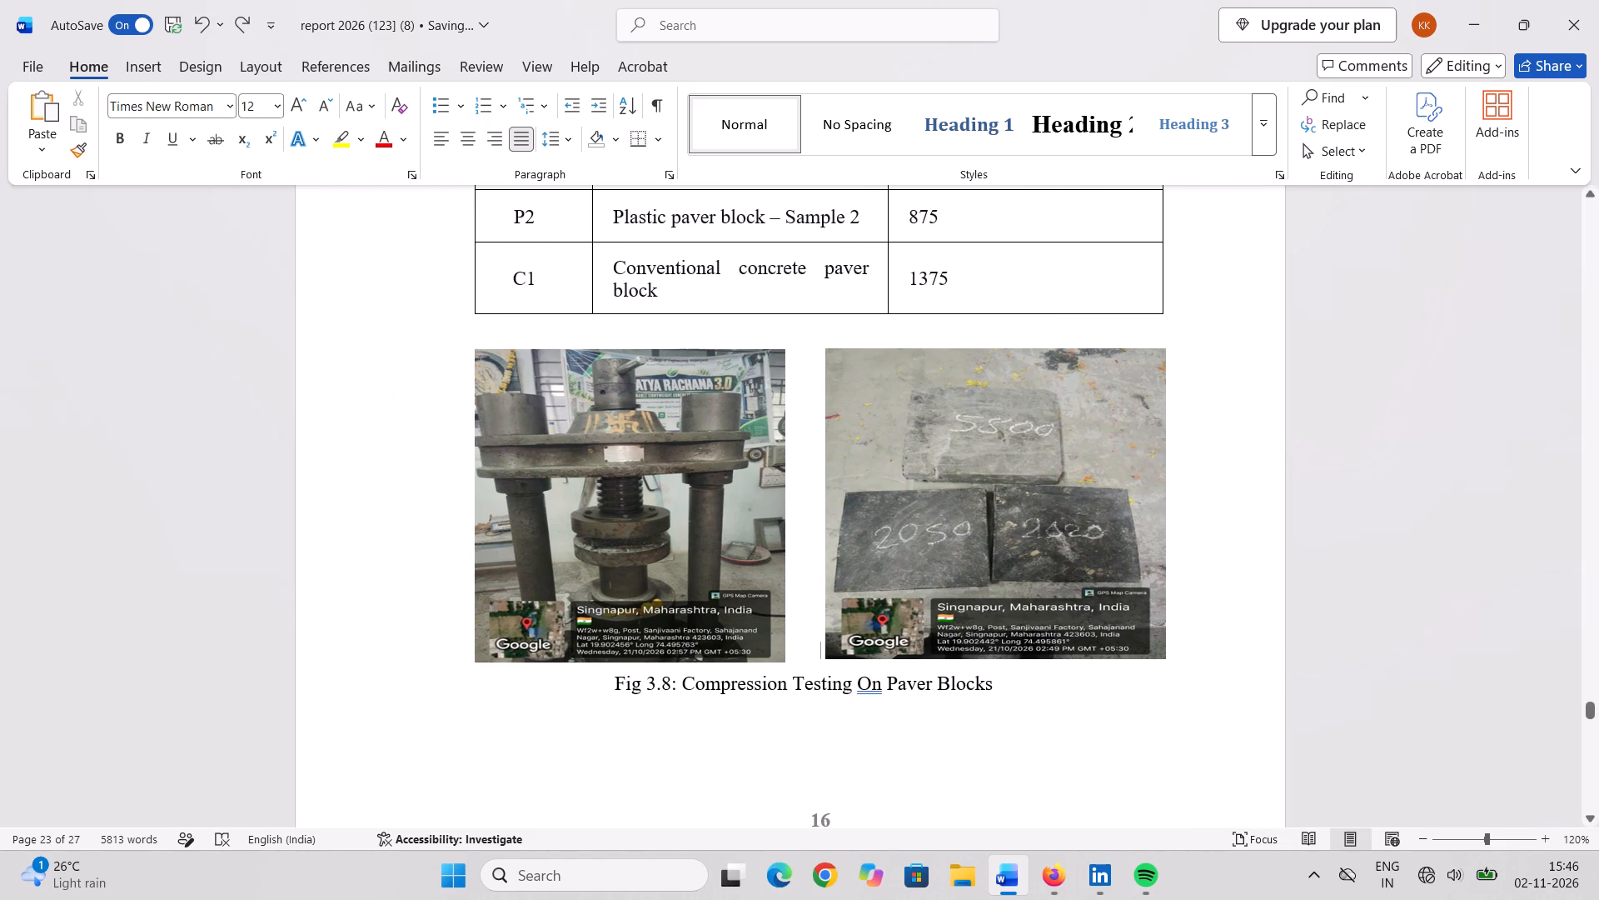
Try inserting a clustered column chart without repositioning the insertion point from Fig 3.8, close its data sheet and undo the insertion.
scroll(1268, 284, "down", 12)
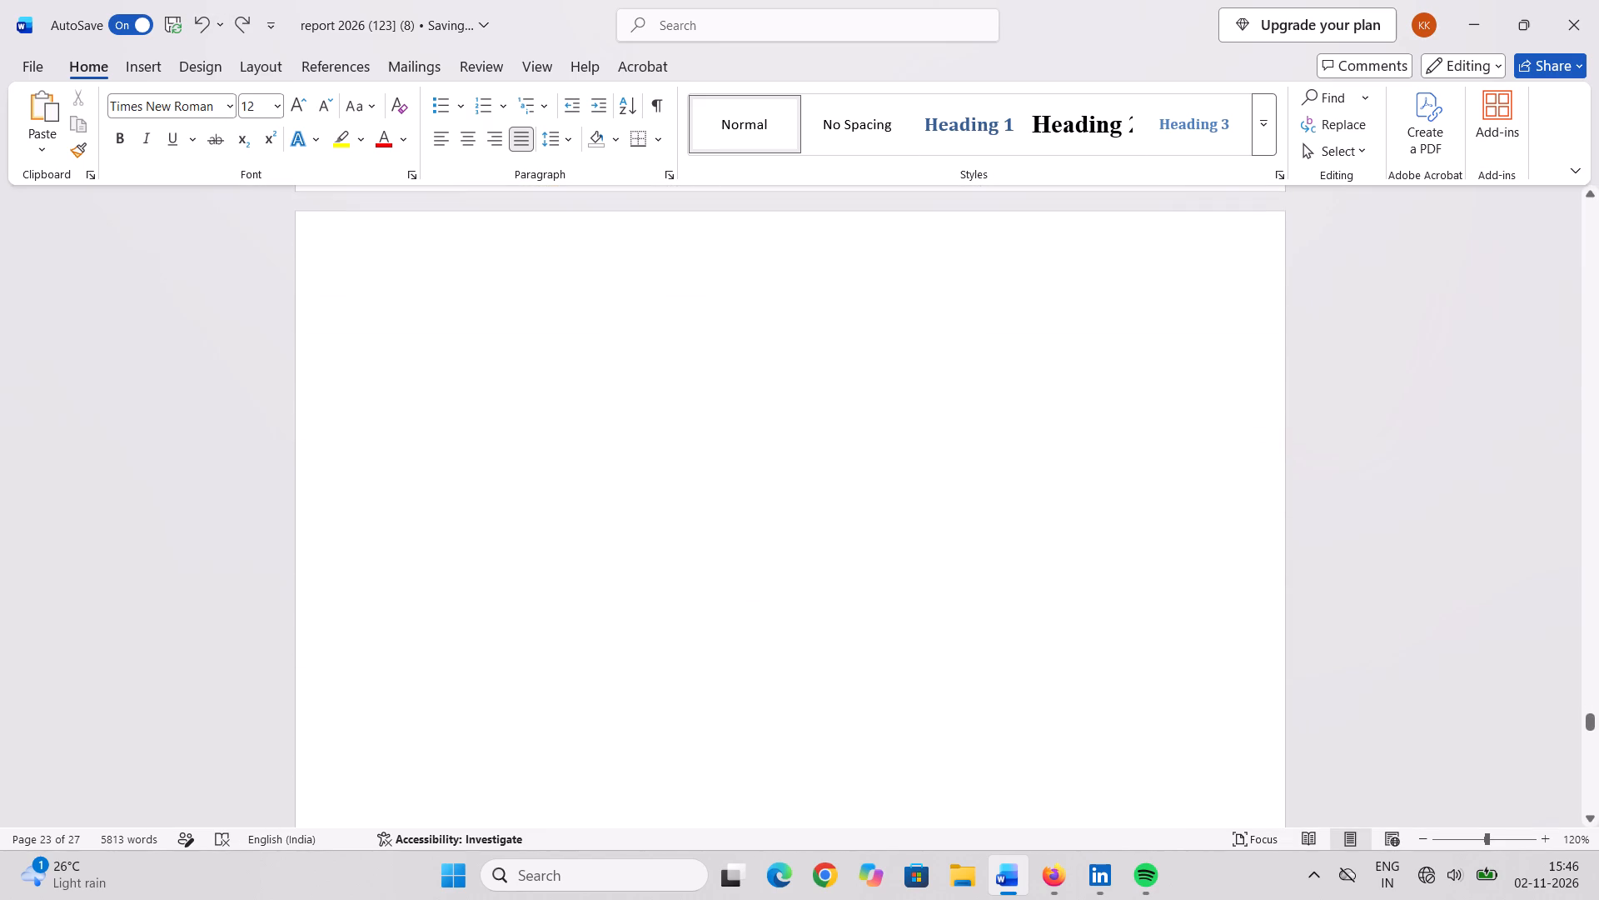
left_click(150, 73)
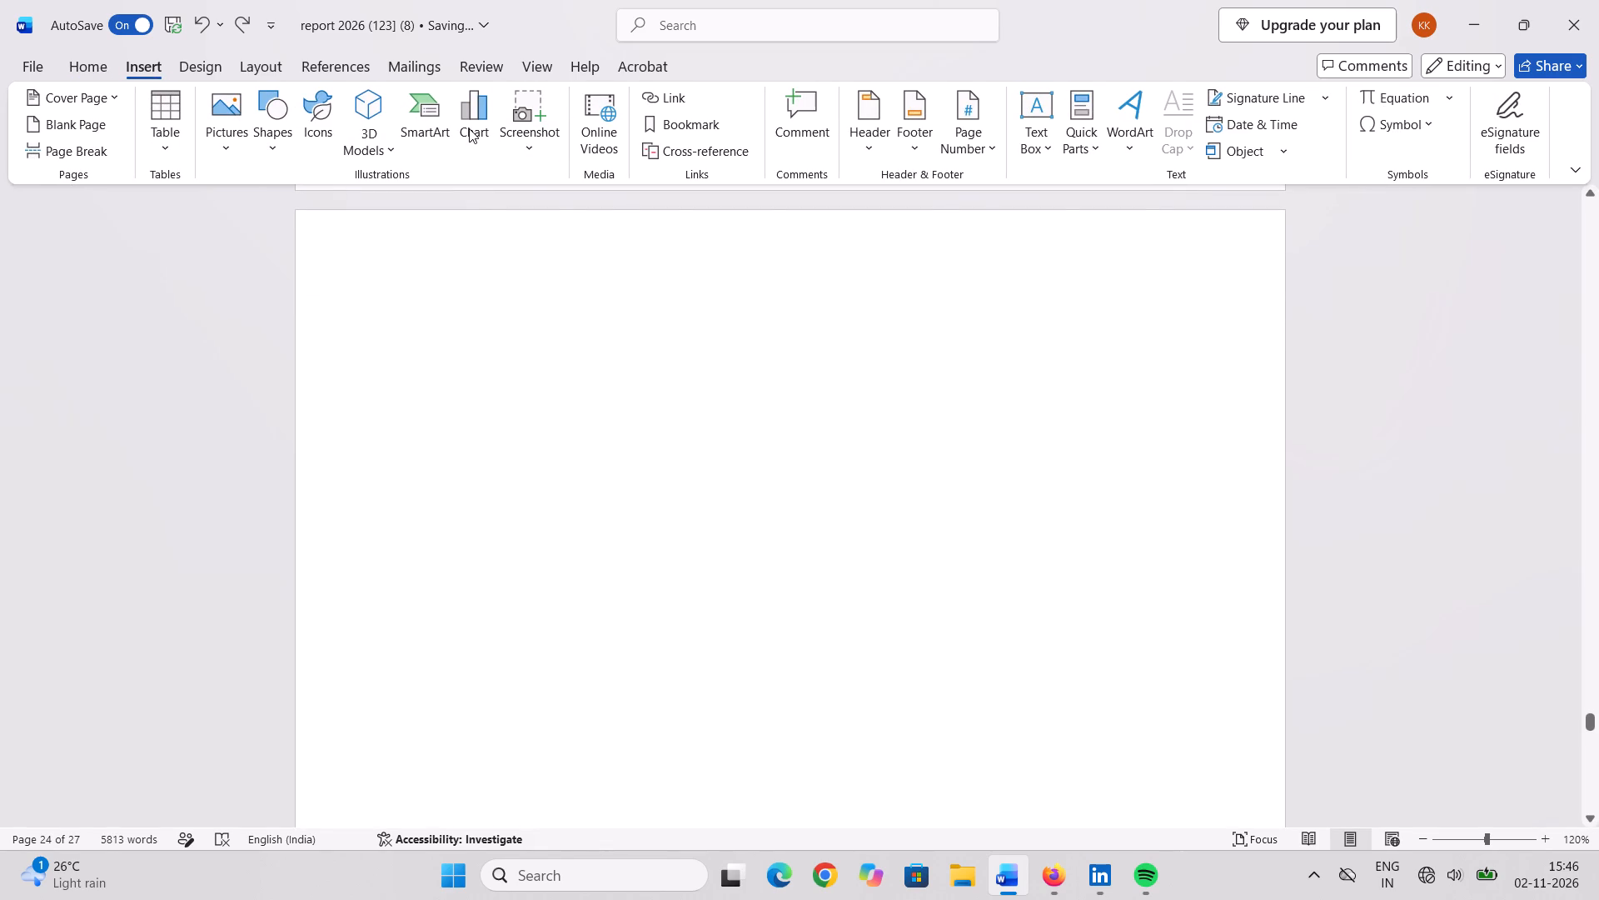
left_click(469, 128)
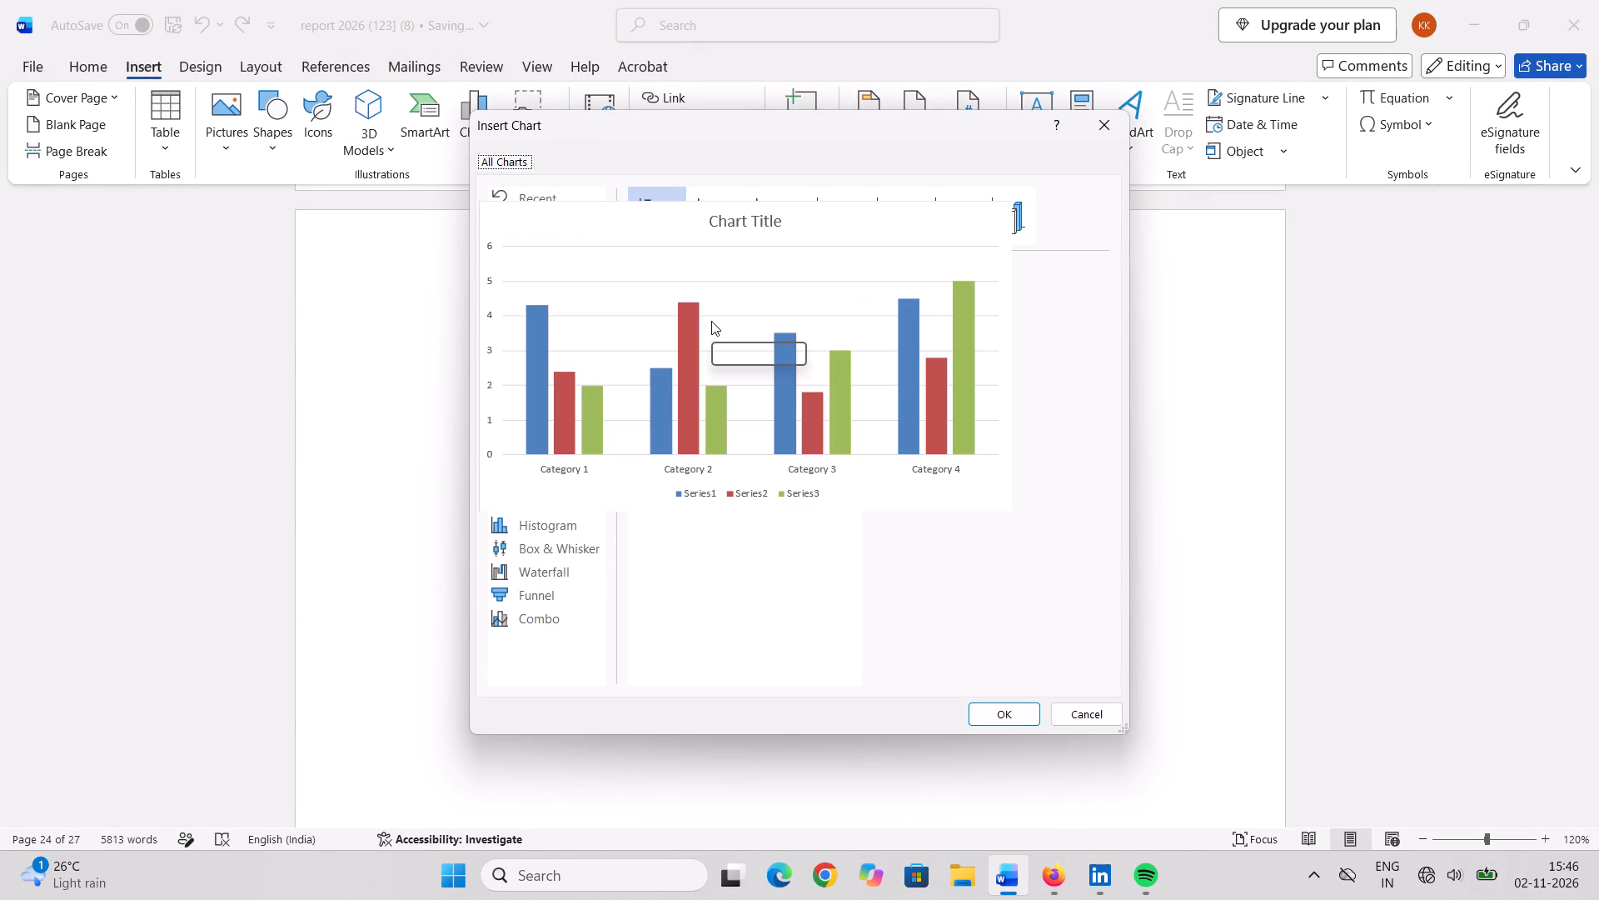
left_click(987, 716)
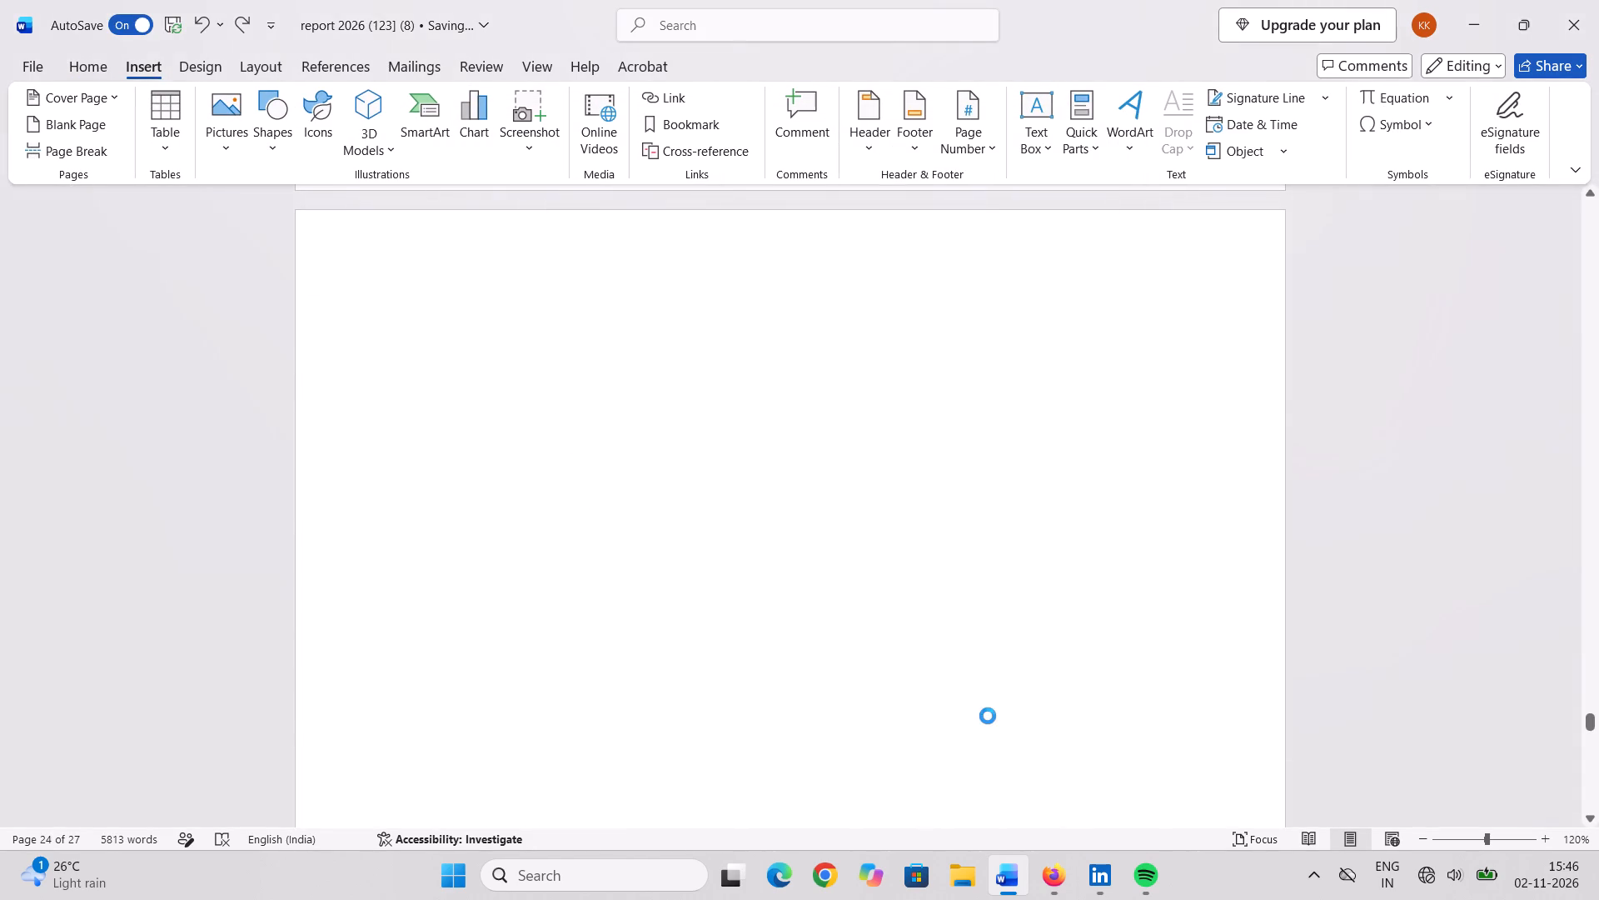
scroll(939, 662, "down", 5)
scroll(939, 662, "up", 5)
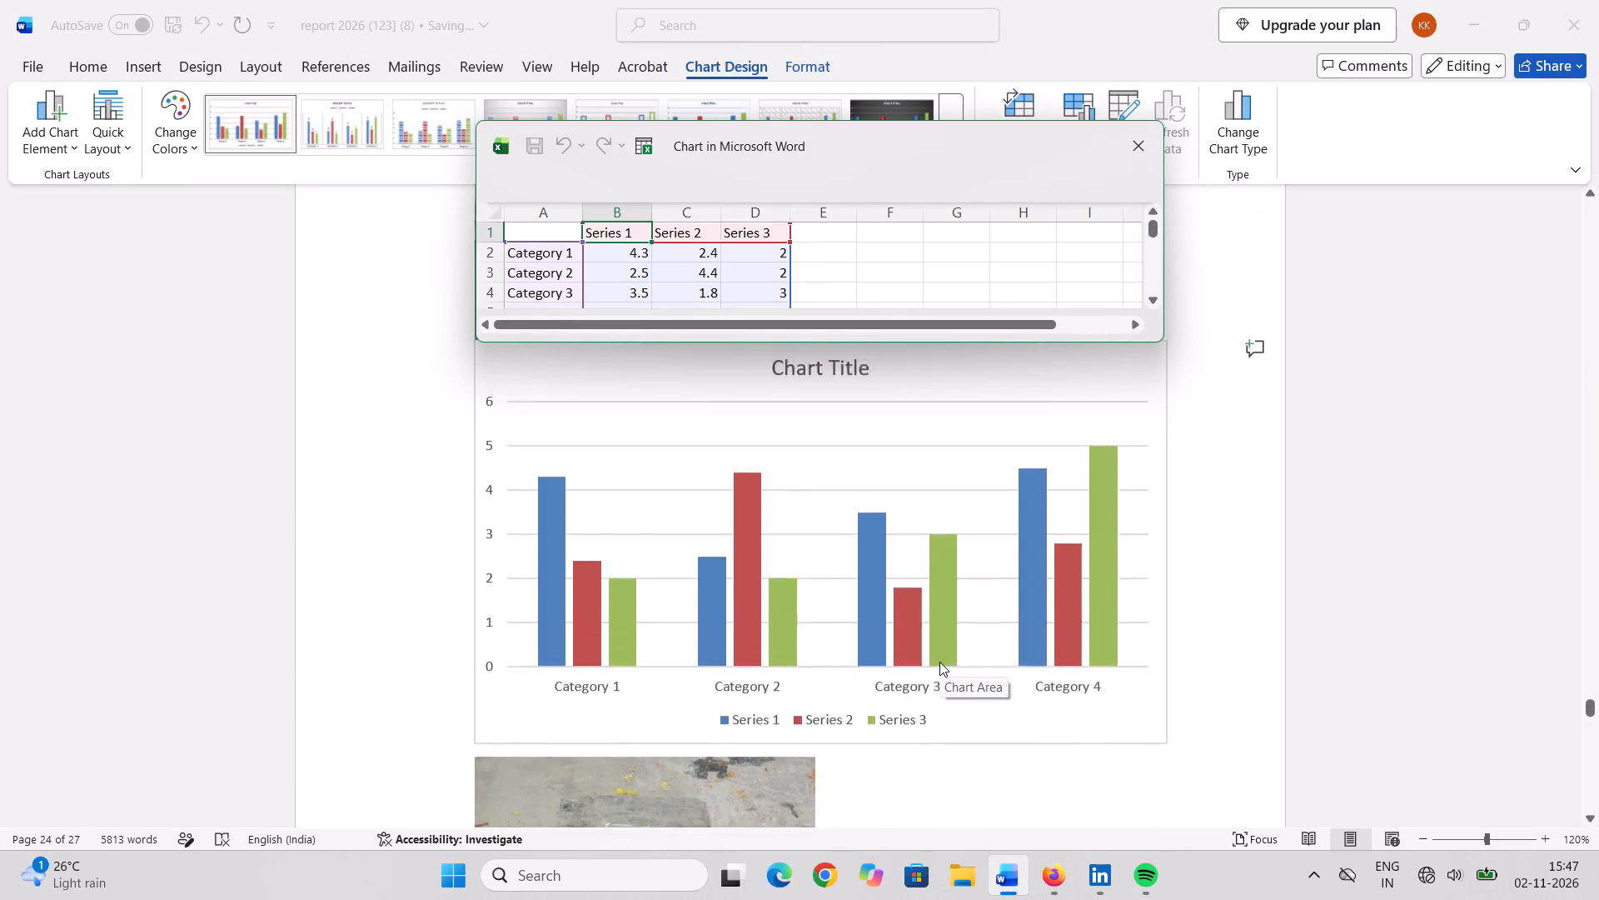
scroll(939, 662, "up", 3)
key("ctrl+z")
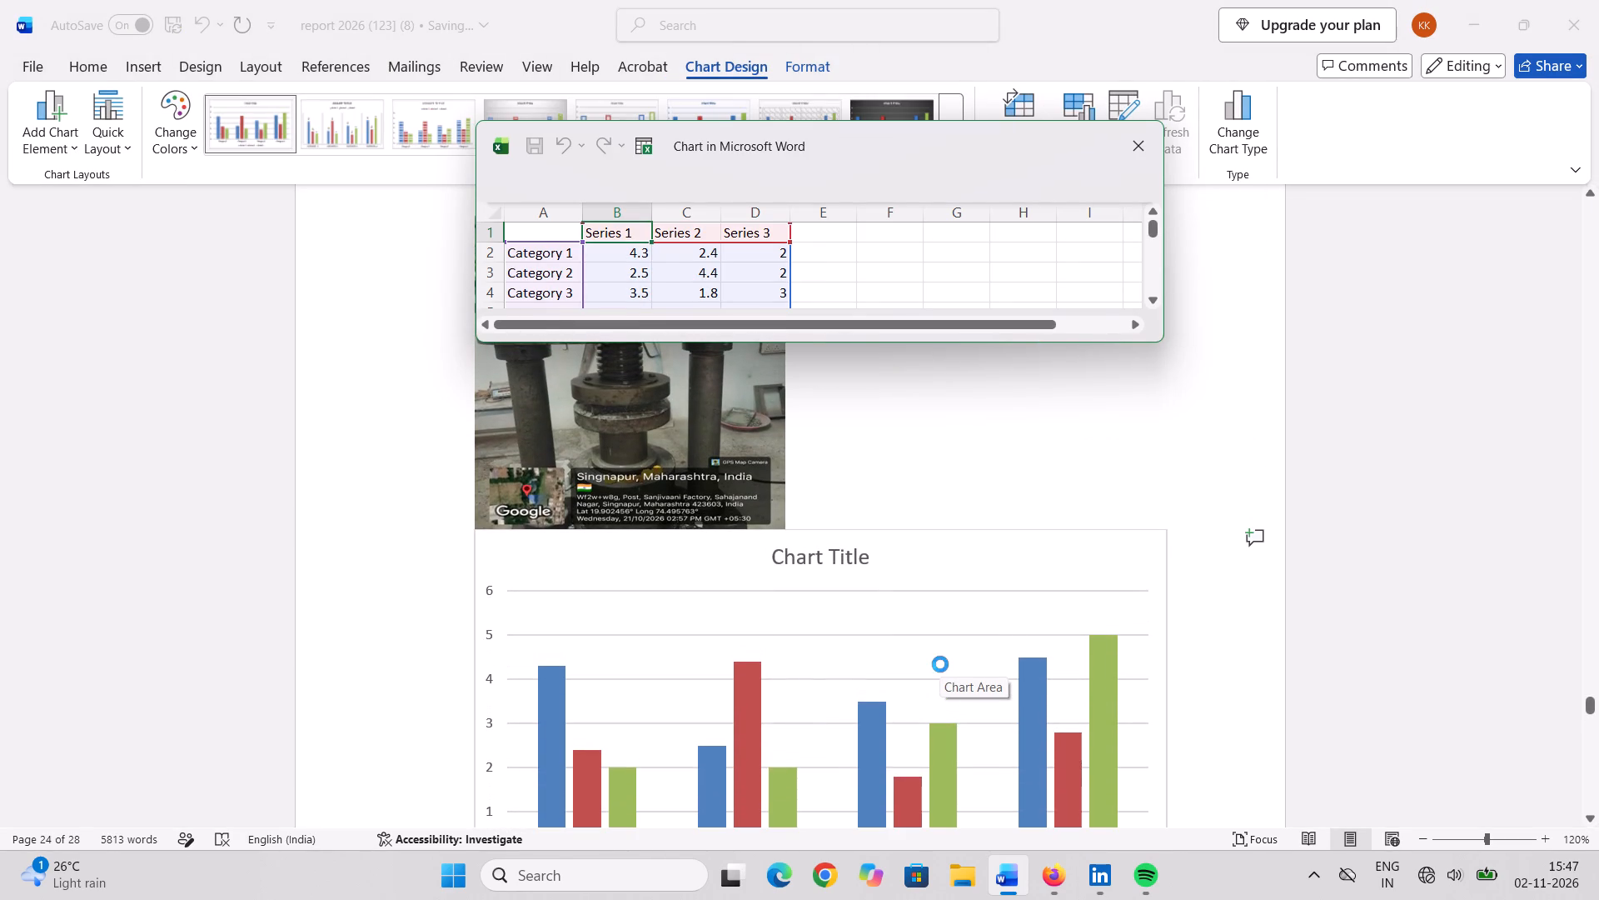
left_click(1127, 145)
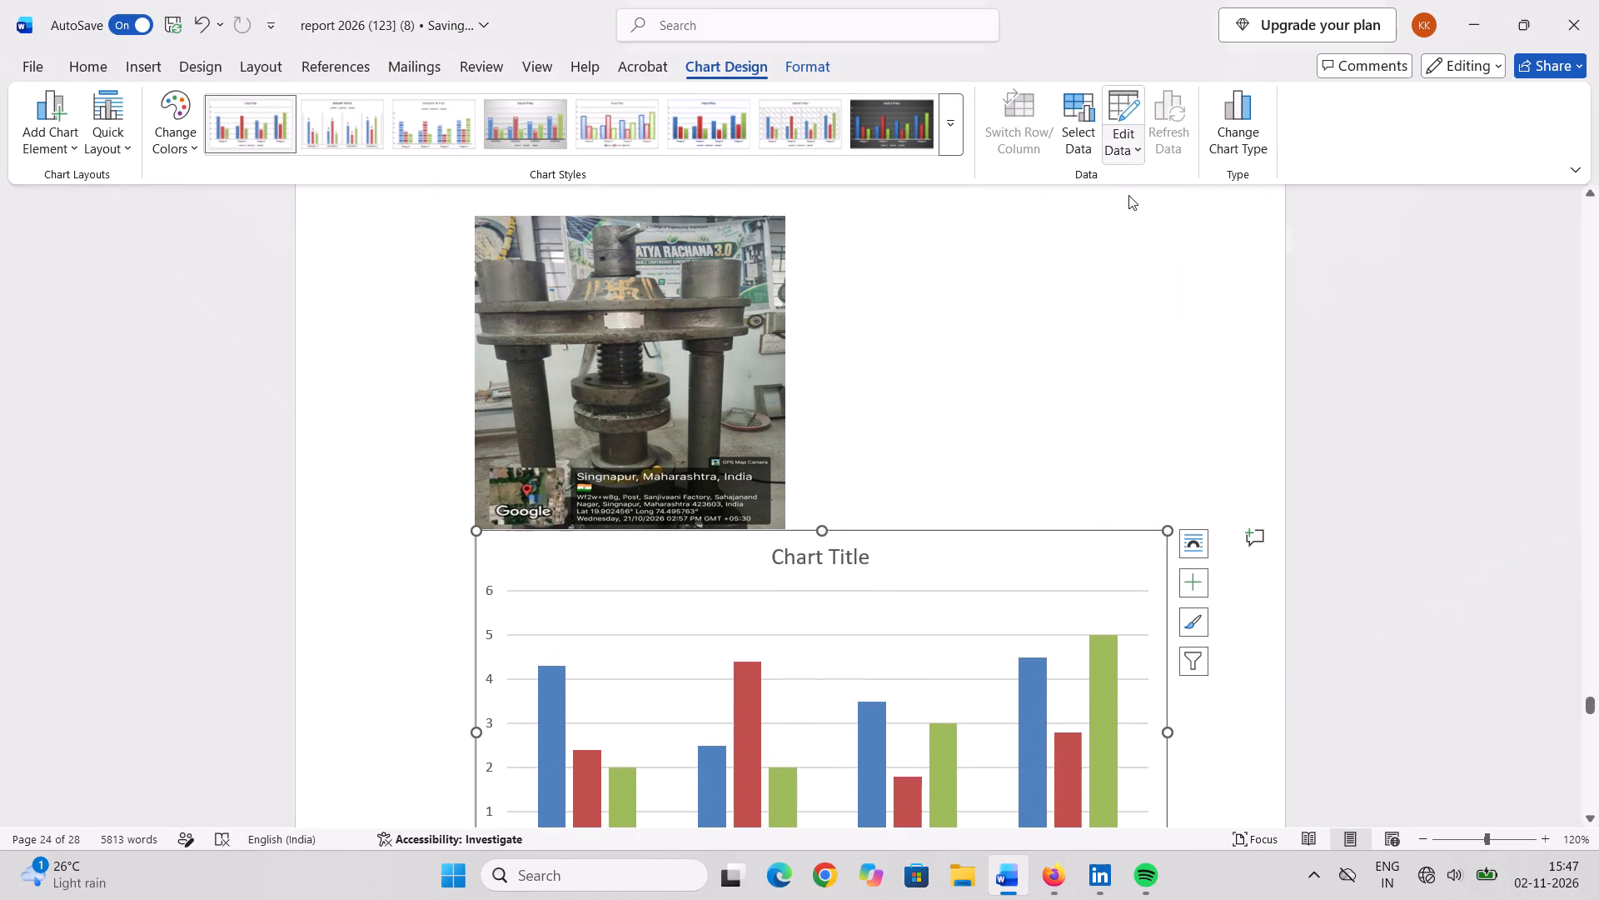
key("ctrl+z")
Insert a clustered column chart at the start of the blank page following page 16.
scroll(1010, 504, "down", 3)
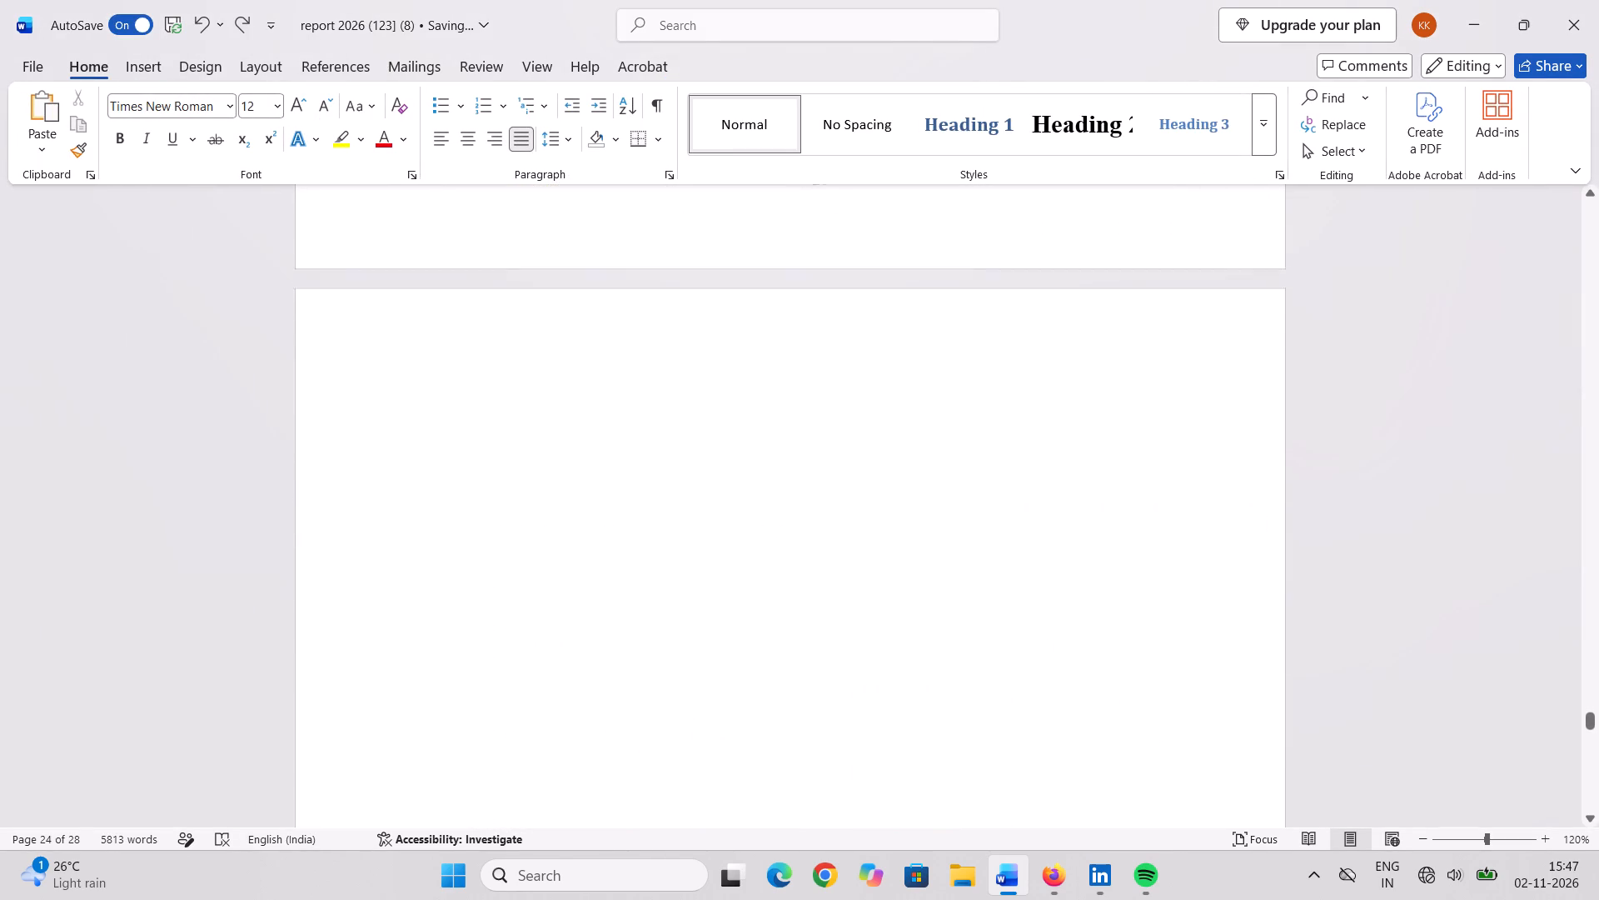
scroll(1010, 504, "down", 4)
left_click(605, 699)
scroll(522, 271, "up", 4)
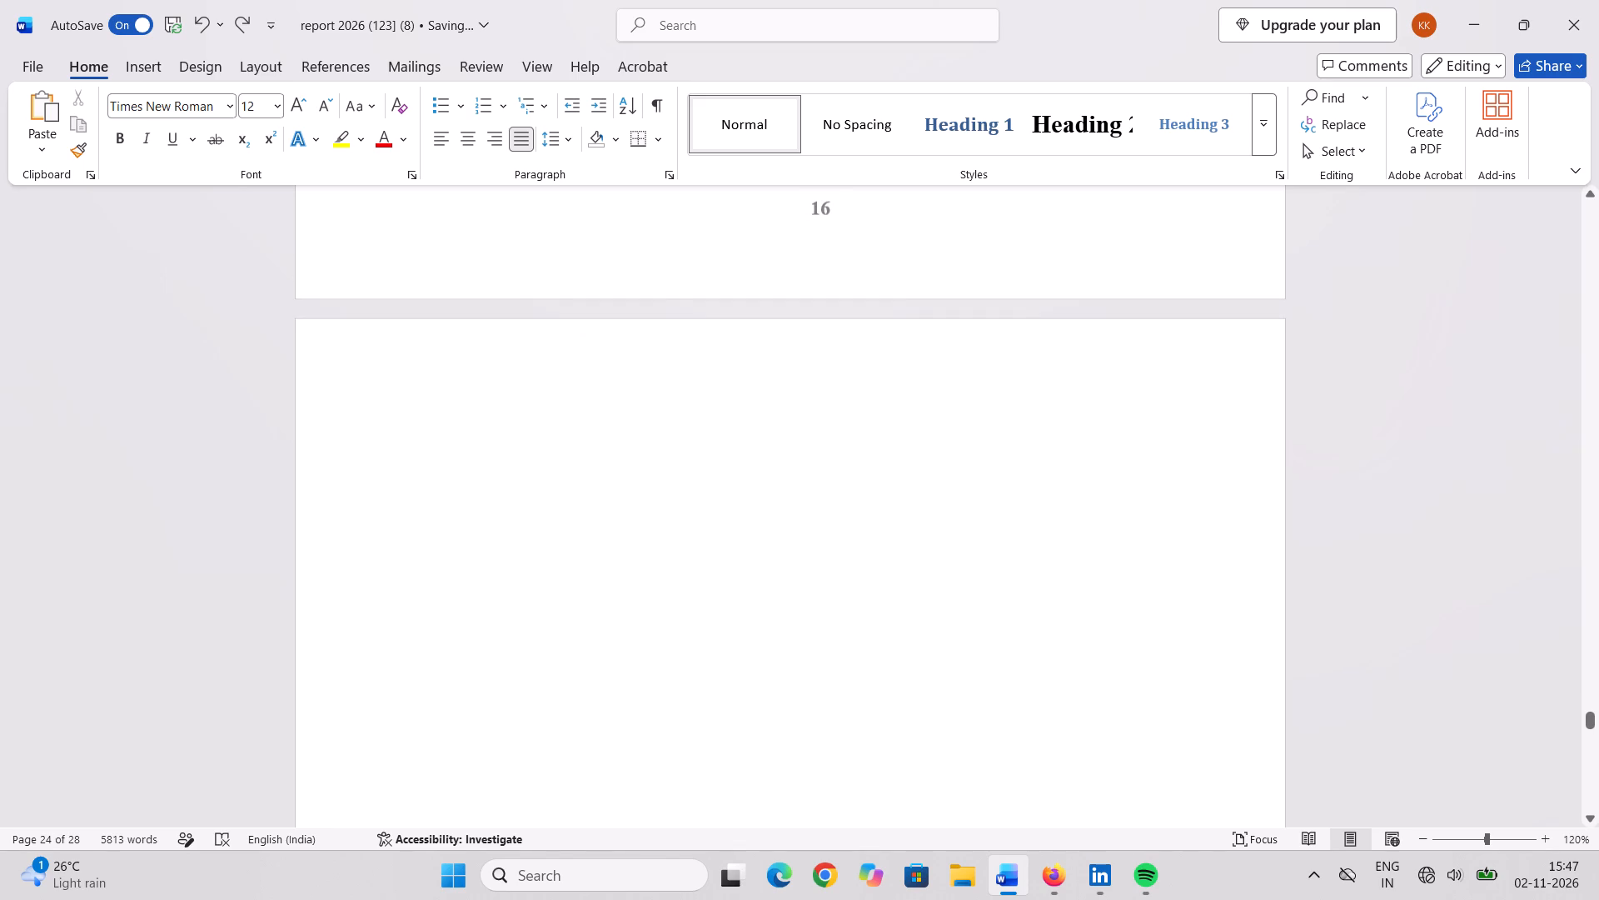
left_click(464, 438)
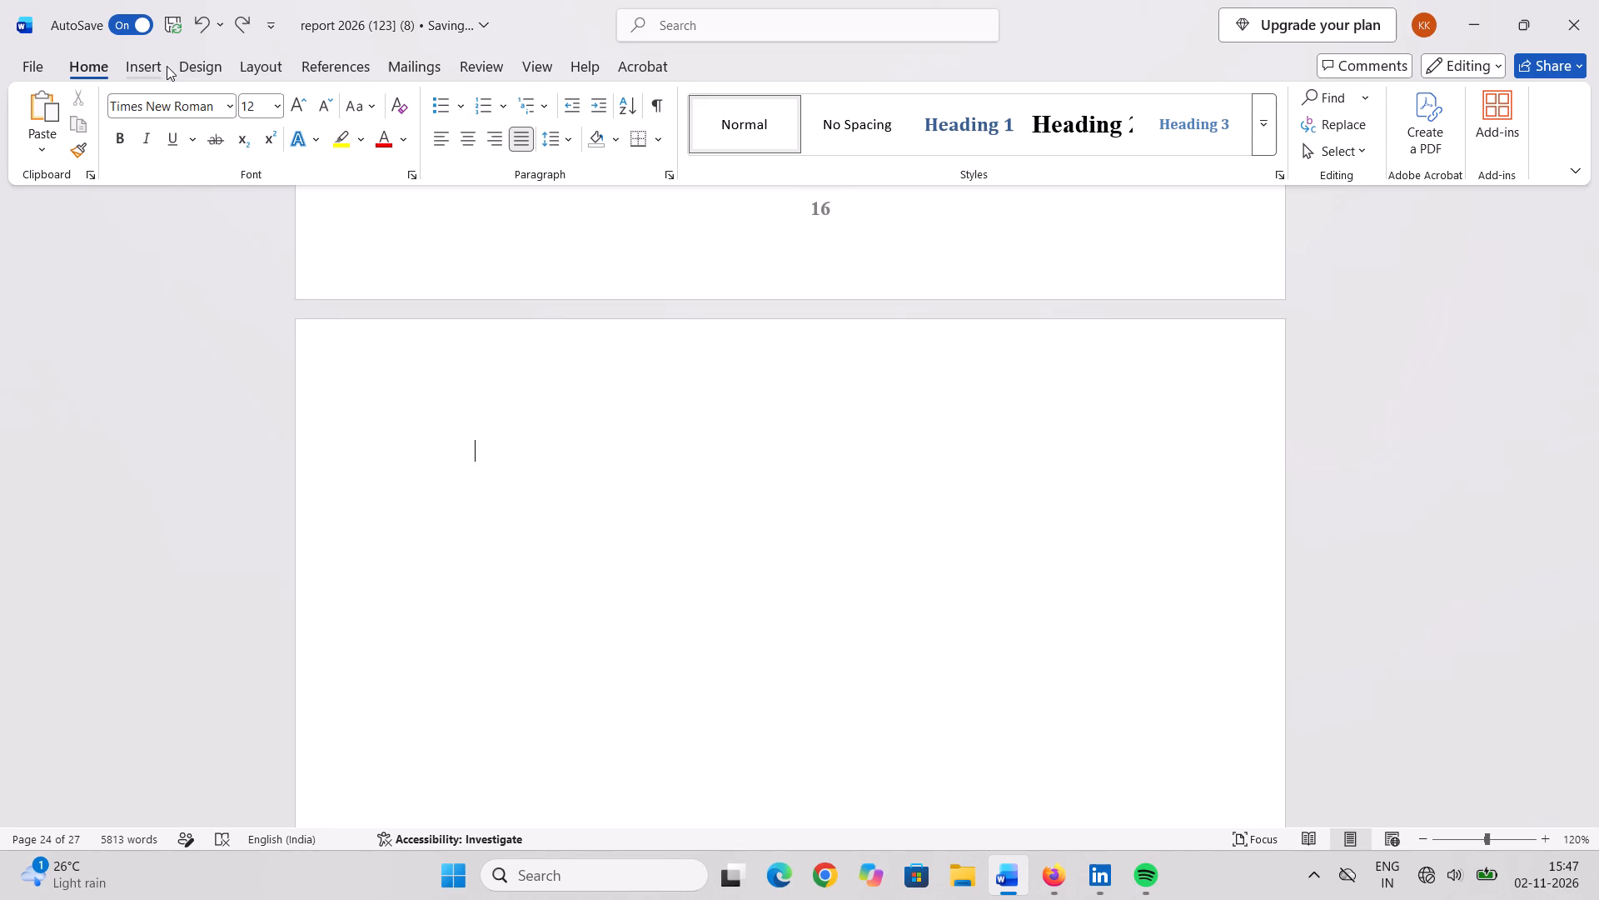
left_click(167, 66)
left_click(486, 112)
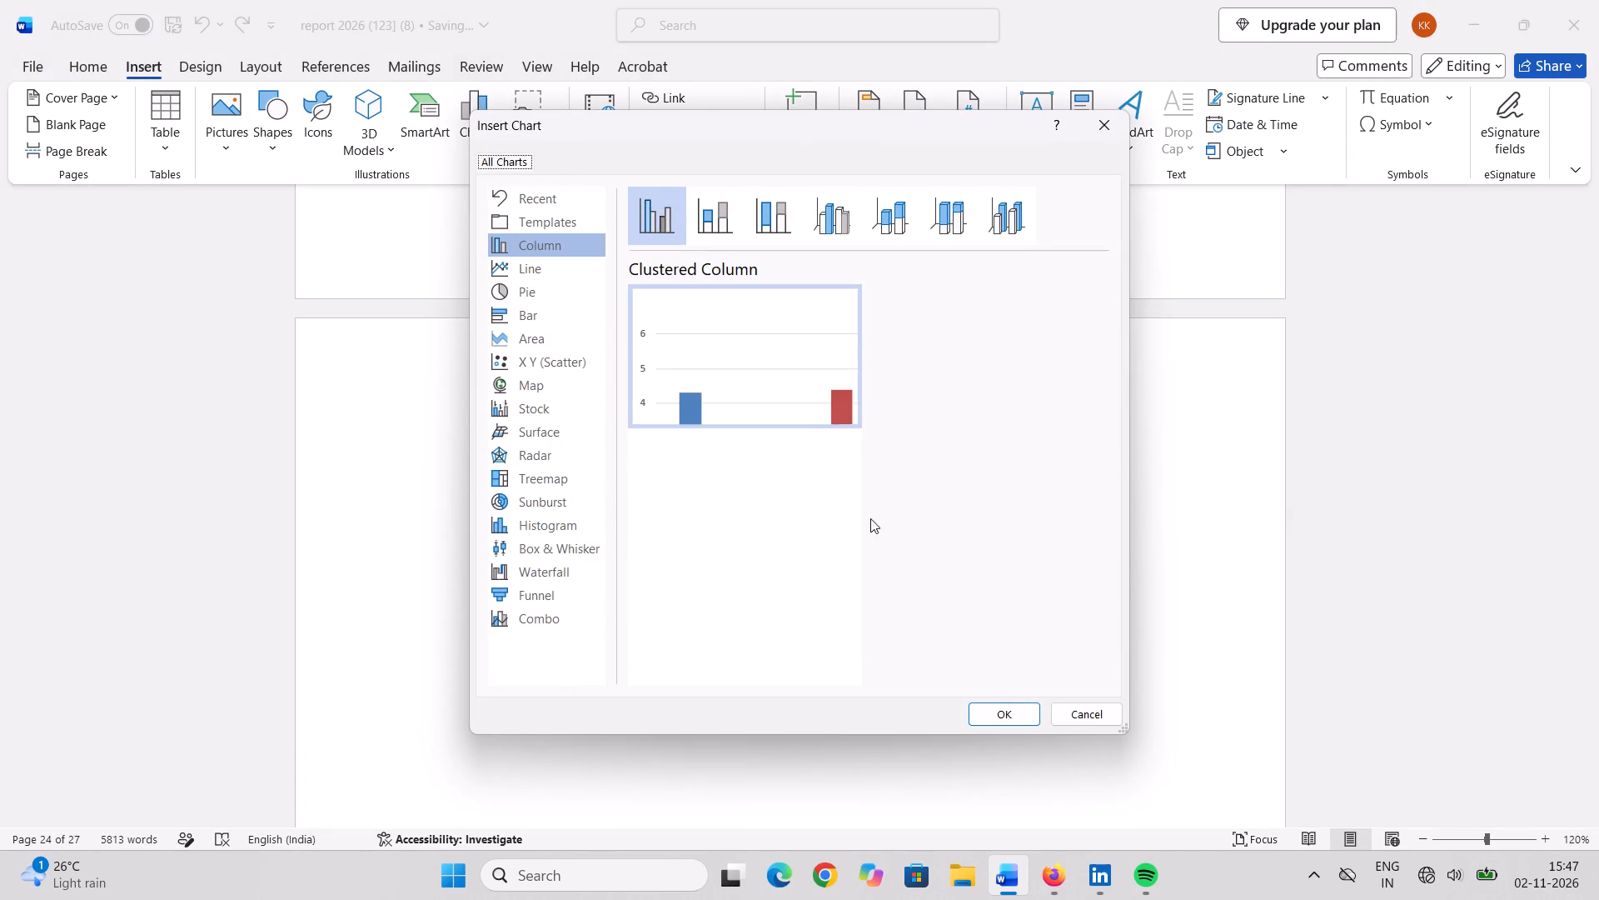
left_click(1011, 710)
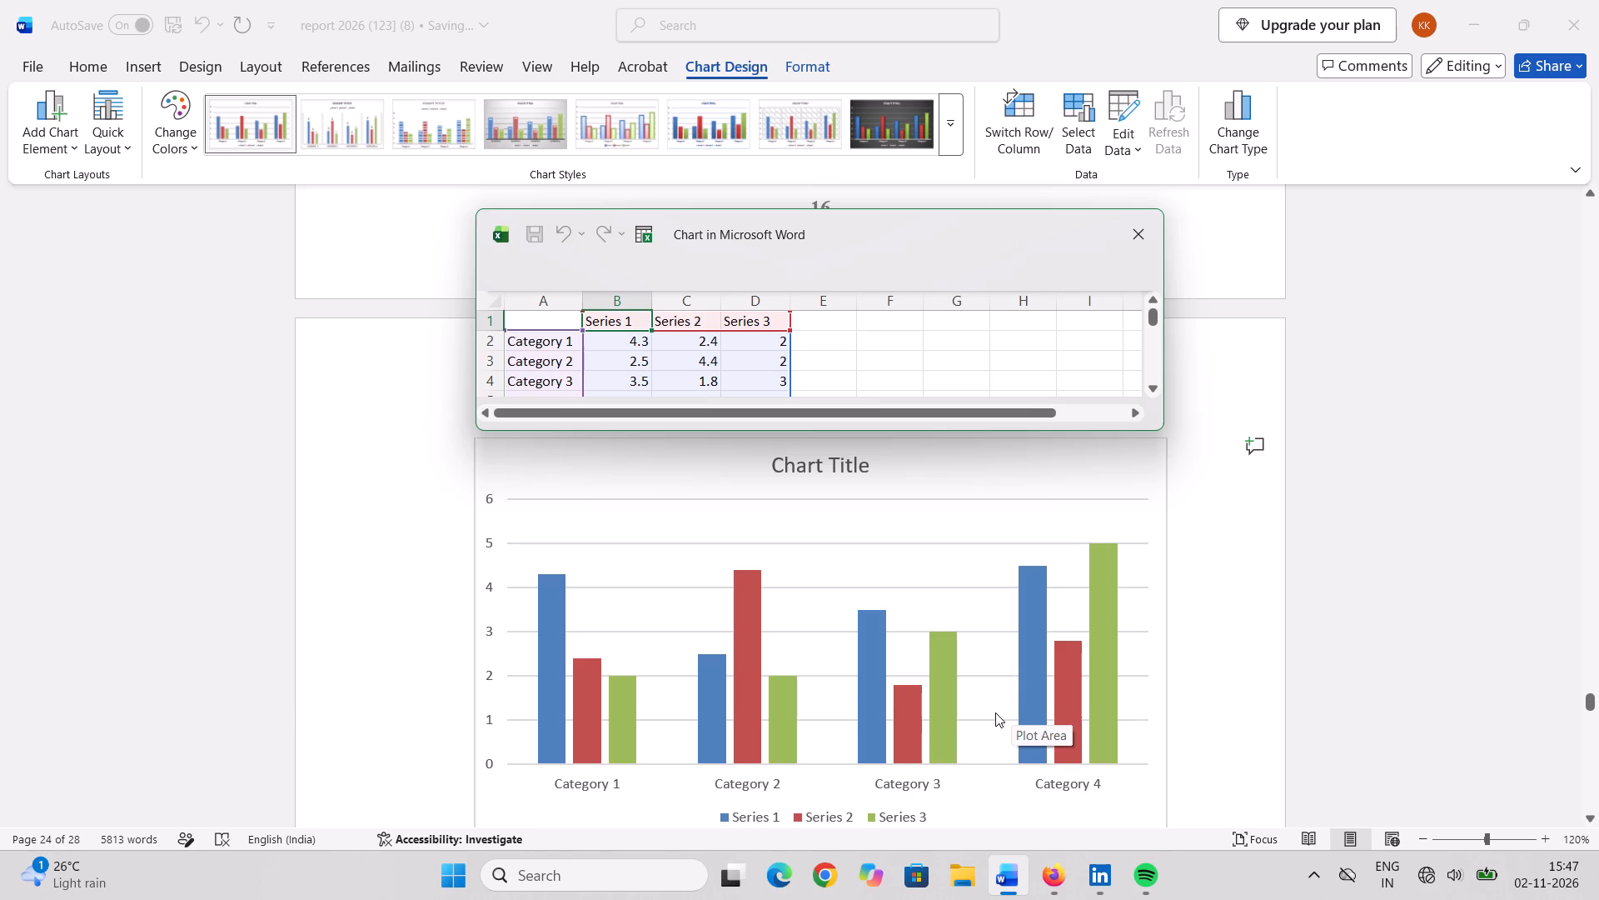
Clear the Category 2 to Category 4 rows from the chart's data sheet and shrink the chart's data range to the Category 1 row.
left_click(610, 324)
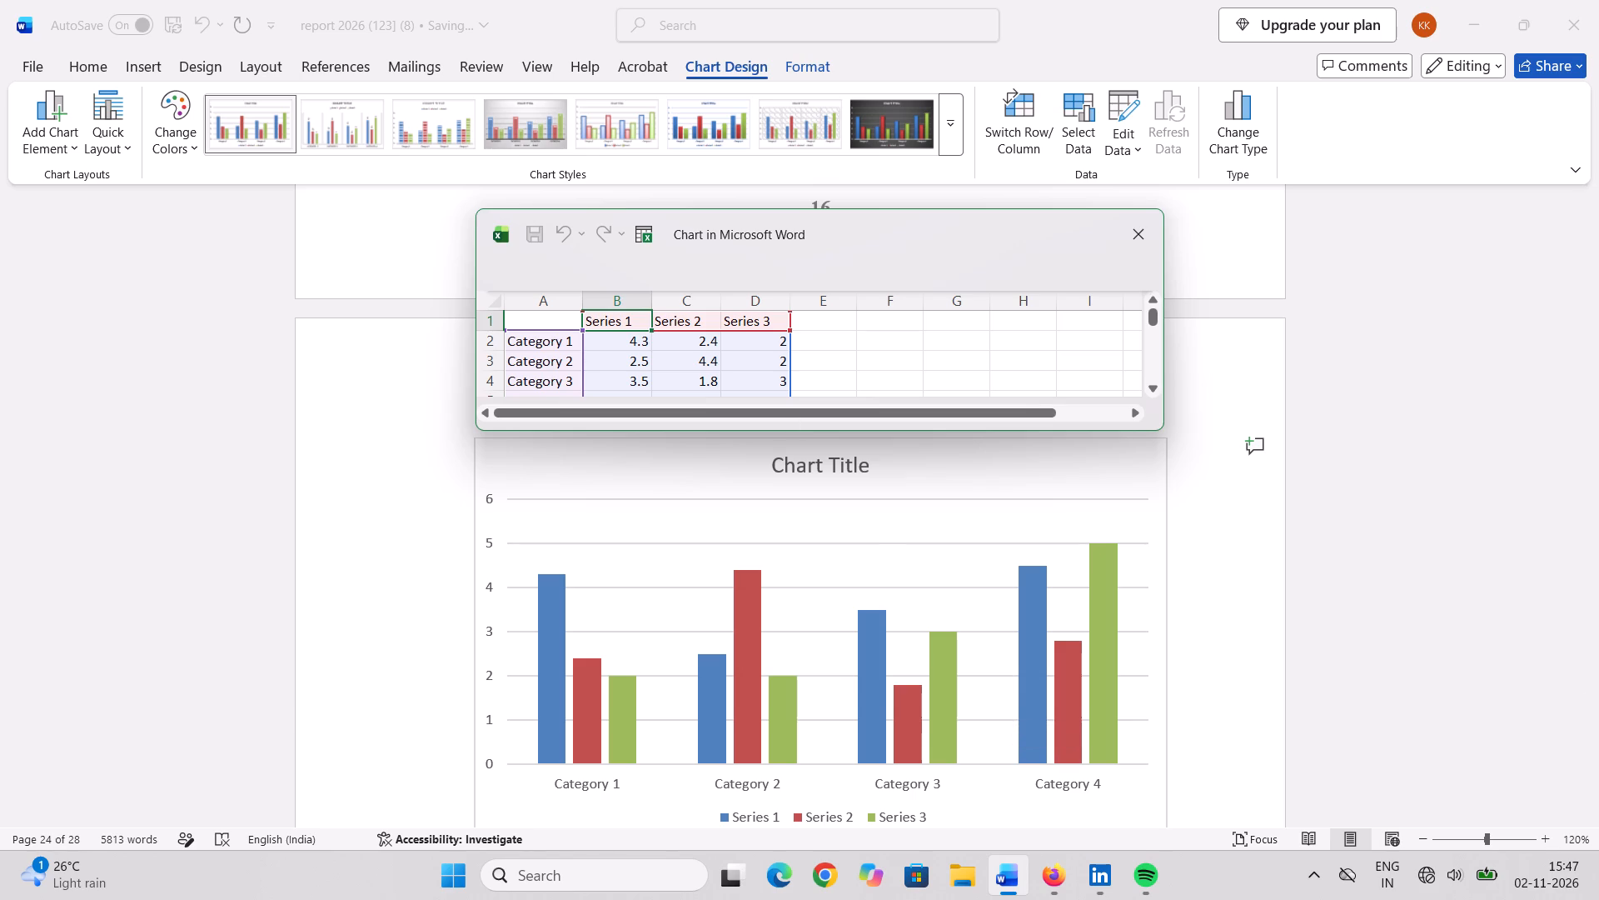
left_click(513, 363)
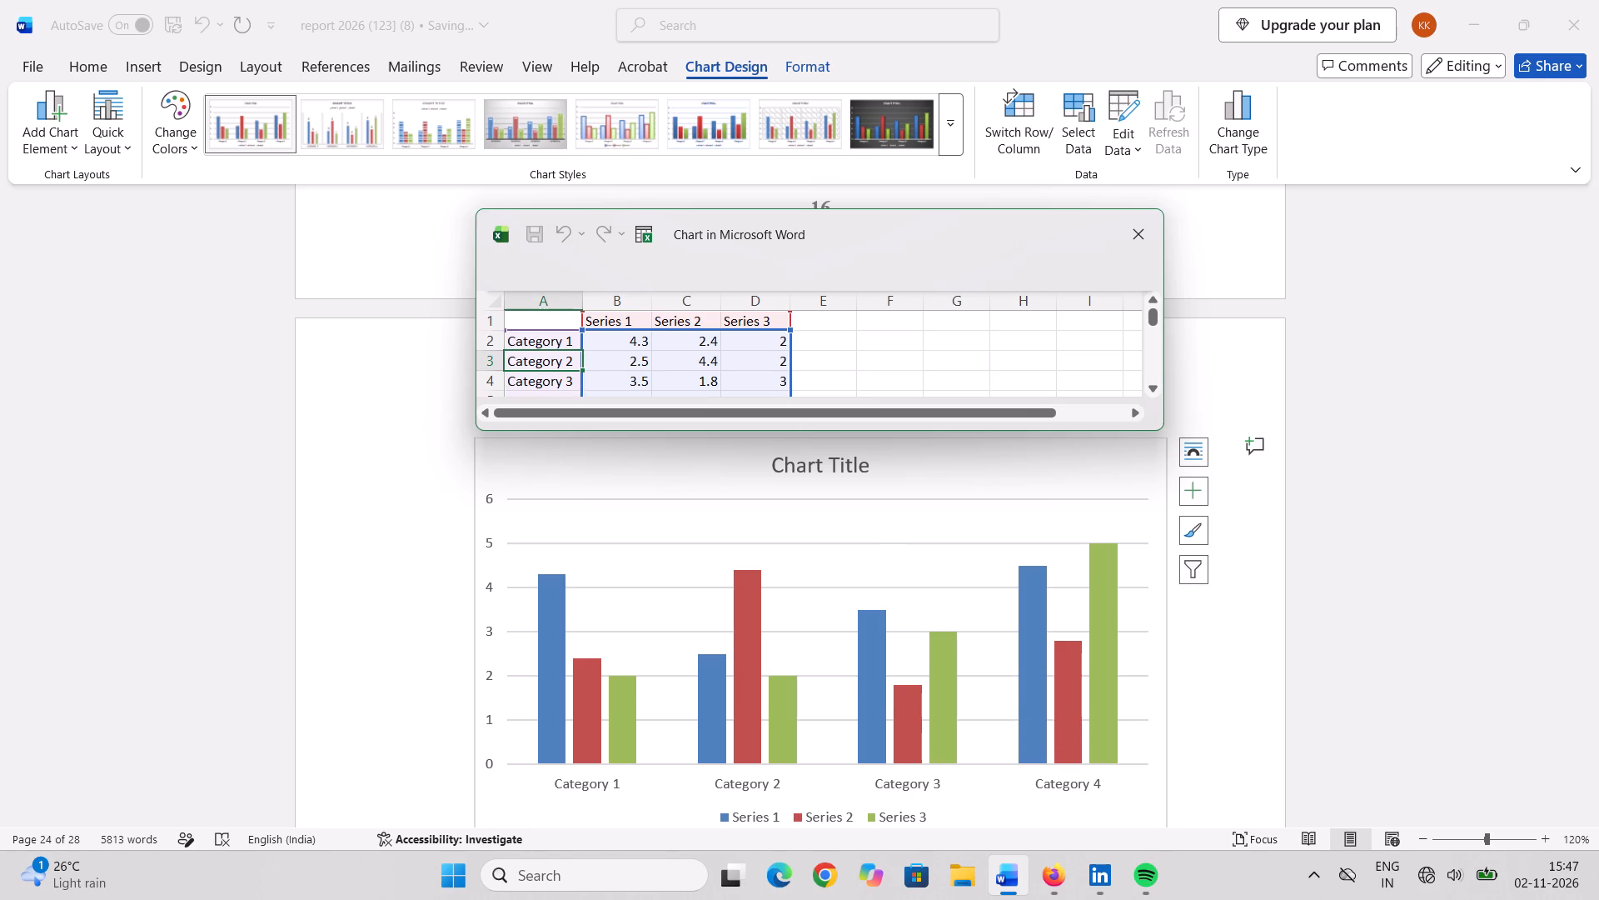
scroll(584, 366, "down", 1)
scroll(580, 362, "up", 1)
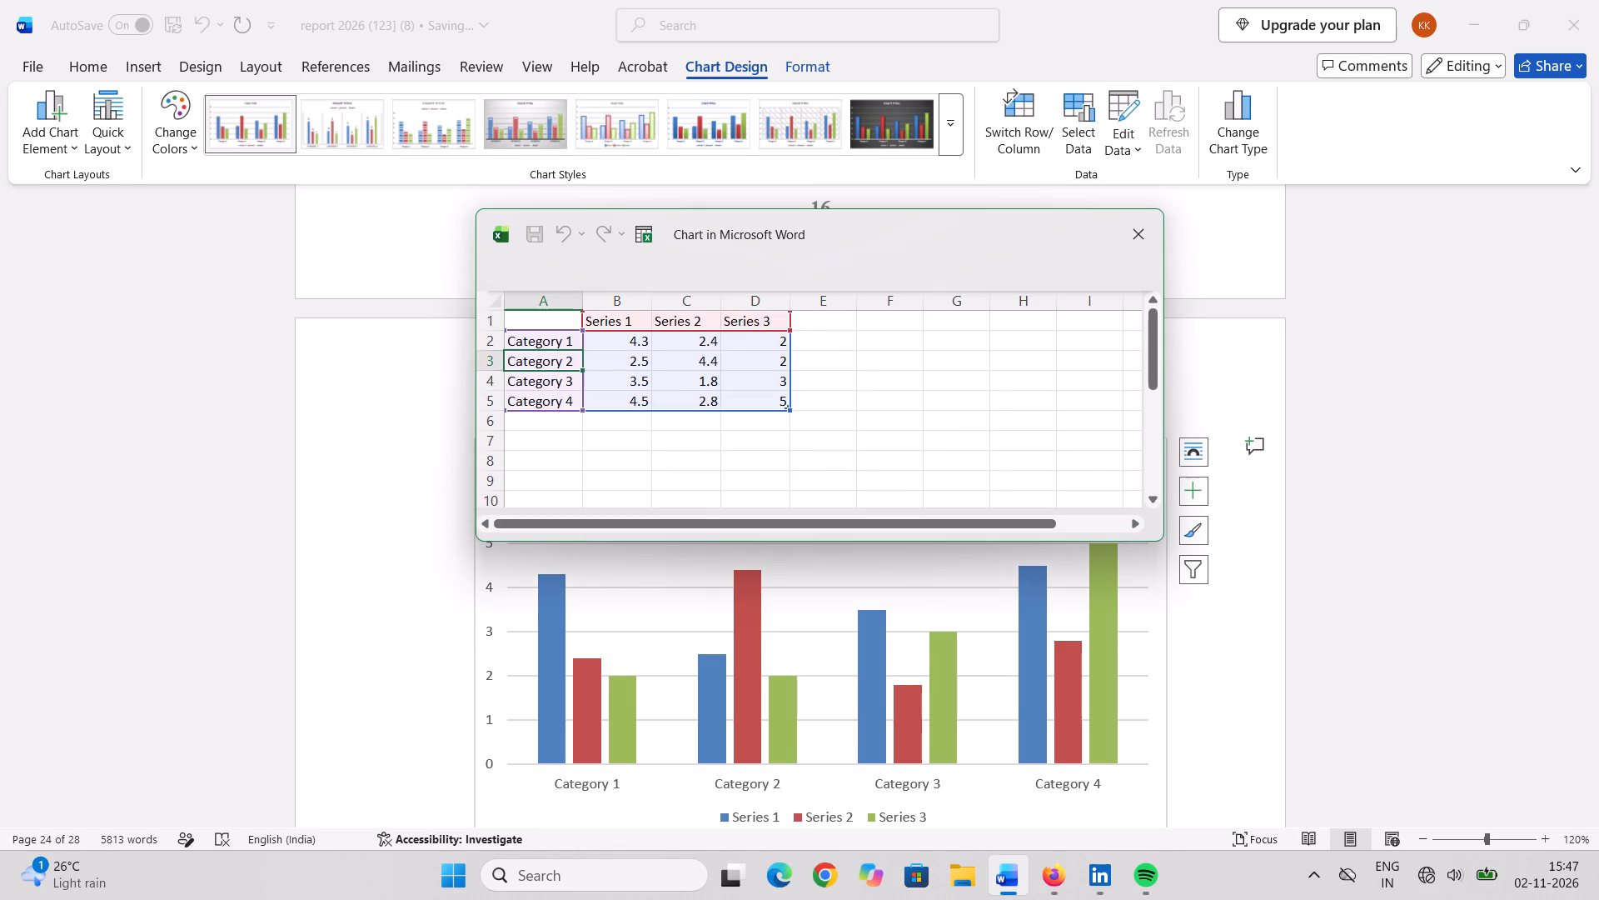
left_click_drag(510, 358, 778, 402)
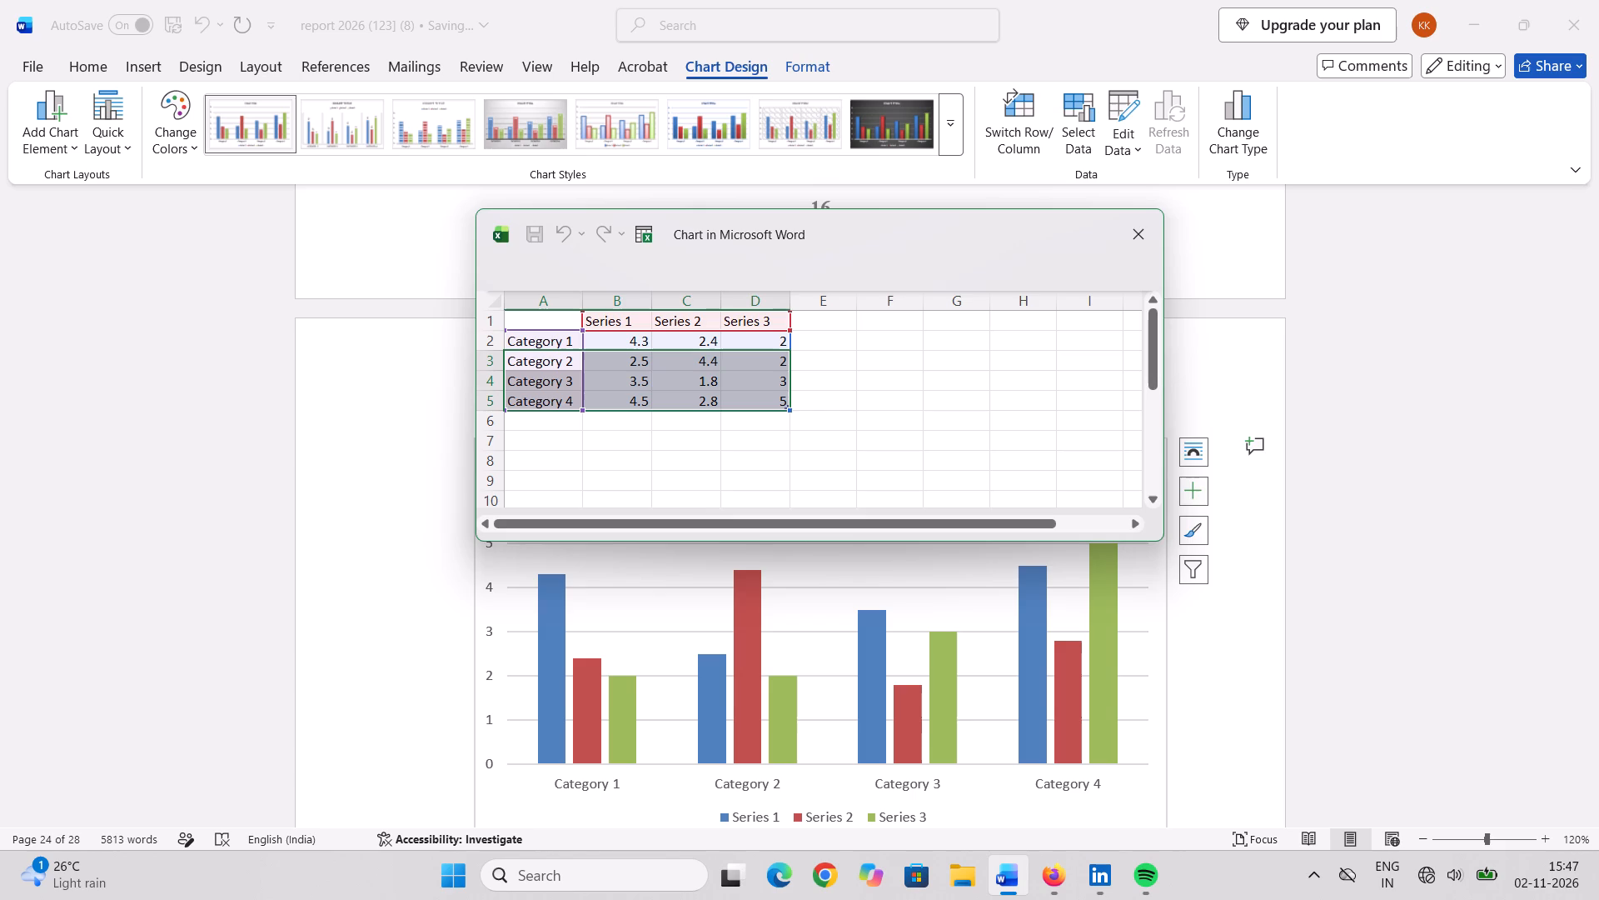
left_click_drag(778, 402, 780, 404)
key("Delete")
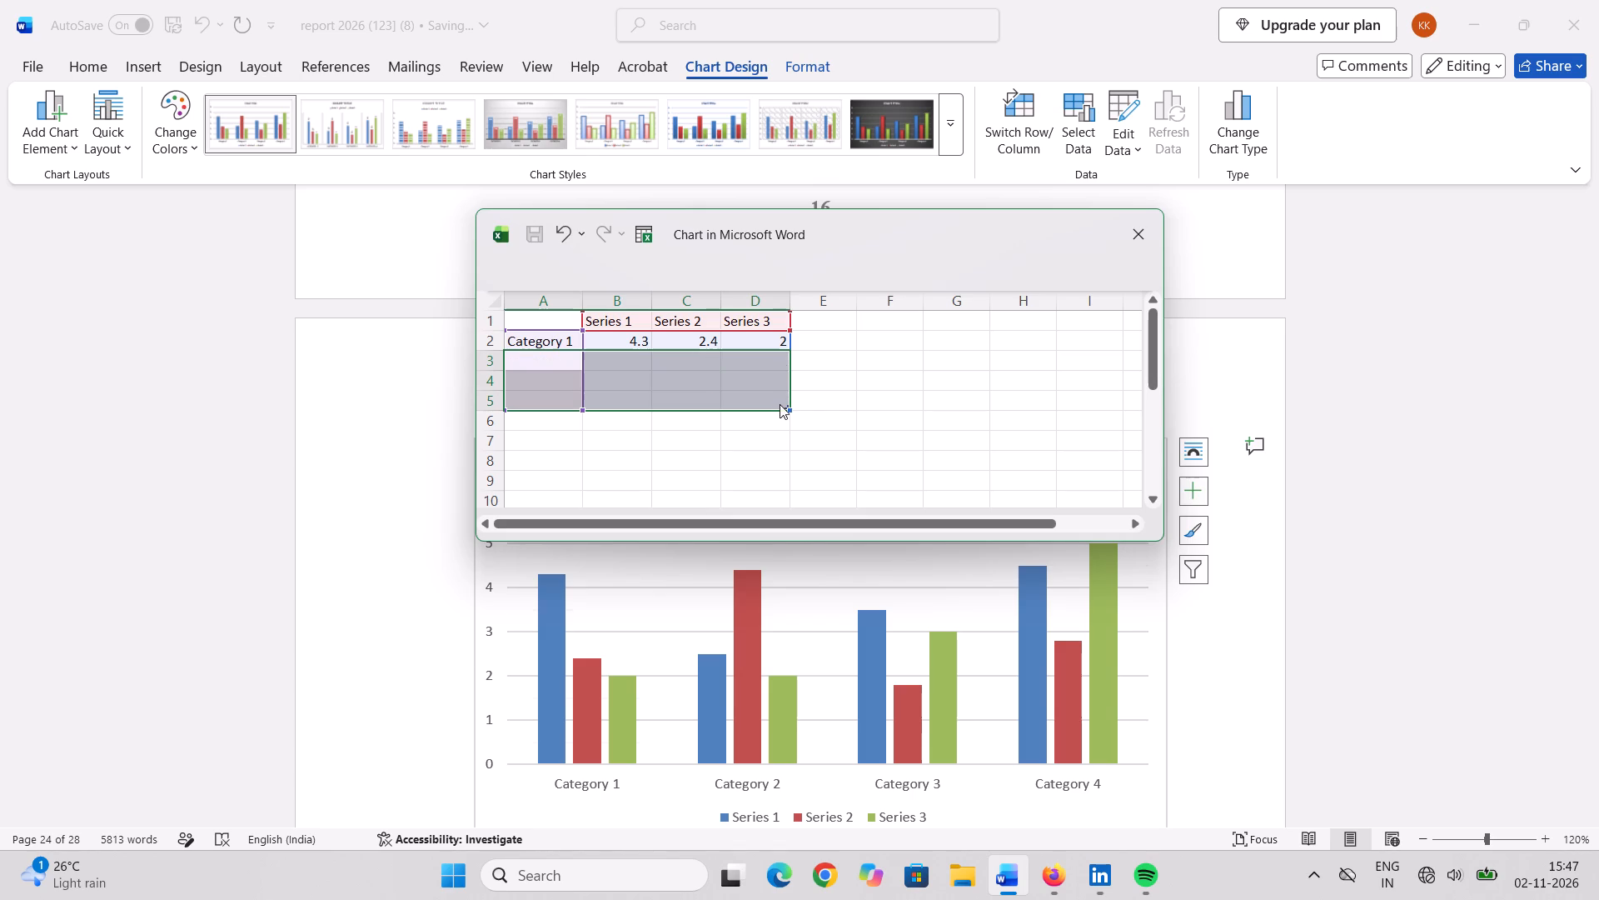
left_click_drag(789, 410, 785, 396)
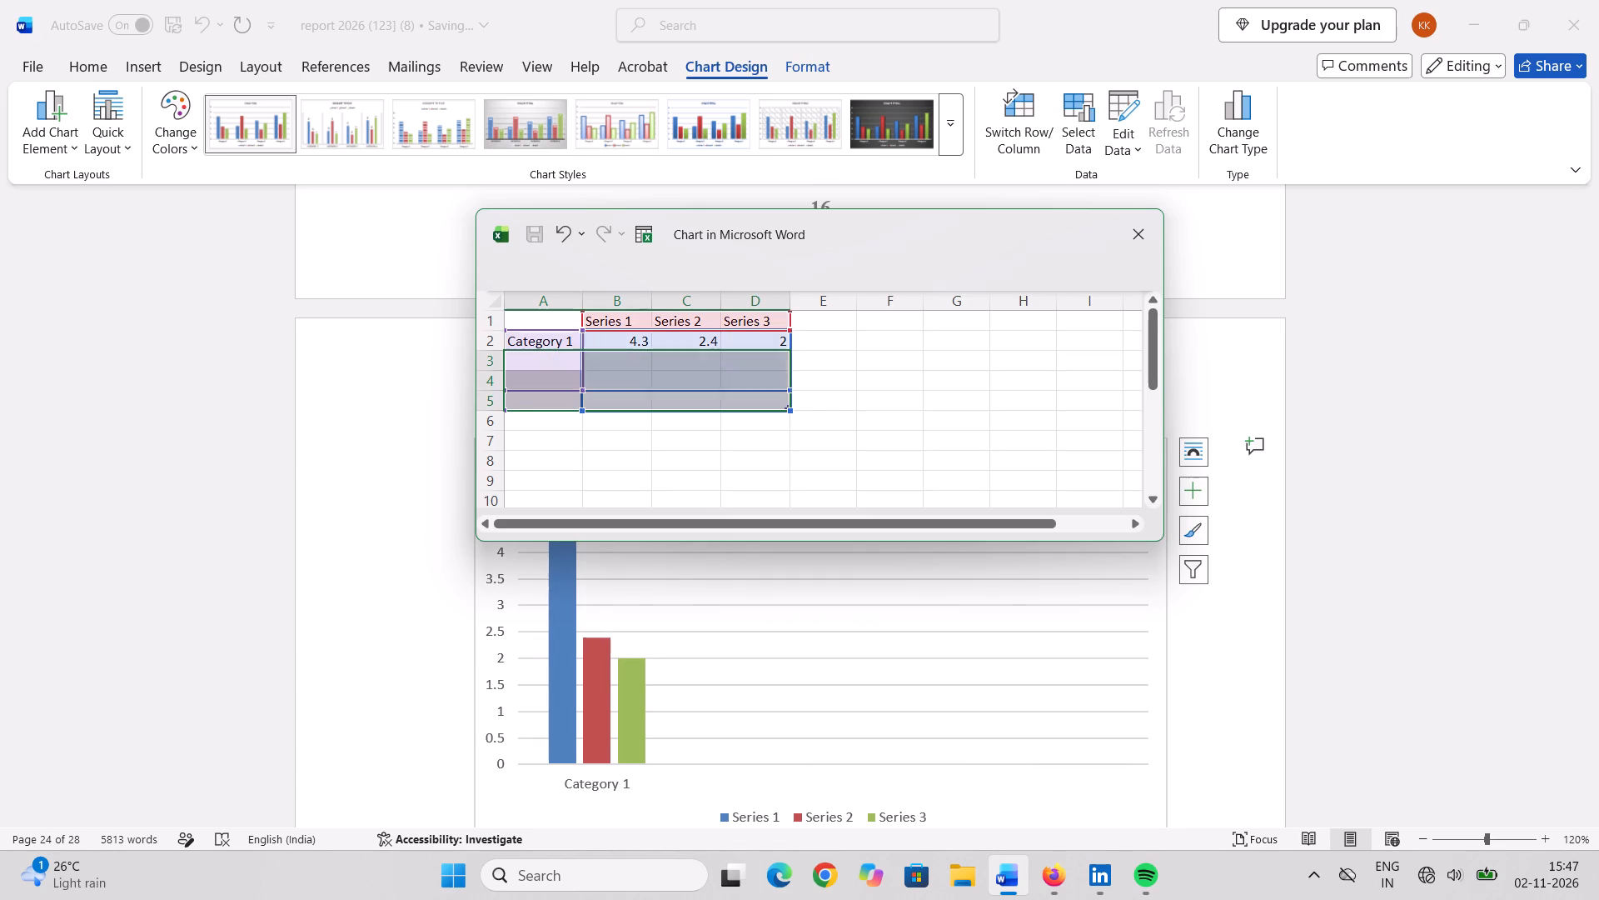
left_click_drag(785, 396, 786, 340)
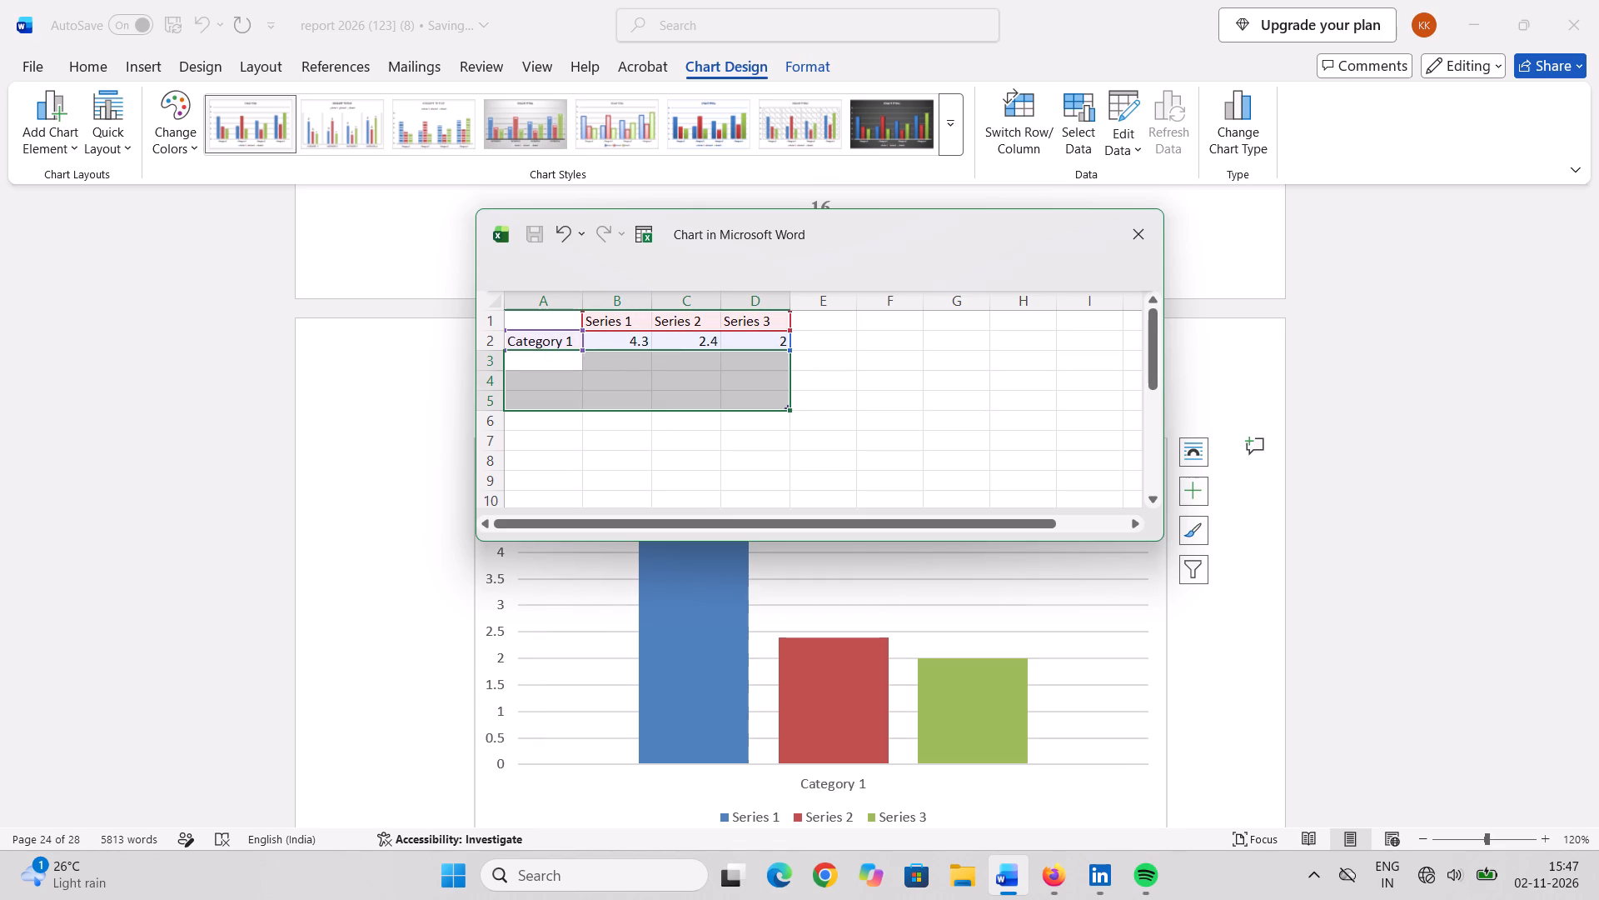
Rename the three series in the chart's data sheet as P1, P2 and C3.
left_click(616, 315)
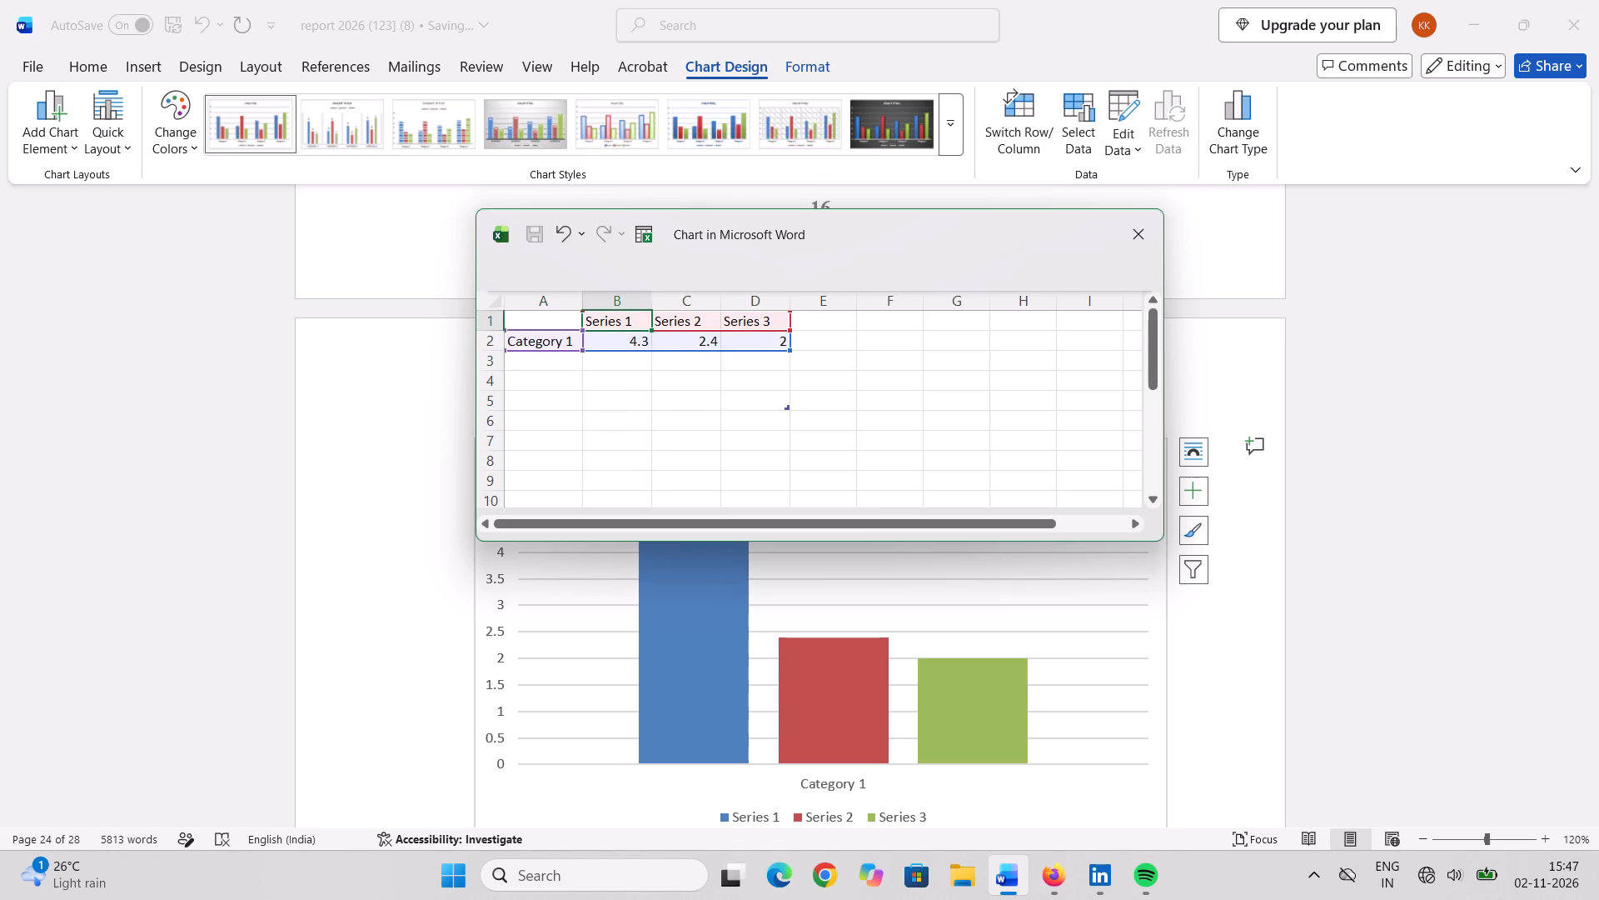
type("P1")
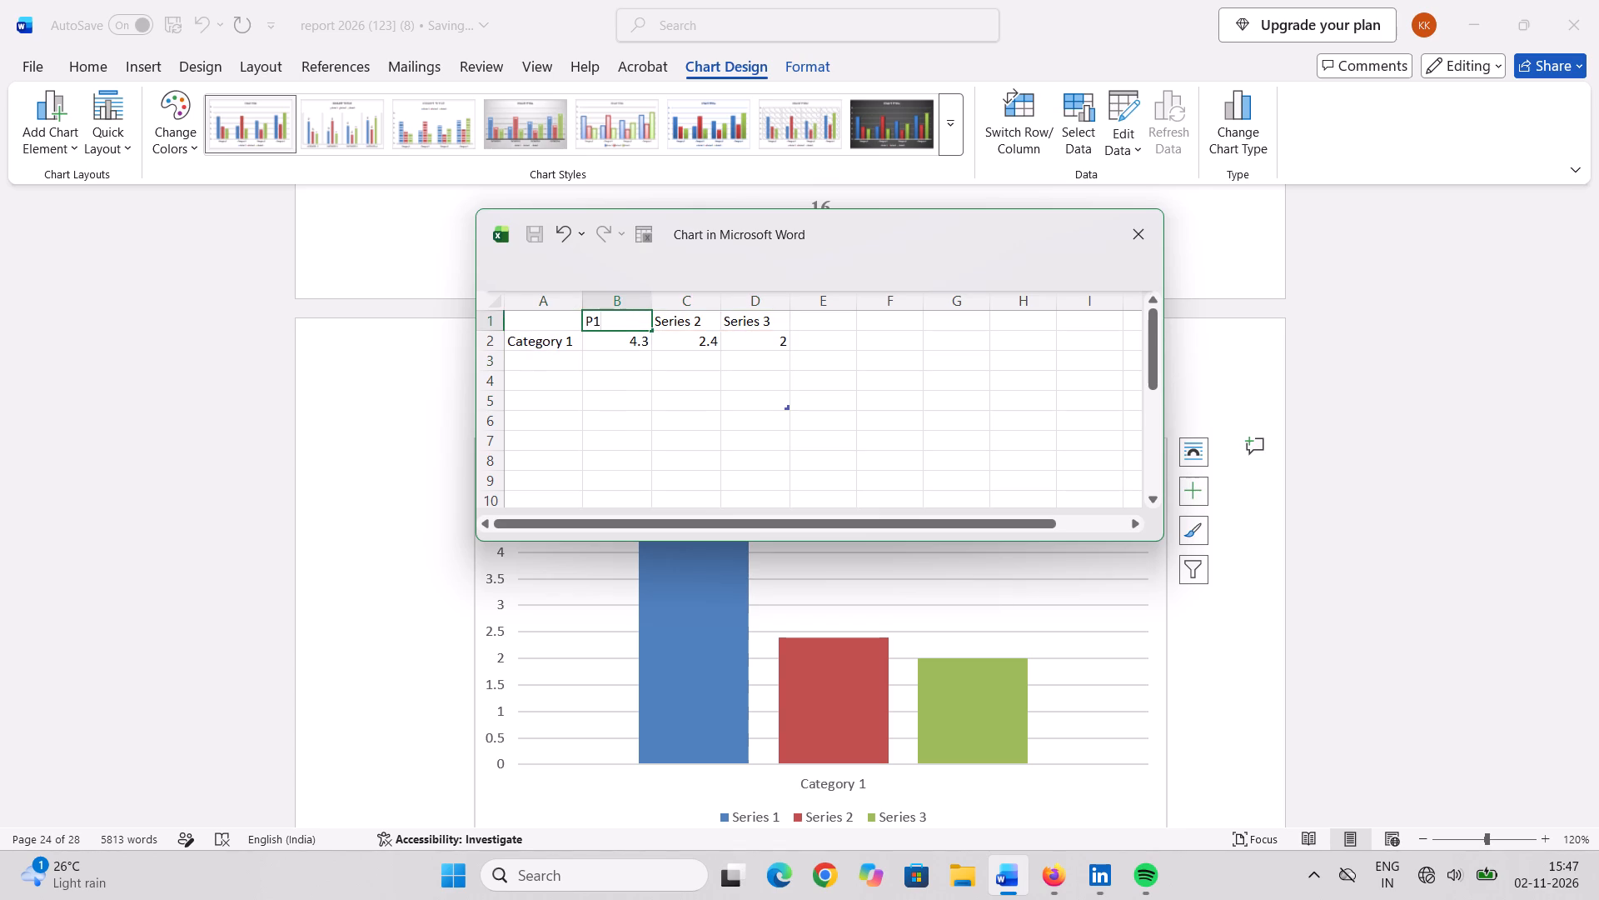
left_click(692, 322)
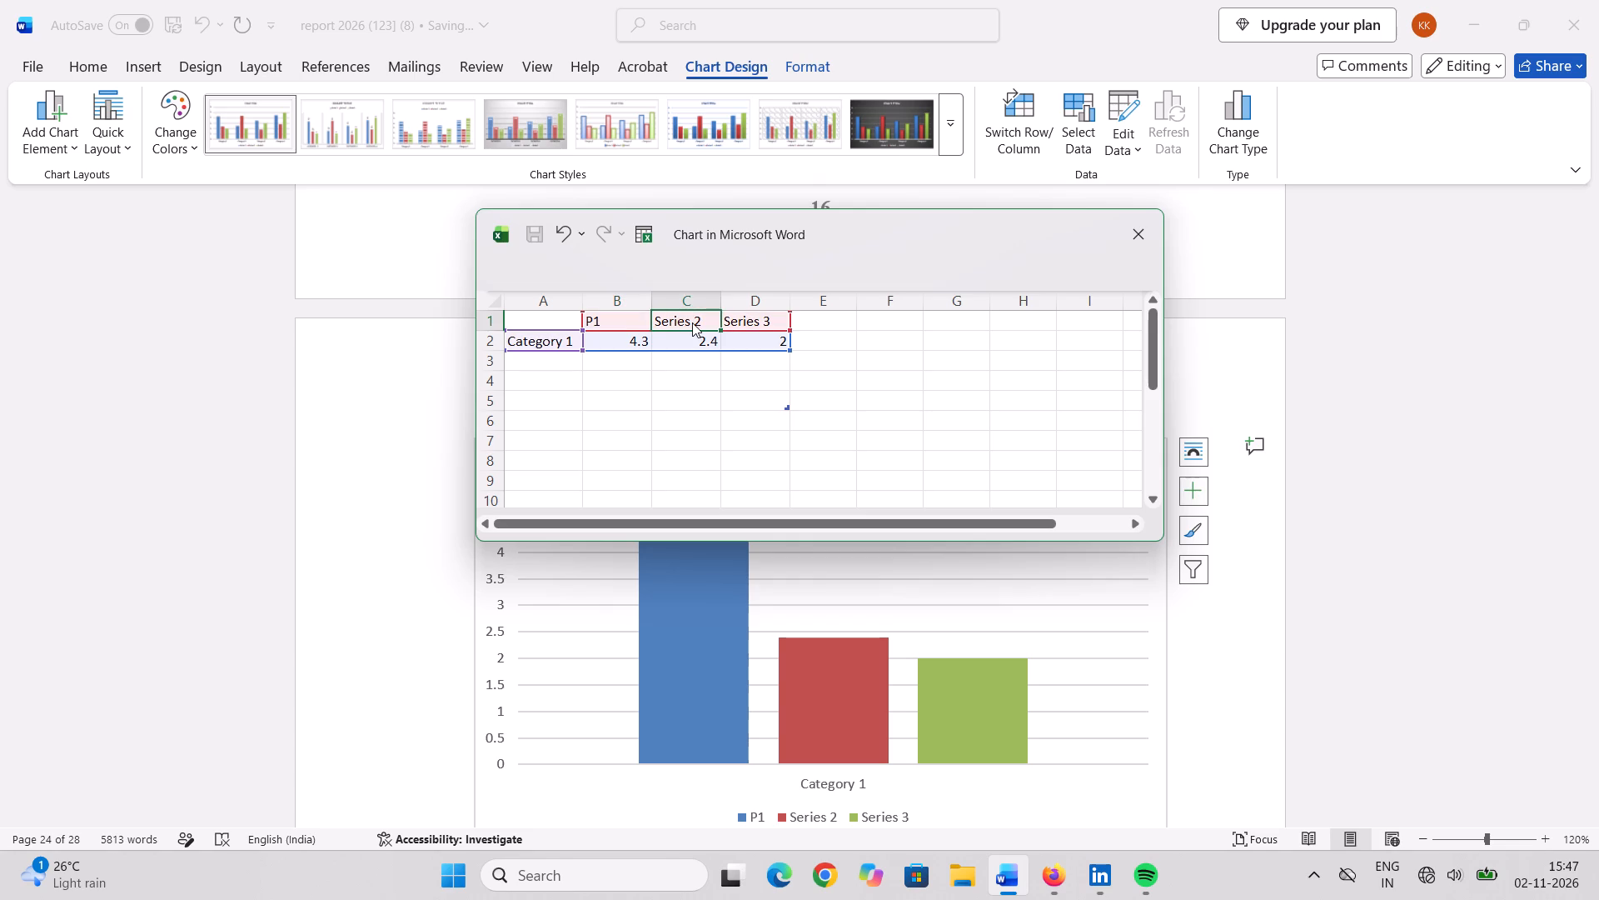
type("P2")
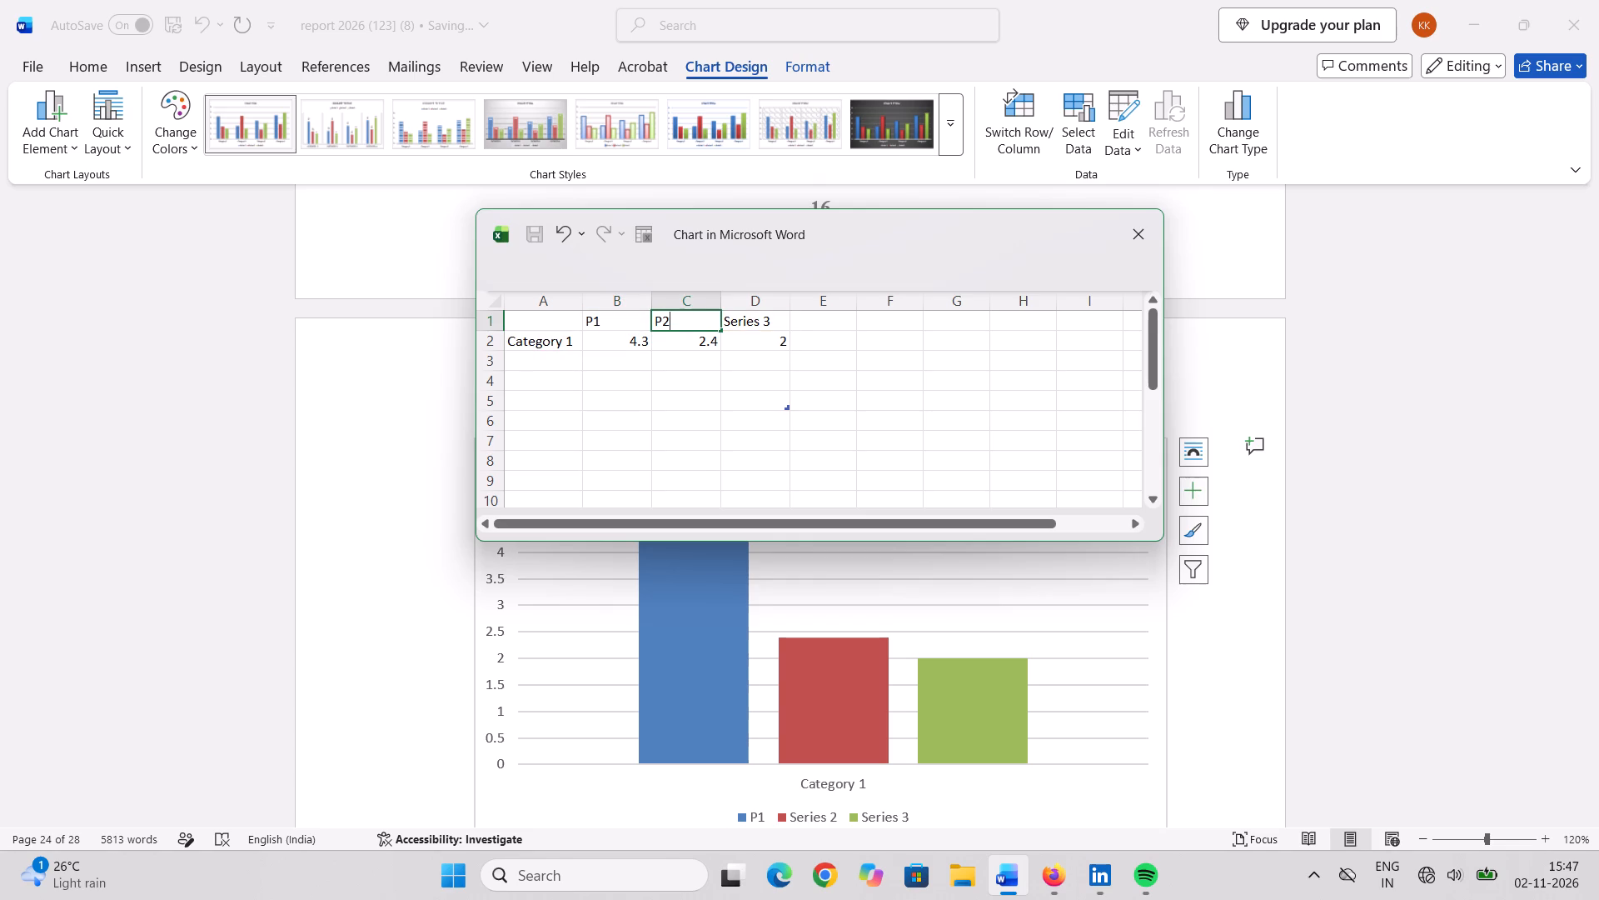
left_click(760, 322)
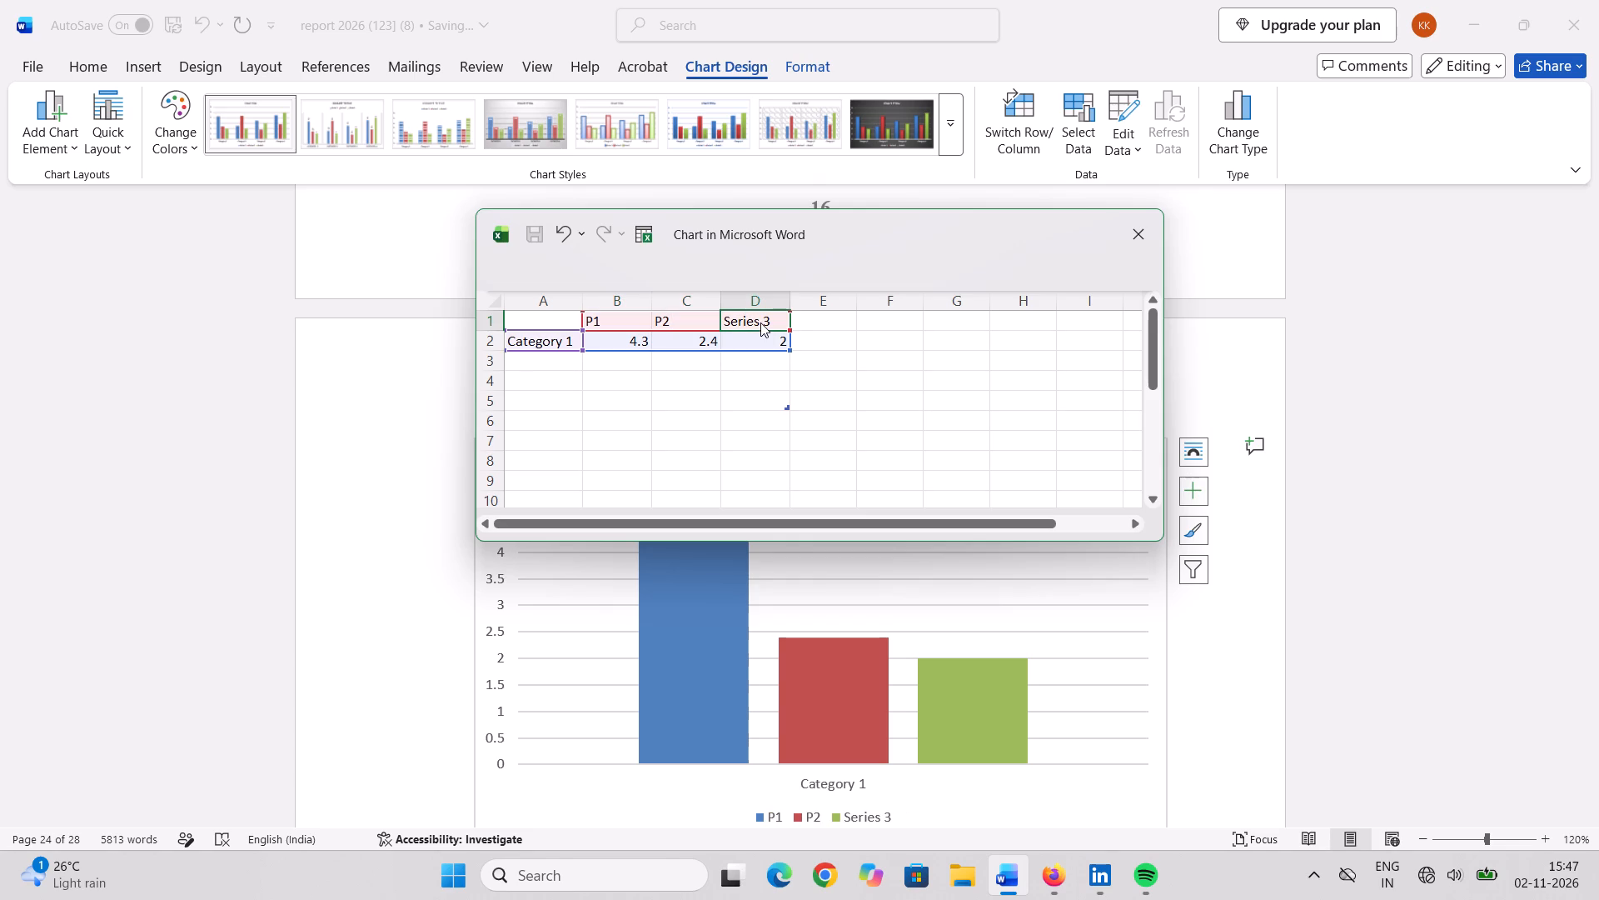
key("p")
key("BackSpace")
type("C3")
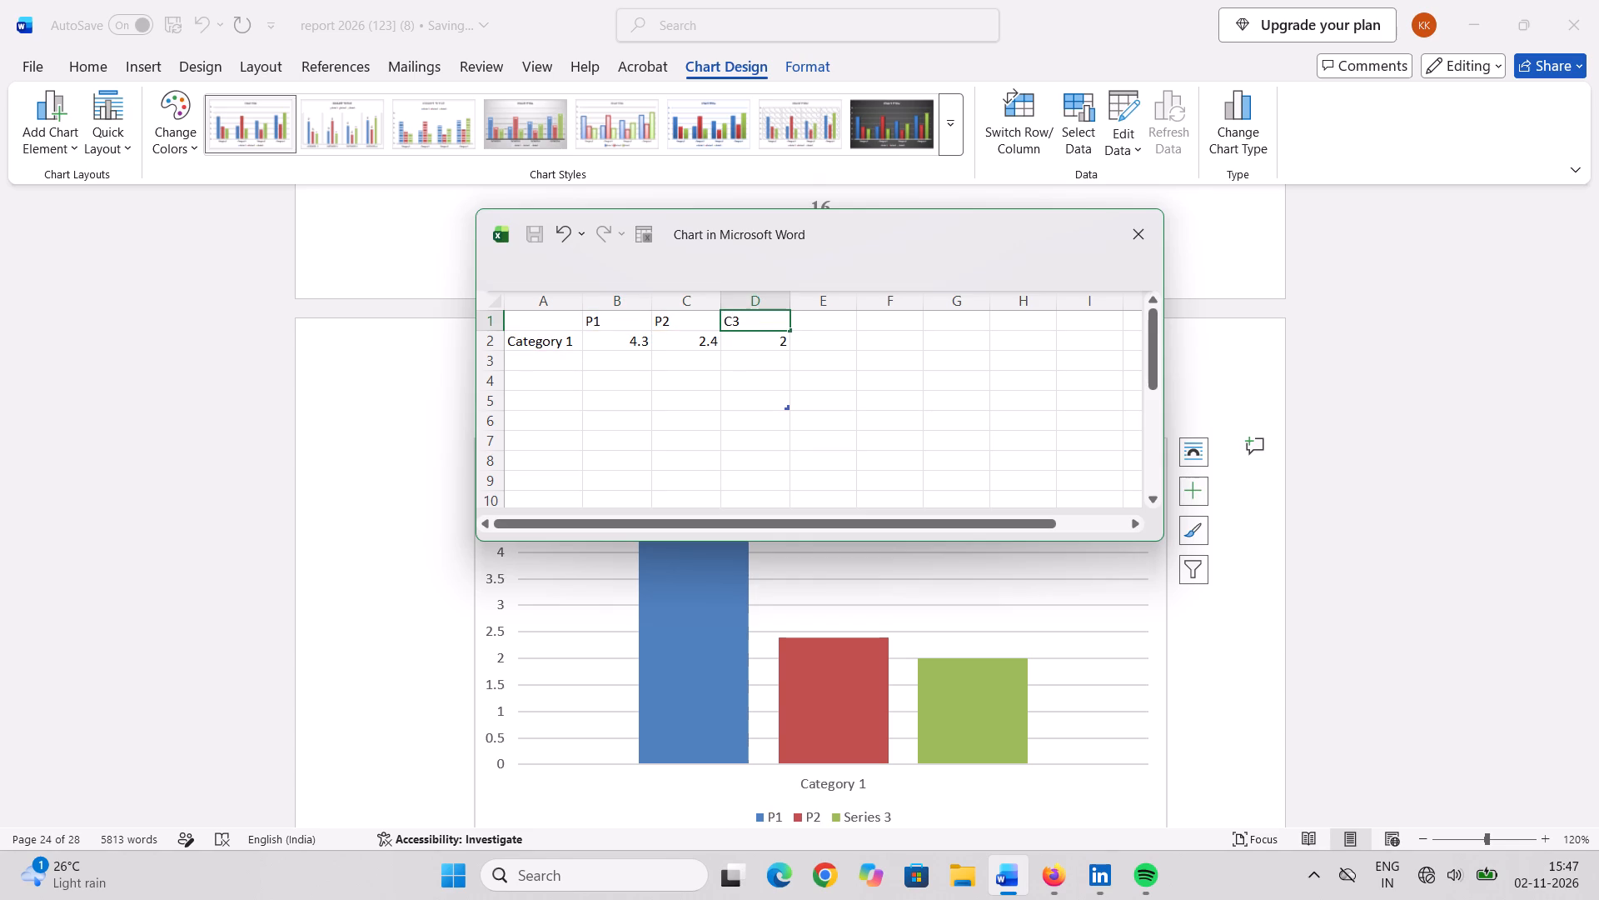
Rename Category 1 as Compressive Strength in the chart's data sheet and move the sheet clear of the chart.
left_click(546, 339)
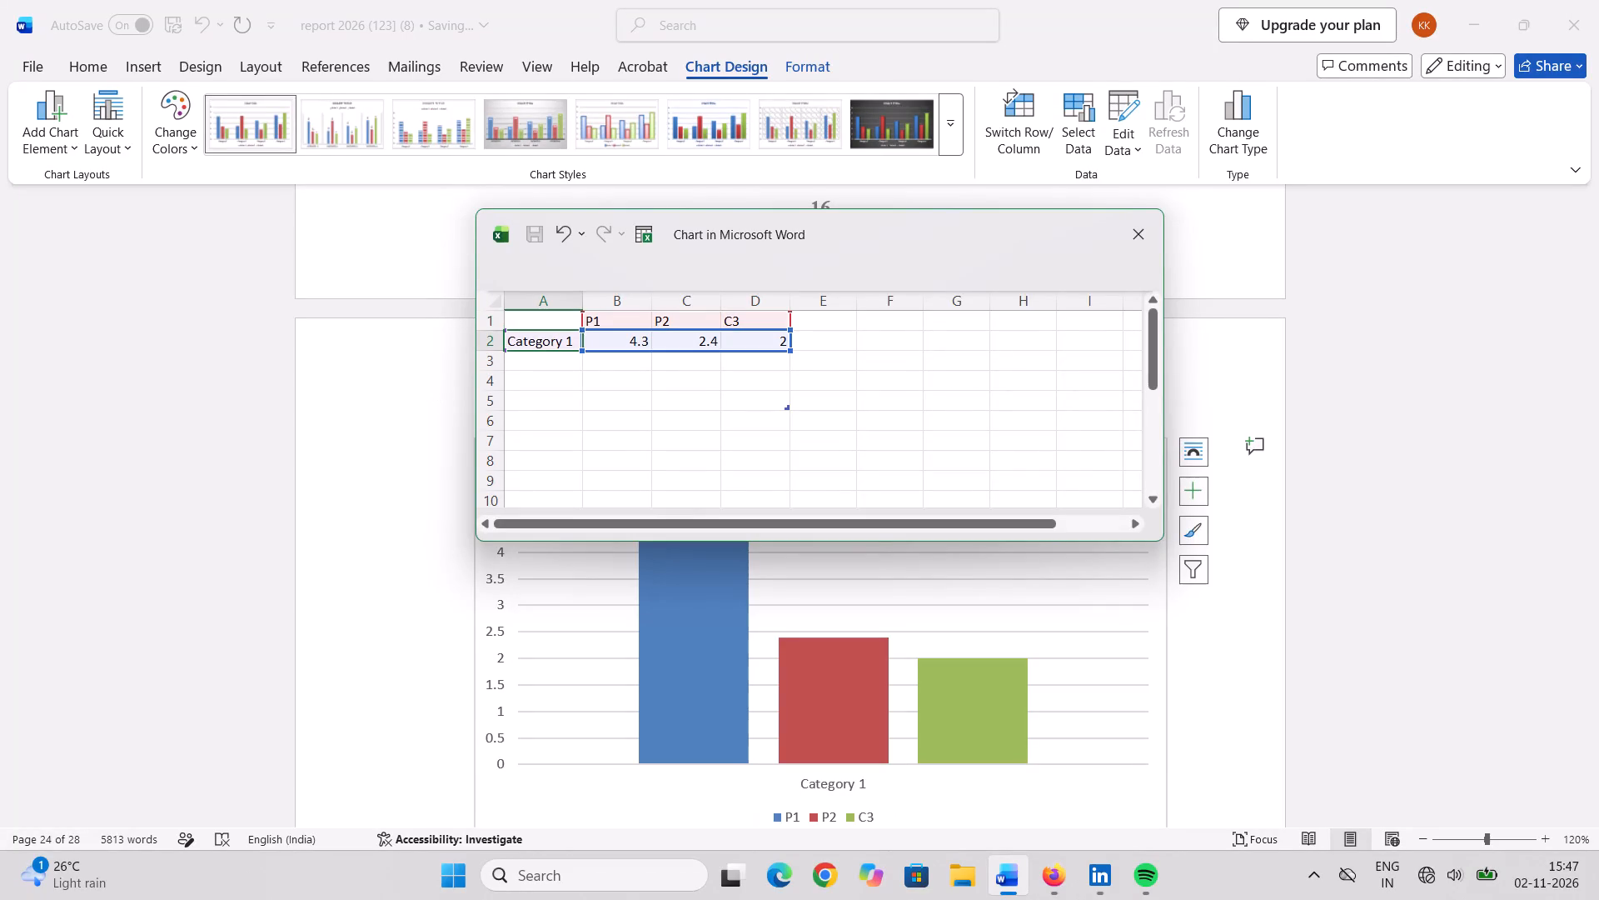
type("ompressive")
key("space")
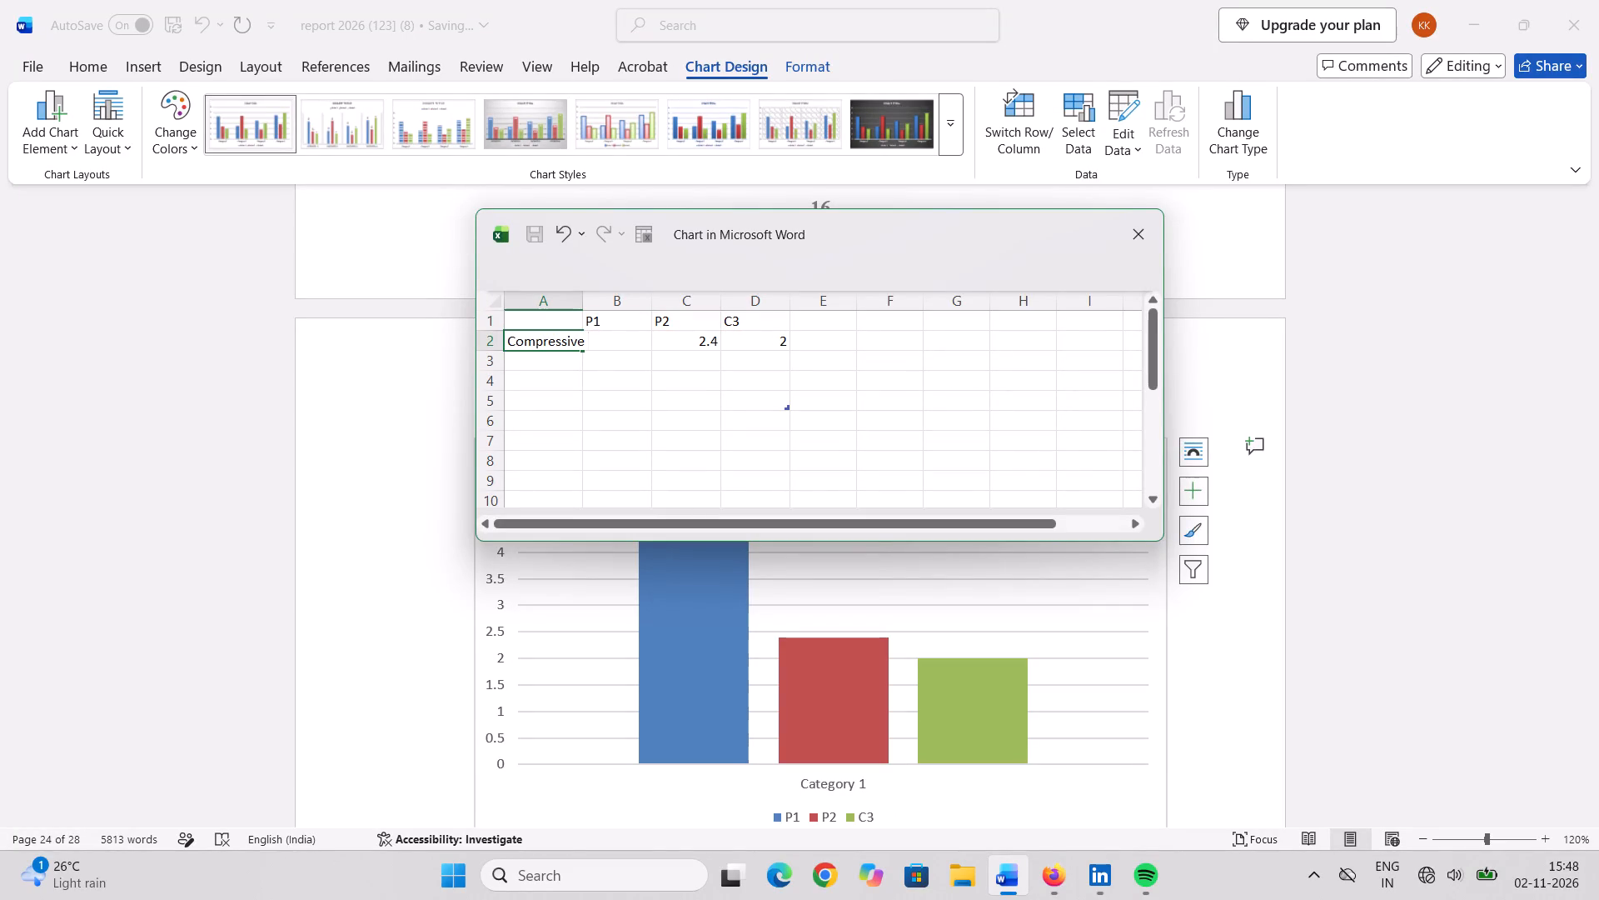
type("Str")
type("engh")
key("BackSpace")
type("th")
left_click(883, 592)
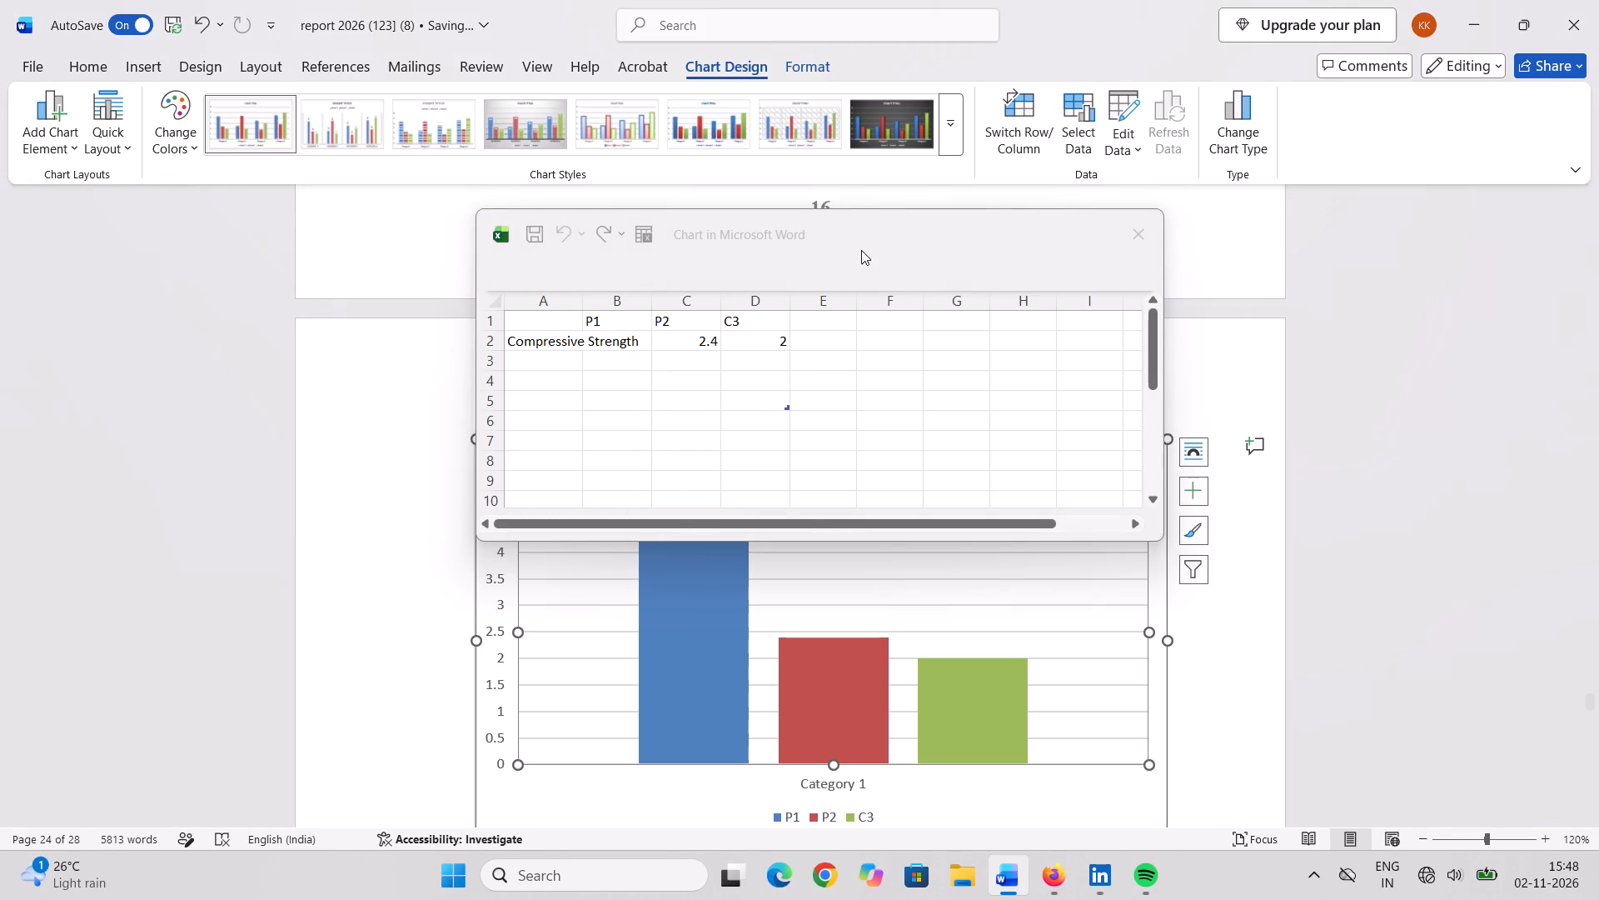
left_click_drag(861, 250, 1193, 48)
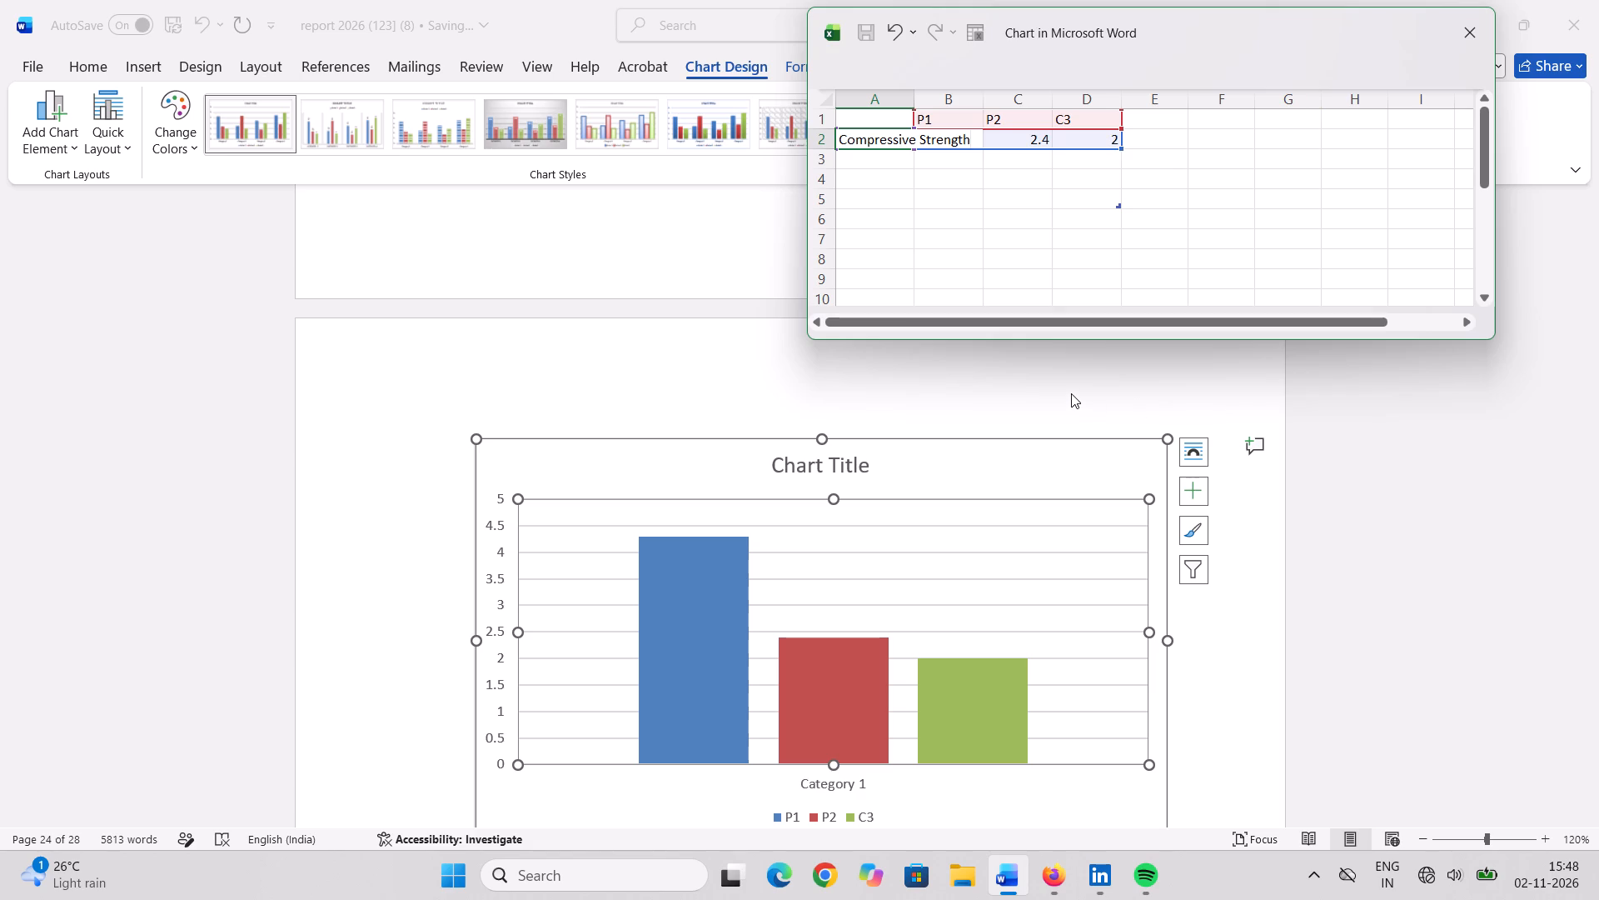
left_click(953, 127)
left_click(950, 116)
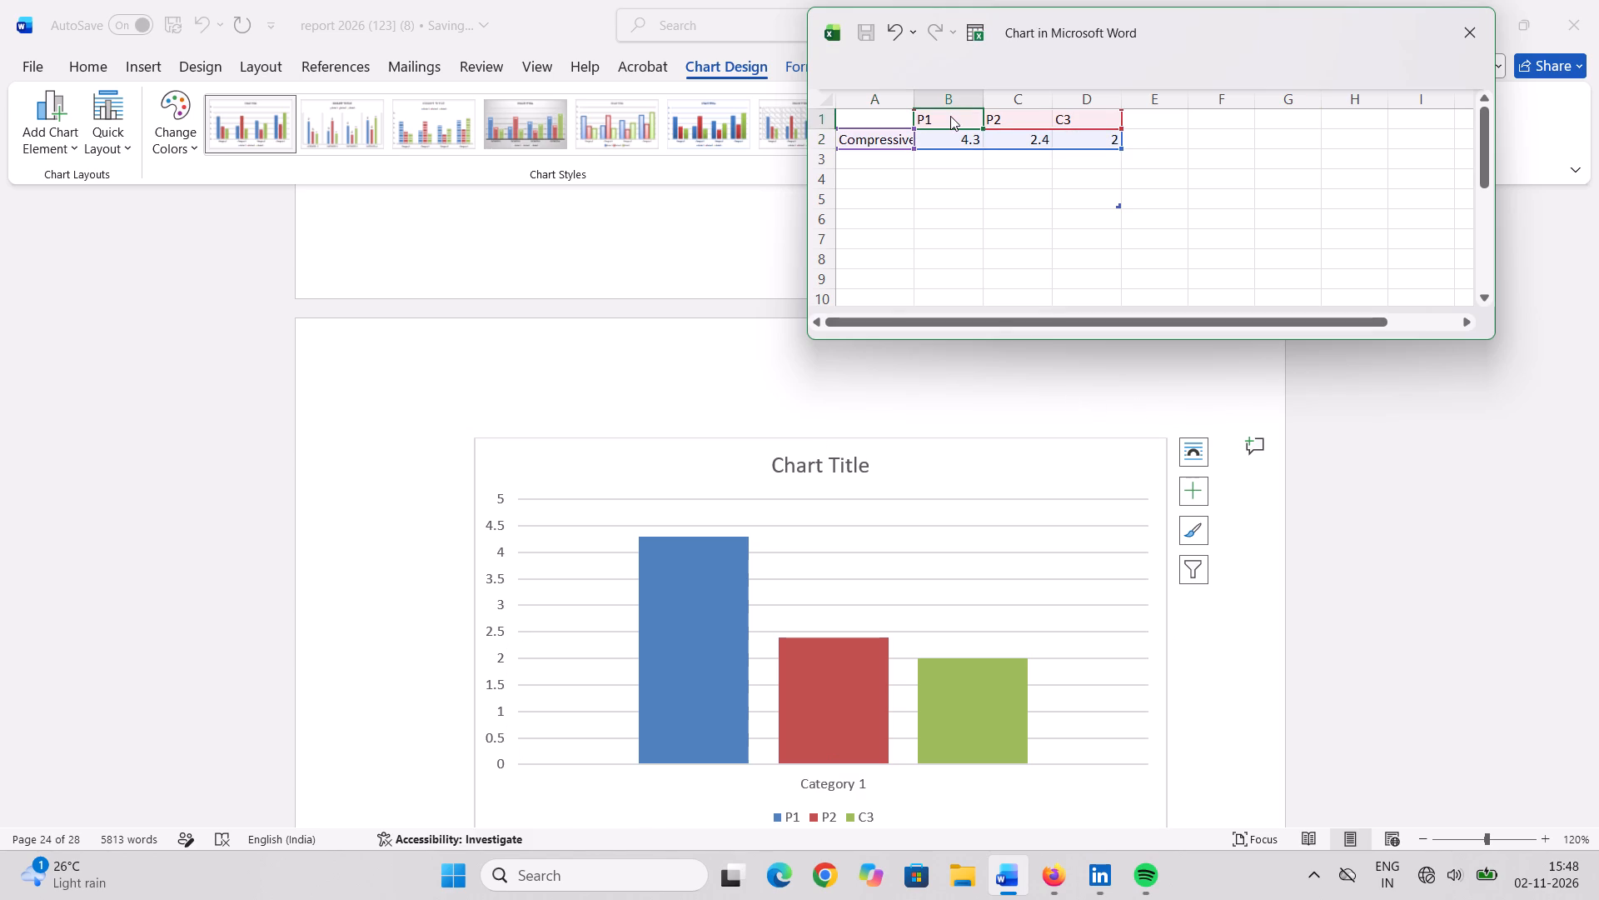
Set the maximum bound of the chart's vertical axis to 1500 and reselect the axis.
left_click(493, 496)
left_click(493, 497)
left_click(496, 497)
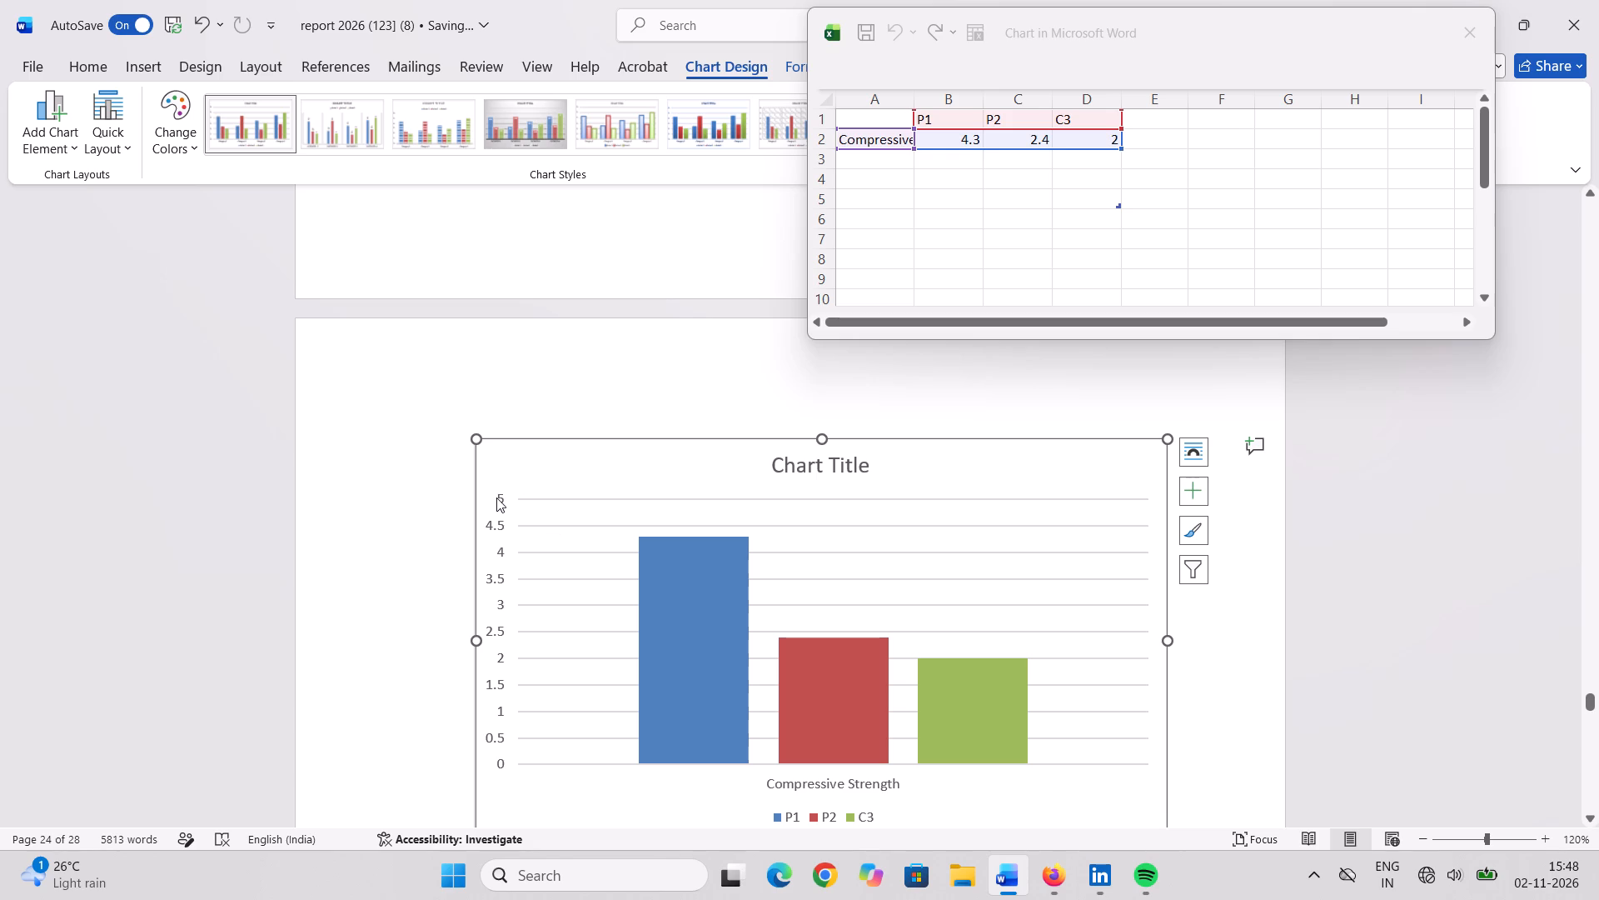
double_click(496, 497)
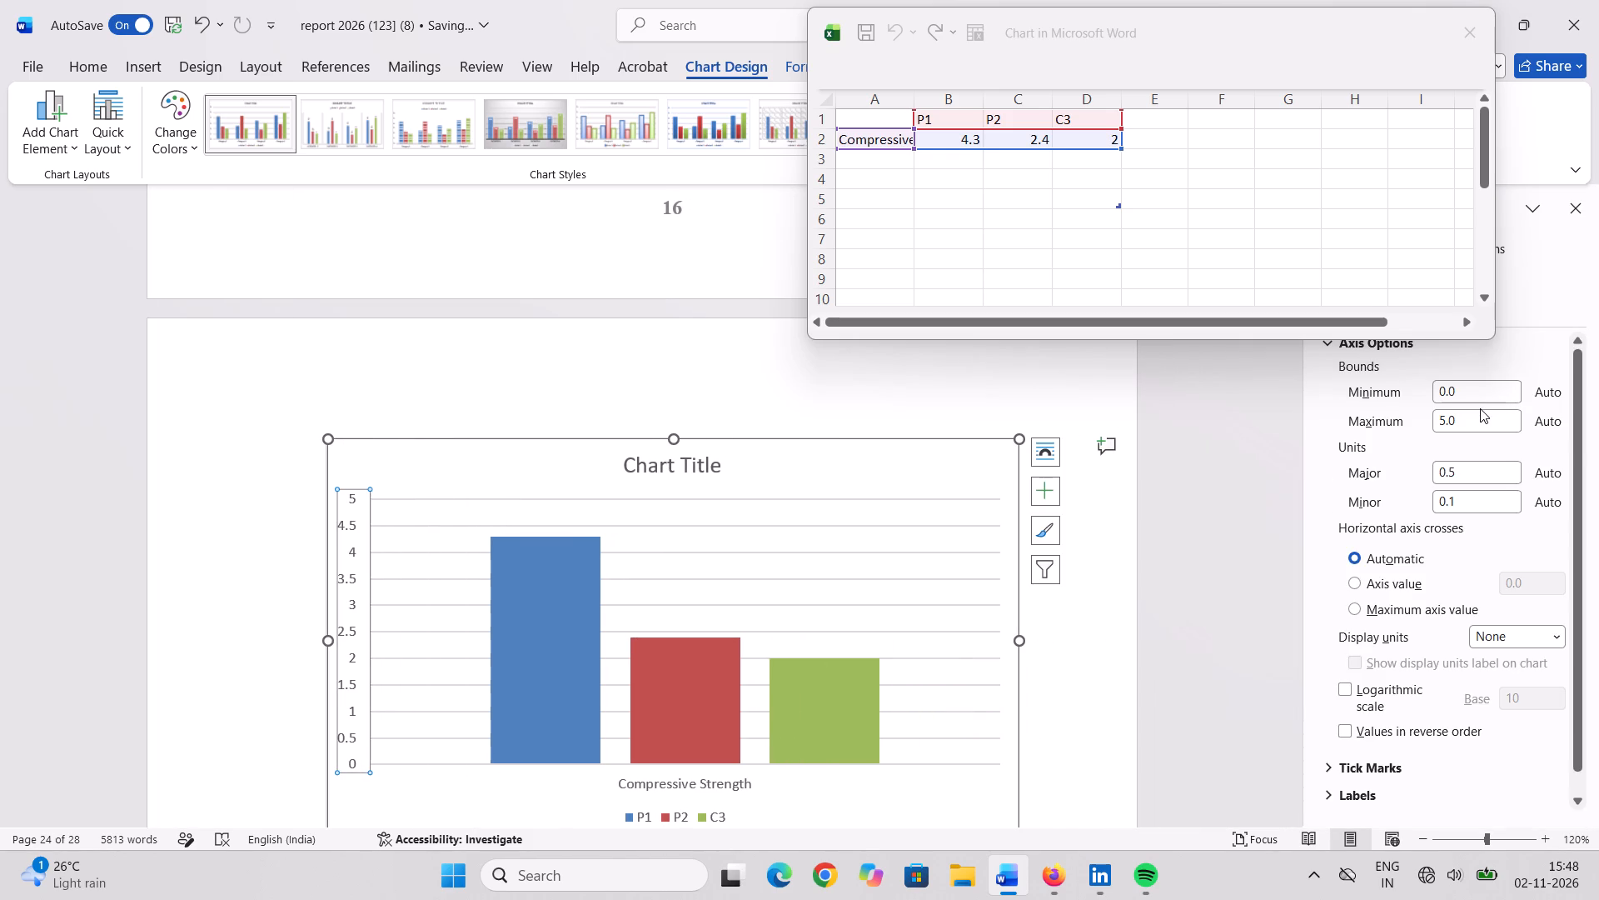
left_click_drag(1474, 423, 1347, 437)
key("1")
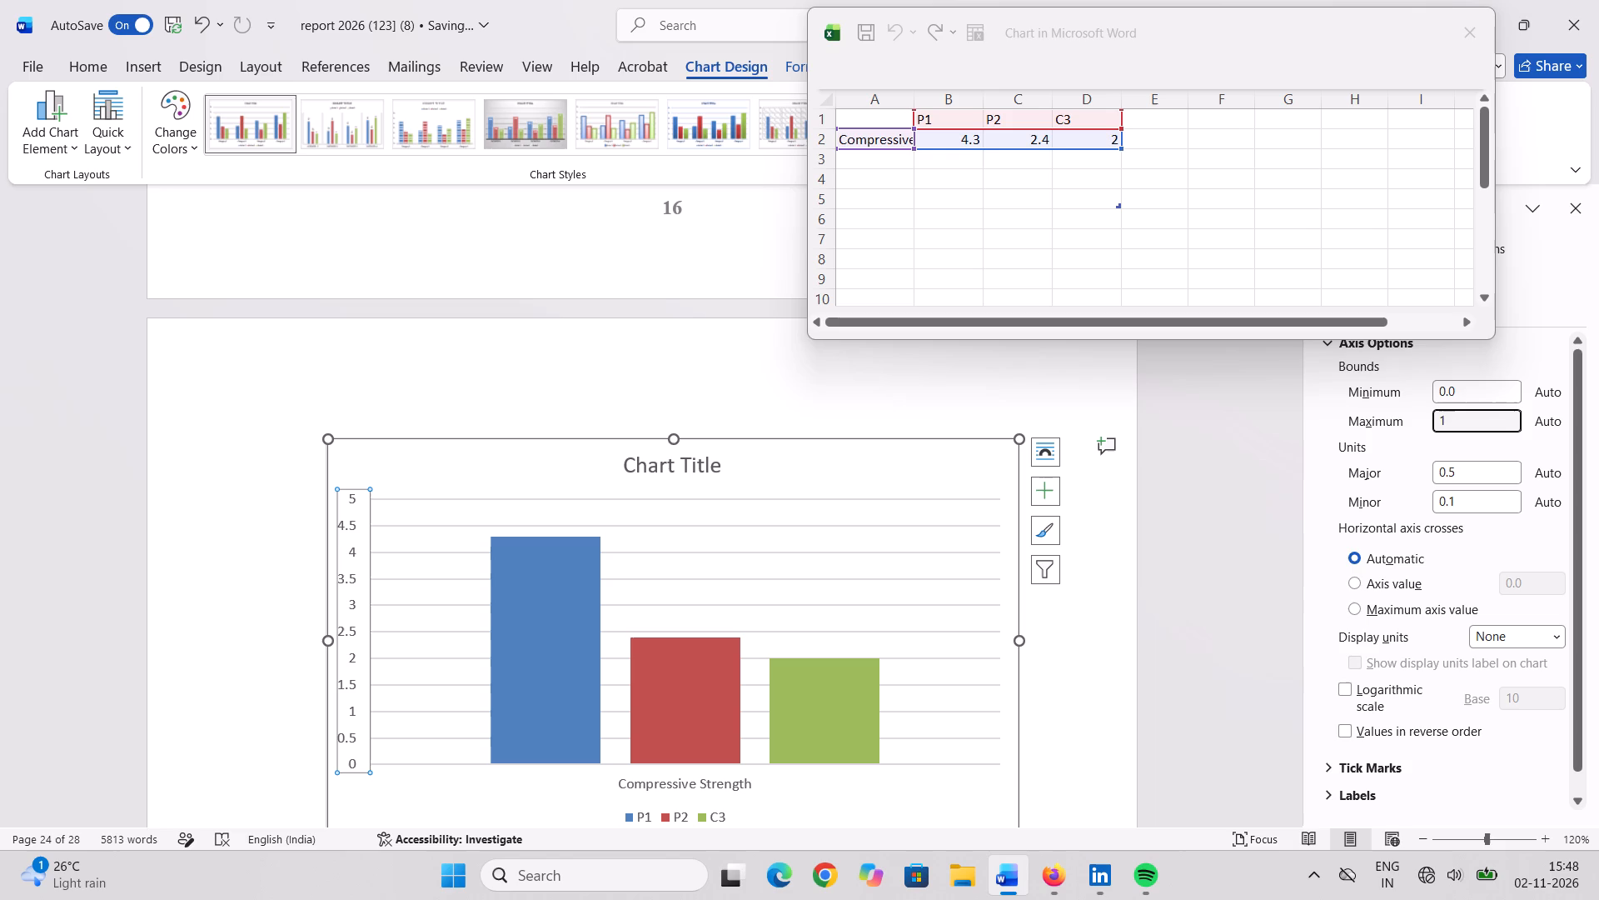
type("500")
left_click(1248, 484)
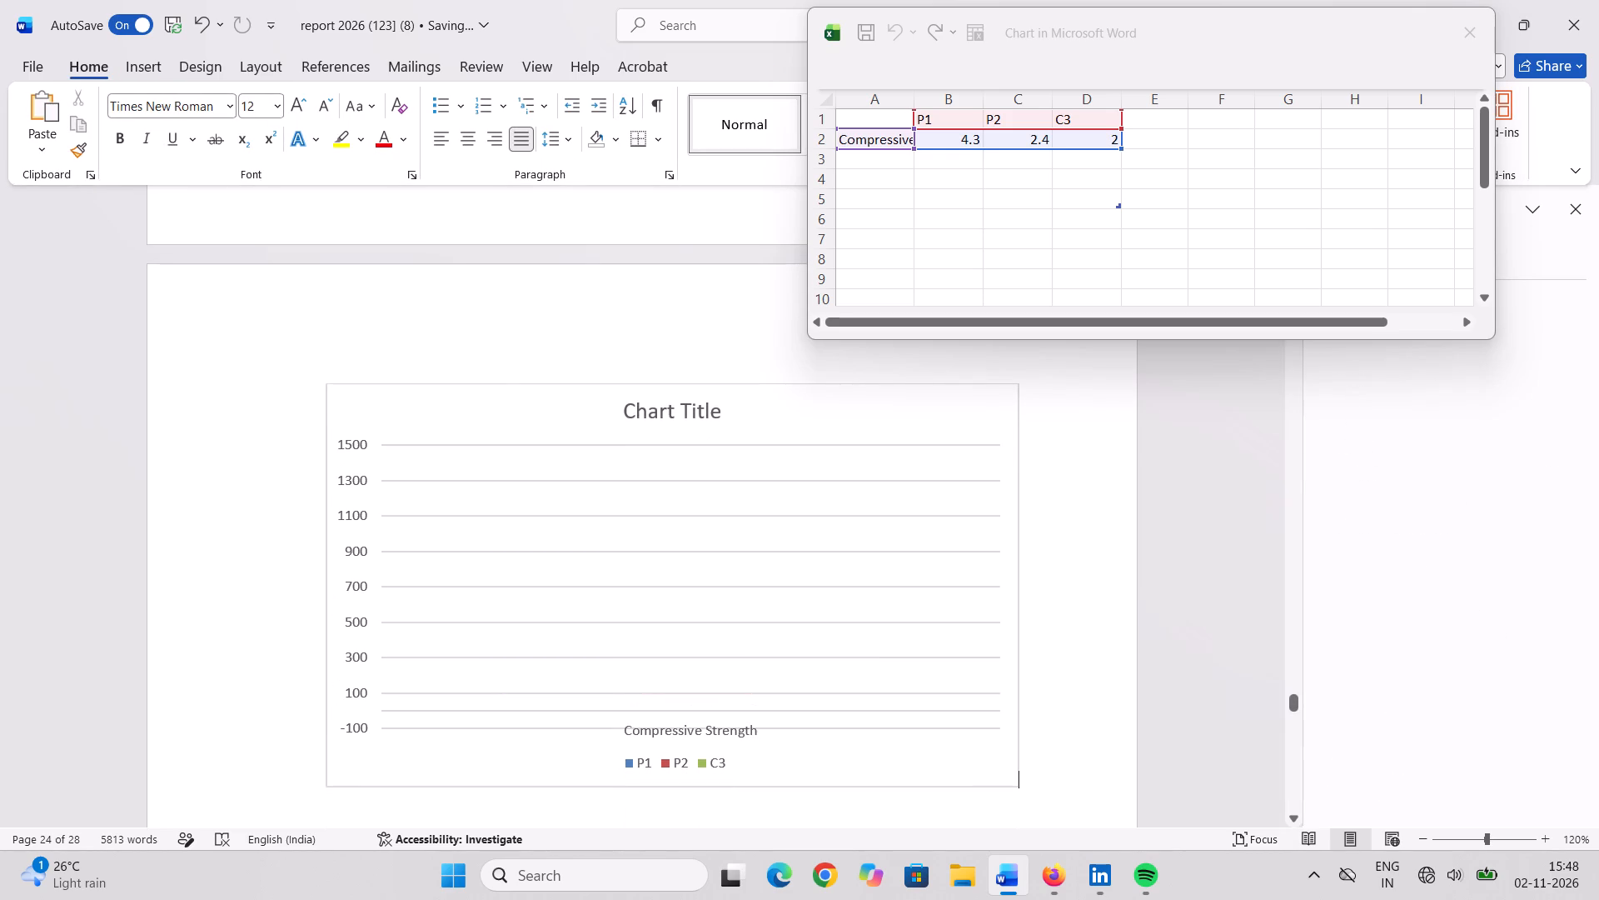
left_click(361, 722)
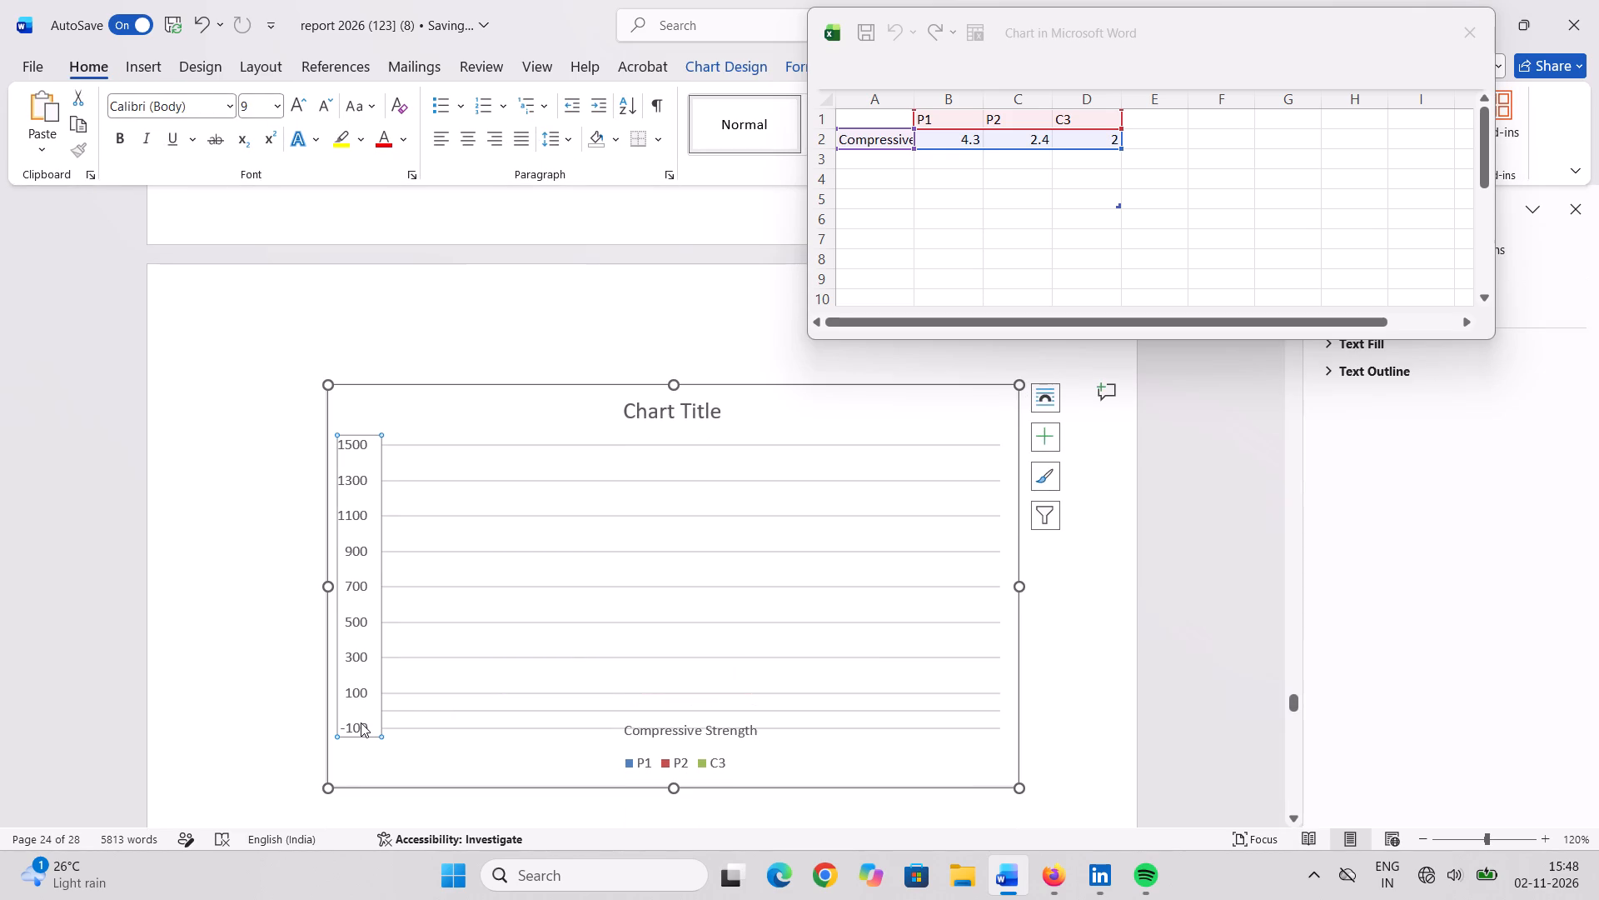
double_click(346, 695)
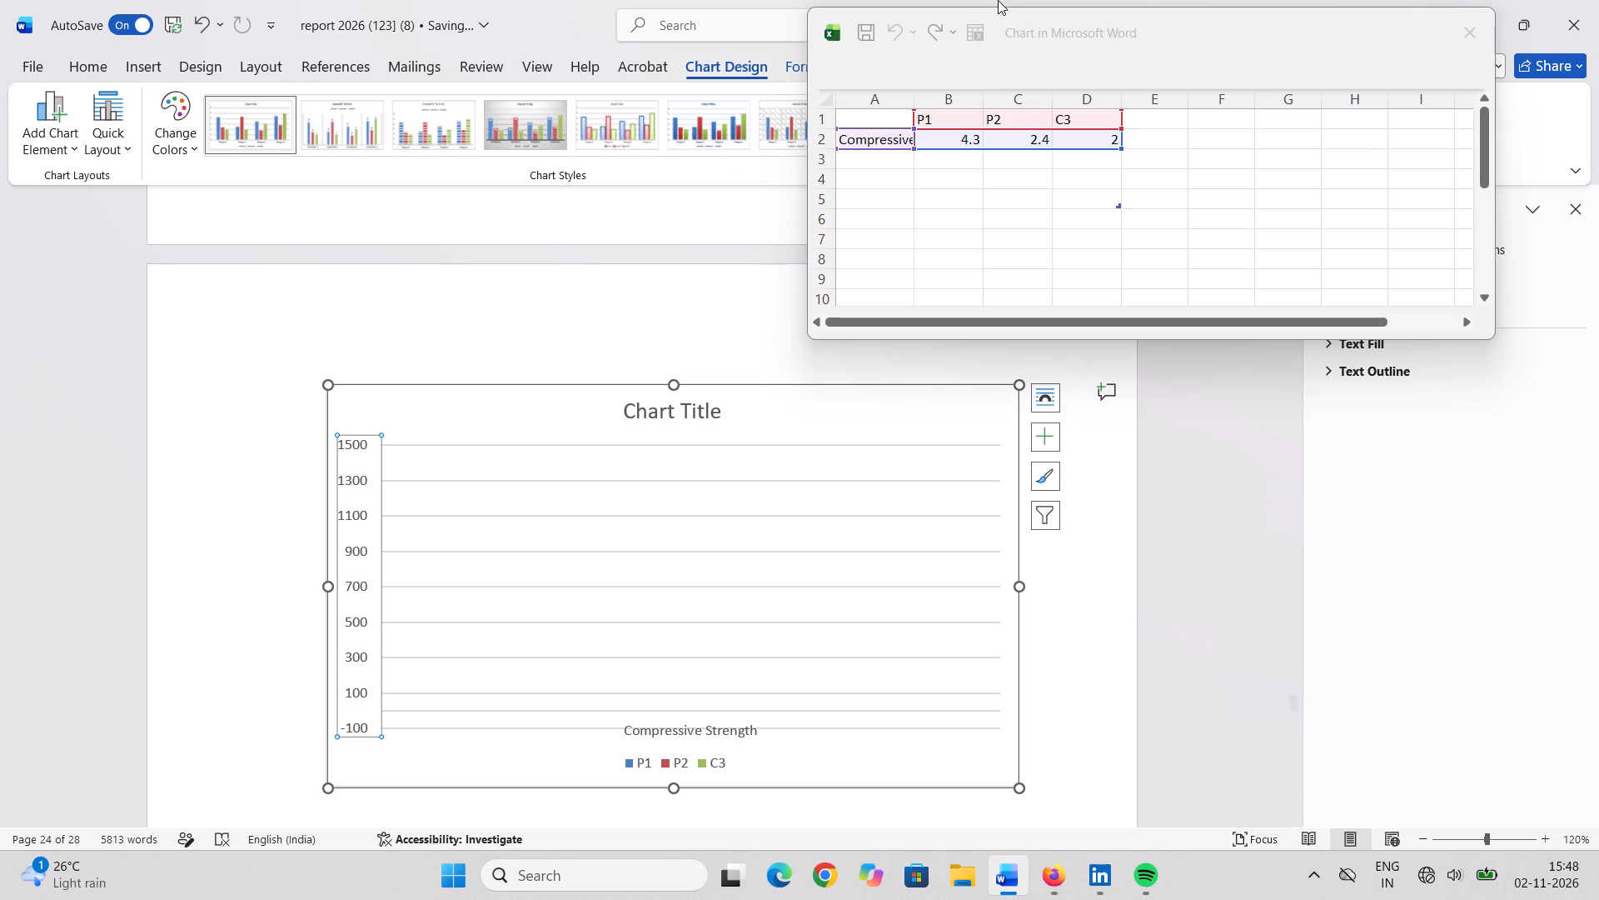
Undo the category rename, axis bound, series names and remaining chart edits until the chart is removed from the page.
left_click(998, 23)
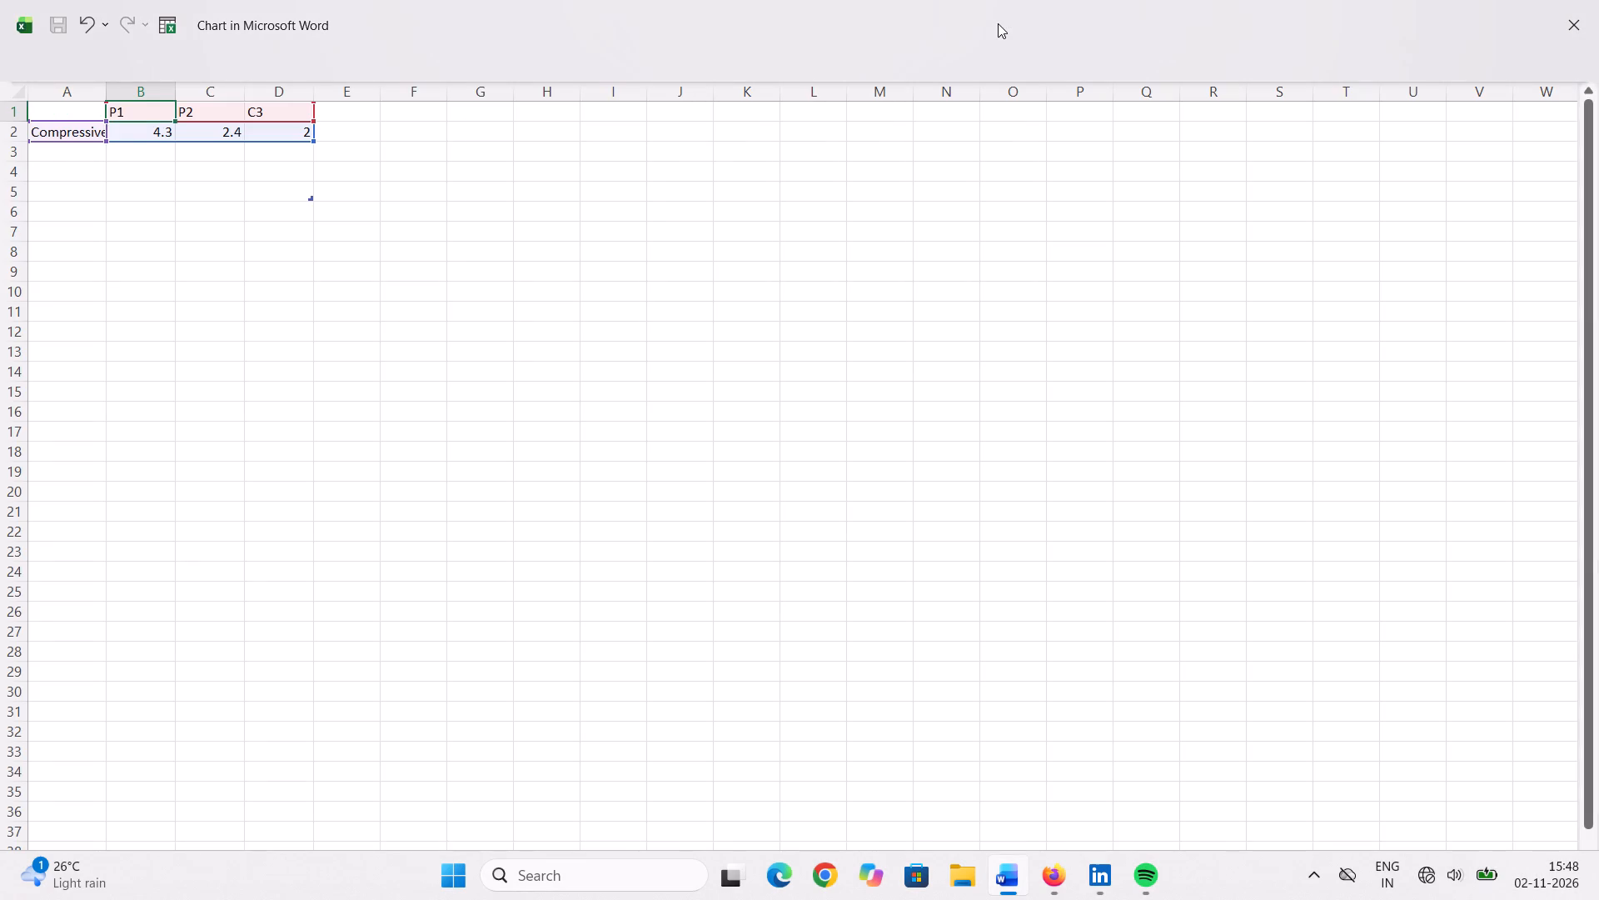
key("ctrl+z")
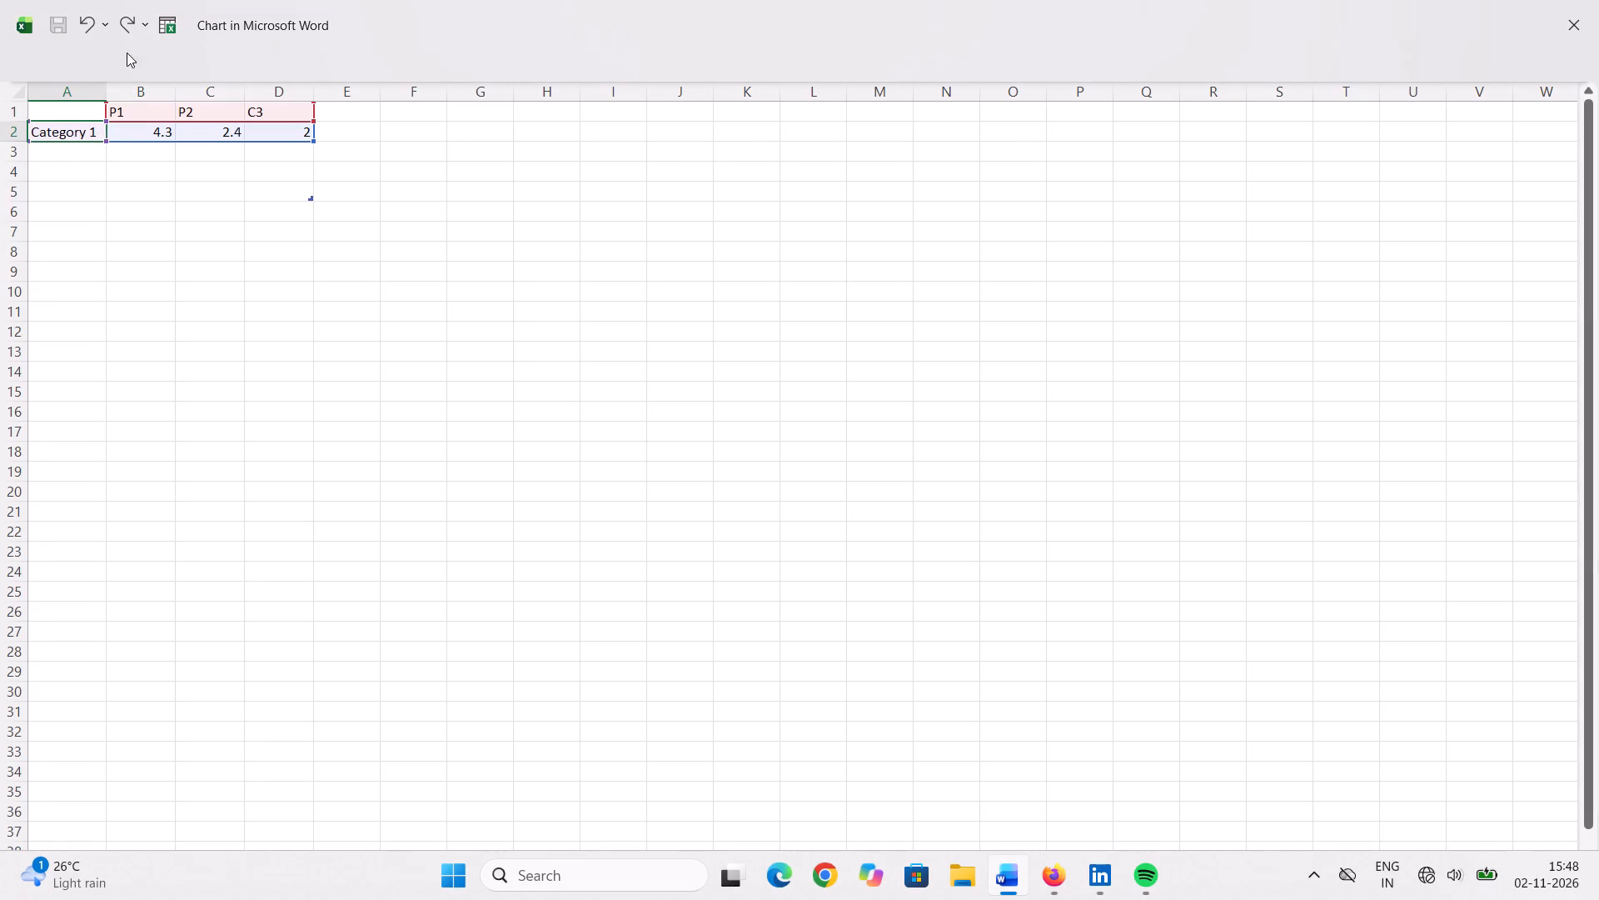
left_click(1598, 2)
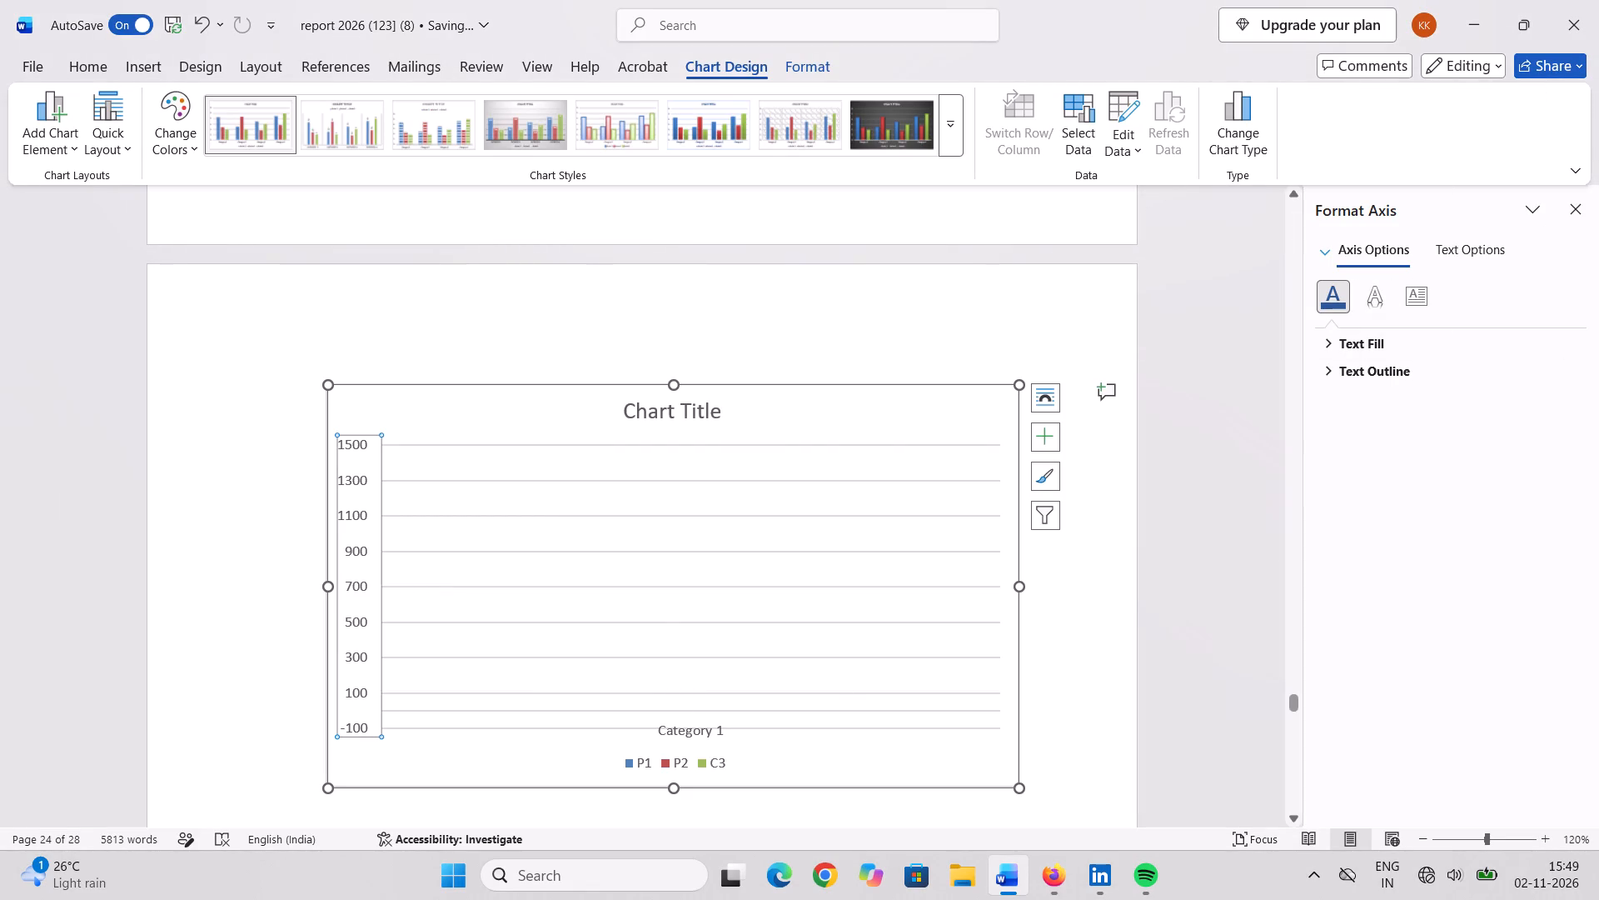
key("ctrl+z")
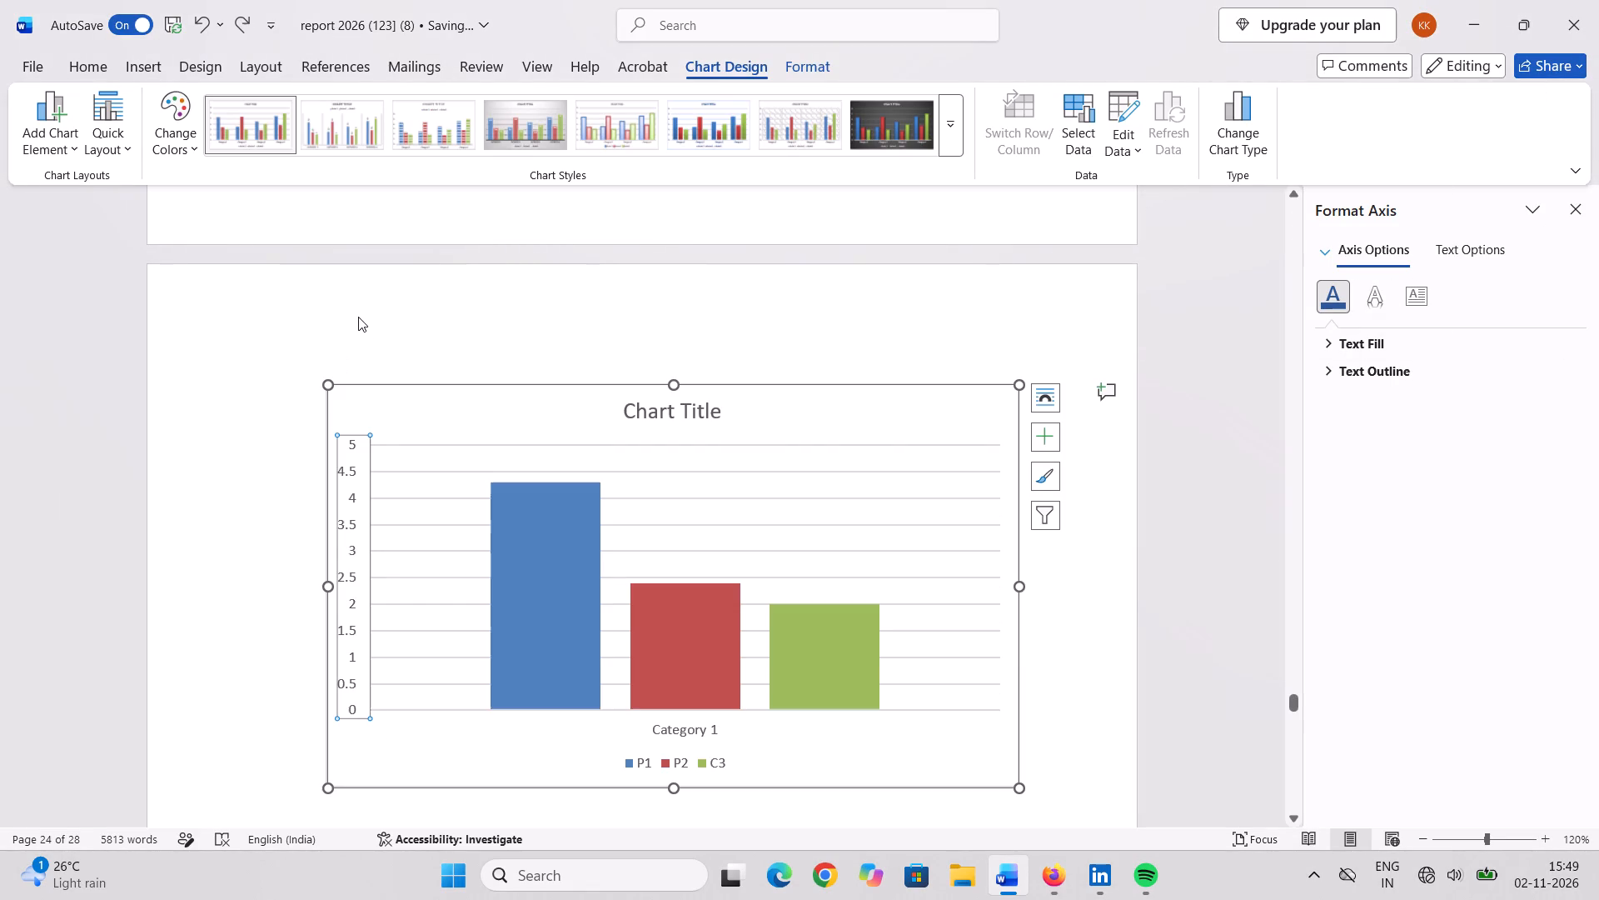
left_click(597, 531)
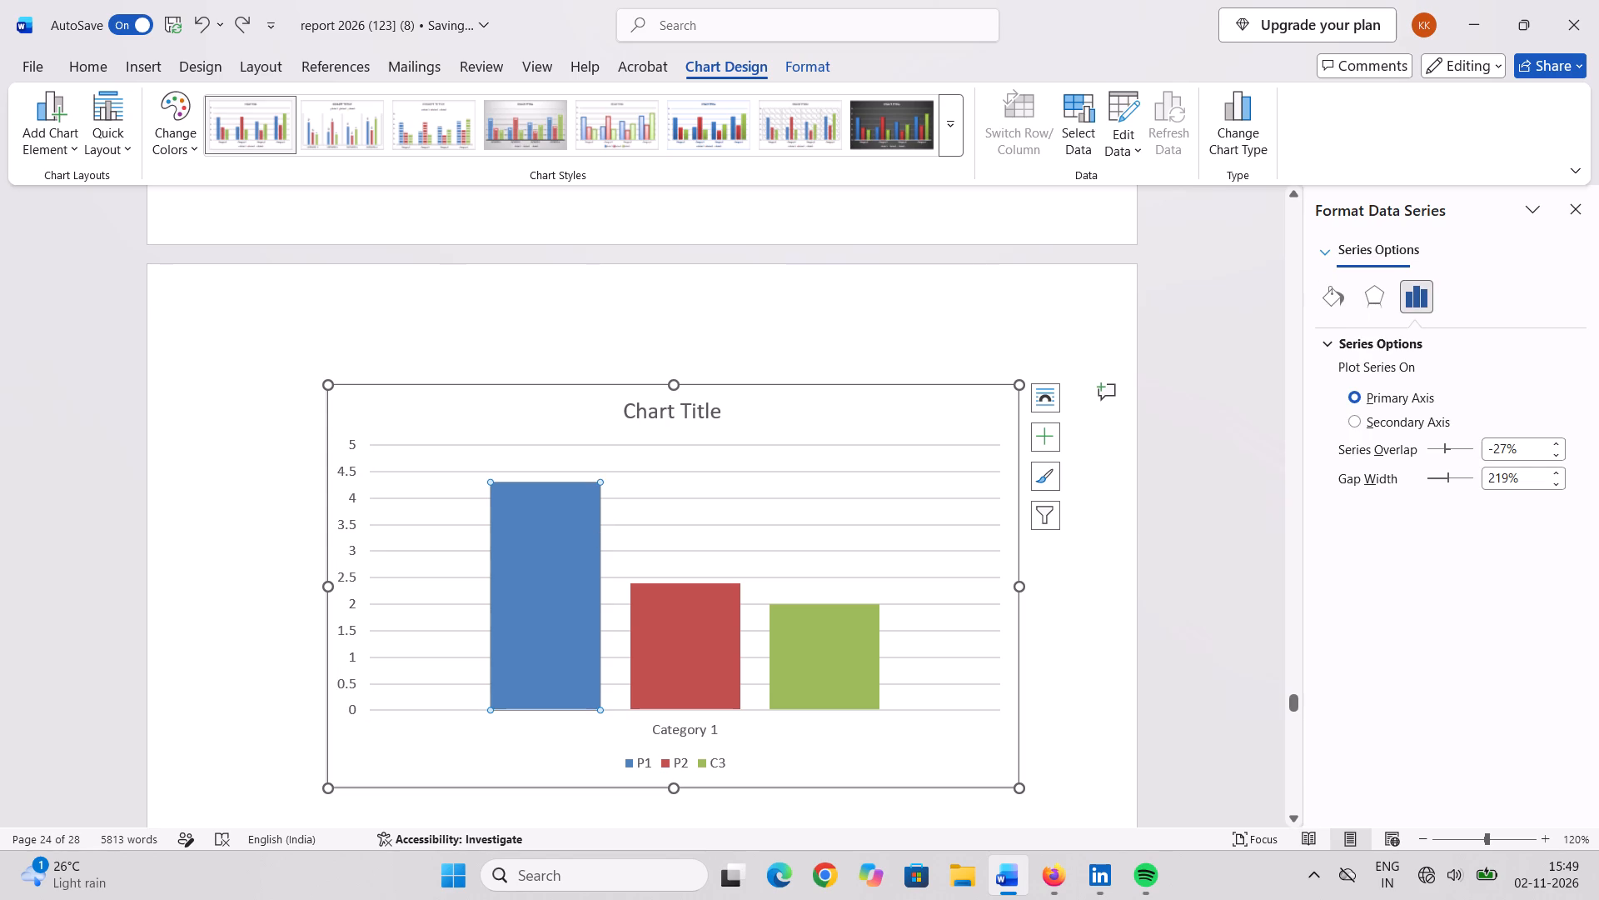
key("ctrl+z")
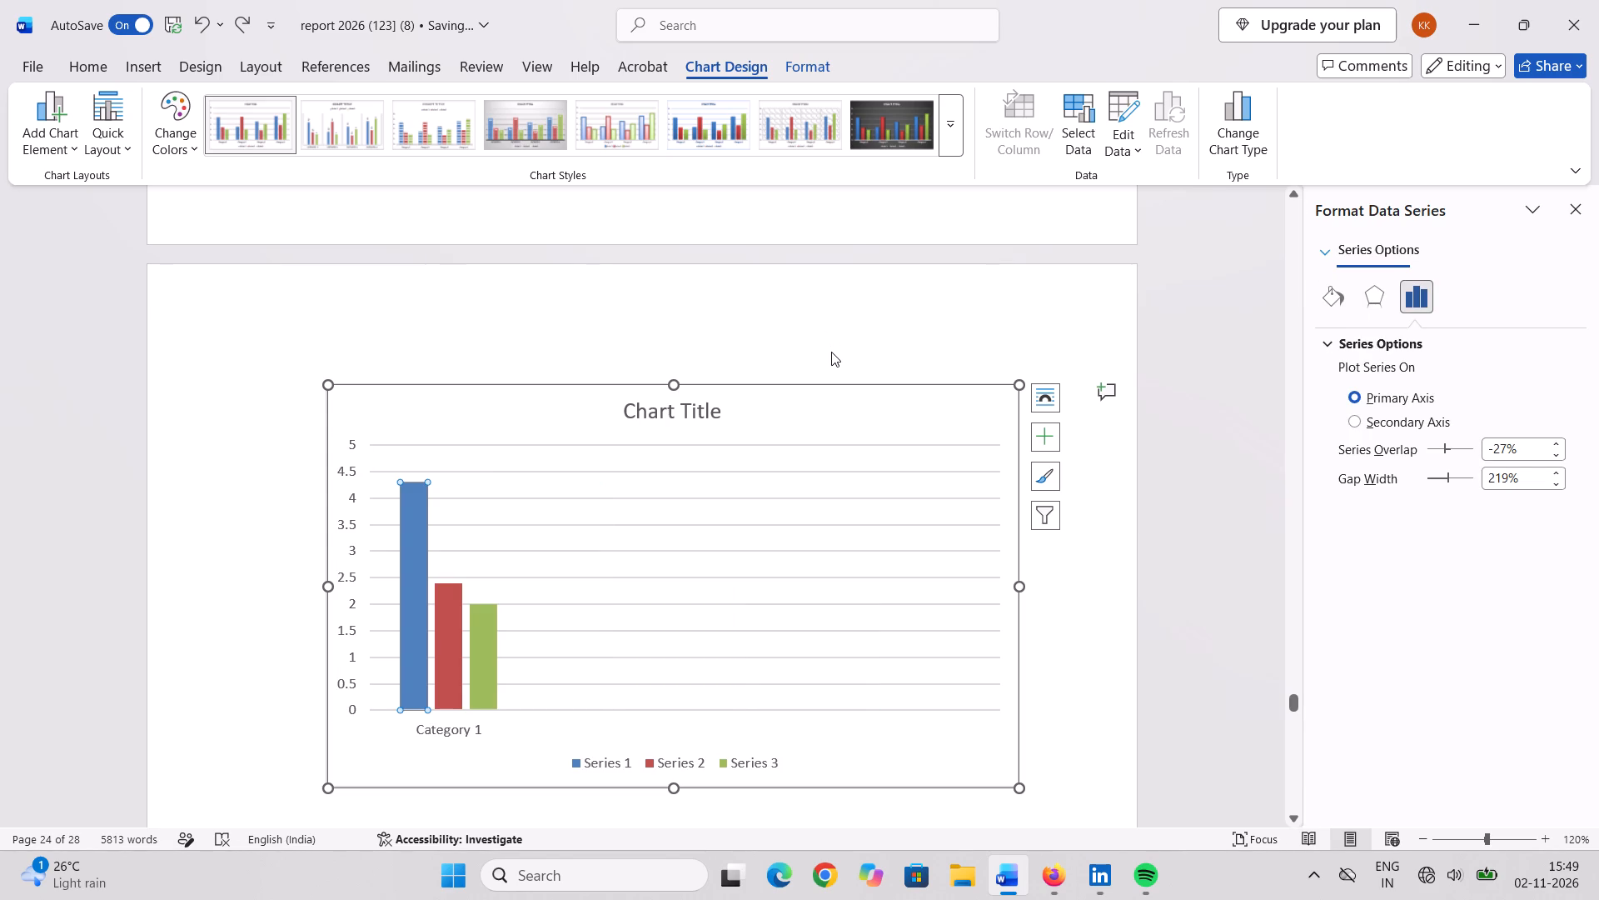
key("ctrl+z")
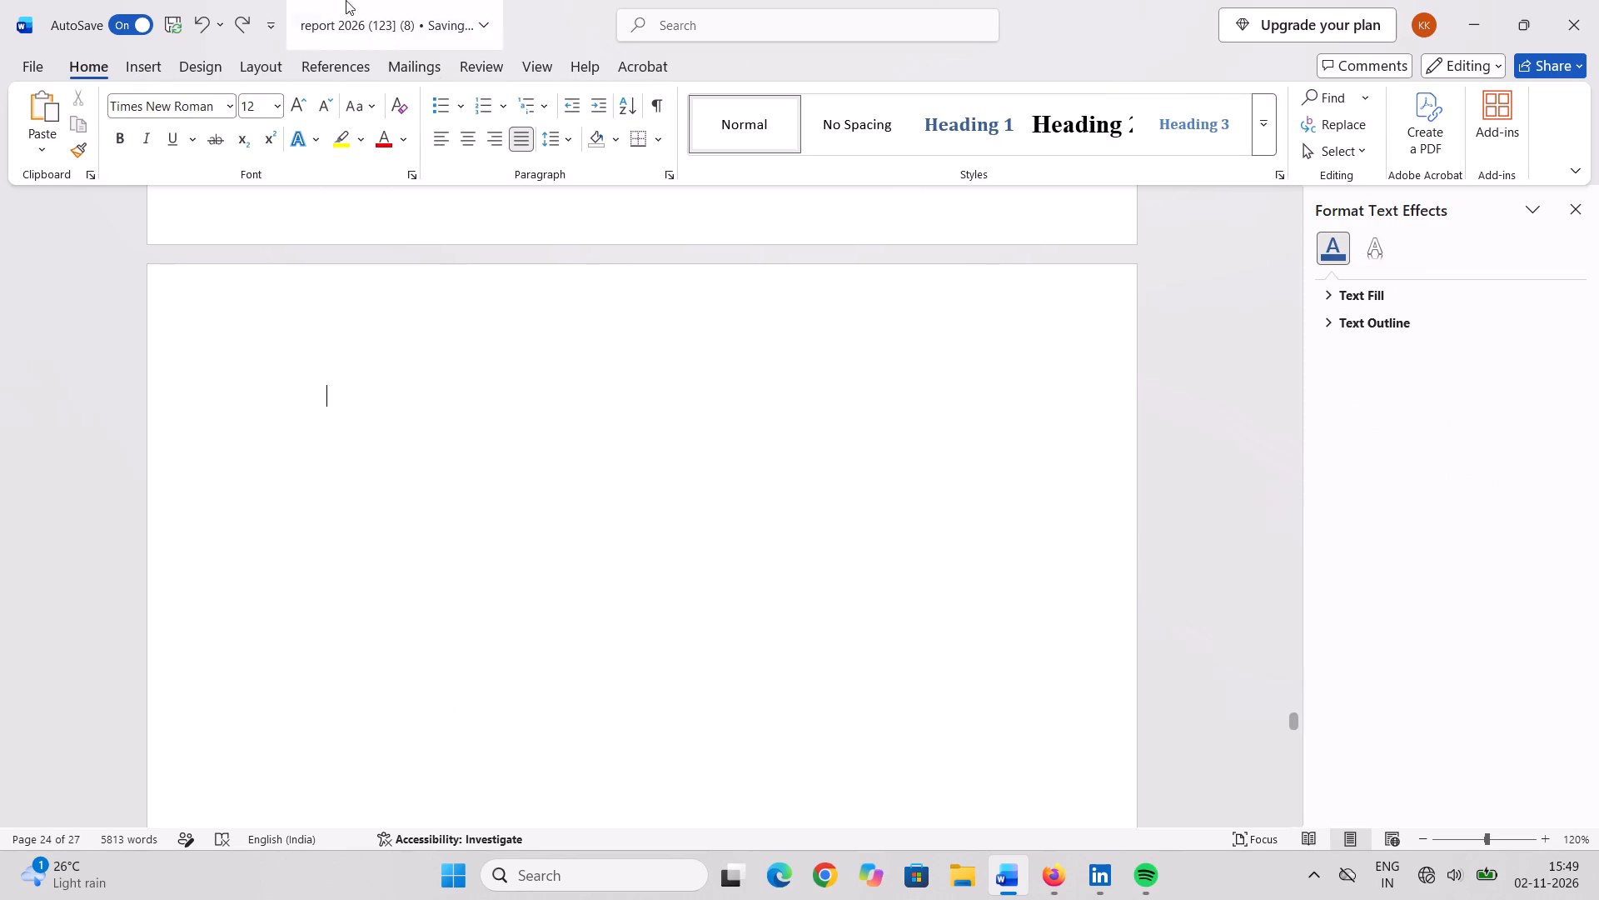
Insert a new clustered column chart on the blank page and move its data sheet clear of the chart.
left_click(157, 75)
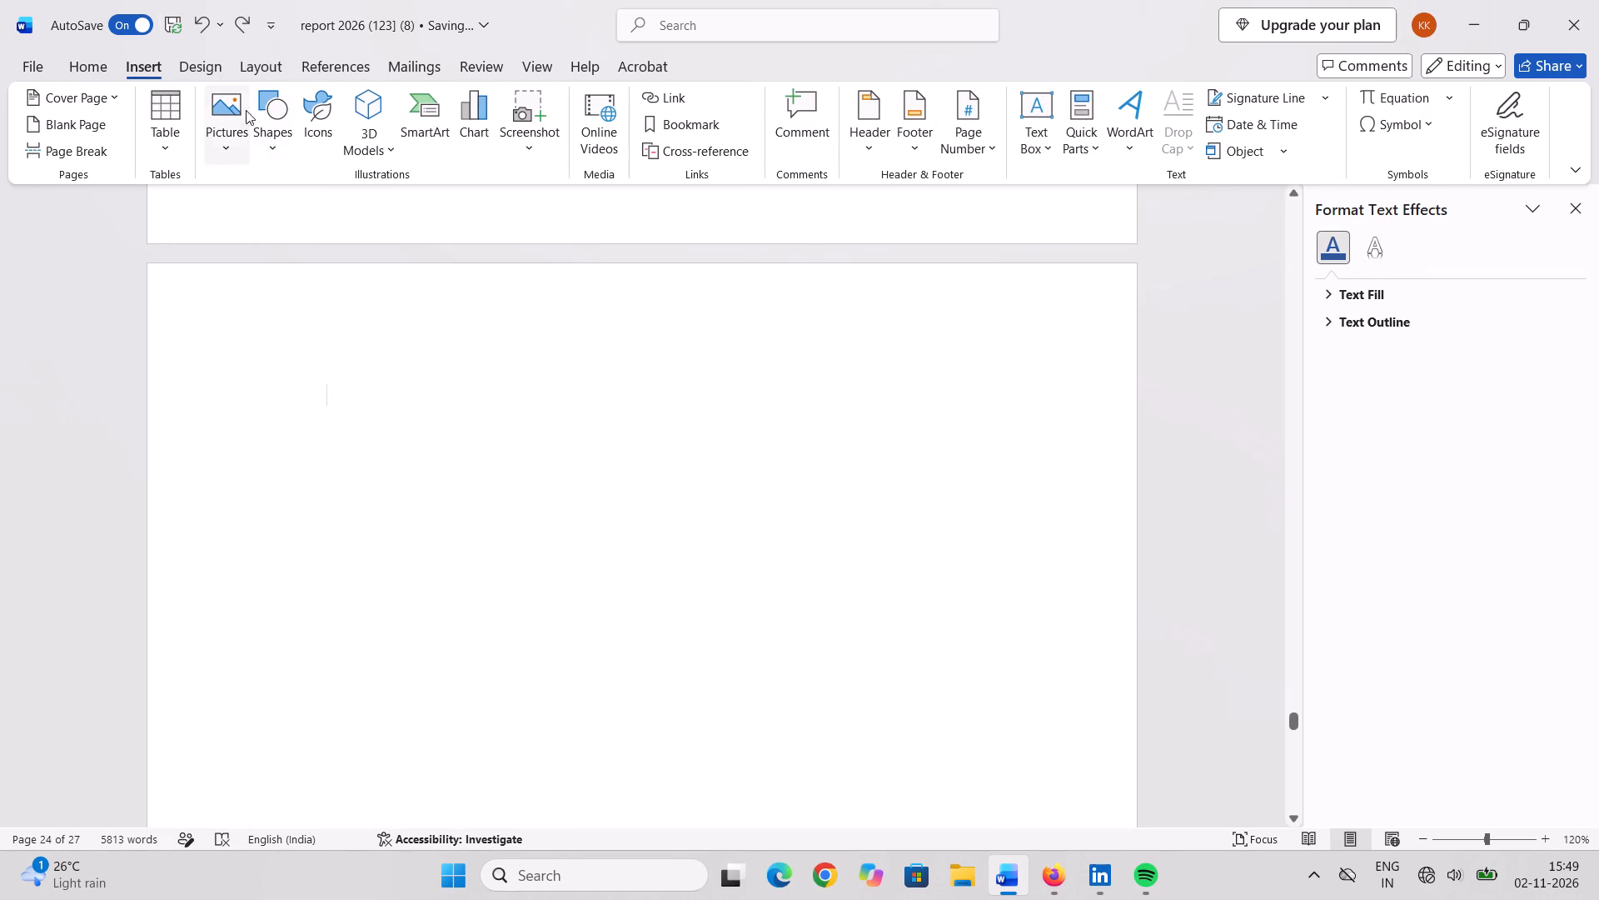
left_click(487, 110)
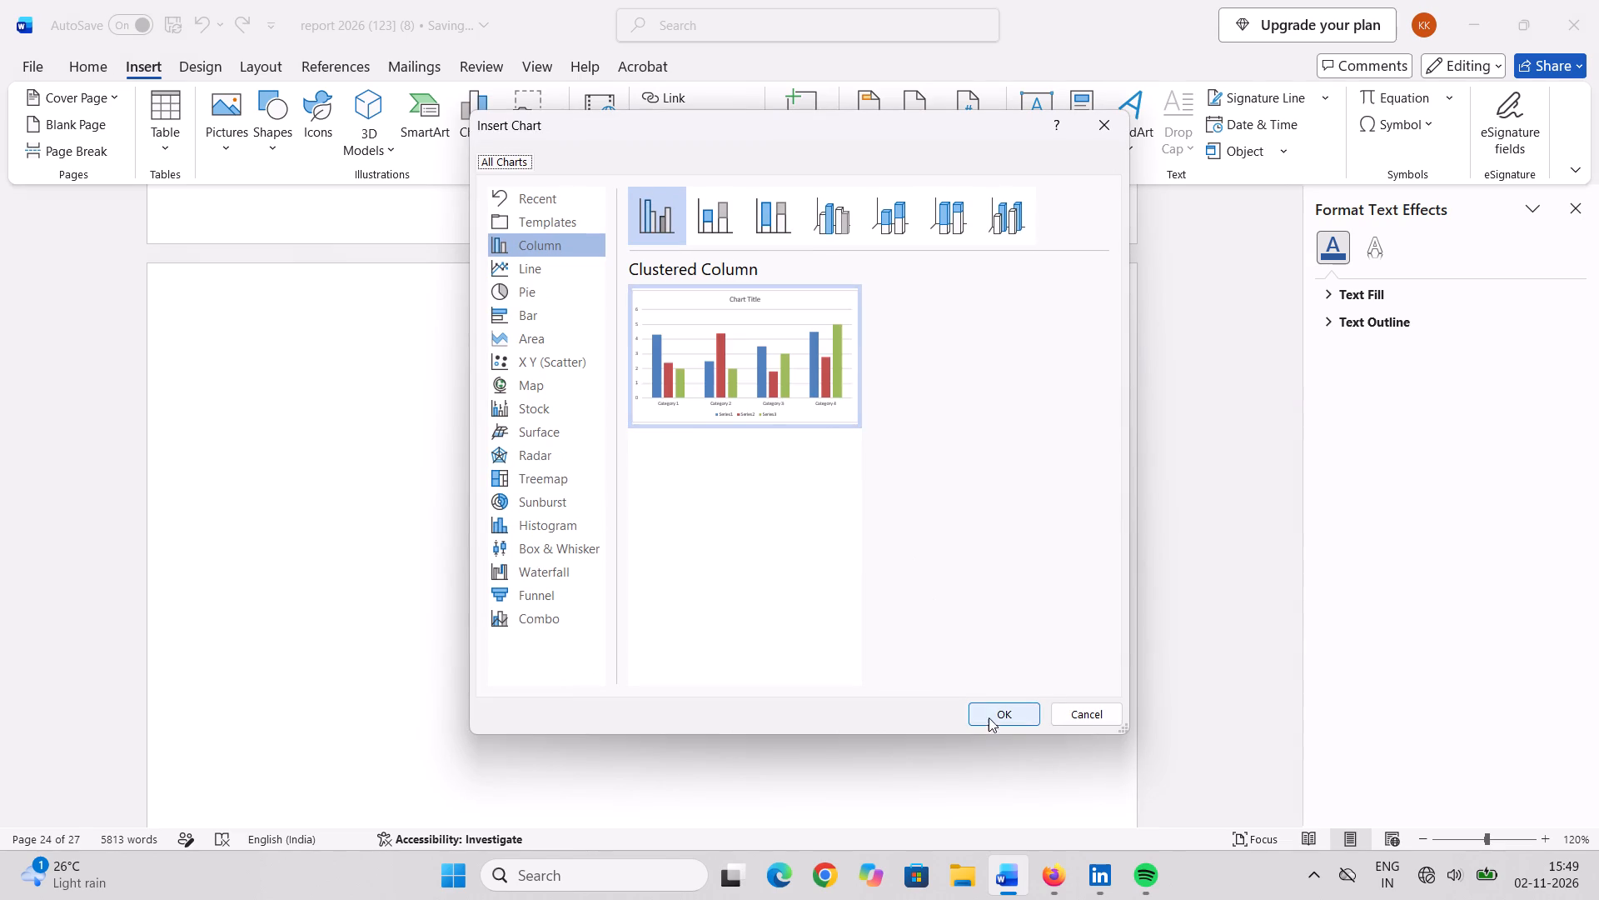
left_click(1013, 712)
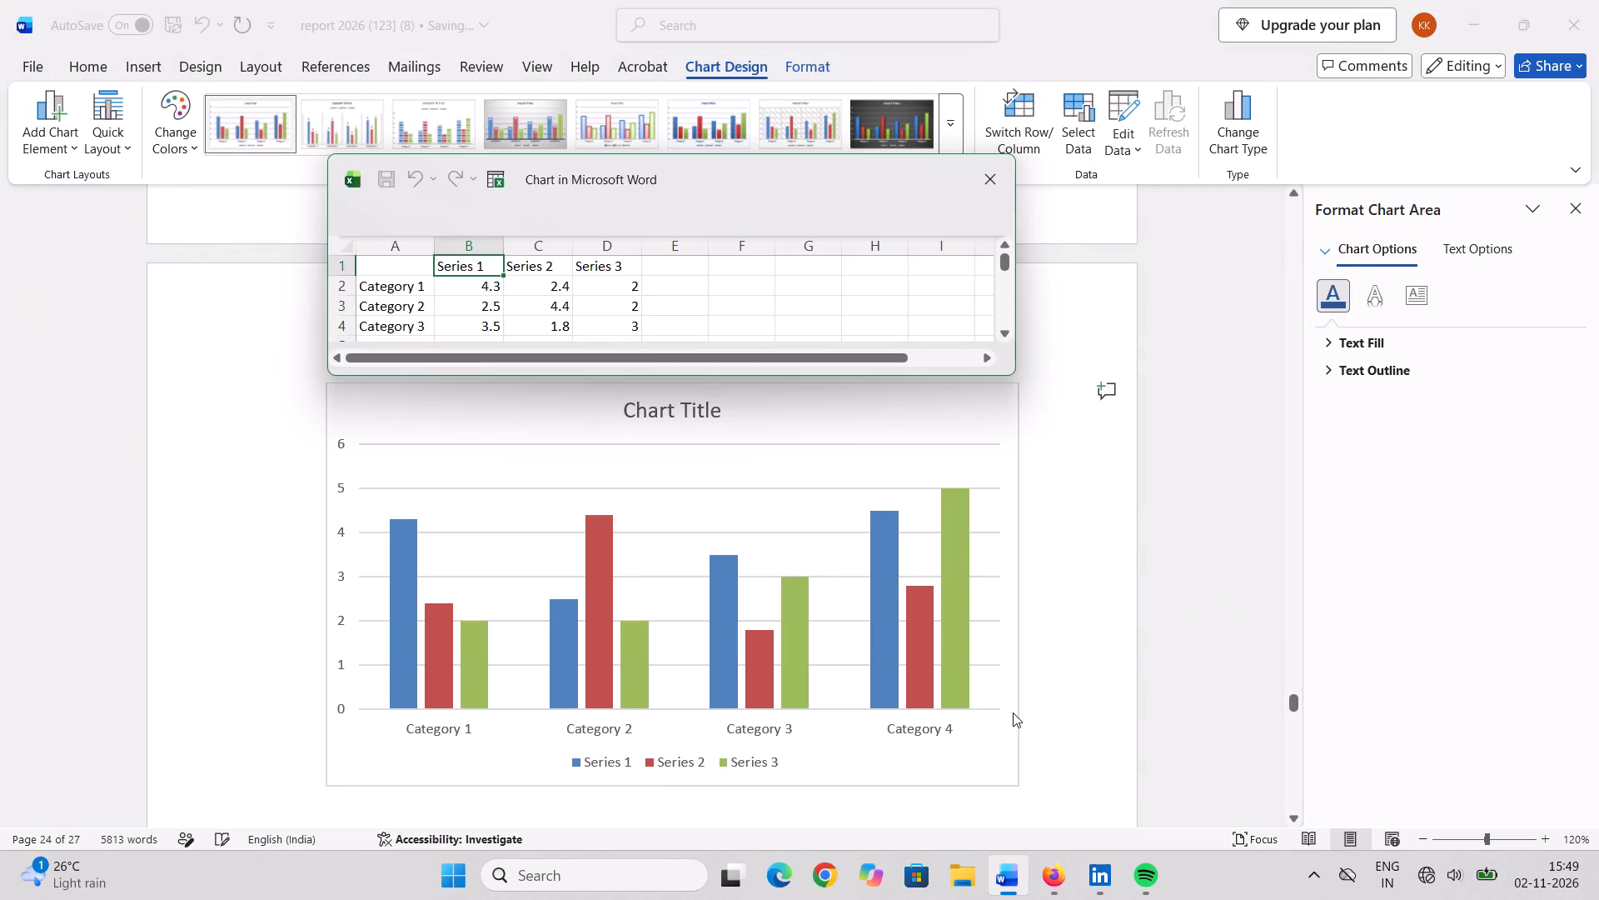
left_click_drag(698, 169, 685, 37)
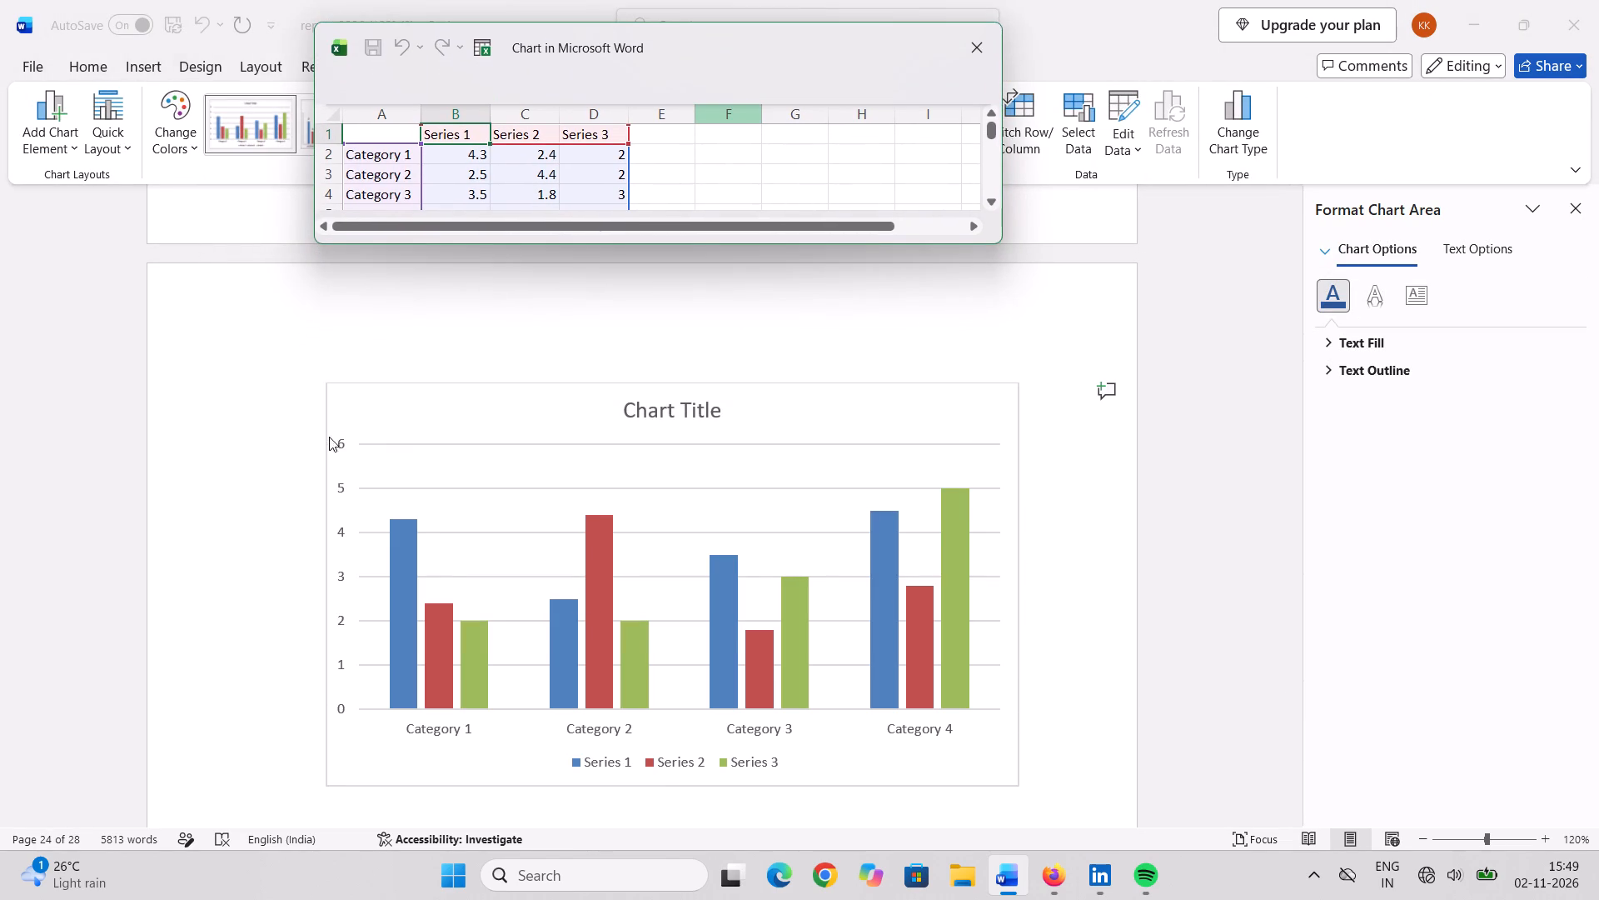
Open the formatting options of the chart's vertical axis and set its maximum bound to 1500.
left_click(338, 441)
double_click(338, 441)
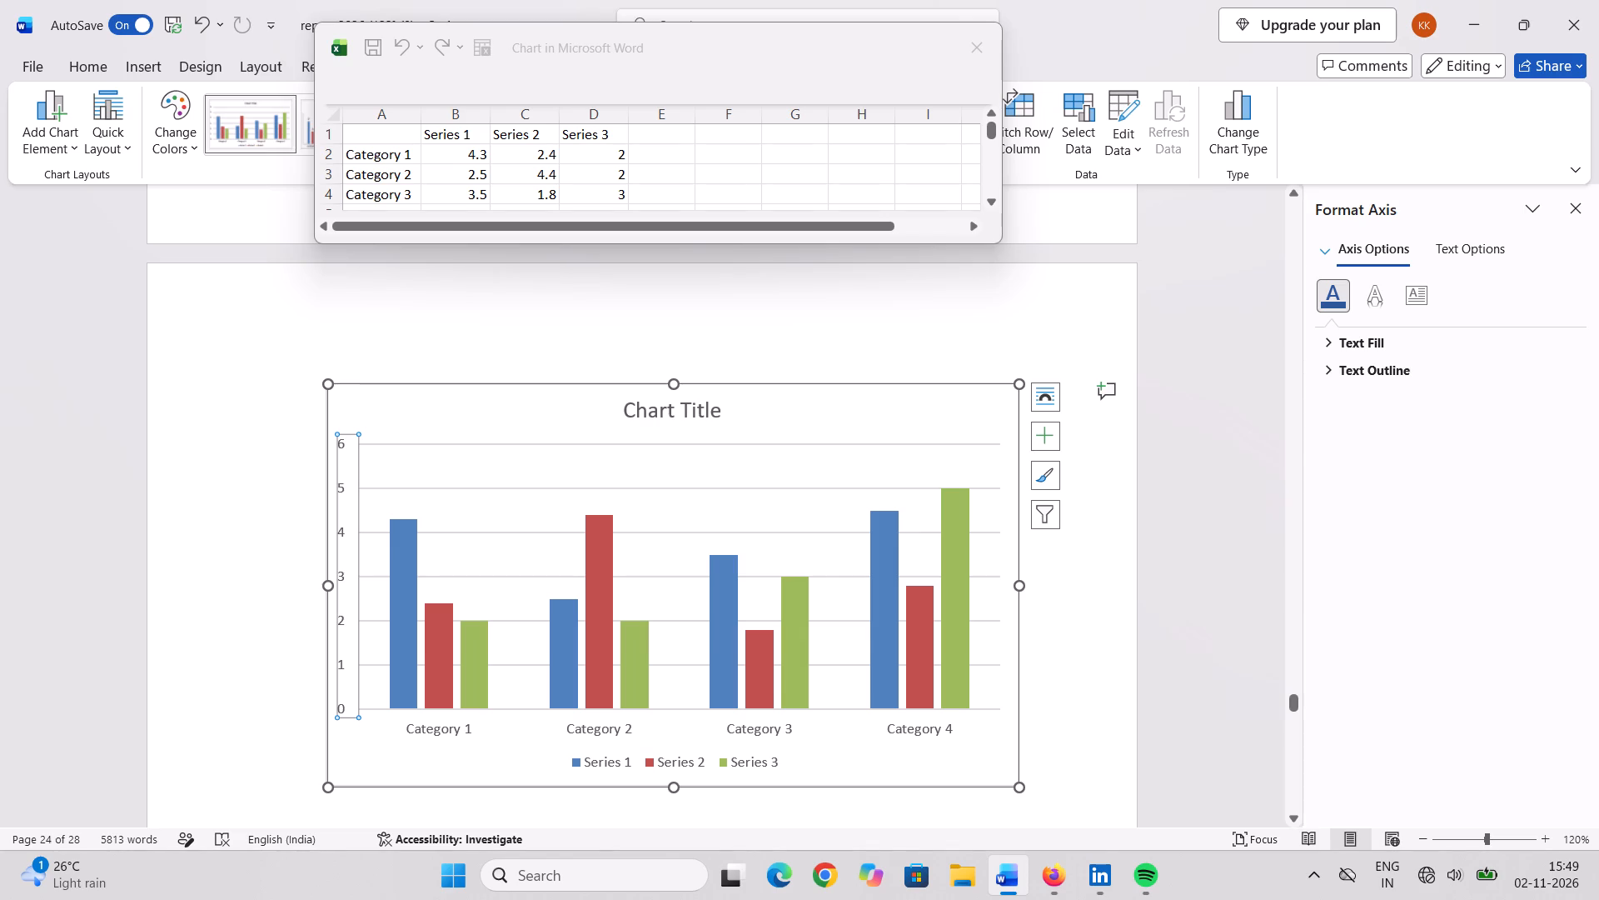
left_click(342, 454)
double_click(342, 443)
left_click(1570, 198)
left_click(492, 451)
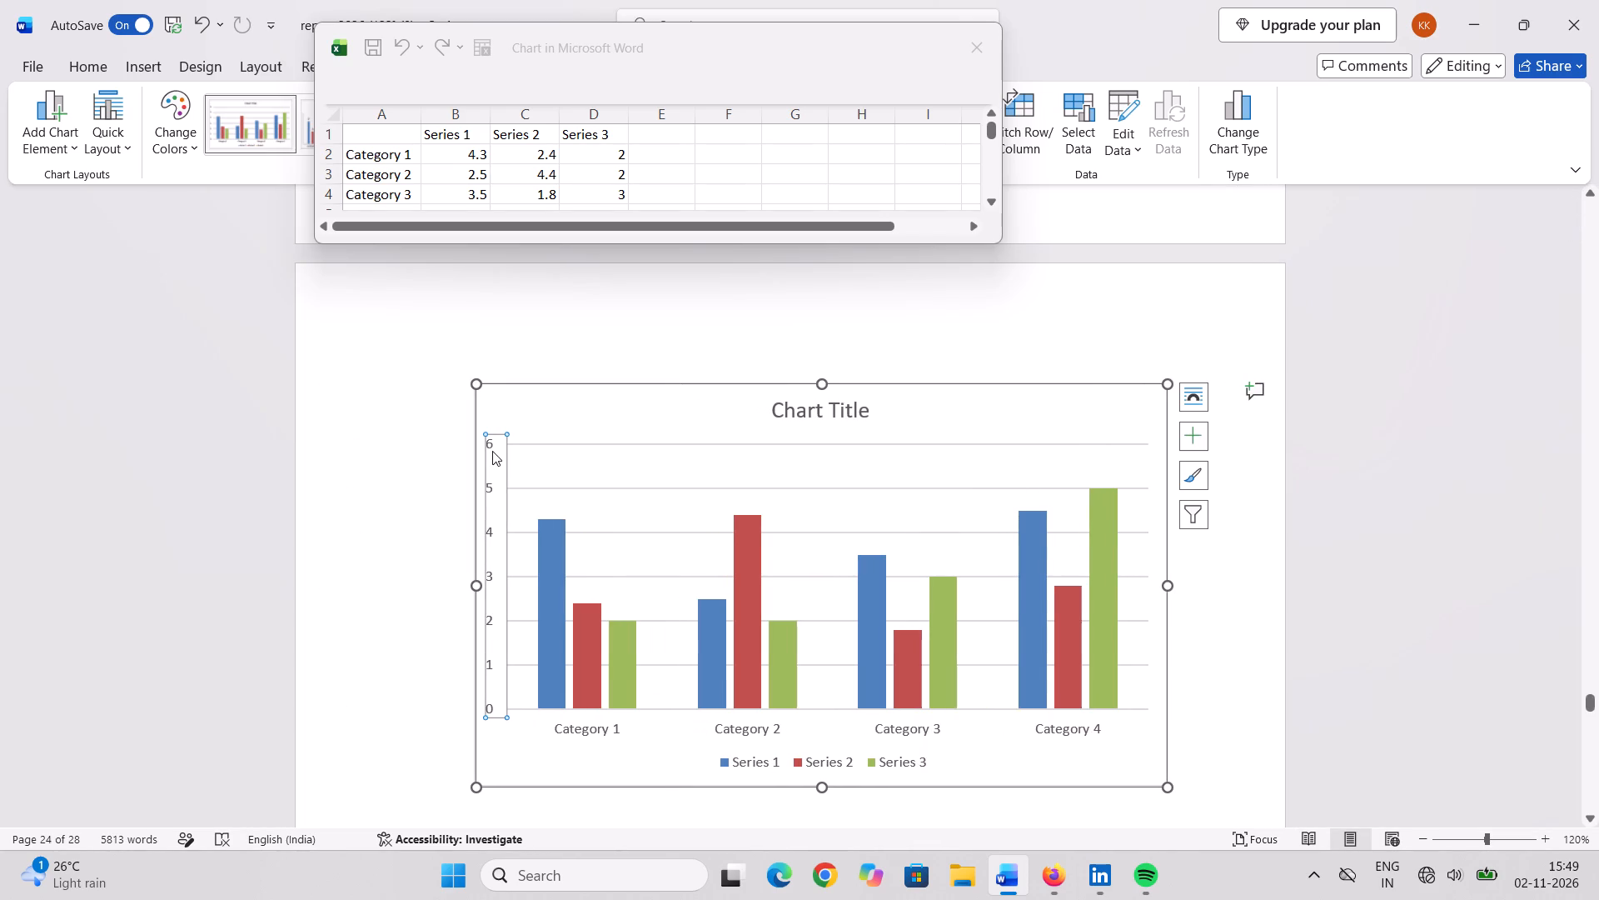
double_click(484, 435)
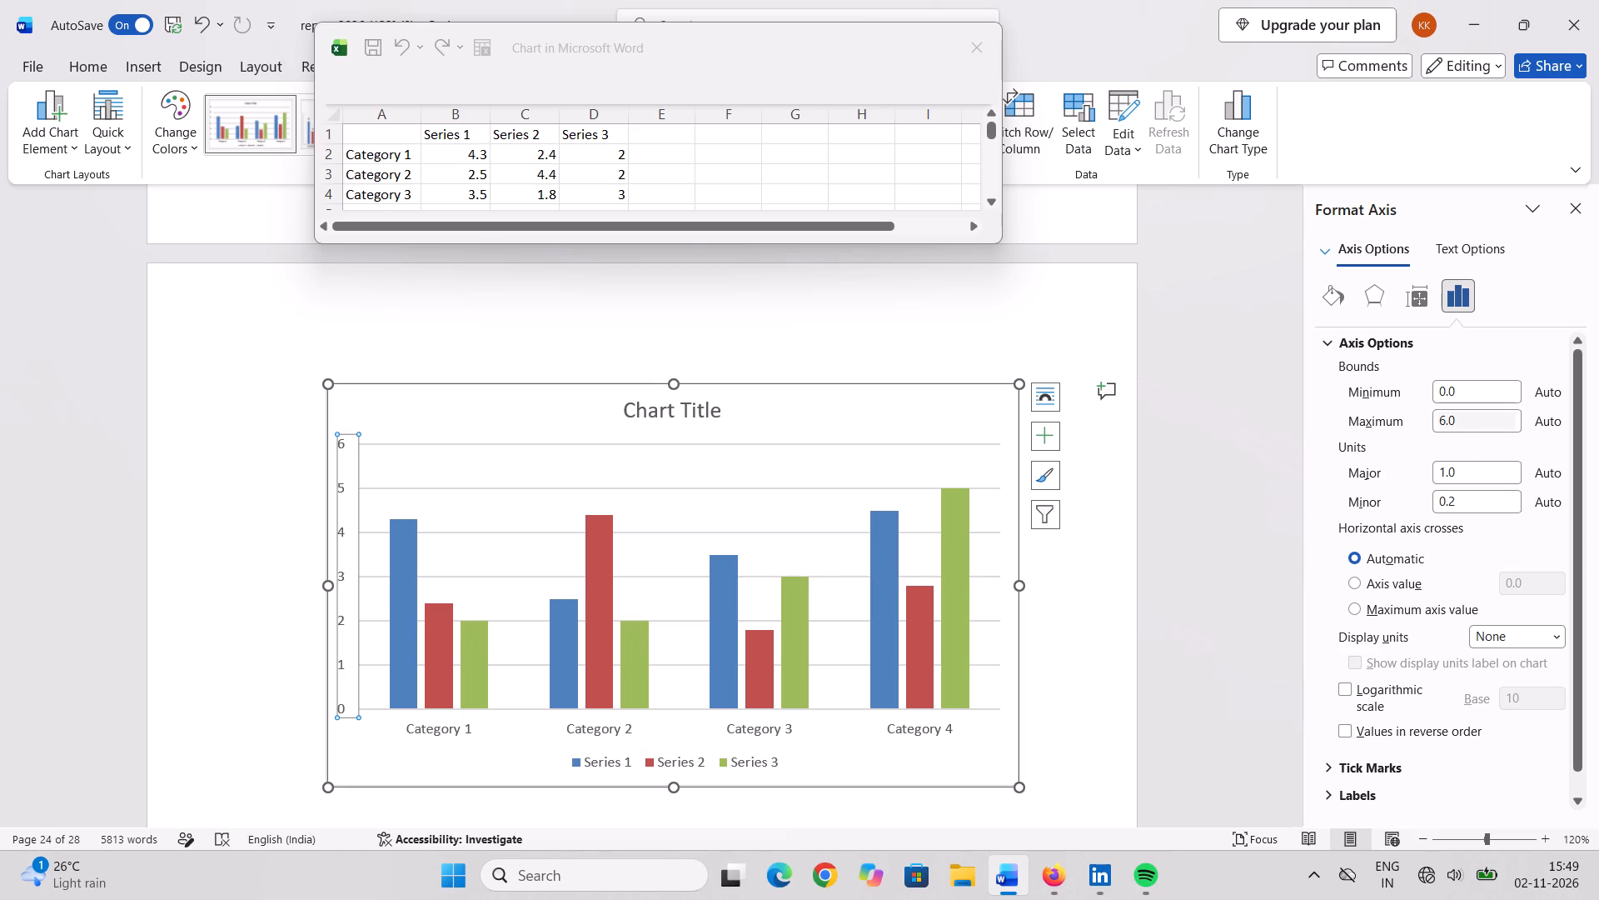
left_click_drag(1460, 422, 1416, 439)
key("1")
type("500")
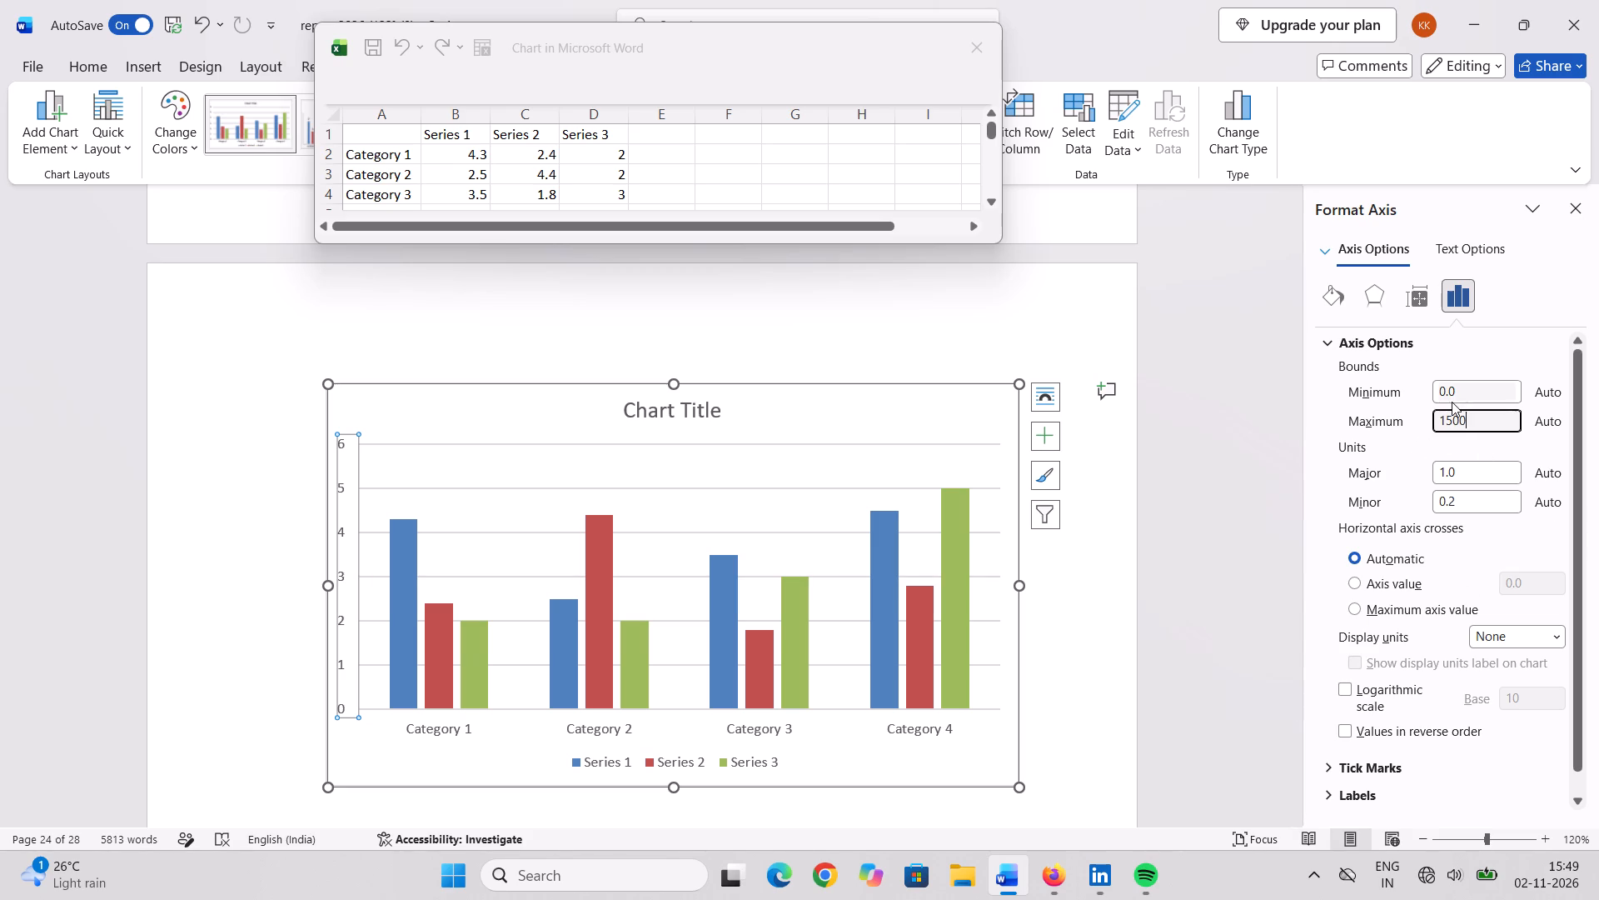
Set the minimum bound of the chart's vertical axis to 0.
left_click(1457, 397)
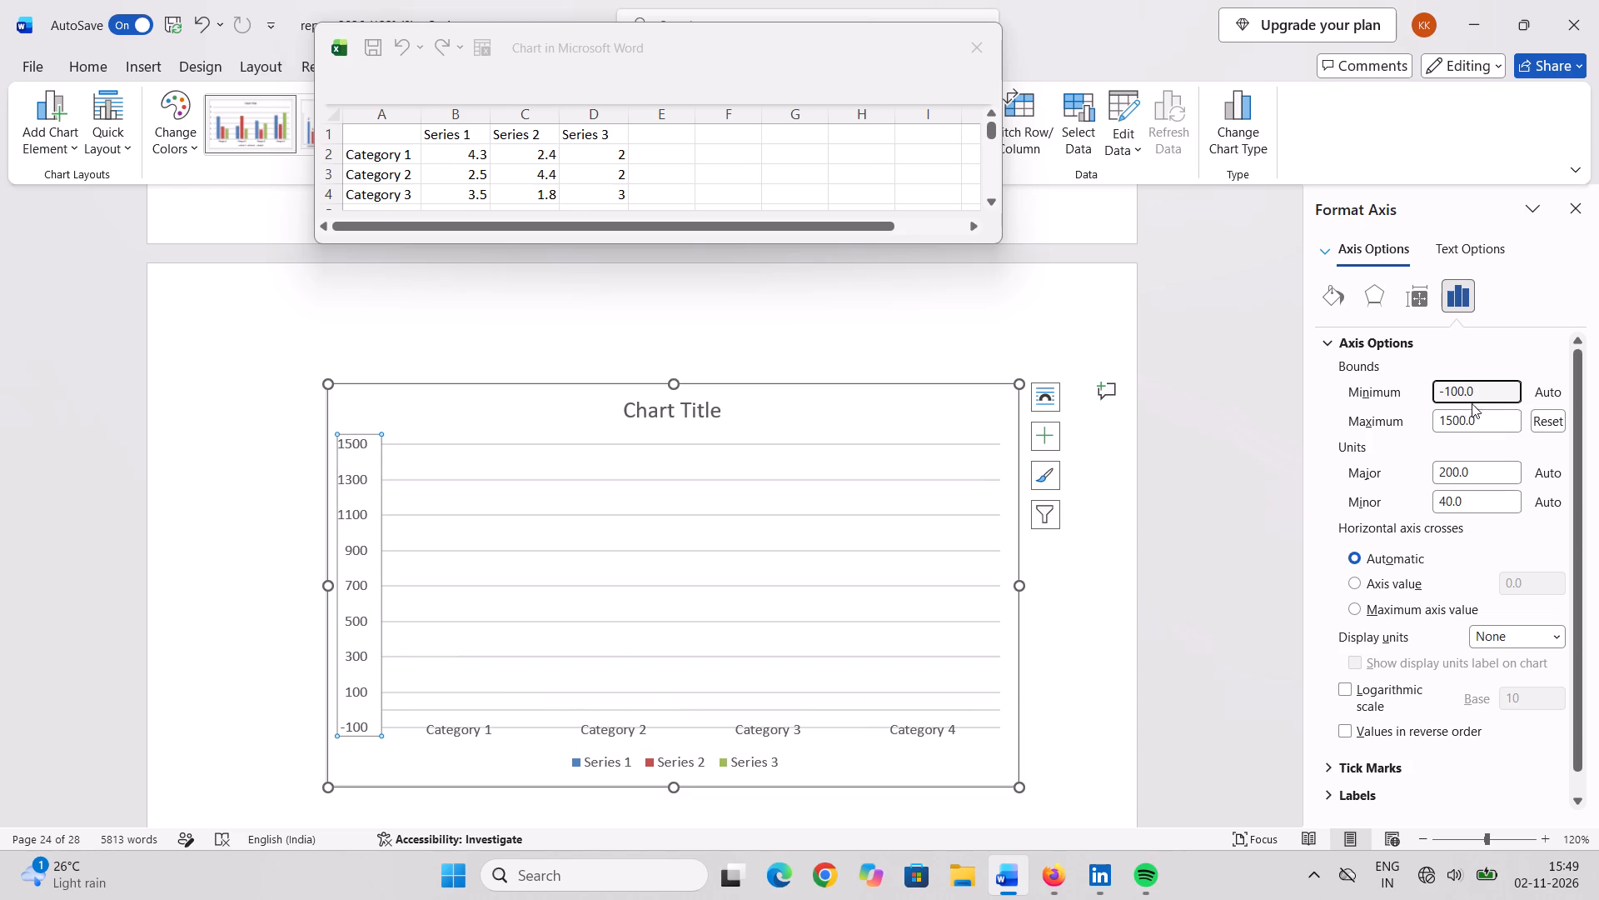
left_click_drag(1476, 395, 1442, 398)
key("0")
left_click(1402, 457)
key("Return")
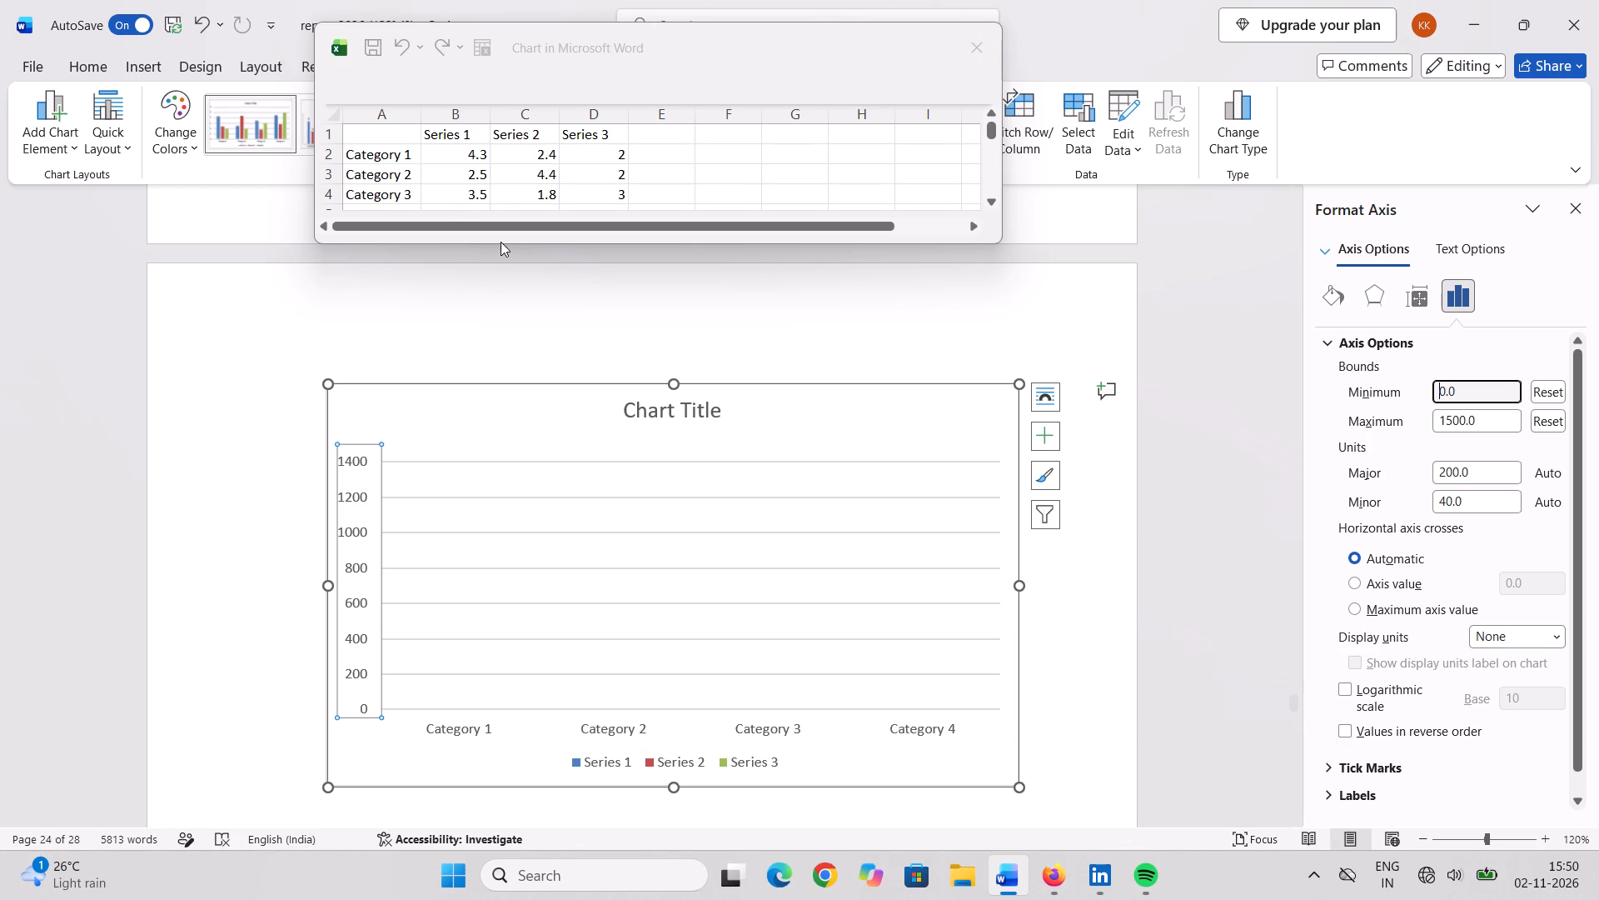
Enlarge the chart's data sheet window and clear the Category 2 to Category 4 rows.
left_click_drag(497, 247, 500, 322)
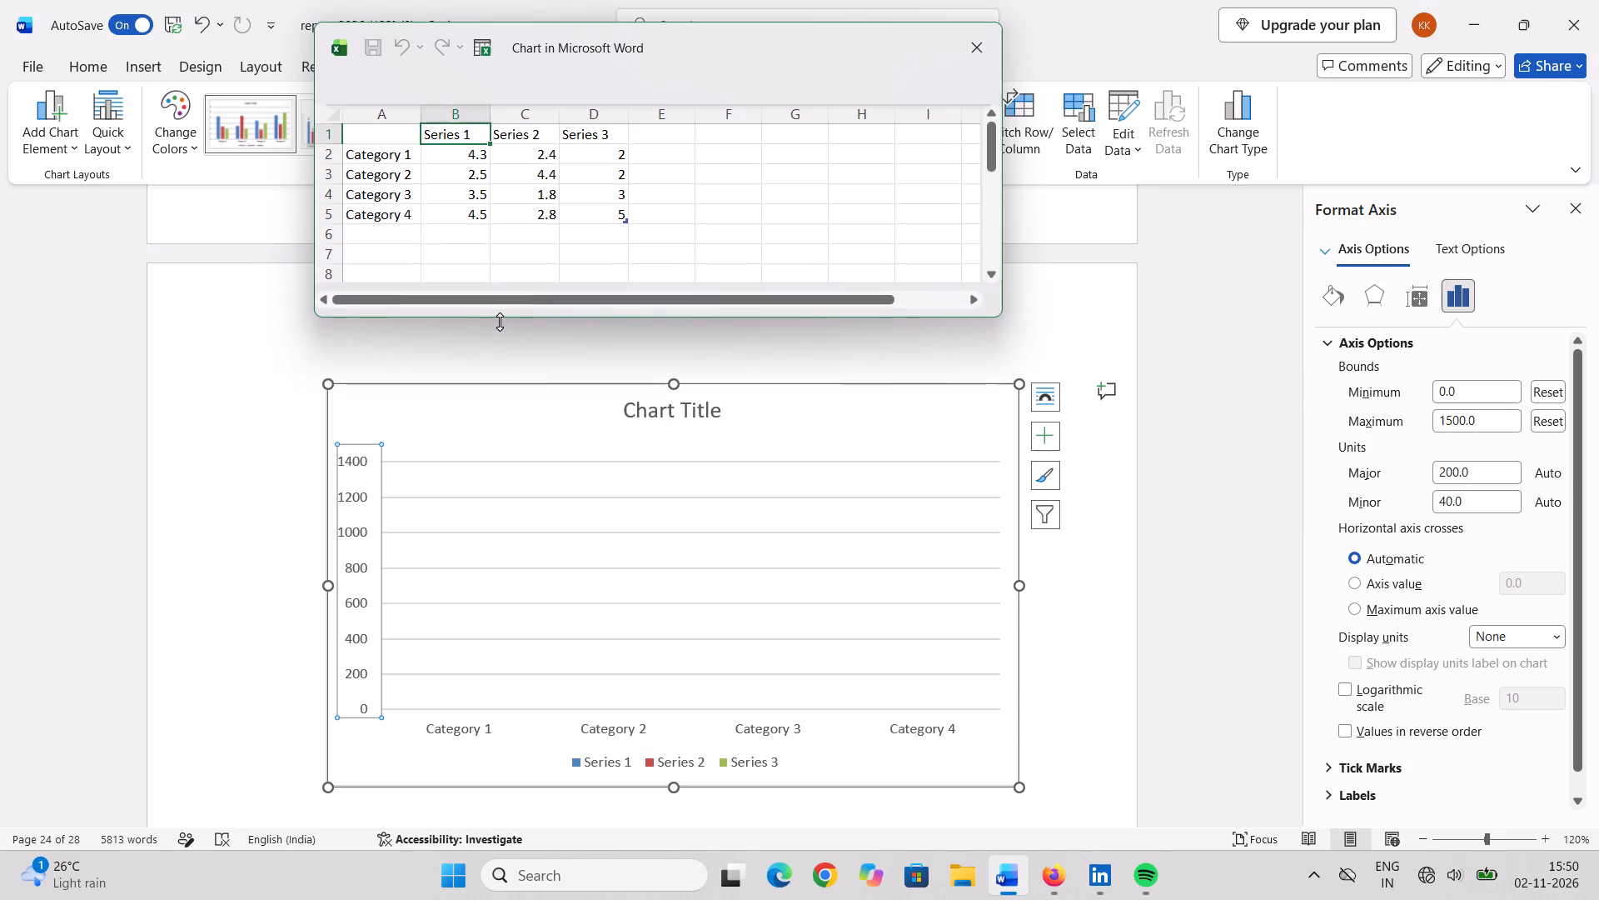
left_click_drag(500, 322, 499, 330)
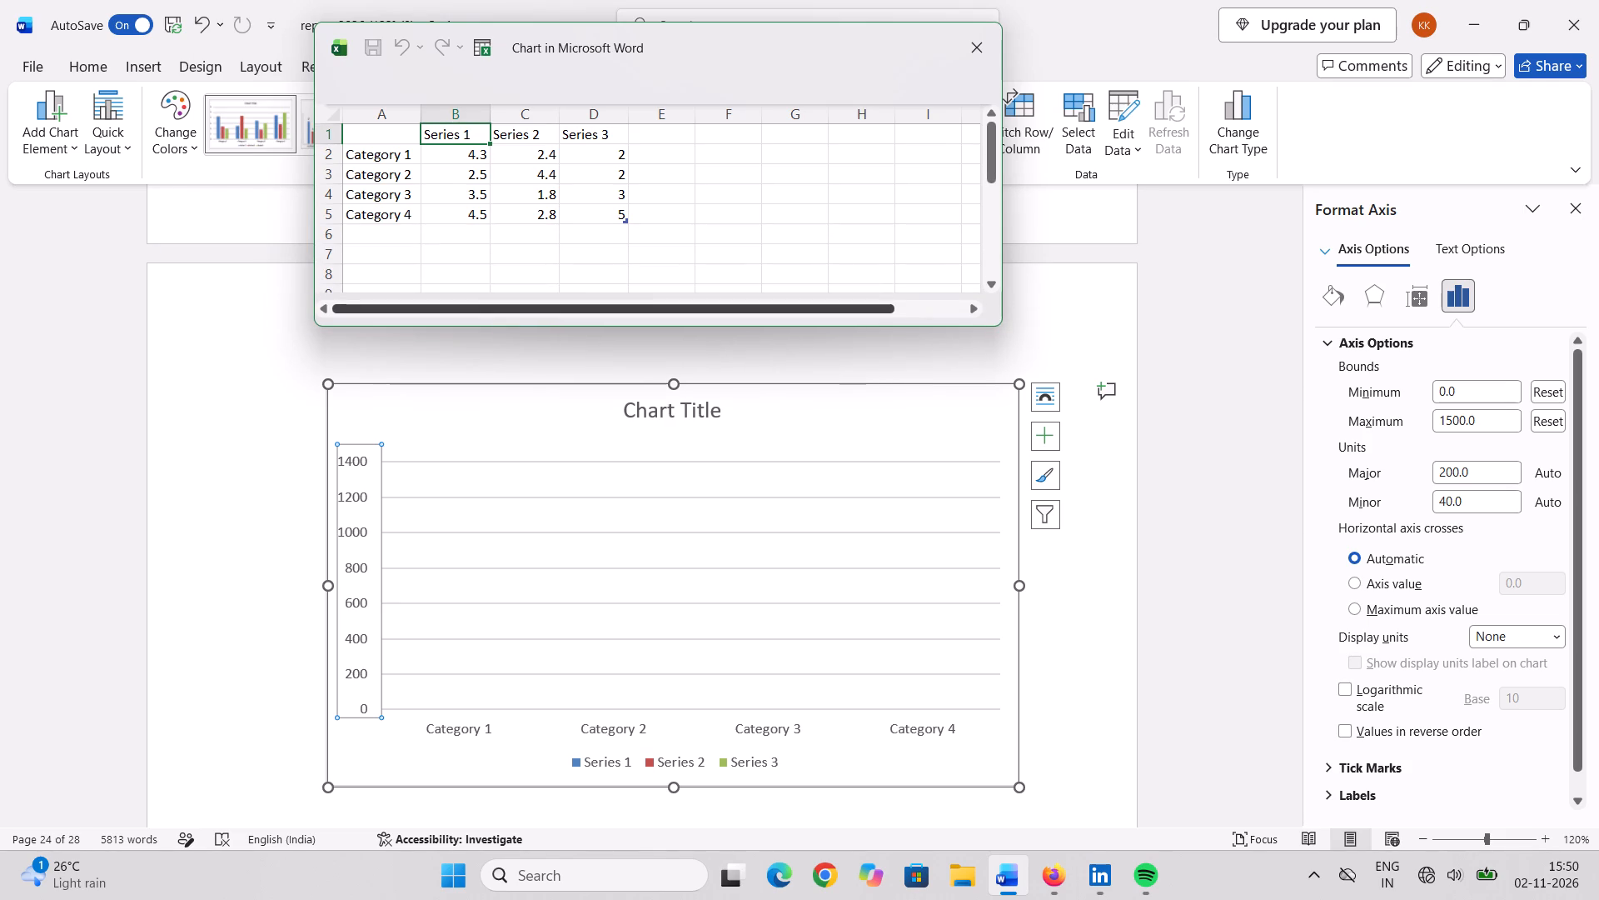
left_click_drag(353, 172, 411, 192)
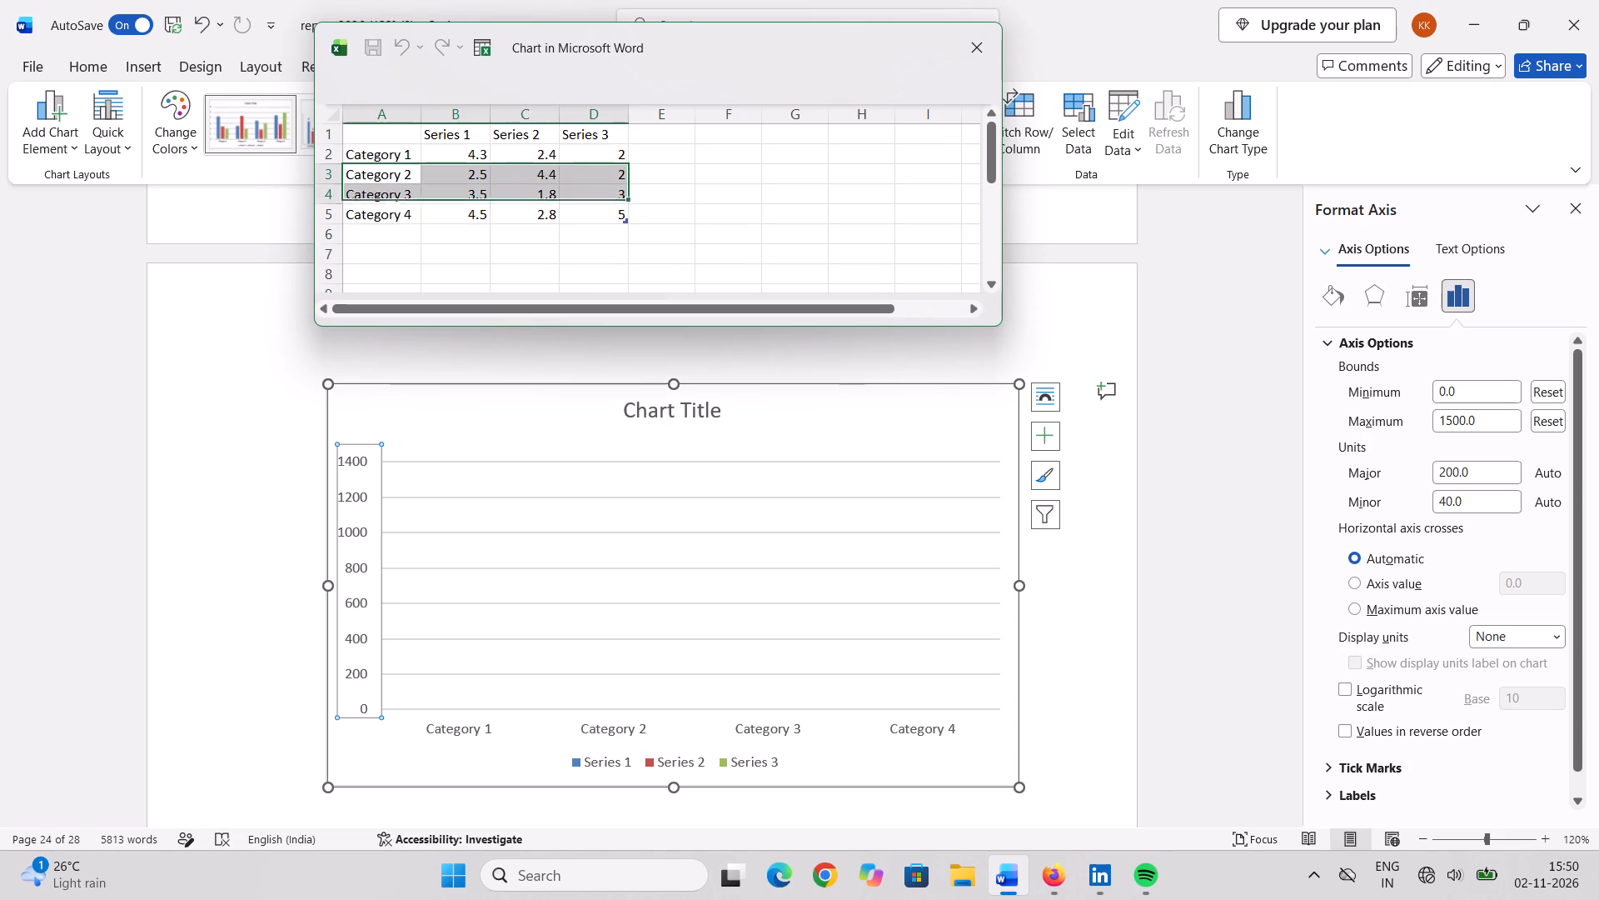
left_click_drag(411, 192, 455, 208)
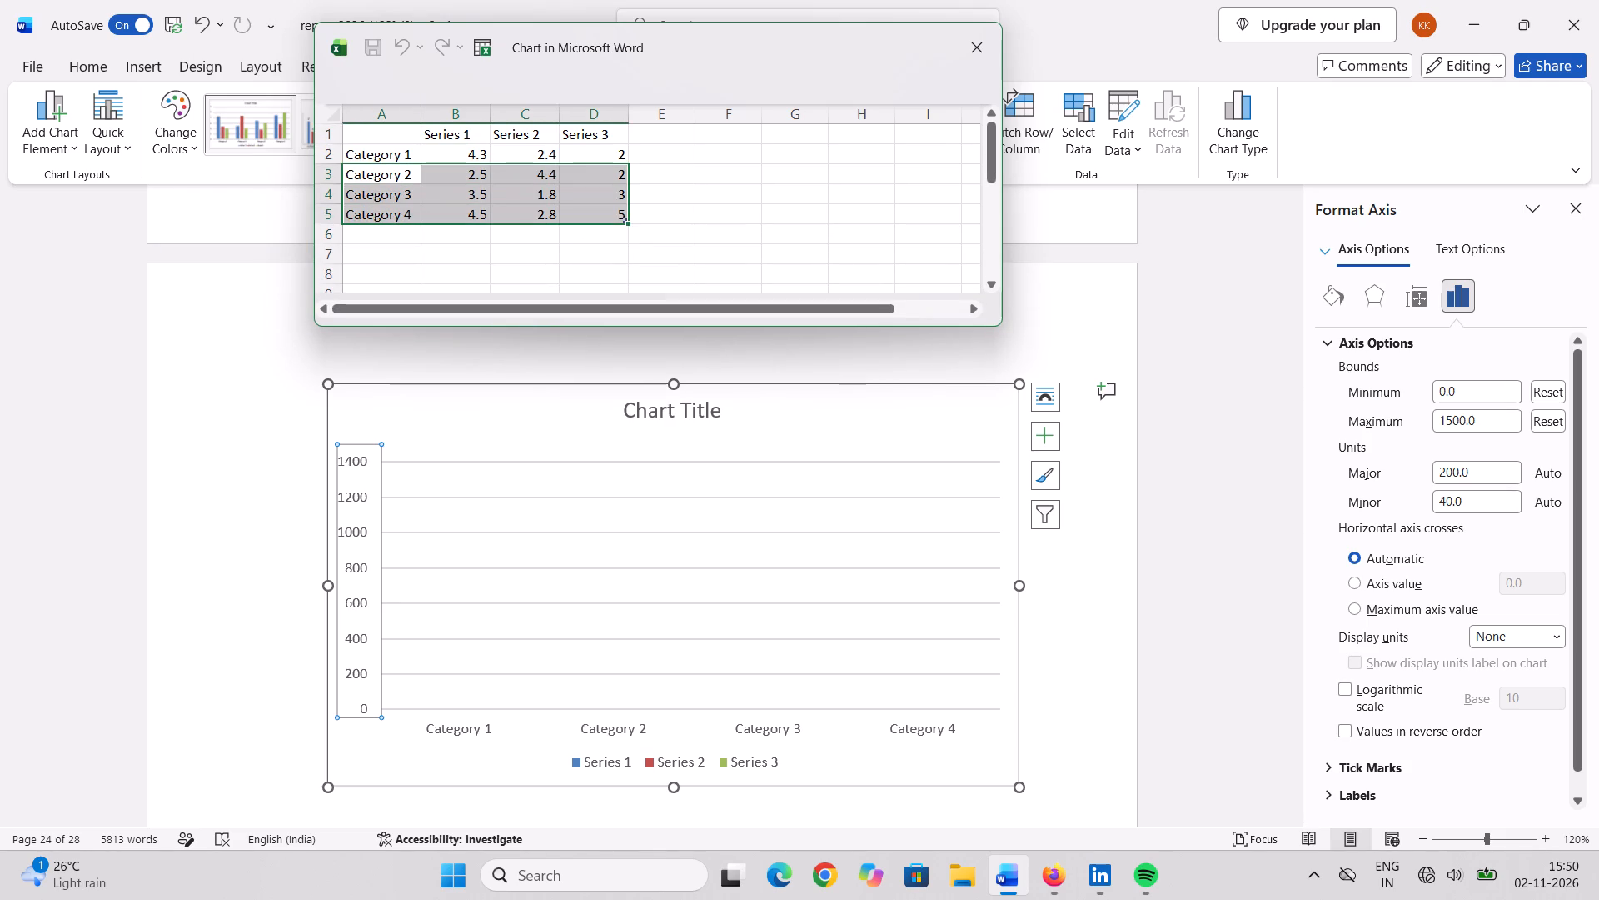
key("Delete")
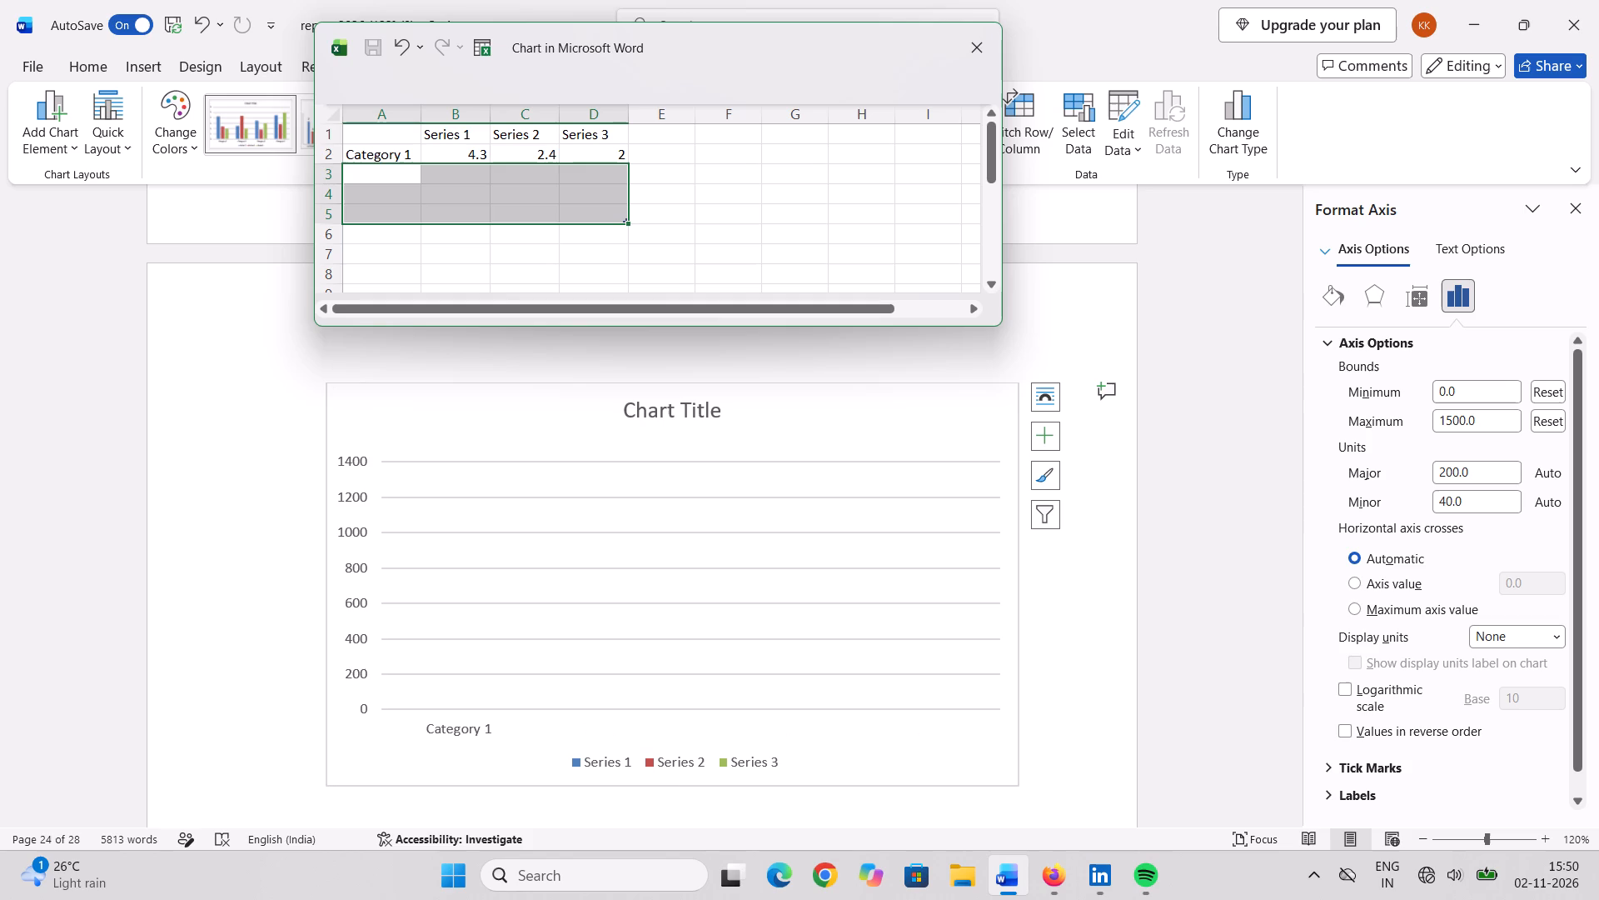
left_click(620, 207)
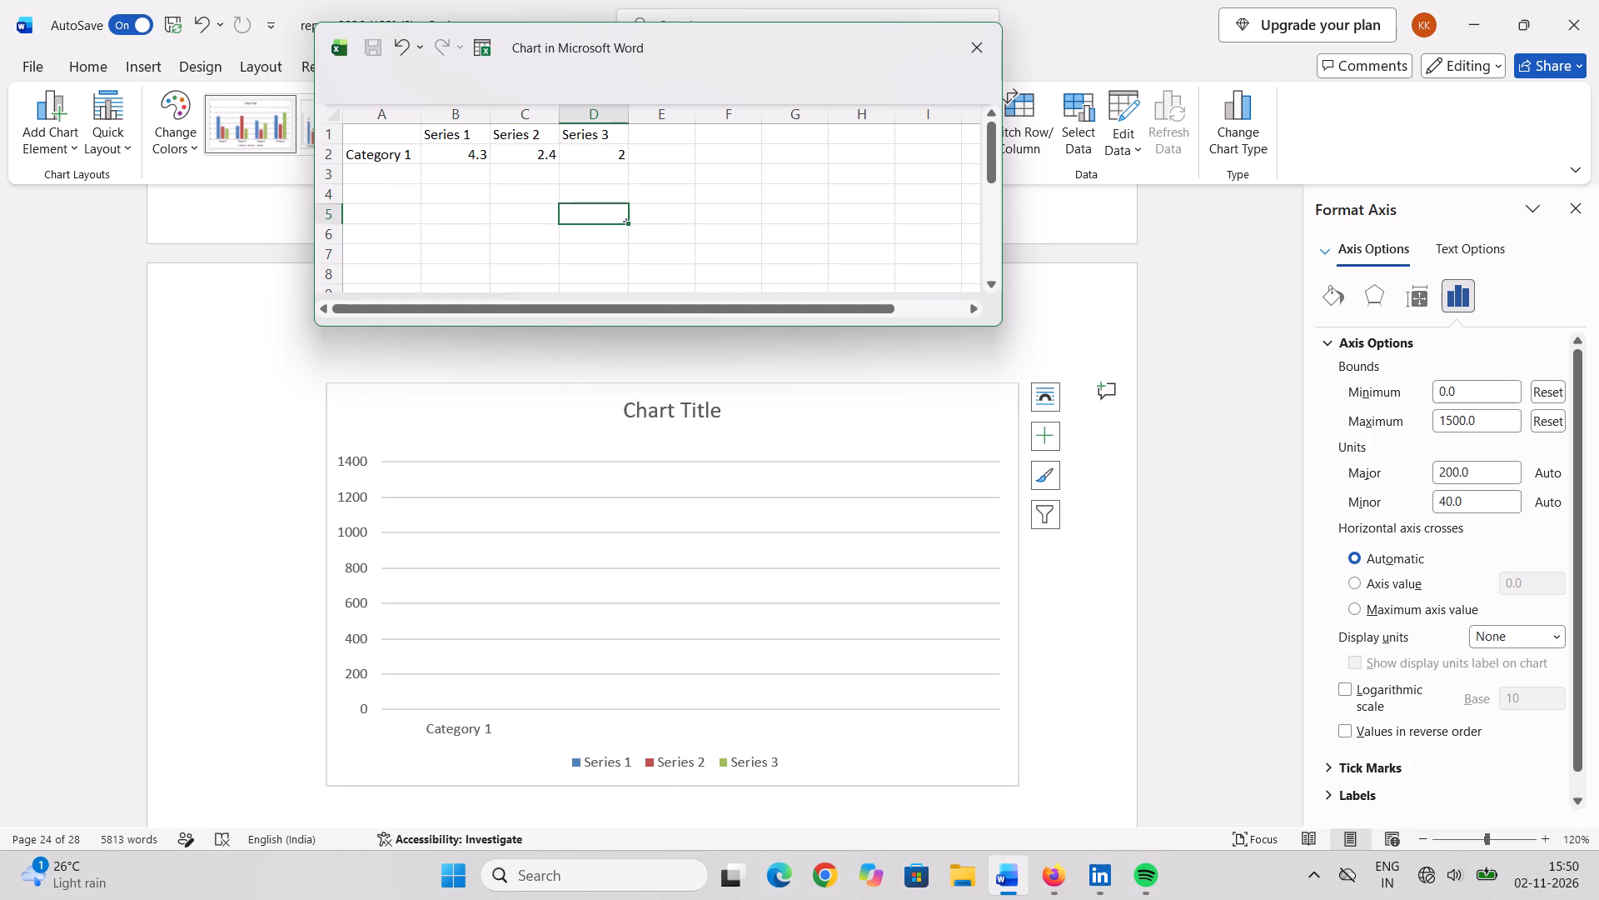
left_click(652, 255)
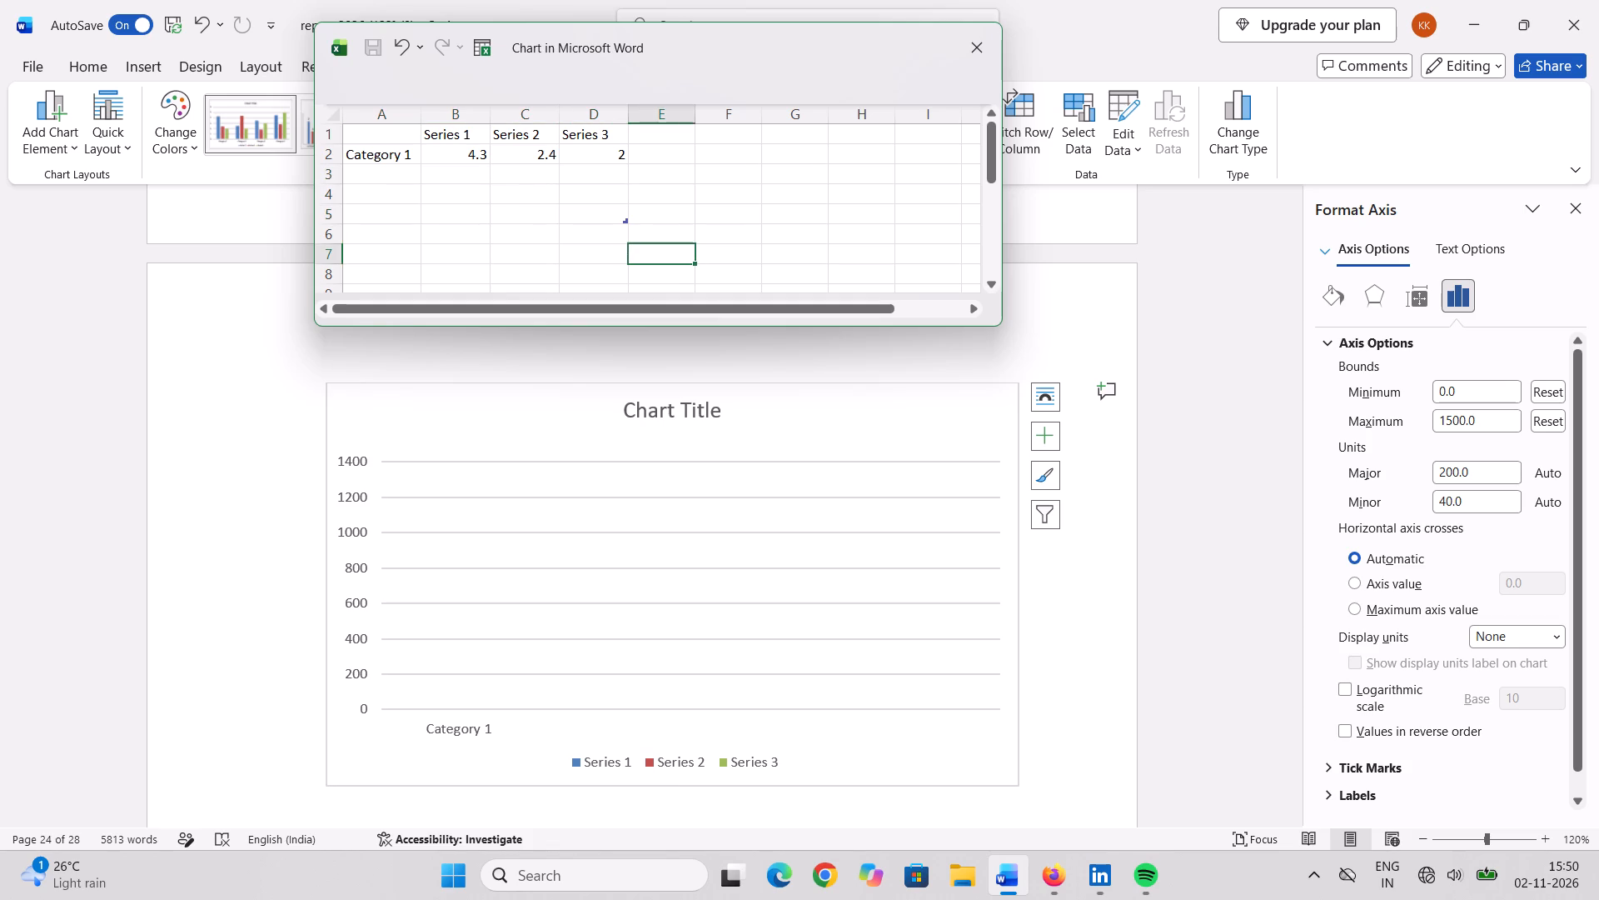
Shrink the chart's data range so it ends at the Category 1 row.
left_click_drag(623, 218, 608, 139)
Rename the three series headers in the chart's data sheet to P1, P2 and C1.
left_click(458, 136)
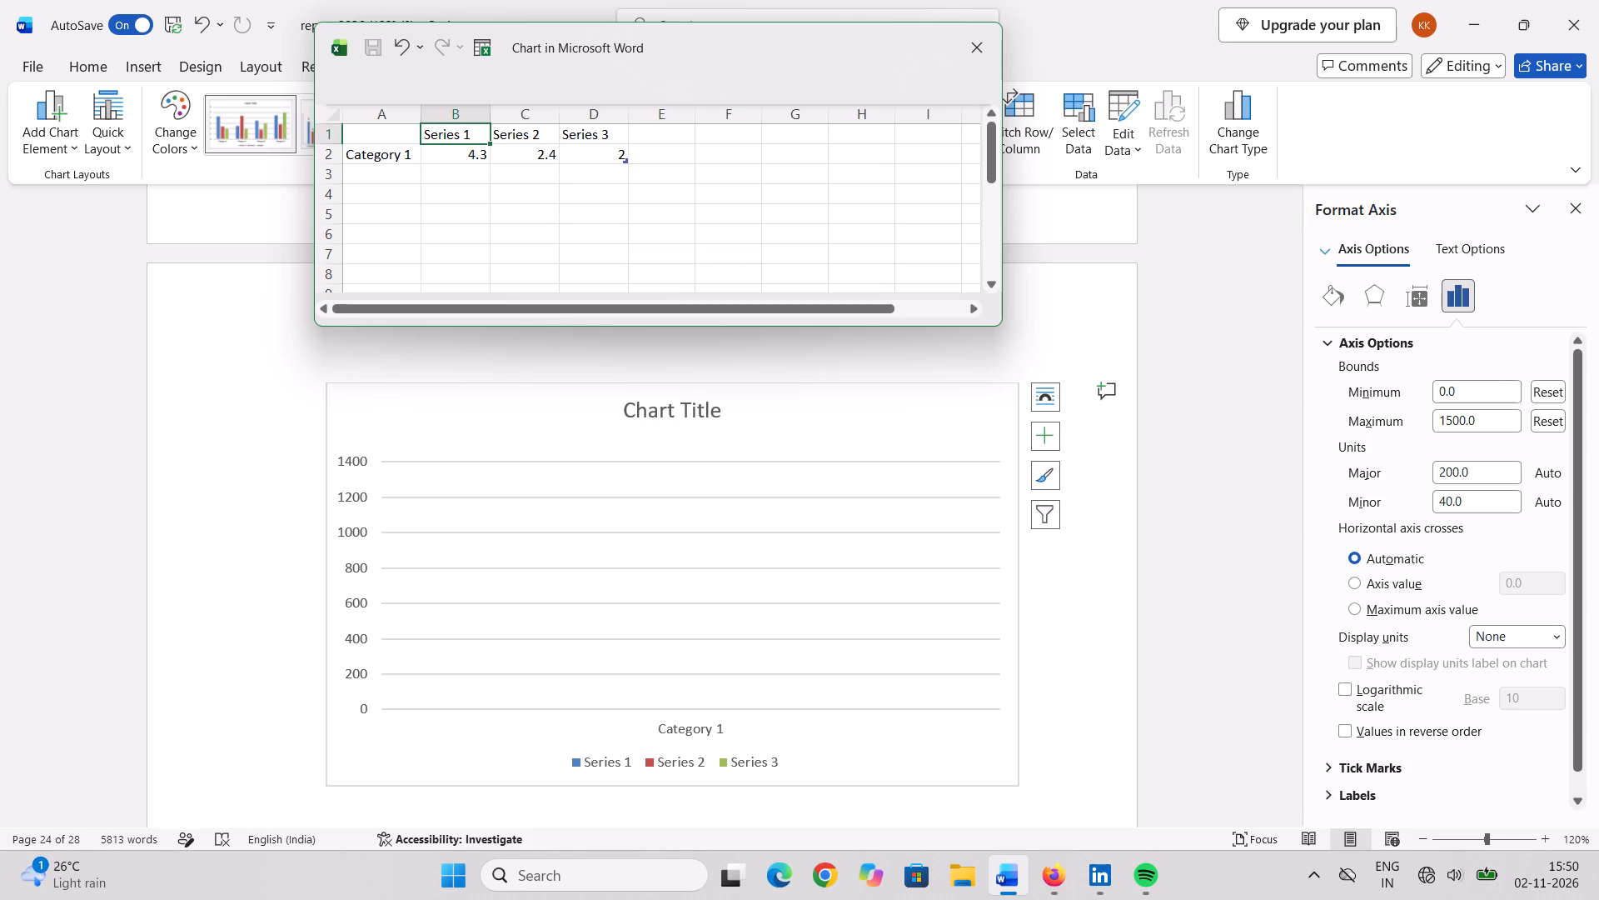
type("P1")
left_click(520, 140)
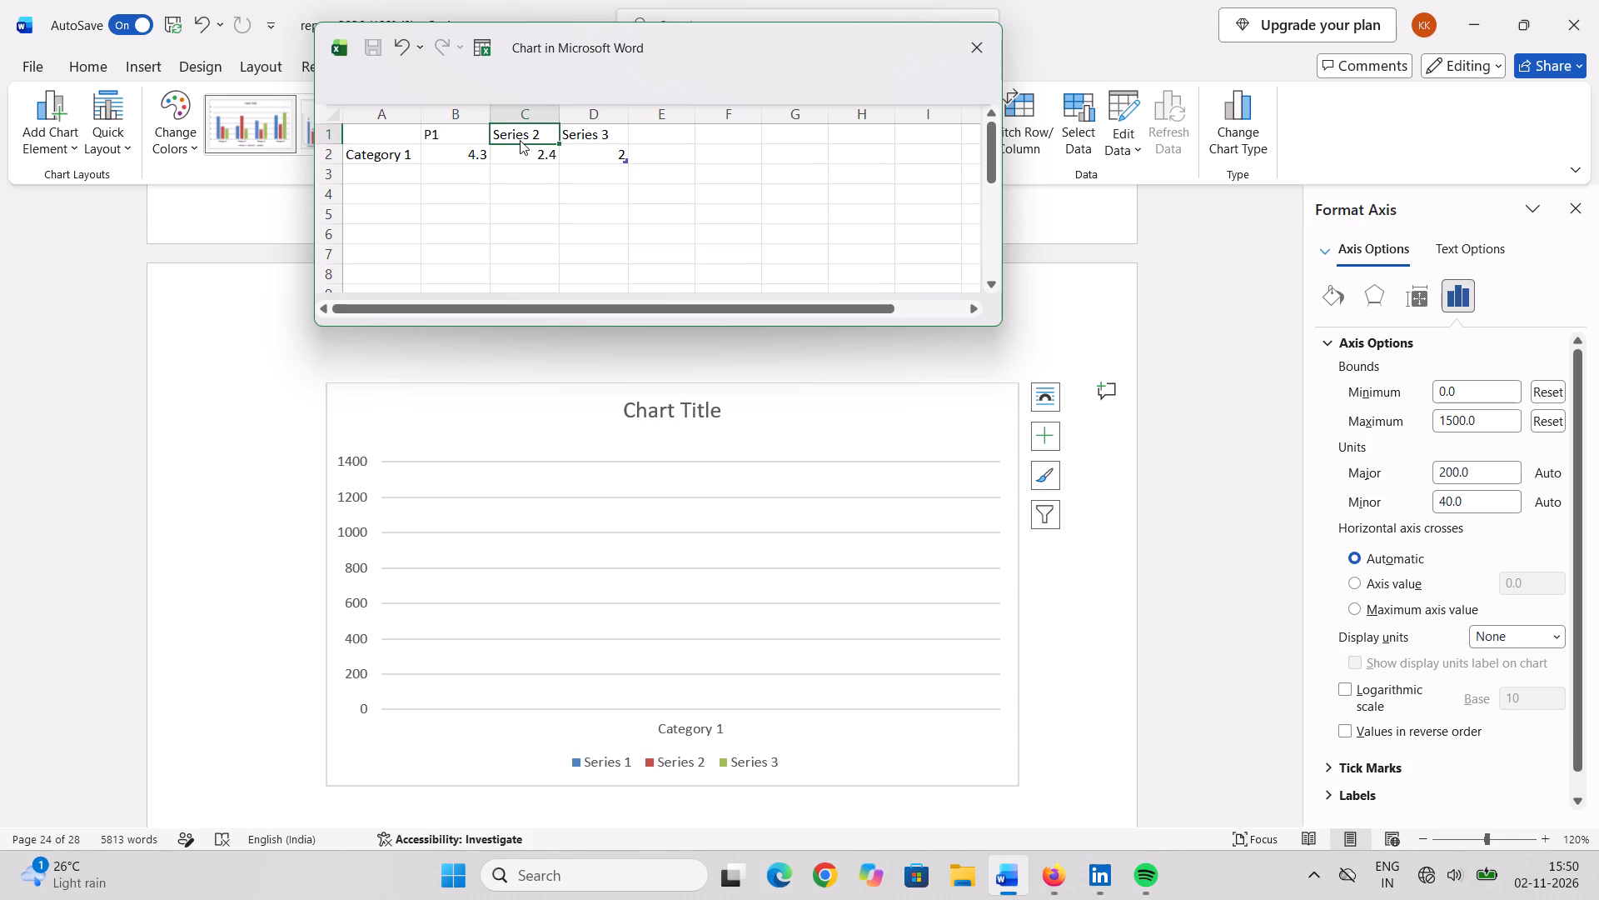
type("P2")
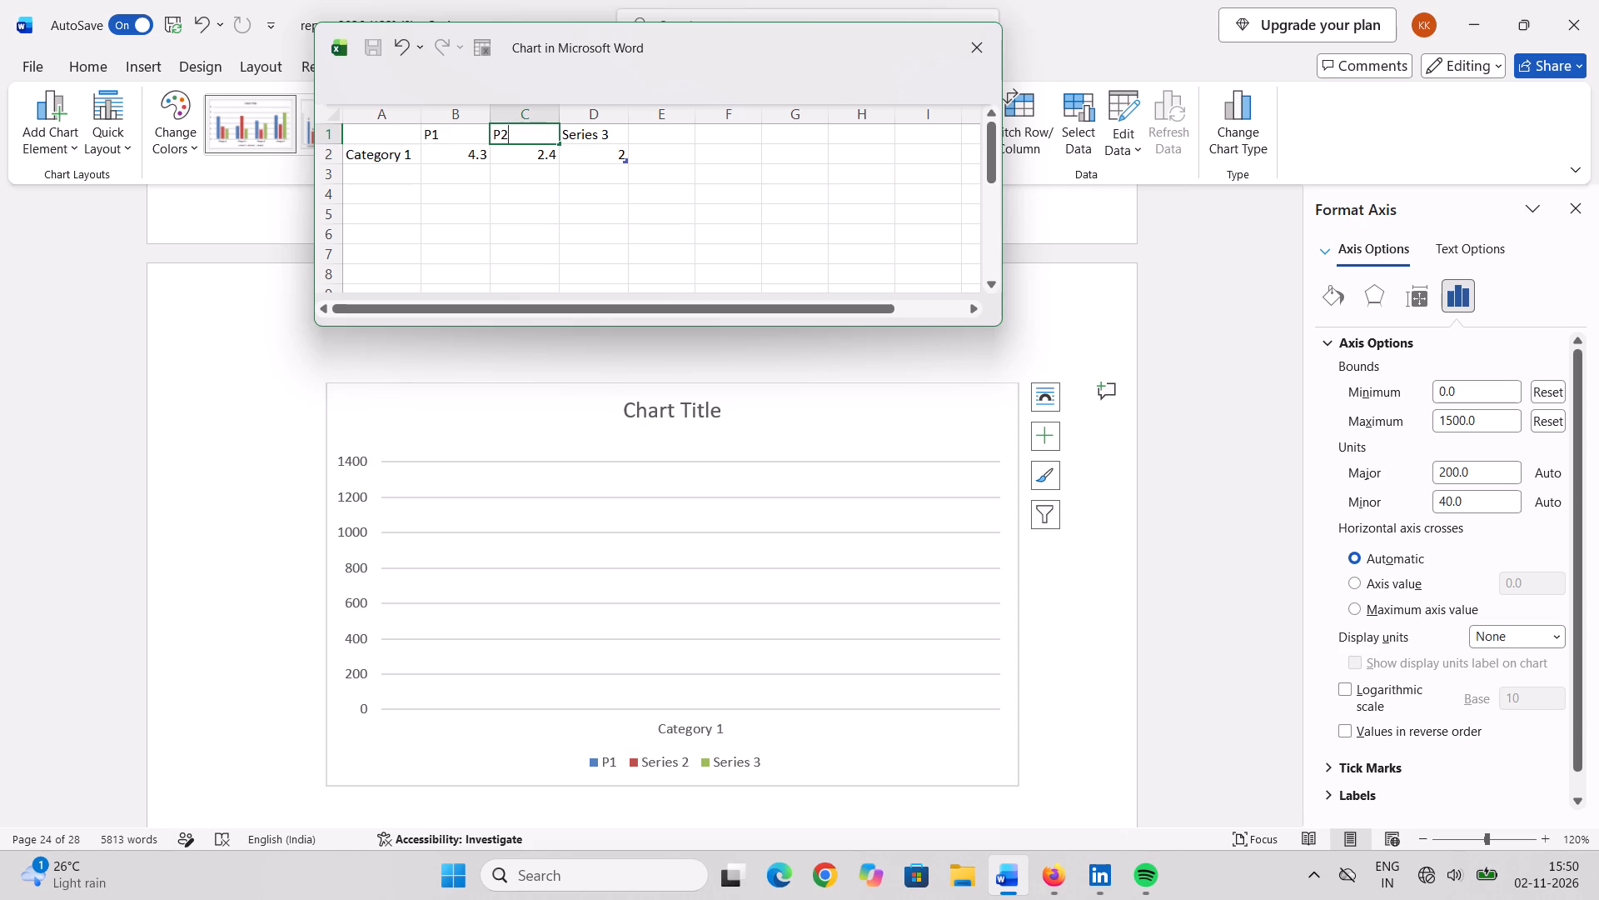
left_click(591, 136)
type("C1")
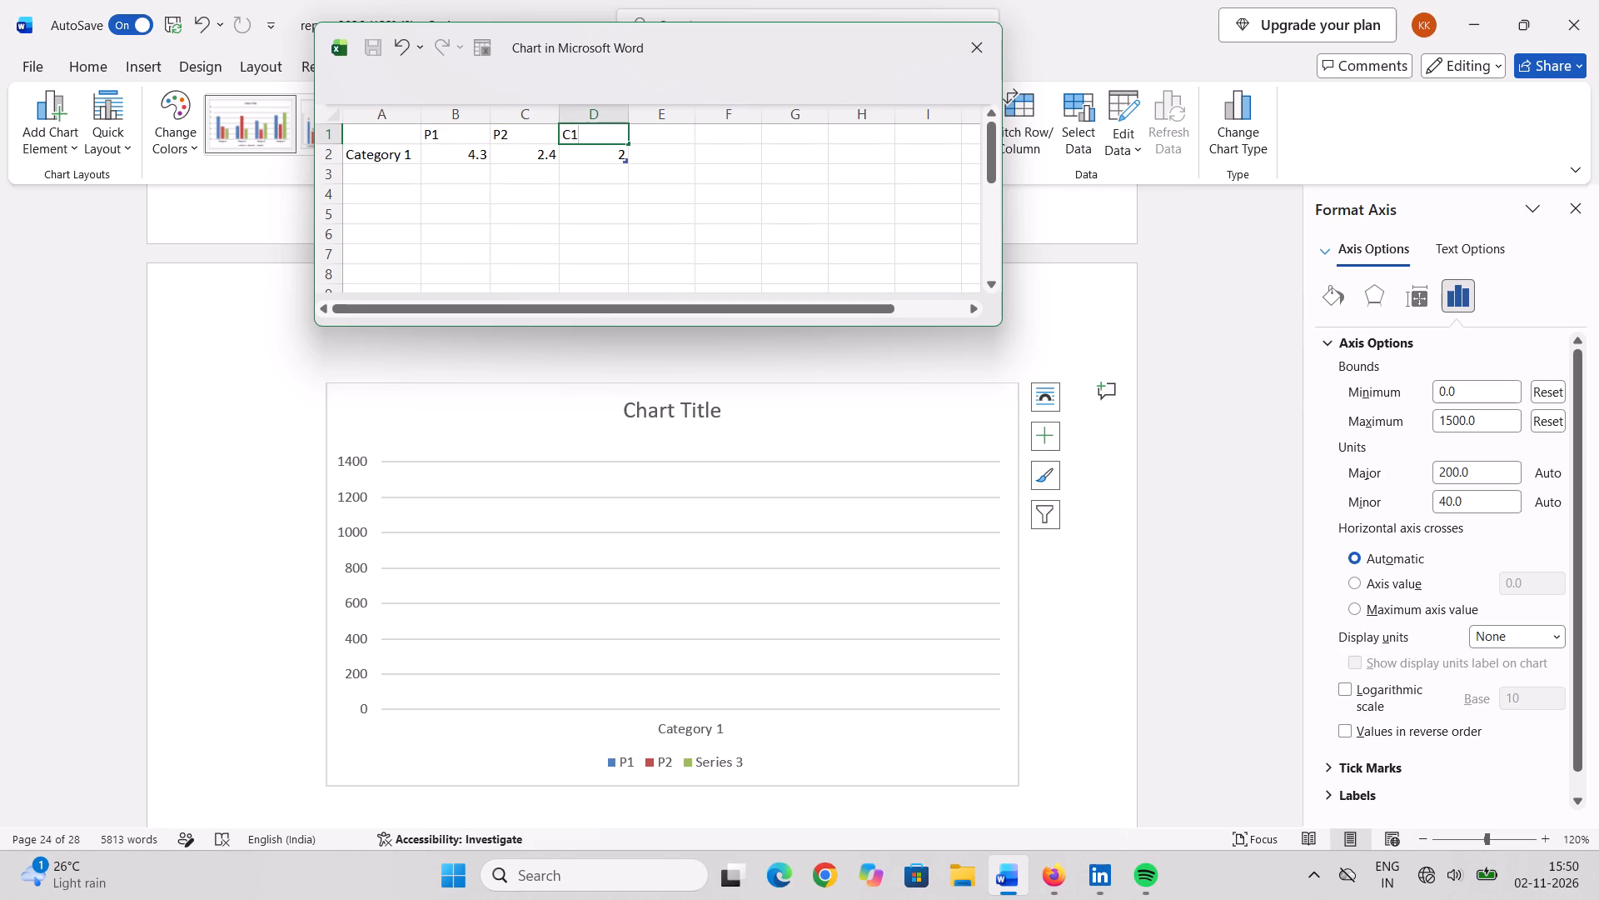
Rename the Category 1 row label in the chart's data sheet to Compressive Strength.
left_click(382, 160)
key("c")
type("ompressive")
key("space")
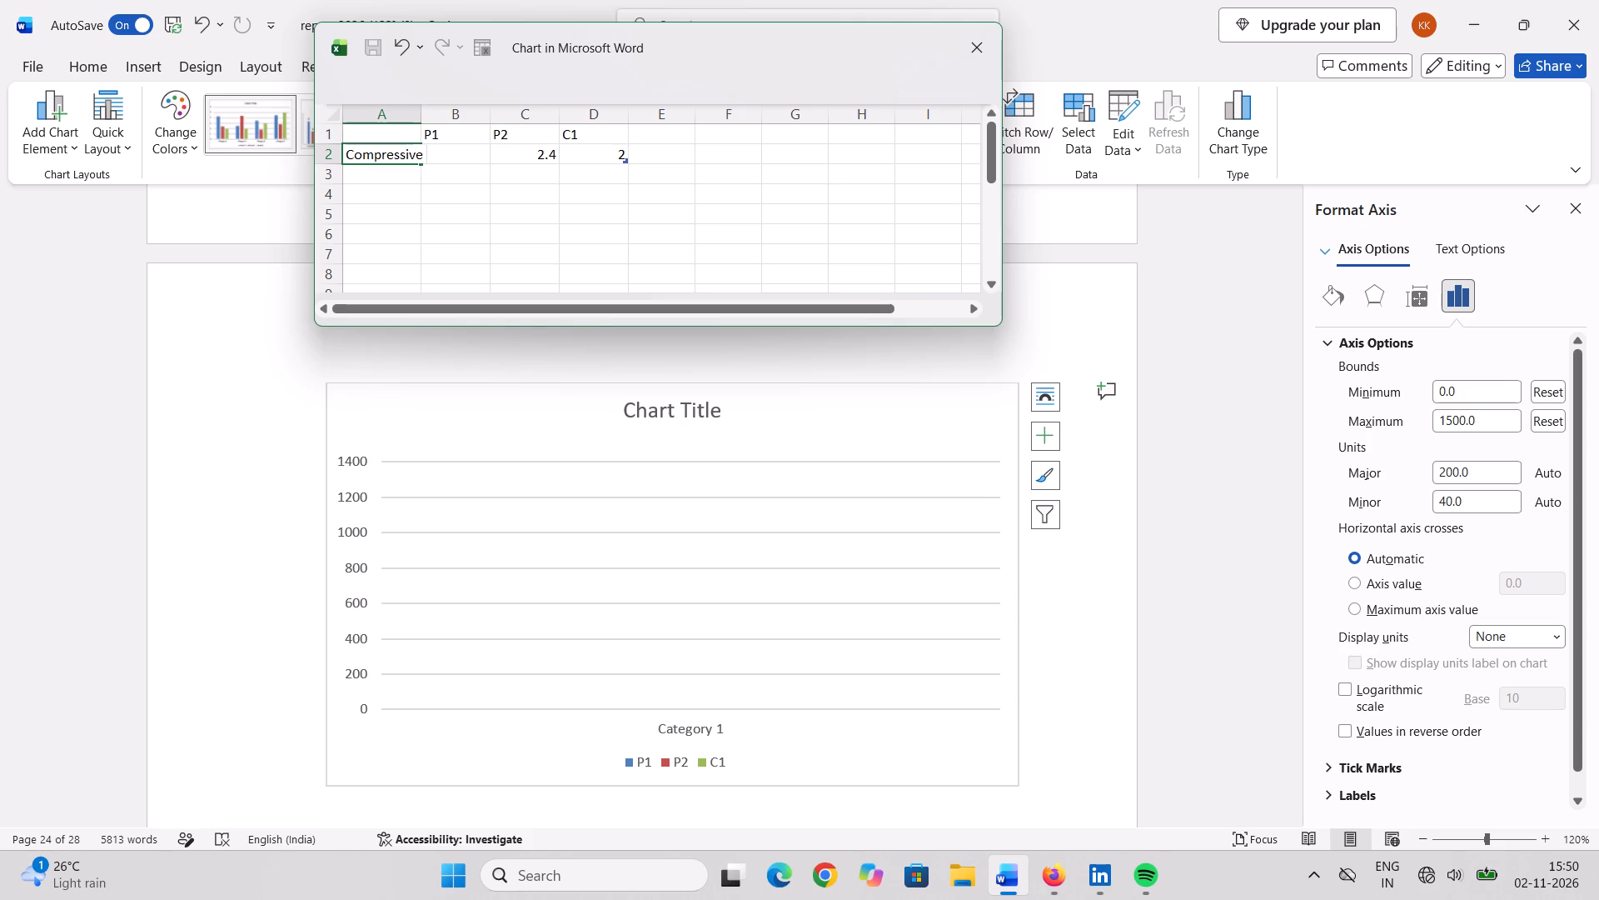
key("shift+s")
type("trength")
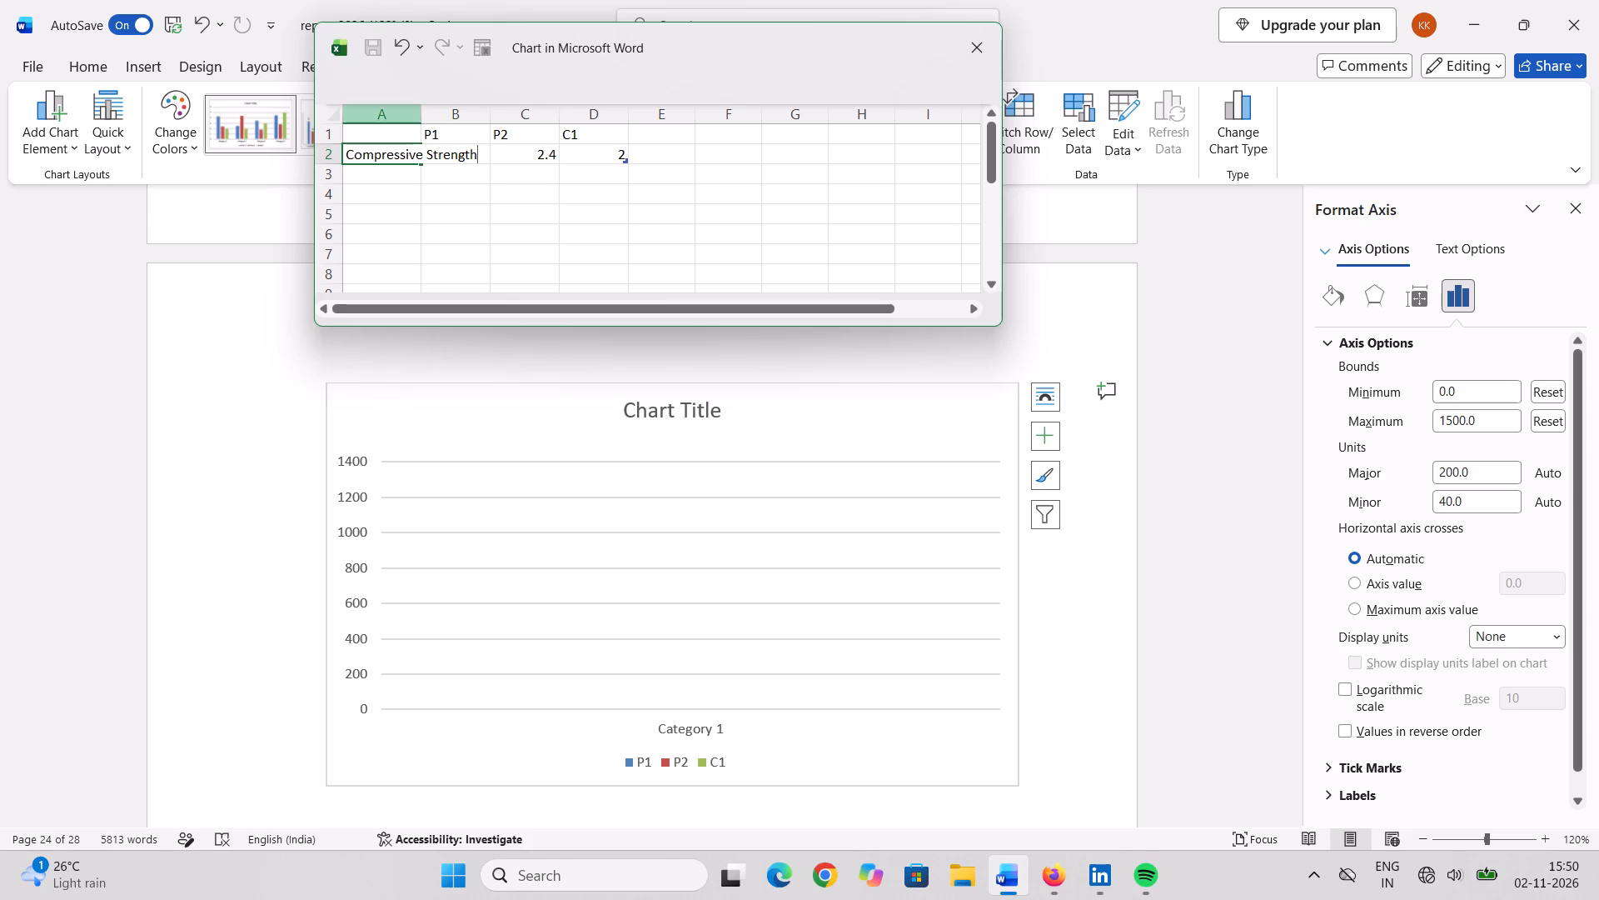
left_click_drag(444, 145, 444, 136)
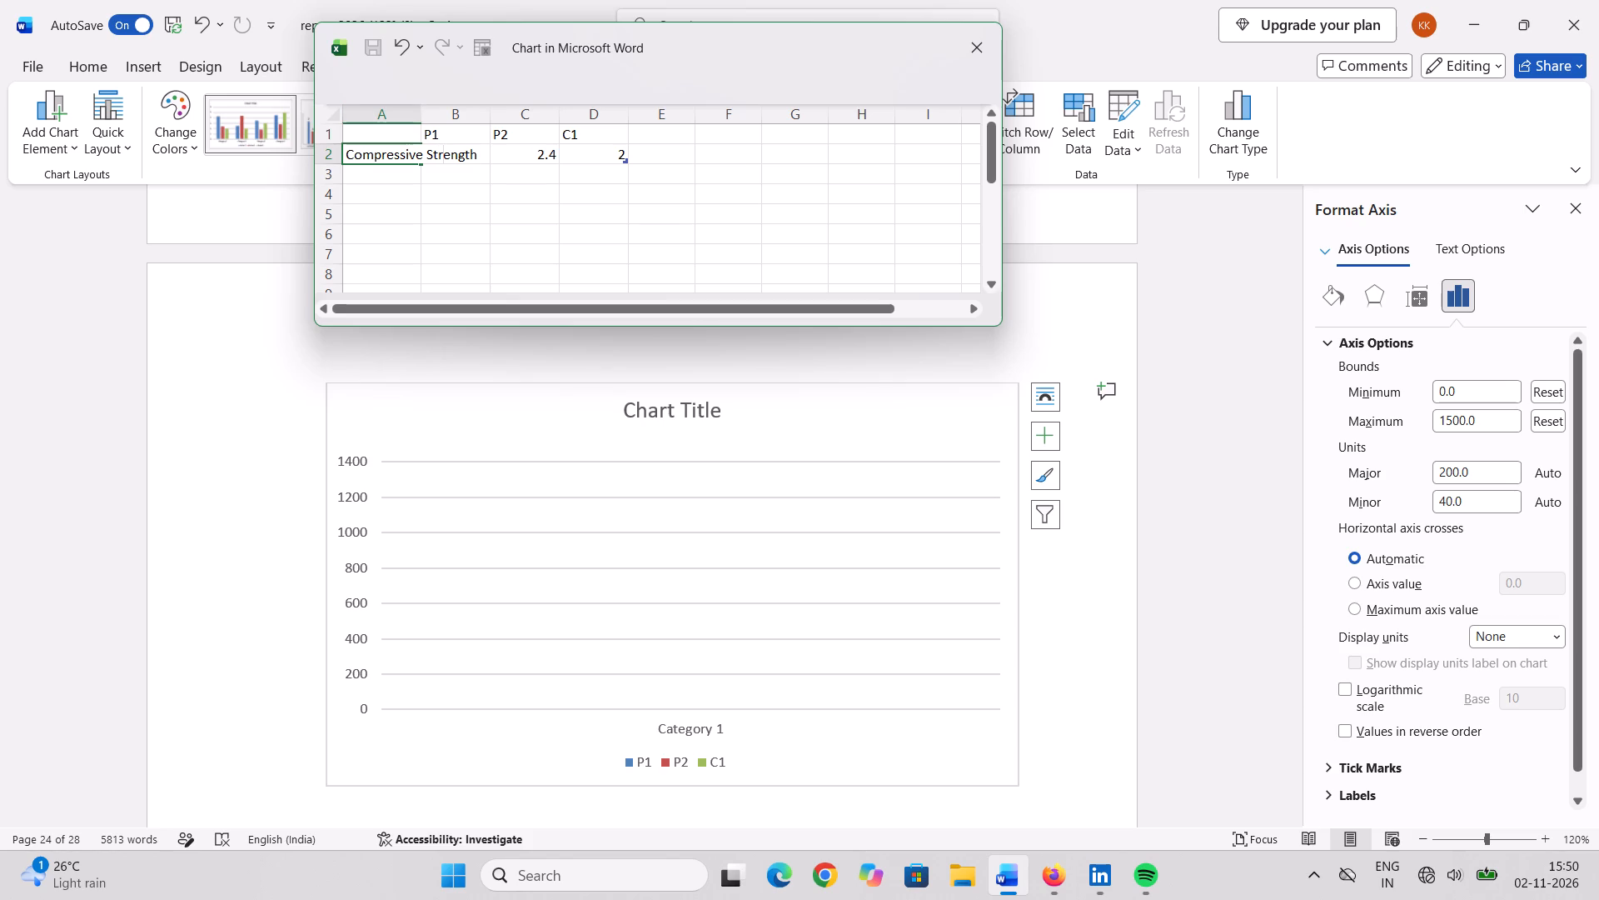
left_click(444, 136)
Enter 500 for P1, 875 for P2 and 1375 for C1, and close the data sheet and the axis formatting options.
left_click(471, 154)
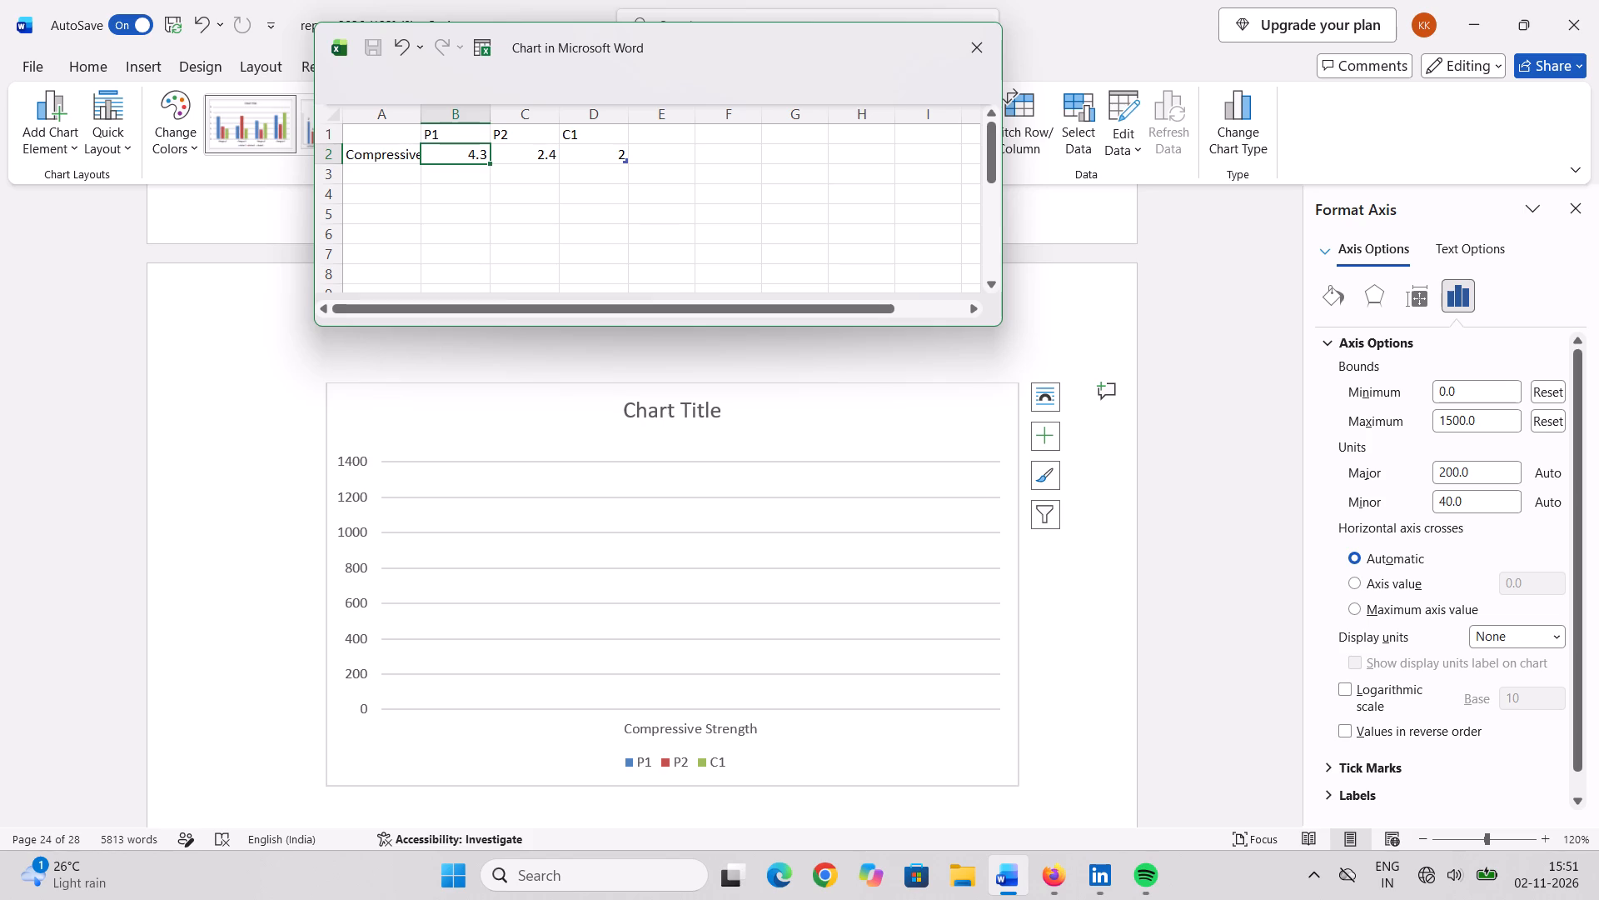
type("500")
left_click(533, 160)
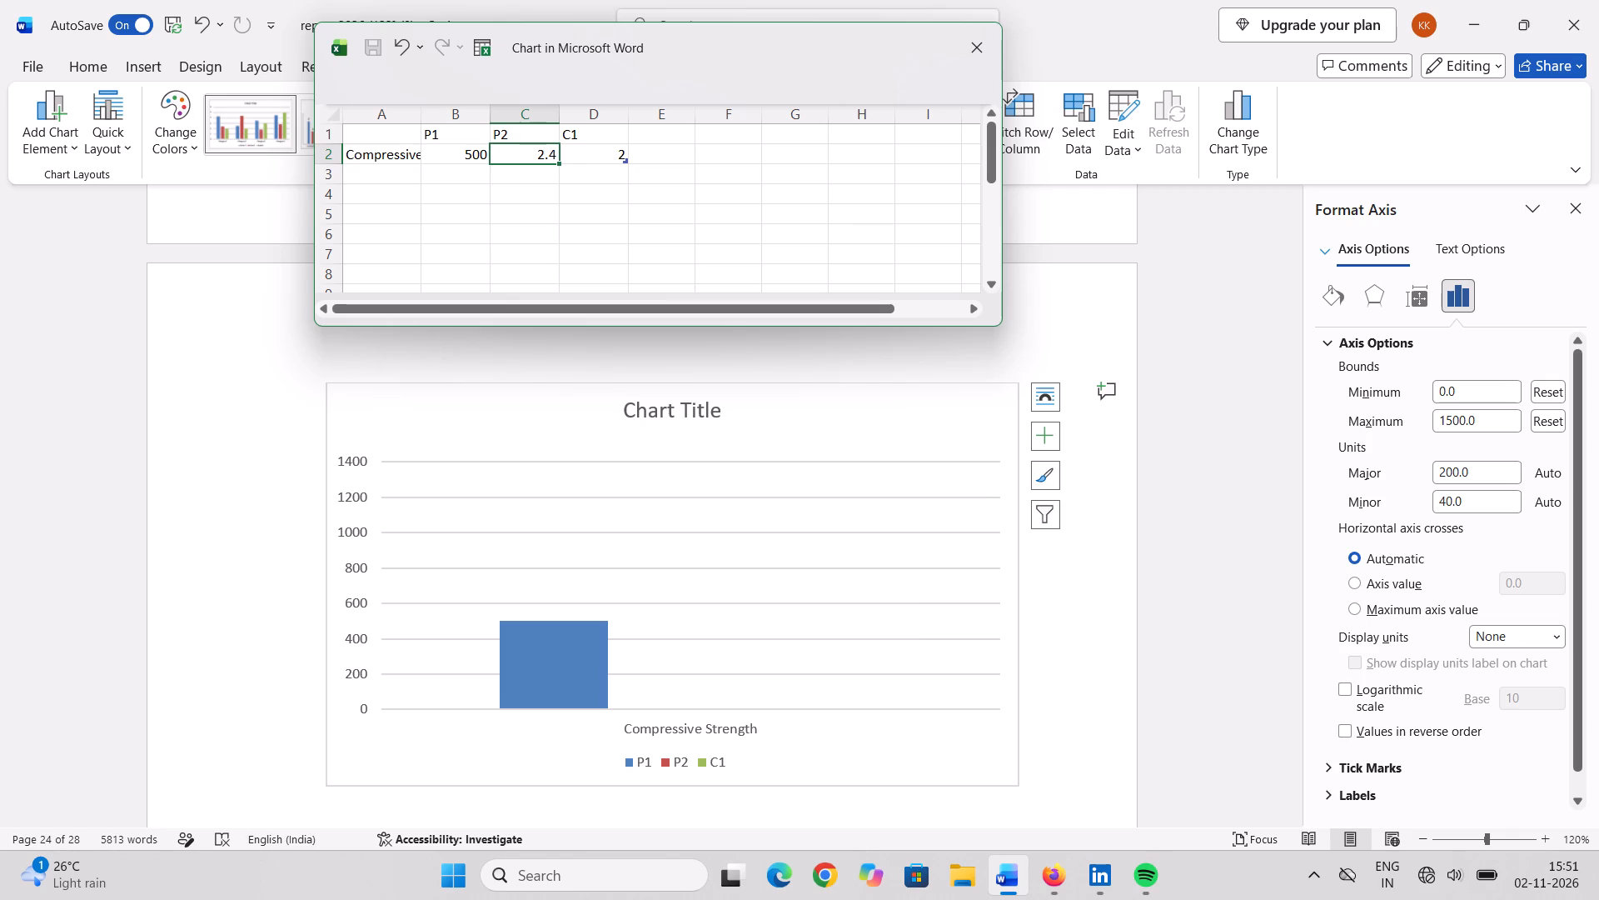
type("87")
key("5")
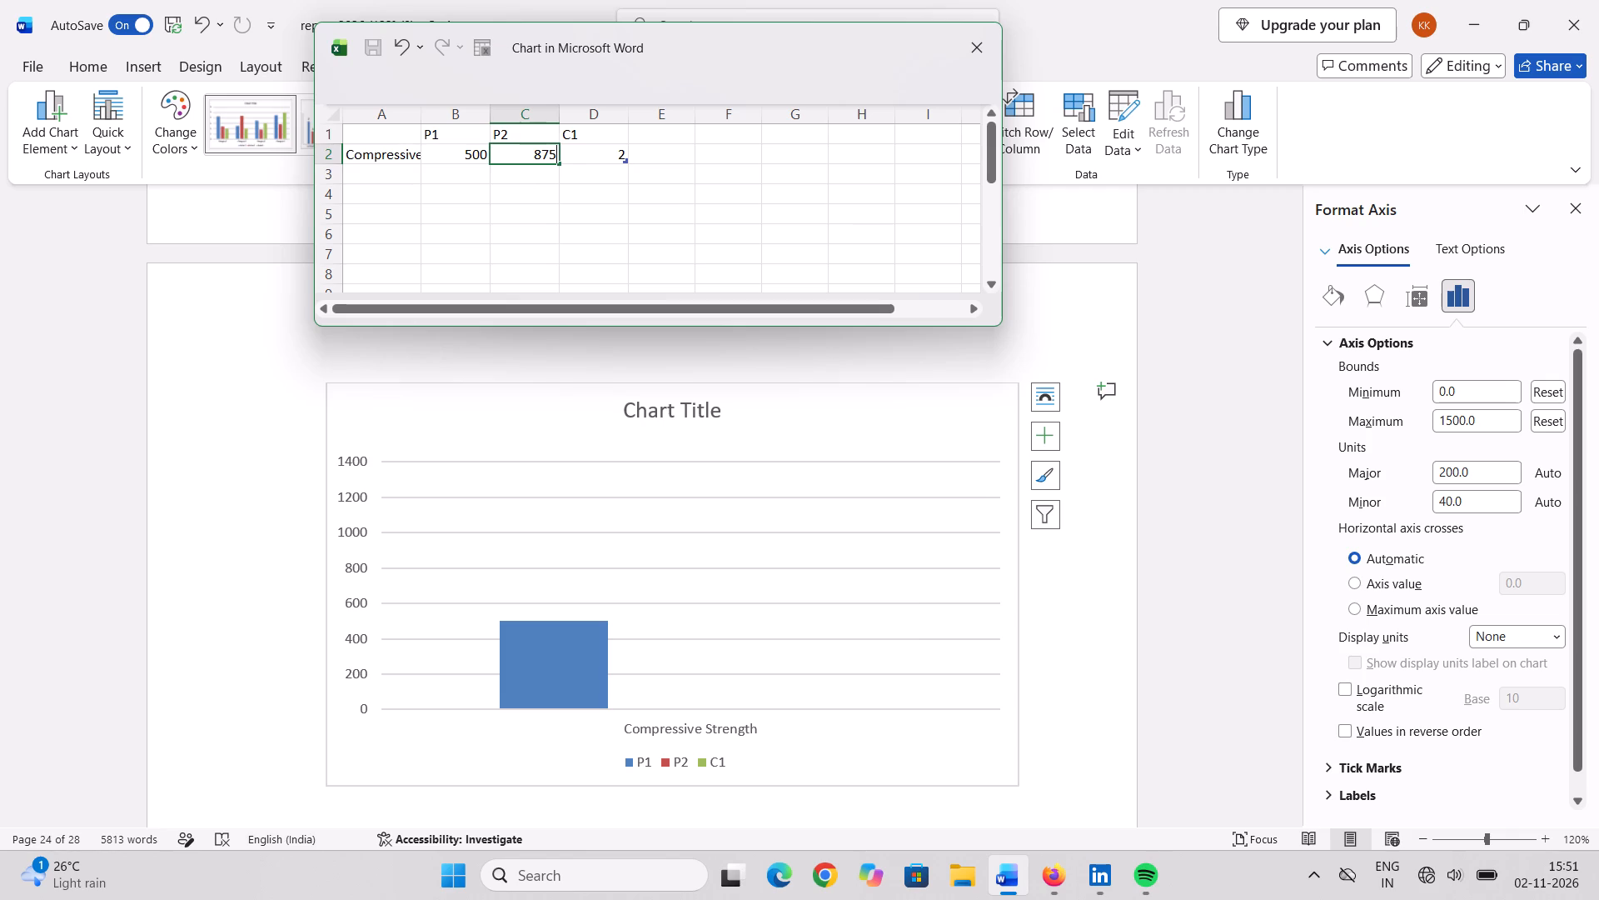
left_click(587, 162)
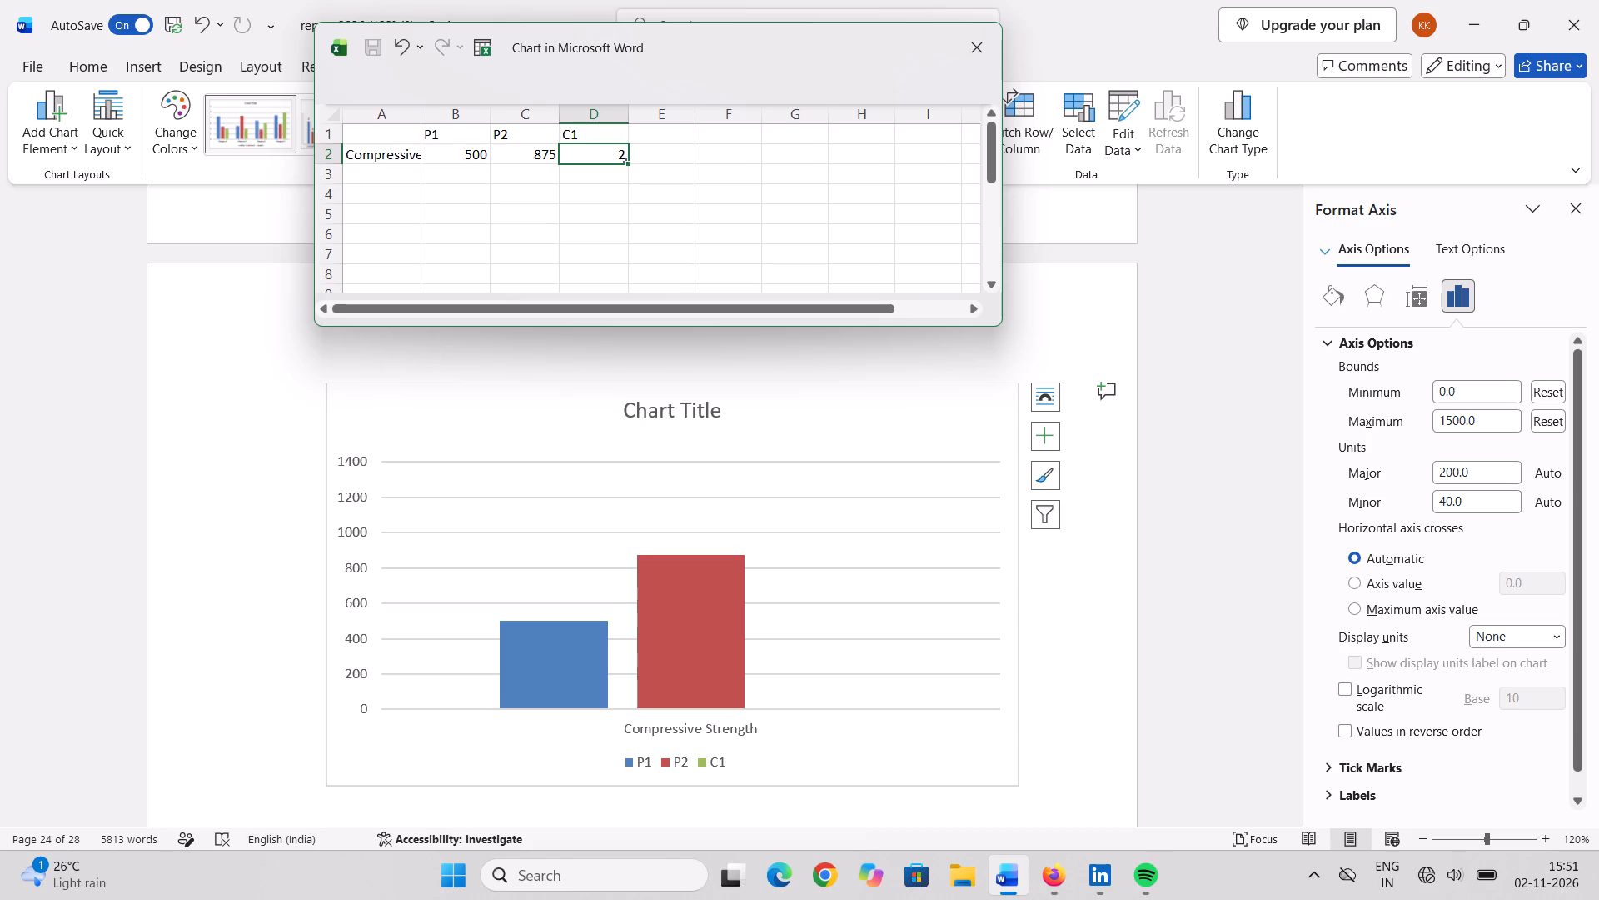
type("13")
key("7")
key("5")
left_click(525, 189)
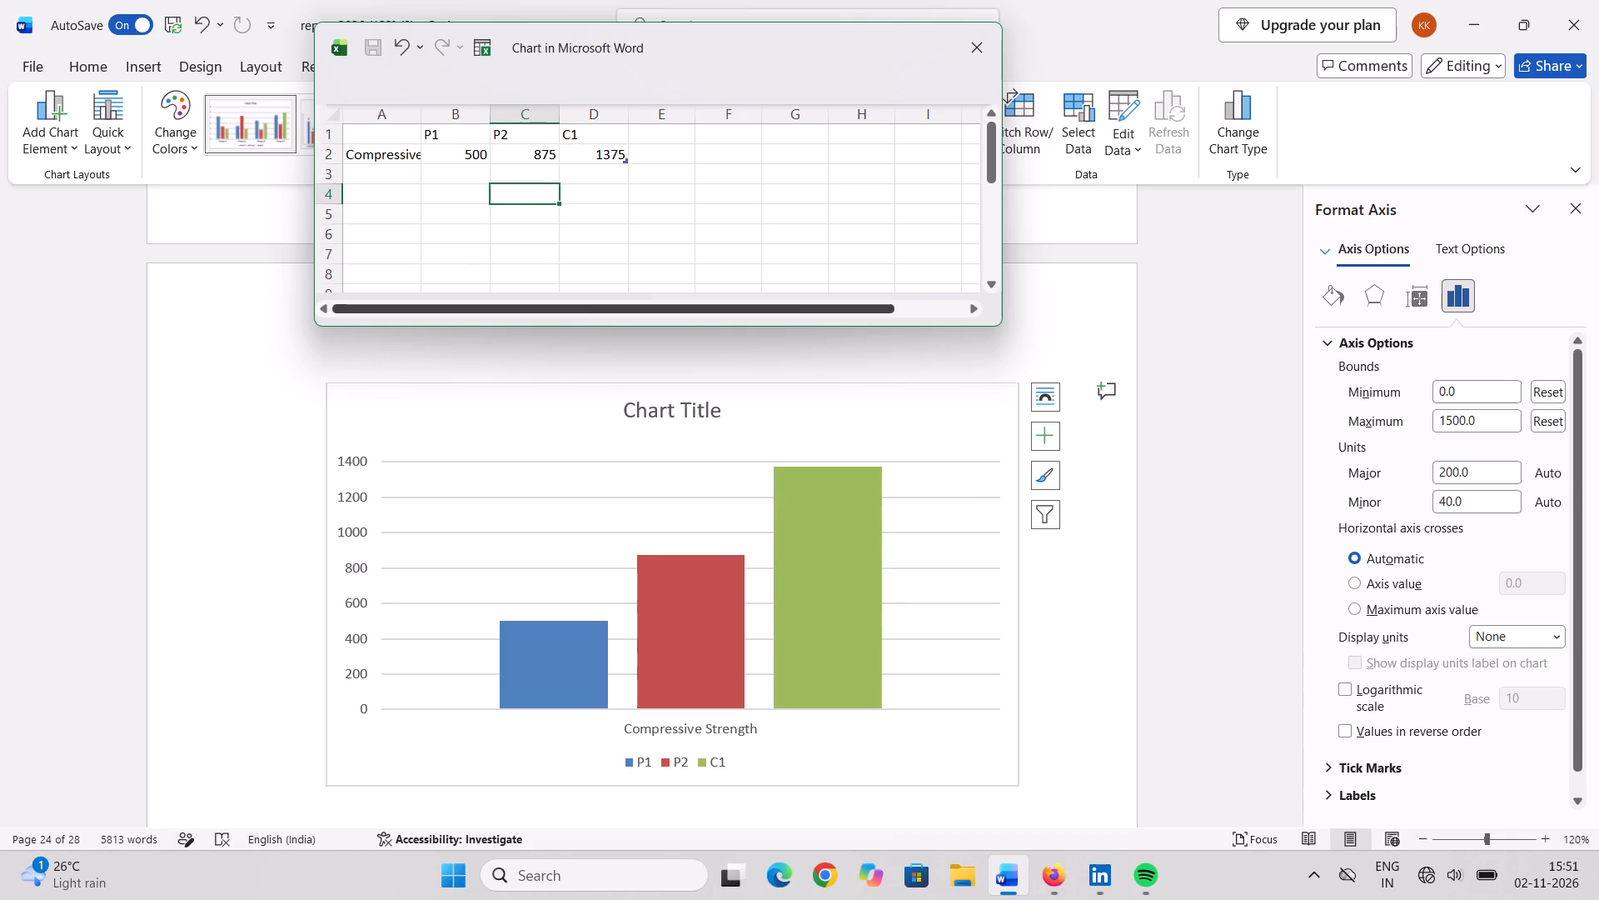
left_click(974, 41)
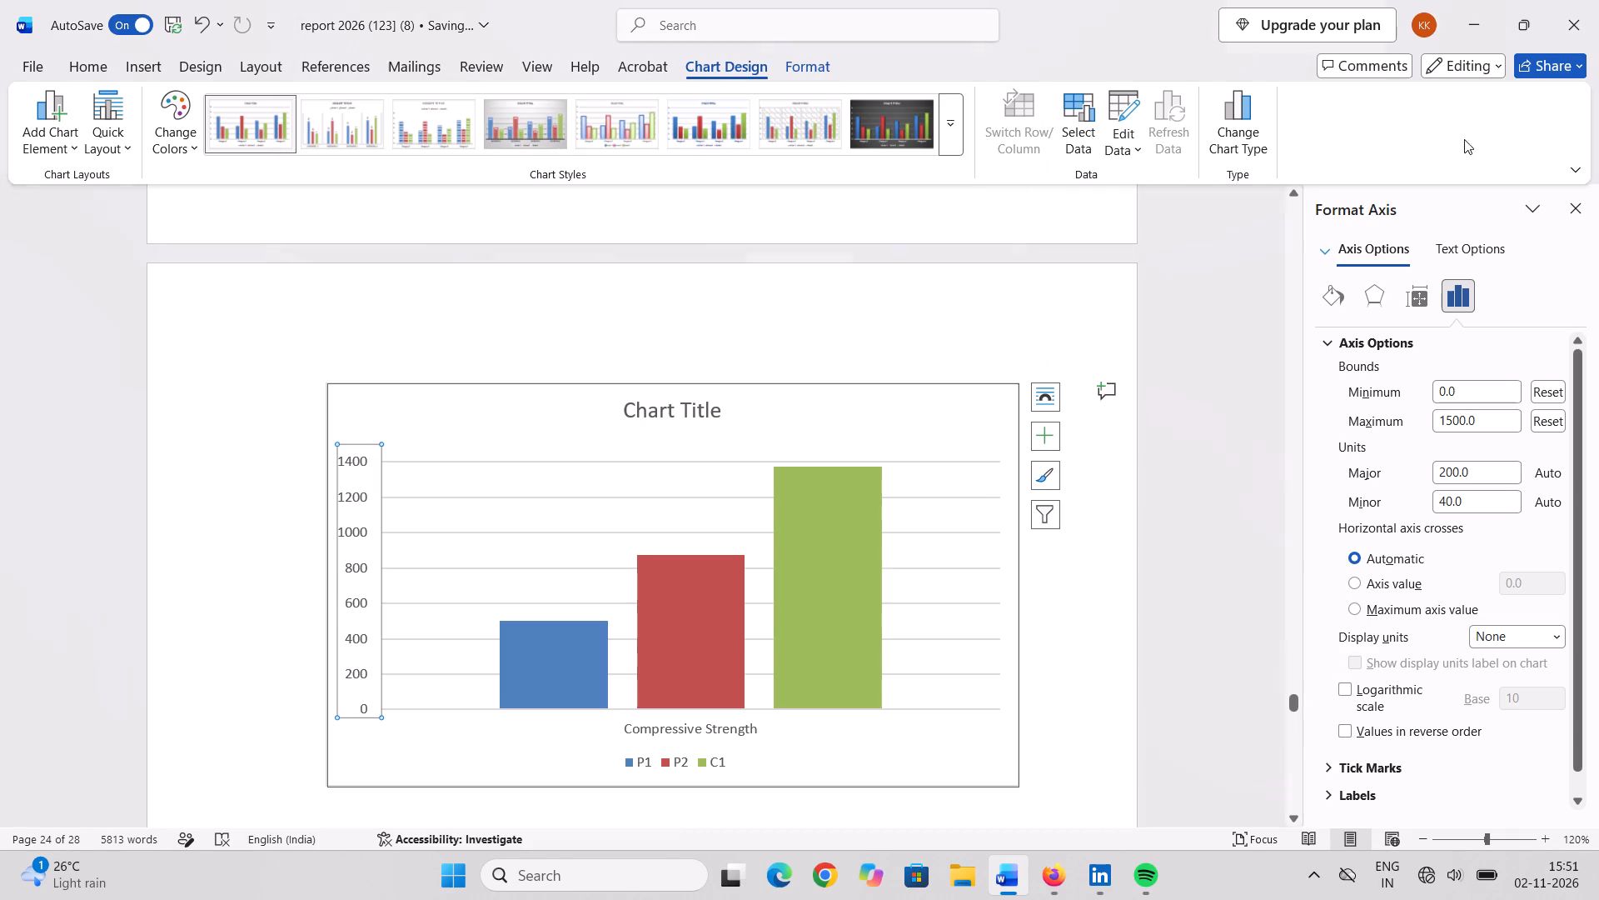
left_click(1576, 208)
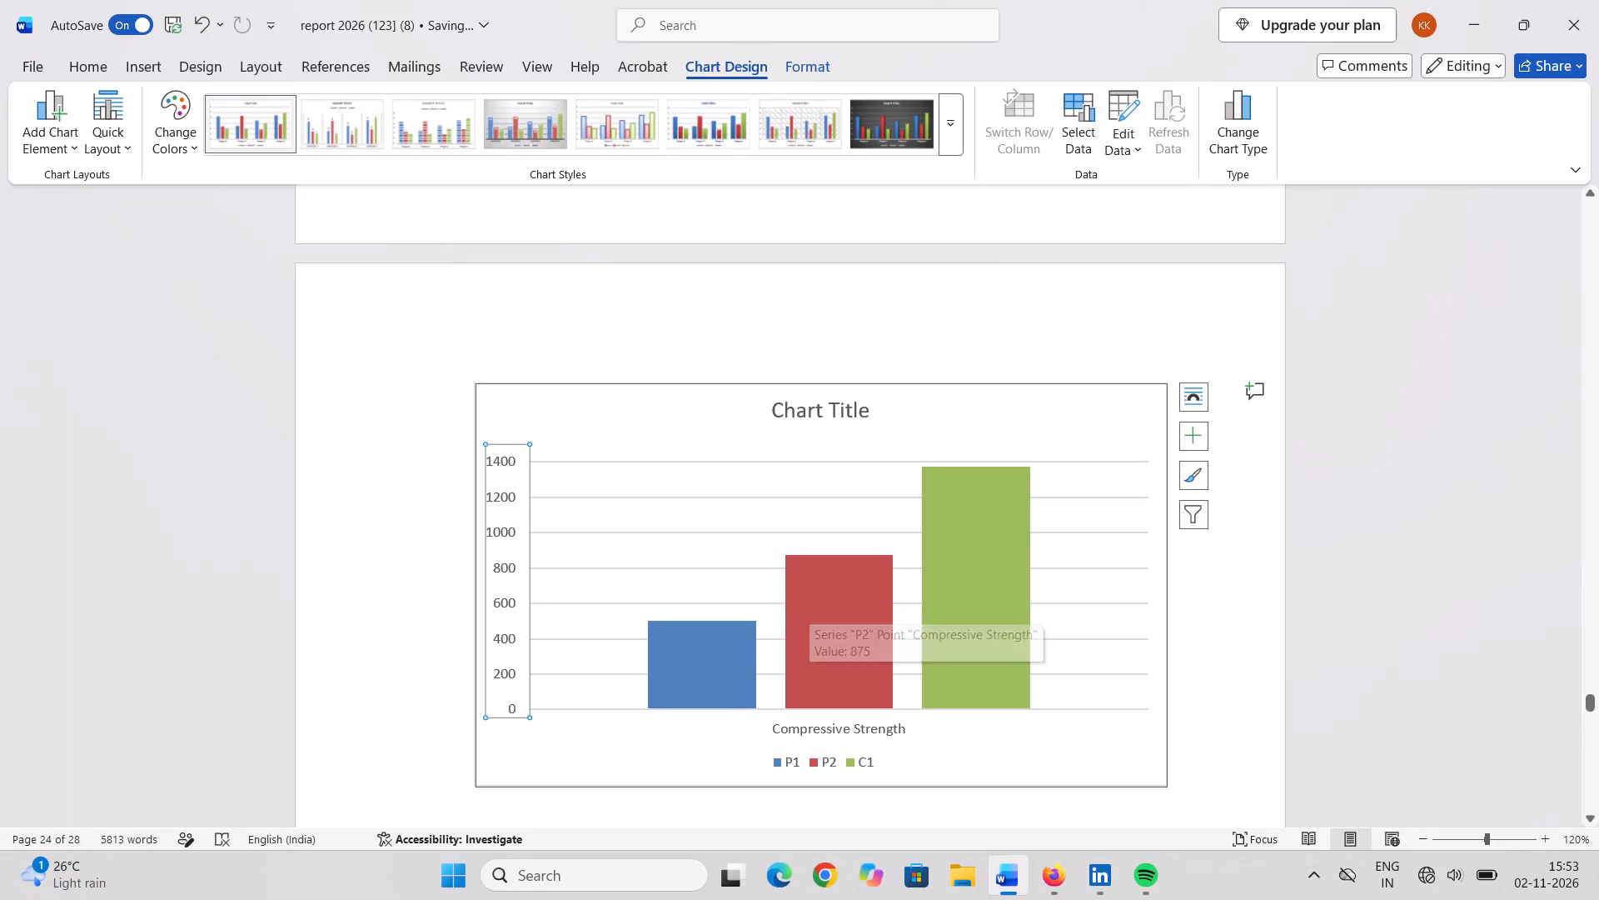
Delete the surplus blank lines above the Chapter 4 heading, keeping the heading at the start of the page after the chart.
scroll(780, 402, "down", 17)
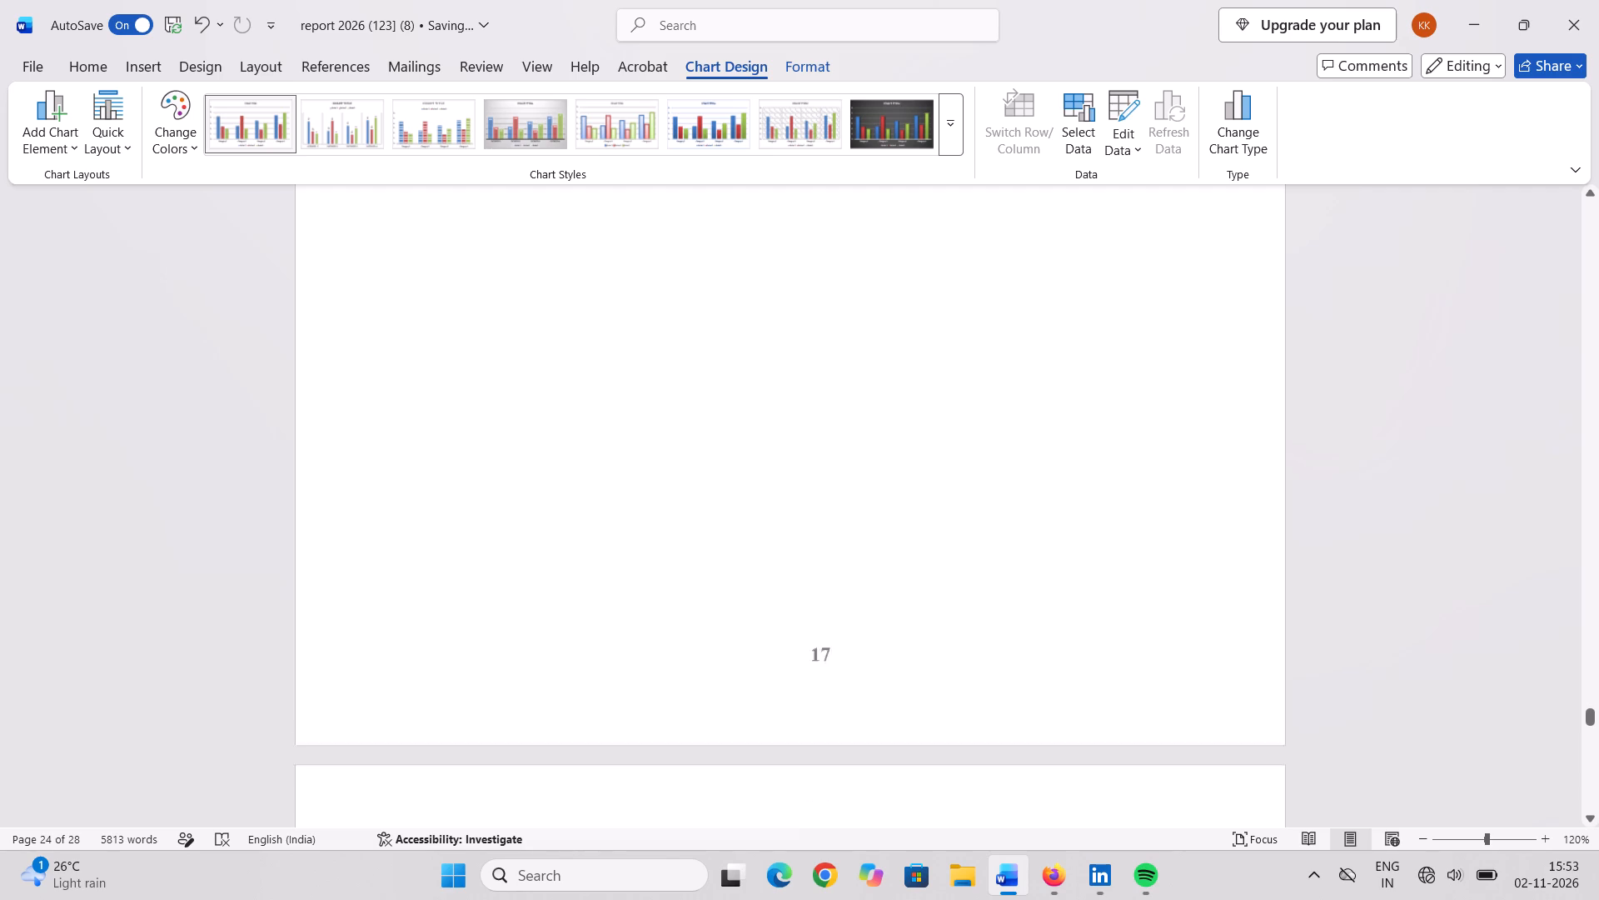
scroll(794, 430, "down", 8)
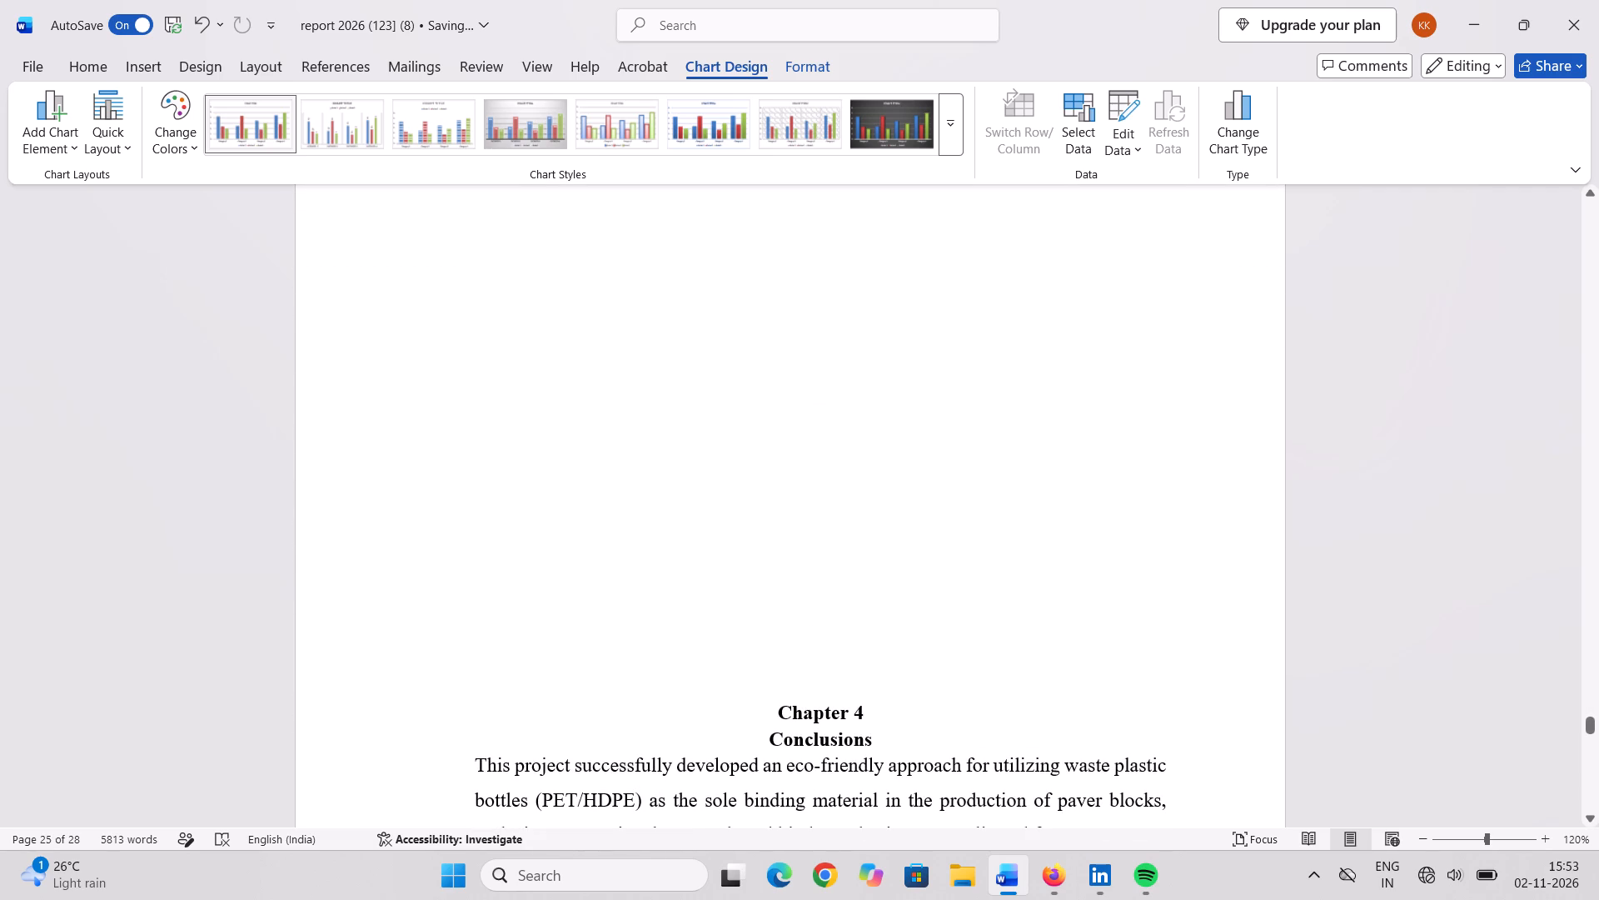
left_click(754, 684)
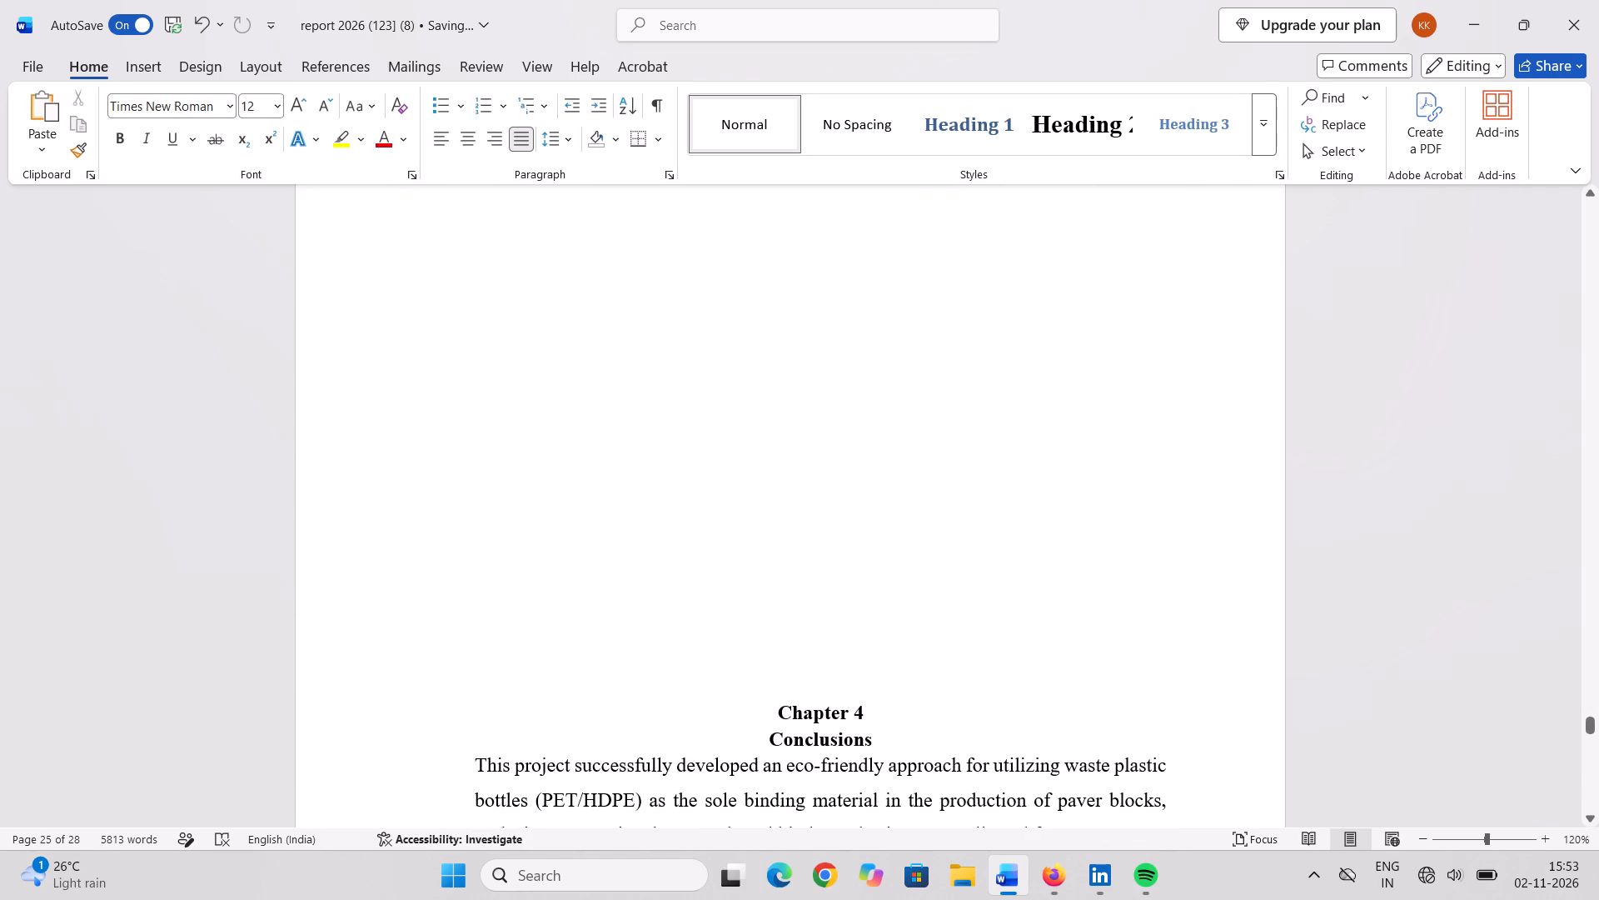
key("BackSpace")
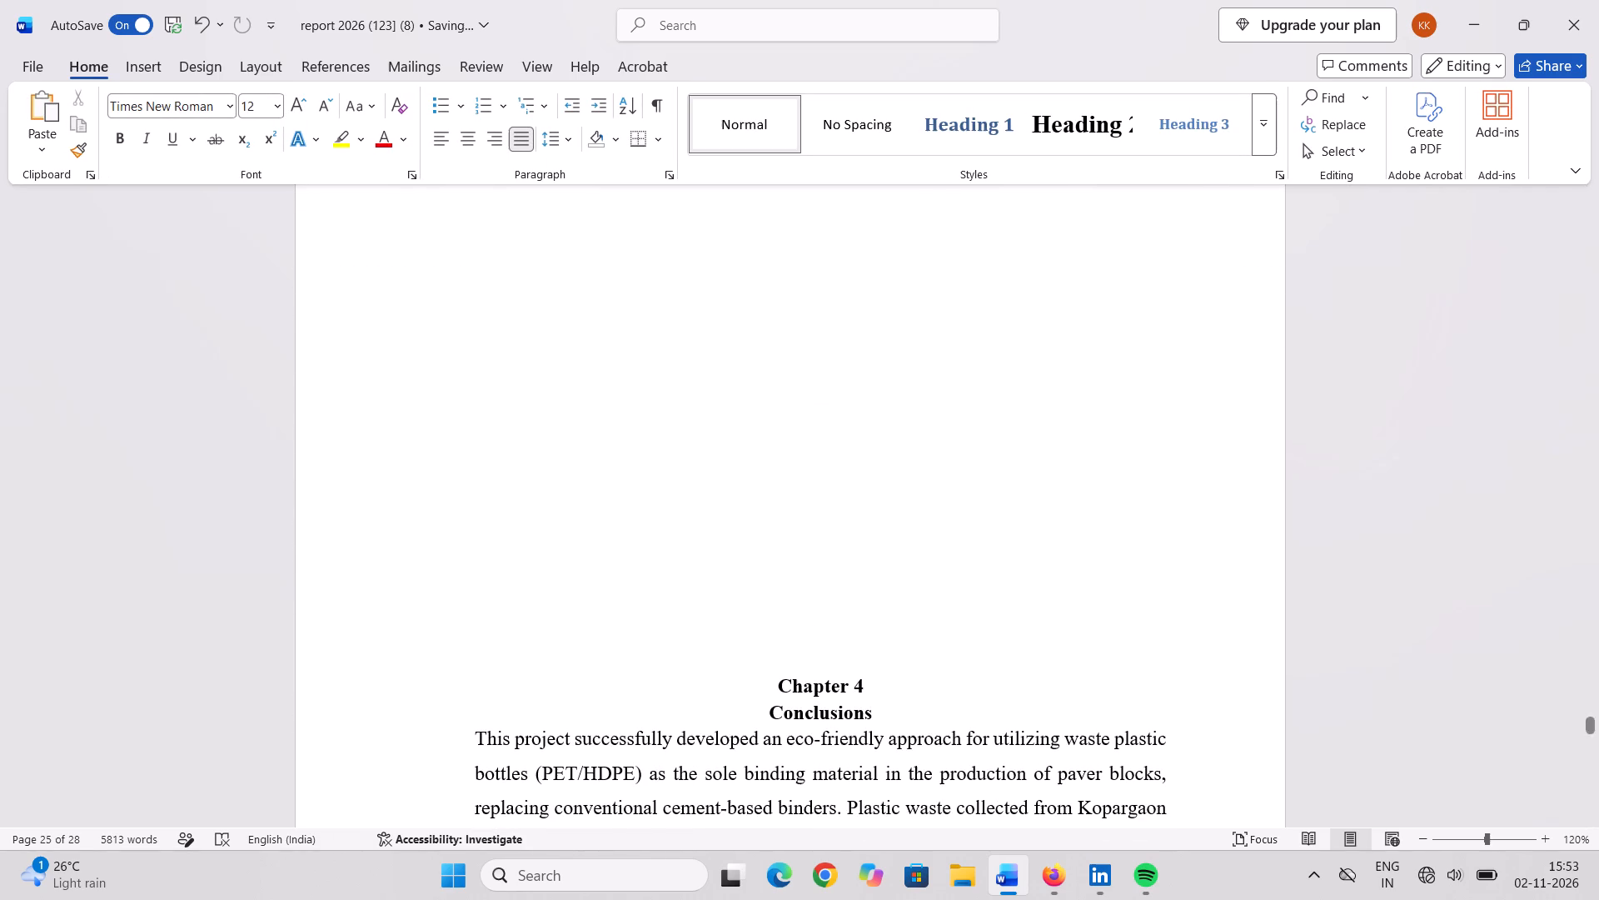
key("BackSpace")
key("BackSpace")
key("BackSpace")
key("BackSpace")
key("BackSpace")
key("BackSpace")
key("BackSpace")
key("BackSpace")
key("BackSpace")
key("BackSpace")
key("BackSpace")
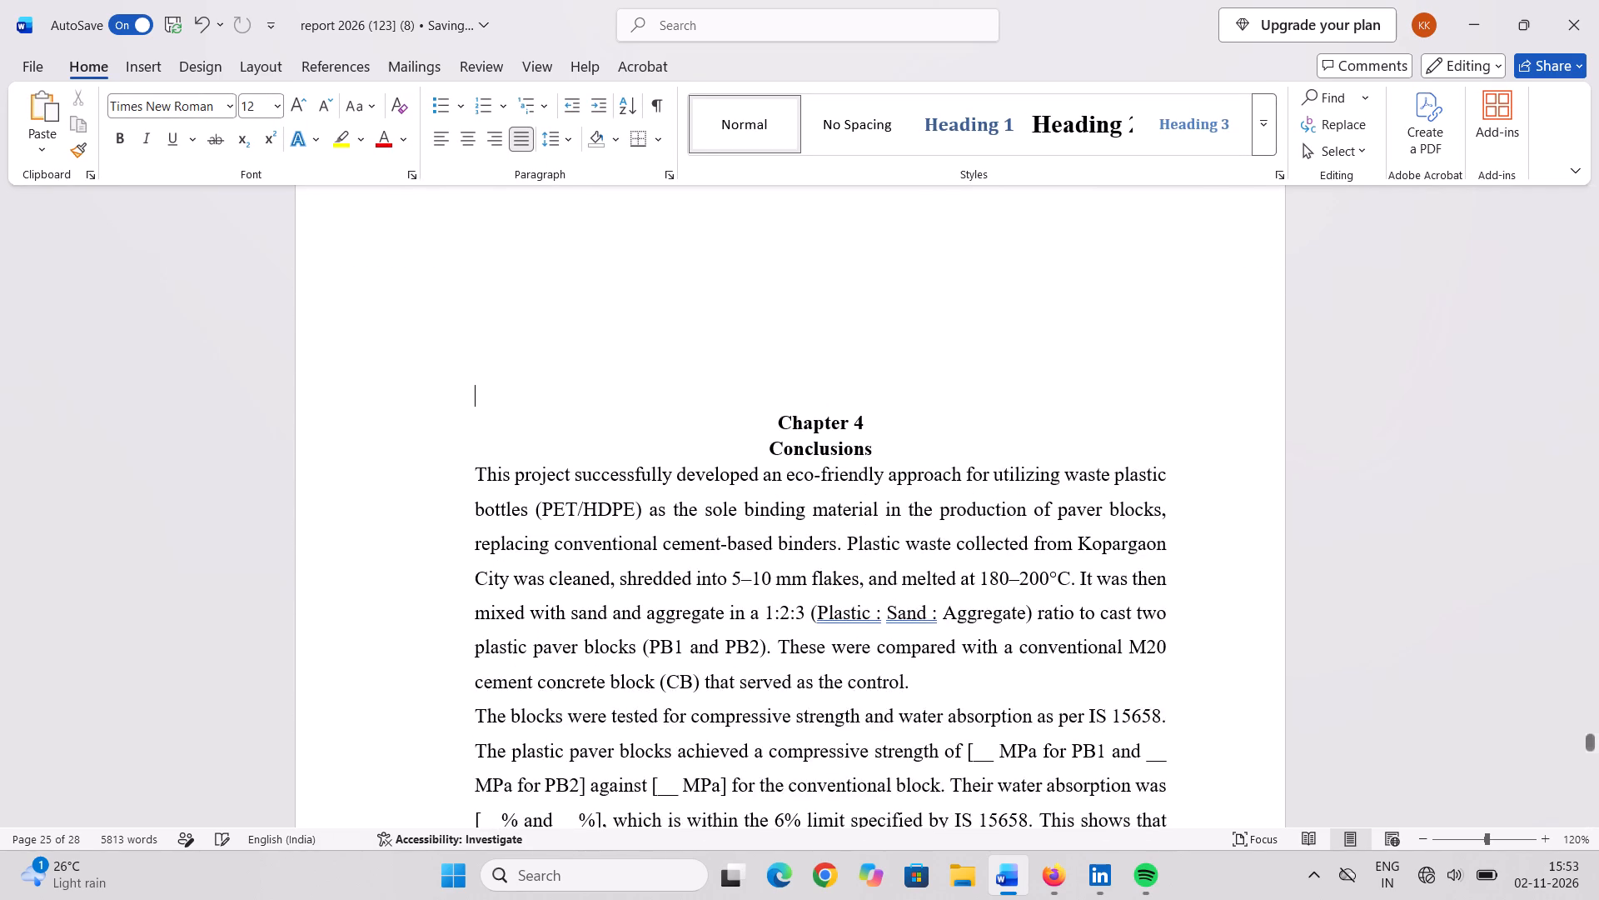
key("BackSpace")
key("BackSpace")
key("BackSpace")
key("BackSpace")
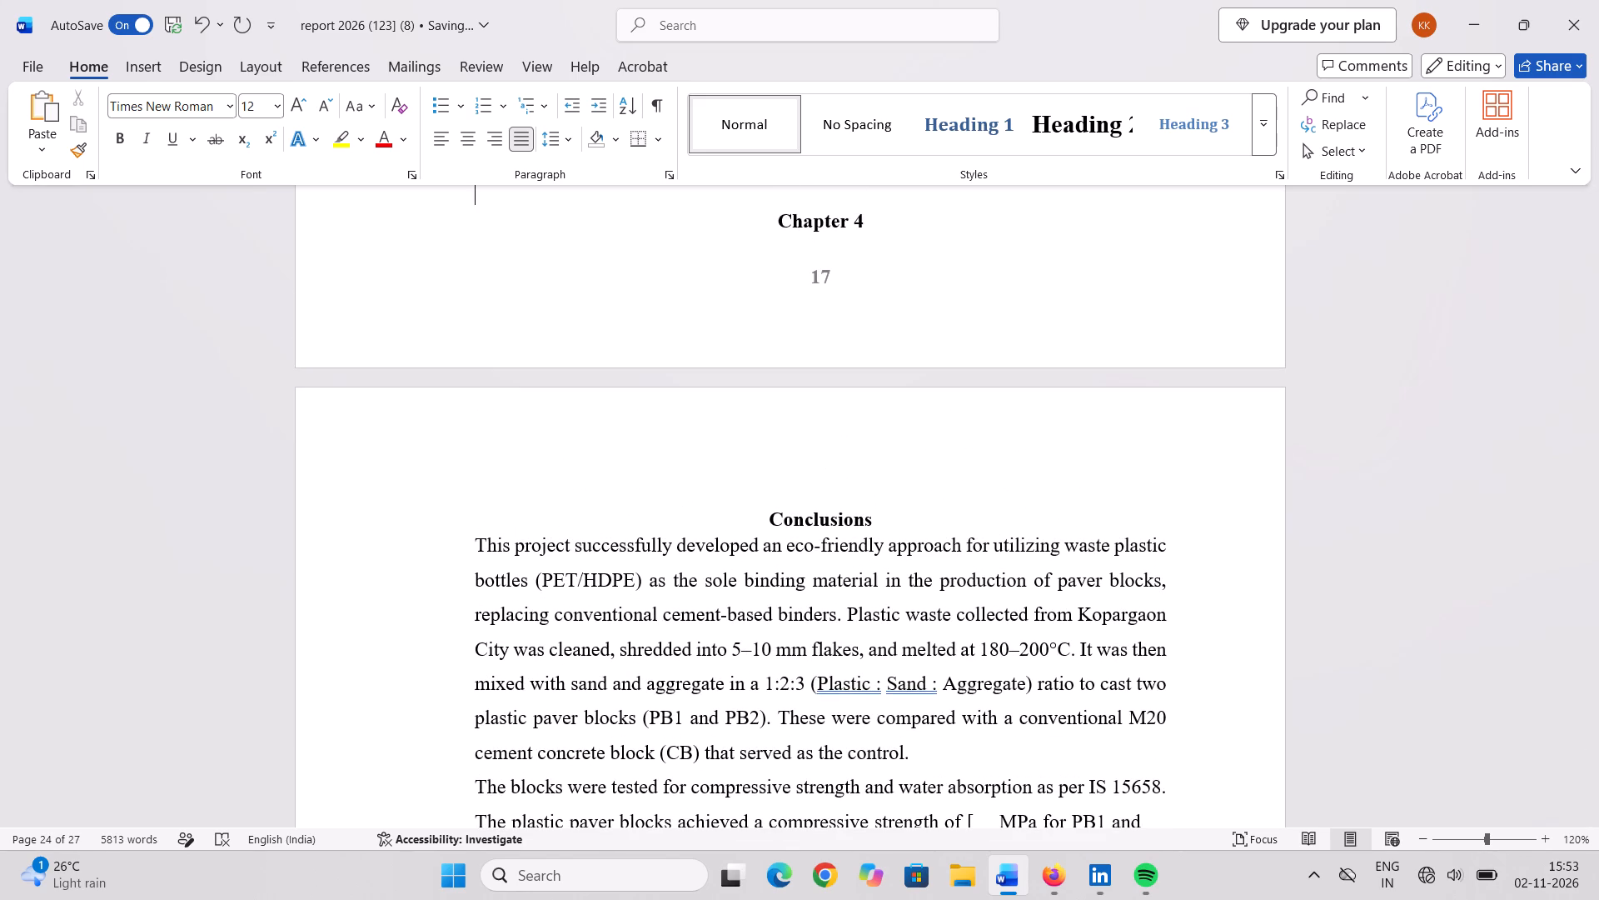
key("Return")
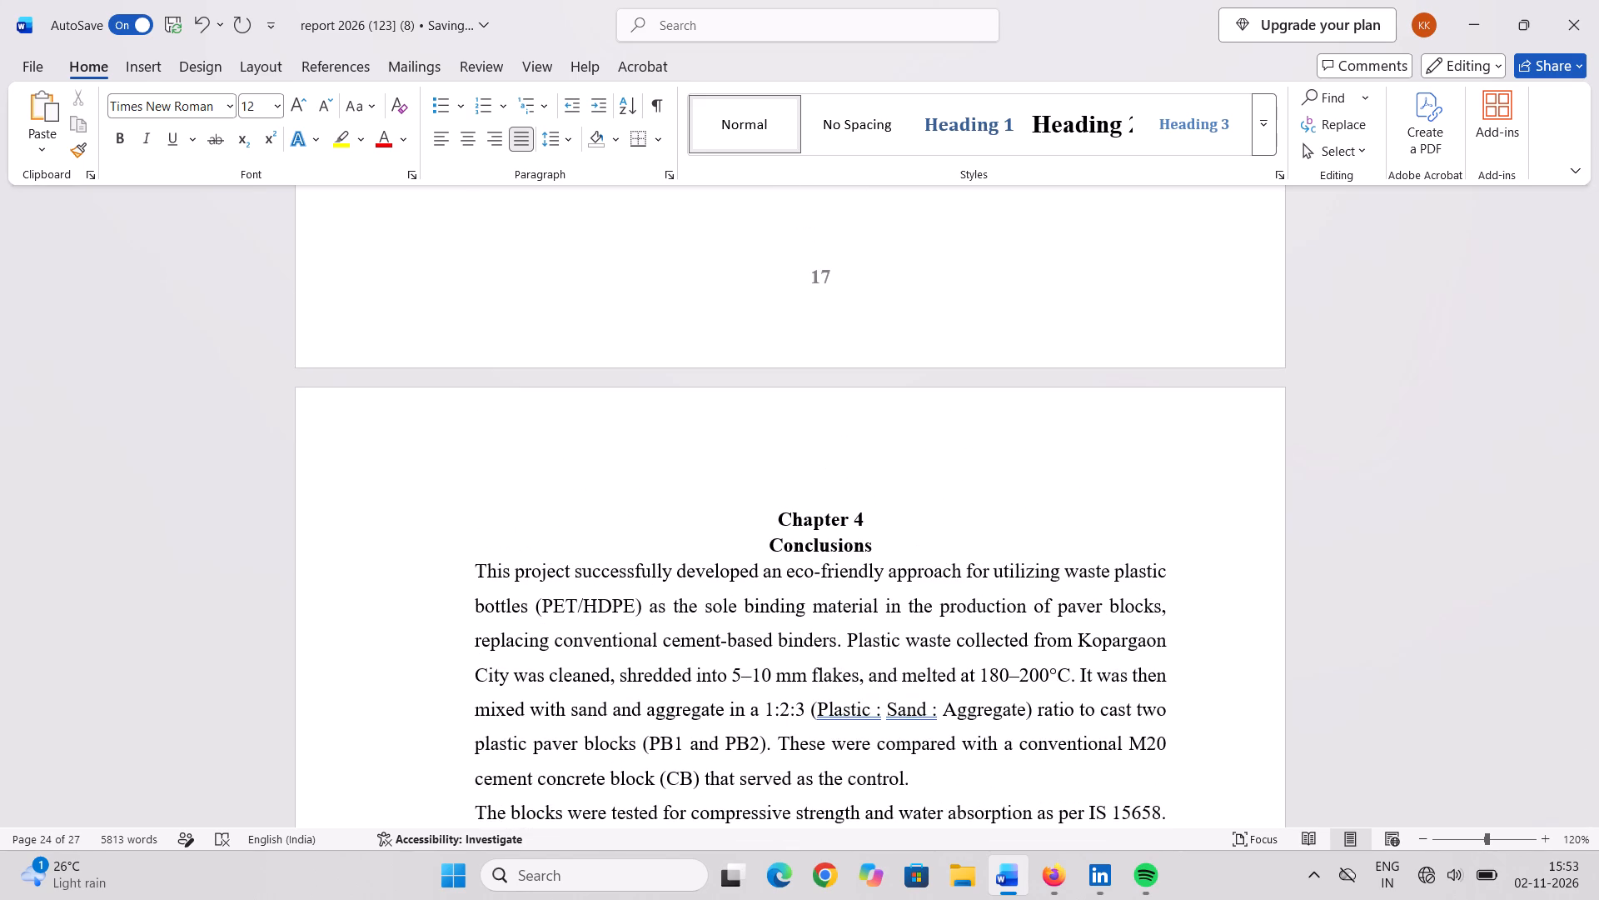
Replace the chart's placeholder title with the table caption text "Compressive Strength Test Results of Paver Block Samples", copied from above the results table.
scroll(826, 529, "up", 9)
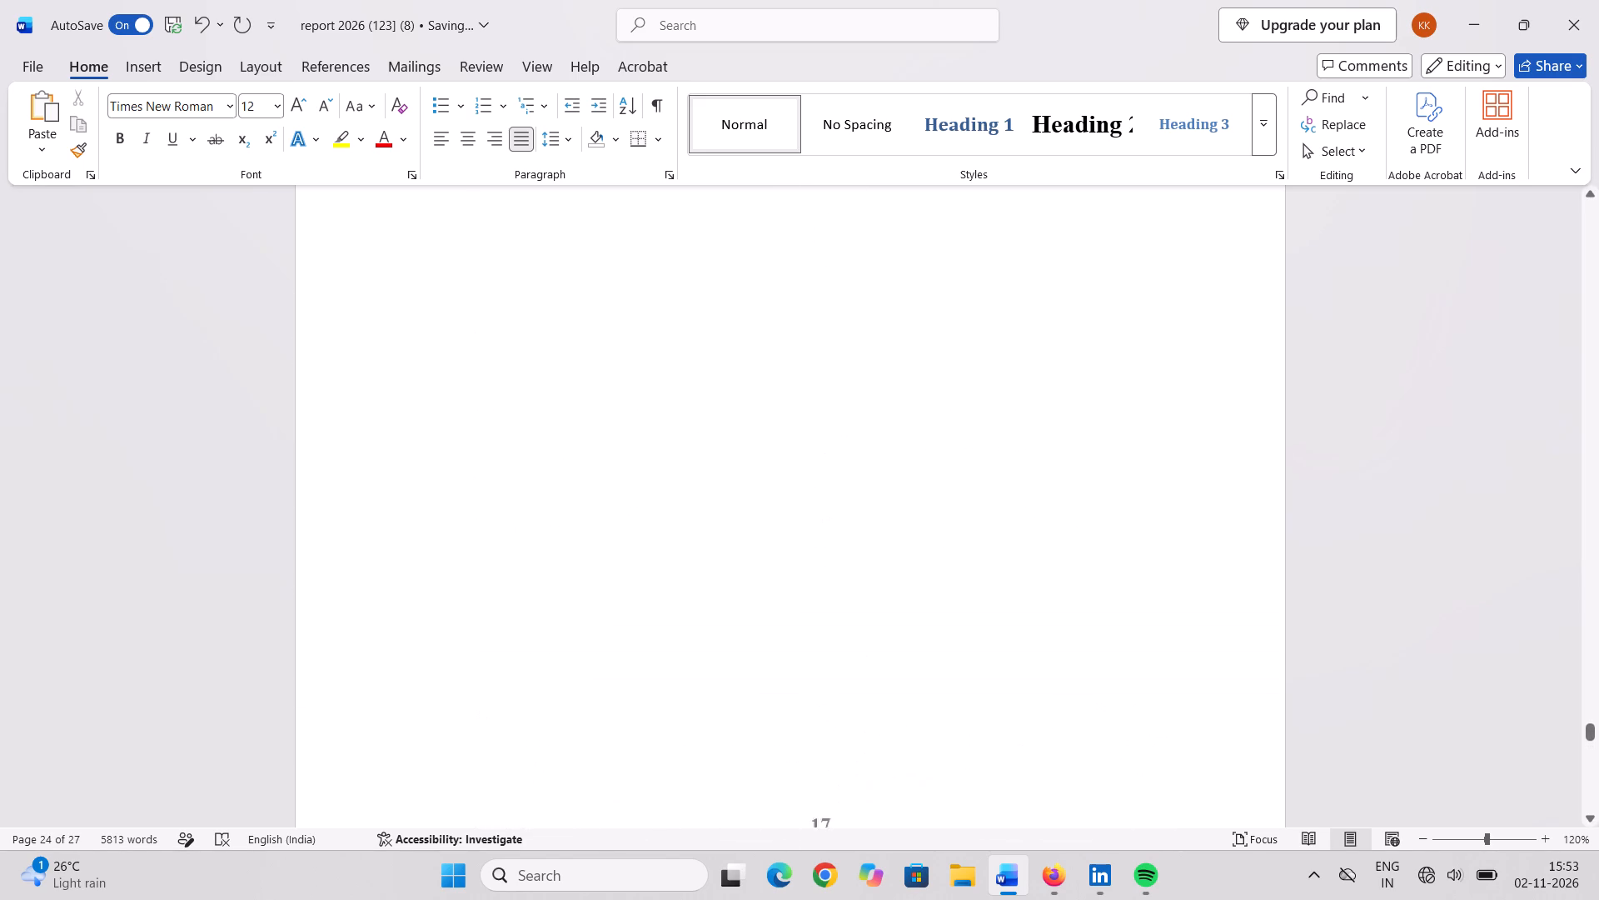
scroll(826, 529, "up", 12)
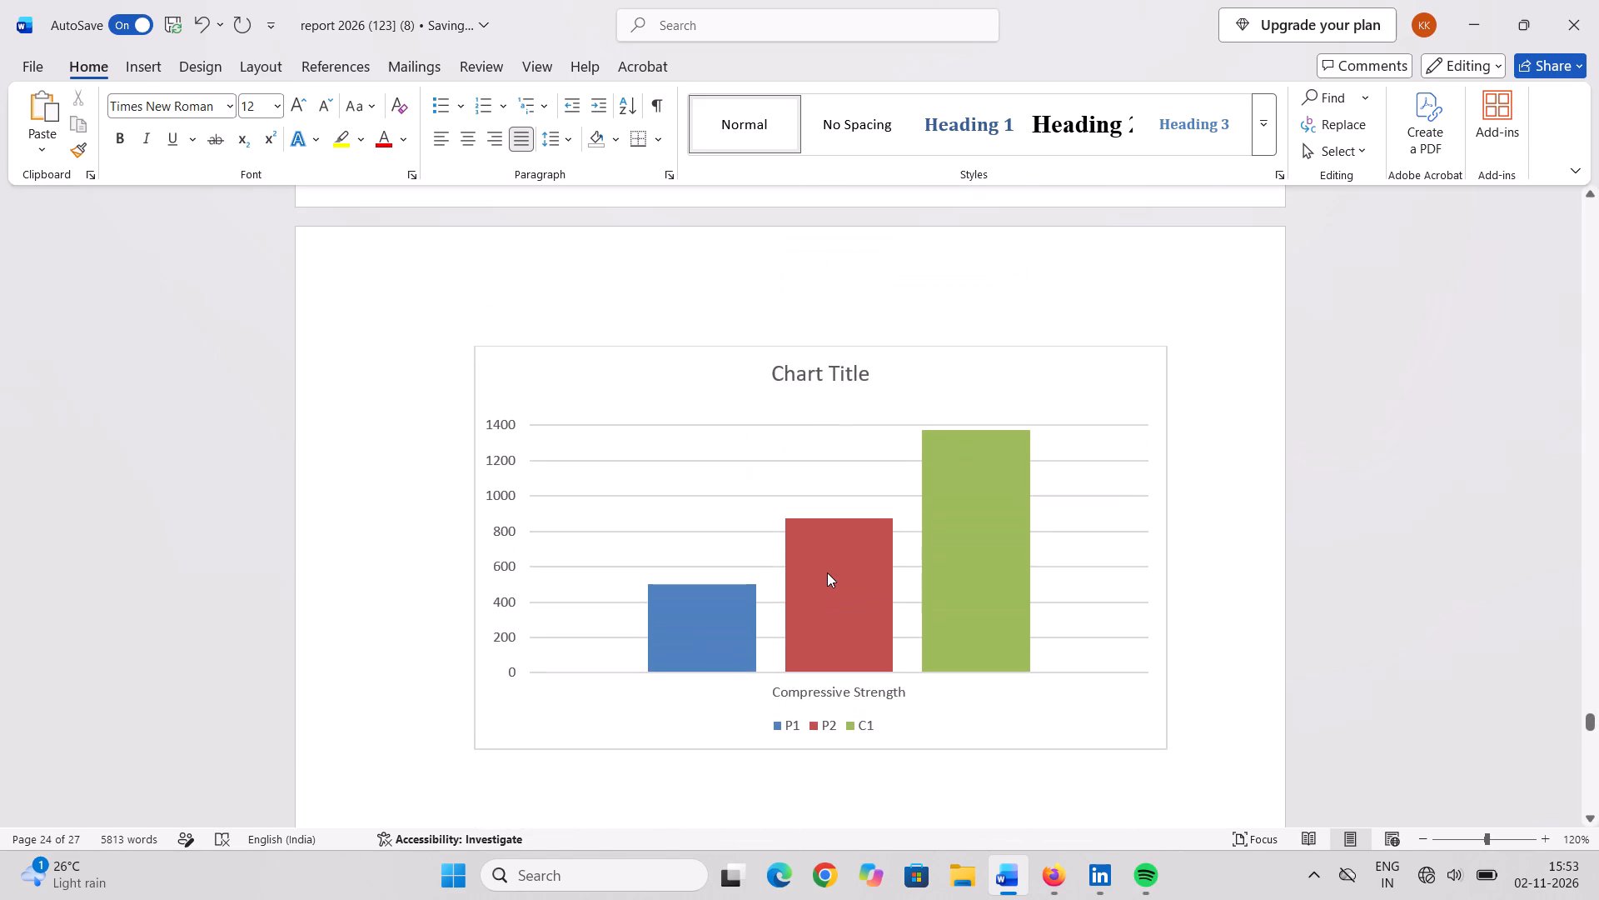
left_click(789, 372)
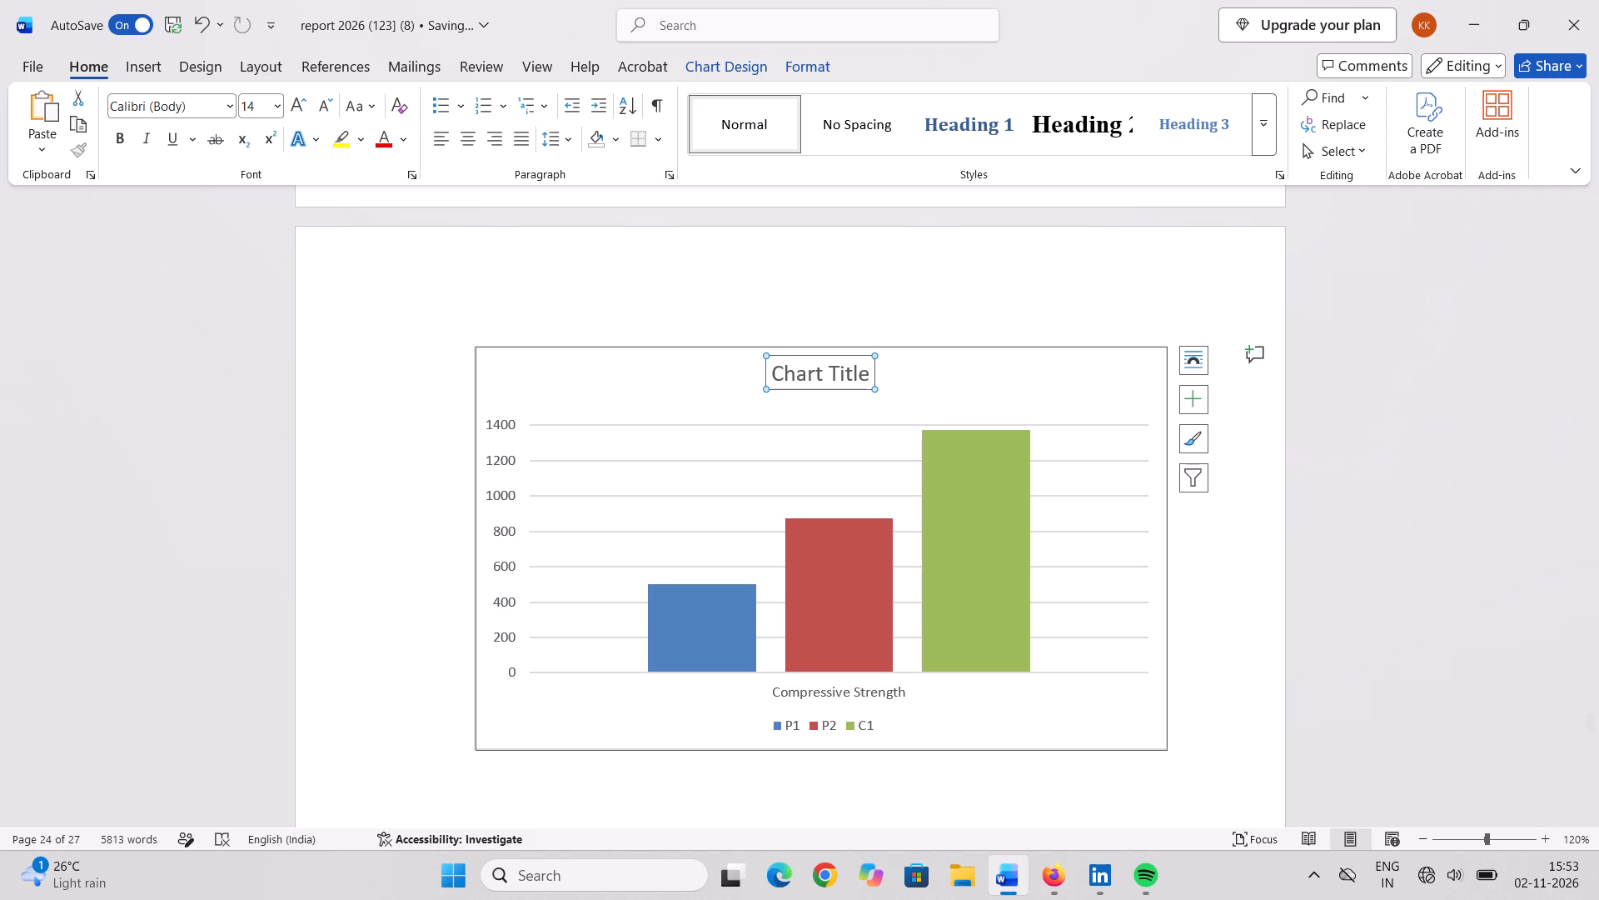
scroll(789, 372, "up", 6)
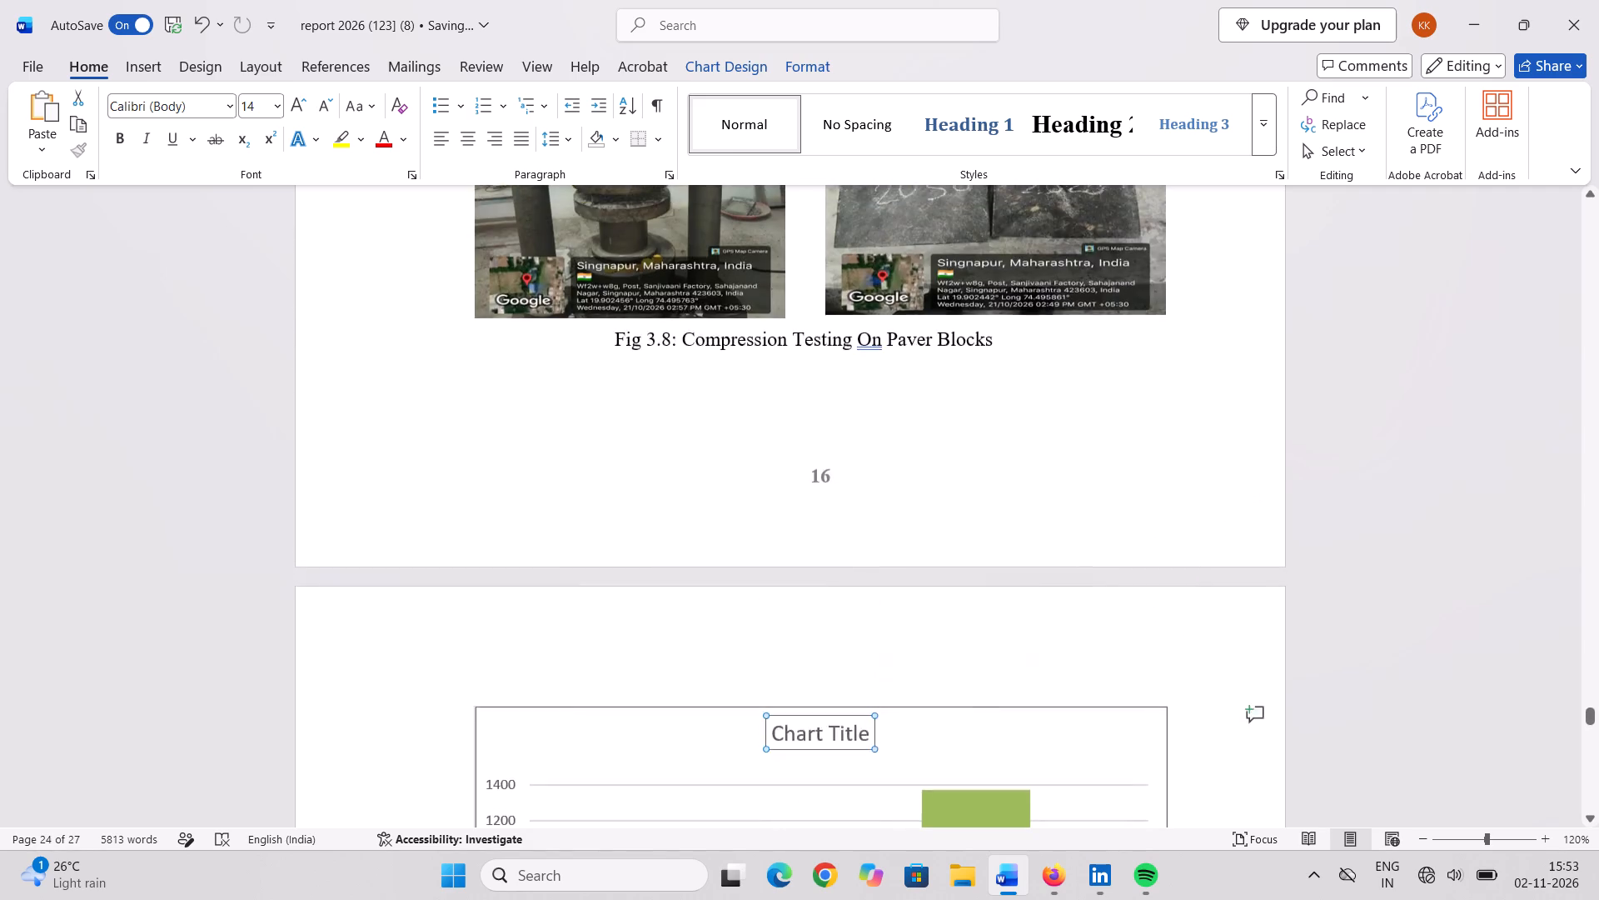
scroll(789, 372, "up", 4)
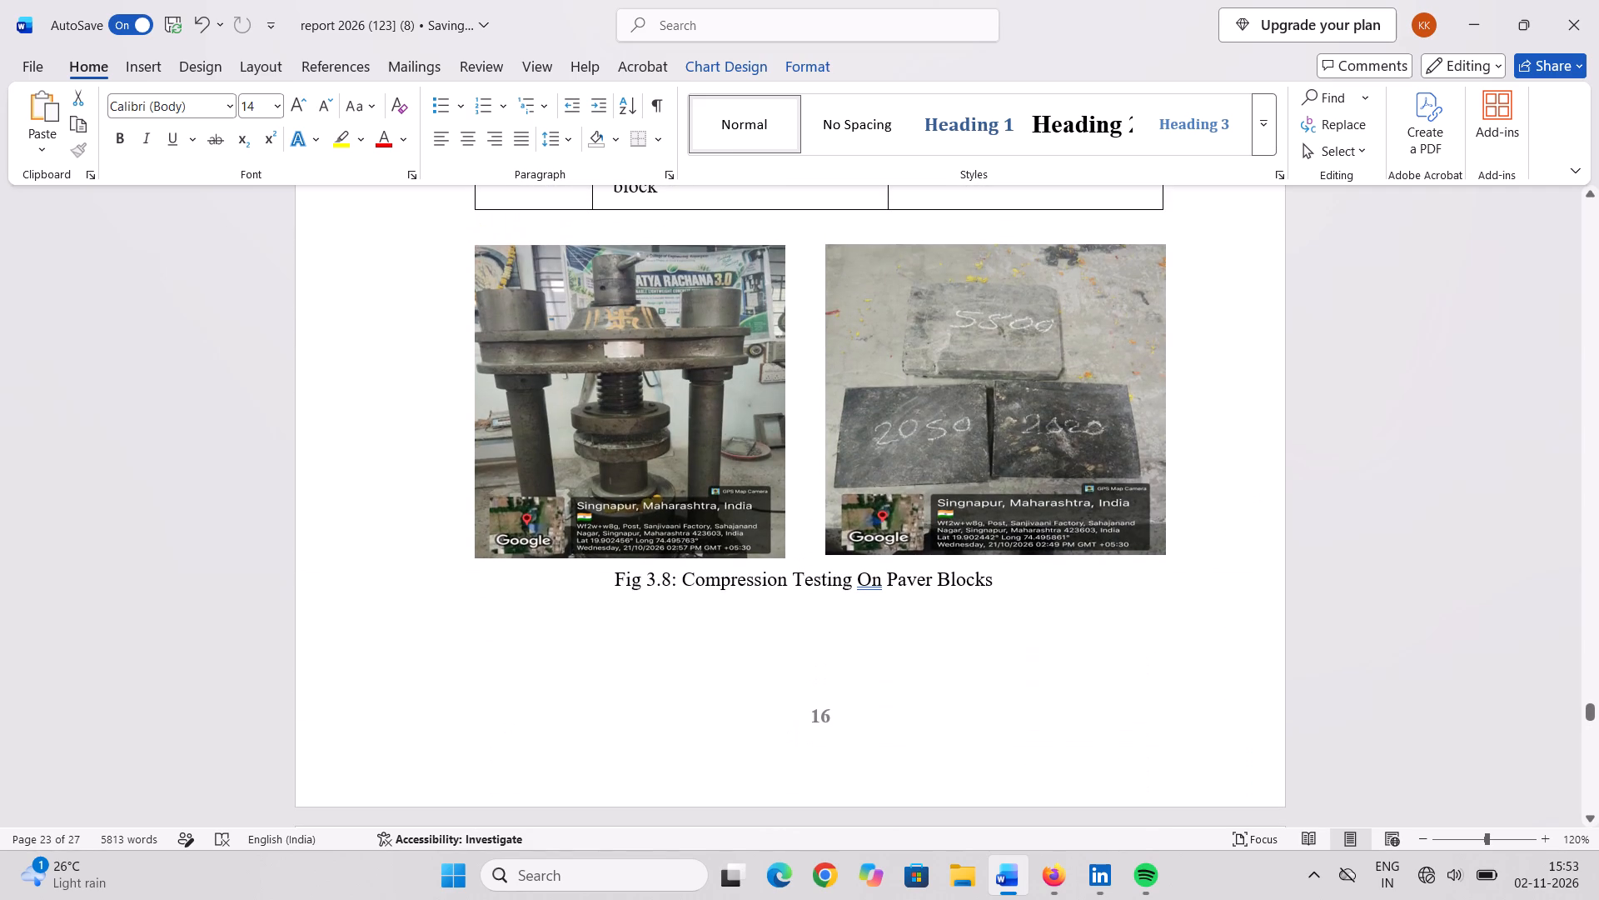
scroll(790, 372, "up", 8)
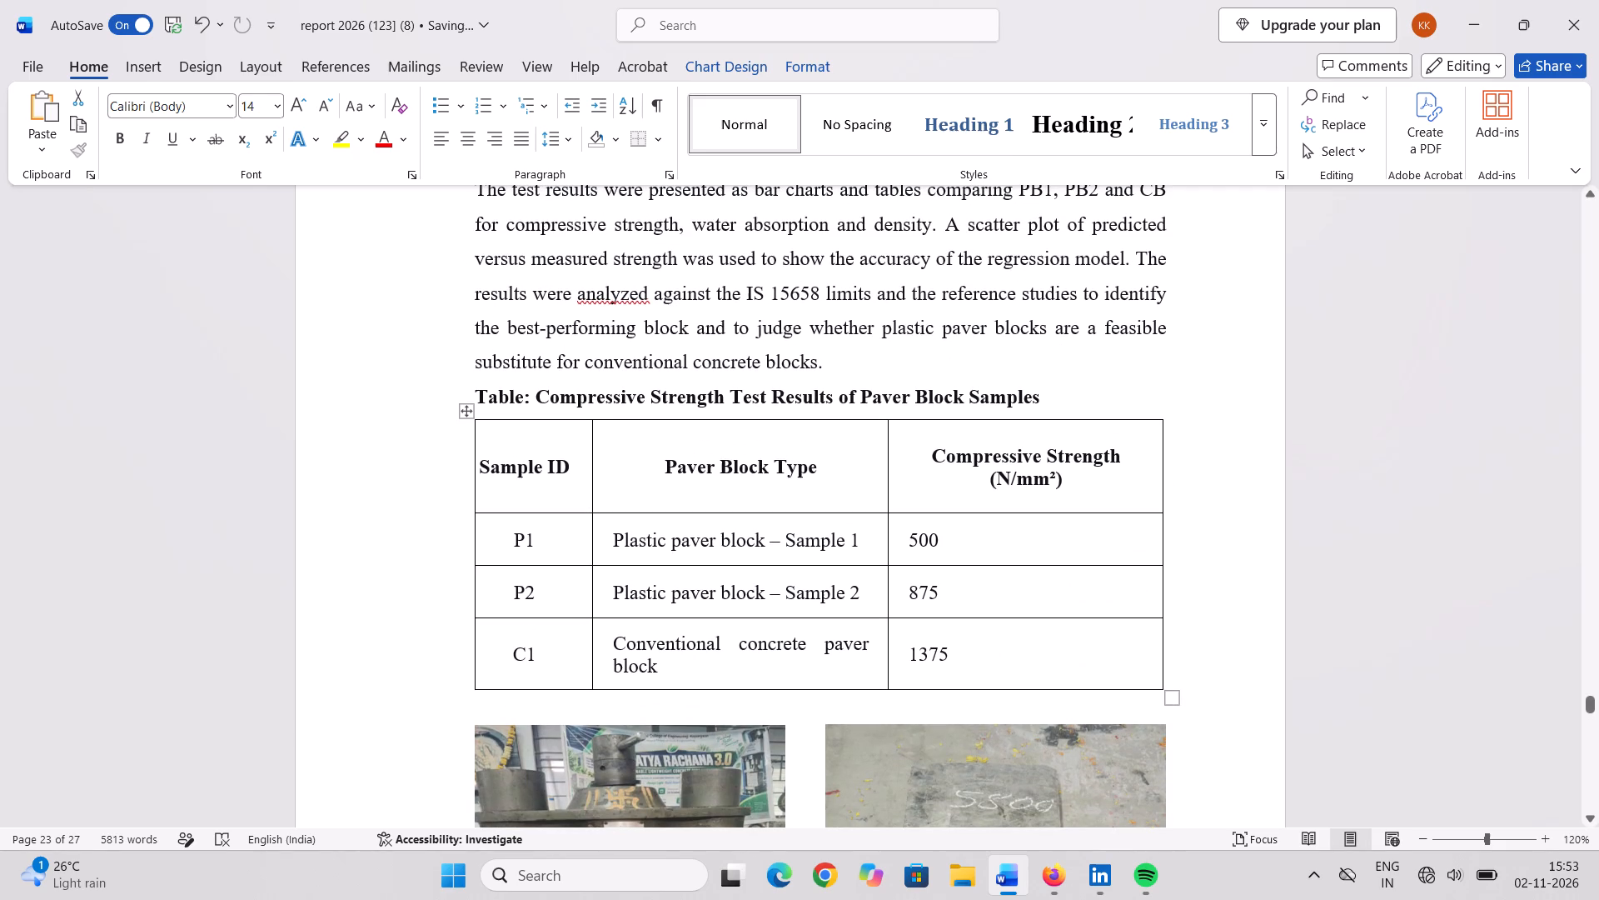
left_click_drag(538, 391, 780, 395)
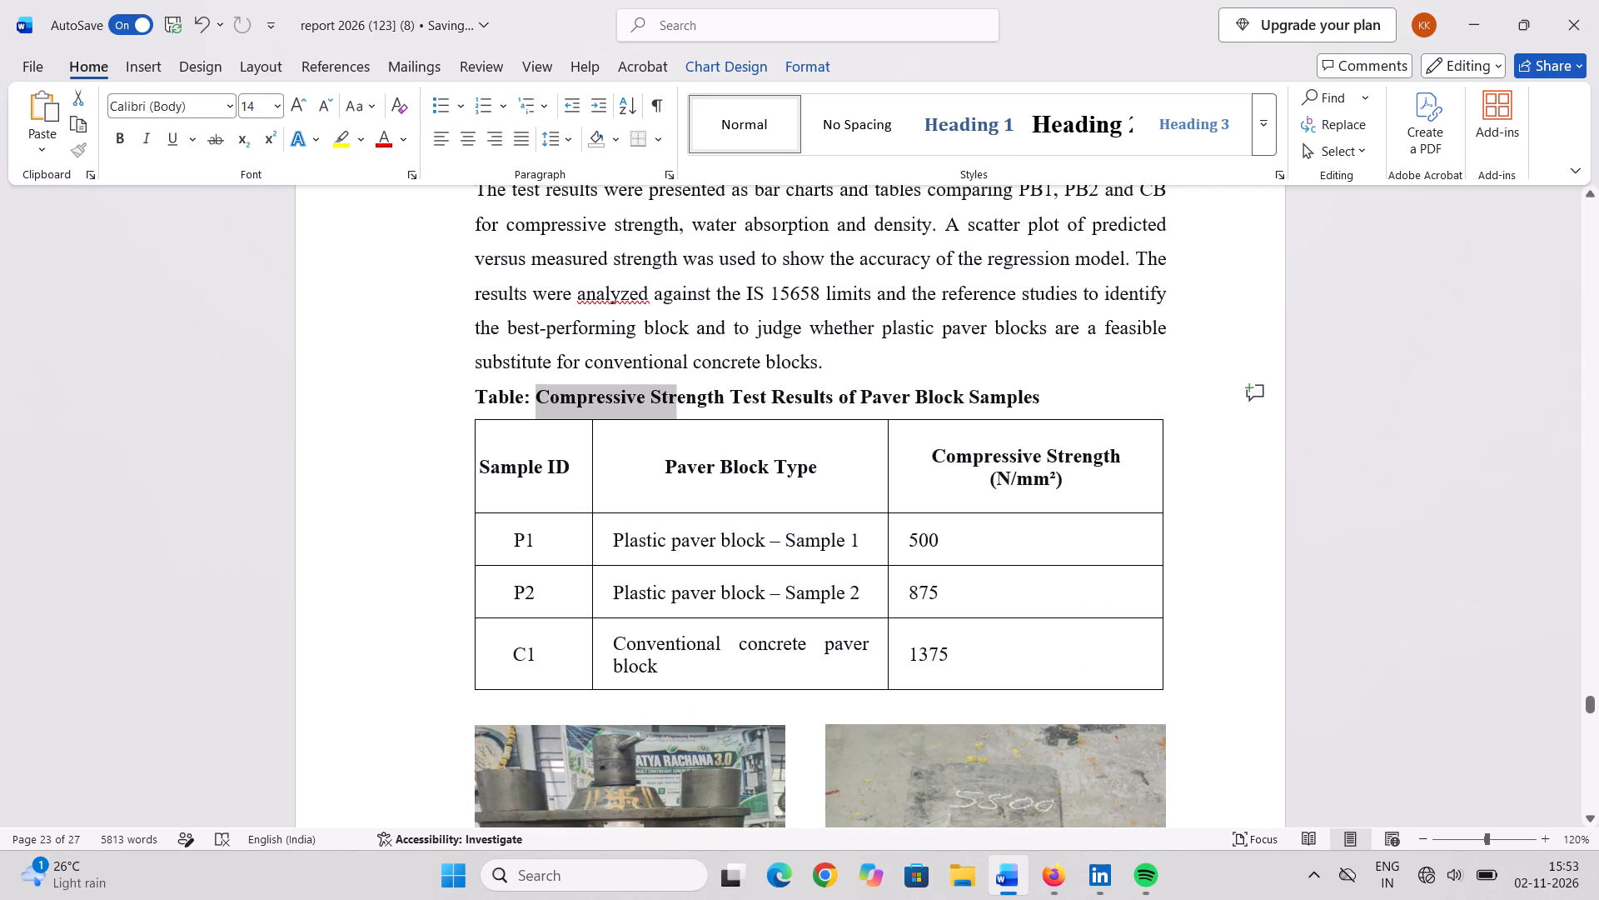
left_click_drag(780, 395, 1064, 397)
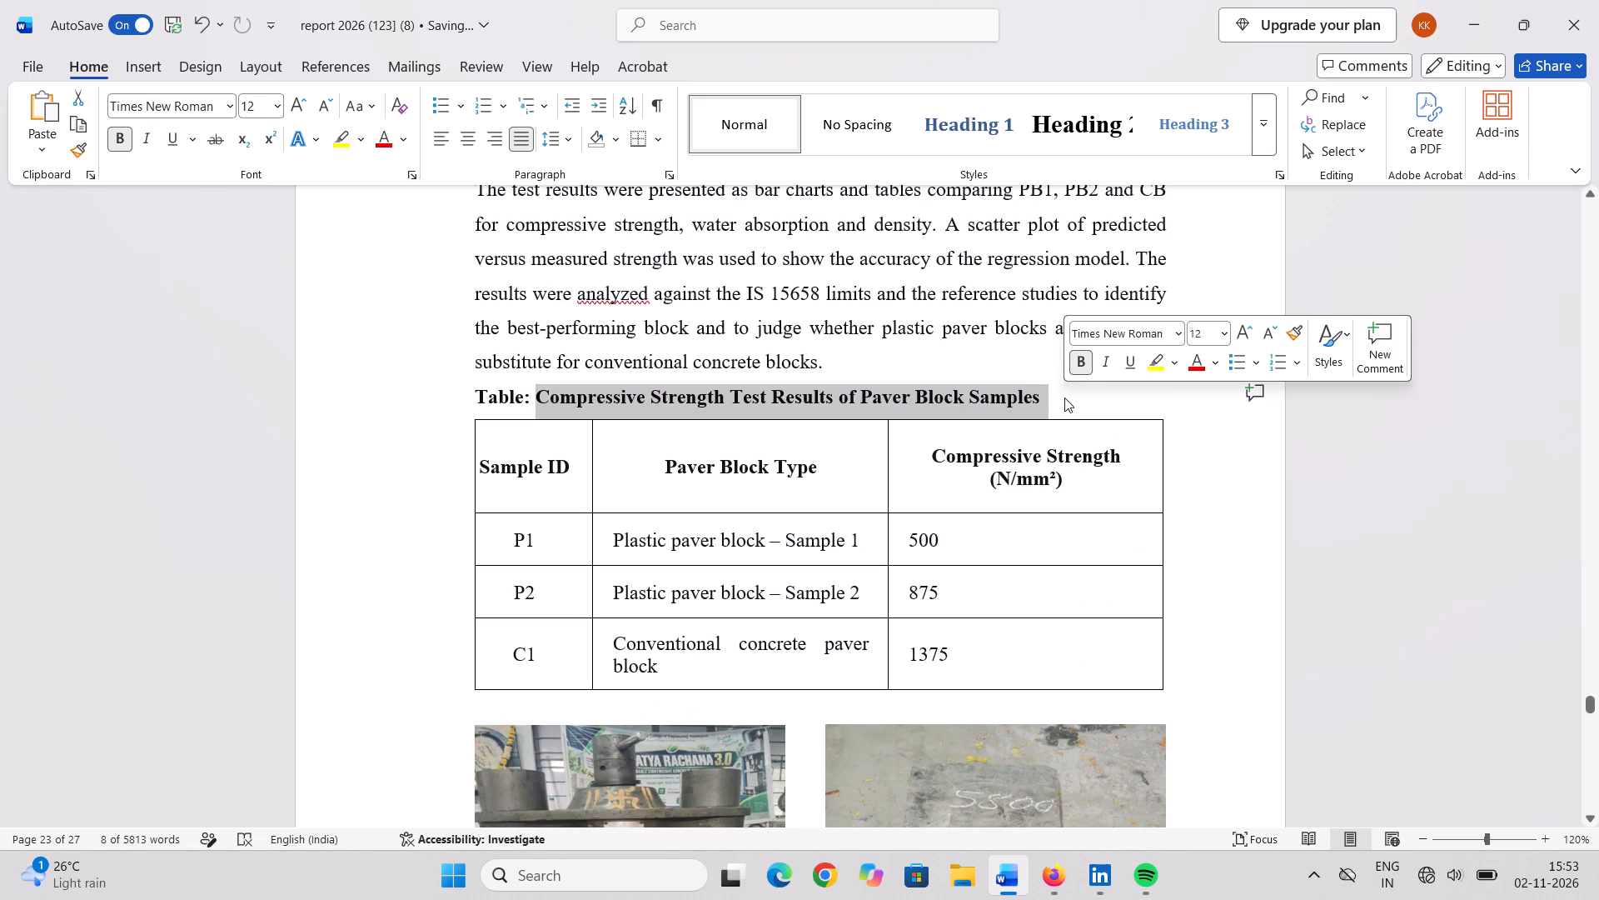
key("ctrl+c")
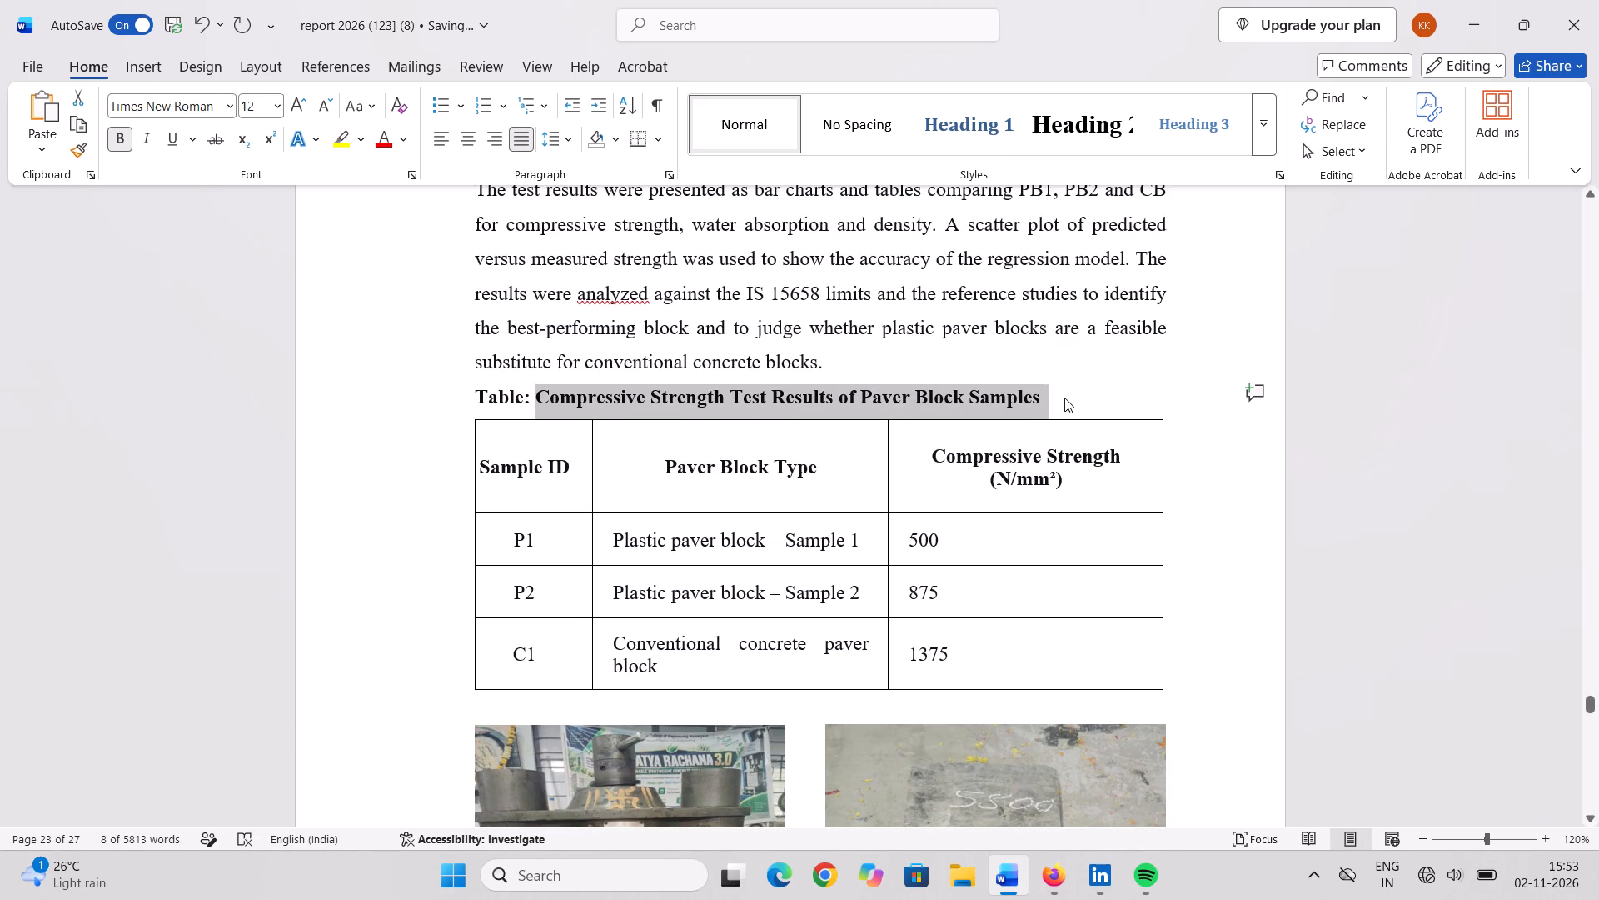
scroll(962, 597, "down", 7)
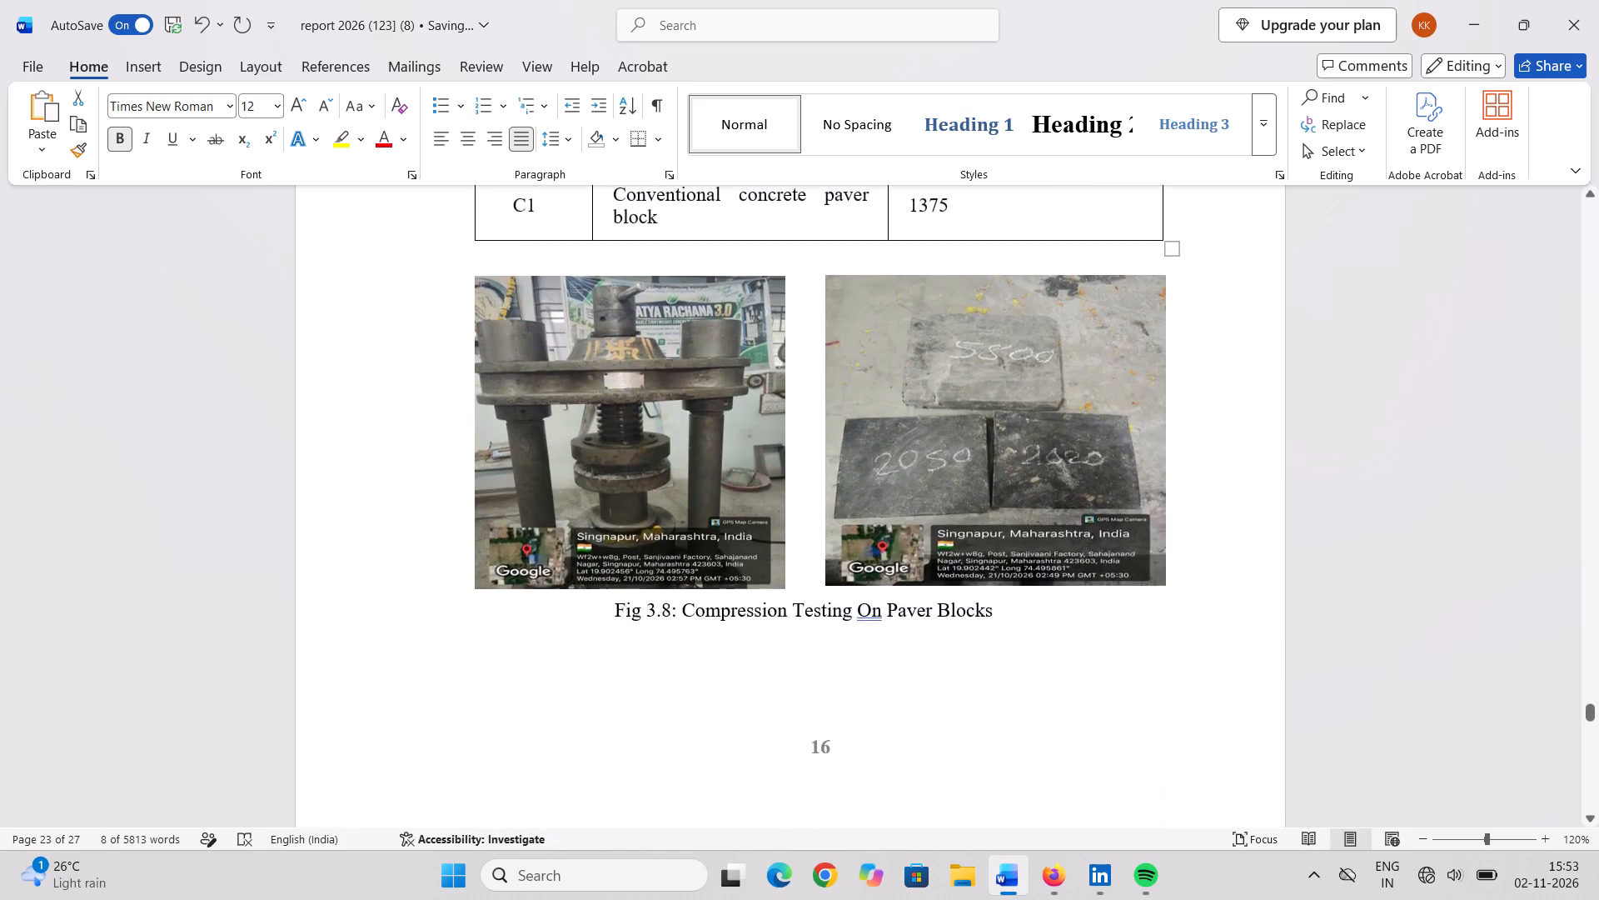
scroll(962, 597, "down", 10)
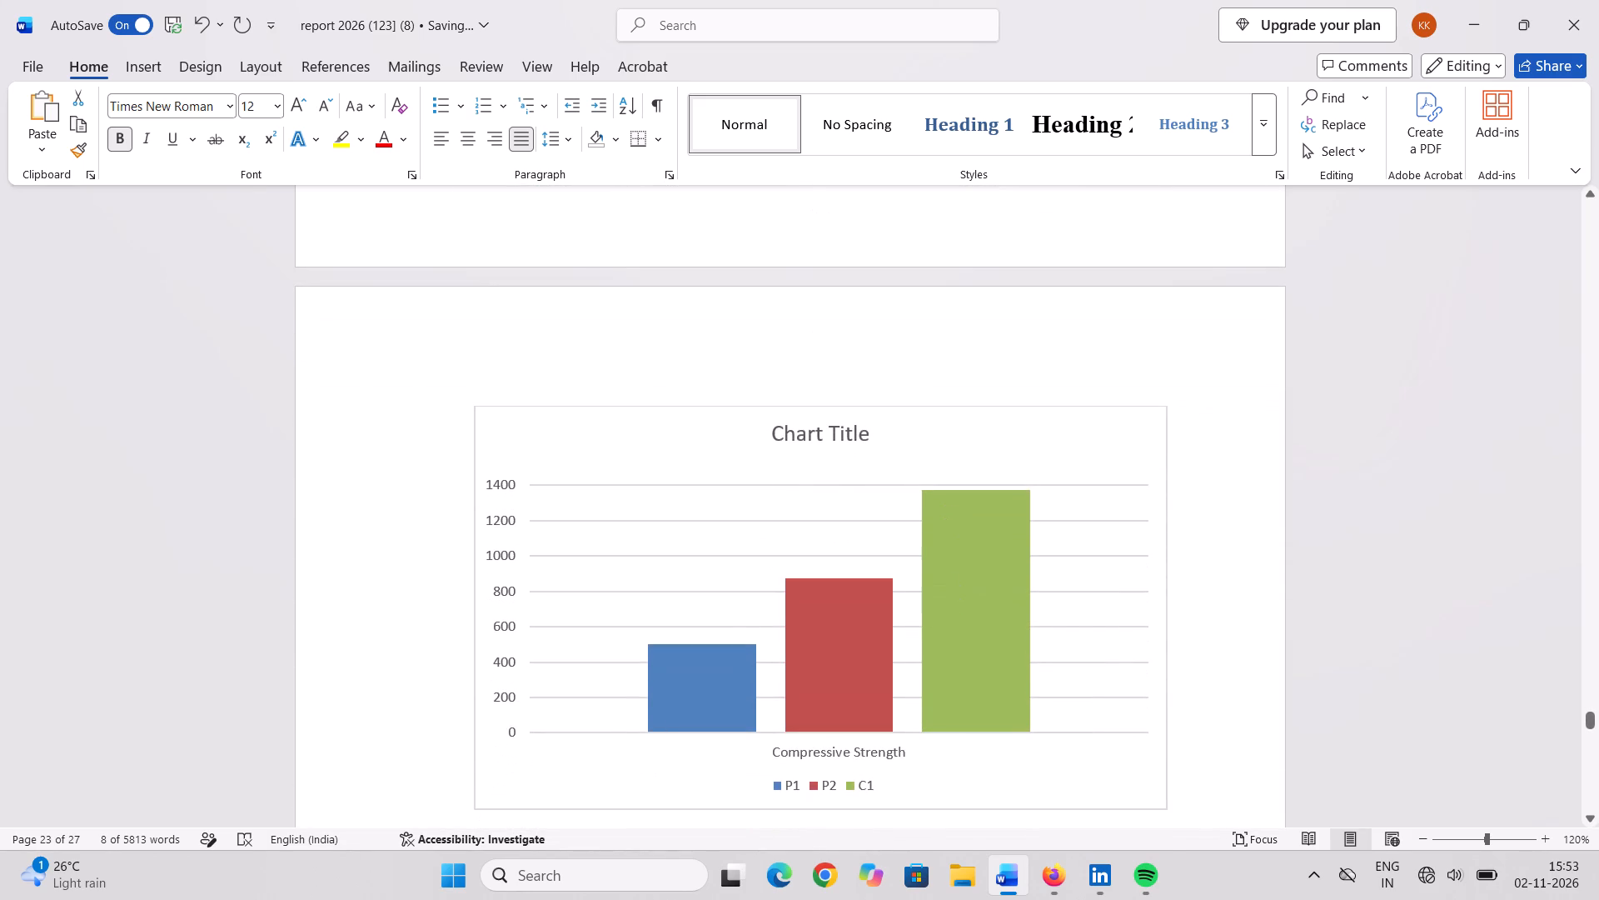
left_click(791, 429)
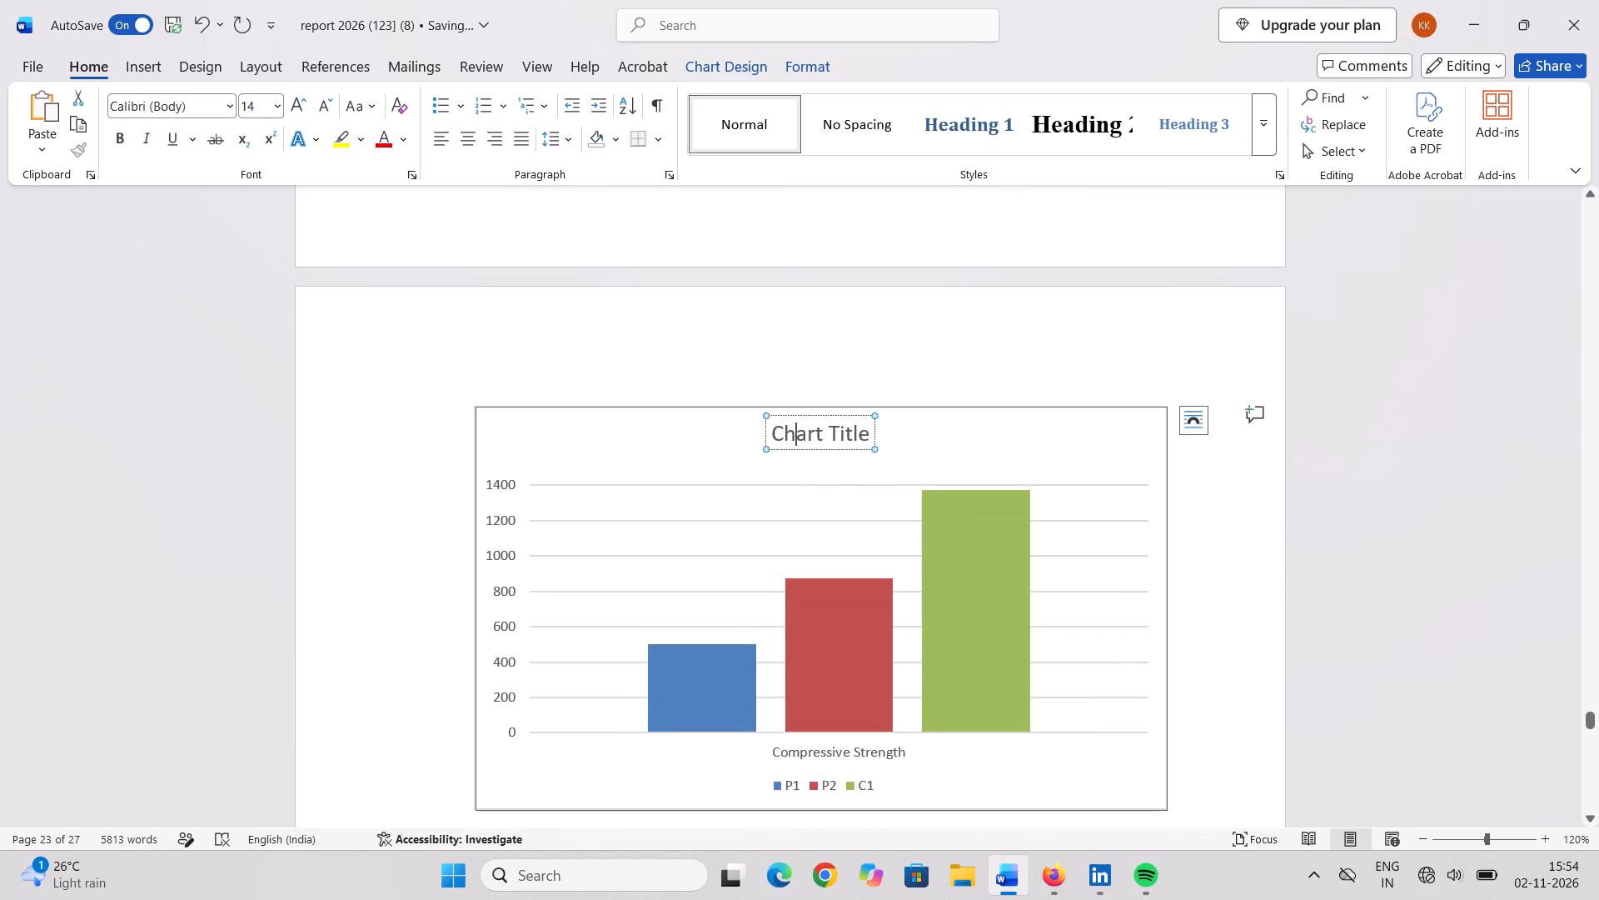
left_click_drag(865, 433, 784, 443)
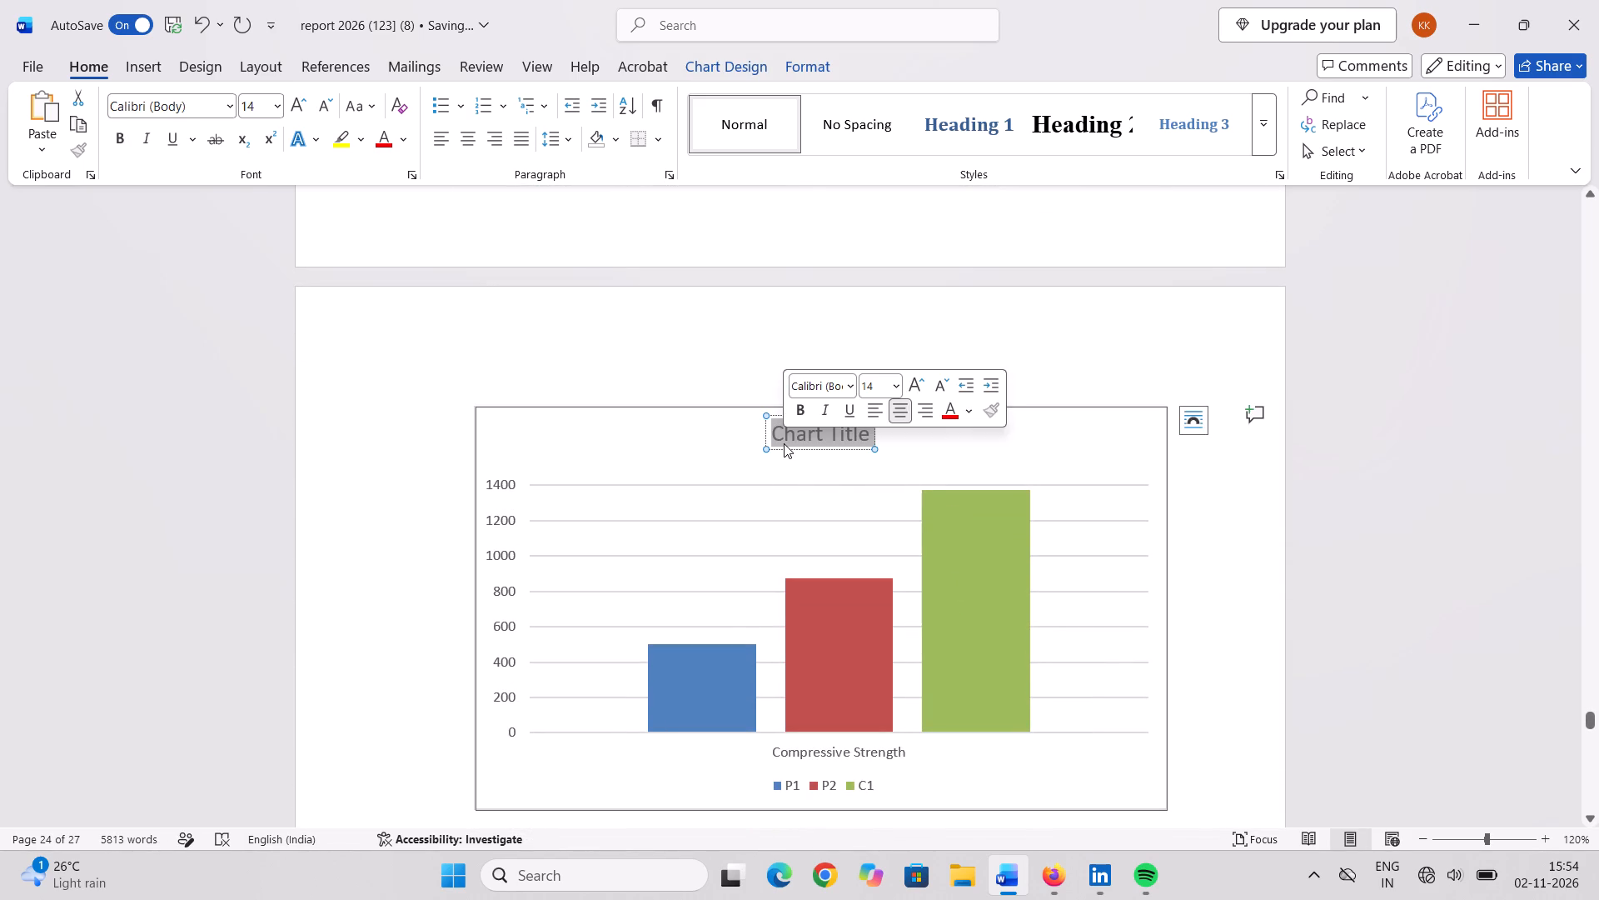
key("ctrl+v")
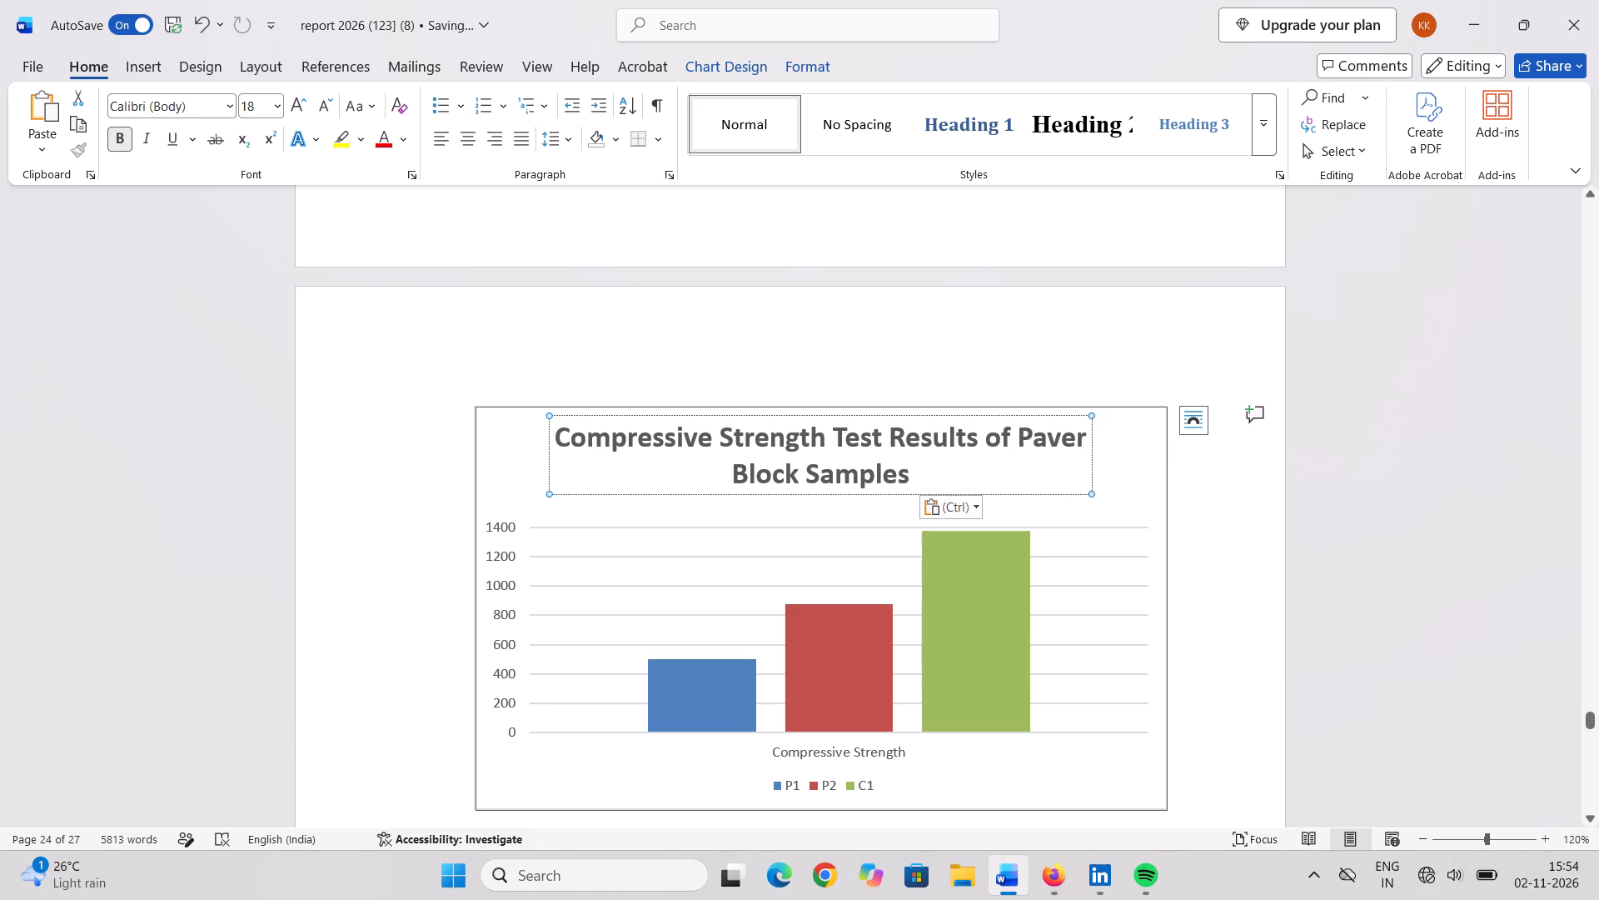
Set the chart title's font size to 12.
left_click_drag(909, 474, 617, 428)
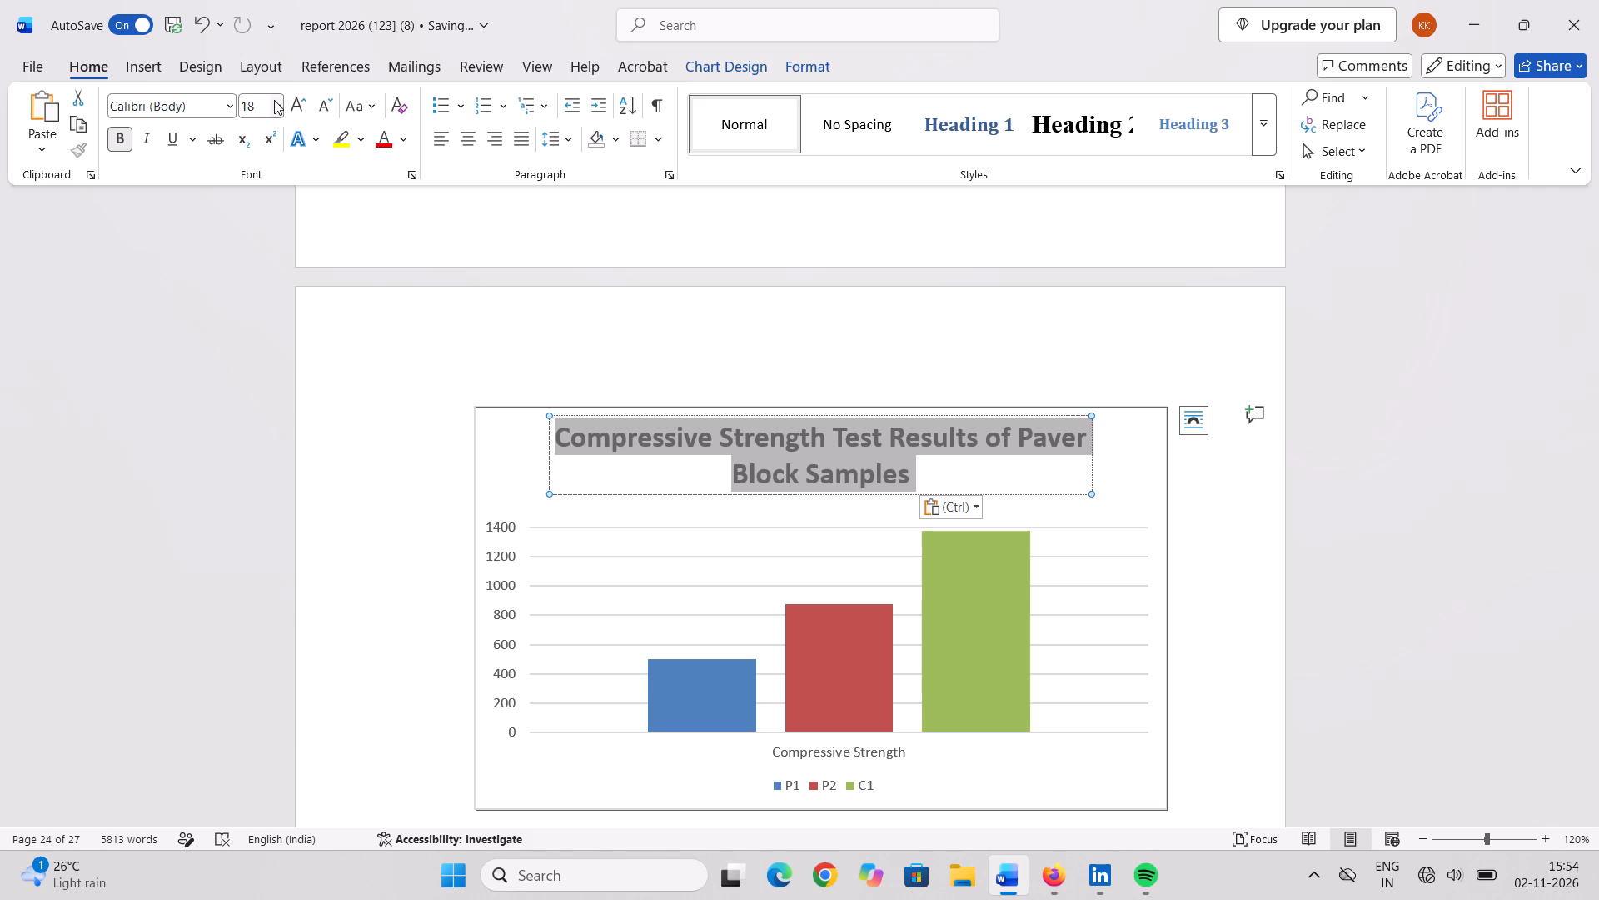
left_click(274, 100)
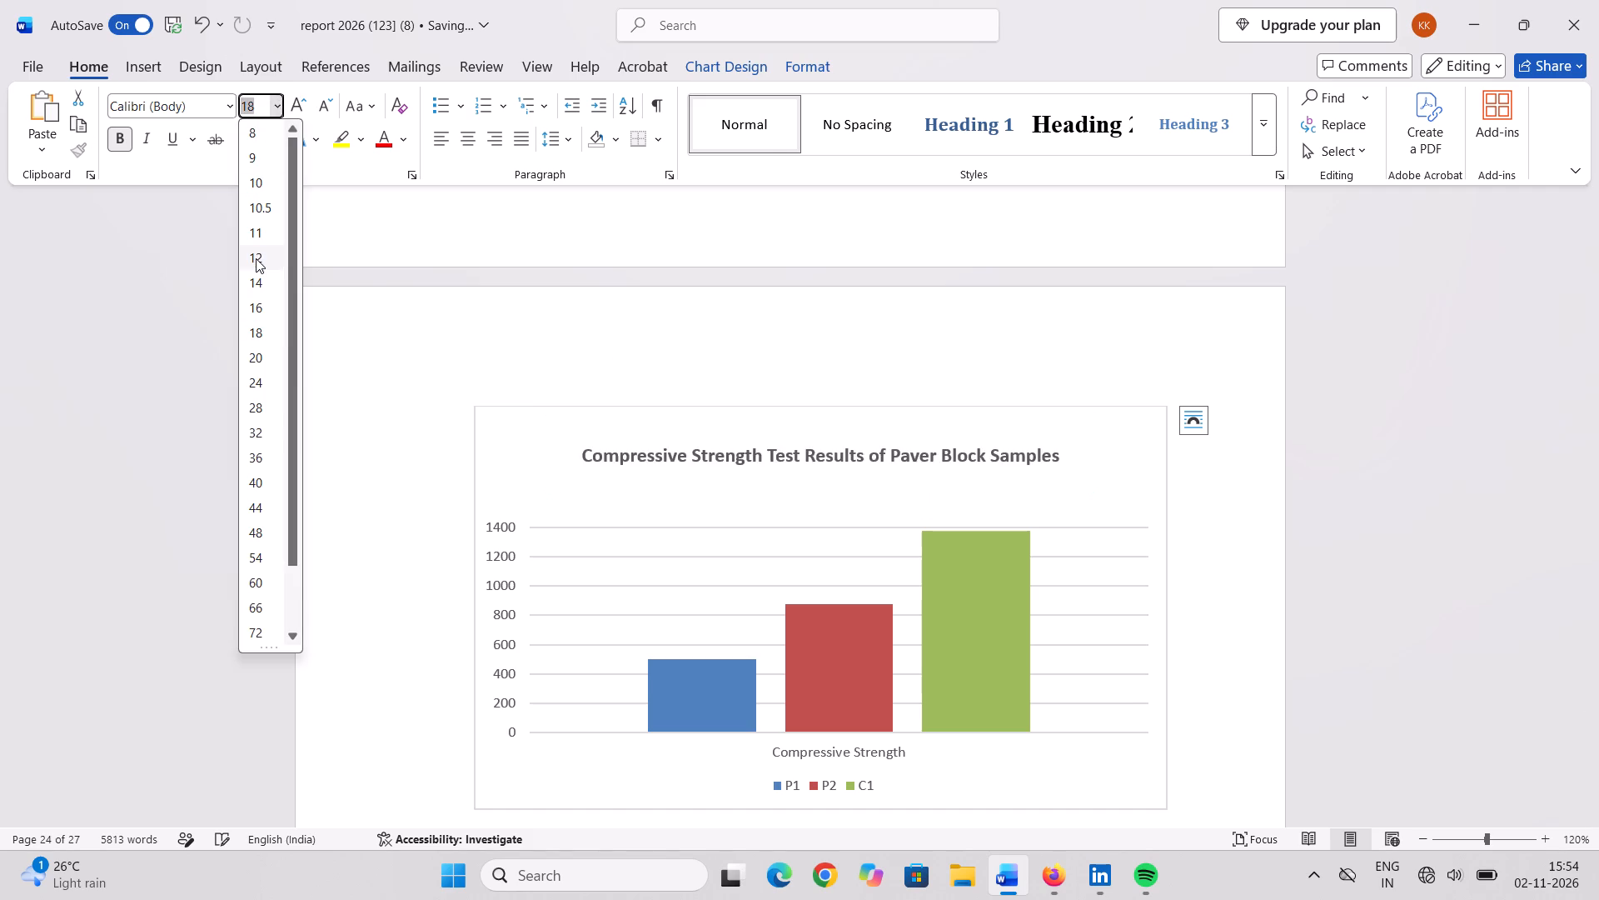
left_click(256, 258)
left_click(827, 355)
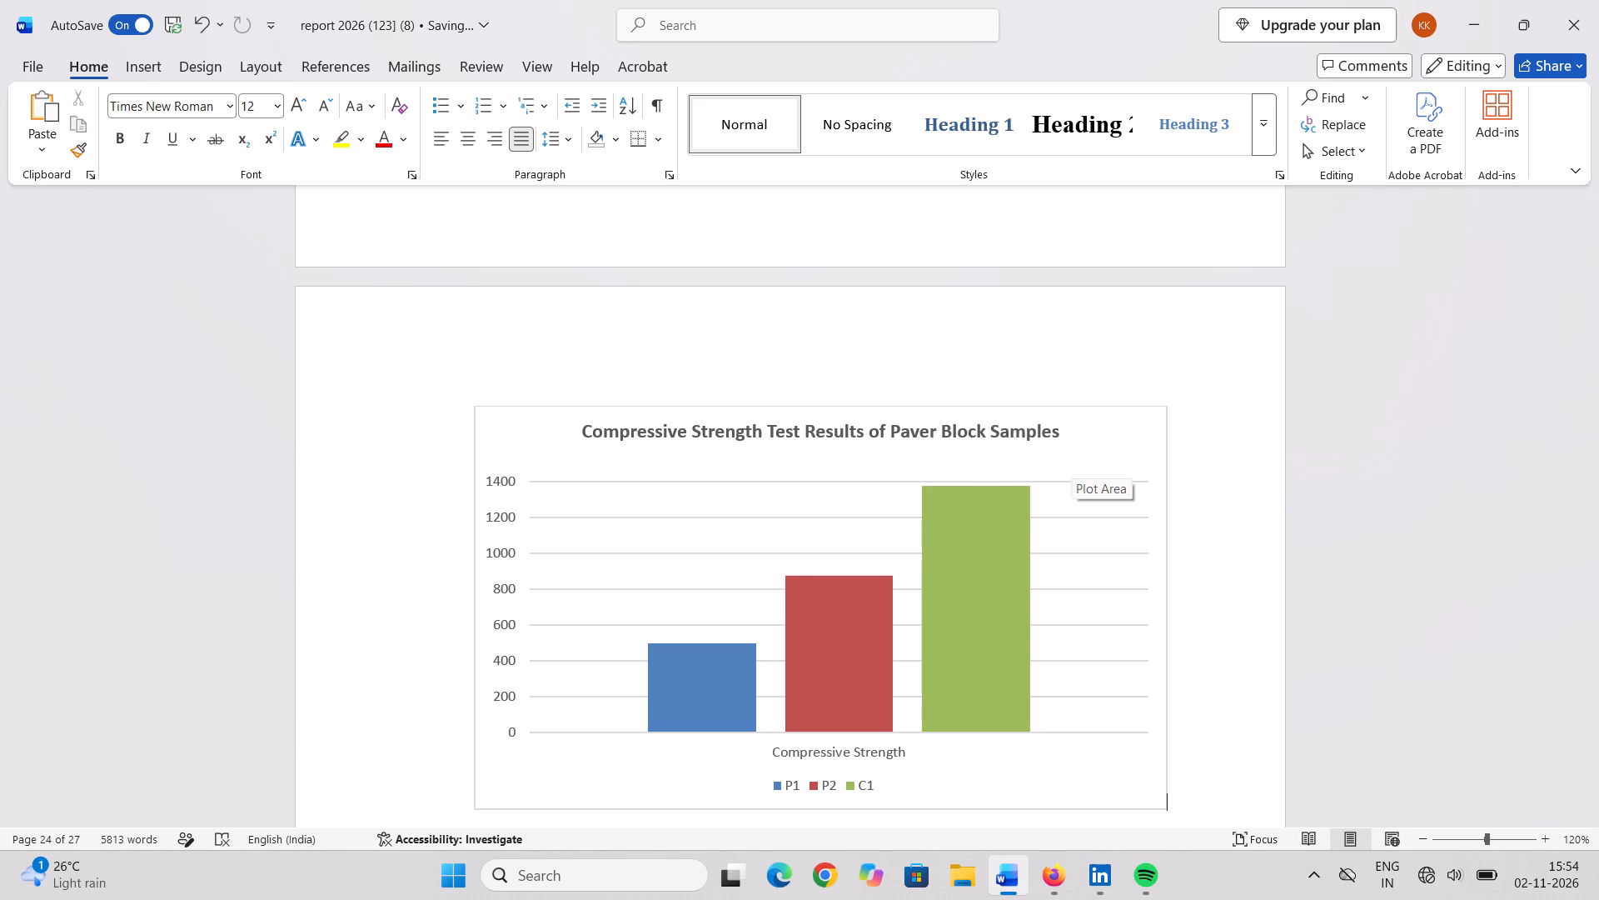
Replace the whole chart title with "Graphical Representation of Compressive Strength".
left_click(583, 431)
left_click_drag(585, 434, 737, 434)
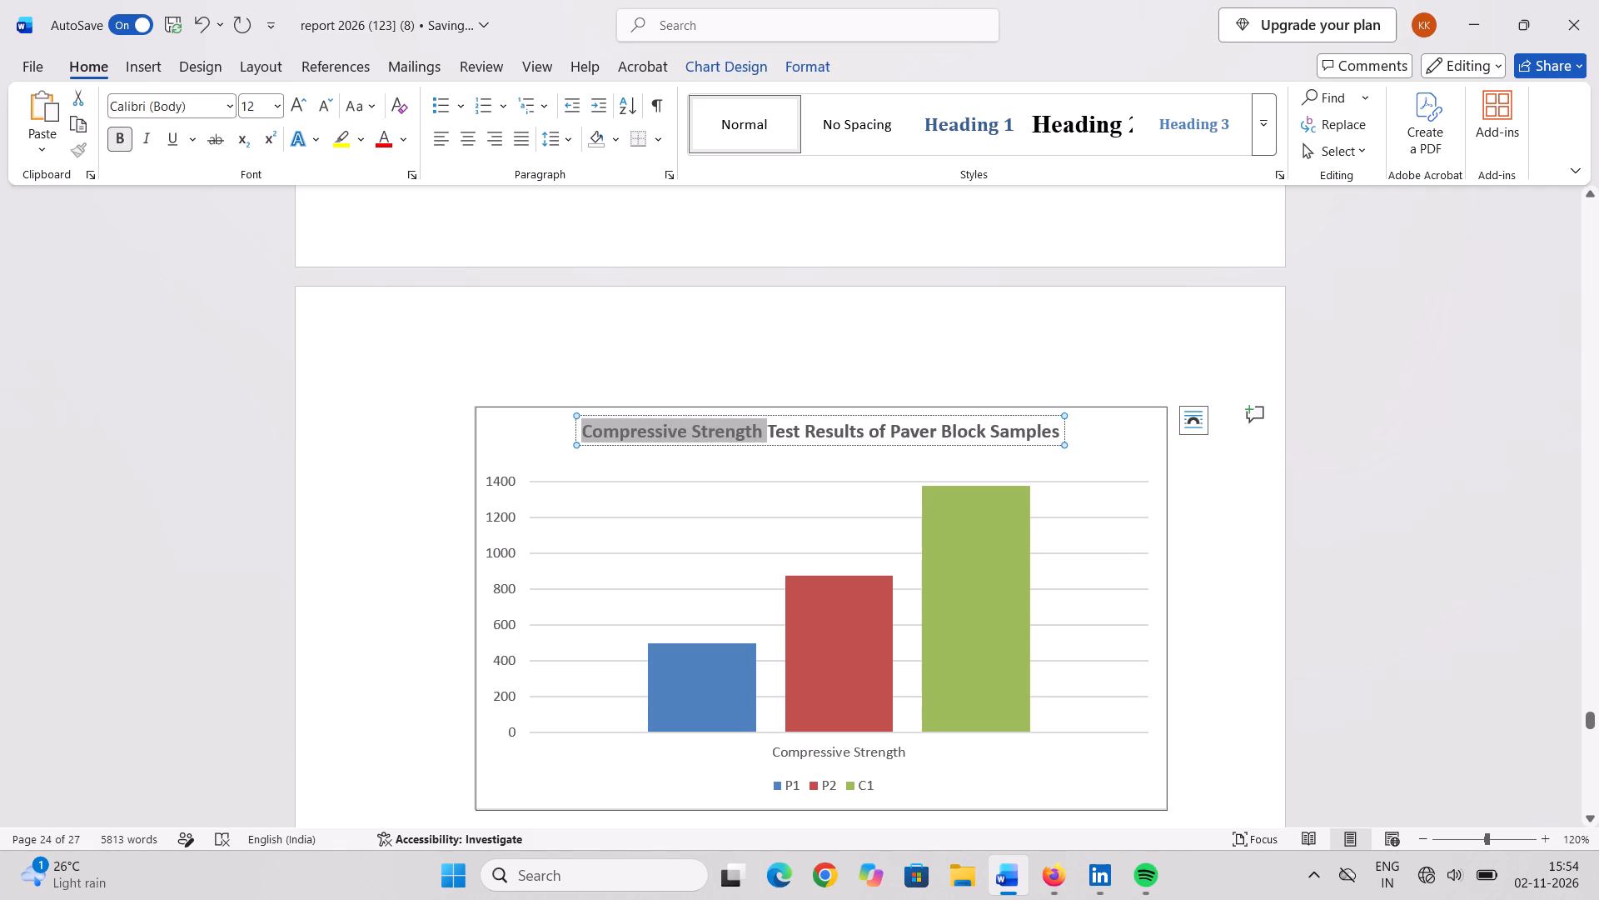
left_click_drag(737, 434, 570, 442)
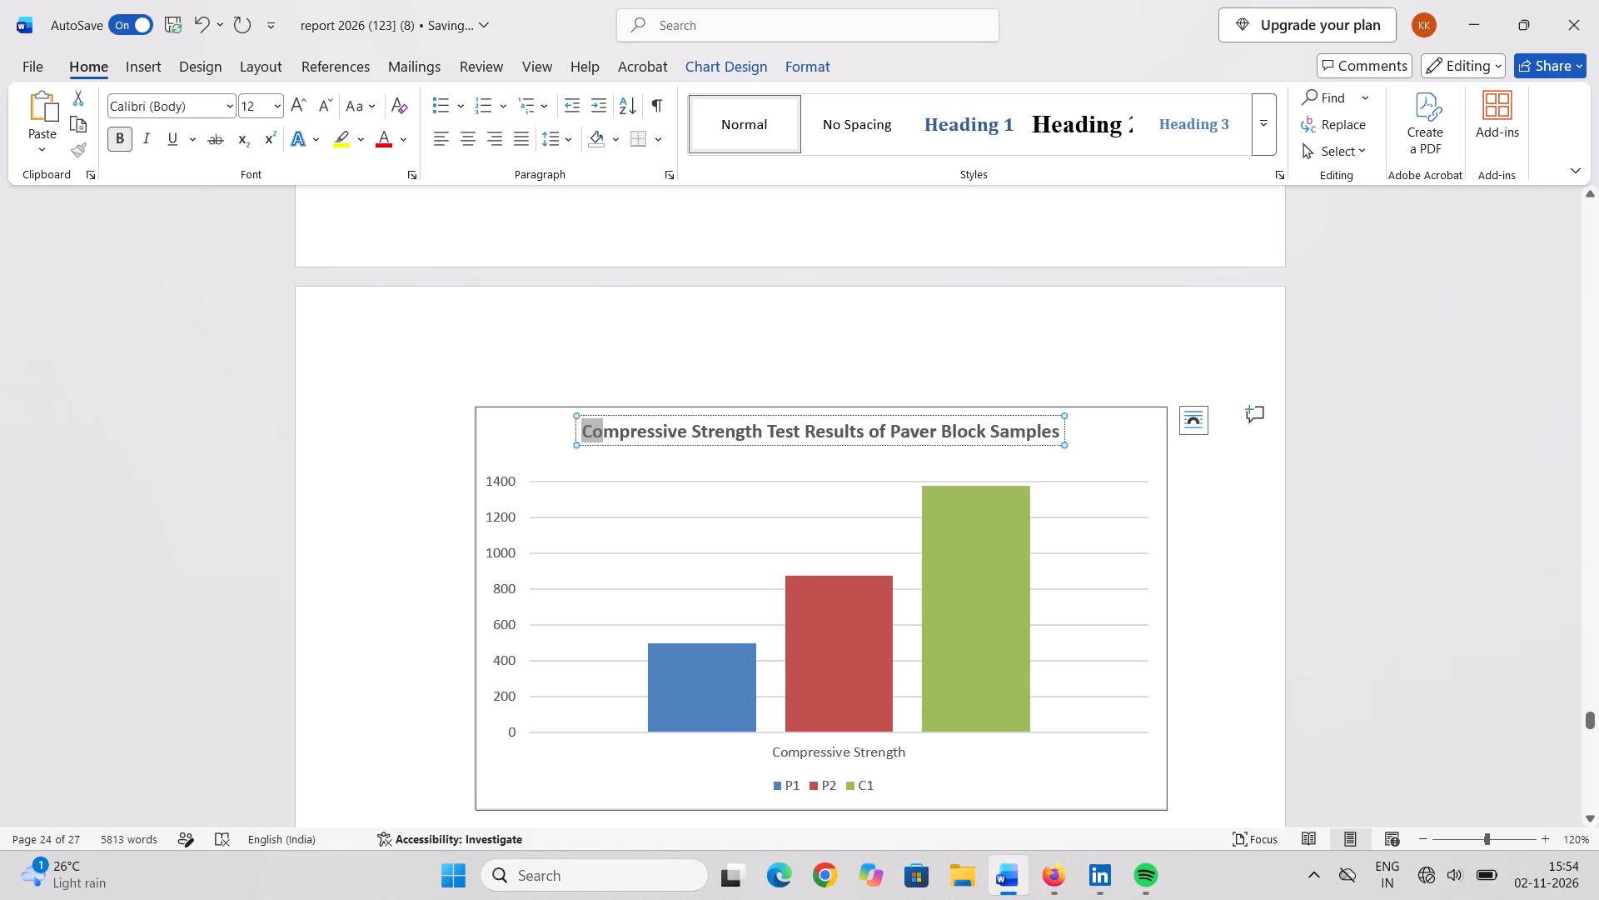
left_click_drag(570, 442, 1064, 446)
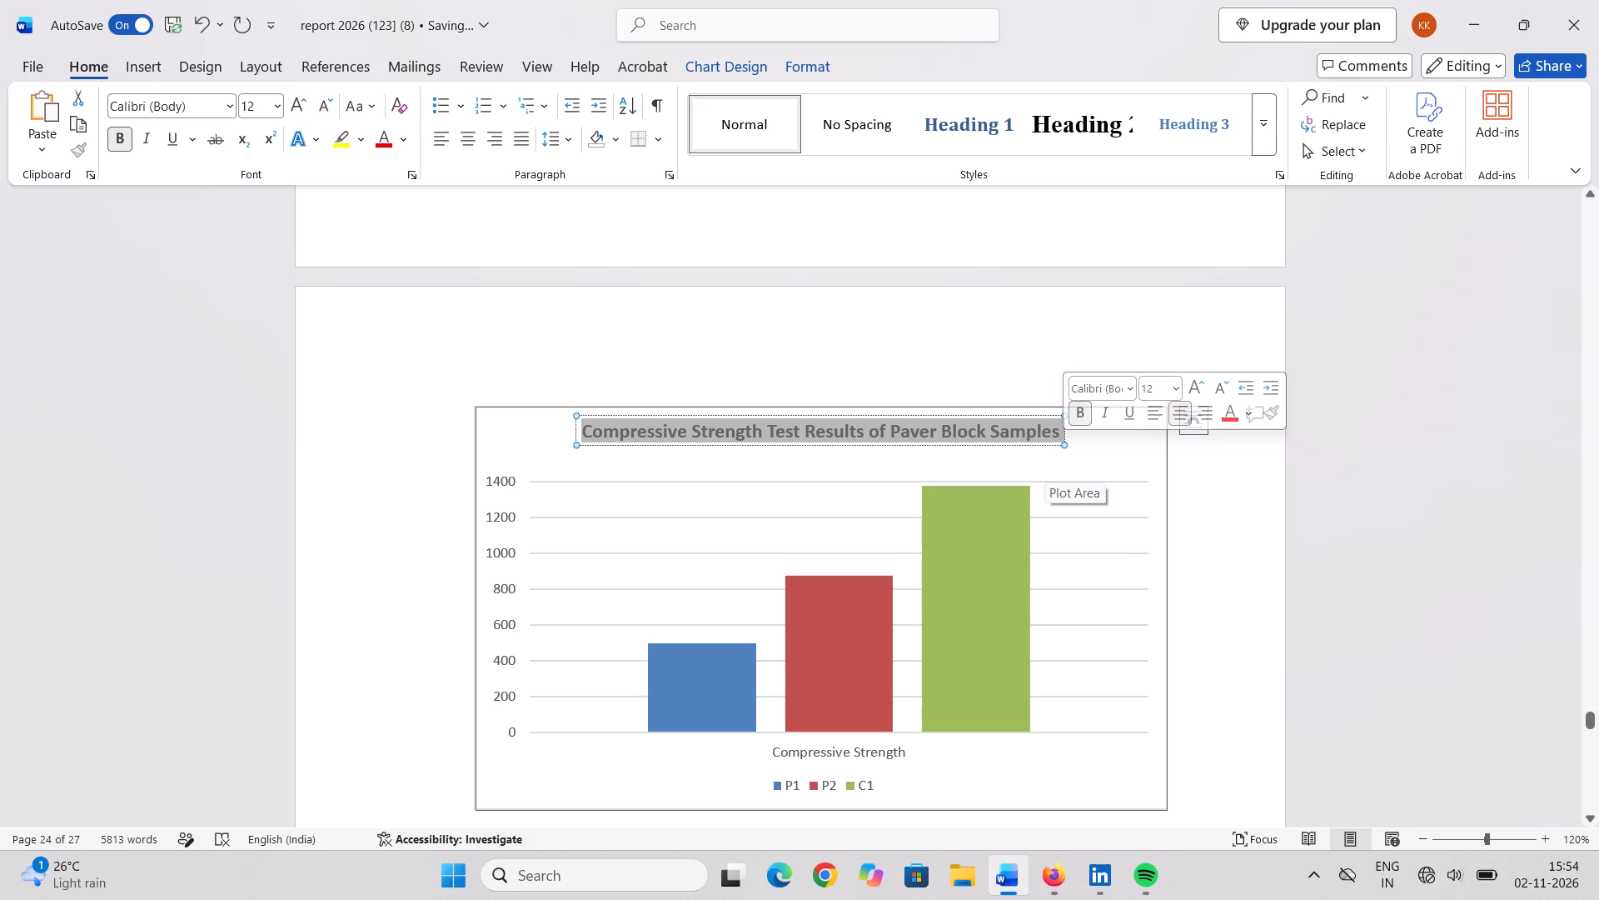
type("Gra")
type("phical")
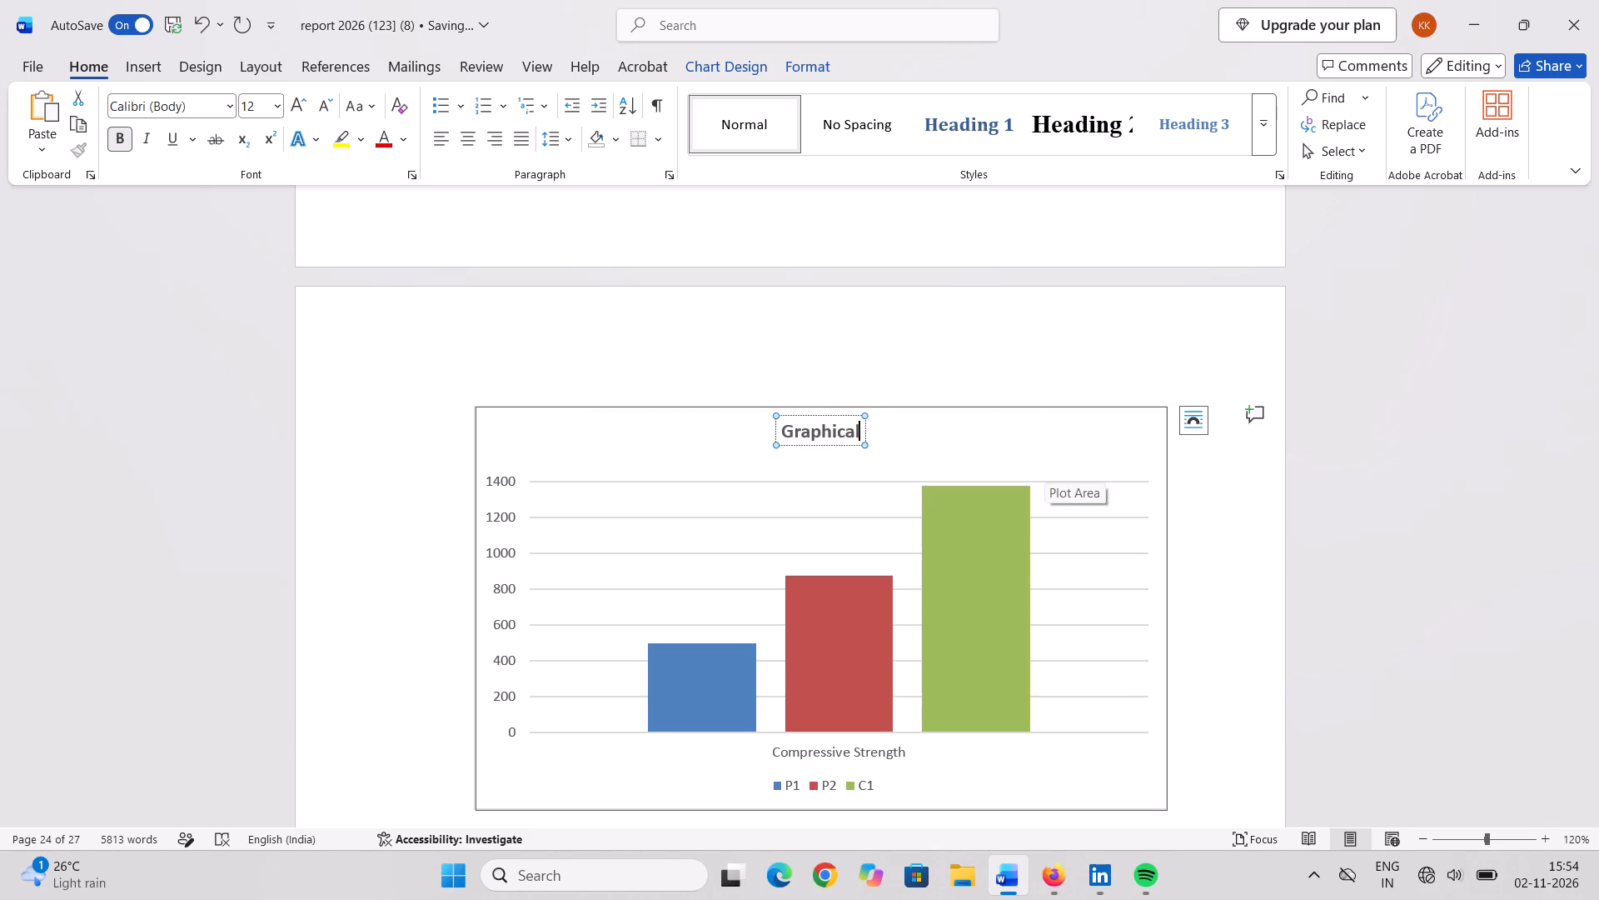
key("space")
type("Rep")
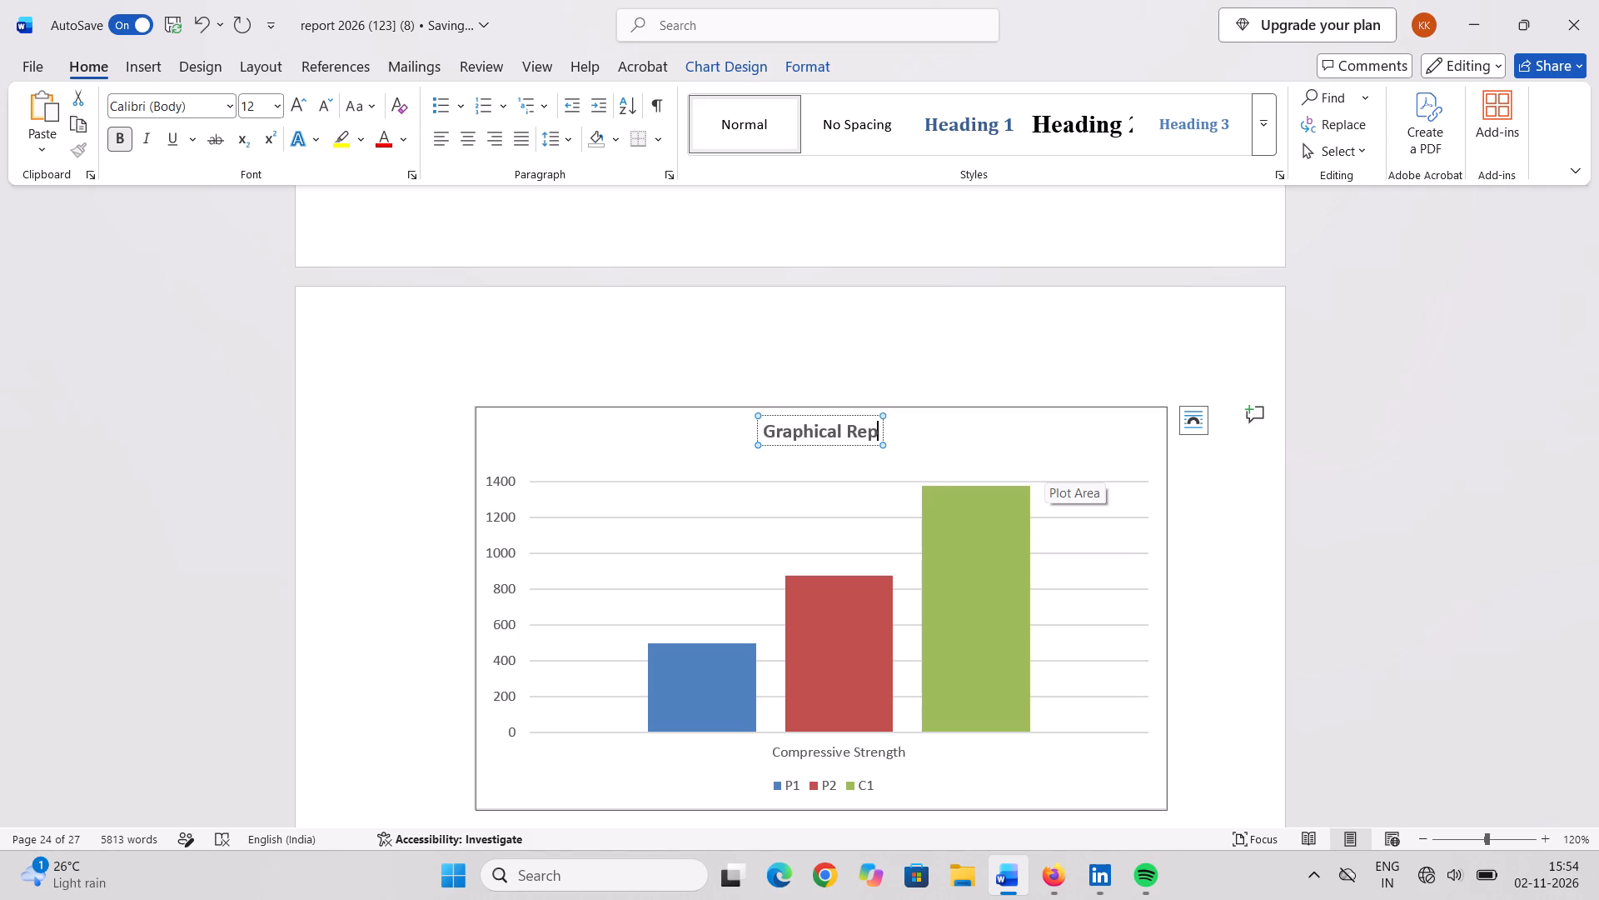
type("rev")
key("BackSpace")
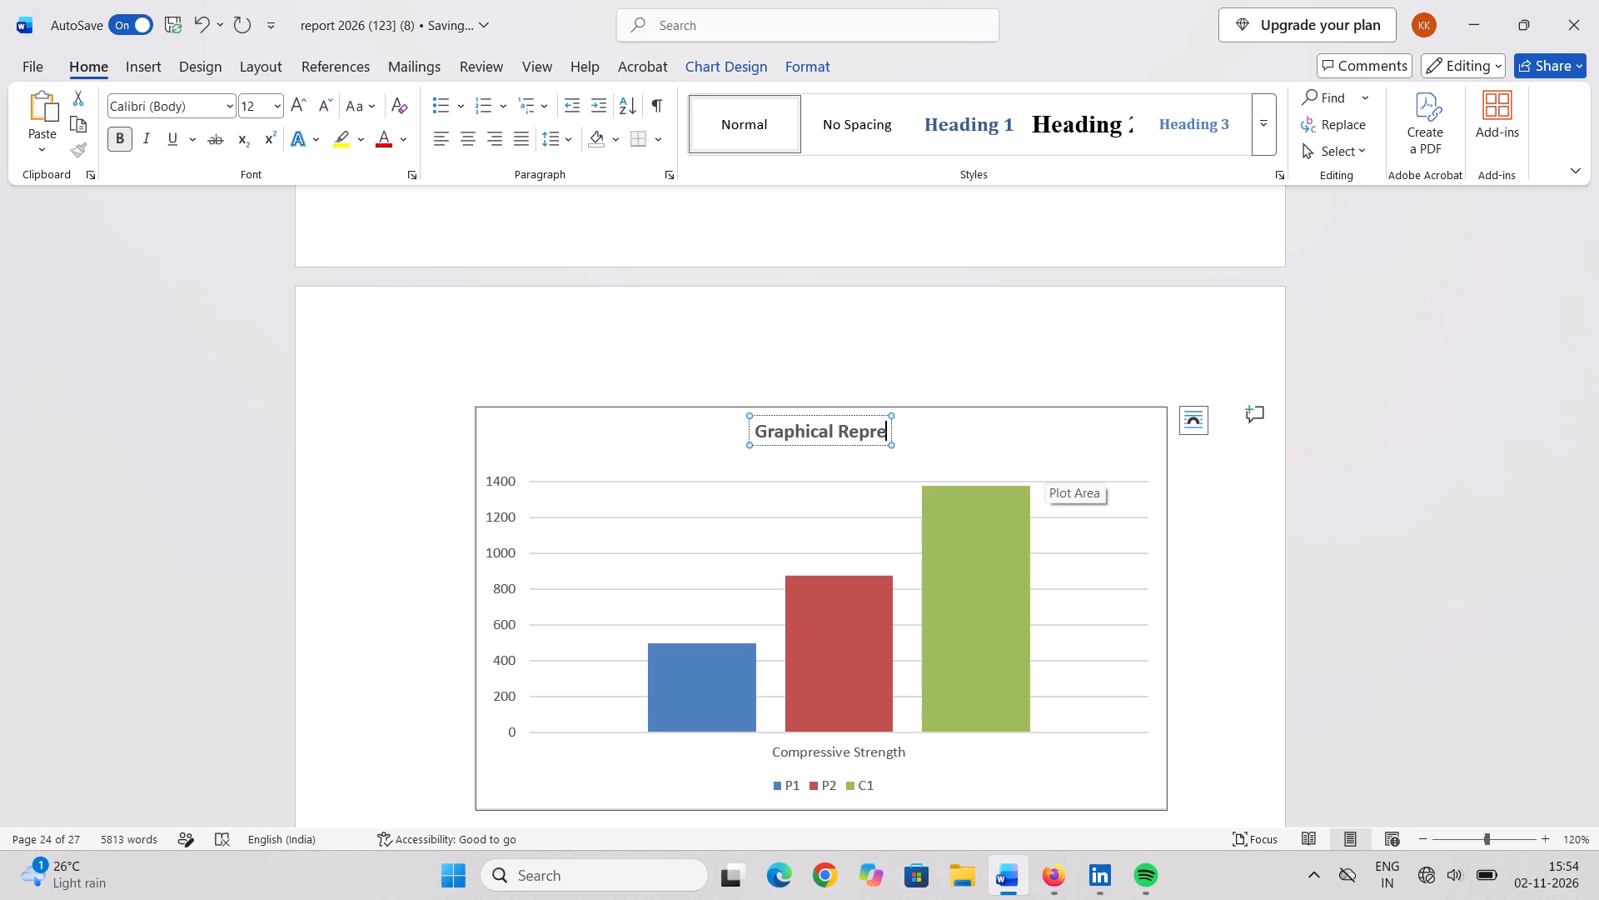
type("sentatio")
key("n")
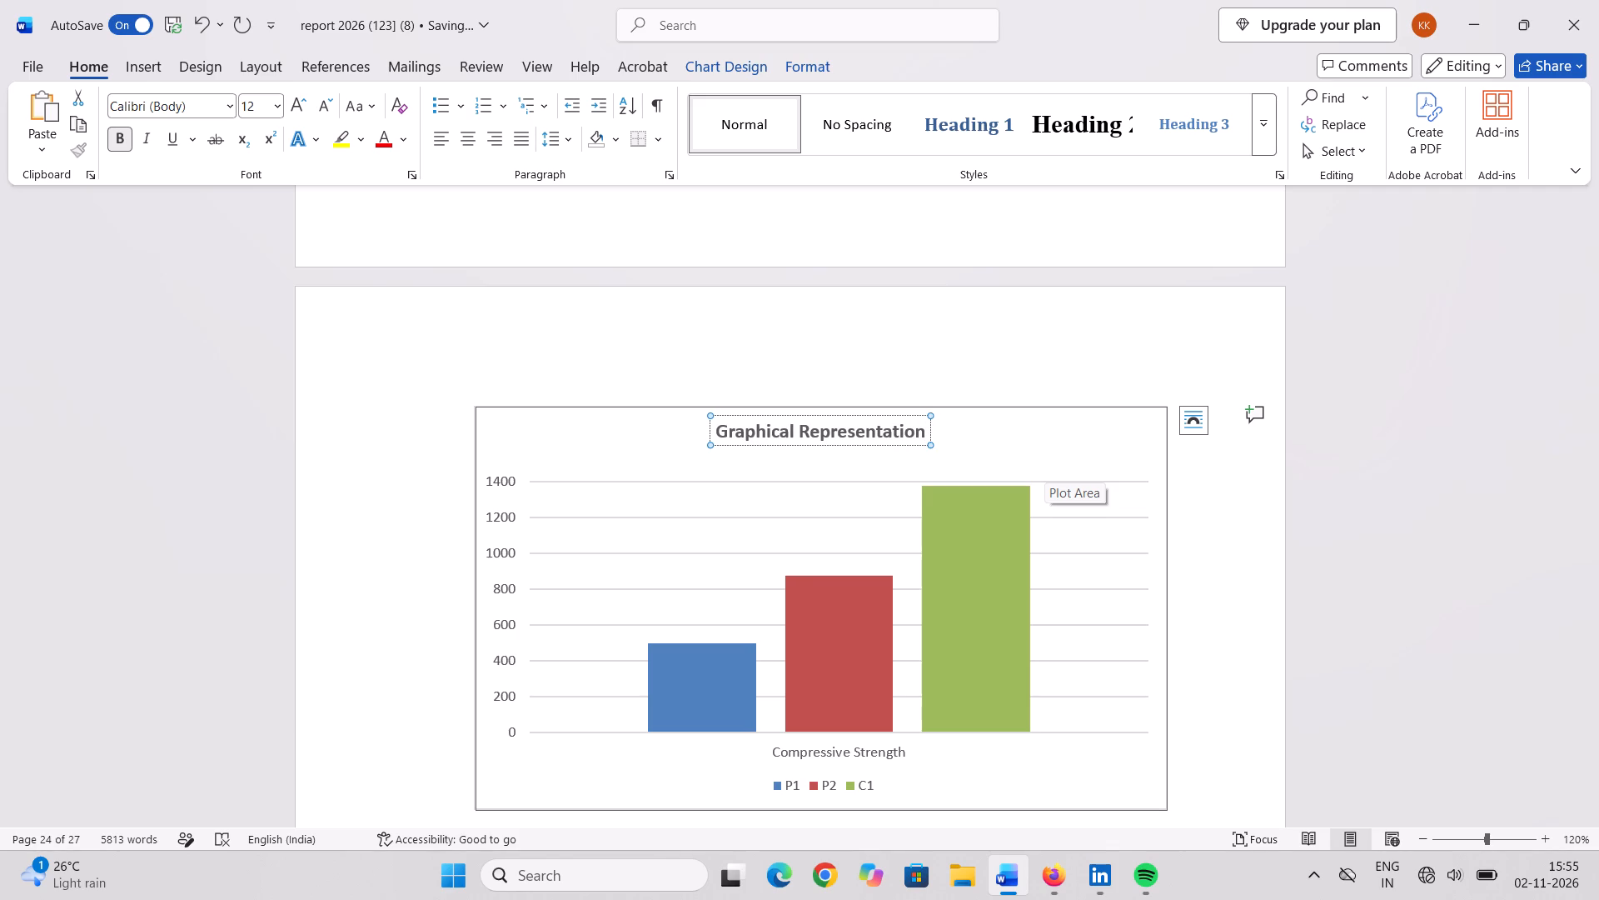
key("space")
type("of")
key("space")
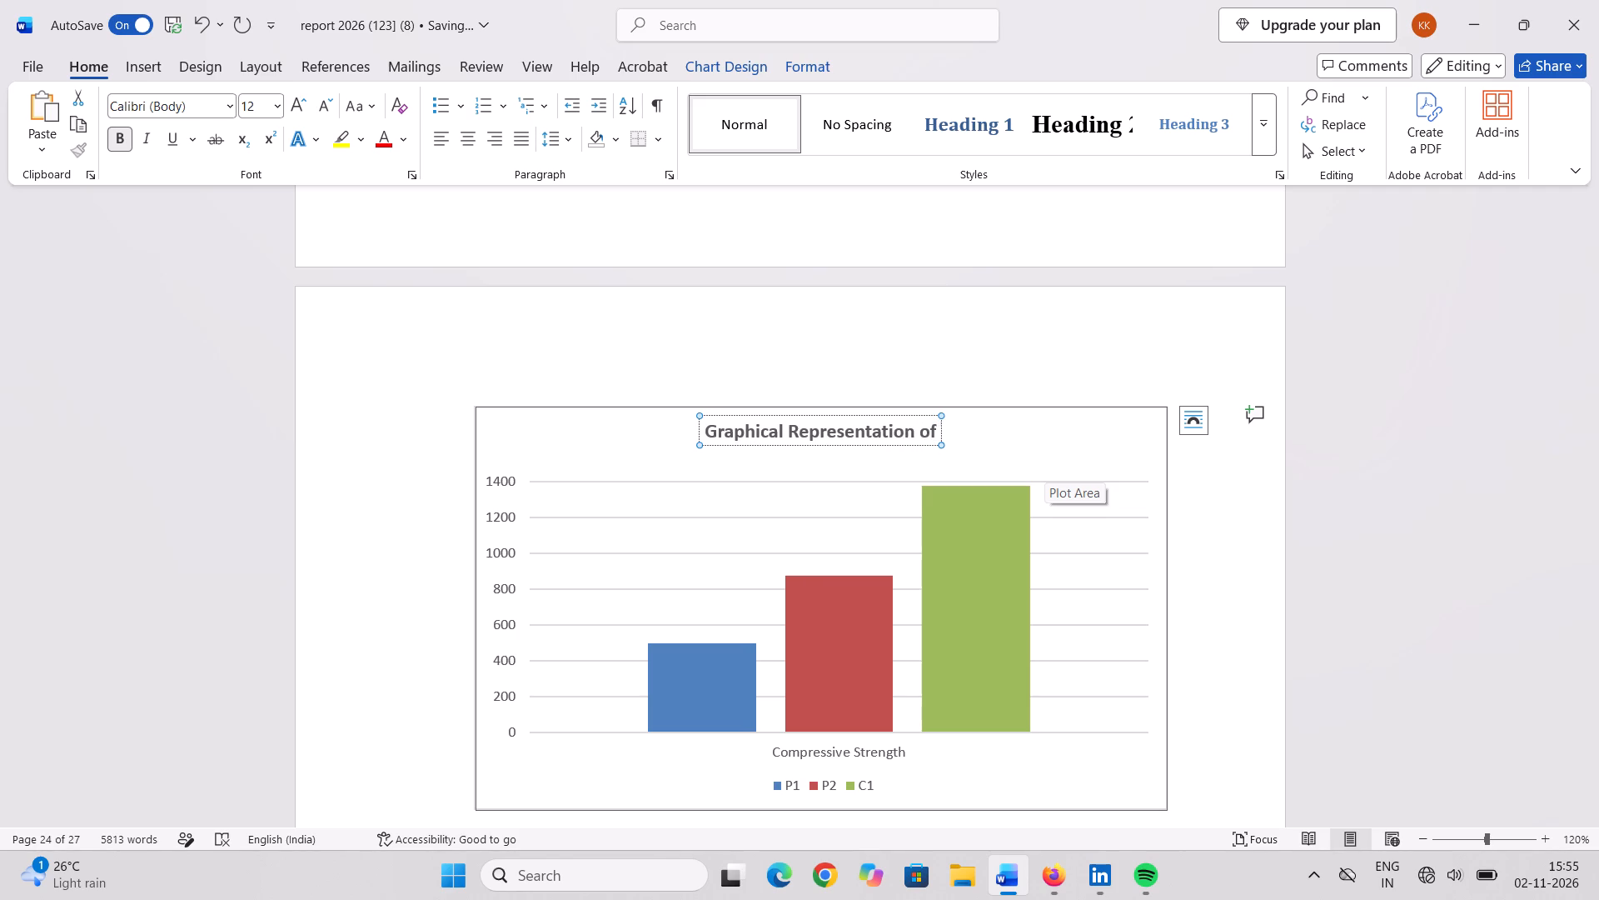
key("shift+c")
type("om")
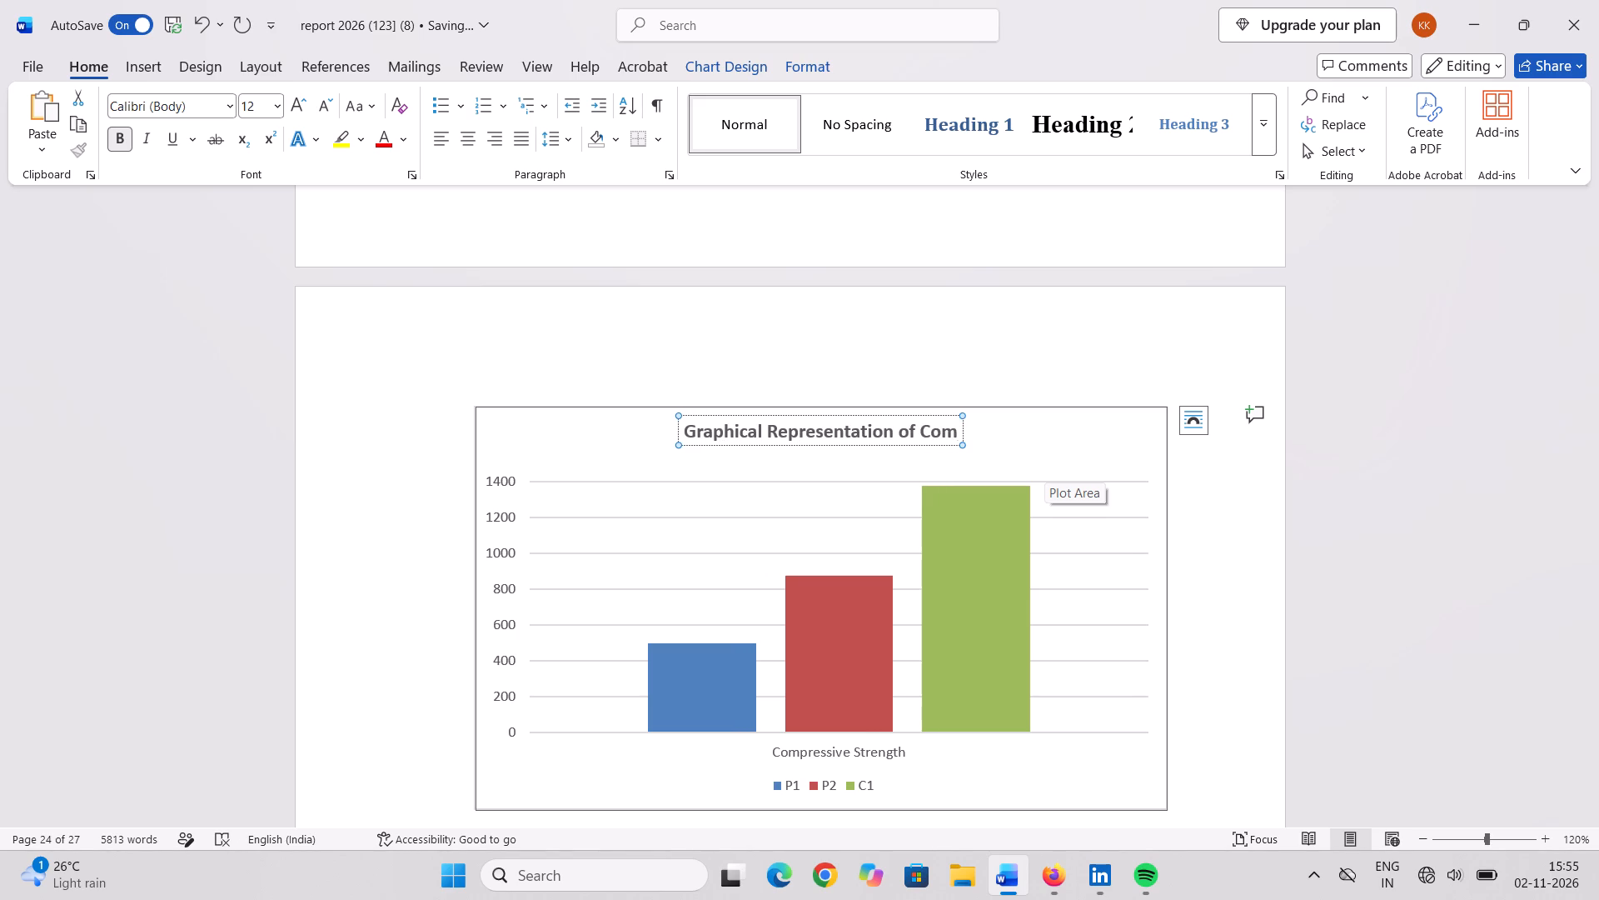
type("pressive")
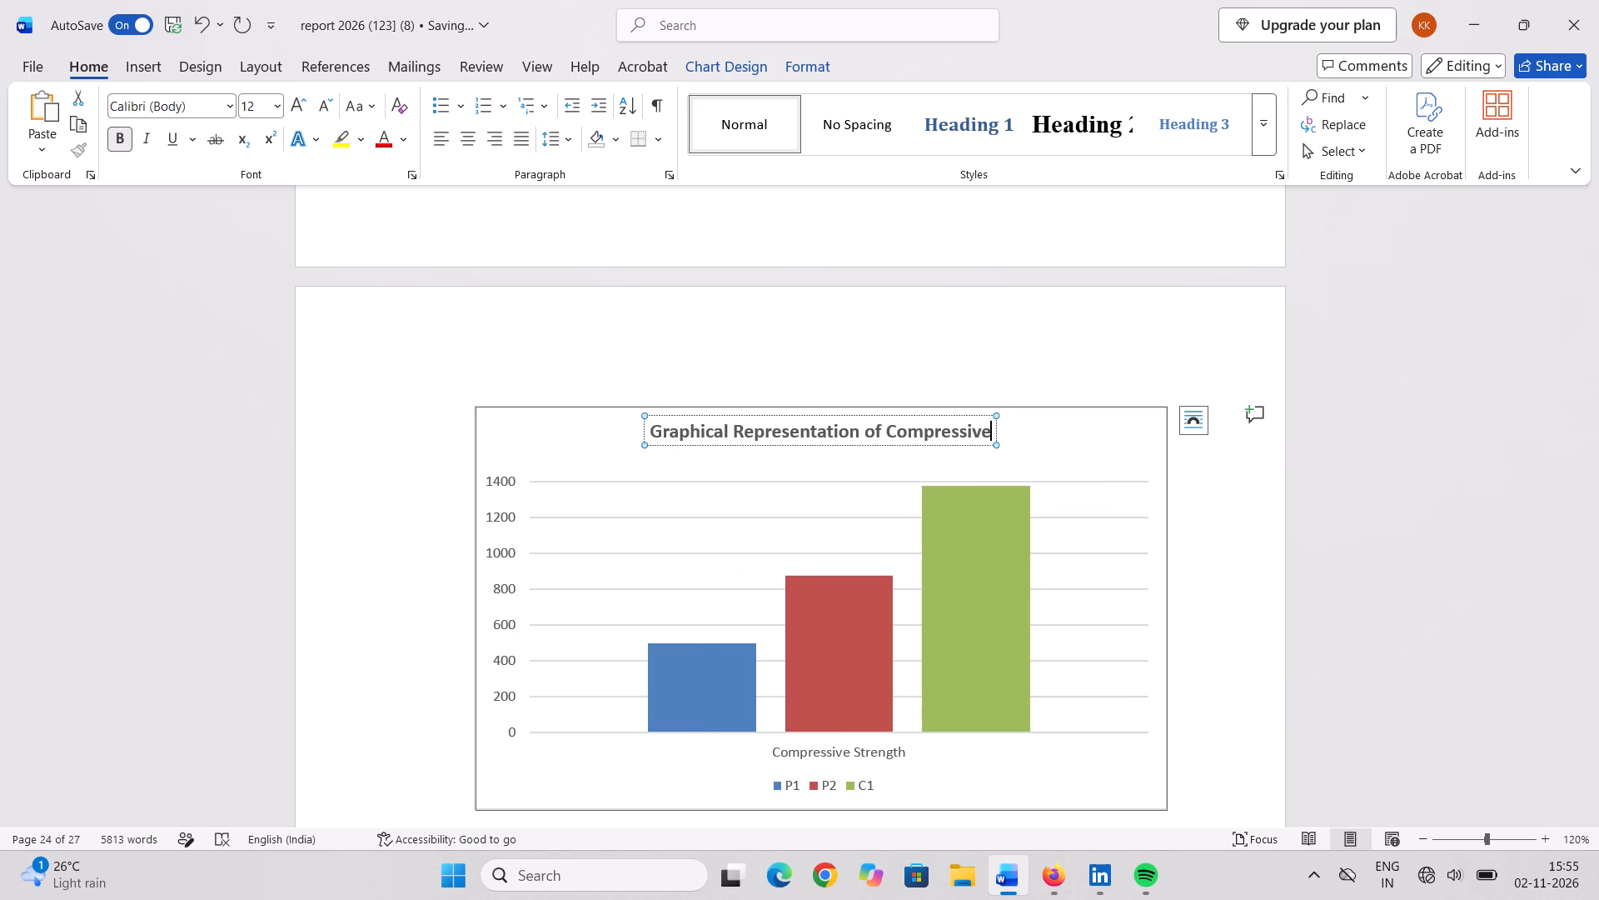
key("space")
key("shift+s")
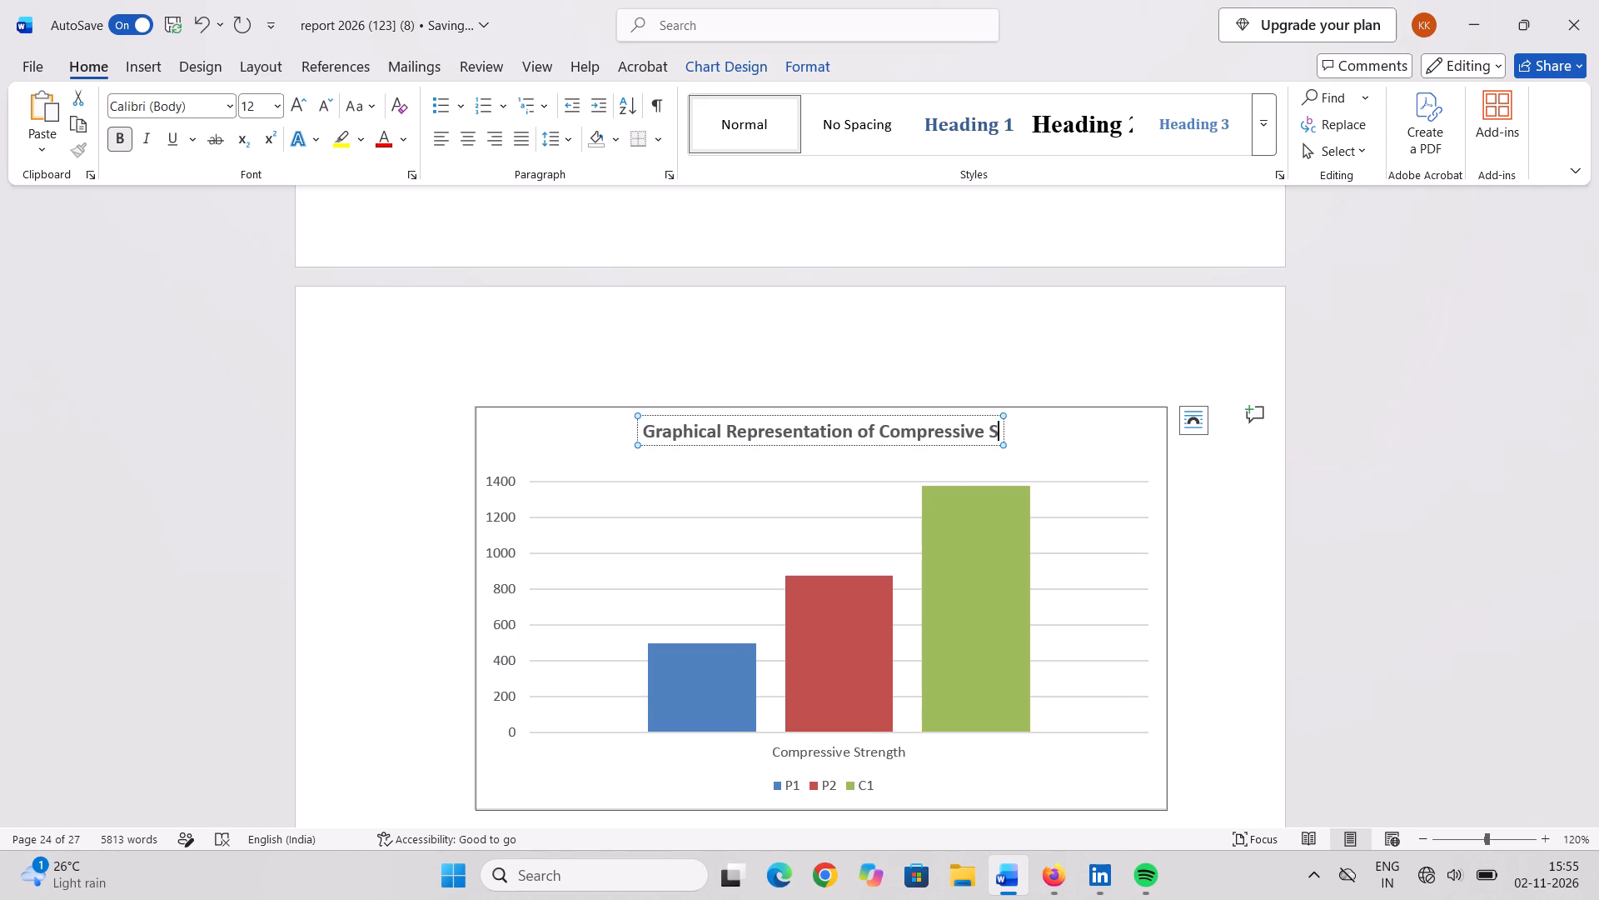
type("tre")
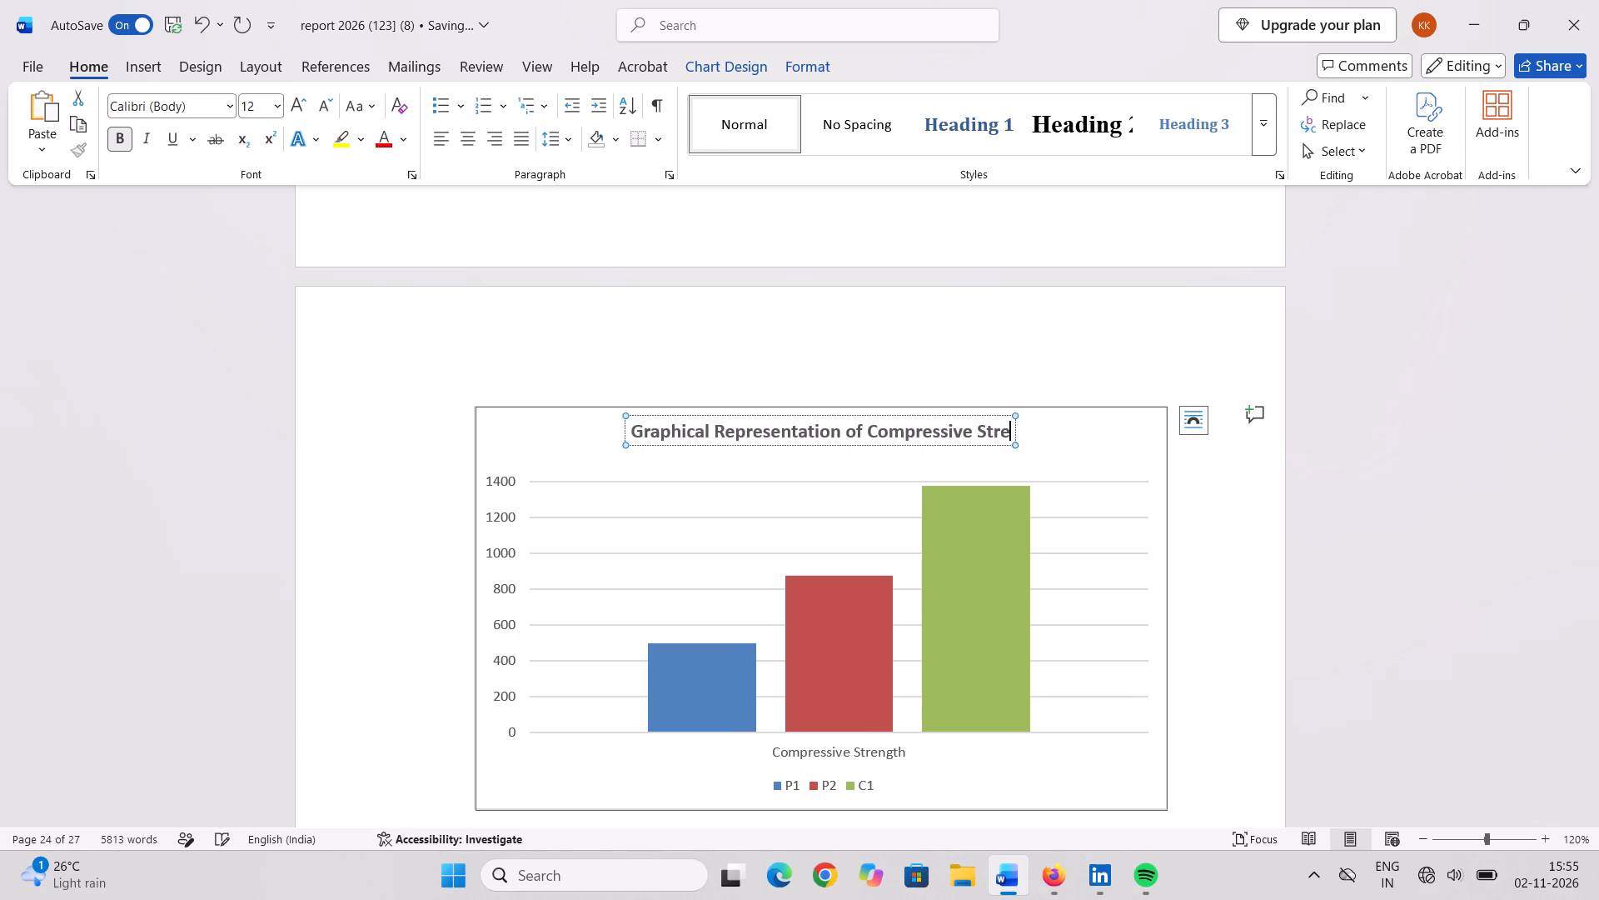
type("ngh")
key("BackSpace")
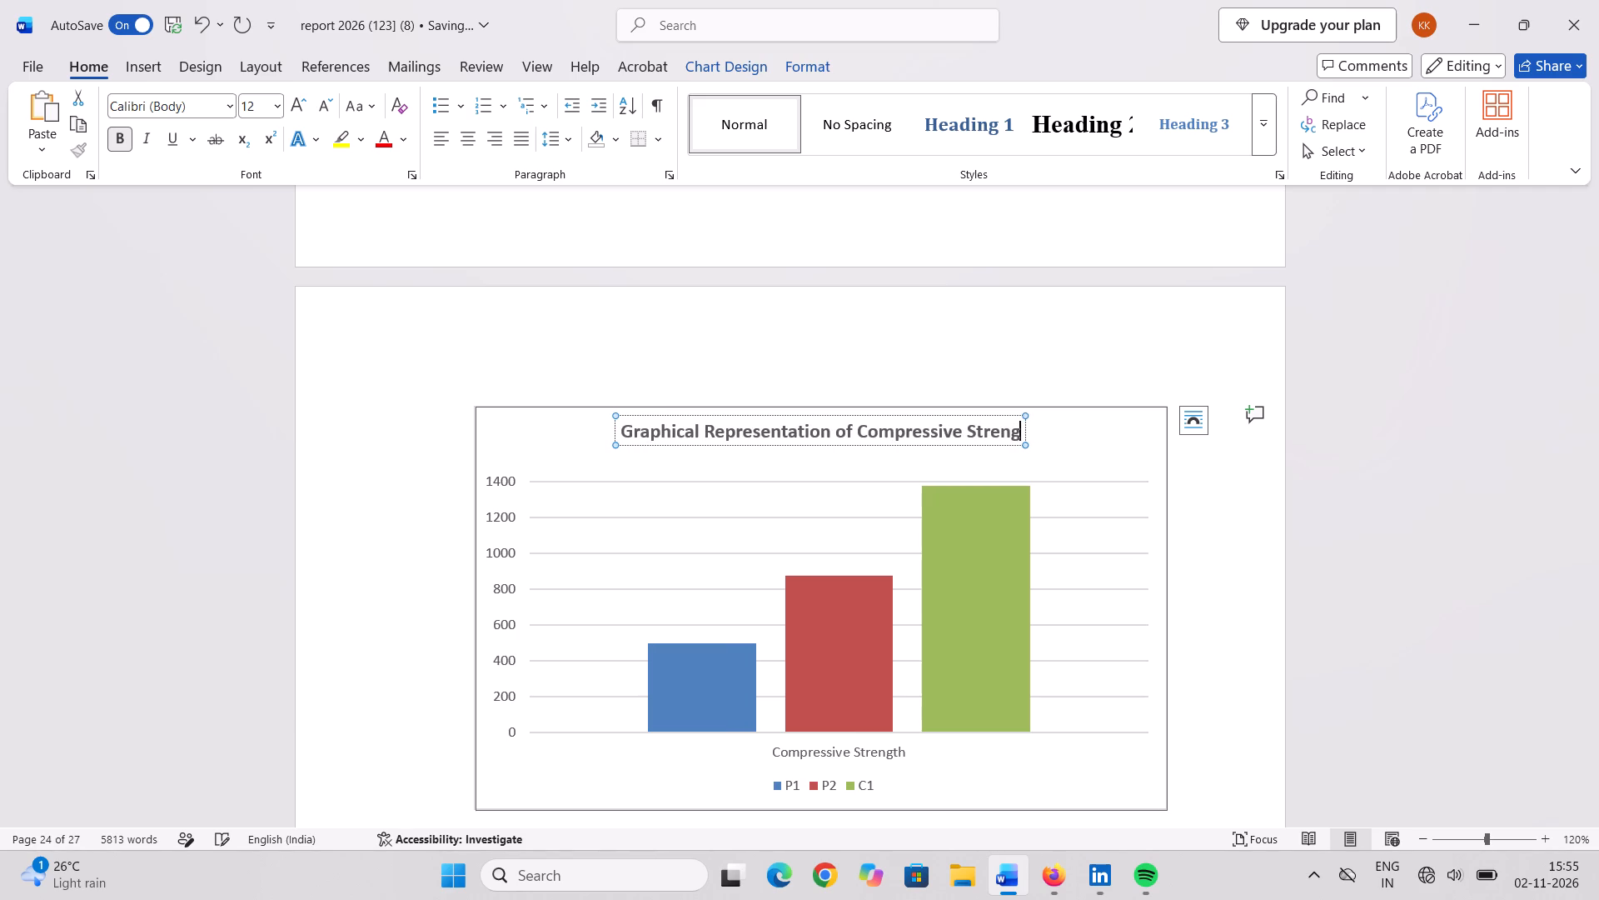
type("th")
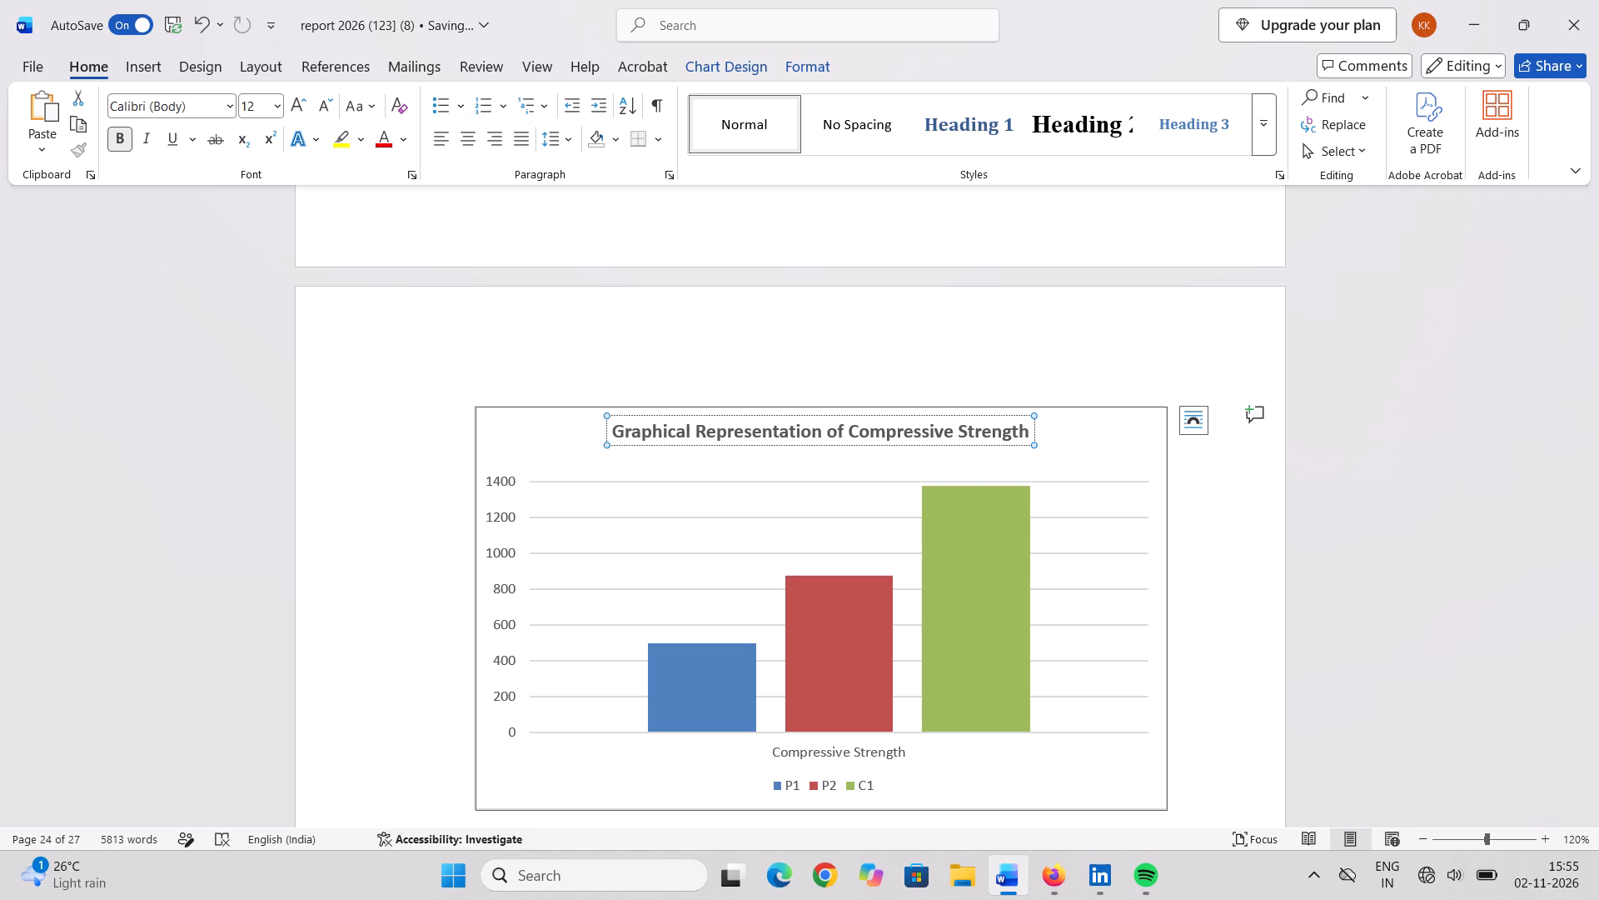
left_click(1086, 450)
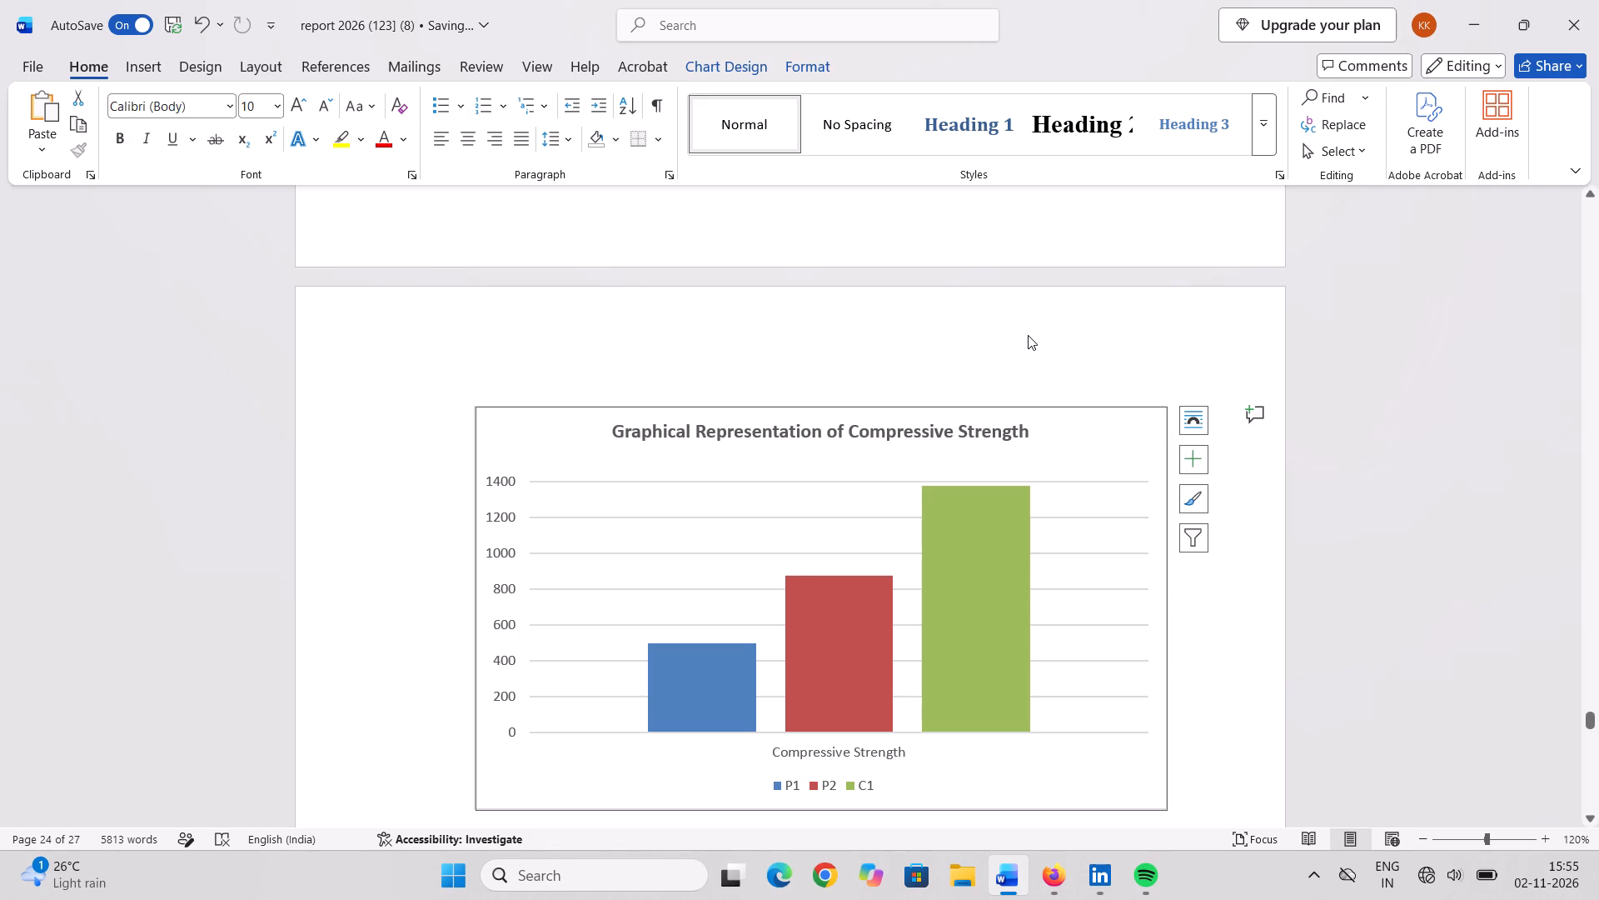
Change the last word of the chart title so it reads "Graphical Representation of Compressive Strength's".
left_click(1028, 441)
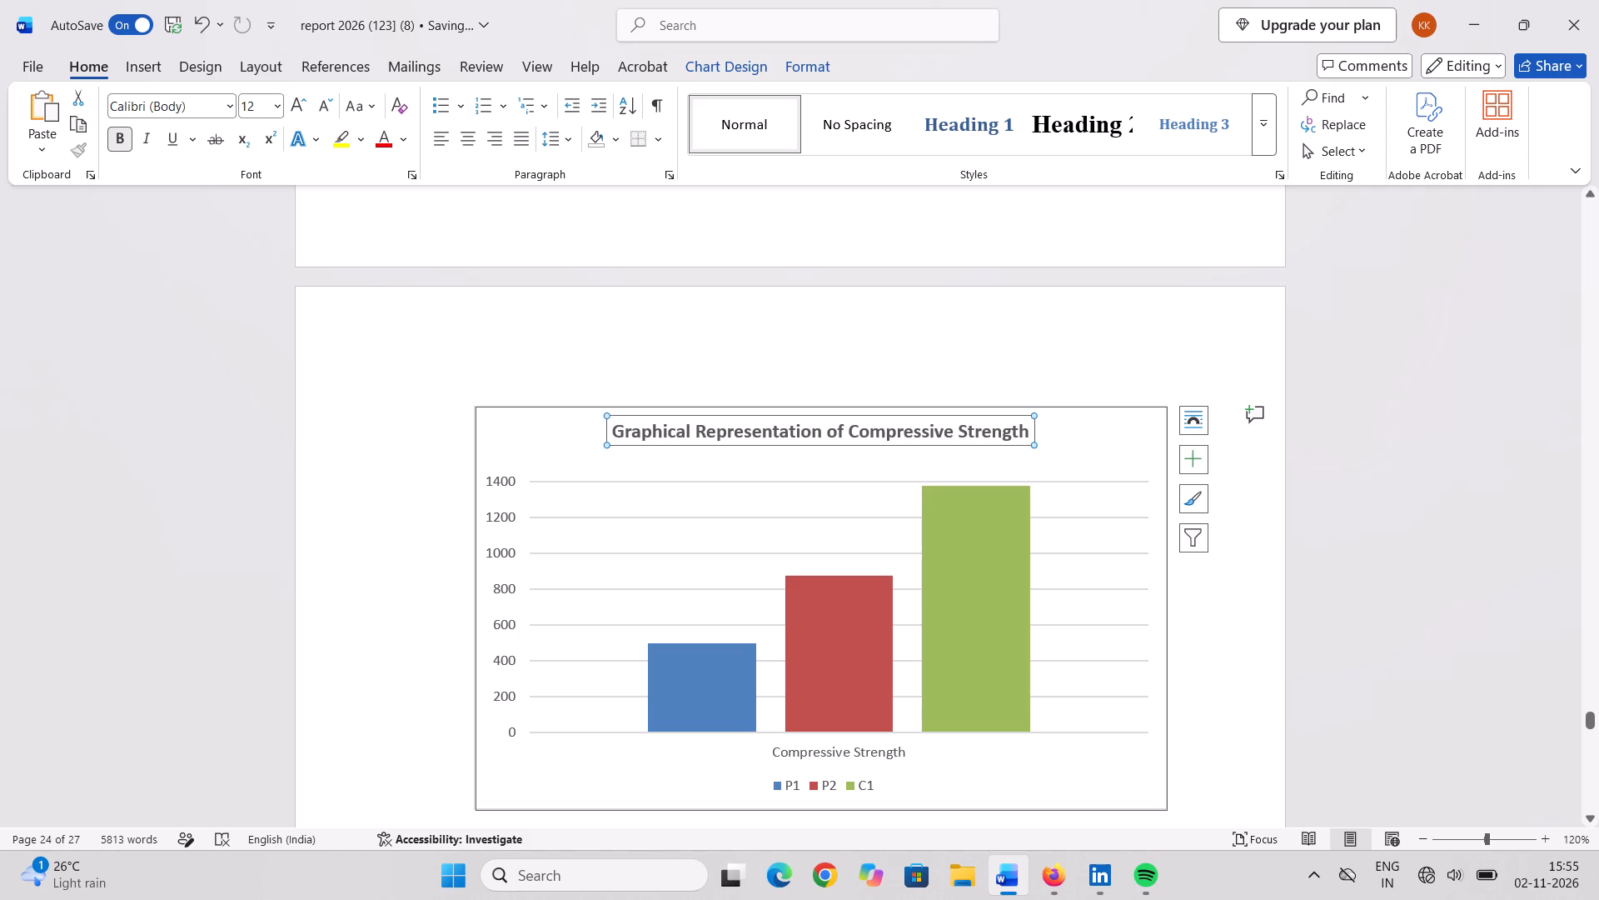
left_click(1025, 422)
key("s")
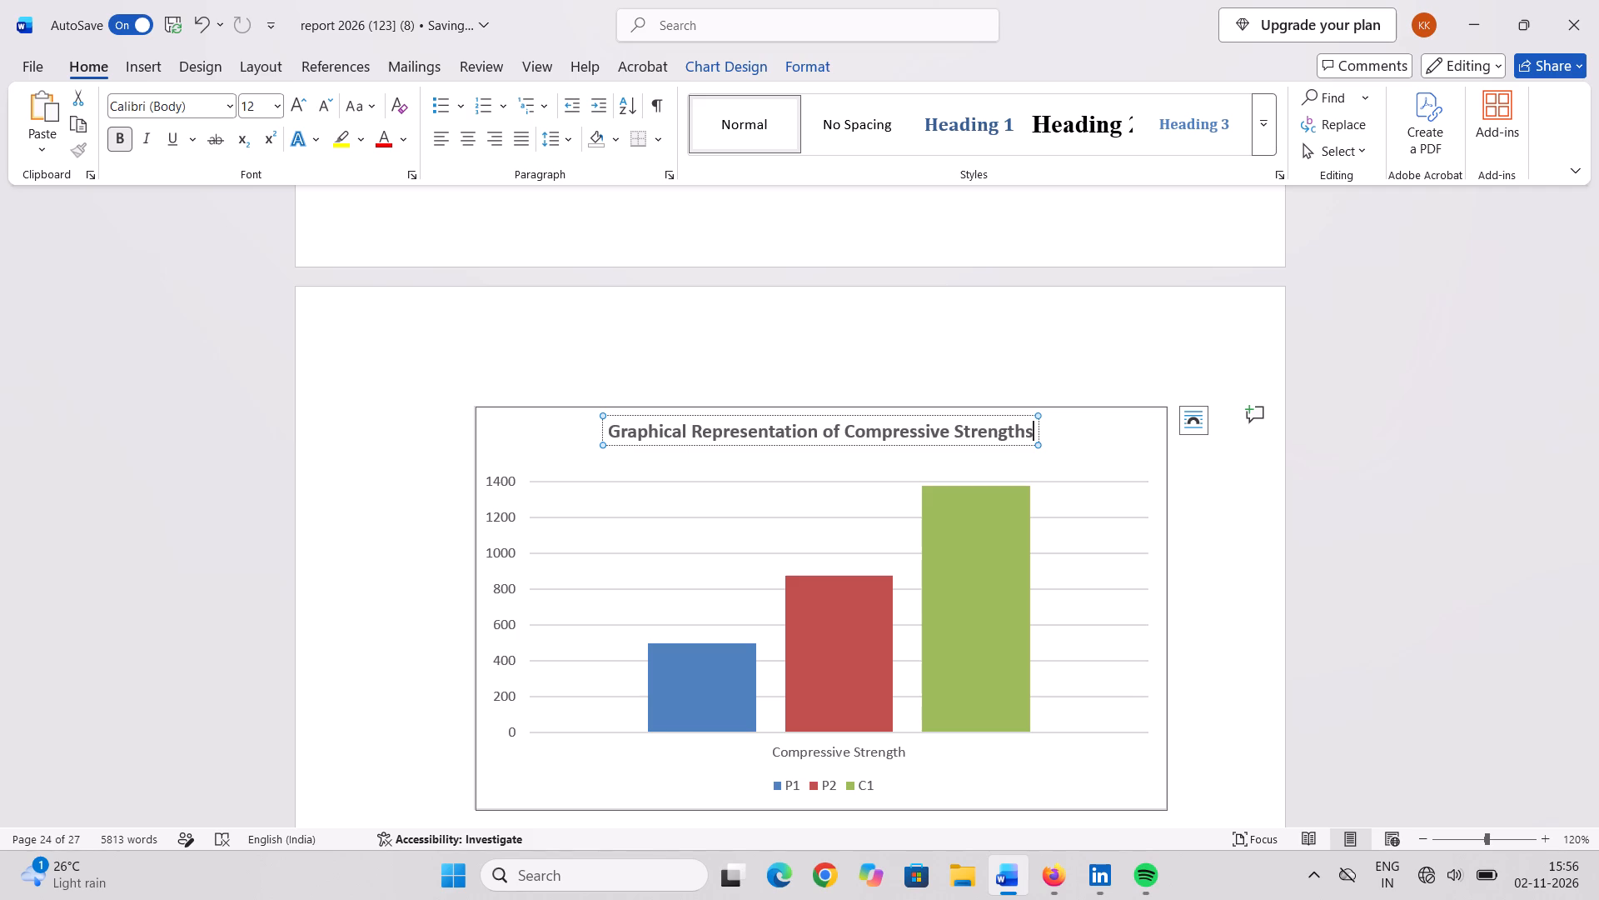
left_click(1162, 318)
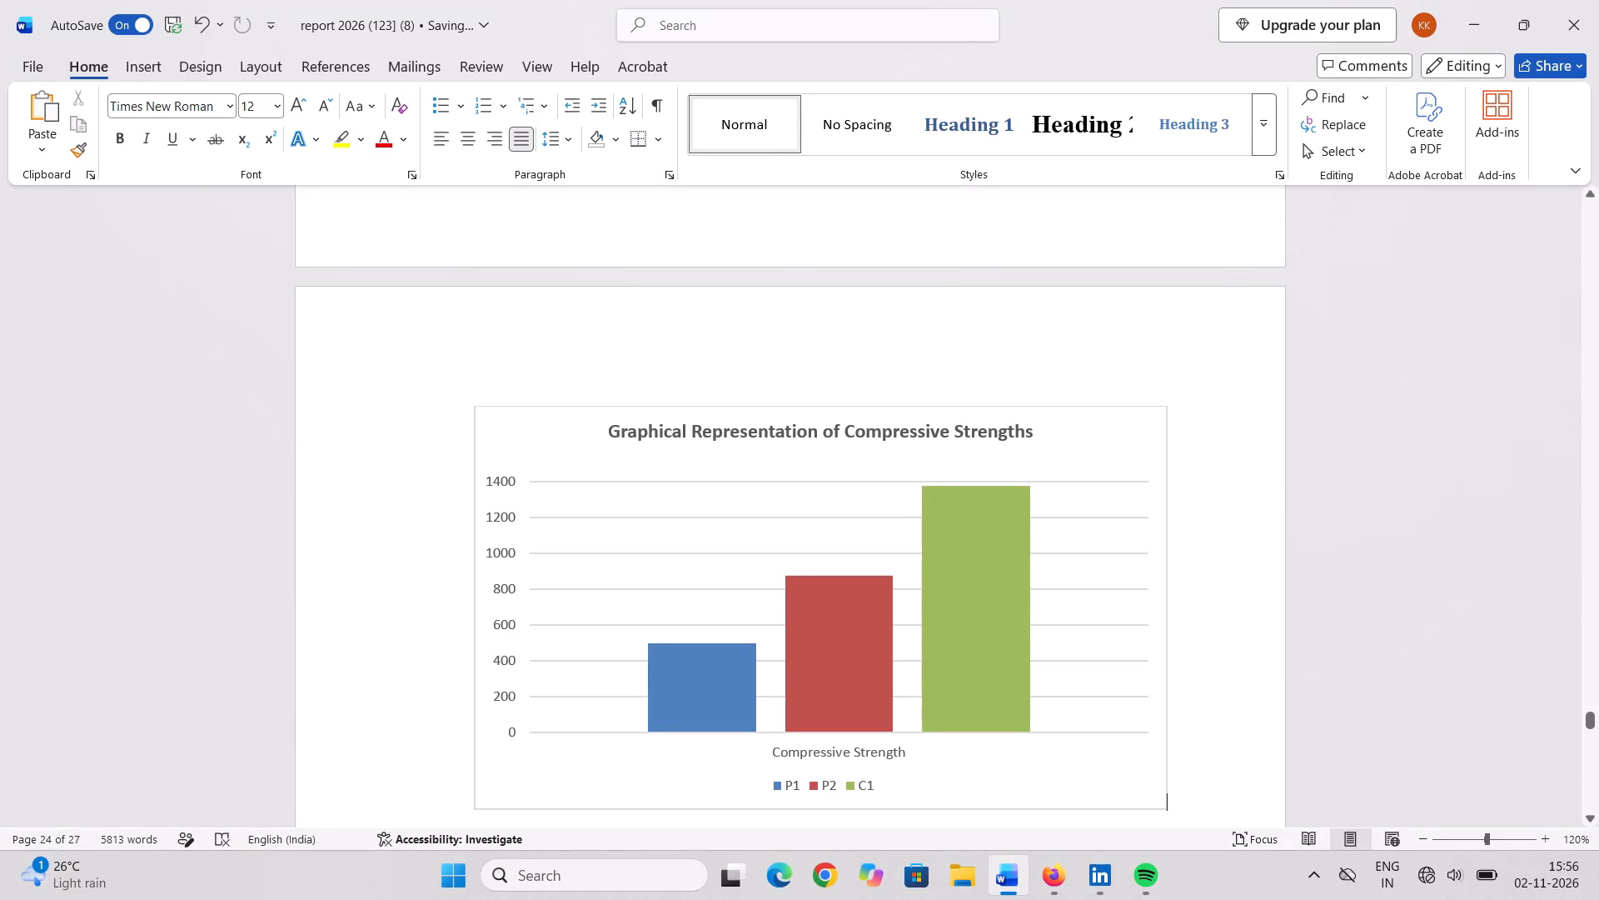
left_click(1025, 433)
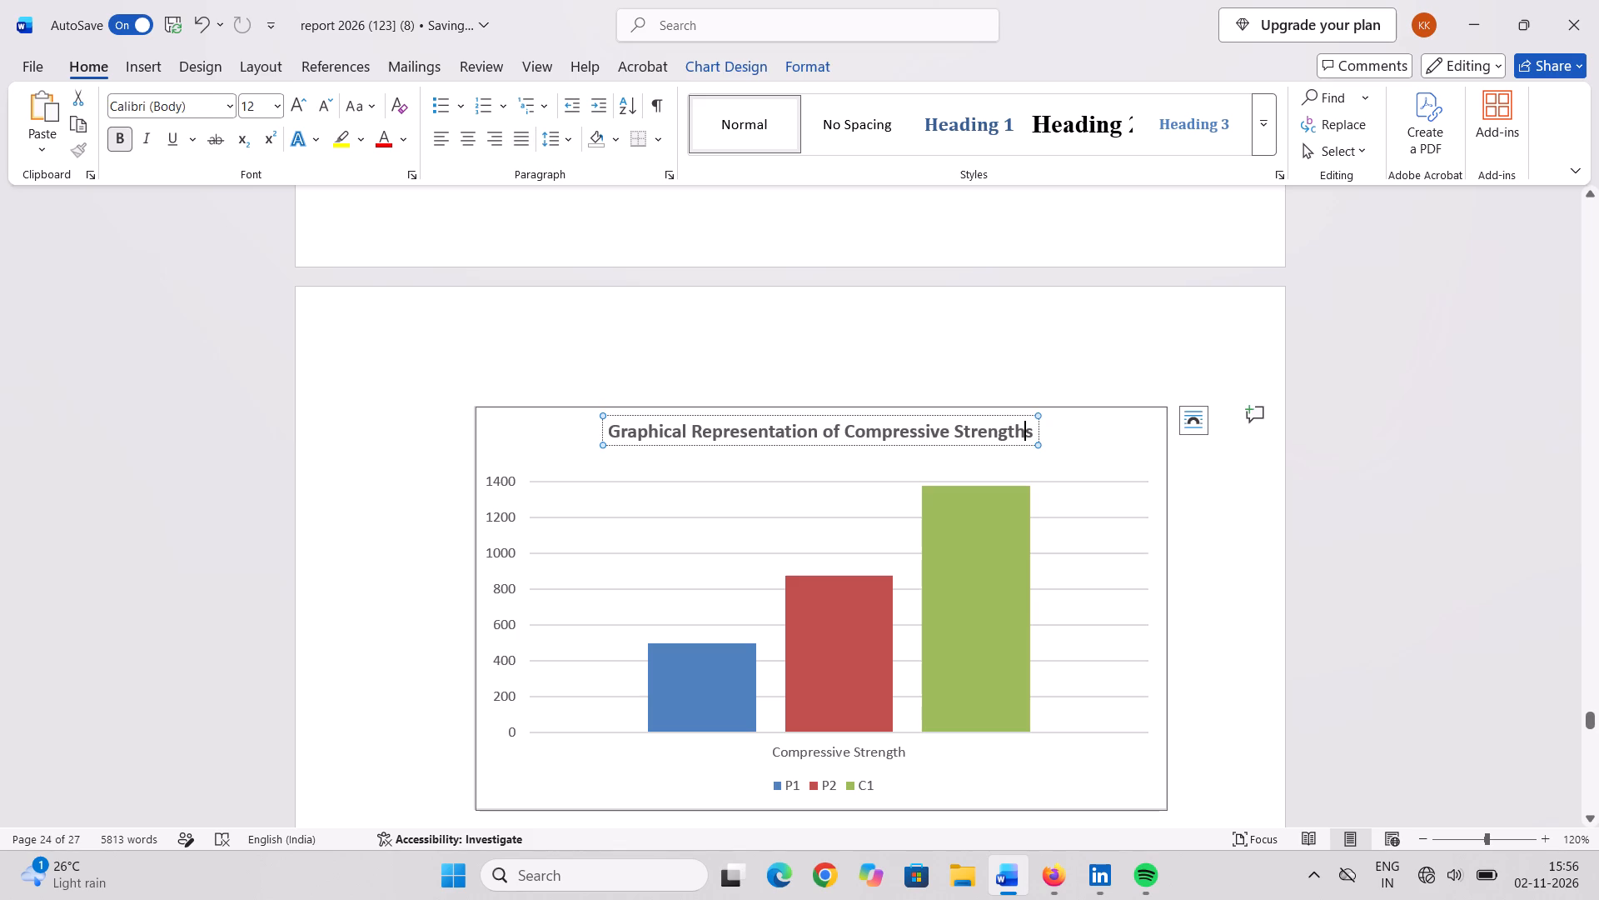
key("apostrophe")
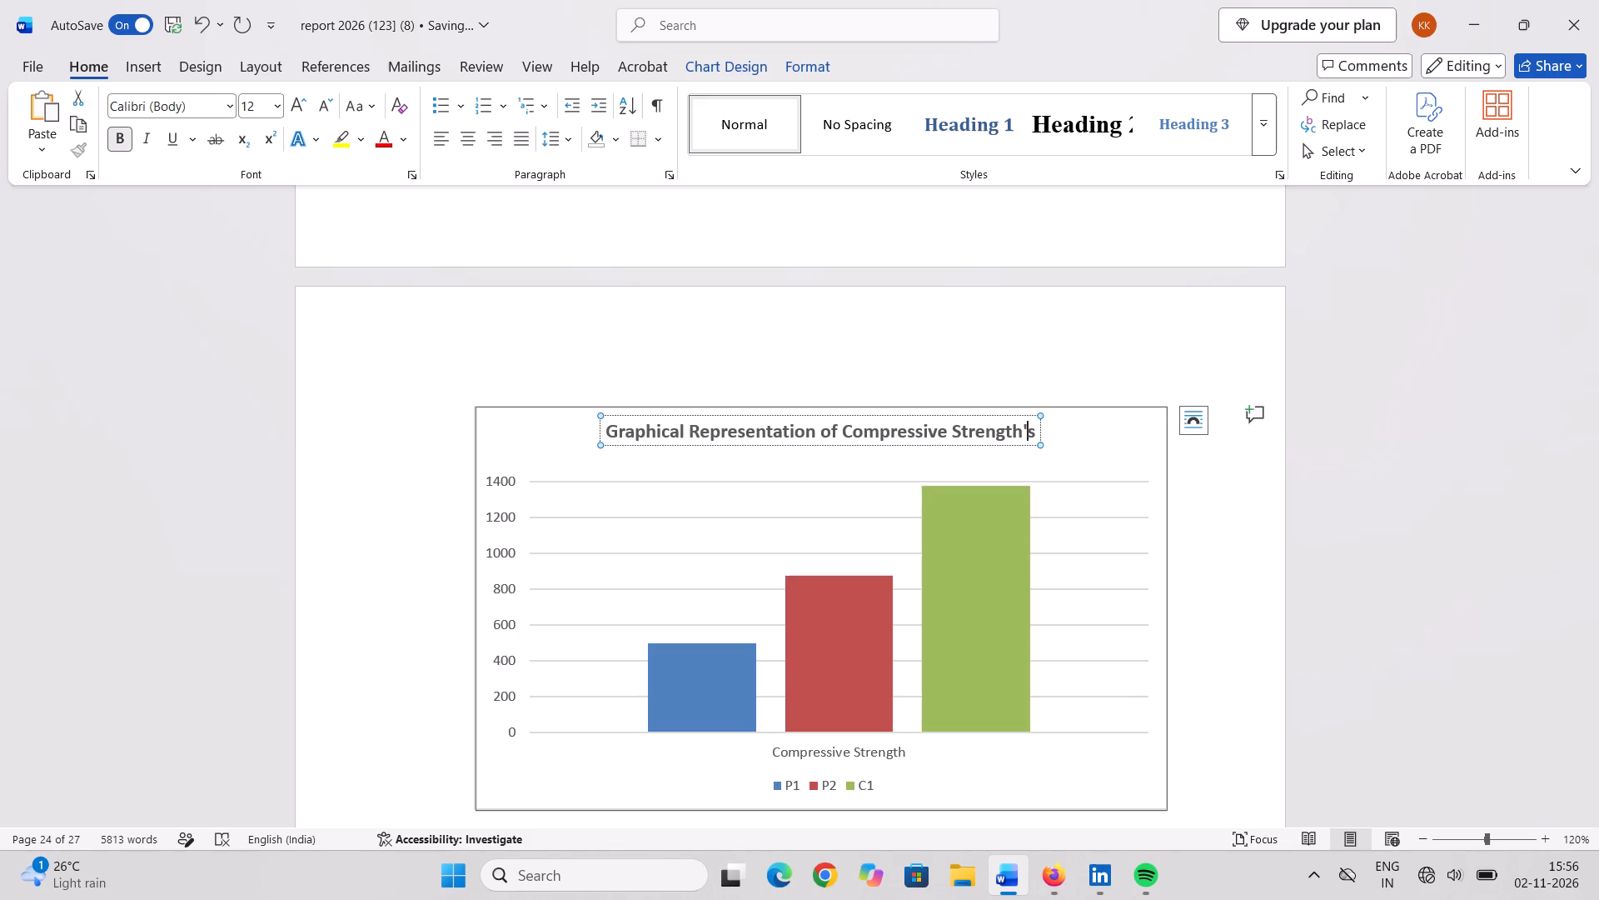
left_click(1037, 372)
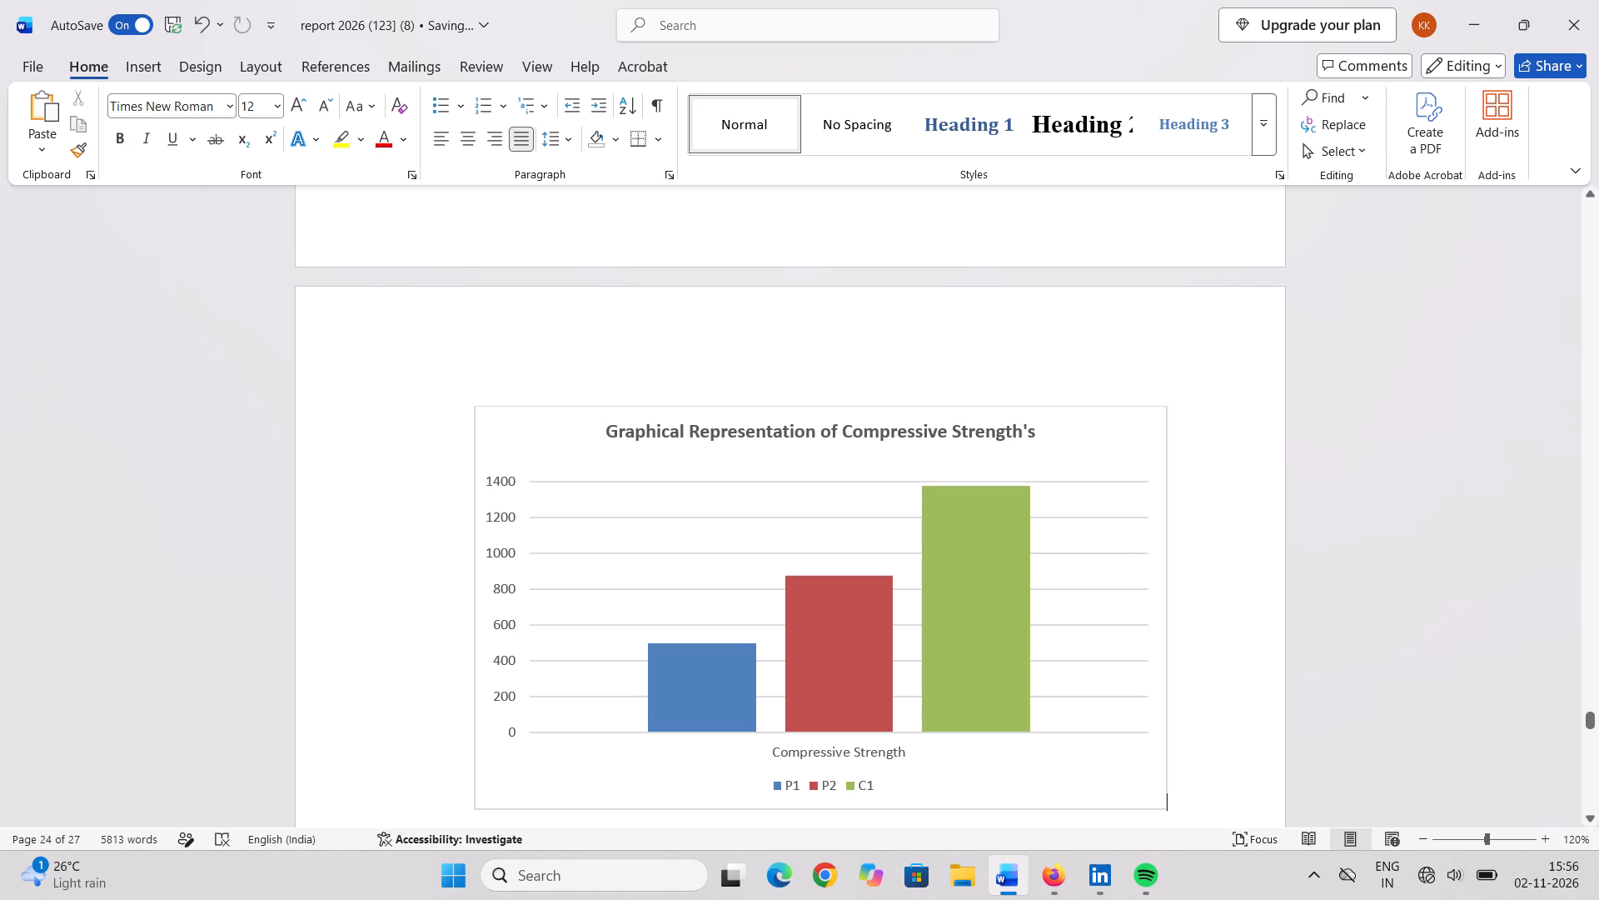
Review the pages from section 3.11 through the results table, Fig 3.8 photos and chart to check content and layout.
scroll(720, 409, "up", 4)
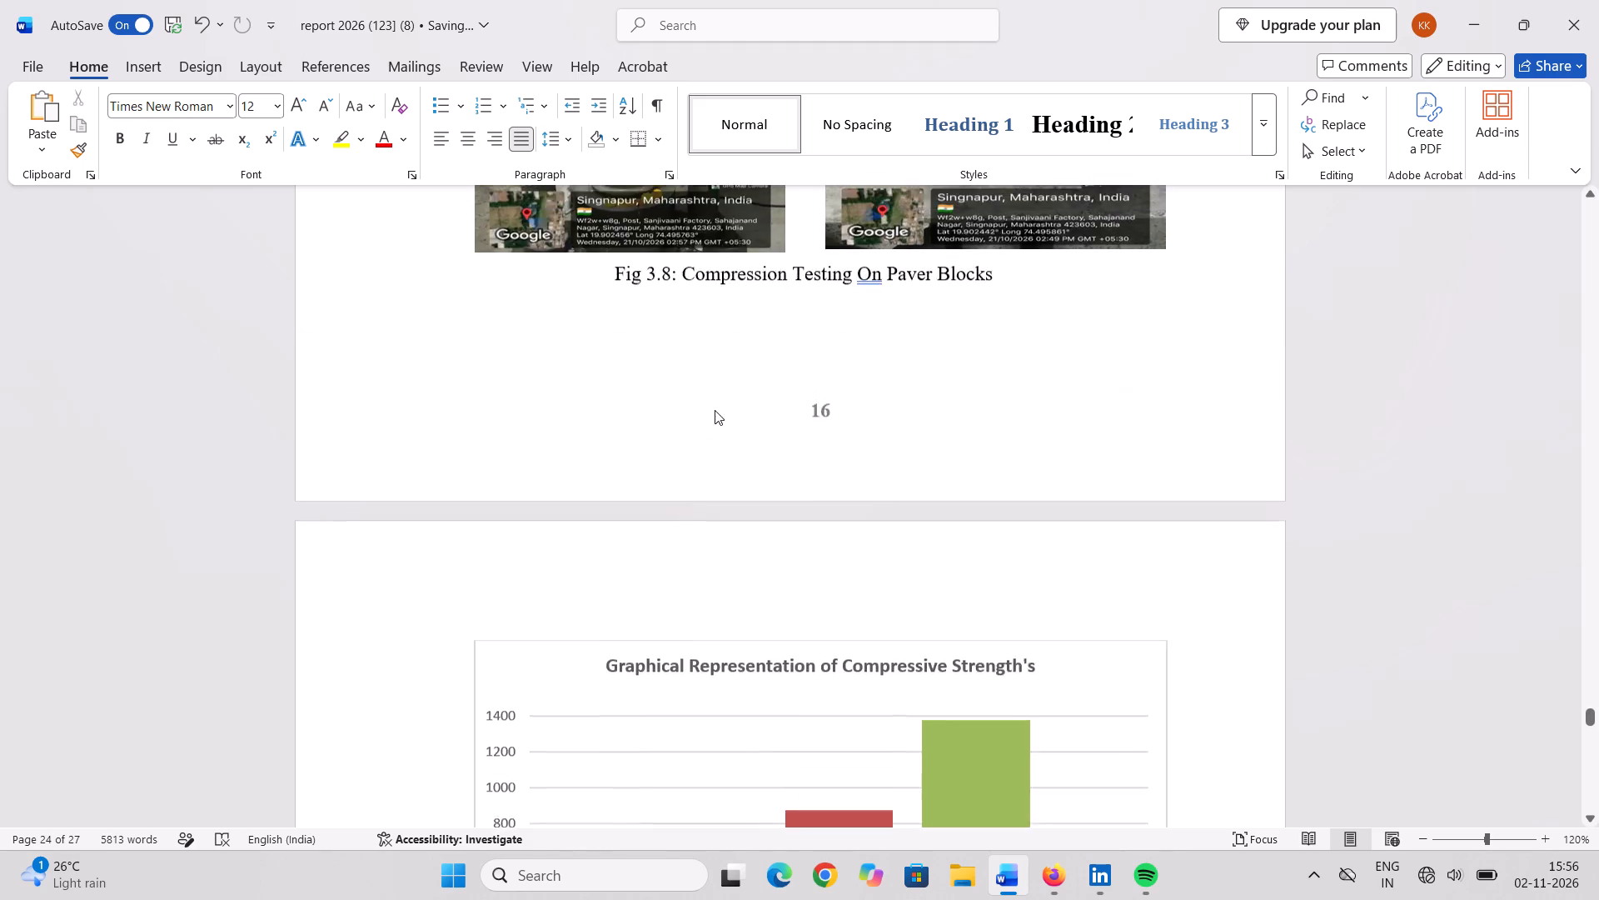
scroll(707, 410, "up", 12)
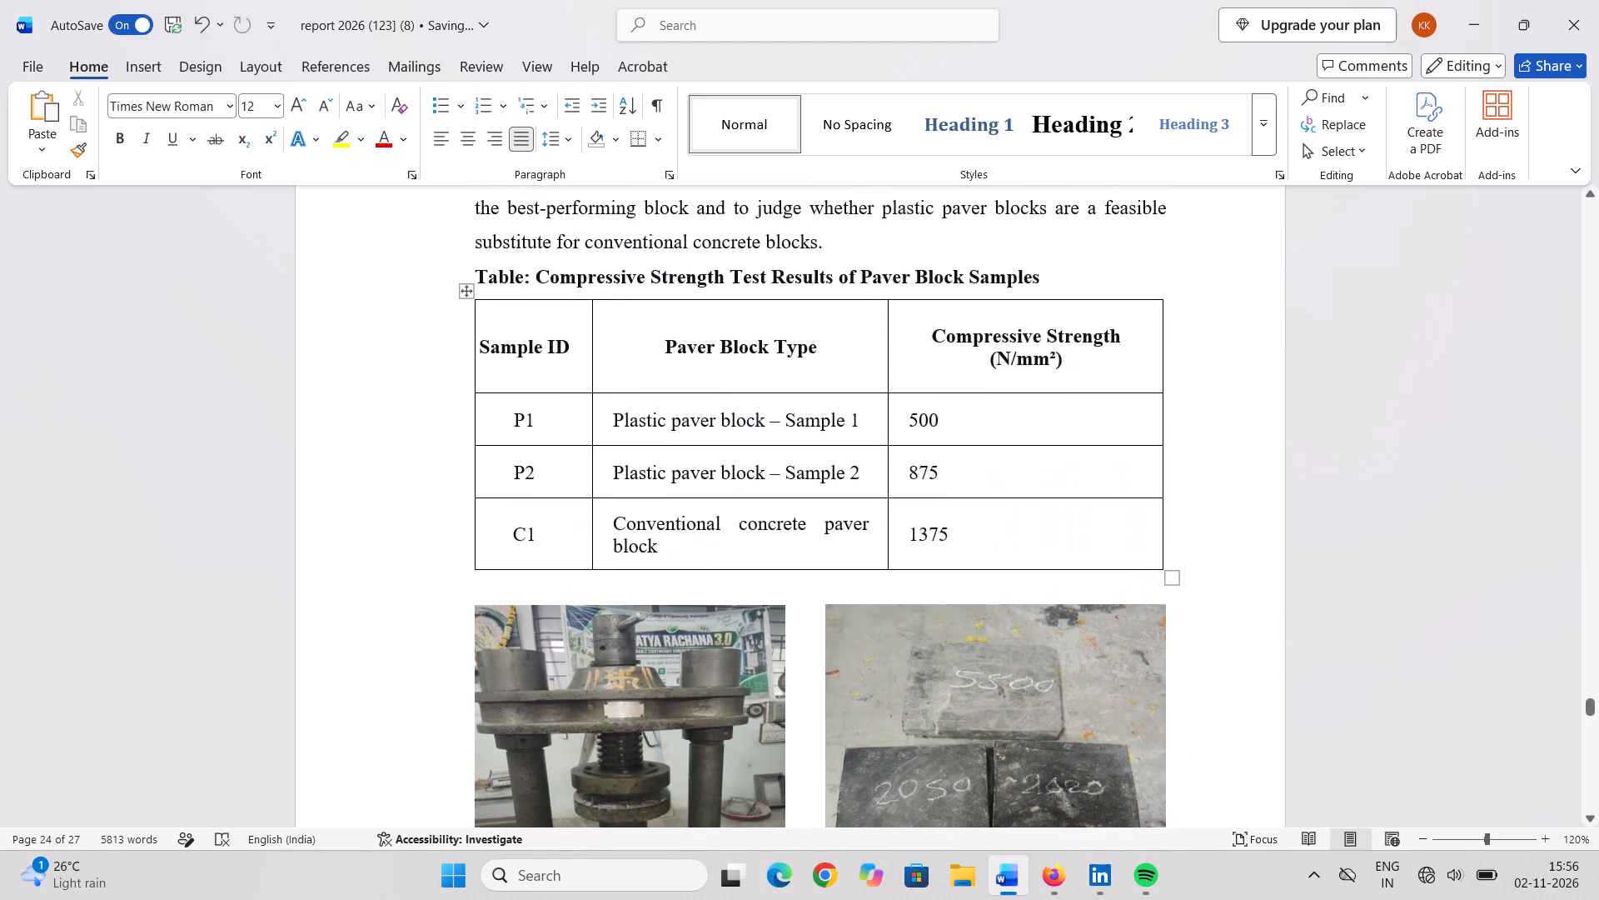
scroll(707, 410, "up", 7)
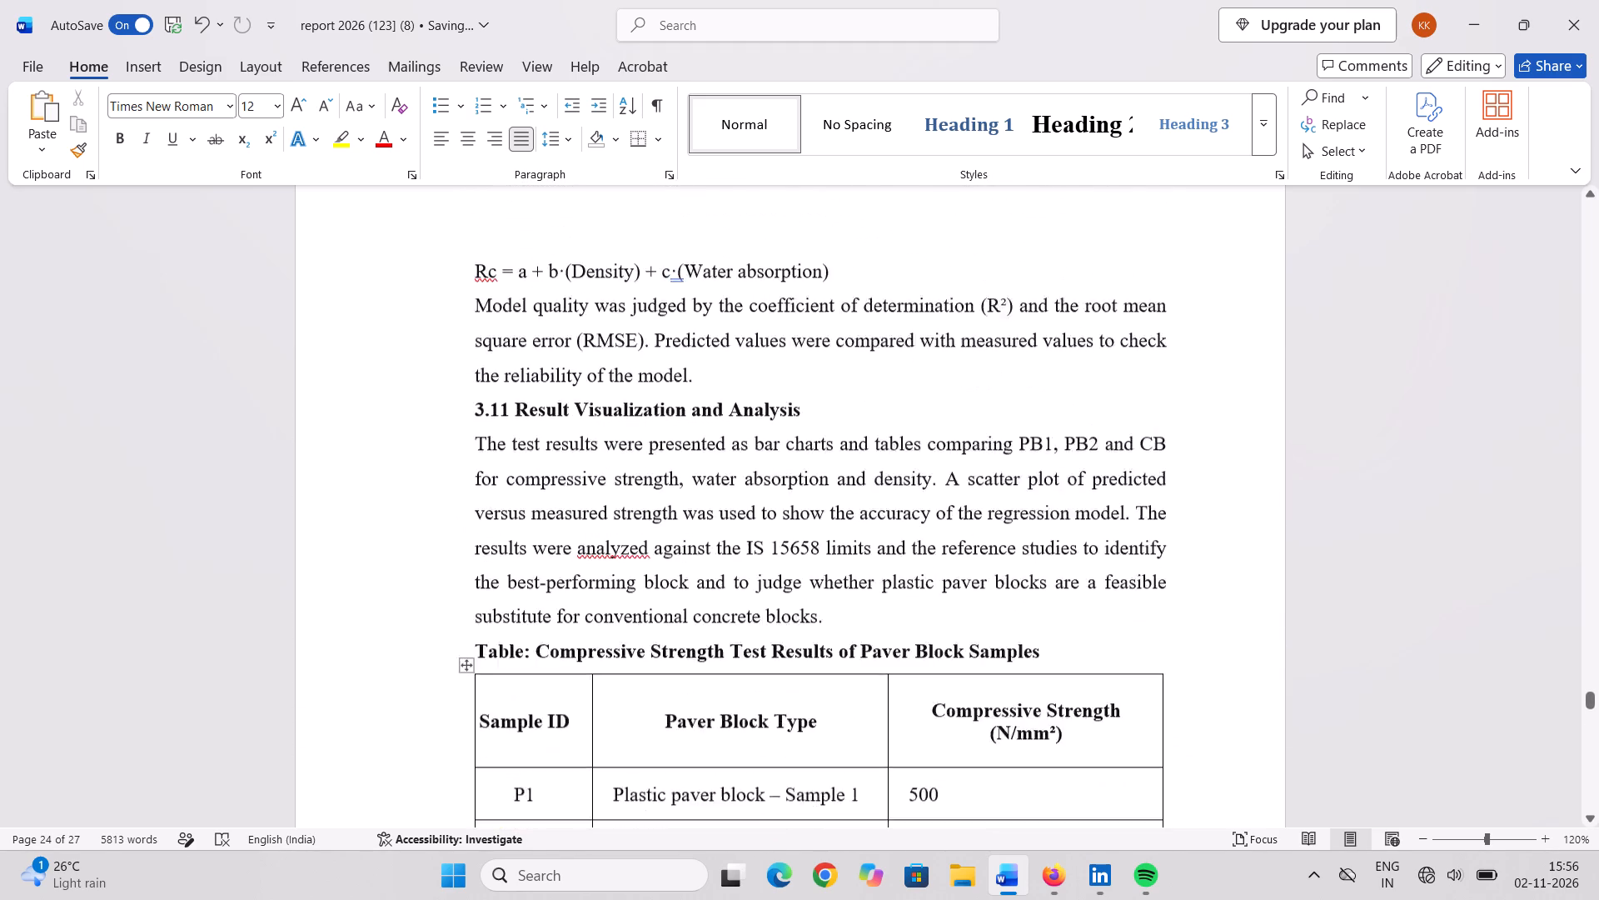
scroll(698, 425, "up", 3)
scroll(696, 461, "down", 13)
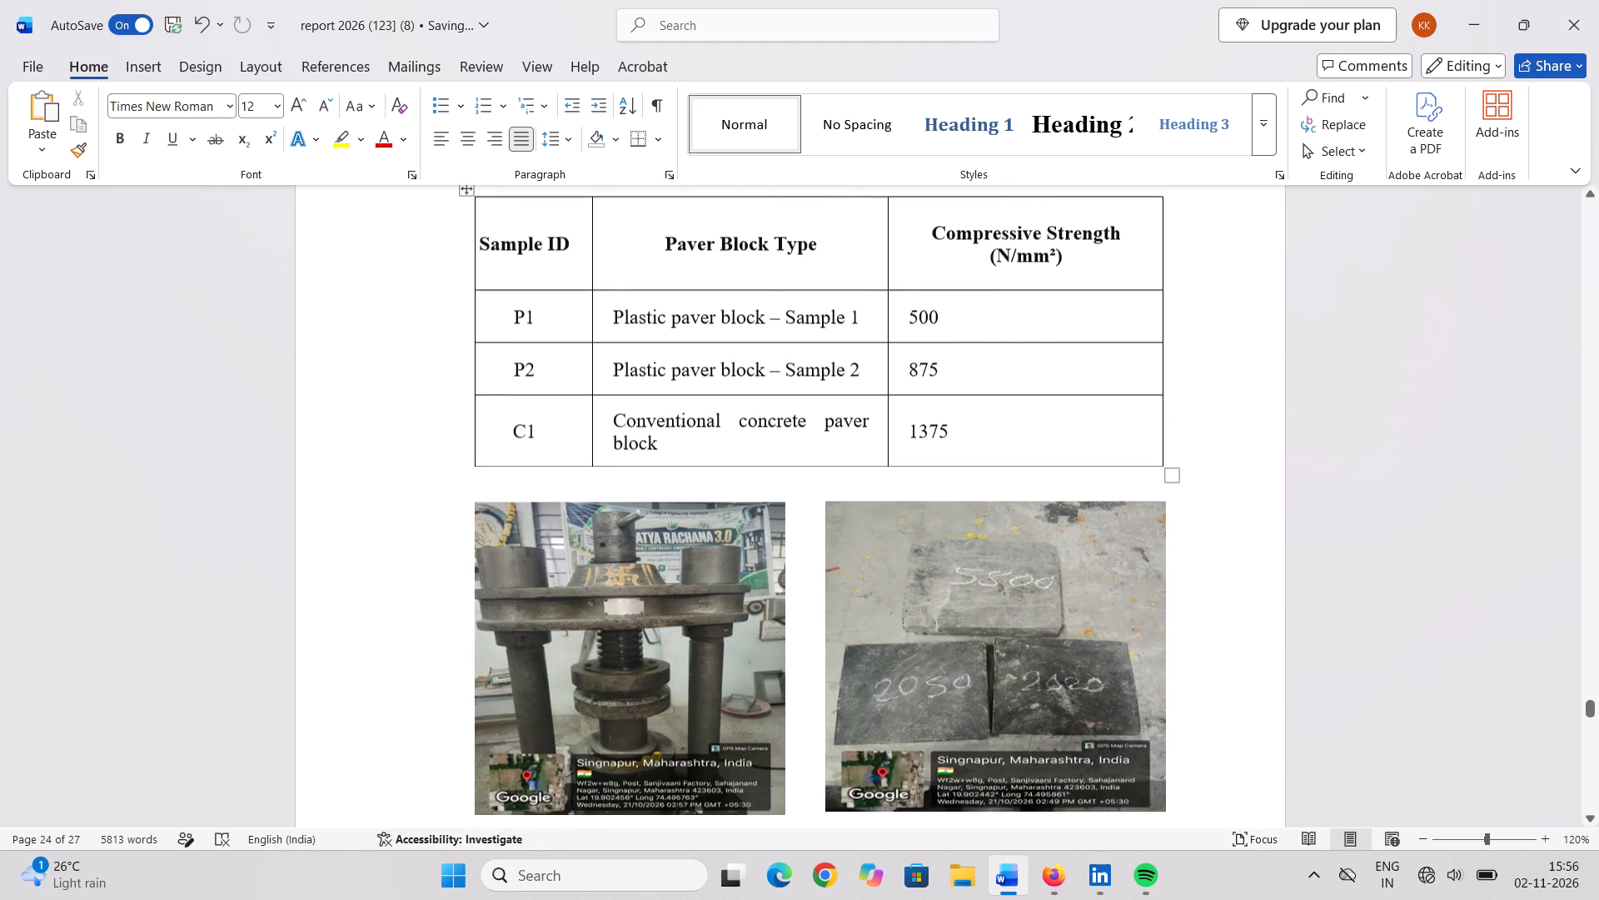
scroll(690, 448, "down", 9)
scroll(690, 448, "down", 14)
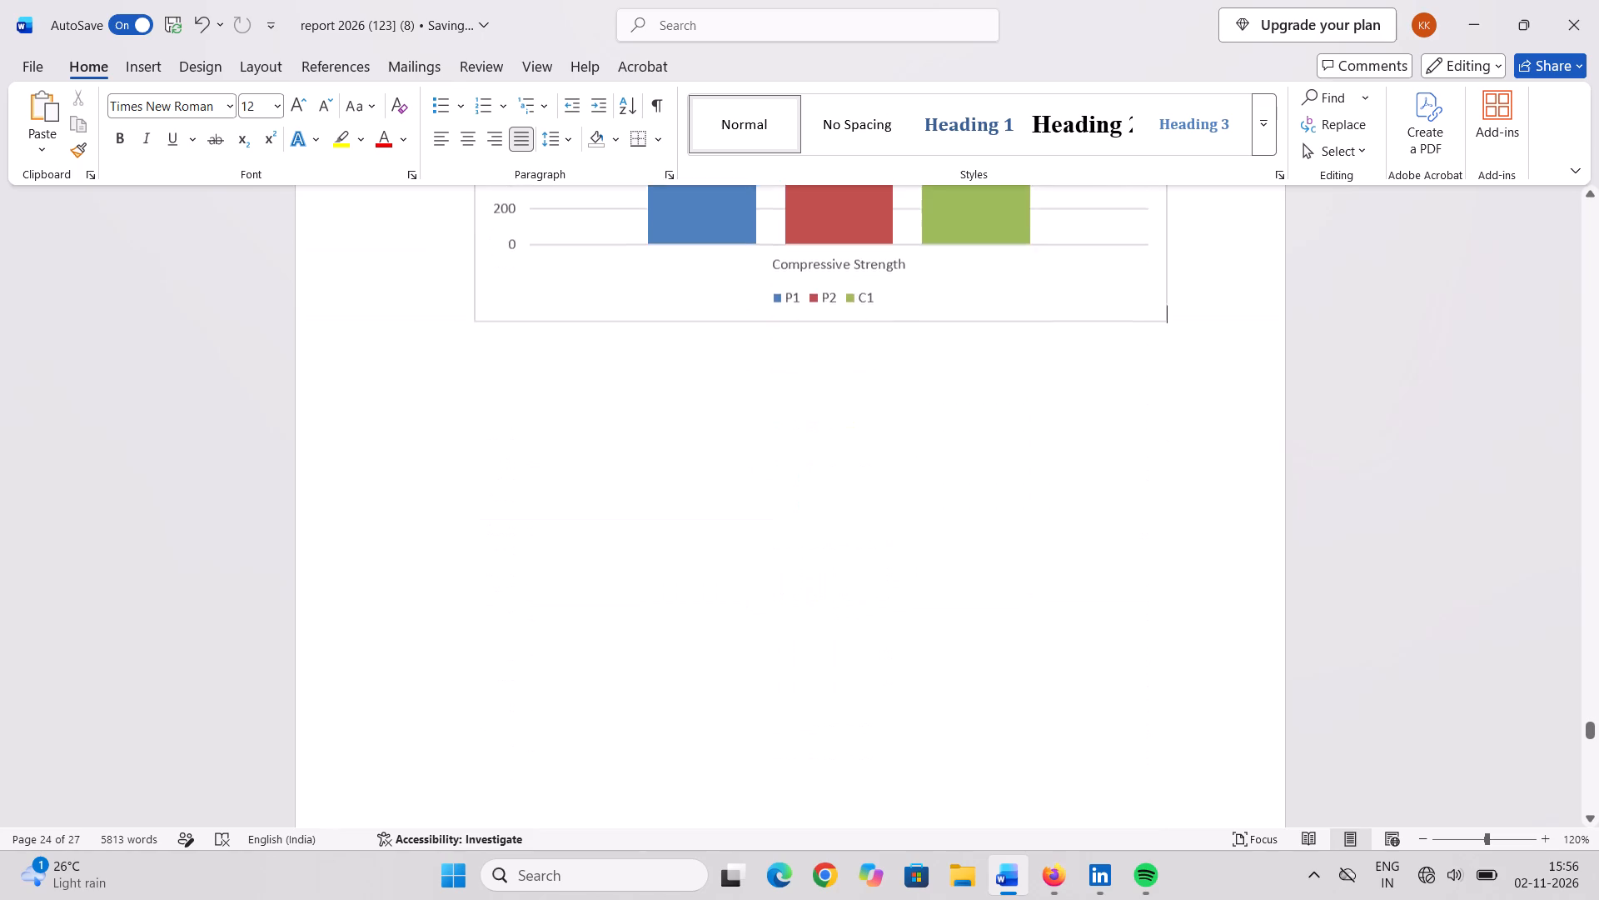
scroll(690, 448, "down", 8)
scroll(690, 448, "up", 7)
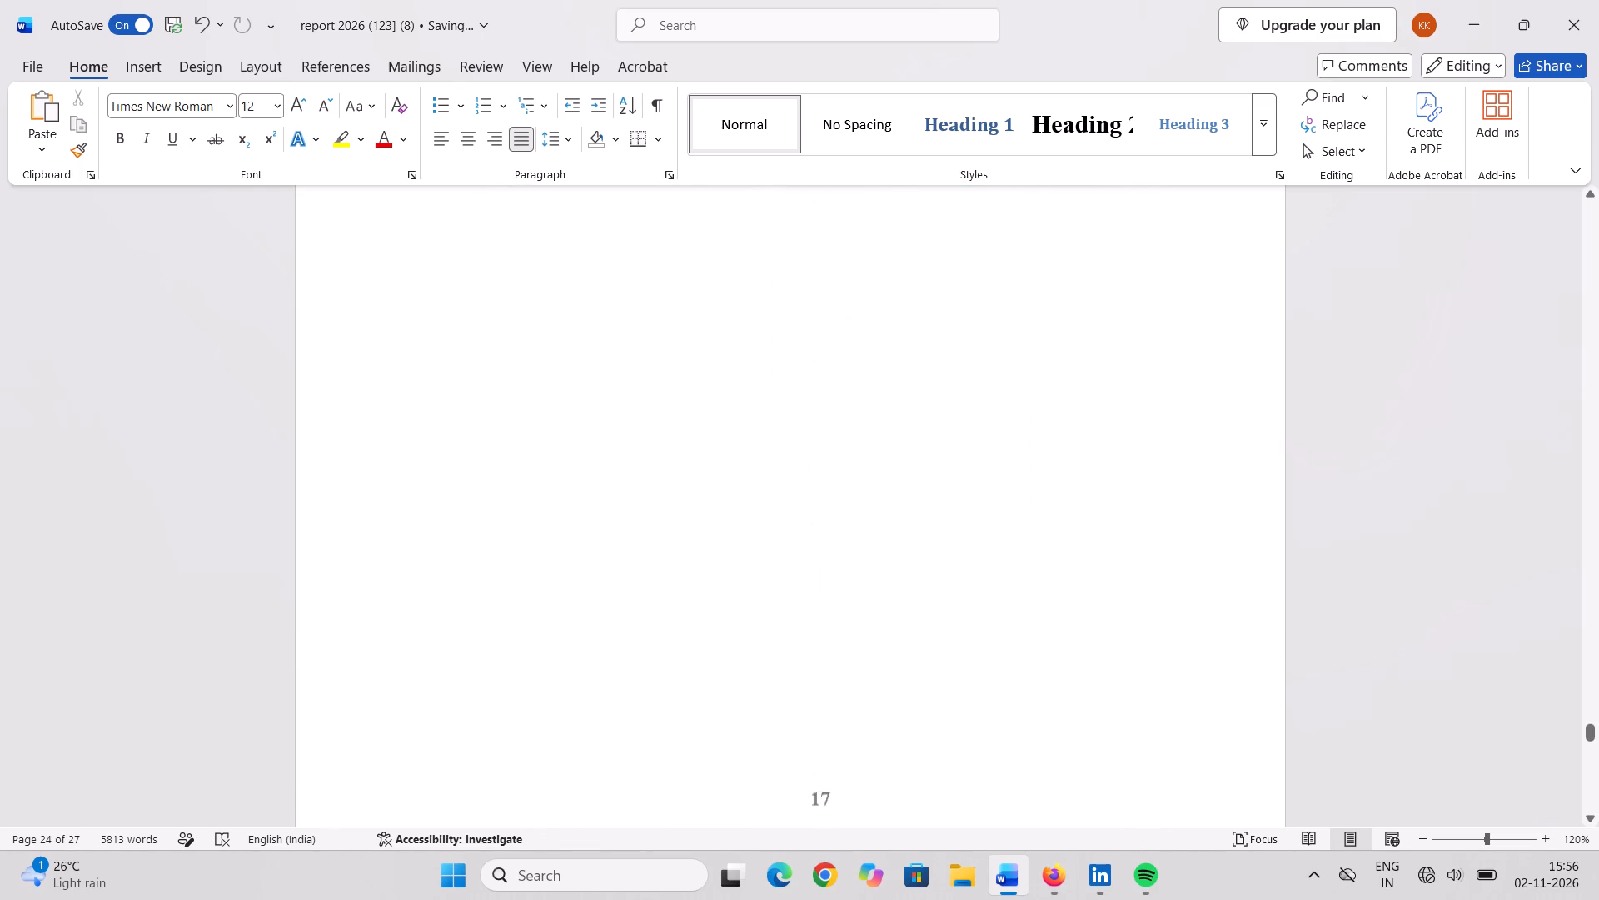
scroll(690, 448, "up", 12)
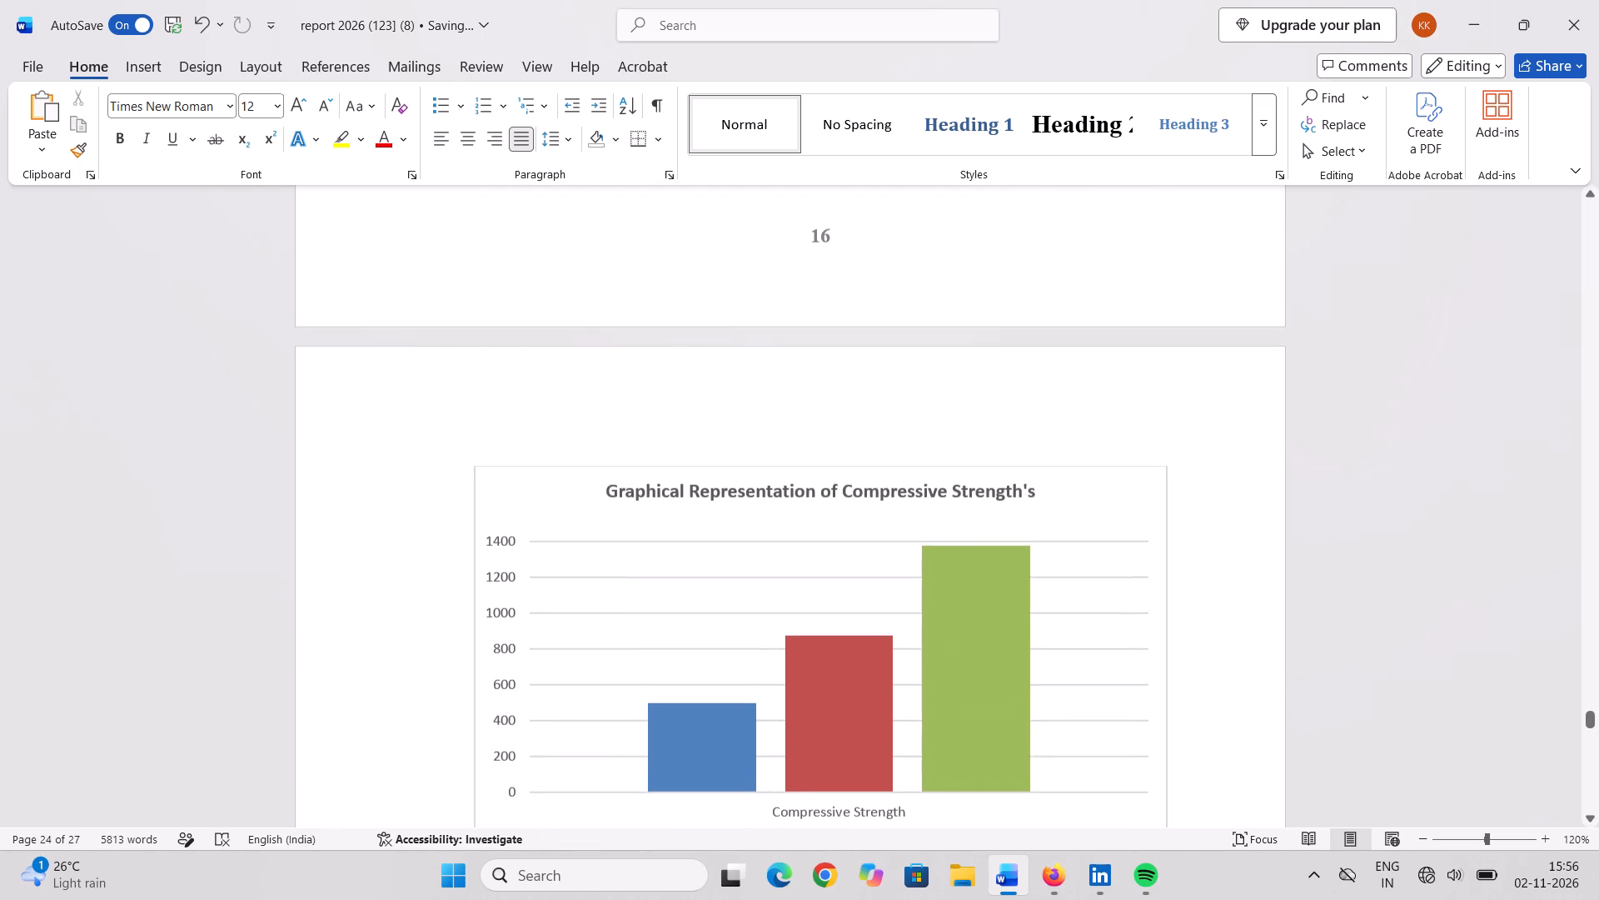
scroll(690, 448, "up", 1)
scroll(690, 448, "down", 2)
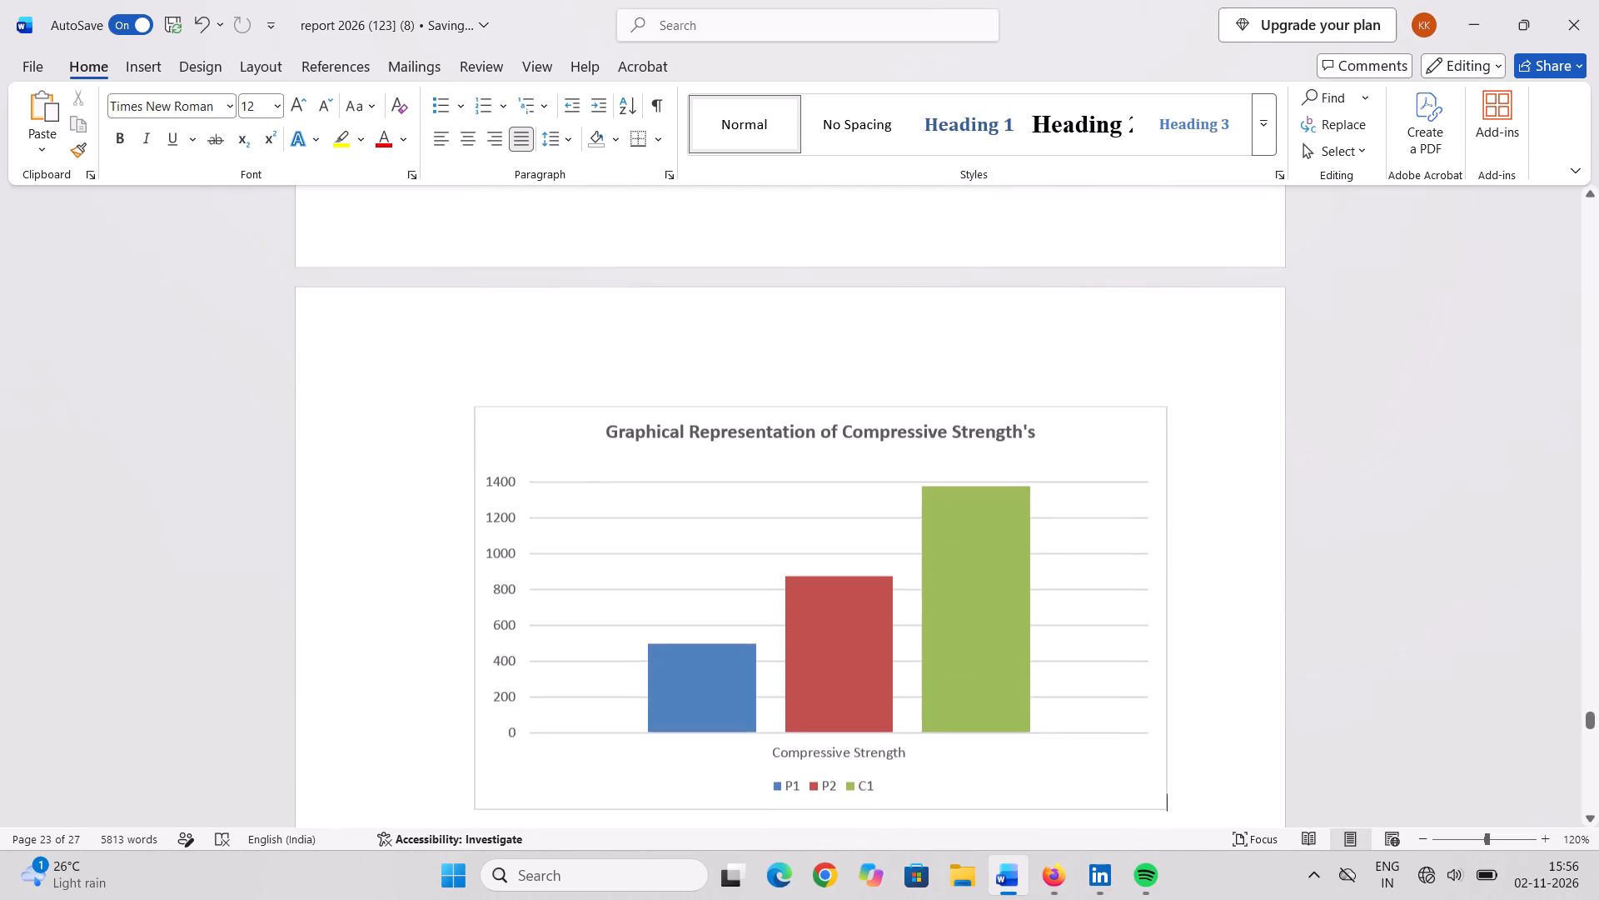
scroll(690, 448, "down", 2)
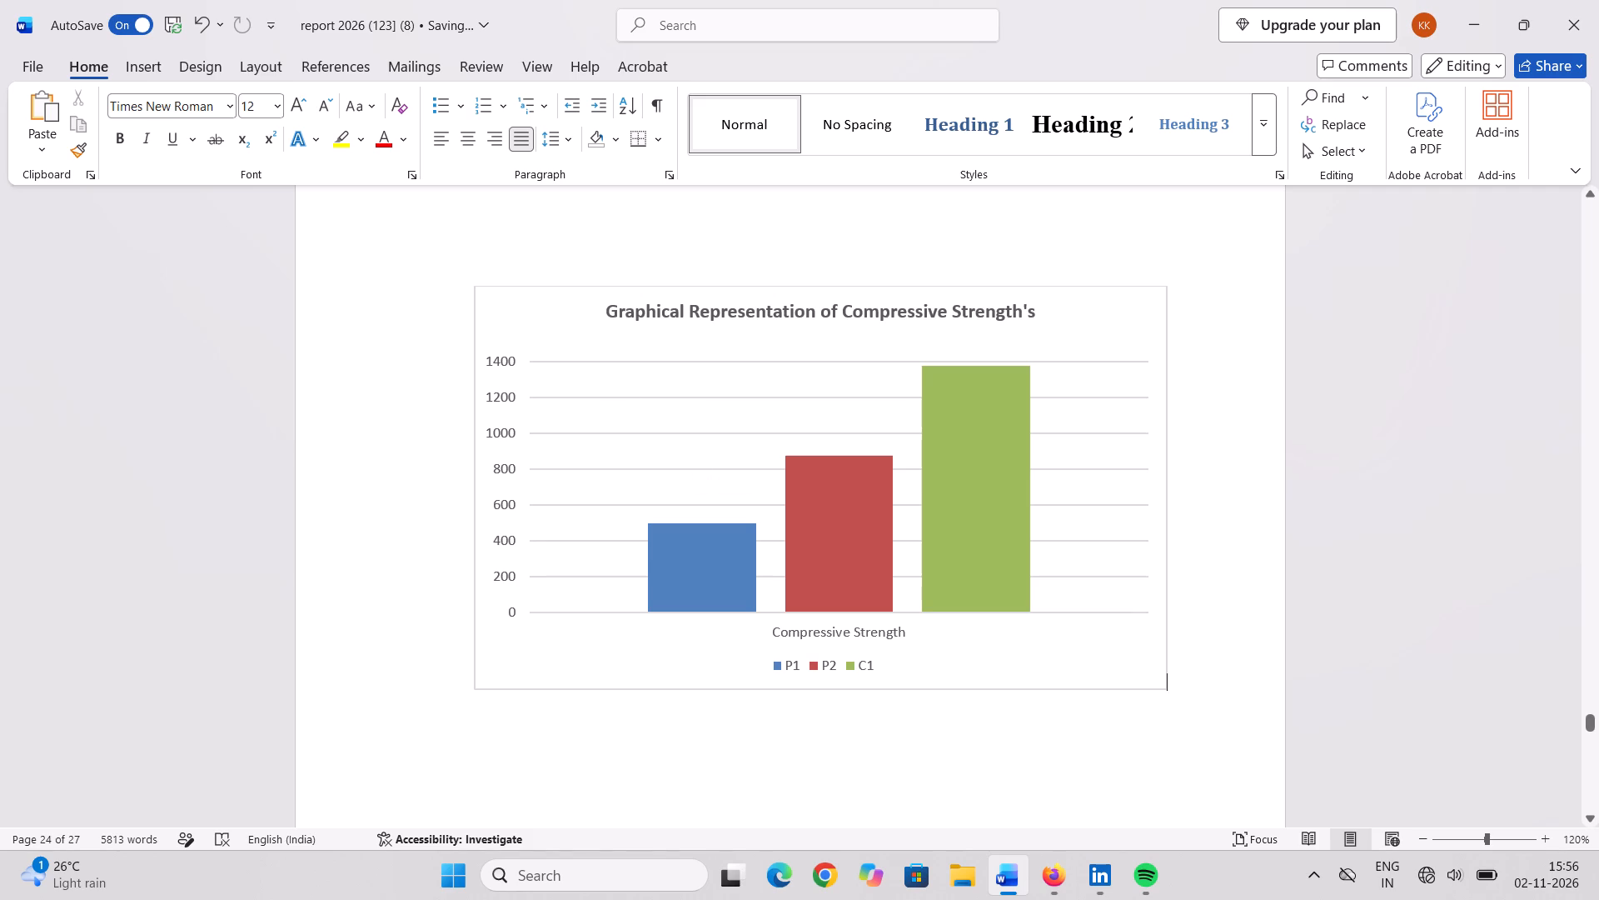
scroll(821, 382, "down", 3)
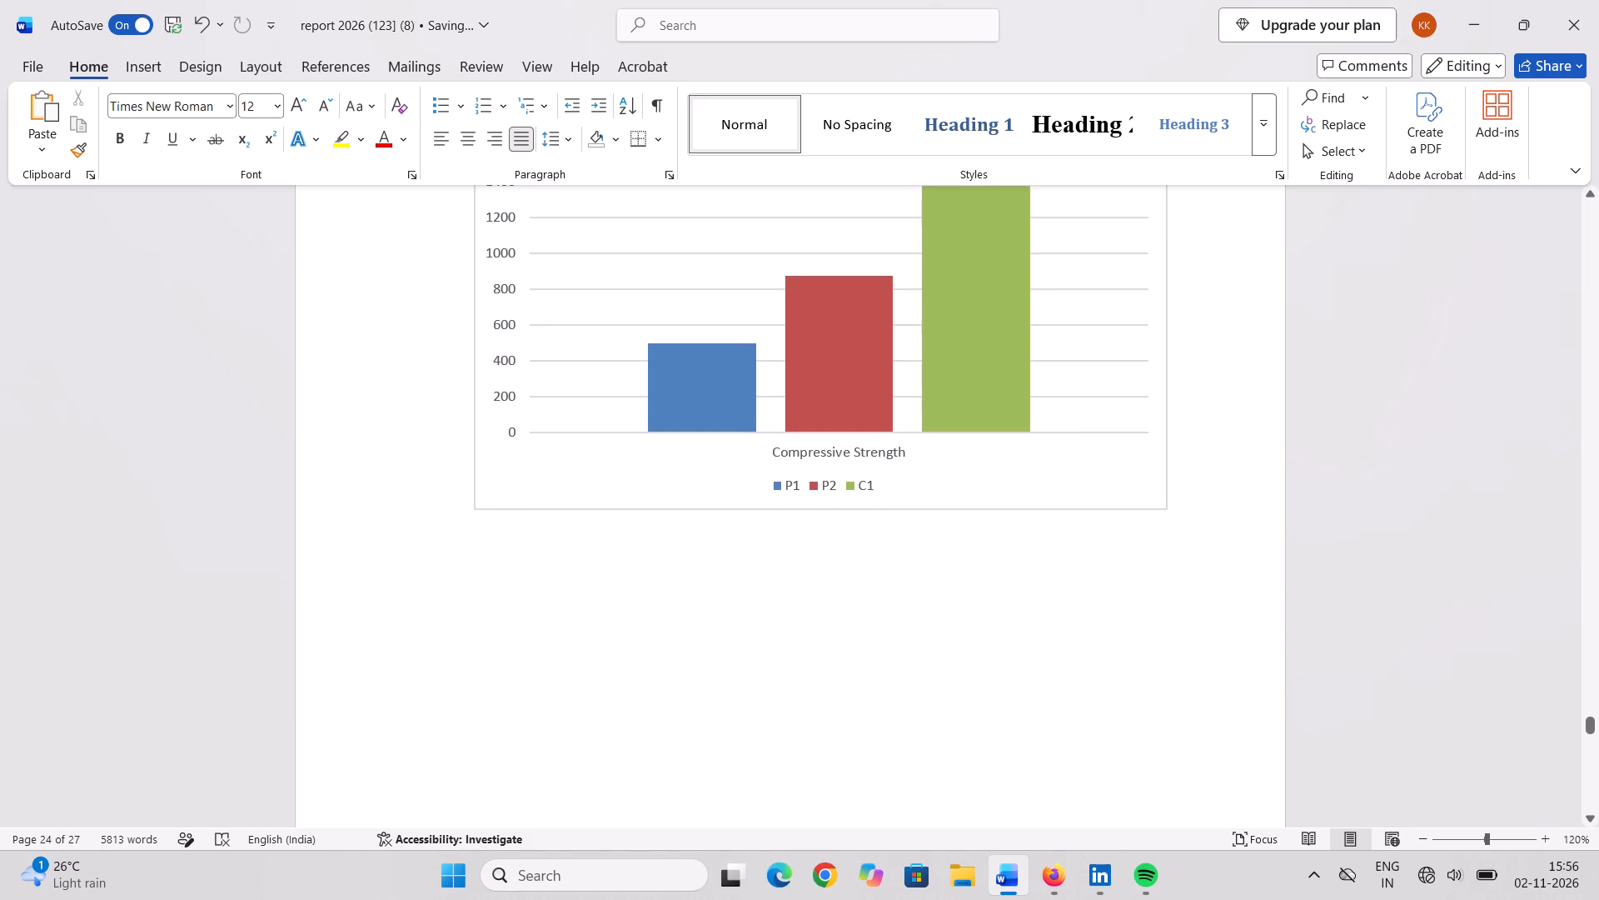
scroll(790, 587, "down", 2)
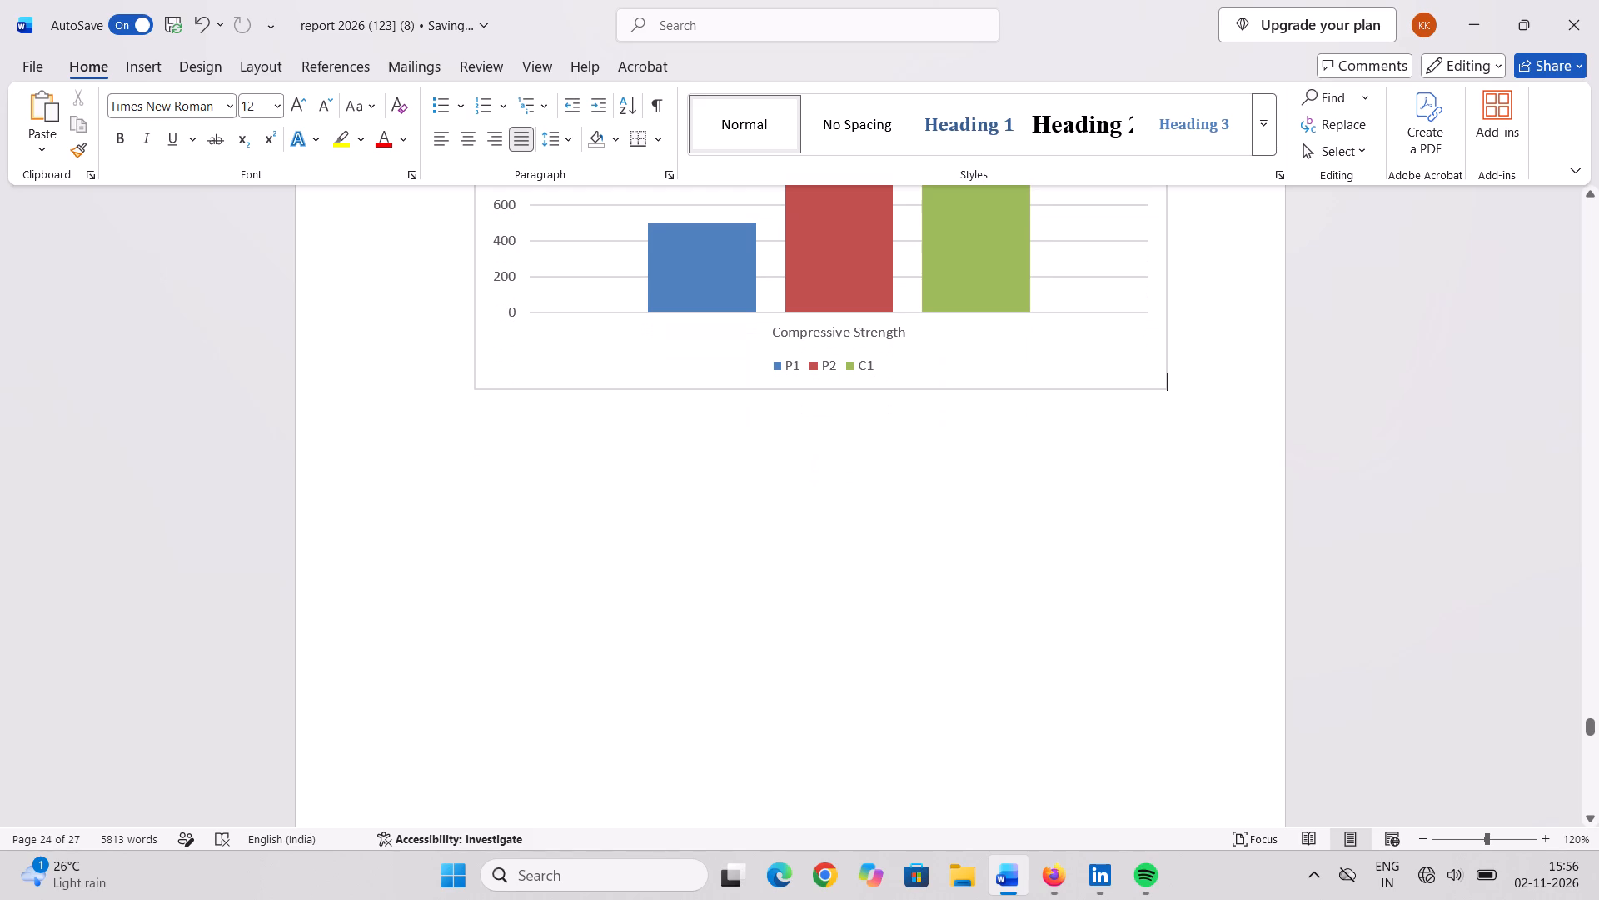
Copy the caption "Fig 3.8: Compression Testing On Paver Blocks" to the blank line below the chart and centre it.
left_click(554, 448)
scroll(558, 448, "up", 19)
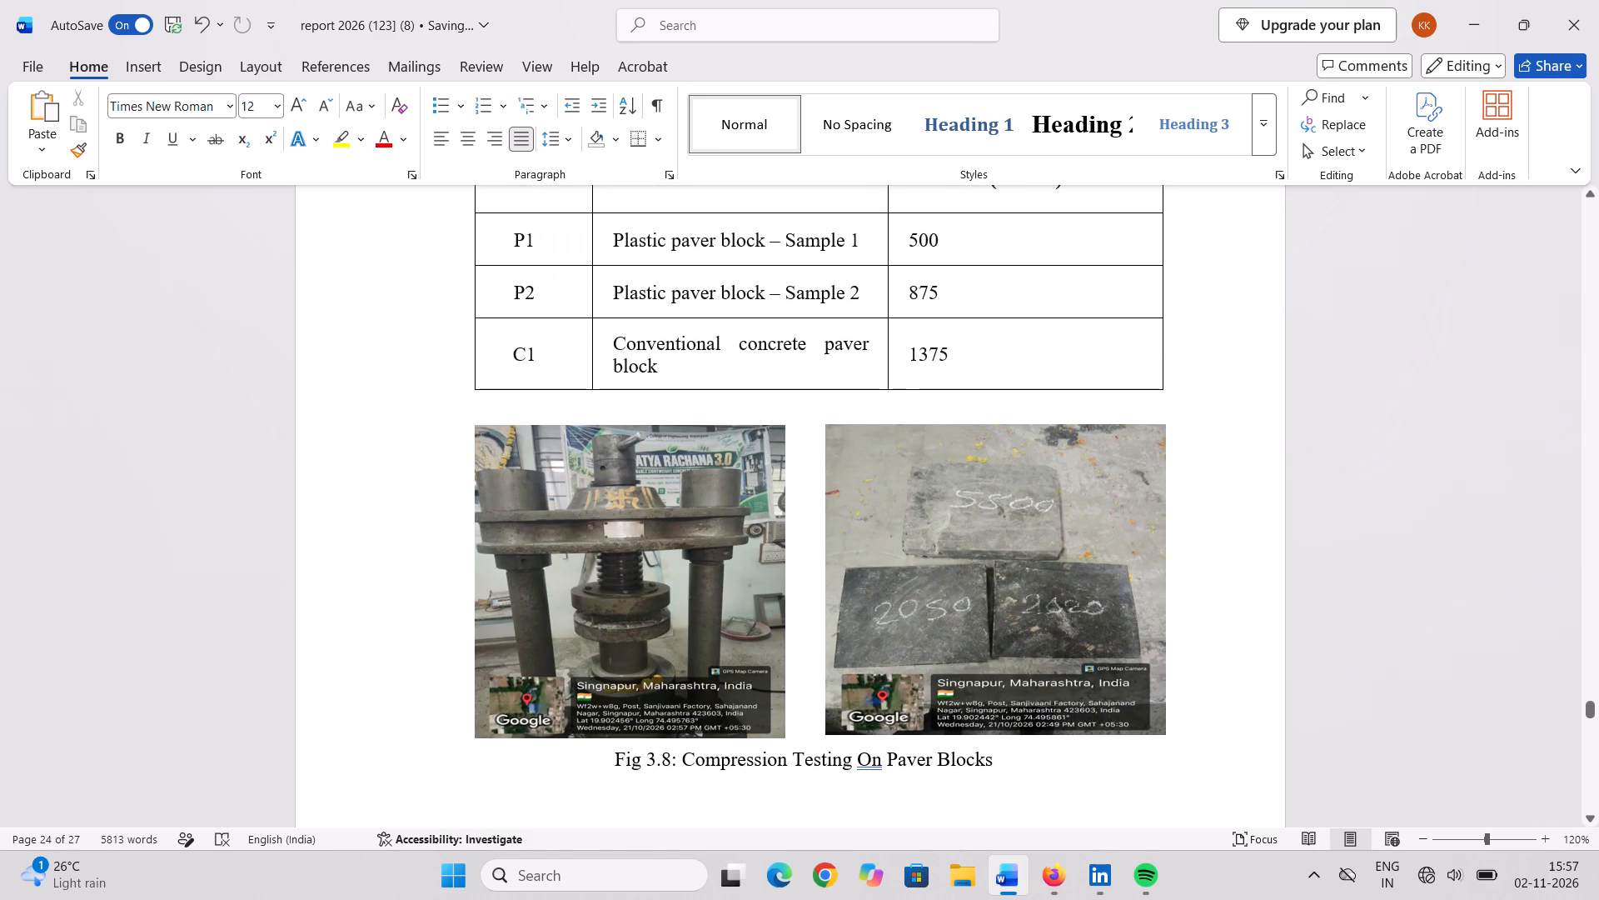
scroll(558, 448, "down", 6)
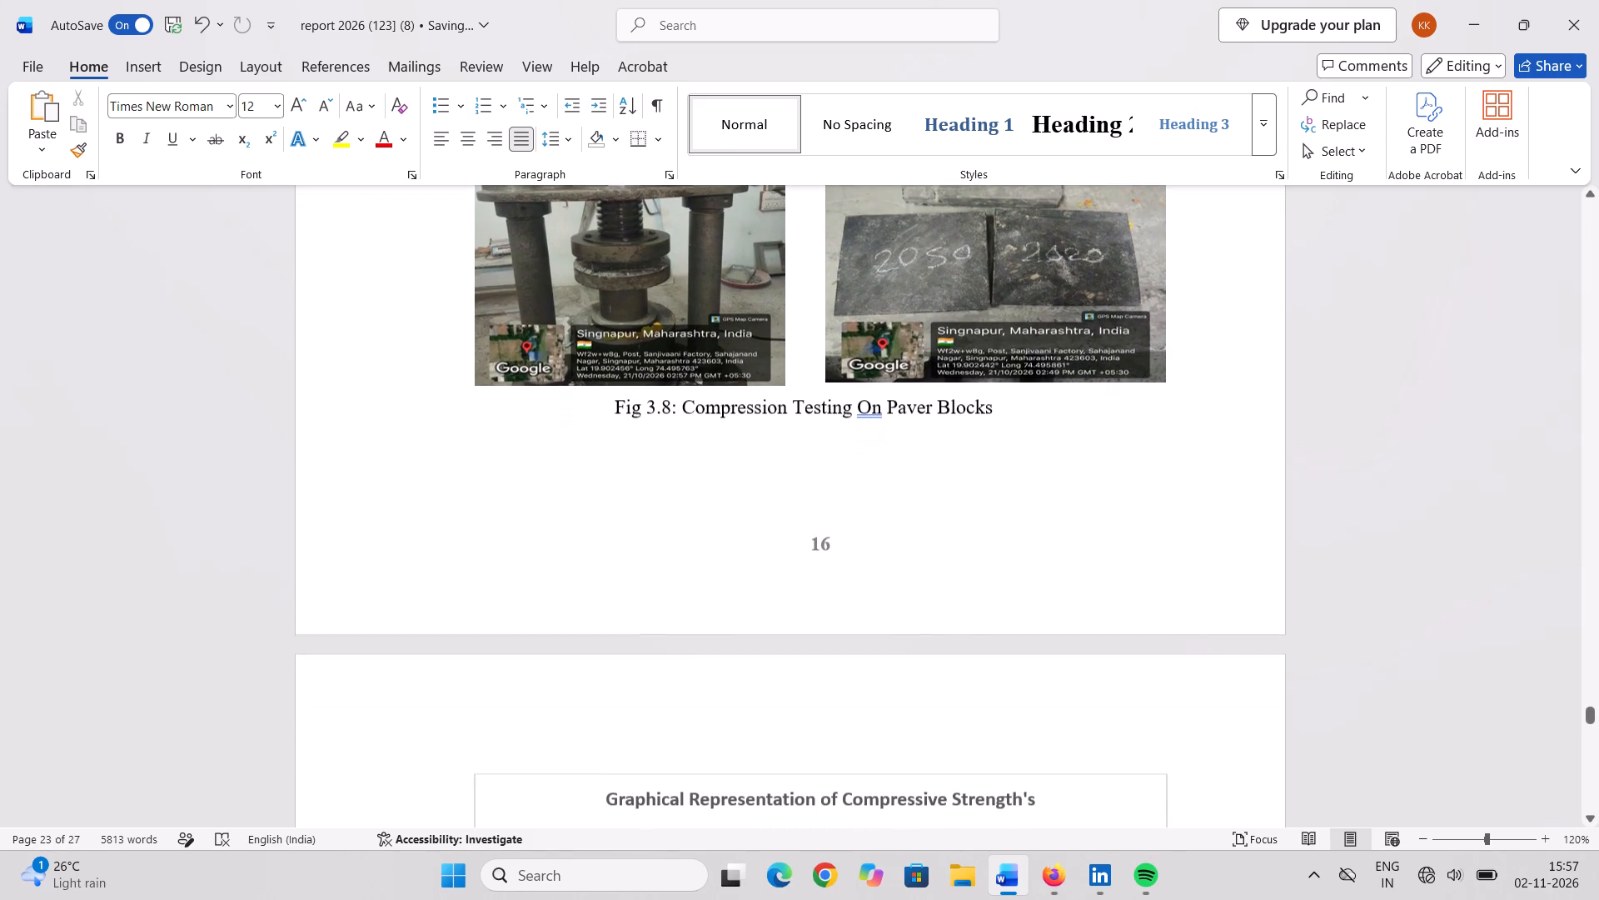
scroll(559, 448, "down", 9)
scroll(559, 448, "up", 9)
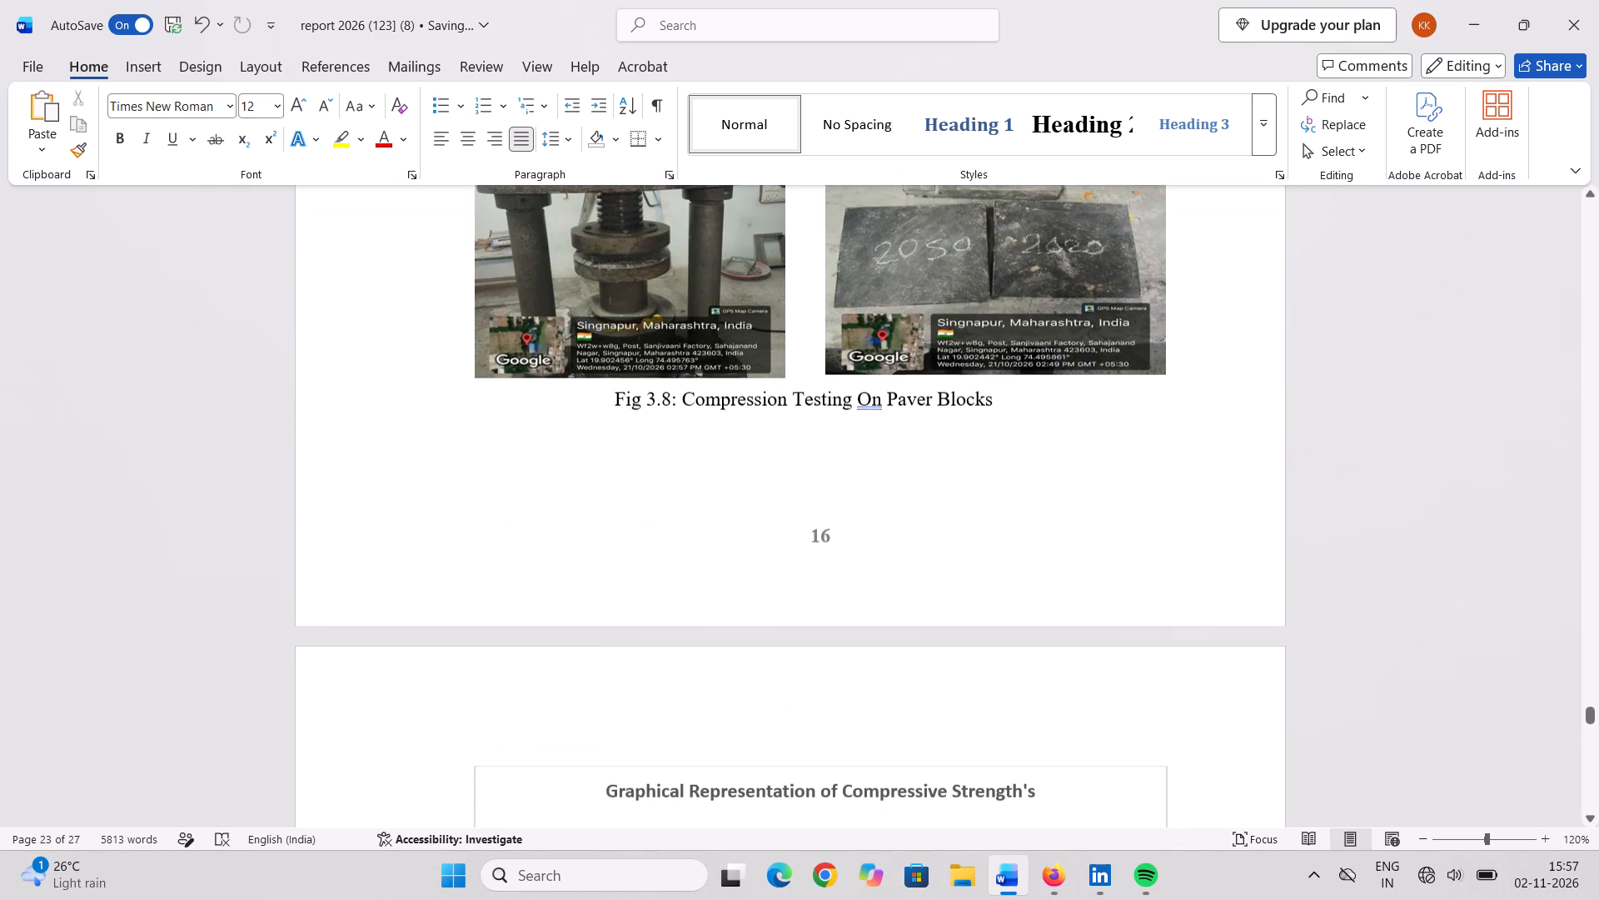
left_click_drag(616, 404, 786, 406)
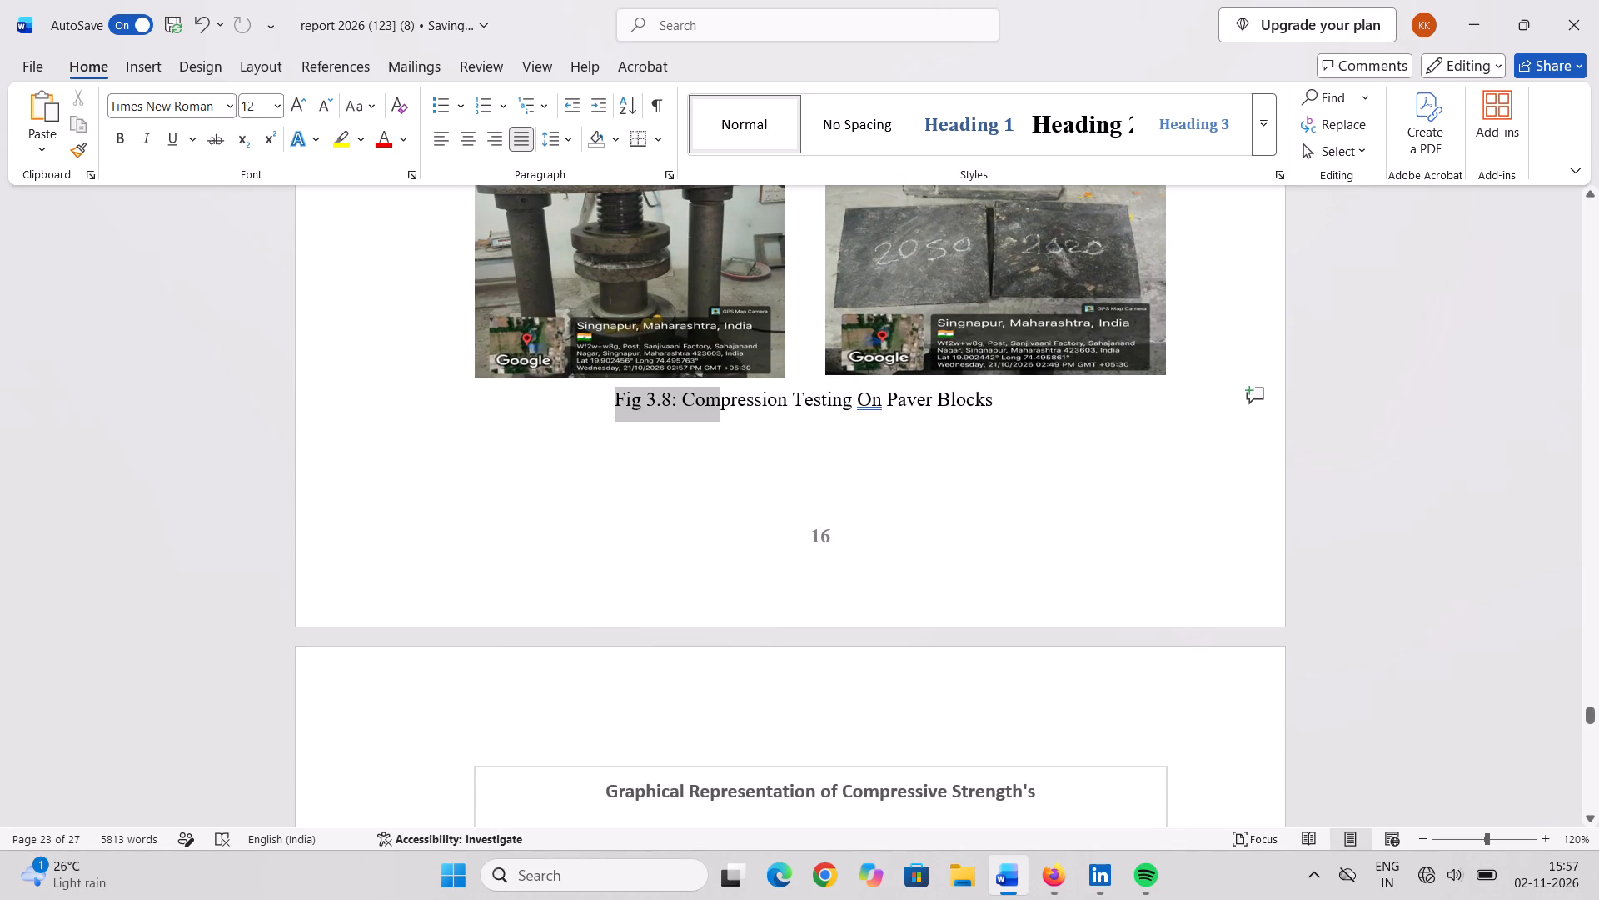
left_click_drag(786, 406, 1031, 407)
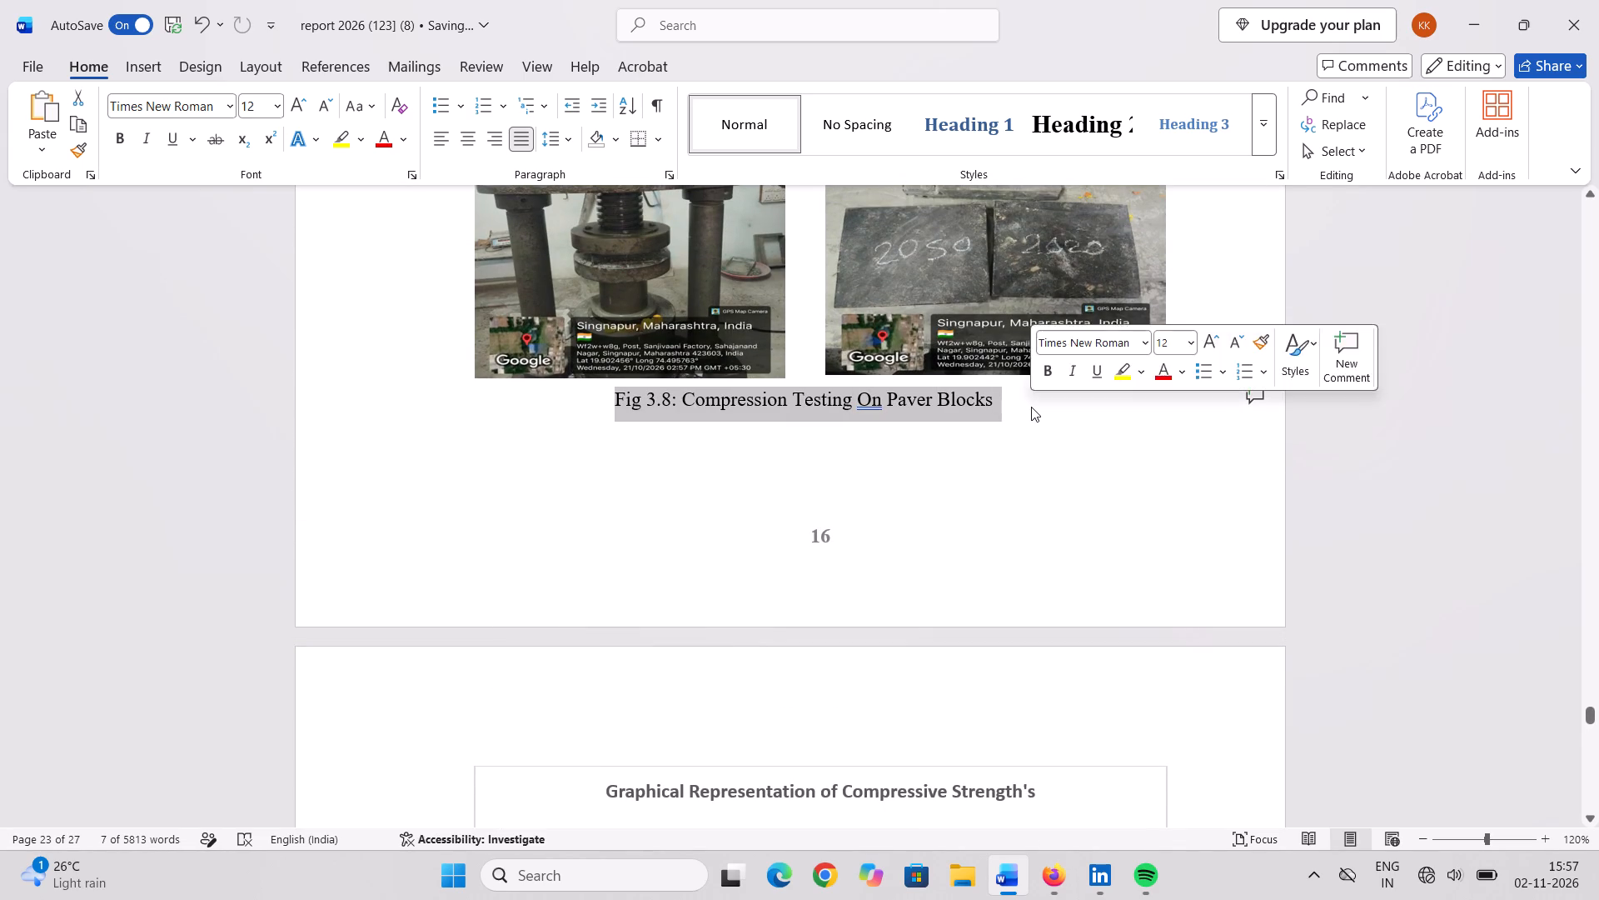
key("ctrl+c")
key("ctrl+c")
scroll(917, 454, "down", 2)
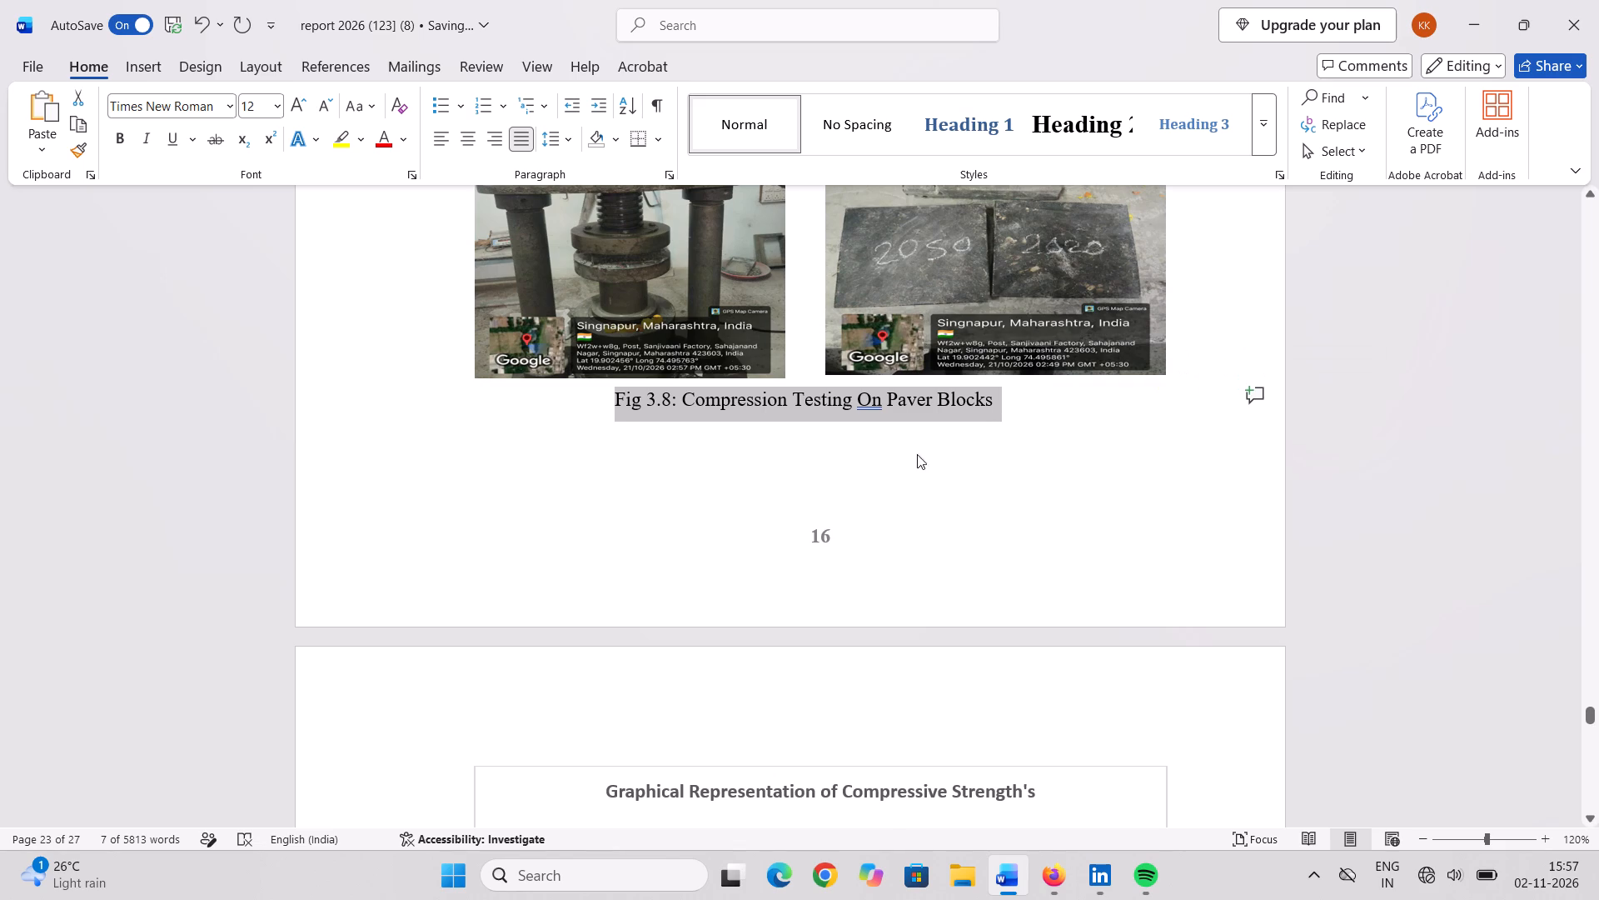
scroll(917, 454, "down", 10)
double_click(844, 481)
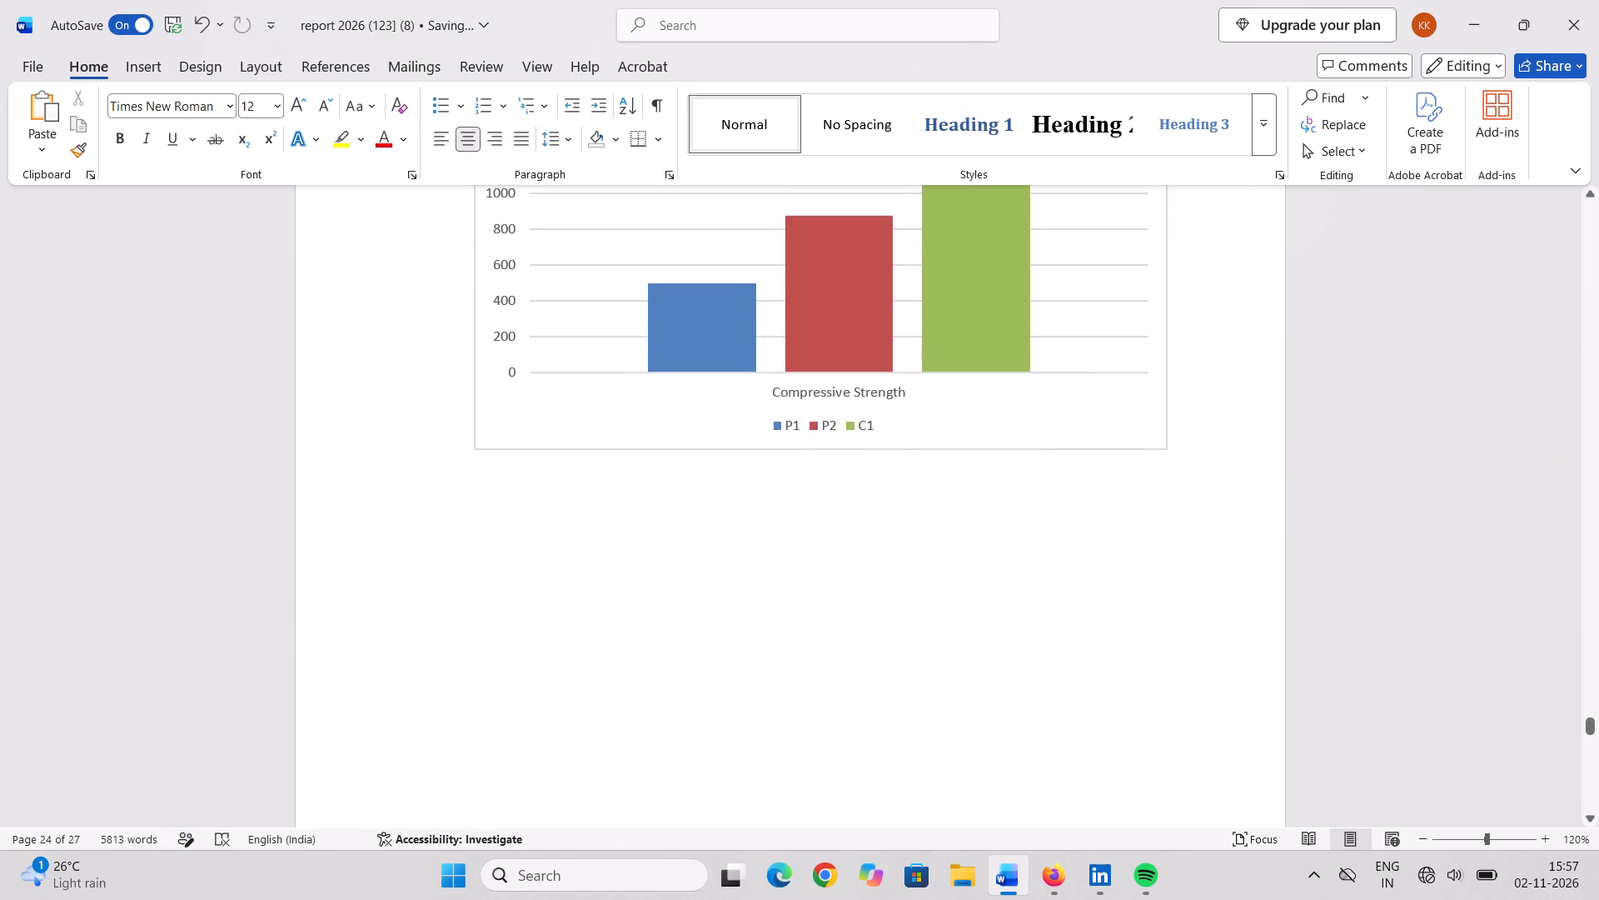
key("ctrl+v")
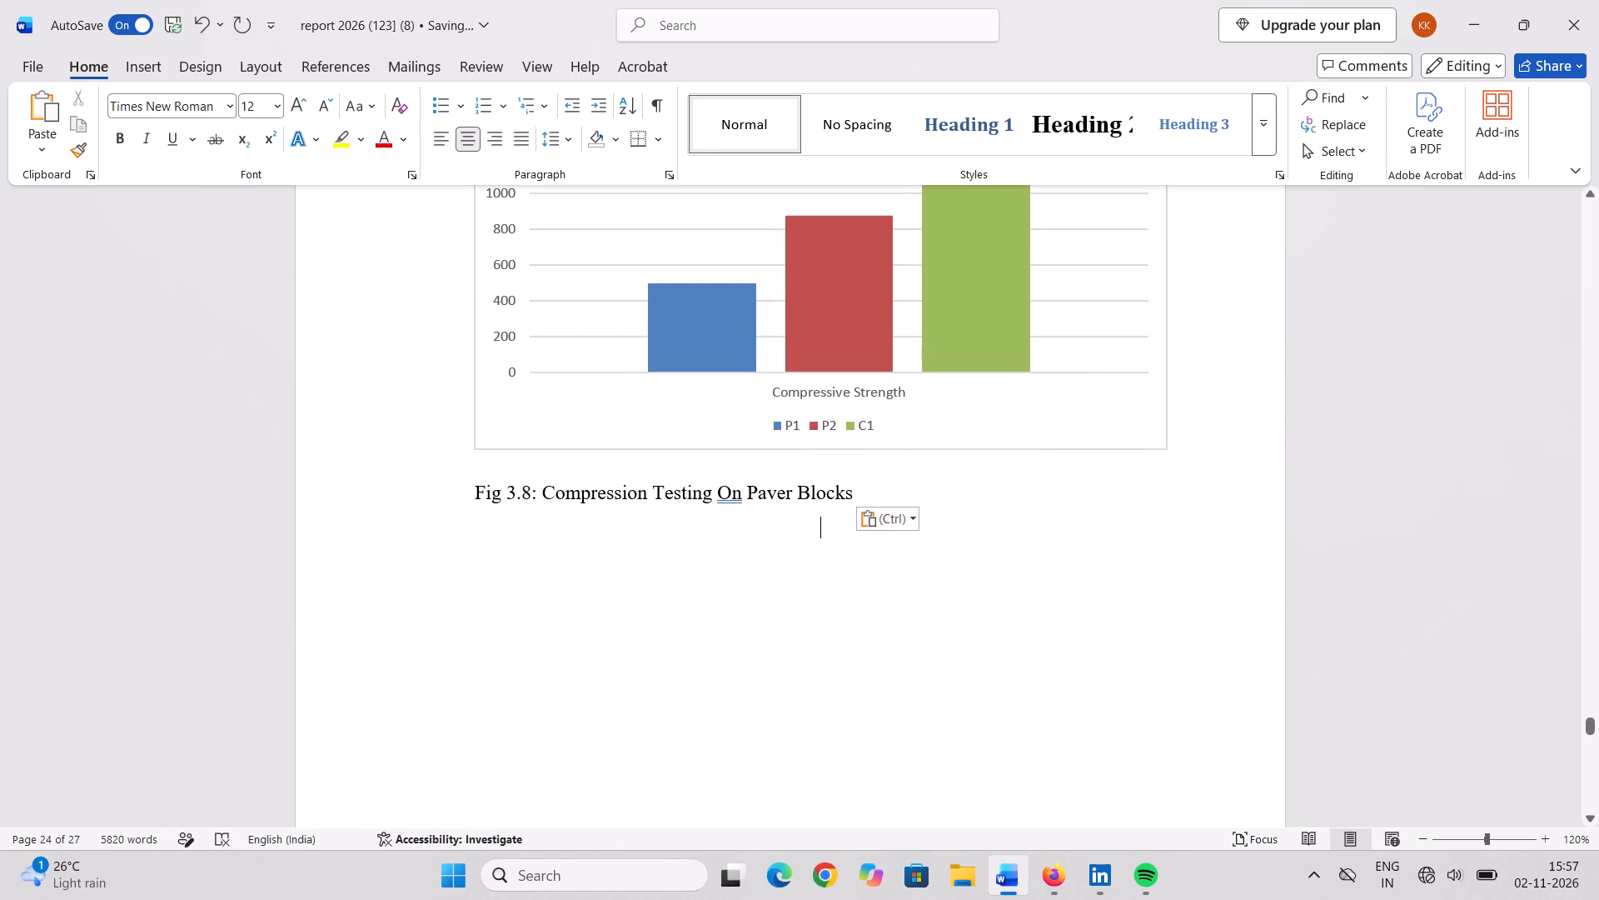
left_click_drag(471, 489, 903, 499)
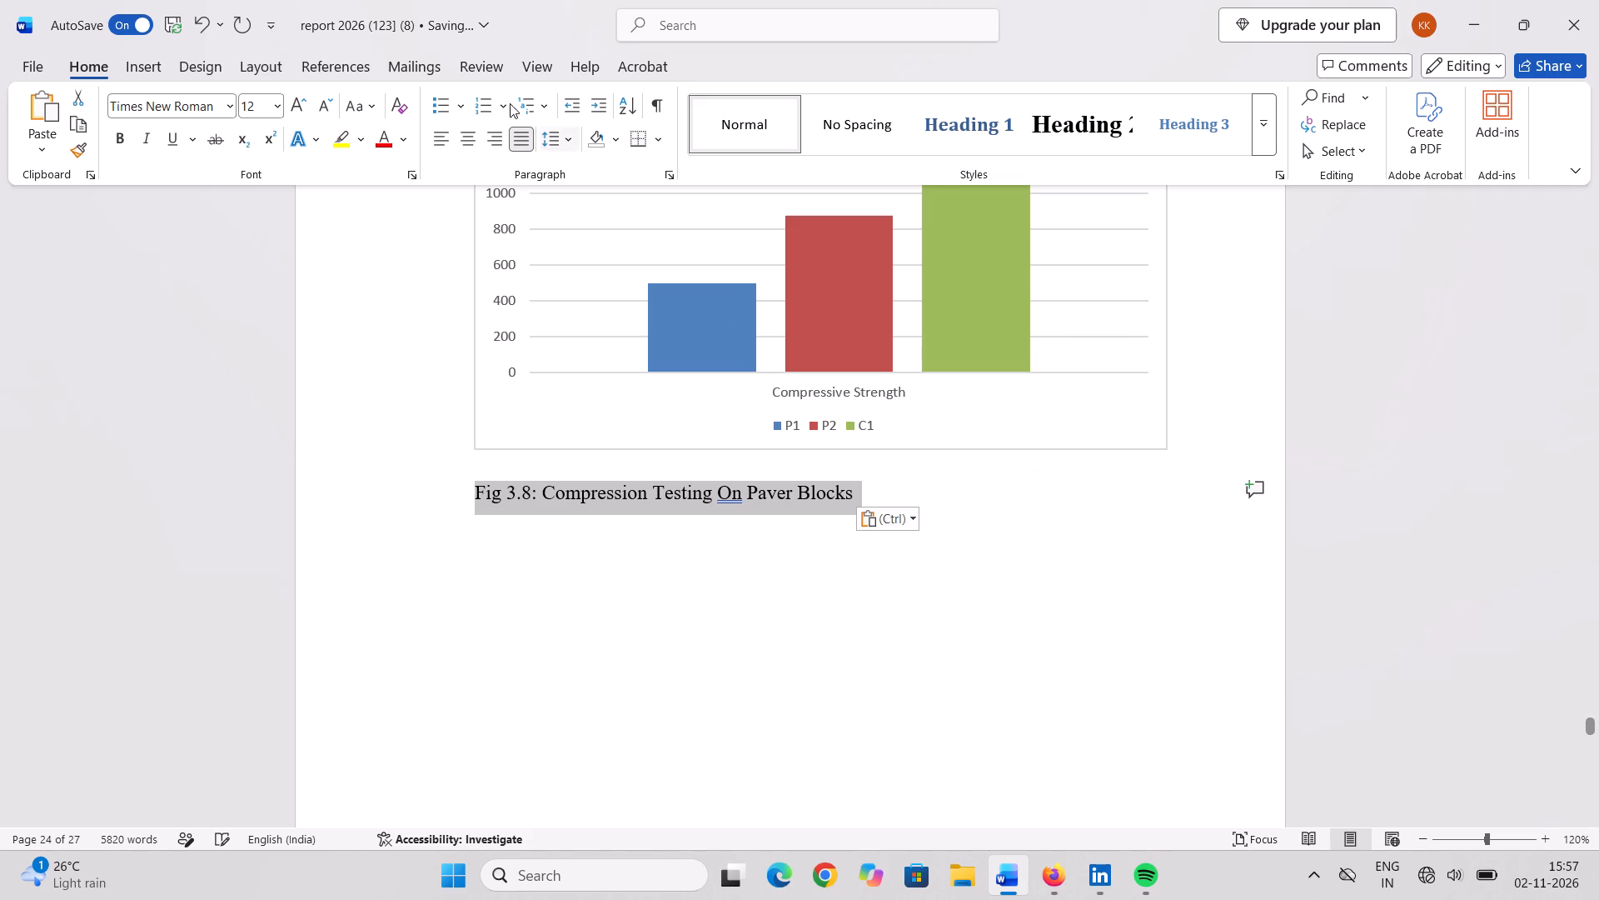
left_click(469, 138)
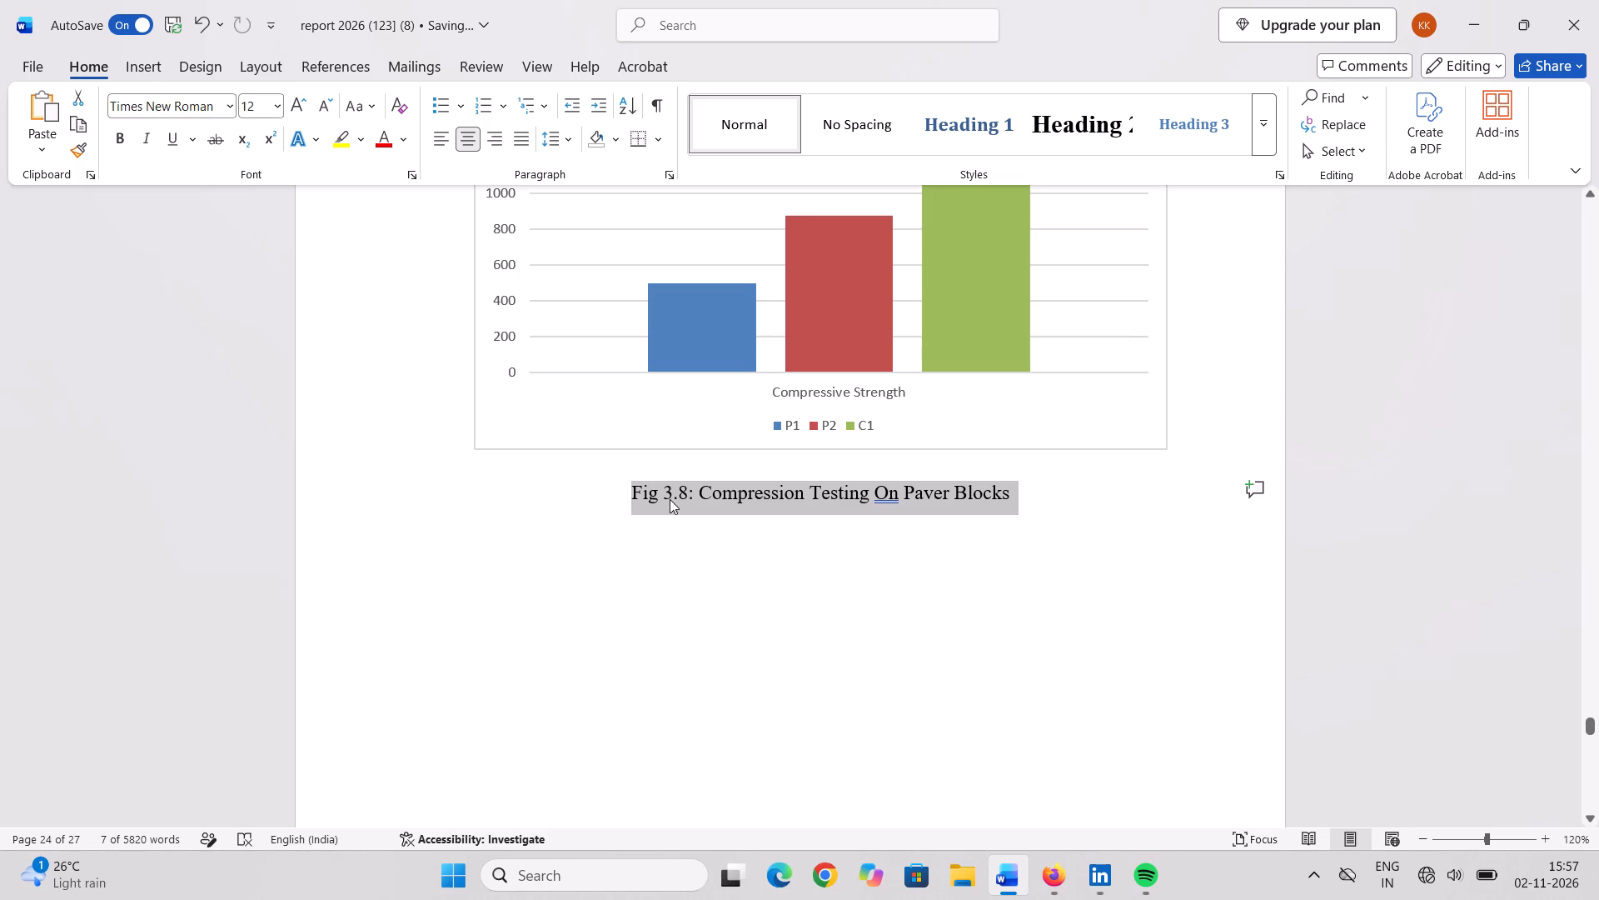
Renumber the caption below the chart as Fig 3.9.
left_click(685, 484)
key("BackSpace")
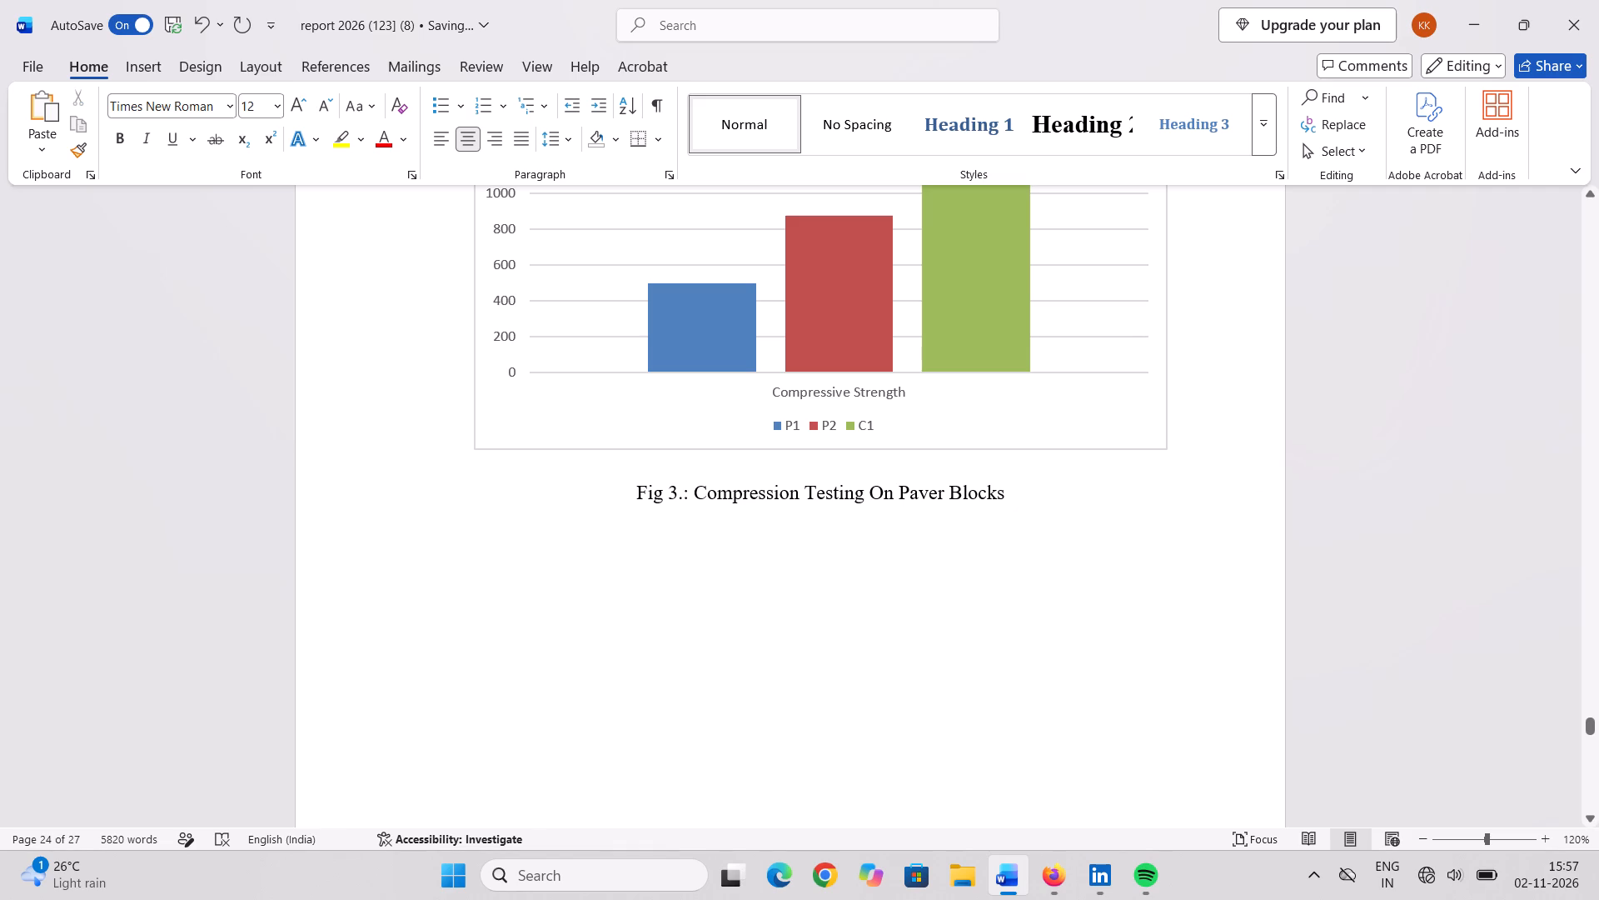
key("9")
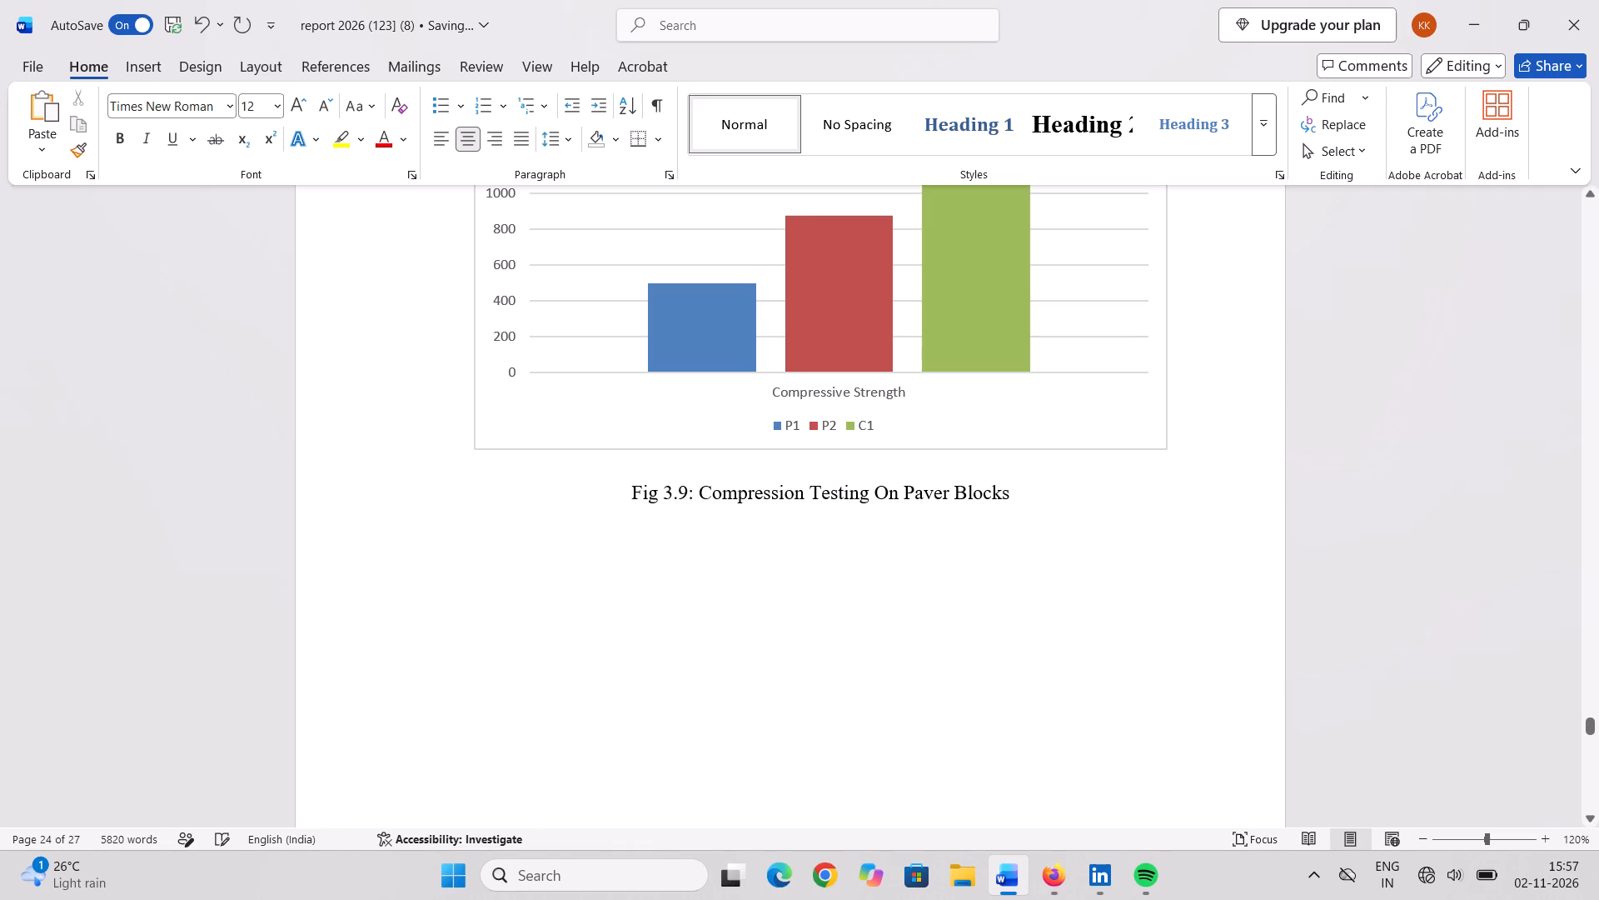
Copy the chart title "Graphical Representation of Compressive Strength's" and delete it from the compressive strength chart.
scroll(672, 507, "up", 4)
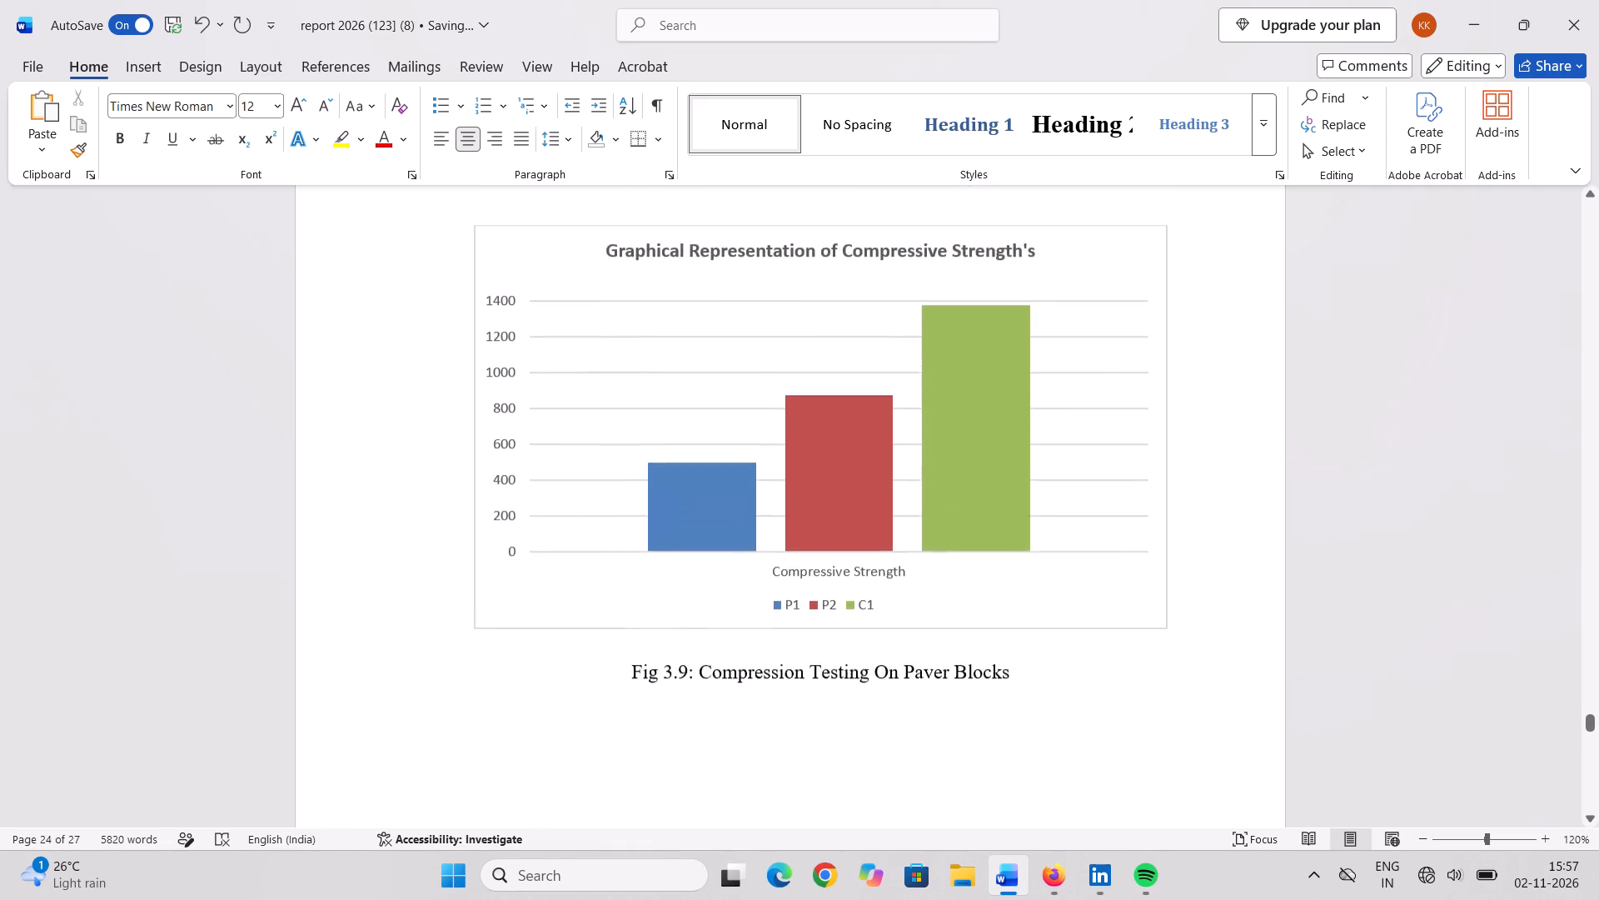
scroll(635, 424, "up", 2)
left_click(613, 433)
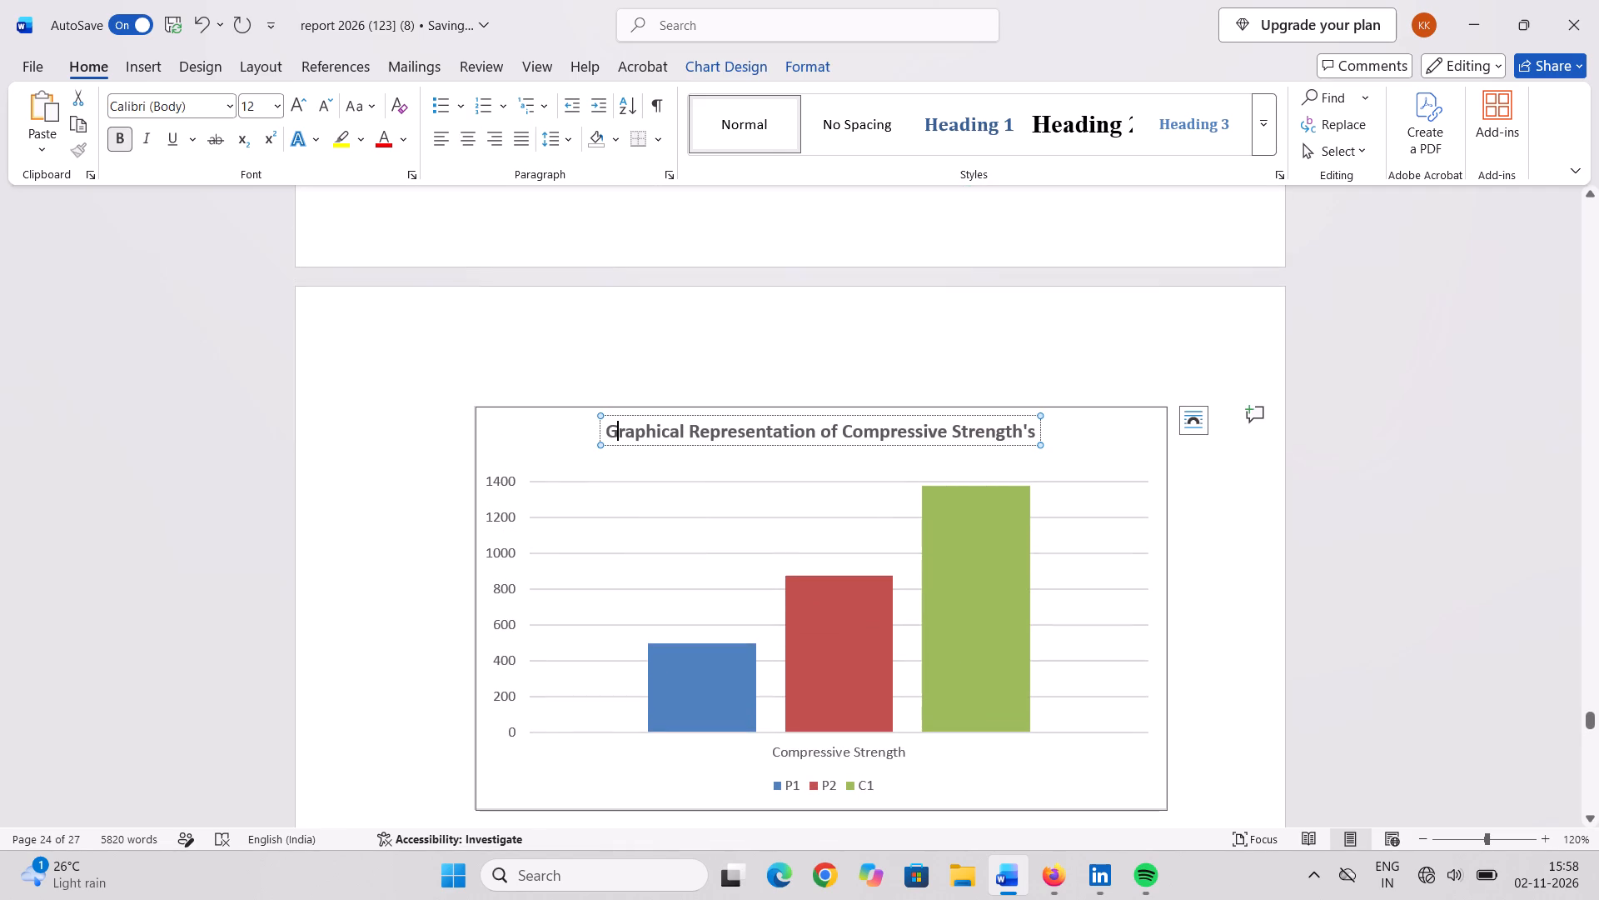
left_click_drag(609, 437, 844, 440)
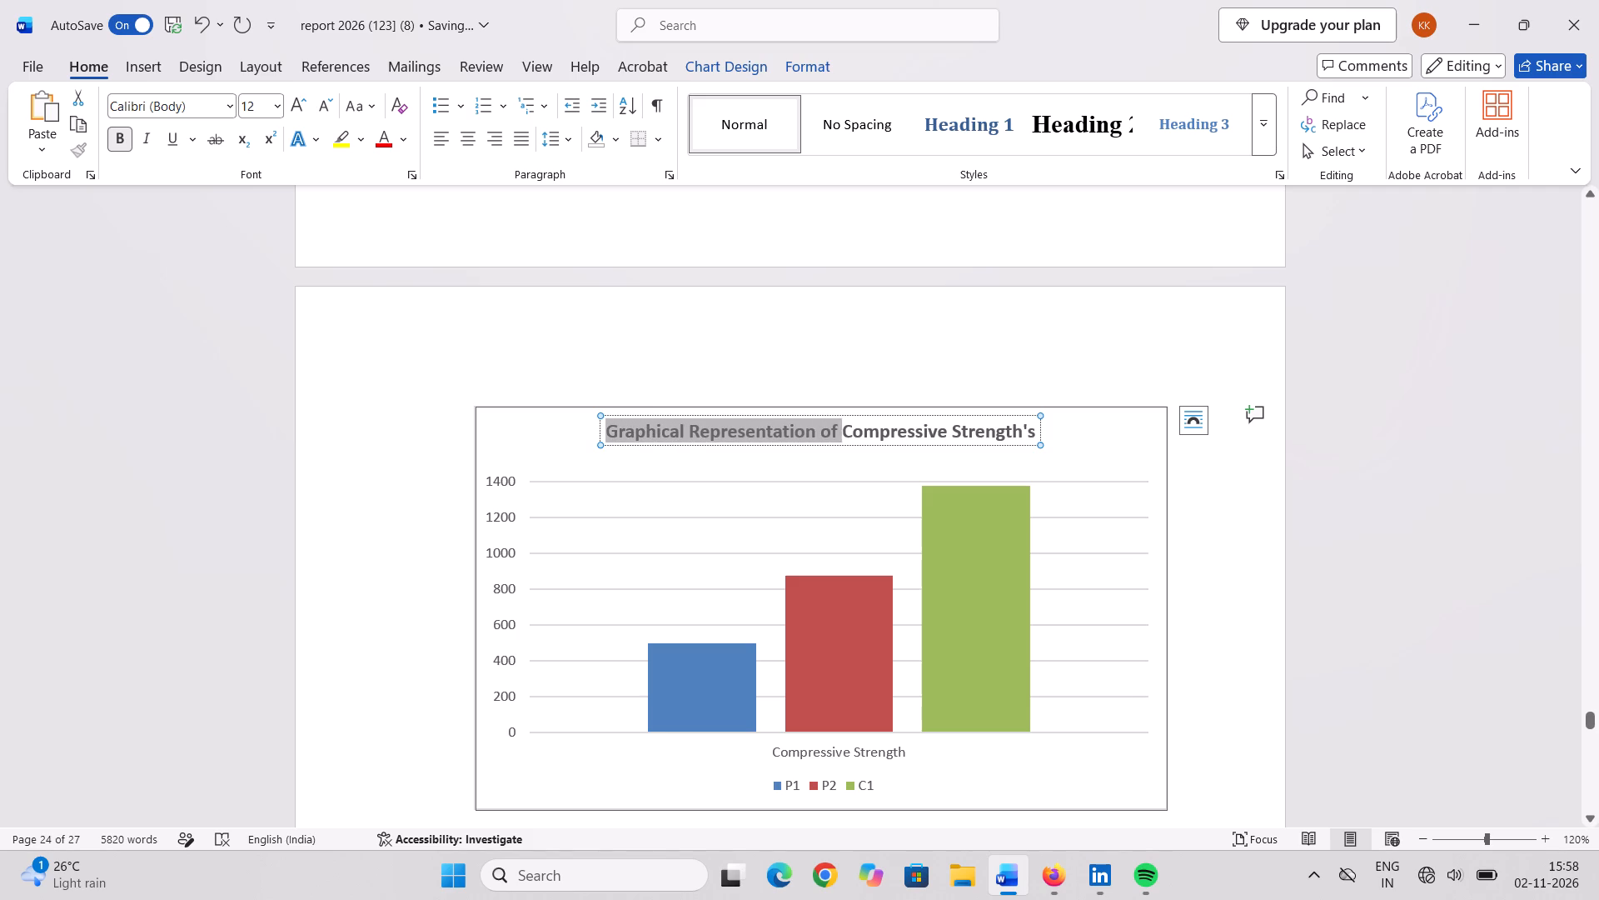
left_click_drag(844, 440, 1073, 440)
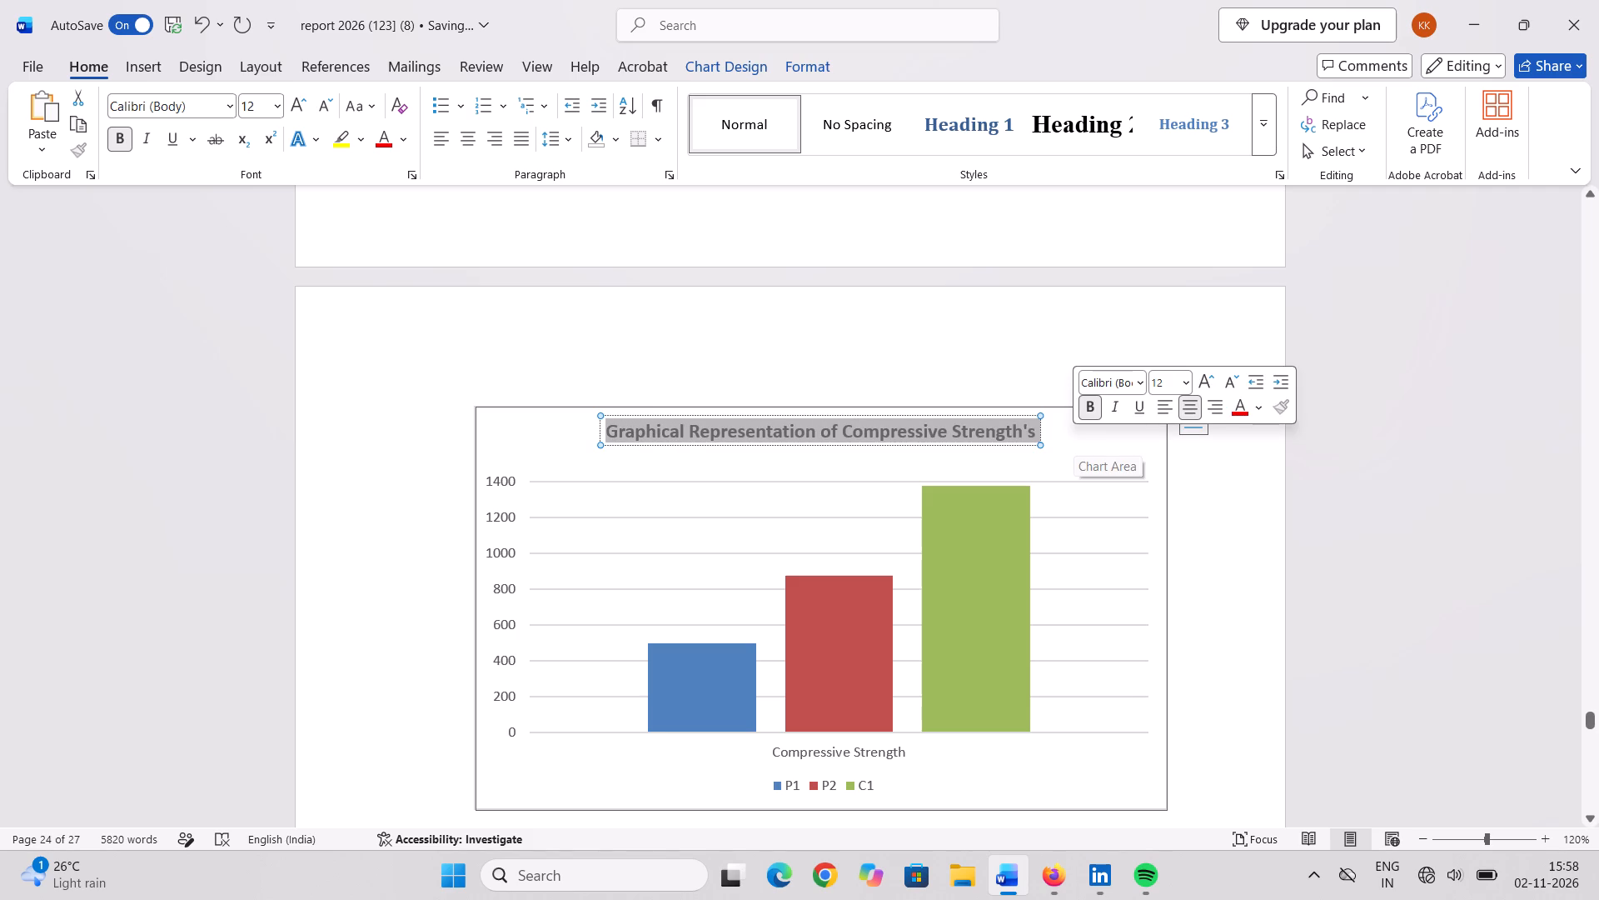
key("ctrl+c")
key("ctrl+c")
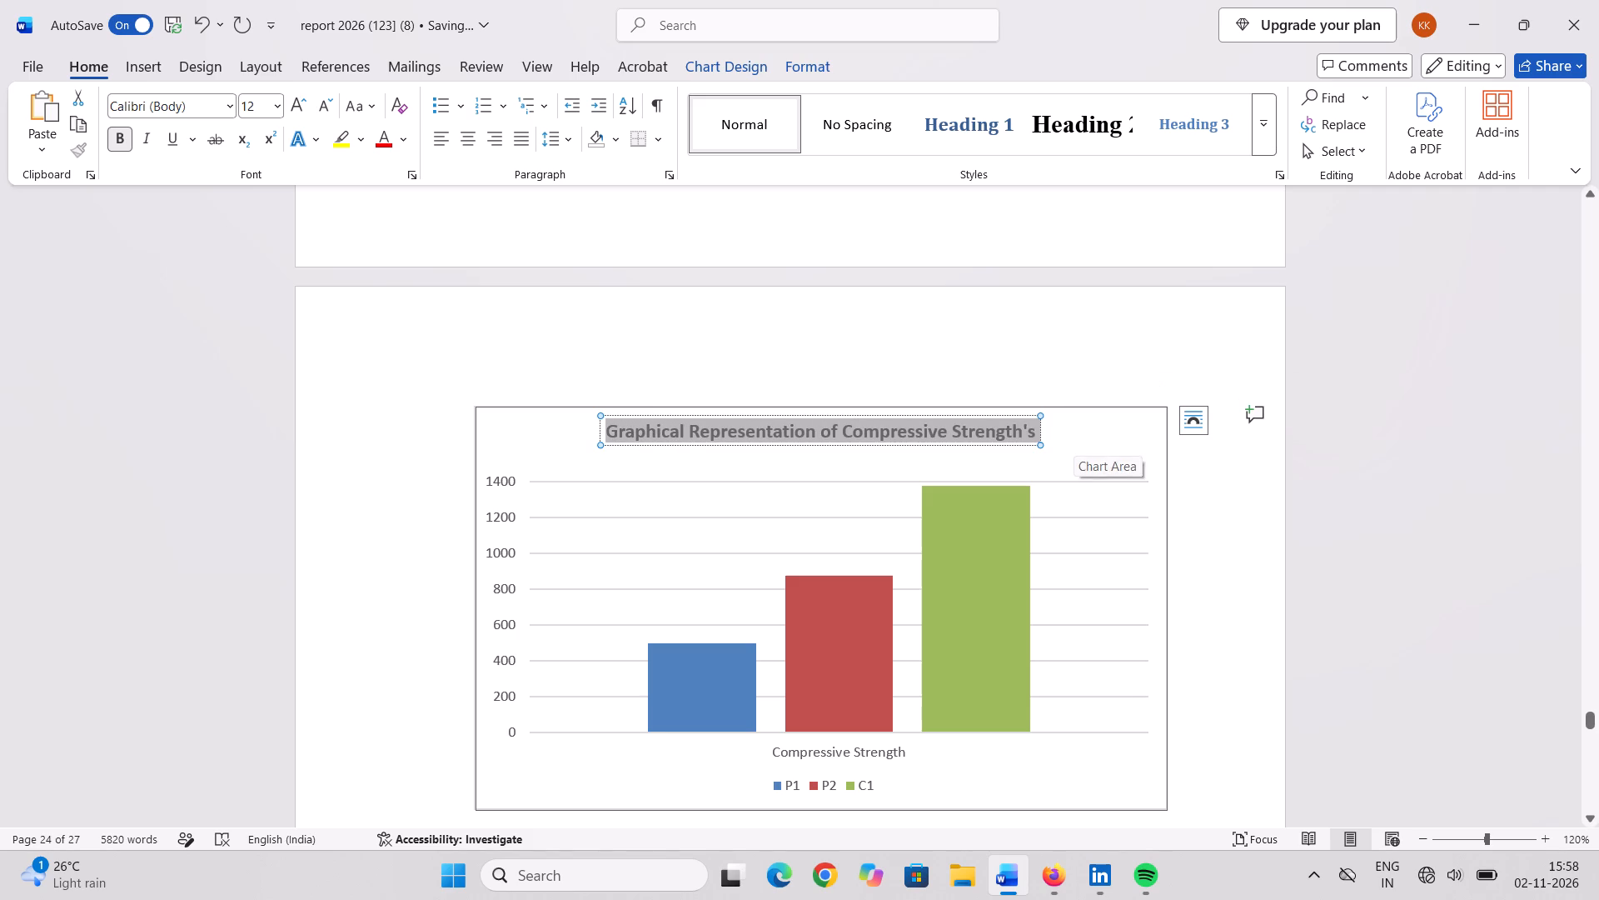
key("BackSpace")
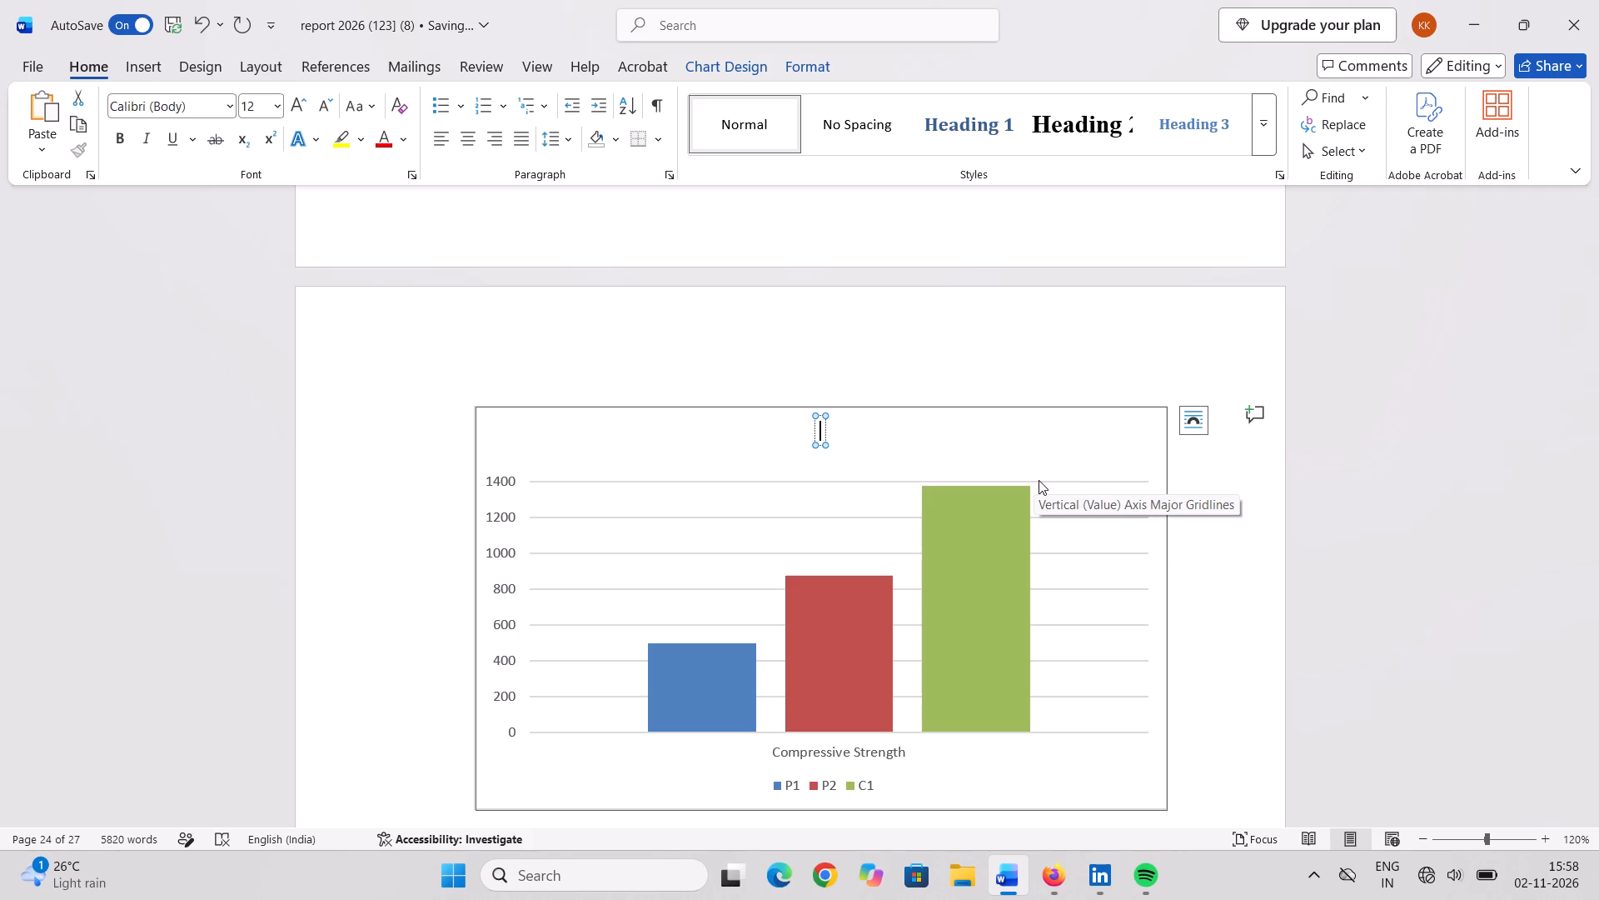
left_click(901, 342)
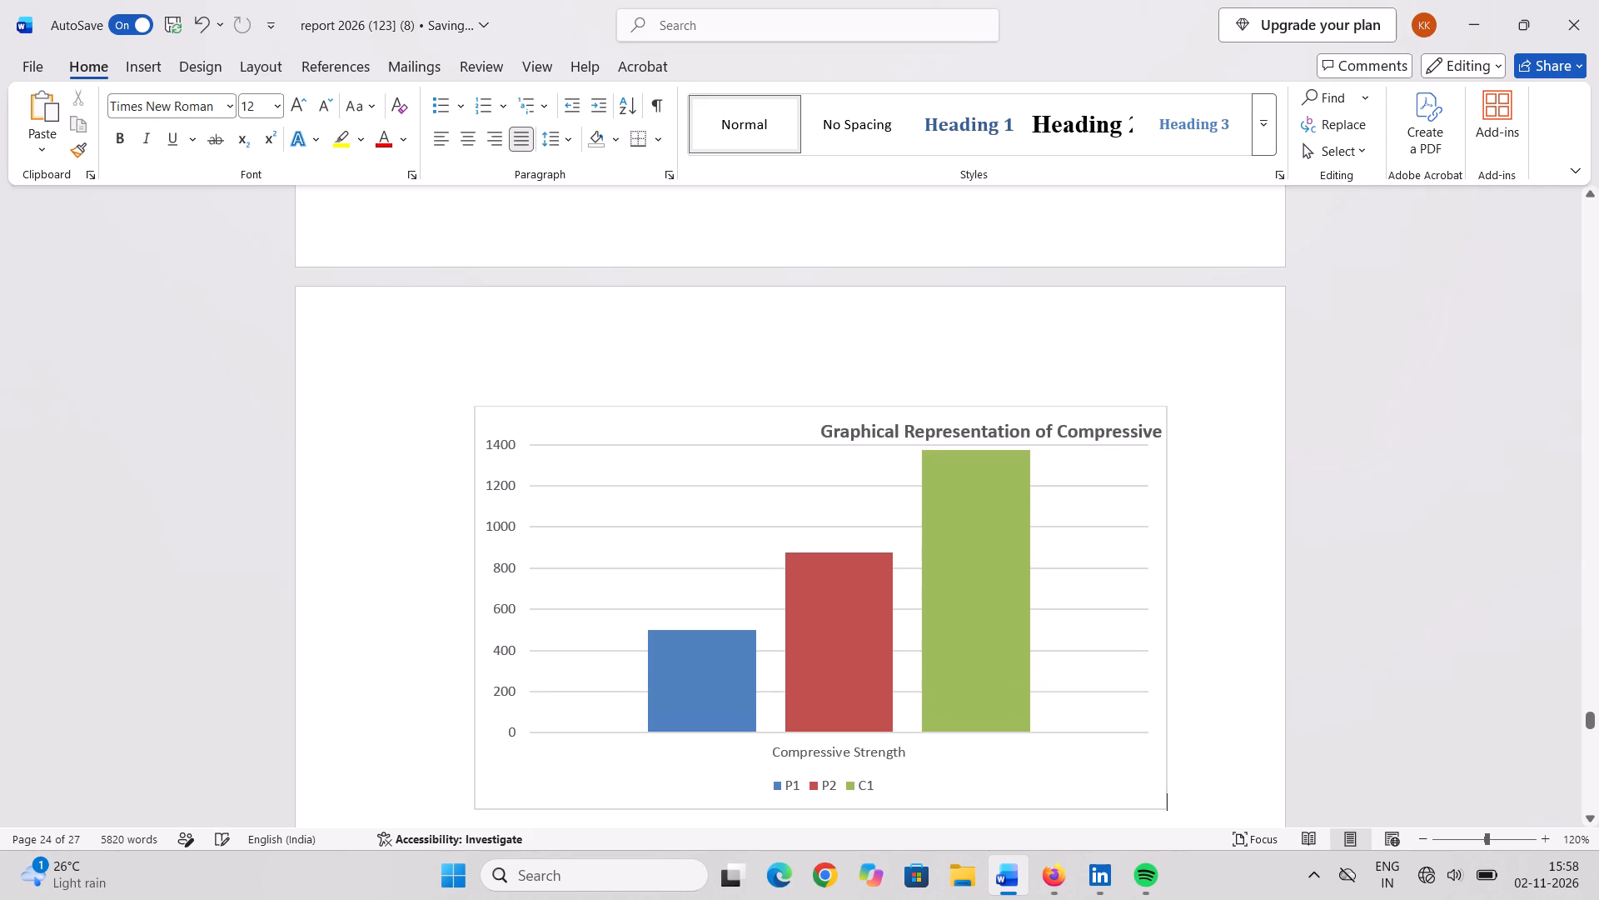
Replace the caption text after "Fig 3.9:" with the copied "Graphical Representation of Compressive Strength's".
scroll(876, 427, "down", 6)
left_click_drag(700, 485, 791, 492)
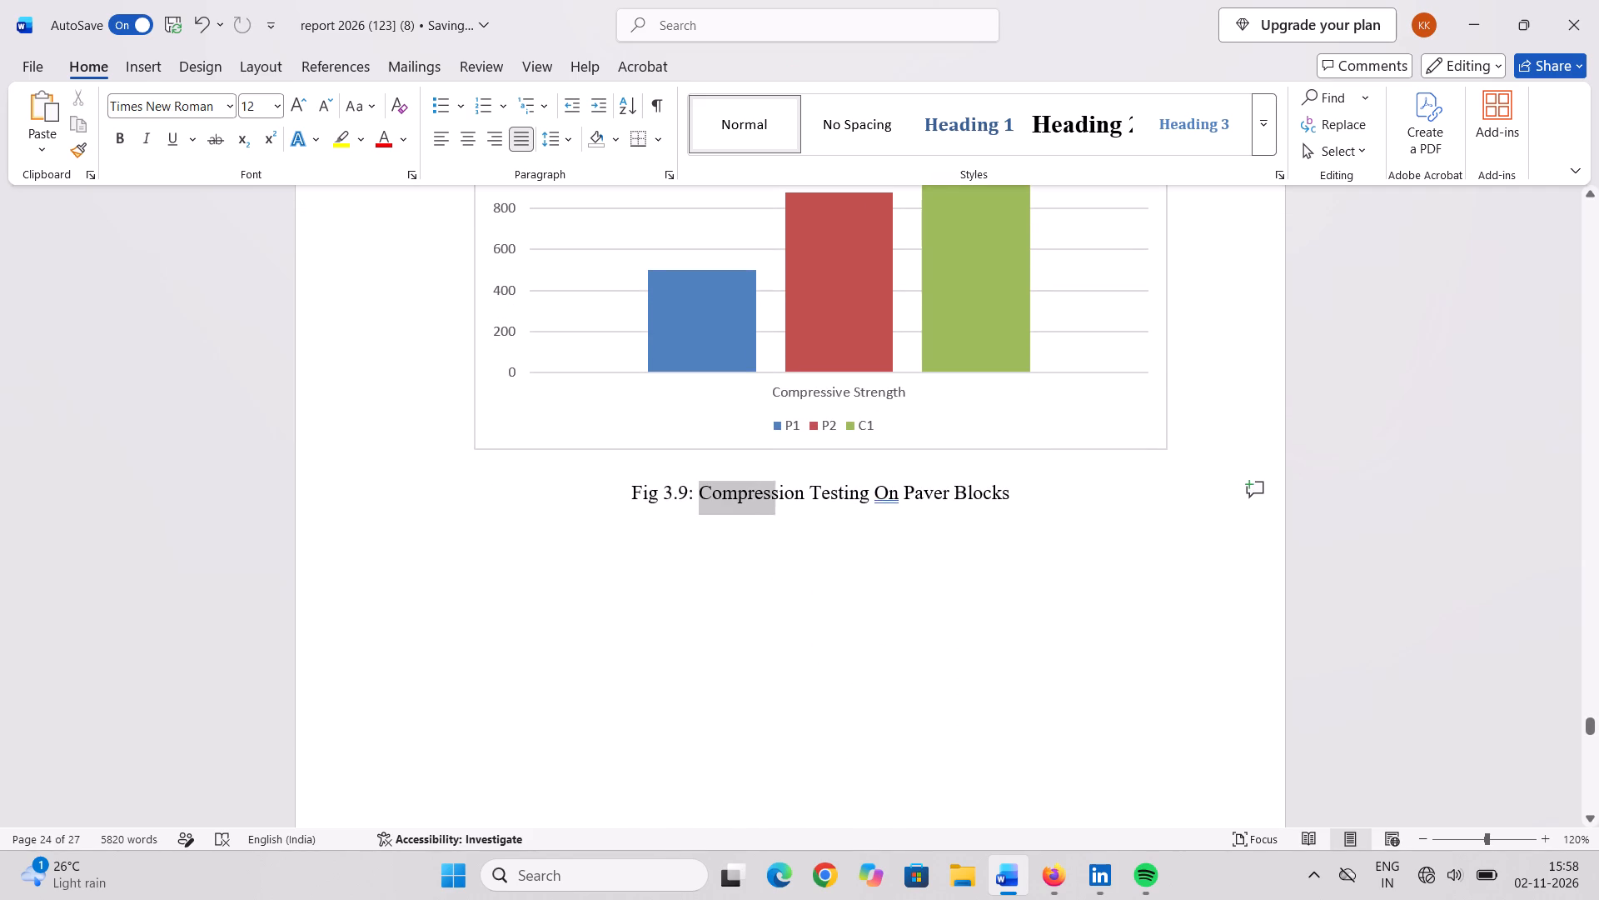
left_click_drag(791, 492, 1098, 497)
key("ctrl+v")
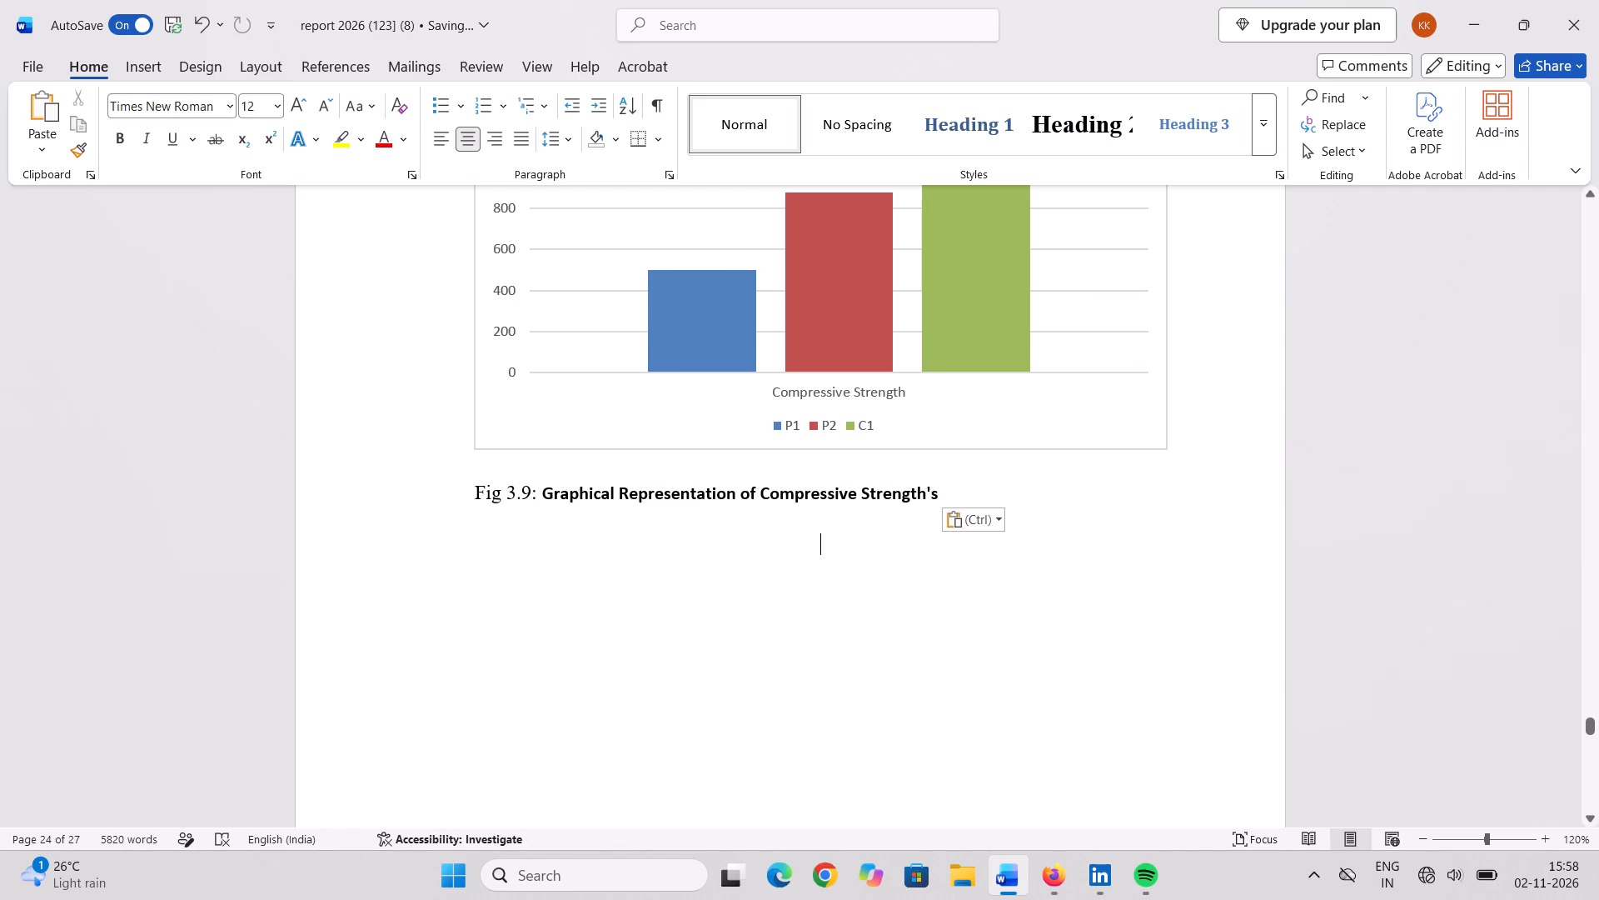
Format the pasted caption text as 12 pt Times New Roman without bold.
left_click_drag(545, 496, 927, 512)
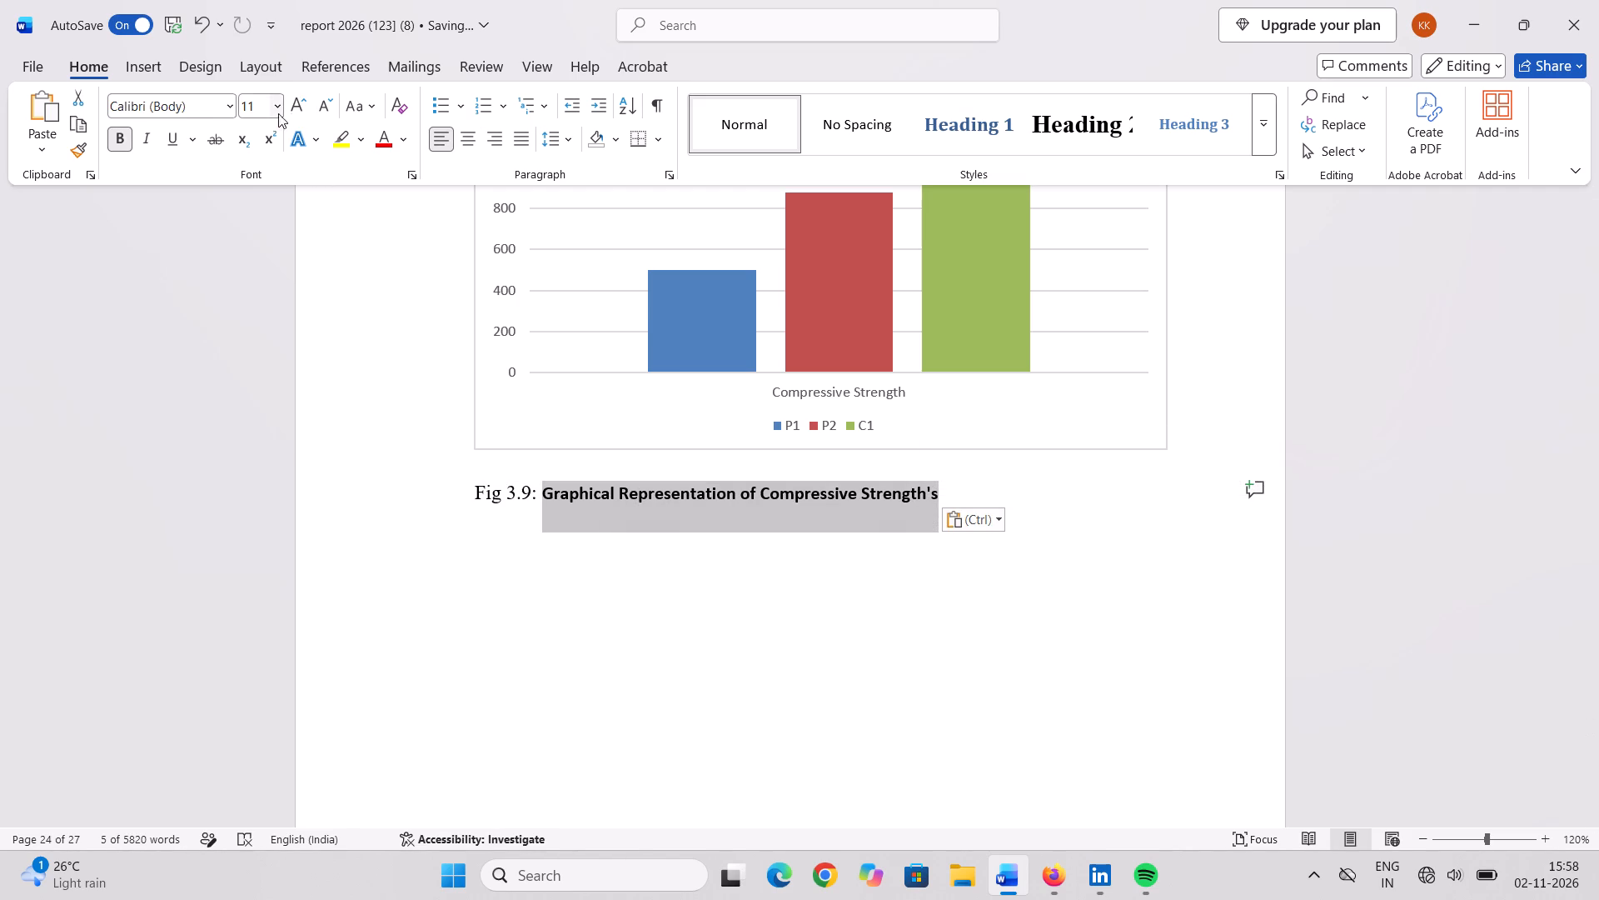
left_click(272, 103)
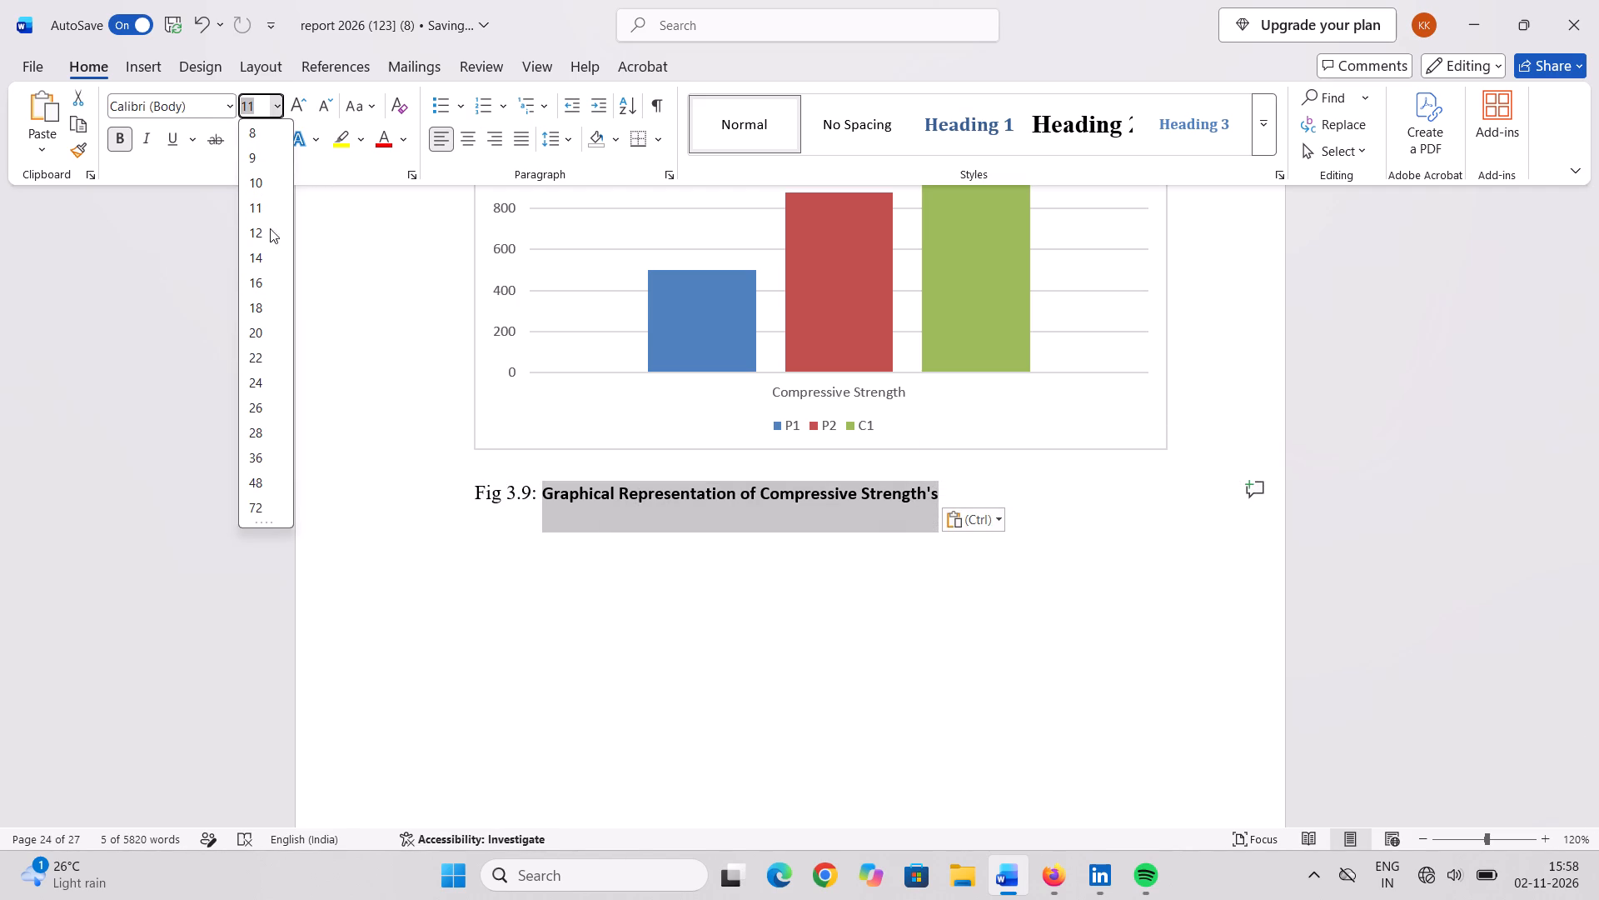
left_click(246, 232)
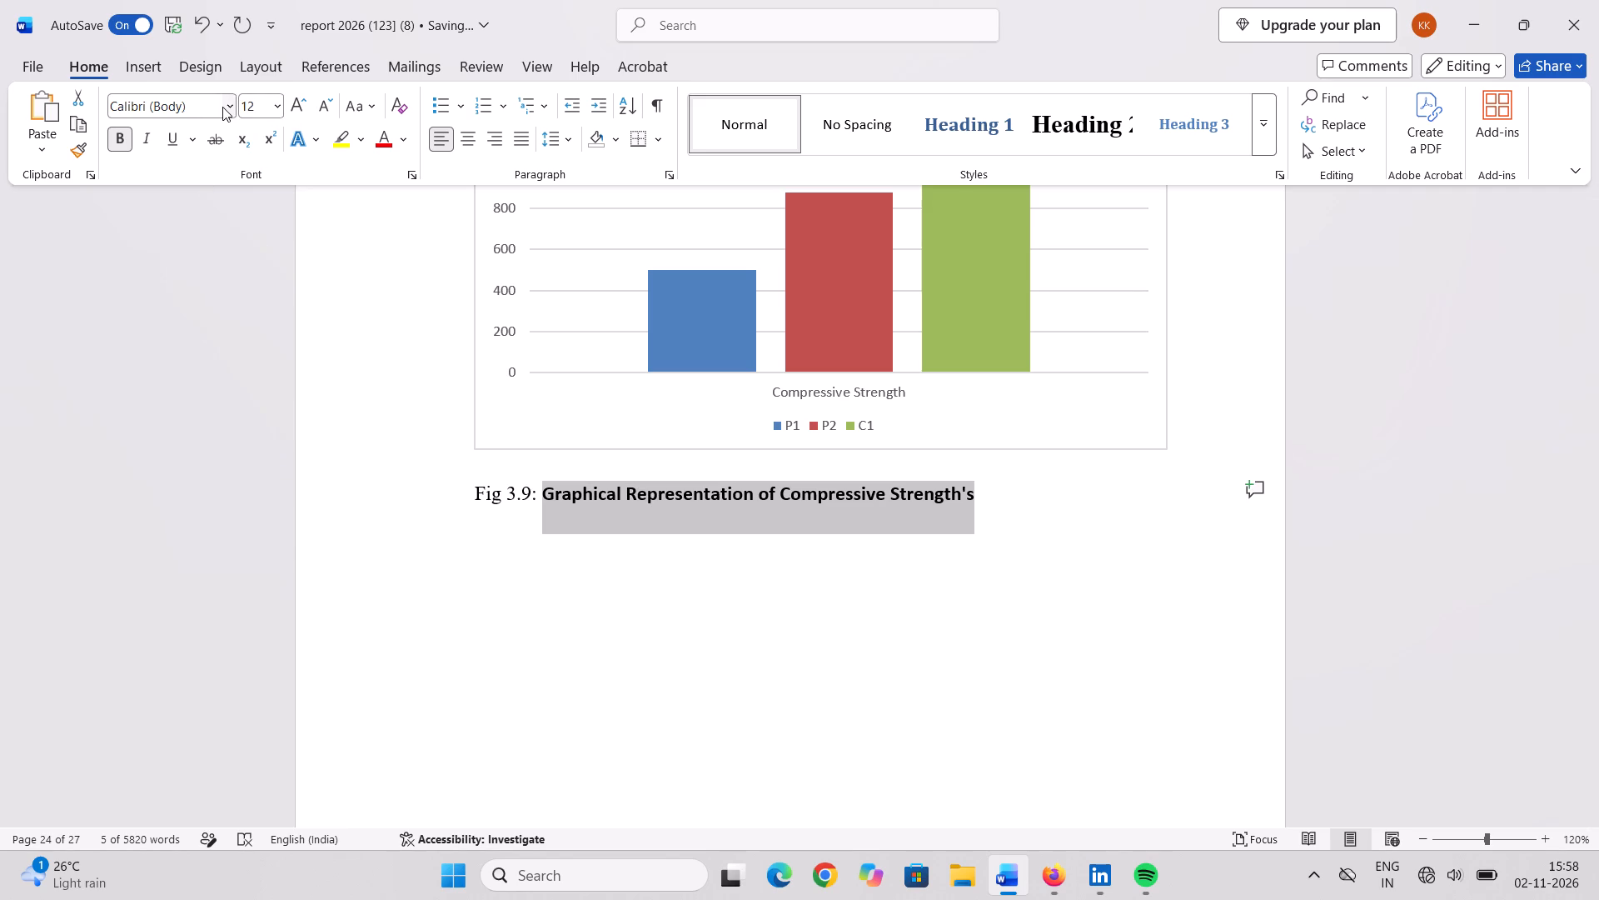
left_click(222, 107)
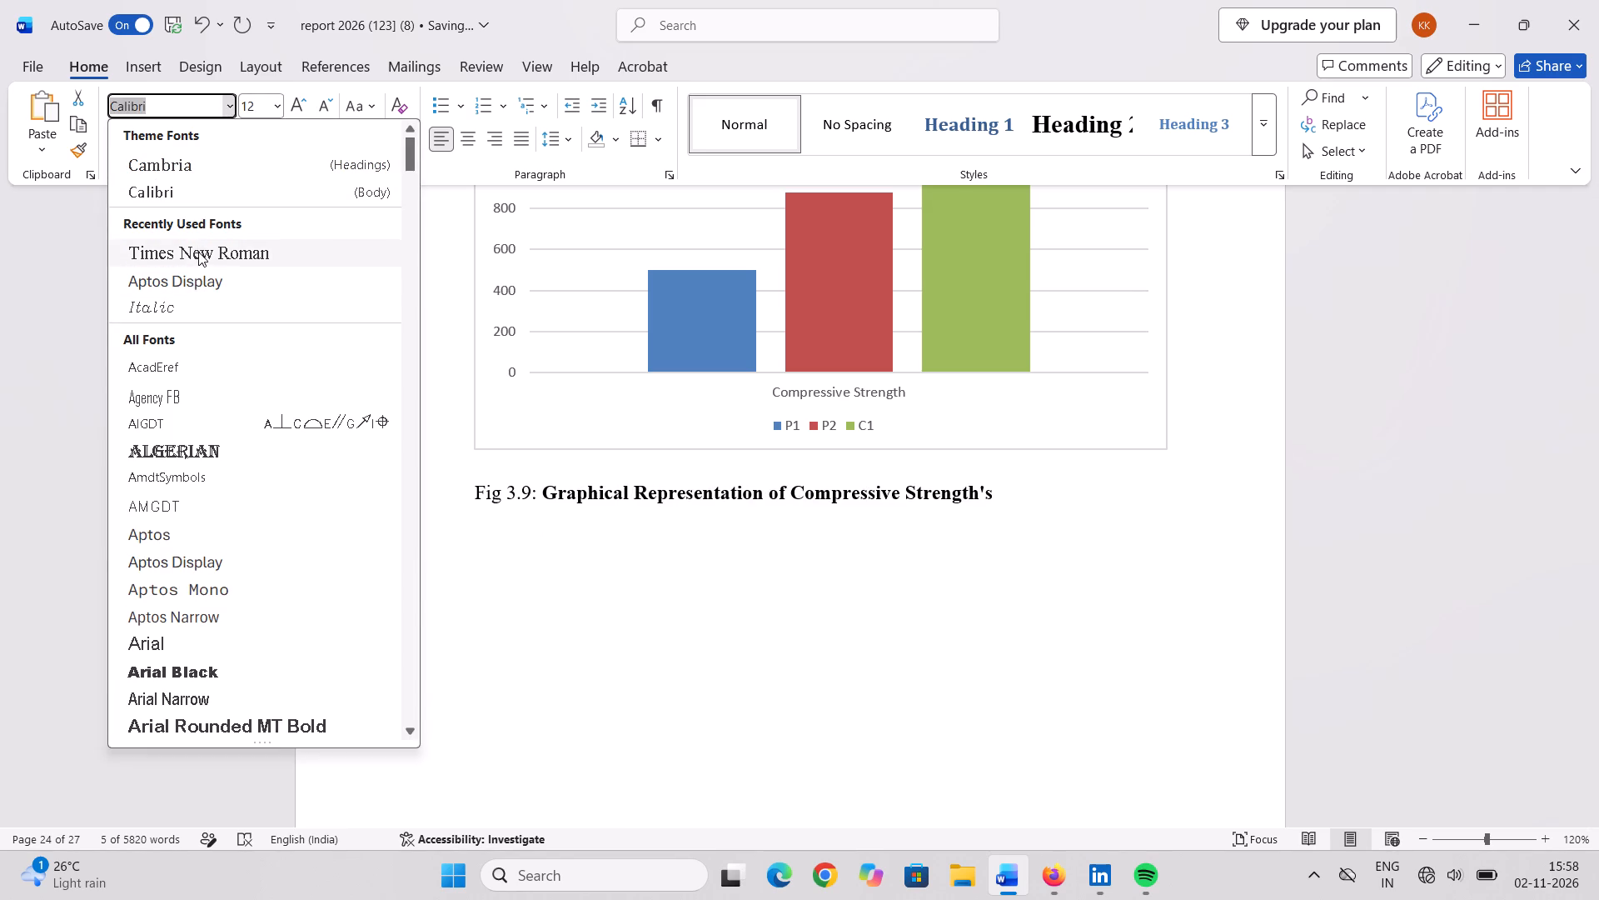
left_click(198, 252)
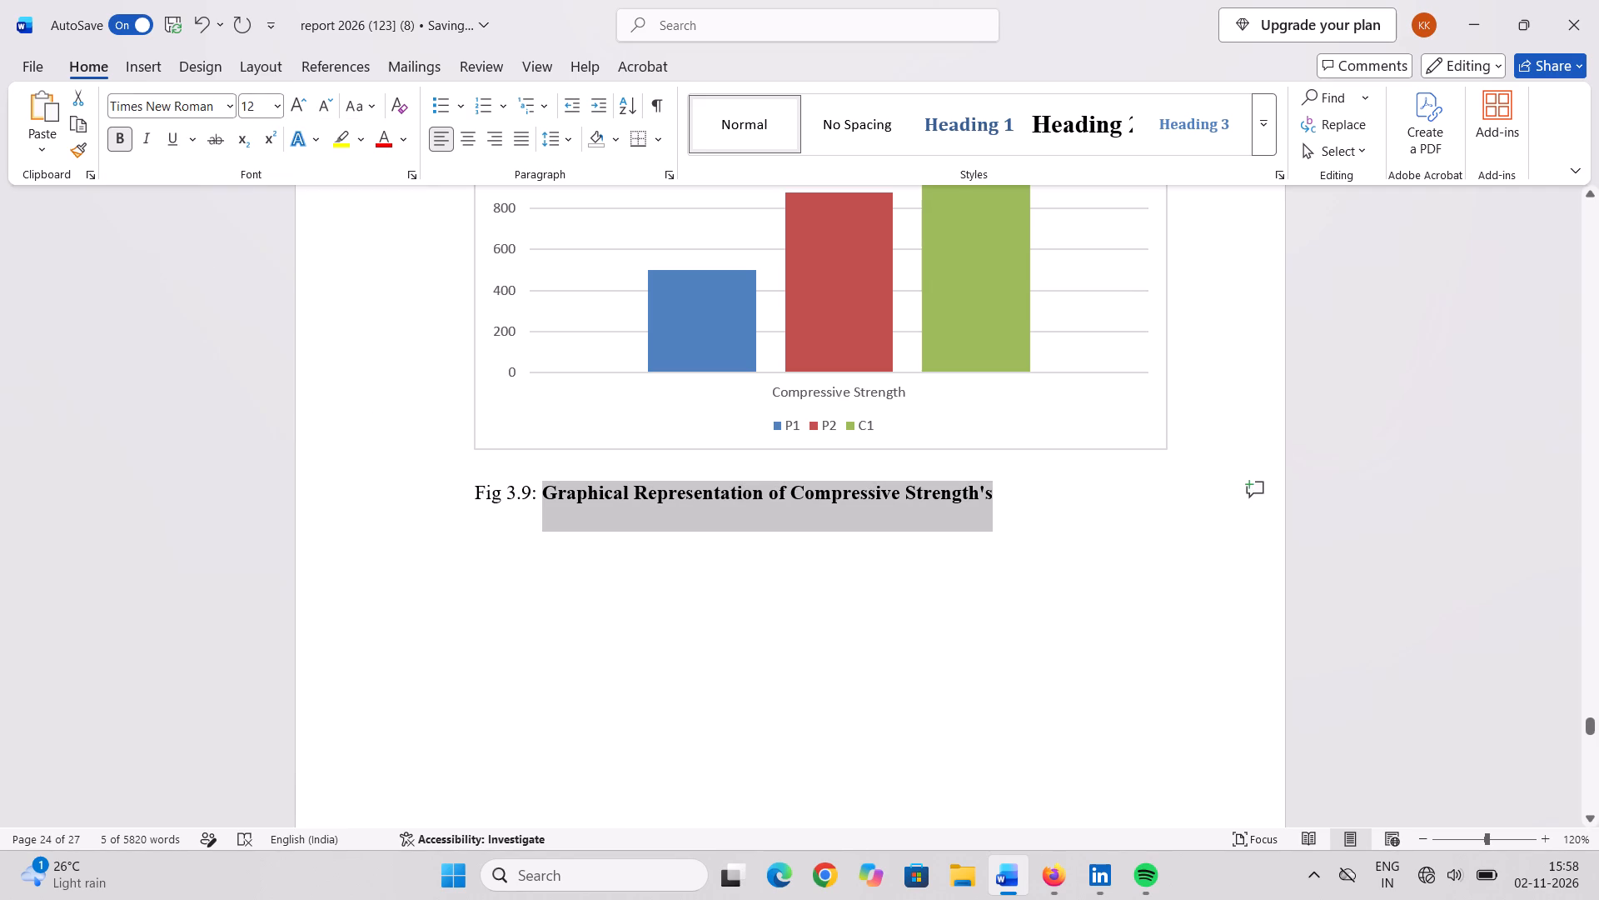
left_click(113, 139)
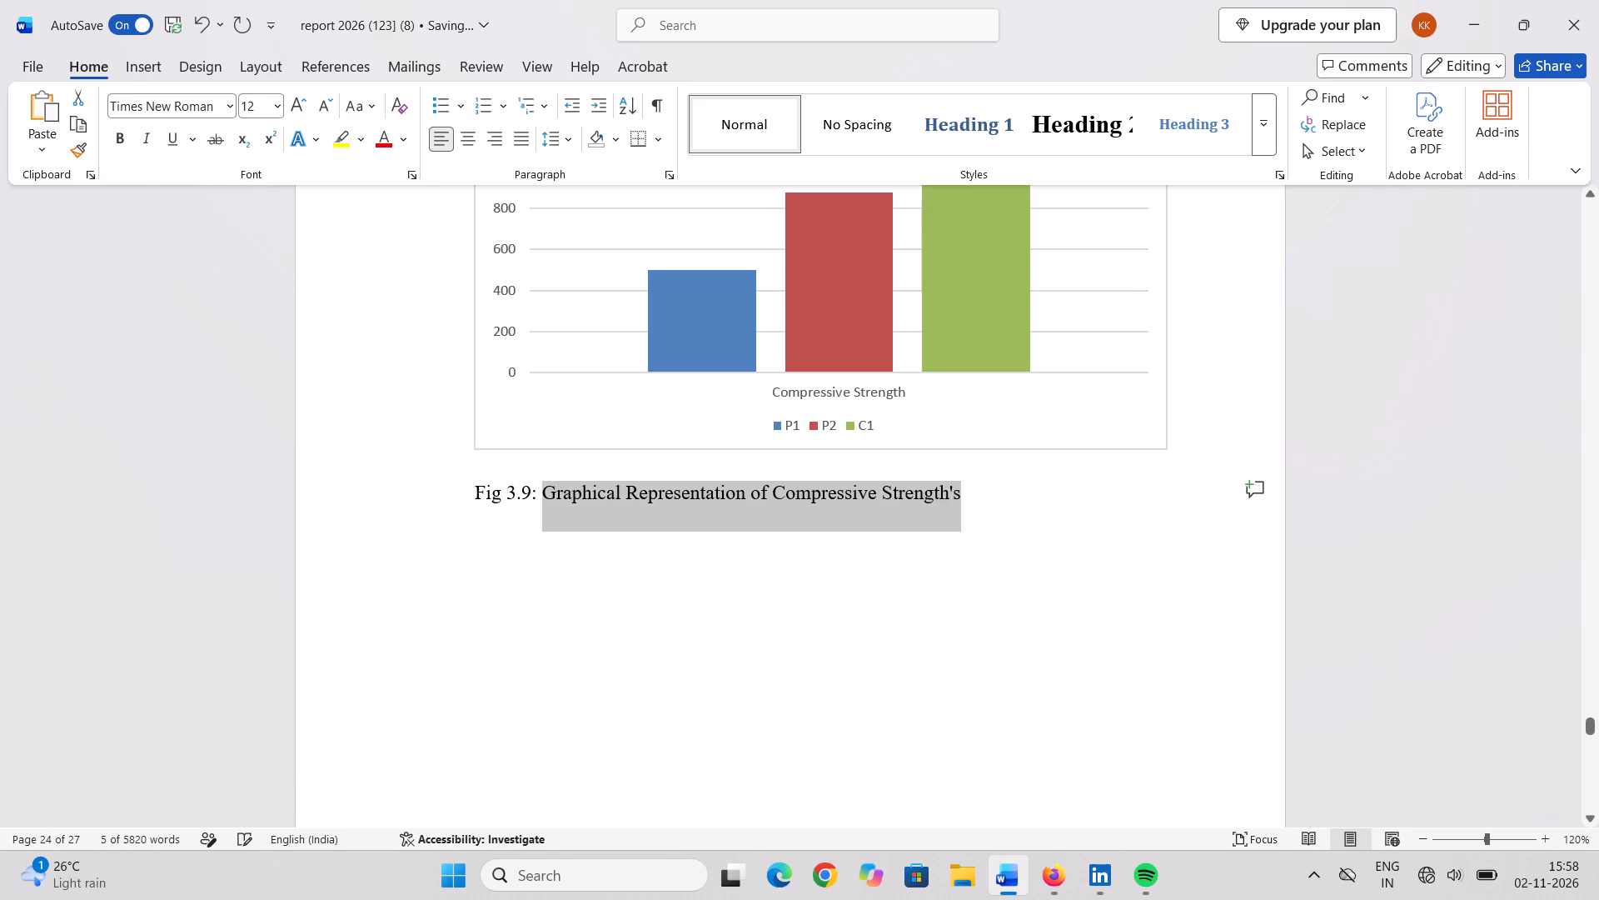
Make the whole Fig 3.9 caption line bold and centre it below the chart.
left_click(549, 642)
left_click_drag(477, 486, 854, 479)
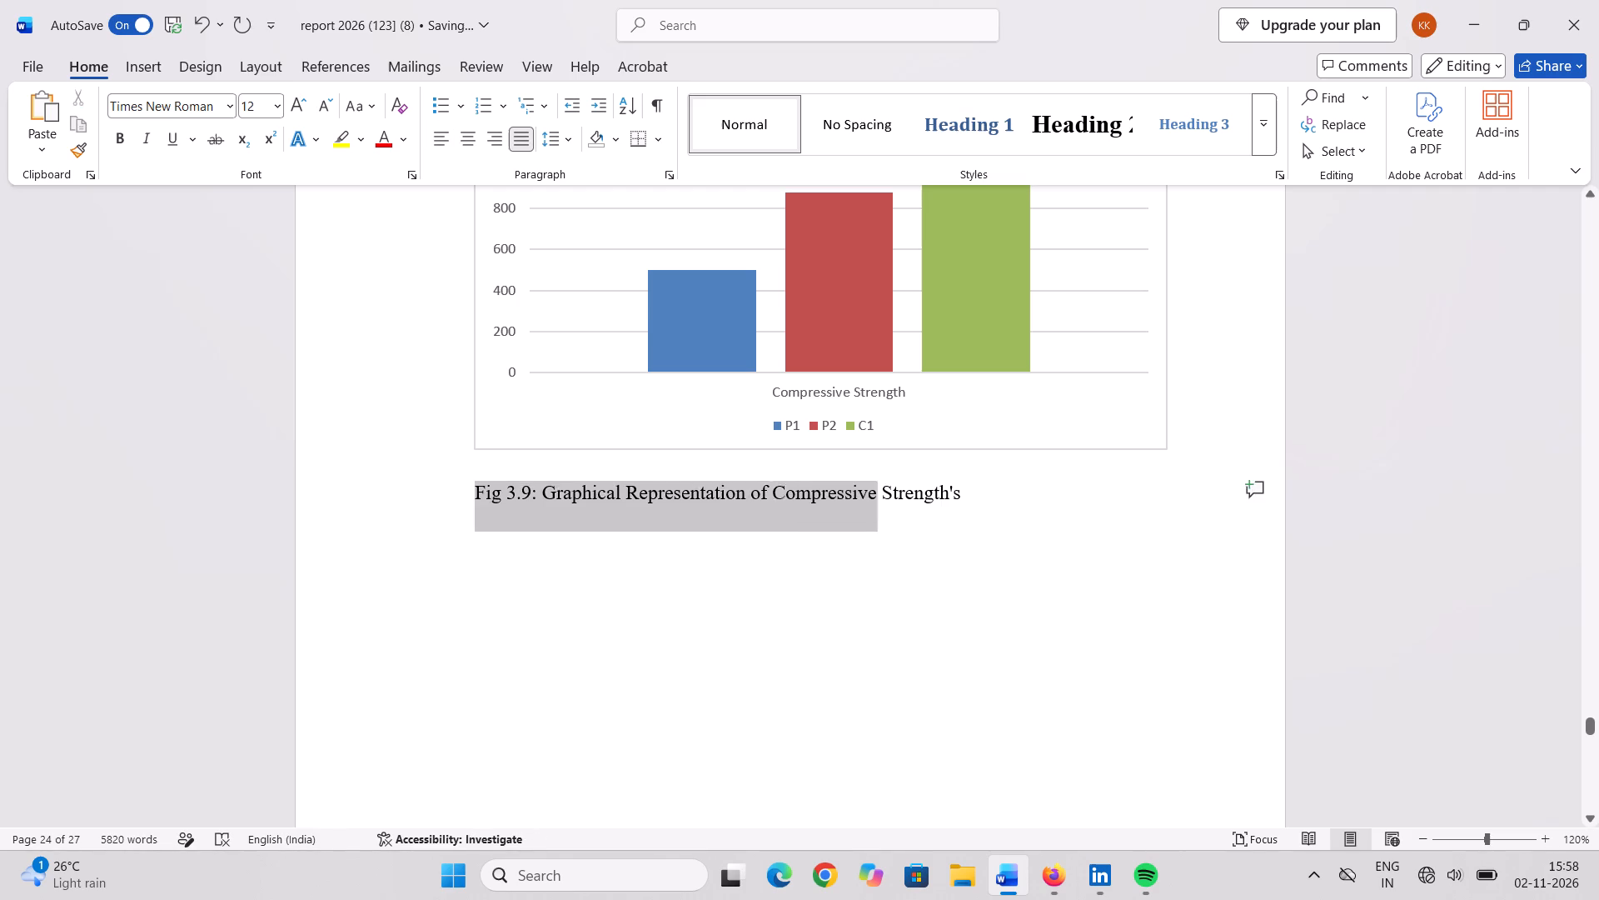
left_click_drag(854, 479, 983, 499)
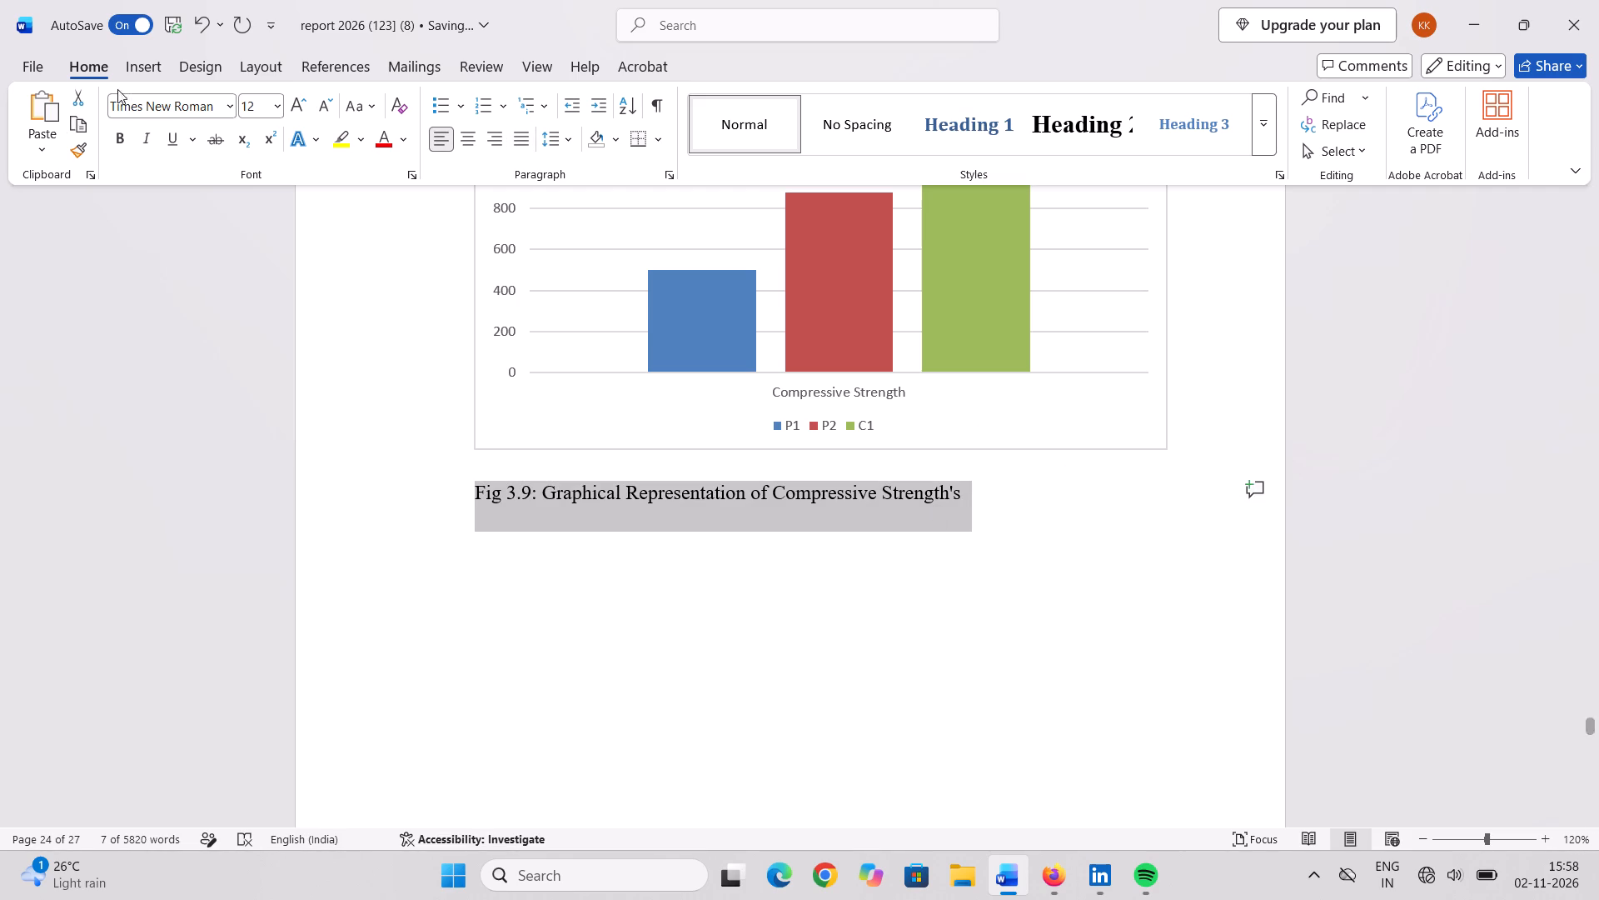
left_click(122, 134)
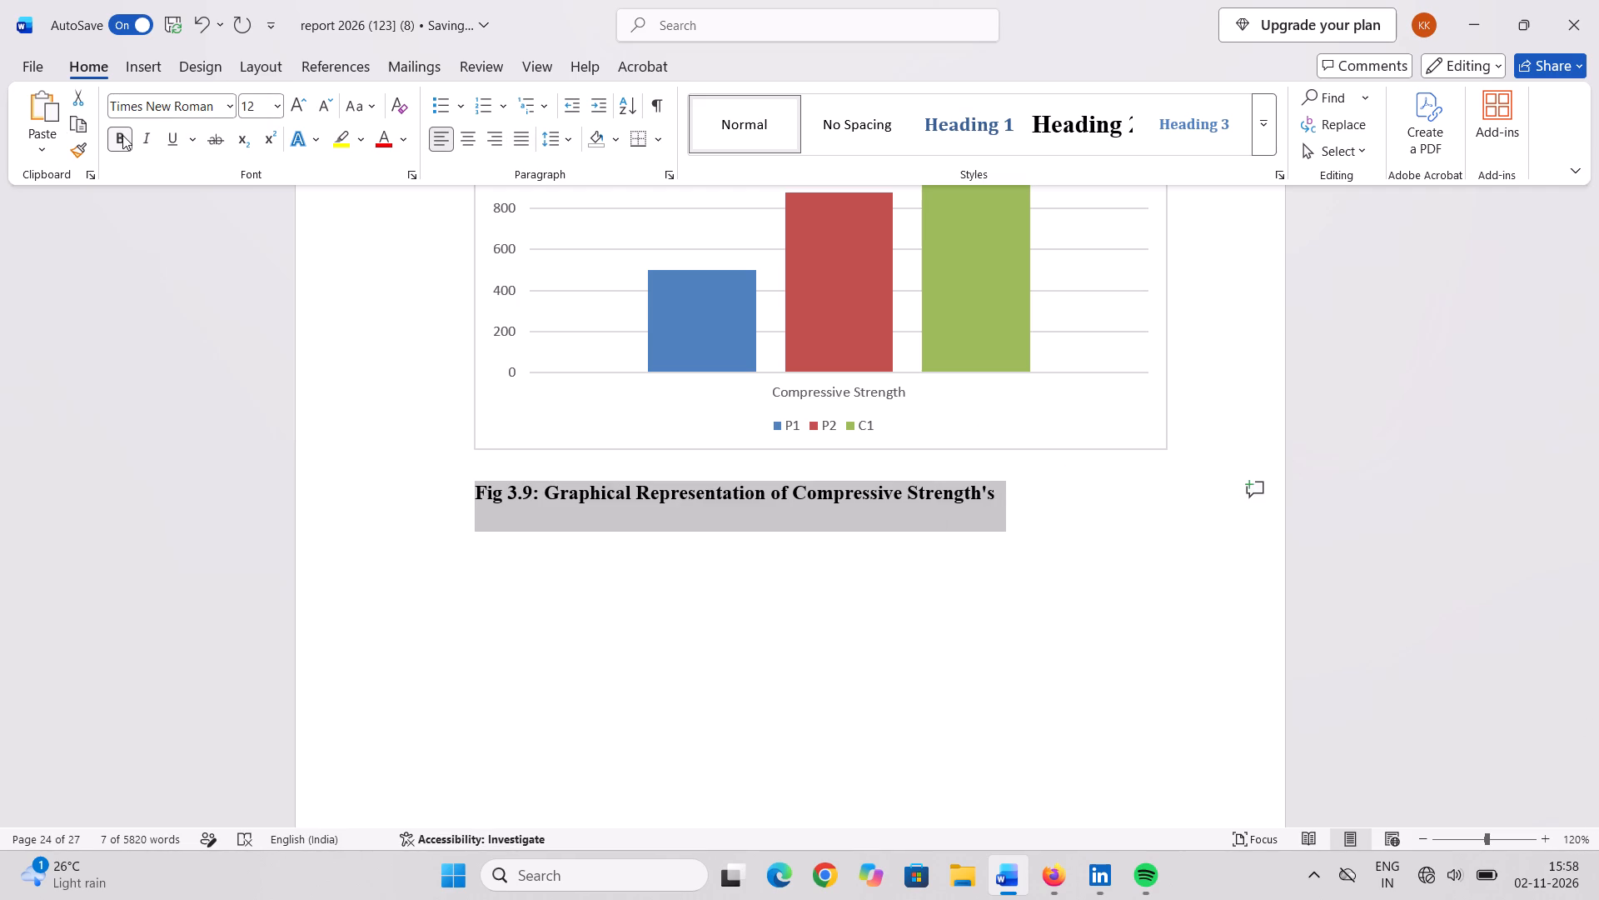
left_click(475, 133)
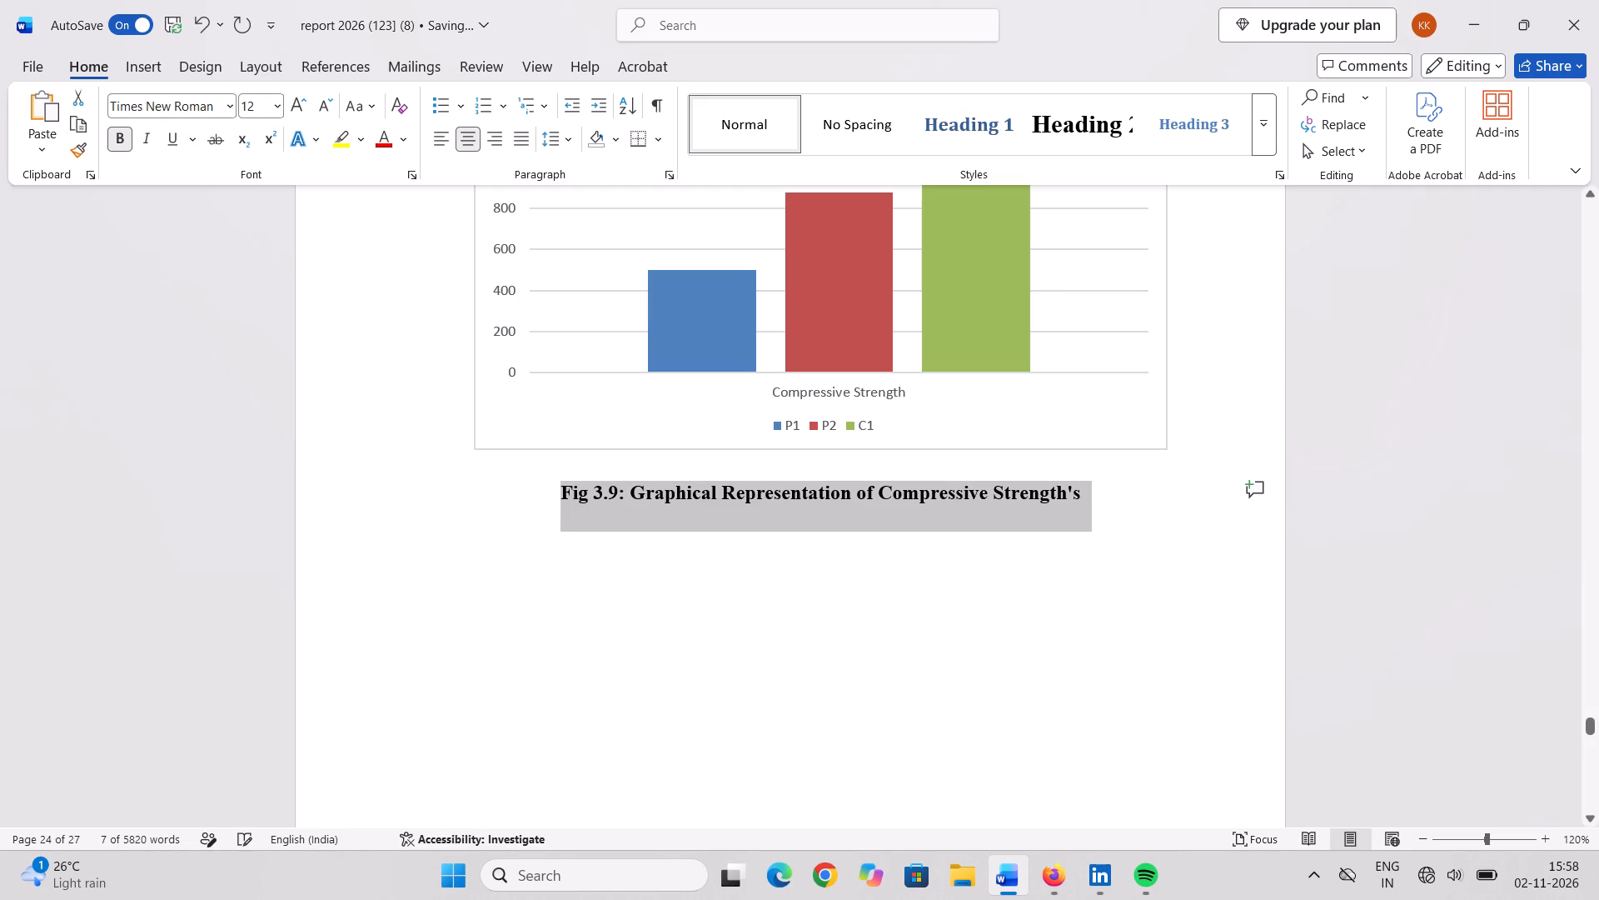
left_click(834, 622)
Check the results table, Fig 3.8 photos and caption against the chart and its Fig 3.9 caption.
scroll(824, 598, "up", 5)
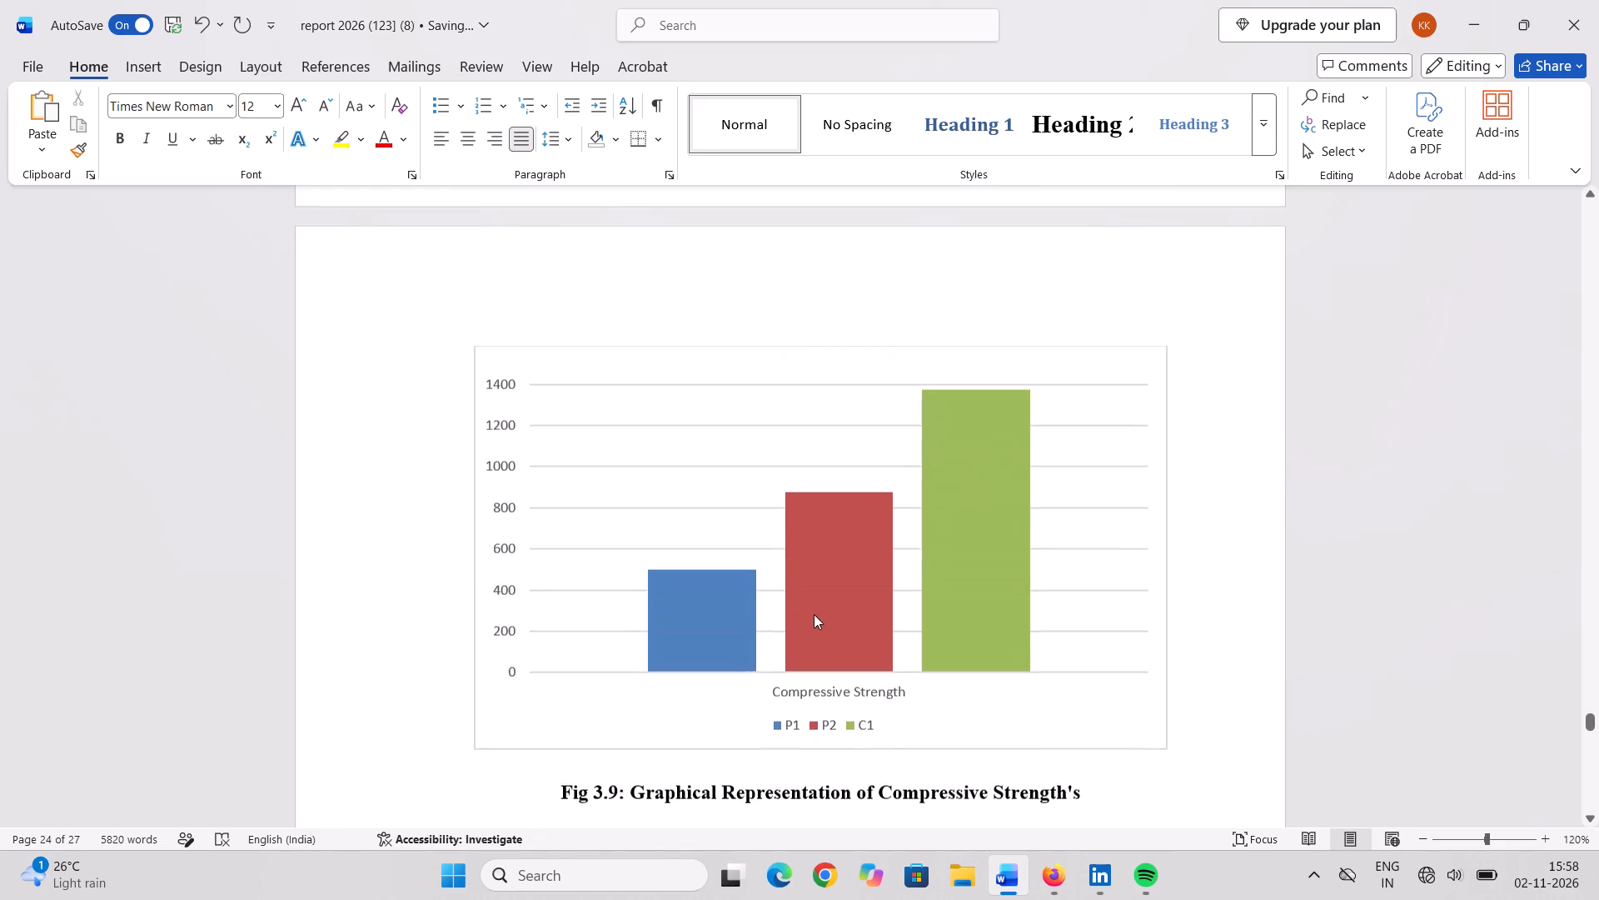
scroll(807, 623, "up", 15)
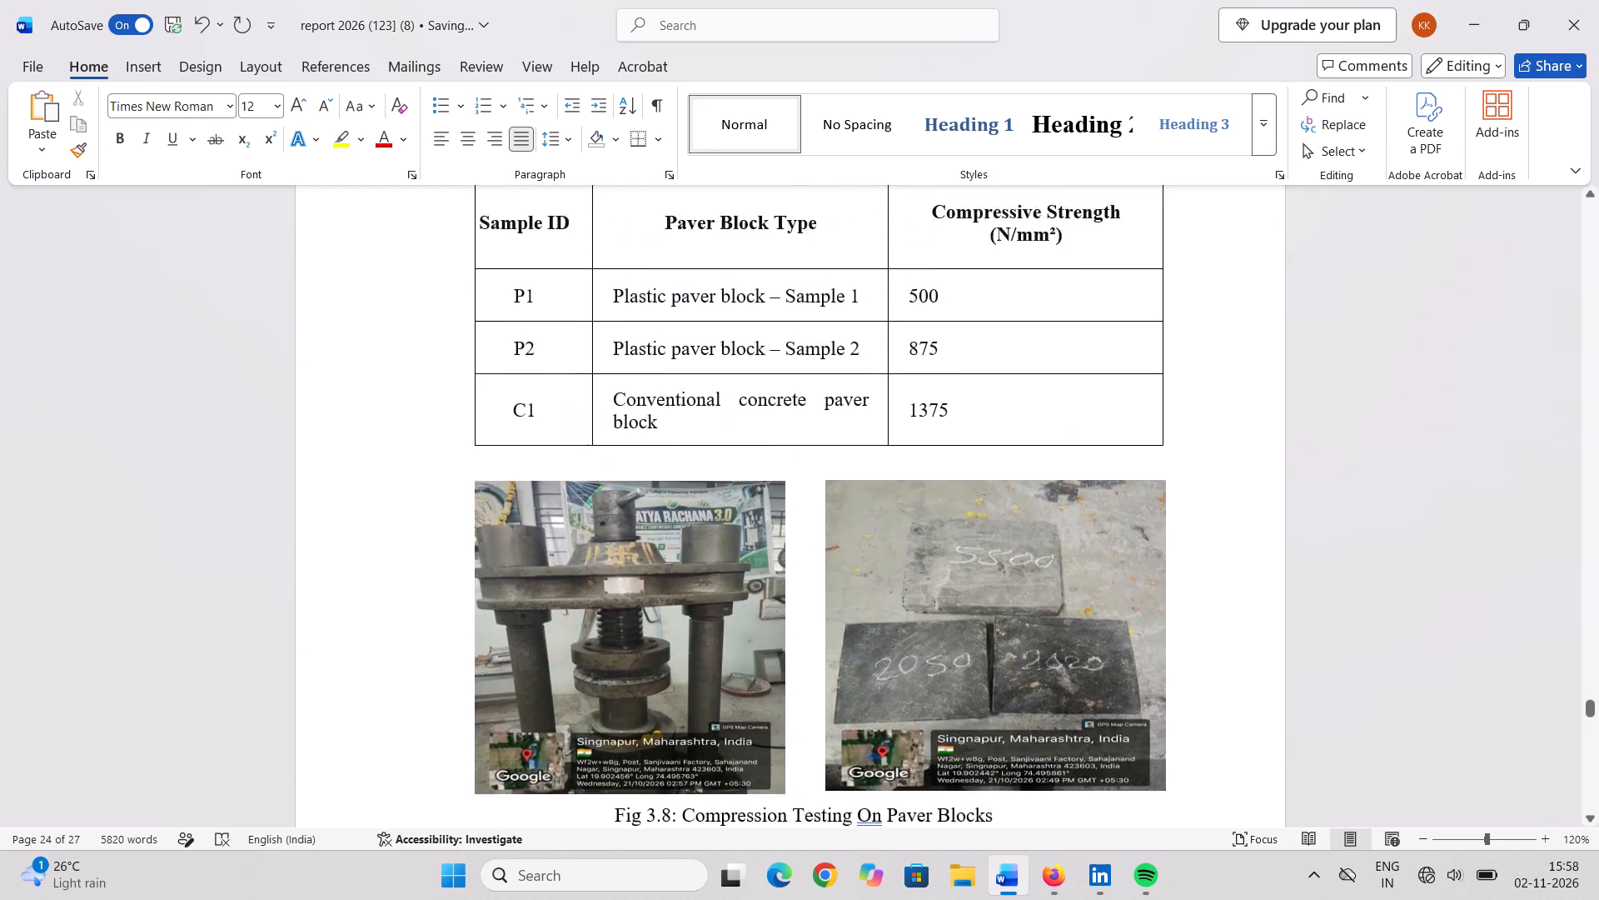
scroll(822, 562, "up", 4)
scroll(822, 554, "down", 20)
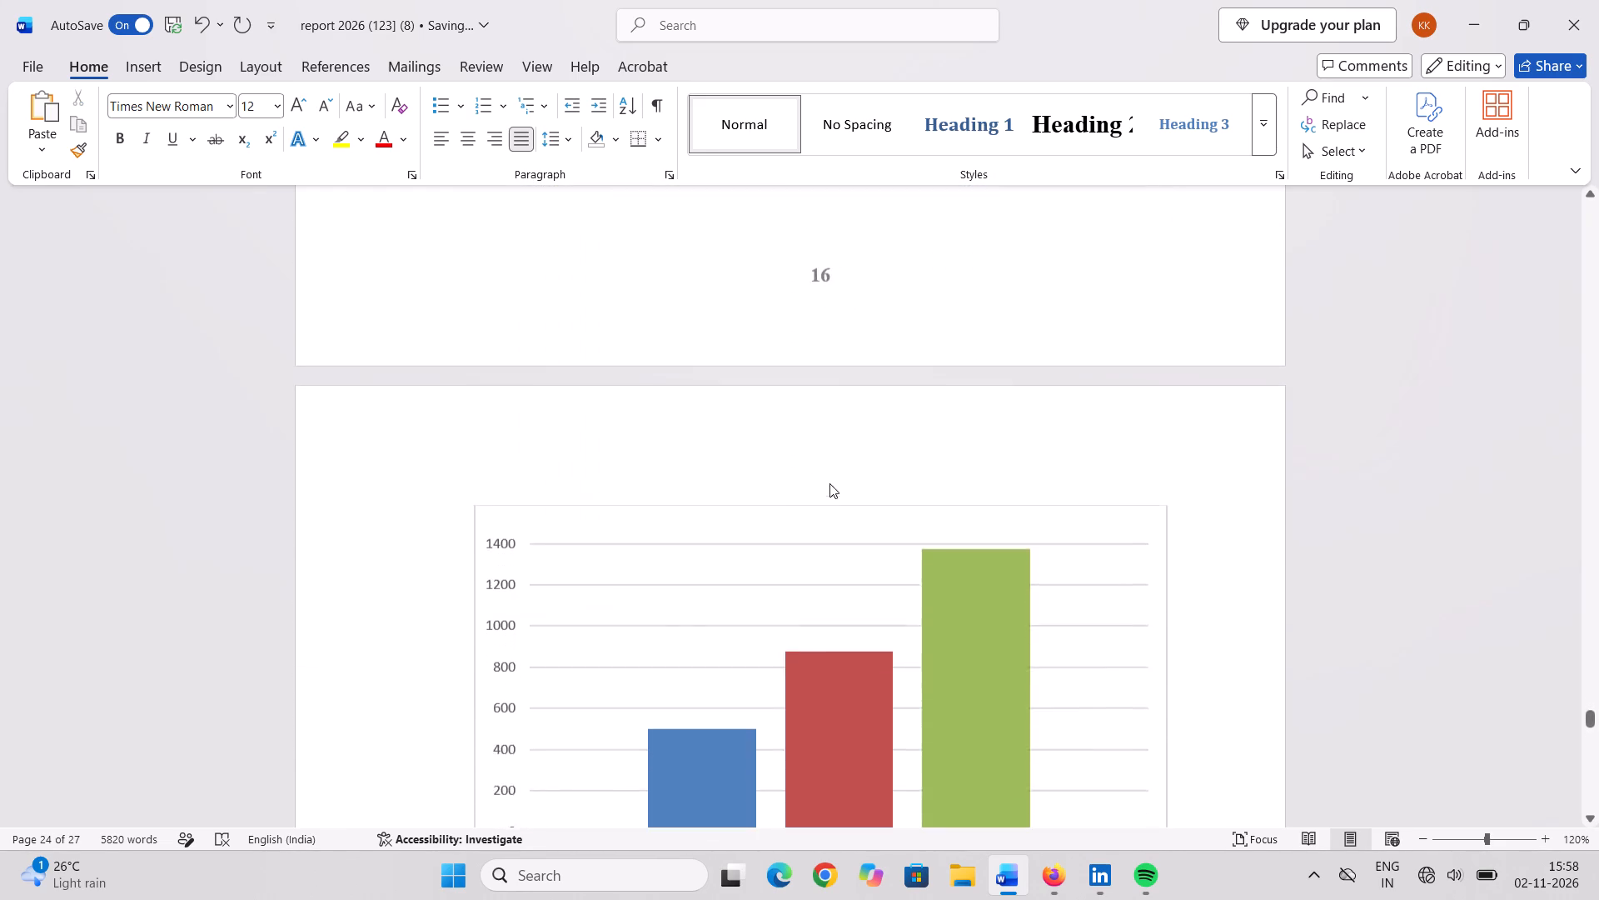
scroll(829, 483, "down", 3)
left_click(785, 549)
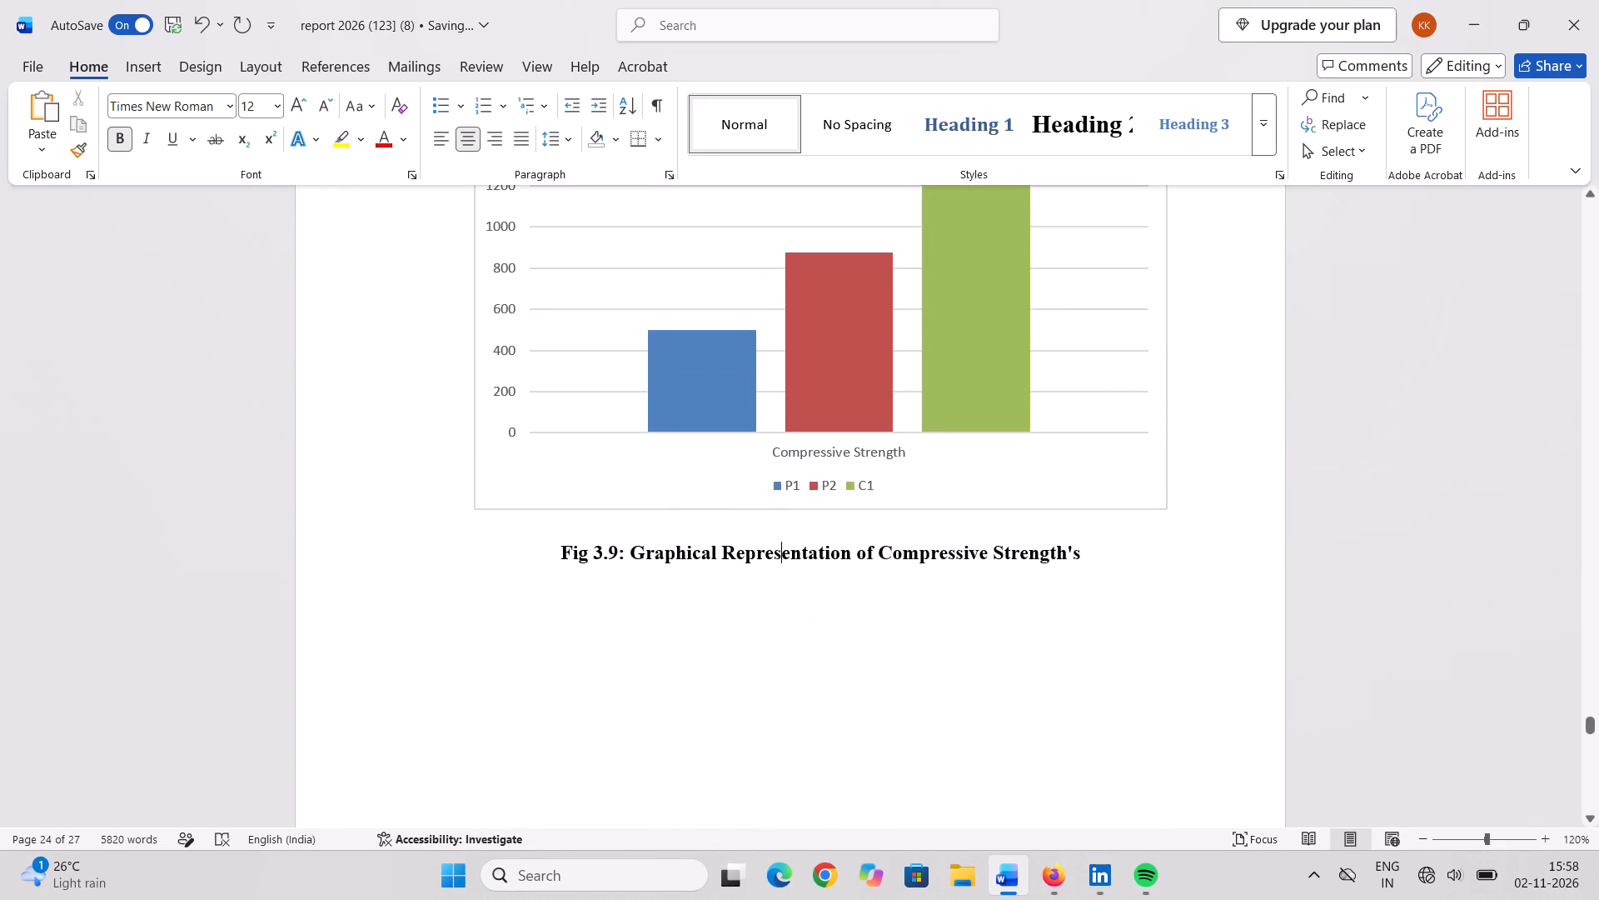
Review the conclusion and Future Scope text on the page after the chart.
scroll(740, 536, "down", 16)
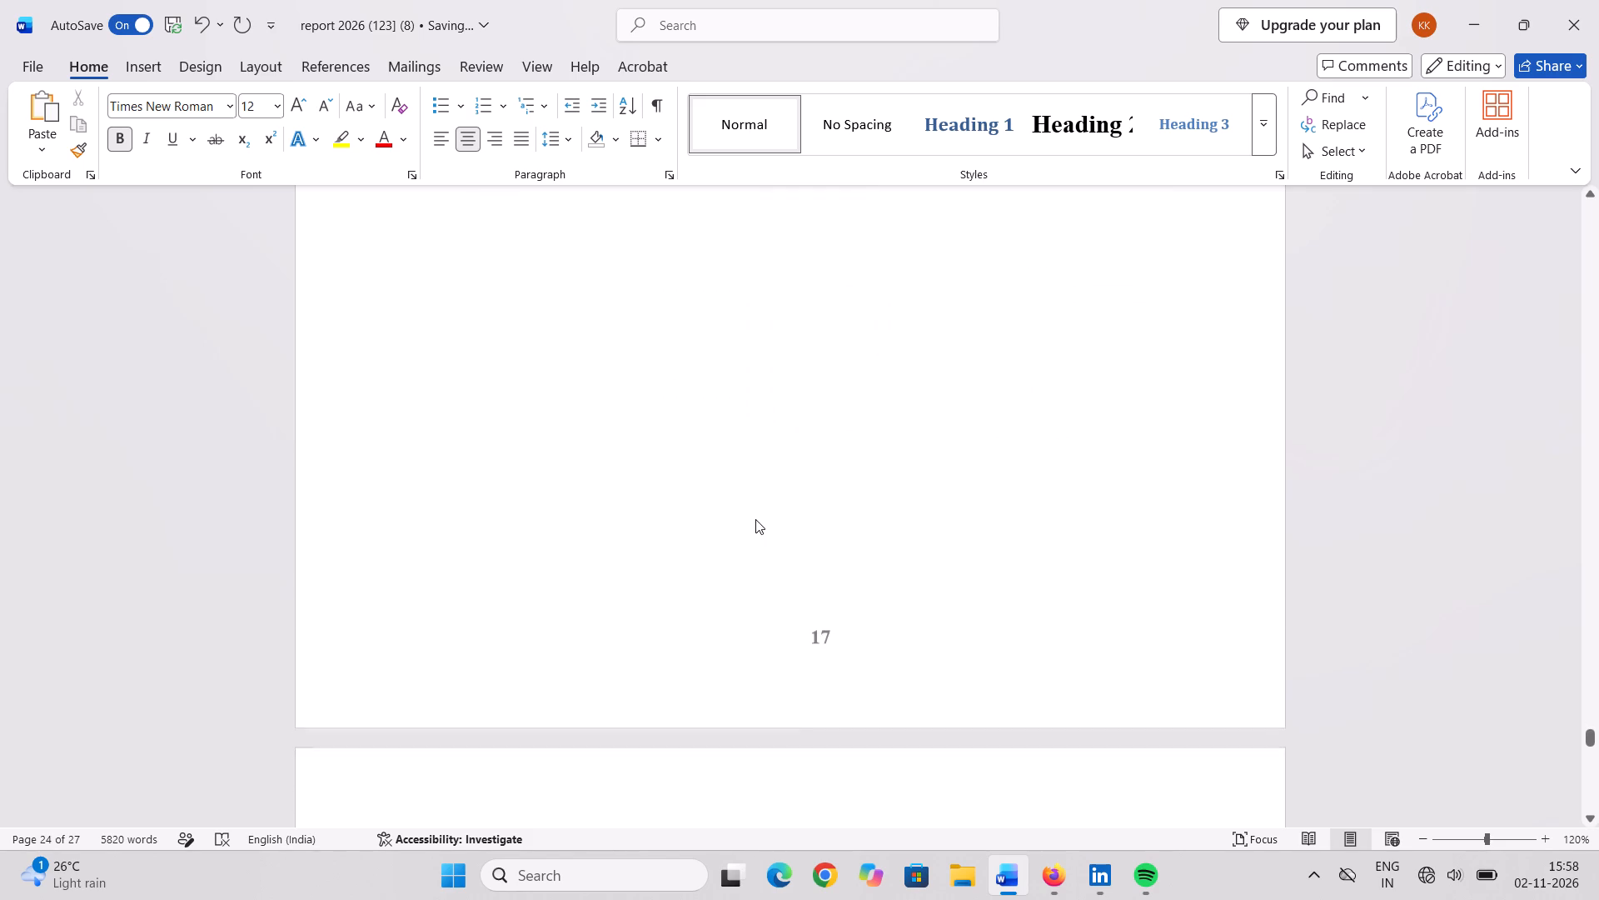
scroll(755, 519, "down", 20)
scroll(755, 519, "down", 2)
scroll(766, 512, "up", 4)
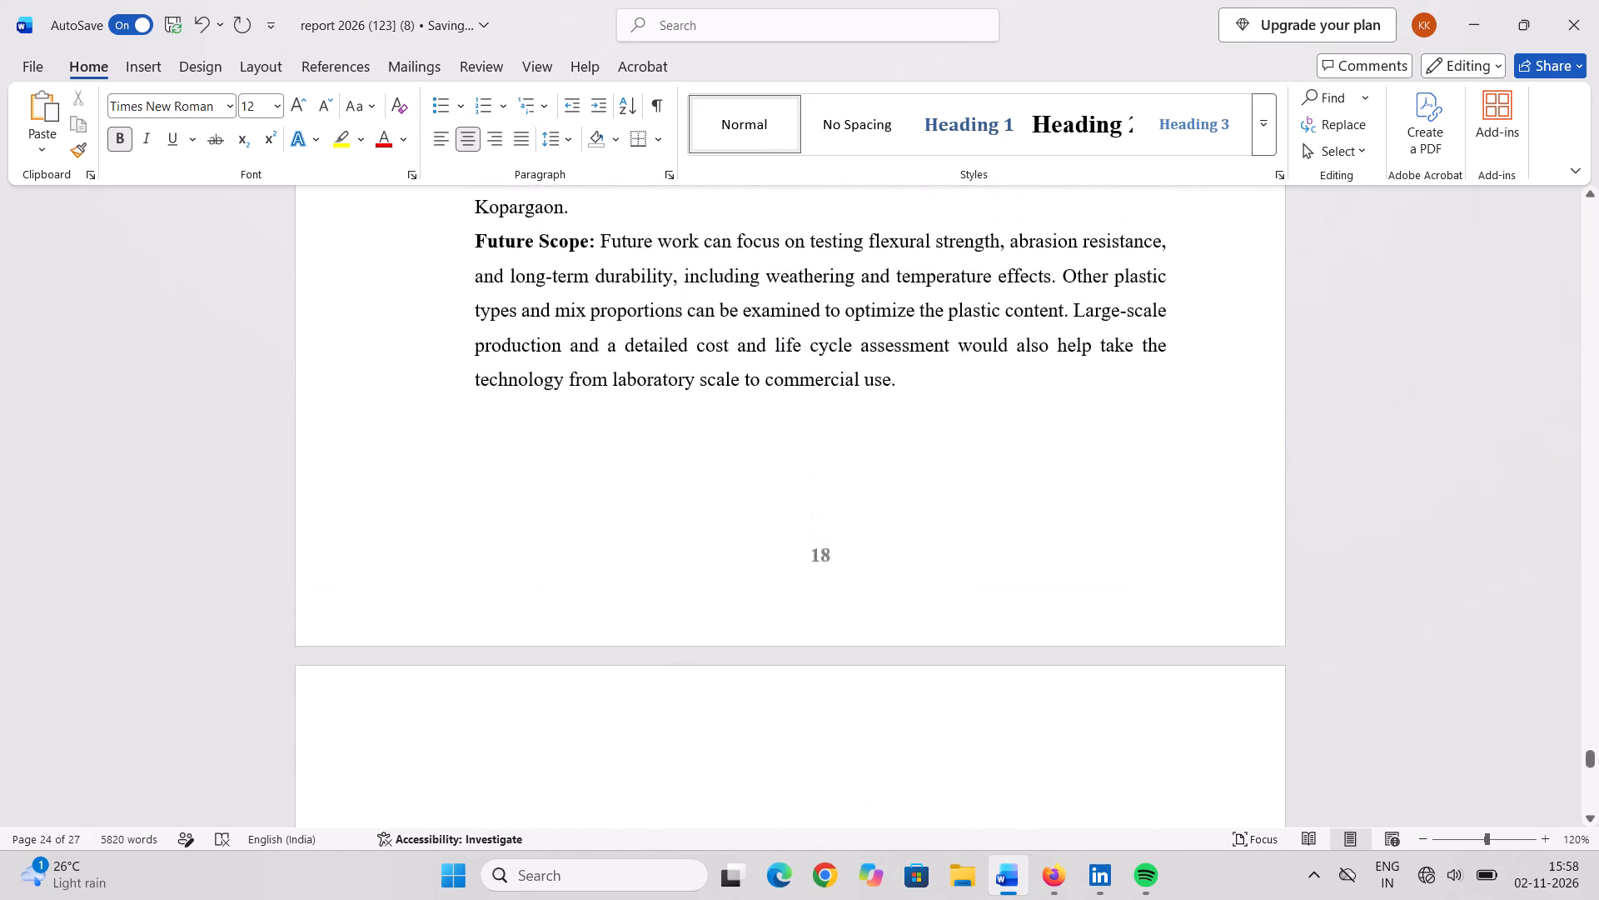
scroll(766, 512, "up", 7)
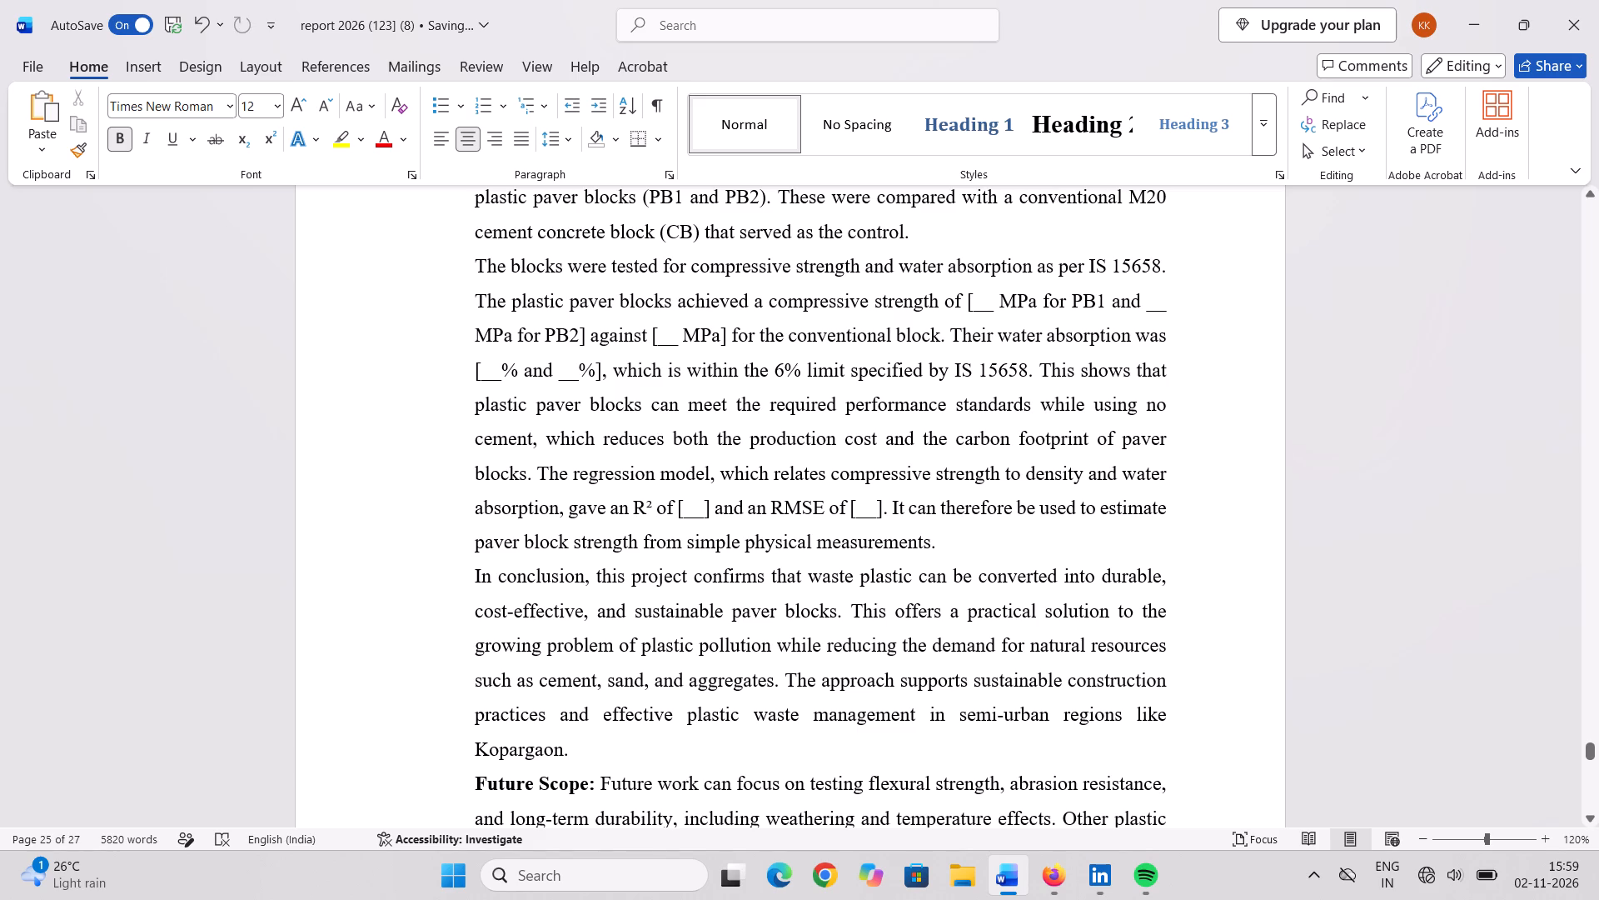
scroll(802, 370, "up", 2)
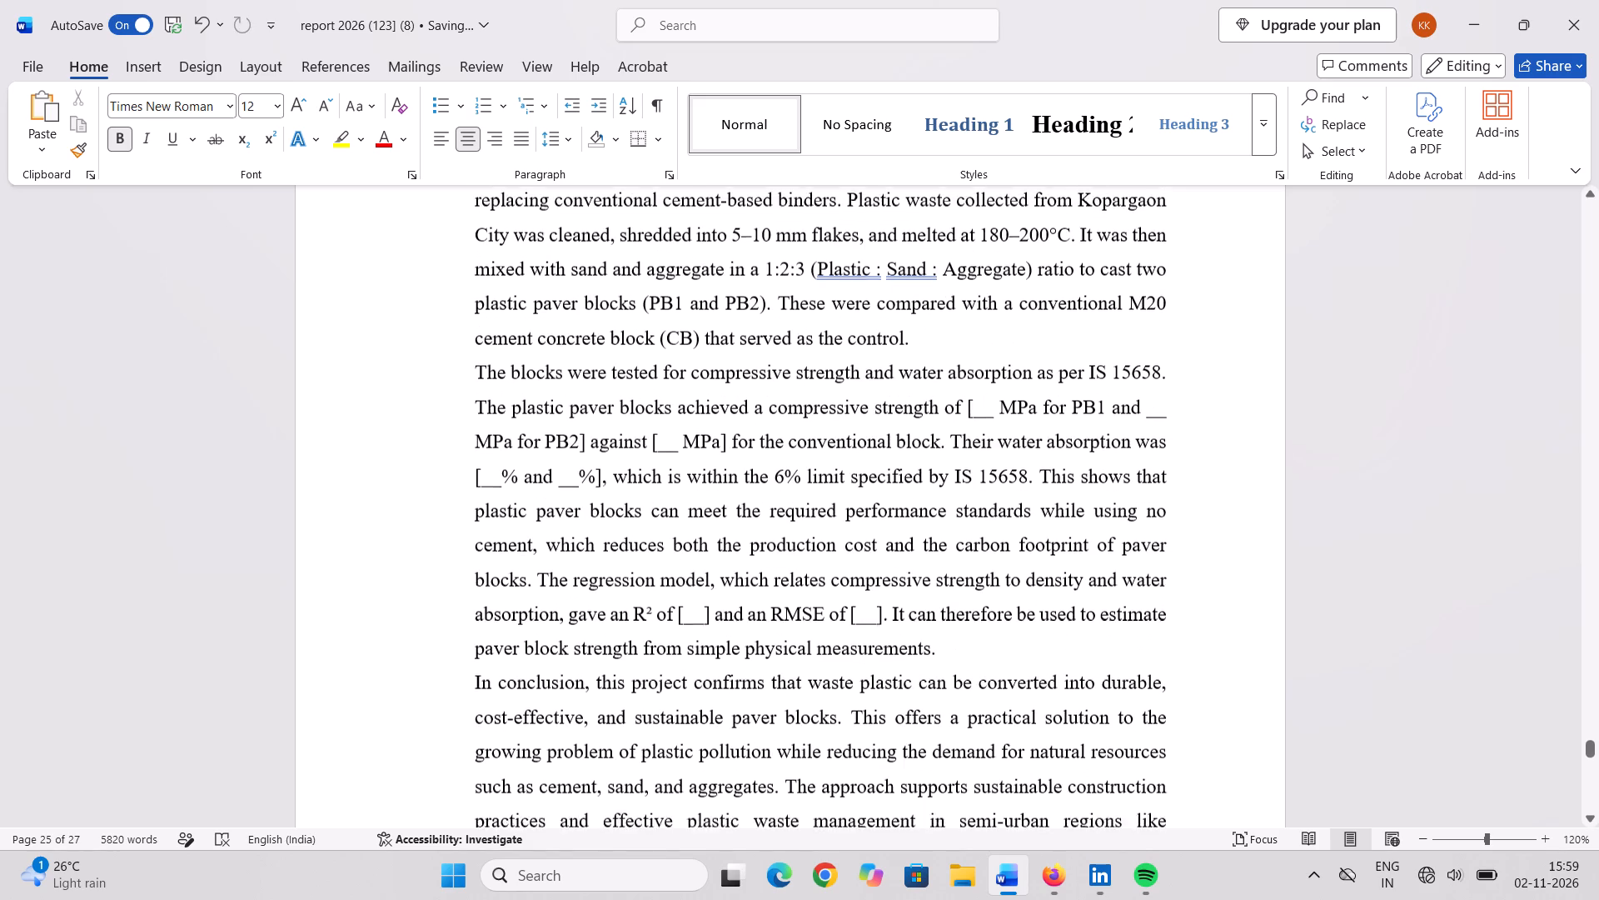
scroll(801, 362, "up", 6)
scroll(803, 358, "down", 6)
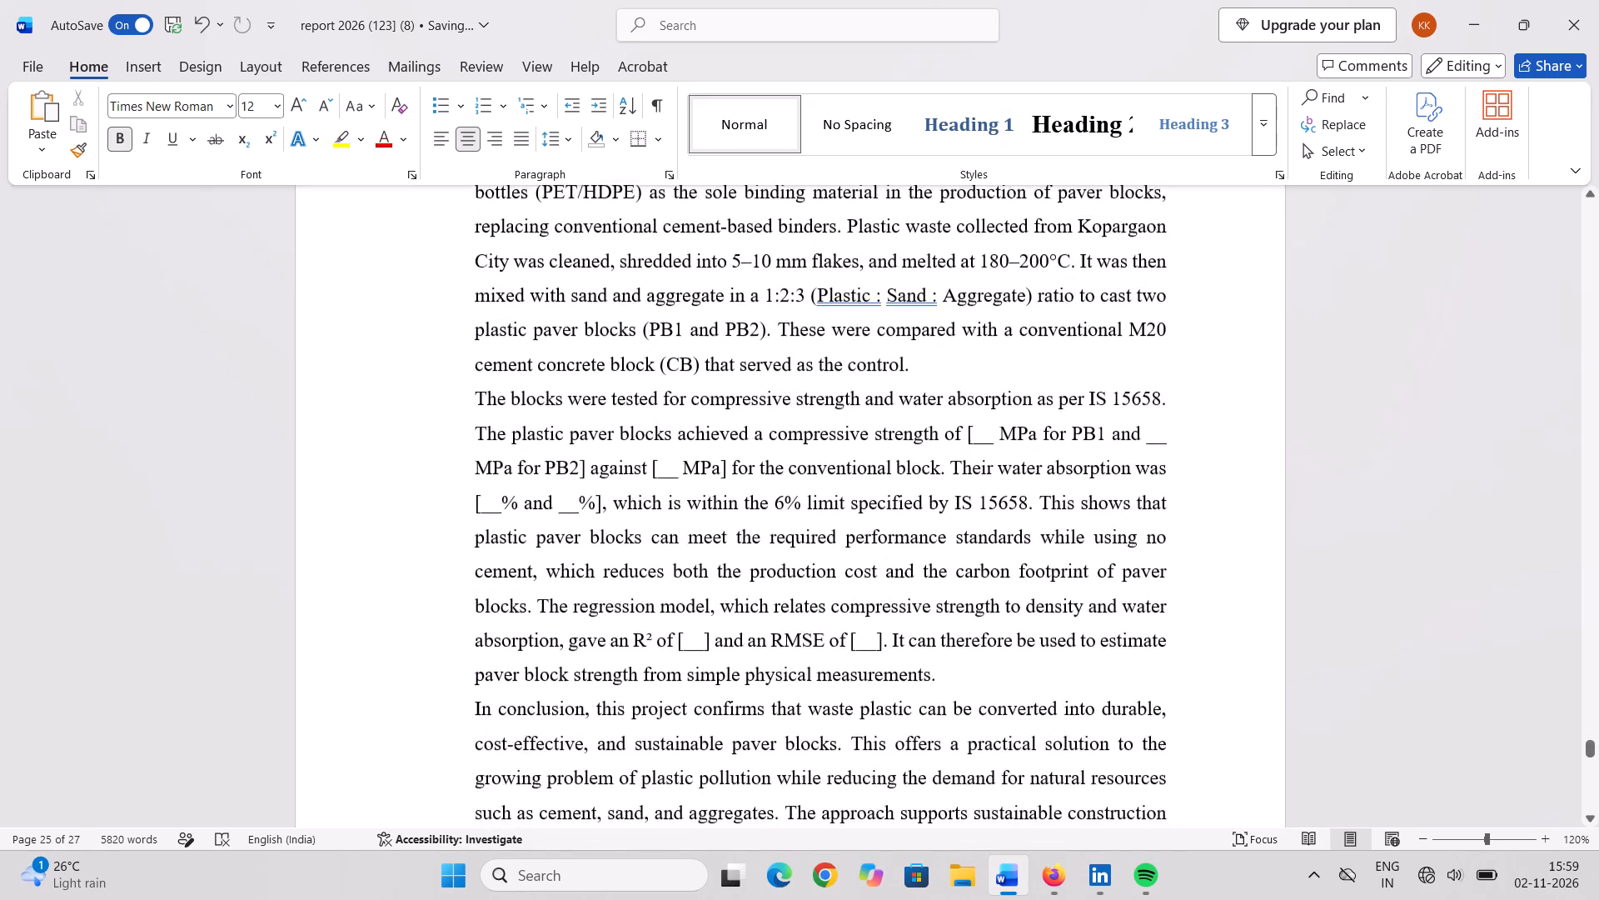
scroll(813, 328, "down", 18)
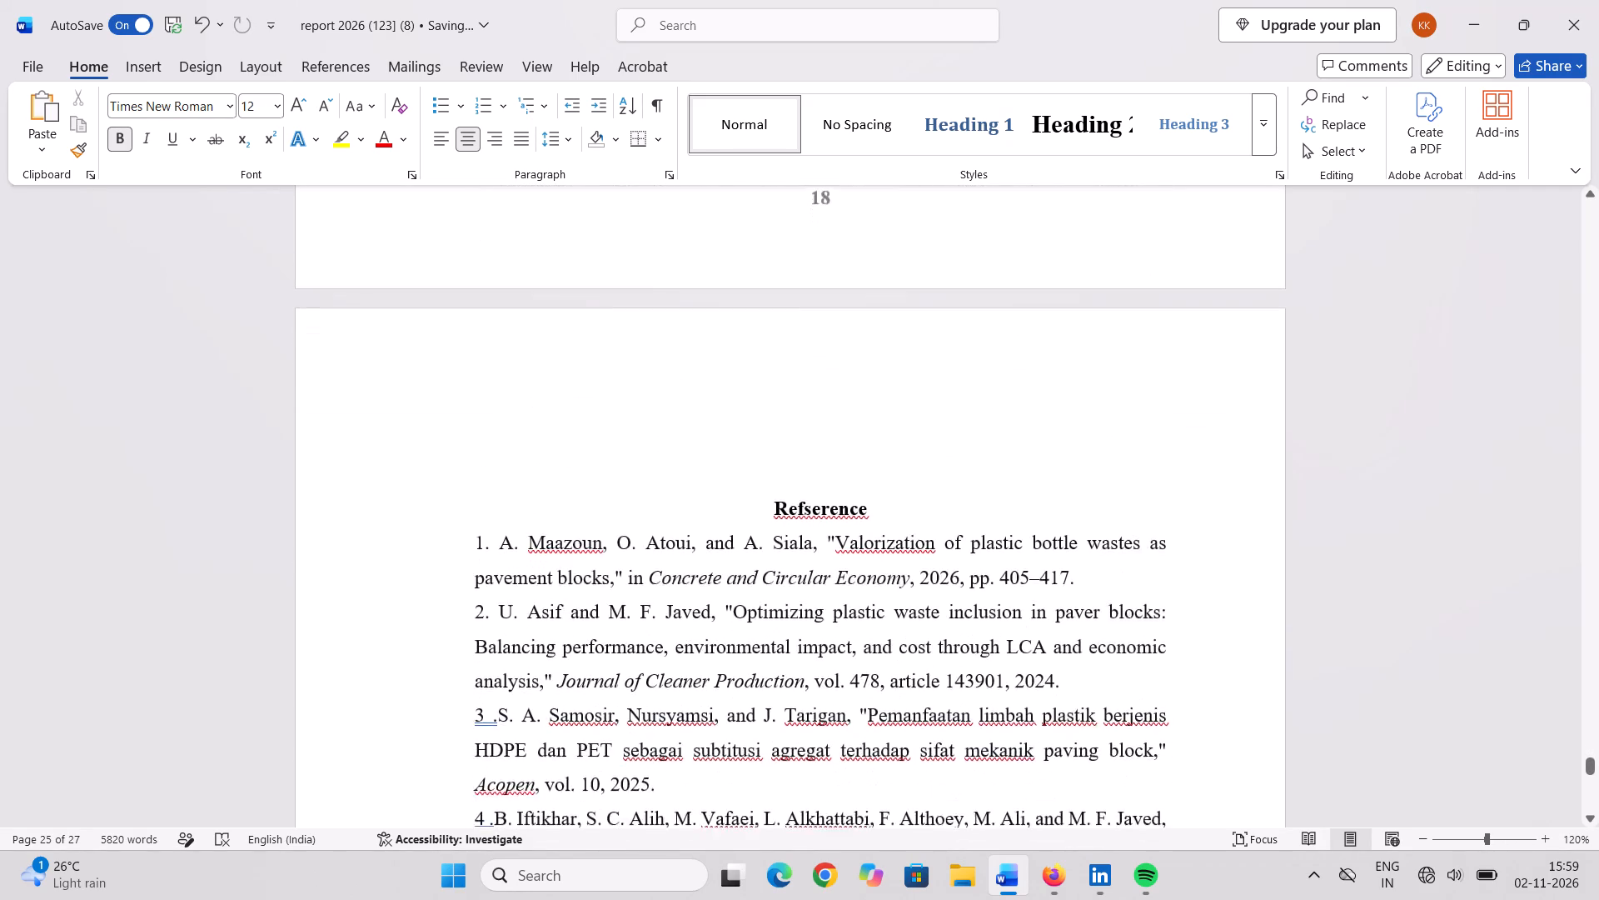
Review the reference list through entry 15 and the end of the report.
scroll(830, 330, "down", 14)
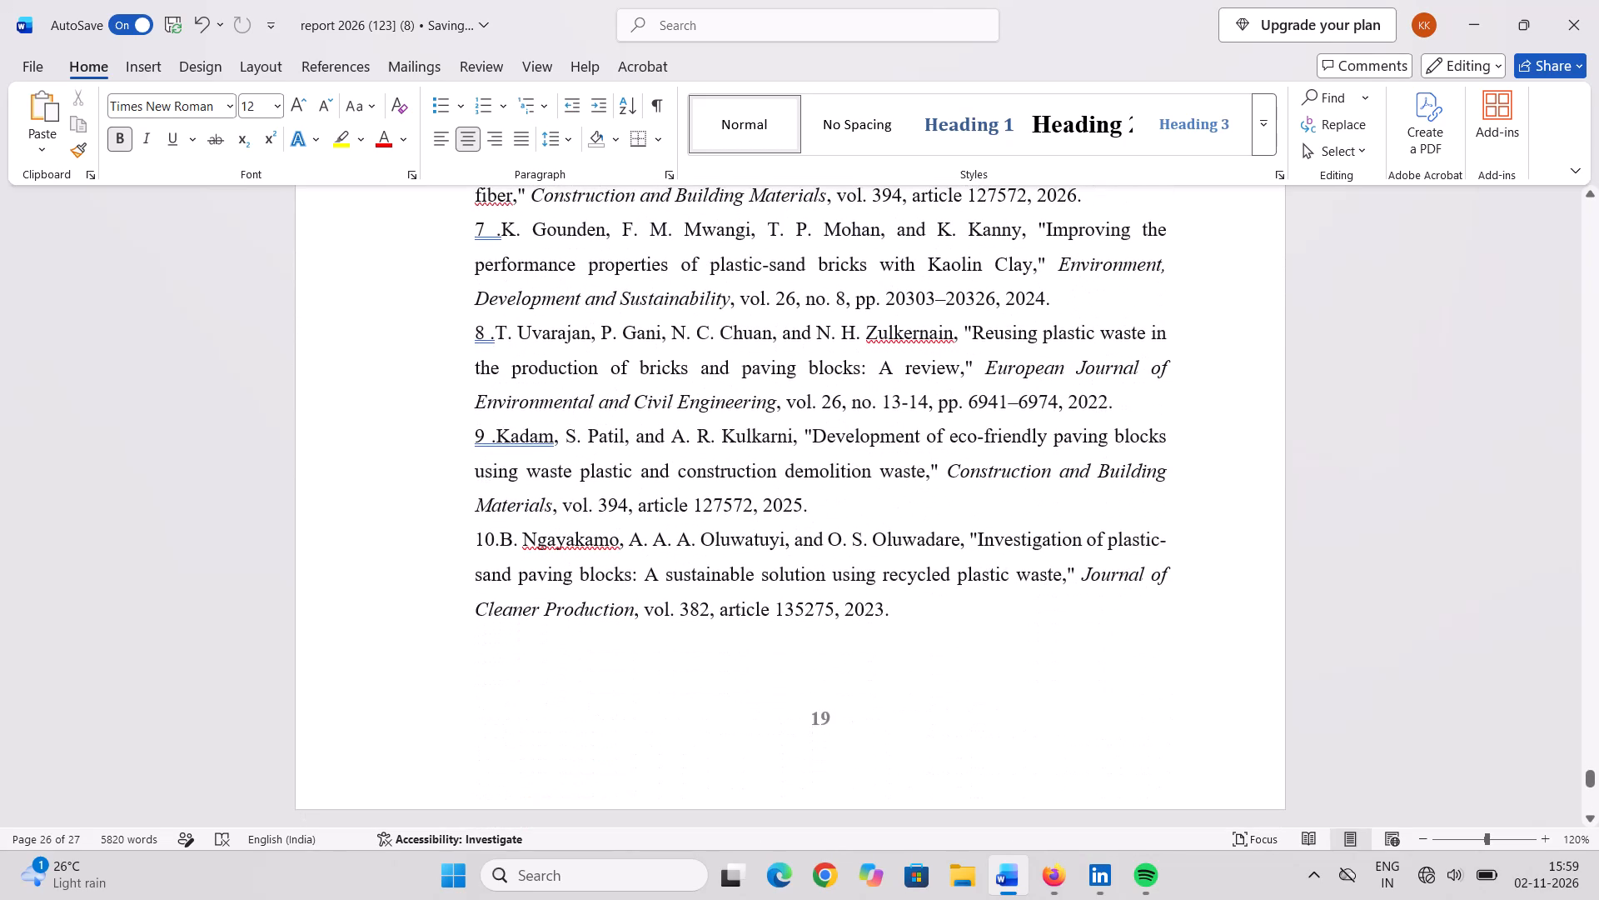
scroll(841, 340, "down", 9)
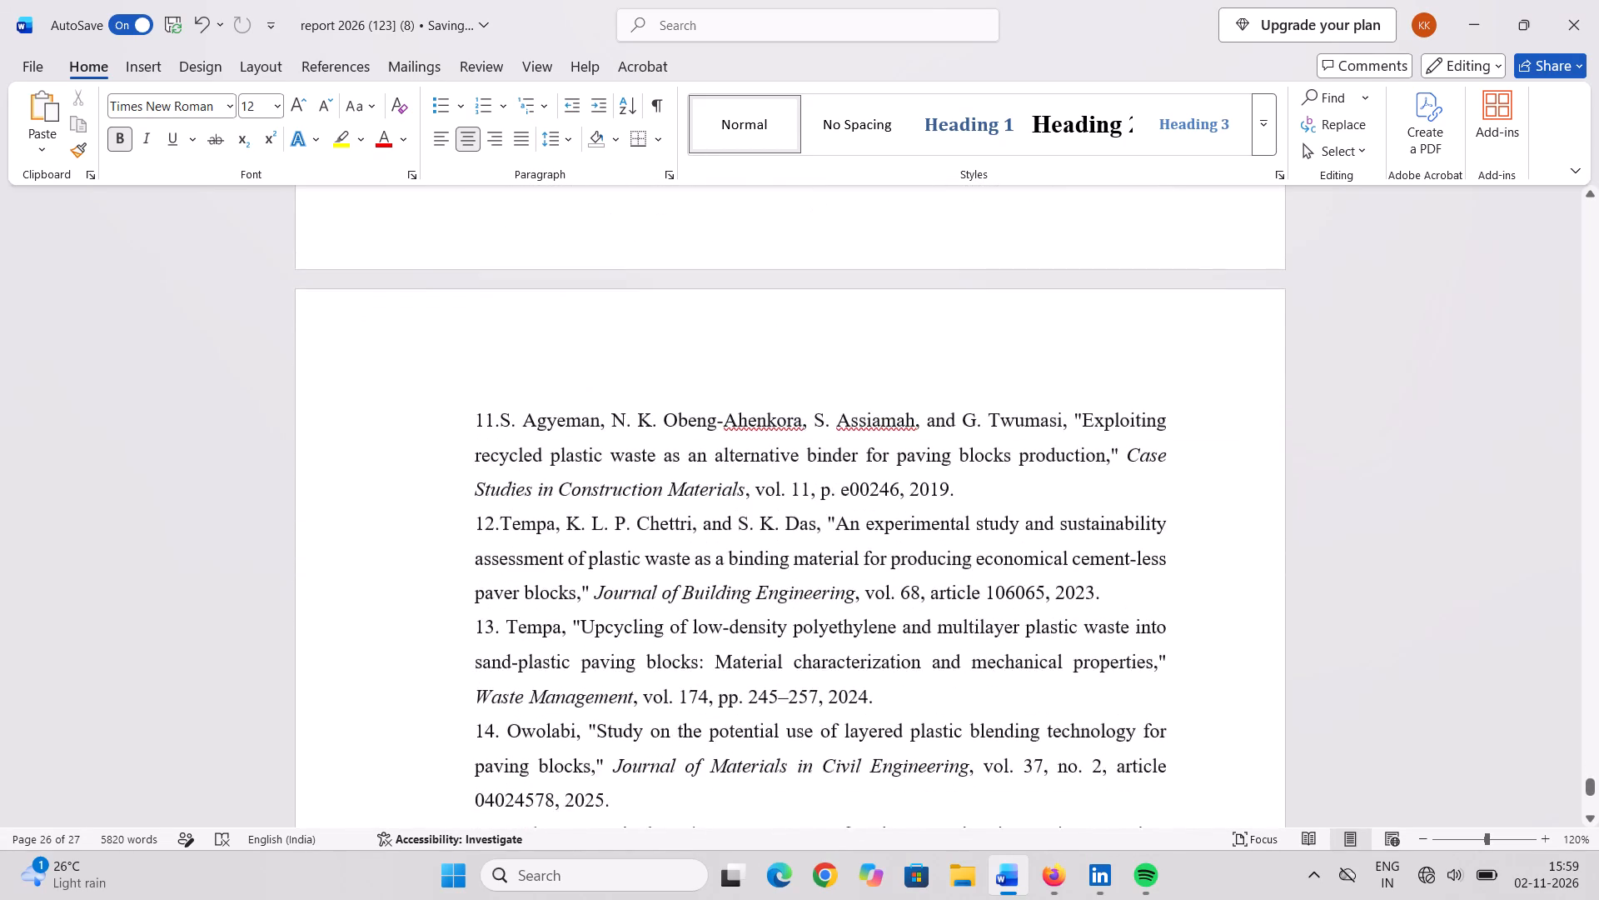
scroll(841, 333, "down", 18)
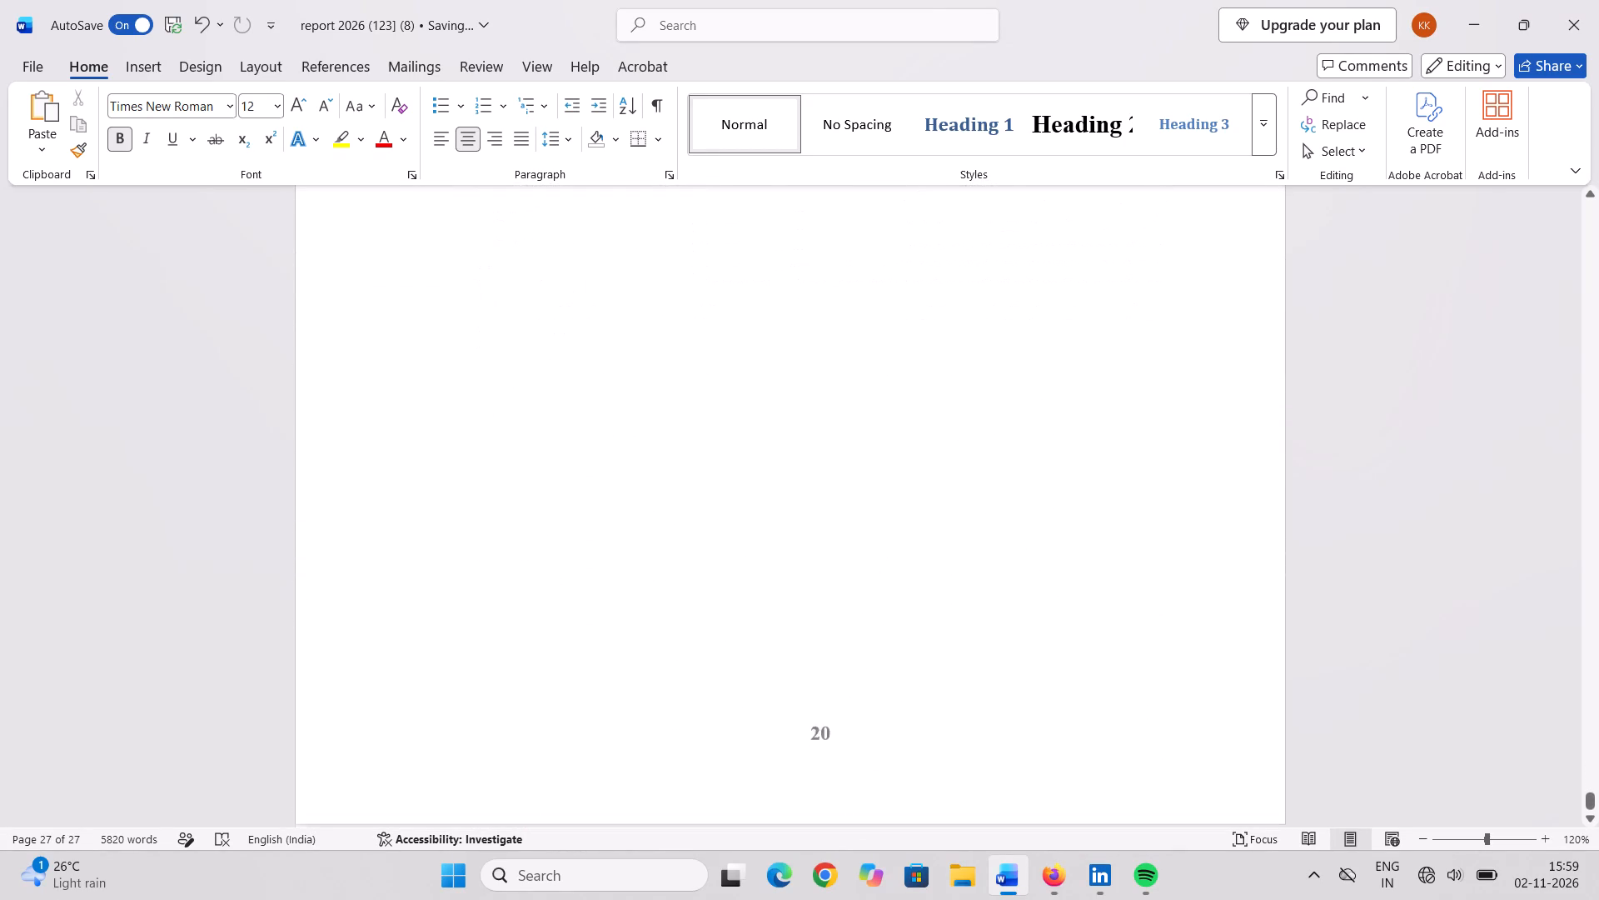
scroll(849, 348, "down", 5)
scroll(849, 342, "up", 14)
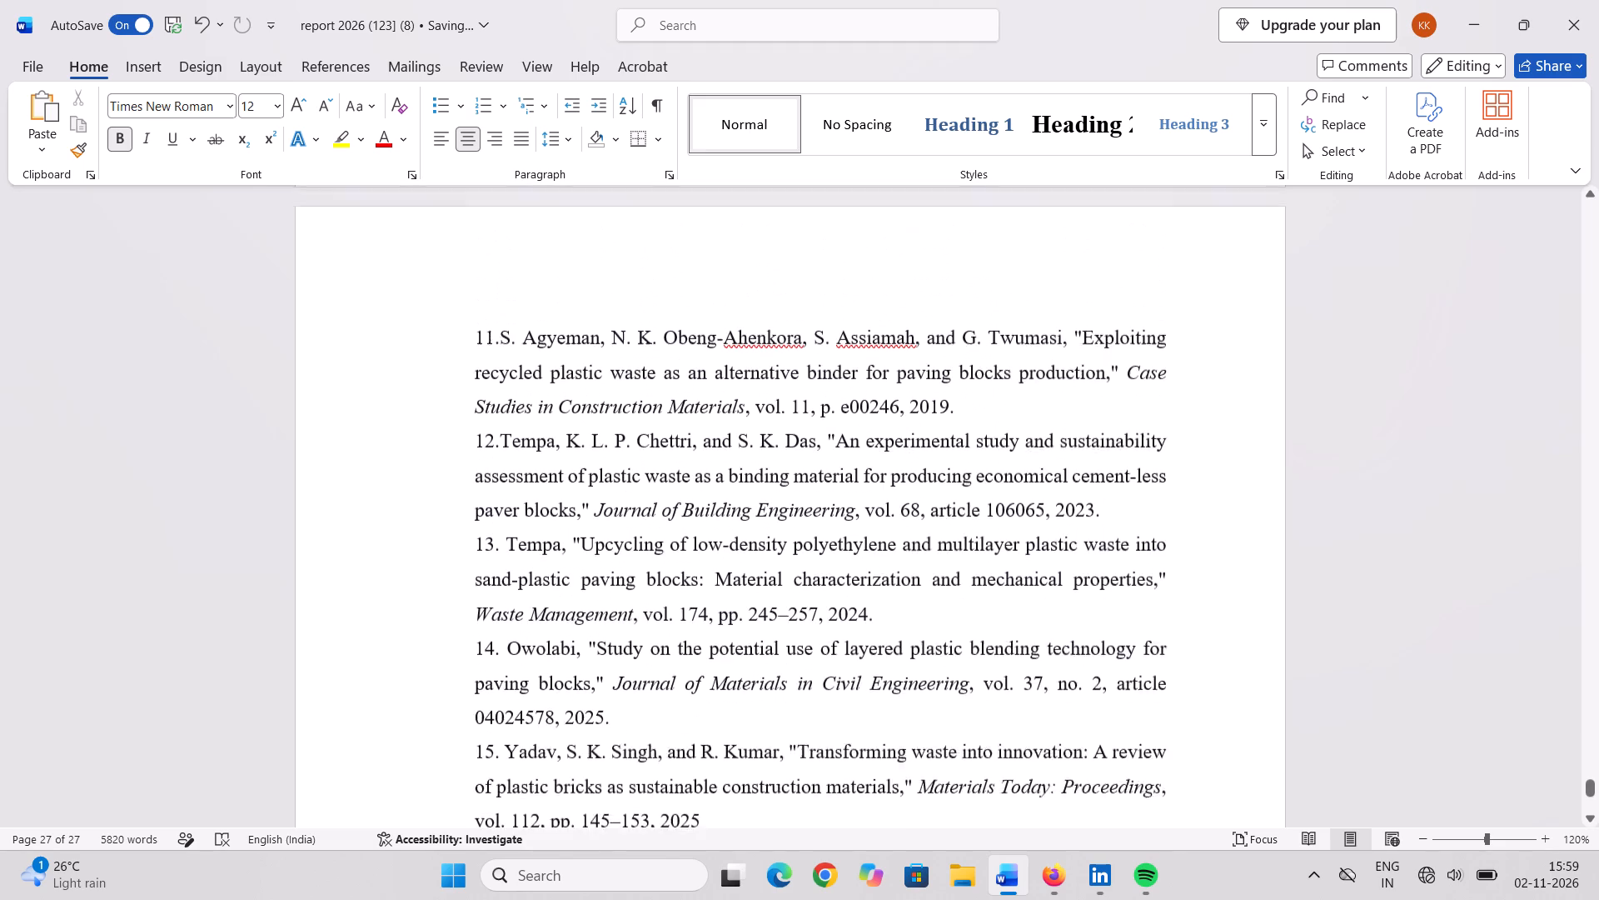
scroll(849, 325, "up", 10)
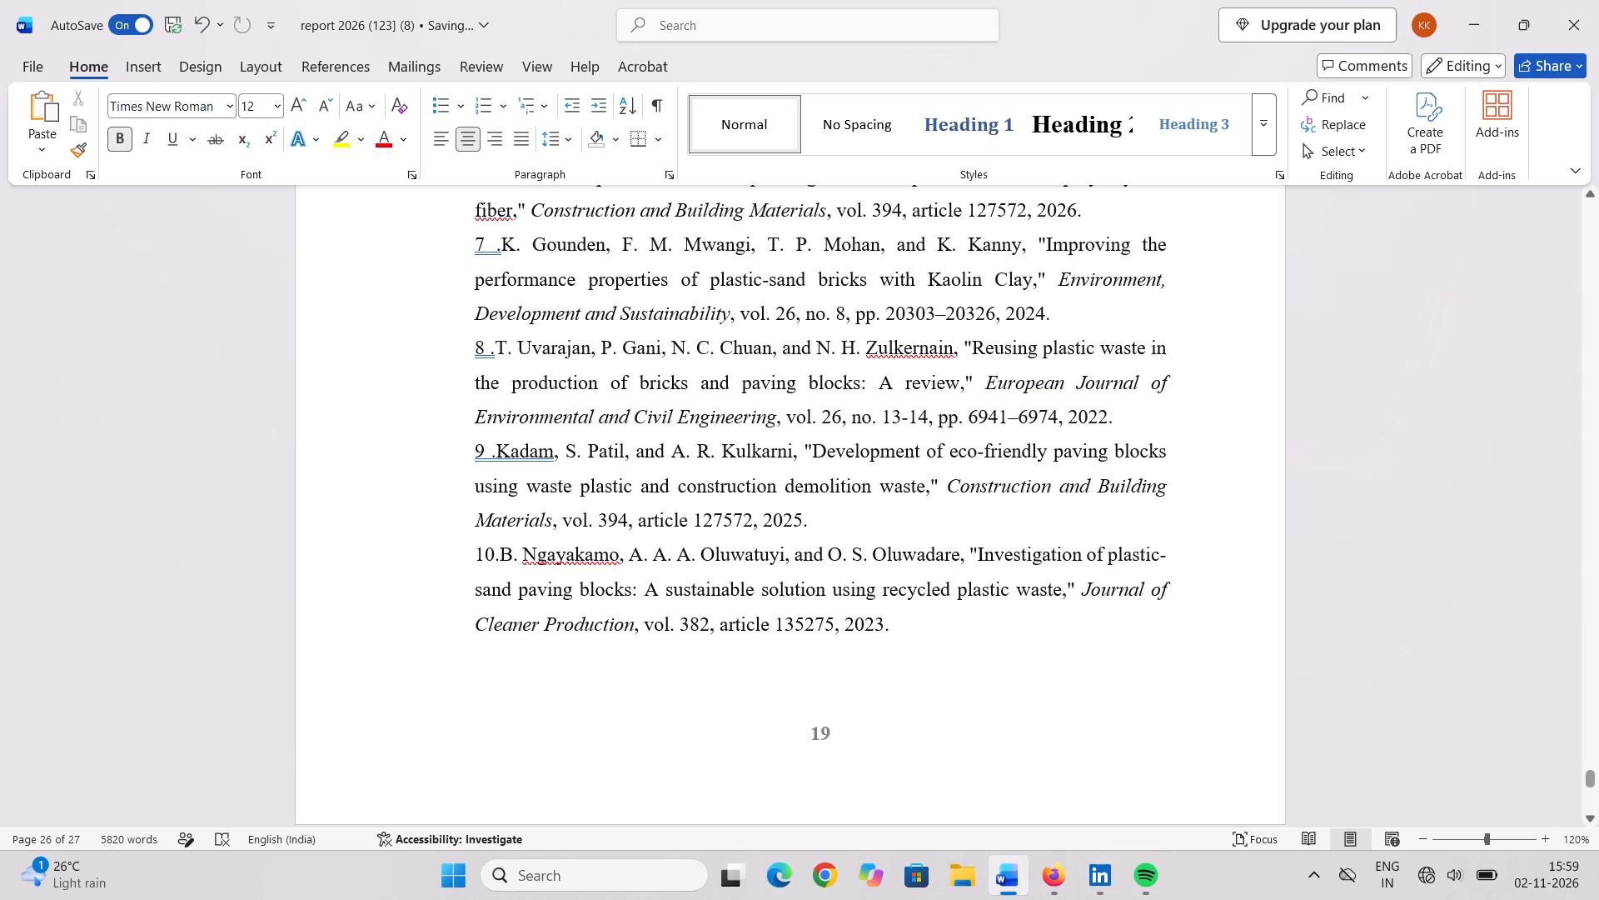
scroll(839, 418, "down", 2)
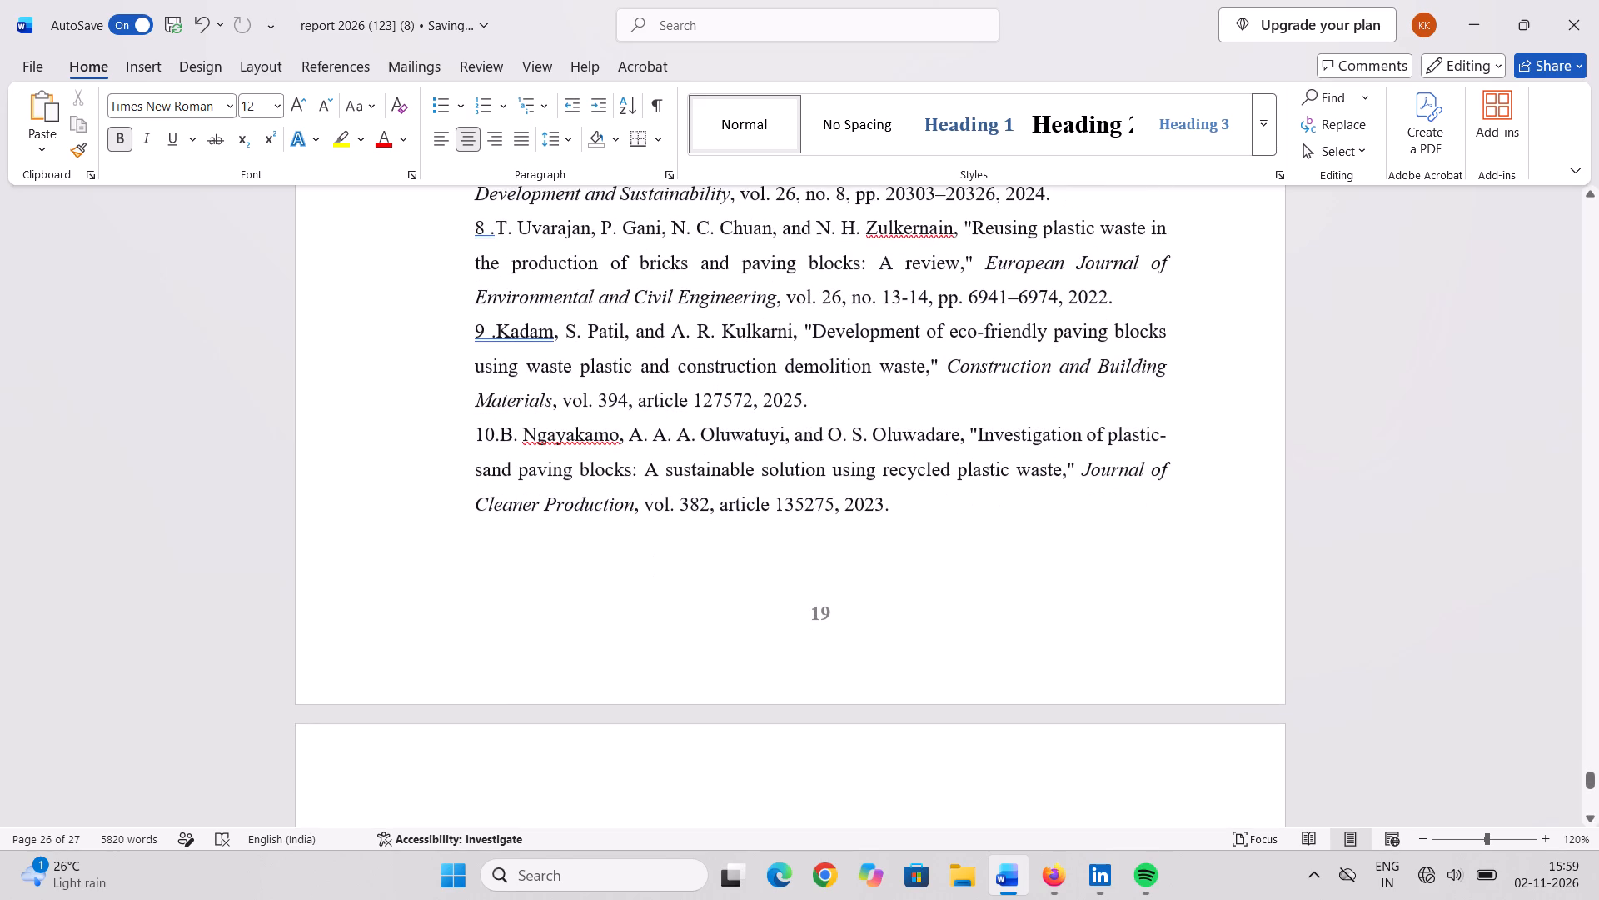
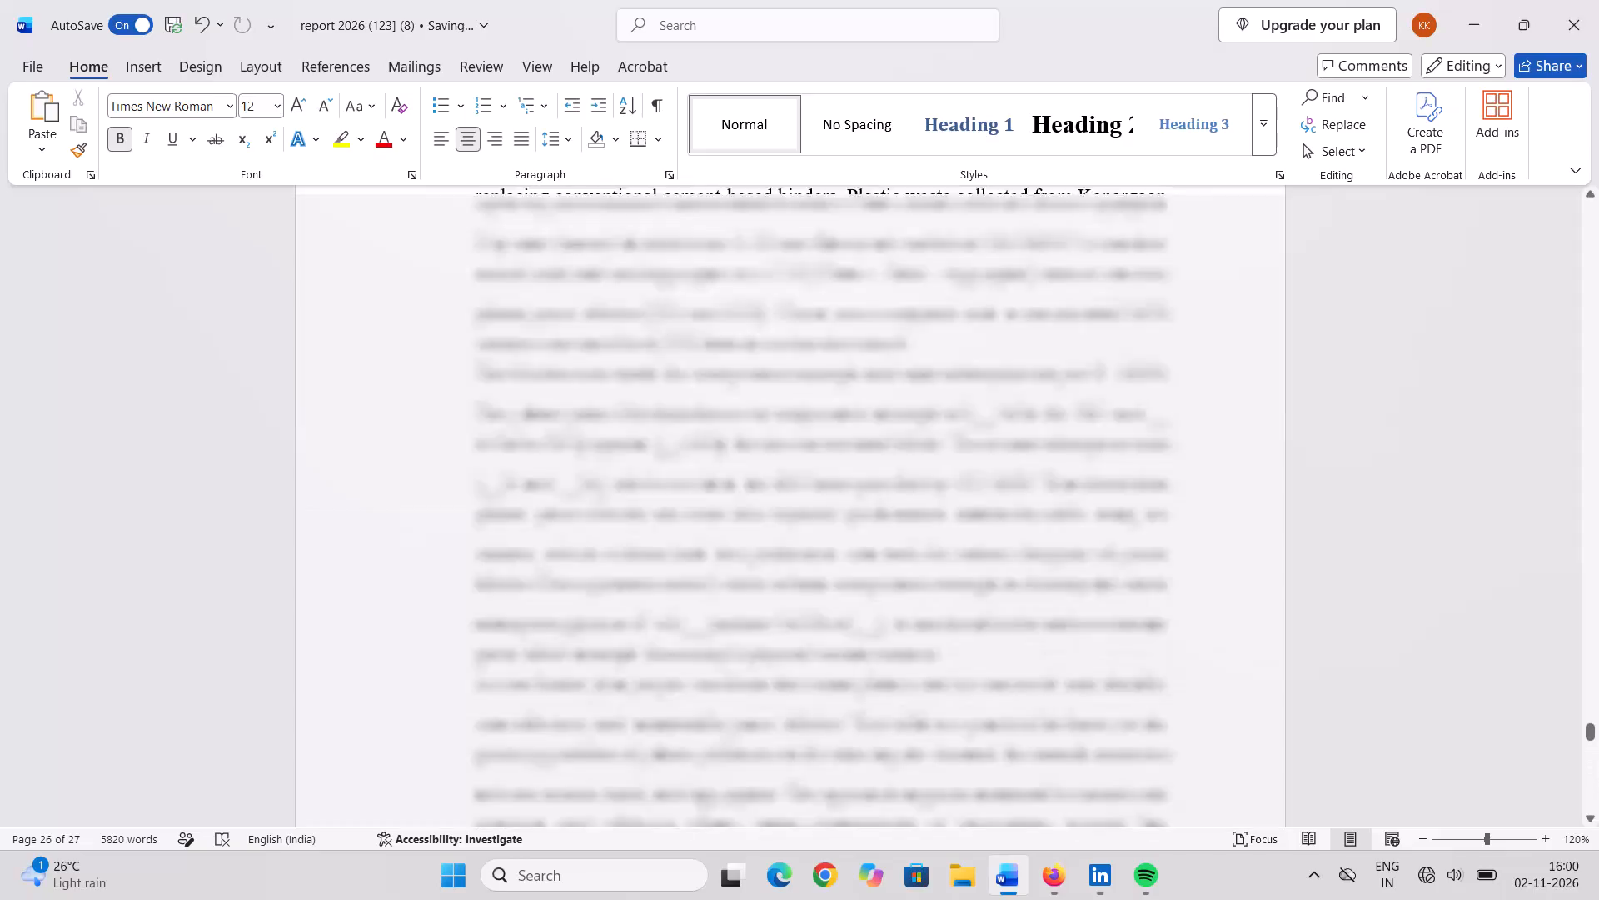
Go back from the Fig 3.9 compressive strength chart to the Contents table and examine its chapter titles and page numbers through References.
scroll(839, 420, "down", 2)
scroll(839, 420, "up", 1)
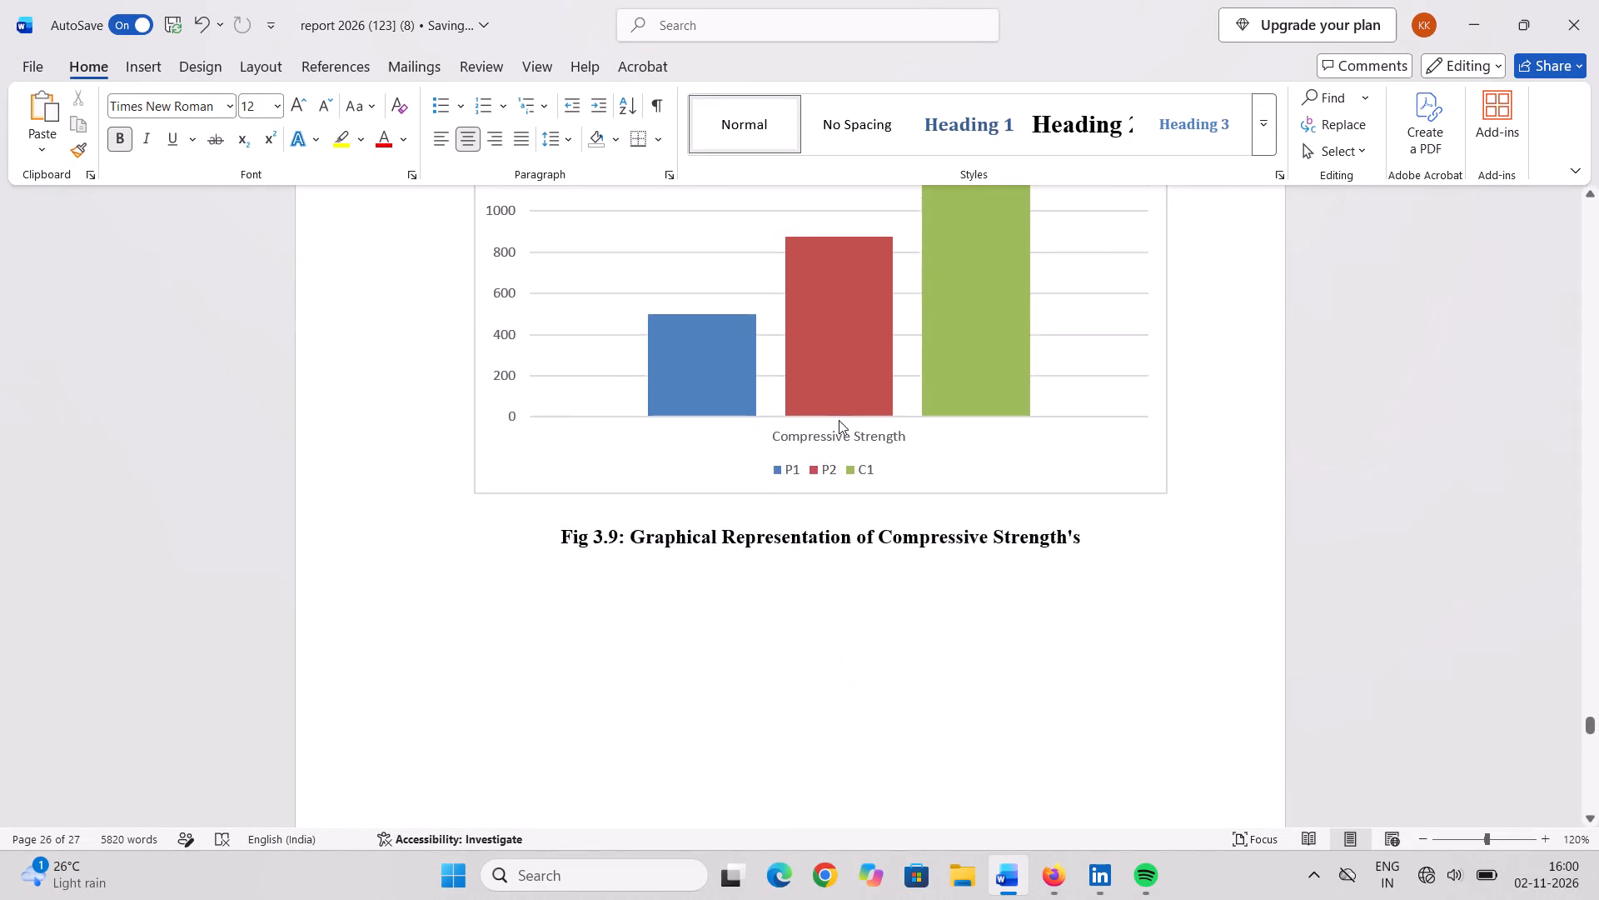
scroll(839, 420, "up", 1)
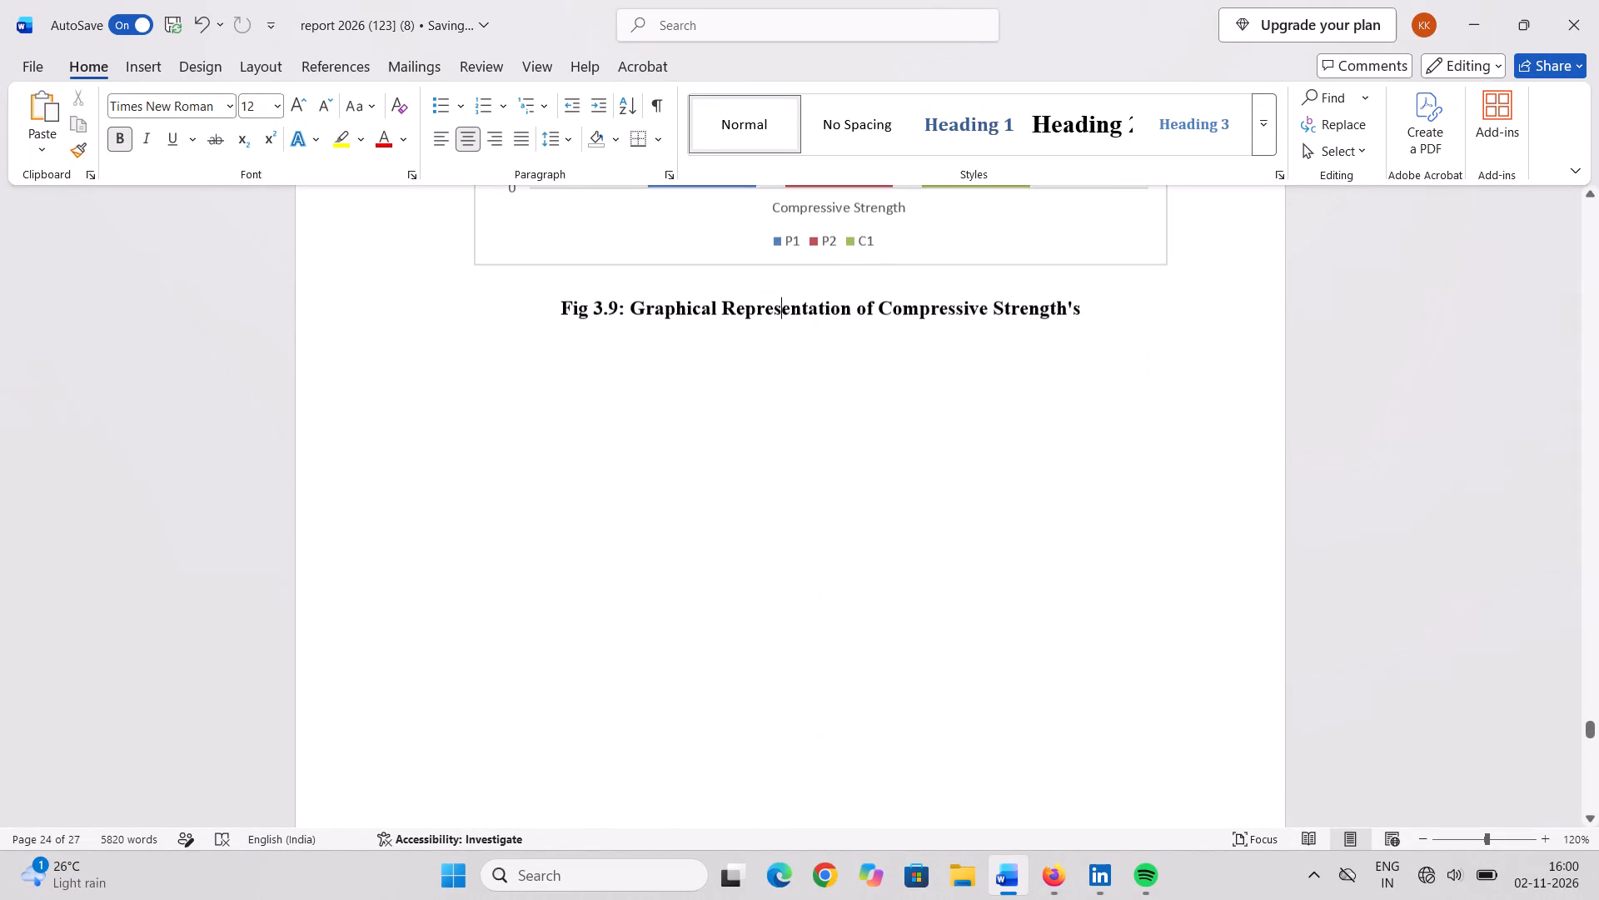
scroll(839, 420, "up", 5)
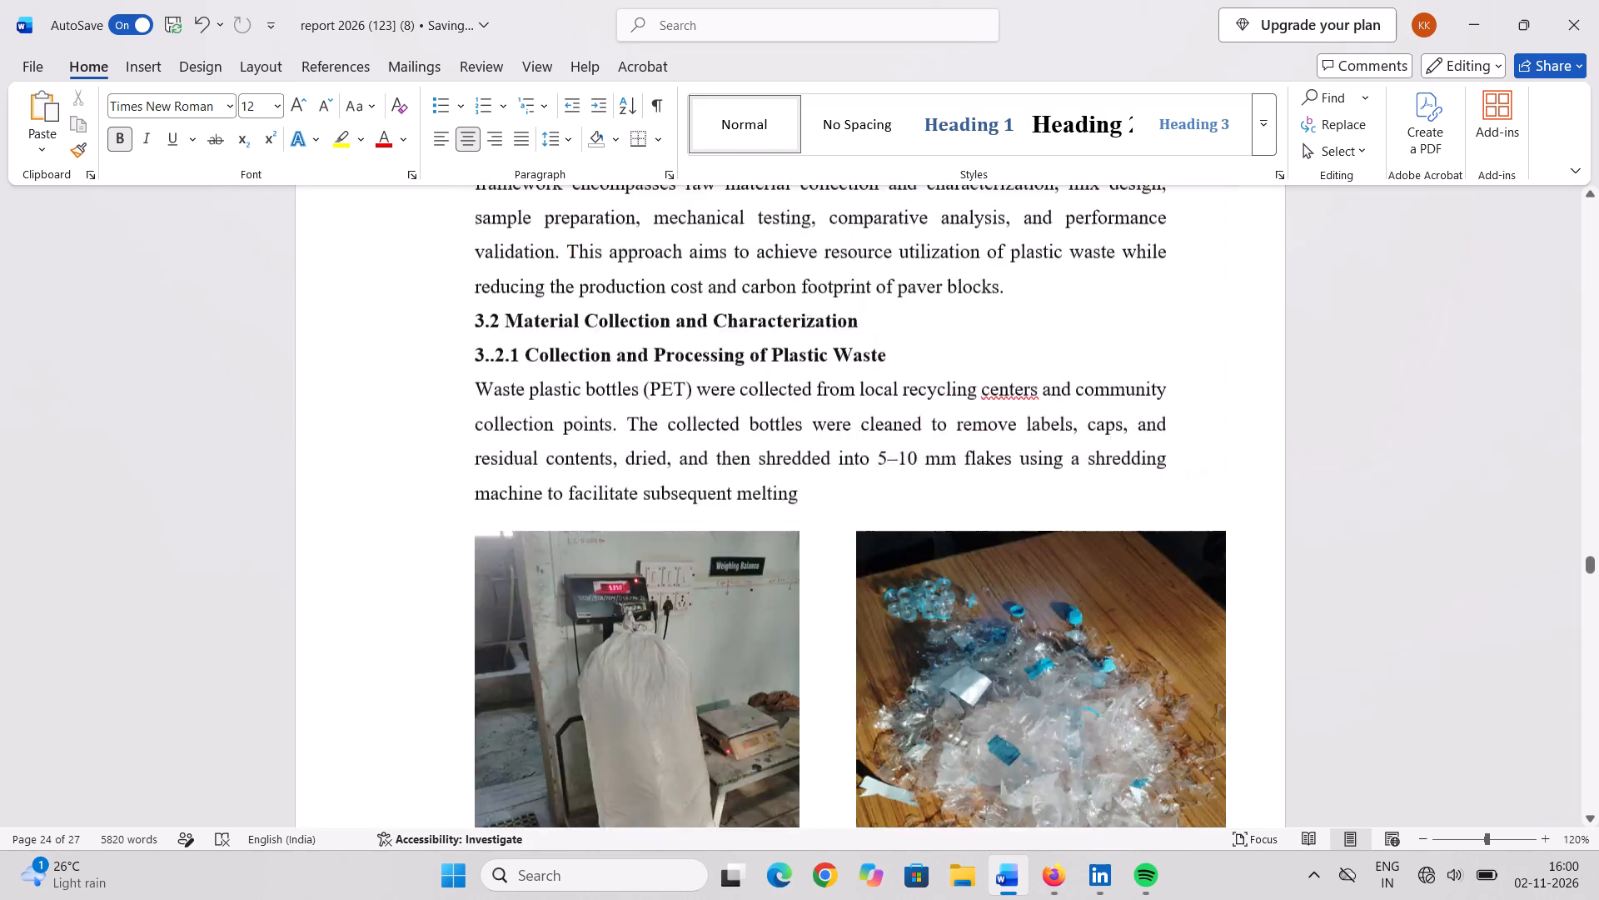
scroll(839, 420, "up", 12)
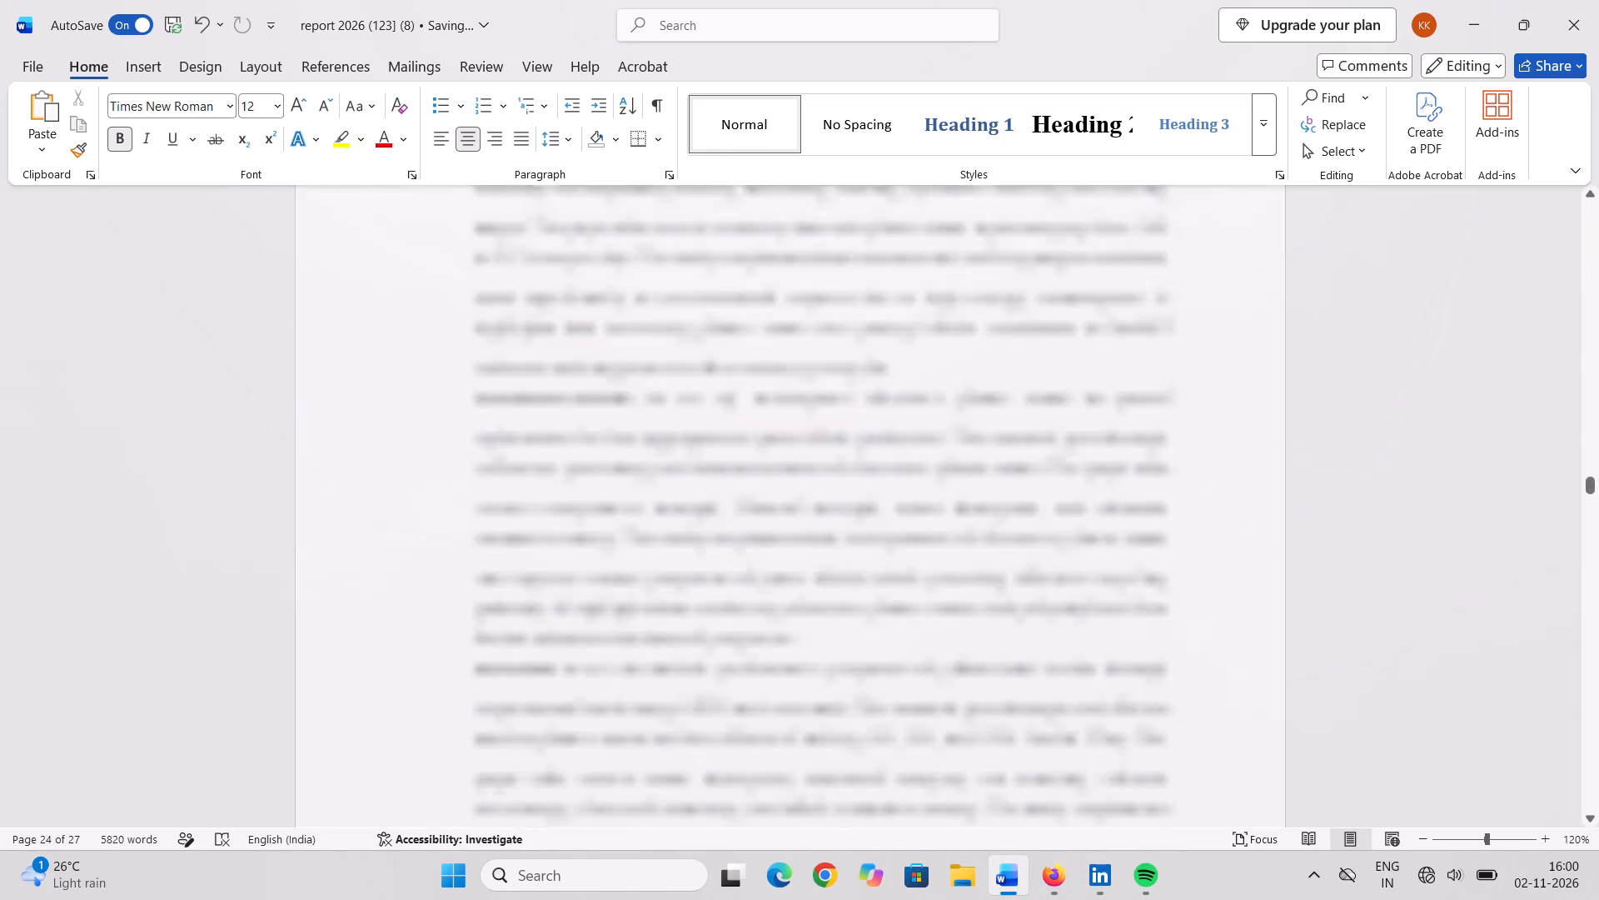
scroll(839, 420, "up", 7)
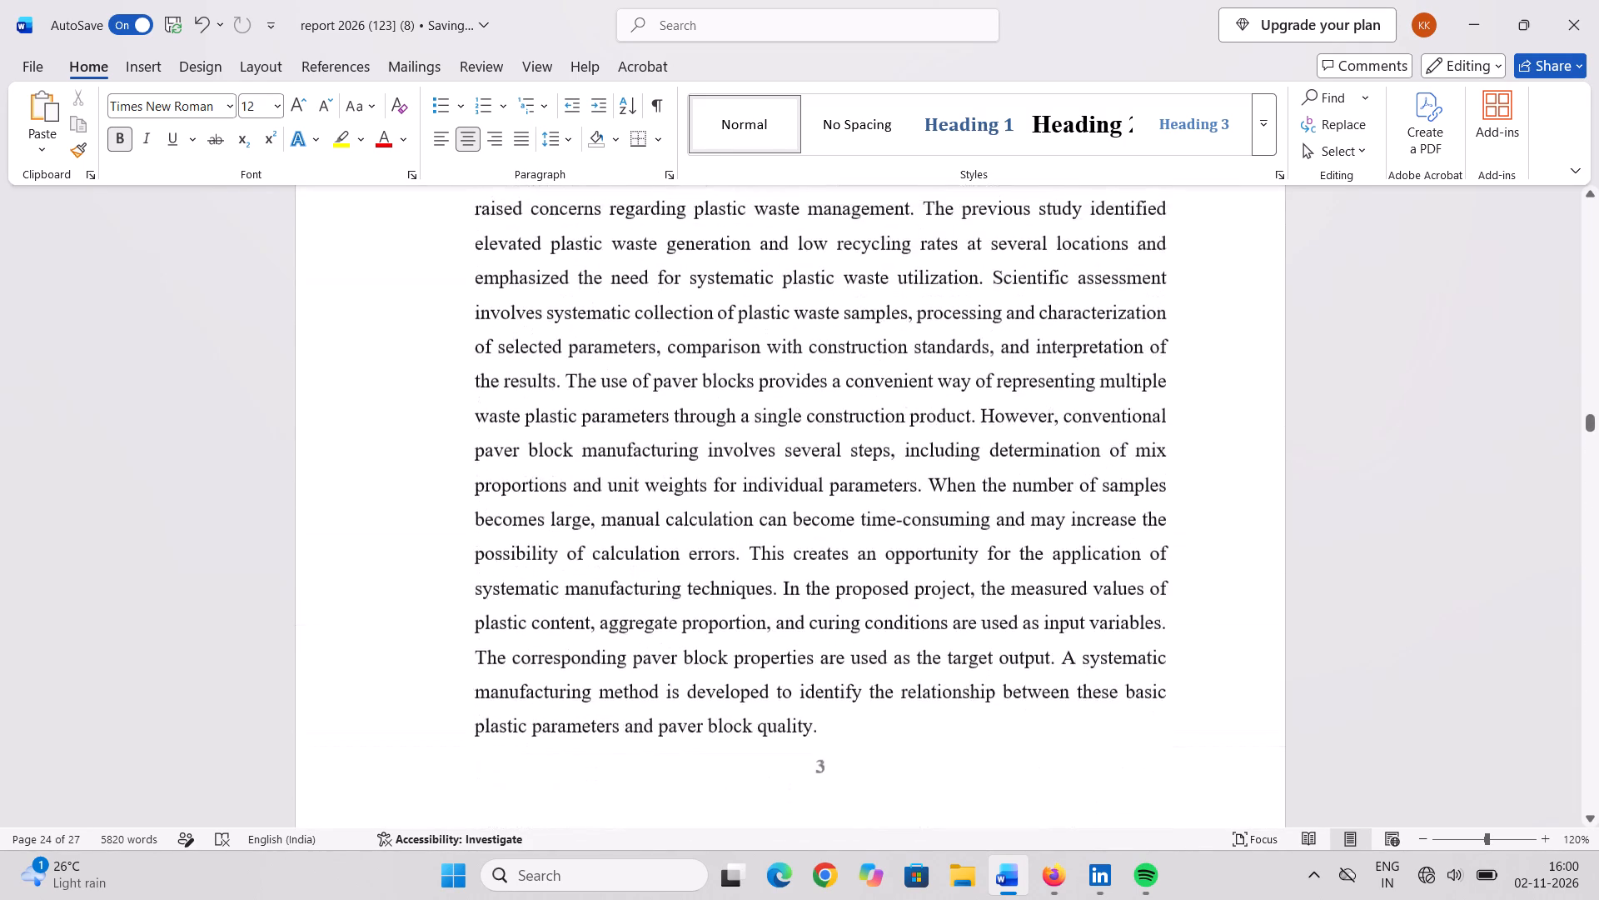
scroll(839, 420, "up", 13)
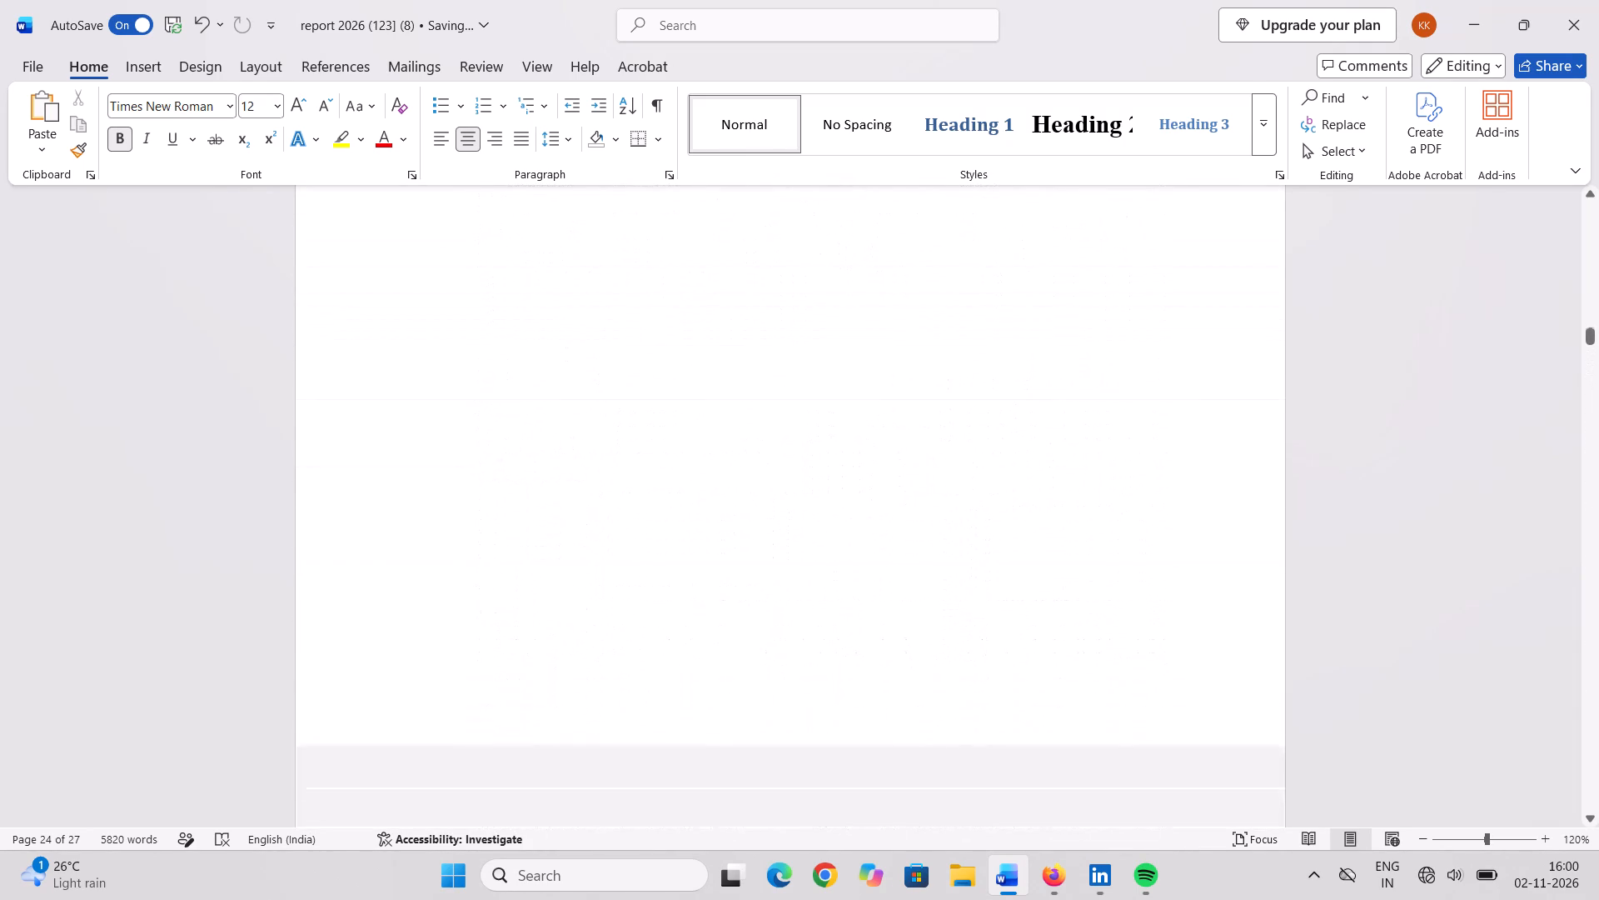
scroll(839, 420, "up", 13)
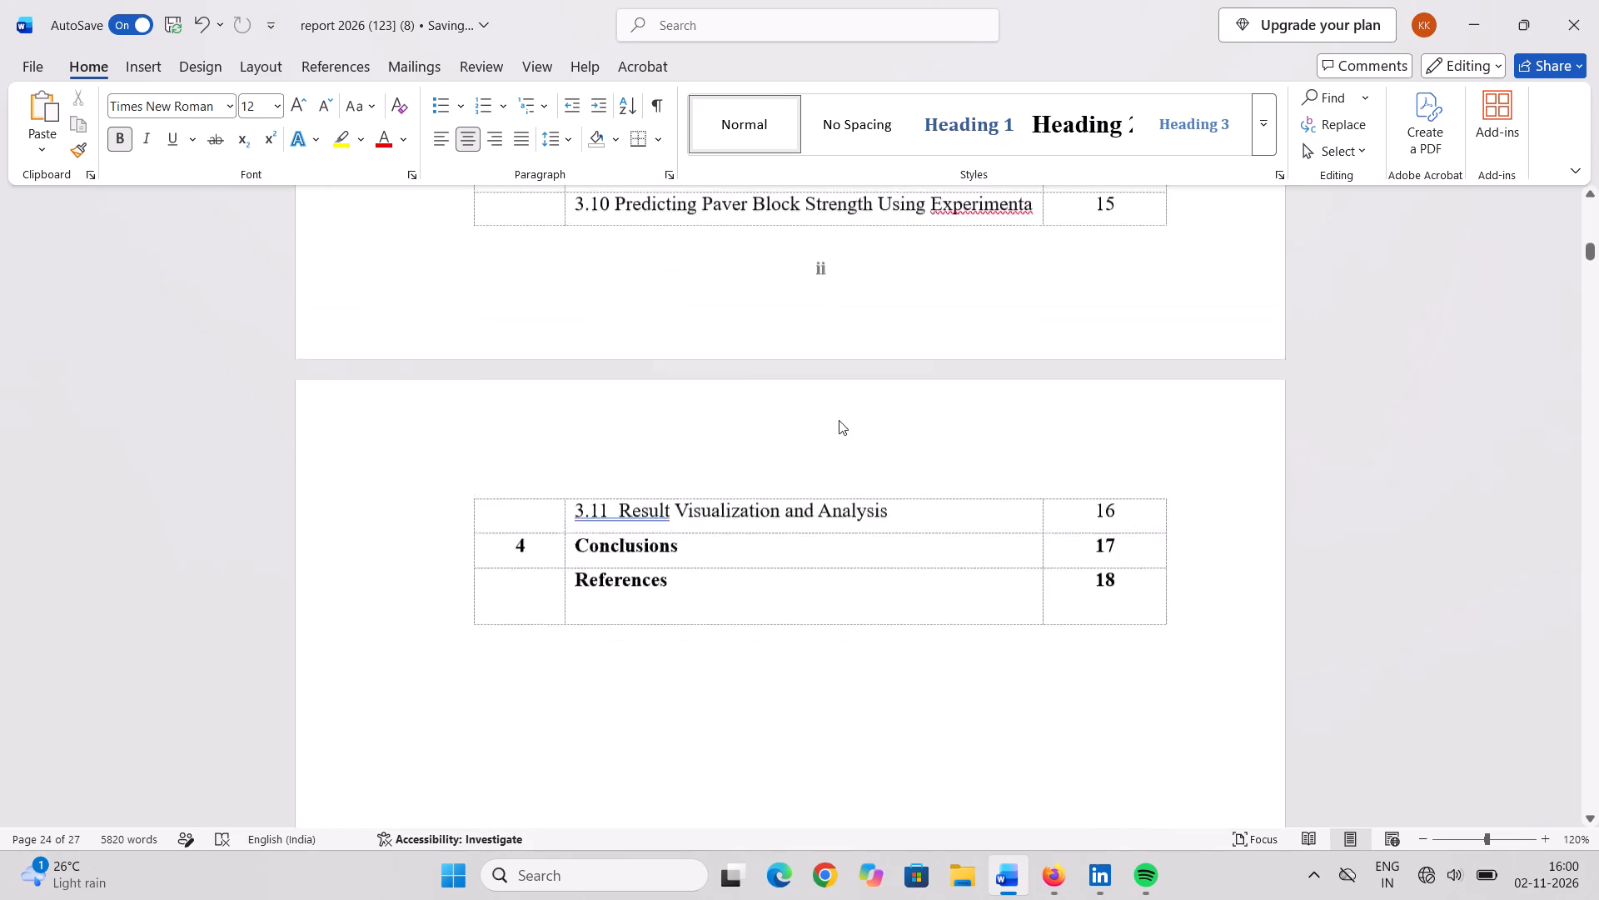
scroll(839, 420, "up", 14)
scroll(839, 420, "down", 6)
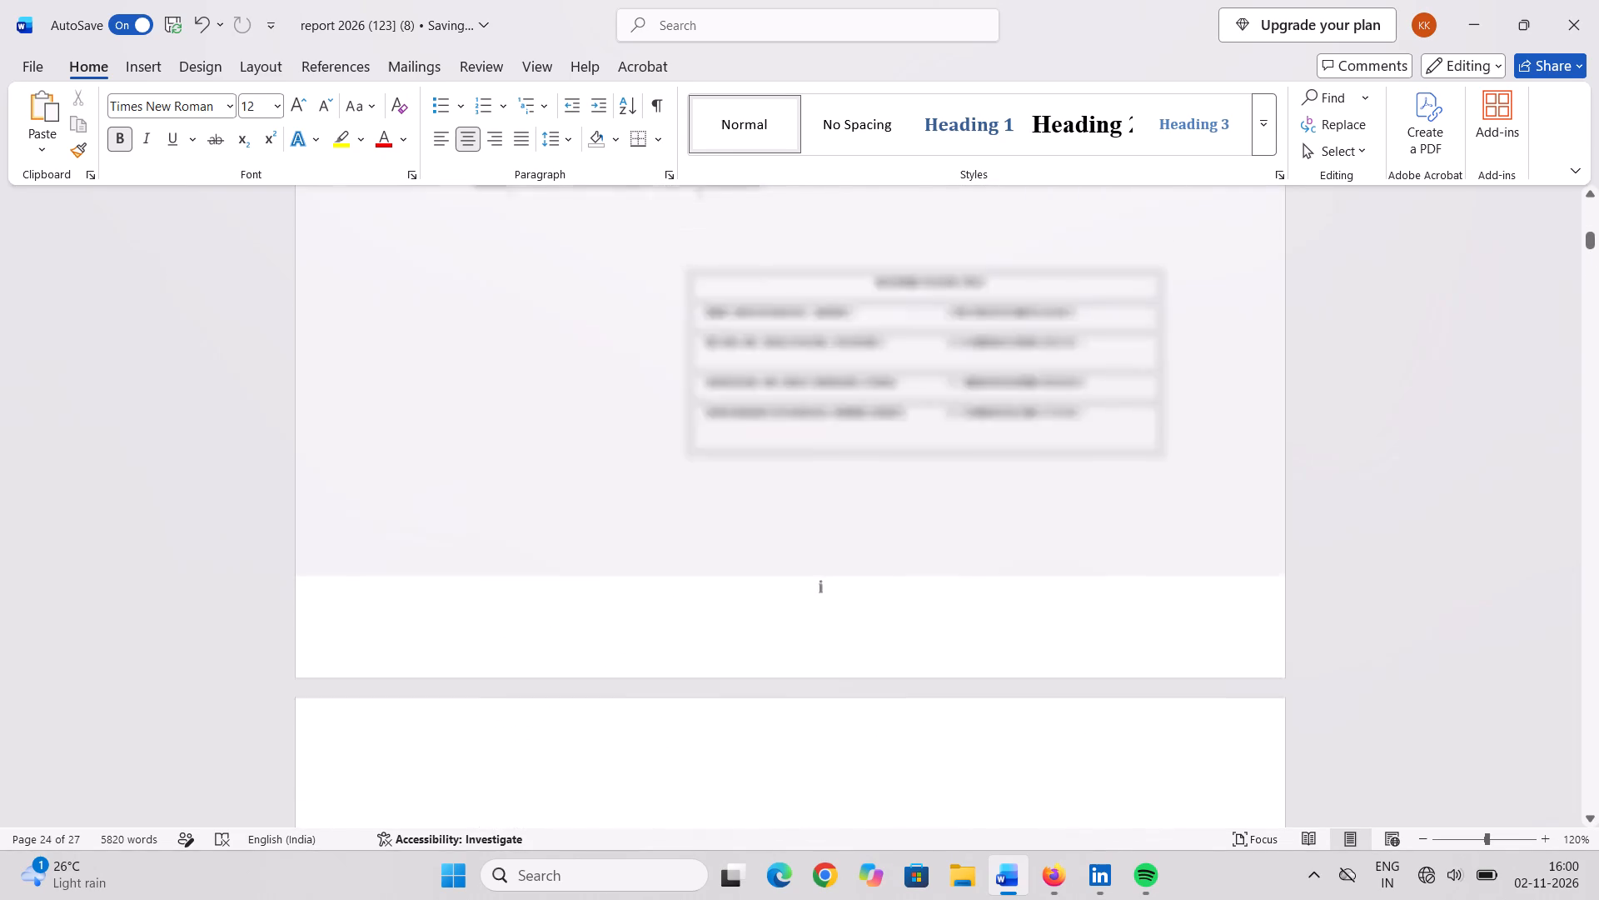
scroll(839, 420, "down", 2)
scroll(839, 420, "up", 5)
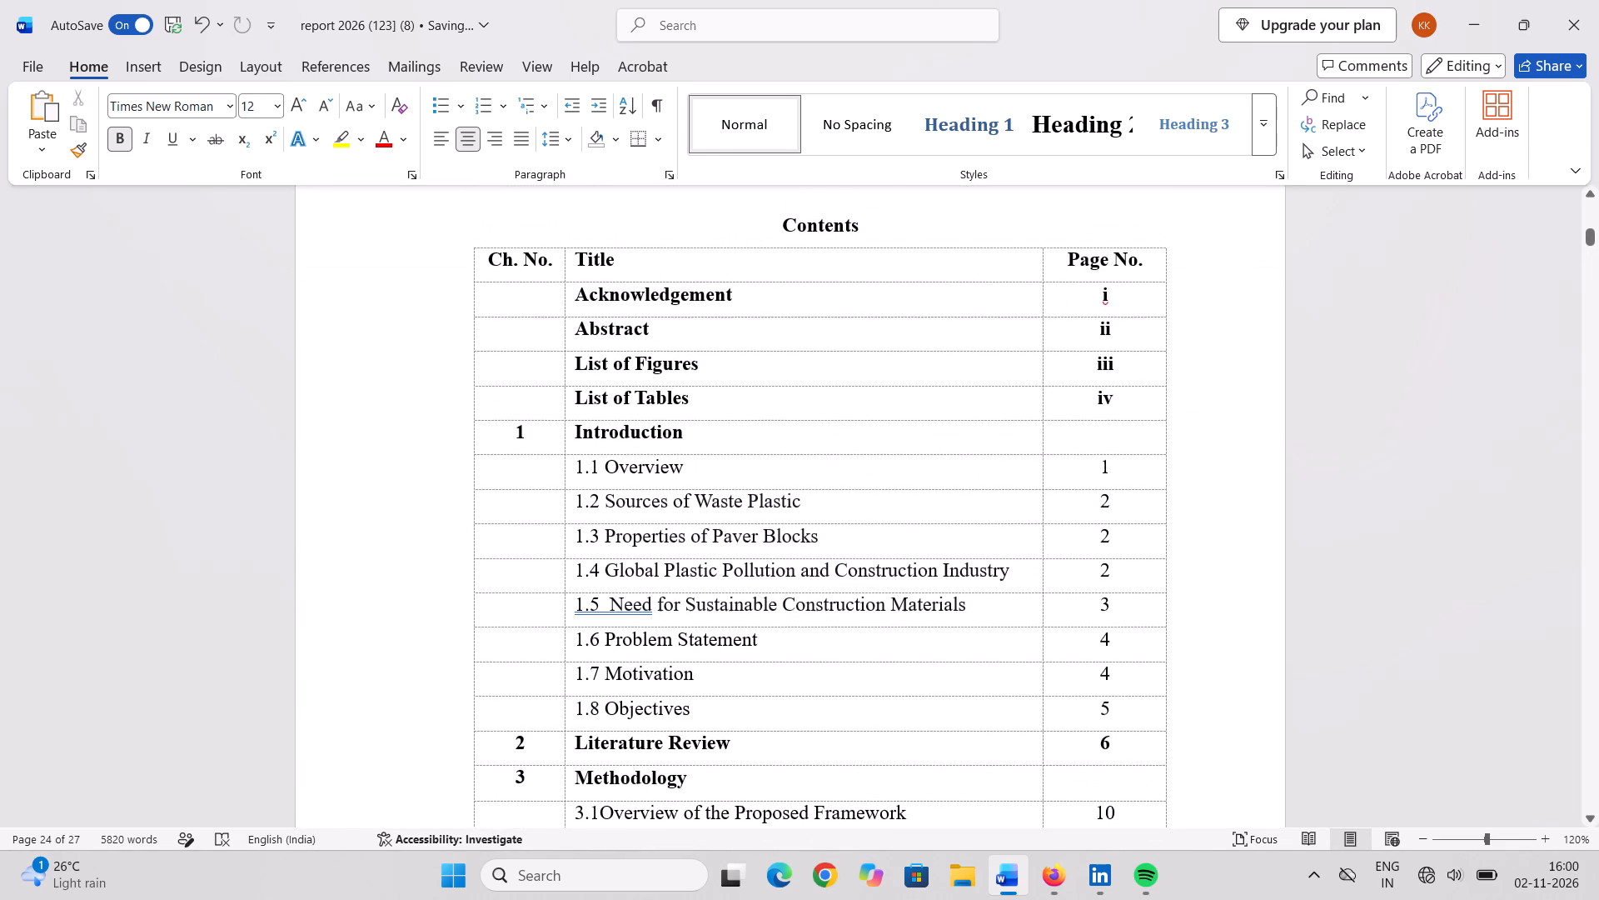
scroll(839, 420, "down", 2)
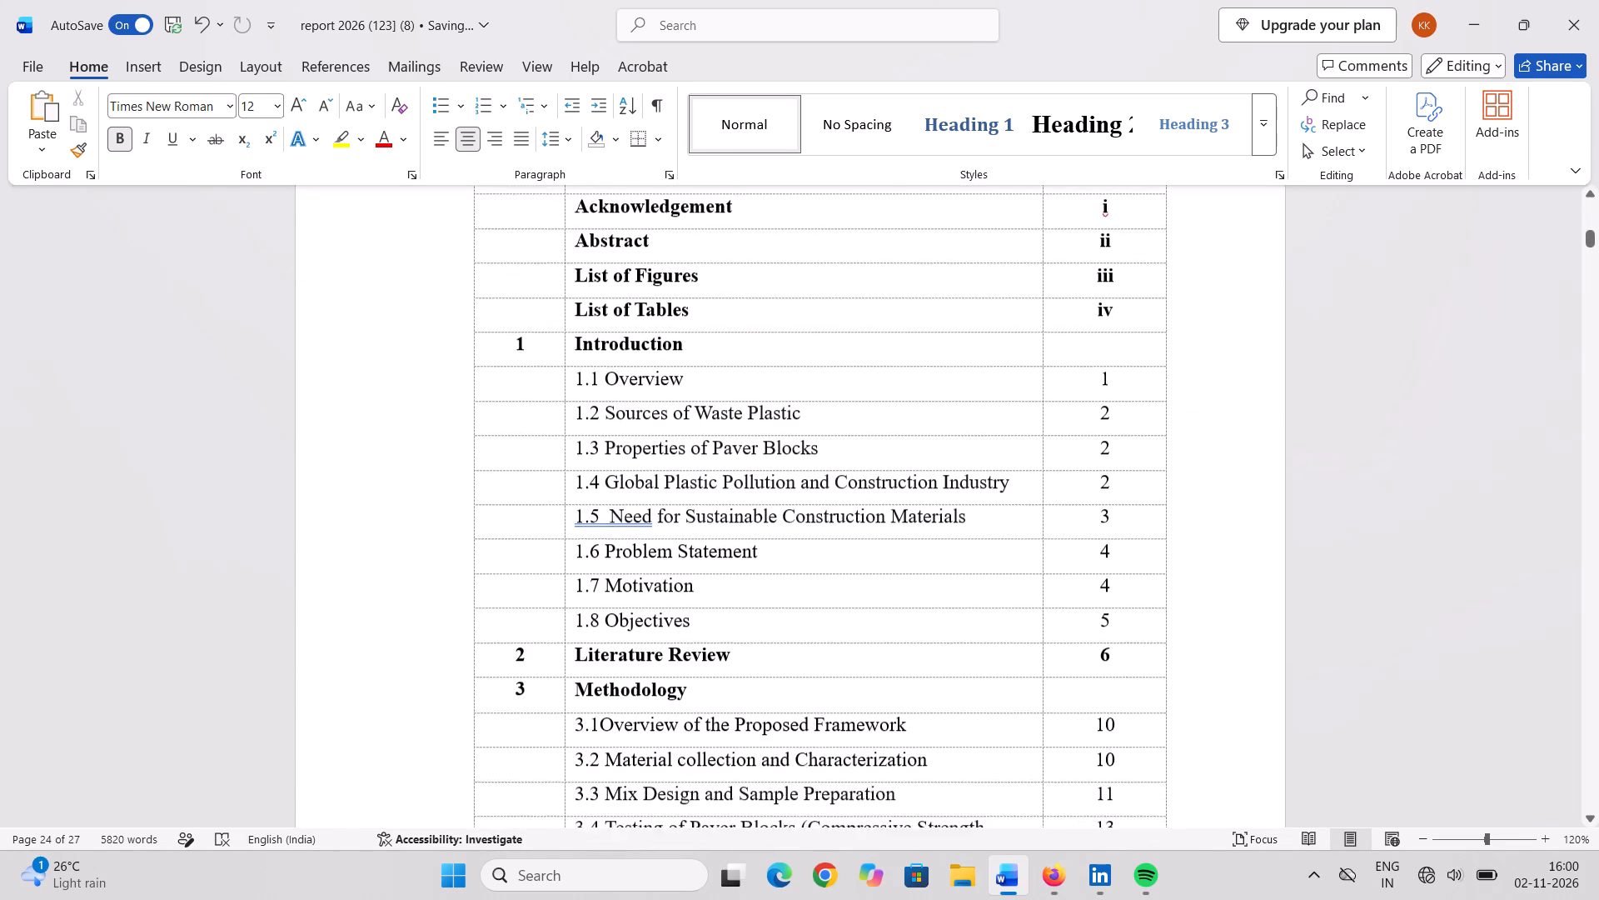
scroll(839, 420, "down", 3)
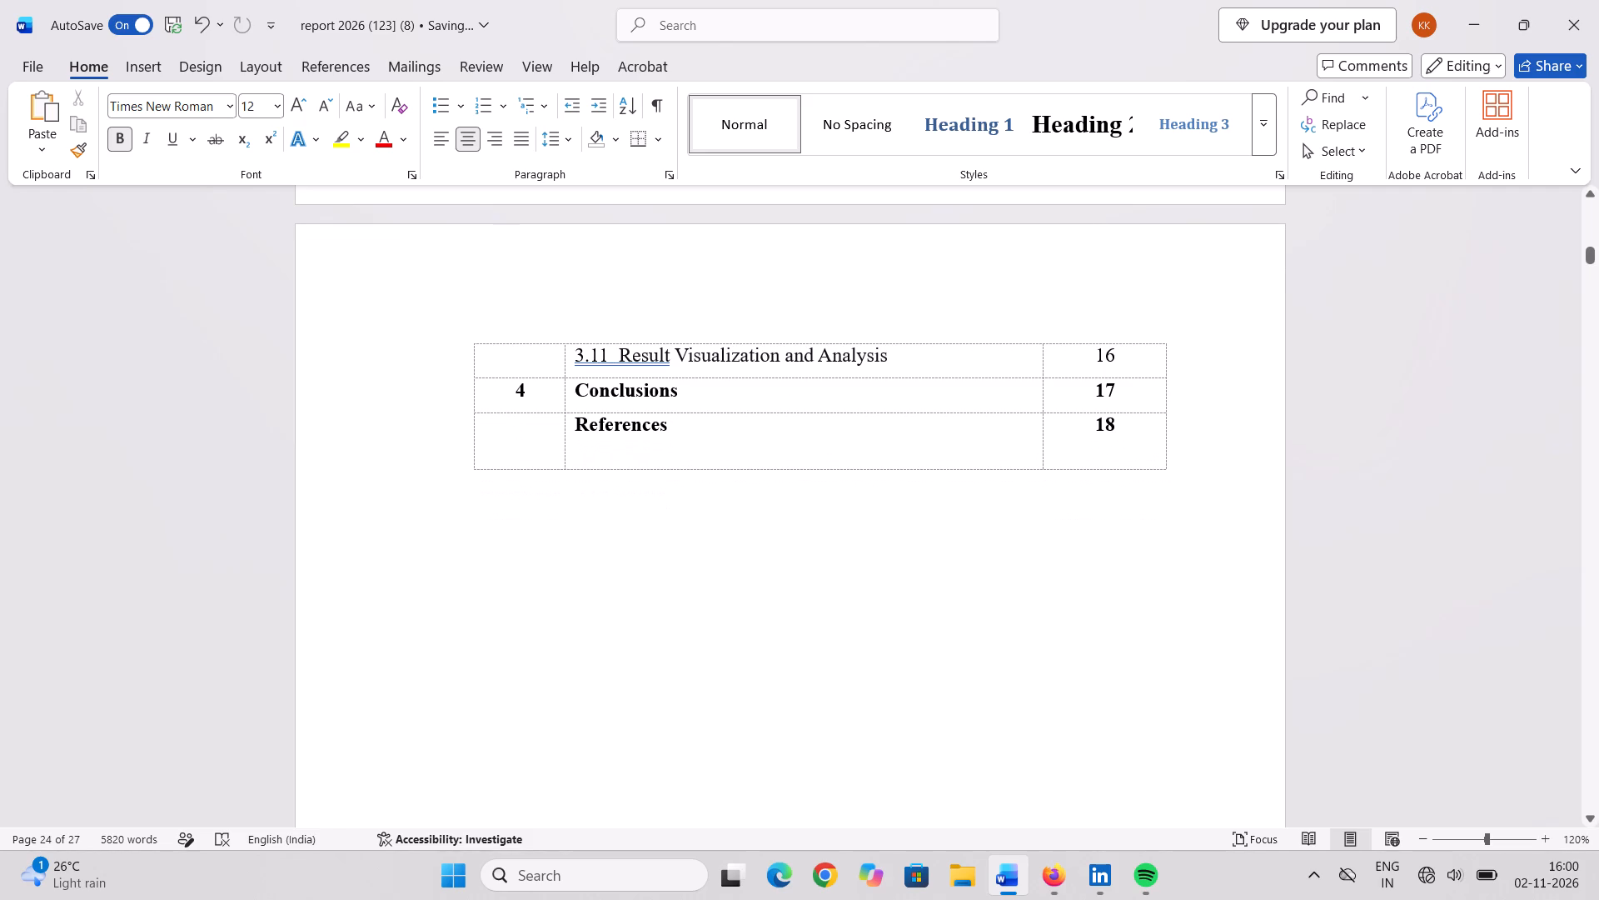
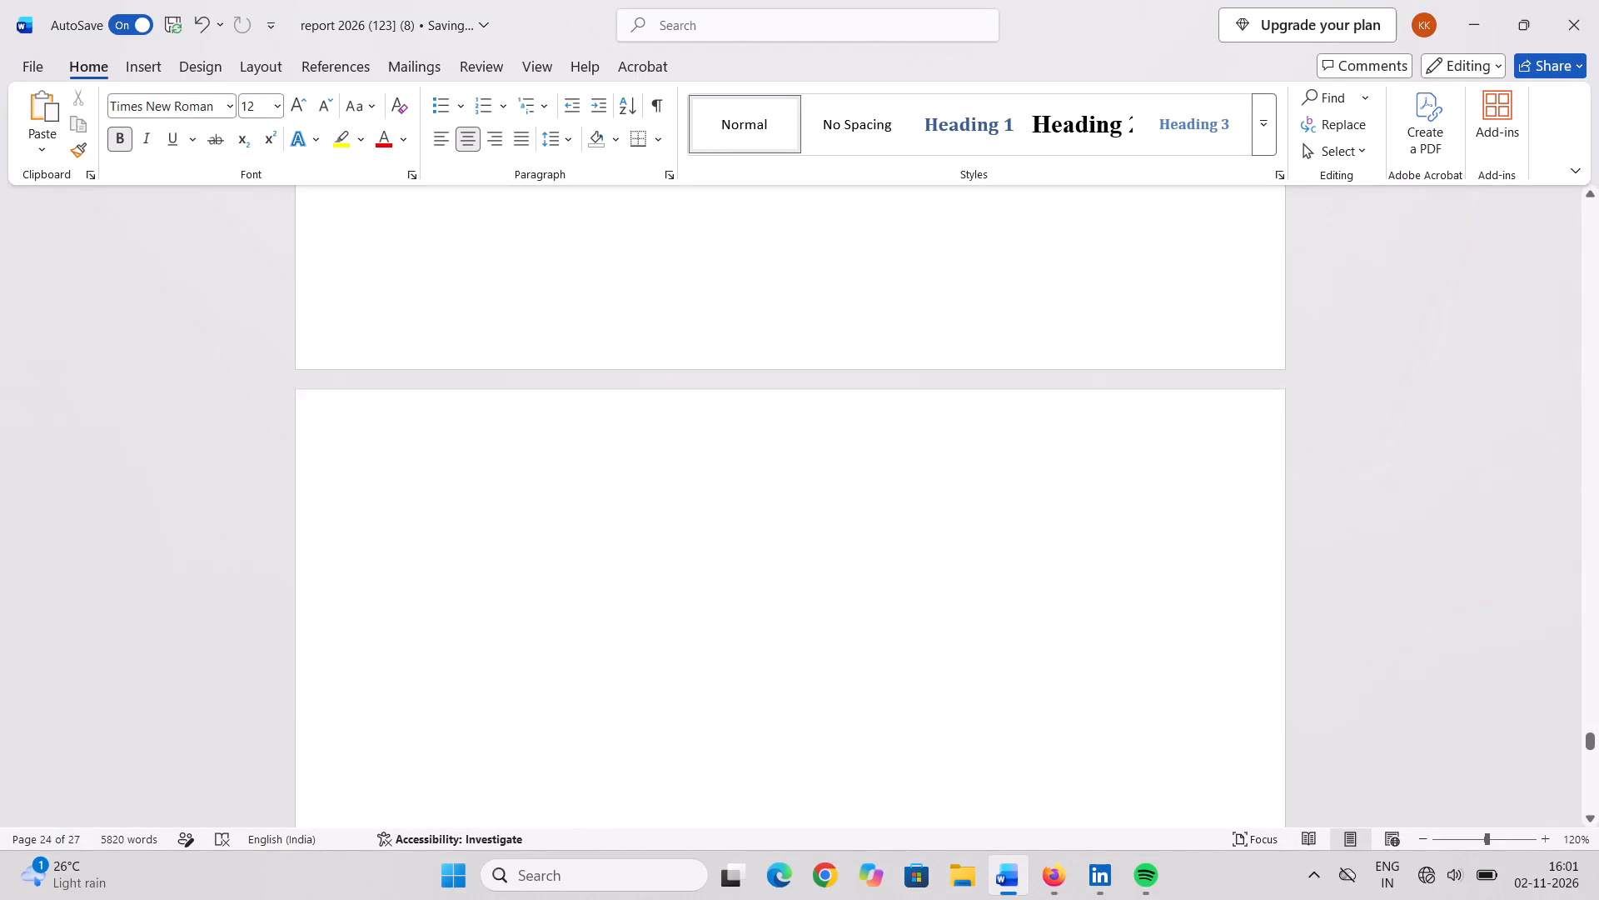
Examine the report's closing pages and the Chapter 4 Conclusions text with its blank result values.
scroll(839, 386, "down", 14)
scroll(839, 386, "up", 2)
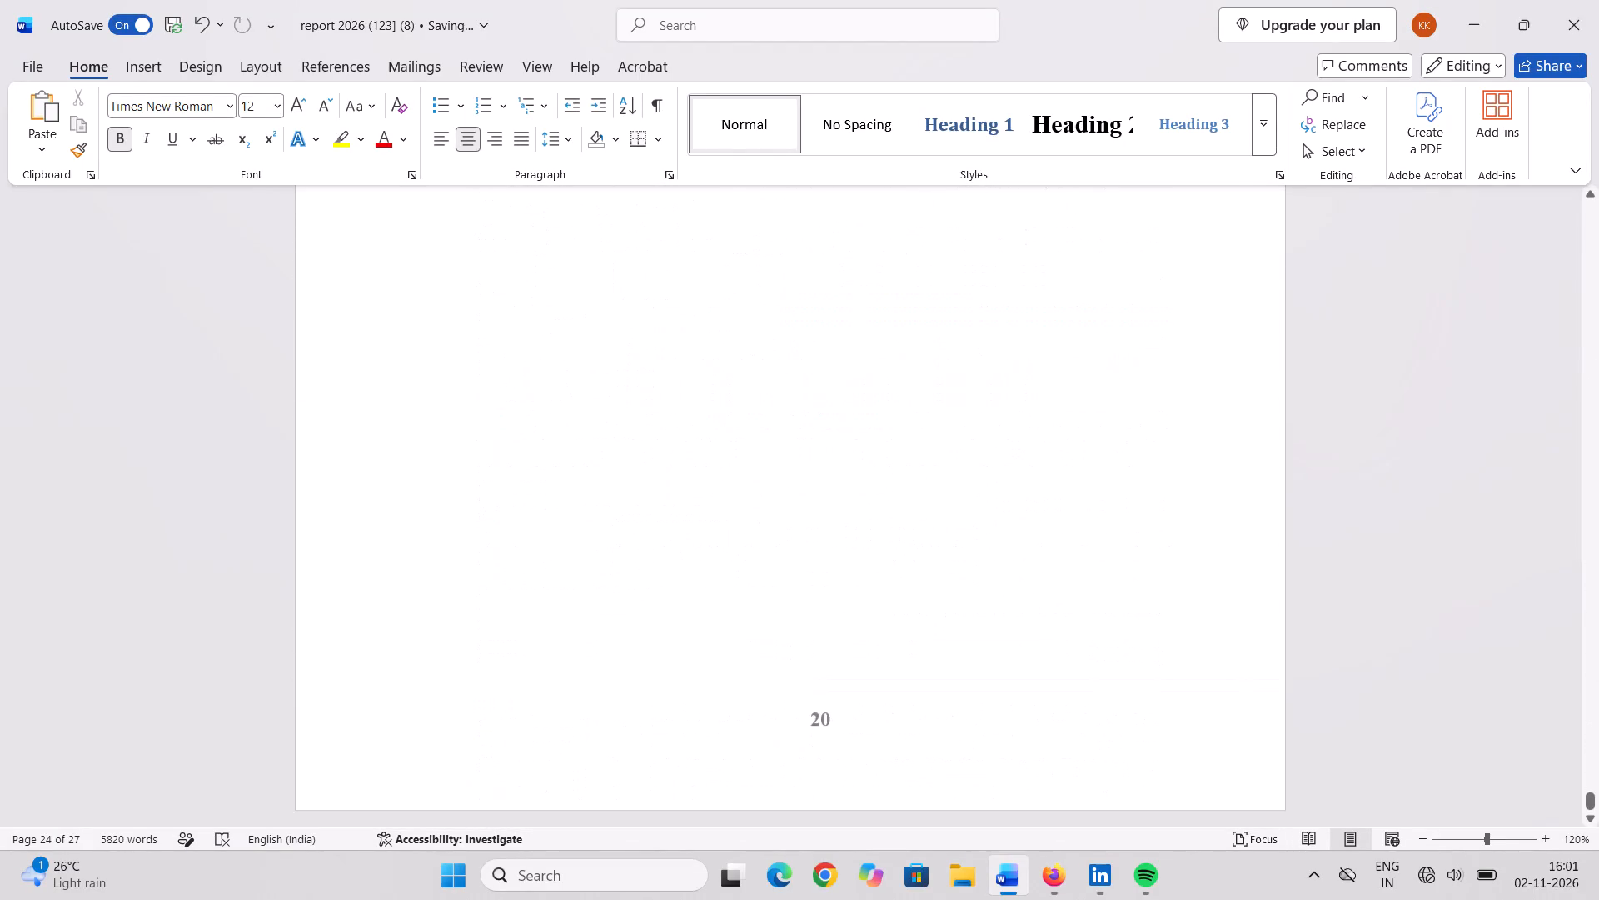
scroll(839, 386, "up", 6)
scroll(839, 386, "down", 2)
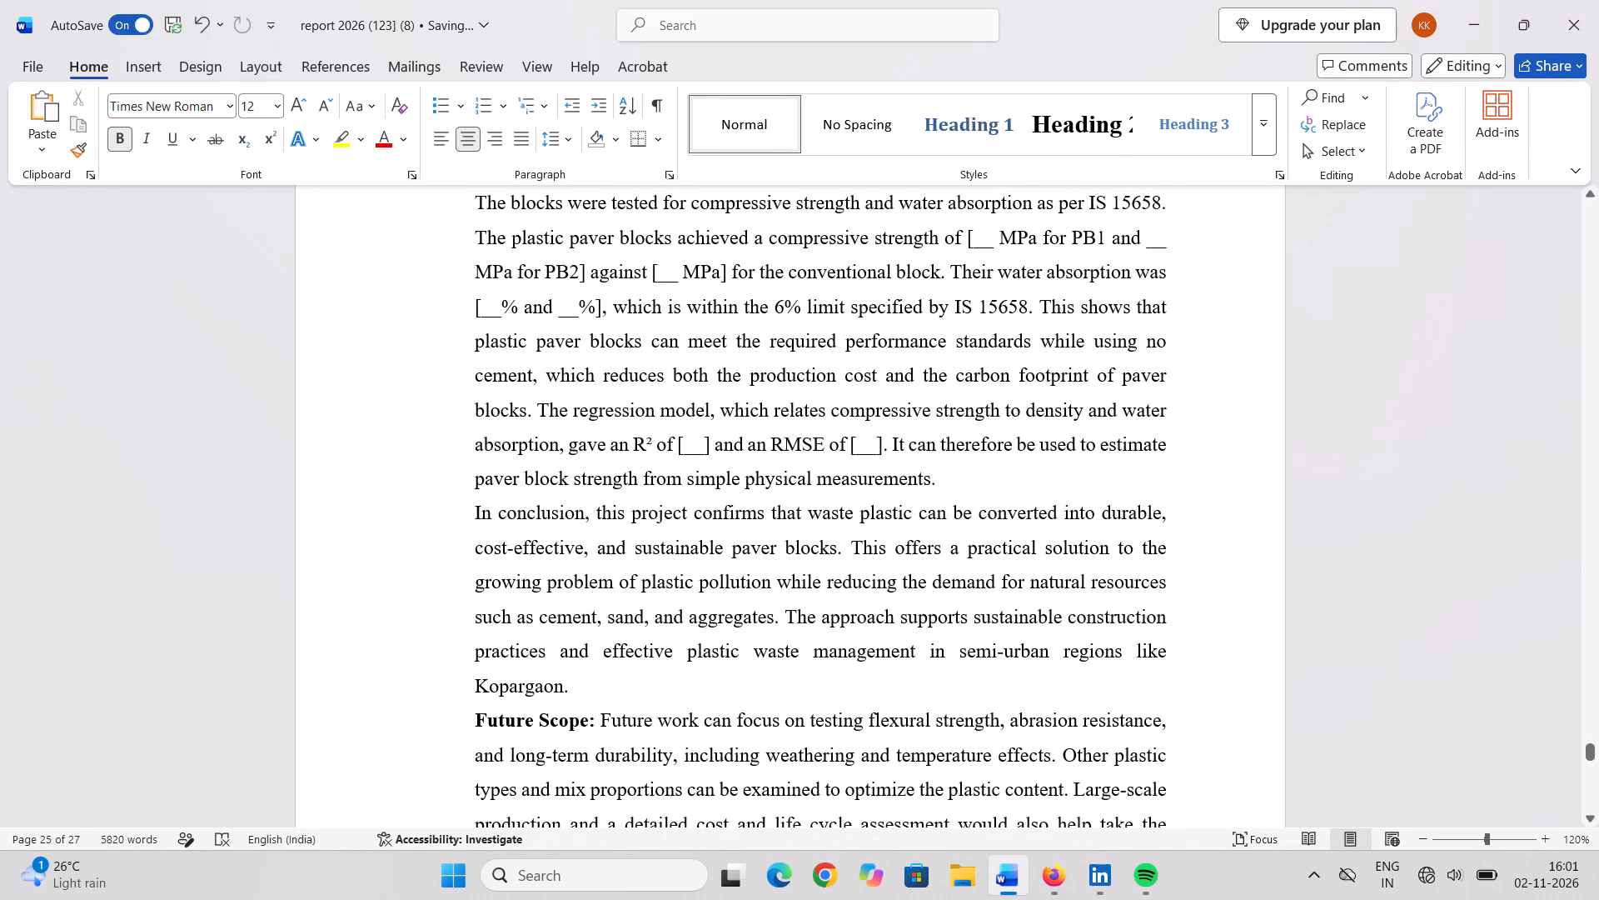
scroll(872, 391, "up", 1)
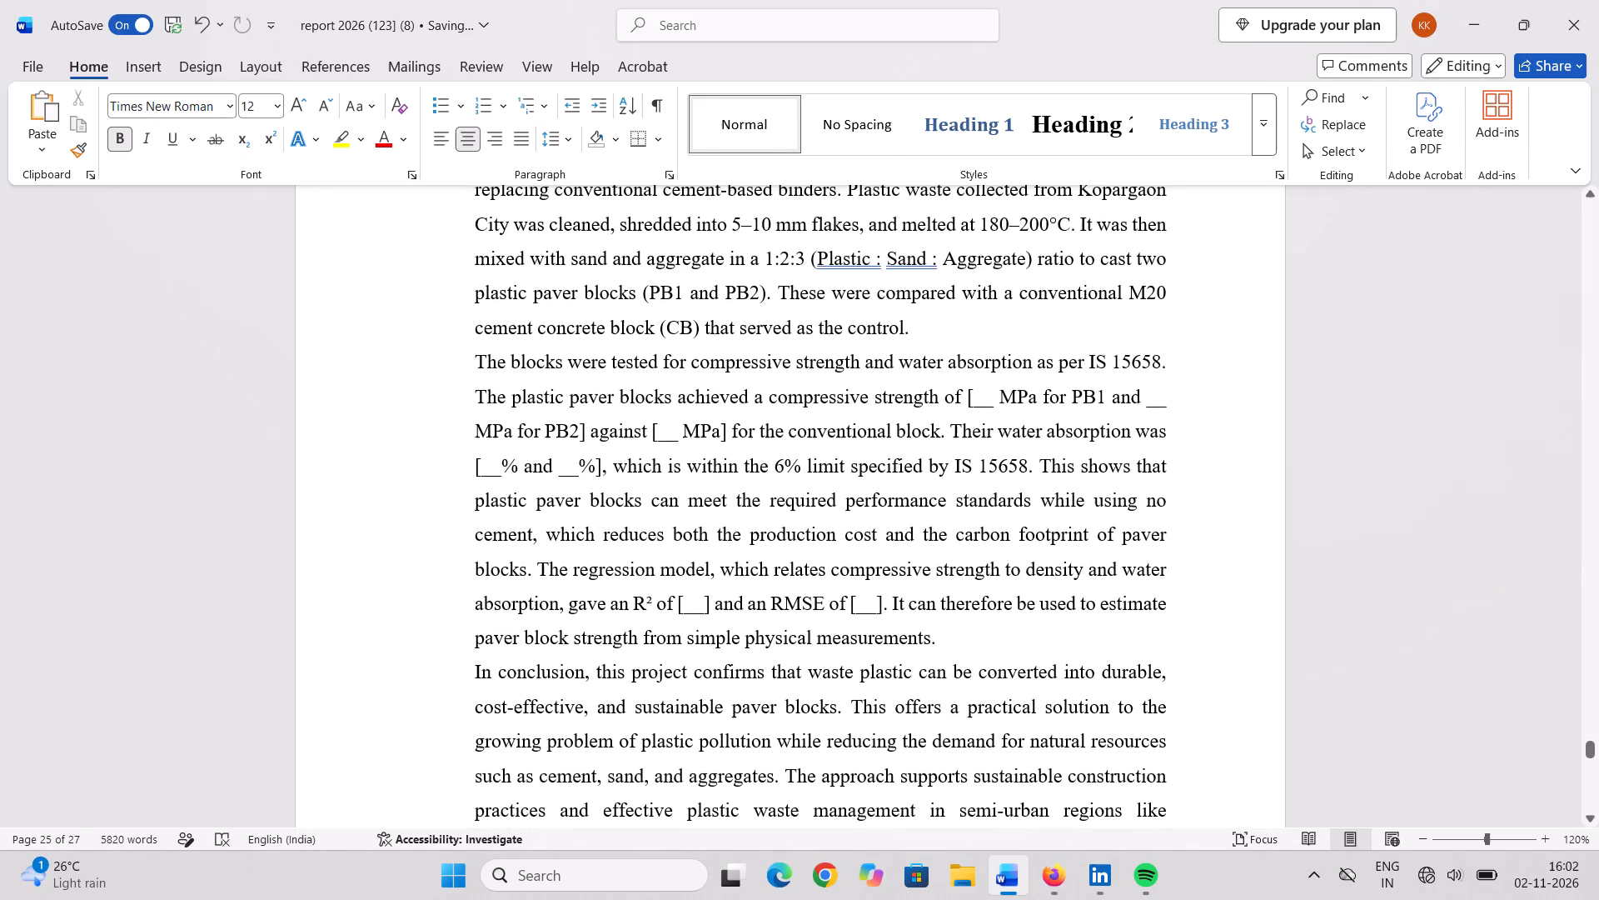
Save the report under its current name and return to the Conclusions page.
key("ctrl+s")
left_click(30, 64)
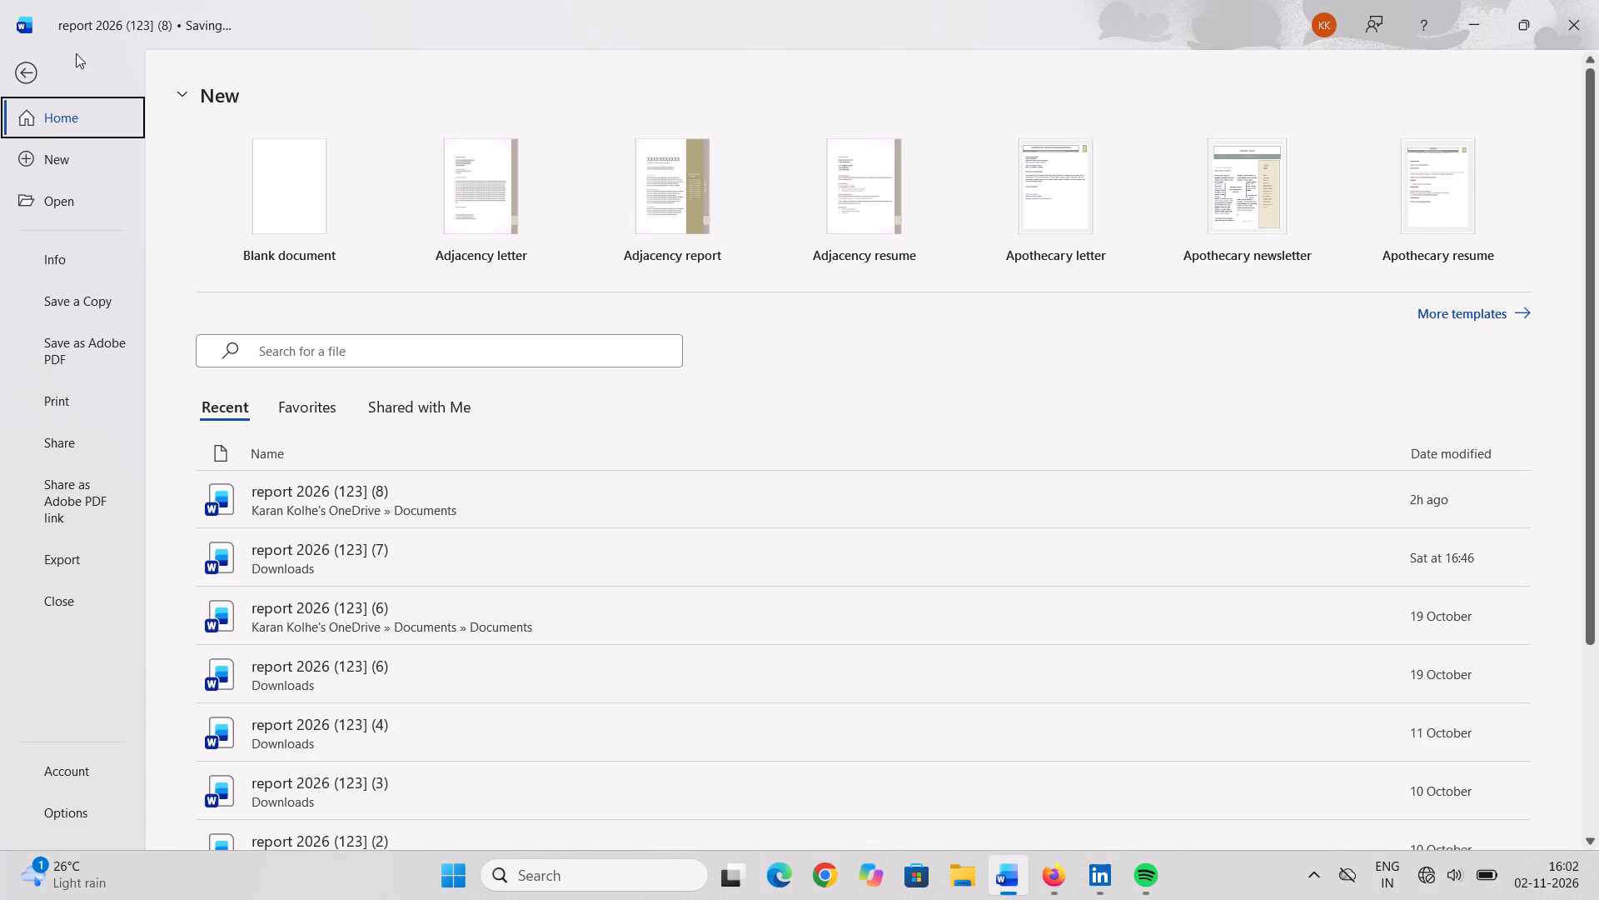
left_click(29, 69)
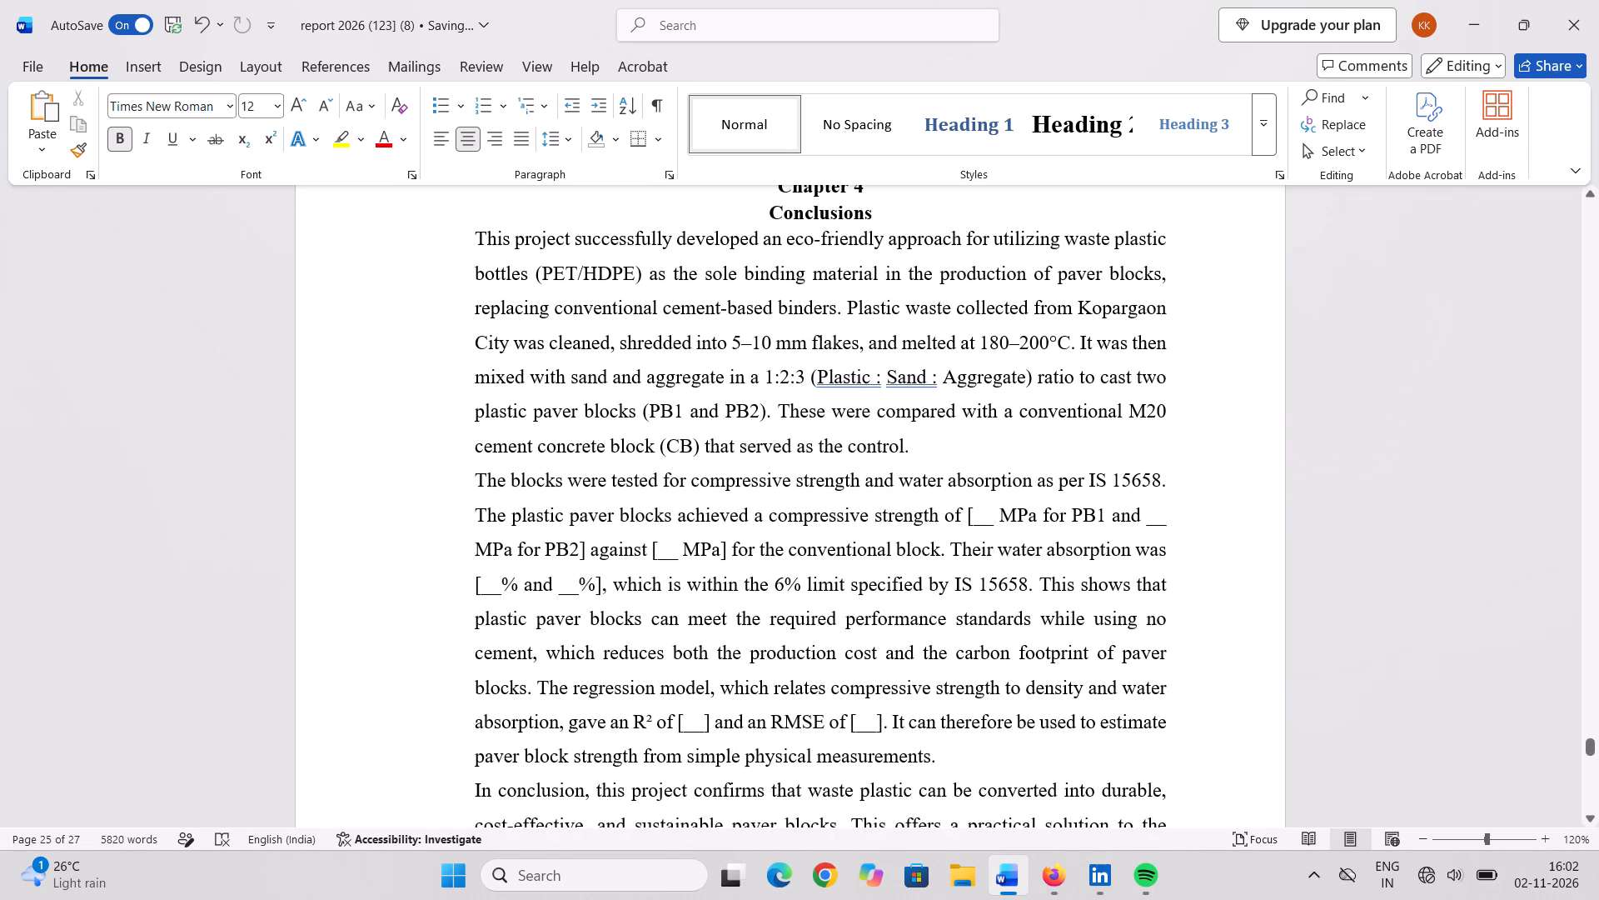
key("ctrl+s")
left_click(22, 76)
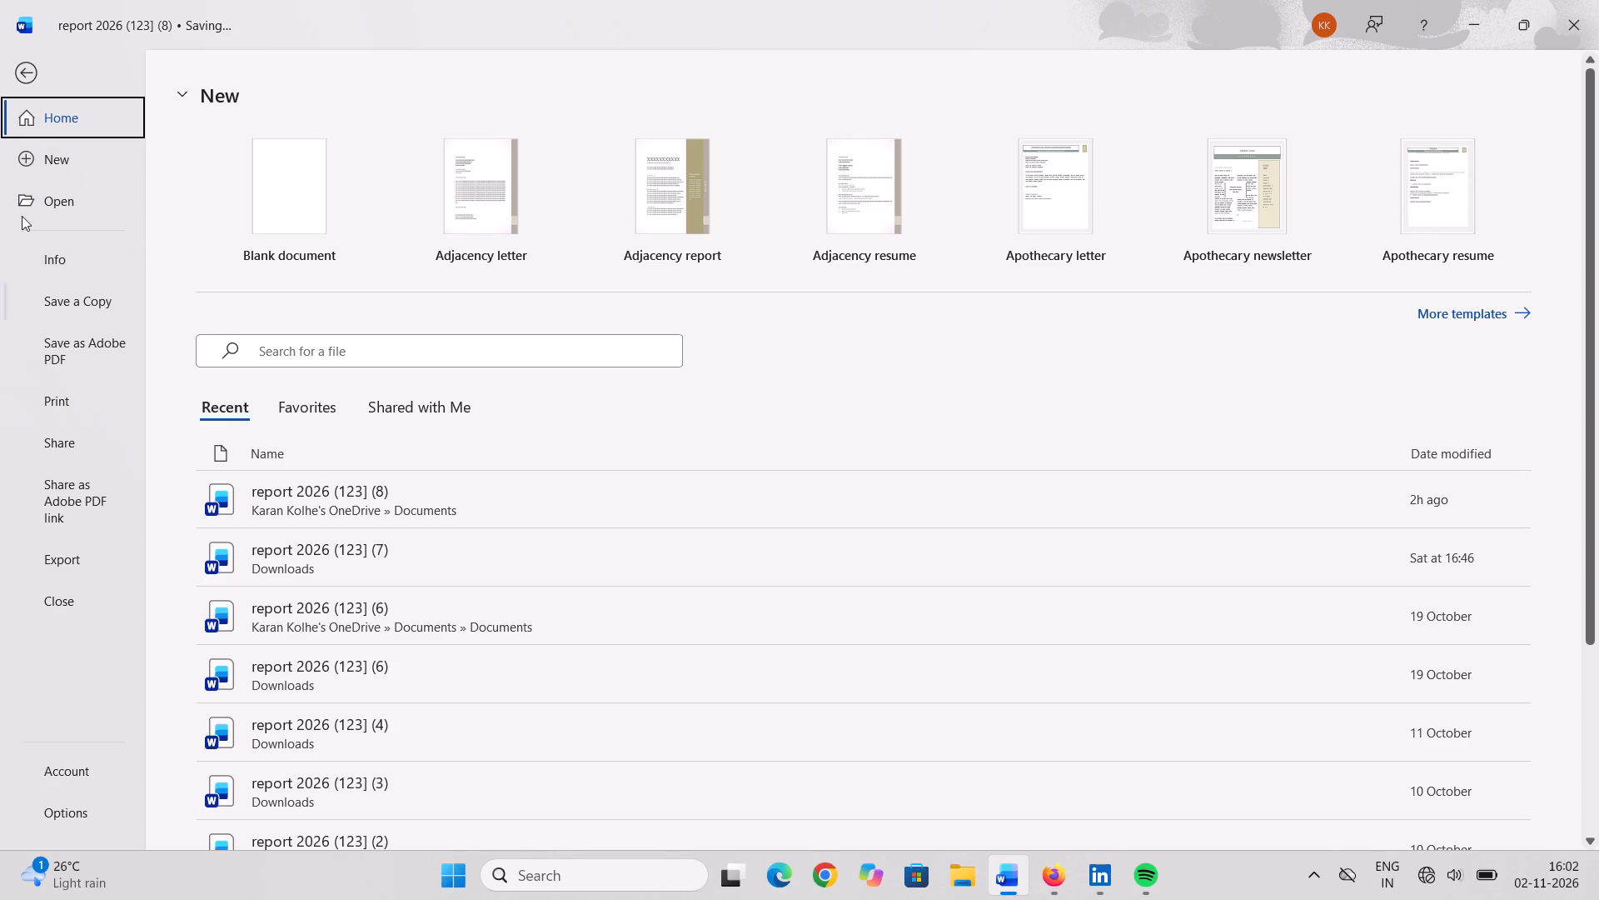
left_click(25, 67)
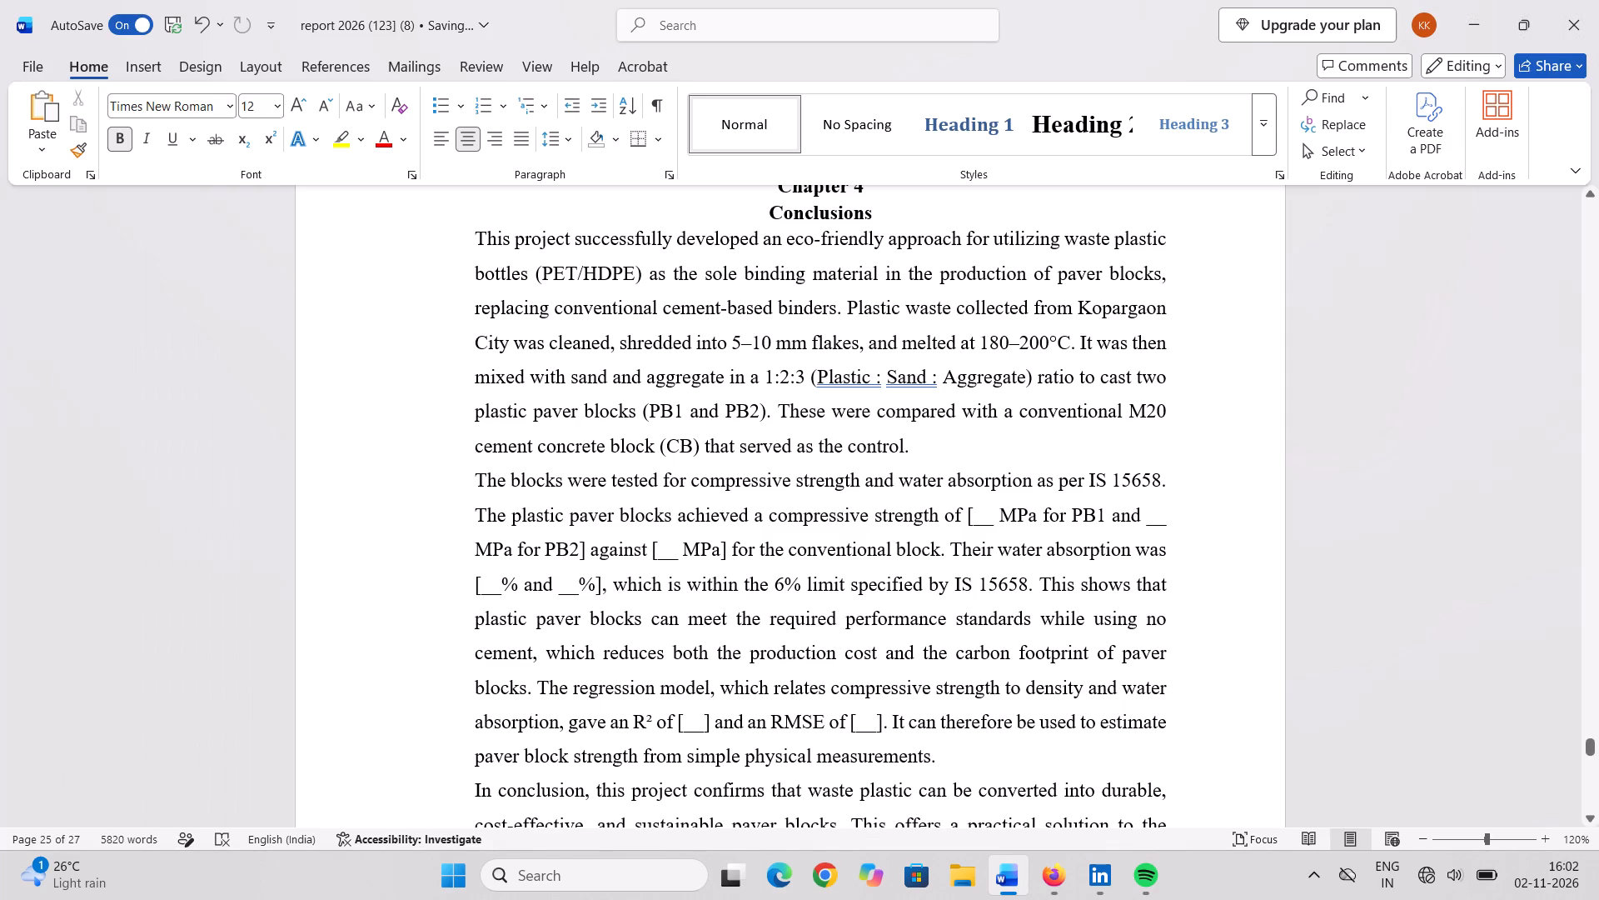
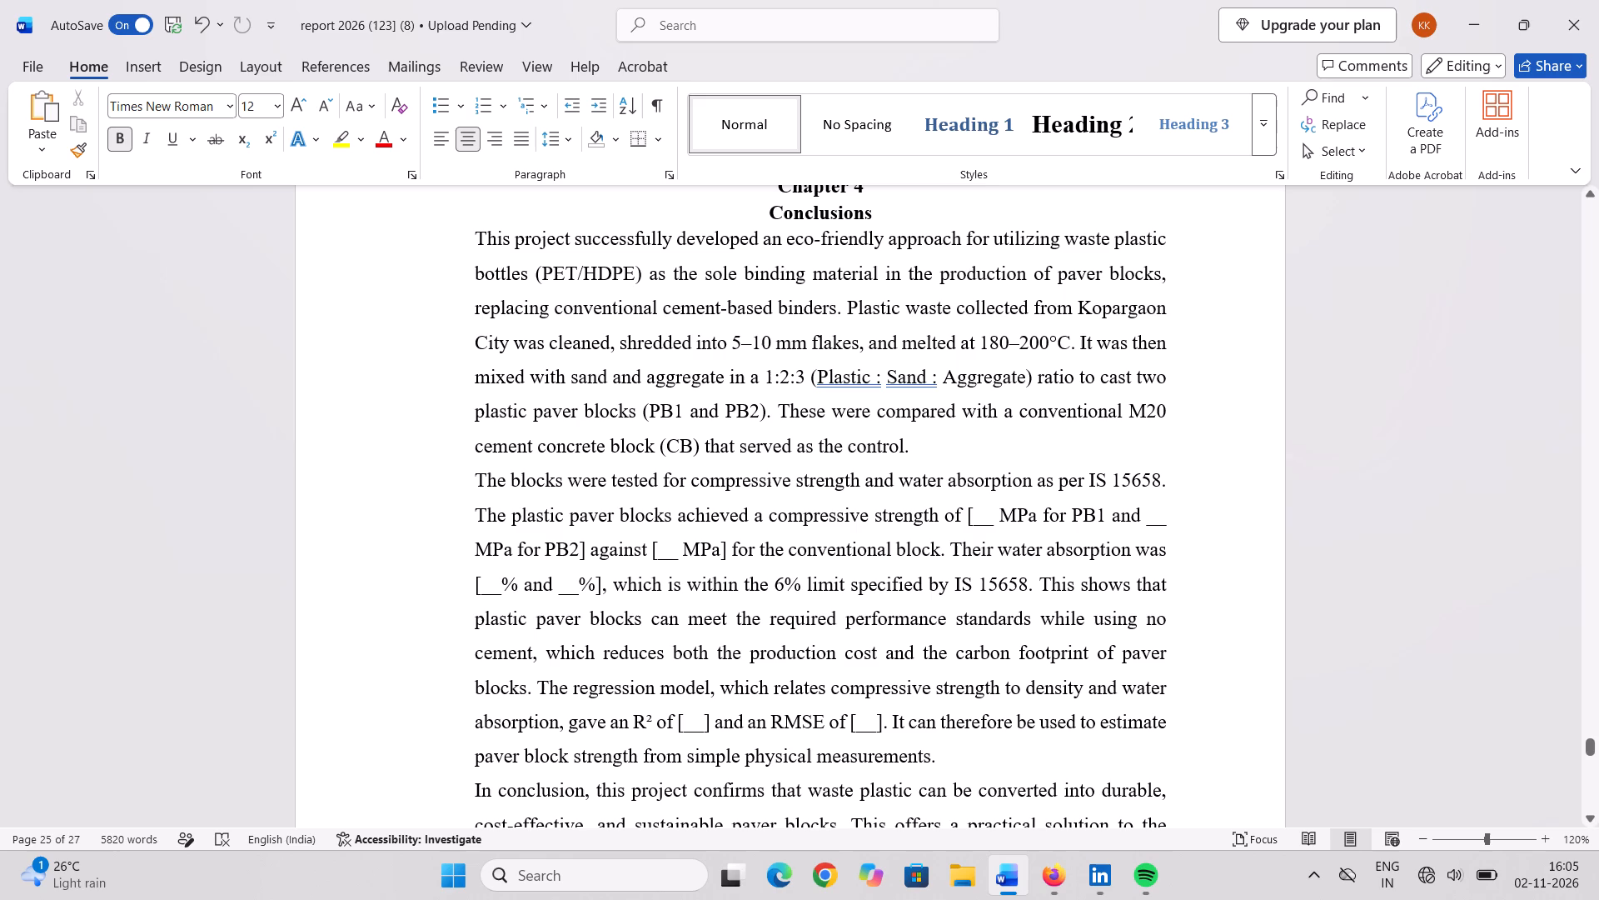
Delete the sentence in the Conclusions about water absorption being within the 6% limit specified by IS 15658.
left_click_drag(952, 549, 1024, 587)
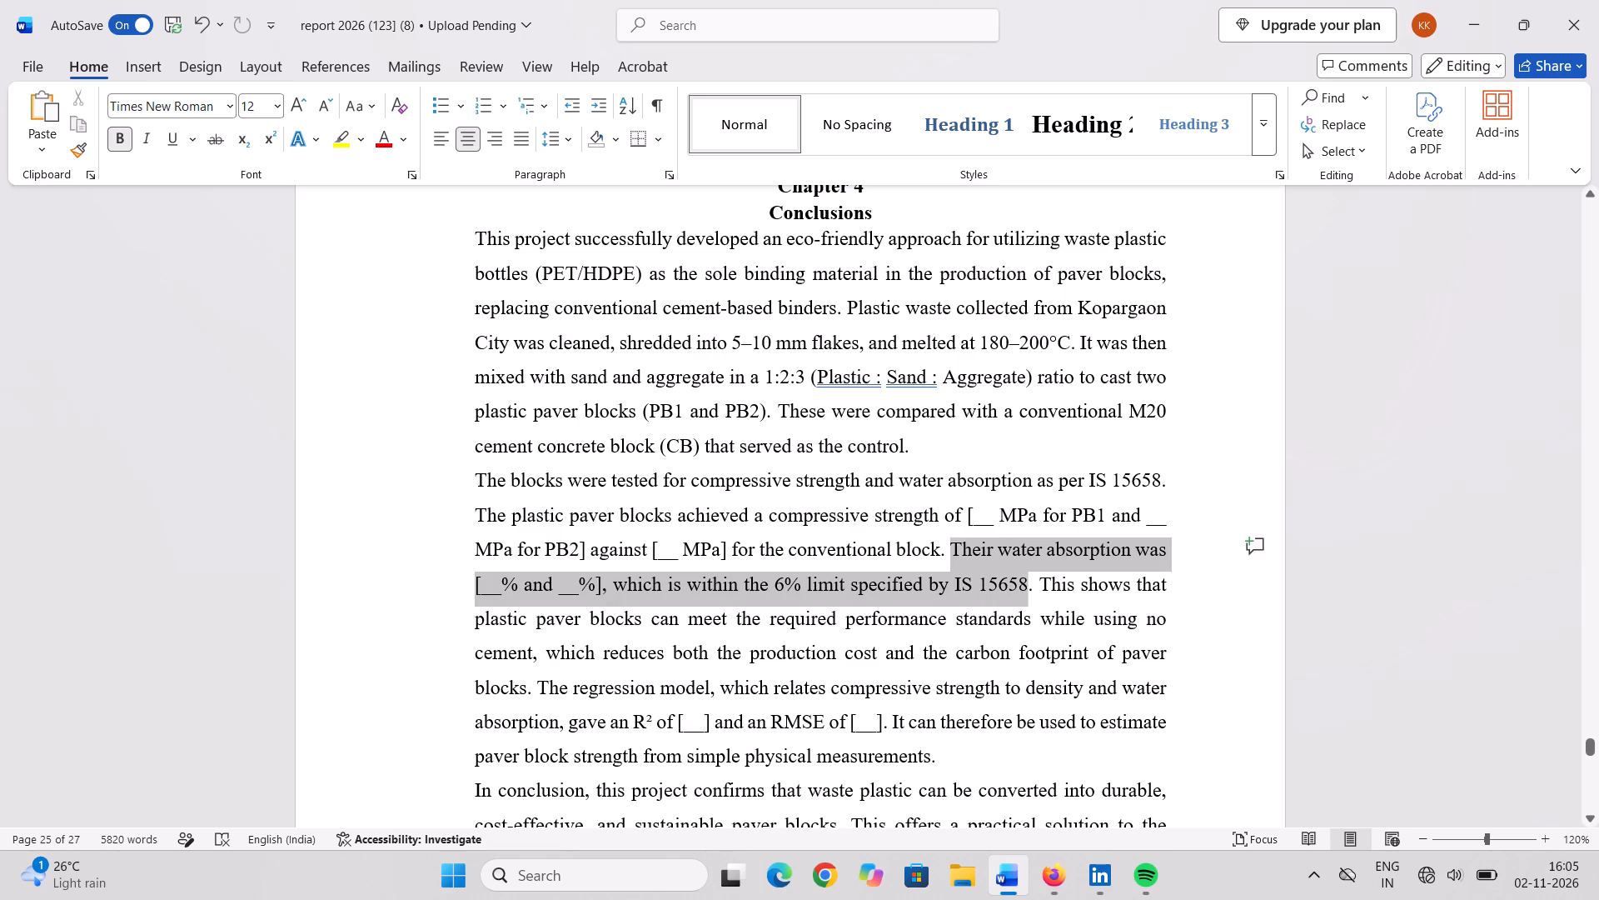
left_click_drag(1024, 587, 1037, 591)
key("BackSpace")
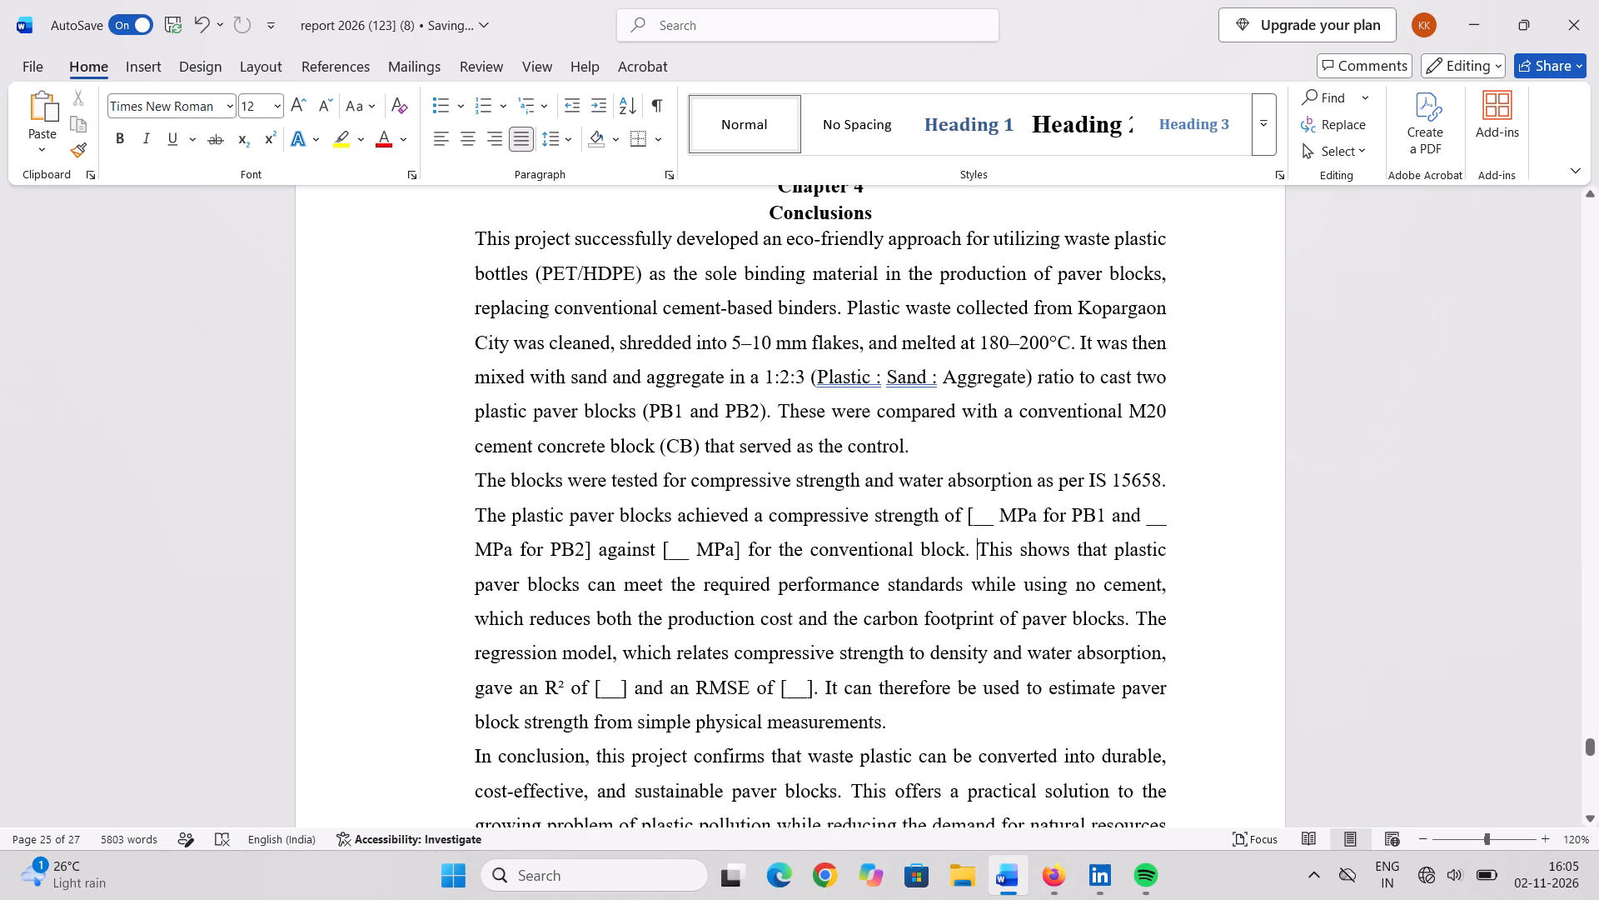
key("BackSpace")
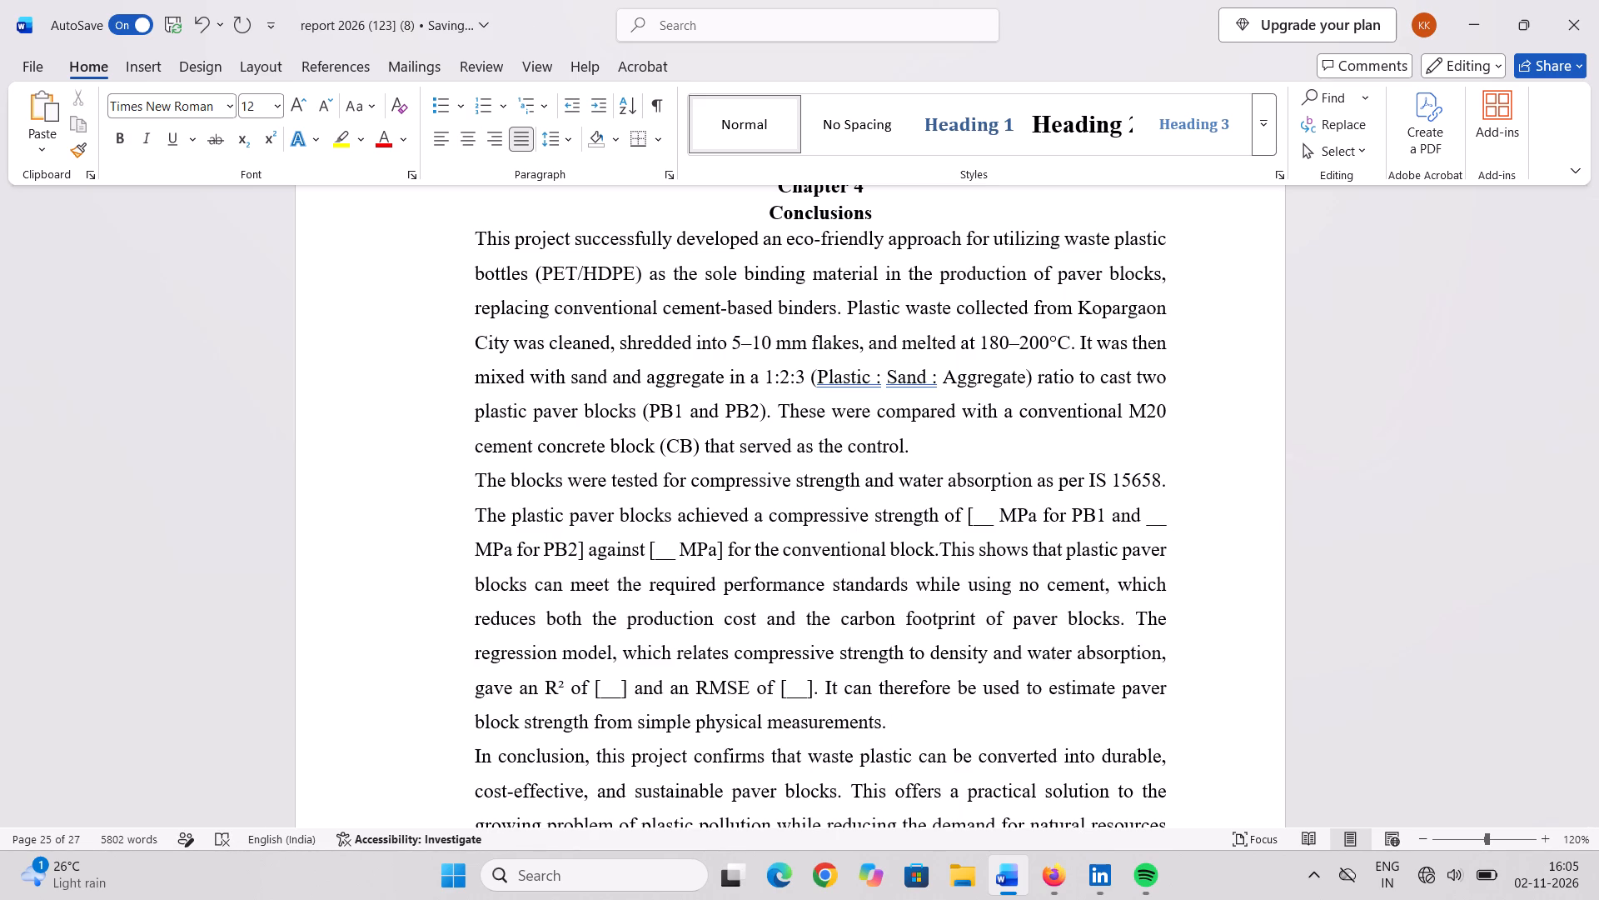
key("space")
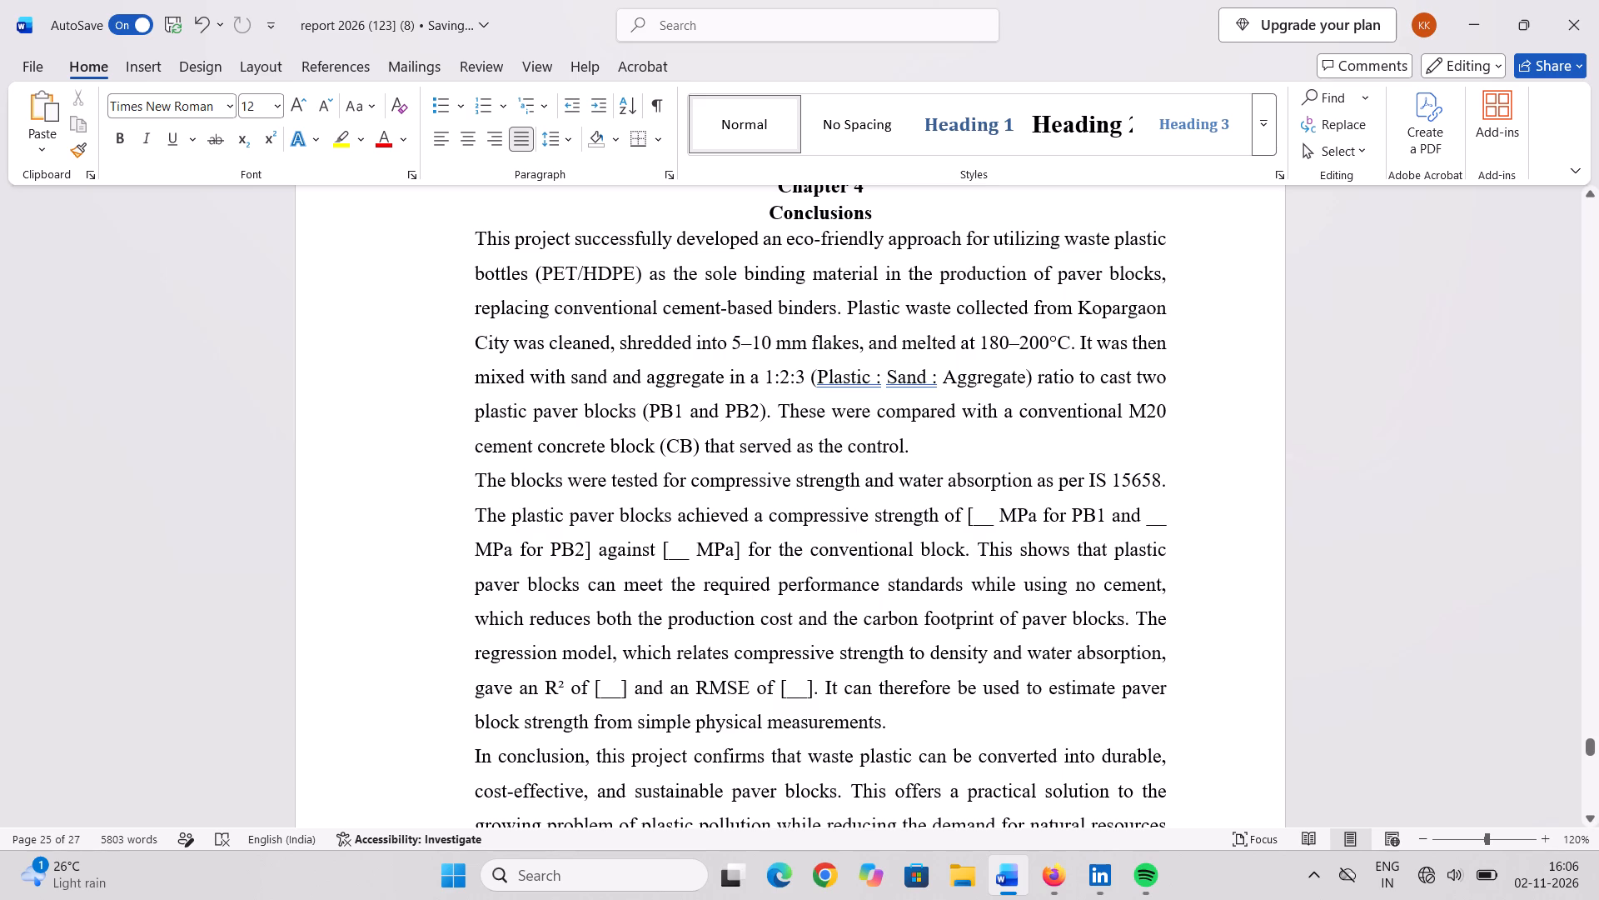
Replace the blank PB1 compressive strength in the Conclusions with 500 MPa and remove the opening bracket before it.
left_click(974, 526)
key("BackSpace")
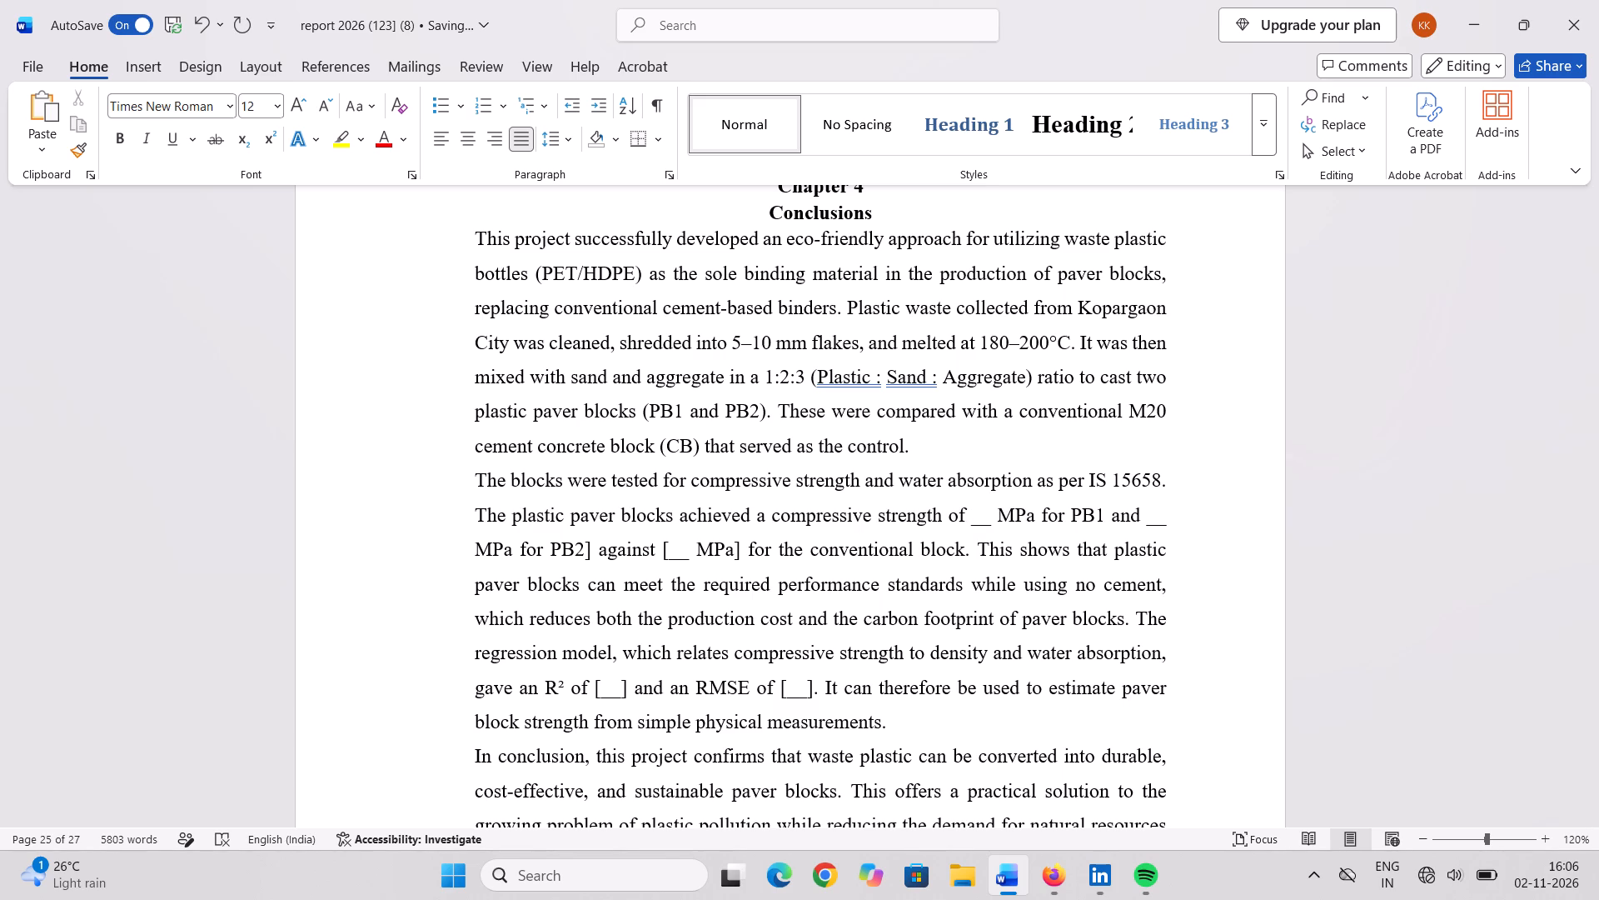
key("Right")
key("Right")
key("Right")
key("BackSpace")
key("BackSpace")
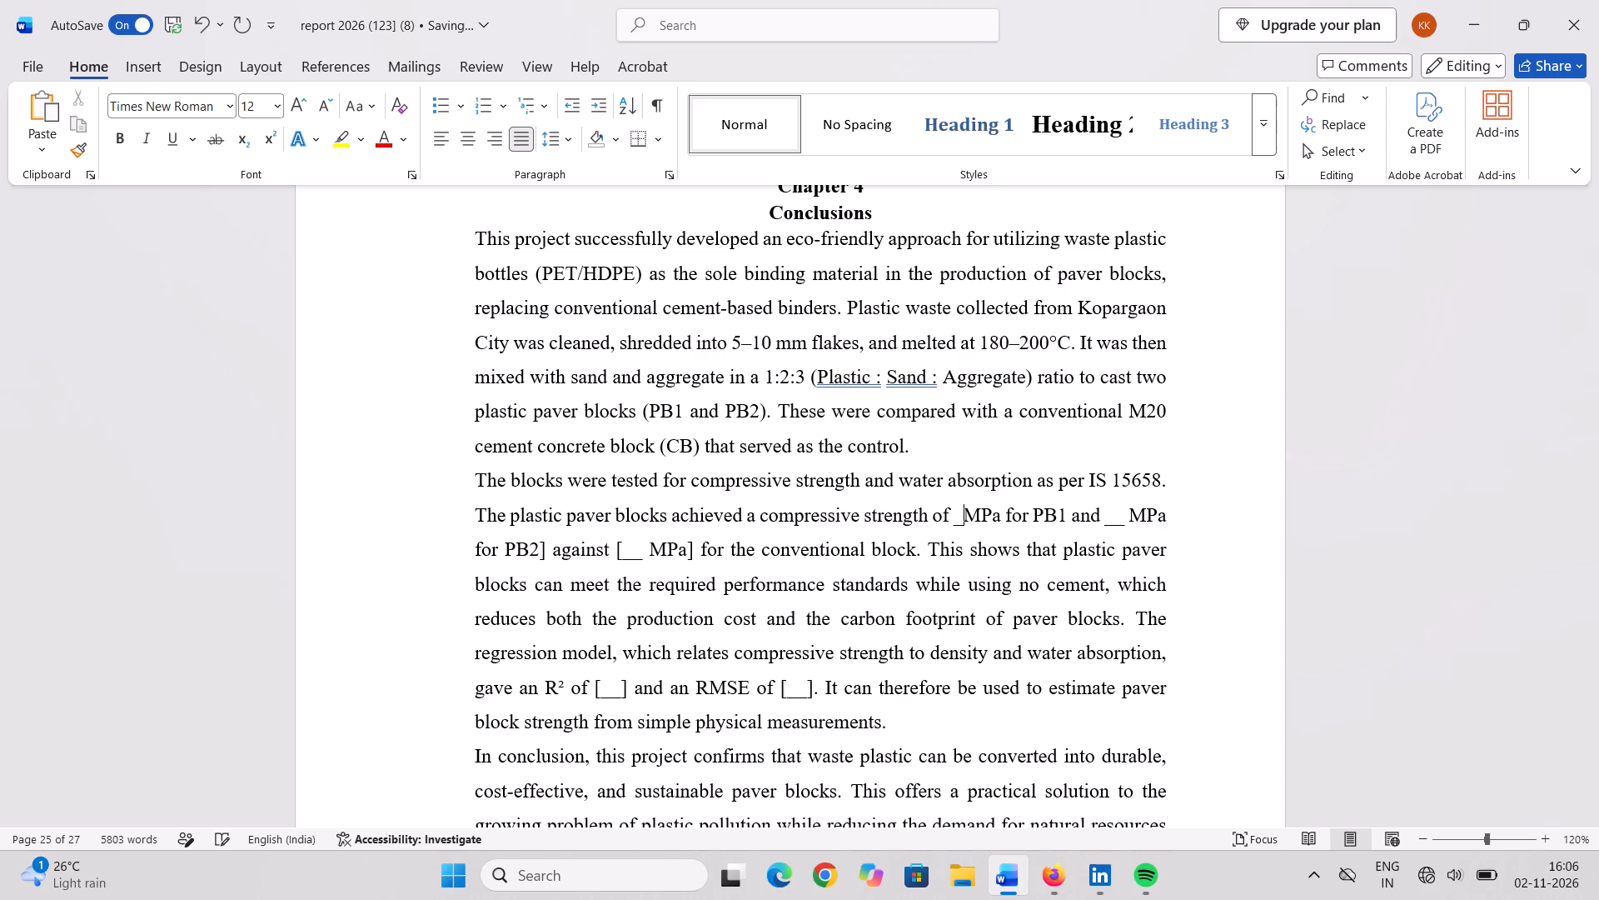
key("BackSpace")
type("500")
key("space")
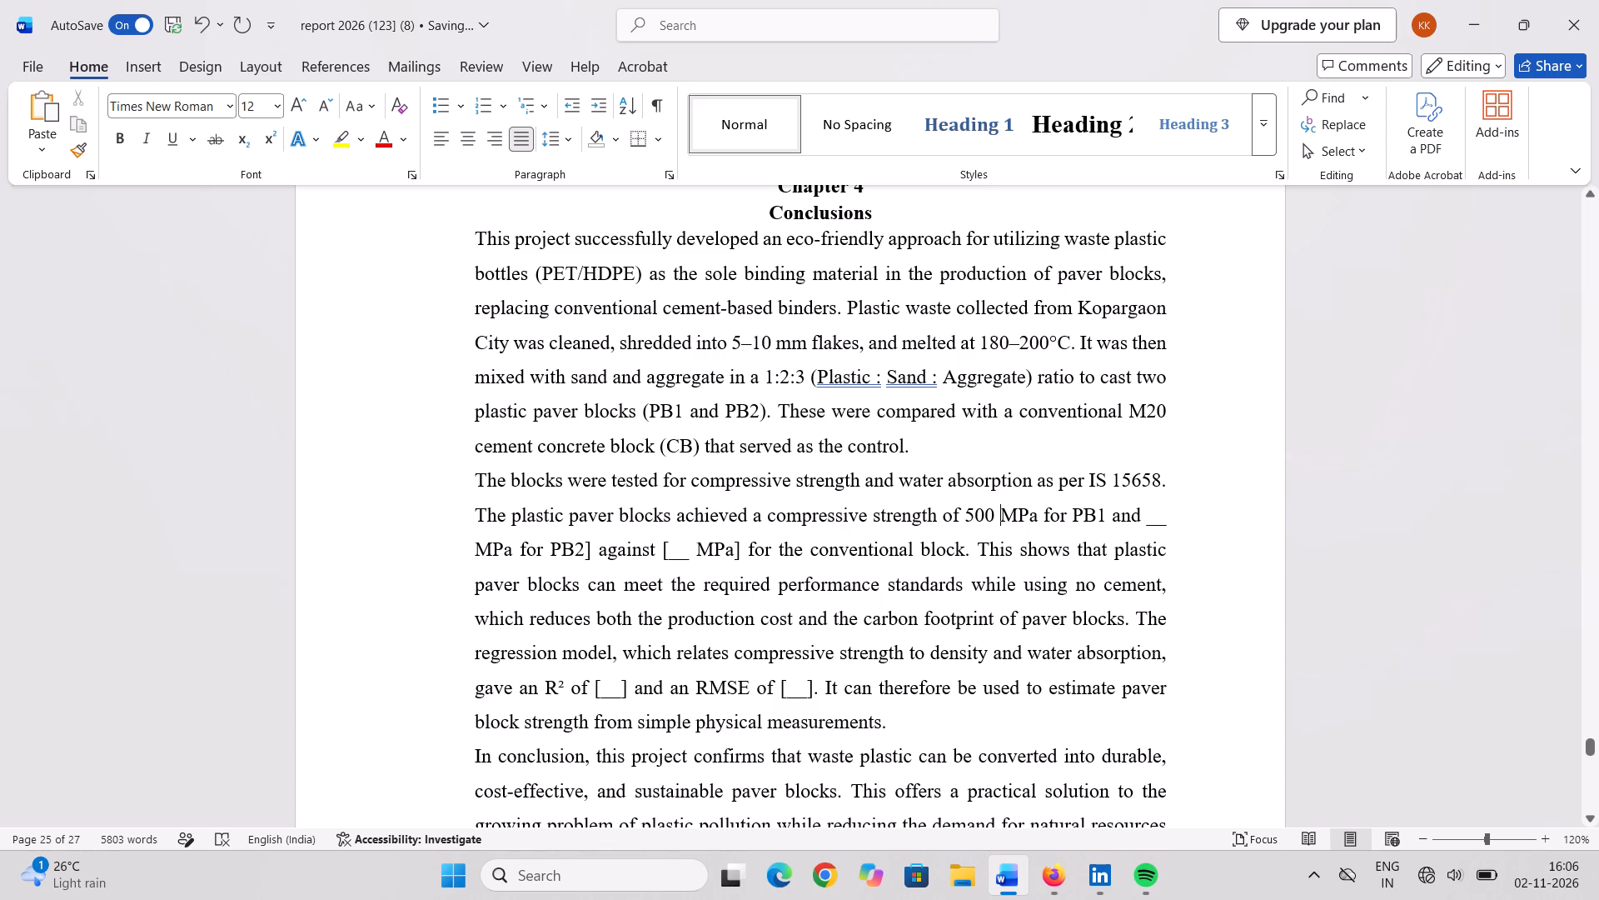
Replace the blank PB2 compressive strength with 875 MPa and remove the closing bracket after PB2.
left_click(1167, 521)
key("BackSpace")
key("BackSpace")
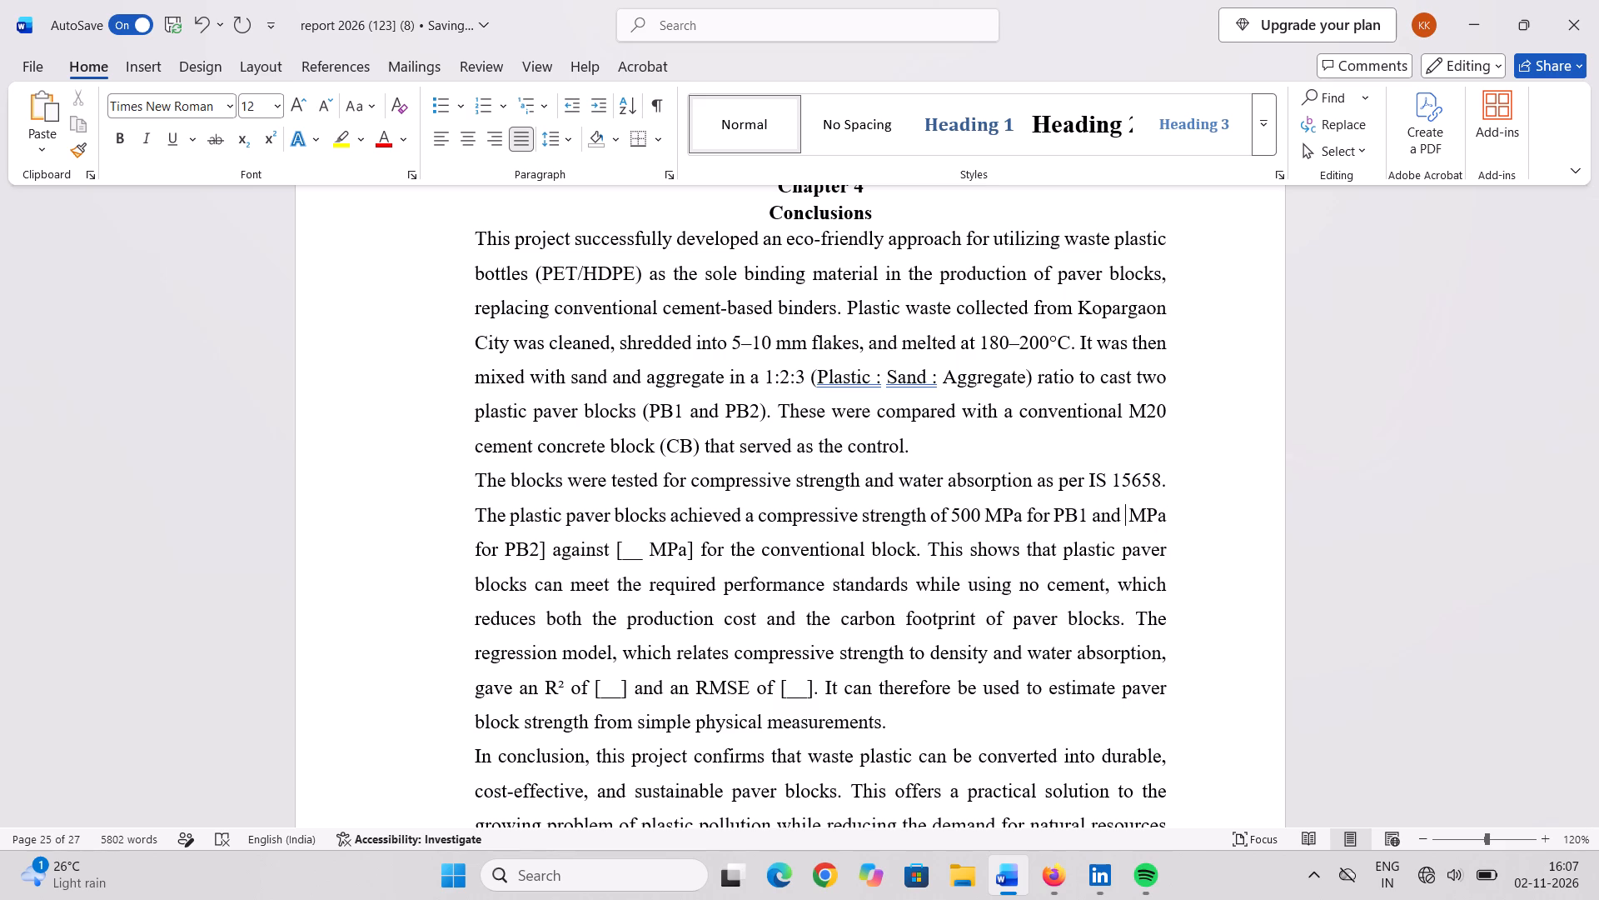
type("875")
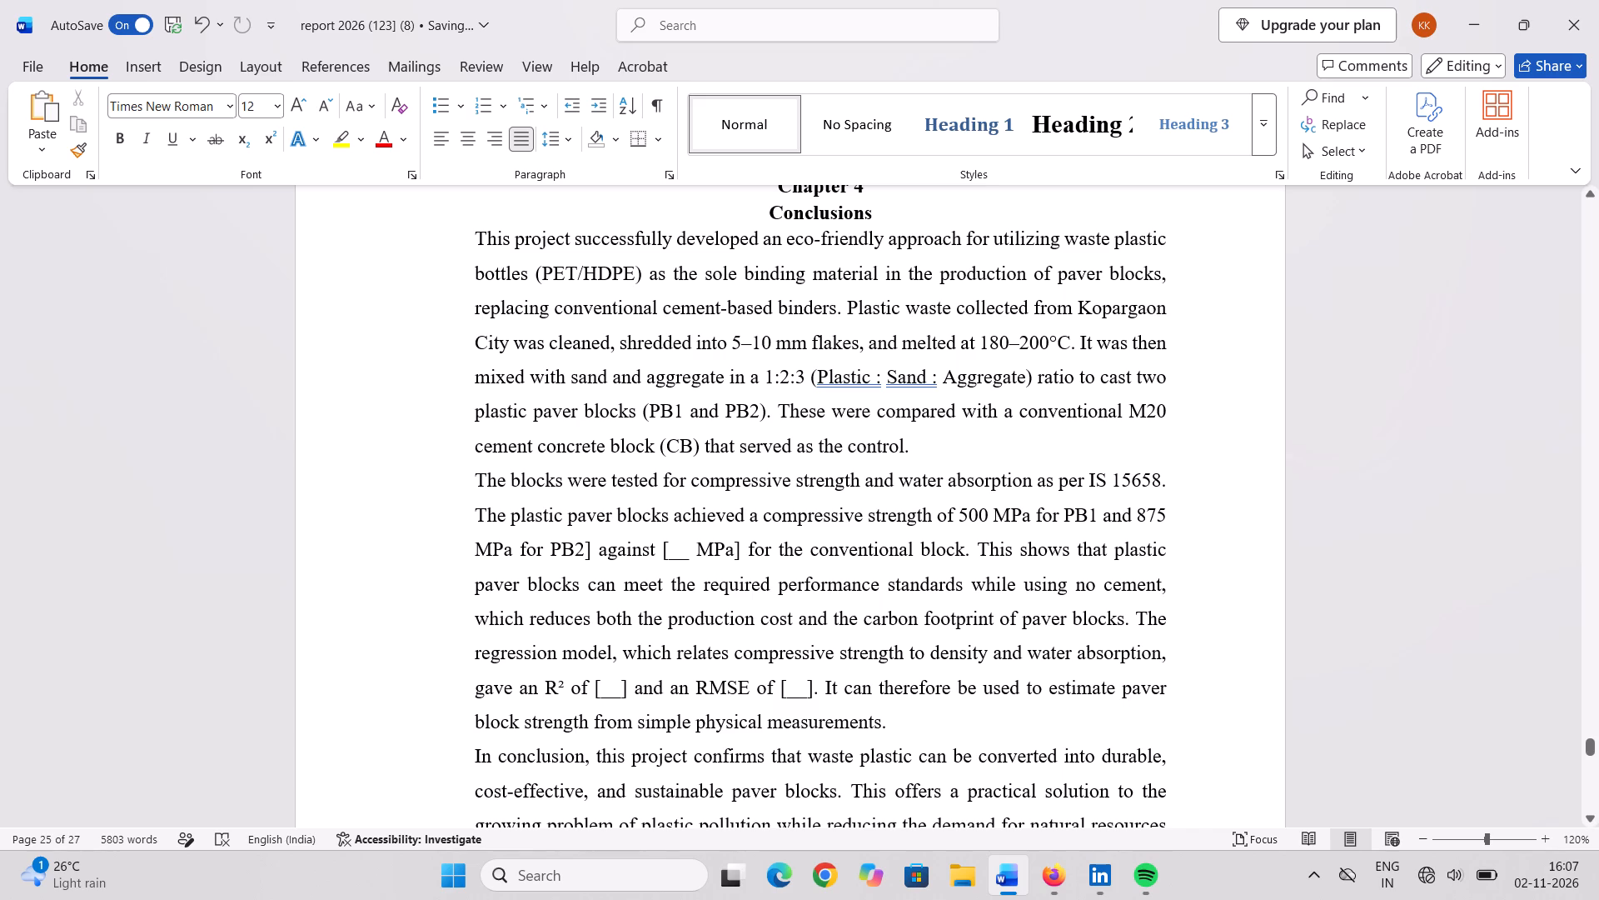
left_click(588, 553)
key("BackSpace")
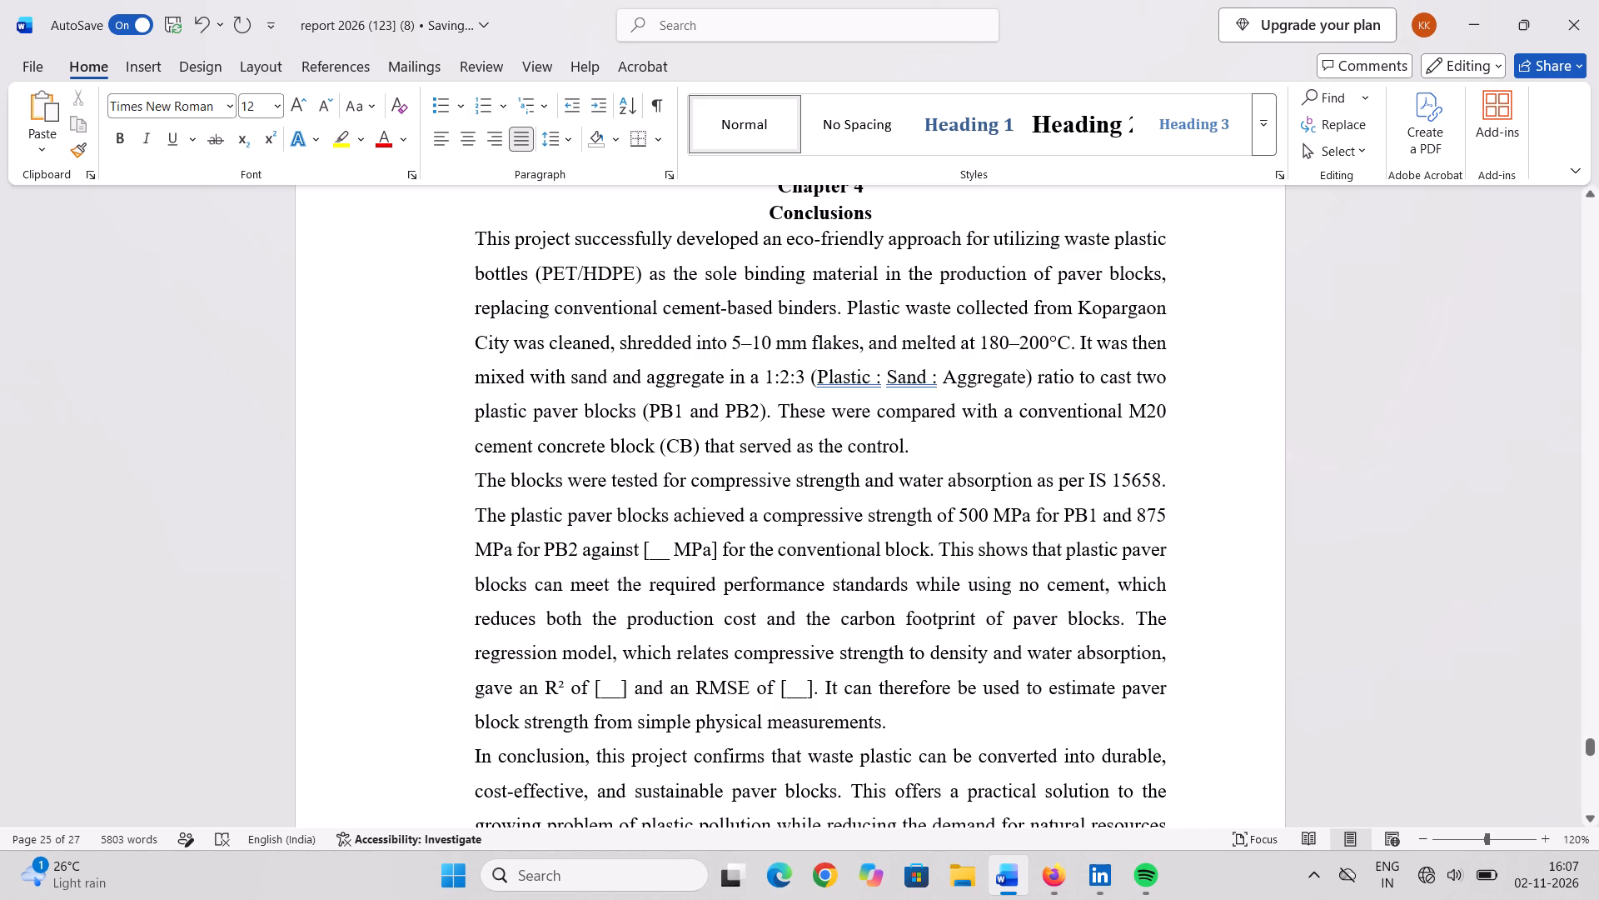
Replace the bracketed blank for the conventional block's compressive strength with 1375 MPa, removing both brackets.
left_click(718, 552)
key("BackSpace")
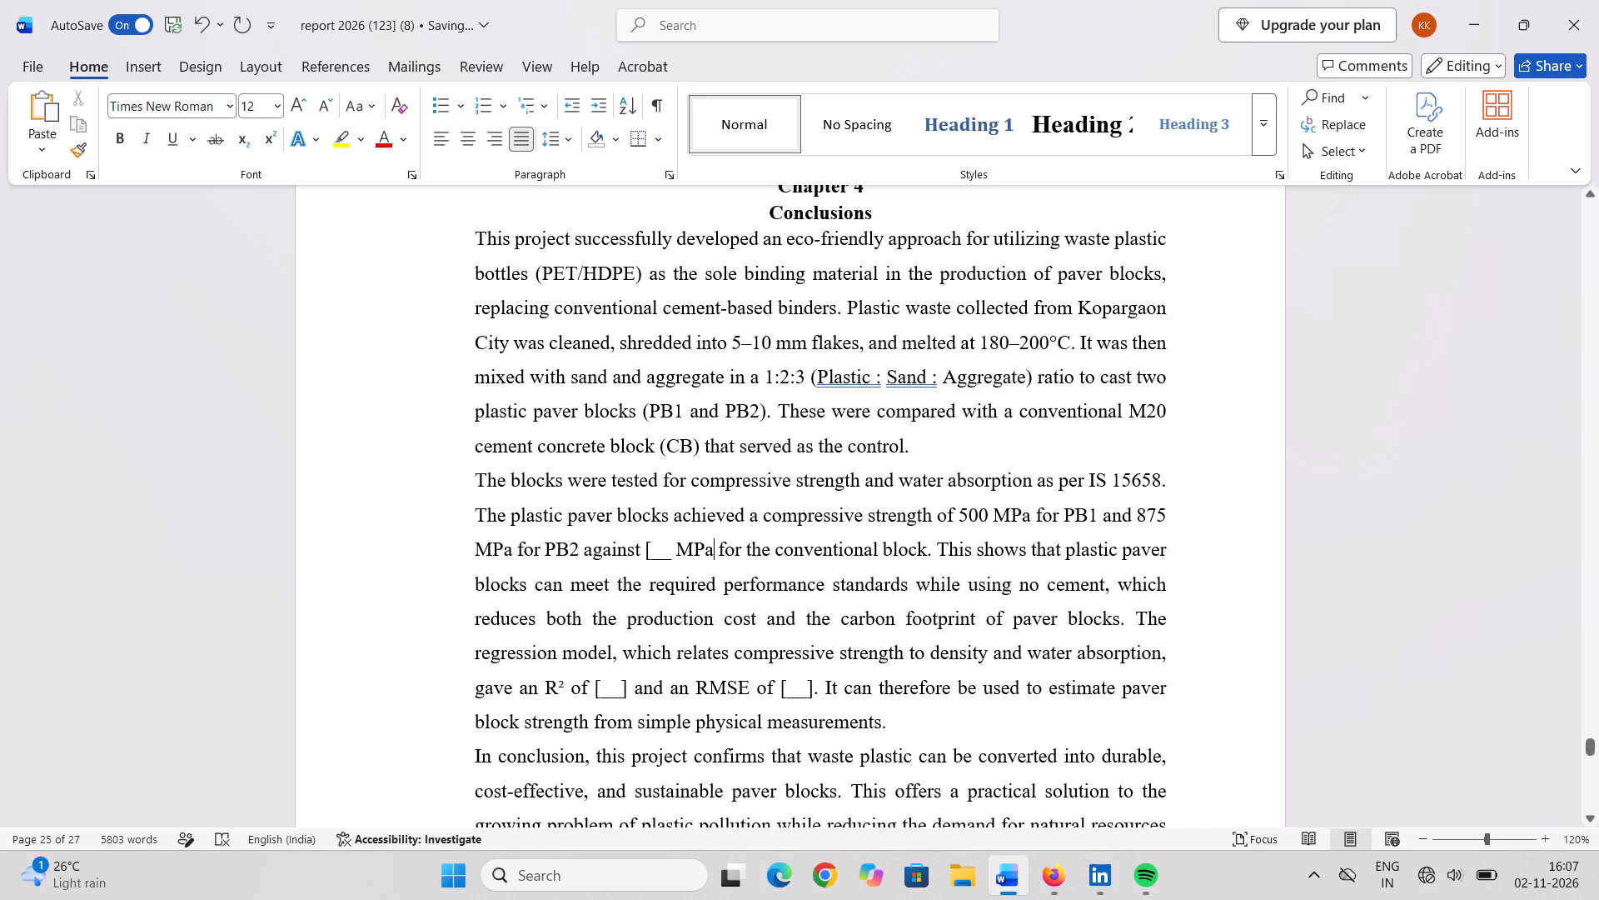
left_click(670, 557)
key("BackSpace")
key("BackSpace")
key("BackSpace")
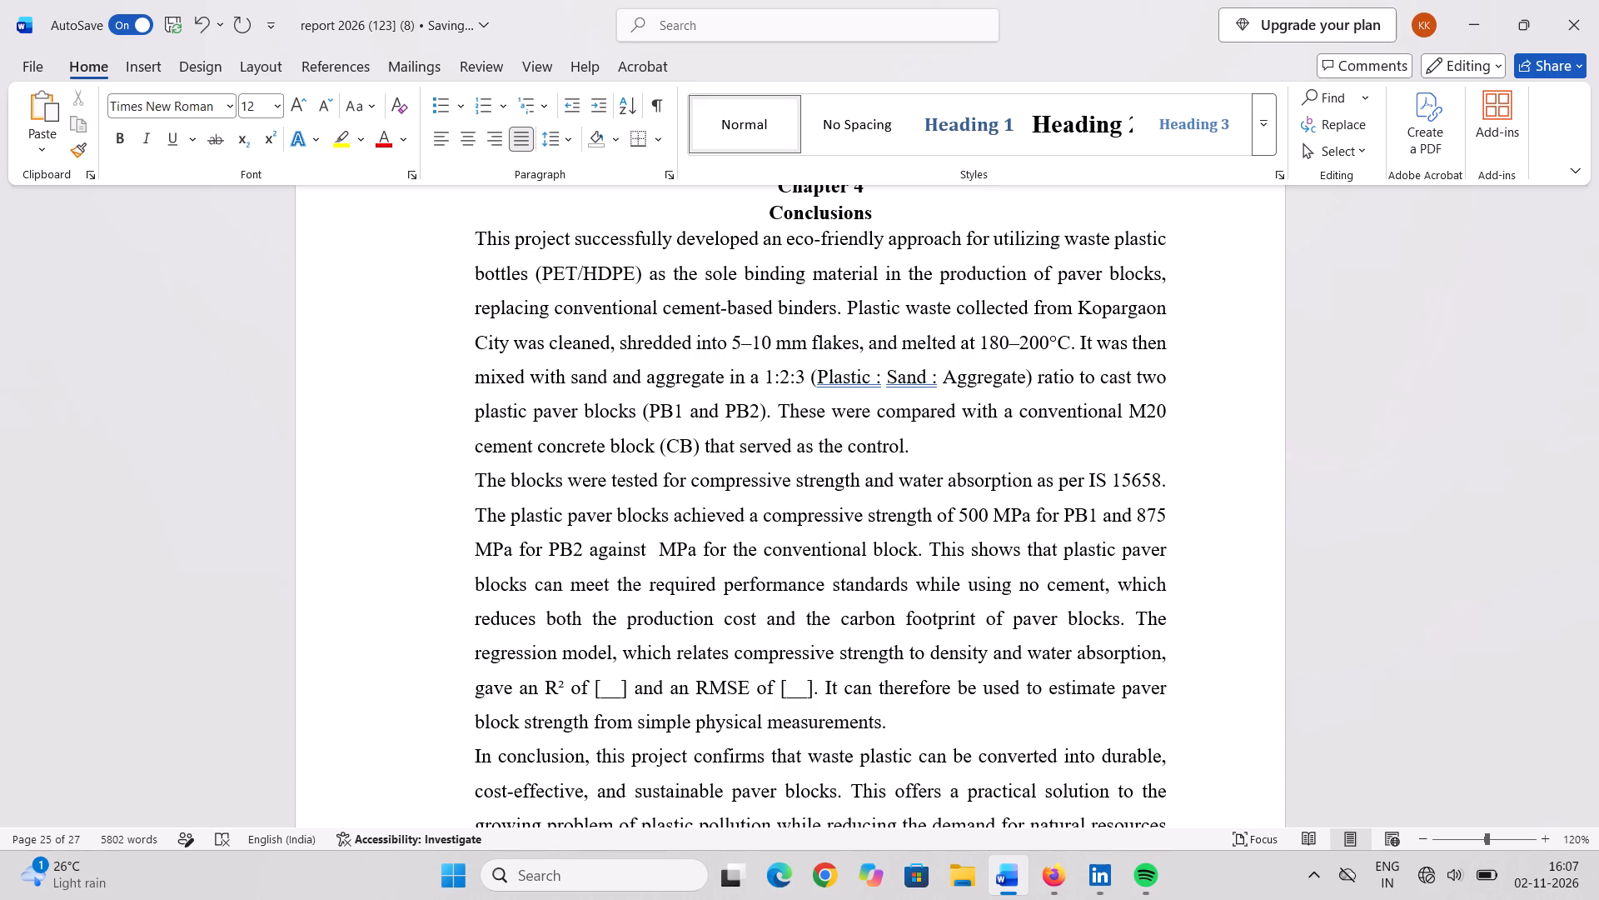
type("13")
type("75")
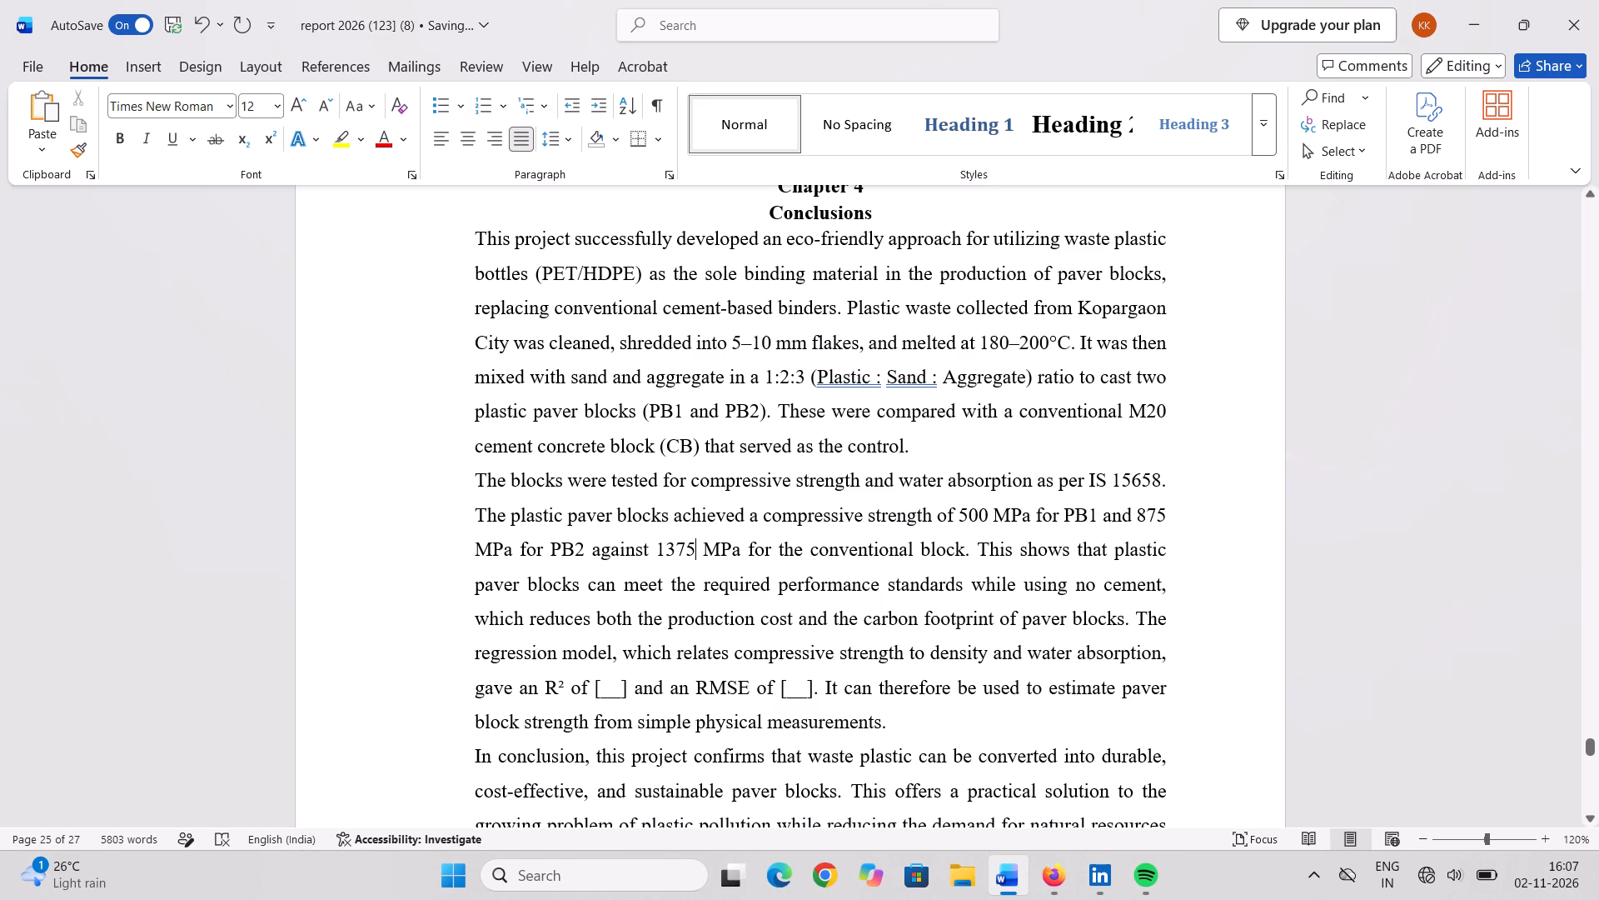
Examine the compressive strength bar chart and the test results table for the paver block samples in Chapter 3.
scroll(812, 524, "up", 4)
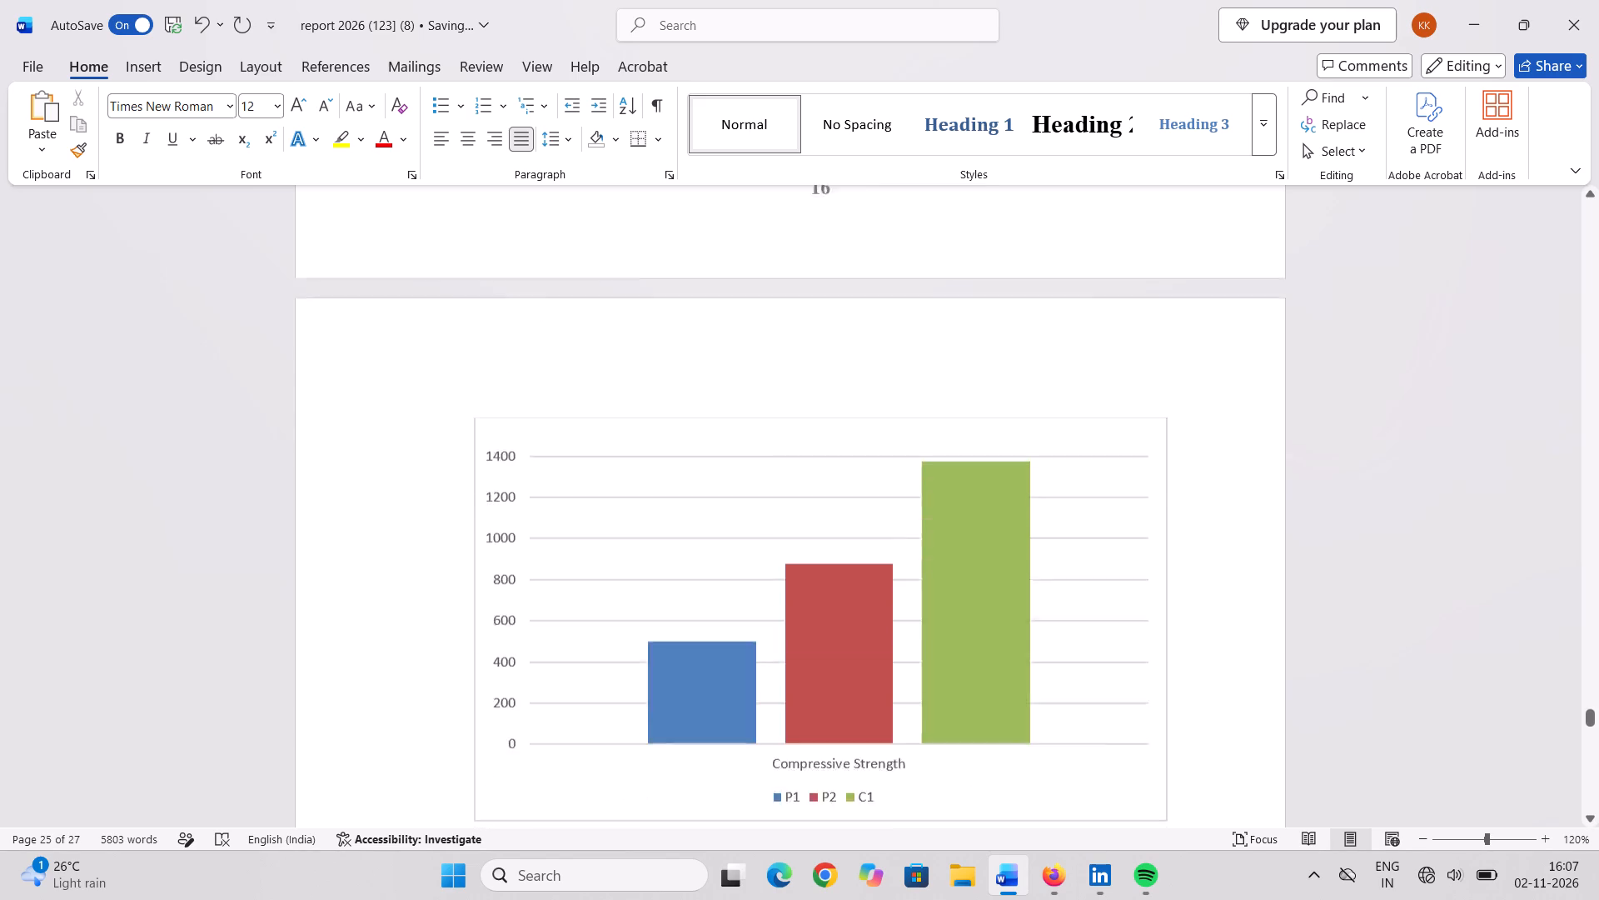
scroll(812, 524, "up", 8)
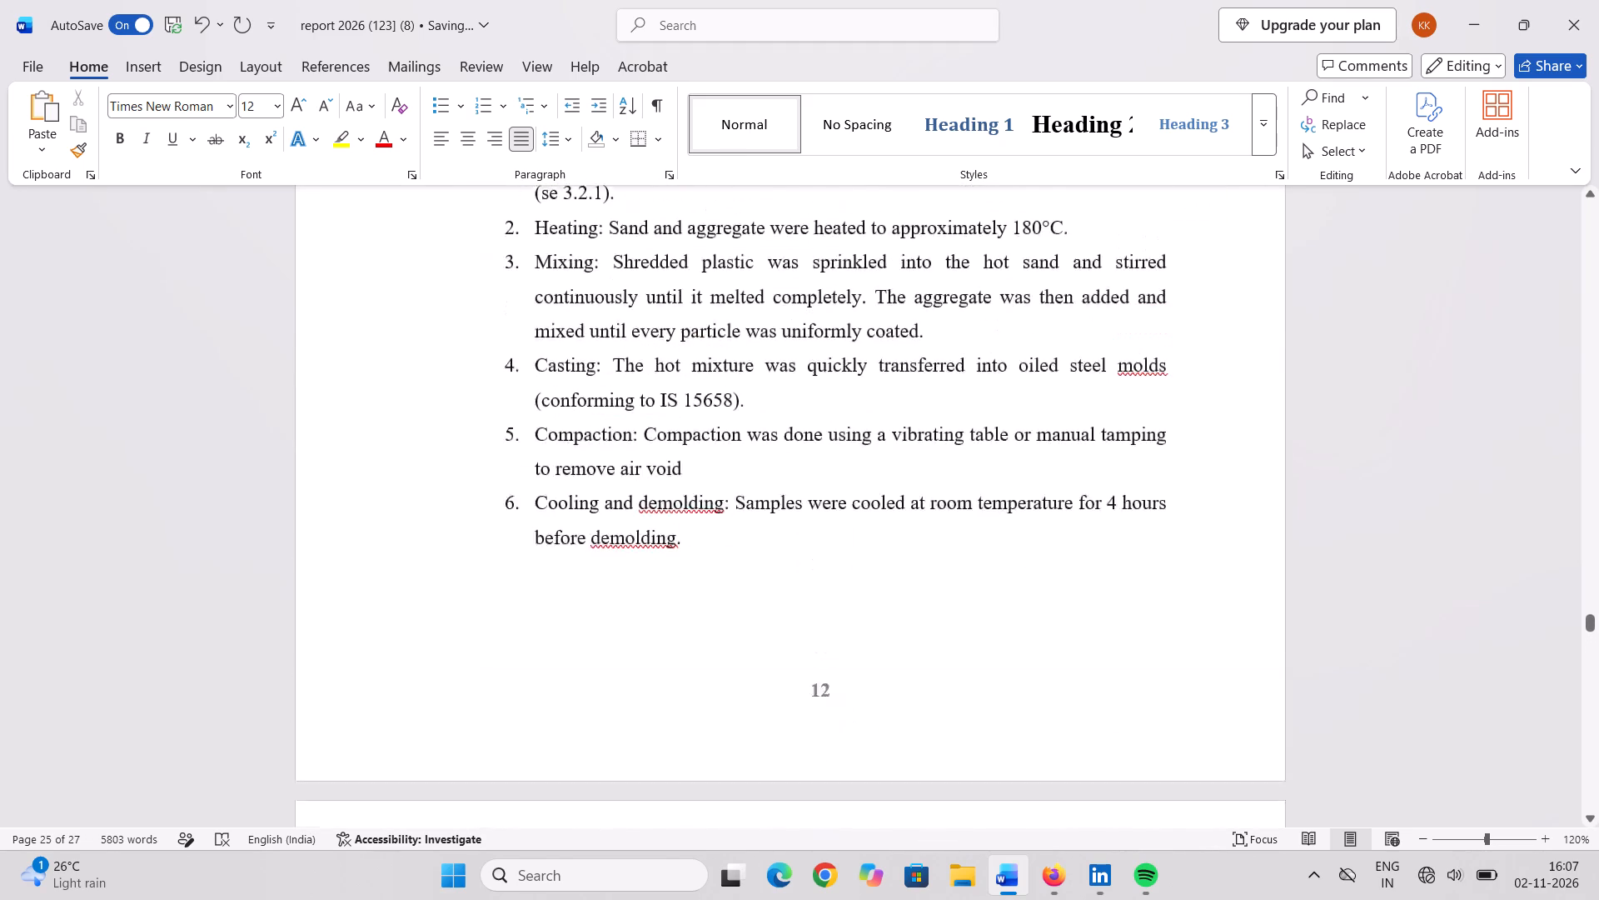
scroll(812, 524, "up", 4)
scroll(812, 524, "down", 4)
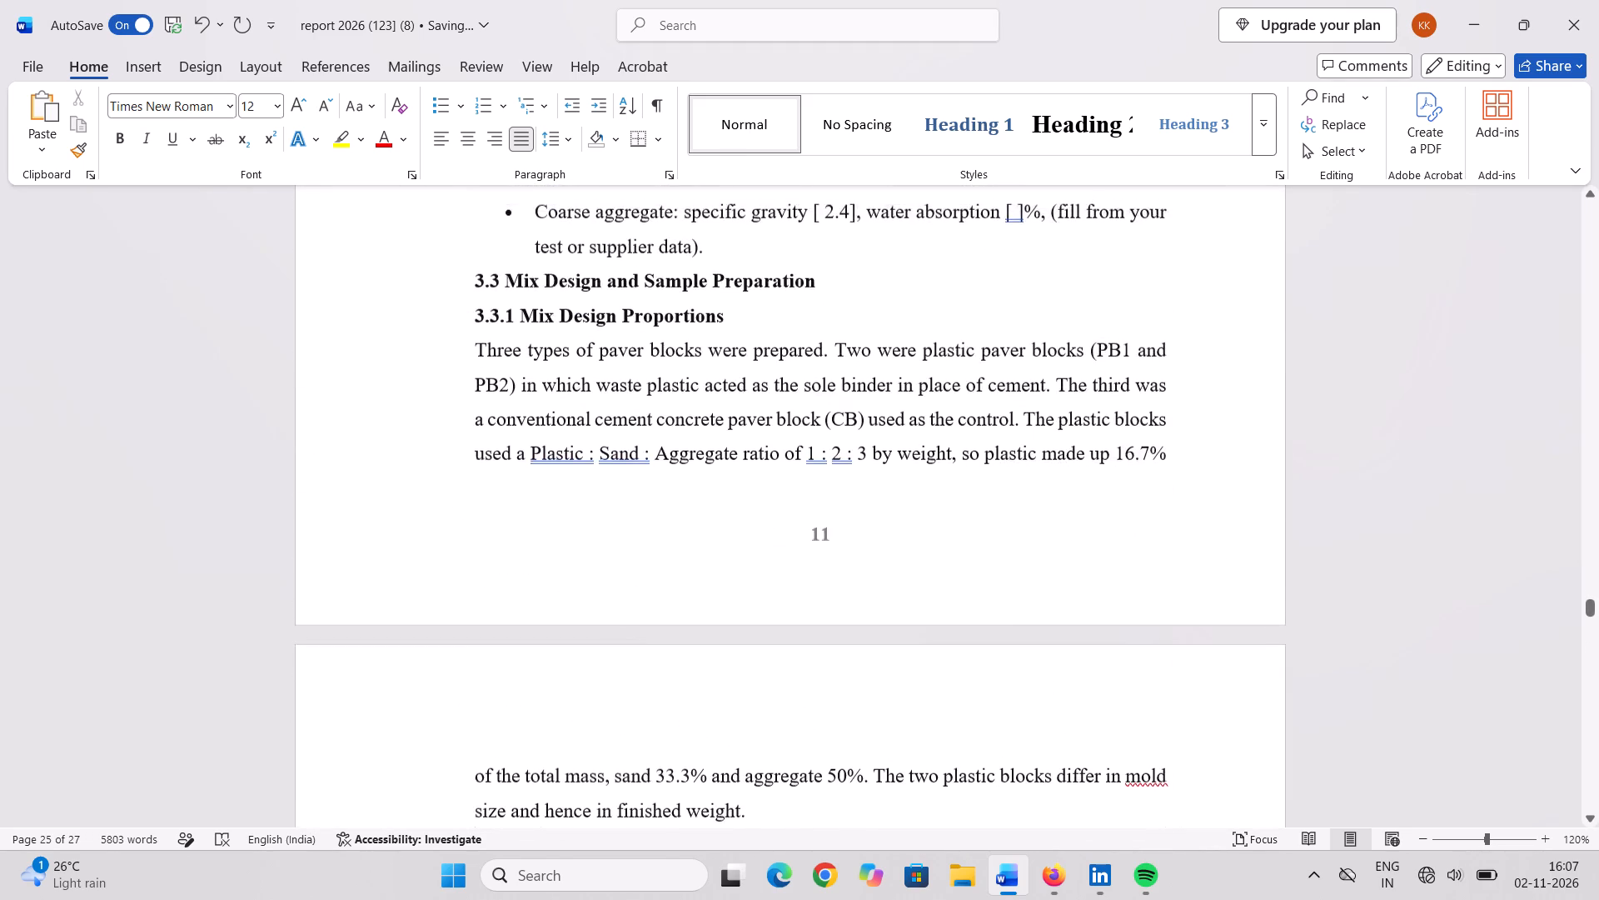
scroll(812, 524, "down", 9)
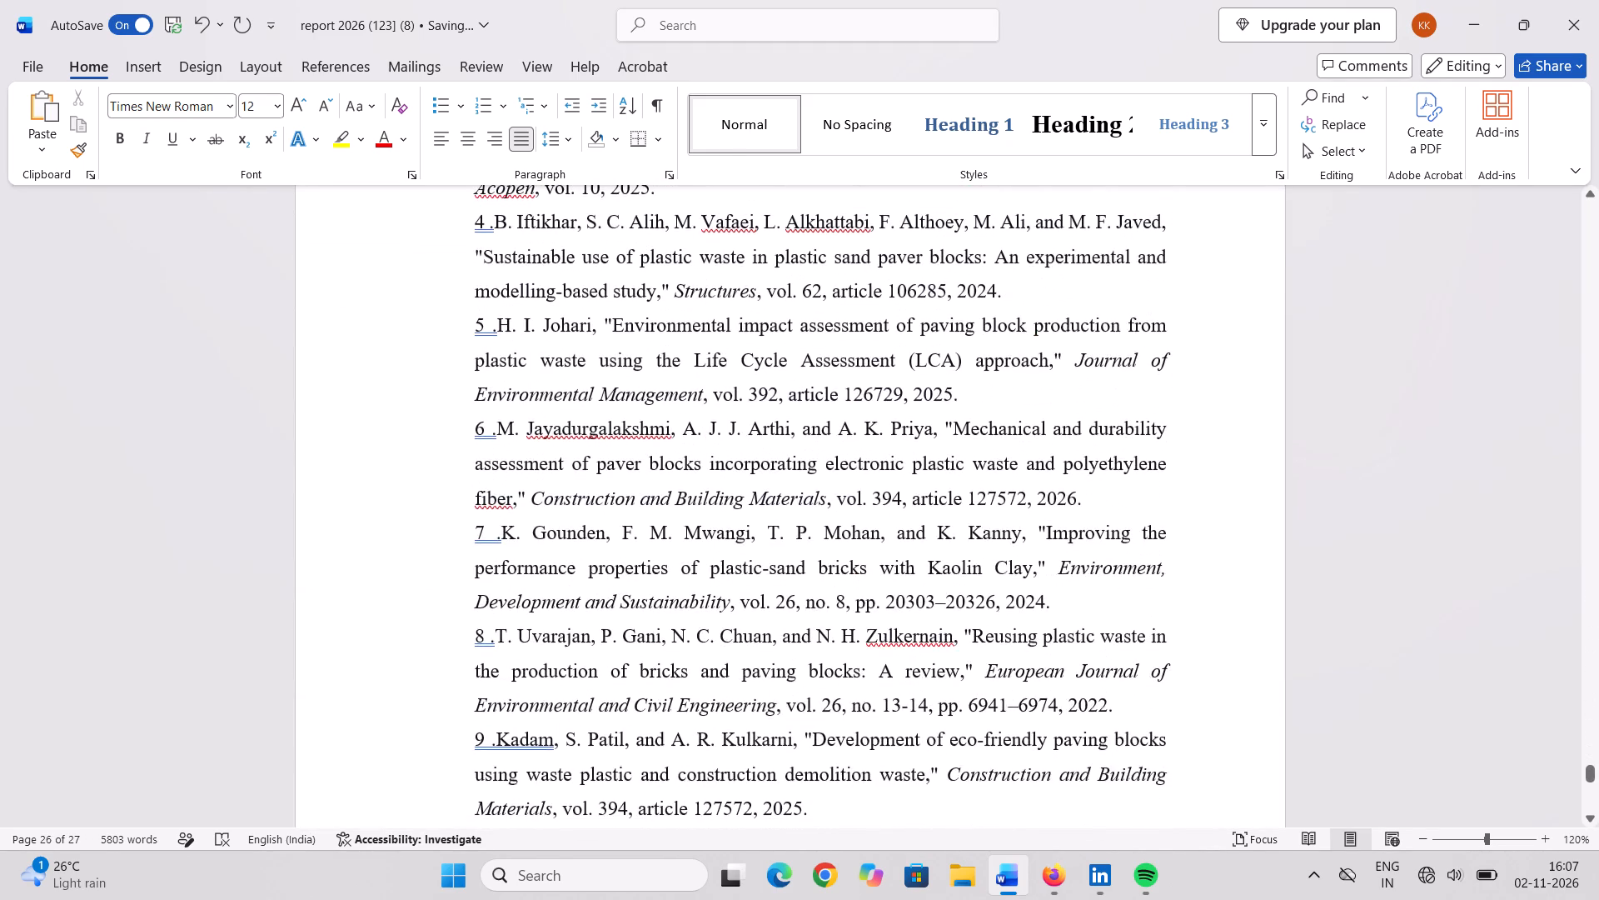
scroll(812, 524, "up", 7)
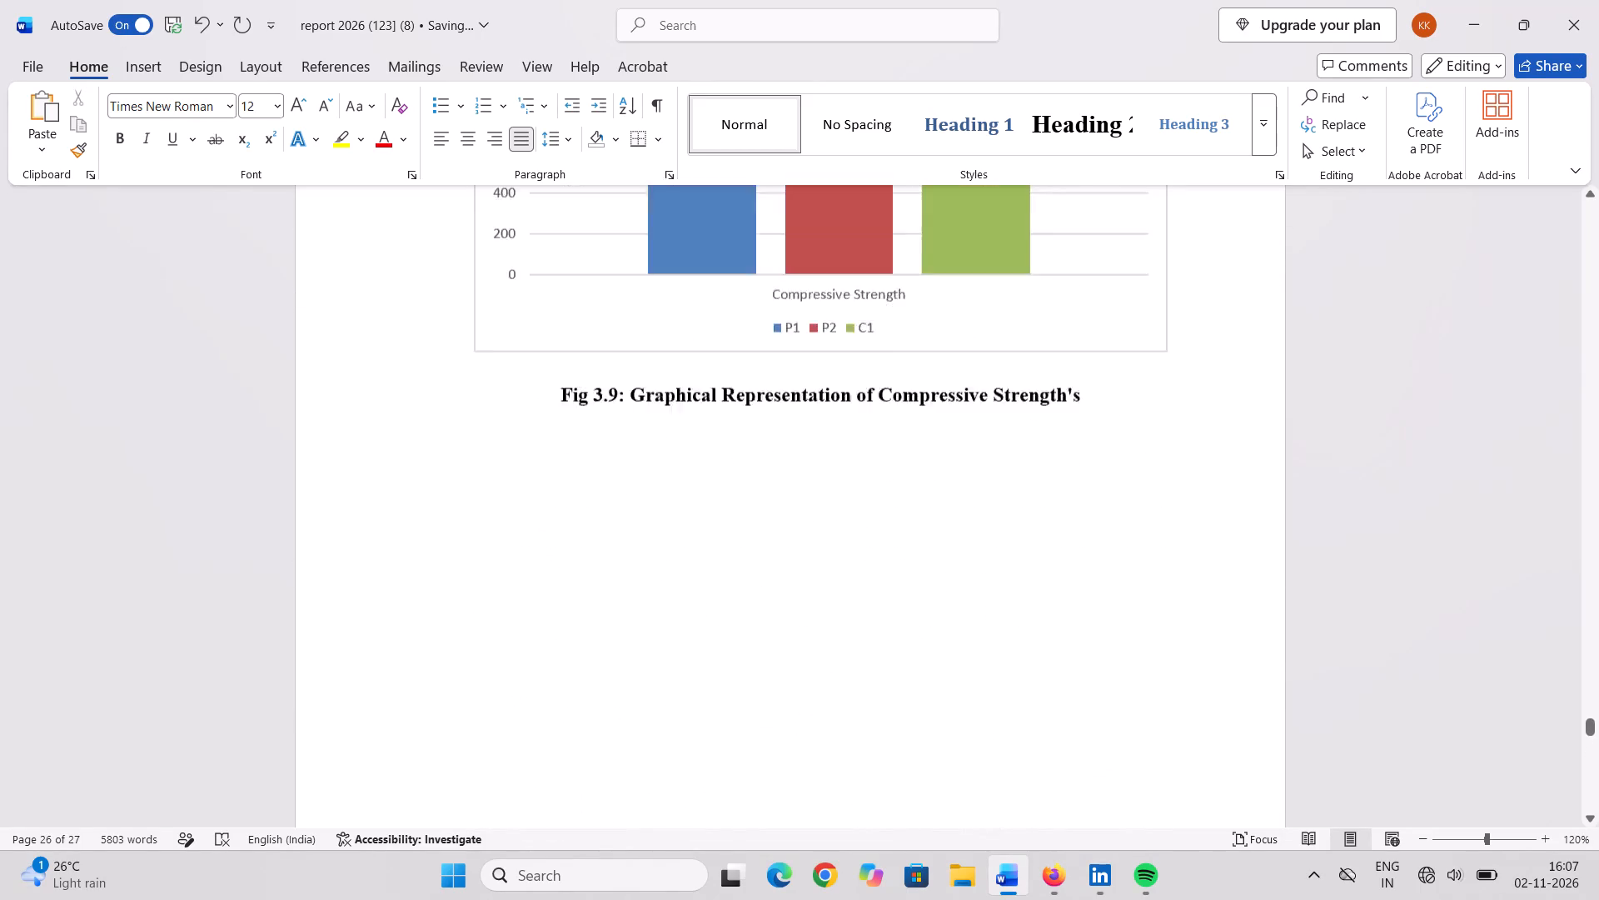
scroll(812, 524, "up", 4)
scroll(812, 524, "down", 2)
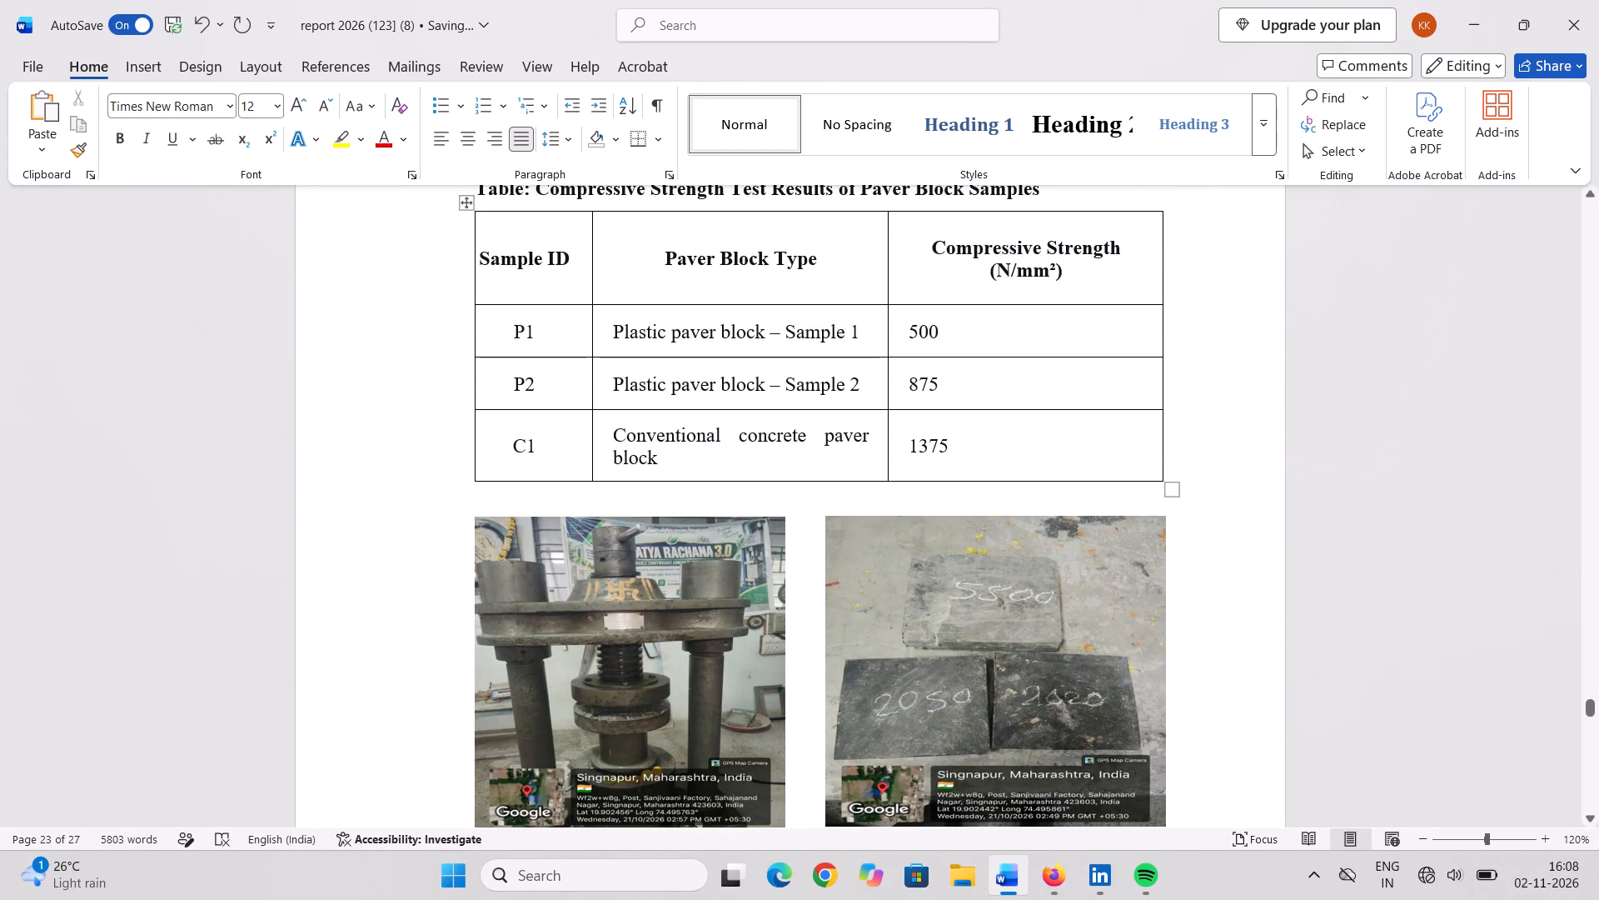
scroll(814, 359, "up", 1)
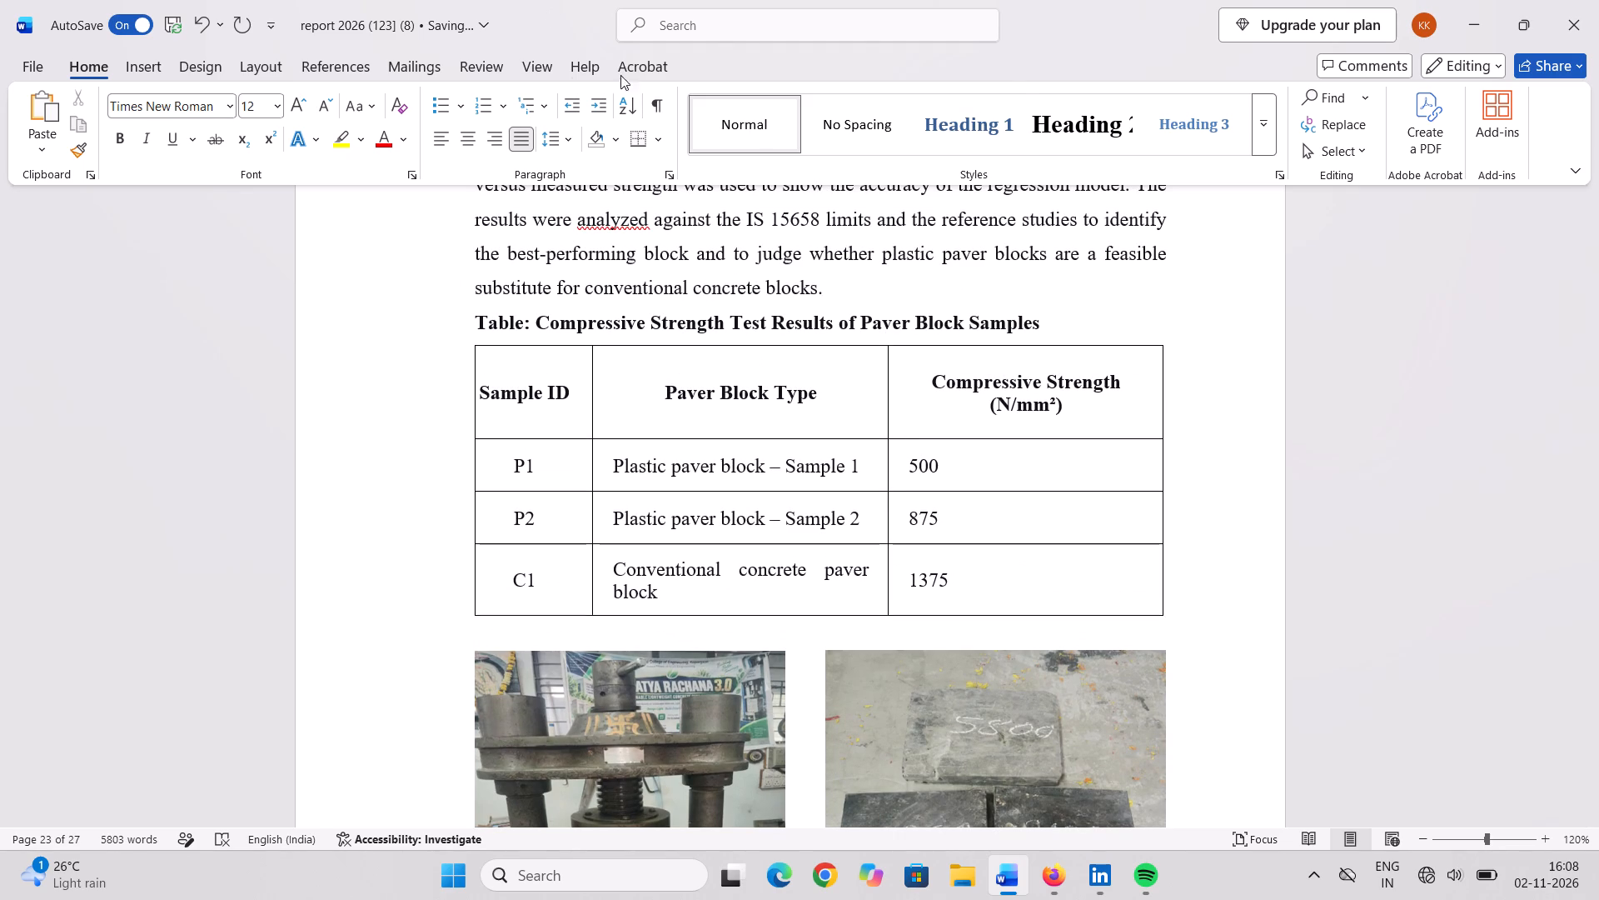
Examine the Chapter 3 Methodology pages, including the test procedures, material properties, sample preparation and mix design tables 3.1 and 3.2.
scroll(904, 578, "up", 13)
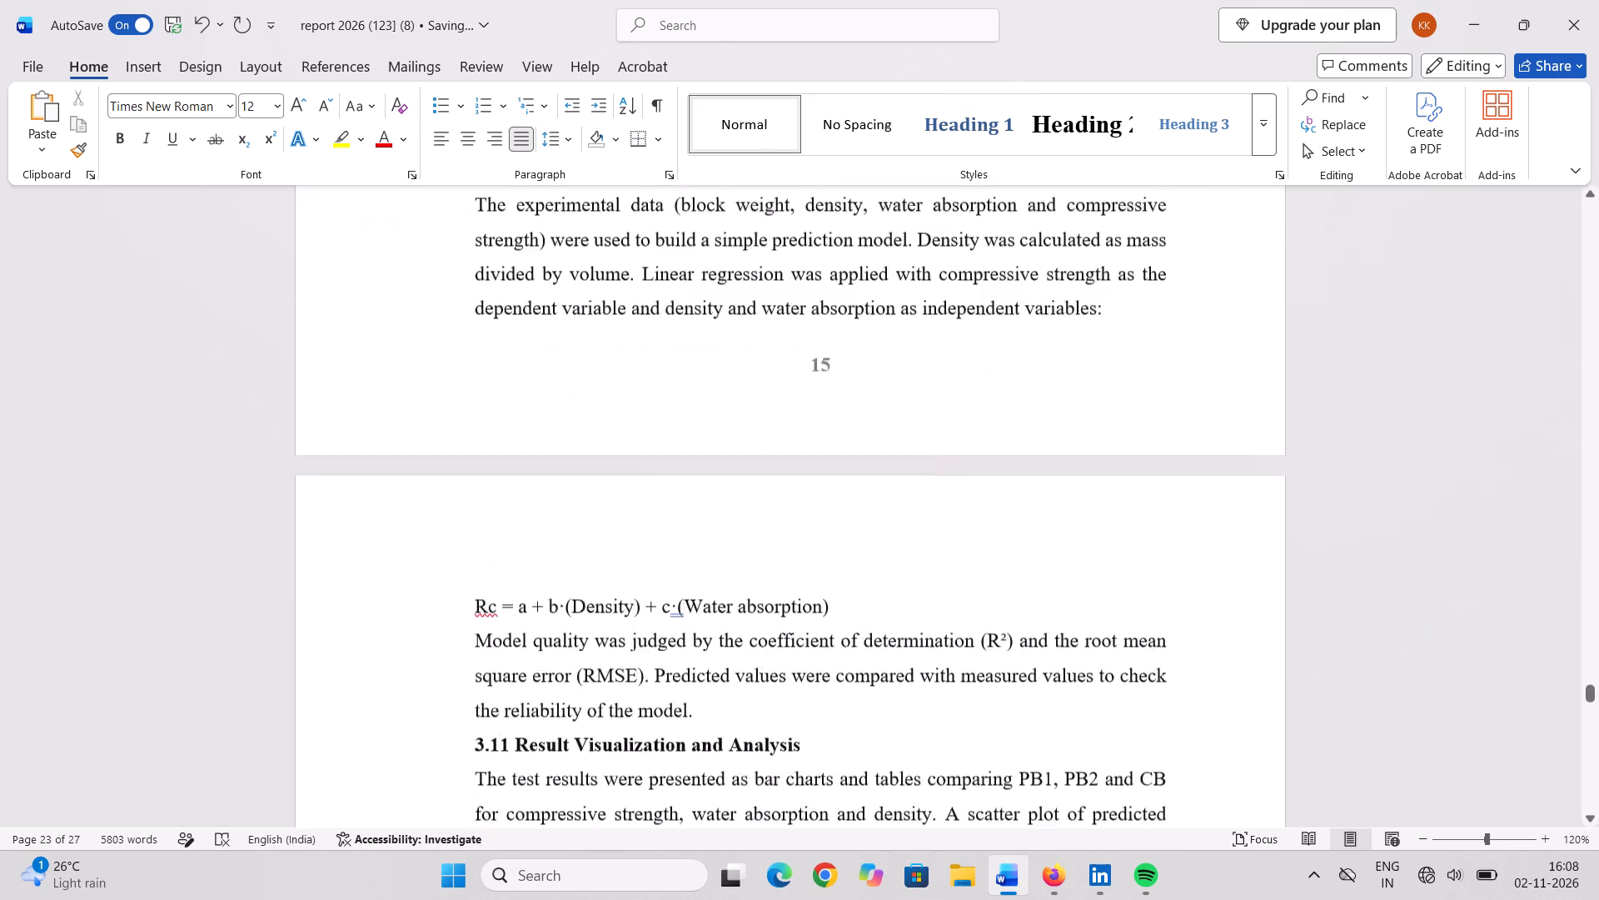
scroll(904, 578, "up", 20)
scroll(904, 578, "up", 11)
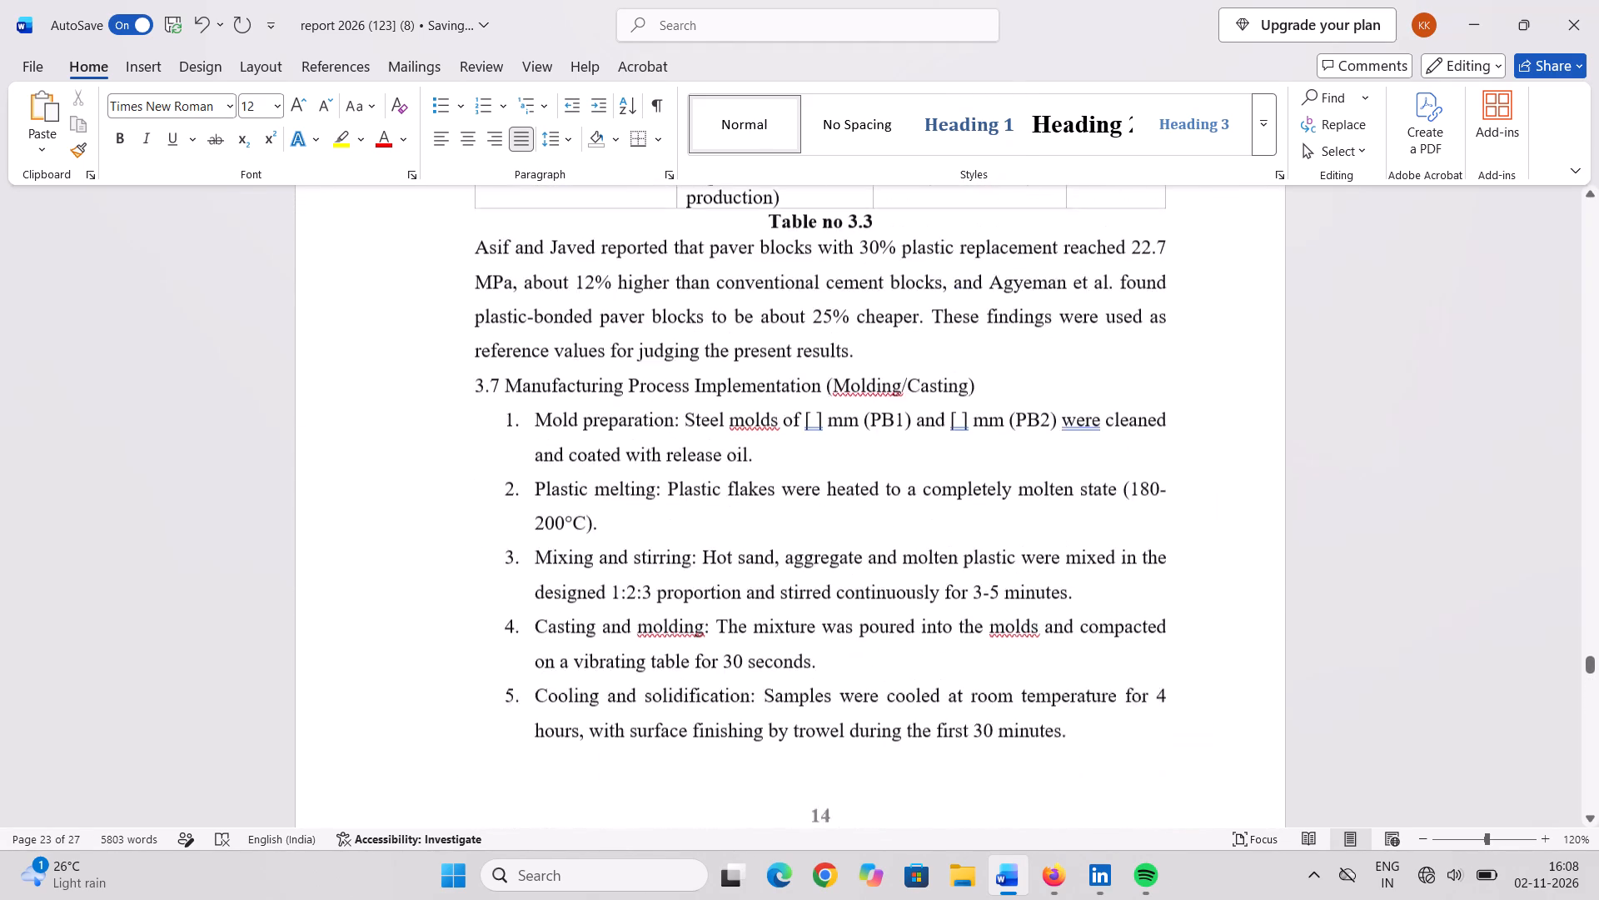
scroll(904, 578, "up", 20)
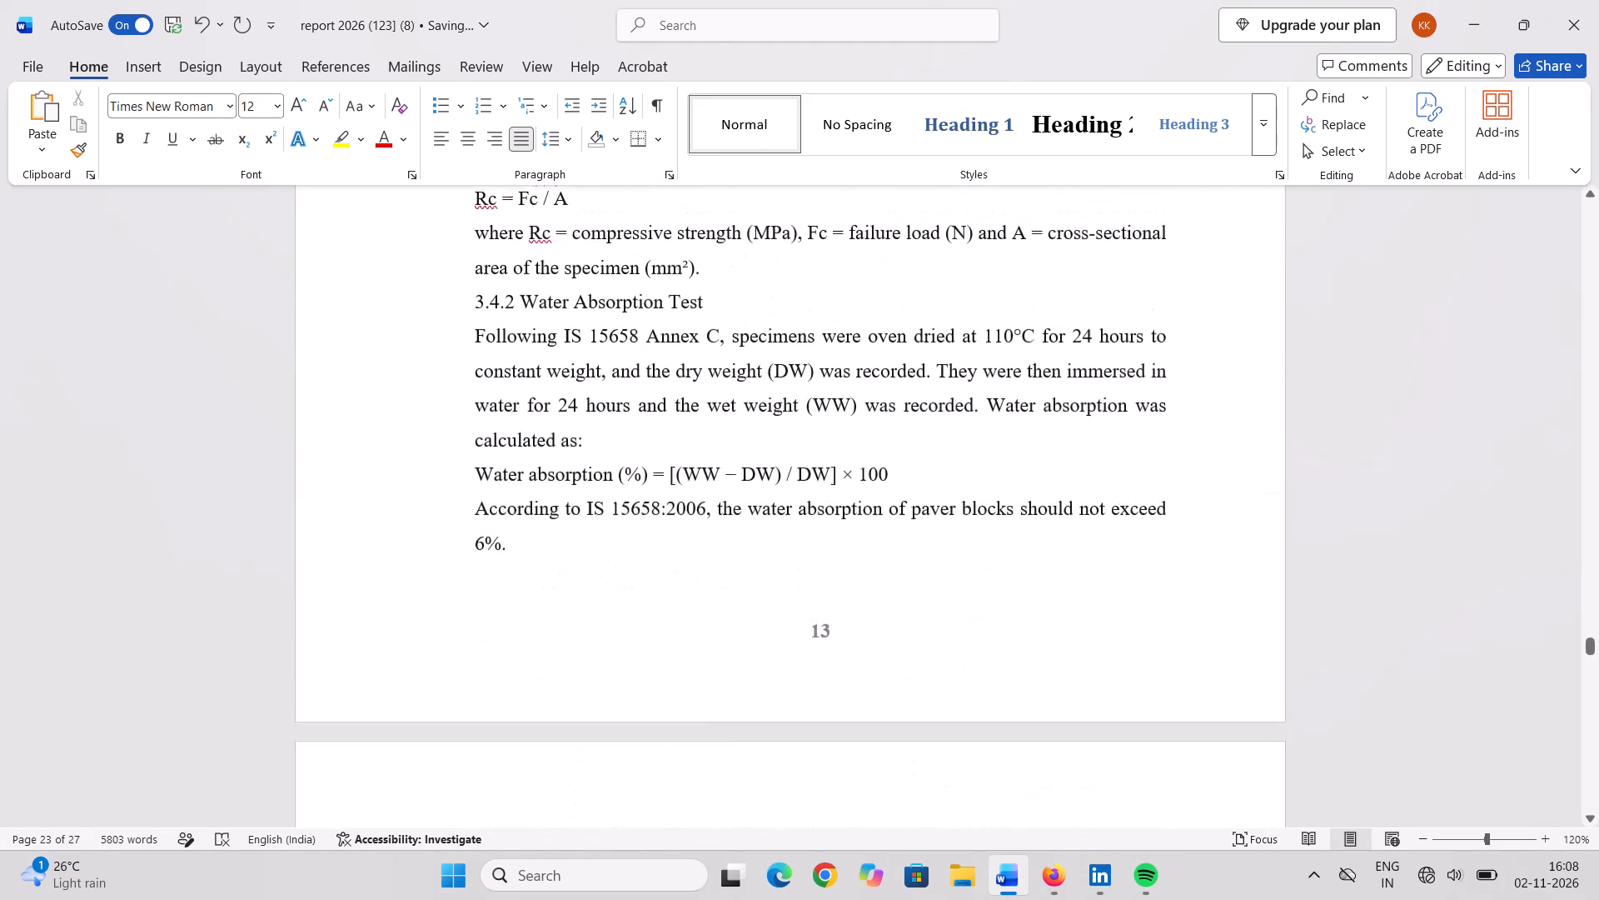
scroll(904, 578, "up", 17)
scroll(904, 578, "up", 11)
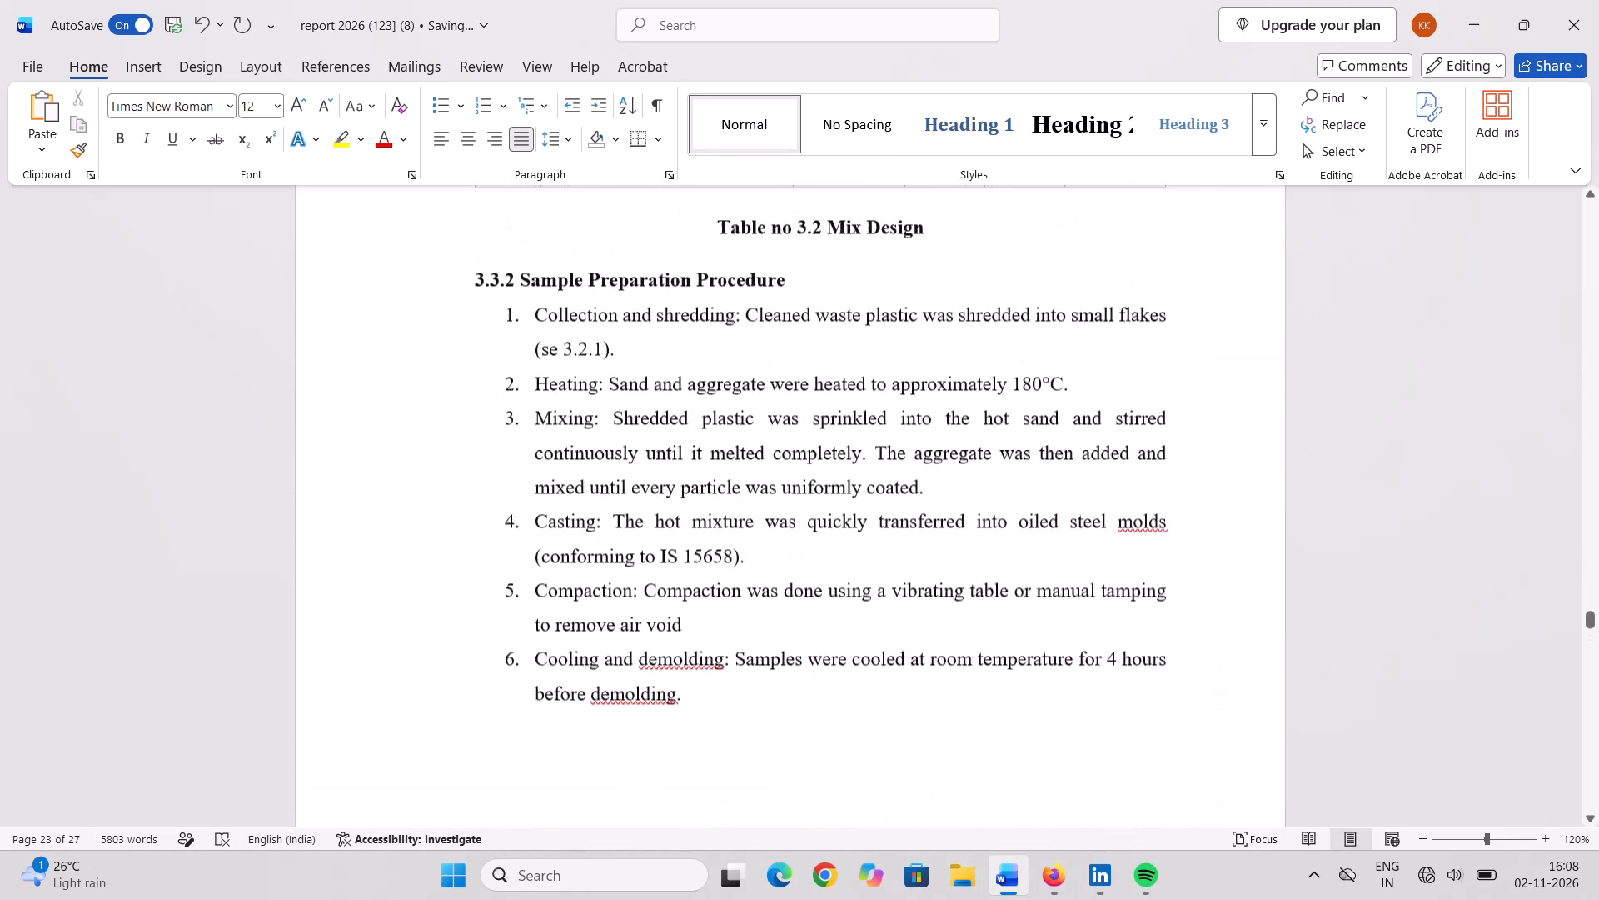
scroll(904, 578, "up", 20)
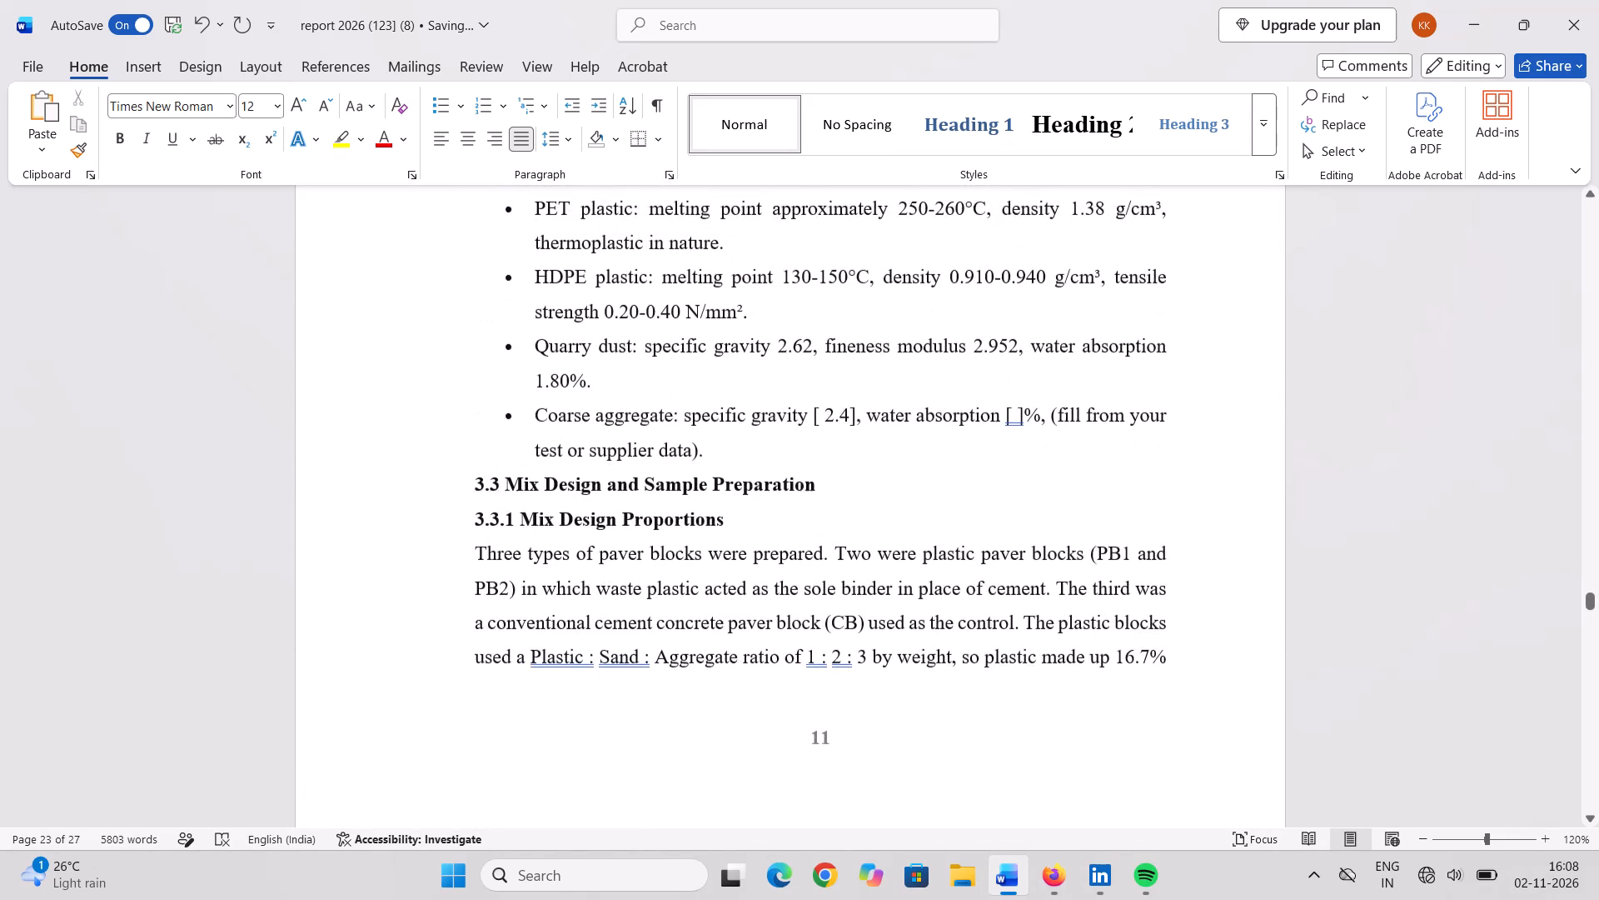
scroll(904, 581, "up", 20)
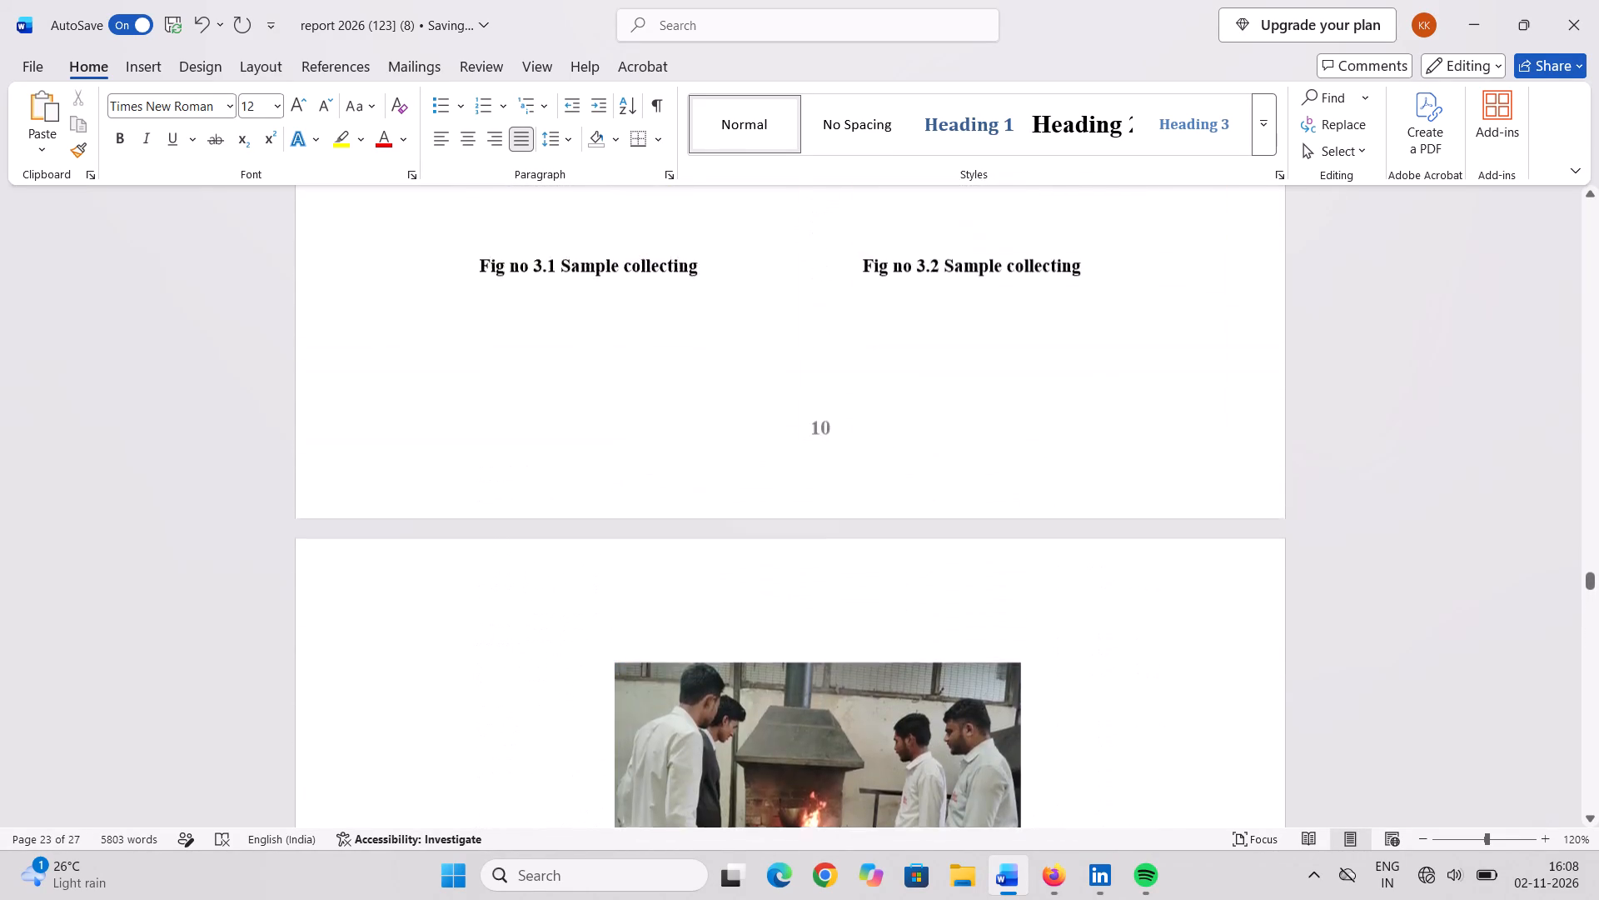
scroll(904, 581, "up", 15)
scroll(904, 581, "up", 7)
scroll(904, 581, "down", 6)
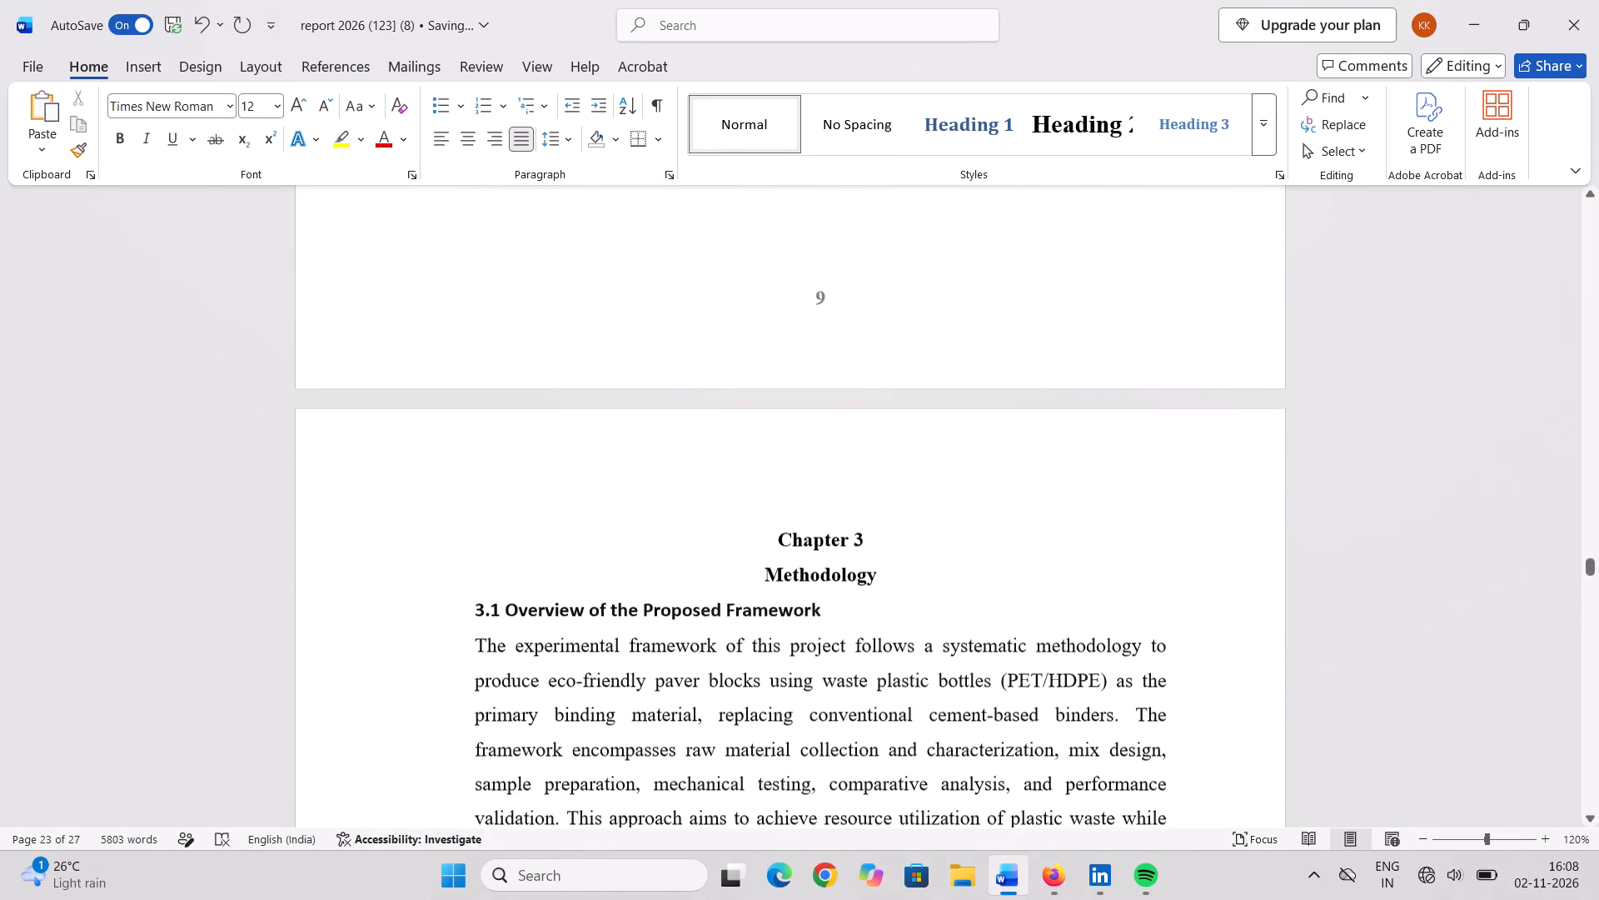
scroll(904, 587, "down", 20)
scroll(904, 587, "down", 20)
scroll(904, 587, "down", 1)
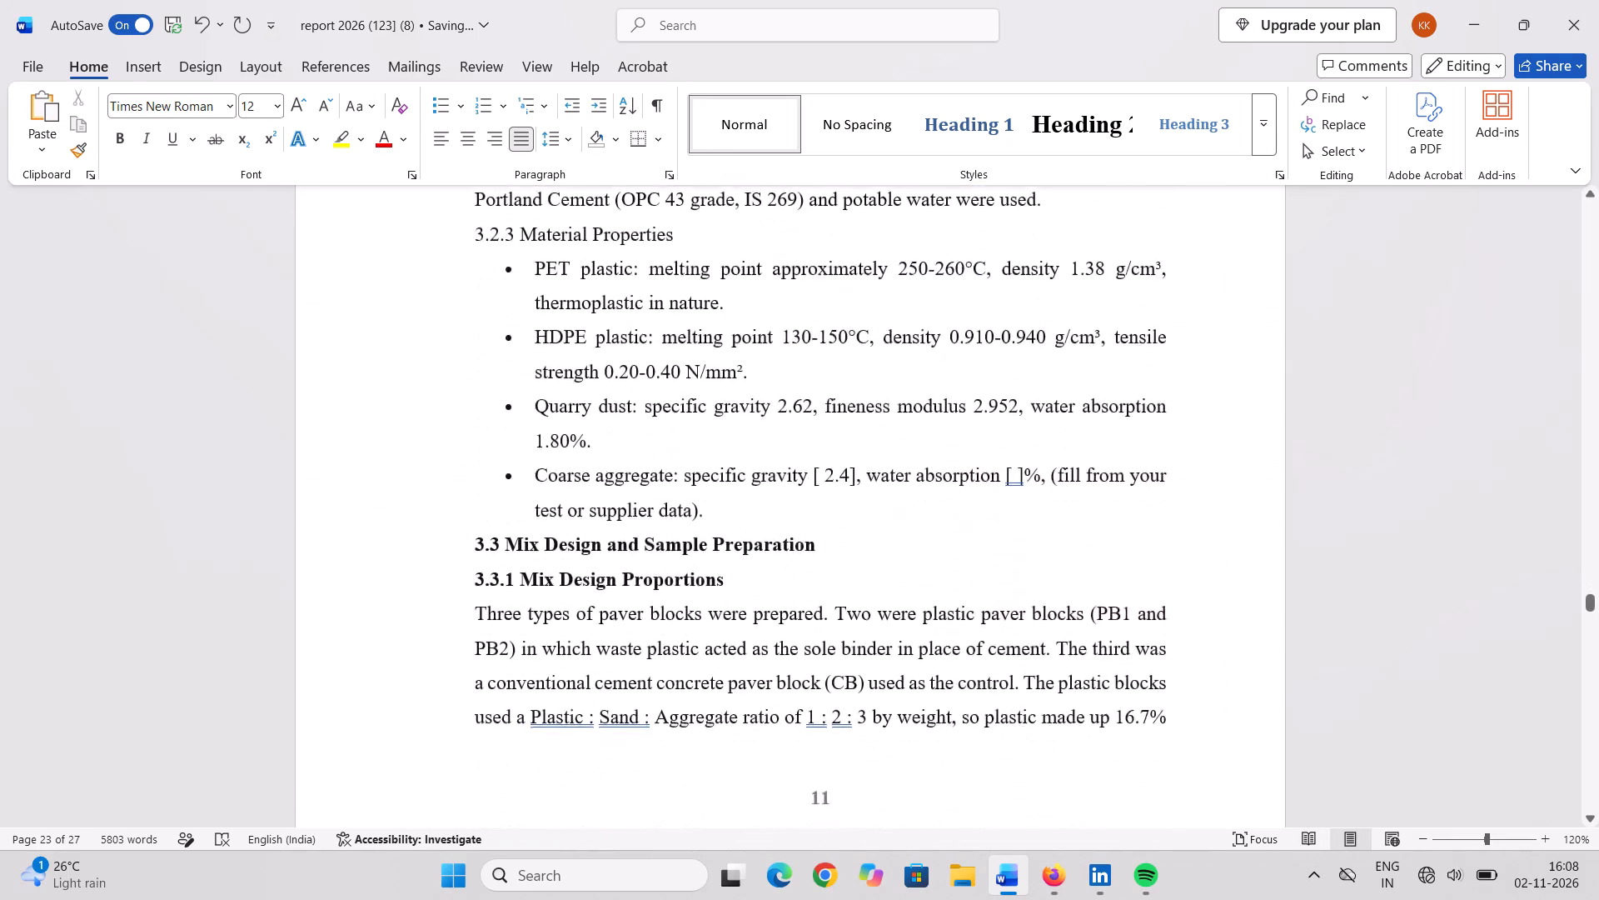
scroll(919, 566, "down", 13)
scroll(917, 578, "up", 2)
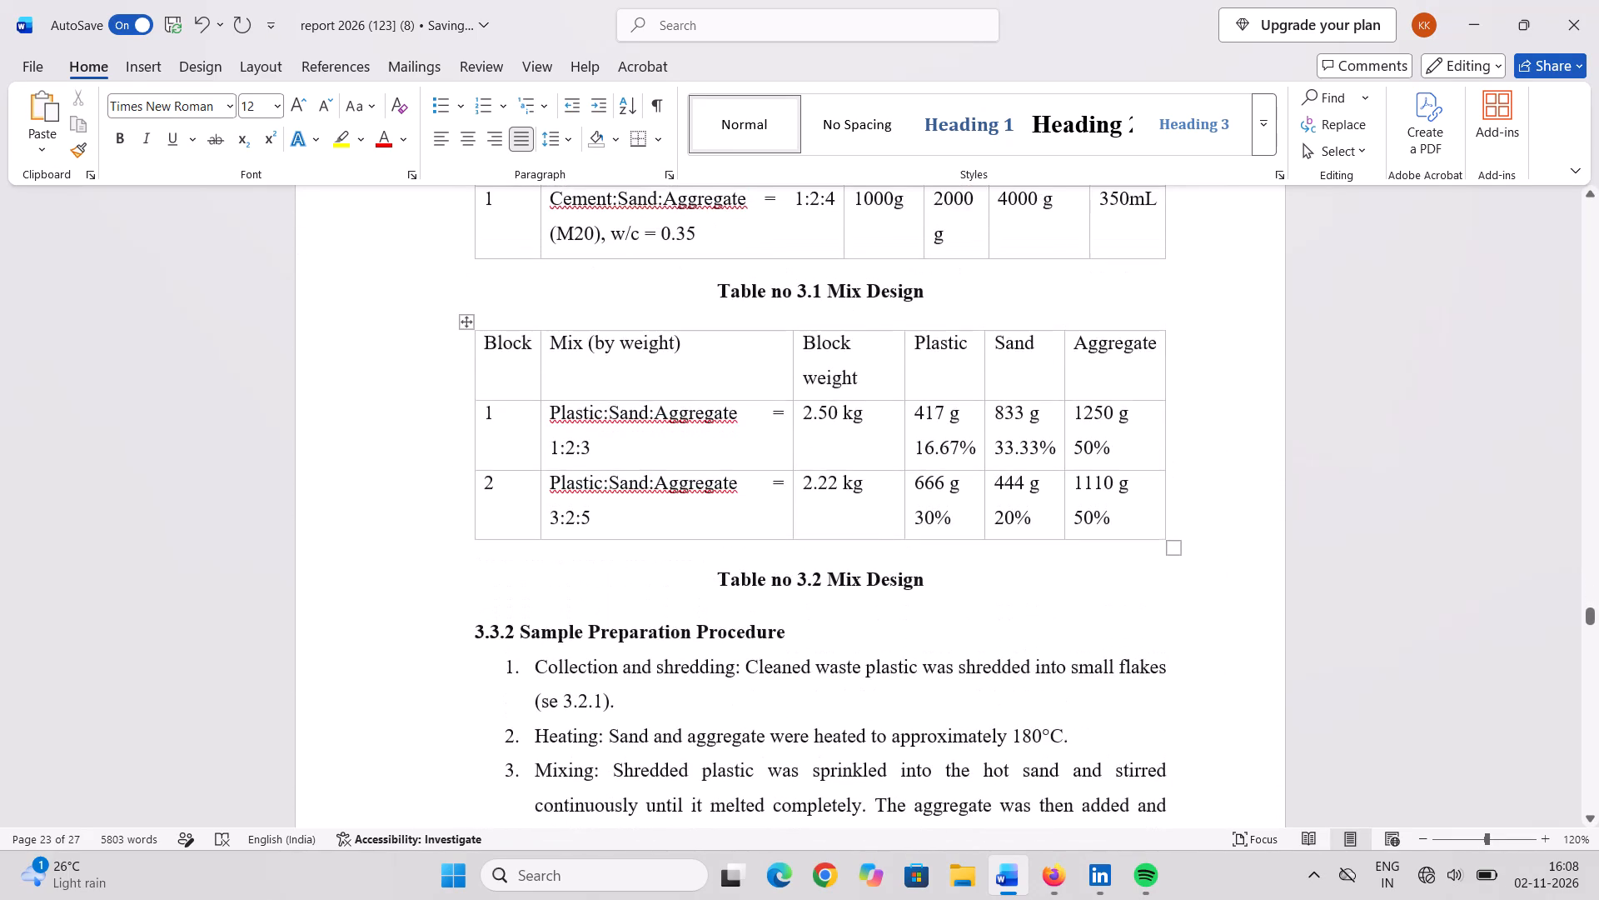
scroll(917, 578, "up", 6)
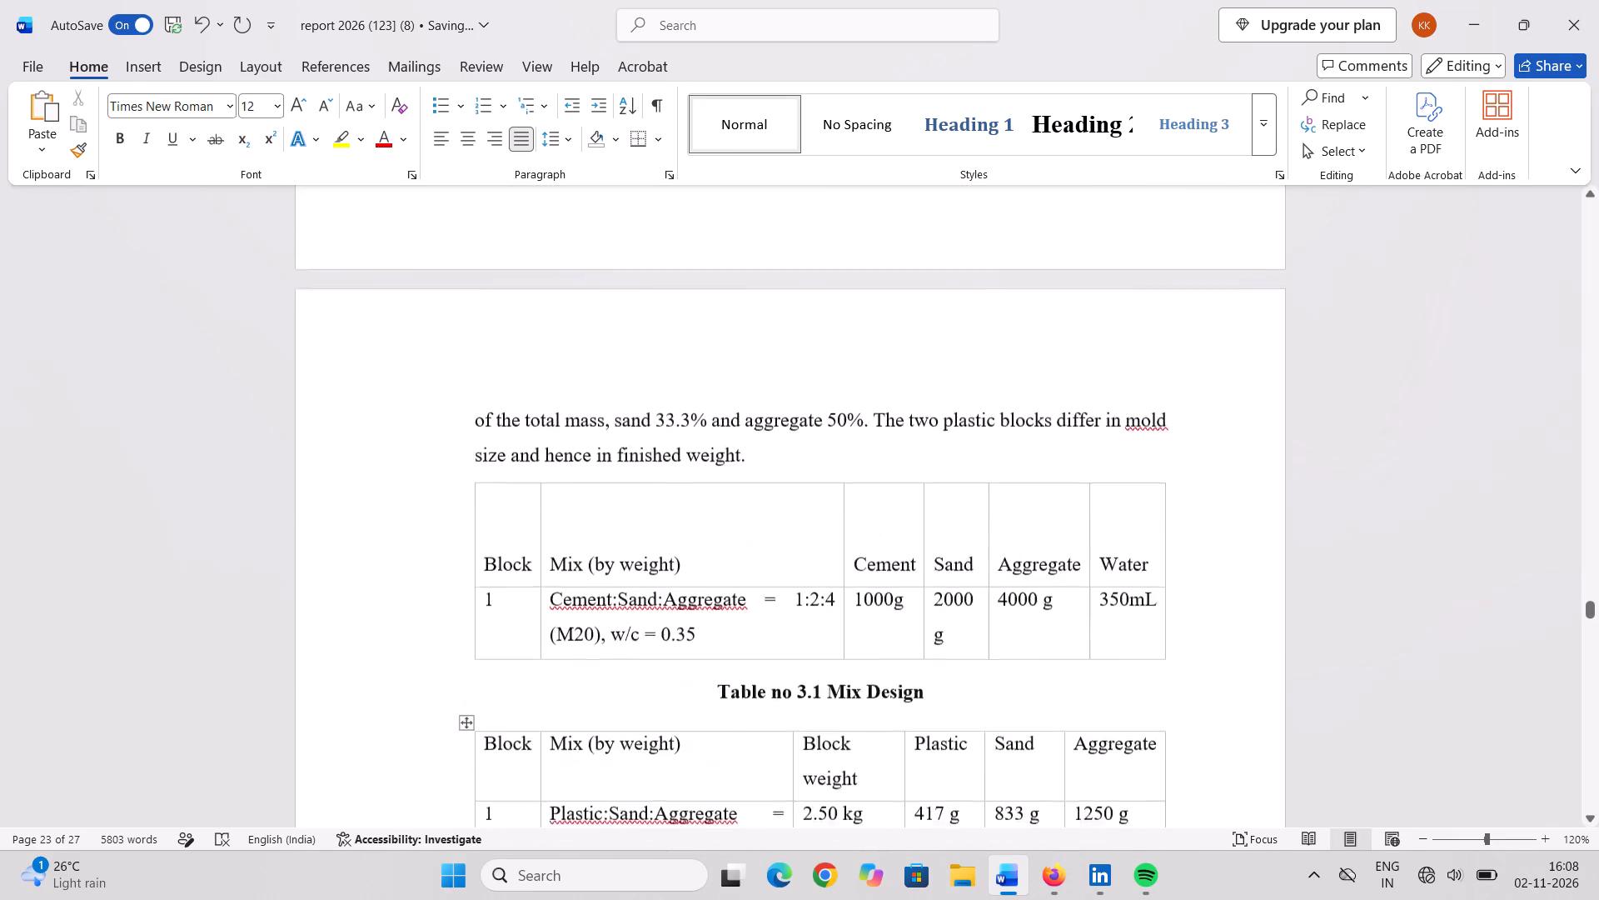
scroll(917, 578, "up", 2)
scroll(917, 578, "down", 11)
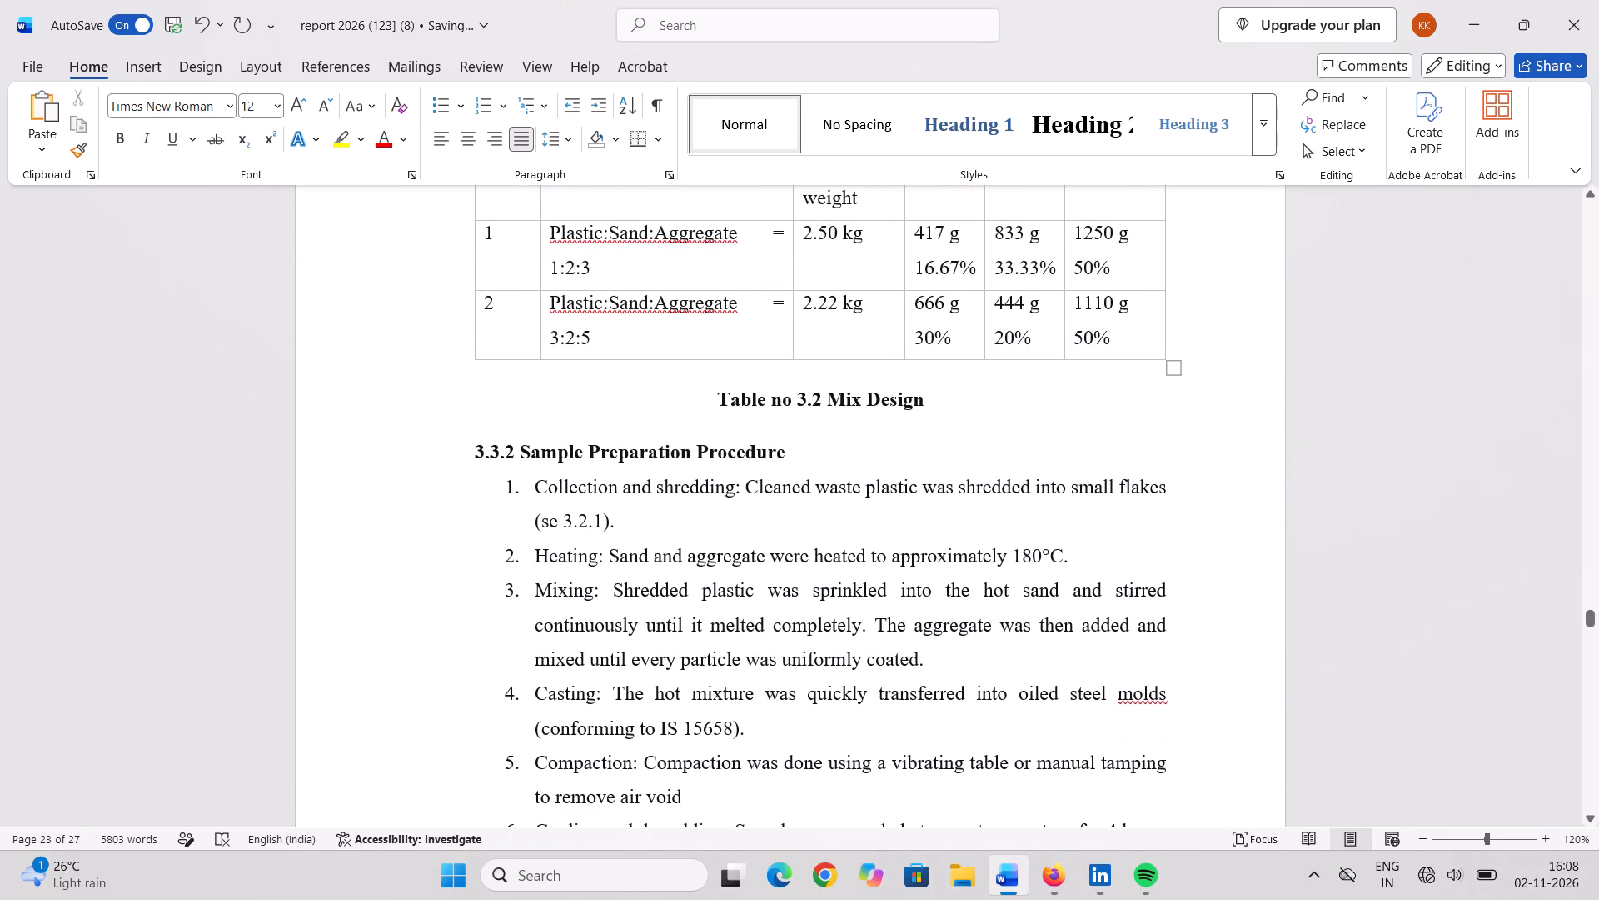
Move the numbered list under 3.3.2 Sample Preparation Procedure outward so its numbers align with the left text margin.
left_click(510, 490)
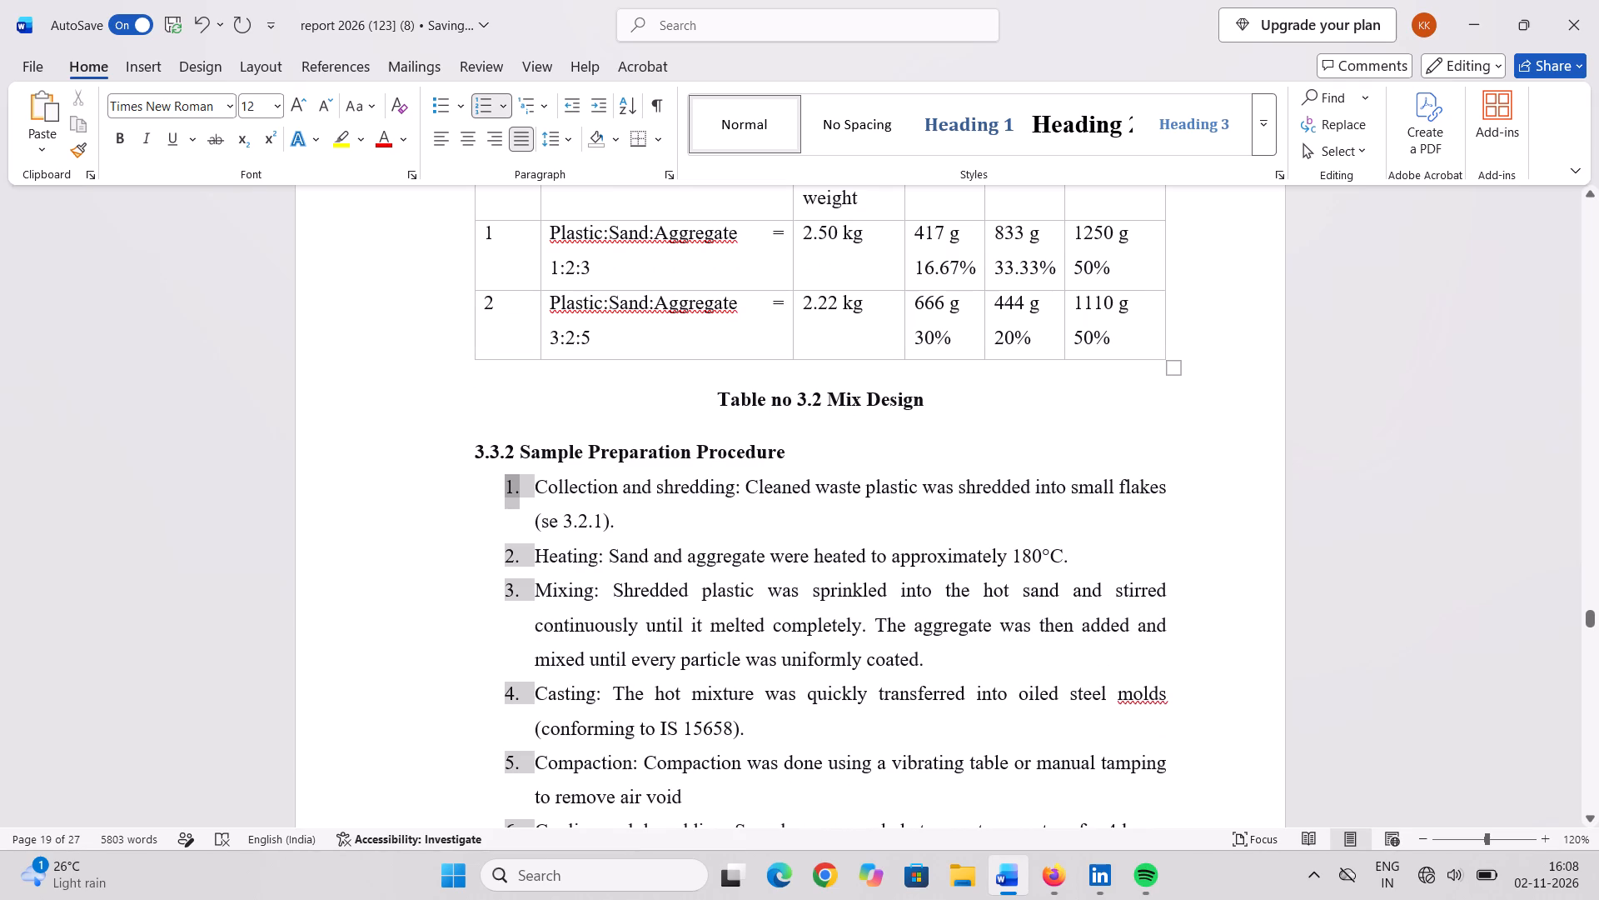
left_click_drag(504, 491, 460, 498)
left_click(505, 490)
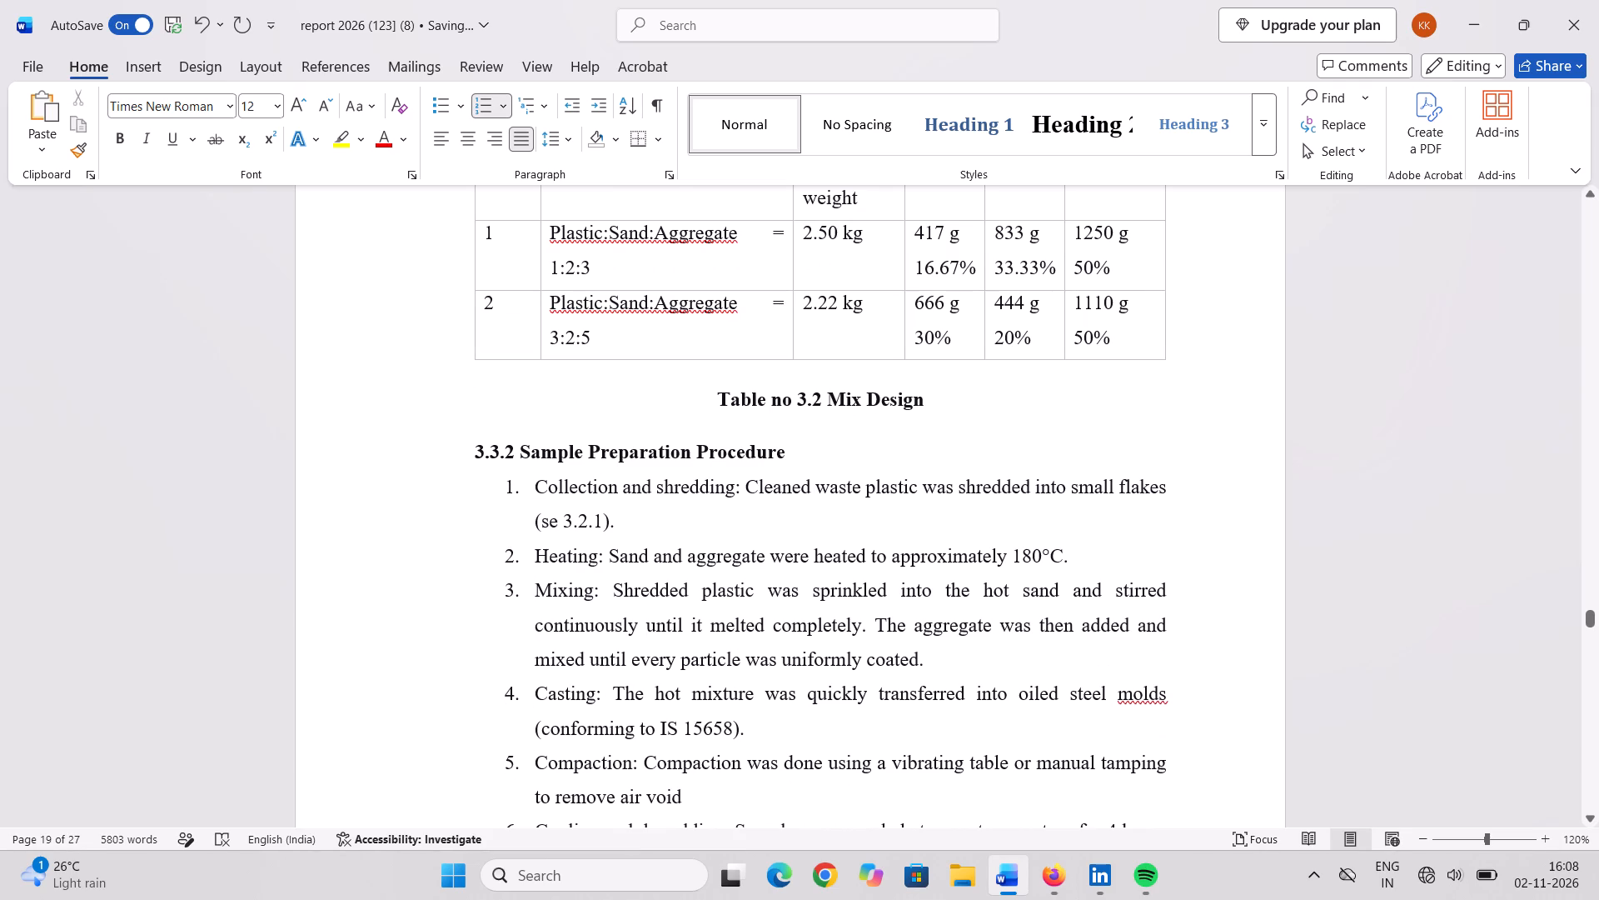
left_click(509, 490)
left_click_drag(509, 490, 451, 507)
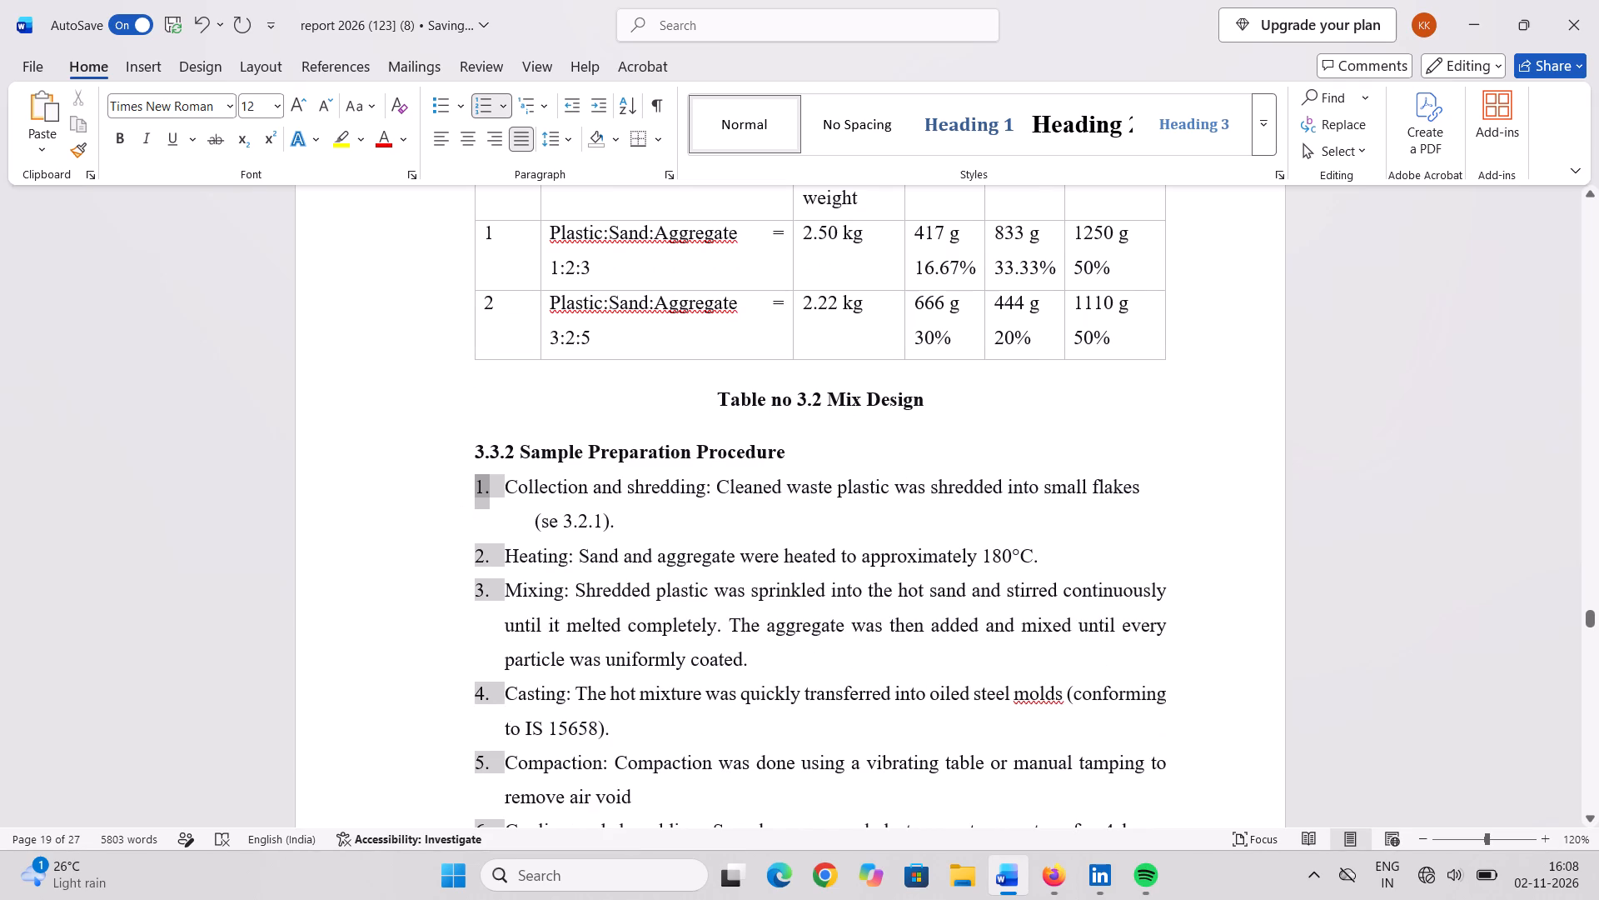
Align the numbers of the Concrete block (CB) procedure list with the left text margin.
scroll(466, 502, "down", 19)
scroll(477, 496, "down", 2)
left_click(503, 409)
left_click(509, 408)
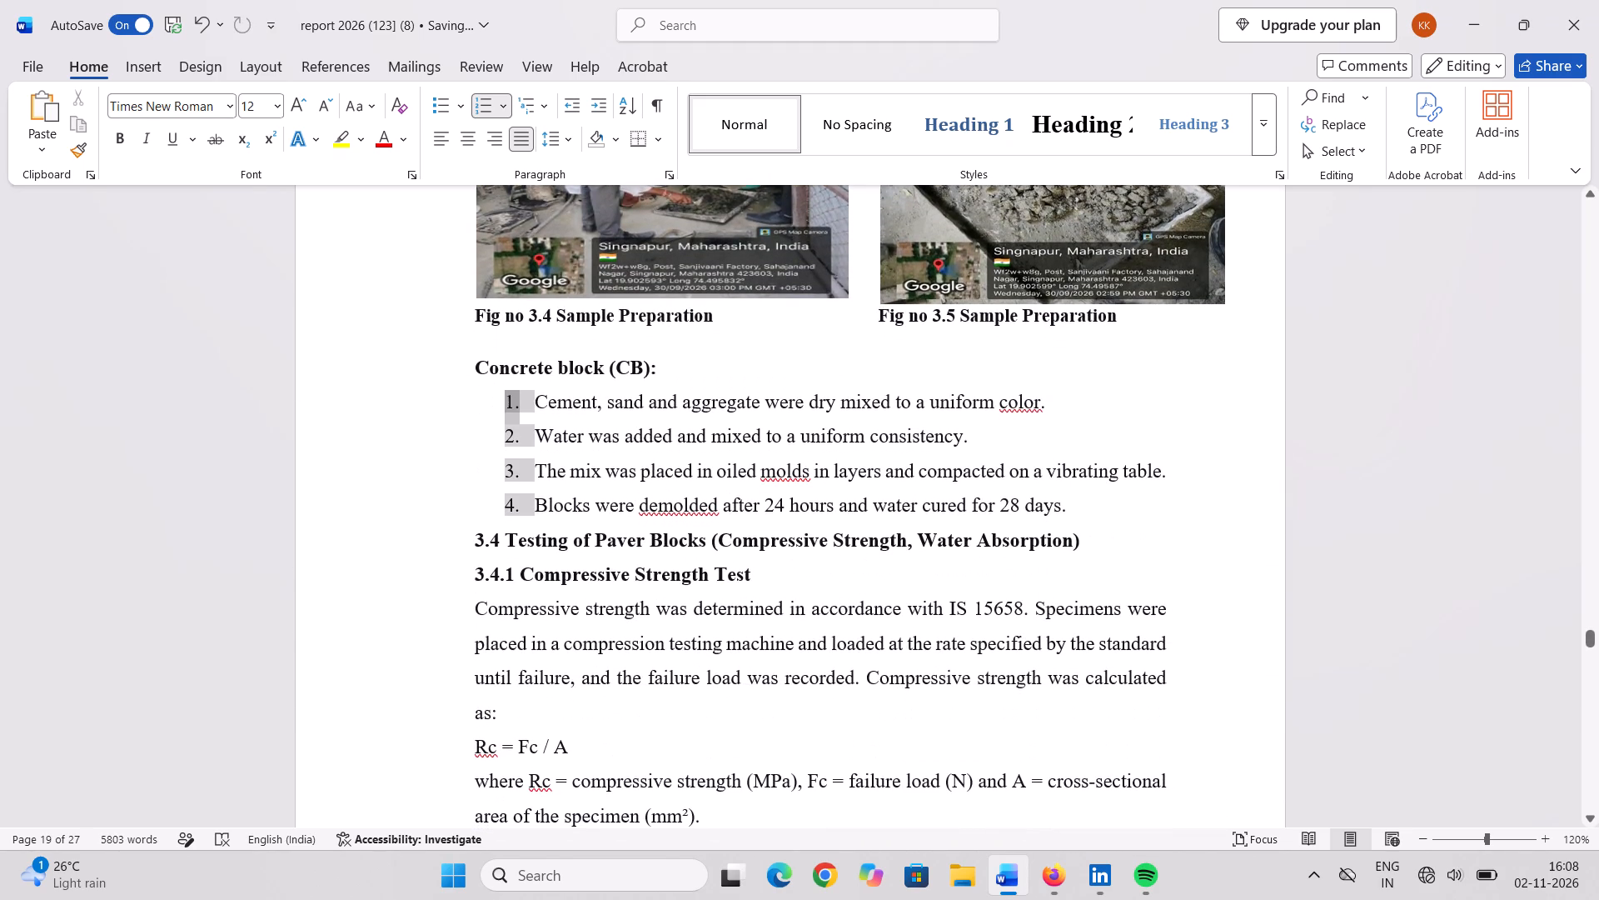
left_click_drag(509, 408, 475, 423)
left_click_drag(475, 423, 472, 425)
Align the numbers of the section 3.7 Manufacturing Process Implementation list with the left text margin.
scroll(481, 430, "down", 10)
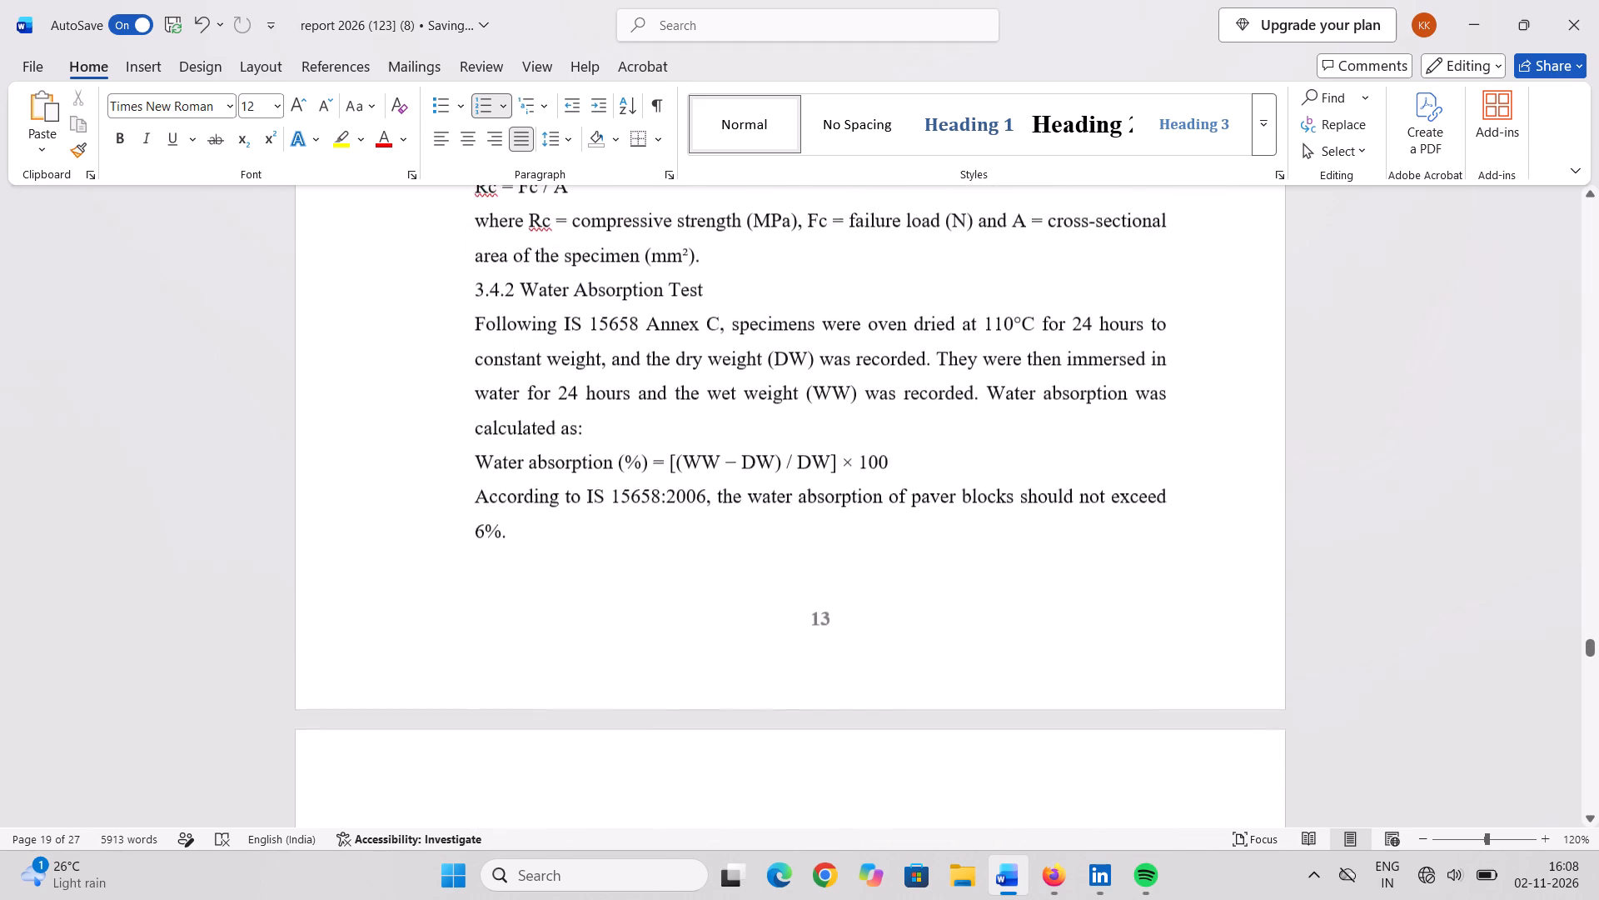
scroll(482, 431, "down", 20)
scroll(482, 431, "down", 1)
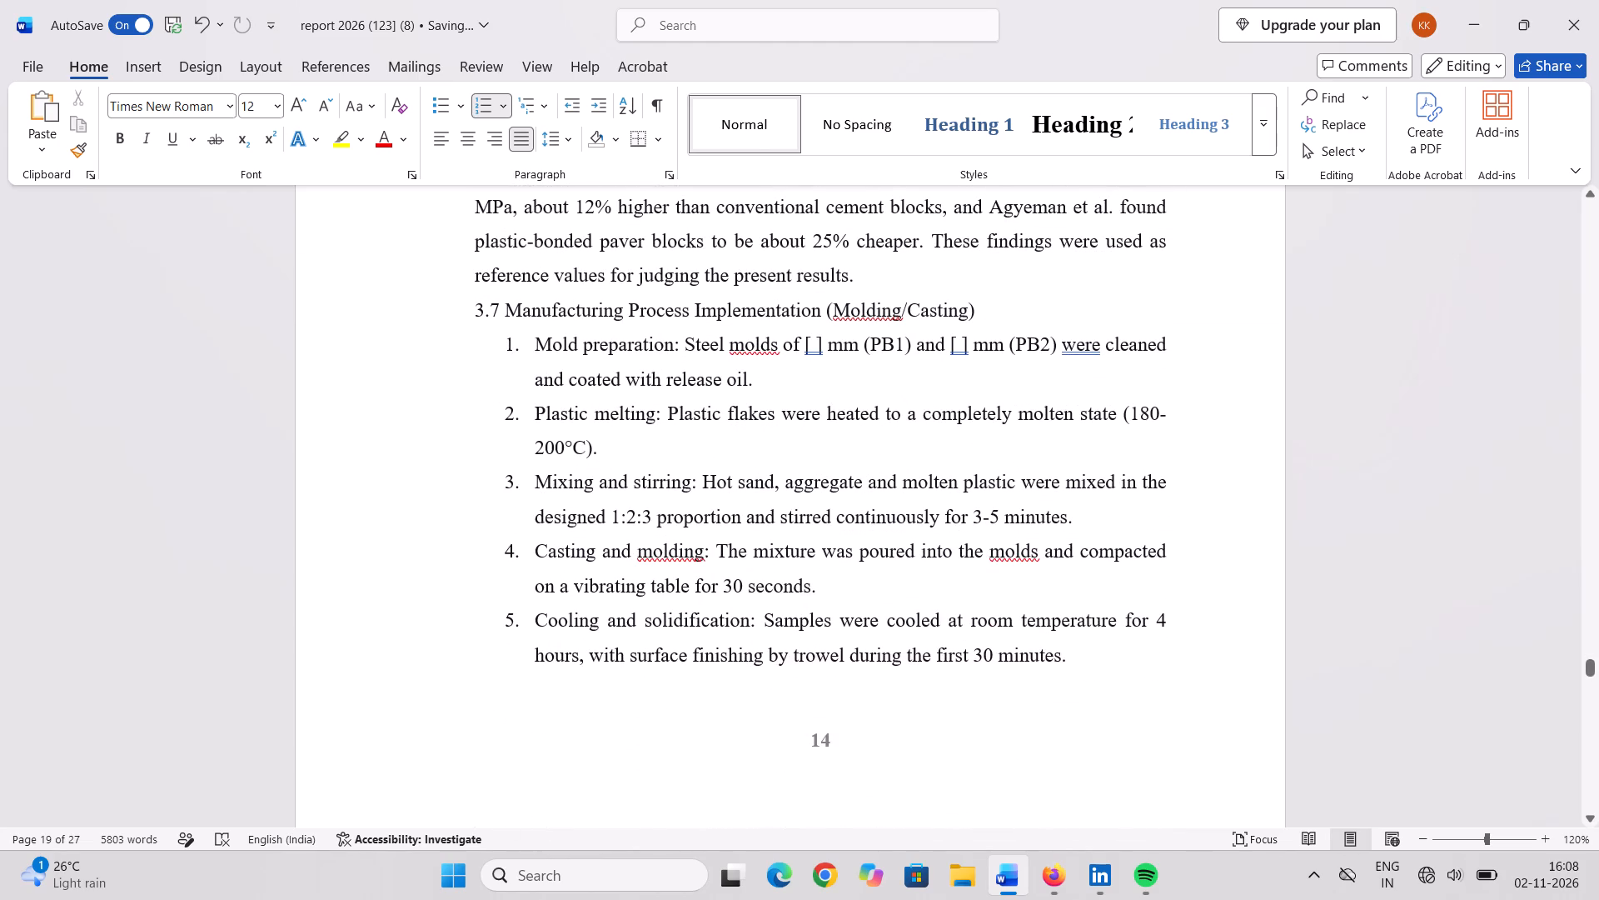
left_click(510, 337)
left_click_drag(504, 343, 476, 358)
left_click(514, 347)
left_click_drag(514, 347, 475, 365)
Examine the rest of Chapter 3 from the casting process to the compressive strength chart, and the Chapter 4 Conclusions.
scroll(488, 360, "down", 17)
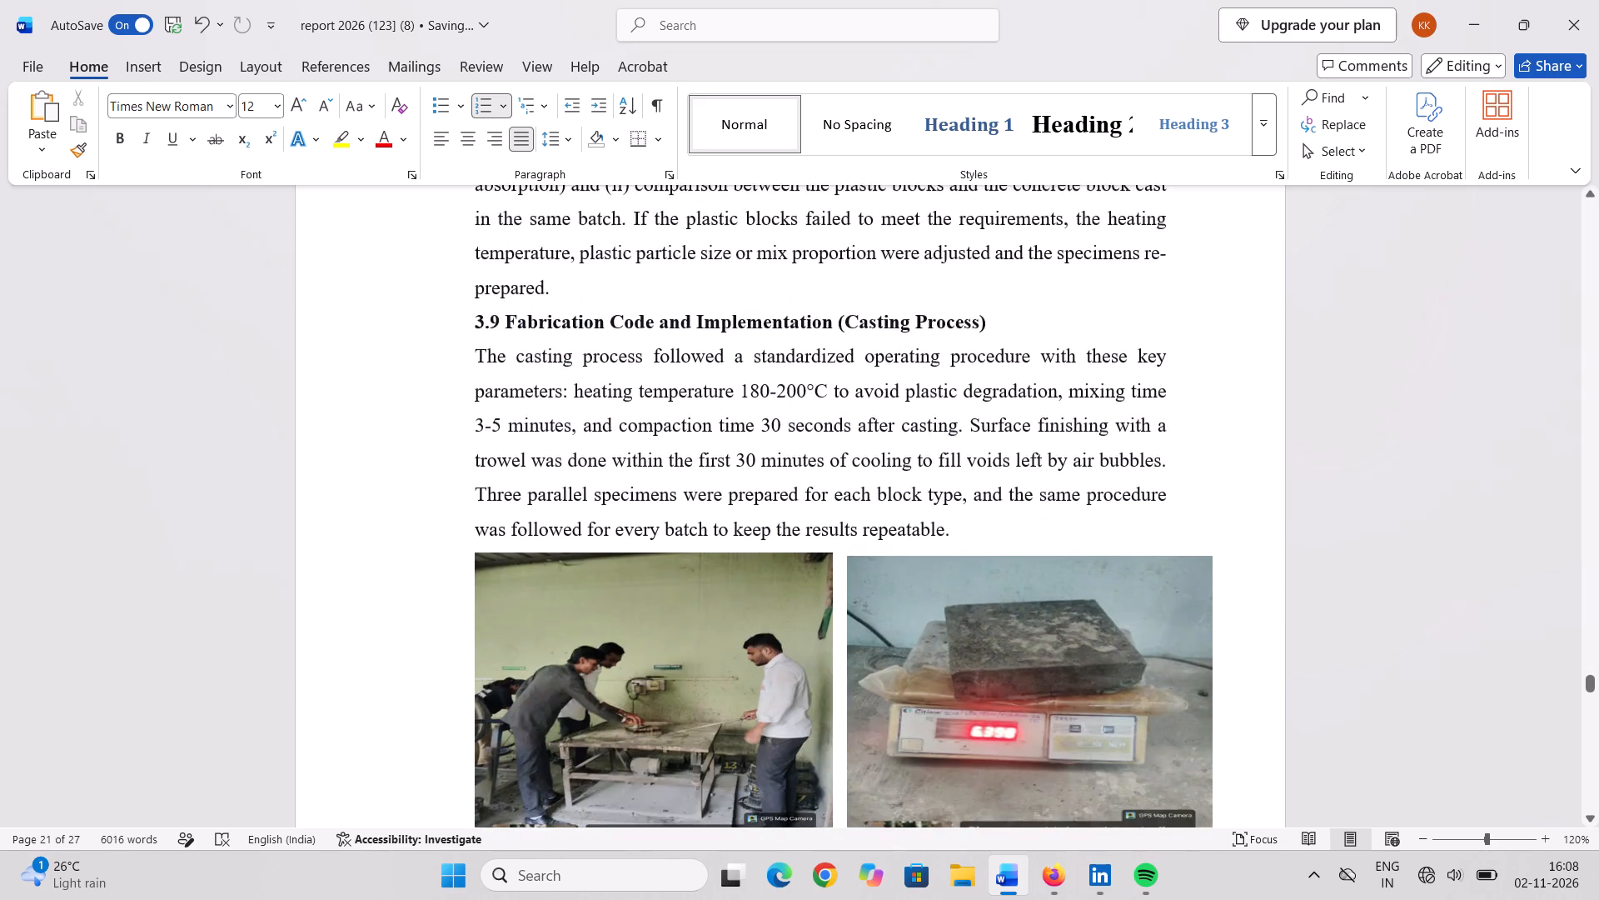
scroll(495, 356, "down", 18)
scroll(502, 349, "down", 4)
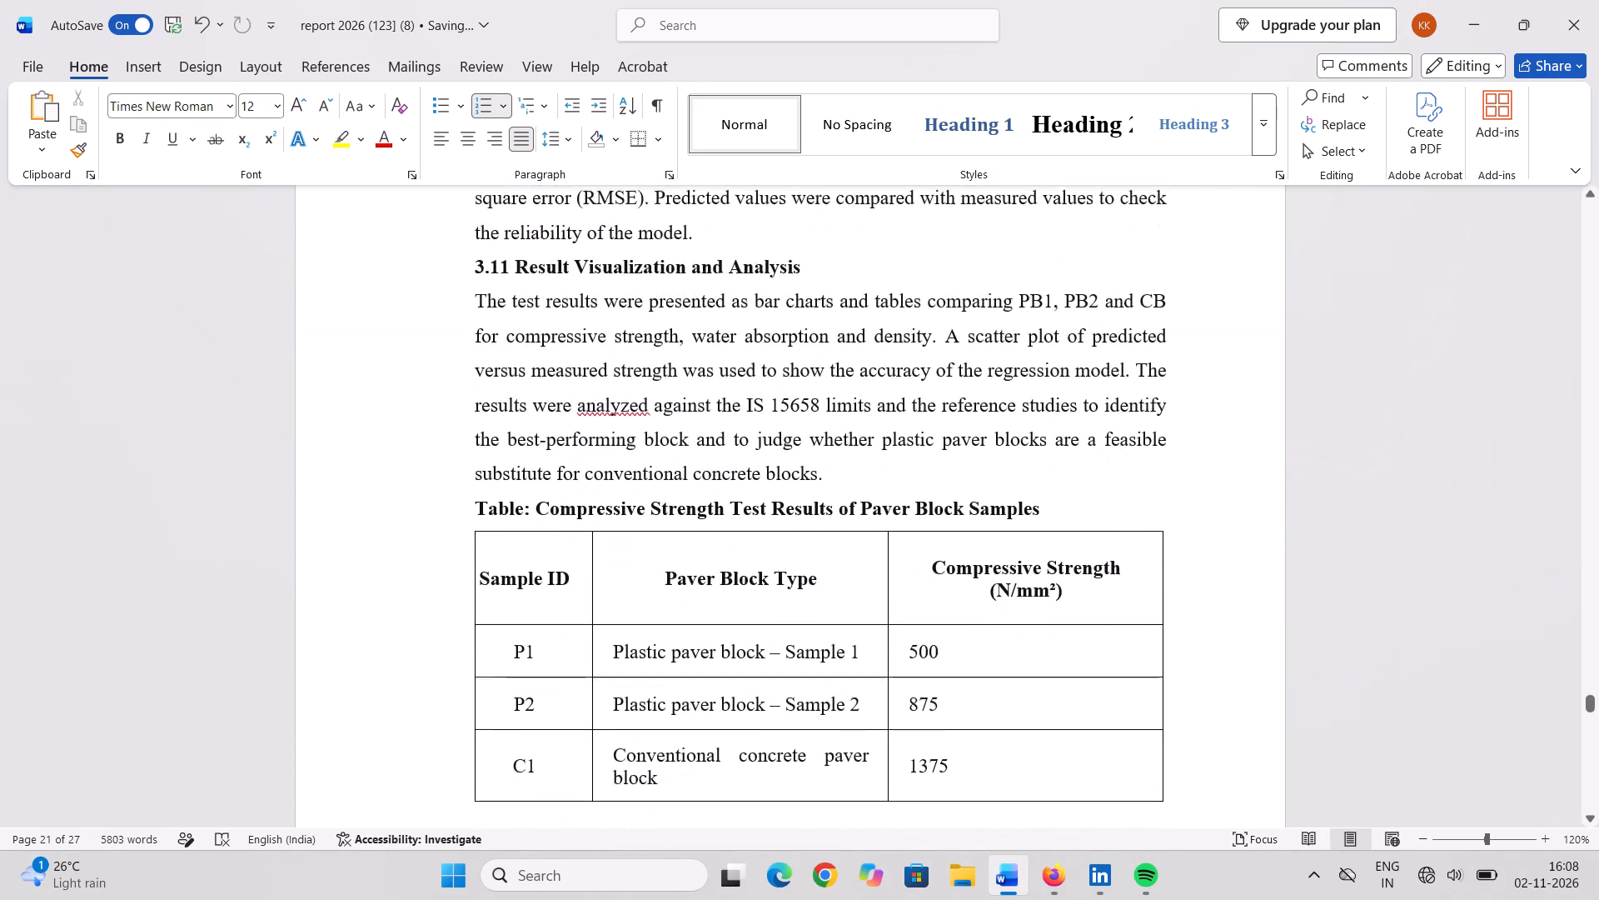
scroll(502, 349, "down", 19)
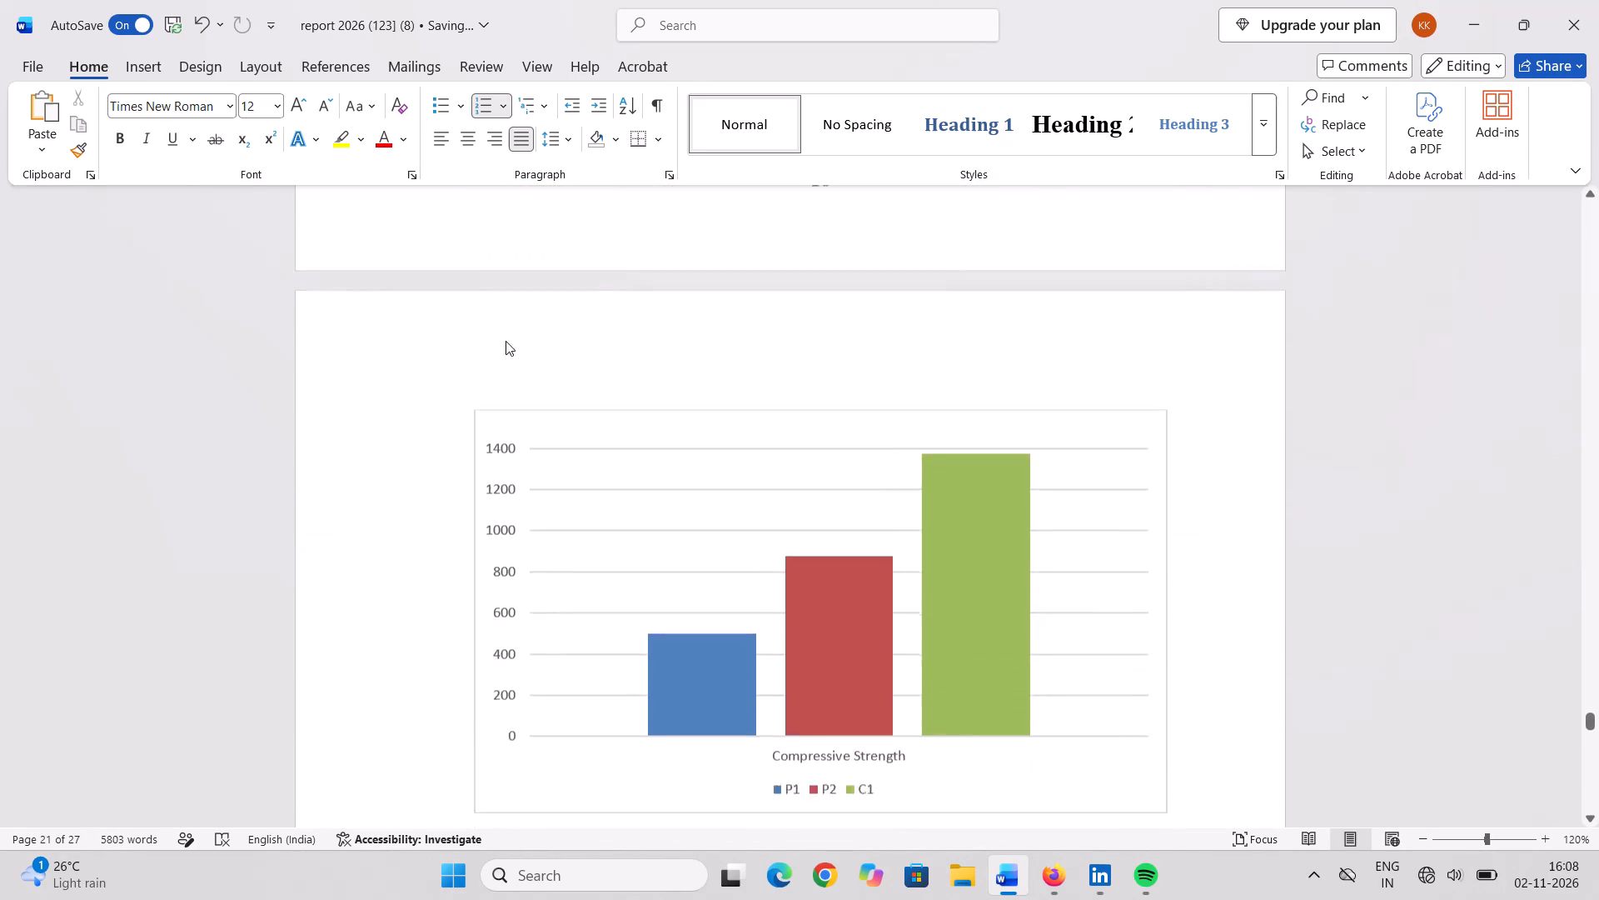
scroll(506, 341, "down", 20)
scroll(513, 341, "down", 5)
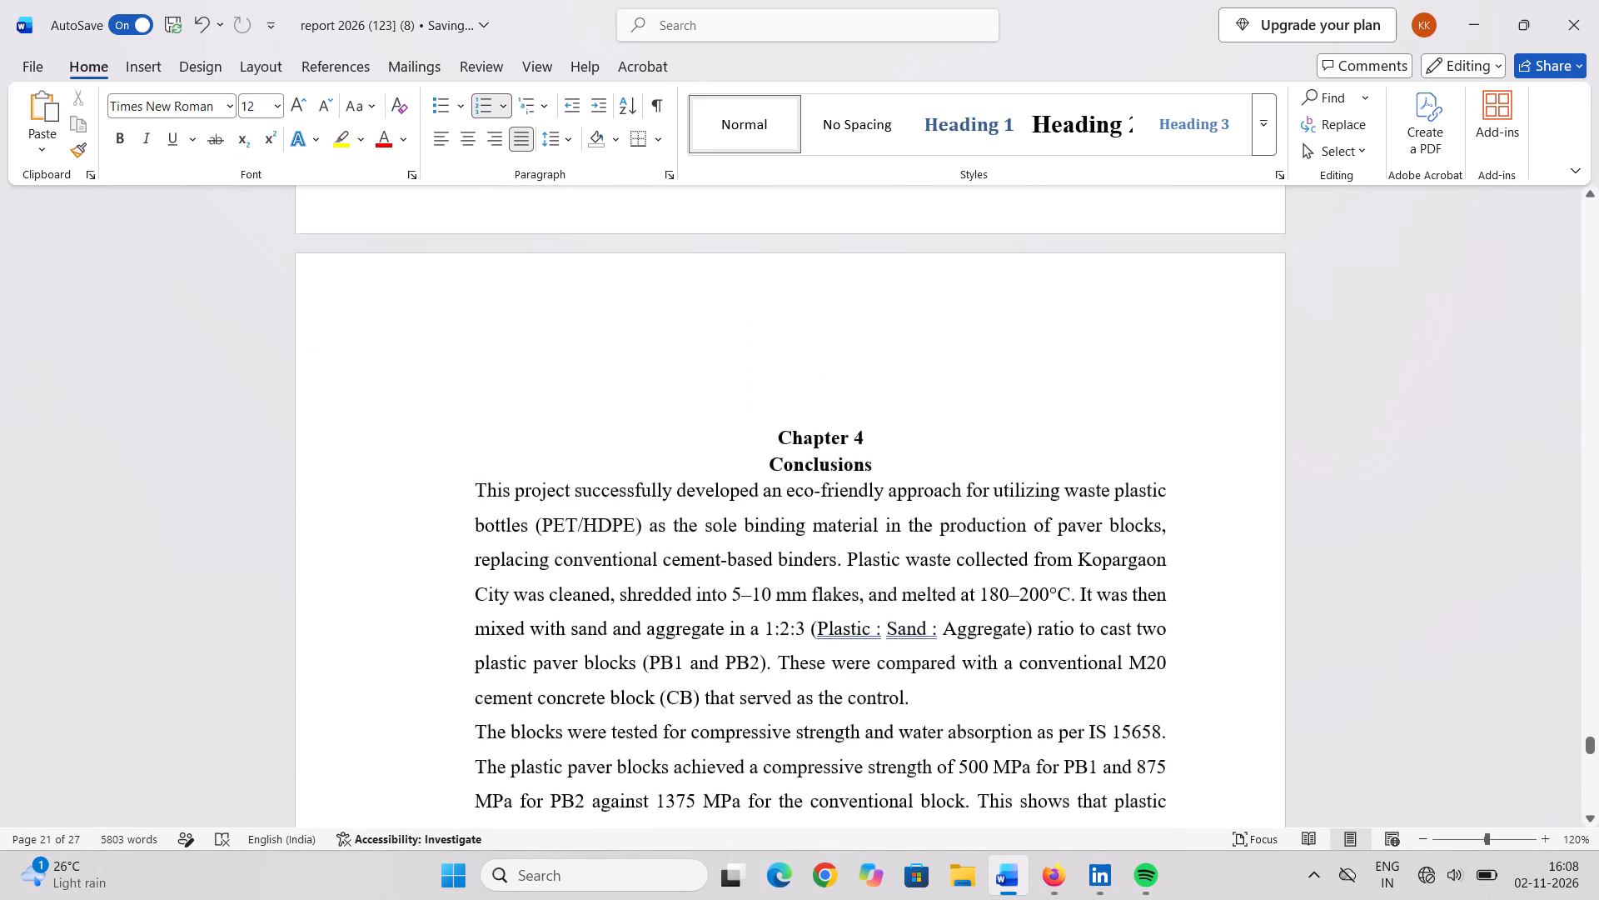
scroll(513, 341, "down", 9)
Delete the Conclusions clause after "The regression model" containing the blank R² and RMSE values, and end that sentence with a period and space.
scroll(514, 341, "up", 1)
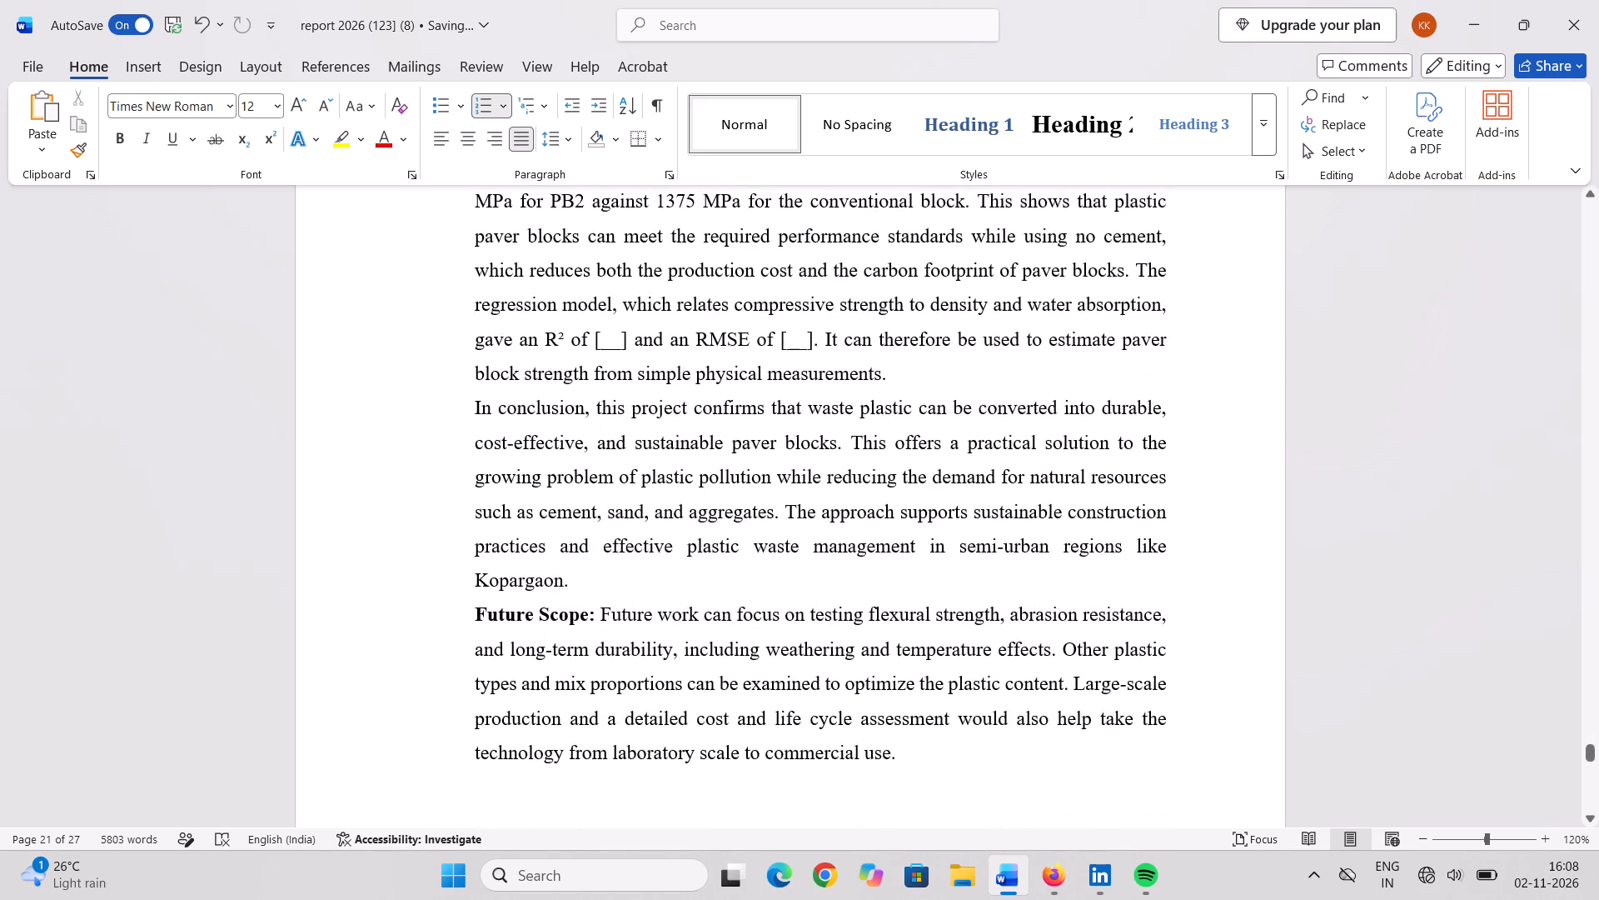
scroll(508, 346, "up", 2)
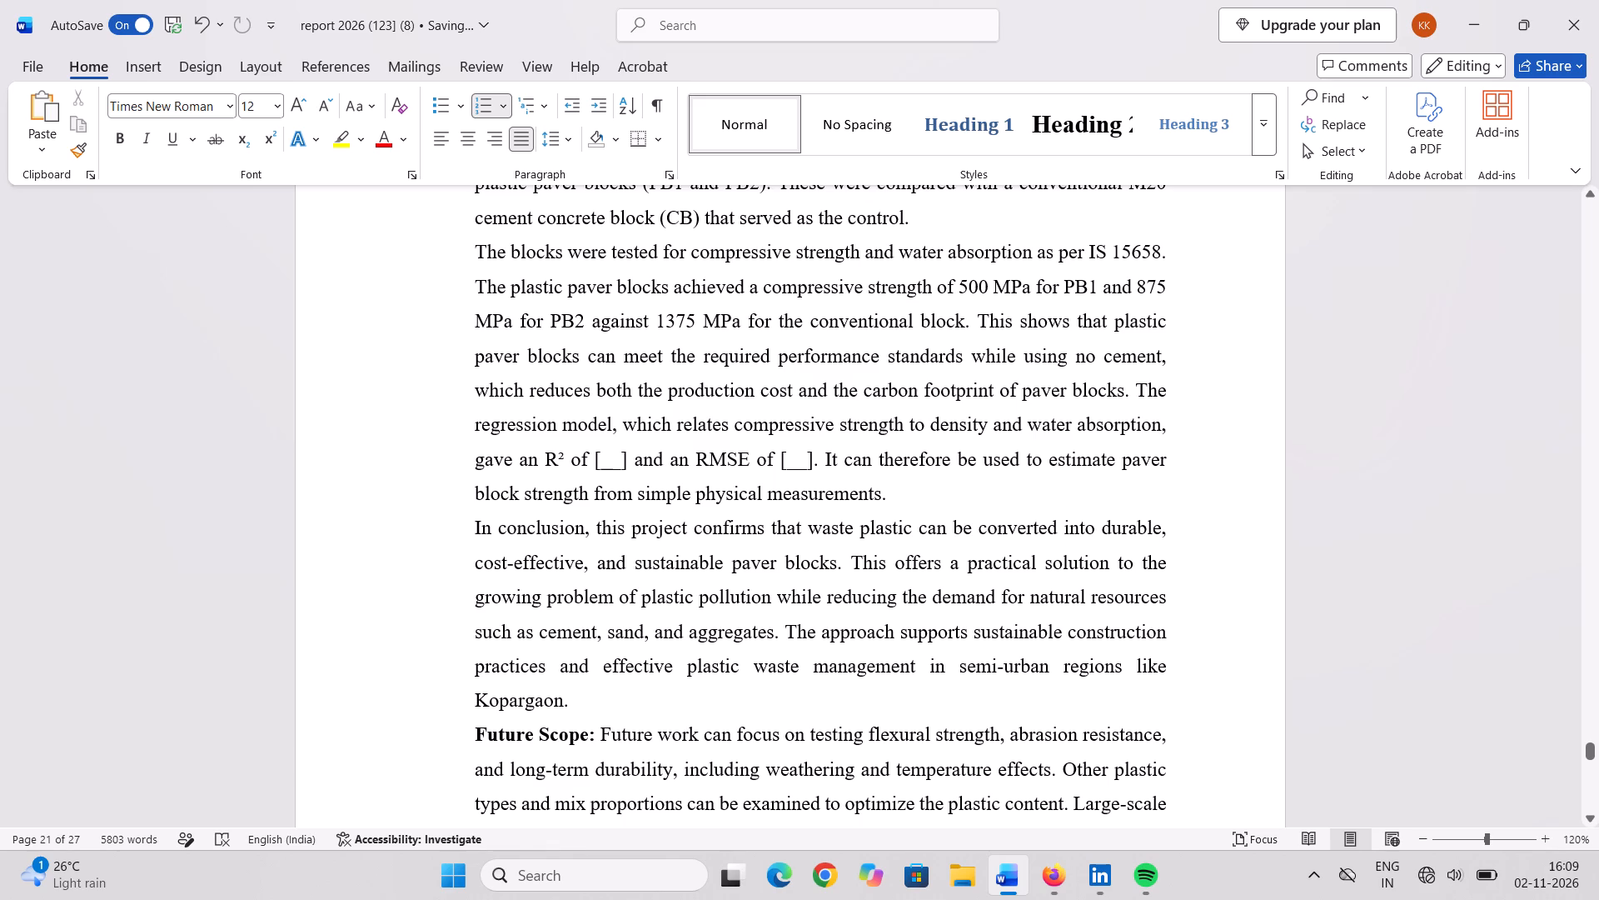
left_click_drag(613, 428, 727, 466)
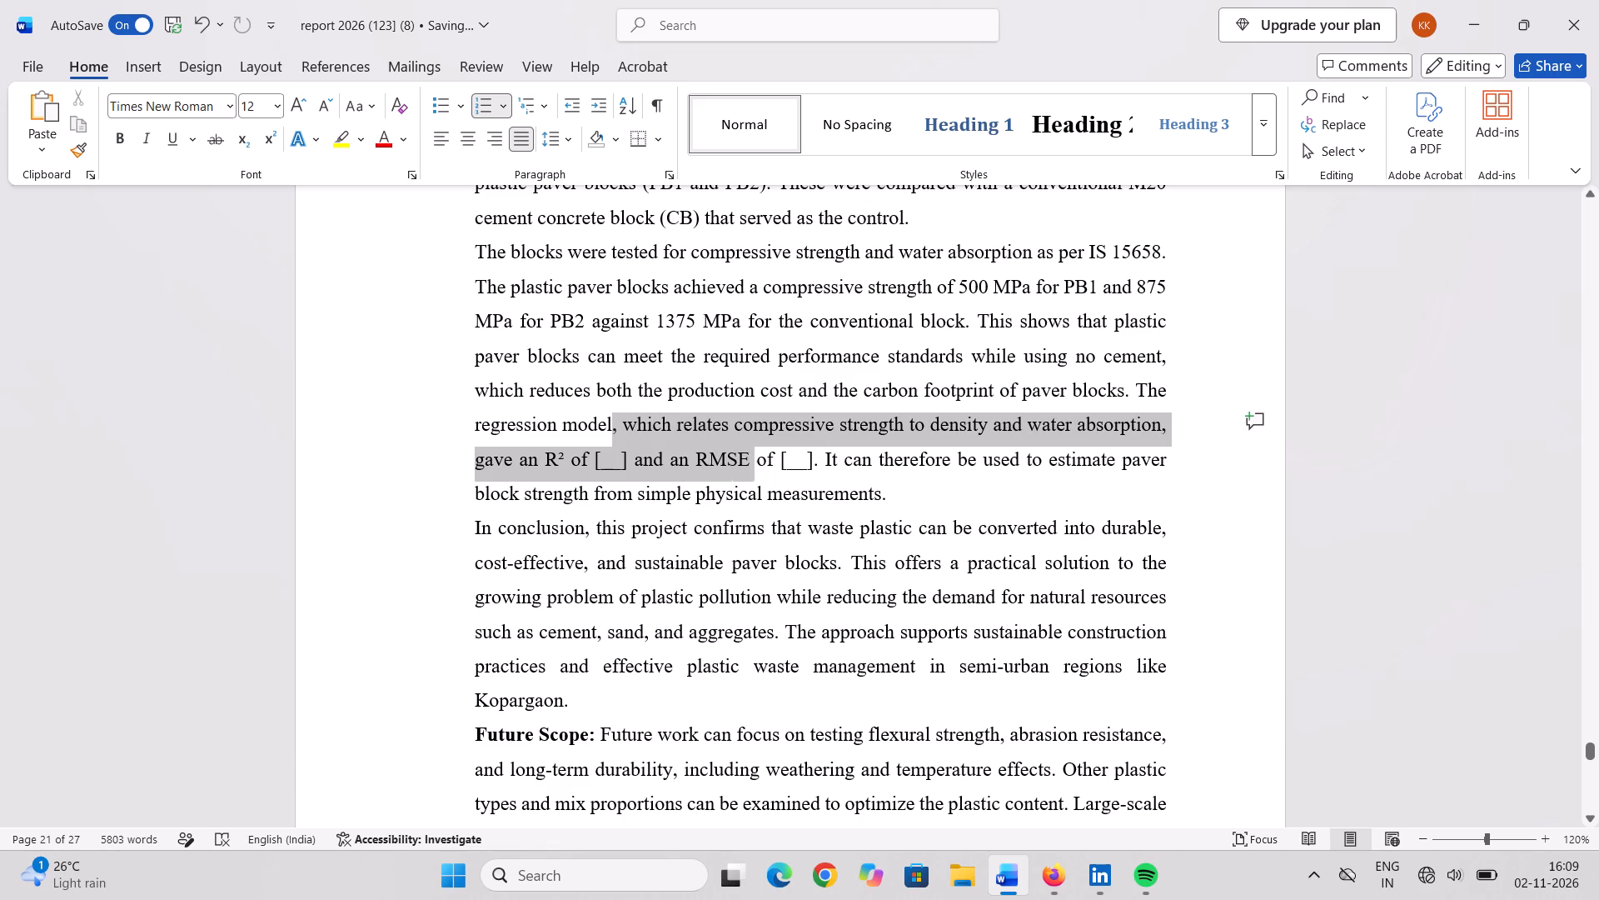
left_click_drag(727, 466, 819, 467)
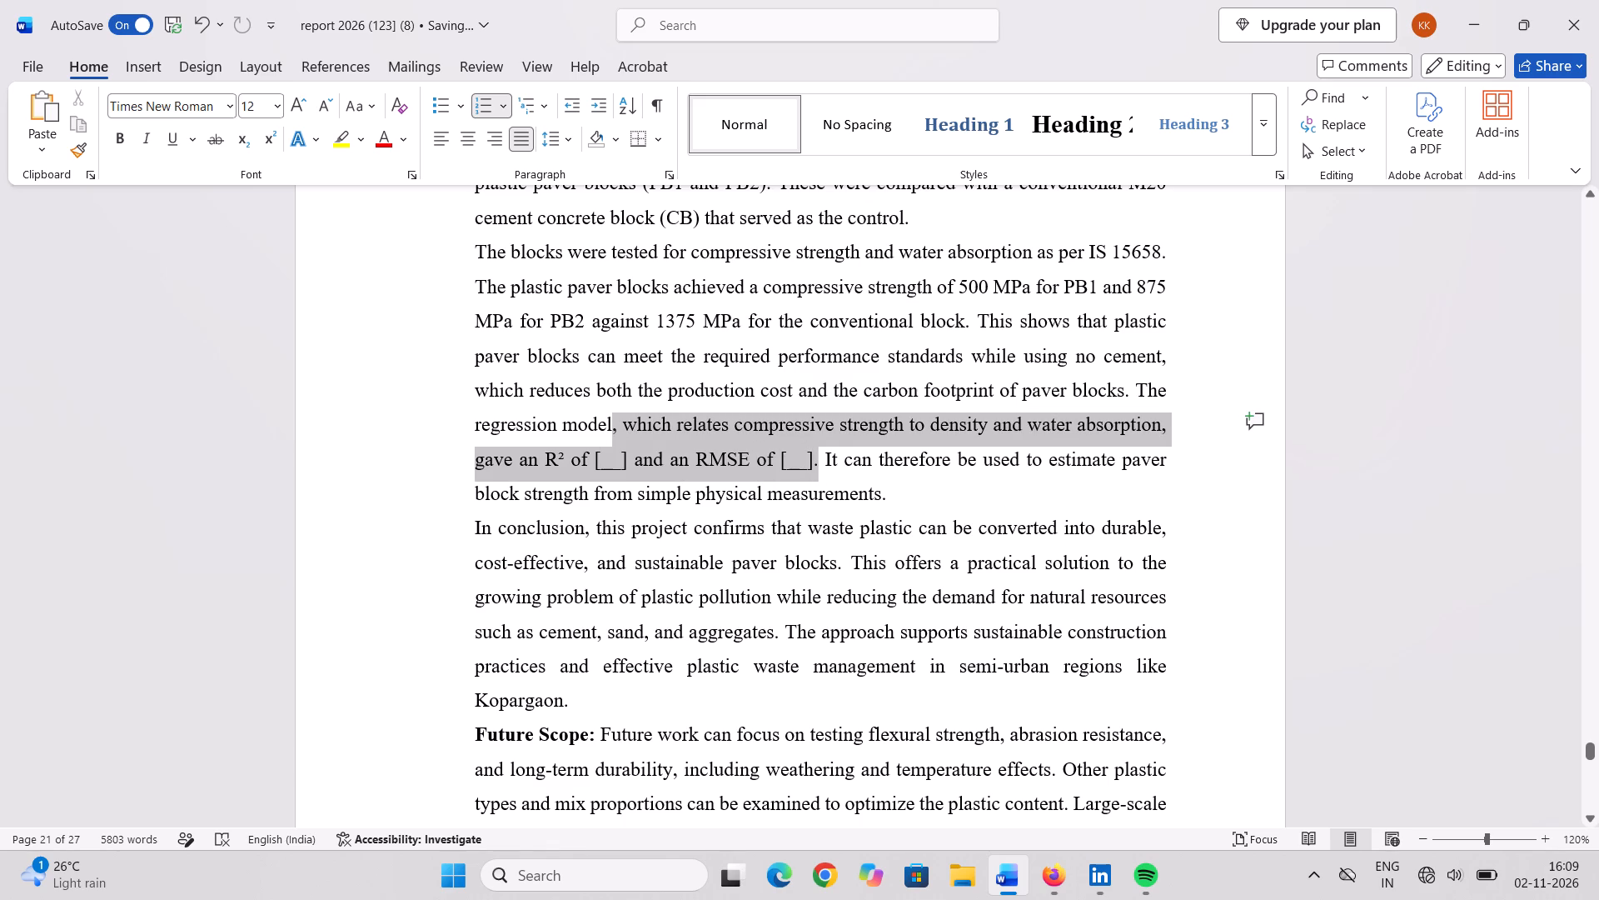
left_click_drag(819, 467, 823, 461)
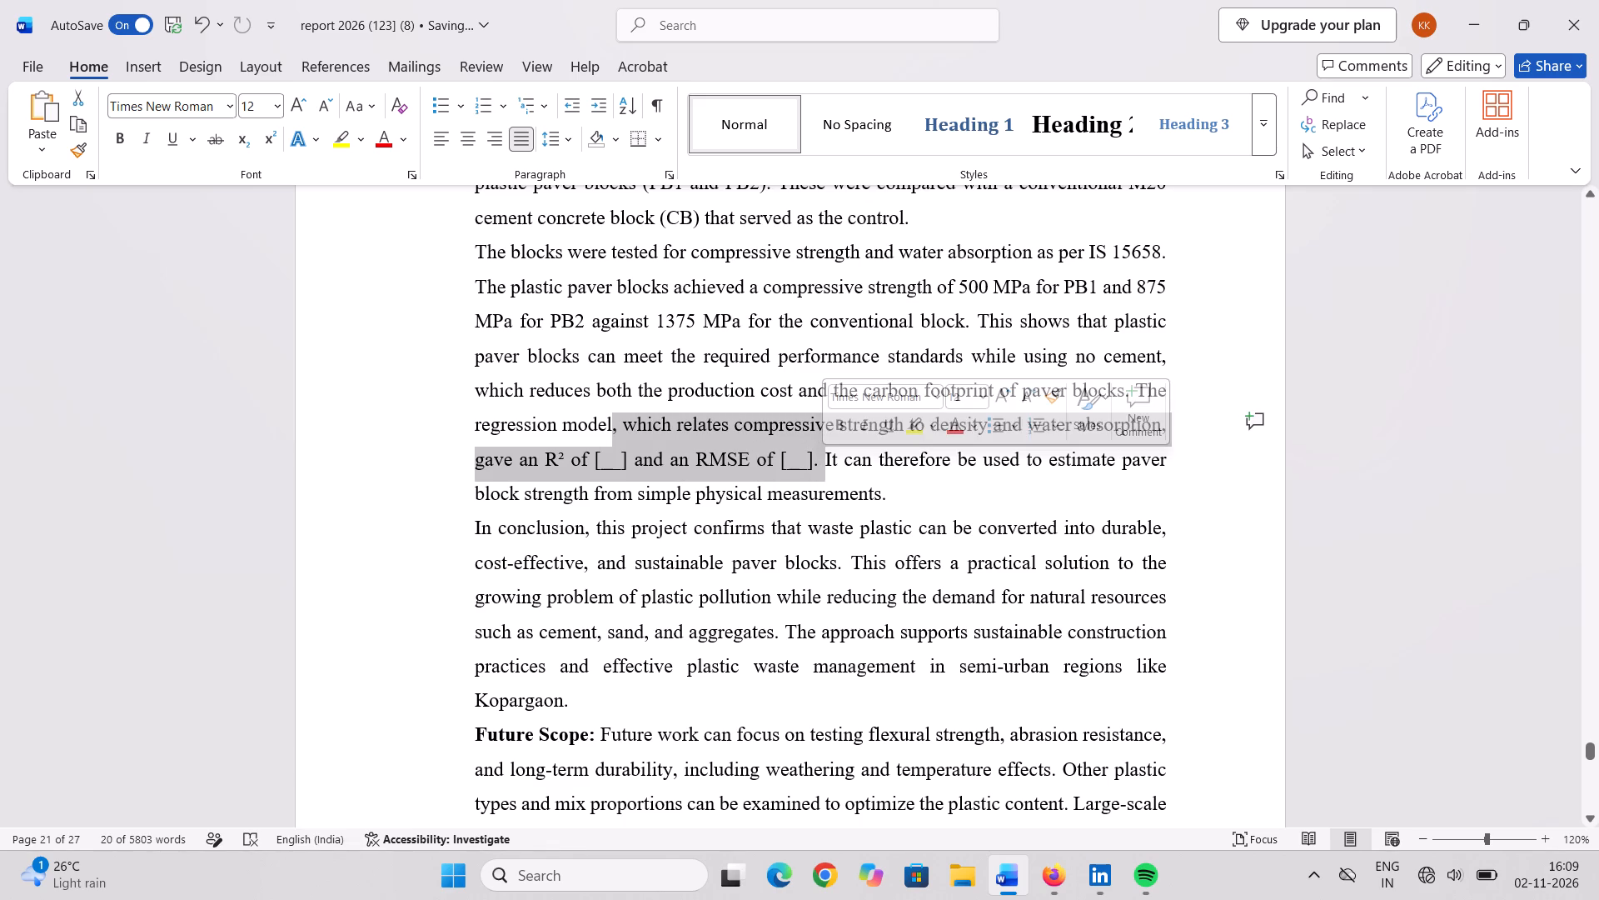
key("BackSpace")
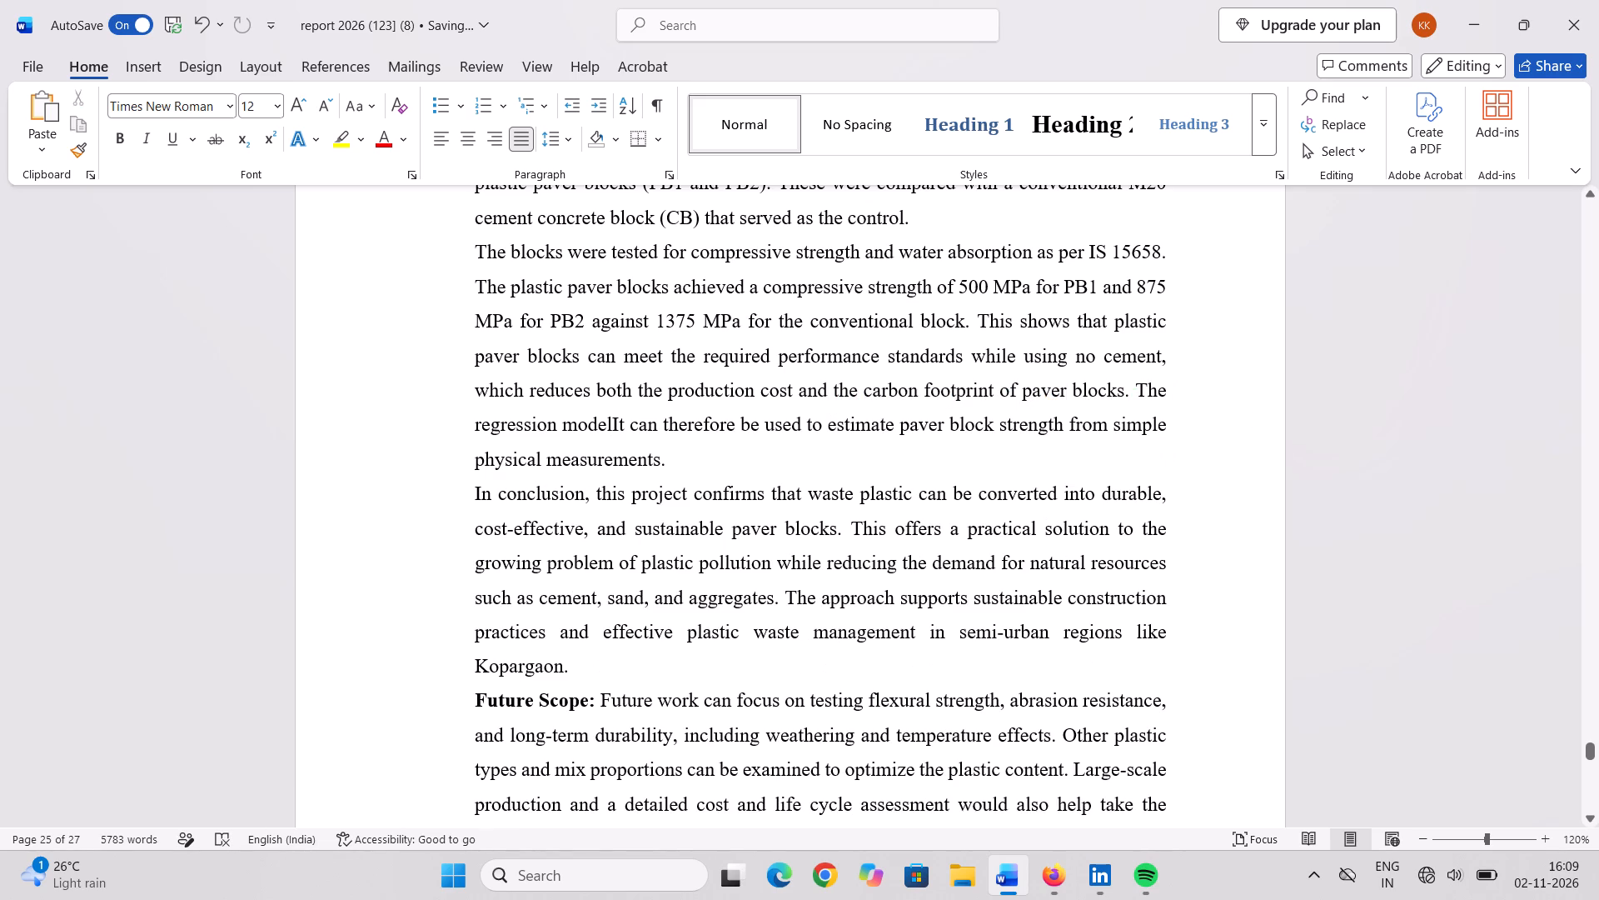
type(".")
key("space")
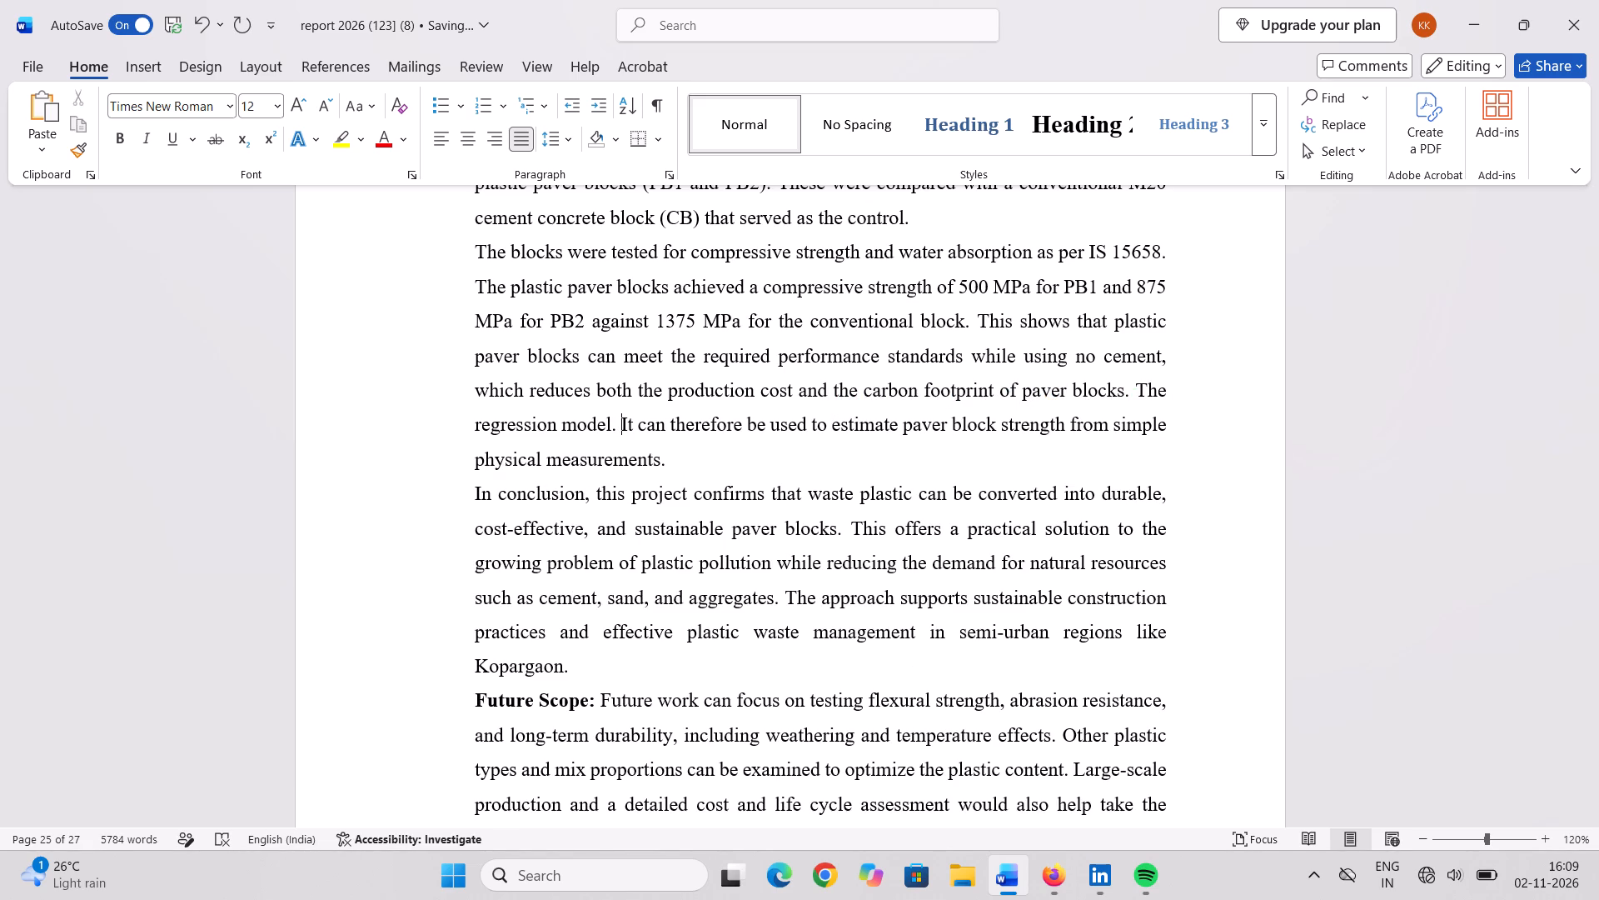
Examine the Future Scope paragraph and the reference list, and reread the edited Conclusions text.
scroll(821, 477, "down", 1)
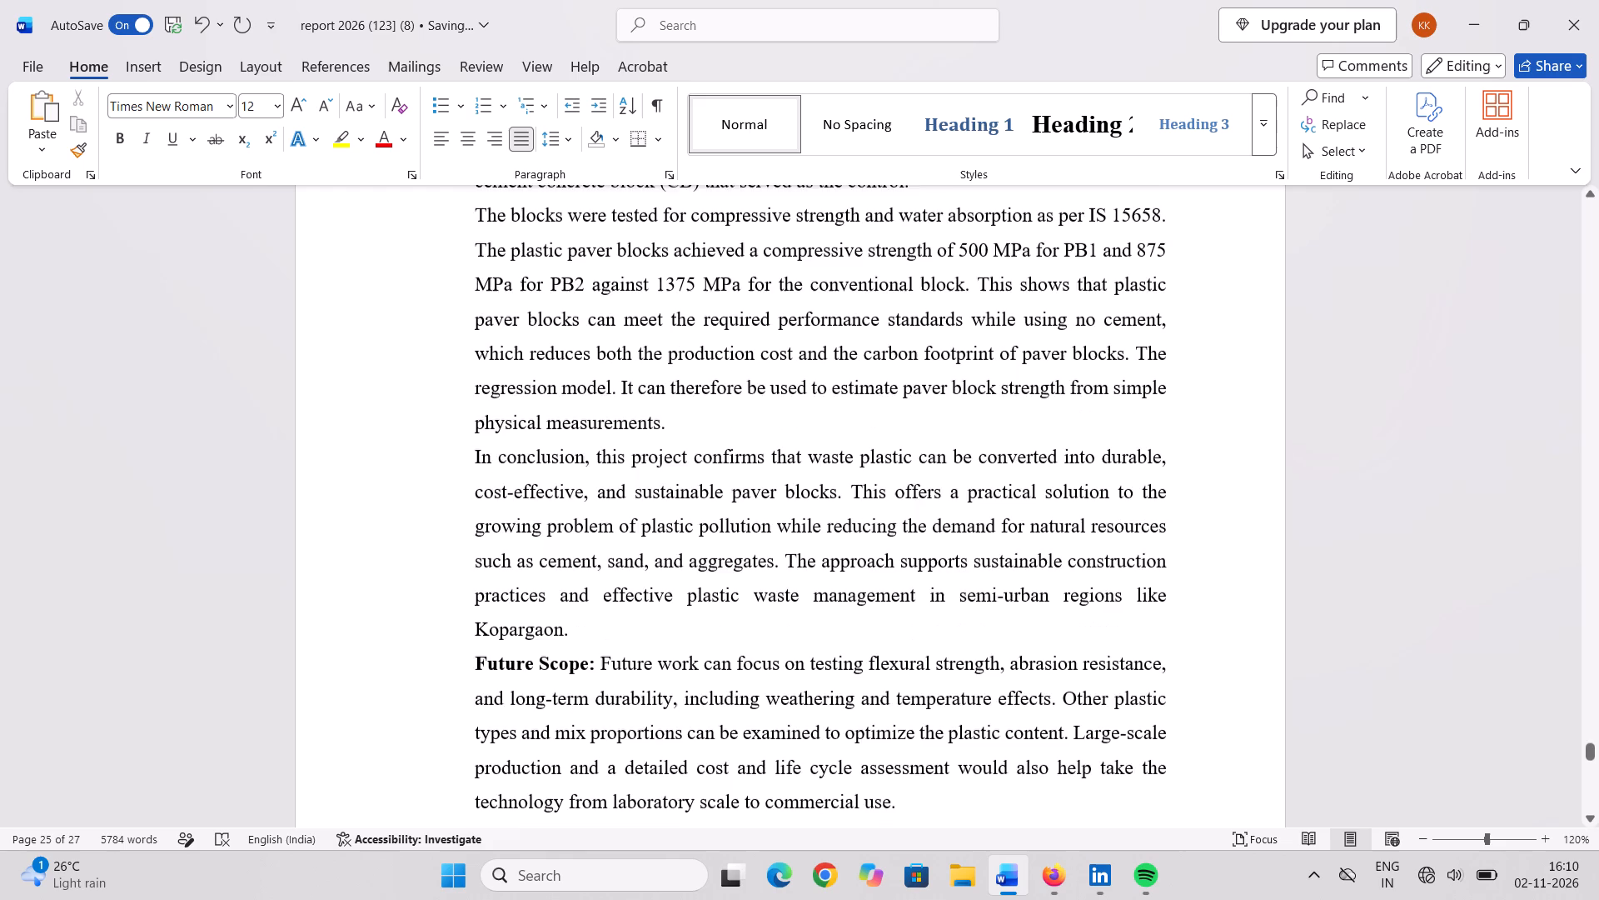
scroll(822, 477, "down", 17)
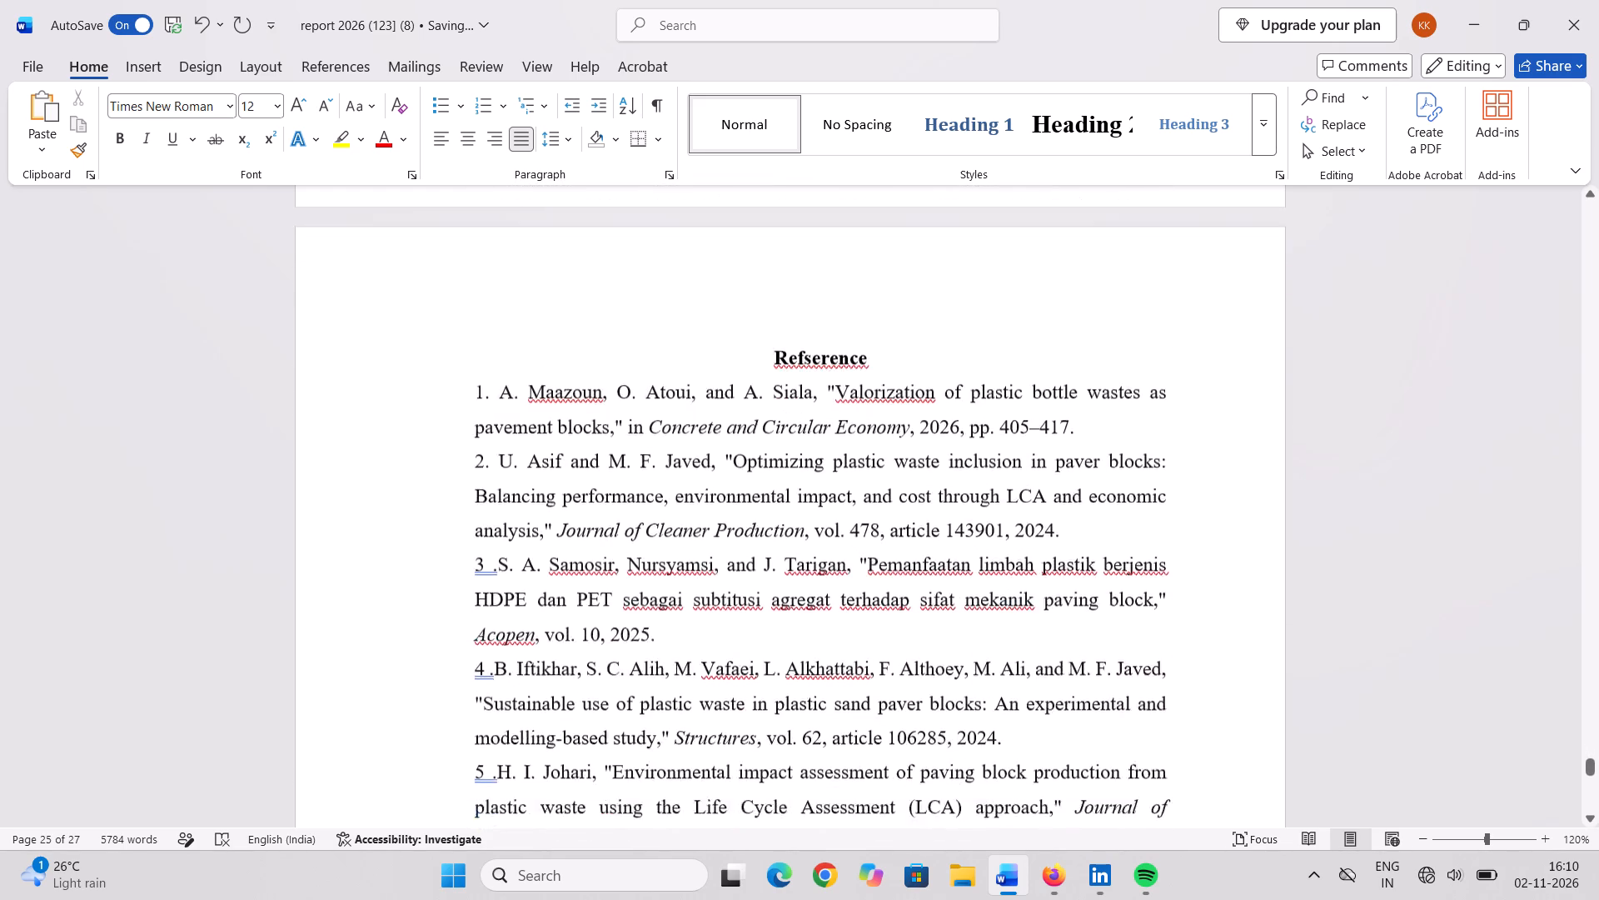
scroll(834, 459, "down", 12)
scroll(845, 445, "up", 10)
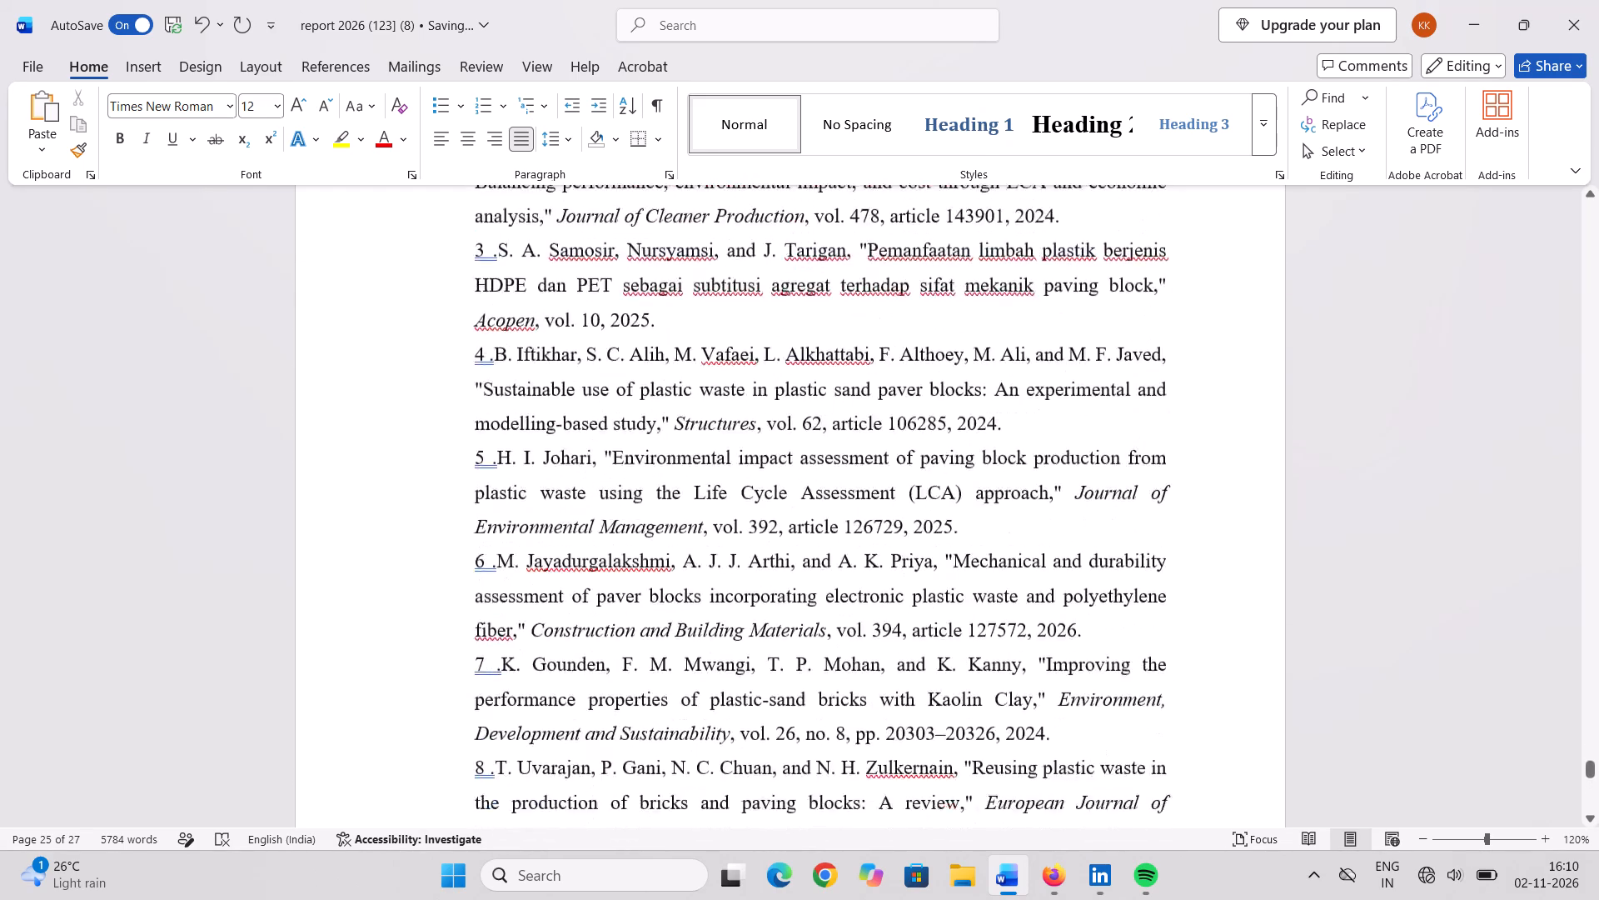
scroll(850, 431, "up", 17)
scroll(858, 396, "up", 4)
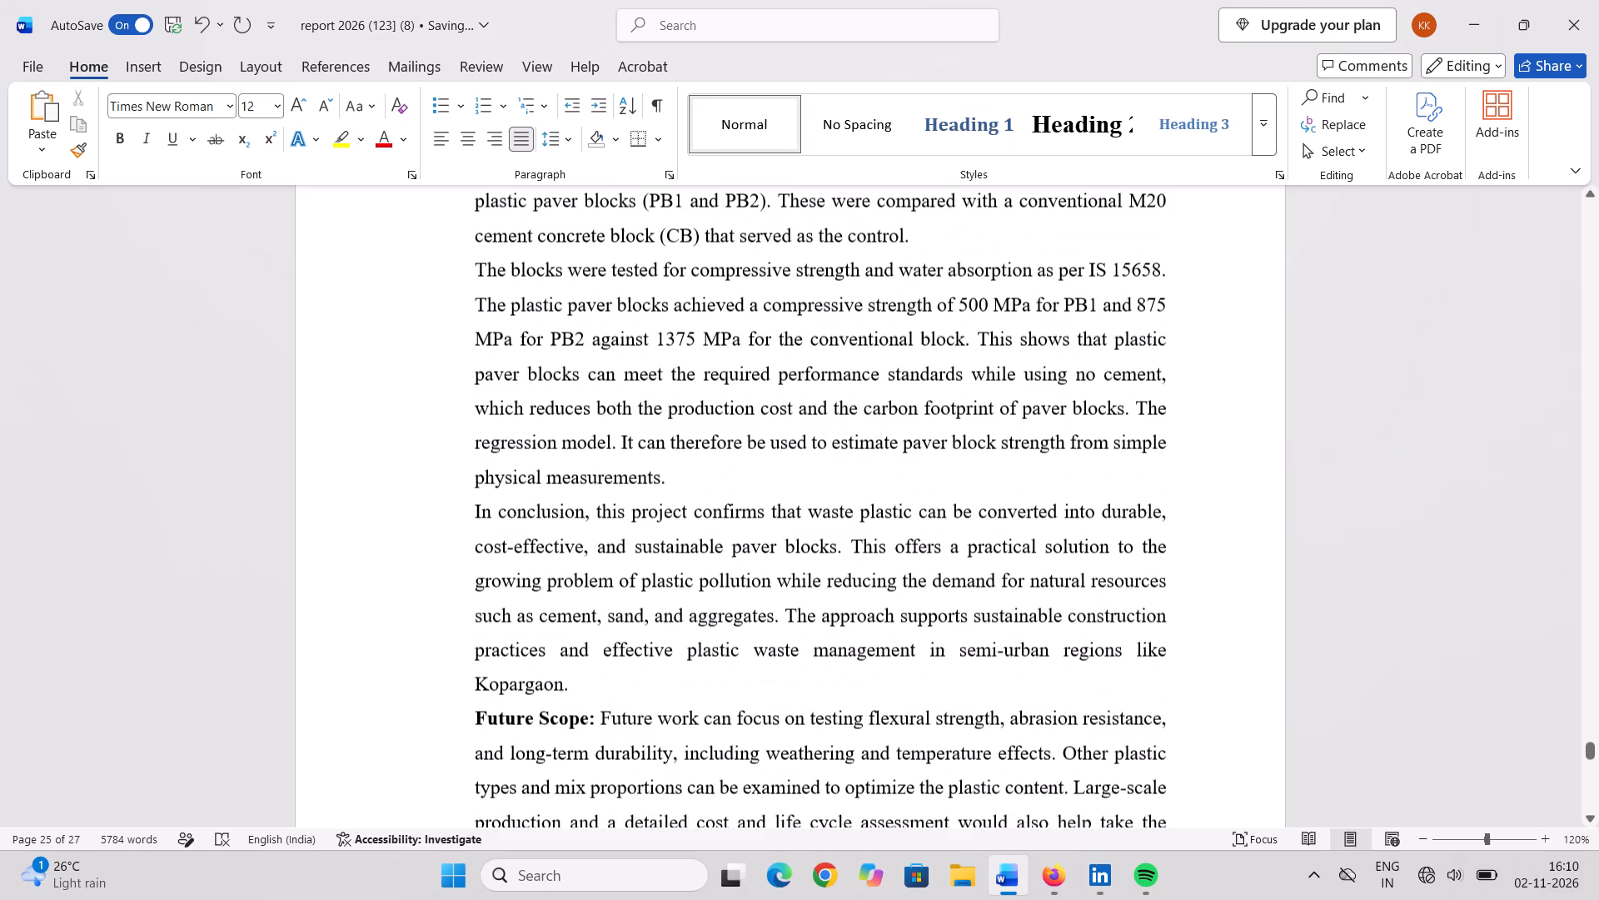
scroll(859, 394, "up", 1)
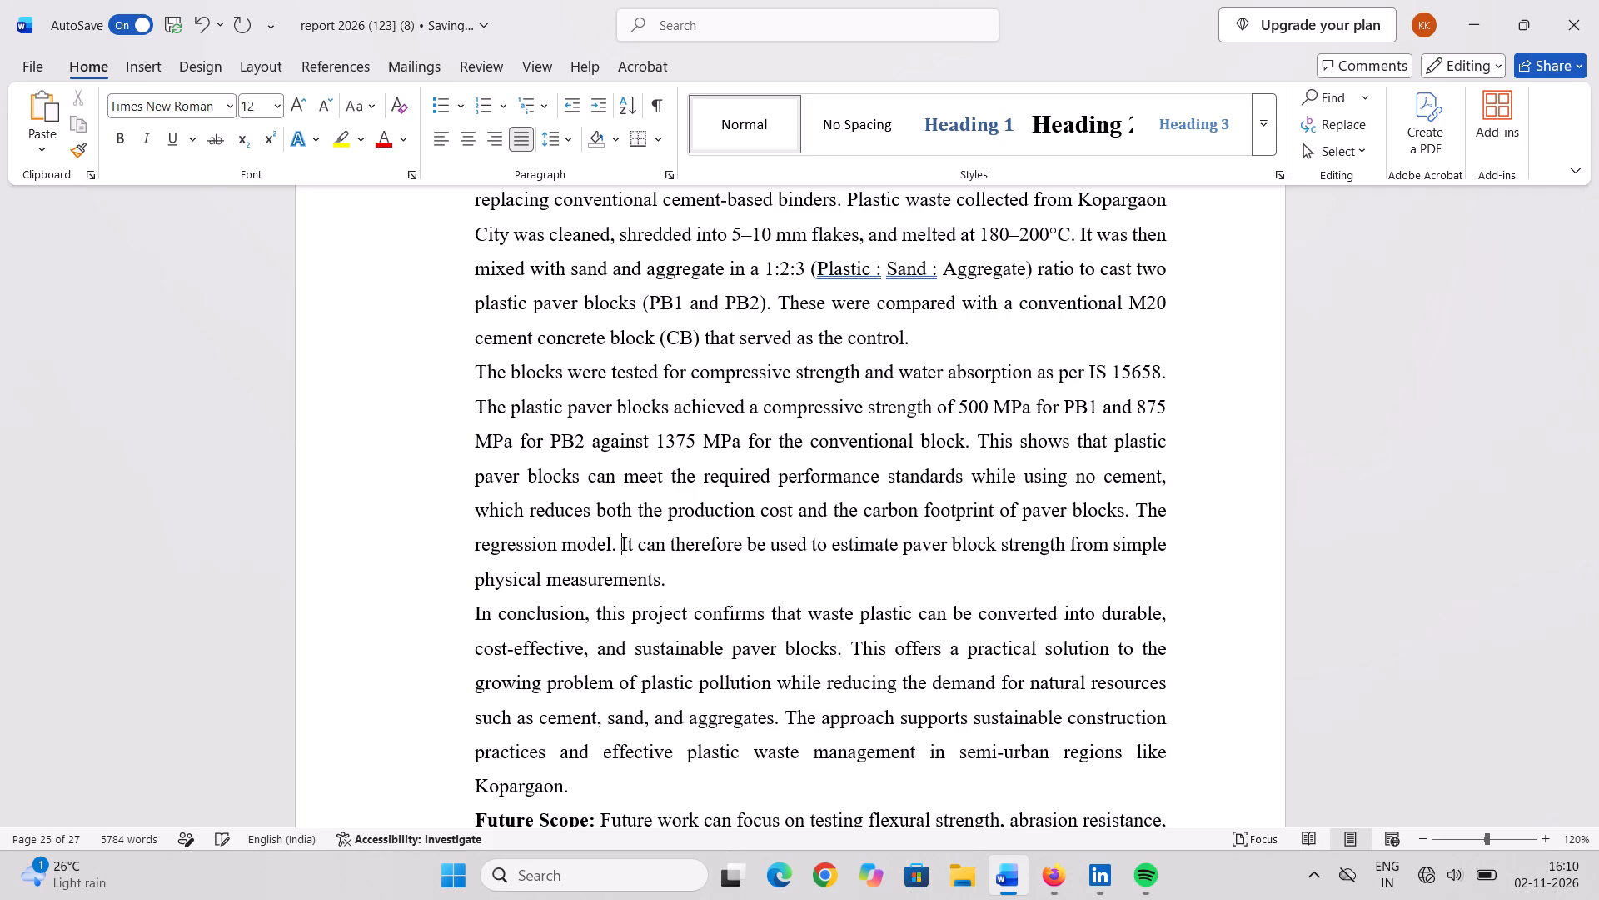
scroll(1004, 384, "up", 2)
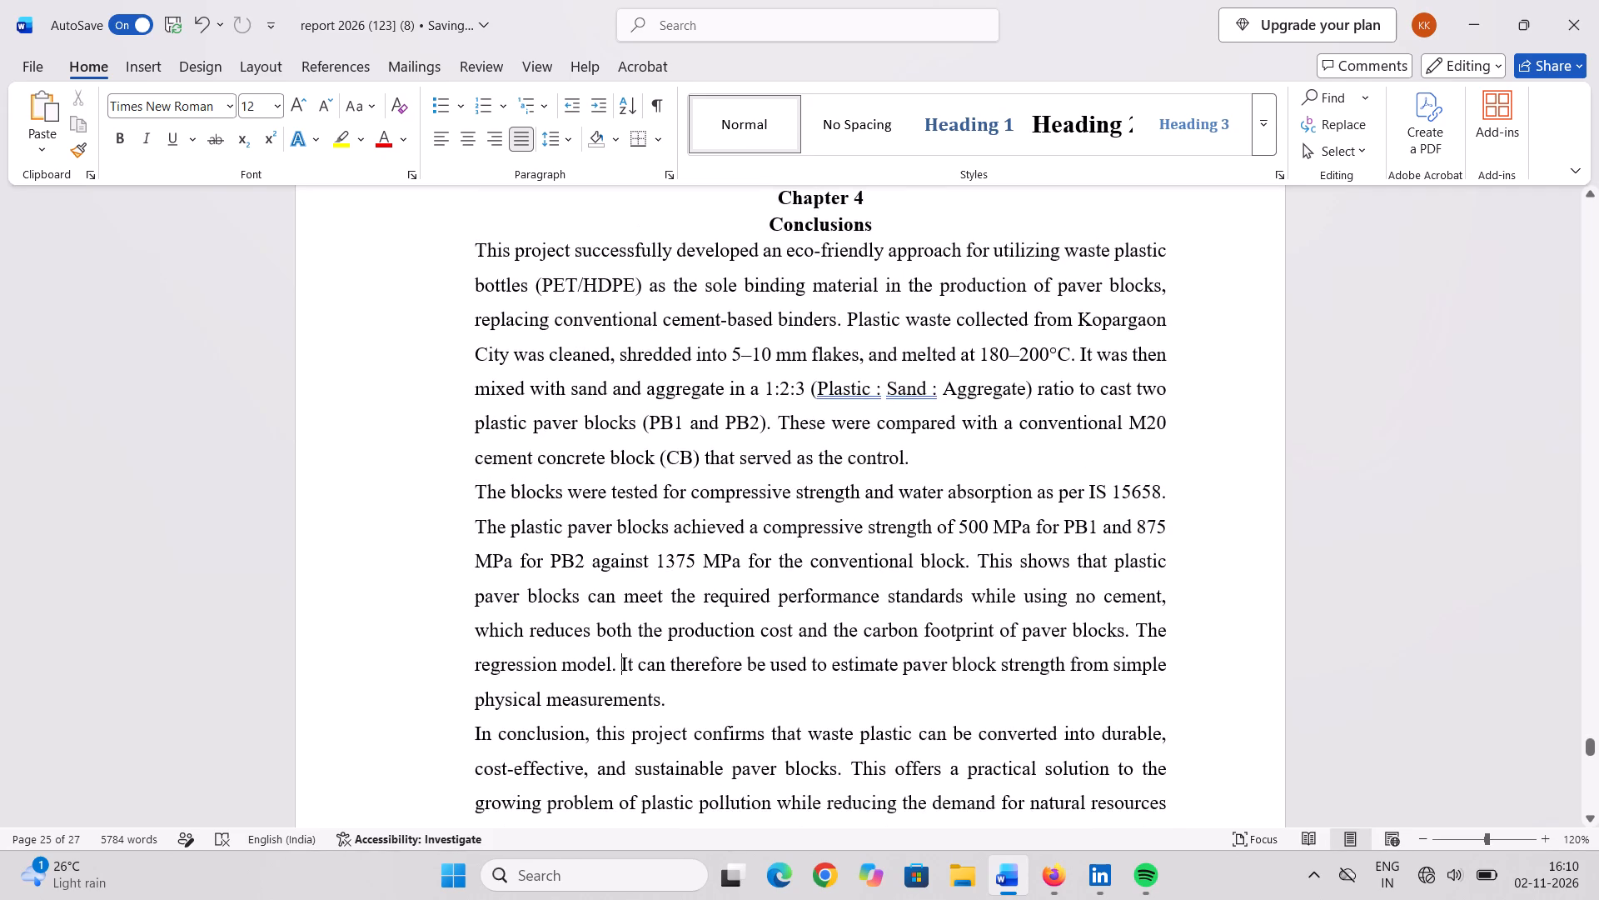
Examine Chapter 3 backwards from the compressive strength chart to the end of the section 3.7 manufacturing list.
scroll(1004, 384, "up", 11)
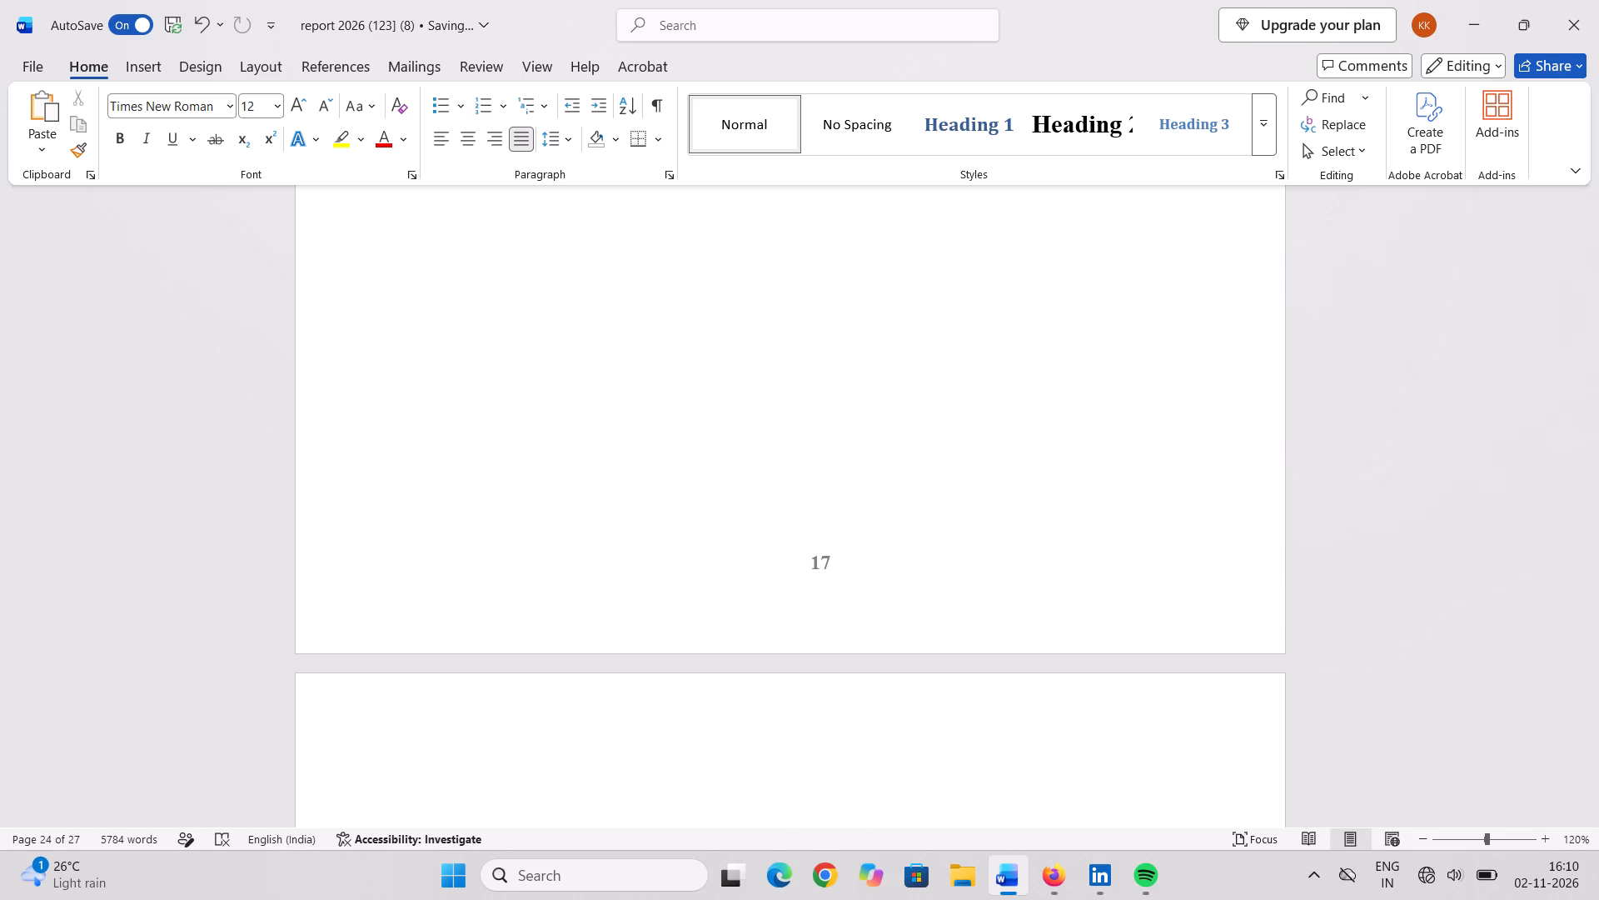
scroll(696, 420, "up", 9)
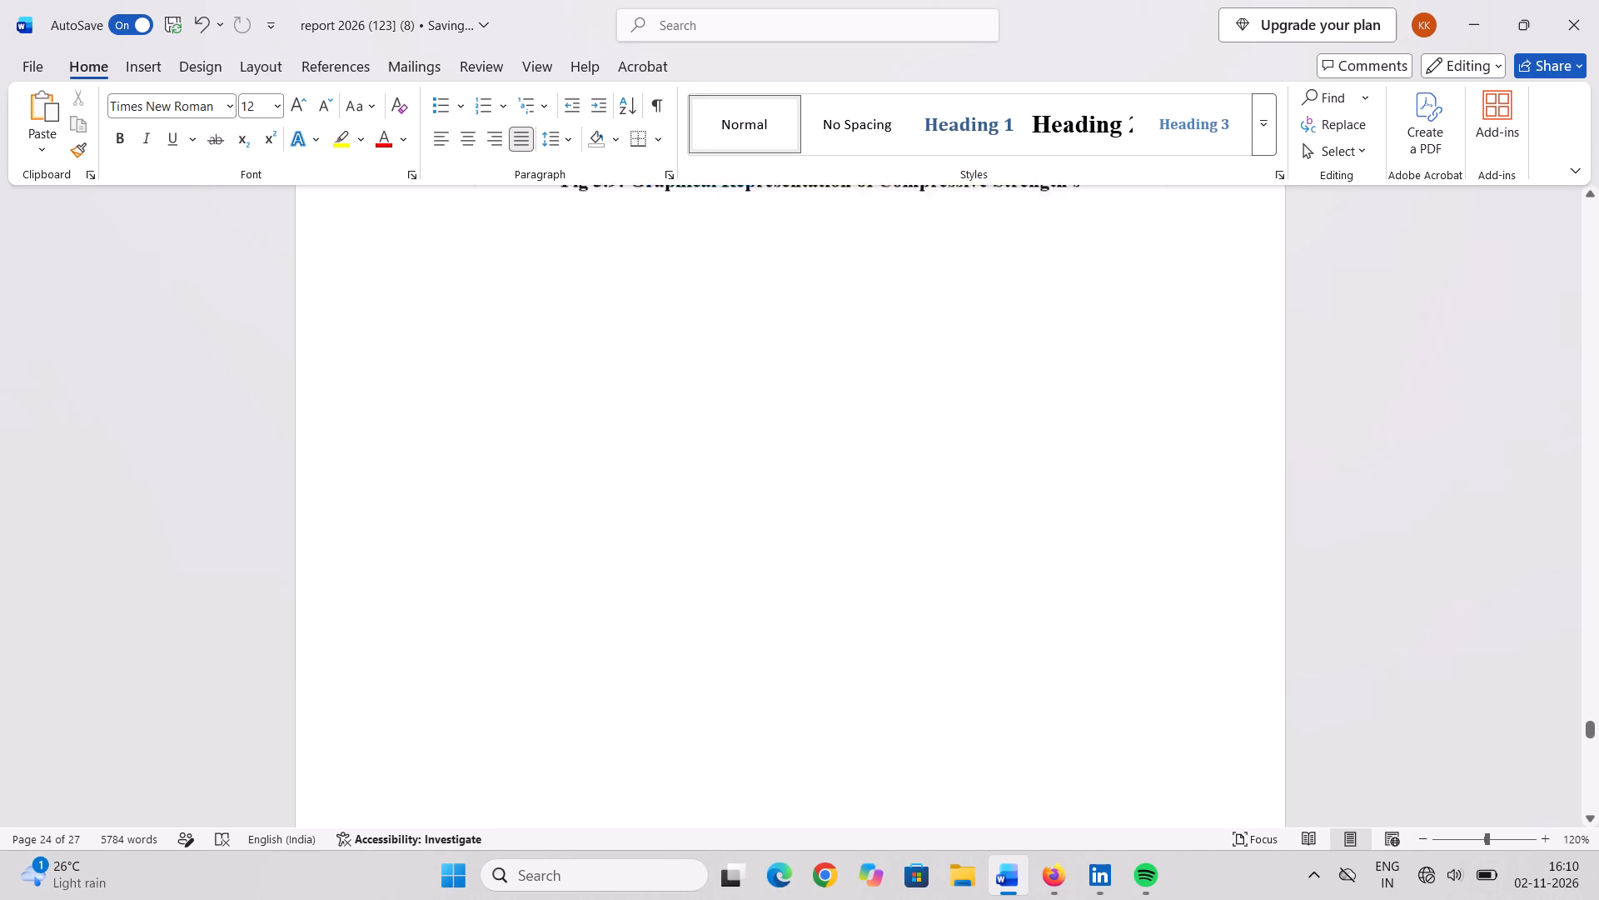
scroll(696, 420, "up", 1)
scroll(690, 402, "up", 20)
scroll(690, 402, "up", 2)
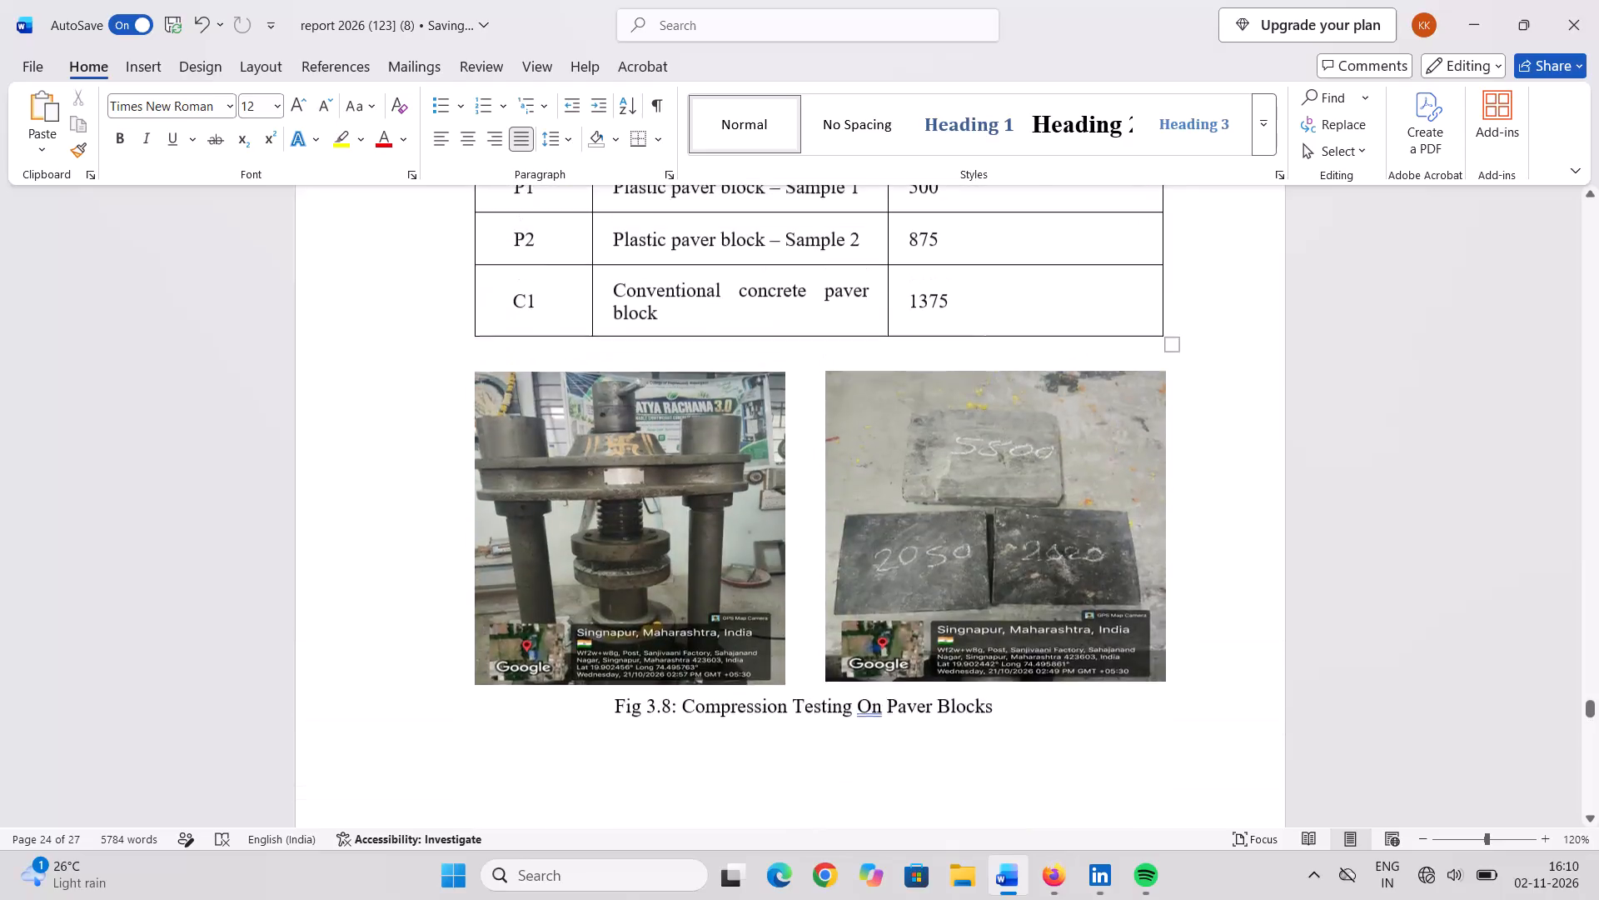
scroll(685, 382, "up", 17)
scroll(685, 320, "up", 4)
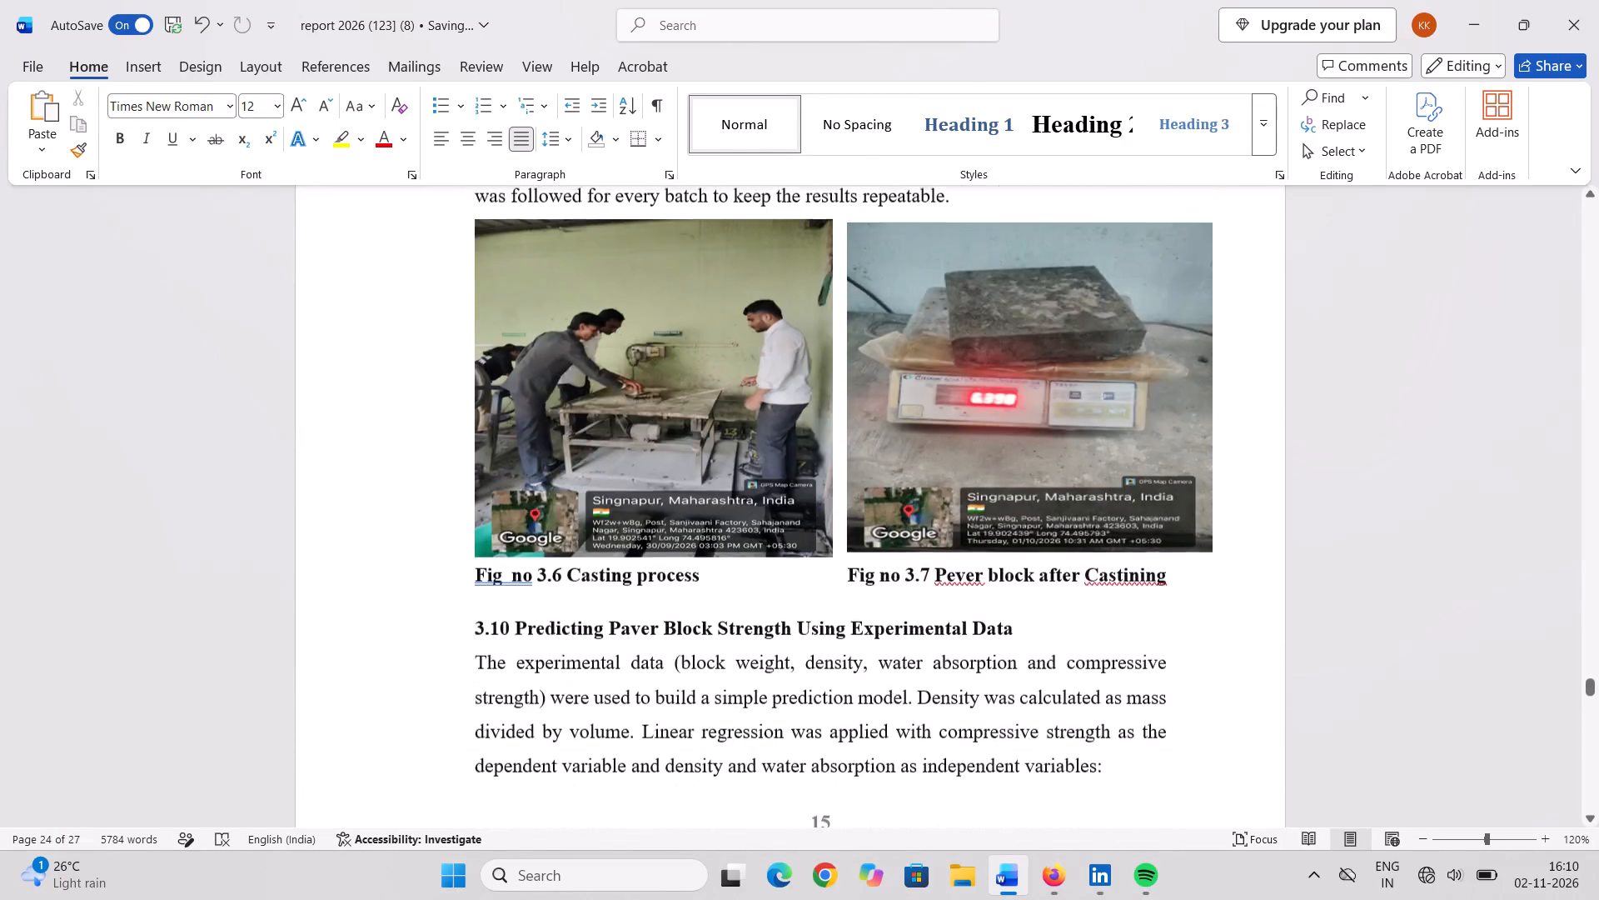
scroll(685, 320, "up", 14)
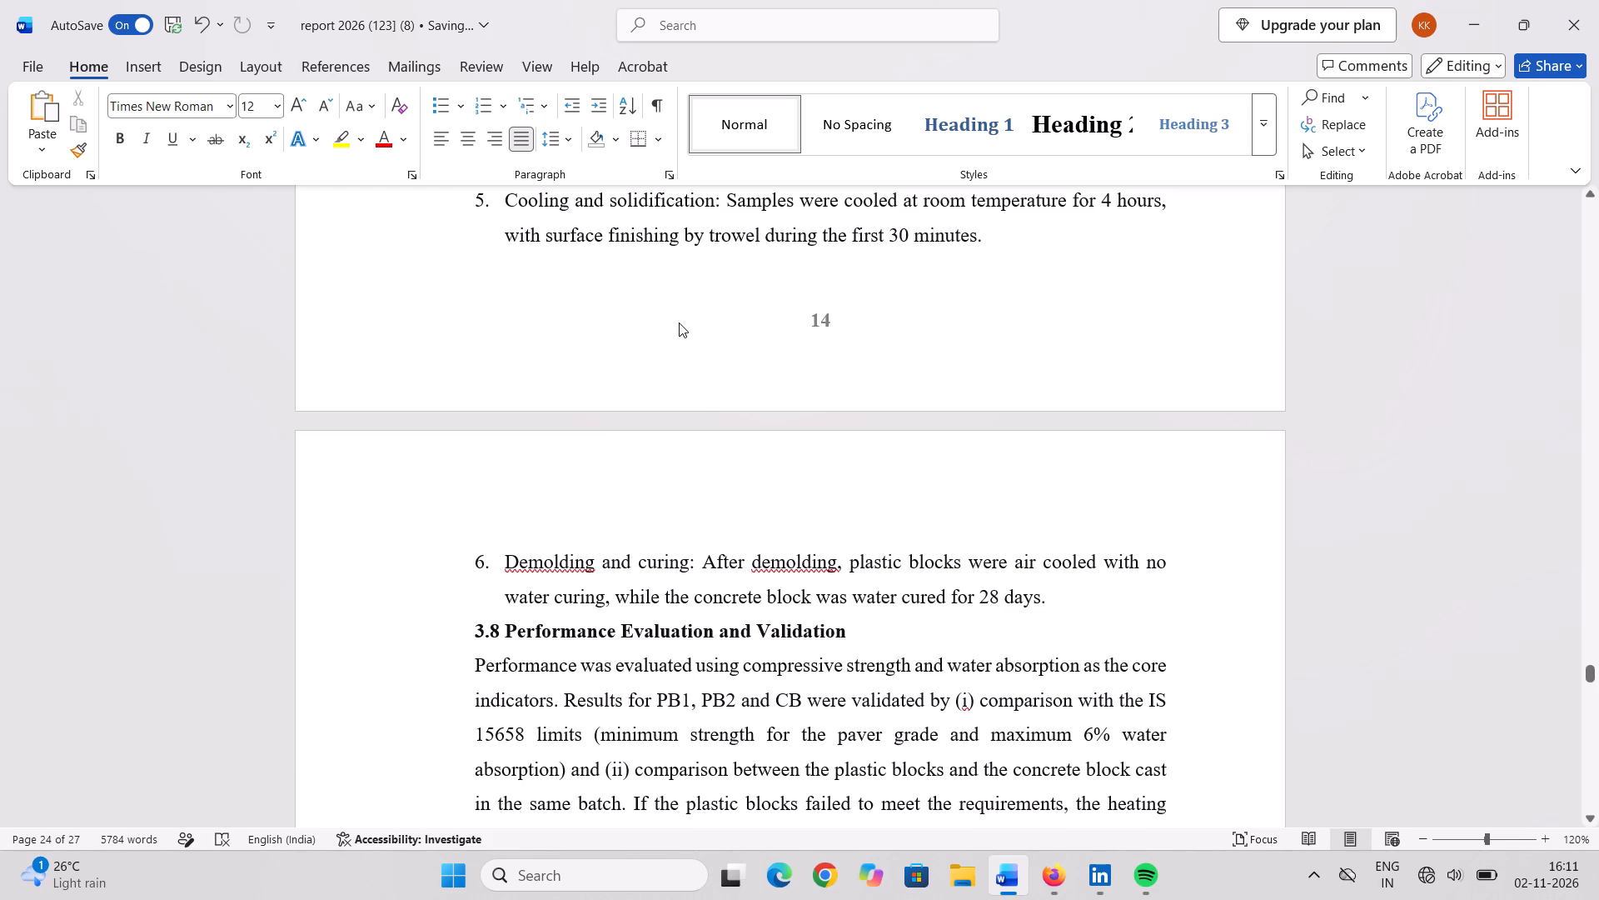
Review the compressive strength table and chart again, followed by the Conclusions and Future Scope text.
scroll(650, 453, "down", 10)
scroll(655, 453, "down", 16)
scroll(660, 446, "down", 8)
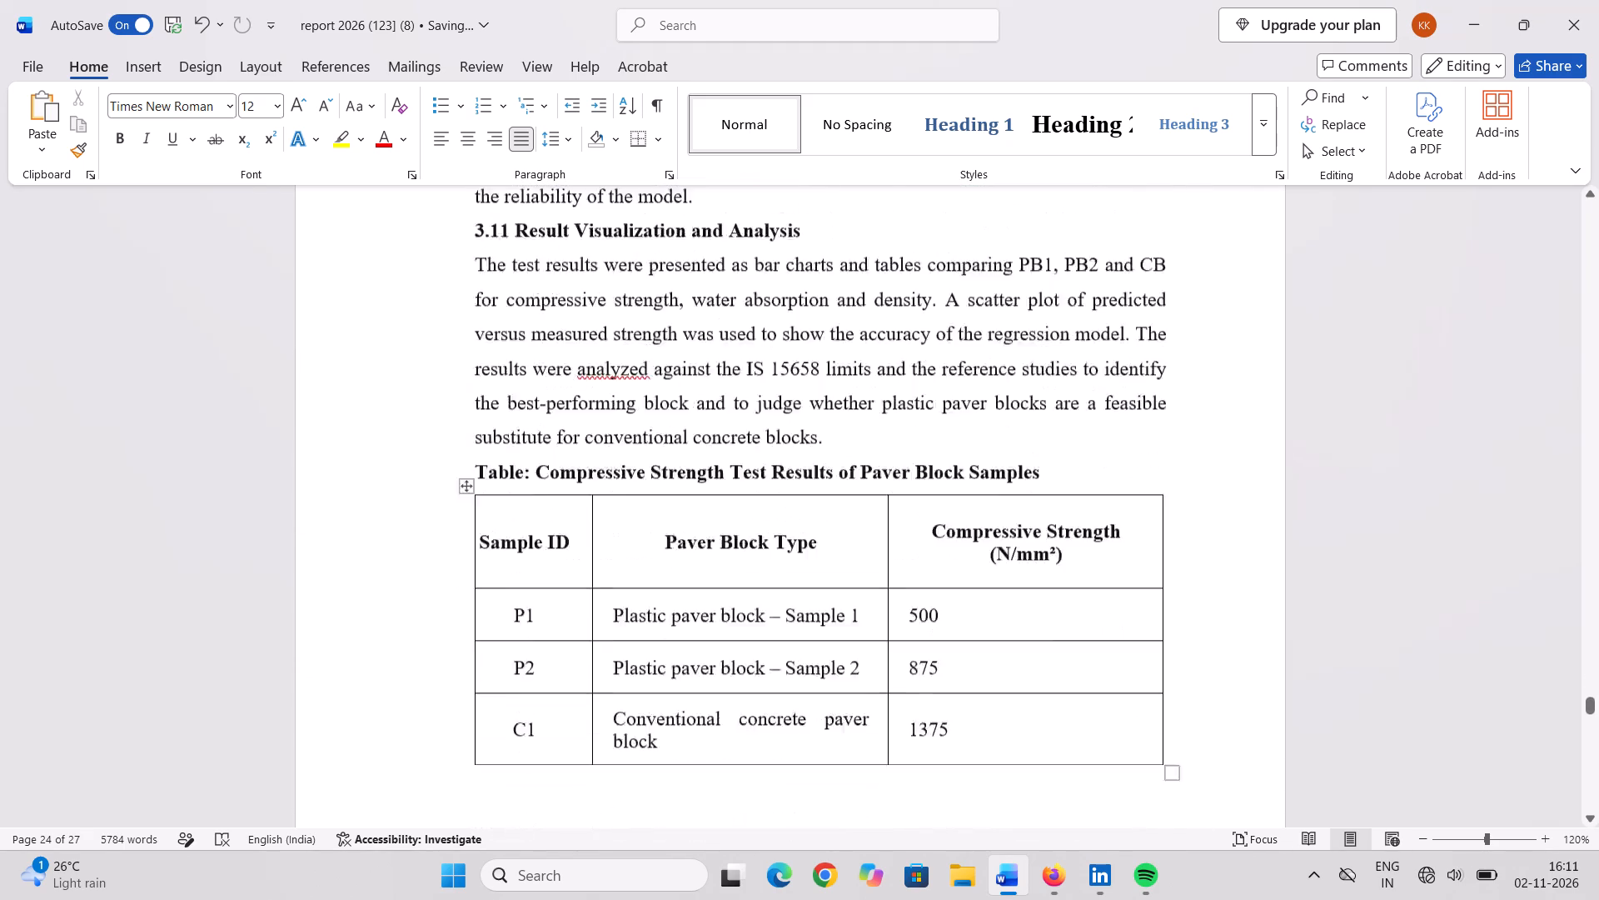
scroll(664, 446, "down", 19)
scroll(670, 447, "down", 4)
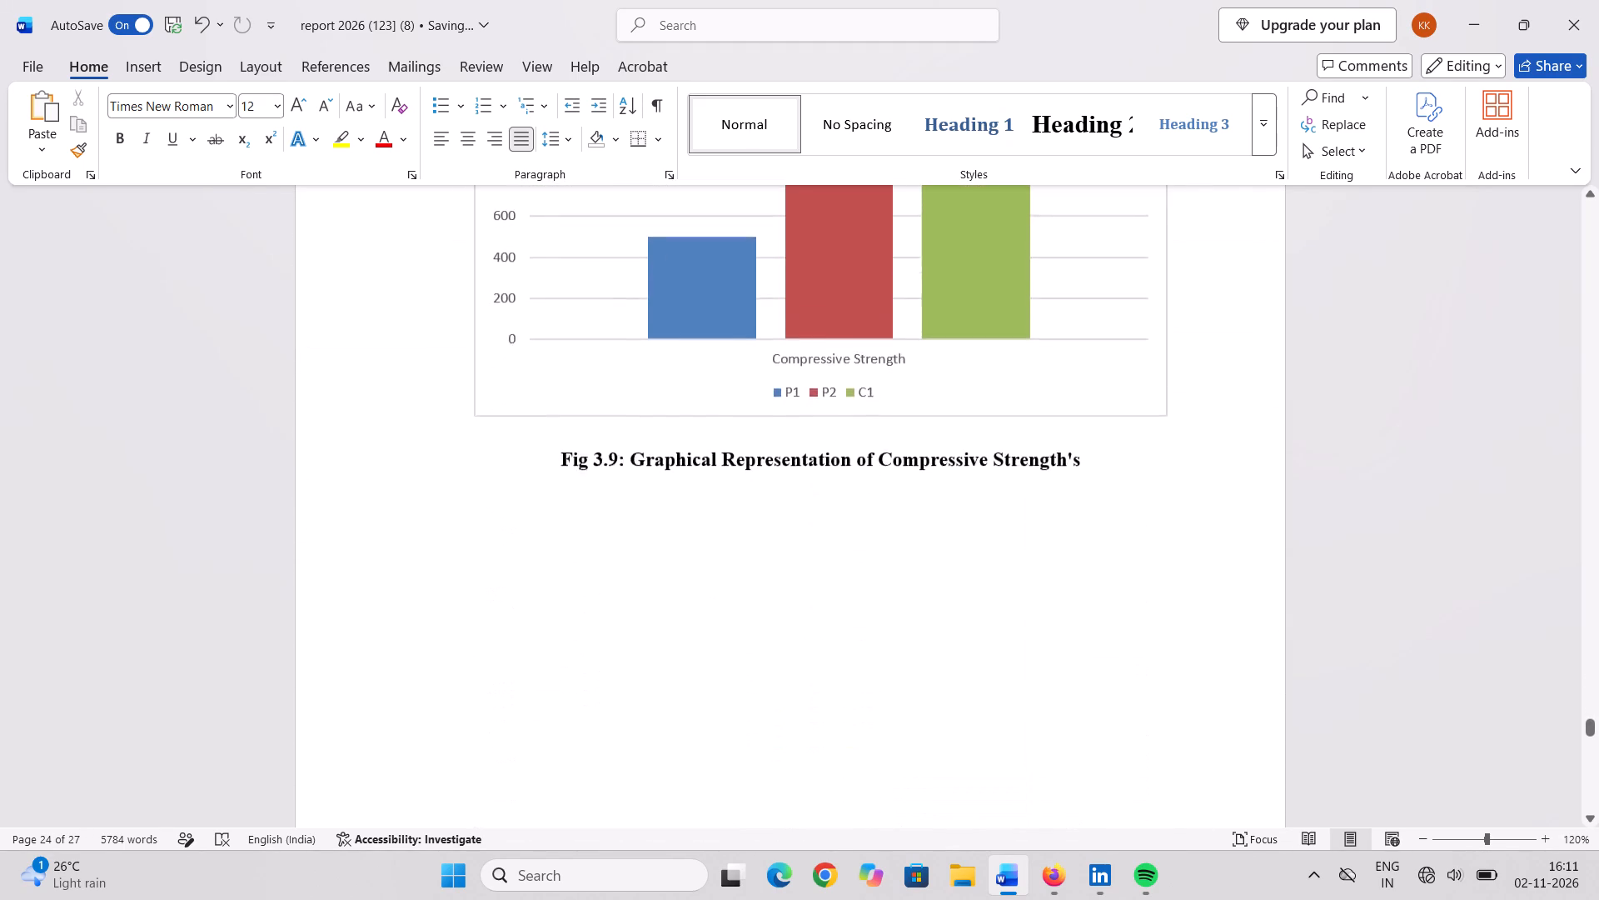
scroll(671, 447, "down", 16)
scroll(694, 455, "down", 5)
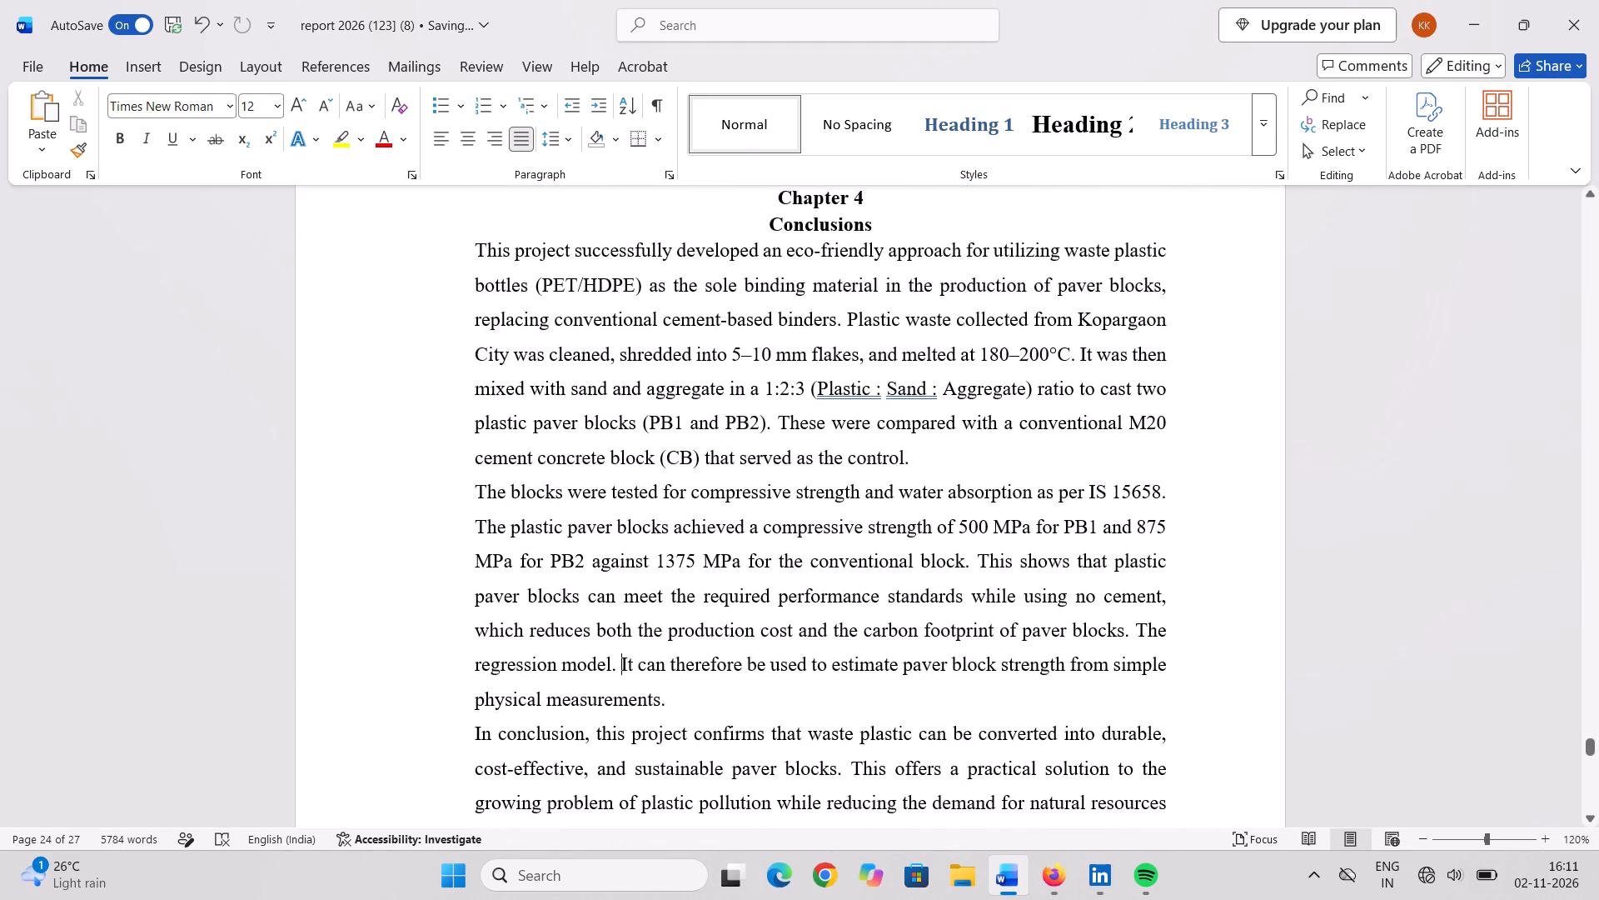
scroll(694, 455, "down", 4)
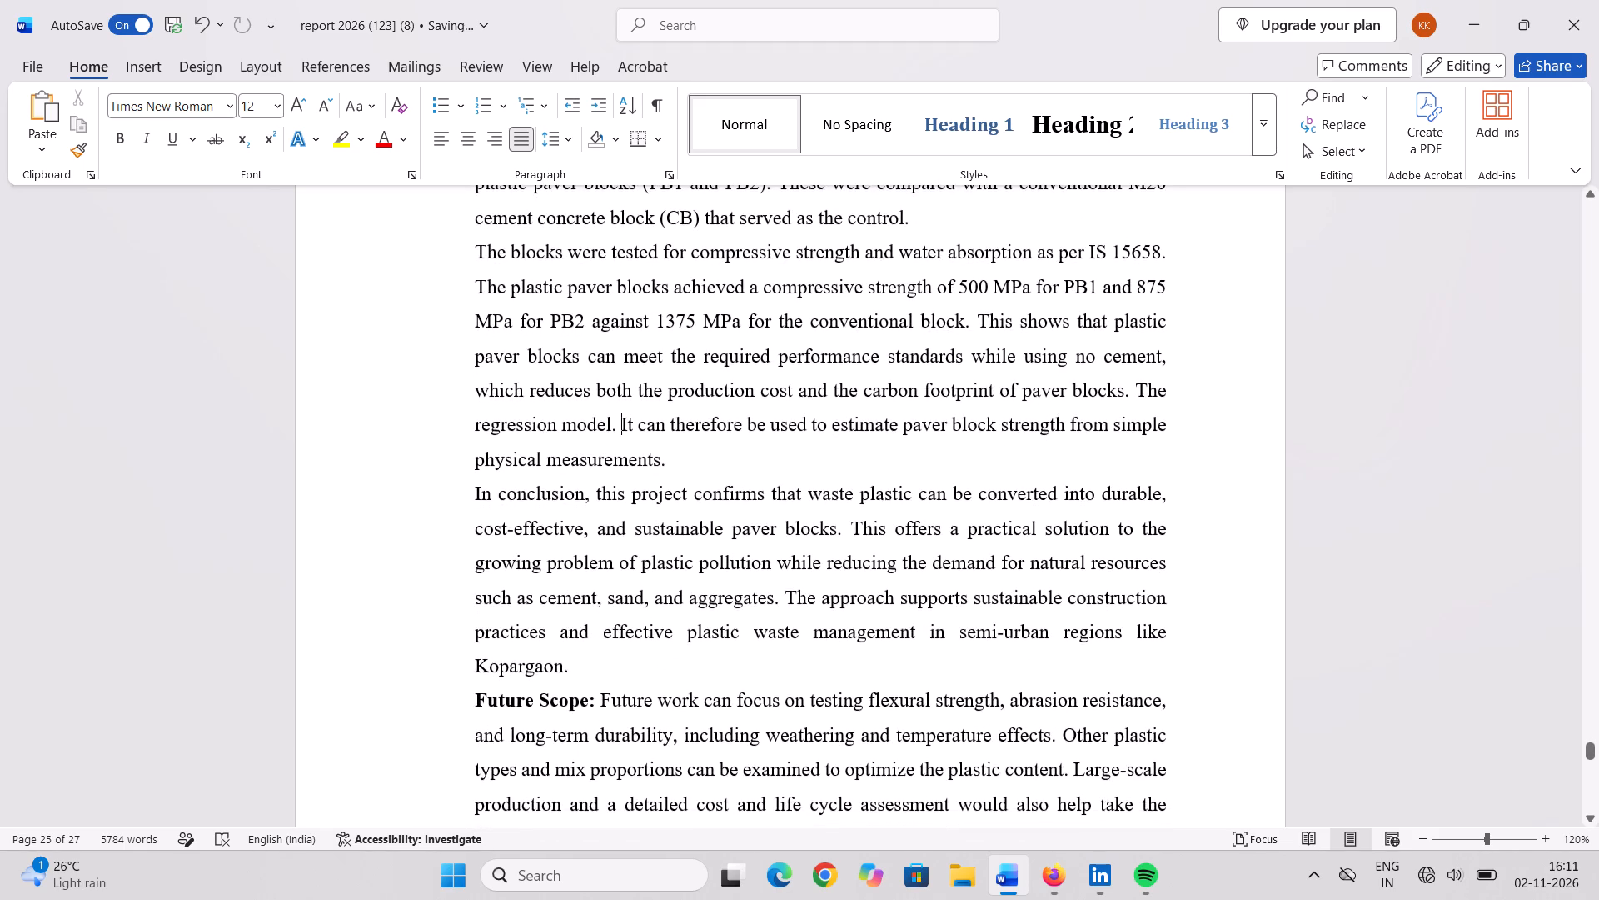
scroll(677, 429, "down", 5)
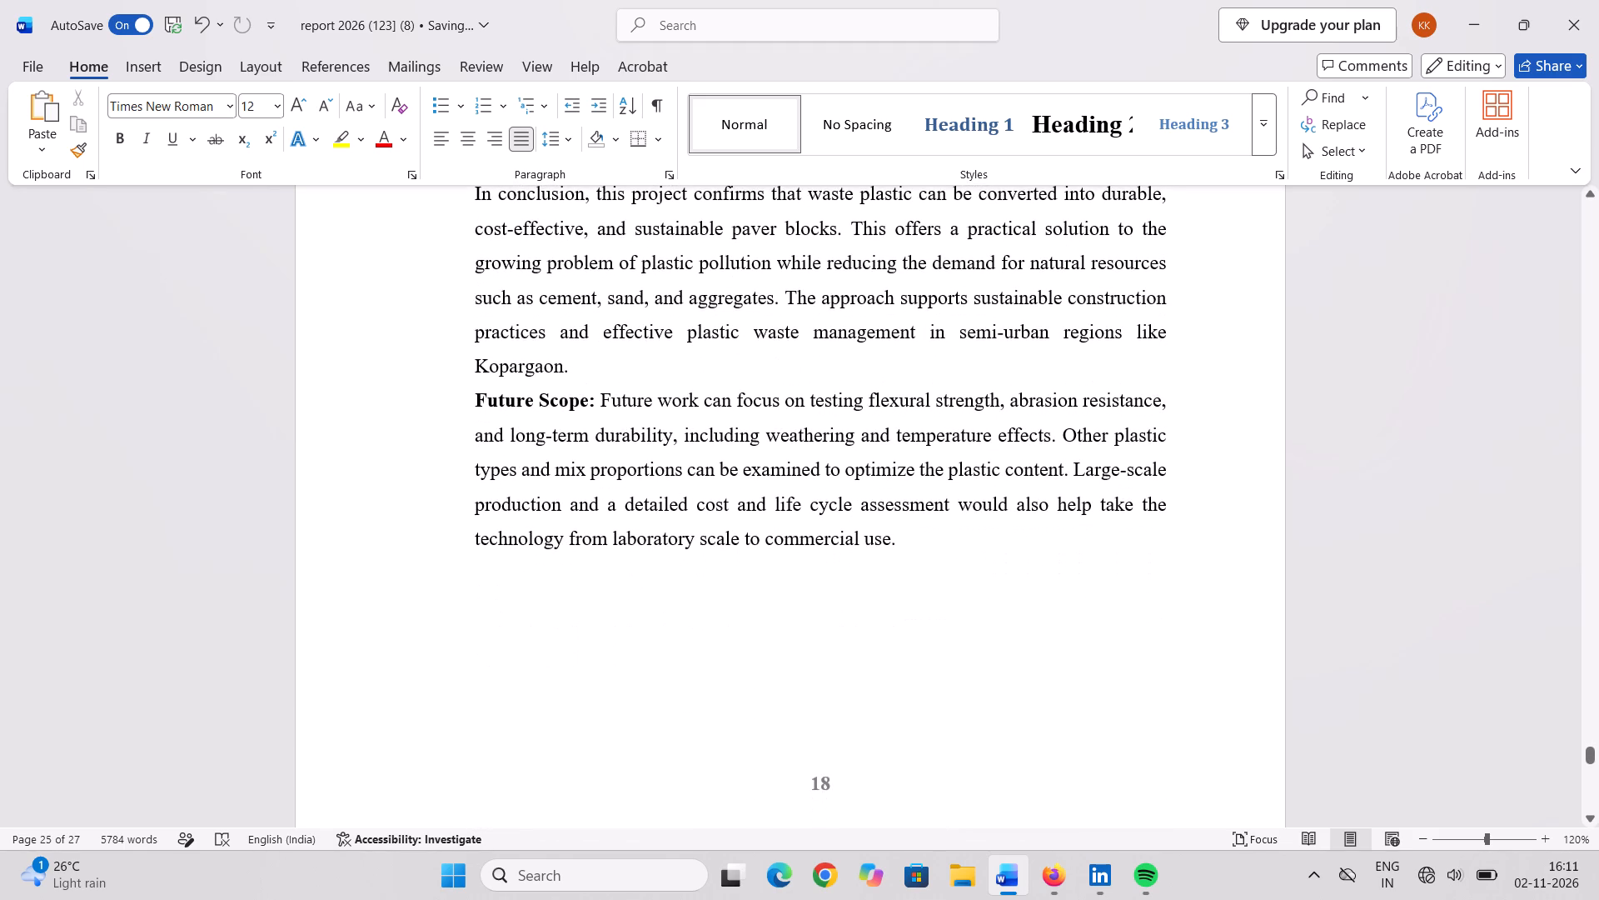
Save the report.
key("ctrl+s")
Reread the Conclusions chapter, and look back through Chapter 3 to the Material Properties list in section 3.2.3.
scroll(570, 418, "up", 6)
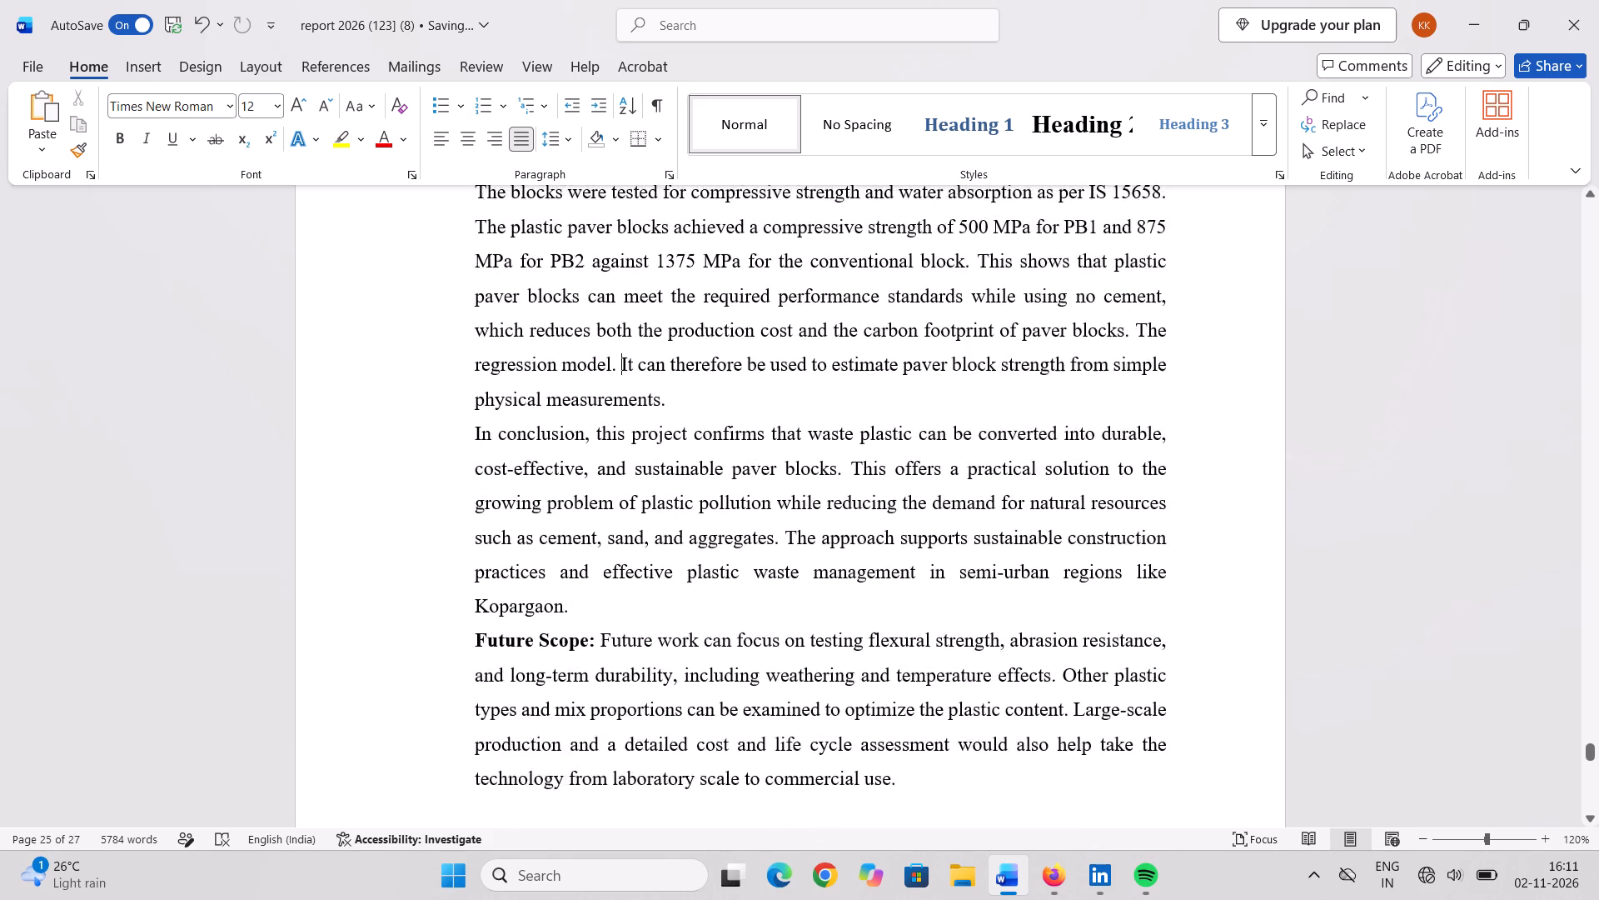
scroll(570, 418, "up", 2)
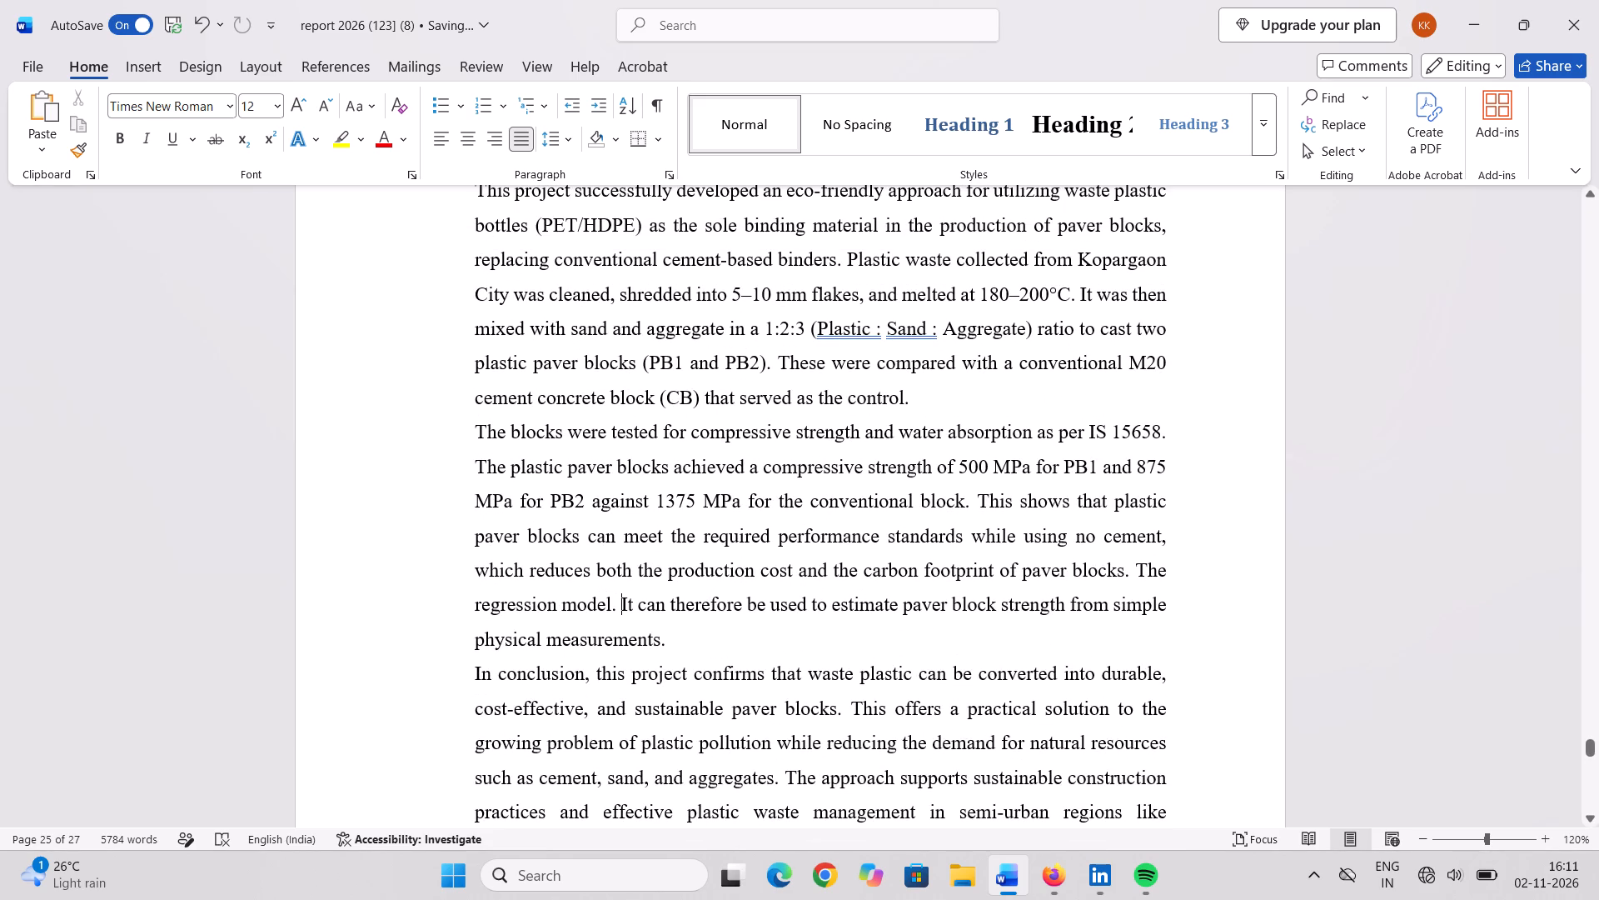
scroll(714, 377, "up", 2)
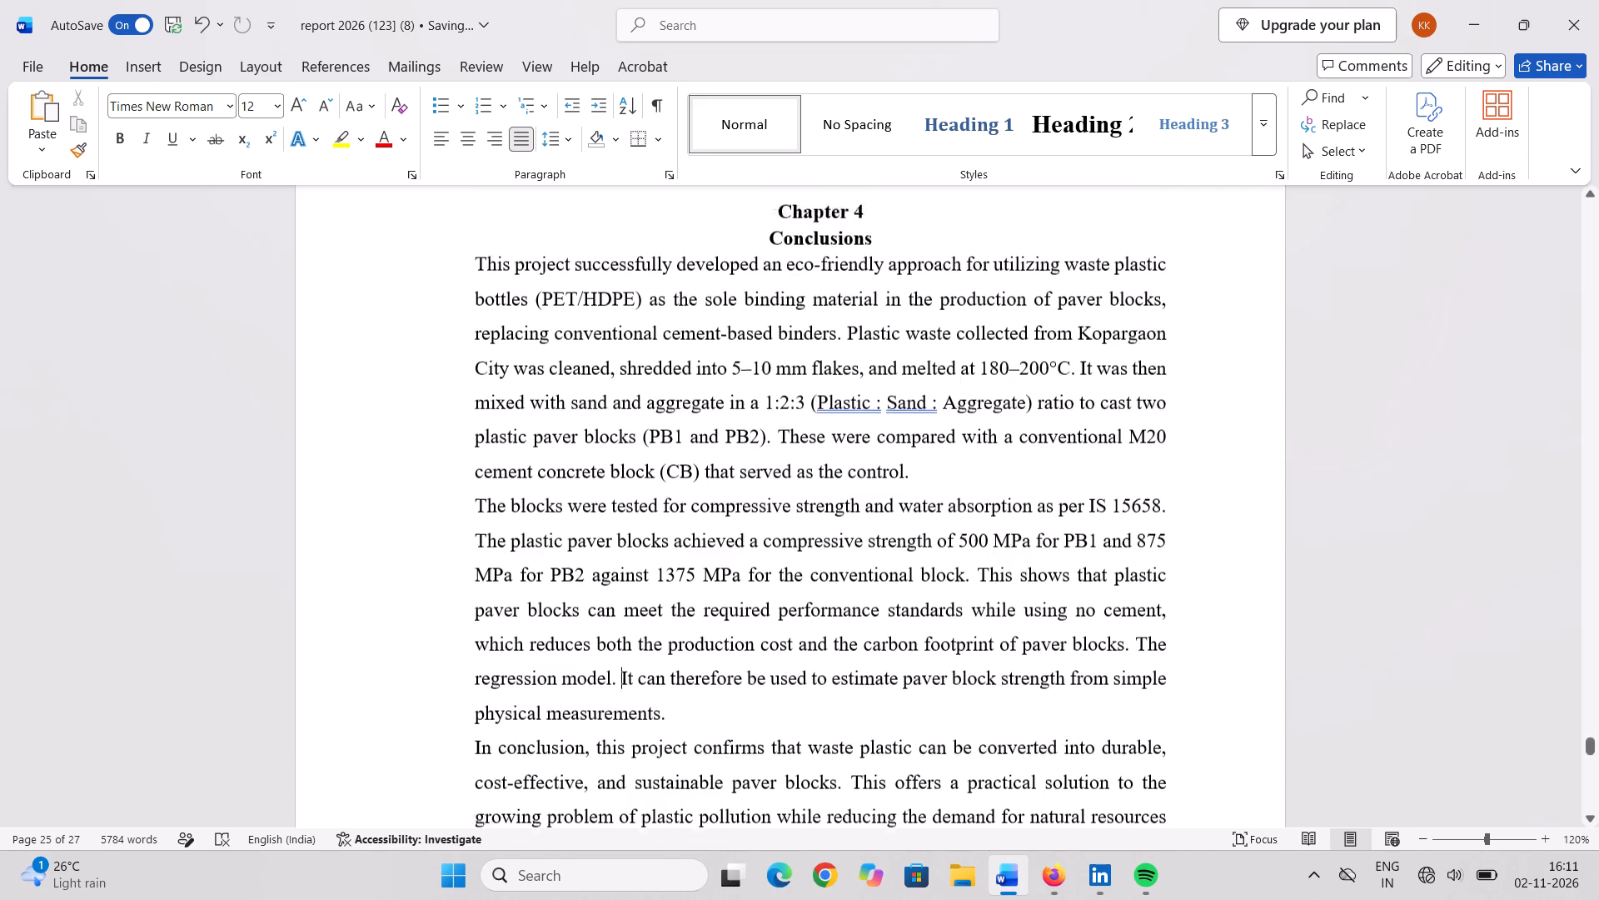
scroll(714, 382, "up", 2)
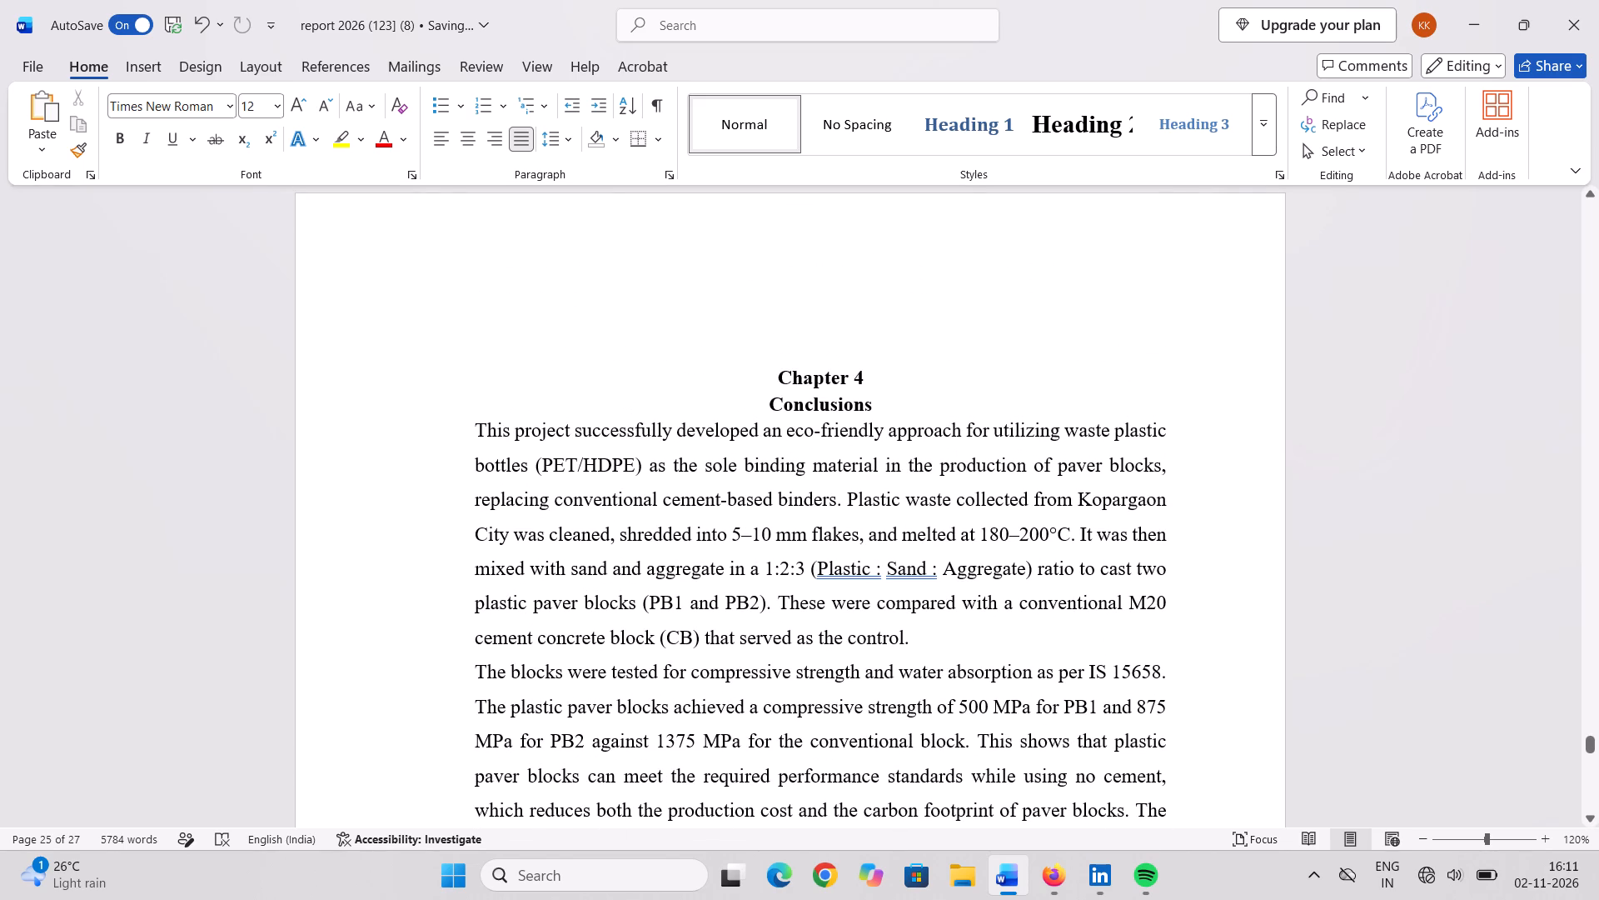
scroll(864, 507, "down", 9)
scroll(869, 496, "up", 9)
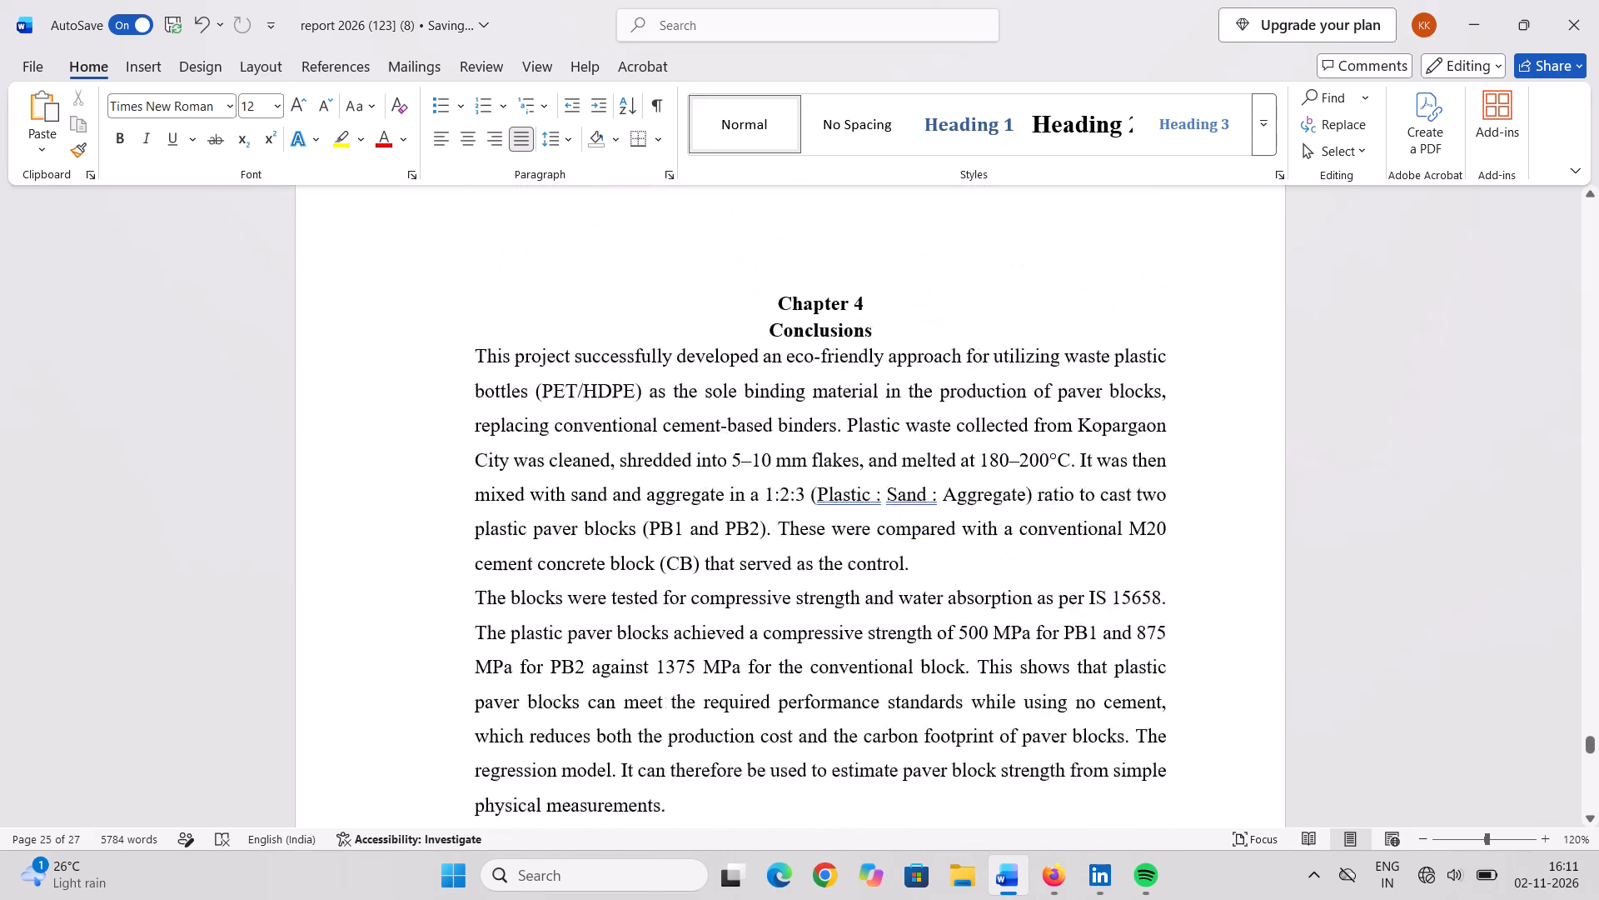
scroll(878, 487, "up", 20)
scroll(878, 487, "up", 16)
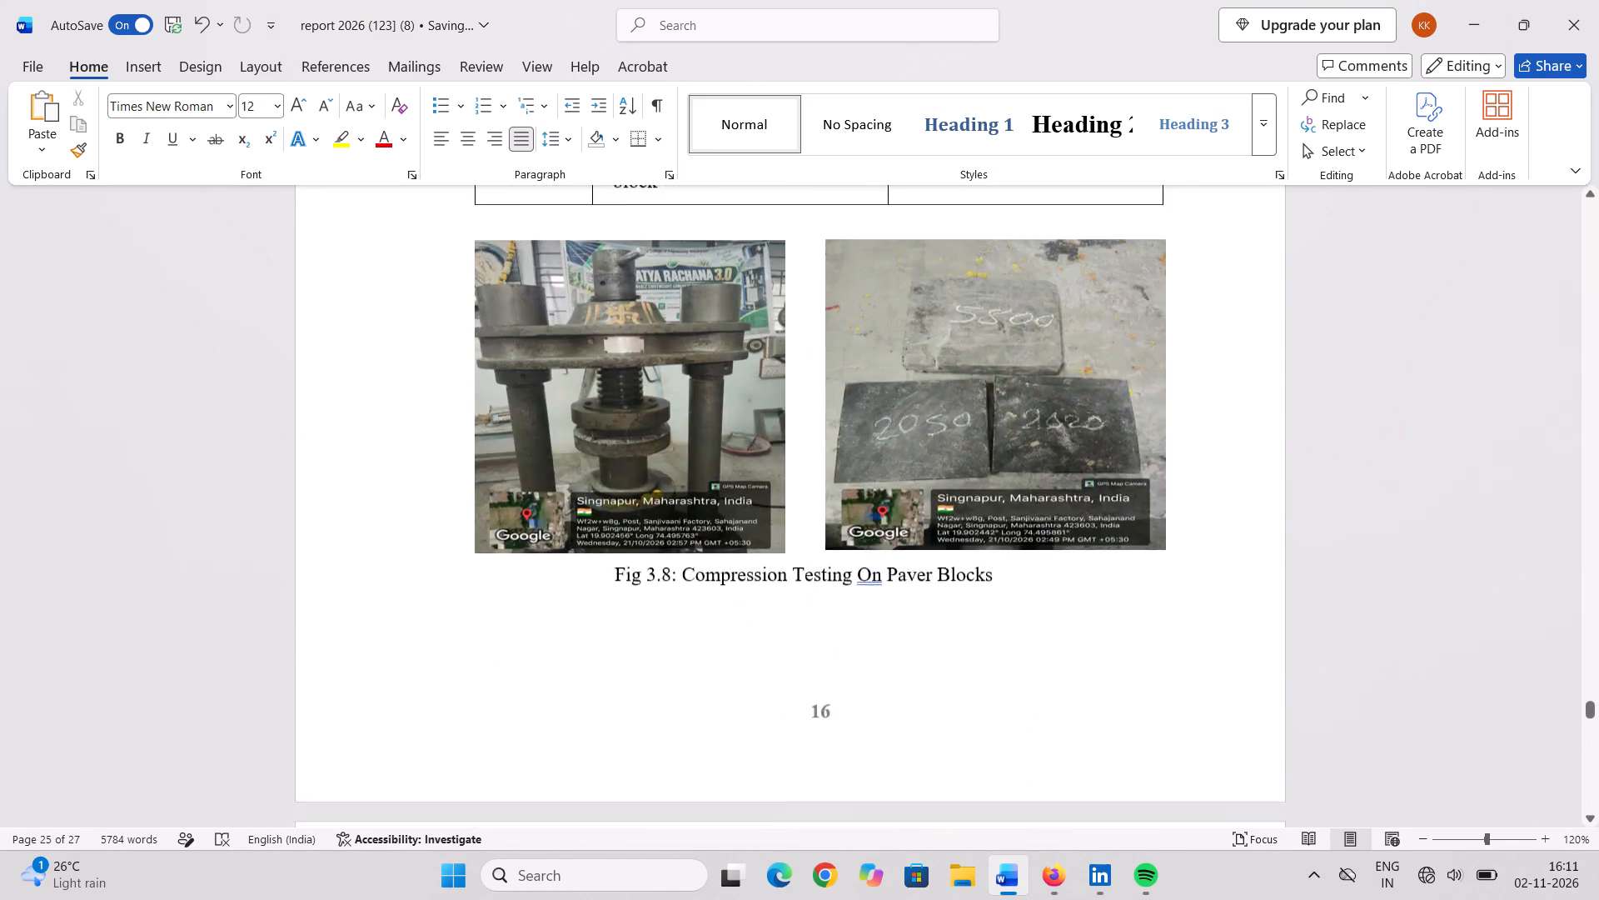
scroll(880, 487, "up", 11)
scroll(880, 487, "up", 20)
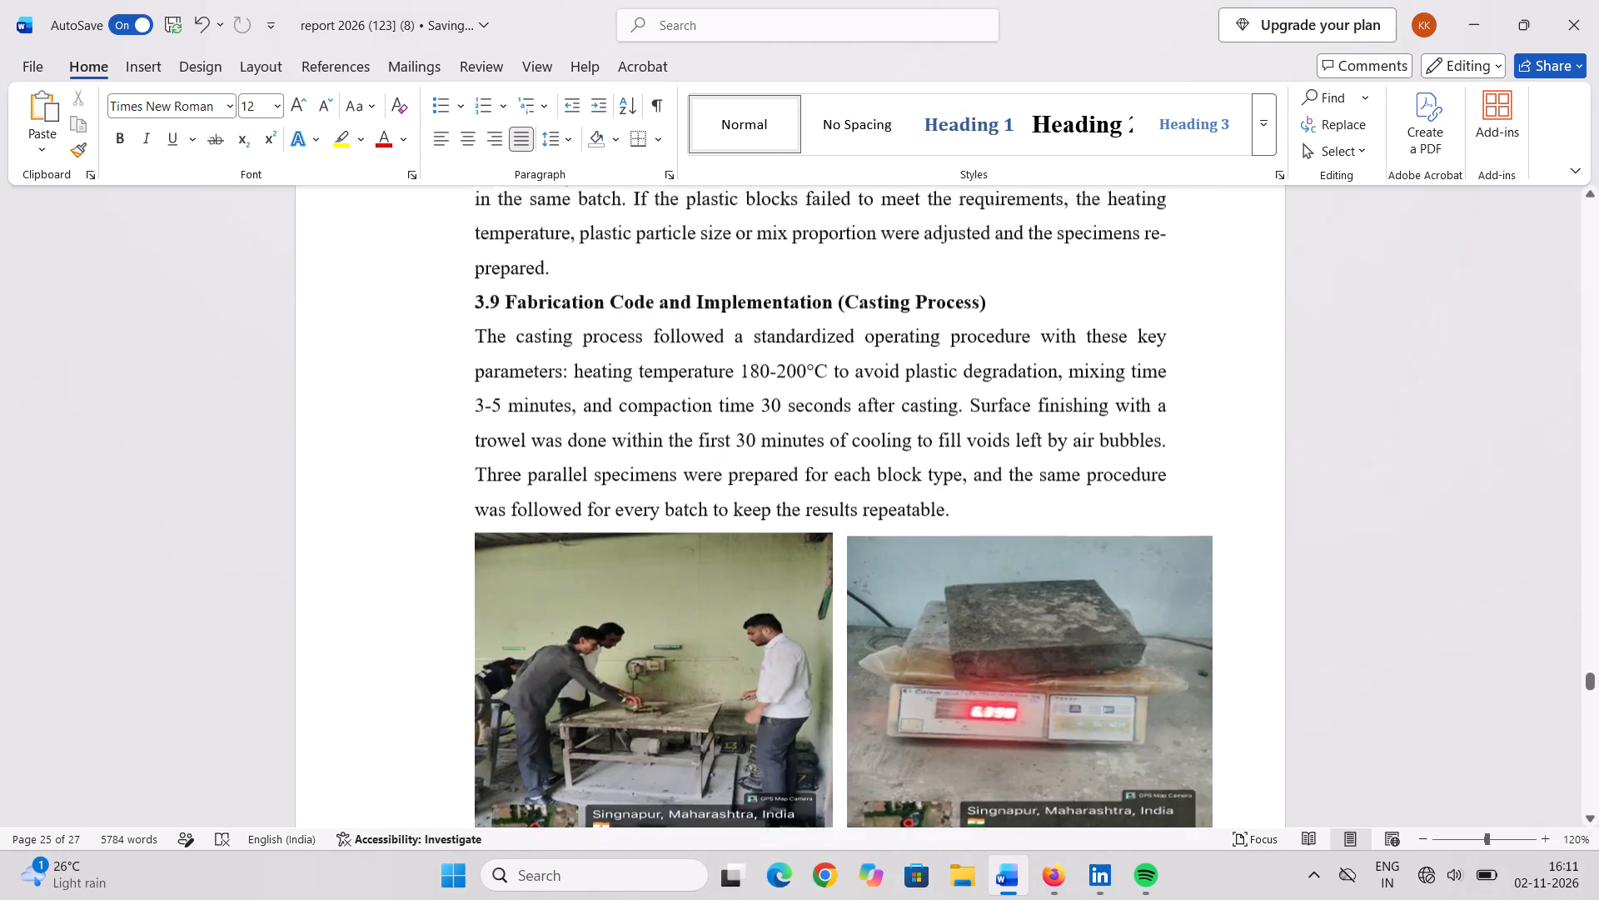
scroll(880, 487, "up", 20)
scroll(880, 487, "up", 12)
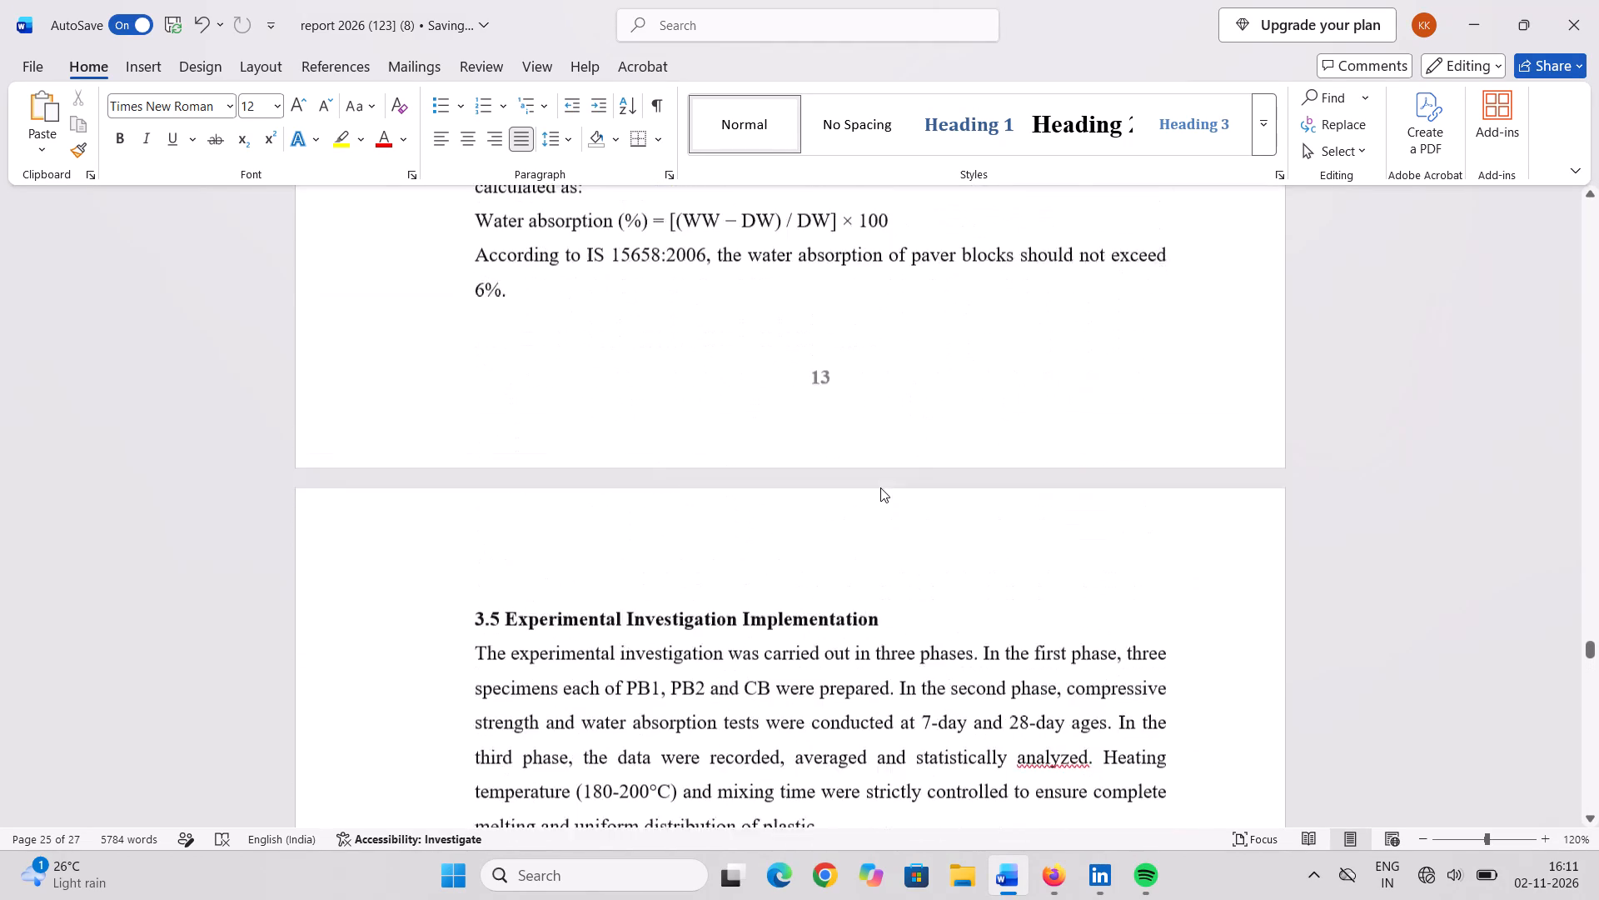
scroll(880, 487, "up", 20)
scroll(880, 487, "up", 11)
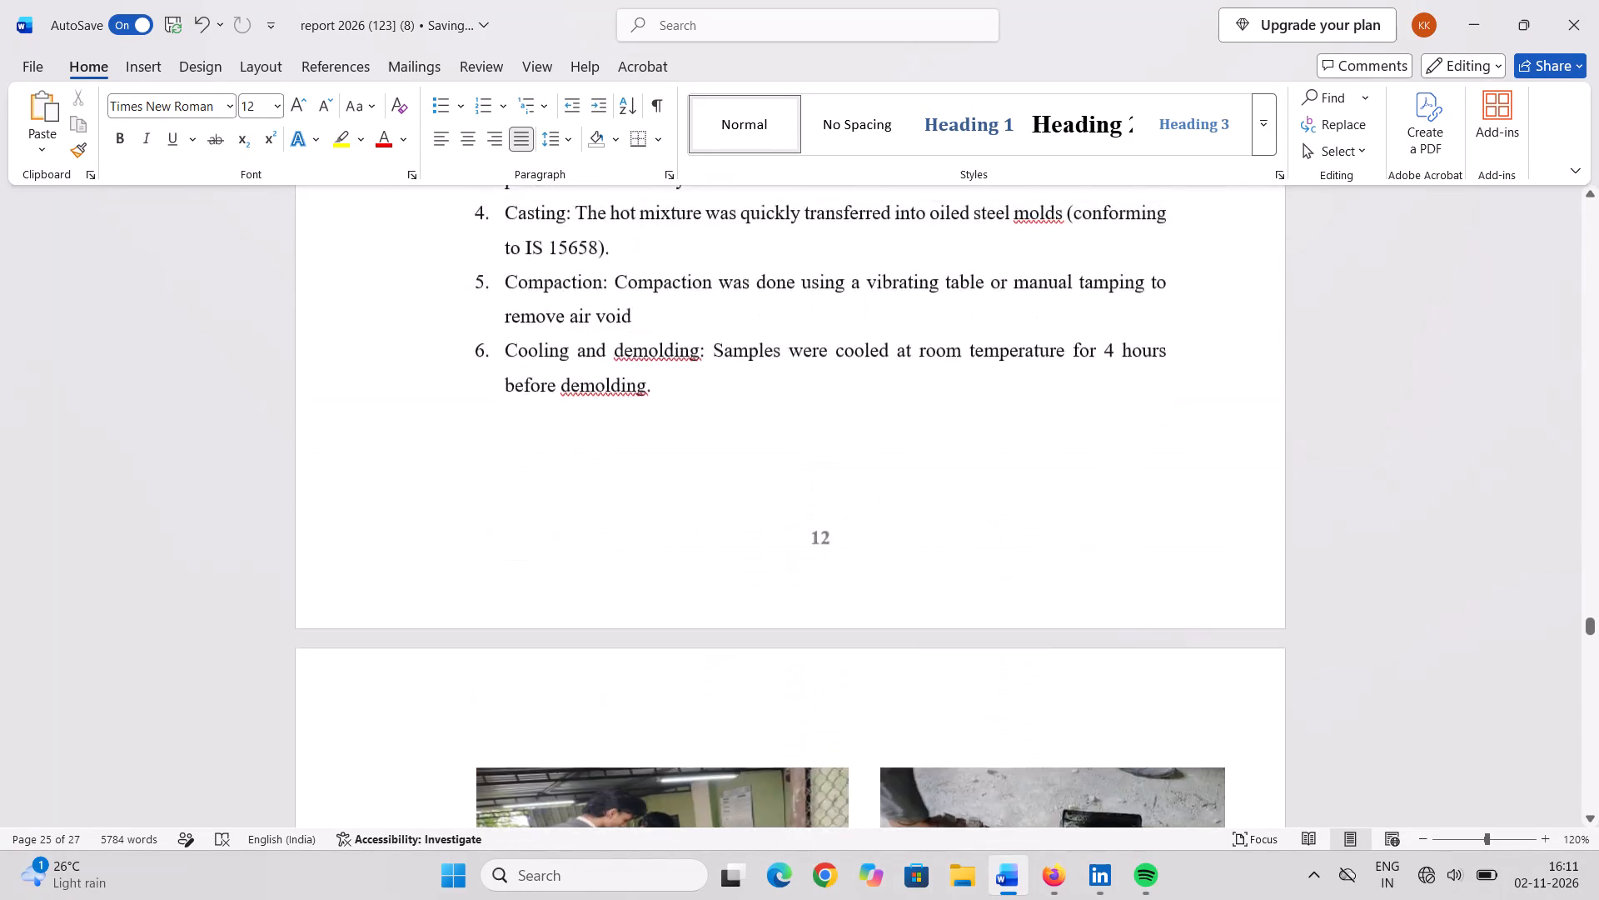
scroll(880, 487, "up", 20)
scroll(880, 487, "up", 7)
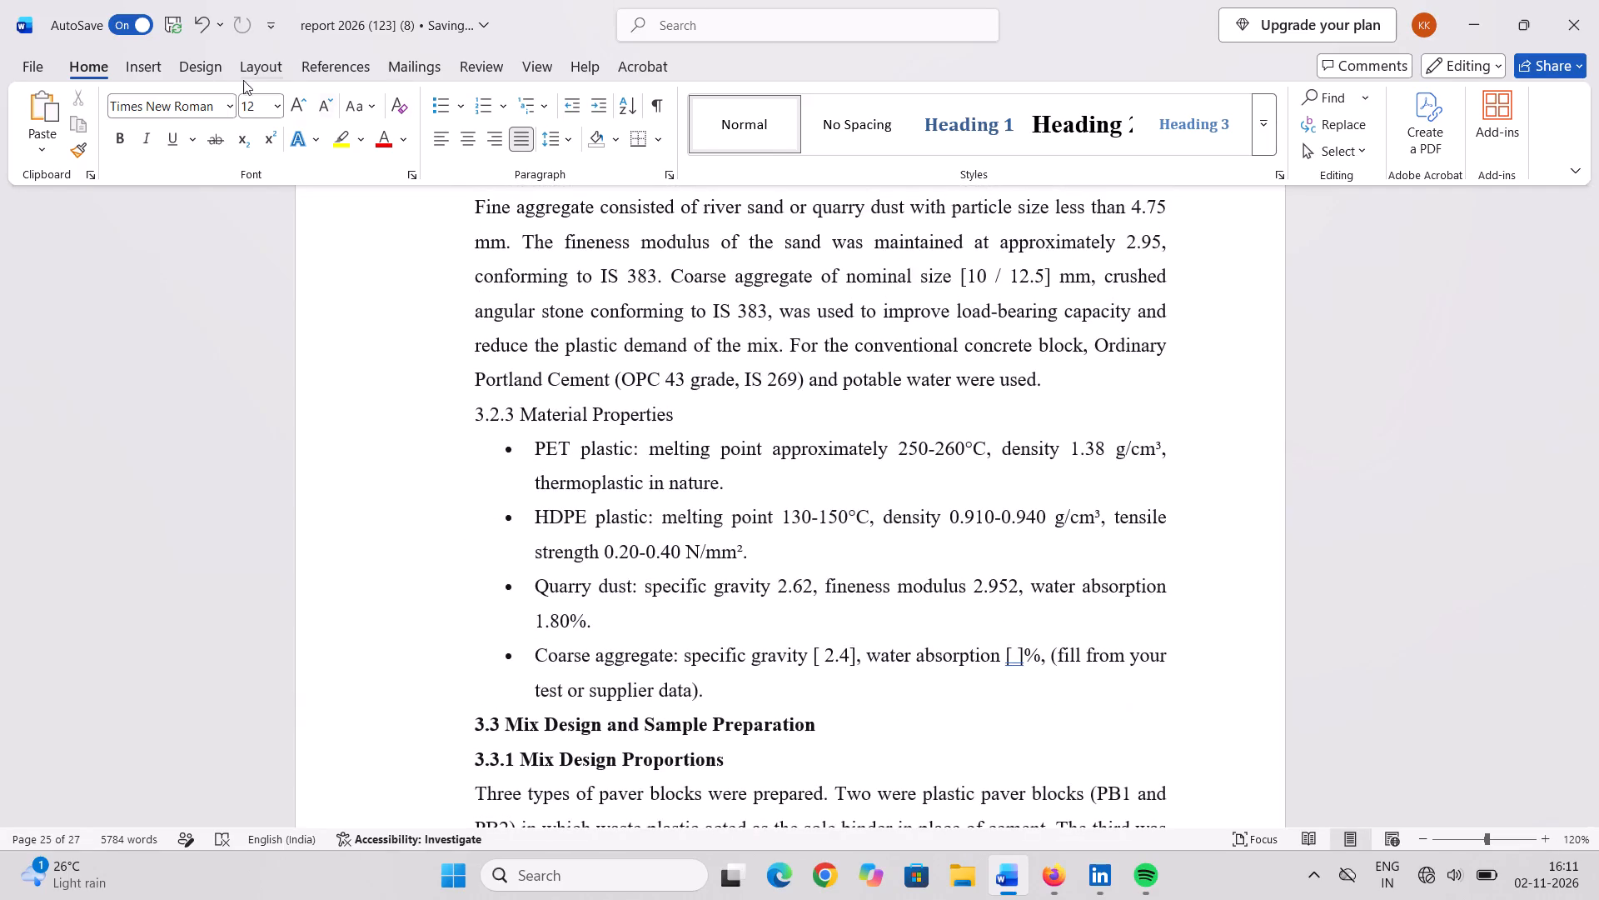
Save a copy of the report as a Word document named "report 2026 (123] (9000" in the Downloads folder.
left_click(52, 72)
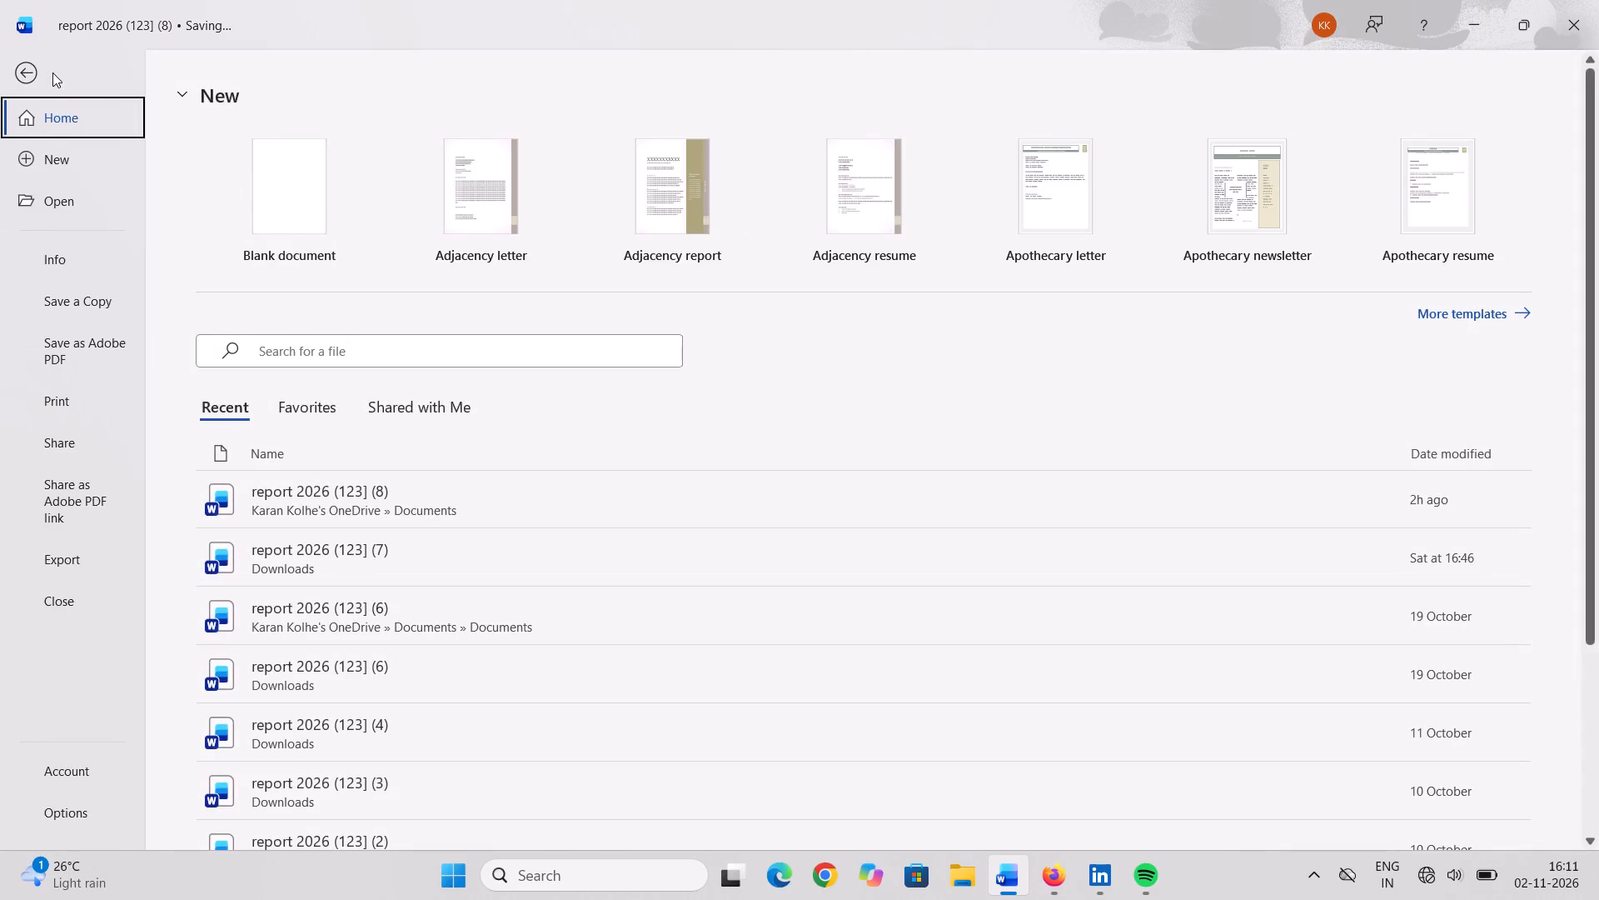
left_click(74, 299)
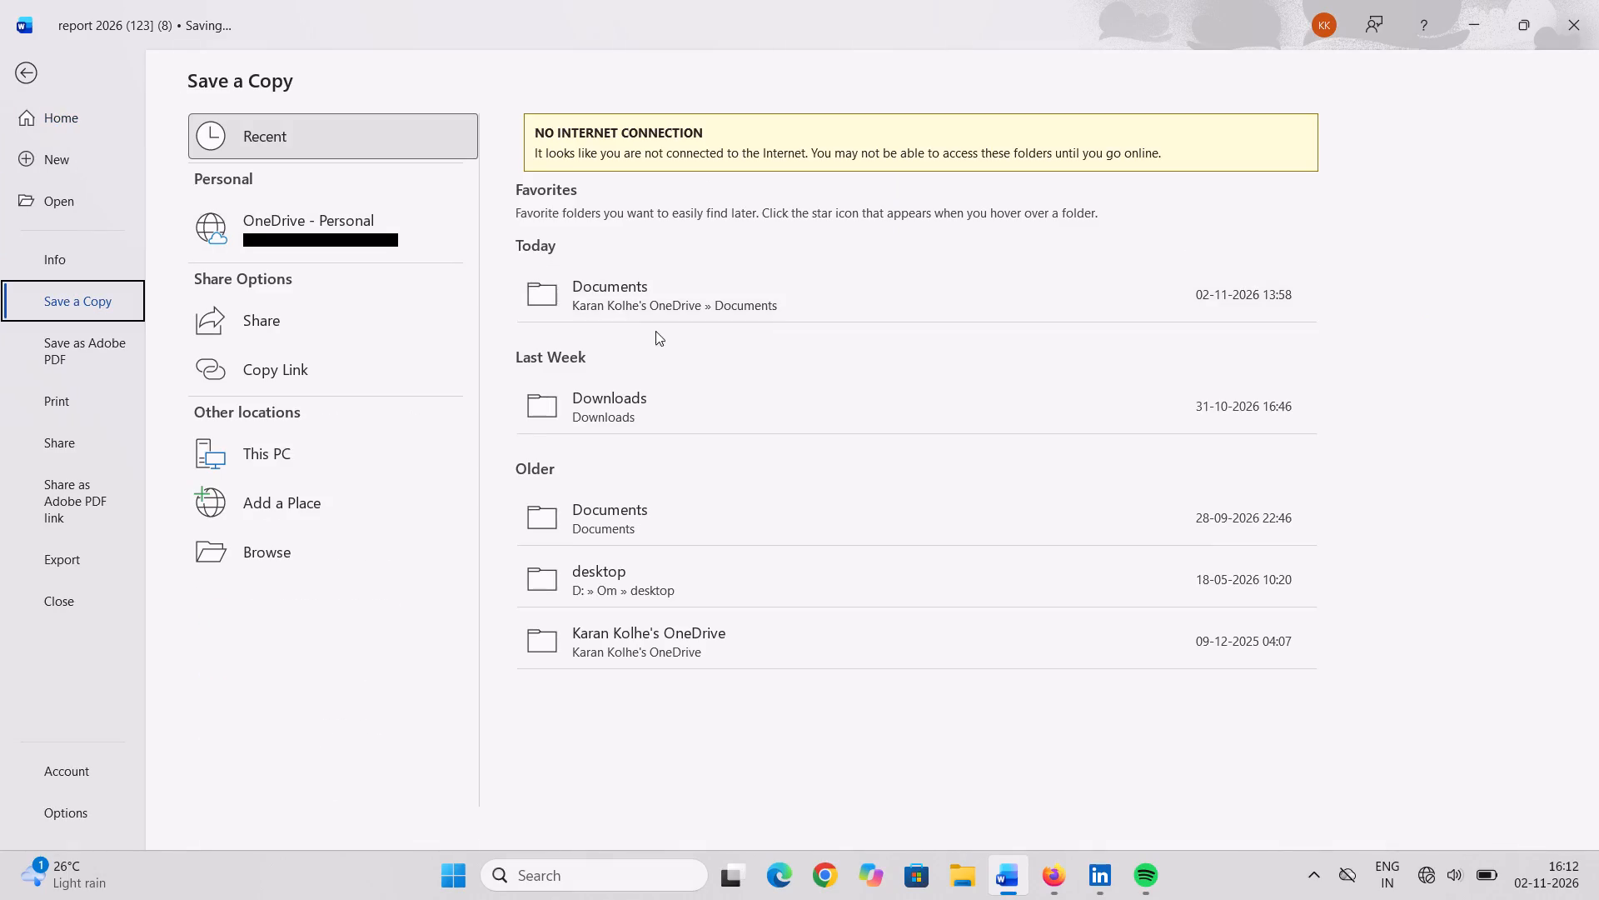
left_click(645, 409)
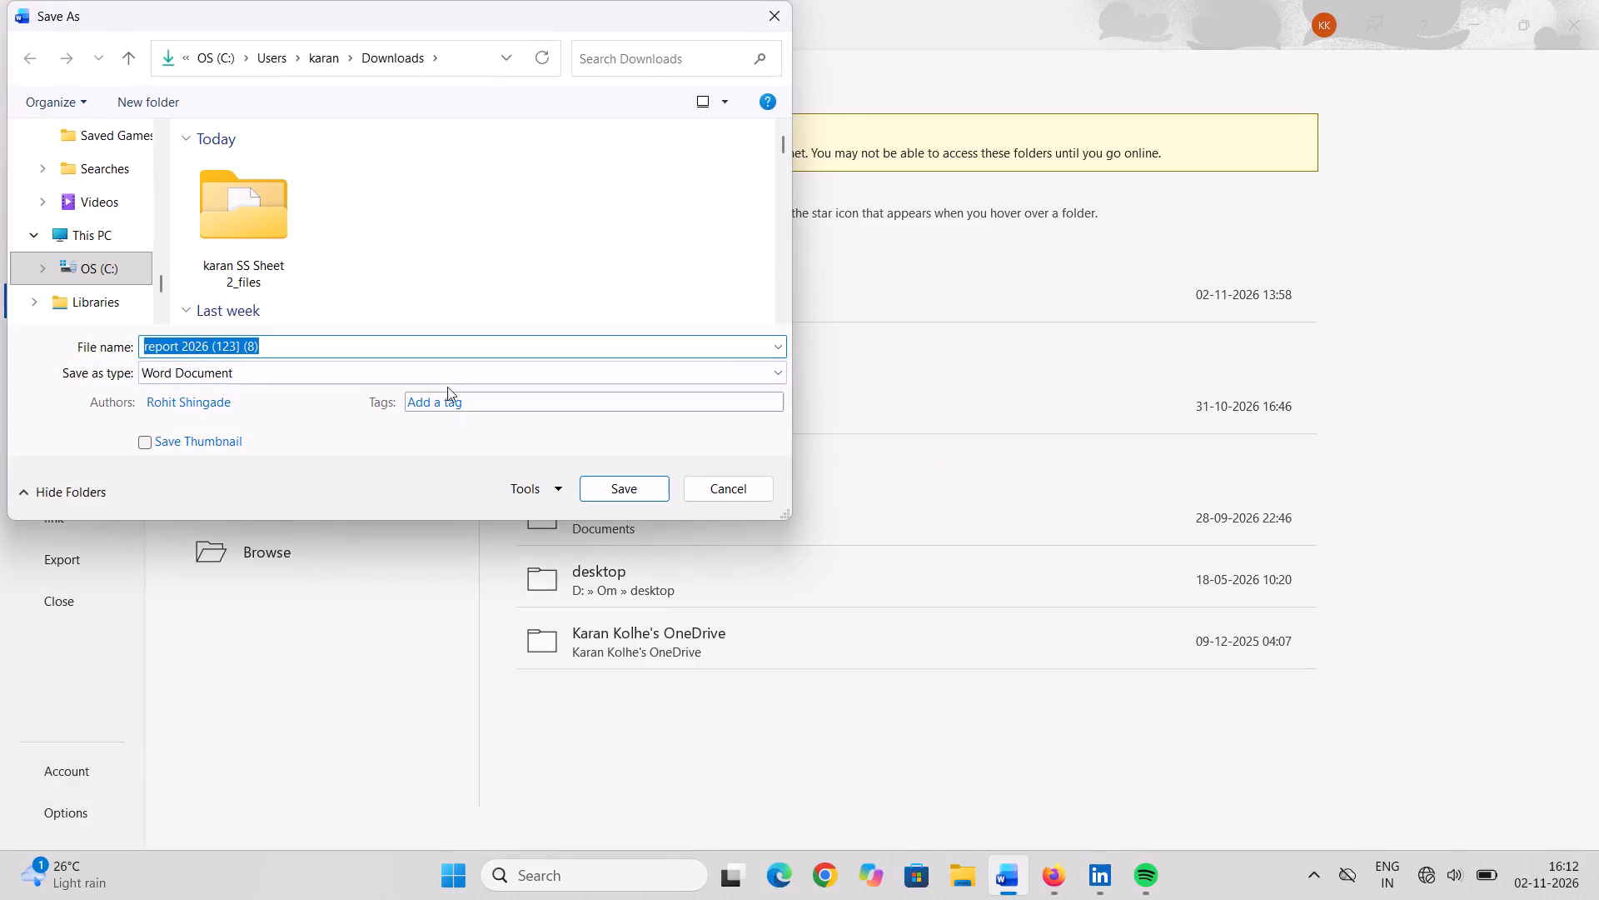
left_click(431, 342)
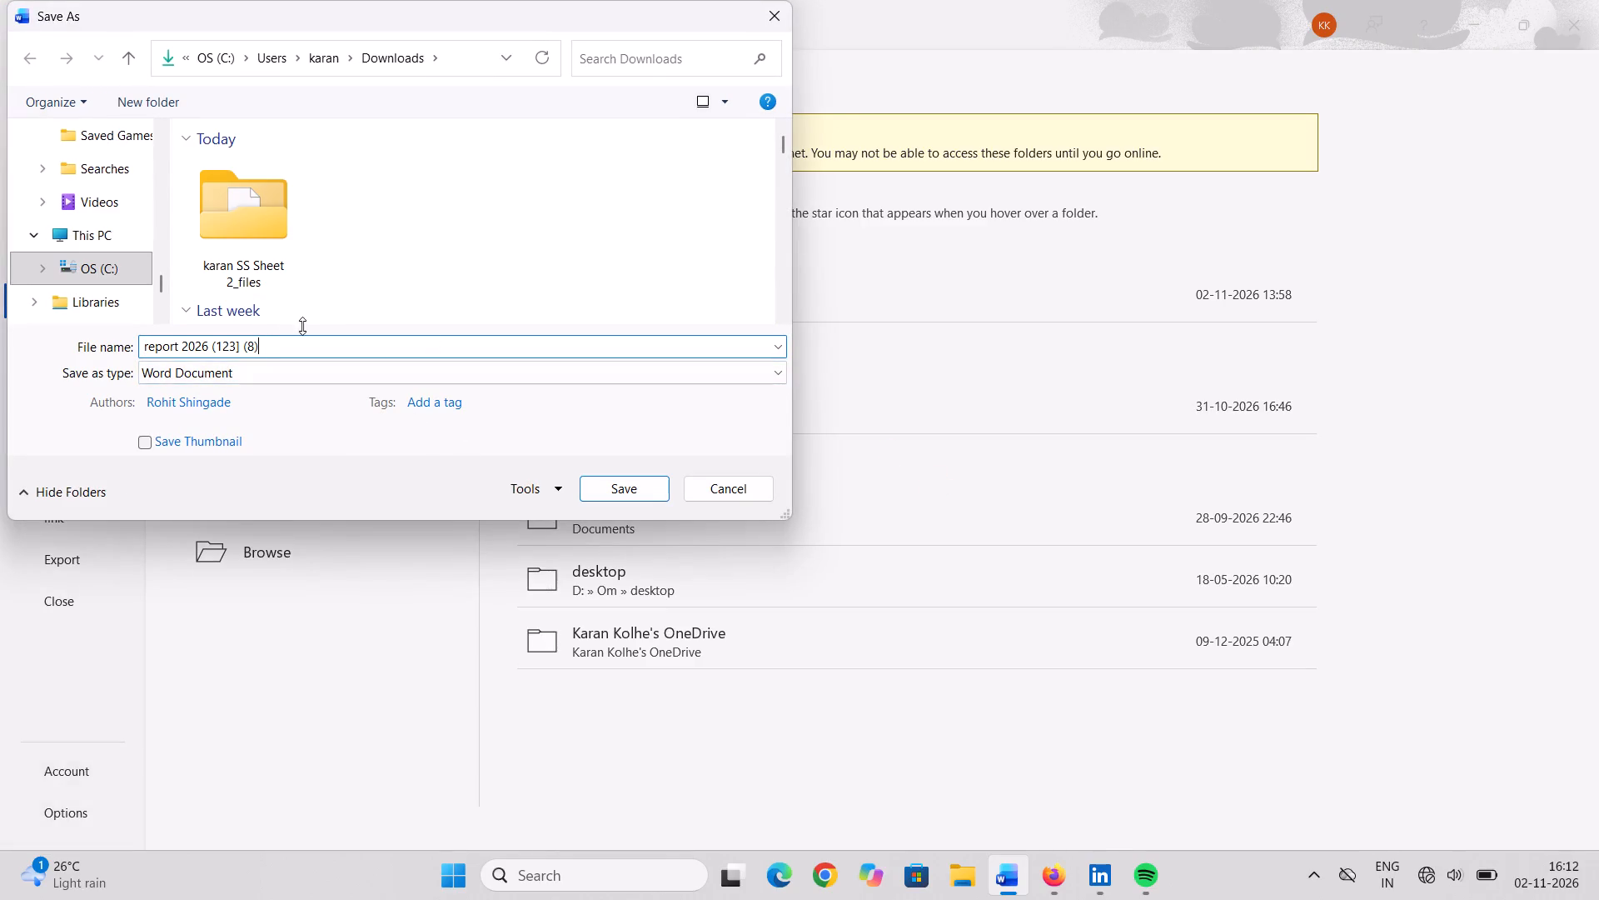
key("BackSpace")
key("BackSpace")
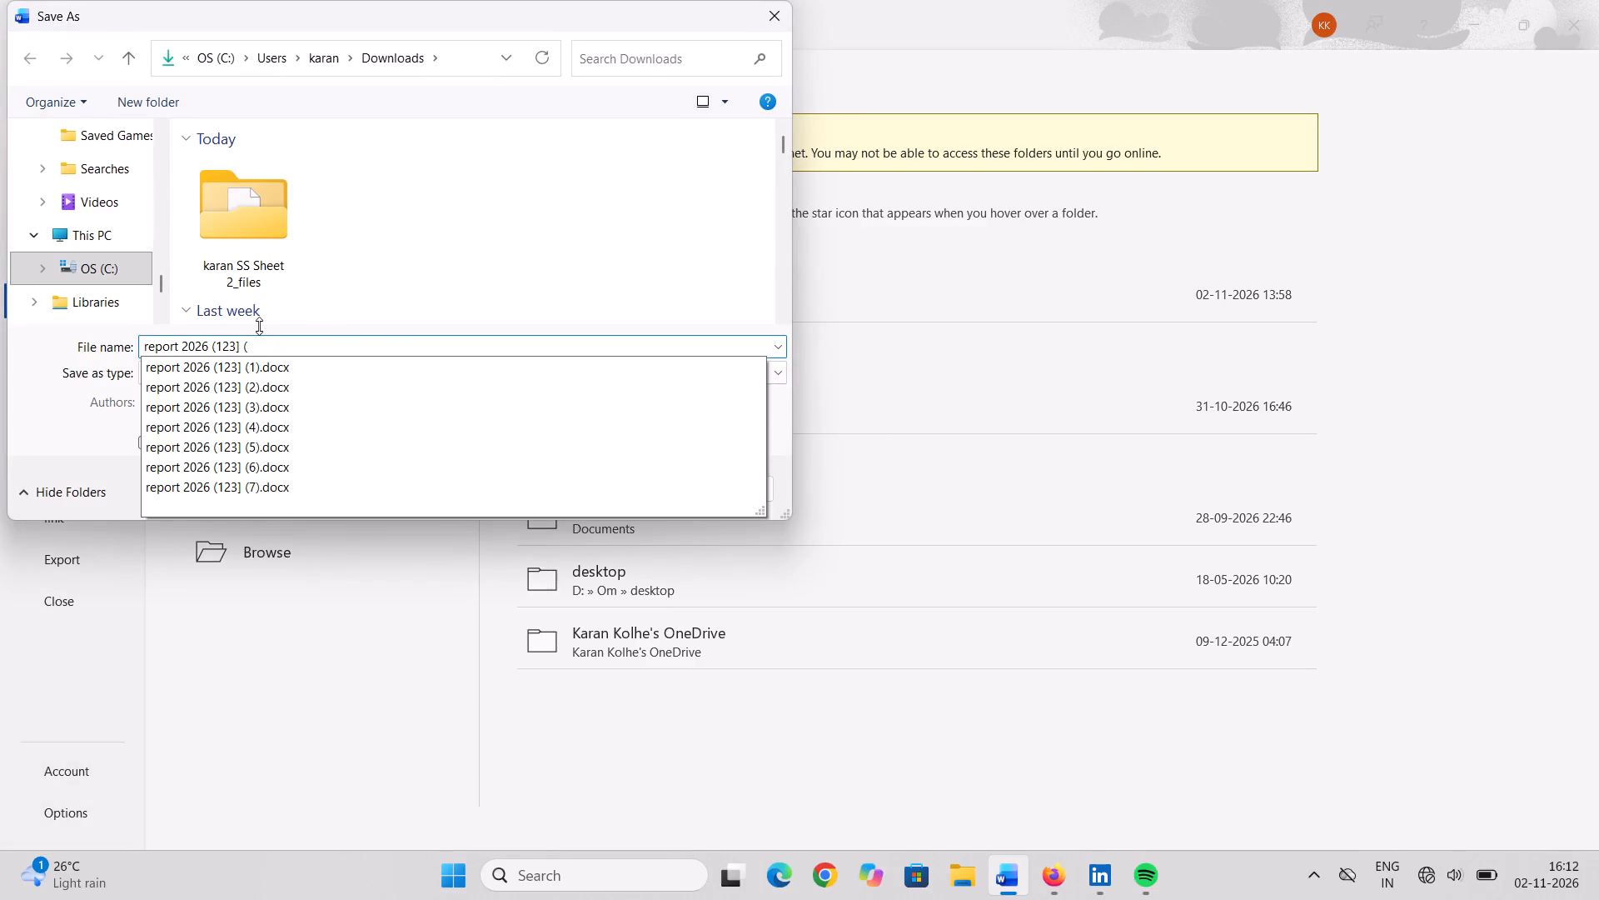
key("9")
type("000")
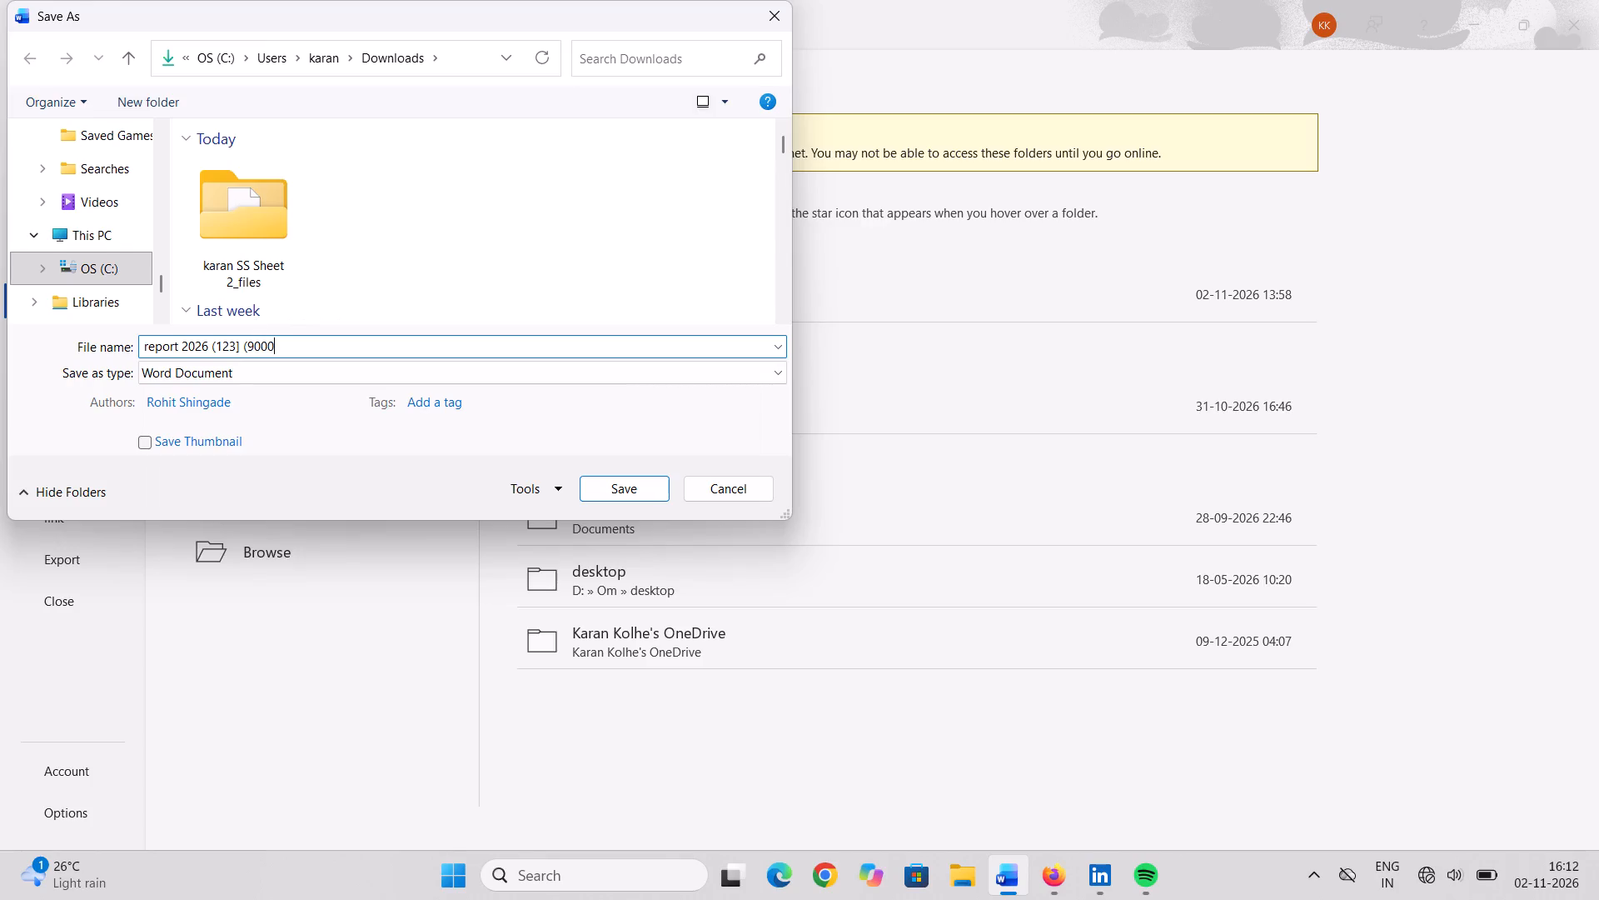
key("Return")
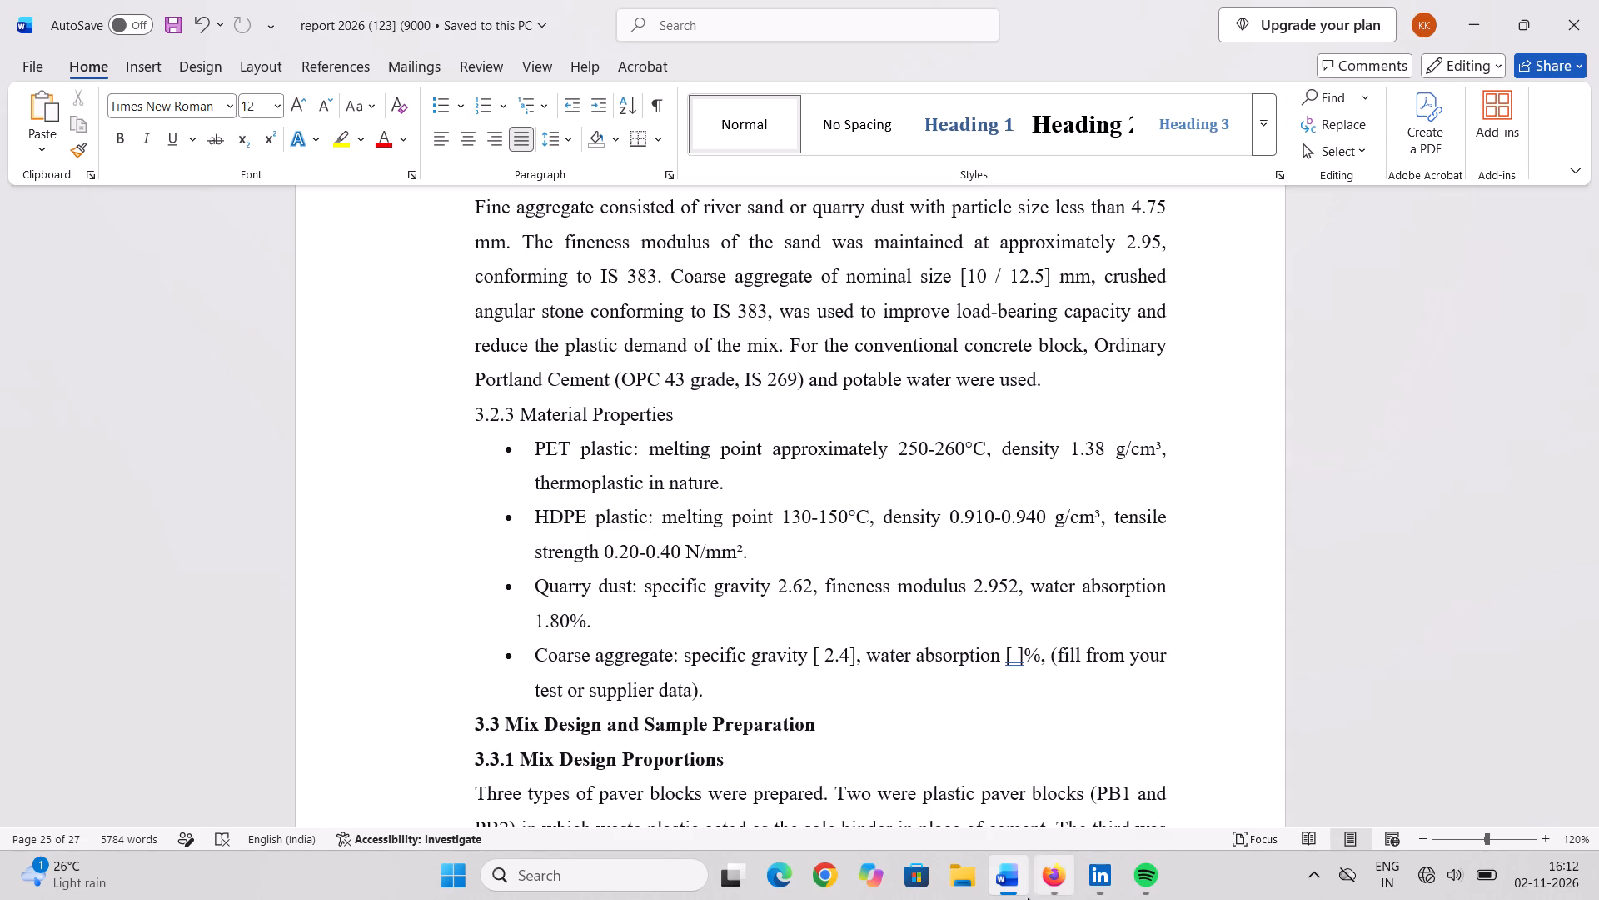
Switch to File Explorer and copy the recent file "report 2026 (123] (9000" to the clipboard.
left_click(953, 894)
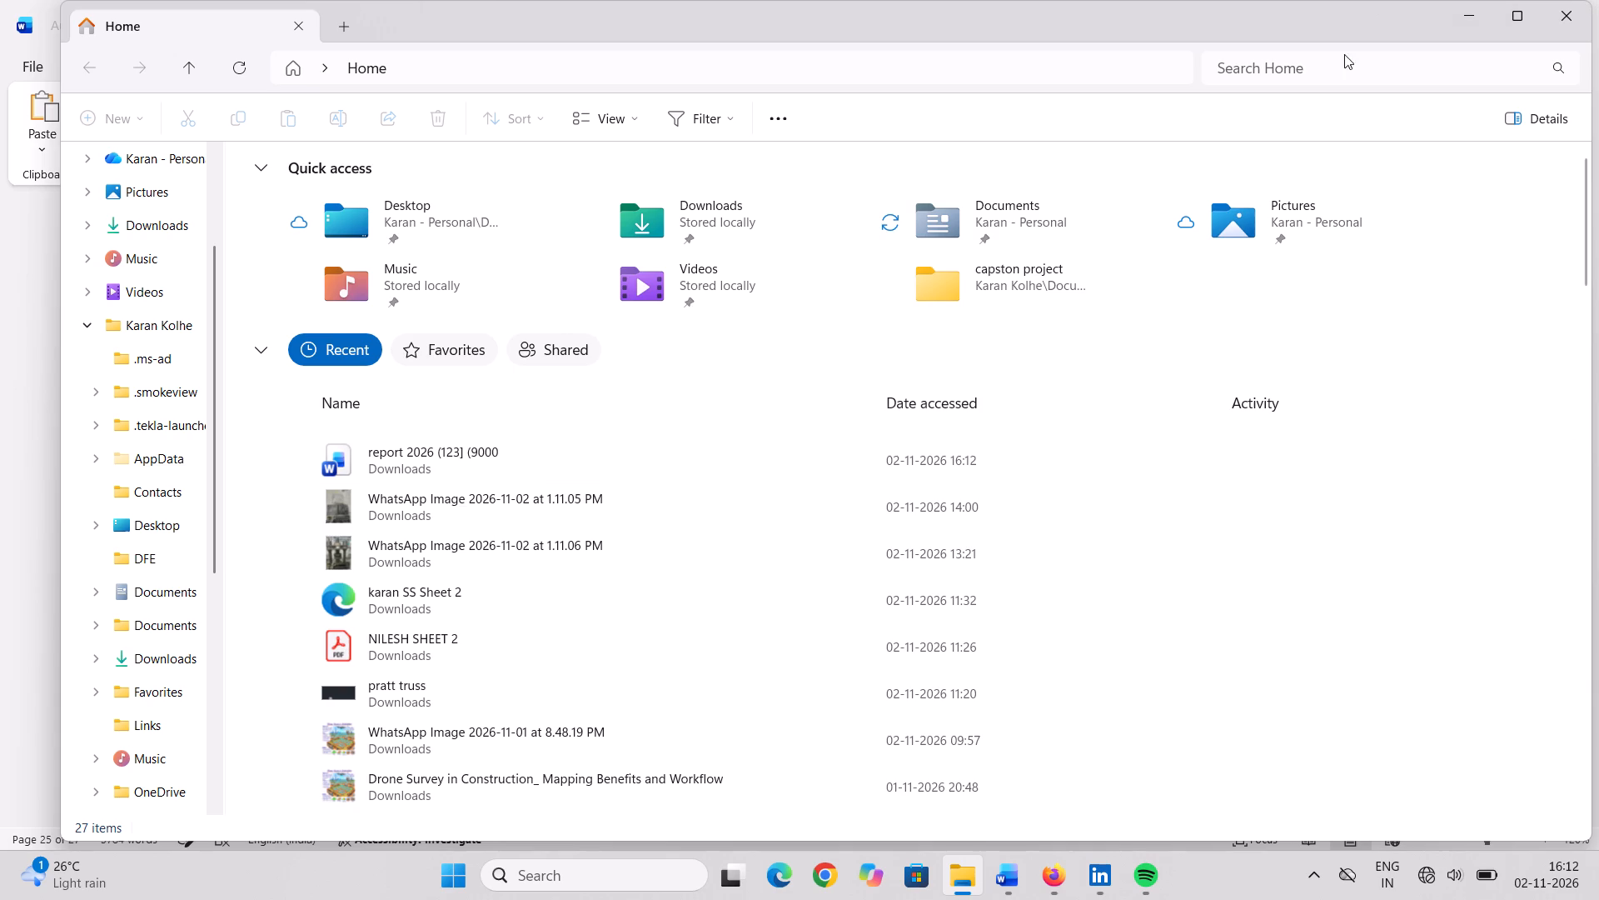
left_click(399, 461)
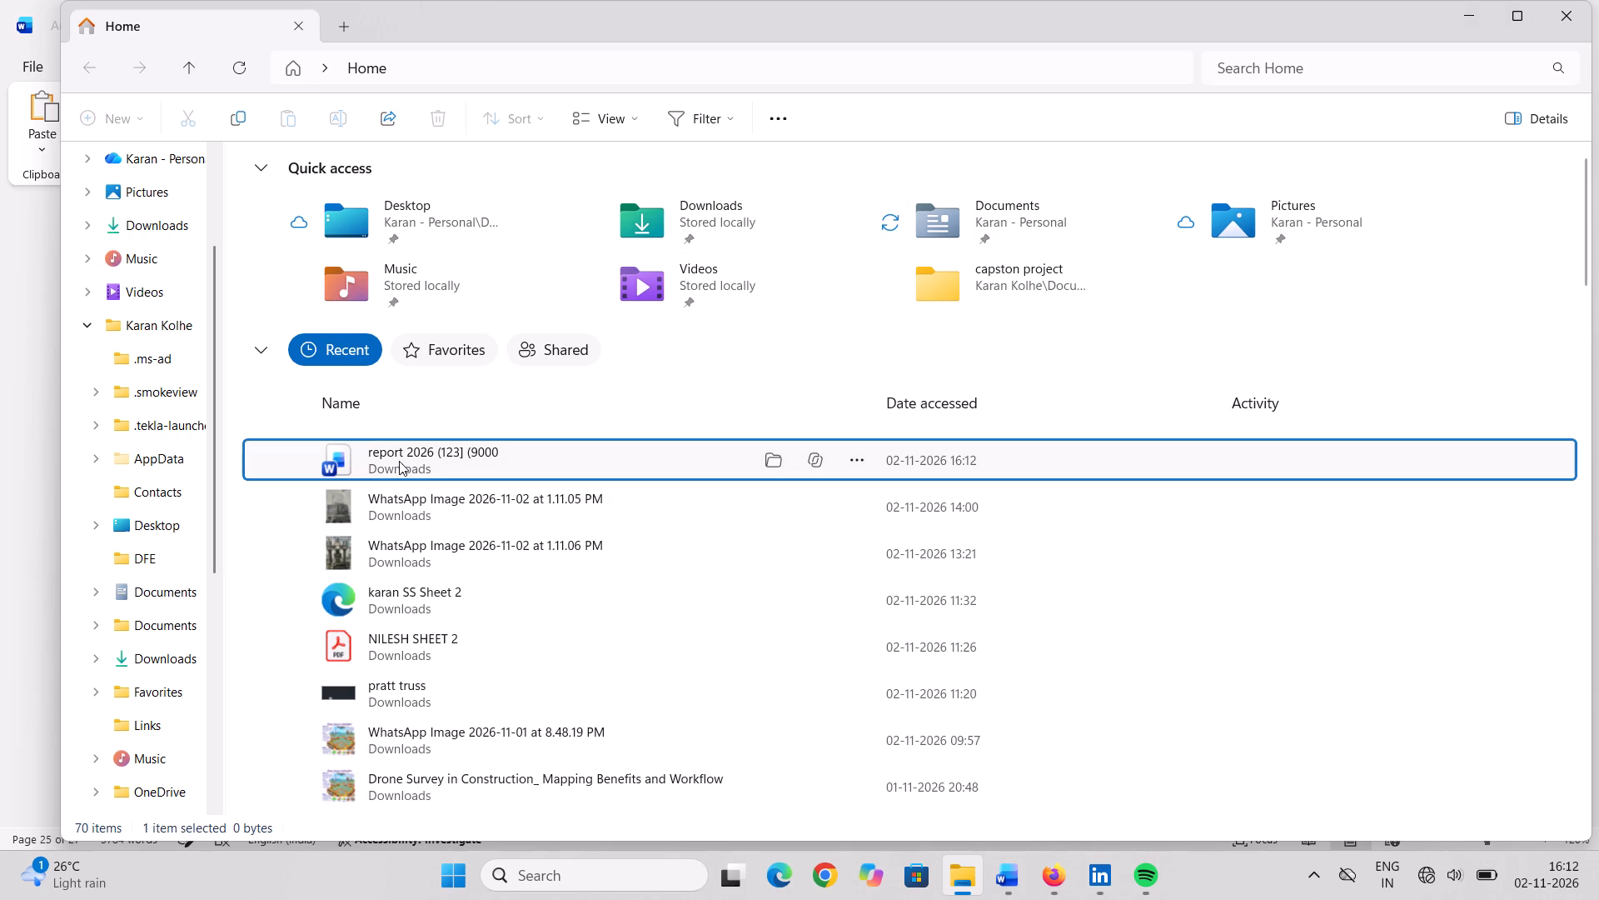
key("ctrl+c")
key("ctrl+c")
key("ctrl+c")
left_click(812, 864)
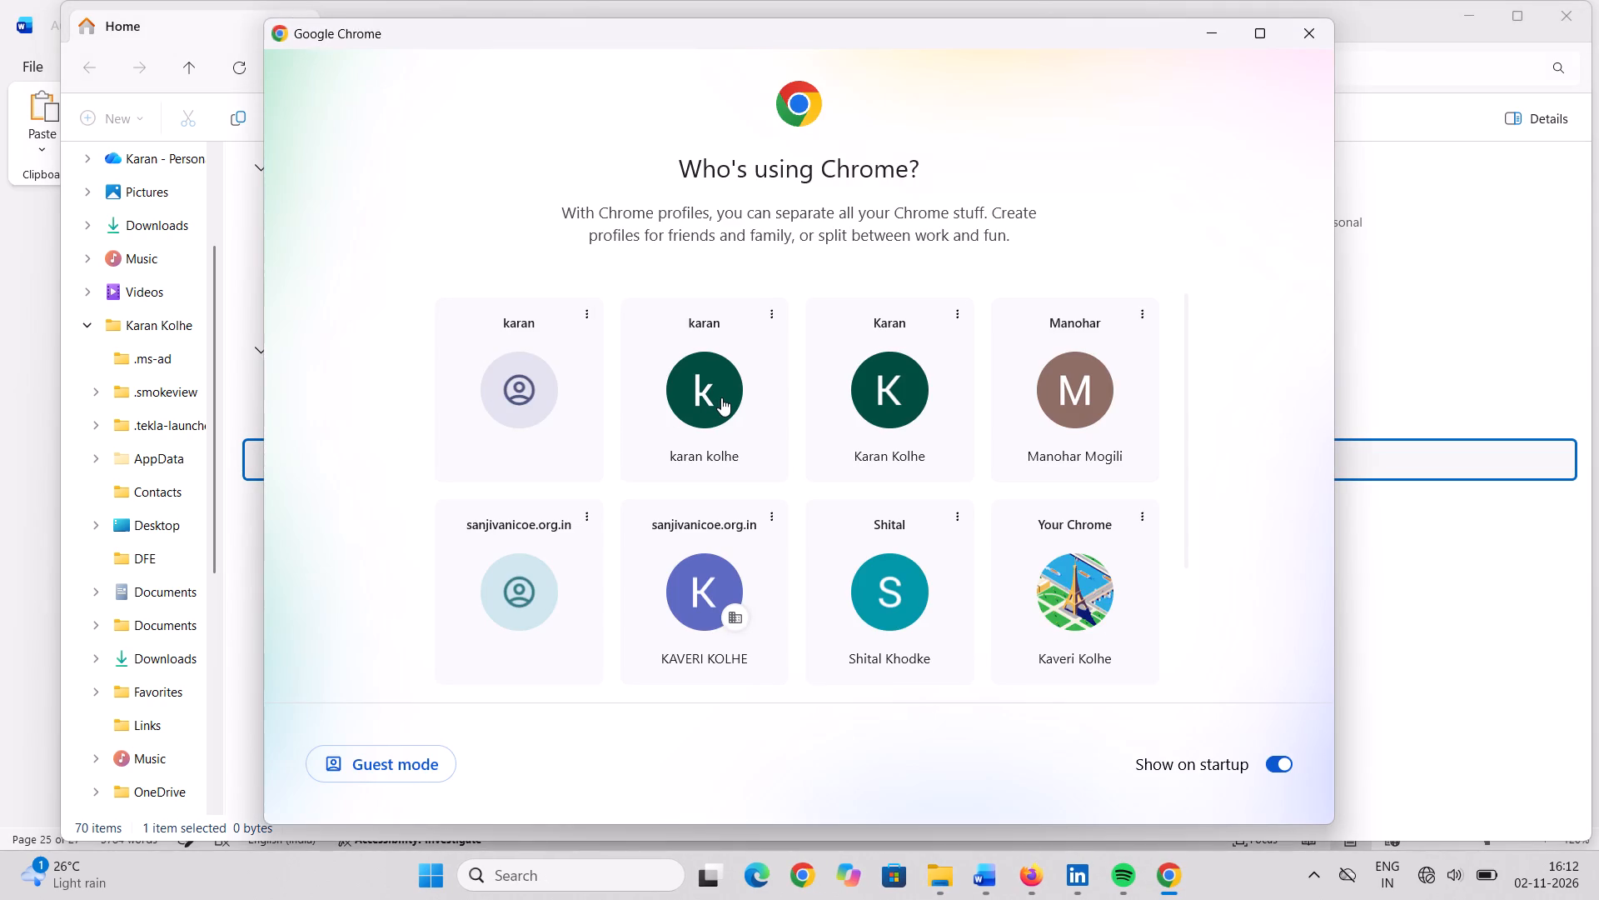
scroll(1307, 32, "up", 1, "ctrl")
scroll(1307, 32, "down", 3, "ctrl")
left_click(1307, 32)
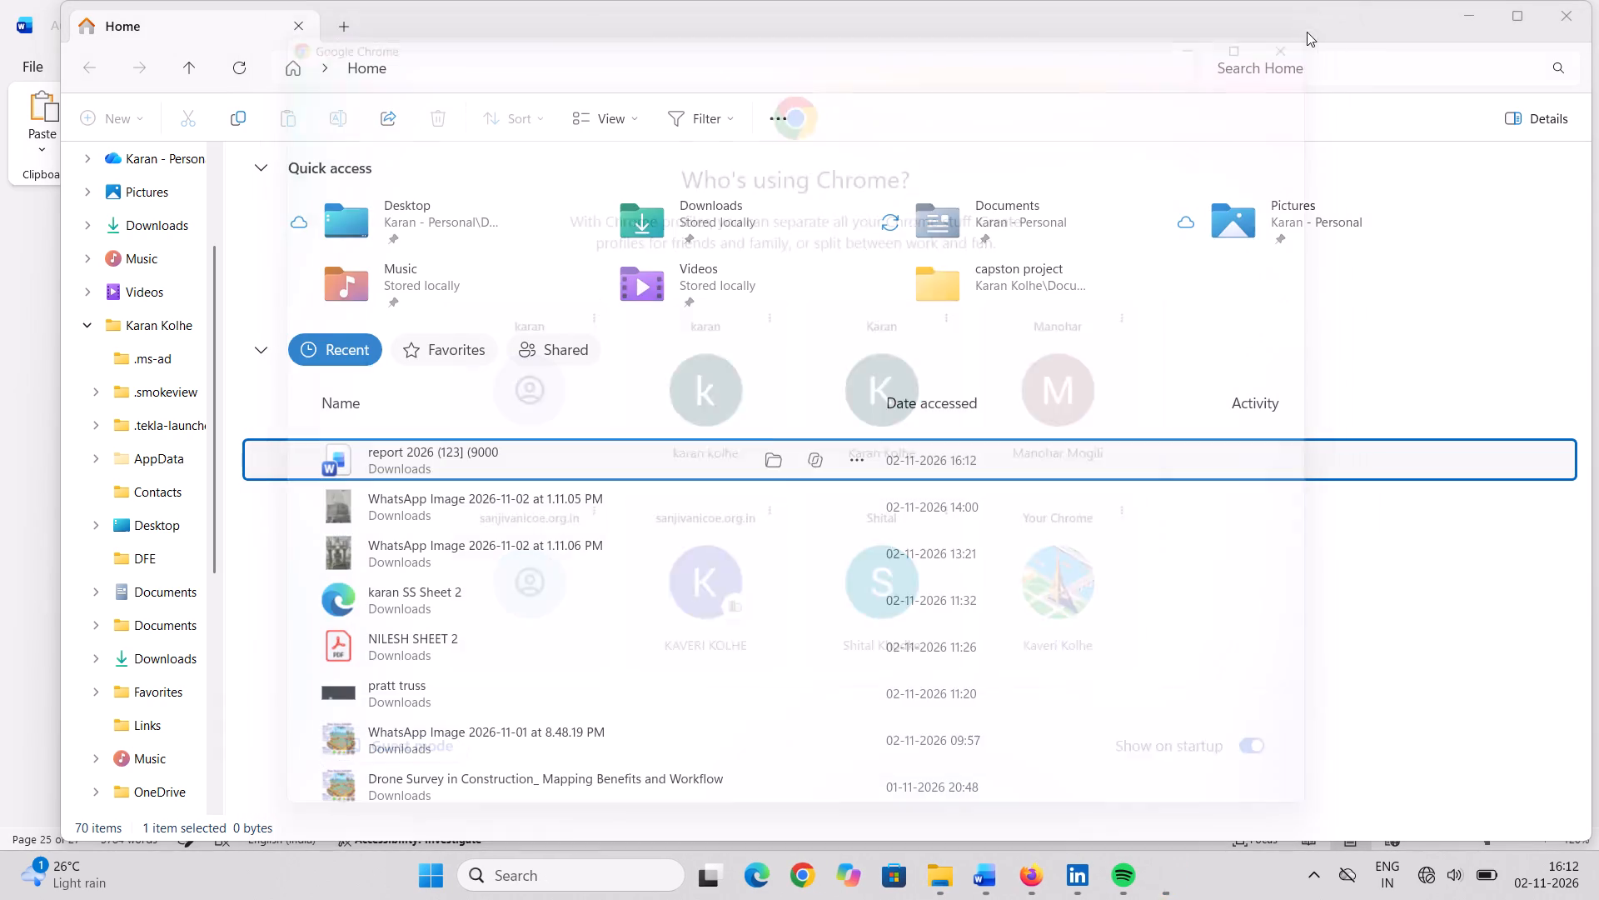
Minimize the File Explorer and Word windows.
left_click(1458, 12)
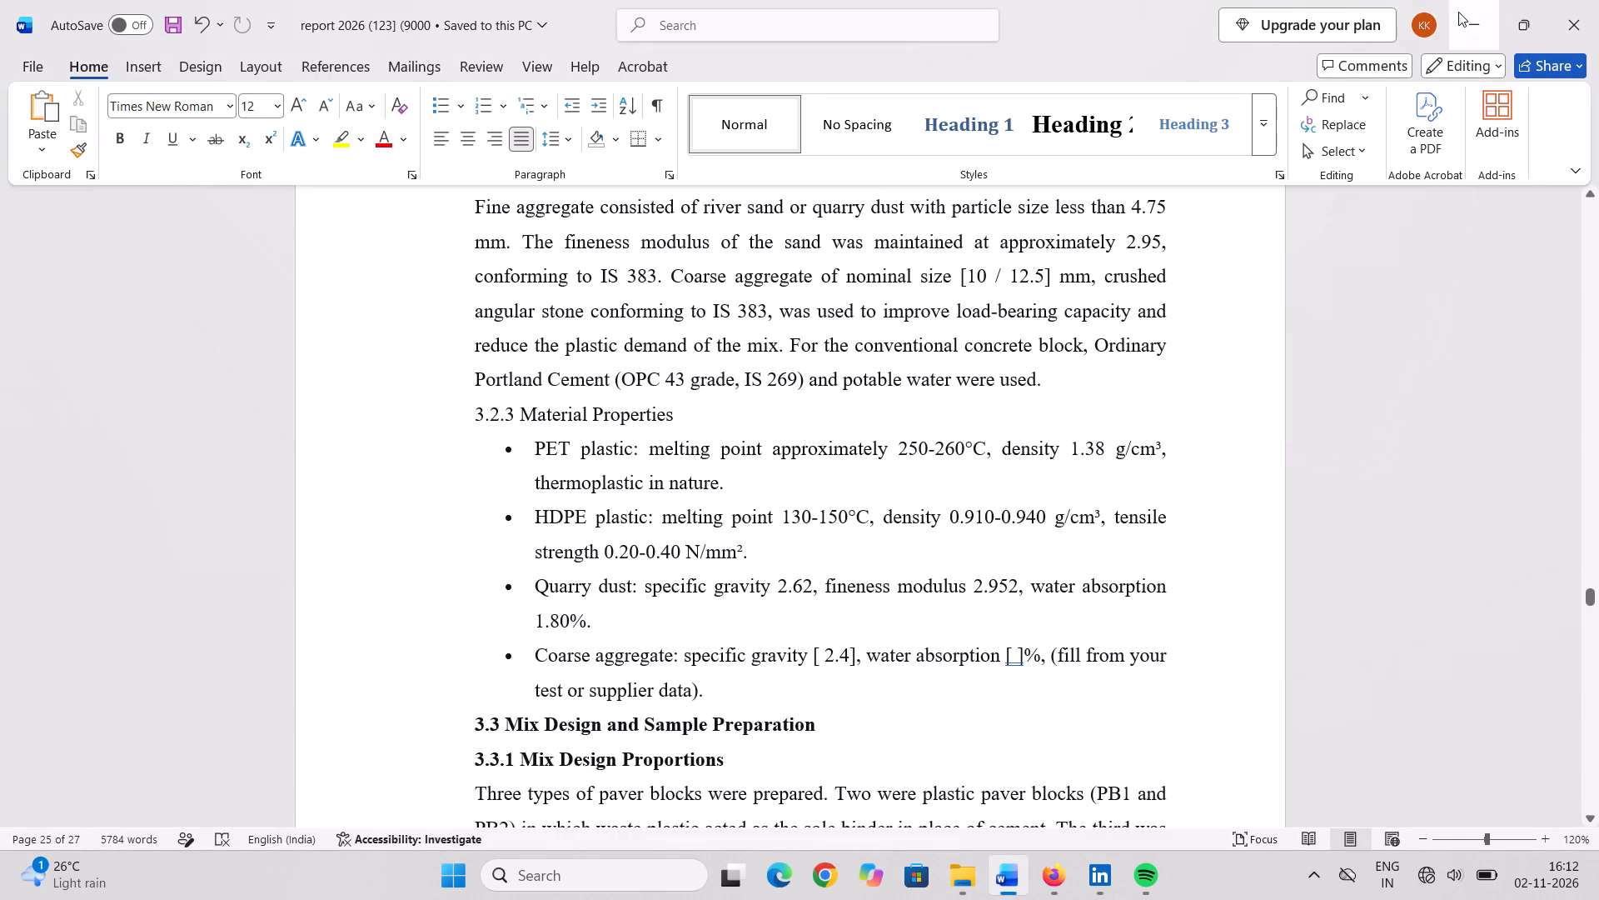
left_click(1458, 12)
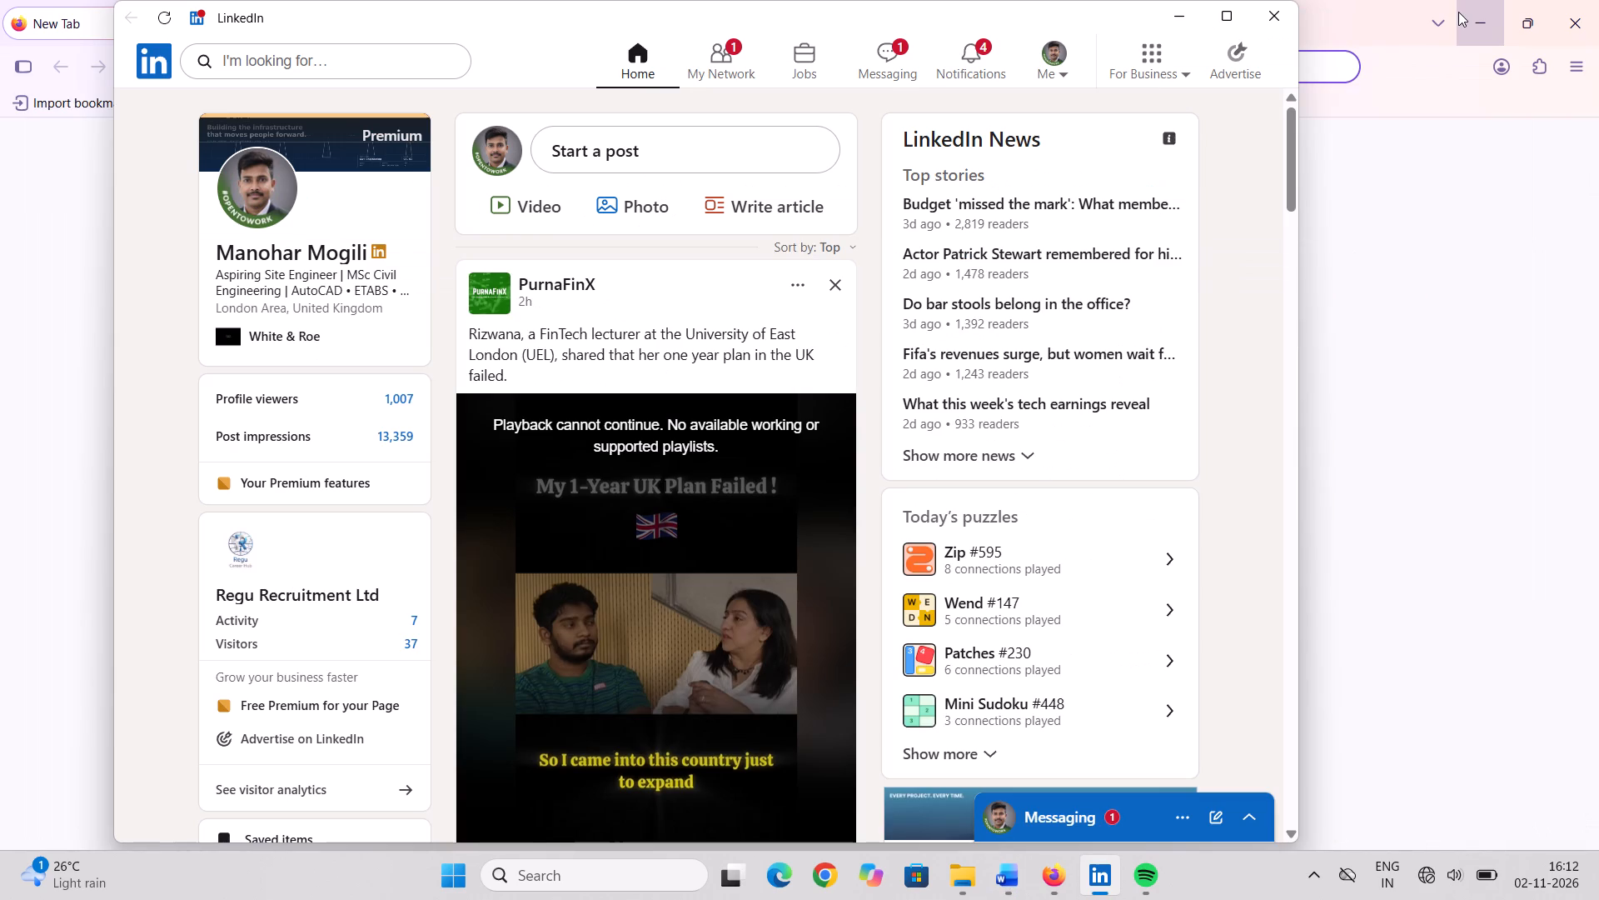
Close the LinkedIn window, decline making Firefox the primary browser, and minimize Firefox to reach the desktop.
left_click(1268, 10)
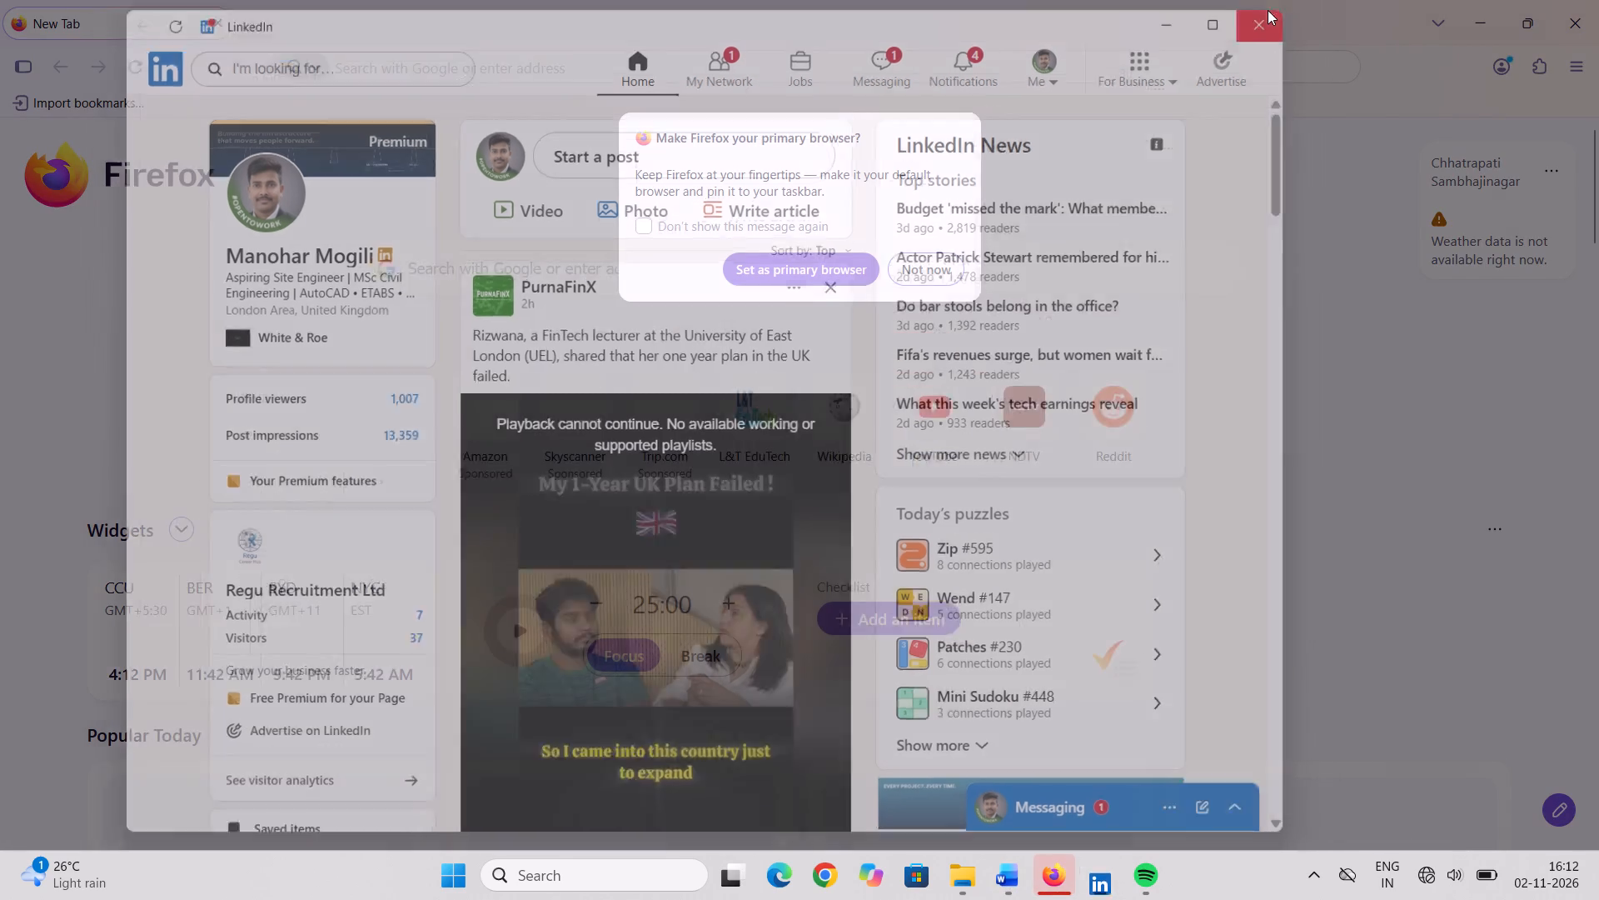
scroll(1268, 10, "up", 6)
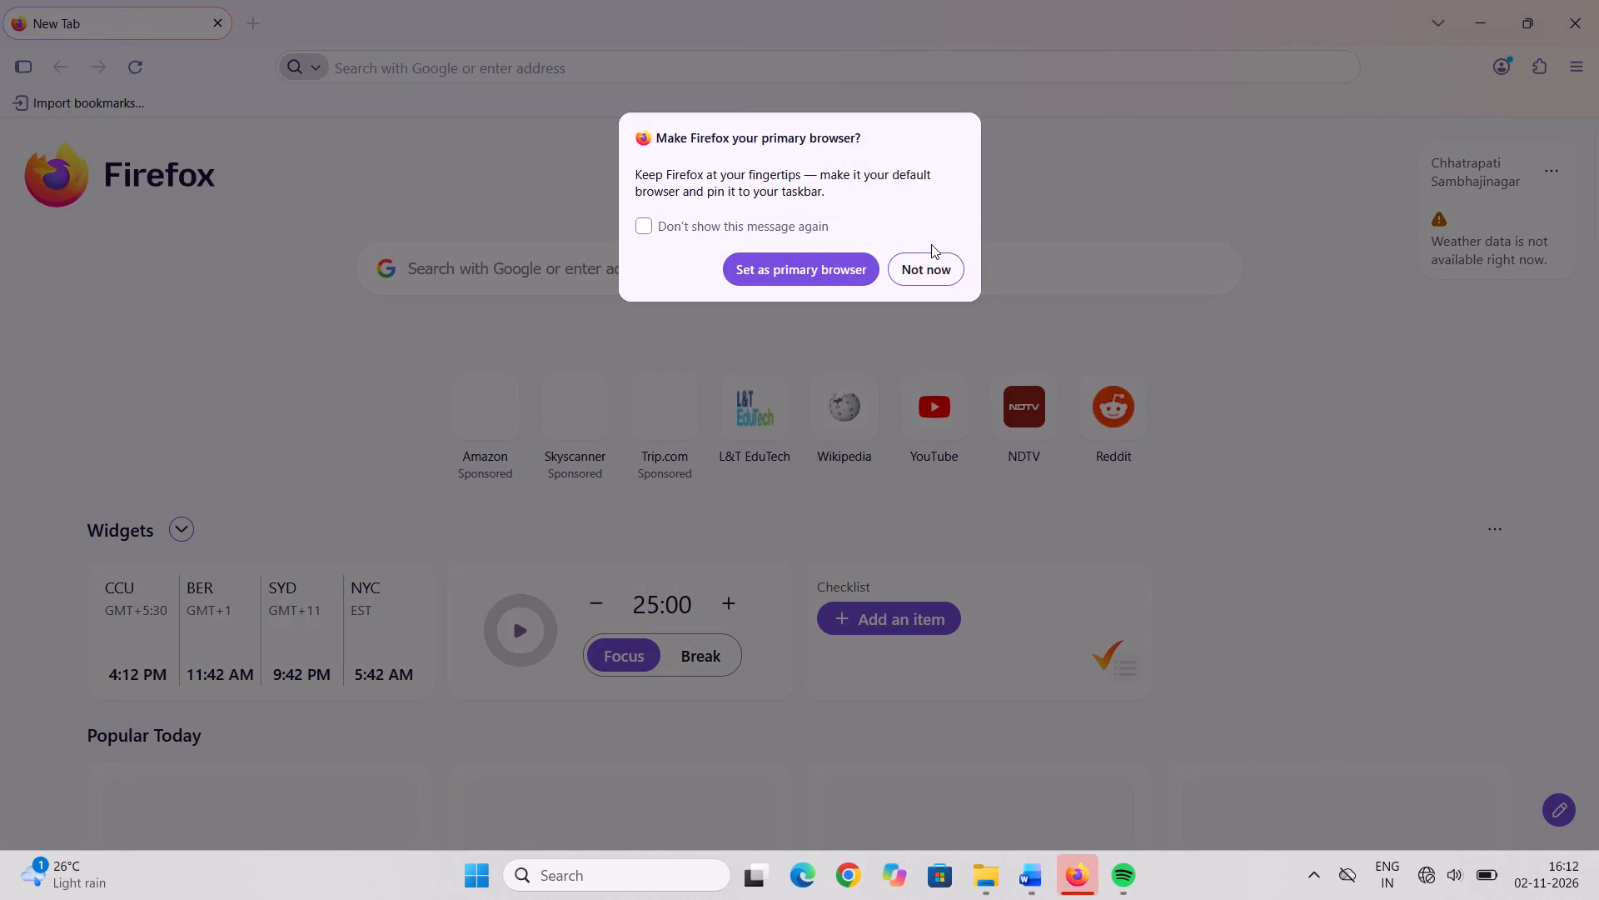
left_click(932, 262)
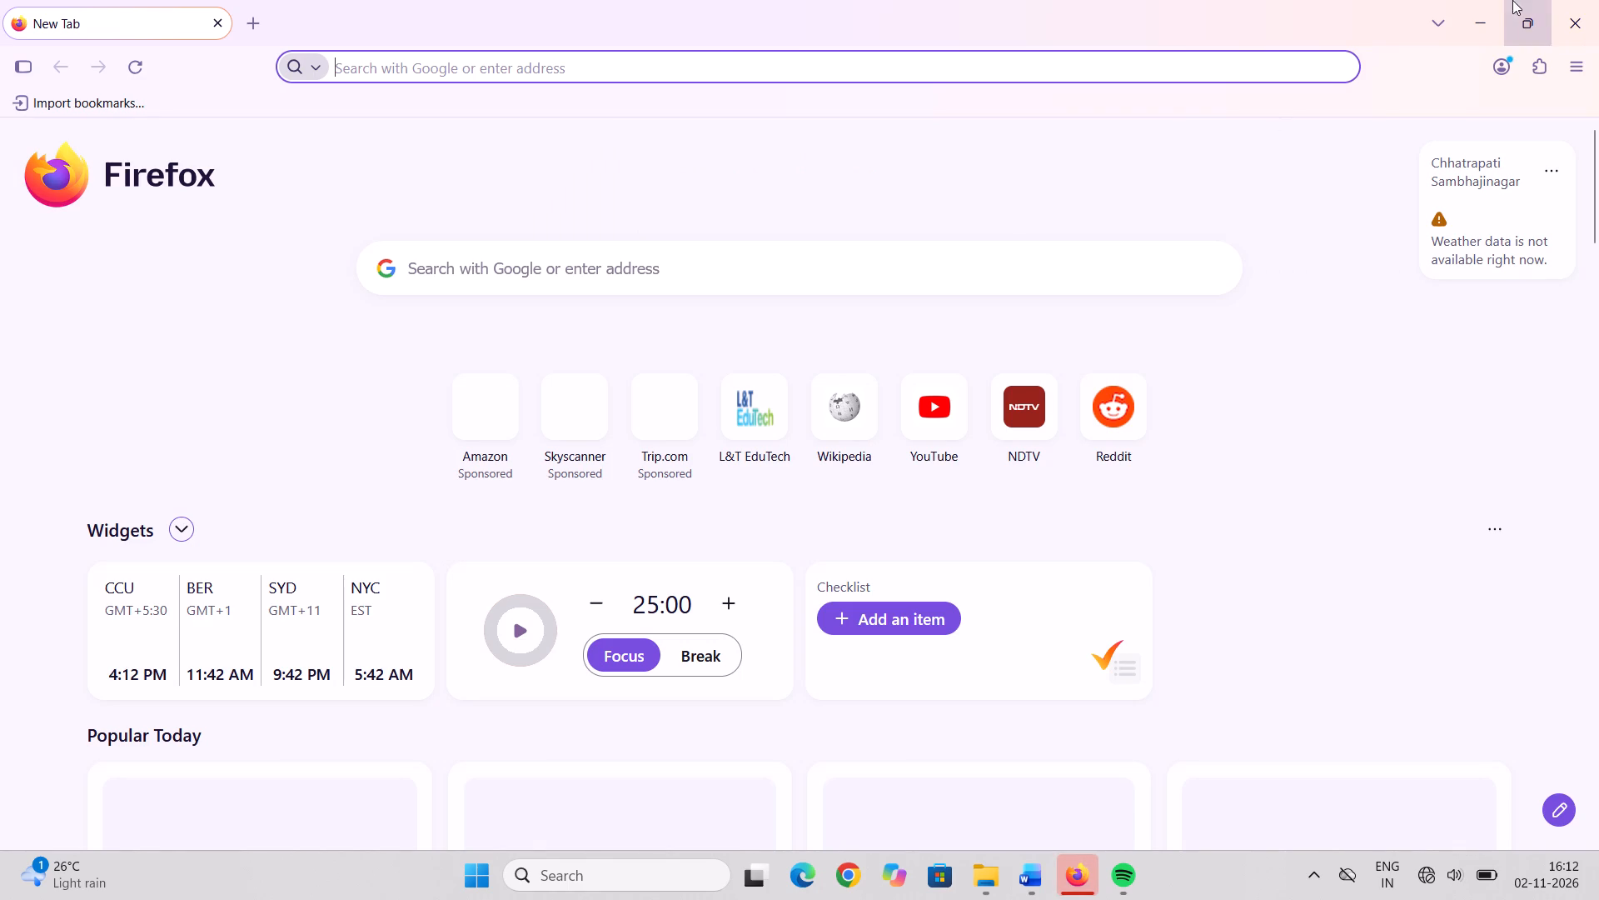
left_click(1491, 0)
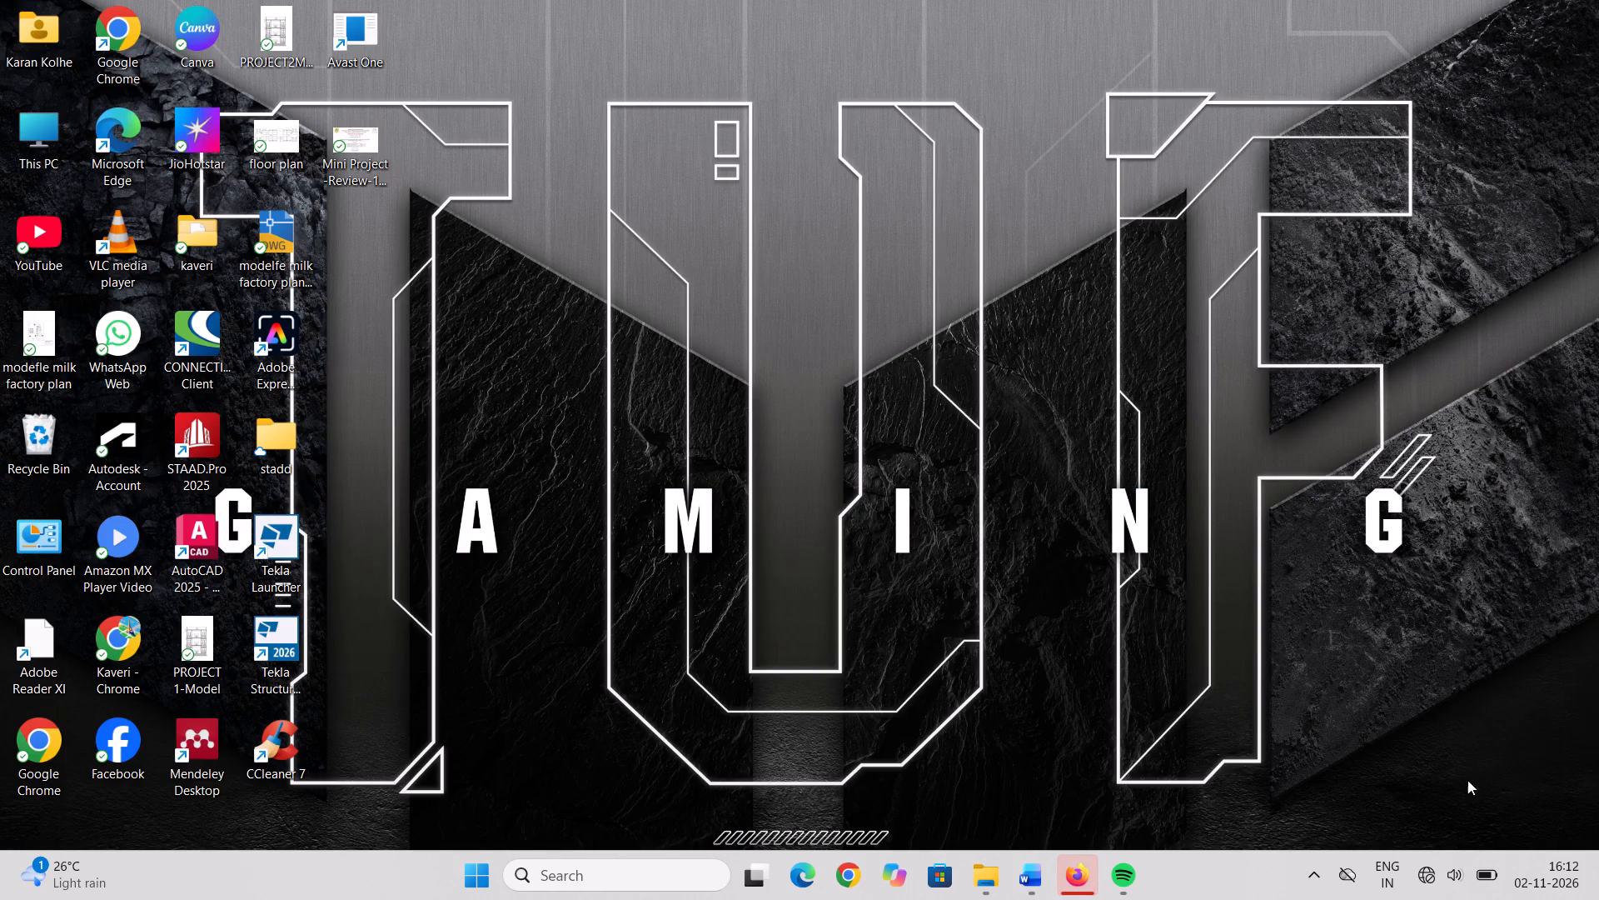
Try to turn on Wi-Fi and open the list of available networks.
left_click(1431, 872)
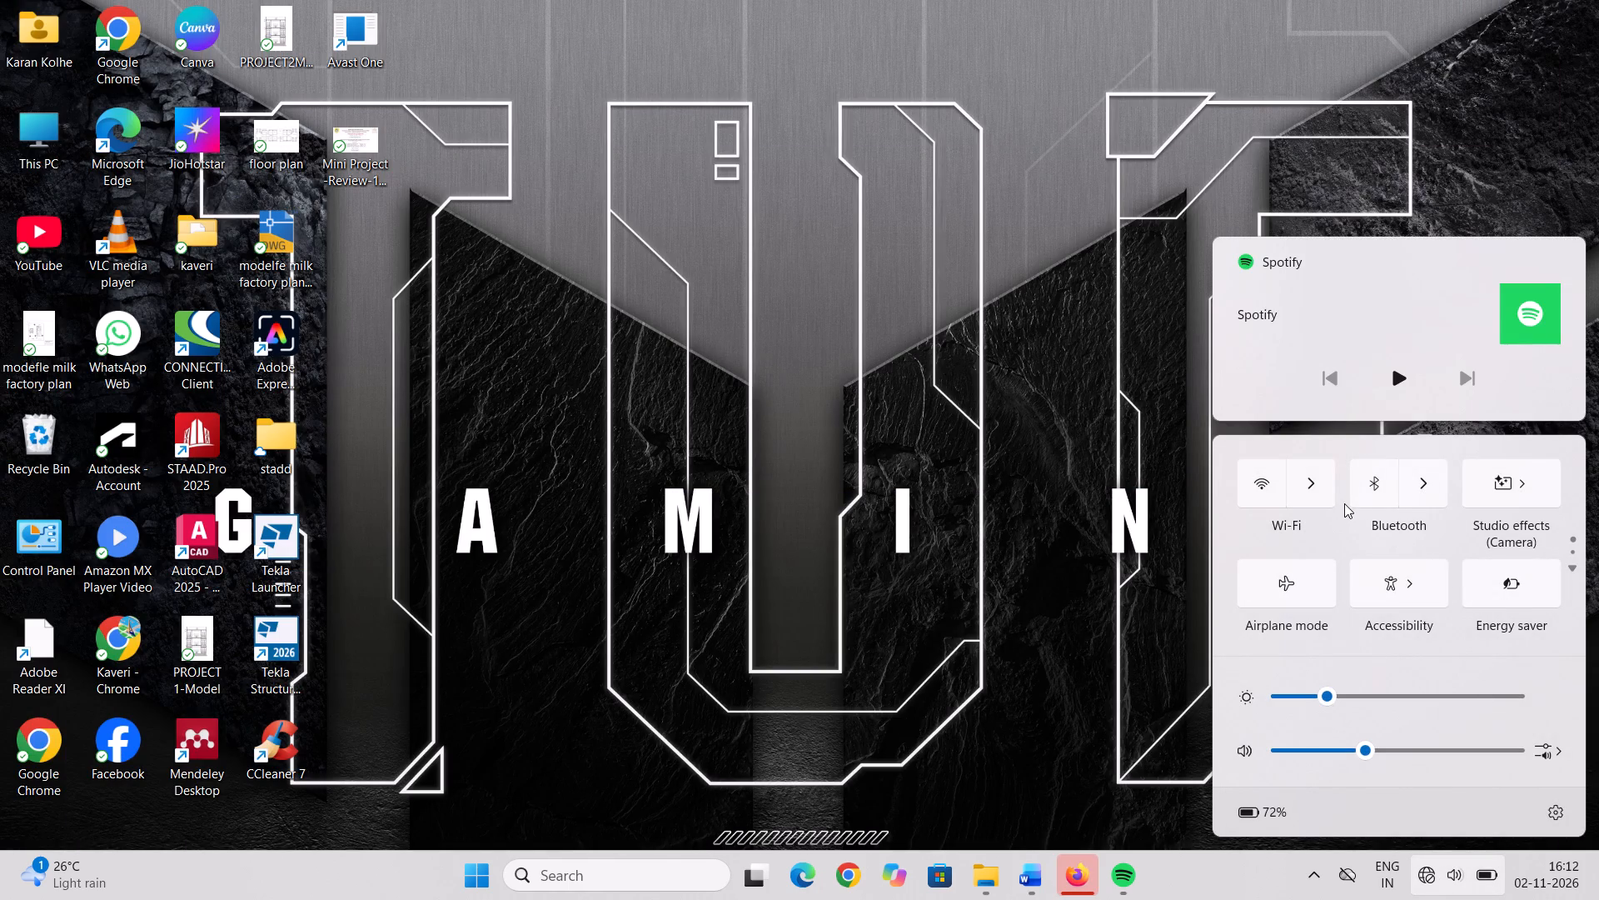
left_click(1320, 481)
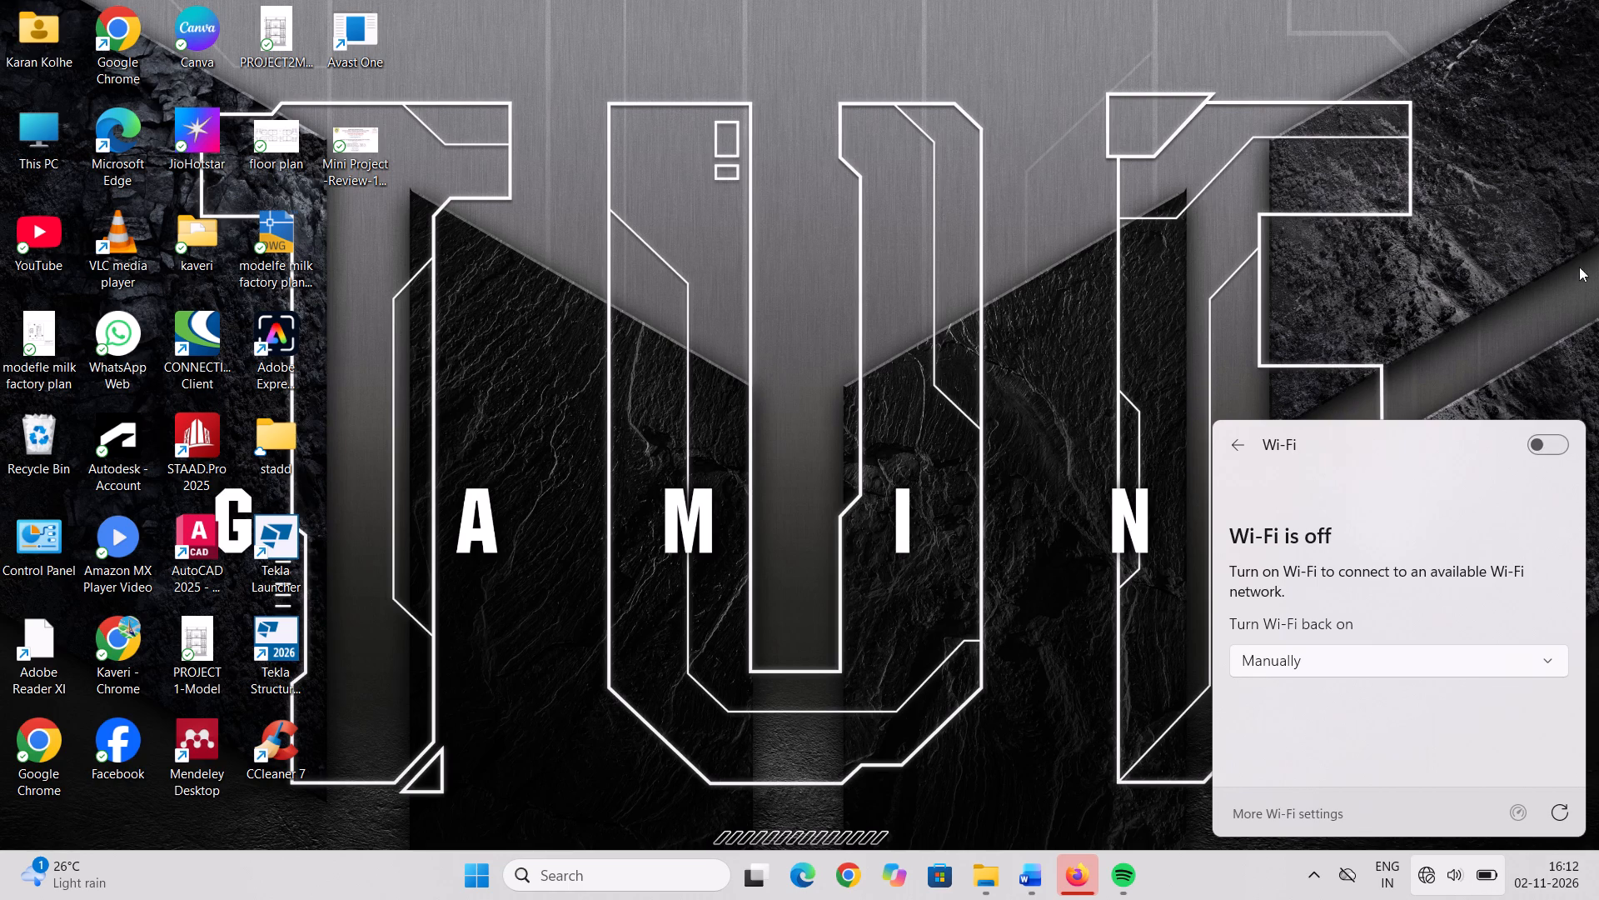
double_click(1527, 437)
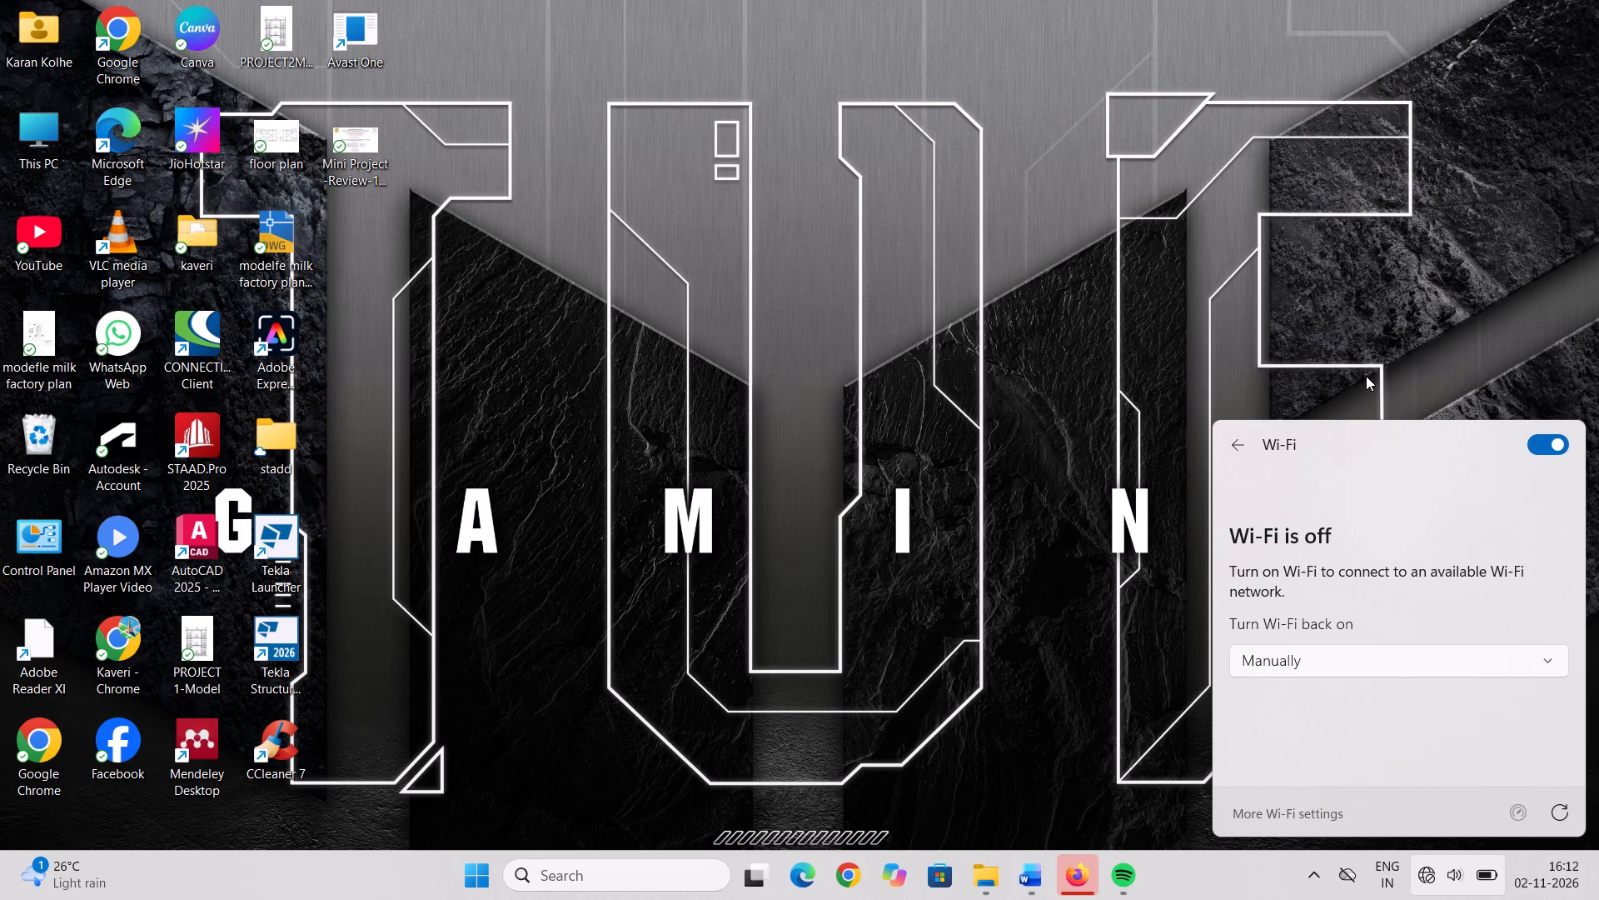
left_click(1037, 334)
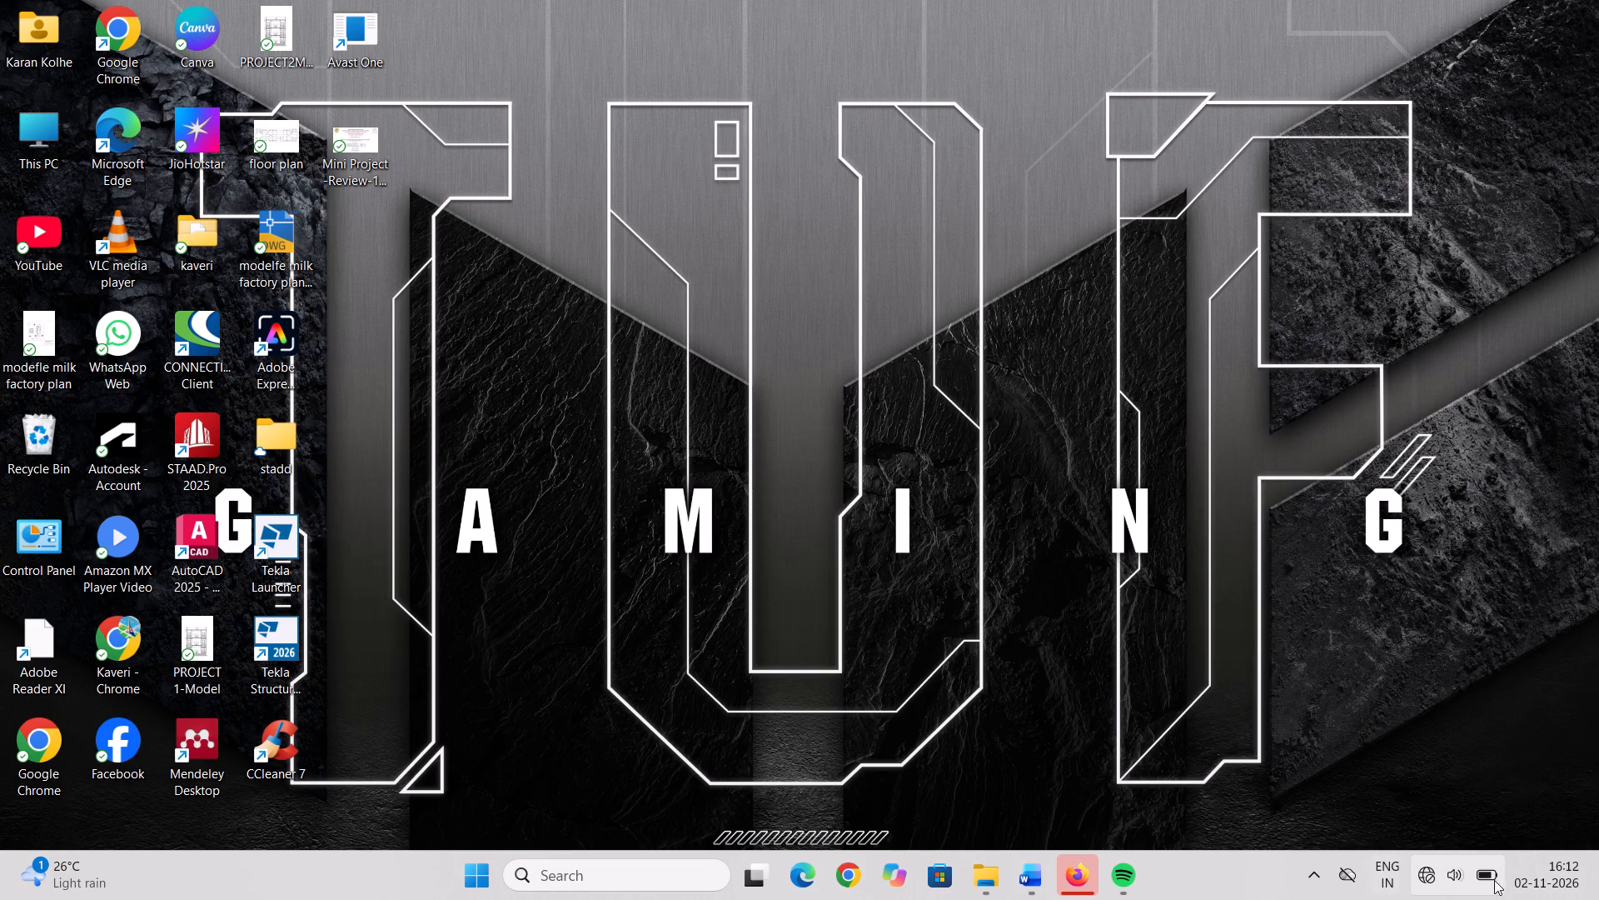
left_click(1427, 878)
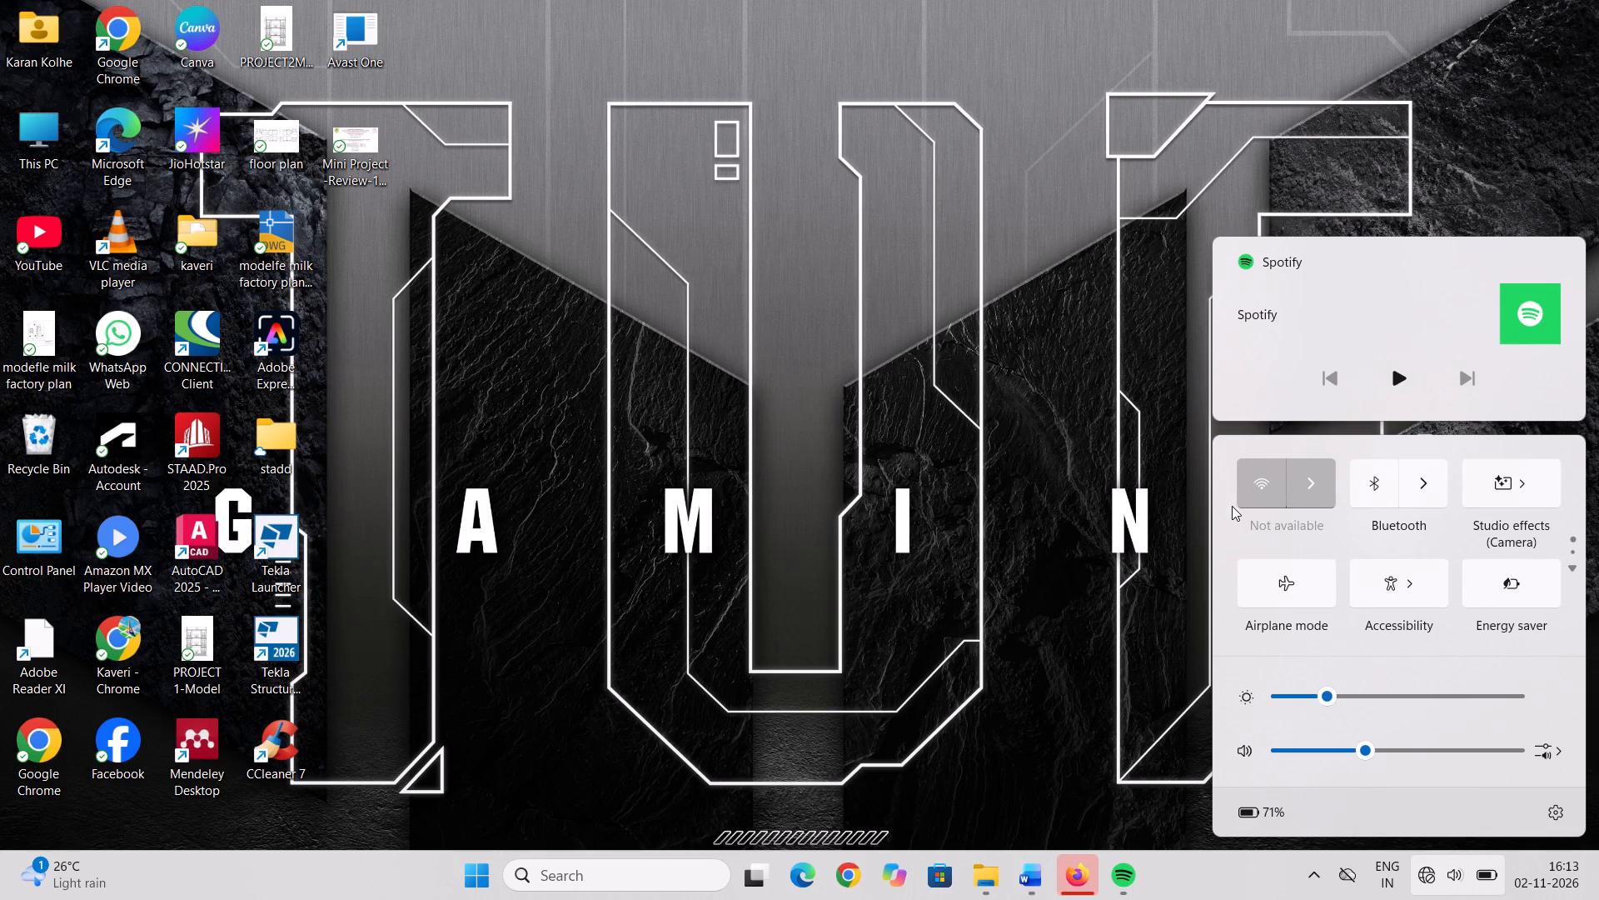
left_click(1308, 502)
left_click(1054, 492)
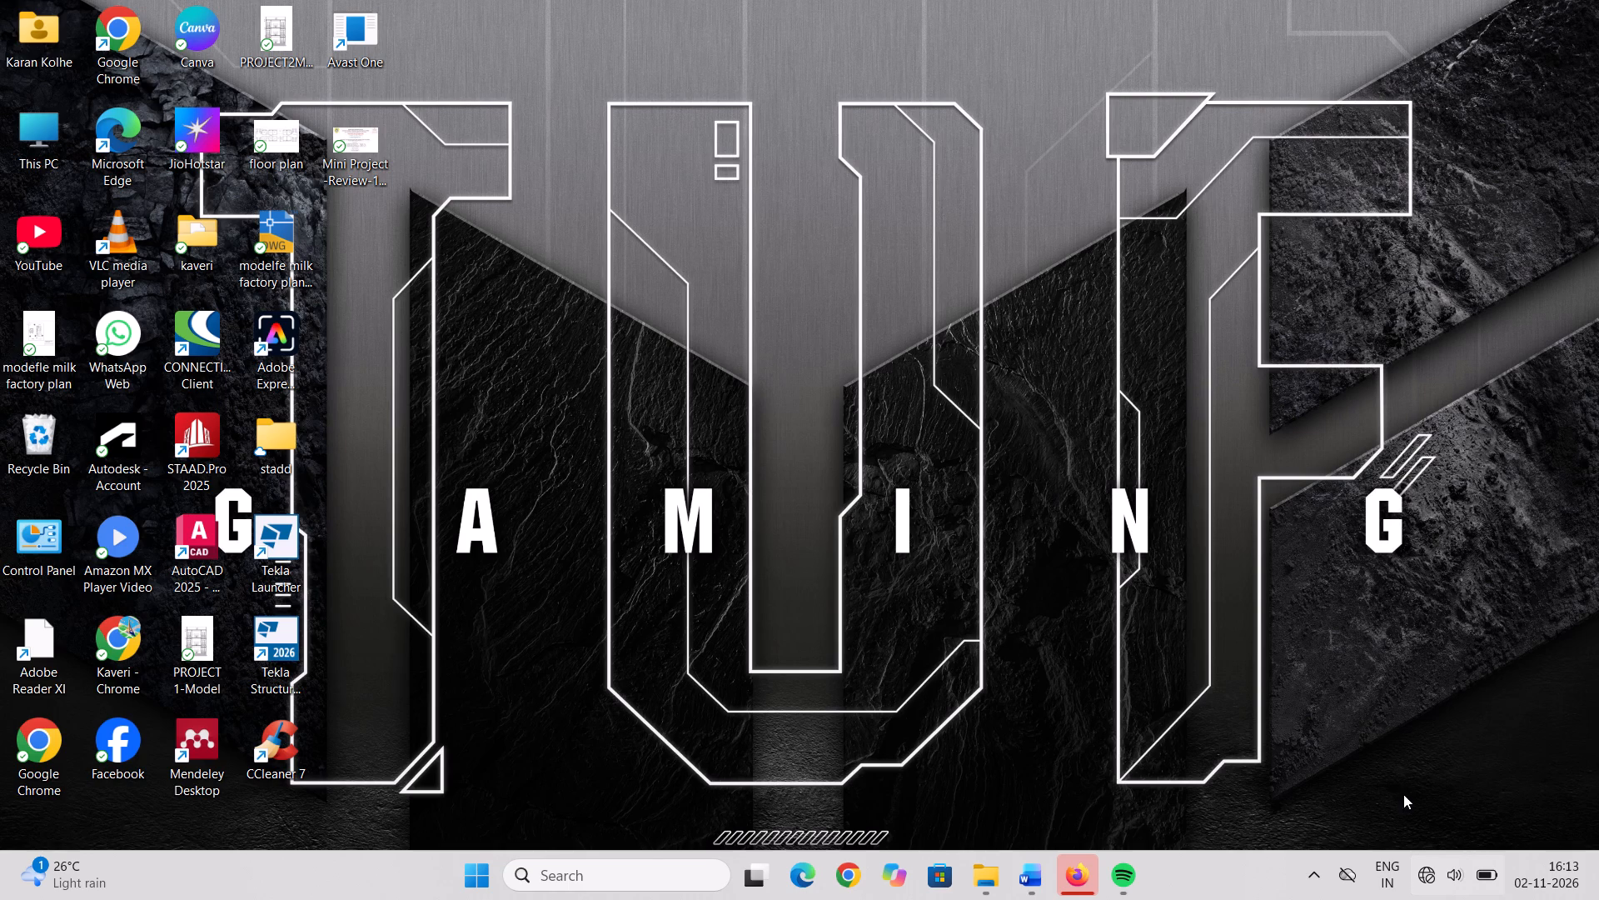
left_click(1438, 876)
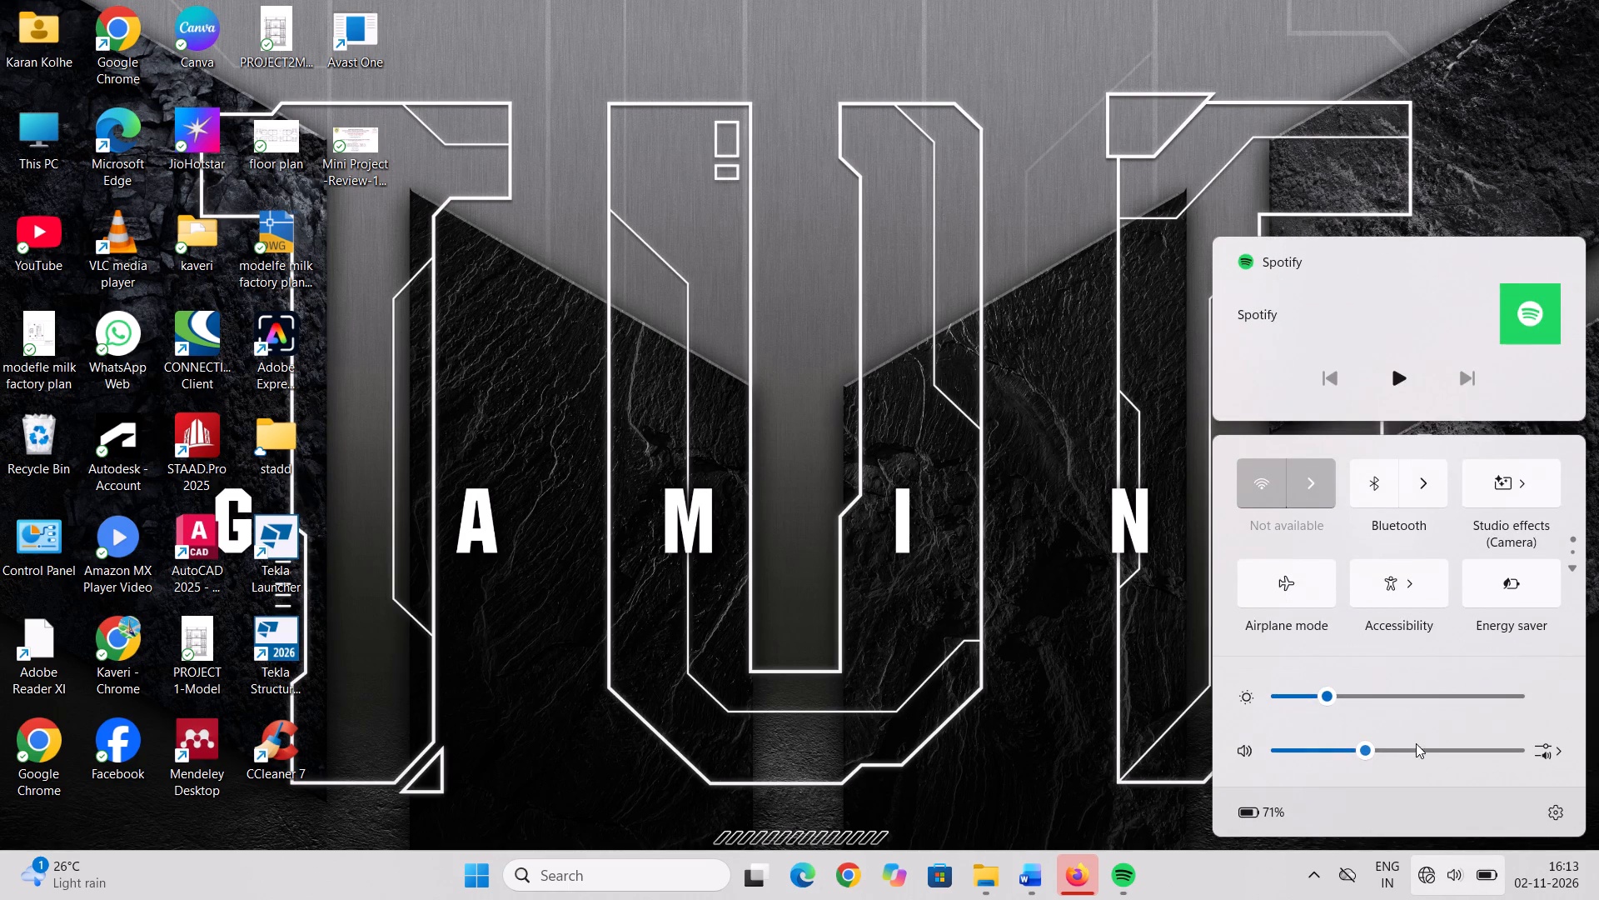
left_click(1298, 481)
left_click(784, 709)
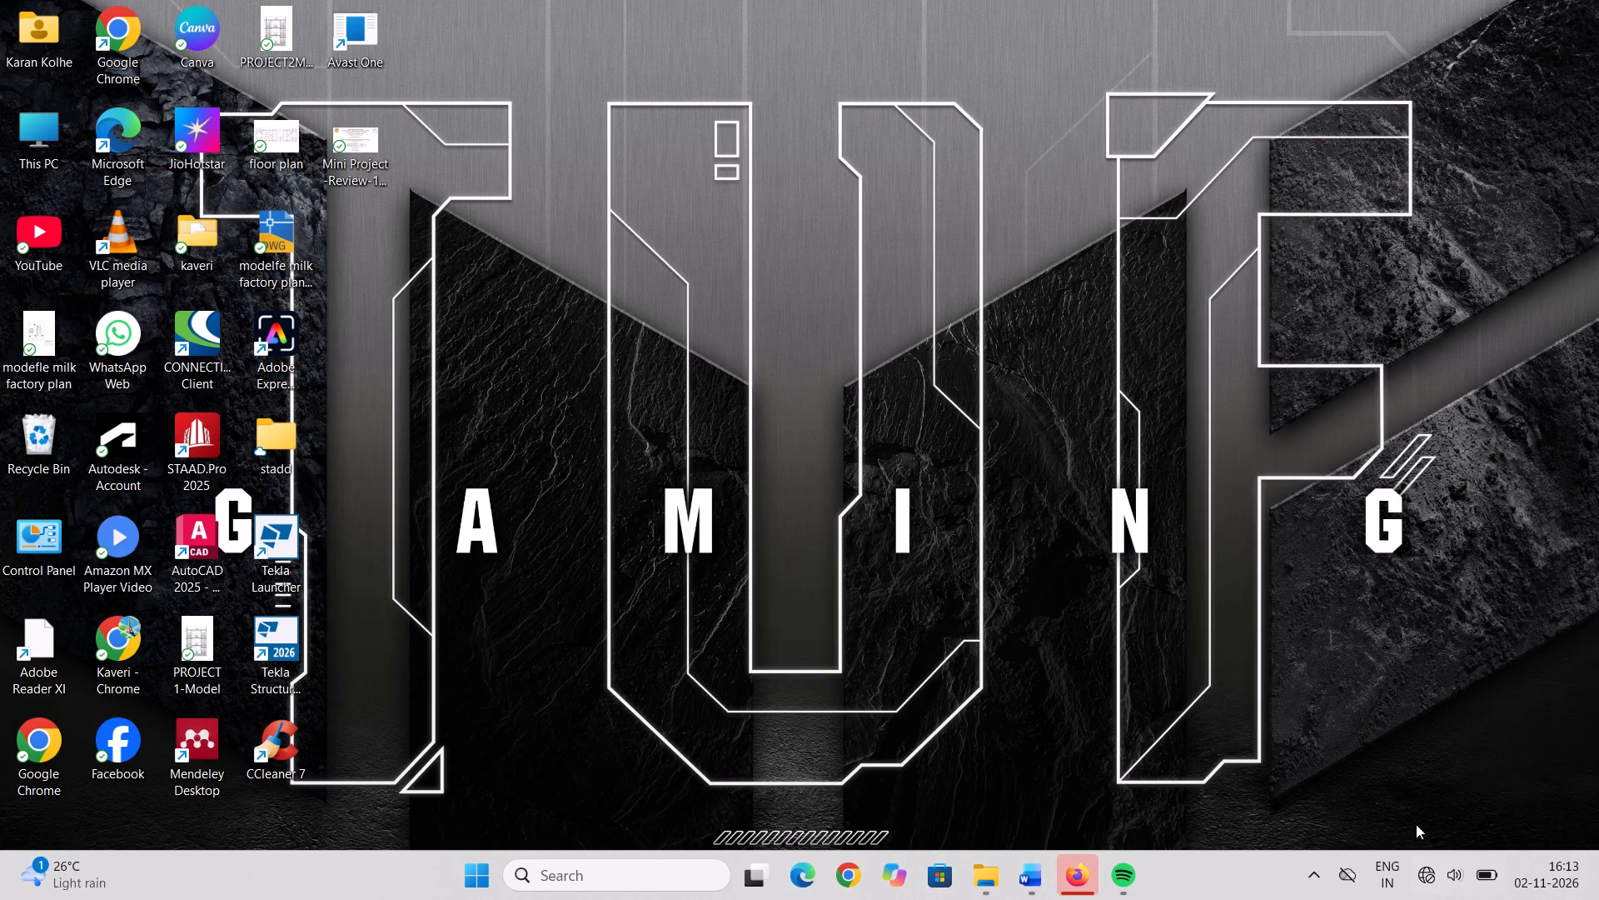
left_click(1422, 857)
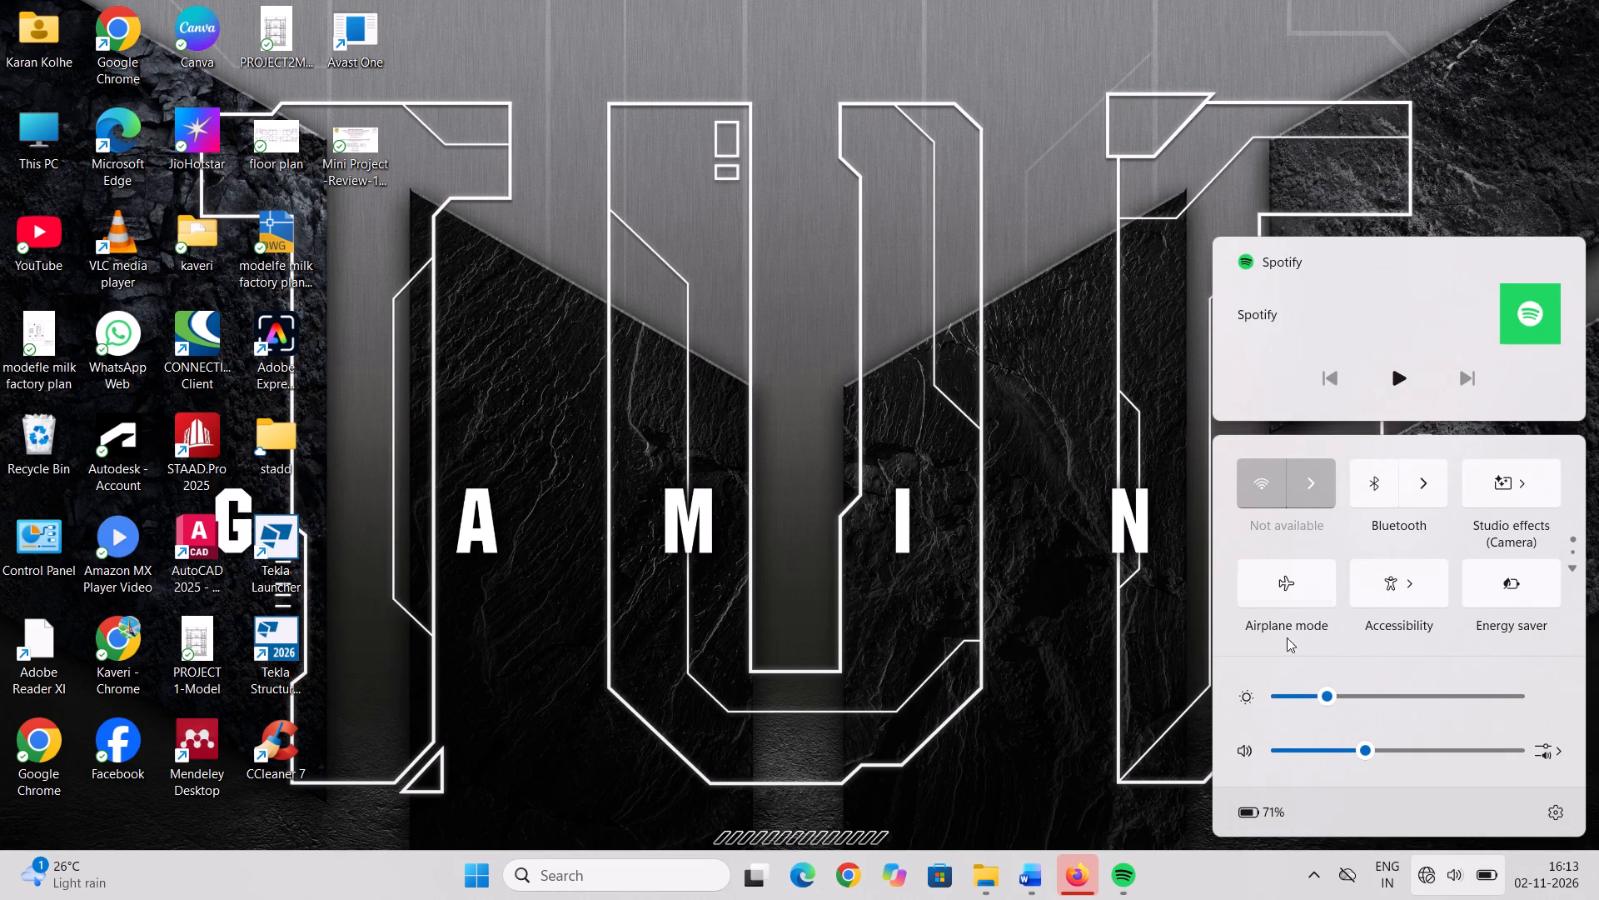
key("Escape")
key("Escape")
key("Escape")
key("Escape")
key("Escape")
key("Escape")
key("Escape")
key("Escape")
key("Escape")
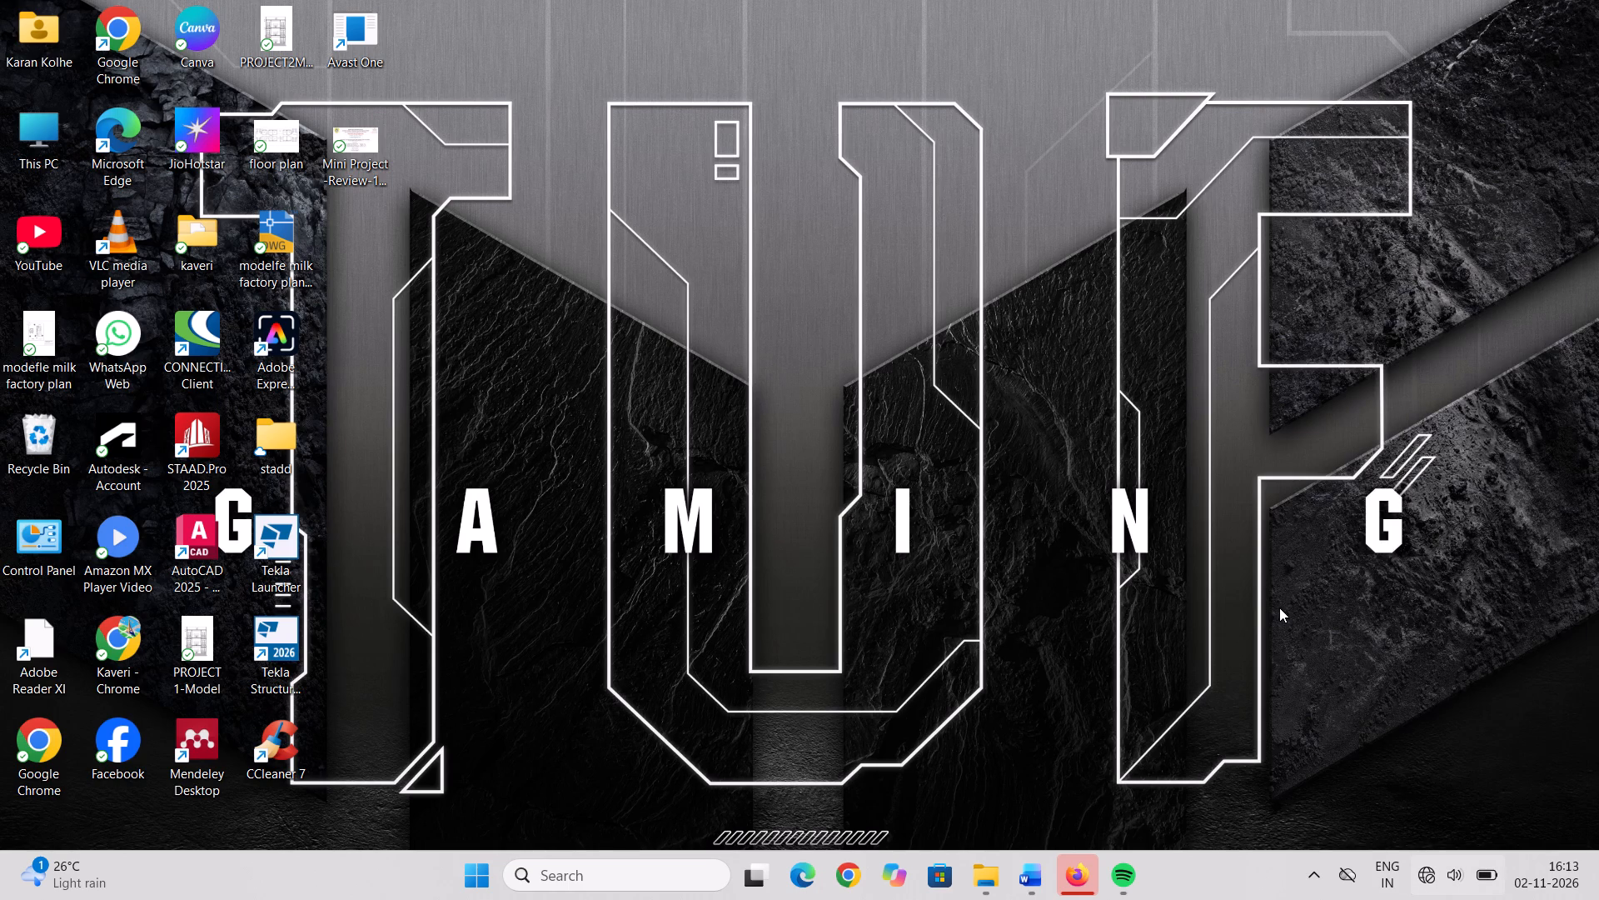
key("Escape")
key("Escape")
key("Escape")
Switch airplane mode on and back off, try turning on Wi-Fi again, and recheck its status.
left_click(1426, 882)
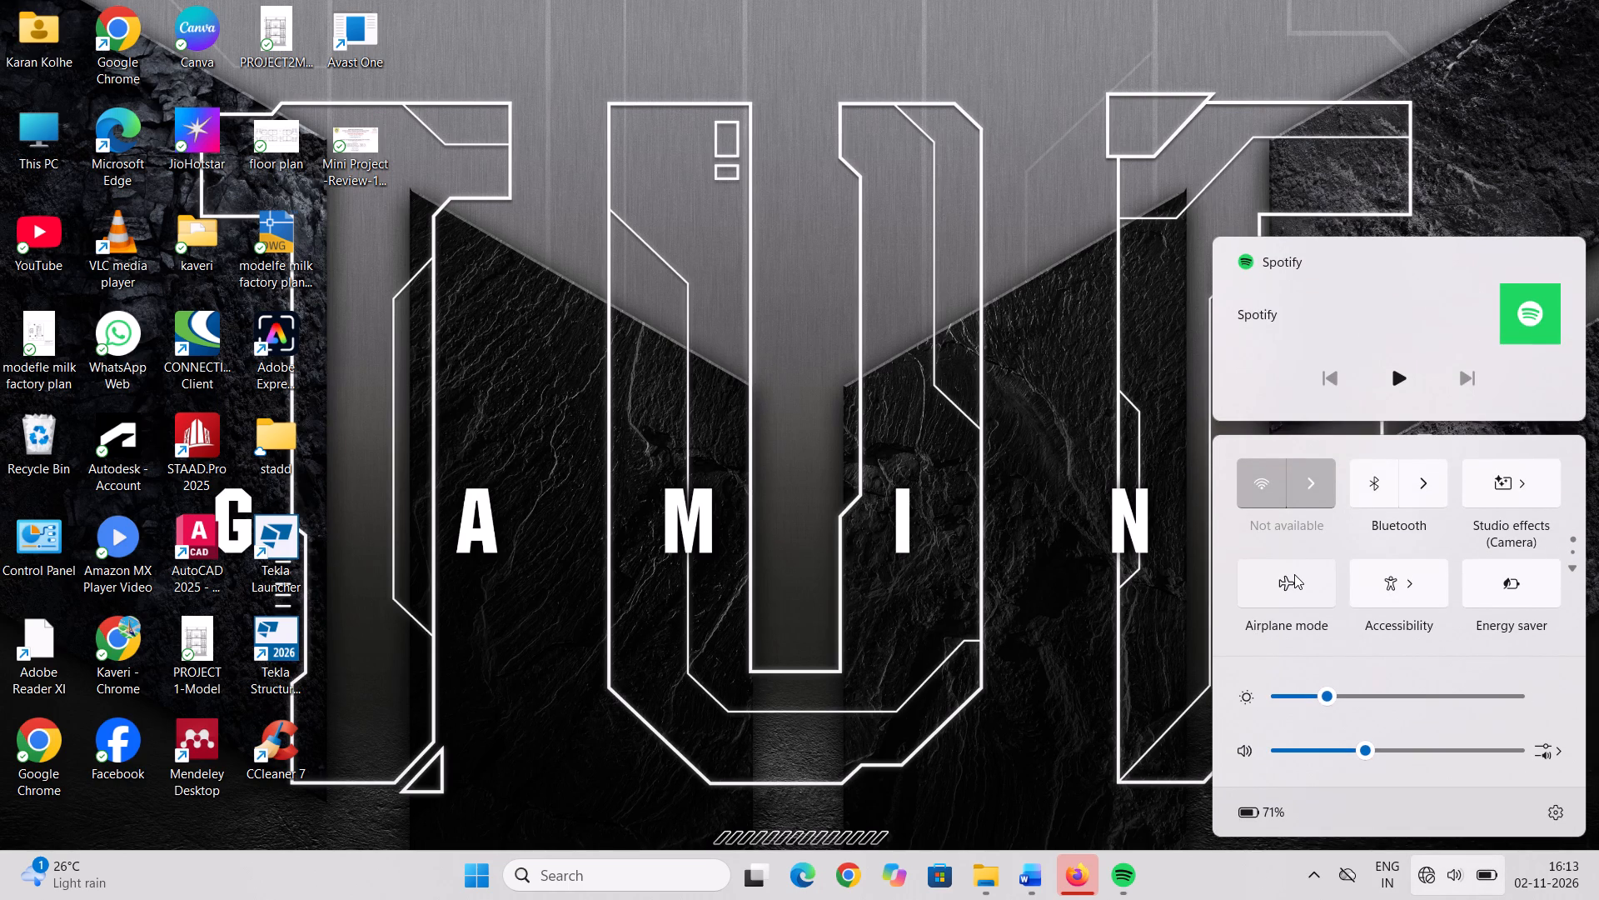
left_click(1294, 573)
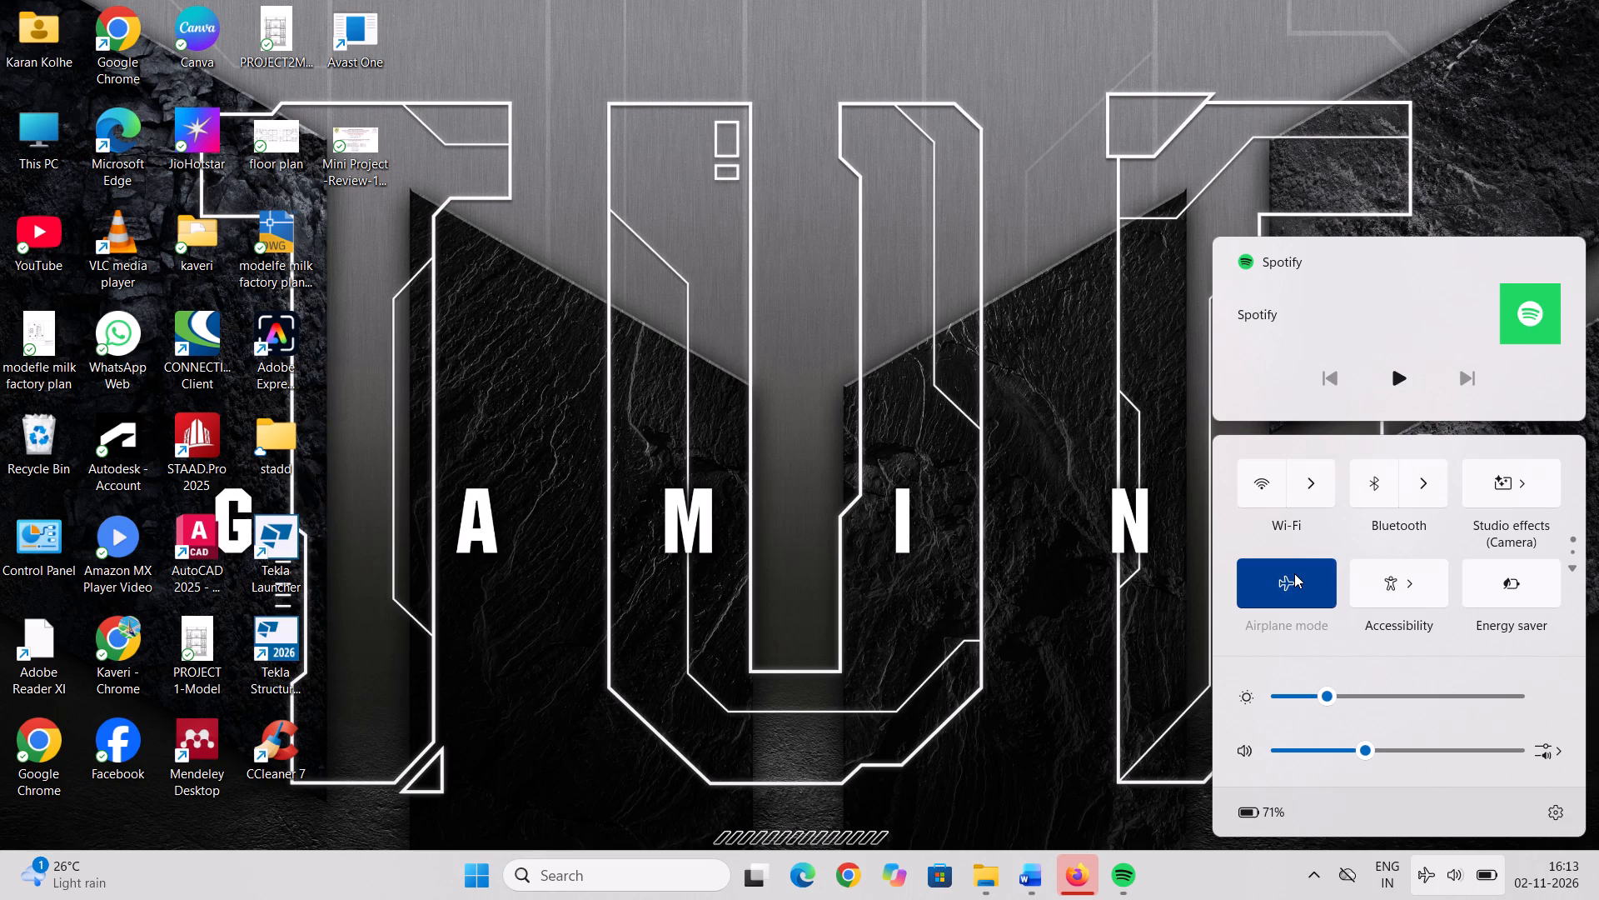
left_click(1294, 573)
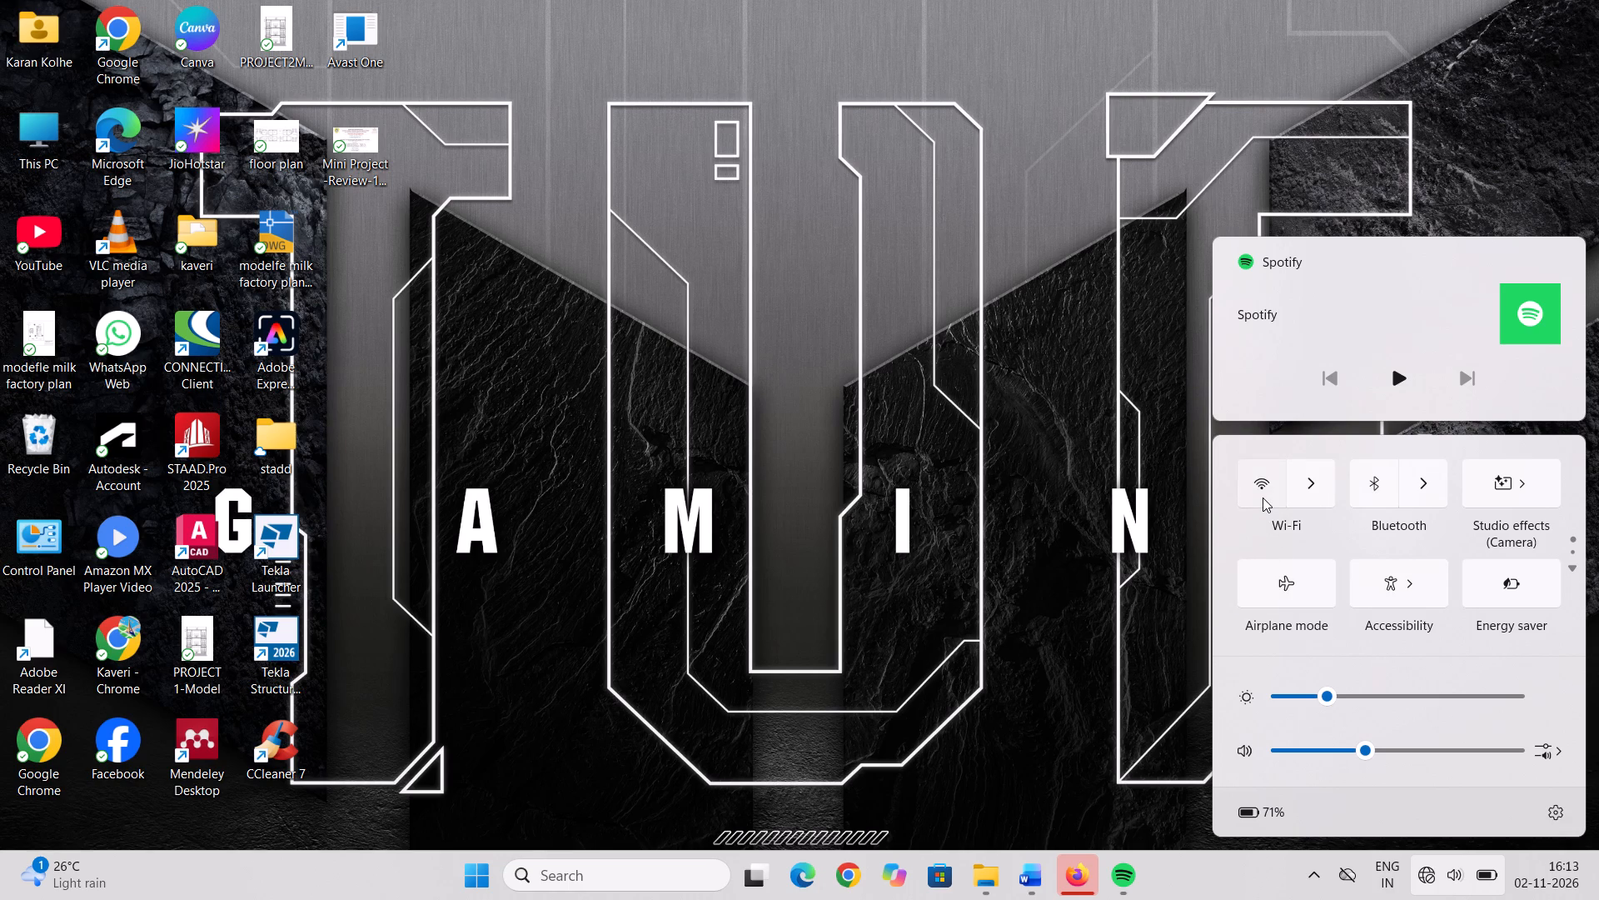
left_click(1263, 497)
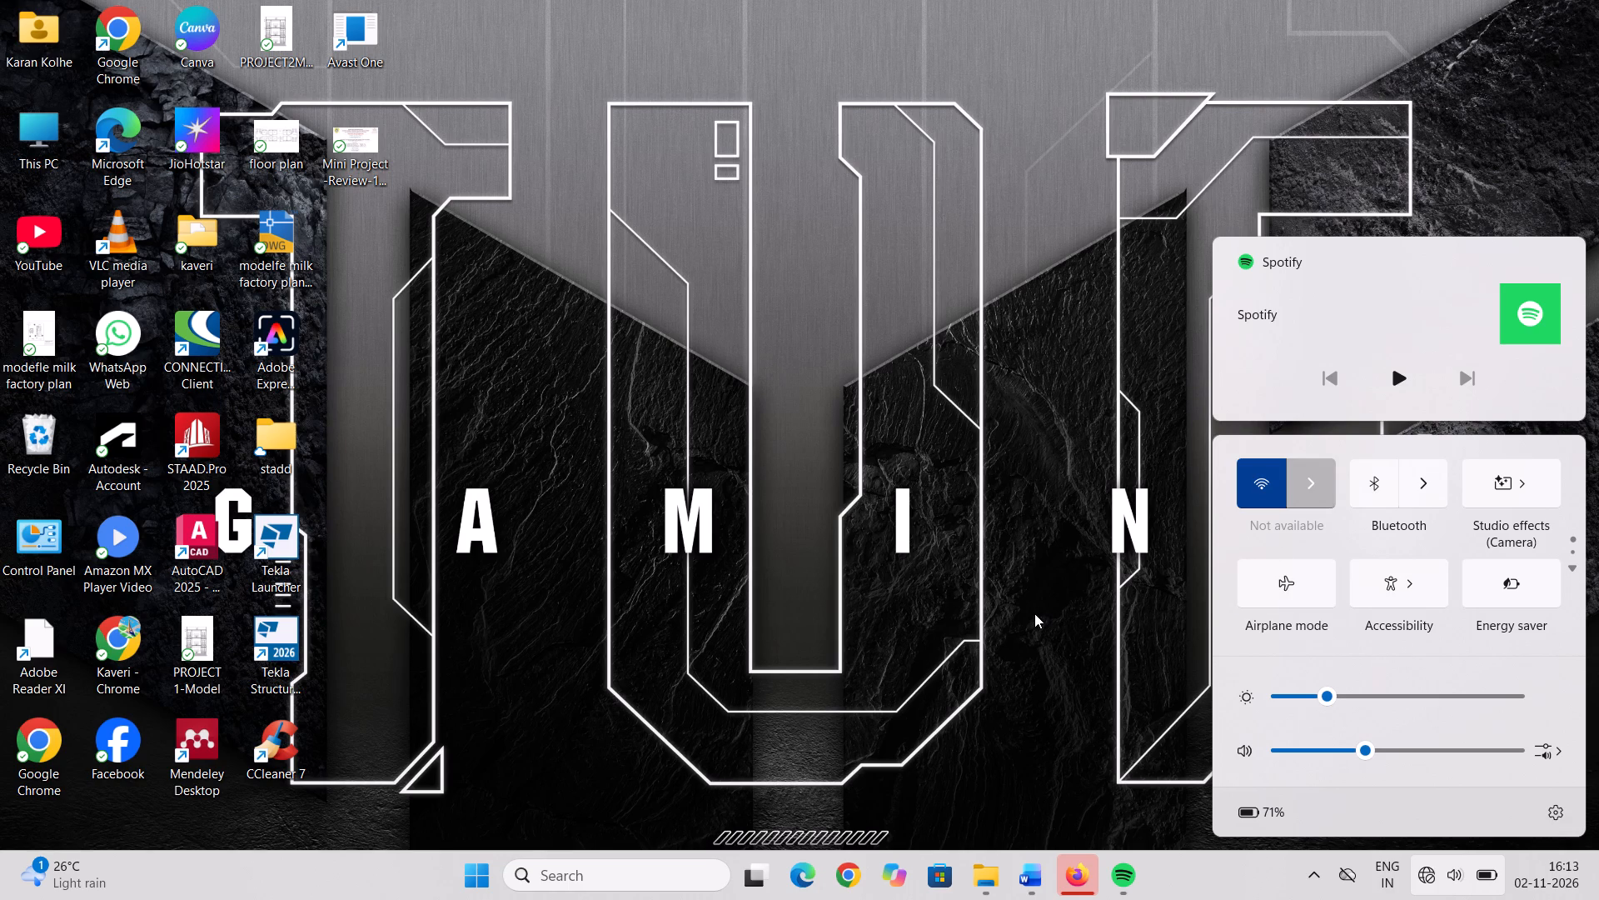
left_click(1320, 478)
left_click(1298, 488)
left_click(821, 611)
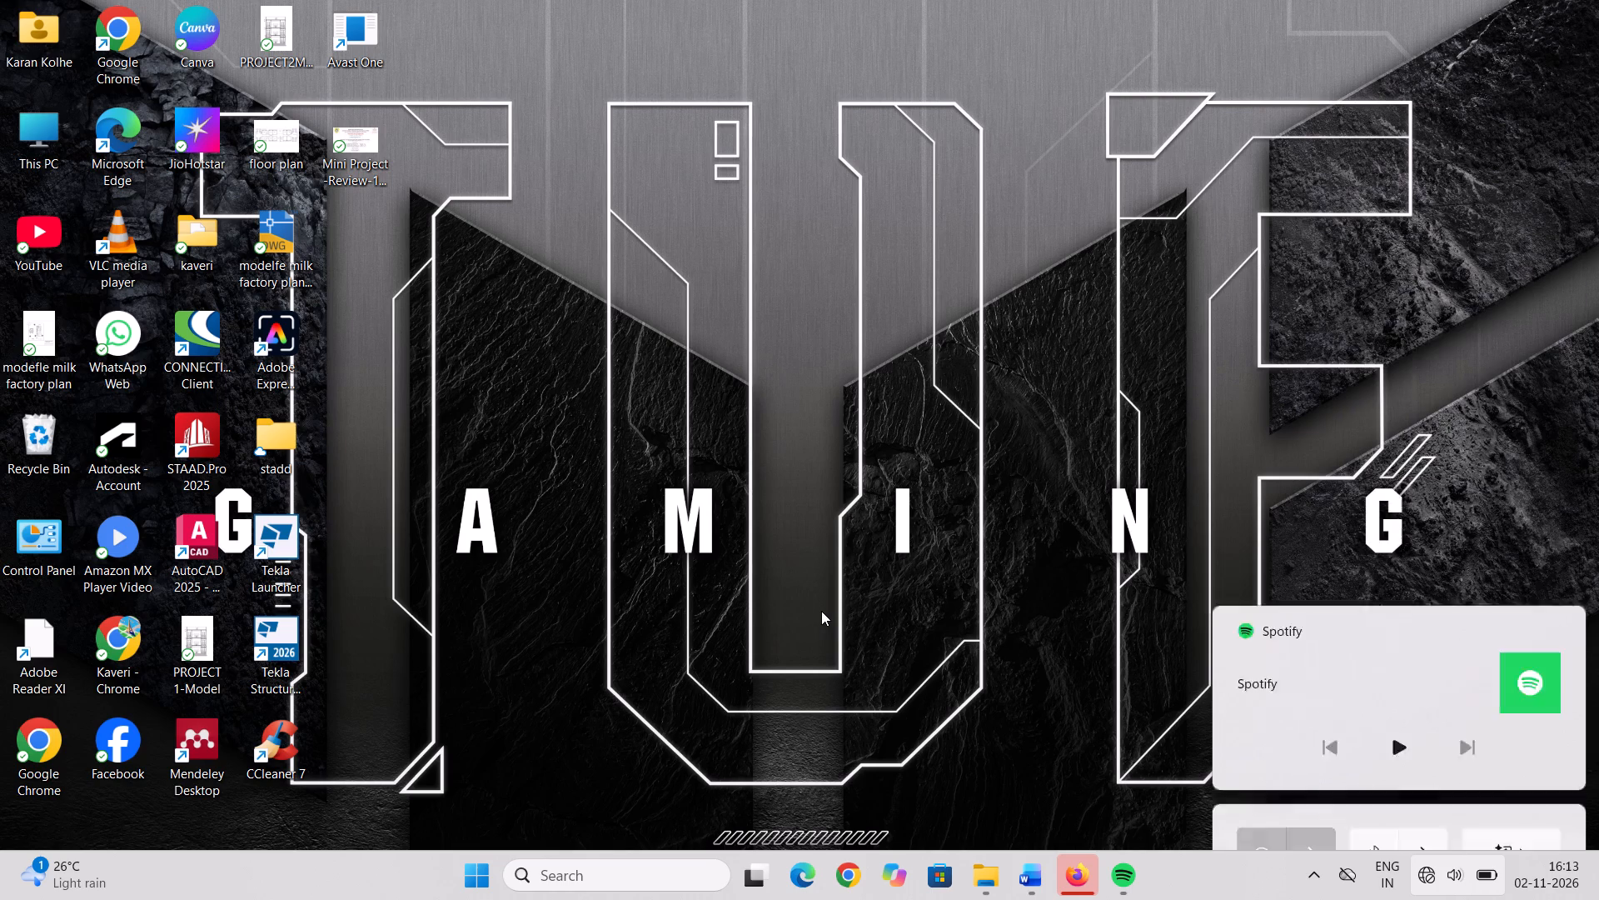
left_click(1428, 877)
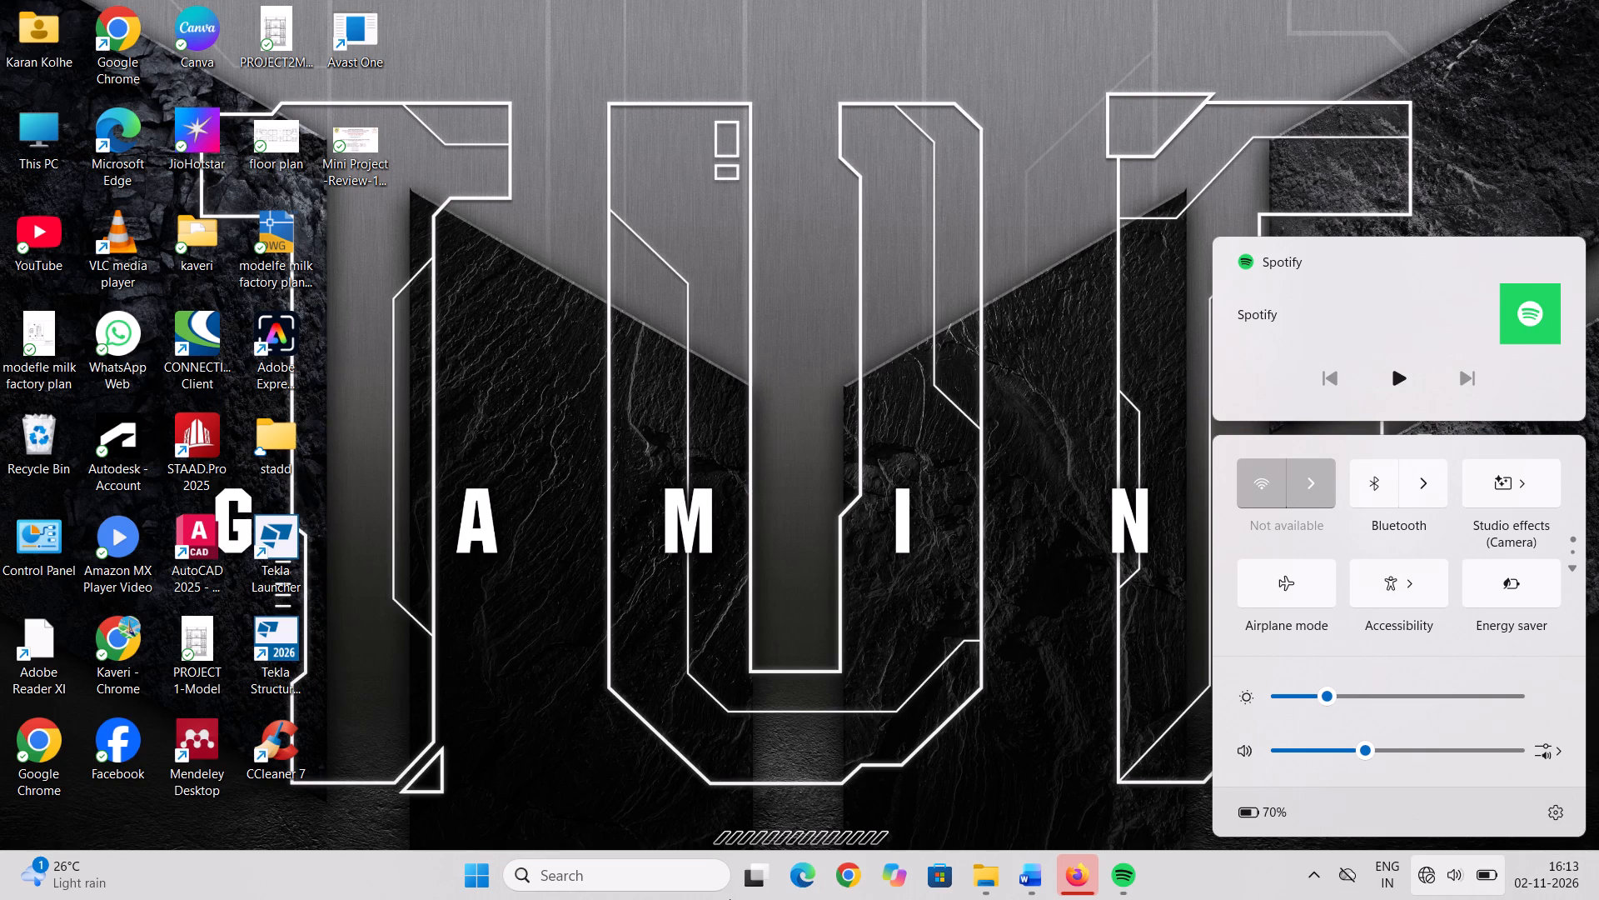
Bring up the computer's power options for locking, sleeping, shutting down or restarting.
key("alt+F4")
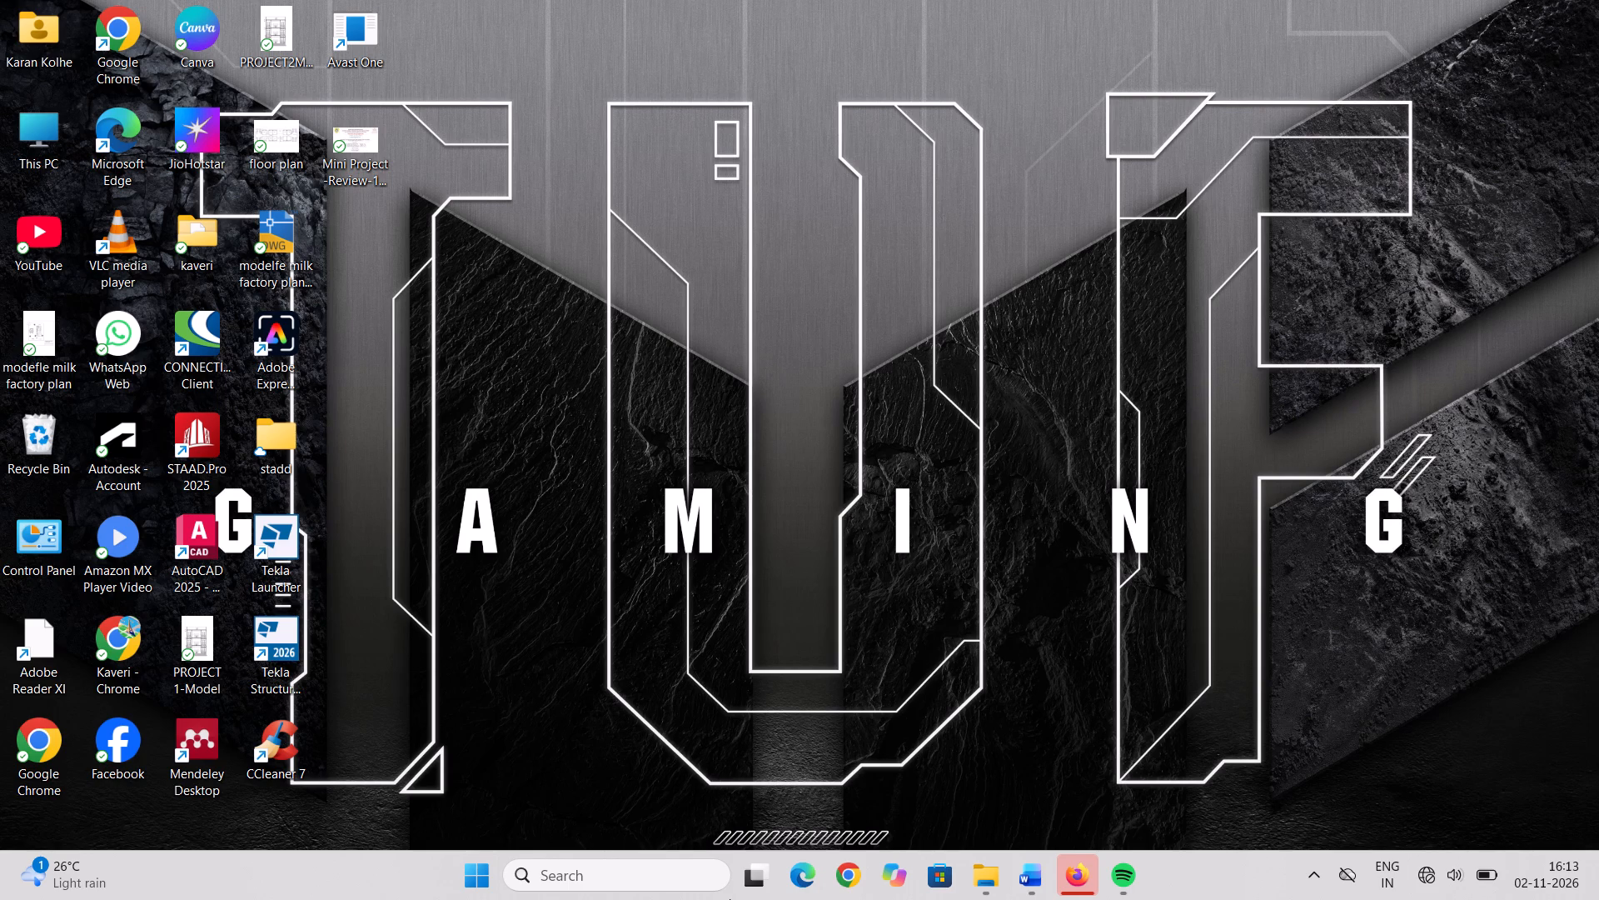
key("alt+F5")
left_click(445, 891)
left_click(488, 877)
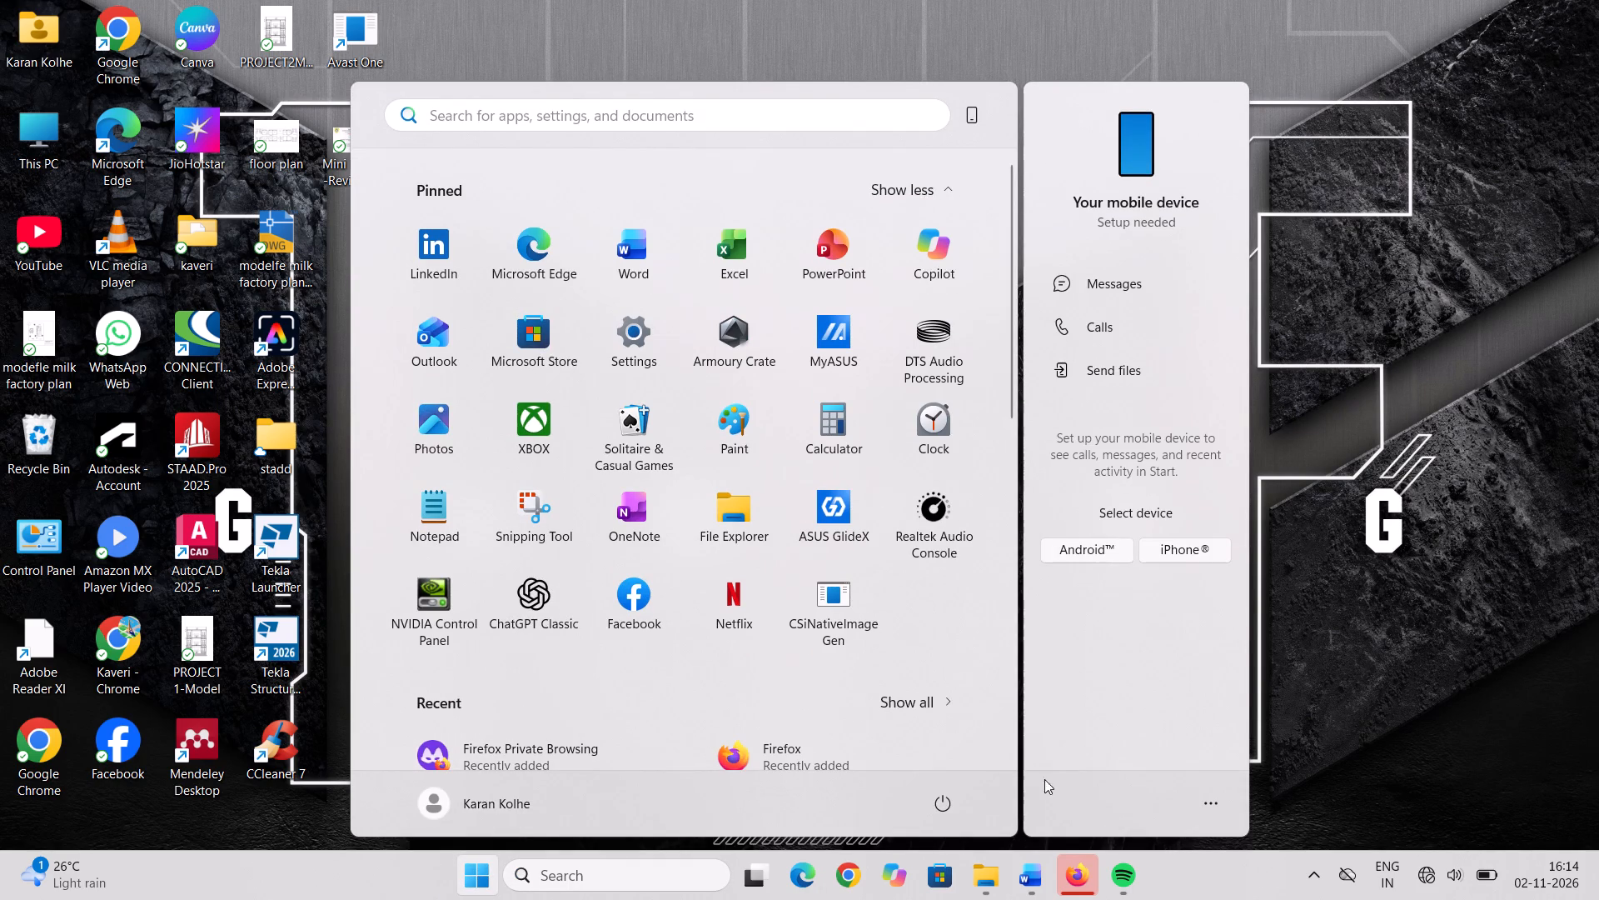
left_click(947, 800)
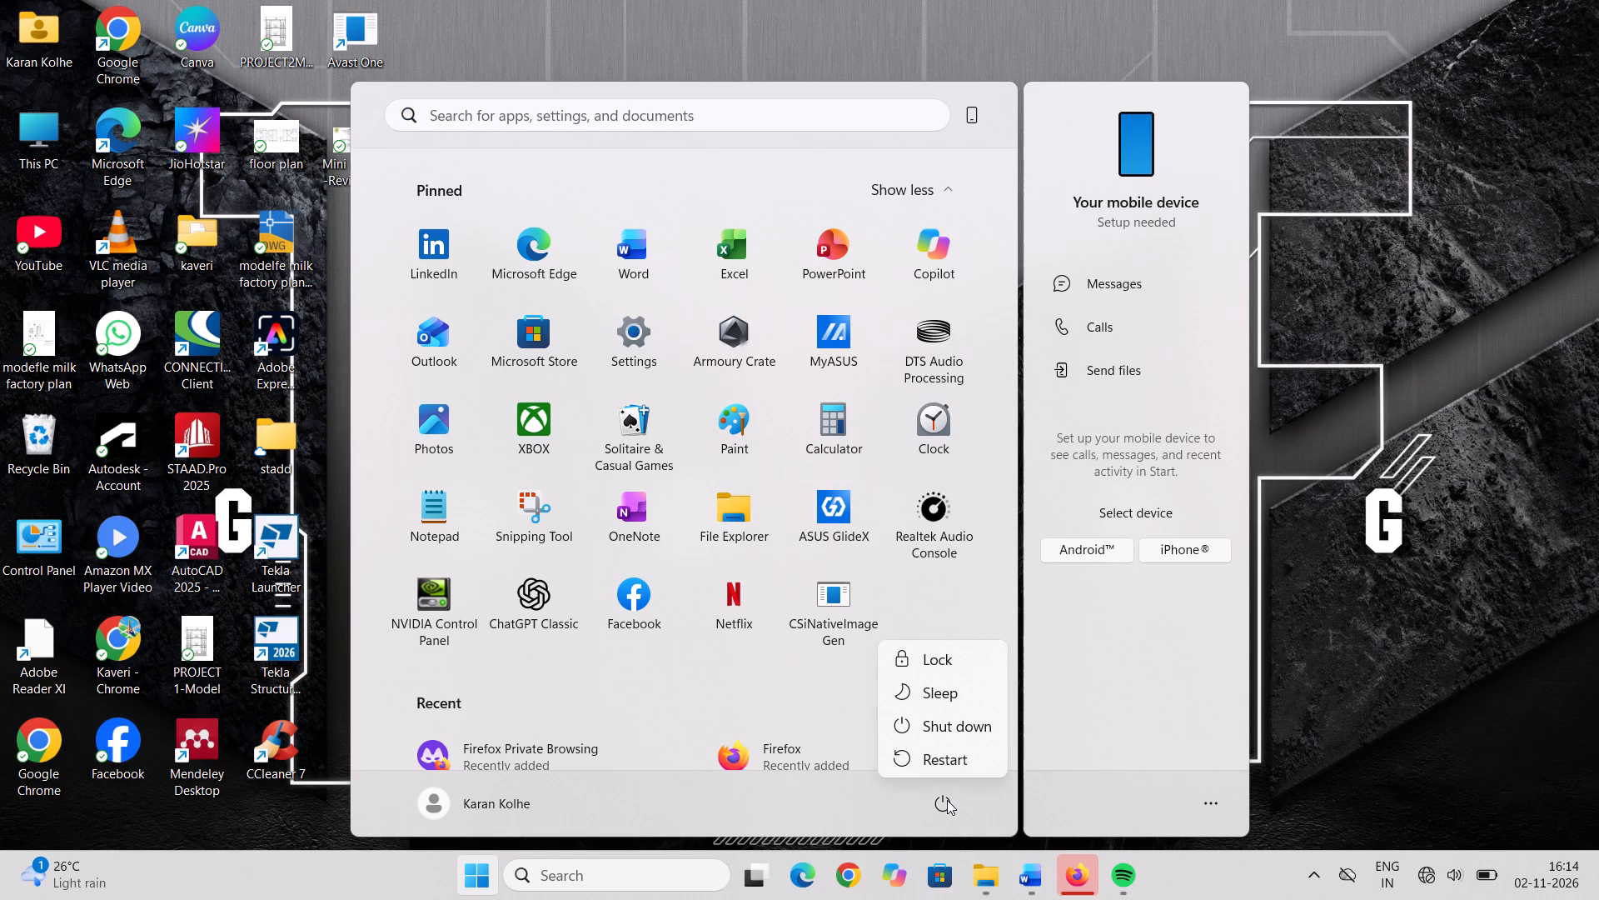